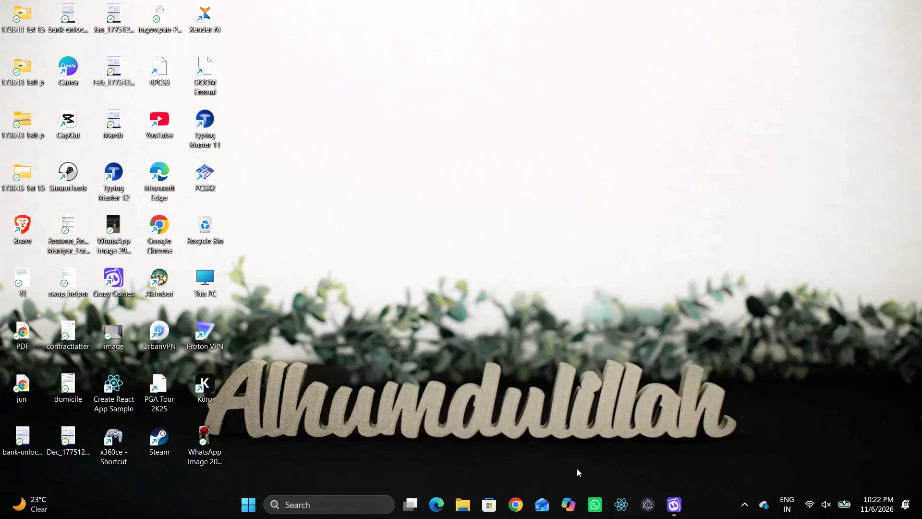
Open the TMS tagger app and clock in for work.
{"action": "left_click", "coordinate": [615, 499]}
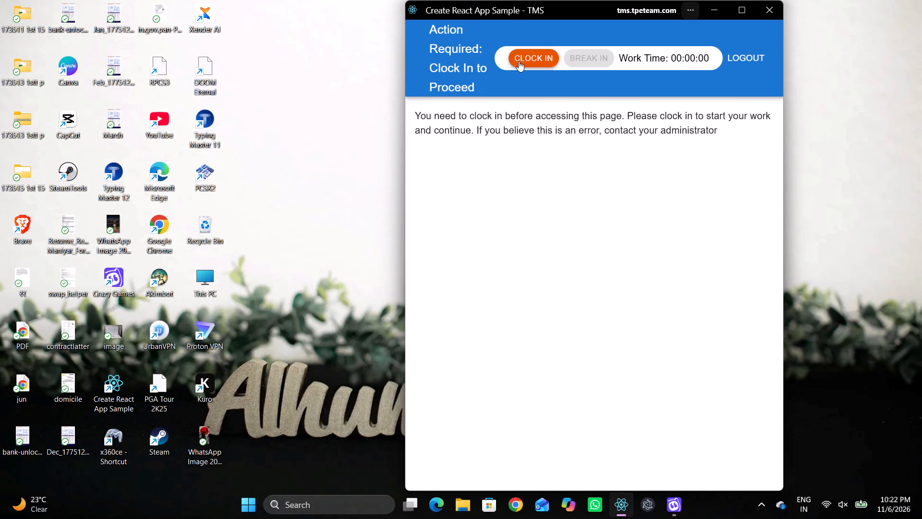
{"action": "left_click", "coordinate": [519, 61]}
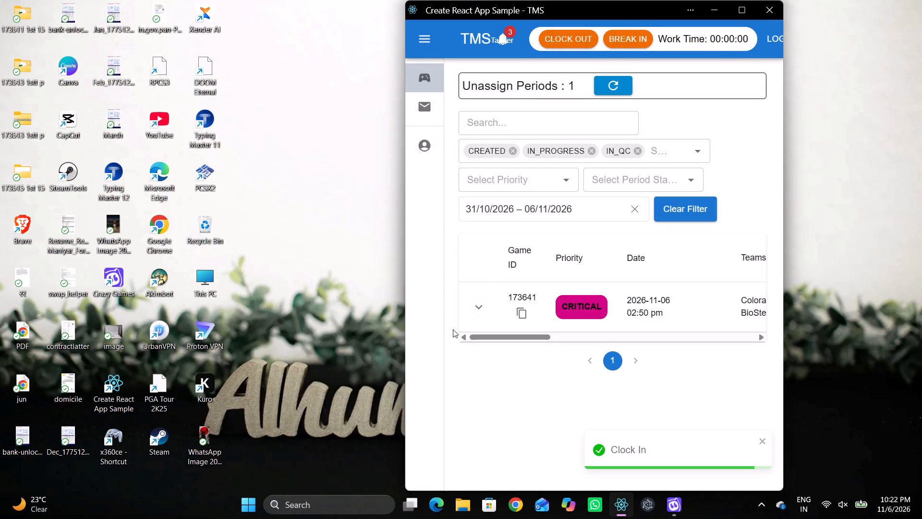
Expand game 173641 and start the timer for its assigned period.
{"action": "left_click", "coordinate": [480, 297]}
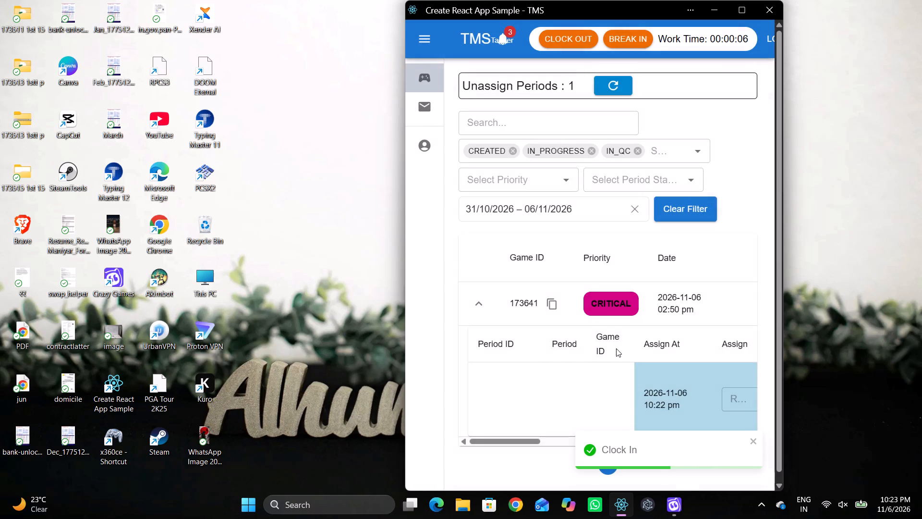
{"action": "scroll", "coordinate": [616, 348], "scroll_direction": "left", "scroll_amount": 3}
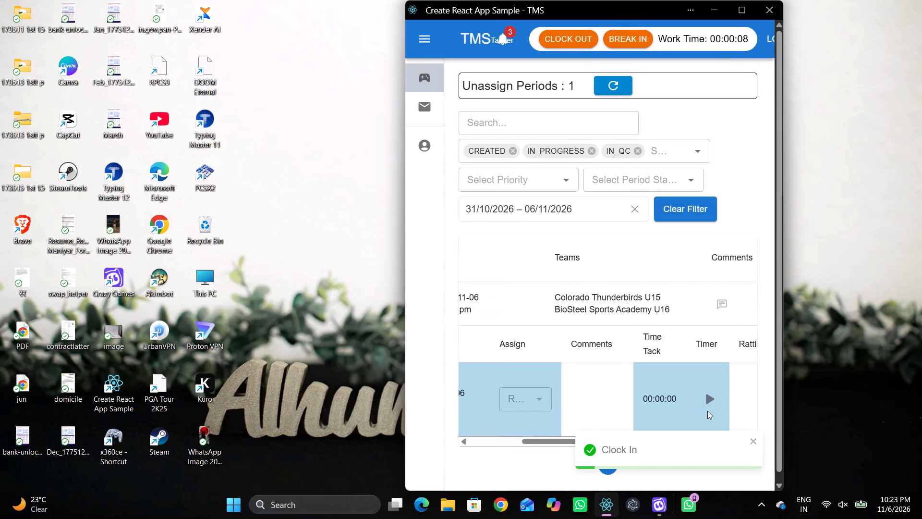
{"action": "double_click", "coordinate": [706, 408]}
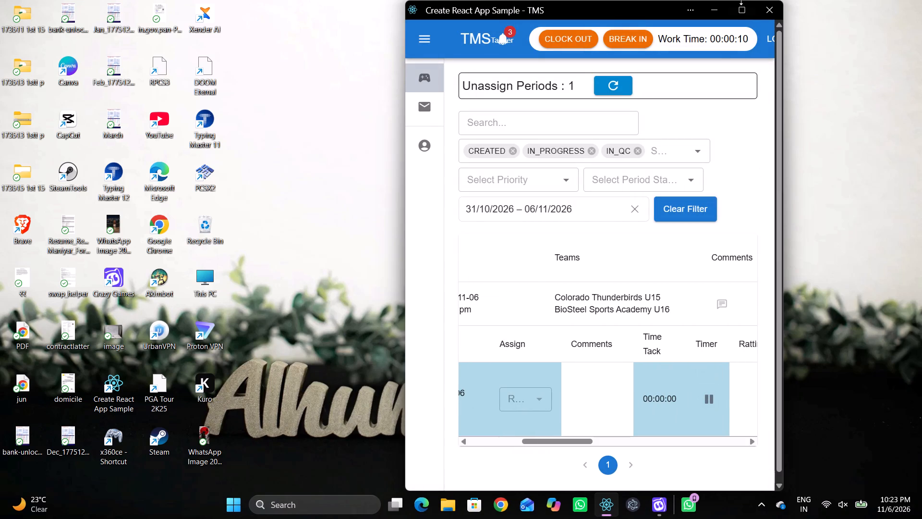
Maximise the TMS window and copy the Period ID of game 173641's assigned period.
{"action": "left_click", "coordinate": [743, 8]}
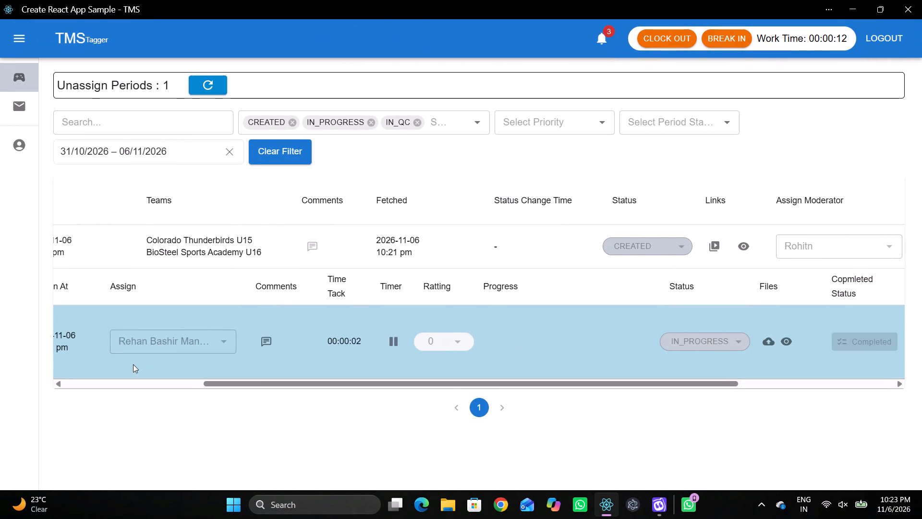
{"action": "left_click", "coordinate": [74, 389]}
{"action": "left_click", "coordinate": [73, 387]}
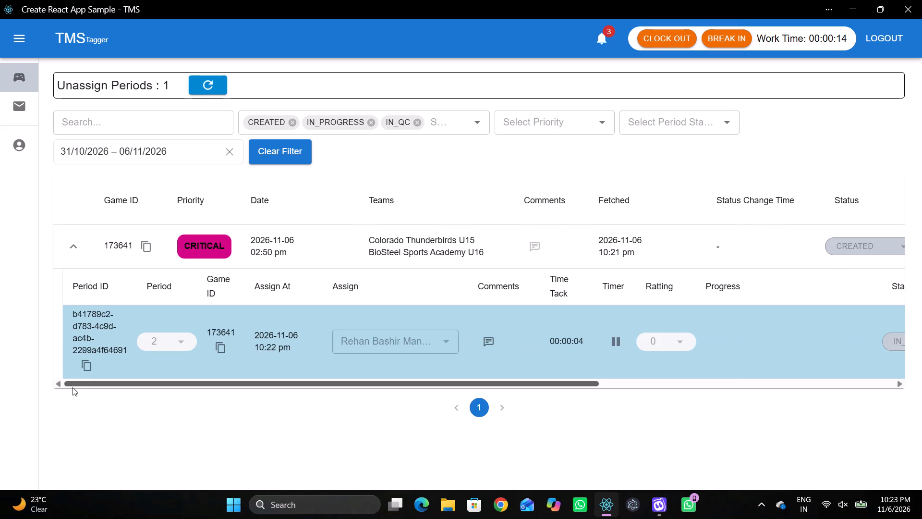
{"action": "double_click", "coordinate": [86, 359]}
{"action": "left_click_drag", "start_coordinate": [86, 359], "coordinate": [489, 516]}
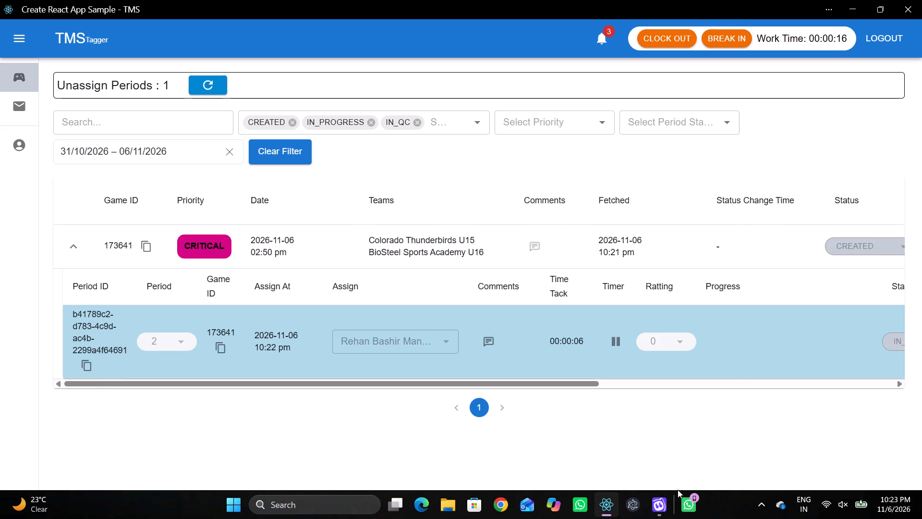
Open icetech-cv and launch a second window of it.
{"action": "right_click", "coordinate": [643, 498]}
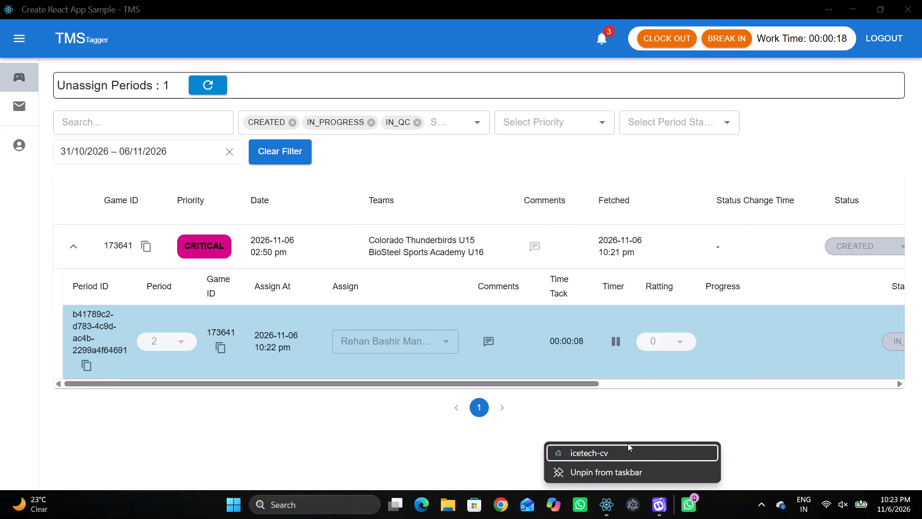
{"action": "left_click", "coordinate": [628, 443]}
{"action": "left_click", "coordinate": [627, 447]}
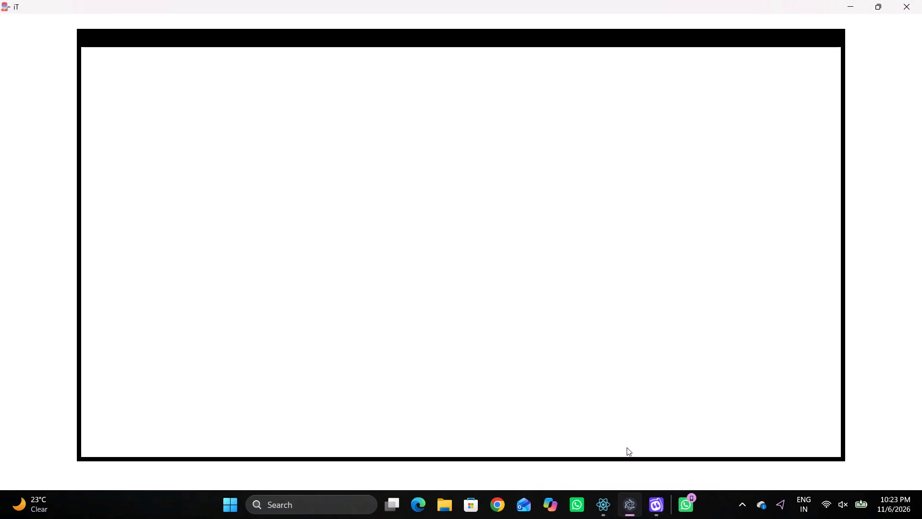
{"action": "right_click", "coordinate": [624, 501]}
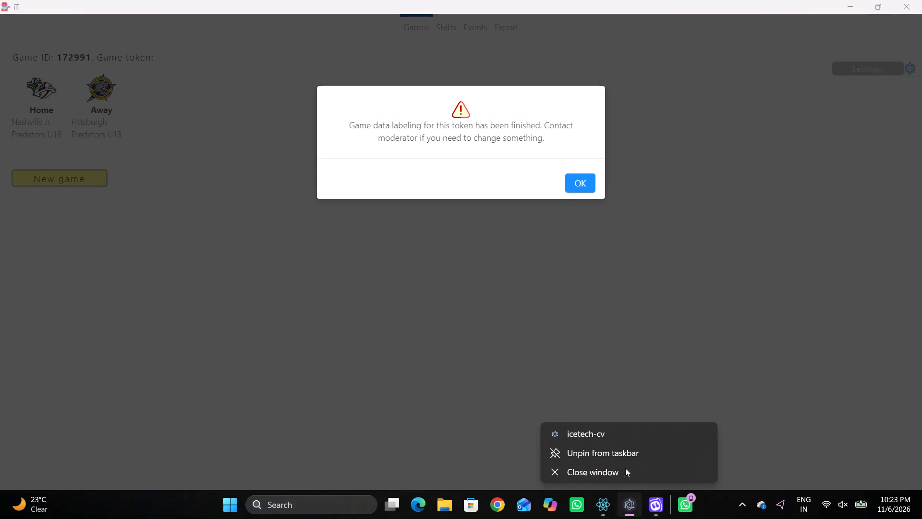
{"action": "left_click", "coordinate": [621, 432]}
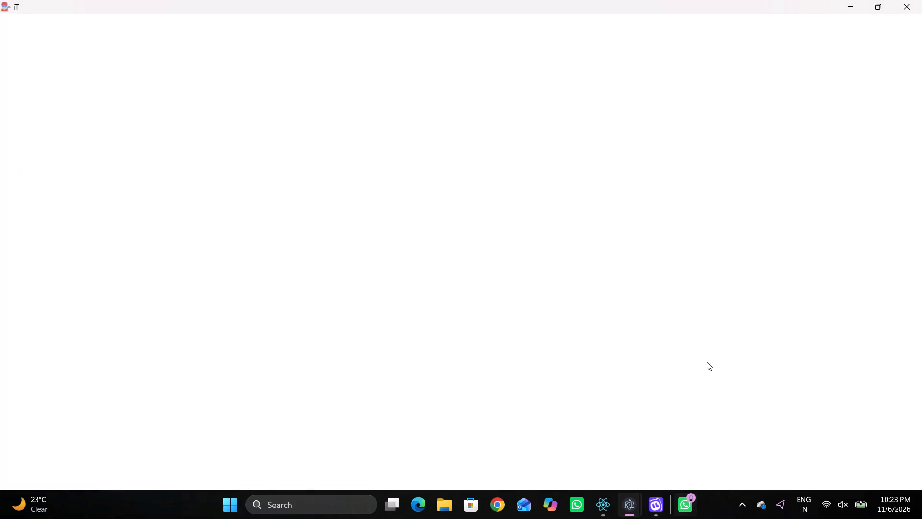
{"action": "left_click", "coordinate": [651, 124]}
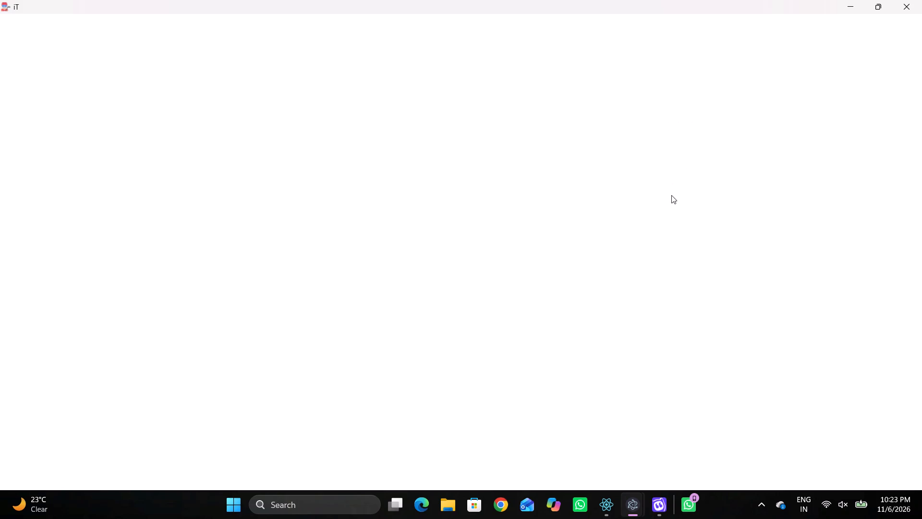
{"action": "left_click", "coordinate": [844, 73]}
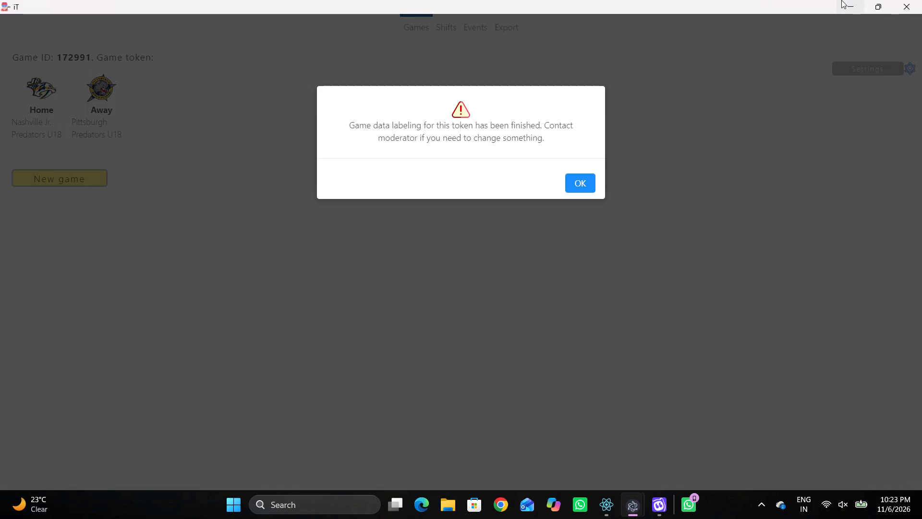
{"action": "left_click", "coordinate": [841, 0]}
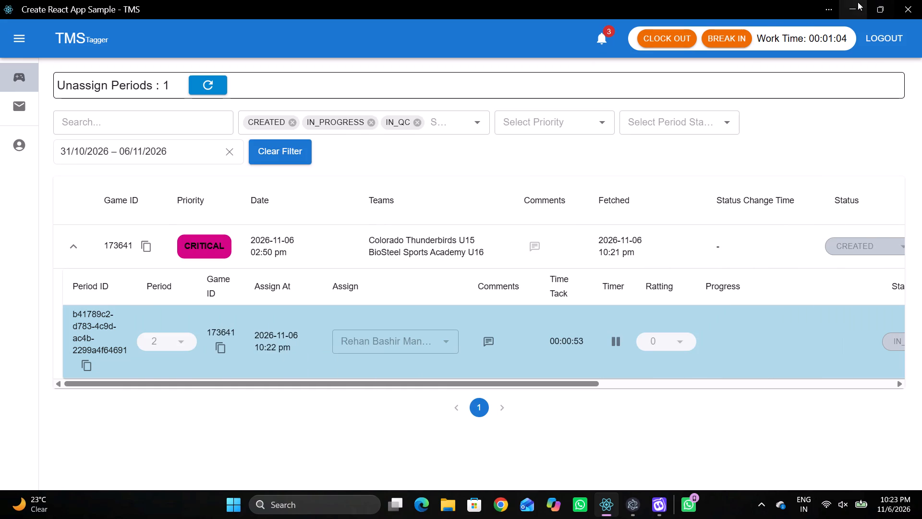
{"action": "left_click", "coordinate": [857, 3]}
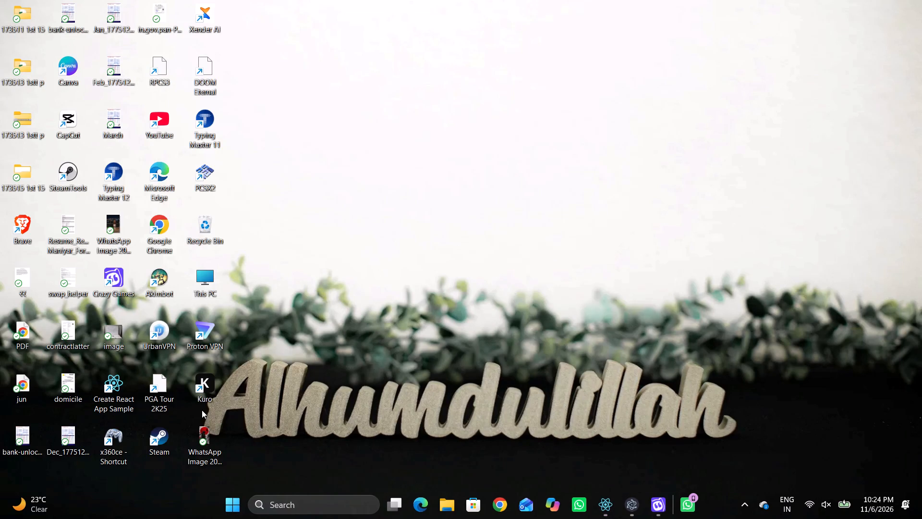
{"action": "double_click", "coordinate": [205, 391]}
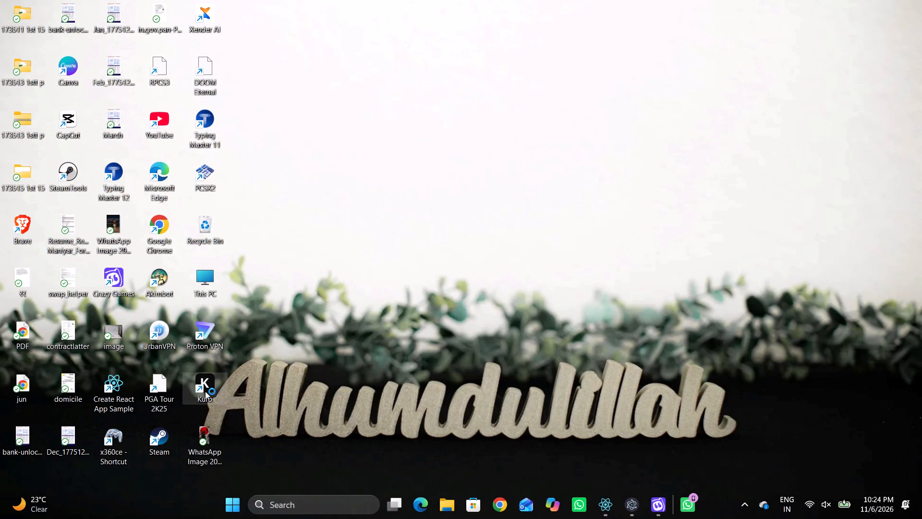
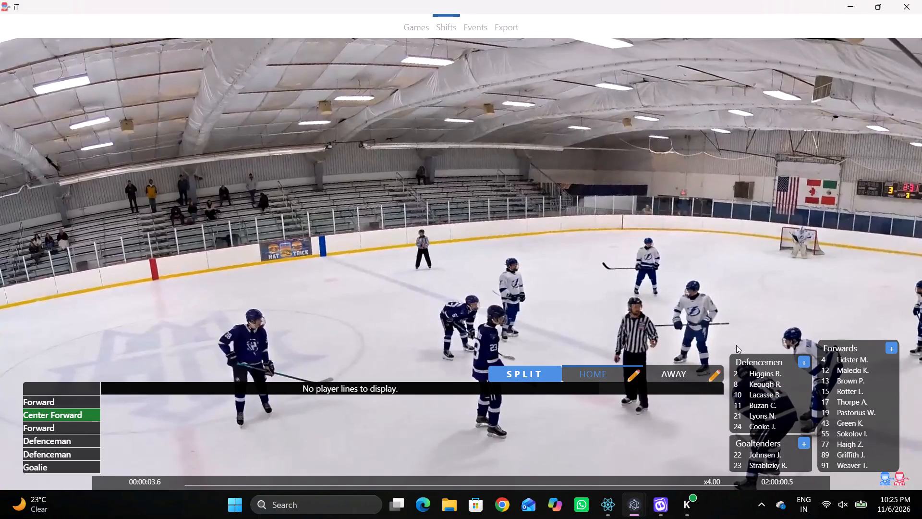
Switch to TMS and read the game and period comments for game 173641's assigned period.
{"action": "scroll", "coordinate": [524, 191], "scroll_direction": "down", "scroll_amount": 2}
{"action": "left_click", "coordinate": [615, 516]}
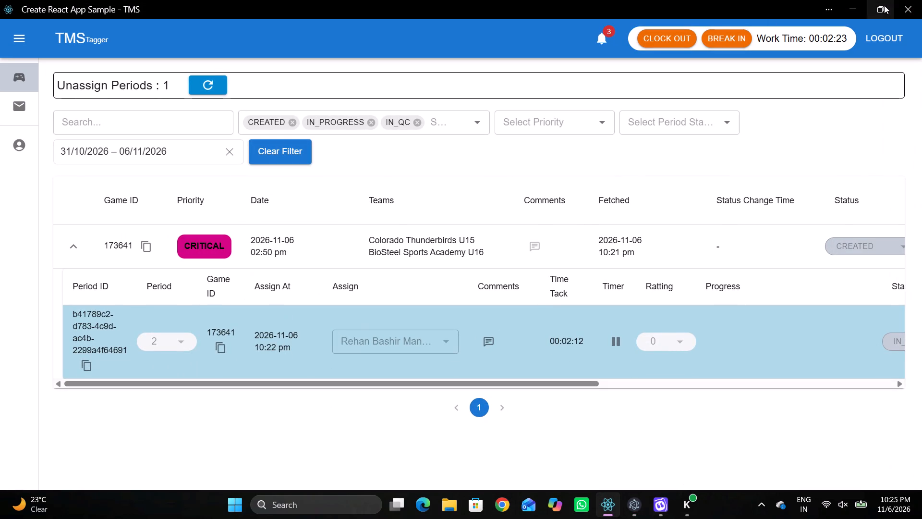
{"action": "left_click", "coordinate": [479, 338]}
{"action": "left_click", "coordinate": [482, 340]}
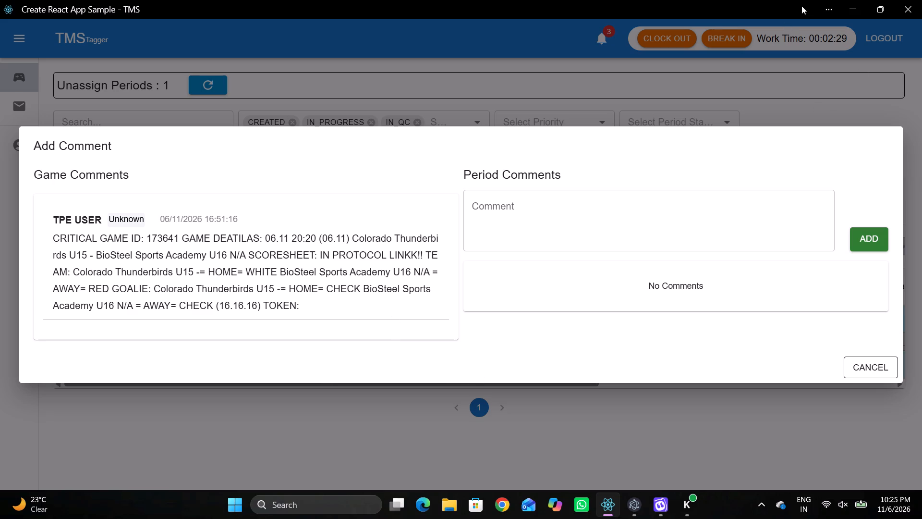
{"action": "left_click", "coordinate": [851, 9]}
In icetech-cv, skim the game video forward to about 00:36:10 in search of the start of period 2.
{"action": "left_click", "coordinate": [276, 482]}
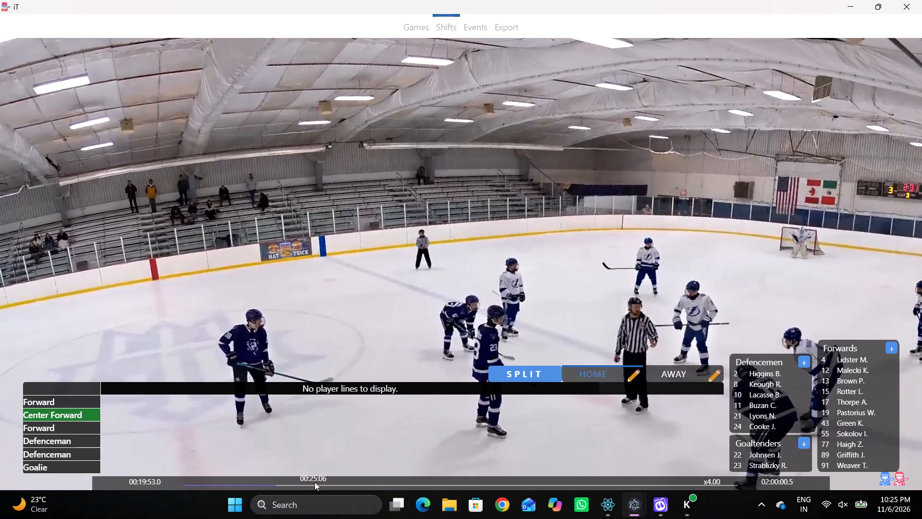
{"action": "left_click", "coordinate": [299, 483]}
{"action": "key", "text": "shift+d"}
{"action": "key", "text": "space"}
{"action": "key", "text": "c"}
{"action": "key", "text": "space"}
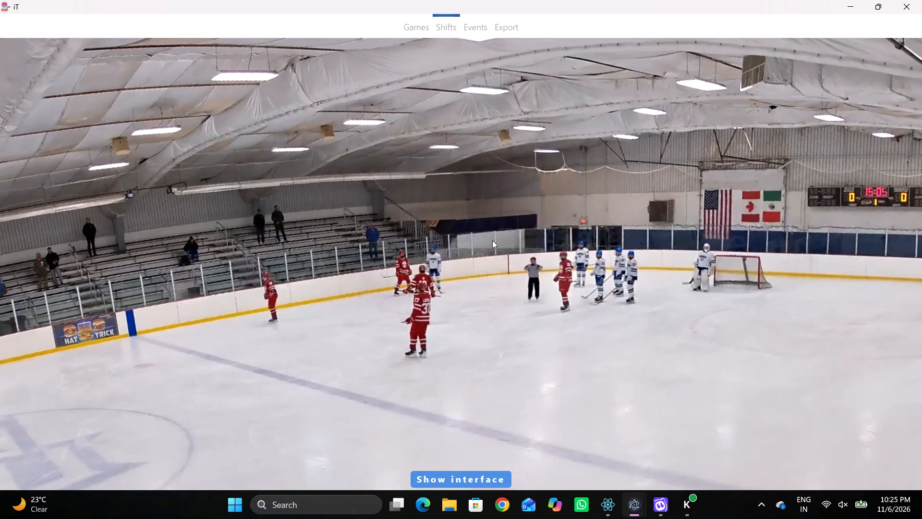
{"action": "key", "text": "v"}
{"action": "key", "text": "v"}
{"action": "key", "text": "c"}
{"action": "key", "text": "space"}
{"action": "key", "text": "c"}
{"action": "key", "text": "space"}
{"action": "key", "text": "shift+d"}
{"action": "left_click_drag", "start_coordinate": [342, 482], "coordinate": [339, 483]}
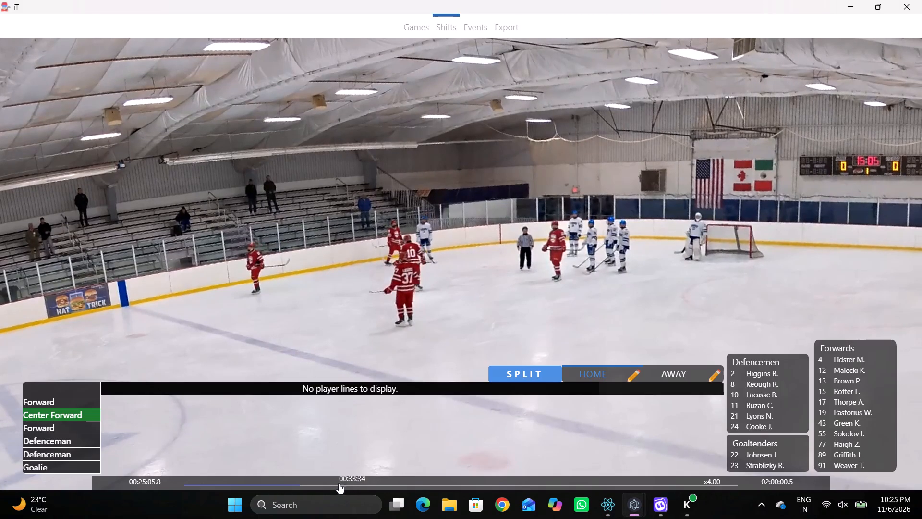
{"action": "left_click_drag", "start_coordinate": [339, 483], "coordinate": [338, 484]}
{"action": "left_click", "coordinate": [353, 484]}
Sample the footage around 00:36:10, then skim ahead to about 00:45:25 and check the scoreboard clock.
{"action": "key", "text": "space"}
{"action": "key", "text": "space"}
{"action": "key", "text": "space"}
{"action": "key", "text": "space"}
{"action": "key", "text": "space"}
{"action": "key", "text": "space"}
{"action": "key", "text": "space"}
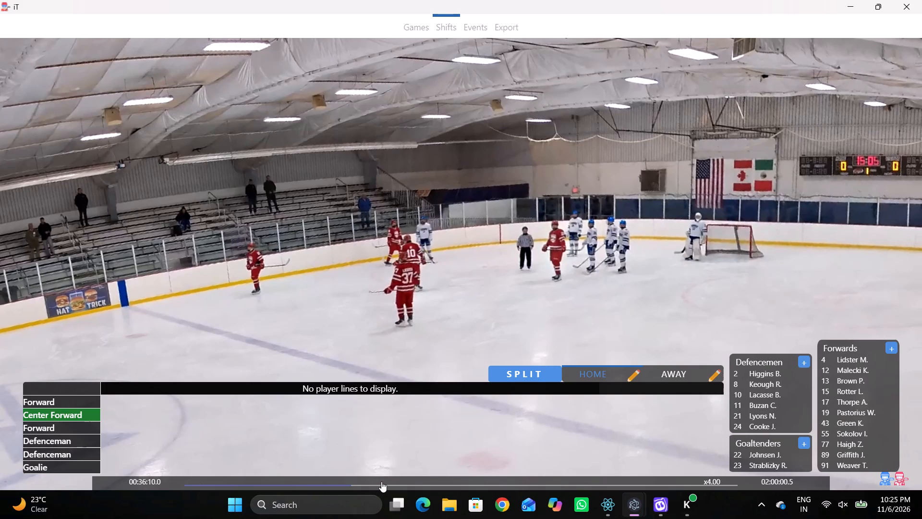
{"action": "key", "text": "space"}
{"action": "key", "text": "space"}
{"action": "key", "text": "space"}
{"action": "left_click", "coordinate": [396, 279]}
{"action": "key", "text": "space"}
{"action": "key", "text": "space"}
{"action": "key", "text": "c"}
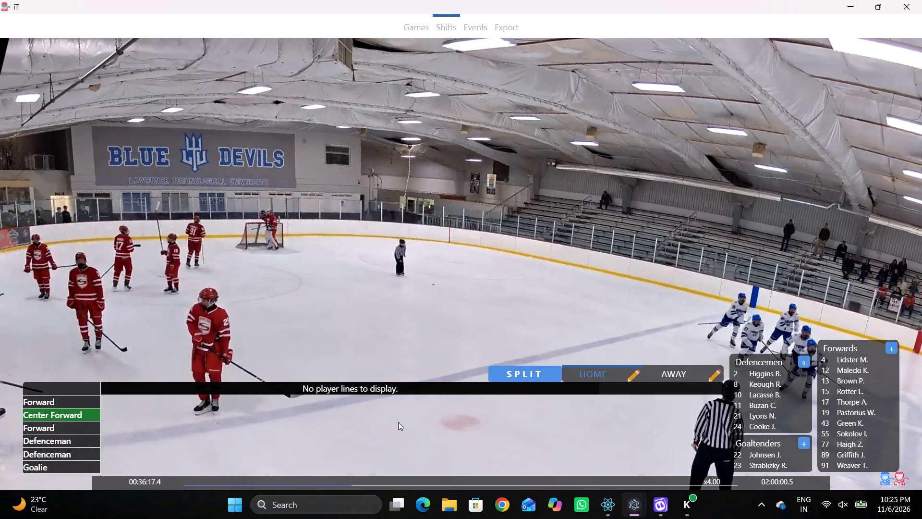
{"action": "key", "text": "space"}
{"action": "key", "text": "c"}
{"action": "key", "text": "space"}
{"action": "left_click", "coordinate": [394, 481]}
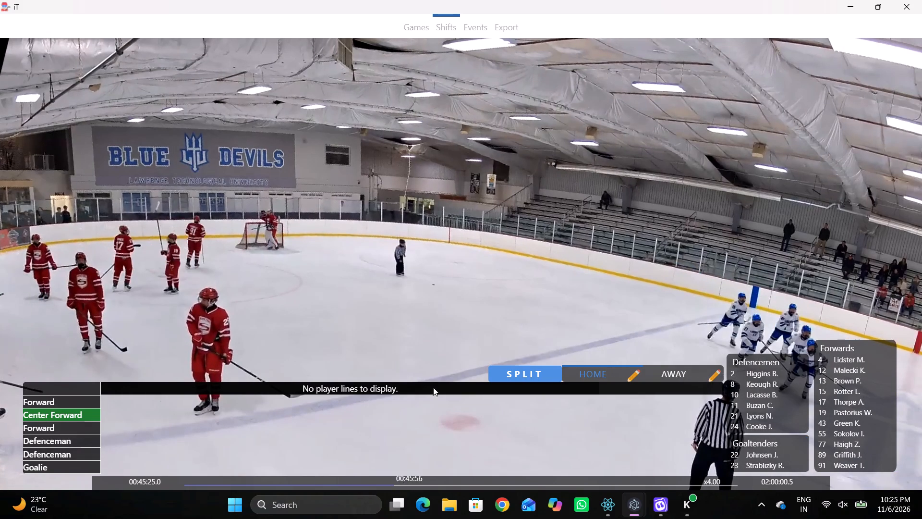
{"action": "key", "text": "space"}
{"action": "key", "text": "space"}
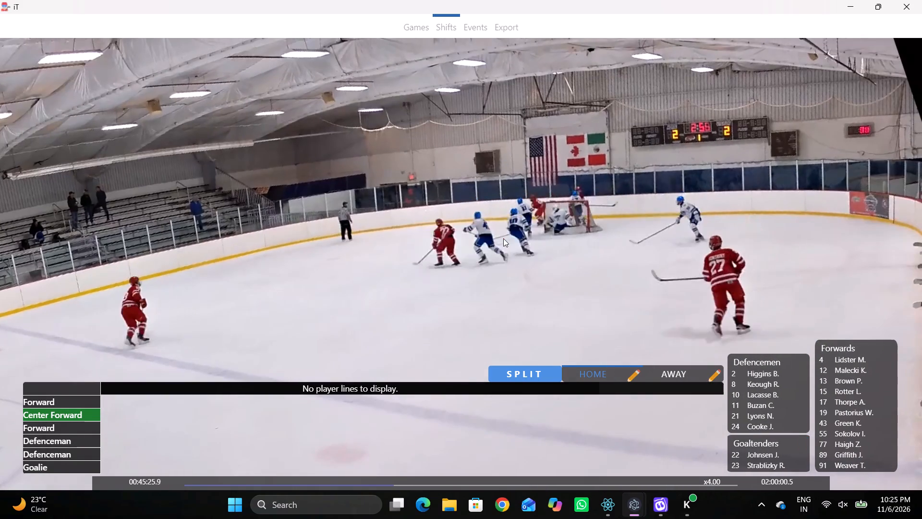
{"action": "key", "text": "space"}
{"action": "key", "text": "space"}
{"action": "key", "text": "space"}
Jump to about 00:49:11 and play through the end of period 1.
{"action": "left_click", "coordinate": [412, 484]}
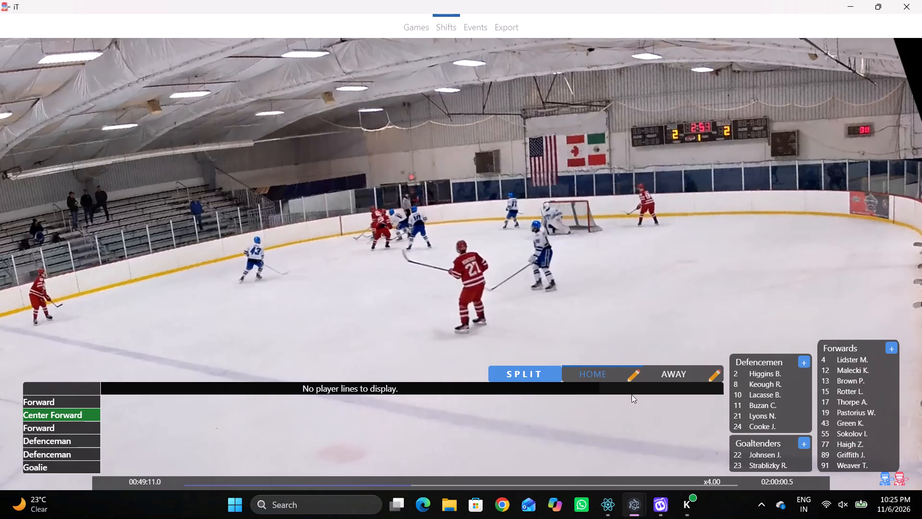
{"action": "key", "text": "space"}
{"action": "key", "text": "space"}
{"action": "key", "text": "space"}
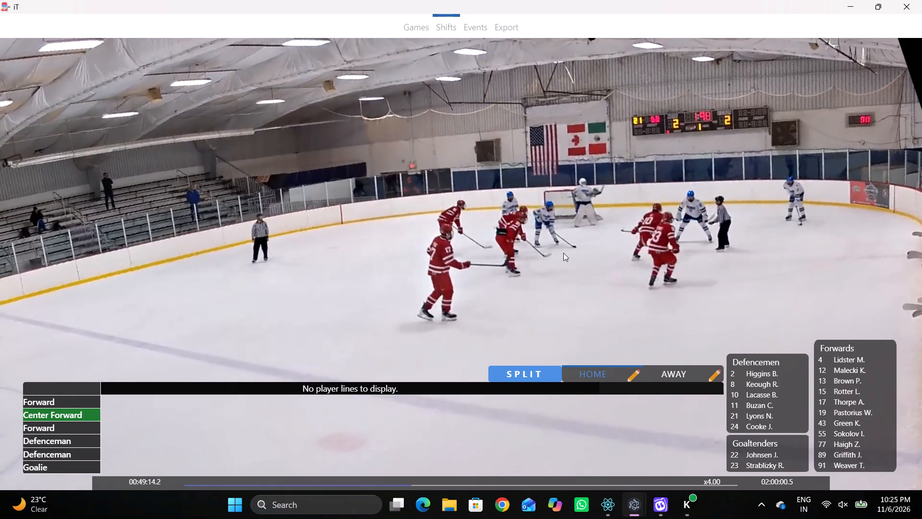
{"action": "key", "text": "space"}
{"action": "key", "text": "space"}
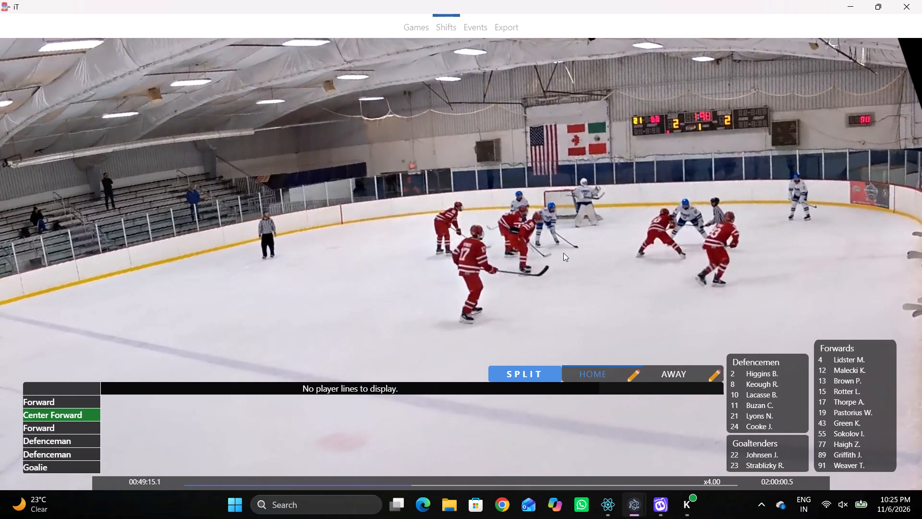
{"action": "key", "text": "space"}
{"action": "key", "text": "space"}
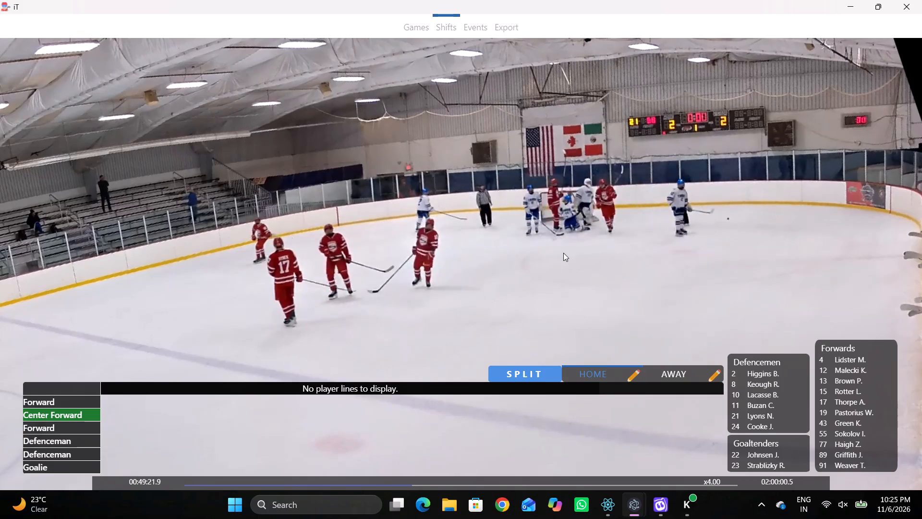
{"action": "key", "text": "space"}
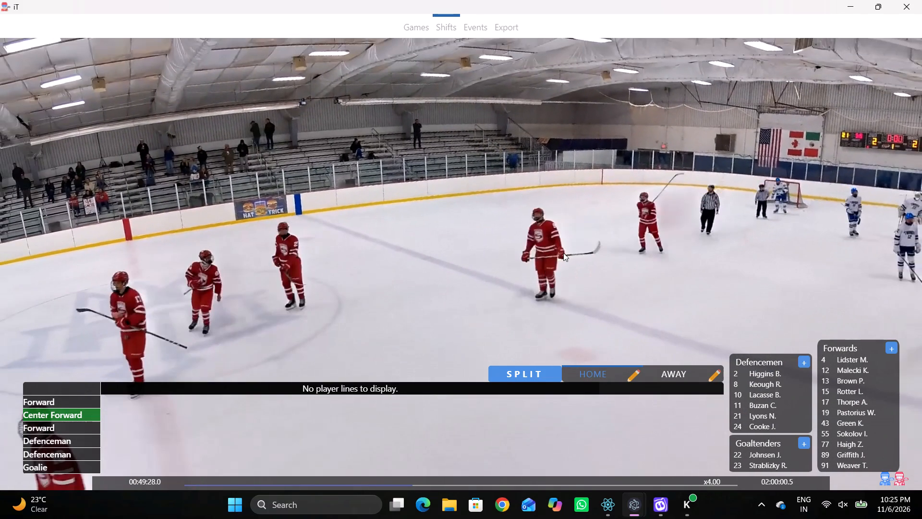
Advance to period 2's opening face-off and add a home shift split at 00:51:09.8.
{"action": "key", "text": "space"}
{"action": "type", "text": "c c c c c c c c c c c"}
{"action": "key", "text": "space"}
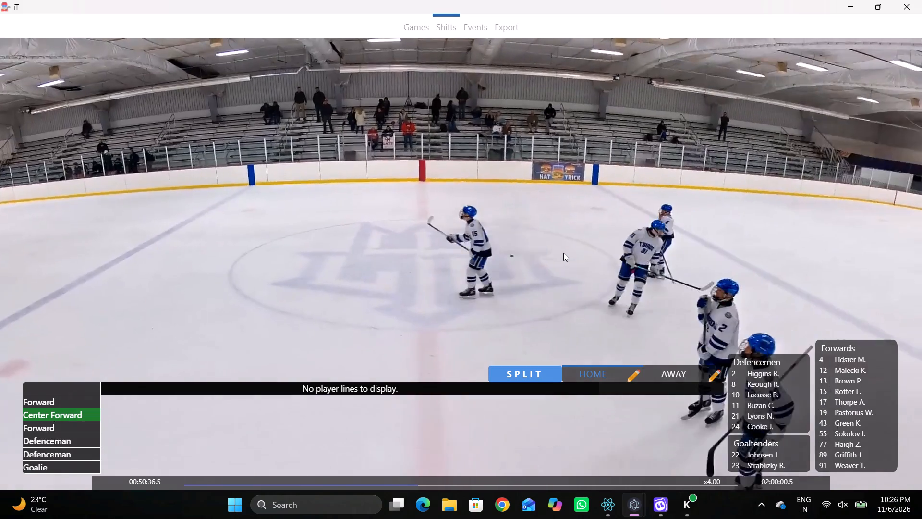
{"action": "key", "text": "space"}
{"action": "key", "text": "space"}
{"action": "key", "text": "space"}
{"action": "key", "text": "space"}
{"action": "key", "text": "space"}
{"action": "key", "text": "space"}
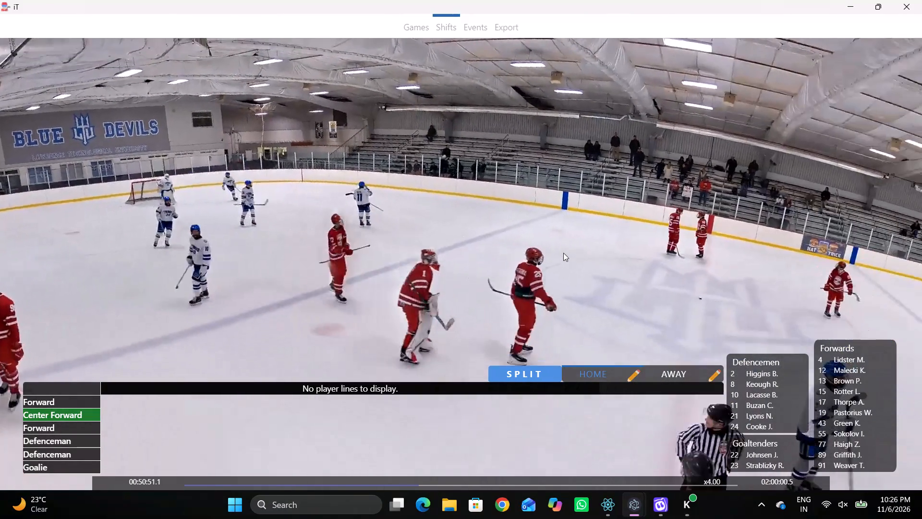
{"action": "key", "text": "space"}
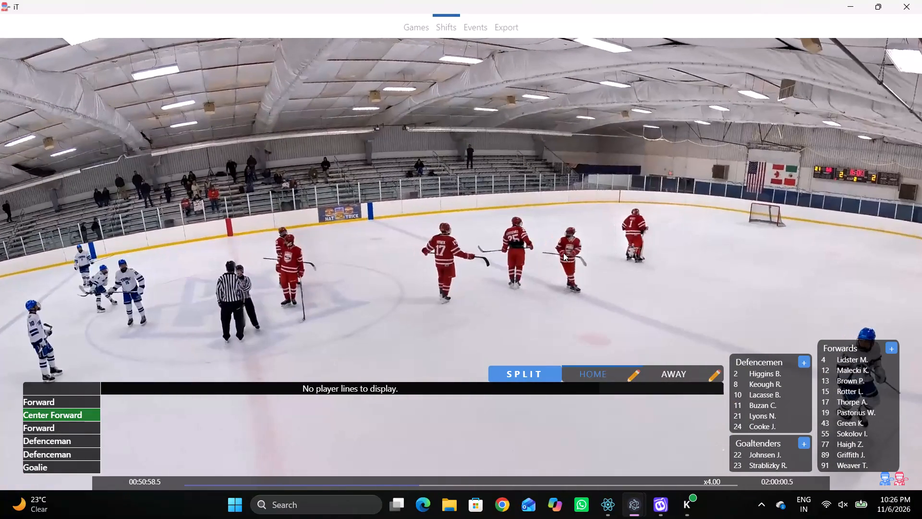
{"action": "key", "text": "space"}
{"action": "key", "text": "space"}
{"action": "key", "text": "space"}
{"action": "key", "text": "space"}
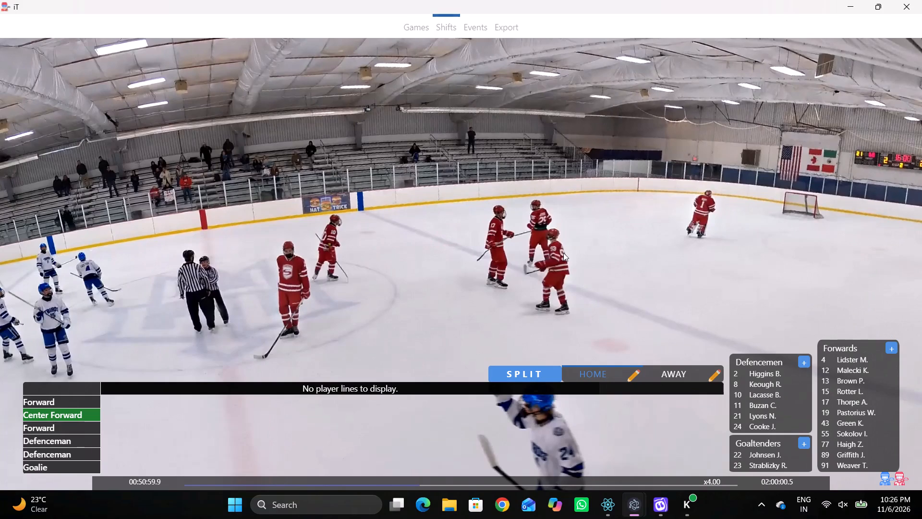
{"action": "key", "text": "space"}
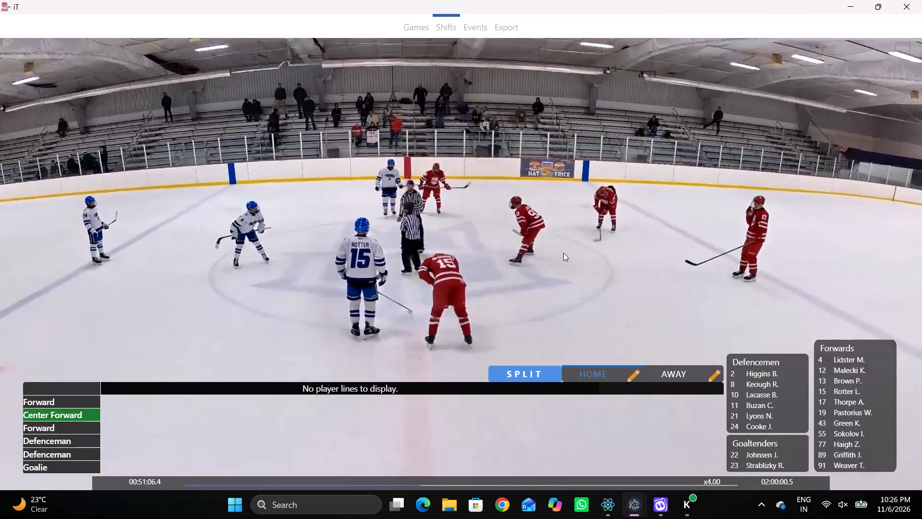
{"action": "key", "text": "space"}
{"action": "key", "text": "space"}
{"action": "key", "text": "space"}
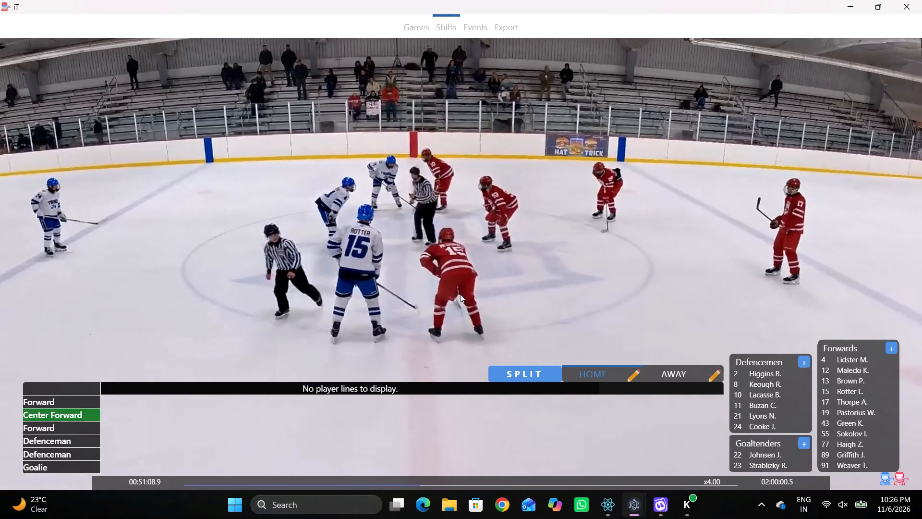
{"action": "key", "text": "space"}
{"action": "key", "text": "space"}
{"action": "key", "text": "shift+s"}
{"action": "key", "text": "shift+d"}
{"action": "key", "text": "shift+d"}
Switch to the away team and add a shift split at the same face-off time, 00:51:09.8.
{"action": "left_click", "coordinate": [667, 356]}
{"action": "left_click", "coordinate": [676, 367]}
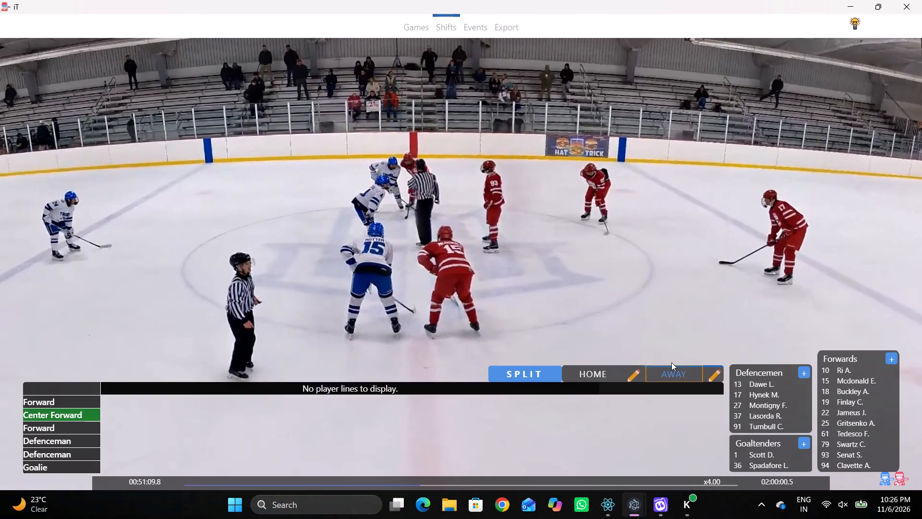
{"action": "key", "text": "shift+s"}
{"action": "key", "text": "shift+d"}
{"action": "key", "text": "shift+d"}
Return to the home team and assign player 15 to the second Forward slot of the 00:51:09.8 line, stepping back through the footage to identify players.
{"action": "left_click", "coordinate": [603, 369]}
{"action": "key", "text": "q"}
{"action": "key", "text": "q"}
{"action": "key", "text": "q"}
{"action": "key", "text": "q"}
{"action": "key", "text": "q"}
{"action": "key", "text": "q"}
{"action": "key", "text": "q"}
{"action": "key", "text": "q"}
{"action": "key", "text": "q"}
{"action": "key", "text": "q"}
{"action": "key", "text": "q"}
{"action": "key", "text": "q"}
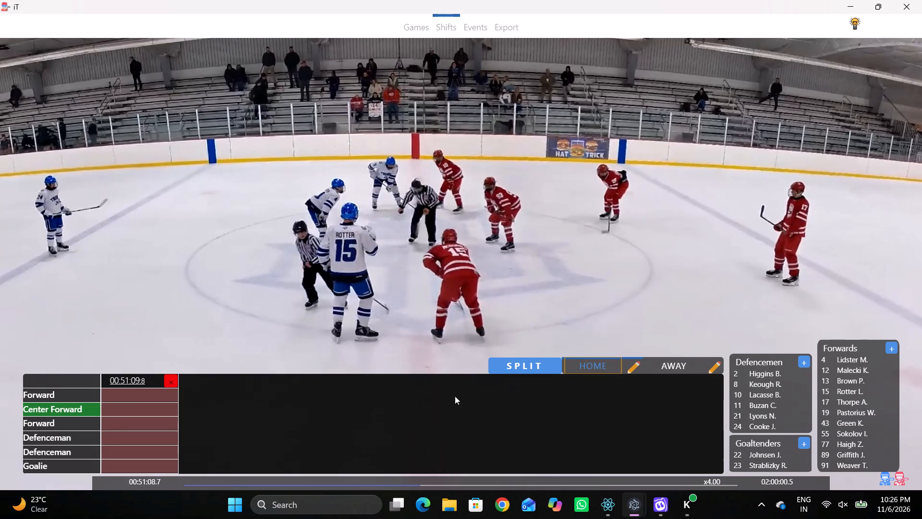
{"action": "left_click", "coordinate": [131, 422]}
{"action": "left_click", "coordinate": [843, 390]}
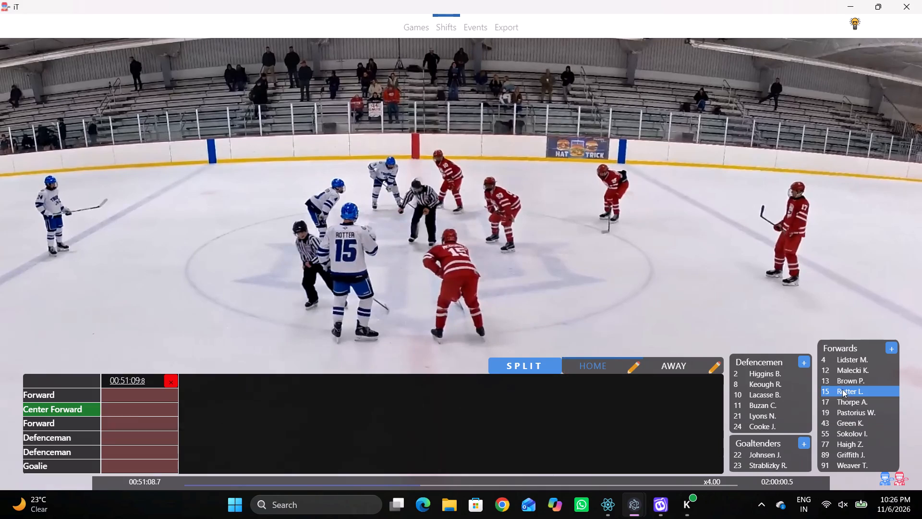
Play past the face-off to about 00:51:18 and enter player 4 as Center Forward in the home line at 00:51:09.8.
{"action": "key", "text": "shift+d"}
{"action": "key", "text": "space"}
{"action": "type", "text": "vv"}
{"action": "key", "text": "space"}
{"action": "key", "text": "space"}
{"action": "key", "text": "space"}
{"action": "key", "text": "space"}
{"action": "key", "text": "space"}
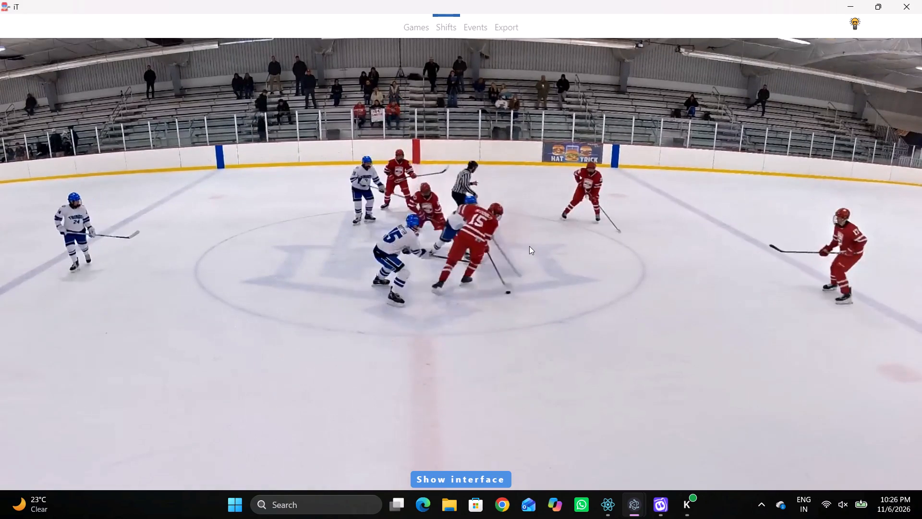
{"action": "key", "text": "space"}
{"action": "key", "text": "space"}
{"action": "key", "text": "space"}
{"action": "key", "text": "space"}
{"action": "key", "text": "space"}
{"action": "key", "text": "space"}
{"action": "key", "text": "space"}
{"action": "key", "text": "space"}
{"action": "key", "text": "space"}
{"action": "key", "text": "f"}
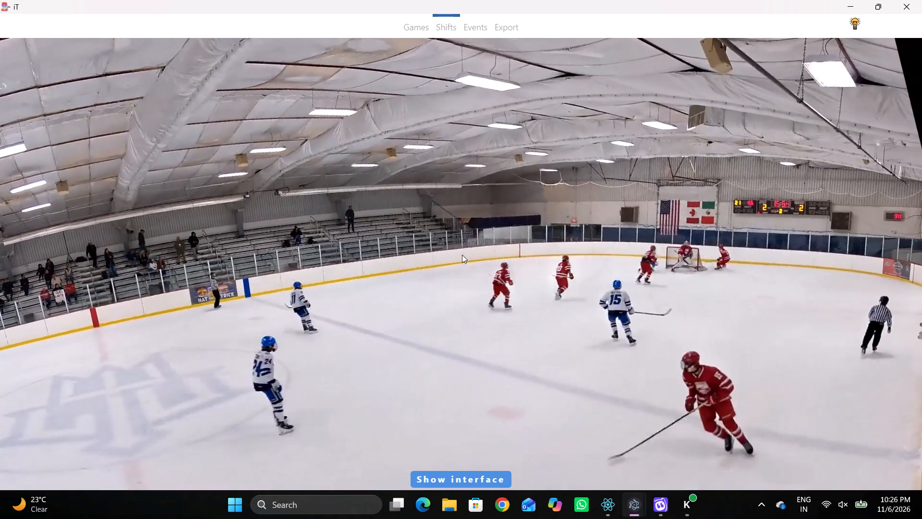
{"action": "key", "text": "space"}
{"action": "key", "text": "shift+d"}
{"action": "left_click", "coordinate": [132, 415]}
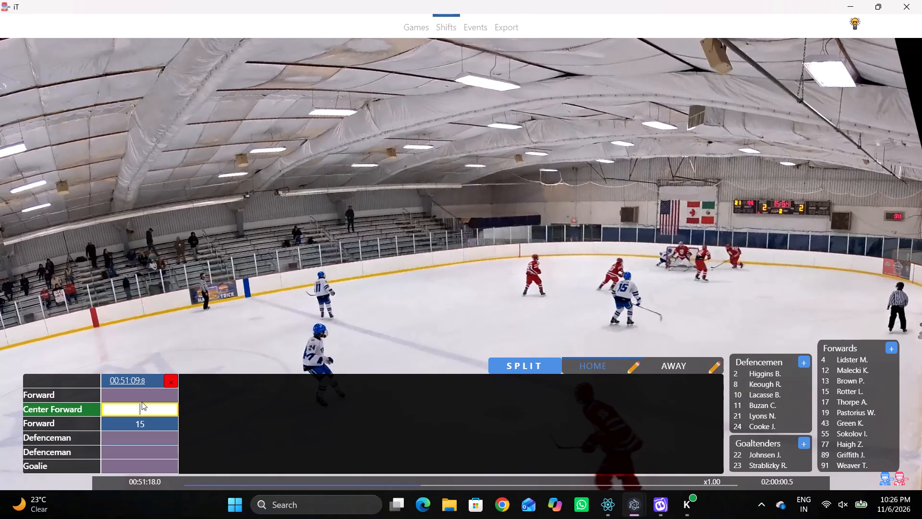
{"action": "key", "text": "4"}
Enter players 11 and 24 in the two Defenceman slots of the home line at 00:51:09.8.
{"action": "left_click_drag", "start_coordinate": [133, 434], "coordinate": [130, 442]}
{"action": "key", "text": "1"}
{"action": "key", "text": "1"}
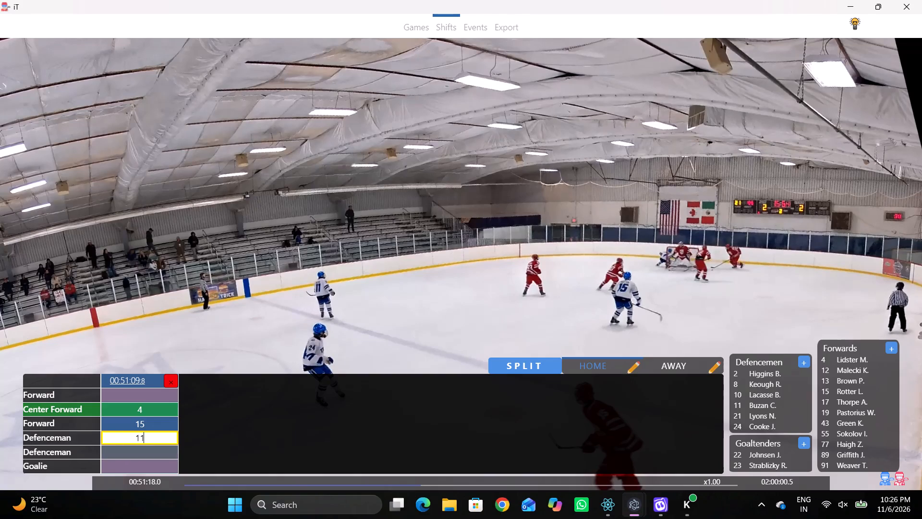
{"action": "left_click", "coordinate": [149, 459]}
{"action": "key", "text": "2"}
{"action": "left_click", "coordinate": [150, 451]}
{"action": "type", "text": "24"}
{"action": "left_click", "coordinate": [303, 251]}
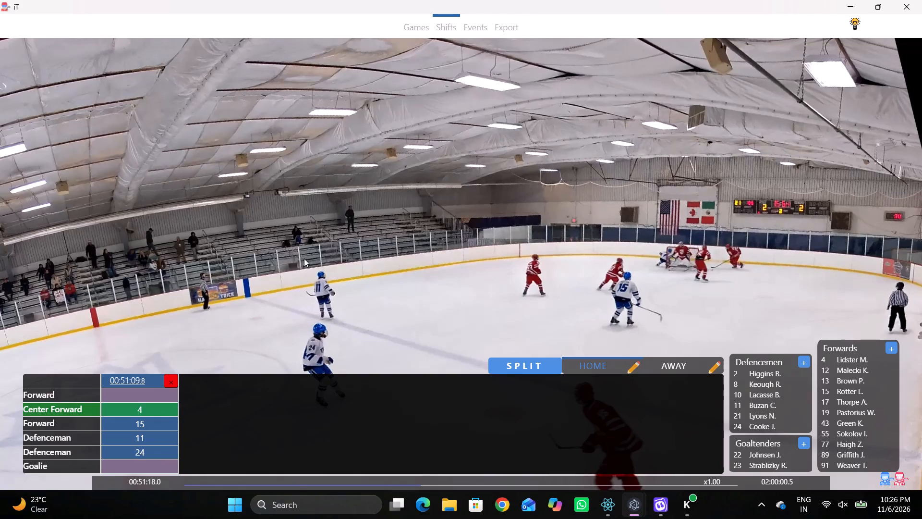
Add another home shift split at 00:51:18.0.
{"action": "key", "text": "shift+s"}
{"action": "key", "text": "shift+d"}
{"action": "key", "text": "shift+d"}
{"action": "key", "text": "shift+d"}
Return to the 00:51:09.8 home shift and step back through the face-off footage to about 00:51:03 to examine the home players' jersey numbers.
{"action": "key", "text": "space"}
{"action": "type", "text": "vv"}
{"action": "type", "text": "vvvv D"}
{"action": "left_click", "coordinate": [127, 381]}
{"action": "key", "text": "shift+d"}
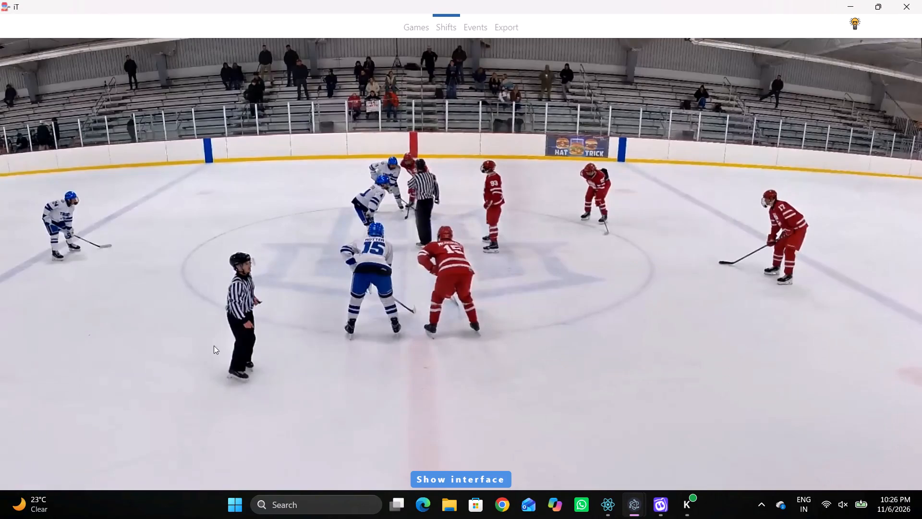
{"action": "key", "text": "q"}
{"action": "key", "text": "q"}
{"action": "key", "text": "q"}
{"action": "key", "text": "q"}
{"action": "key", "text": "q"}
{"action": "key", "text": "q"}
{"action": "key", "text": "q"}
{"action": "key", "text": "q"}
{"action": "key", "text": "q"}
{"action": "key", "text": "q"}
{"action": "key", "text": "q"}
{"action": "key", "text": "q"}
{"action": "key", "text": "q"}
{"action": "key", "text": "q"}
{"action": "key", "text": "q"}
{"action": "key", "text": "q"}
{"action": "key", "text": "q"}
{"action": "key", "text": "q"}
{"action": "key", "text": "q"}
{"action": "key", "text": "q"}
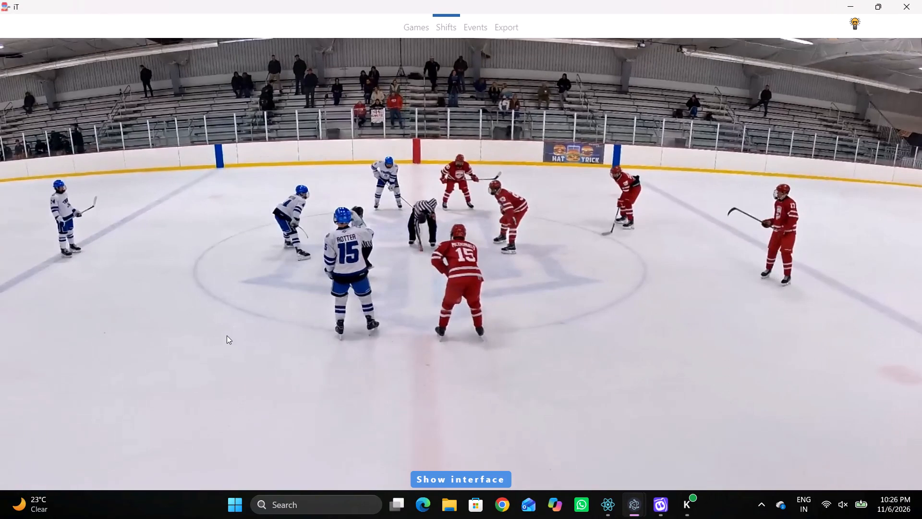
{"action": "type", "text": "qqqqDq"}
{"action": "key", "text": "q"}
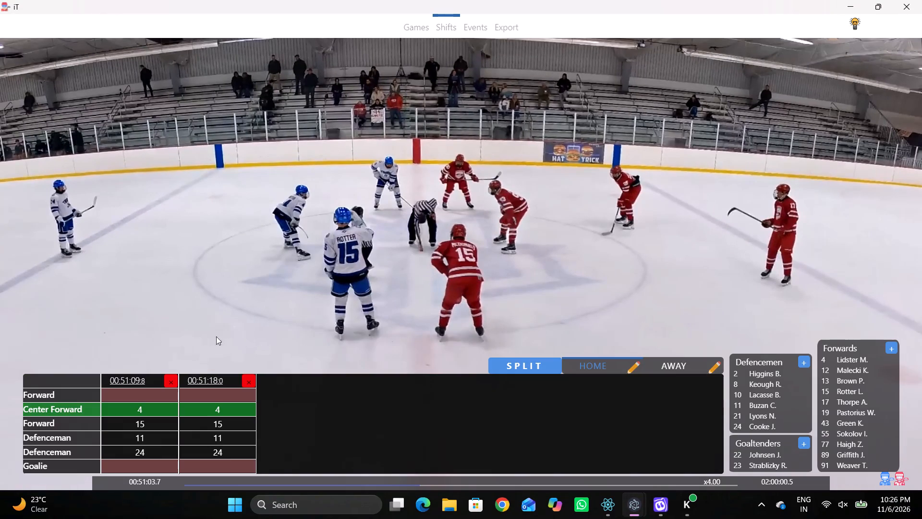
{"action": "key", "text": "q"}
{"action": "type", "text": "qqqq"}
{"action": "key", "text": "q"}
{"action": "key", "text": "q"}
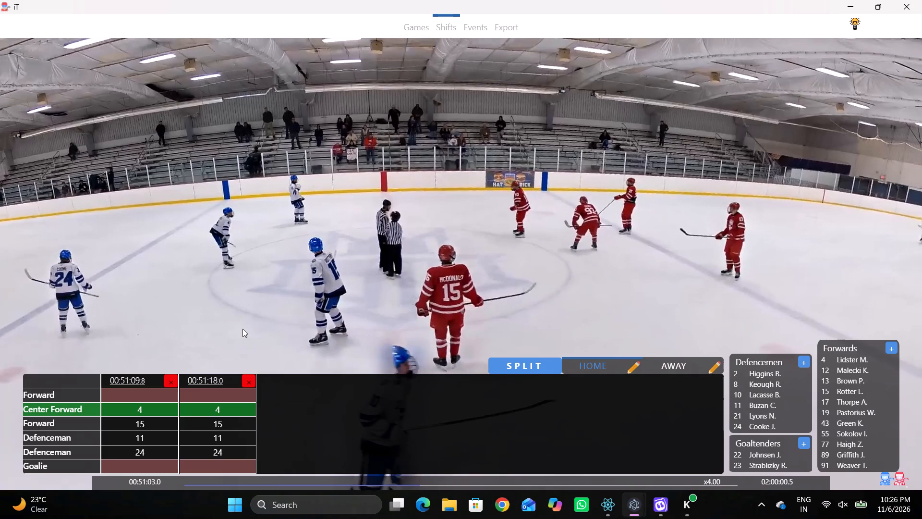
Step further back through the footage before the face-off to about 00:50:34, looking for the home goalie's jersey number.
{"action": "type", "text": "Dq"}
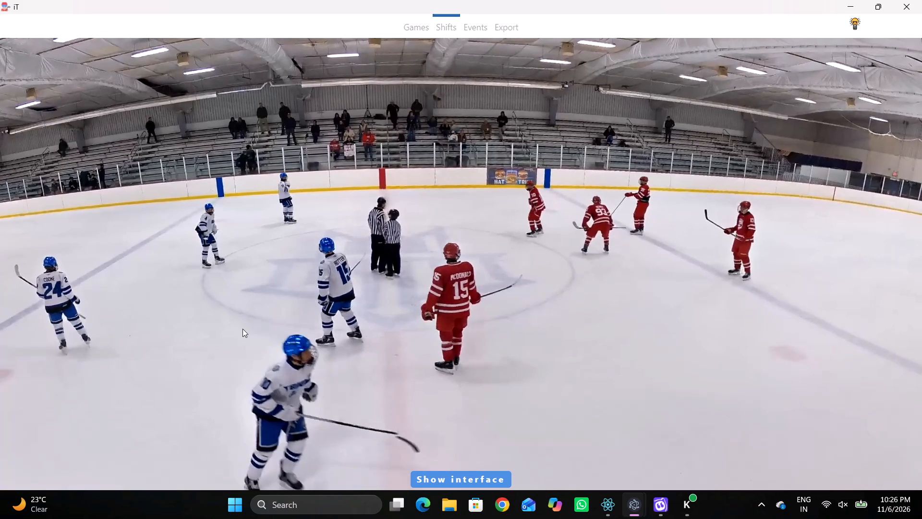
{"action": "type", "text": "qqqq"}
{"action": "key", "text": "q"}
{"action": "key", "text": "q"}
{"action": "key", "text": "q"}
{"action": "key", "text": "q"}
{"action": "key", "text": "q"}
{"action": "key", "text": "q"}
{"action": "key", "text": "q"}
{"action": "key", "text": "q"}
{"action": "key", "text": "q"}
{"action": "key", "text": "q"}
{"action": "key", "text": "q"}
{"action": "key", "text": "q"}
{"action": "key", "text": "q"}
{"action": "key", "text": "q"}
{"action": "key", "text": "q"}
{"action": "key", "text": "q"}
{"action": "key", "text": "q"}
{"action": "key", "text": "q"}
{"action": "key", "text": "q"}
{"action": "key", "text": "q"}
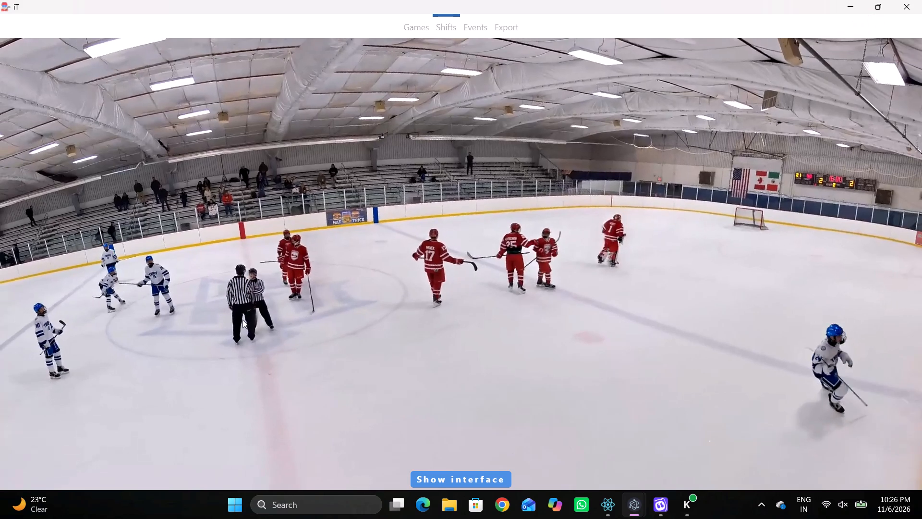
{"action": "key", "text": "q"}
{"action": "key", "text": "q"}
{"action": "key", "text": "q"}
{"action": "key", "text": "q"}
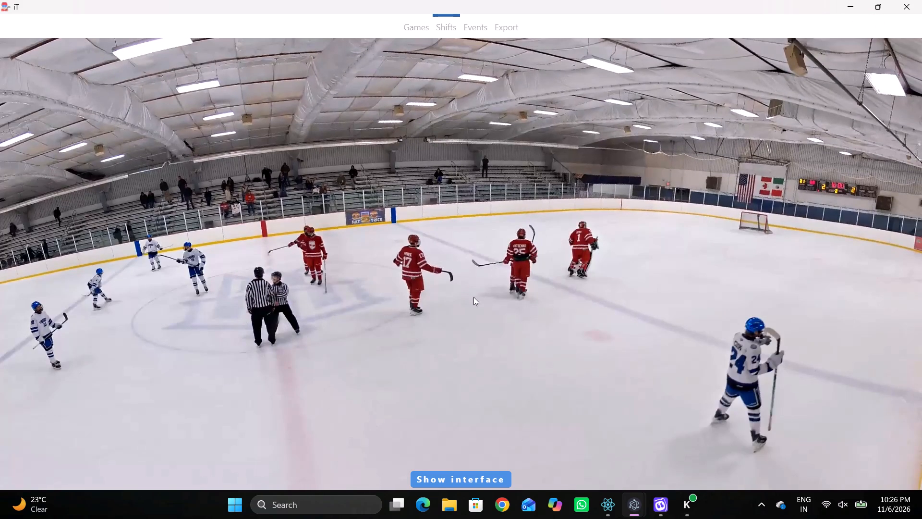
{"action": "key", "text": "q"}
{"action": "key", "text": "q"}
{"action": "type", "text": "qq"}
{"action": "key", "text": "q"}
{"action": "key", "text": "q"}
{"action": "key", "text": "q"}
{"action": "key", "text": "q"}
{"action": "key", "text": "q"}
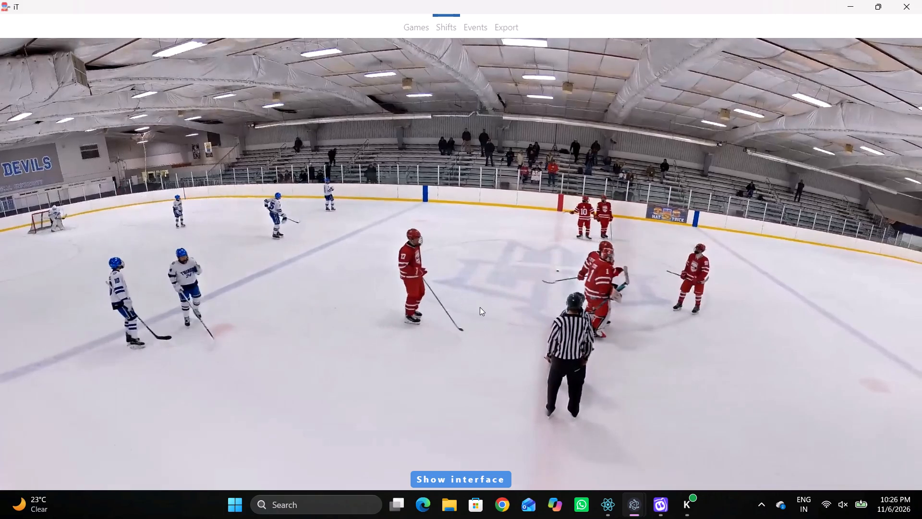
{"action": "key", "text": "q"}
{"action": "key", "text": "q"}
{"action": "key", "text": "q"}
{"action": "key", "text": "q"}
{"action": "key", "text": "q"}
{"action": "key", "text": "q"}
{"action": "key", "text": "q"}
{"action": "key", "text": "q"}
{"action": "key", "text": "q"}
{"action": "key", "text": "q"}
{"action": "key", "text": "q"}
{"action": "key", "text": "q"}
{"action": "key", "text": "q"}
{"action": "key", "text": "q"}
{"action": "key", "text": "q"}
{"action": "key", "text": "q"}
{"action": "key", "text": "q"}
{"action": "key", "text": "q"}
{"action": "key", "text": "q"}
{"action": "key", "text": "q"}
{"action": "key", "text": "q"}
{"action": "type", "text": "qq"}
{"action": "key", "text": "q"}
{"action": "key", "text": "q"}
{"action": "key", "text": "q"}
{"action": "key", "text": "q"}
{"action": "key", "text": "q"}
{"action": "key", "text": "q"}
{"action": "key", "text": "q"}
{"action": "key", "text": "q"}
{"action": "key", "text": "q"}
{"action": "key", "text": "q"}
{"action": "key", "text": "q"}
{"action": "key", "text": "q"}
{"action": "key", "text": "q"}
{"action": "key", "text": "q"}
{"action": "key", "text": "q"}
{"action": "key", "text": "q"}
{"action": "key", "text": "q"}
{"action": "key", "text": "q"}
{"action": "key", "text": "q"}
{"action": "key", "text": "q"}
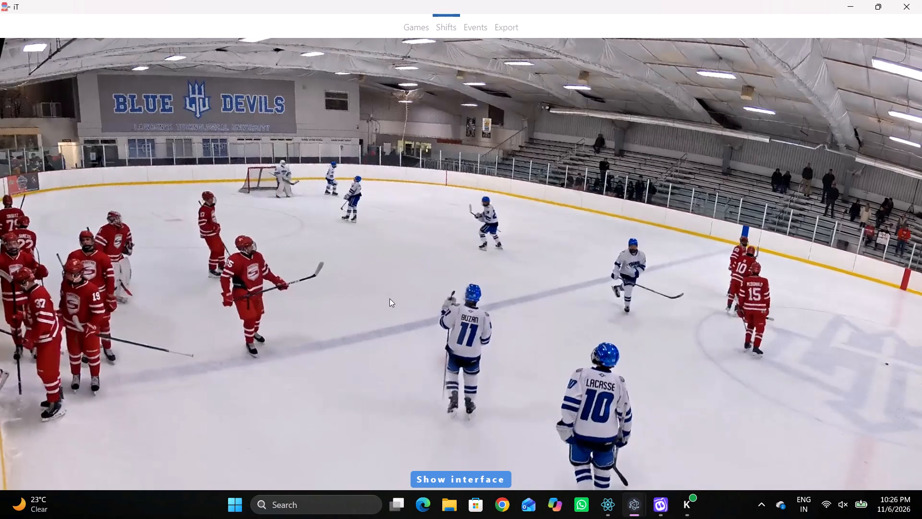
{"action": "key", "text": "q"}
{"action": "key", "text": "q"}
{"action": "key", "text": "q"}
{"action": "key", "text": "q"}
{"action": "key", "text": "q"}
{"action": "key", "text": "q"}
{"action": "key", "text": "q"}
{"action": "key", "text": "q"}
{"action": "key", "text": "q"}
{"action": "key", "text": "q"}
{"action": "key", "text": "q"}
{"action": "key", "text": "q"}
{"action": "key", "text": "q"}
{"action": "key", "text": "q"}
{"action": "key", "text": "q"}
{"action": "key", "text": "q"}
{"action": "key", "text": "q"}
{"action": "key", "text": "q"}
{"action": "key", "text": "q"}
{"action": "key", "text": "q"}
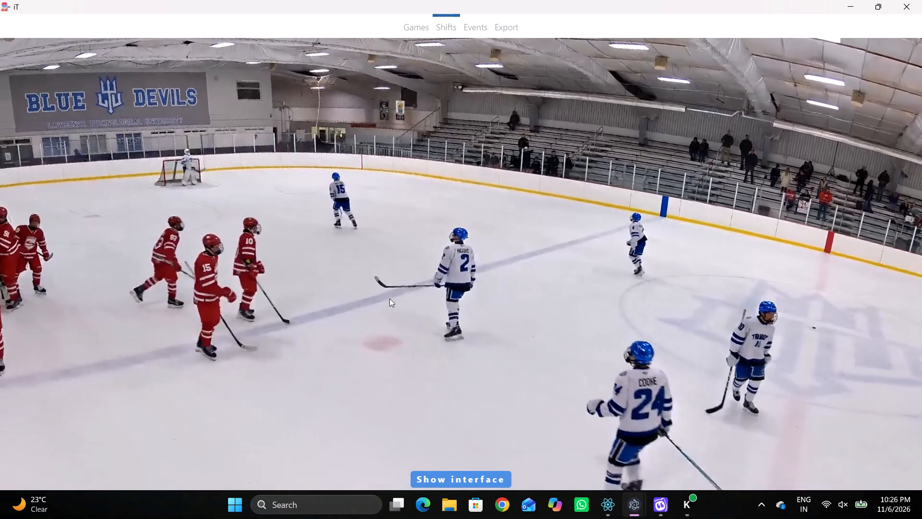
{"action": "type", "text": "qq"}
{"action": "type", "text": "qqqqq"}
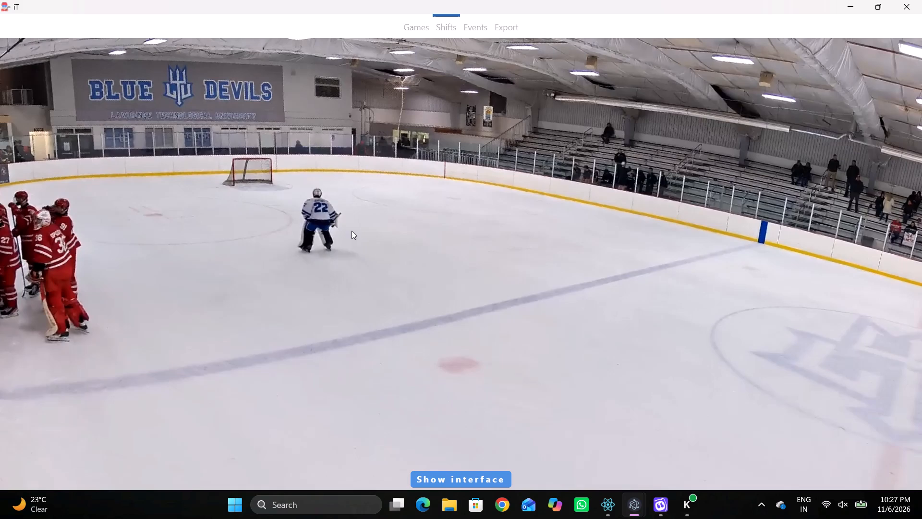
Enter player 22 in the Goalie slot of the home lines at 00:51:18.0 and 00:51:09.8.
{"action": "key", "text": "shift+d"}
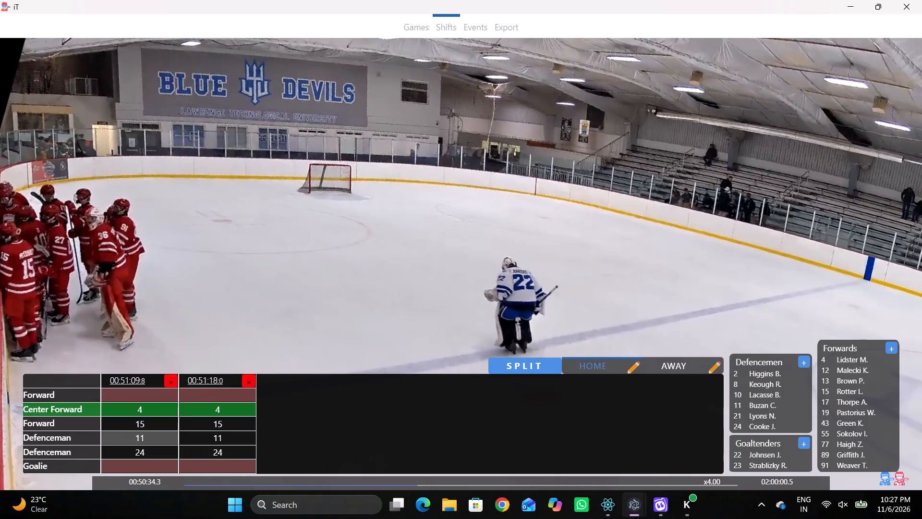
{"action": "left_click", "coordinate": [131, 462]}
{"action": "left_click", "coordinate": [191, 464]}
{"action": "key", "text": "2"}
{"action": "key", "text": "2"}
{"action": "left_click", "coordinate": [137, 469]}
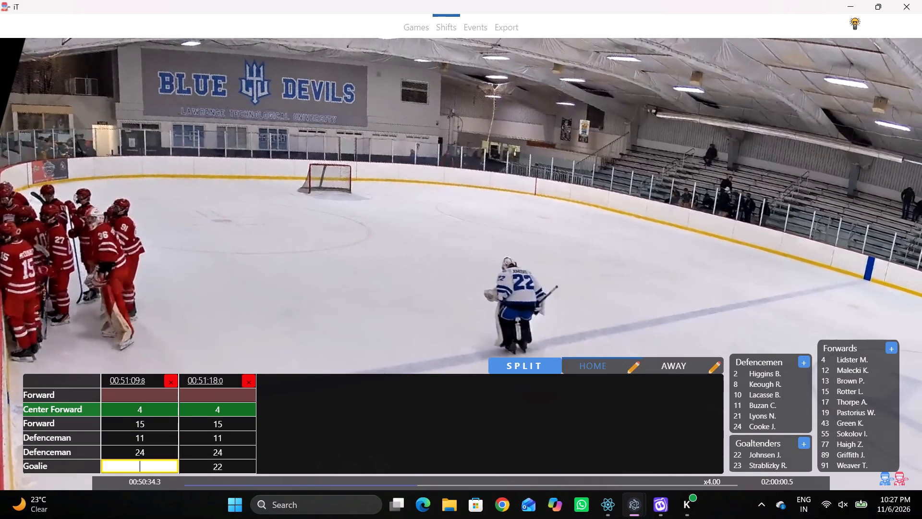
{"action": "key", "text": "2"}
{"action": "key", "text": "2"}
Watch the play from the 00:51:18.0 home shift through to the next stoppage and face-off, looking for home line changes.
{"action": "left_click", "coordinate": [205, 386]}
{"action": "left_click", "coordinate": [203, 379]}
{"action": "key", "text": "d"}
{"action": "key", "text": "space"}
{"action": "key", "text": "v"}
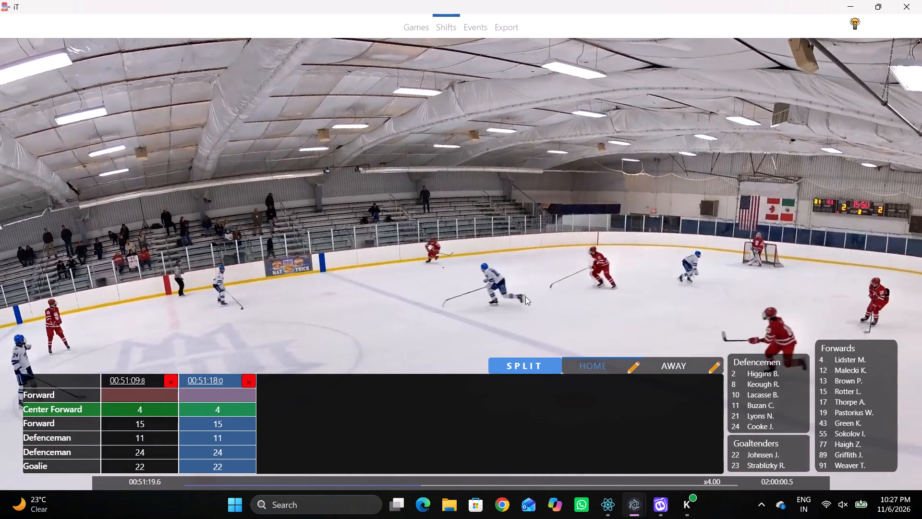
{"action": "key", "text": "shift+d"}
{"action": "key", "text": "space"}
{"action": "type", "text": "c"}
{"action": "key", "text": "space"}
{"action": "type", "text": "vc"}
{"action": "key", "text": "space"}
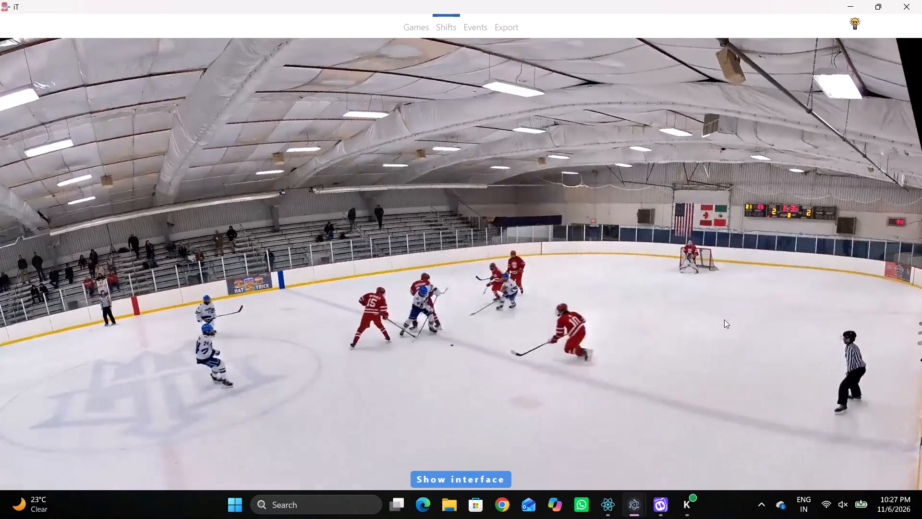
{"action": "key", "text": "space"}
{"action": "key", "text": "space"}
{"action": "type", "text": "c"}
{"action": "key", "text": "space"}
{"action": "key", "text": "space"}
{"action": "key", "text": "space"}
{"action": "type", "text": "vv"}
{"action": "key", "text": "space"}
{"action": "key", "text": "space"}
{"action": "key", "text": "space"}
{"action": "key", "text": "space"}
{"action": "key", "text": "space"}
{"action": "key", "text": "space"}
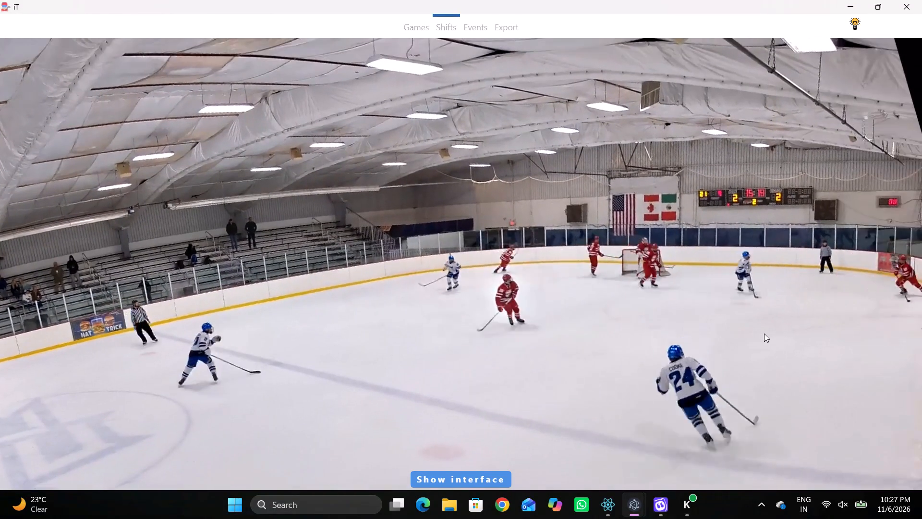
{"action": "type", "text": "vv"}
{"action": "key", "text": "c"}
{"action": "key", "text": "space"}
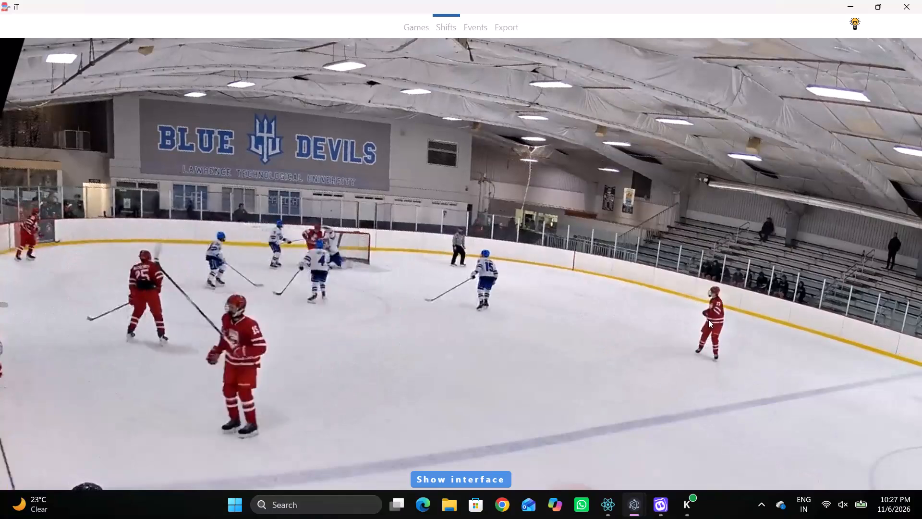
{"action": "key", "text": "c"}
{"action": "key", "text": "space"}
{"action": "key", "text": "c"}
{"action": "key", "text": "space"}
{"action": "key", "text": "c"}
{"action": "key", "text": "space"}
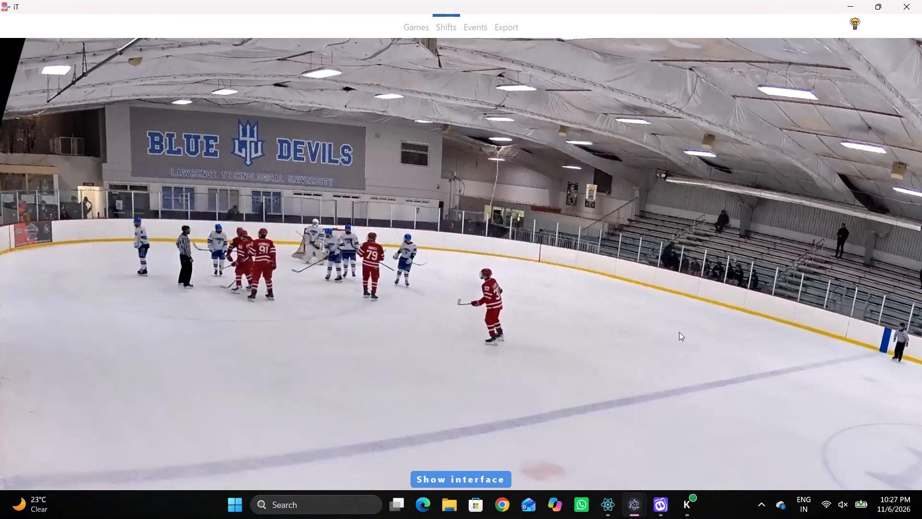
{"action": "key", "text": "space"}
Add a home shift split at 00:52:26.9, at the face-off setup.
{"action": "key", "text": "shift+s"}
{"action": "key", "text": "shift+d"}
{"action": "key", "text": "shift+s"}
{"action": "key", "text": "shift+d"}
{"action": "key", "text": "shift+d"}
Clear the Center Forward, second Forward and both Defenceman slots of the 00:52:26.9 home shift, keeping the goalie.
{"action": "left_click", "coordinate": [306, 409]}
{"action": "key", "text": "BackSpace"}
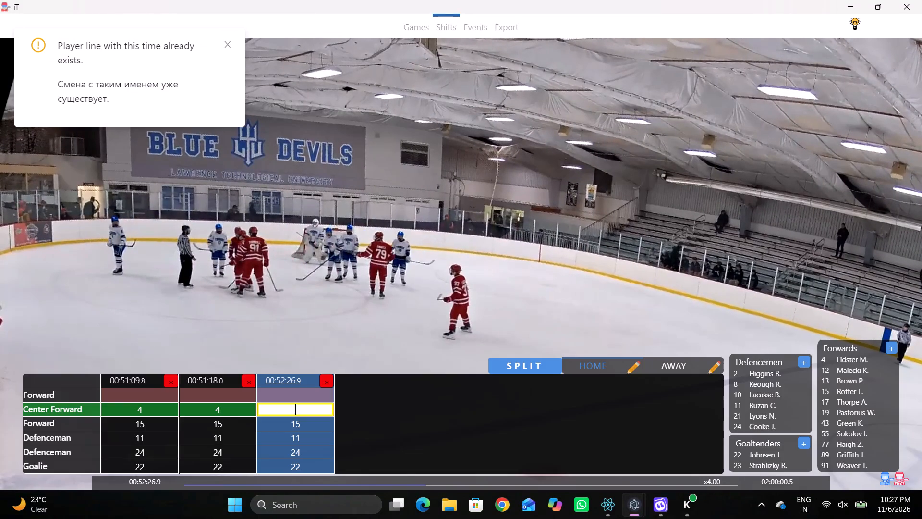
{"action": "key", "text": "Tab"}
{"action": "key", "text": "BackSpace"}
{"action": "key", "text": "BackSpace"}
{"action": "key", "text": "Tab"}
{"action": "key", "text": "BackSpace"}
{"action": "key", "text": "BackSpace"}
{"action": "key", "text": "Tab"}
{"action": "key", "text": "BackSpace"}
Replace the 00:52:26.9 home shift with a split at 00:52:33.0, deleting the earlier one.
{"action": "type", "text": "d v"}
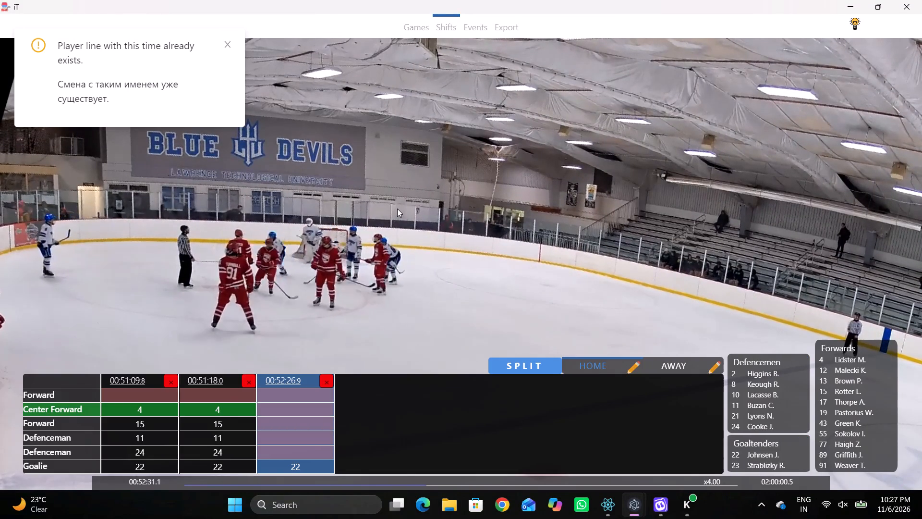
{"action": "key", "text": "space"}
{"action": "key", "text": "space"}
{"action": "key", "text": "space"}
{"action": "key", "text": "shift+s"}
{"action": "key", "text": "shift+d"}
{"action": "key", "text": "shift+d"}
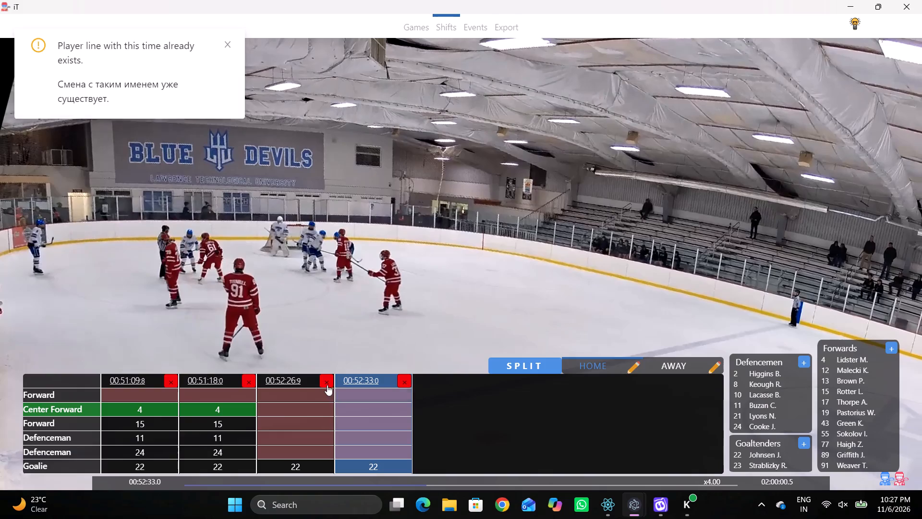
{"action": "left_click_drag", "start_coordinate": [327, 385], "coordinate": [322, 384]}
{"action": "left_click", "coordinate": [544, 275]}
{"action": "left_click", "coordinate": [546, 269]}
Check the face-off play and enter player 17 in the Center Forward slot of the 00:52:33.0 home shift.
{"action": "key", "text": "space"}
{"action": "key", "text": "shift+d"}
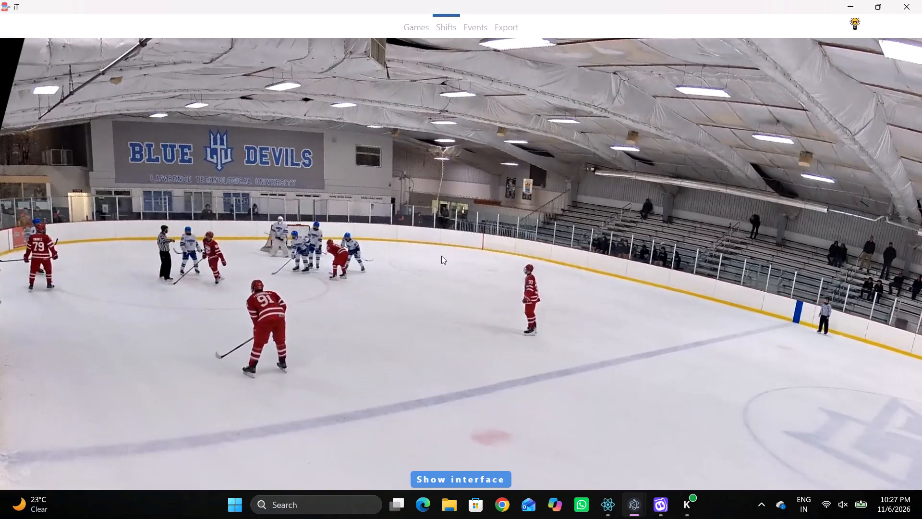
{"action": "key", "text": "shift+d"}
{"action": "key", "text": "c"}
{"action": "key", "text": "space"}
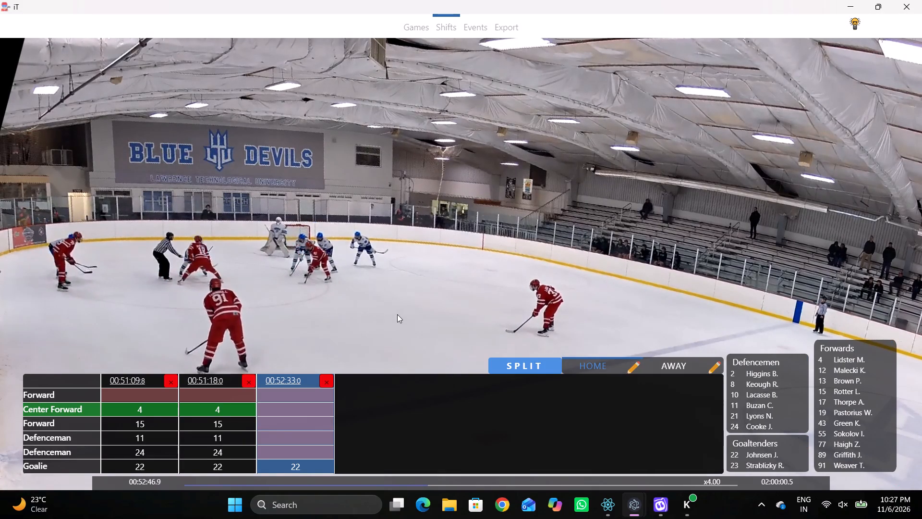
{"action": "key", "text": "space"}
{"action": "key", "text": "space"}
{"action": "key", "text": "space"}
{"action": "key", "text": "shift+d"}
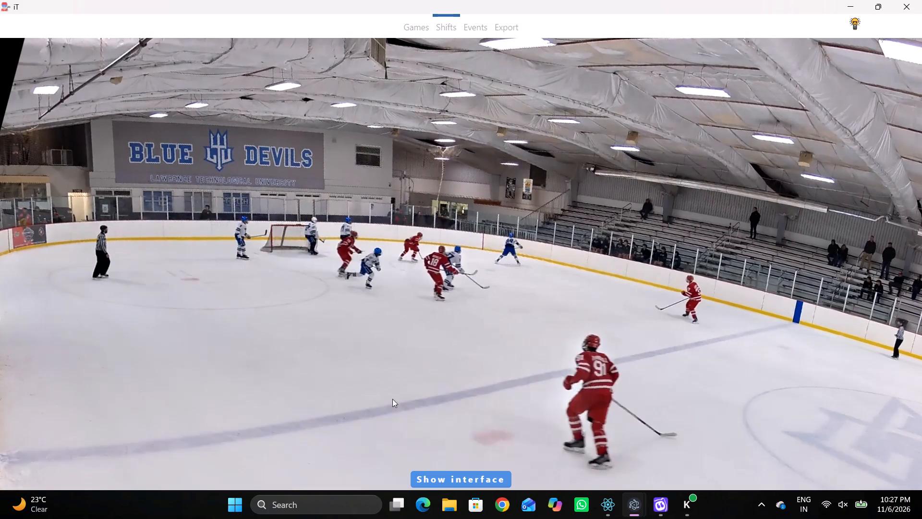
{"action": "key", "text": "shift+d"}
{"action": "left_click", "coordinate": [296, 417]}
{"action": "left_click", "coordinate": [316, 406]}
{"action": "left_click", "coordinate": [853, 399]}
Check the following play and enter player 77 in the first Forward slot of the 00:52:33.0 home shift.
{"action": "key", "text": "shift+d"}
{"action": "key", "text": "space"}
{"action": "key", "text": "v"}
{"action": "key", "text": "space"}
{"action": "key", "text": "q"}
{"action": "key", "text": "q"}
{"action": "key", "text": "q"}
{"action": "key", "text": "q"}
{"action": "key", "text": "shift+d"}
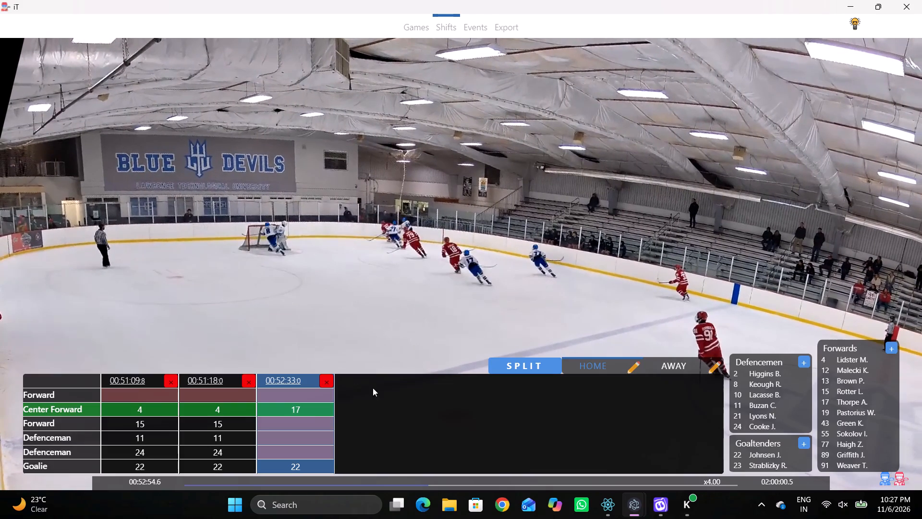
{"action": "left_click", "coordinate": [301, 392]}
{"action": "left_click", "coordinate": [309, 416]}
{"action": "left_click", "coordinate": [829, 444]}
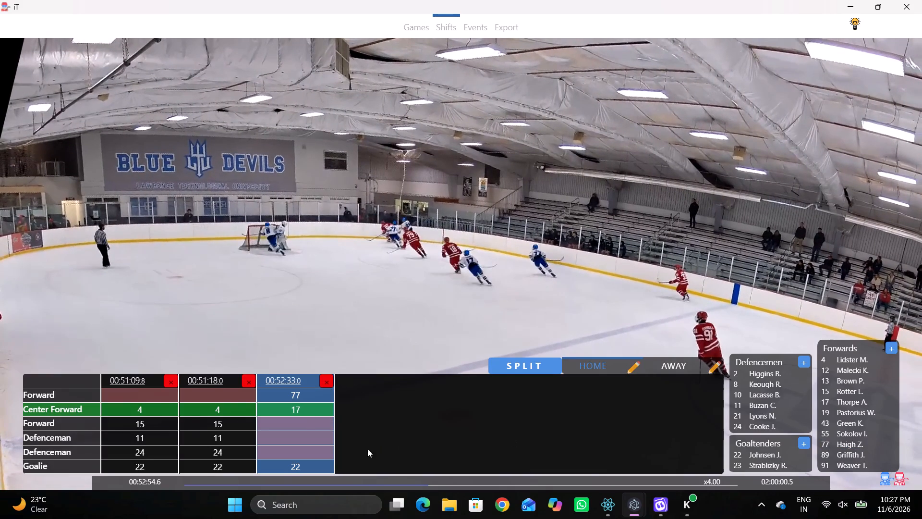
Clear the first Forward slot of the 00:52:33.0 home shift and enter player 77 in the Forward slot below Center Forward.
{"action": "left_click", "coordinate": [298, 384]}
{"action": "key", "text": "BackSpace"}
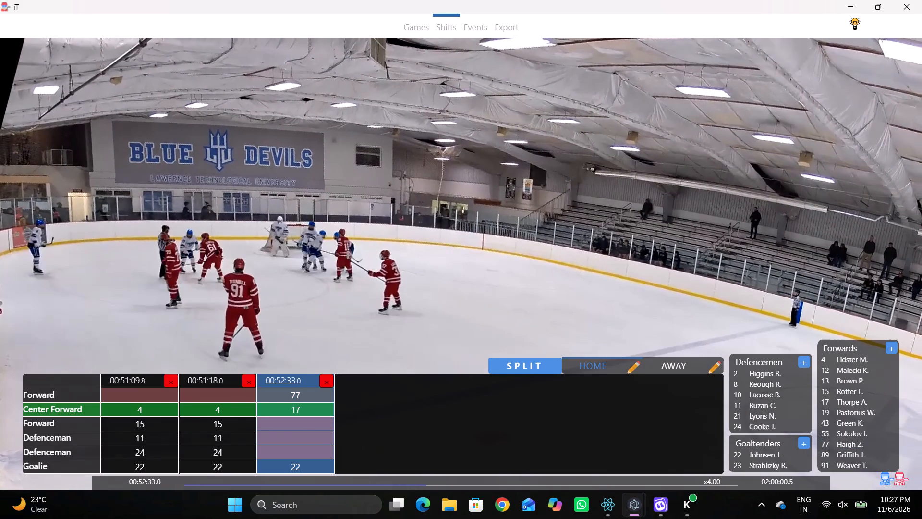
{"action": "left_click", "coordinate": [301, 389]}
{"action": "key", "text": "BackSpace"}
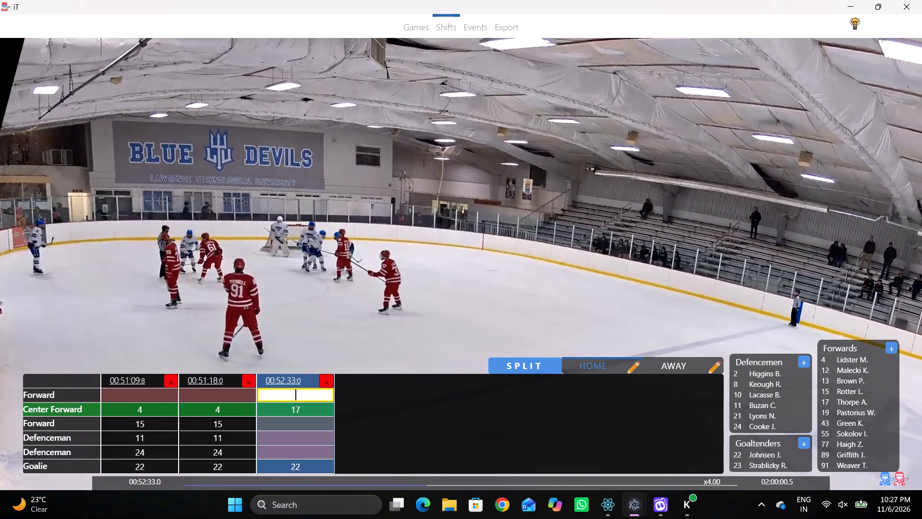
{"action": "left_click", "coordinate": [311, 428]}
{"action": "left_click", "coordinate": [831, 448]}
Enter player 8 in the first Defenceman slot of the 00:52:33.0 home shift.
{"action": "left_click", "coordinate": [302, 435]}
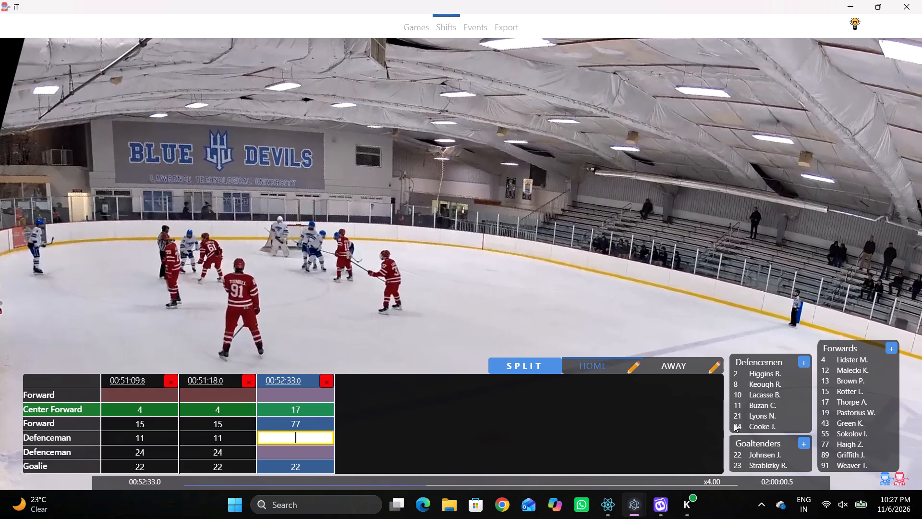
{"action": "left_click", "coordinate": [742, 384]}
Replay the face-off after 00:52:33.0 and the play behind it to examine the second home defenceman's jersey number.
{"action": "key", "text": "shift+d"}
{"action": "key", "text": "space"}
{"action": "type", "text": "c"}
{"action": "key", "text": "space"}
{"action": "type", "text": "c"}
{"action": "key", "text": "space"}
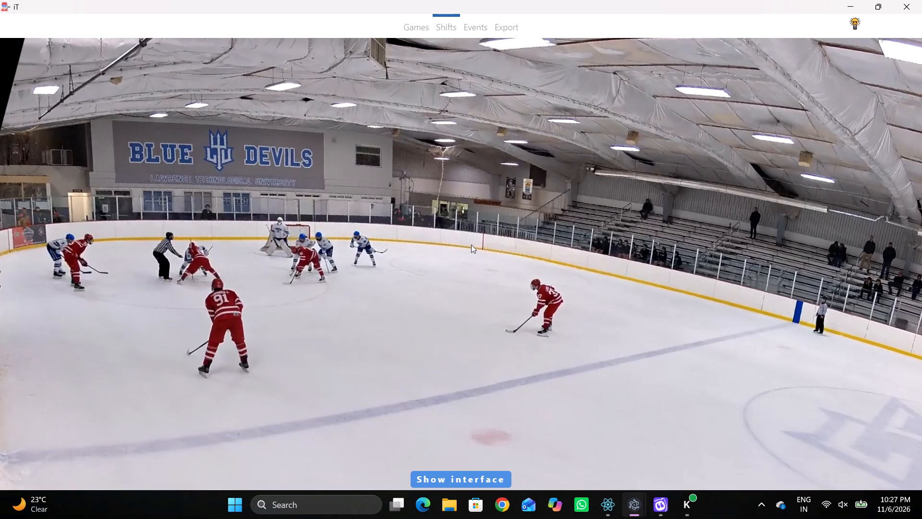
{"action": "key", "text": "c"}
{"action": "key", "text": "space"}
{"action": "key", "text": "space"}
{"action": "type", "text": "qq"}
{"action": "key", "text": "q"}
{"action": "key", "text": "q"}
{"action": "key", "text": "q"}
{"action": "key", "text": "q"}
{"action": "key", "text": "q"}
{"action": "key", "text": "q"}
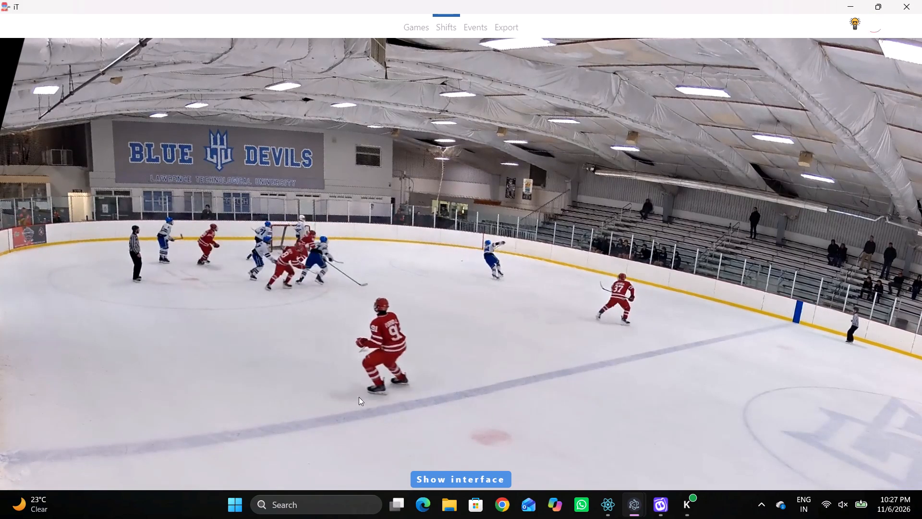
{"action": "key", "text": "shift+d"}
Enter player 21 in the second Defenceman slot of the 00:52:33.0 home shift.
{"action": "left_click", "coordinate": [283, 457]}
{"action": "key", "text": "2"}
{"action": "key", "text": "1"}
{"action": "left_click", "coordinate": [411, 276]}
{"action": "key", "text": "space"}
{"action": "type", "text": "c"}
{"action": "key", "text": "space"}
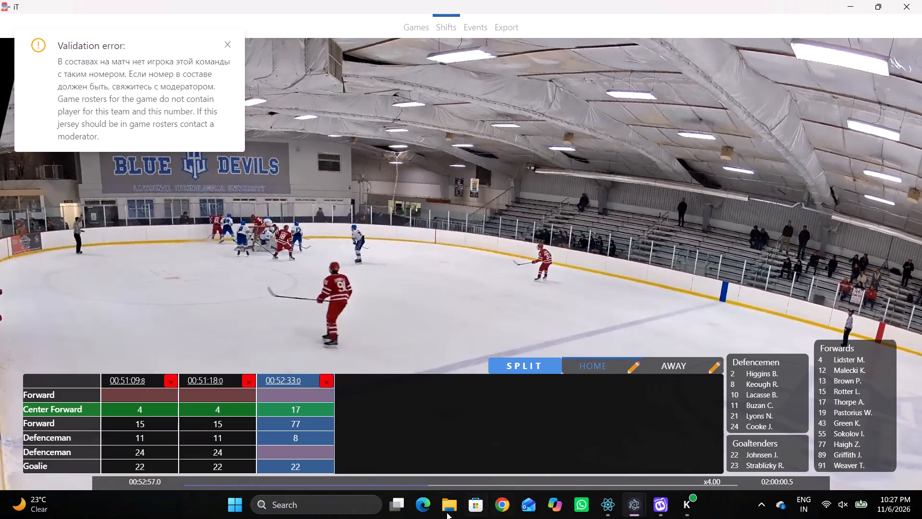
{"action": "key", "text": "space"}
{"action": "left_click", "coordinate": [309, 447]}
{"action": "key", "text": "2"}
{"action": "key", "text": "1"}
{"action": "left_click", "coordinate": [357, 272]}
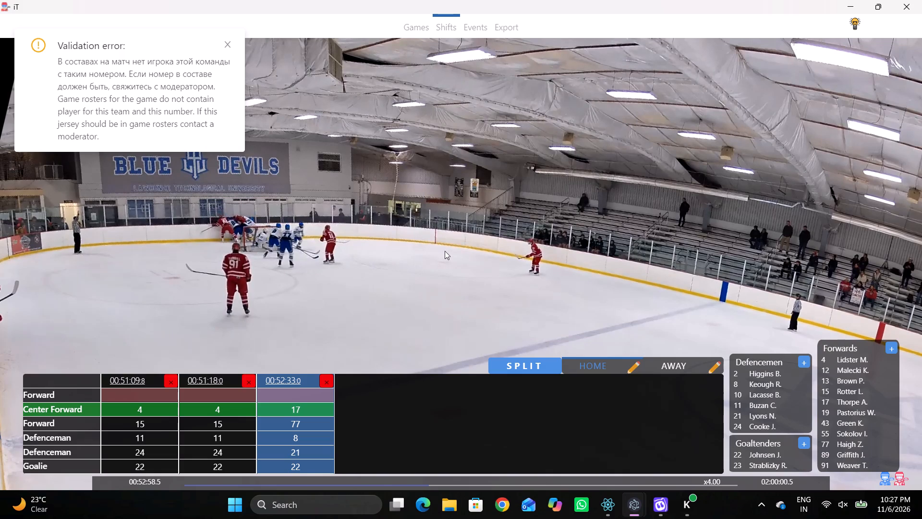
Follow the play to the next stoppage and add a home shift split at 00:53:31.7.
{"action": "key", "text": "shift+d"}
{"action": "key", "text": "space"}
{"action": "type", "text": "c"}
{"action": "key", "text": "space"}
{"action": "type", "text": "vc"}
{"action": "key", "text": "space"}
{"action": "key", "text": "space"}
{"action": "key", "text": "space"}
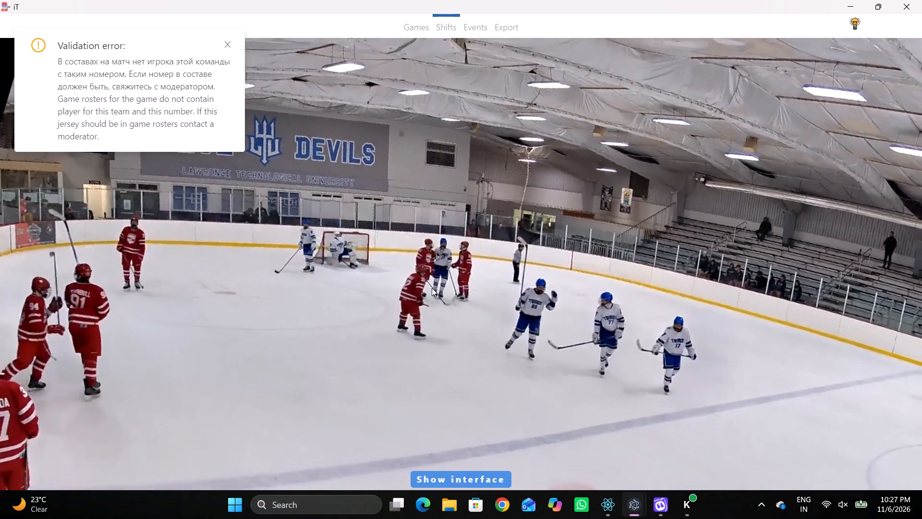
{"action": "key", "text": "c"}
{"action": "key", "text": "space"}
{"action": "type", "text": "c c"}
{"action": "key", "text": "space"}
{"action": "key", "text": "space"}
{"action": "key", "text": "shift+s"}
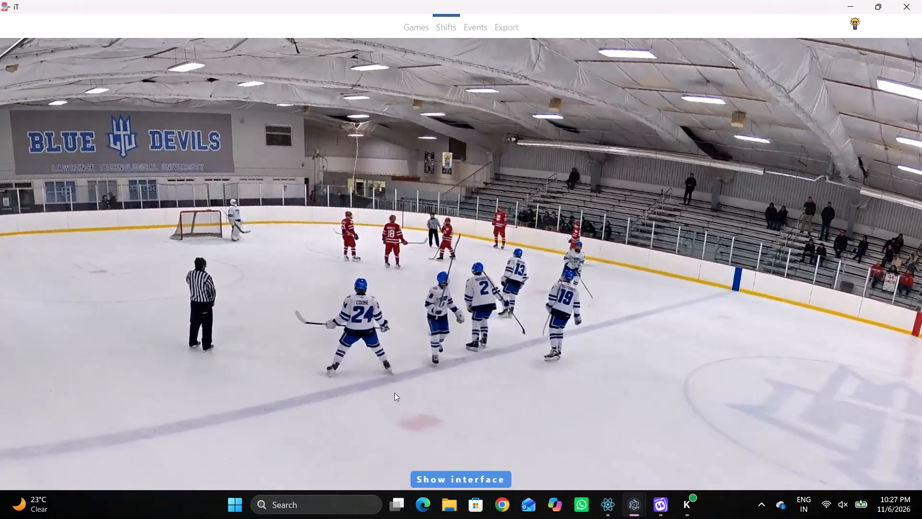
{"action": "key", "text": "shift+d"}
Clear the carried-over Center Forward, Forward and first Defenceman entries of the 00:53:31.7 home shift.
{"action": "left_click", "coordinate": [377, 404]}
{"action": "key", "text": "BackSpace"}
{"action": "key", "text": "BackSpace"}
{"action": "key", "text": "Tab"}
{"action": "key", "text": "BackSpace"}
{"action": "key", "text": "BackSpace"}
{"action": "key", "text": "Tab"}
{"action": "key", "text": "BackSpace"}
{"action": "key", "text": "BackSpace"}
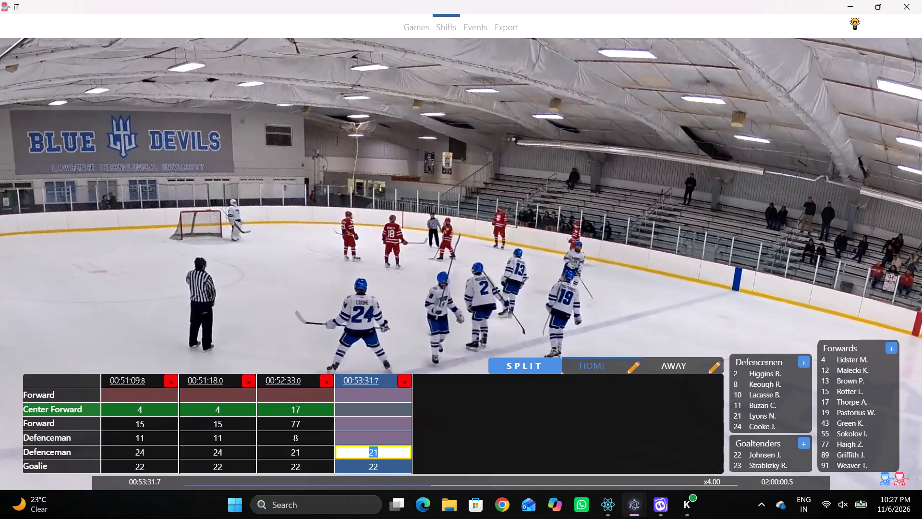
{"action": "key", "text": "Tab"}
{"action": "key", "text": "BackSpace"}
{"action": "type", "text": "DD"}
{"action": "left_click", "coordinate": [315, 421]}
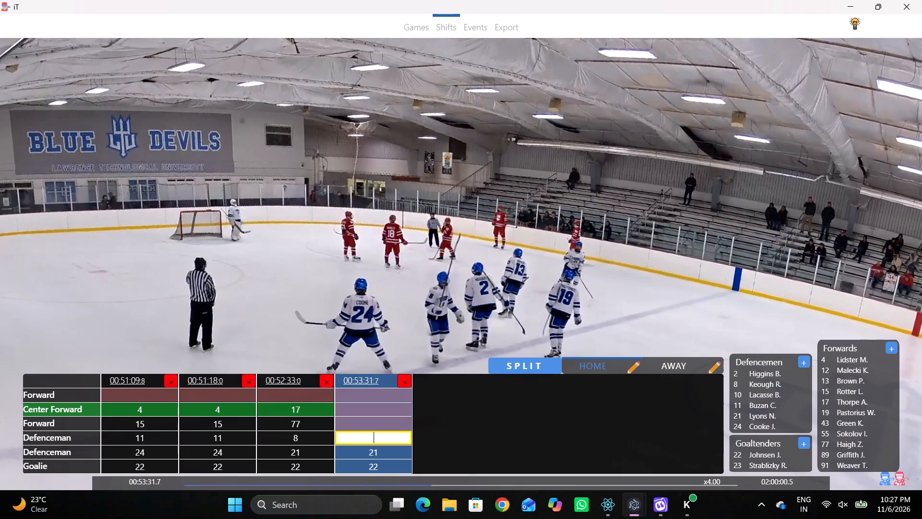
Enter player 2 in the first Defenceman slot and player 24 in the second for the 00:53:31.7 home shift.
{"action": "left_click", "coordinate": [347, 436]}
{"action": "key", "text": "2"}
{"action": "left_click", "coordinate": [363, 449]}
{"action": "left_click", "coordinate": [752, 427]}
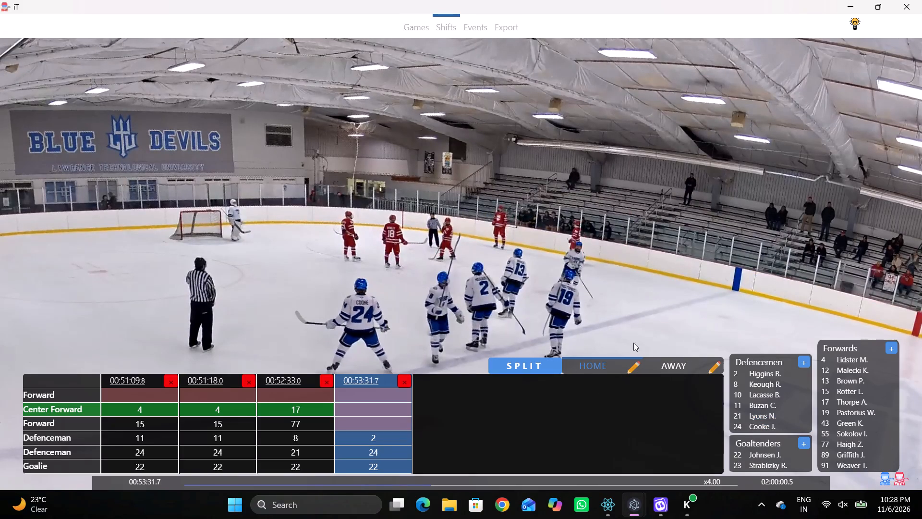
Follow the play from the faceoff to the next line change and add a home shift split at 00:53:40.8.
{"action": "key", "text": "shift+d"}
{"action": "key", "text": "shift+d"}
{"action": "key", "text": "shift+d"}
{"action": "key", "text": "space"}
{"action": "key", "text": "space"}
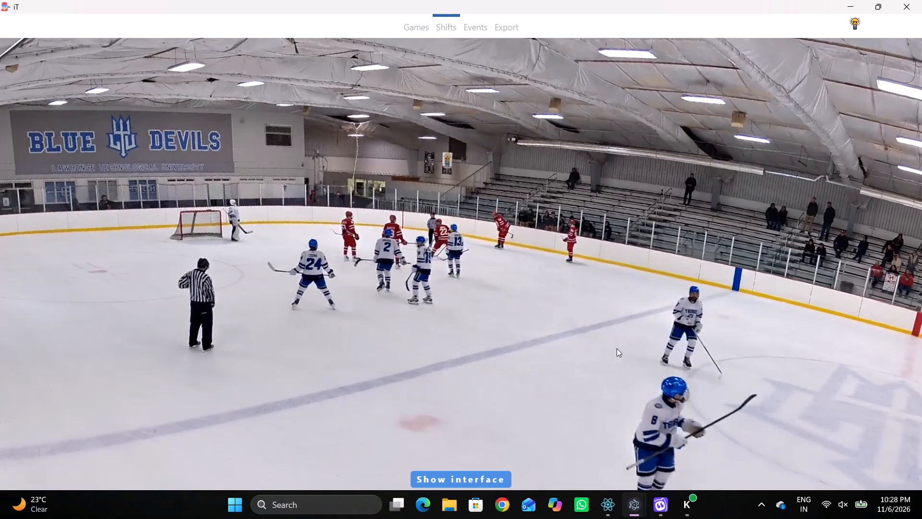
{"action": "key", "text": "space"}
{"action": "key", "text": "space"}
{"action": "key", "text": "space"}
{"action": "key", "text": "space"}
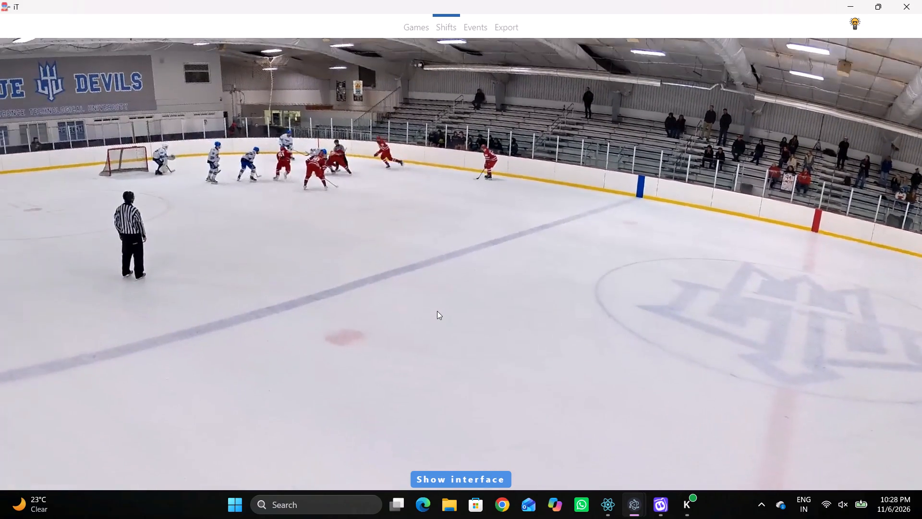
{"action": "key", "text": "space"}
{"action": "key", "text": "space"}
{"action": "key", "text": "shift+s"}
Identify the center on the ice and enter player 13 as Center Forward in the 00:53:31.7 and 00:53:40.8 home shifts.
{"action": "key", "text": "shift+d"}
{"action": "key", "text": "shift+d"}
{"action": "key", "text": "space"}
{"action": "type", "text": "v"}
{"action": "key", "text": "space"}
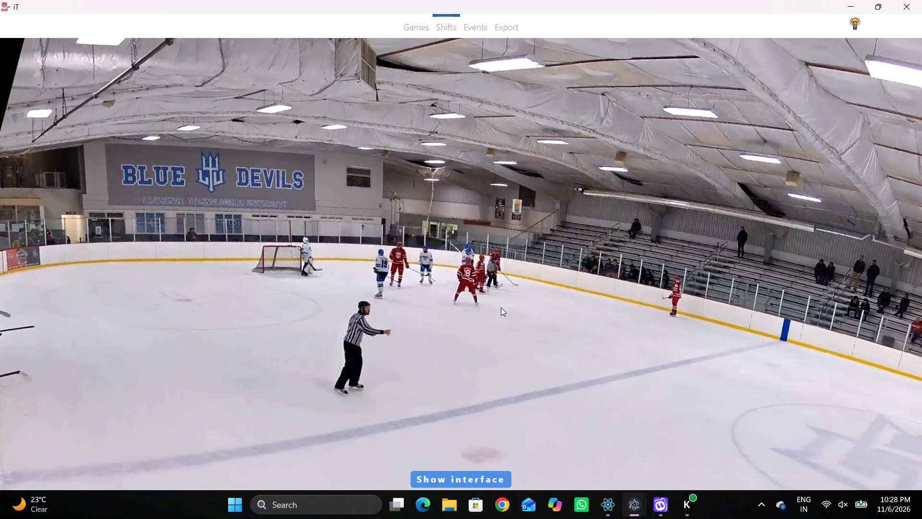
{"action": "key", "text": "space"}
{"action": "key", "text": "space"}
{"action": "type", "text": "q"}
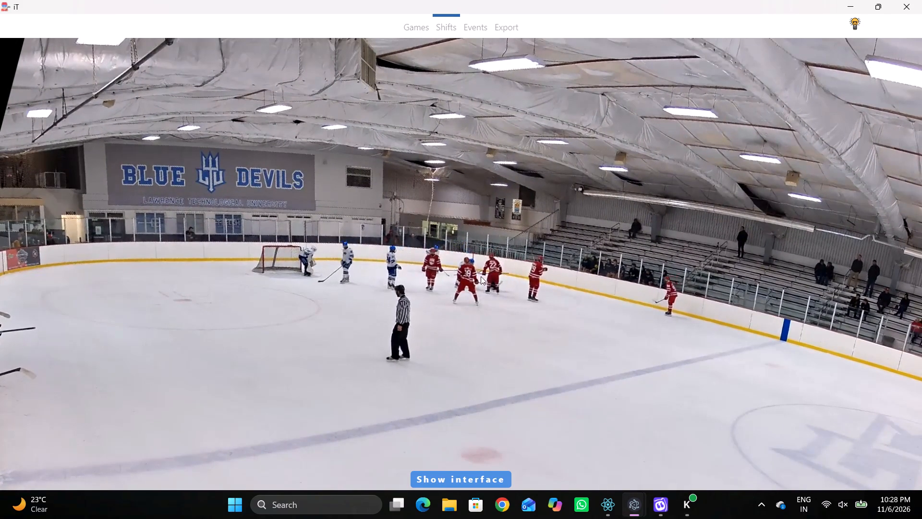
{"action": "key", "text": "shift+d"}
{"action": "left_click", "coordinate": [364, 407]}
{"action": "key", "text": "1"}
{"action": "key", "text": "3"}
{"action": "left_click", "coordinate": [421, 412]}
{"action": "key", "text": "1"}
{"action": "key", "text": "3"}
Assign player 19 to the Forward slot below Center Forward in the 00:53:31.7 and 00:53:40.8 home shifts.
{"action": "left_click", "coordinate": [357, 428]}
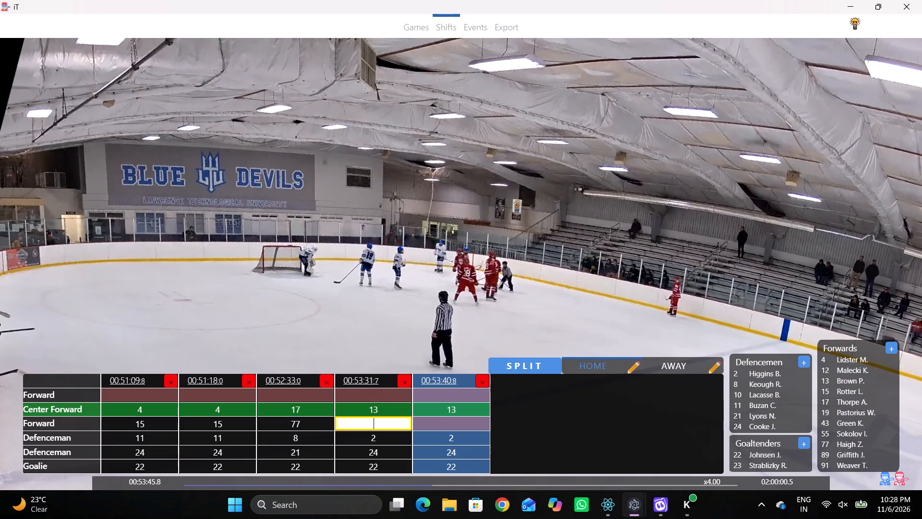
{"action": "left_click", "coordinate": [382, 427]}
{"action": "left_click", "coordinate": [834, 411]}
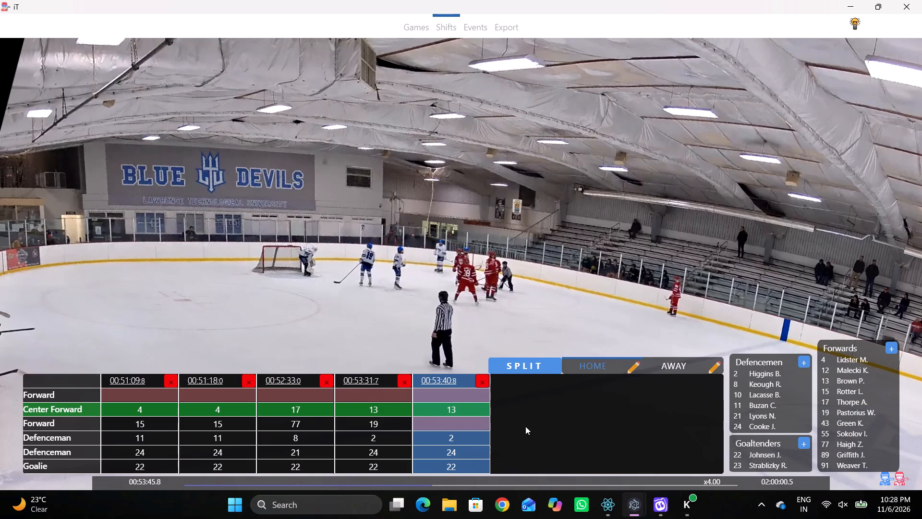
{"action": "left_click_drag", "start_coordinate": [494, 420], "coordinate": [487, 420]}
{"action": "left_click", "coordinate": [475, 421]}
{"action": "left_click", "coordinate": [832, 415]}
Follow the play to the centre-ice faceoff and add a home shift split at 00:54:34.5.
{"action": "key", "text": "shift+d"}
{"action": "key", "text": "space"}
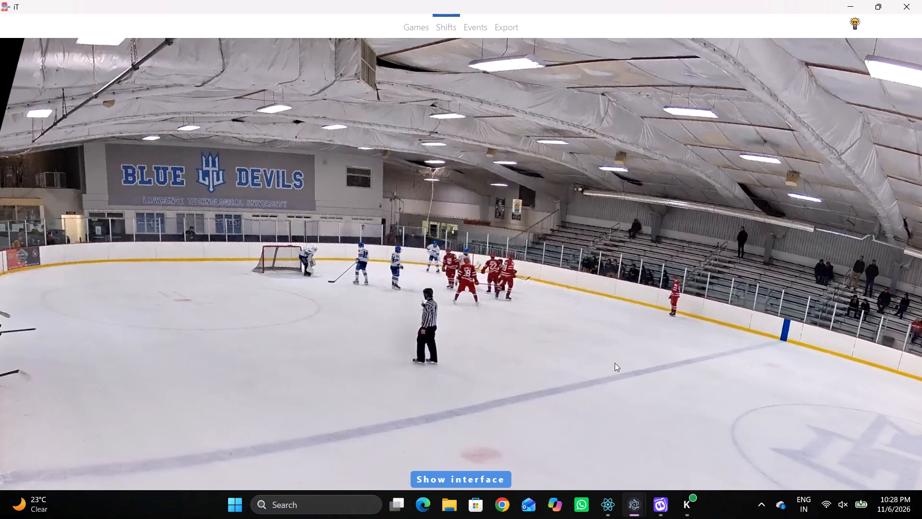
{"action": "key", "text": "c"}
{"action": "key", "text": "space"}
{"action": "key", "text": "space"}
{"action": "key", "text": "v"}
{"action": "key", "text": "space"}
{"action": "key", "text": "c"}
{"action": "key", "text": "space"}
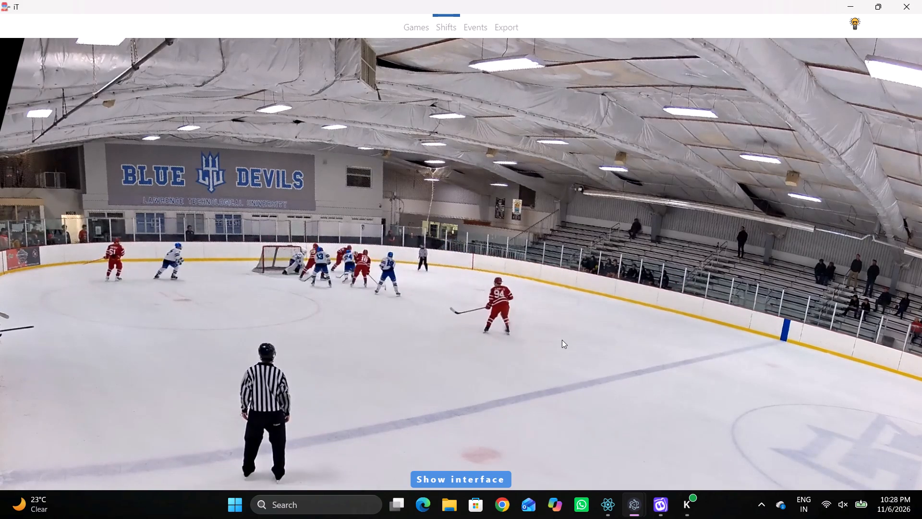
{"action": "key", "text": "space"}
{"action": "type", "text": "c c"}
{"action": "key", "text": "space"}
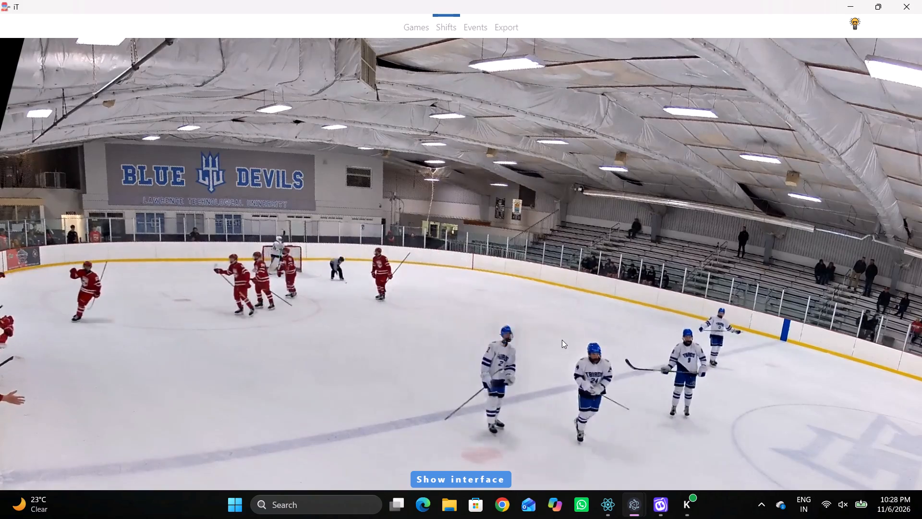
{"action": "type", "text": "c c c"}
{"action": "key", "text": "space"}
{"action": "key", "text": "space"}
{"action": "key", "text": "q"}
{"action": "key", "text": "shift+s"}
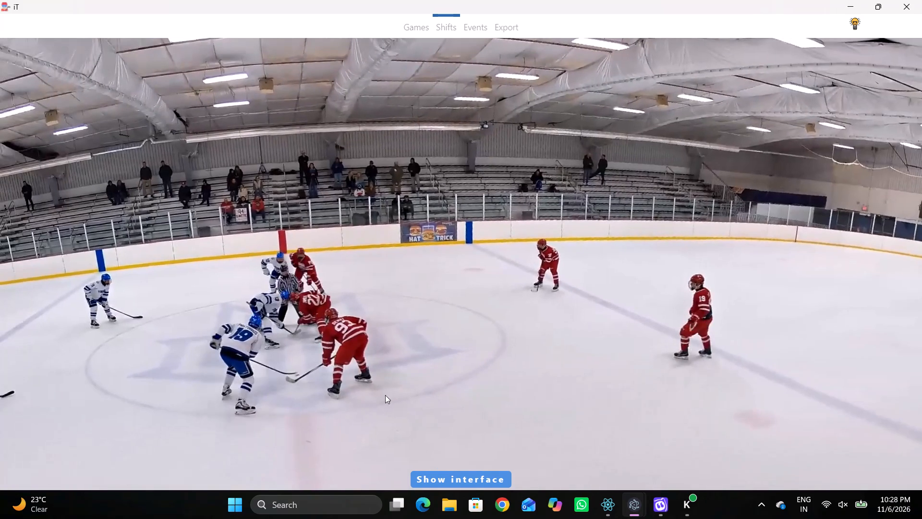
Check the home players lined up for the centre-ice faceoff against the entries of the 00:54:34.5 shift.
{"action": "key", "text": "shift+d"}
{"action": "key", "text": "shift+d"}
{"action": "key", "text": "space"}
{"action": "key", "text": "v"}
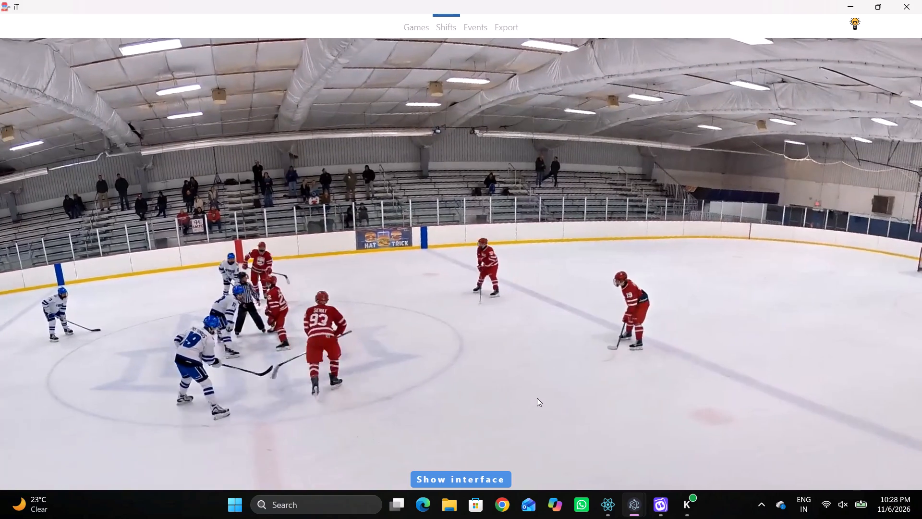
{"action": "key", "text": "space"}
{"action": "key", "text": "space"}
{"action": "key", "text": "space"}
{"action": "key", "text": "shift+d"}
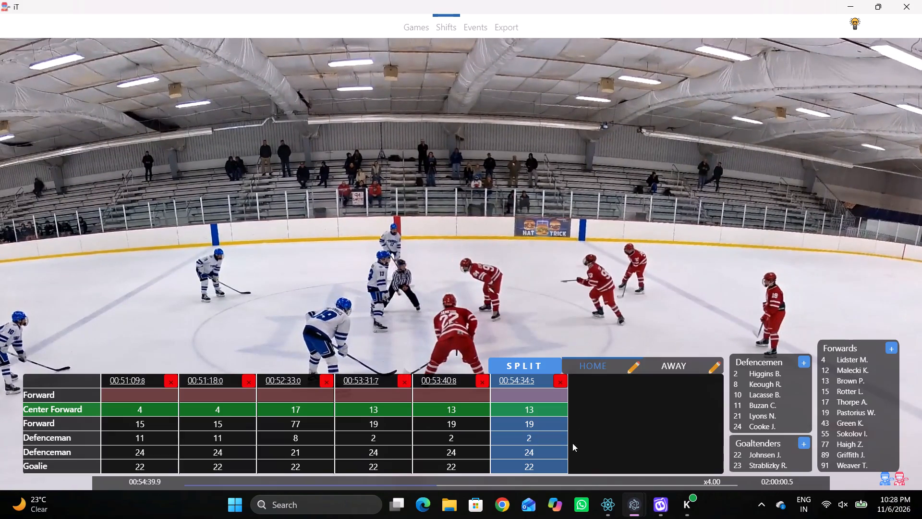
{"action": "left_click", "coordinate": [533, 441]}
{"action": "left_click", "coordinate": [548, 452]}
{"action": "key", "text": "shift+d"}
{"action": "key", "text": "space"}
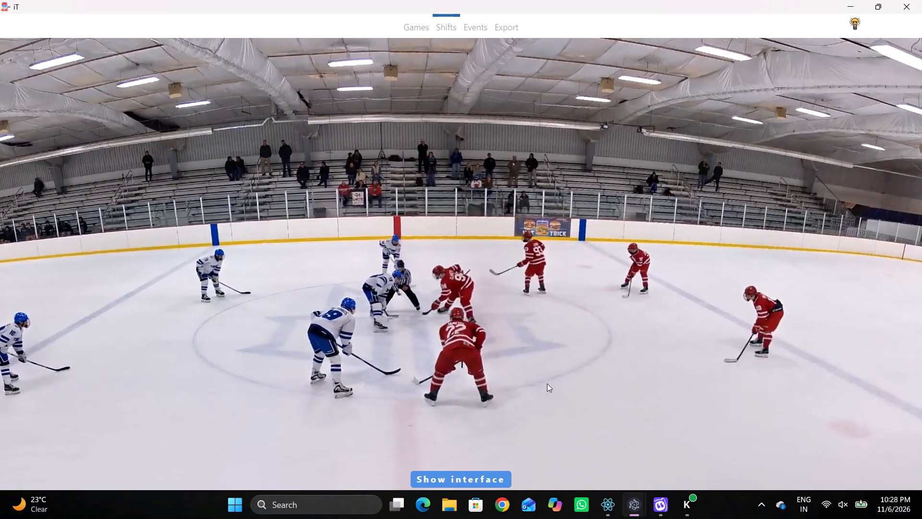
Enter player 12 in the Forward slot above Center Forward of the 00:54:34.5 home shift.
{"action": "key", "text": "space"}
{"action": "key", "text": "space"}
{"action": "key", "text": "space"}
{"action": "key", "text": "space"}
{"action": "key", "text": "space"}
{"action": "key", "text": "q"}
{"action": "key", "text": "q"}
{"action": "key", "text": "q"}
{"action": "key", "text": "q"}
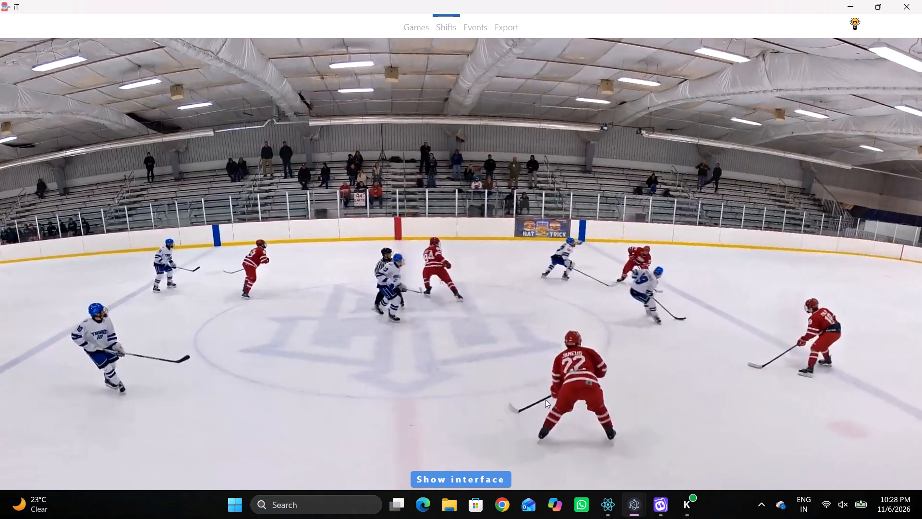
{"action": "key", "text": "shift+d"}
{"action": "left_click", "coordinate": [553, 396]}
{"action": "key", "text": "1"}
{"action": "key", "text": "2"}
{"action": "left_click", "coordinate": [547, 306]}
Assign player 10 to the second Defenceman slot of the 00:54:34.5 home shift.
{"action": "left_click", "coordinate": [534, 444], "text": "shift"}
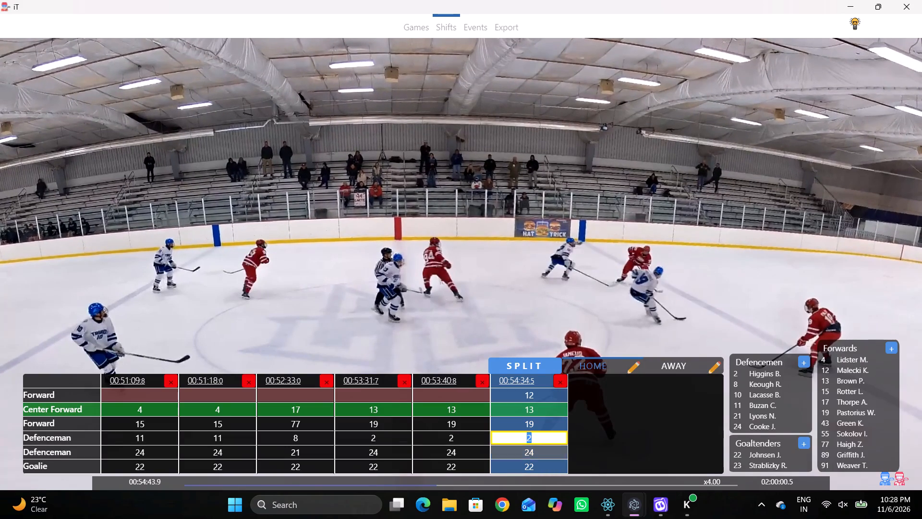
{"action": "left_click_drag", "start_coordinate": [541, 451], "coordinate": [536, 450]}
{"action": "left_click", "coordinate": [746, 398]}
Follow the play until the other defenceman is identifiable and enter player 11 in the first Defenceman slot of the 00:54:34.5 home shift.
{"action": "key", "text": "shift+d"}
{"action": "key", "text": "space"}
{"action": "key", "text": "v"}
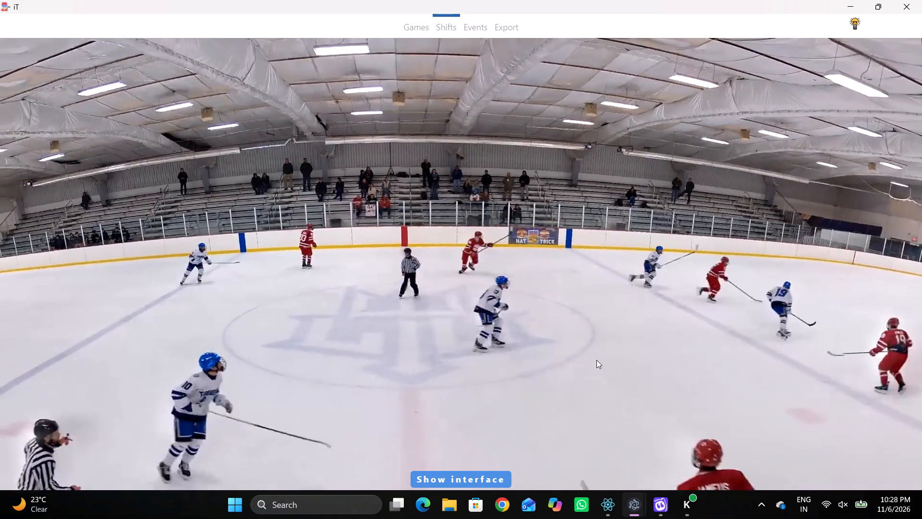
{"action": "key", "text": "space"}
{"action": "key", "text": "space"}
{"action": "key", "text": "space"}
{"action": "key", "text": "space"}
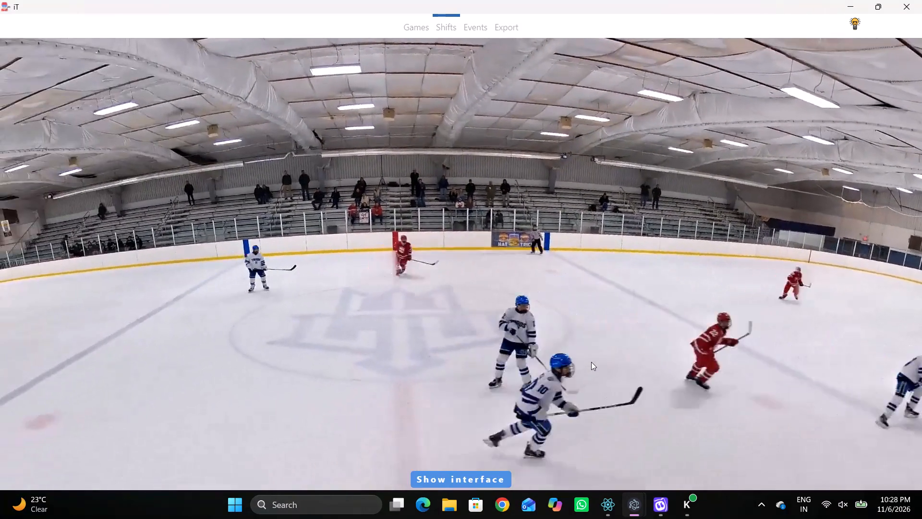
{"action": "type", "text": "v"}
{"action": "key", "text": "space"}
{"action": "key", "text": "space"}
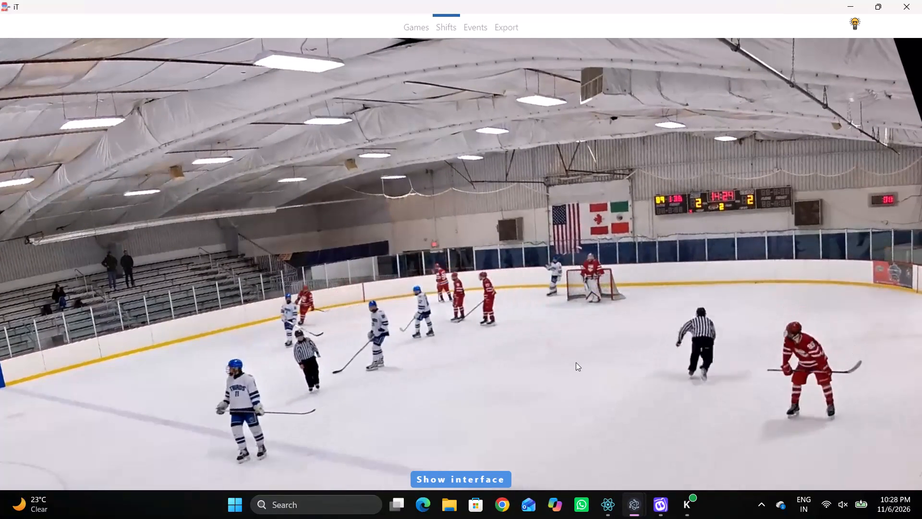
{"action": "key", "text": "space"}
{"action": "key", "text": "space"}
{"action": "key", "text": "space"}
{"action": "key", "text": "shift+d"}
{"action": "left_click", "coordinate": [511, 460]}
{"action": "left_click", "coordinate": [545, 441]}
{"action": "key", "text": "1"}
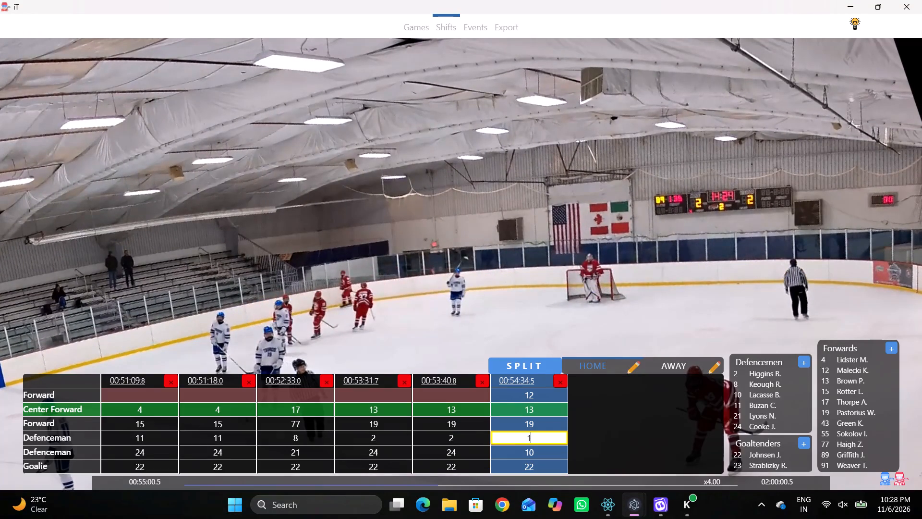
{"action": "key", "text": "1"}
{"action": "left_click", "coordinate": [601, 285]}
Advance past the stoppage to the next faceoff and add a home shift split at 00:55:15.5.
{"action": "key", "text": "space"}
{"action": "key", "text": "c"}
{"action": "key", "text": "space"}
{"action": "type", "text": "c"}
{"action": "key", "text": "space"}
{"action": "key", "text": "space"}
{"action": "key", "text": "space"}
{"action": "key", "text": "space"}
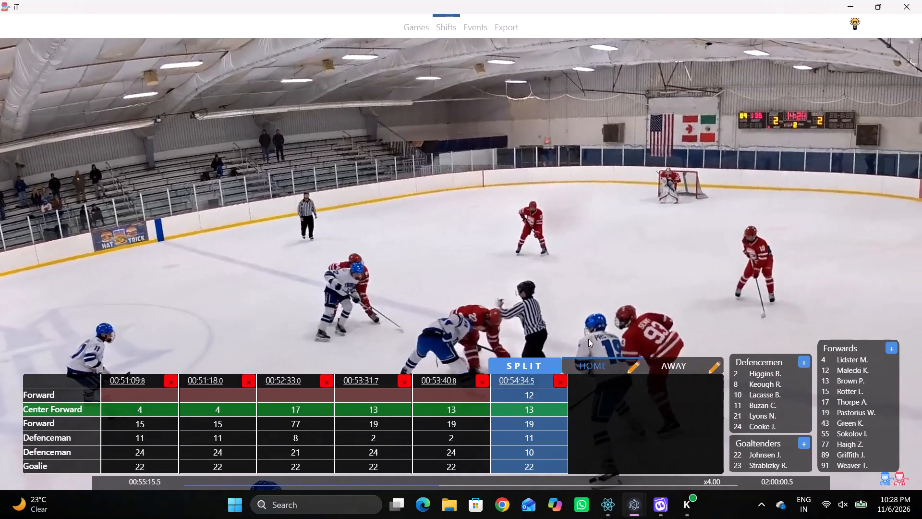
{"action": "key", "text": "shift+s"}
Follow the play after the faceoff to the next home line change and add a shift split at 00:56:14.1.
{"action": "key", "text": "shift+d"}
{"action": "key", "text": "shift+d"}
{"action": "key", "text": "shift+d"}
{"action": "key", "text": "space"}
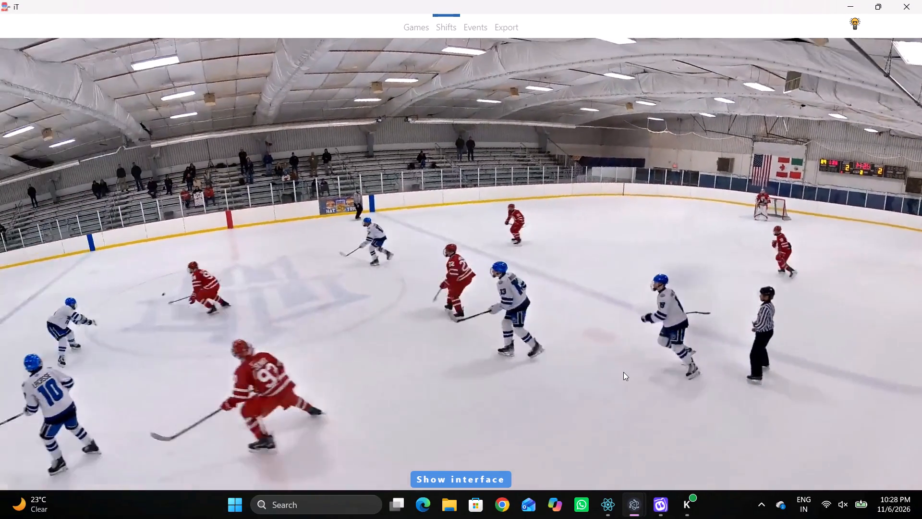
{"action": "key", "text": "space"}
{"action": "key", "text": "space"}
{"action": "key", "text": "space"}
{"action": "type", "text": "c"}
{"action": "key", "text": "space"}
{"action": "type", "text": "c c c"}
{"action": "key", "text": "space"}
{"action": "key", "text": "space"}
{"action": "key", "text": "space"}
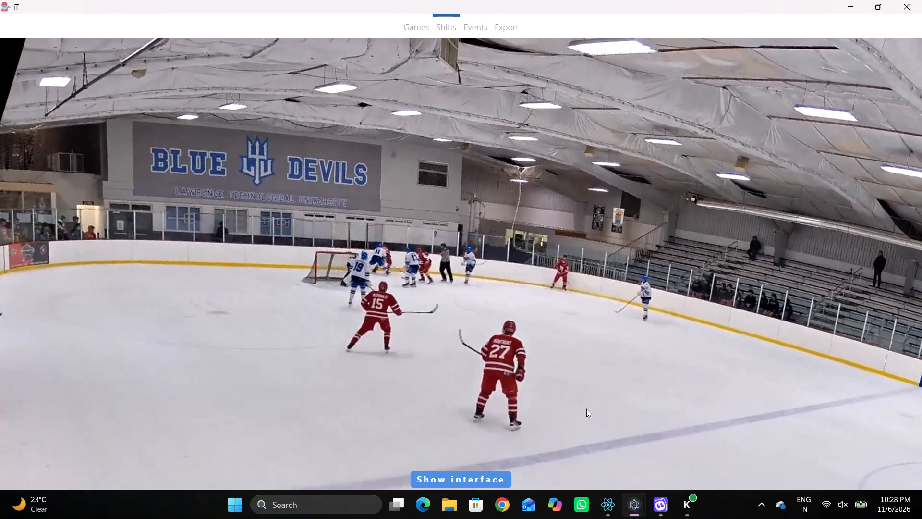
{"action": "key", "text": "v"}
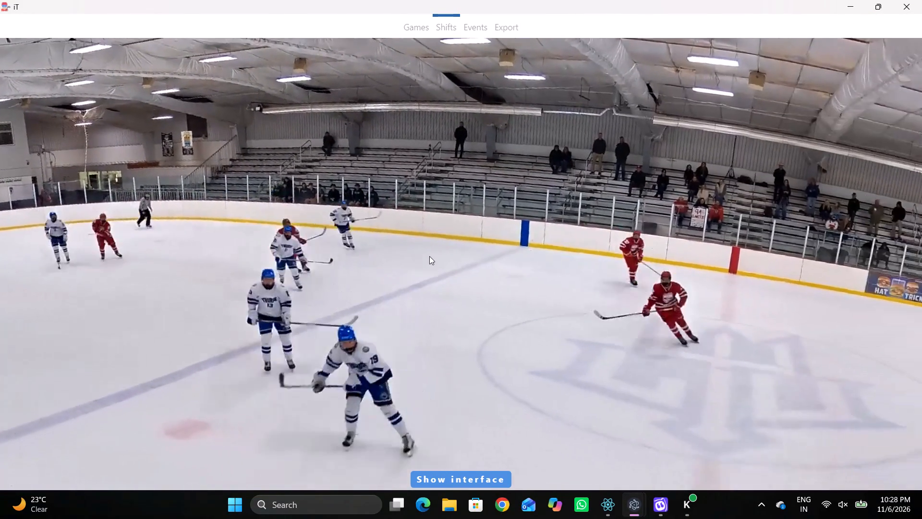
{"action": "key", "text": "space"}
{"action": "key", "text": "space"}
{"action": "key", "text": "space"}
{"action": "type", "text": "q"}
{"action": "key", "text": "q"}
{"action": "key", "text": "shift+s"}
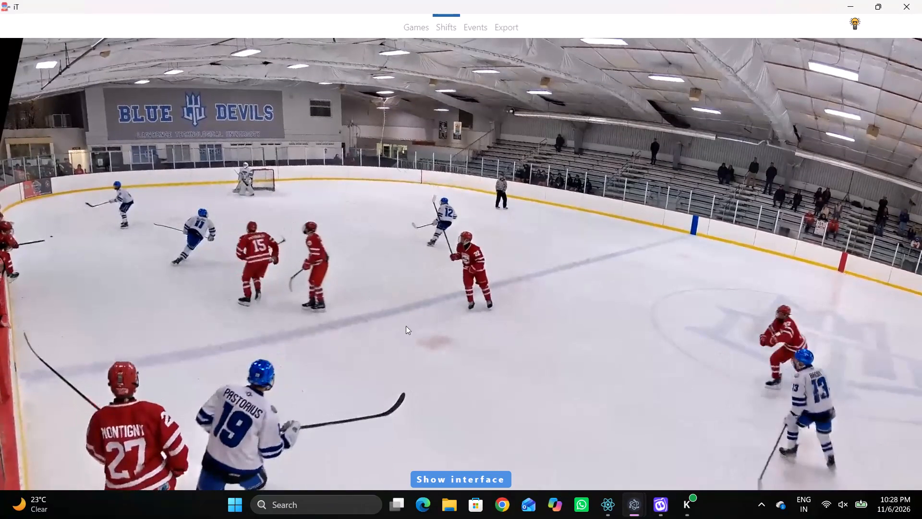
Follow the play until a new home defenceman comes on and add a shift split at 00:56:24.8.
{"action": "key", "text": "shift+d"}
{"action": "key", "text": "shift+d"}
{"action": "key", "text": "shift+d"}
{"action": "key", "text": "space"}
{"action": "key", "text": "shift+d"}
{"action": "key", "text": "space"}
{"action": "key", "text": "space"}
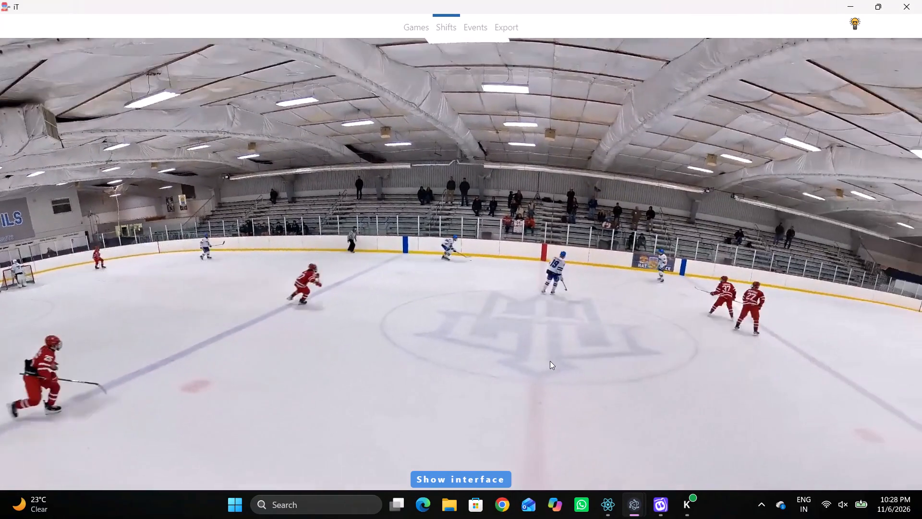
{"action": "type", "text": "vv"}
{"action": "key", "text": "v"}
{"action": "key", "text": "space"}
{"action": "key", "text": "space"}
{"action": "key", "text": "space"}
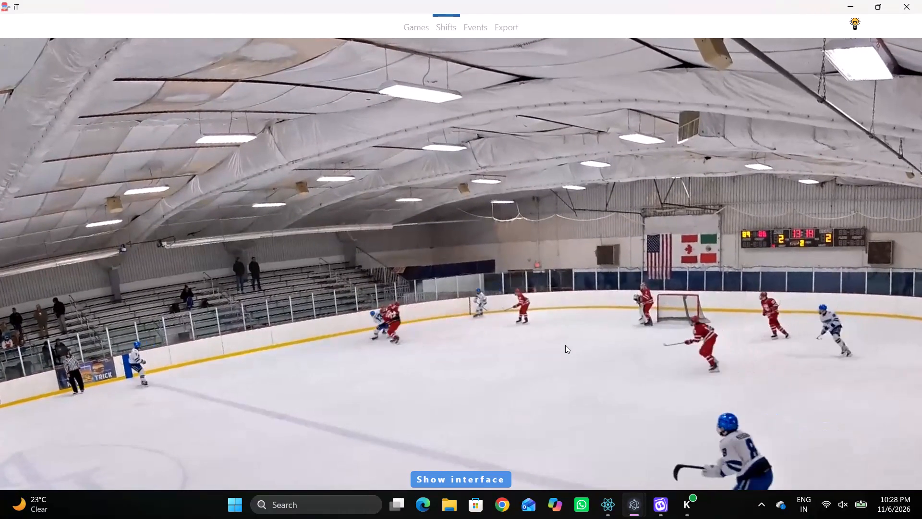
{"action": "type", "text": "q"}
{"action": "key", "text": "shift+s"}
Assign player 8 to the second Defenceman slot of the 00:56:24.8 home shift.
{"action": "key", "text": "shift+d"}
{"action": "left_click", "coordinate": [710, 452]}
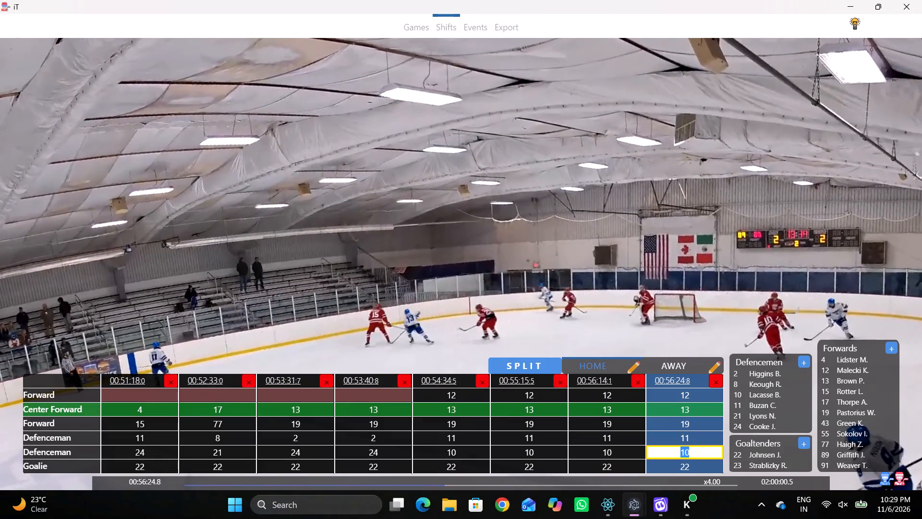
{"action": "left_click", "coordinate": [758, 387]}
Follow the play to the next home line change and add a shift split at 00:57:05.4.
{"action": "key", "text": "shift+d"}
{"action": "key", "text": "space"}
{"action": "type", "text": "vvc"}
{"action": "key", "text": "space"}
{"action": "key", "text": "space"}
{"action": "key", "text": "space"}
{"action": "type", "text": "vc"}
{"action": "key", "text": "space"}
{"action": "type", "text": "c c vv"}
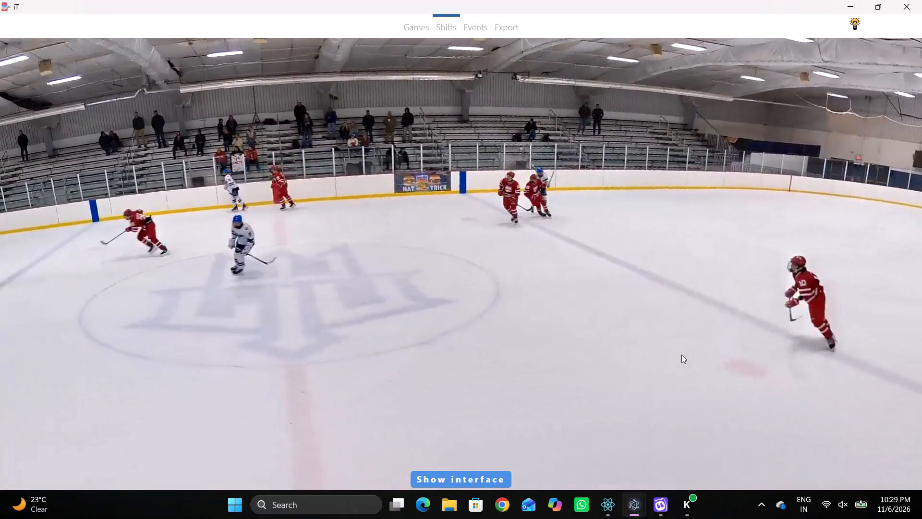
{"action": "key", "text": "space"}
{"action": "key", "text": "space"}
{"action": "key", "text": "space"}
{"action": "key", "text": "shift+s"}
{"action": "key", "text": "shift+d"}
{"action": "key", "text": "d"}
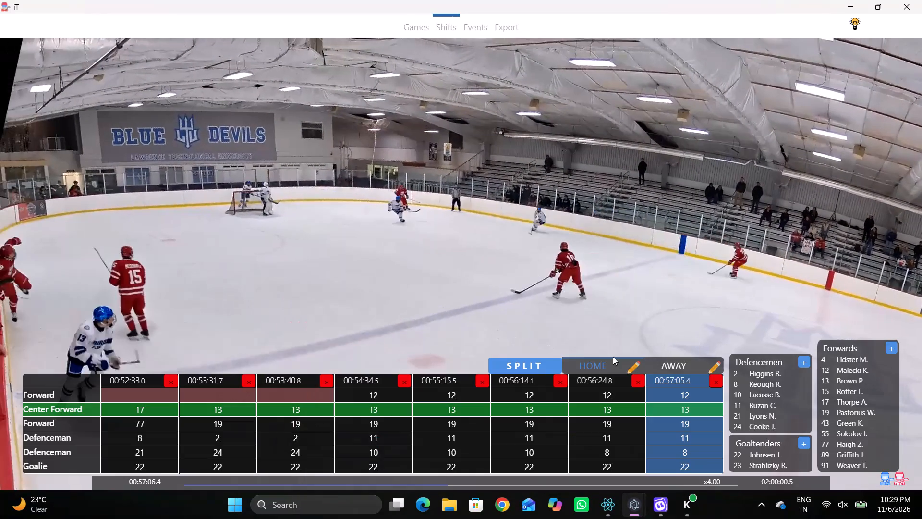
Follow the play to the next home line change and add a shift split at 00:57:07.7.
{"action": "key", "text": "space"}
{"action": "key", "text": "space"}
{"action": "key", "text": "shift+s"}
{"action": "type", "text": "DD"}
Follow the play until the next home defenceman change and add a shift split at 00:57:12.0.
{"action": "key", "text": "space"}
{"action": "key", "text": "space"}
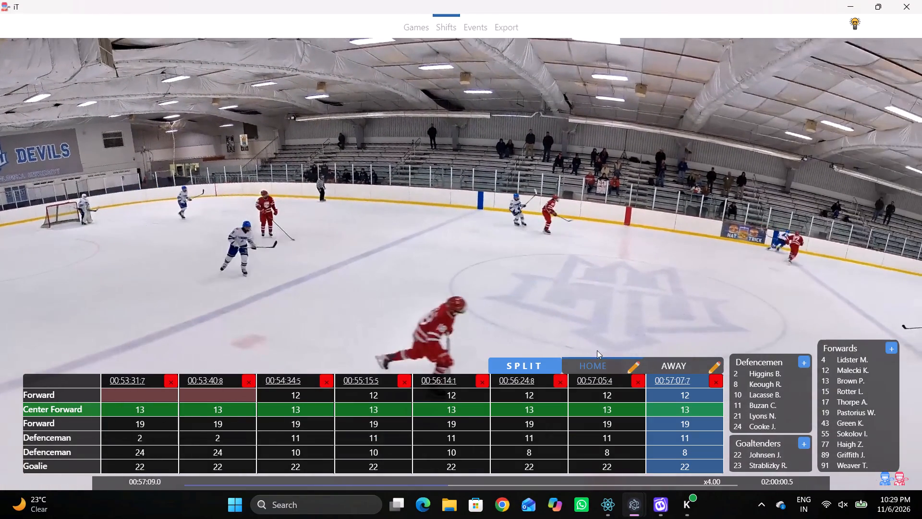
{"action": "key", "text": "shift+d"}
{"action": "key", "text": "space"}
{"action": "key", "text": "space"}
{"action": "key", "text": "space"}
{"action": "key", "text": "space"}
{"action": "key", "text": "r"}
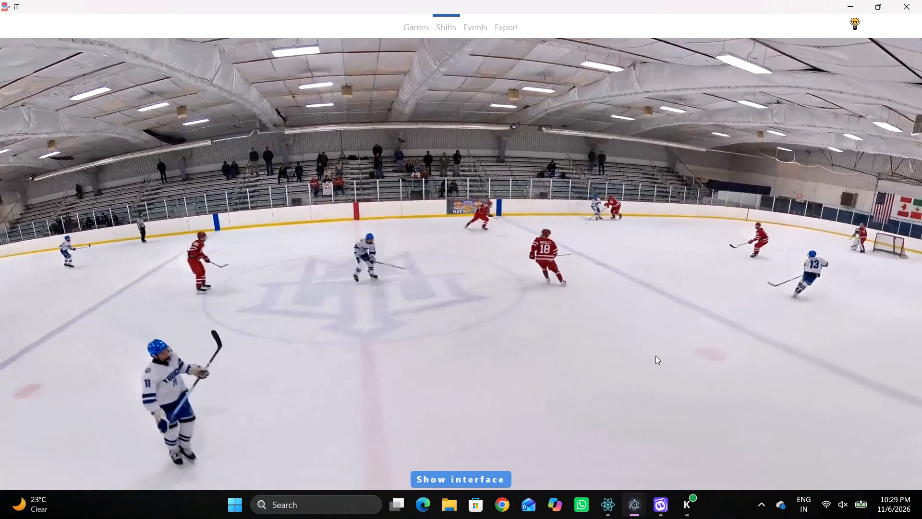
{"action": "key", "text": "space"}
{"action": "key", "text": "space"}
{"action": "key", "text": "space"}
{"action": "key", "text": "space"}
{"action": "key", "text": "space"}
{"action": "key", "text": "space"}
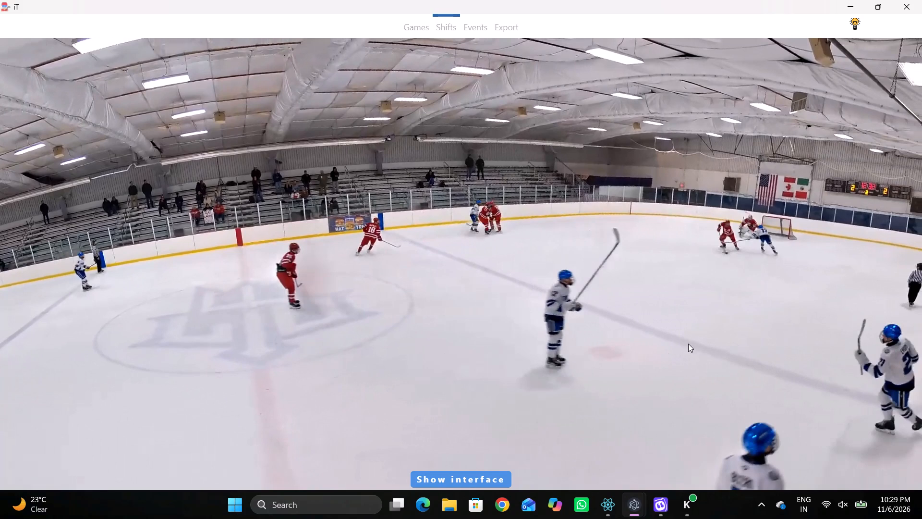
{"action": "key", "text": "shift+d"}
{"action": "key", "text": "shift+s"}
{"action": "key", "text": "shift+d"}
{"action": "key", "text": "shift+d"}
Assign player 21 to the first Defenceman slot of the 00:57:12.0 home shift.
{"action": "left_click", "coordinate": [699, 440]}
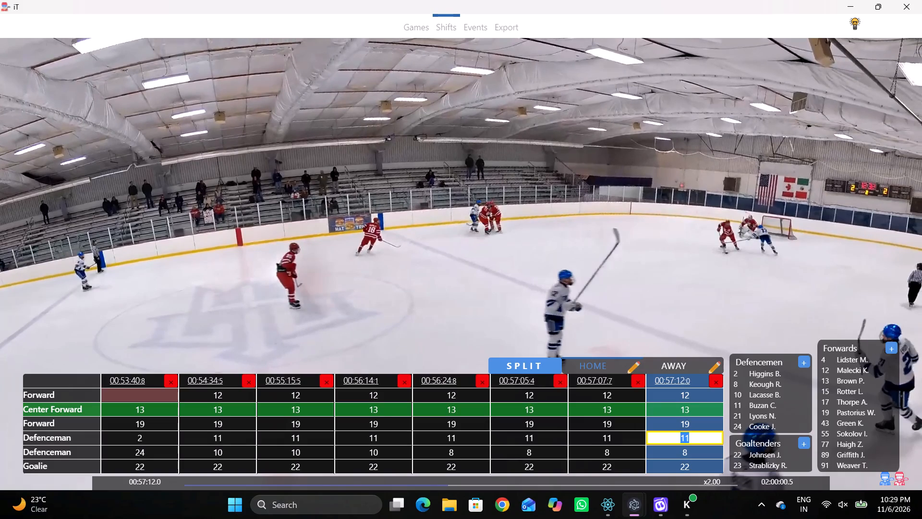
{"action": "key", "text": "2"}
{"action": "key", "text": "1"}
{"action": "left_click", "coordinate": [675, 307]}
Recheck the defence change, follow the play to the next home substitution and add a shift split at 00:57:13.6.
{"action": "key", "text": "shift+d"}
{"action": "key", "text": "shift+d"}
{"action": "type", "text": "Dq"}
{"action": "key", "text": "q"}
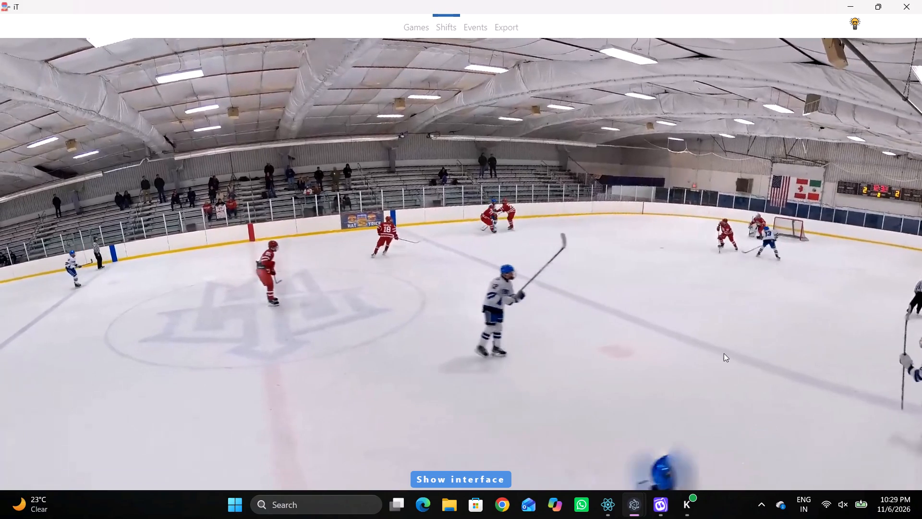
{"action": "key", "text": "q"}
{"action": "key", "text": "q"}
{"action": "key", "text": "shift+d"}
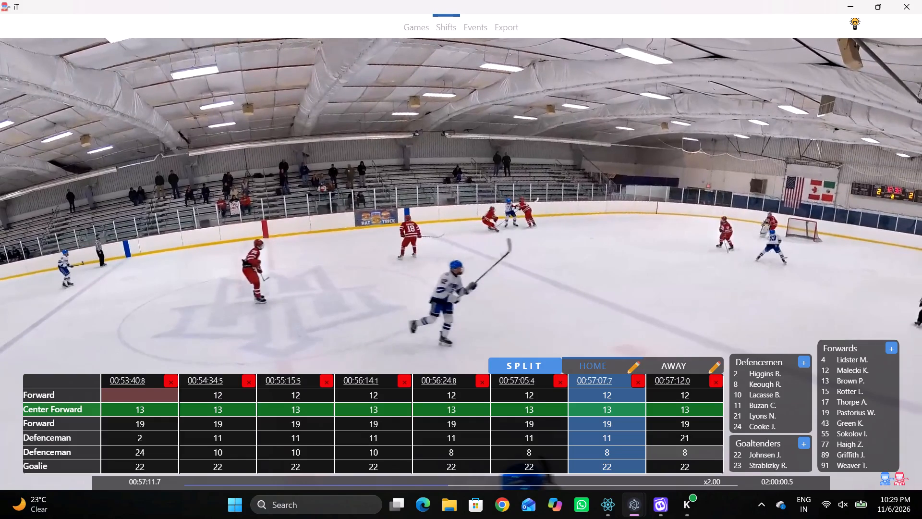
{"action": "key", "text": "shift+d"}
{"action": "key", "text": "space"}
{"action": "key", "text": "space"}
{"action": "key", "text": "space"}
{"action": "key", "text": "space"}
{"action": "key", "text": "space"}
{"action": "key", "text": "space"}
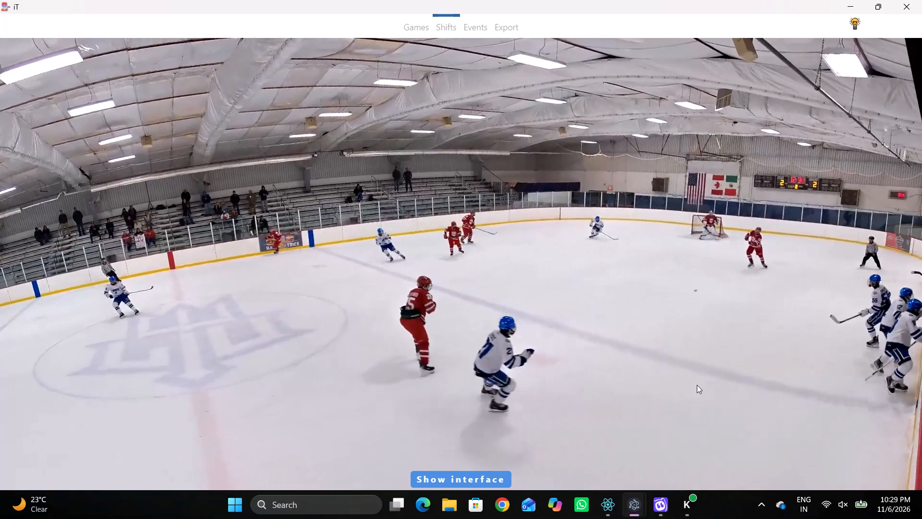
{"action": "key", "text": "shift+s"}
{"action": "key", "text": "shift+d"}
Identify the incoming home forward and assign player 55 to the first Forward slot of the 00:57:13.6 home shift.
{"action": "left_click_drag", "start_coordinate": [678, 436], "coordinate": [696, 441]}
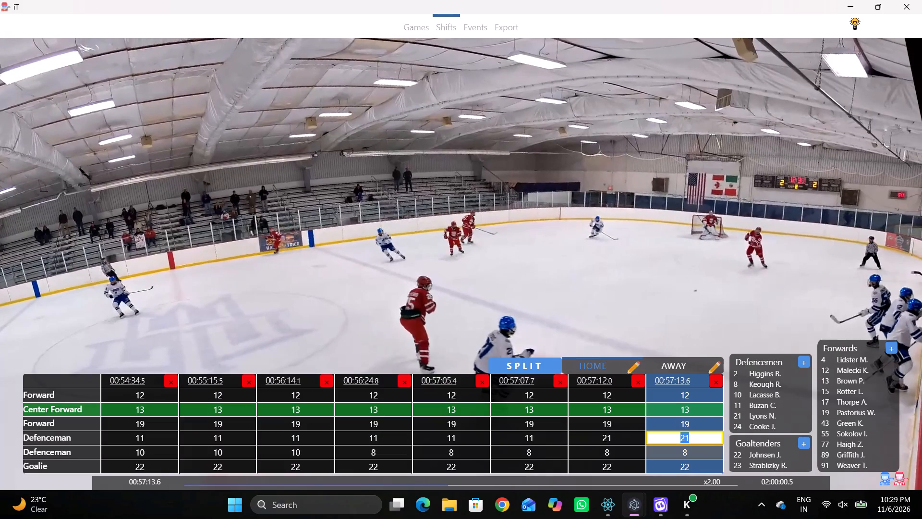
{"action": "key", "text": "a"}
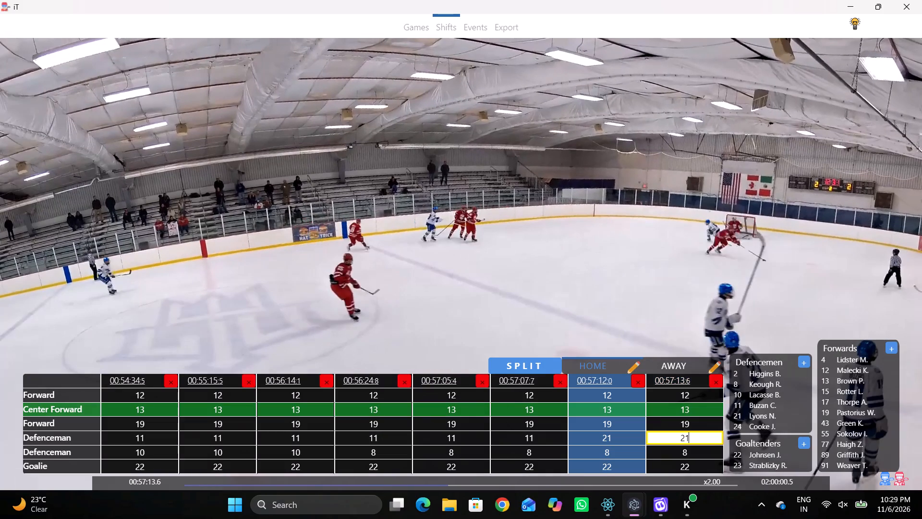
{"action": "left_click", "coordinate": [698, 398]}
{"action": "key", "text": "shift+d"}
{"action": "key", "text": "space"}
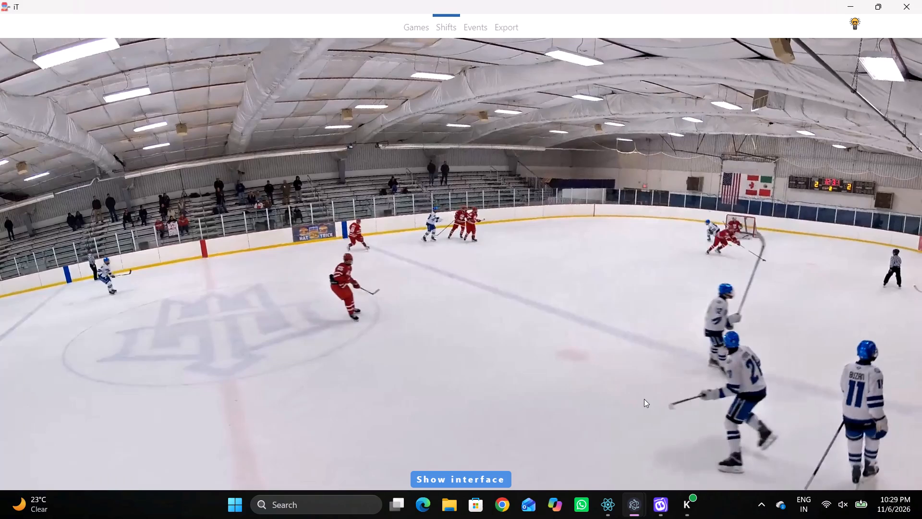
{"action": "key", "text": "space"}
{"action": "key", "text": "shift+d"}
{"action": "left_click_drag", "start_coordinate": [702, 392], "coordinate": [697, 392]}
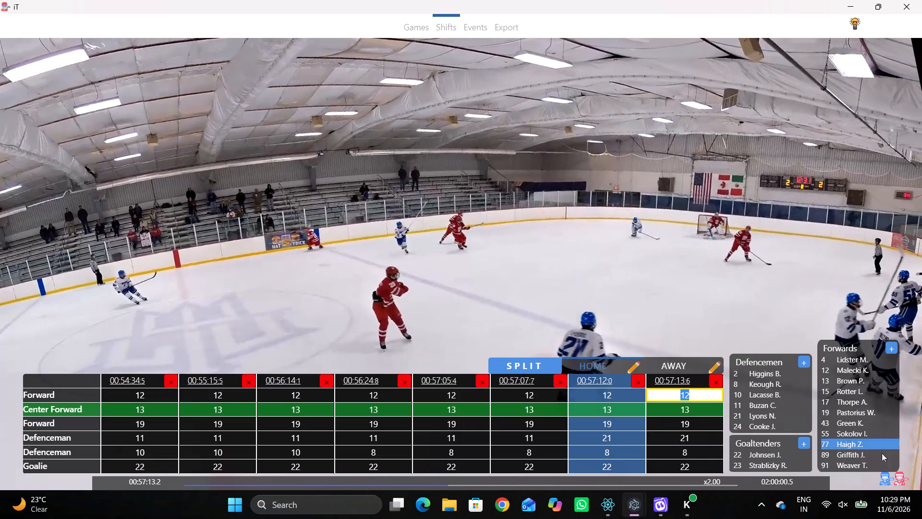
{"action": "left_click", "coordinate": [841, 433]}
Follow the play to the next home line change and add a shift split at 00:57:17.3.
{"action": "key", "text": "shift+d"}
{"action": "key", "text": "space"}
{"action": "key", "text": "space"}
{"action": "key", "text": "space"}
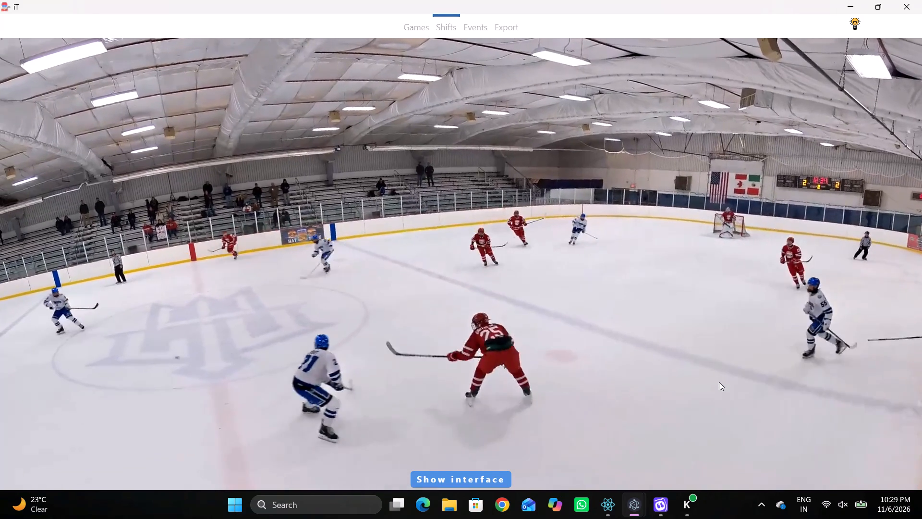
{"action": "key", "text": "space"}
{"action": "key", "text": "space"}
{"action": "key", "text": "space"}
{"action": "key", "text": "space"}
{"action": "key", "text": "space"}
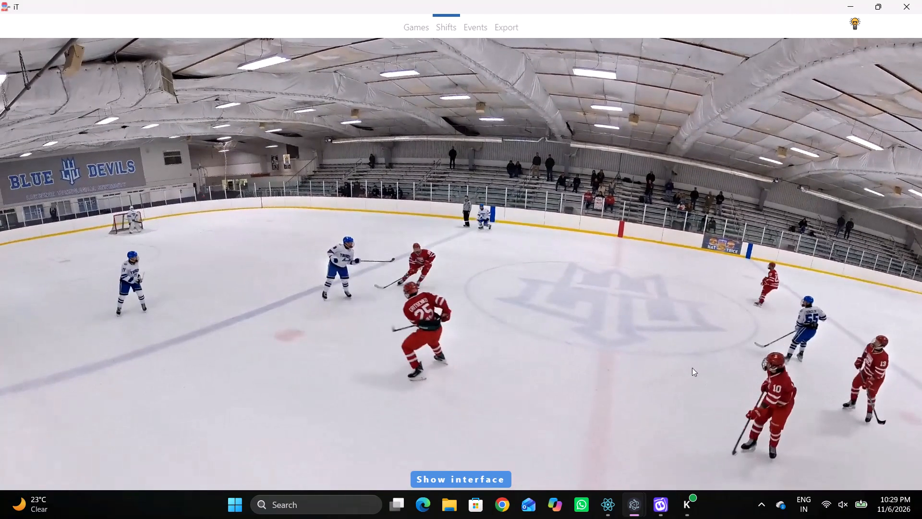
{"action": "key", "text": "shift+s"}
{"action": "key", "text": "shift+d"}
{"action": "key", "text": "shift+d"}
Examine the play after the 00:57:17.3 split, up to about 00:57:22, to identify the home players on the ice.
{"action": "key", "text": "space"}
{"action": "key", "text": "v"}
{"action": "key", "text": "space"}
{"action": "key", "text": "space"}
{"action": "key", "text": "space"}
{"action": "key", "text": "space"}
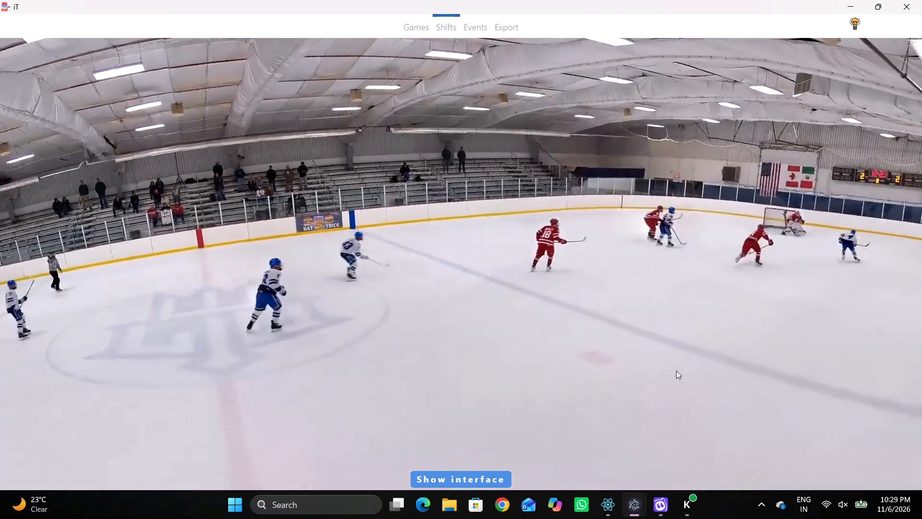
{"action": "key", "text": "space"}
{"action": "key", "text": "space"}
{"action": "key", "text": "space"}
{"action": "key", "text": "shift+d"}
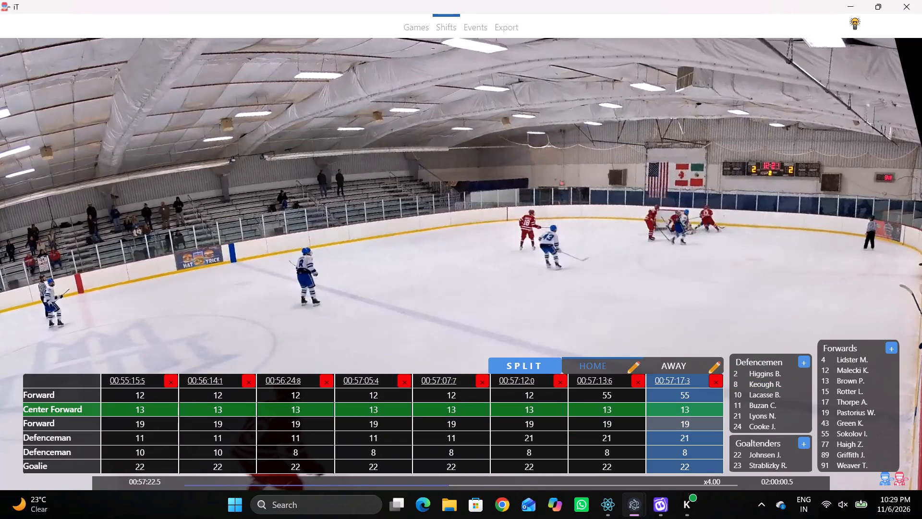
{"action": "key", "text": "space"}
{"action": "key", "text": "space"}
{"action": "type", "text": "q"}
{"action": "key", "text": "q"}
{"action": "key", "text": "q"}
{"action": "type", "text": "qqqq"}
{"action": "type", "text": "qq"}
{"action": "key", "text": "q"}
{"action": "key", "text": "q"}
{"action": "key", "text": "q"}
{"action": "key", "text": "q"}
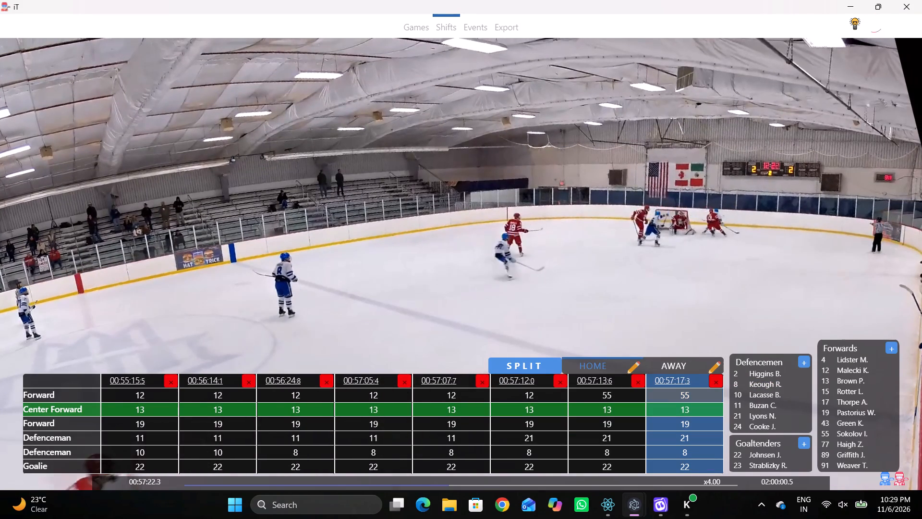
{"action": "key", "text": "q"}
{"action": "key", "text": "q"}
{"action": "key", "text": "q"}
{"action": "key", "text": "space"}
{"action": "key", "text": "space"}
{"action": "key", "text": "space"}
{"action": "key", "text": "space"}
{"action": "type", "text": "q"}
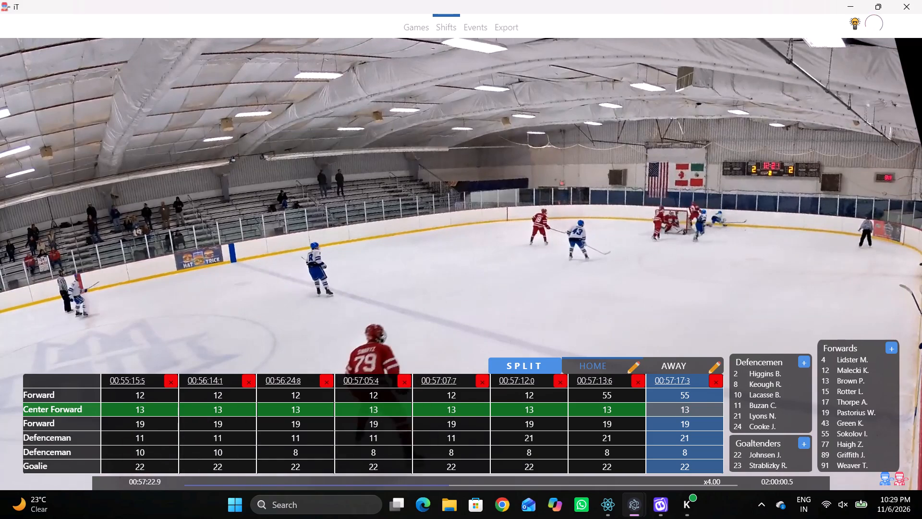
{"action": "key", "text": "q"}
{"action": "key", "text": "q"}
{"action": "key", "text": "q"}
Step back through the play from the 00:57:17.3 shift to the earlier home forward change and add a shift split at 00:57:08.8.
{"action": "left_click", "coordinate": [677, 378]}
{"action": "key", "text": "shift+d"}
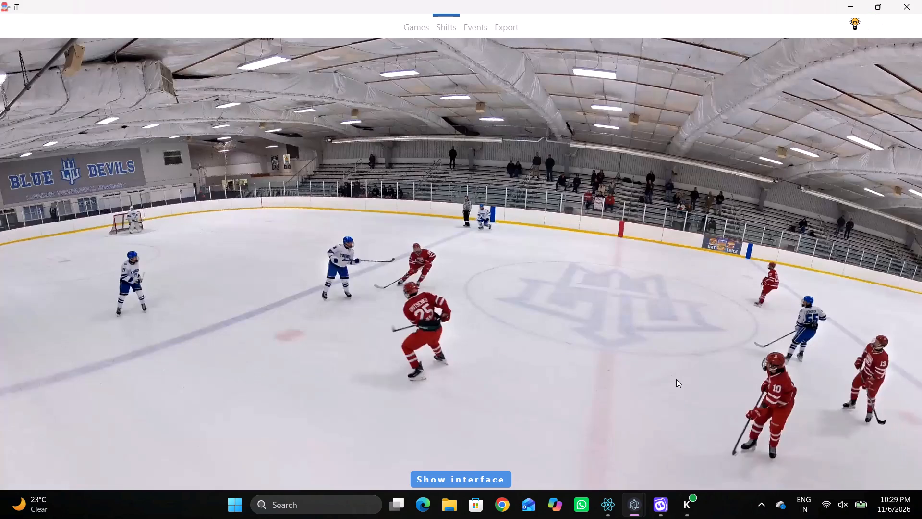
{"action": "key", "text": "q"}
{"action": "key", "text": "q"}
{"action": "key", "text": "q"}
{"action": "key", "text": "q"}
{"action": "key", "text": "q"}
{"action": "key", "text": "q"}
{"action": "key", "text": "q"}
{"action": "key", "text": "q"}
{"action": "key", "text": "q"}
{"action": "key", "text": "q"}
{"action": "key", "text": "q"}
{"action": "key", "text": "q"}
{"action": "key", "text": "q"}
{"action": "key", "text": "q"}
{"action": "key", "text": "q"}
{"action": "key", "text": "q"}
{"action": "key", "text": "q"}
{"action": "key", "text": "q"}
{"action": "key", "text": "q"}
{"action": "key", "text": "q"}
{"action": "key", "text": "q"}
{"action": "key", "text": "q"}
{"action": "key", "text": "q"}
{"action": "key", "text": "q"}
{"action": "key", "text": "q"}
{"action": "key", "text": "q"}
{"action": "key", "text": "q"}
{"action": "key", "text": "q"}
{"action": "key", "text": "q"}
{"action": "key", "text": "q"}
{"action": "key", "text": "q"}
{"action": "key", "text": "q"}
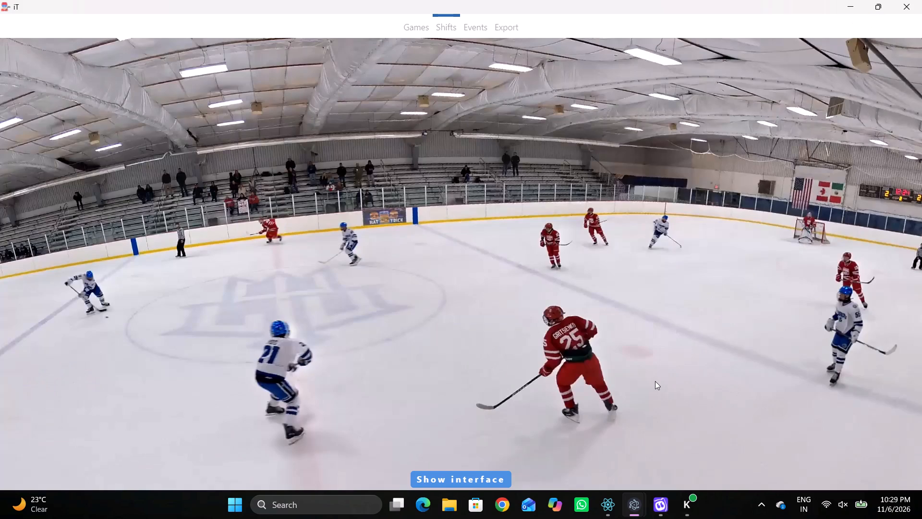
{"action": "key", "text": "q"}
{"action": "key", "text": "q"}
{"action": "key", "text": "q"}
{"action": "key", "text": "q"}
{"action": "key", "text": "q"}
{"action": "key", "text": "q"}
{"action": "key", "text": "q"}
{"action": "key", "text": "q"}
{"action": "key", "text": "q"}
{"action": "key", "text": "q"}
{"action": "key", "text": "q"}
{"action": "key", "text": "q"}
{"action": "key", "text": "q"}
{"action": "key", "text": "q"}
{"action": "key", "text": "q"}
{"action": "key", "text": "q"}
{"action": "key", "text": "q"}
{"action": "key", "text": "q"}
{"action": "key", "text": "q"}
{"action": "key", "text": "q"}
{"action": "key", "text": "q"}
{"action": "key", "text": "q"}
{"action": "key", "text": "q"}
{"action": "key", "text": "q"}
{"action": "key", "text": "q"}
{"action": "key", "text": "q"}
{"action": "key", "text": "q"}
{"action": "key", "text": "q"}
{"action": "key", "text": "q"}
{"action": "key", "text": "q"}
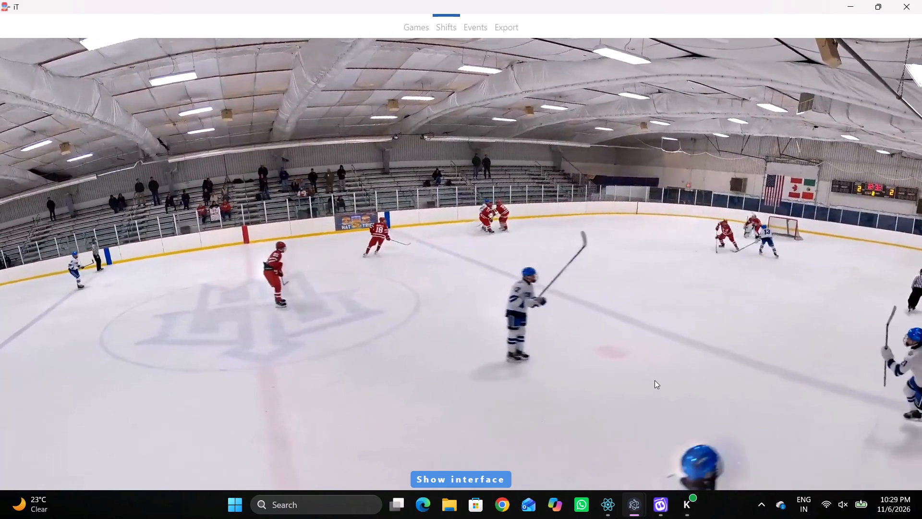
{"action": "key", "text": "q"}
{"action": "key", "text": "q"}
{"action": "key", "text": "q"}
{"action": "key", "text": "q"}
{"action": "key", "text": "q"}
{"action": "key", "text": "q"}
{"action": "key", "text": "q"}
{"action": "key", "text": "q"}
{"action": "key", "text": "q"}
{"action": "key", "text": "q"}
{"action": "key", "text": "q"}
{"action": "type", "text": "qqqq"}
{"action": "type", "text": "qqqqqqqqq"}
{"action": "key", "text": "shift+d"}
{"action": "key", "text": "shift+s"}
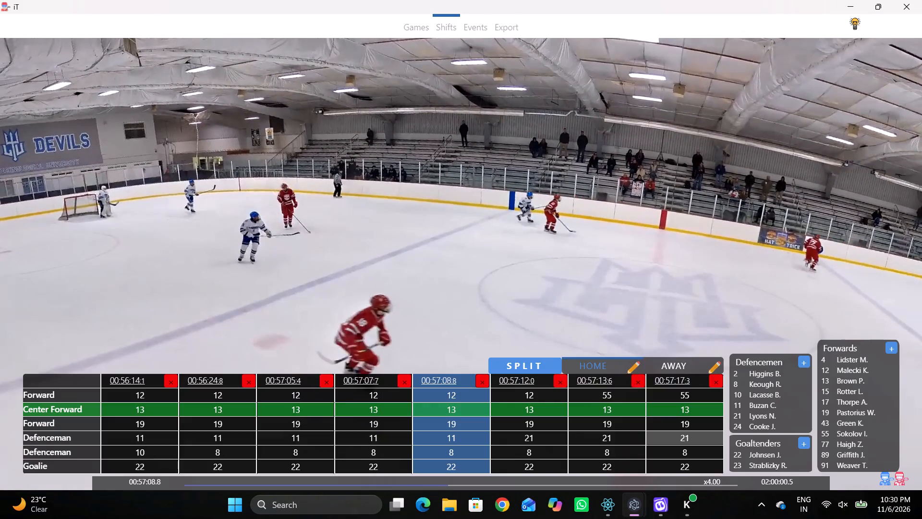
Assign player 43 to the second Forward slot of the 00:57:08.8, 00:57:12.0, 00:57:13.6 and 00:57:17.3 home shifts.
{"action": "key", "text": "shift+d"}
{"action": "key", "text": "shift+d"}
{"action": "left_click", "coordinate": [485, 426]}
{"action": "left_click", "coordinate": [838, 423]}
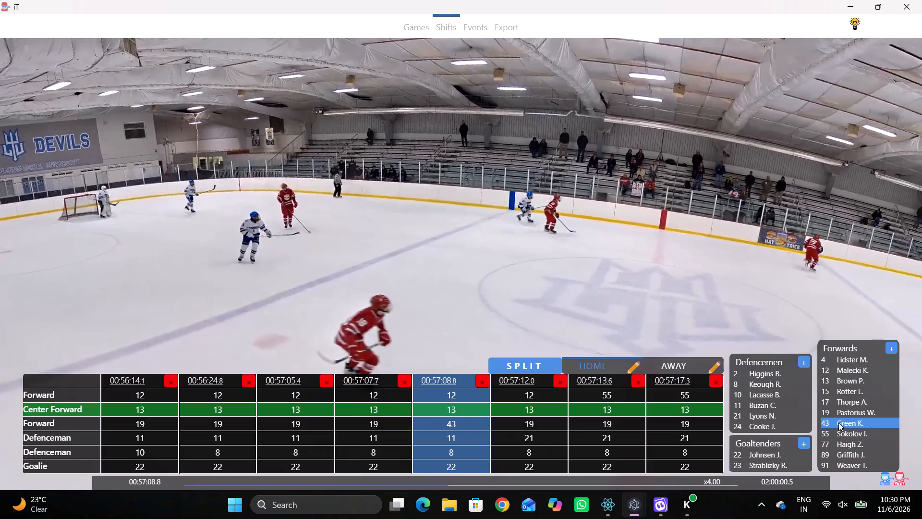
{"action": "left_click", "coordinate": [522, 416]}
{"action": "left_click", "coordinate": [825, 421]}
{"action": "left_click", "coordinate": [624, 421]}
{"action": "left_click", "coordinate": [556, 423]}
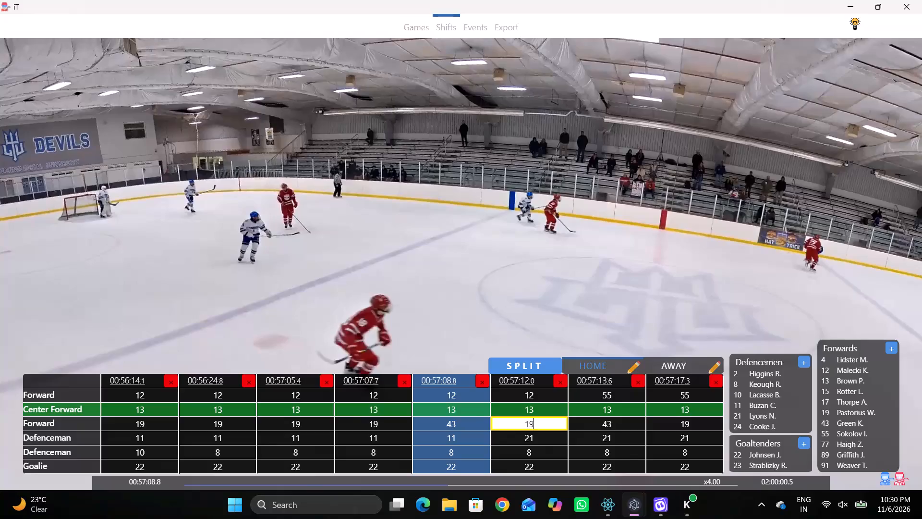
{"action": "left_click", "coordinate": [851, 423]}
{"action": "left_click", "coordinate": [686, 425]}
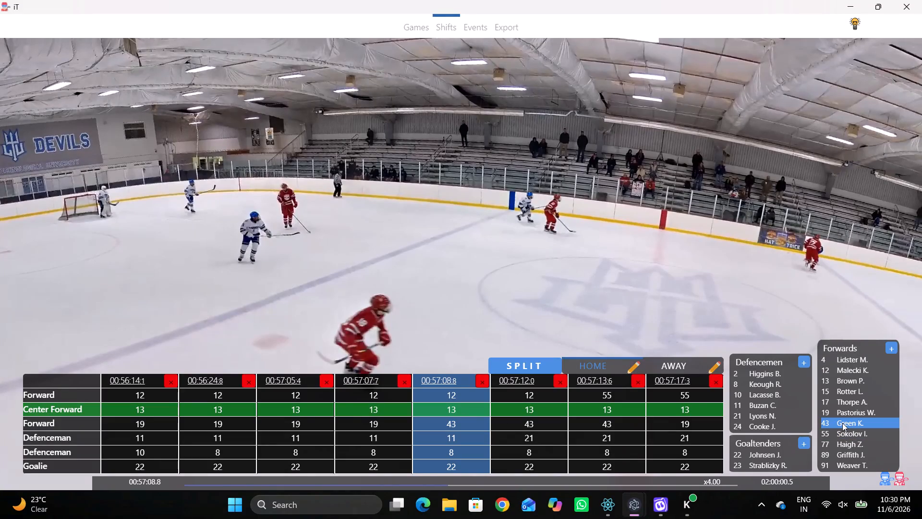
{"action": "left_click", "coordinate": [842, 423]}
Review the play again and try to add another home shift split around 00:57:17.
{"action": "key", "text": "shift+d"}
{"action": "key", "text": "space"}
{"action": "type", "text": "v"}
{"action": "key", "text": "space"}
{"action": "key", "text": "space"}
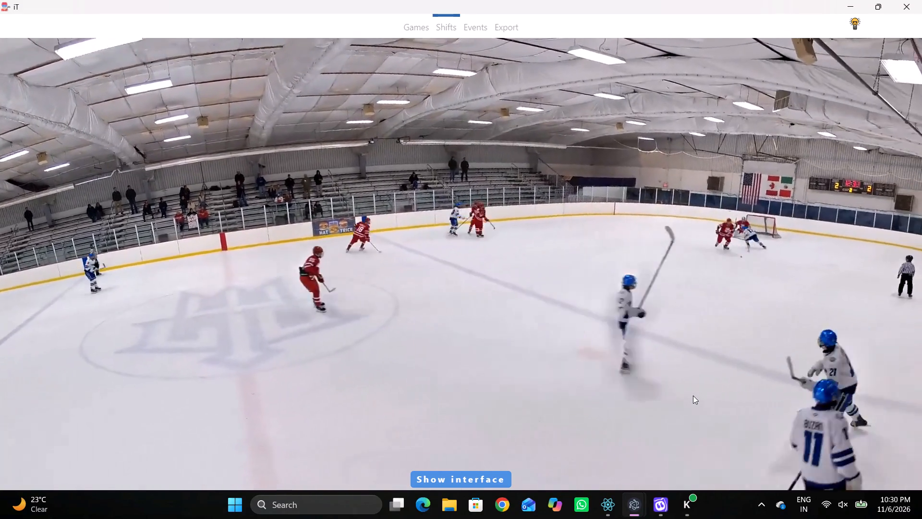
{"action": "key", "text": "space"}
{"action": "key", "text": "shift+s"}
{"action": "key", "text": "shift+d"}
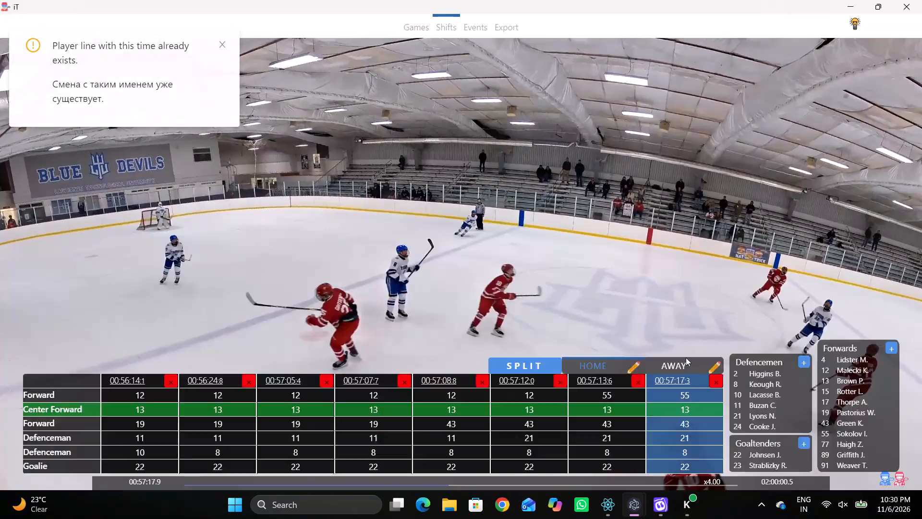
Identify the incoming home centre and assign player 4 to the Center Forward slot of the 00:57:17.3 shift.
{"action": "key", "text": "shift+d"}
{"action": "key", "text": "space"}
{"action": "key", "text": "space"}
{"action": "key", "text": "space"}
{"action": "key", "text": "space"}
{"action": "type", "text": "q"}
{"action": "key", "text": "shift+d"}
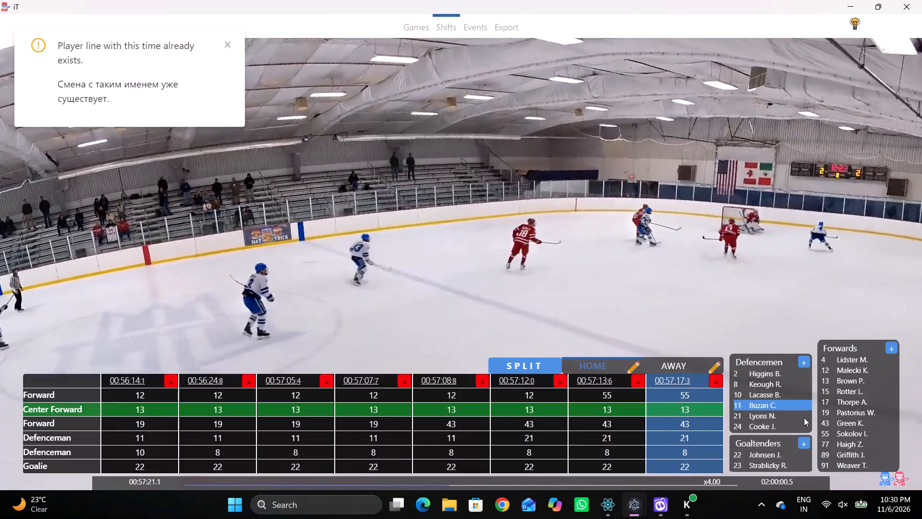
{"action": "left_click", "coordinate": [705, 407]}
{"action": "left_click", "coordinate": [832, 361]}
Follow the play through the stoppage to the next faceoff and add a home shift split at 00:58:12.4.
{"action": "key", "text": "shift+d"}
{"action": "key", "text": "space"}
{"action": "type", "text": "v"}
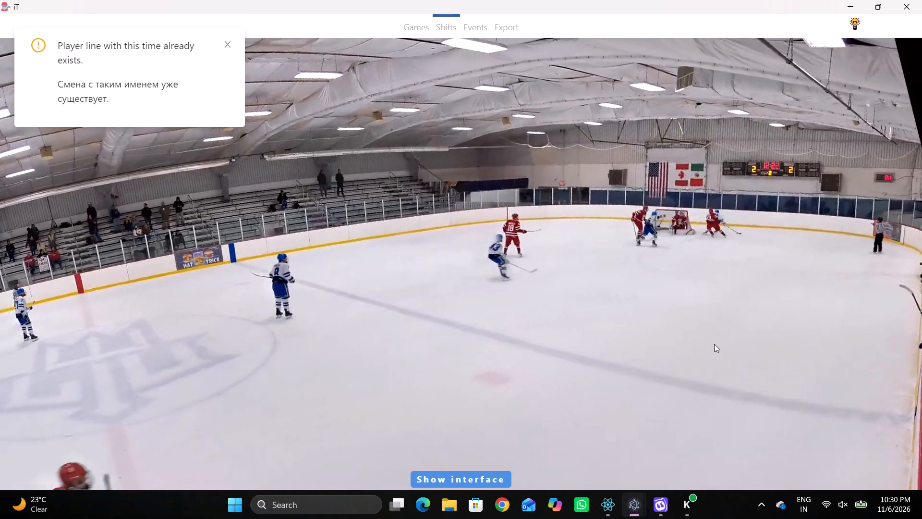
{"action": "type", "text": "vv"}
{"action": "key", "text": "space"}
{"action": "key", "text": "space"}
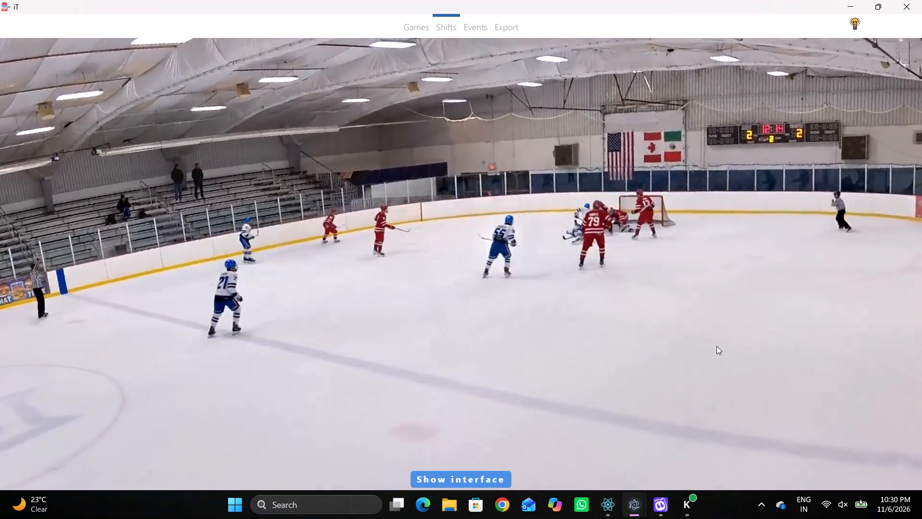
{"action": "type", "text": "c c c"}
{"action": "key", "text": "space"}
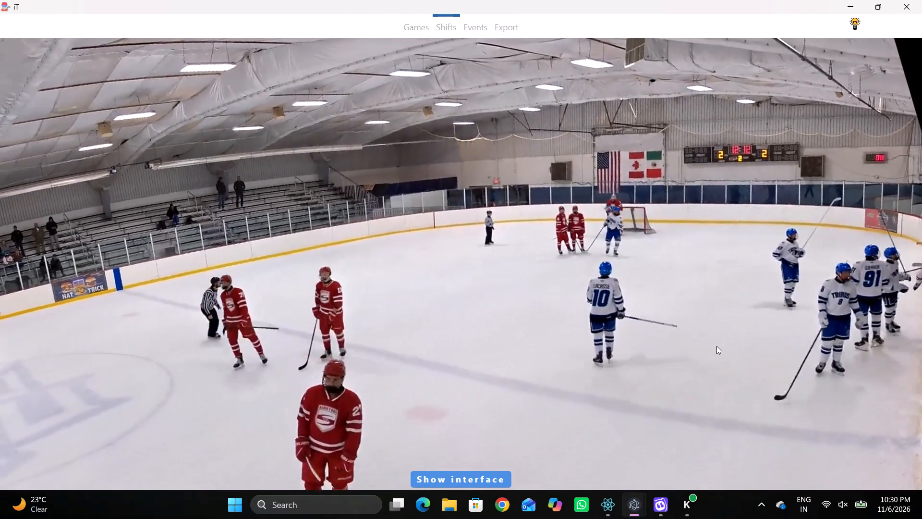
{"action": "type", "text": "c"}
{"action": "key", "text": "space"}
{"action": "type", "text": "c"}
{"action": "key", "text": "space"}
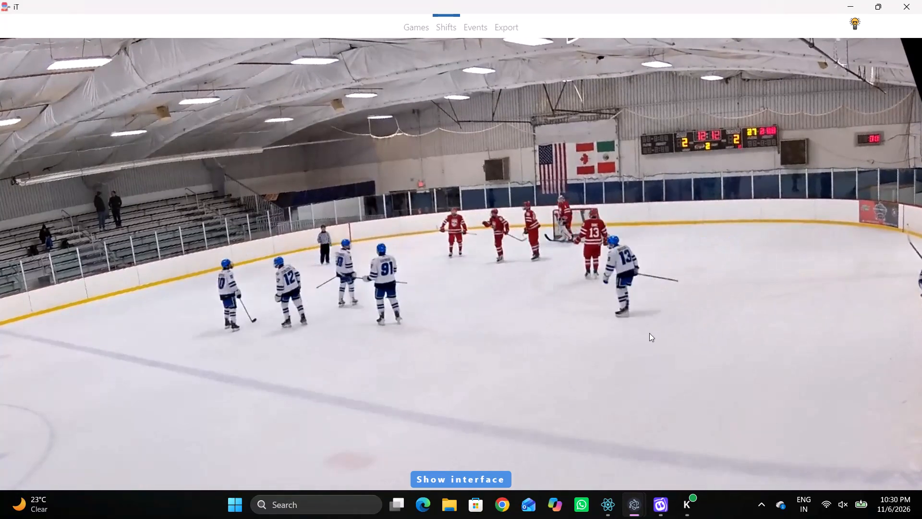
{"action": "key", "text": "space"}
{"action": "key", "text": "space"}
{"action": "key", "text": "space"}
{"action": "key", "text": "space"}
{"action": "key", "text": "space"}
{"action": "key", "text": "shift+s"}
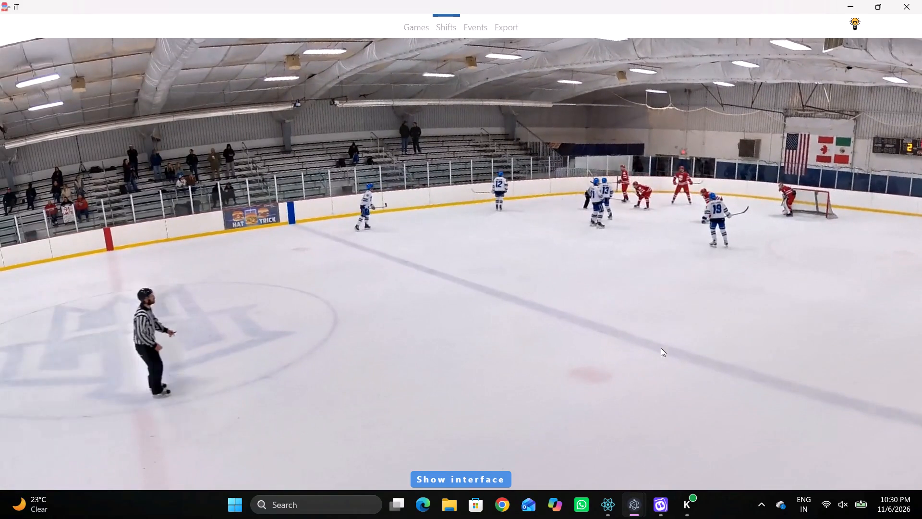
Clear the three forward and two defenceman slots of the 00:58:12.4 home shift, keeping the goalie.
{"action": "key", "text": "shift+d"}
{"action": "left_click", "coordinate": [693, 388]}
{"action": "key", "text": "BackSpace"}
{"action": "key", "text": "Tab"}
{"action": "key", "text": "BackSpace"}
{"action": "key", "text": "BackSpace"}
{"action": "key", "text": "Tab"}
{"action": "key", "text": "BackSpace"}
{"action": "key", "text": "BackSpace"}
{"action": "key", "text": "Tab"}
{"action": "key", "text": "BackSpace"}
{"action": "key", "text": "Tab"}
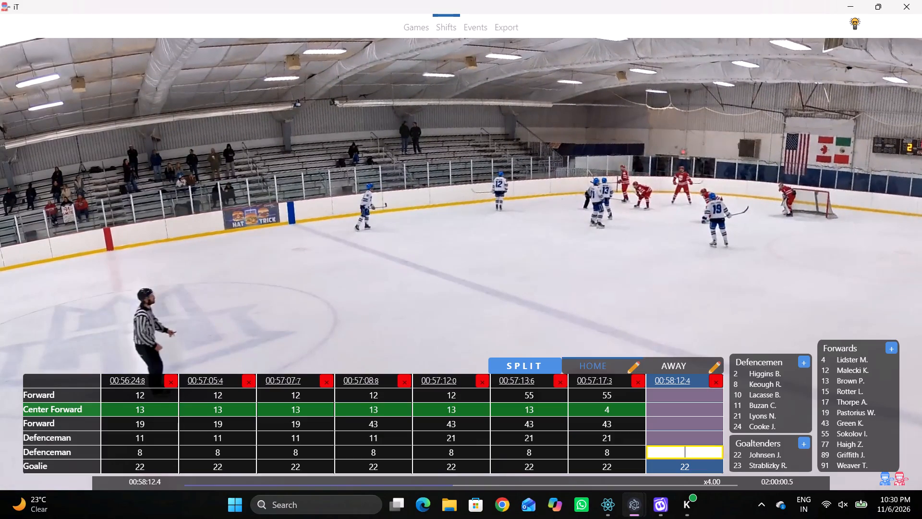
{"action": "key", "text": "BackSpace"}
Enter player 12 in the first Forward slot of the 00:58:12.4 home shift.
{"action": "scroll", "coordinate": [693, 388], "scroll_direction": "up", "scroll_amount": 1}
{"action": "left_click", "coordinate": [693, 388]}
{"action": "type", "text": "12"}
Review the footage around the 00:58:12.4 faceoff to identify the home skaters' jersey numbers.
{"action": "key", "text": "shift+d"}
{"action": "key", "text": "q"}
{"action": "key", "text": "q"}
{"action": "key", "text": "q"}
{"action": "key", "text": "q"}
{"action": "key", "text": "q"}
{"action": "key", "text": "q"}
{"action": "key", "text": "q"}
{"action": "key", "text": "q"}
{"action": "key", "text": "q"}
{"action": "key", "text": "q"}
{"action": "key", "text": "q"}
{"action": "key", "text": "q"}
{"action": "key", "text": "q"}
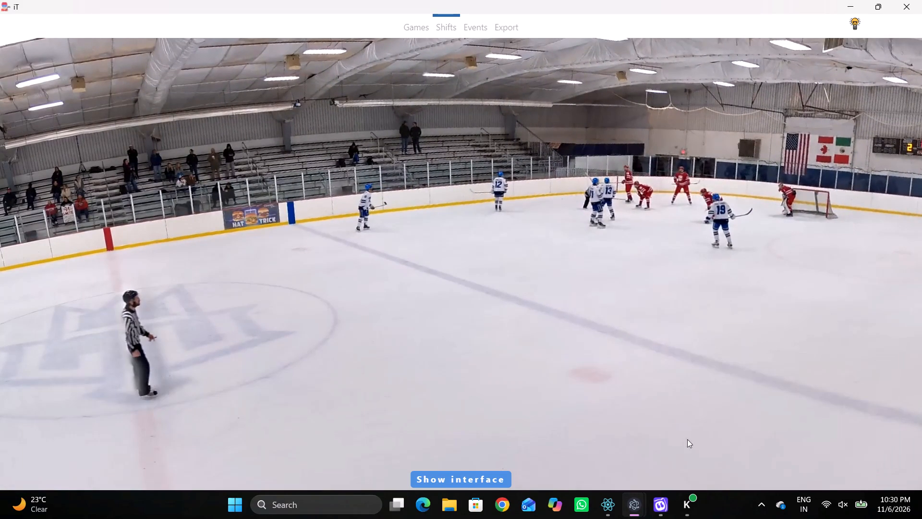
{"action": "key", "text": "shift+d"}
{"action": "left_click", "coordinate": [674, 400]}
{"action": "key", "text": "space"}
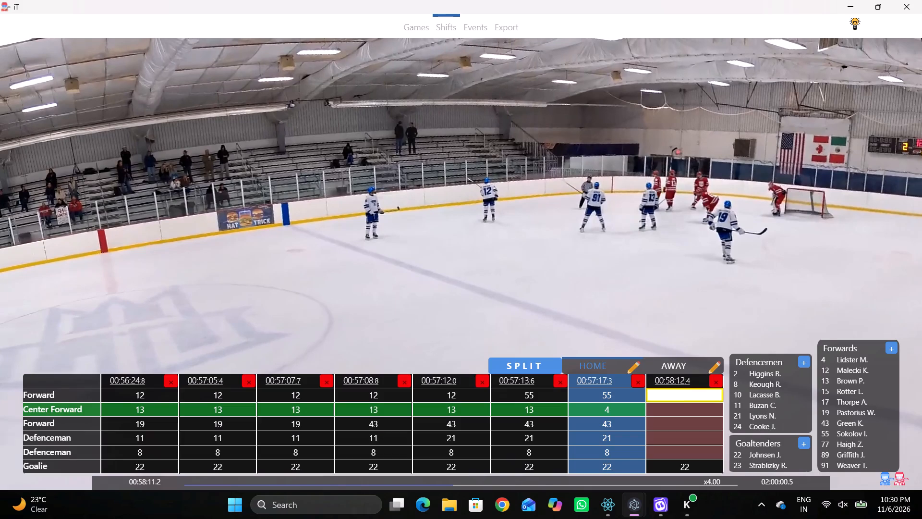
{"action": "key", "text": "space"}
{"action": "key", "text": "shift+d"}
{"action": "key", "text": "shift+d"}
Assign player 12 to the first Forward slot and player 13 to the Center Forward slot of the 00:58:12.4 home shift.
{"action": "left_click", "coordinate": [683, 401]}
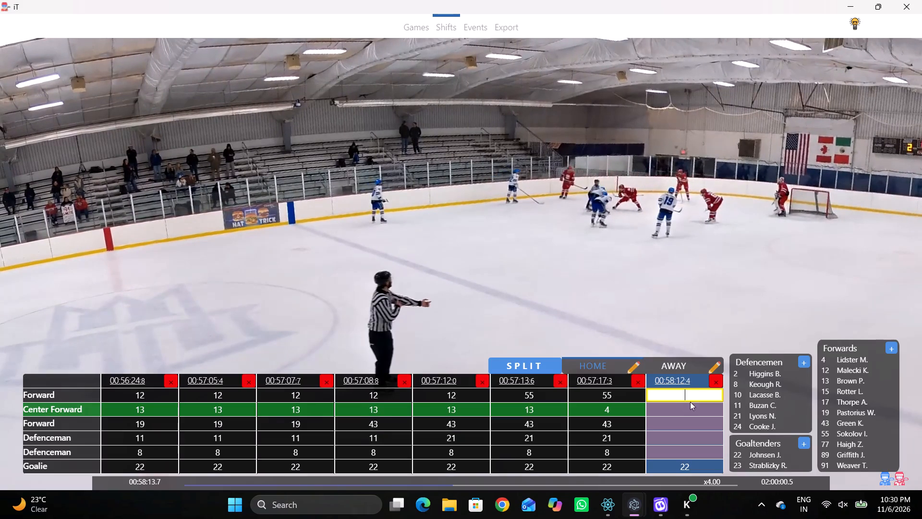
{"action": "key", "text": "1"}
{"action": "key", "text": "1"}
{"action": "key", "text": "2"}
{"action": "left_click_drag", "start_coordinate": [687, 392], "coordinate": [680, 388]}
{"action": "key", "text": "1"}
{"action": "key", "text": "2"}
{"action": "left_click", "coordinate": [660, 407]}
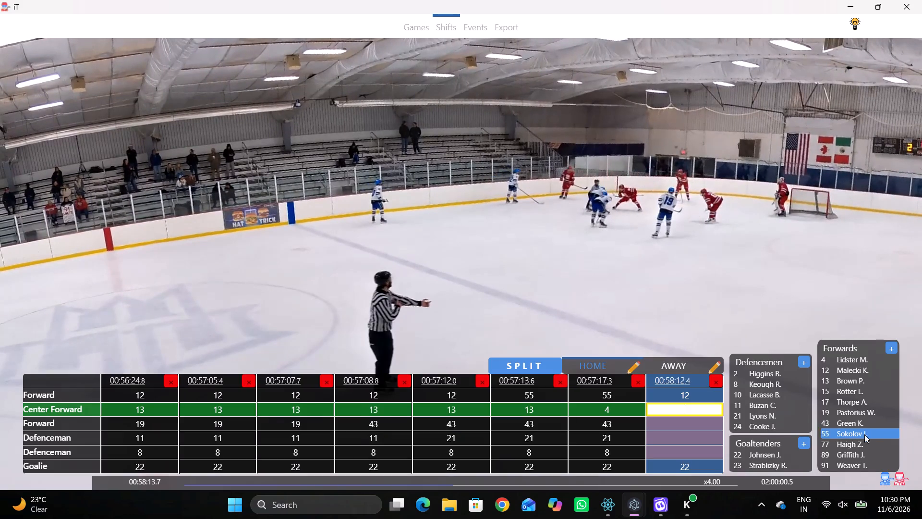
{"action": "left_click", "coordinate": [825, 385]}
Assign player 91 to the second Forward slot and player 19 to the first Defenceman slot of the 00:58:12.4 home shift.
{"action": "left_click", "coordinate": [657, 424]}
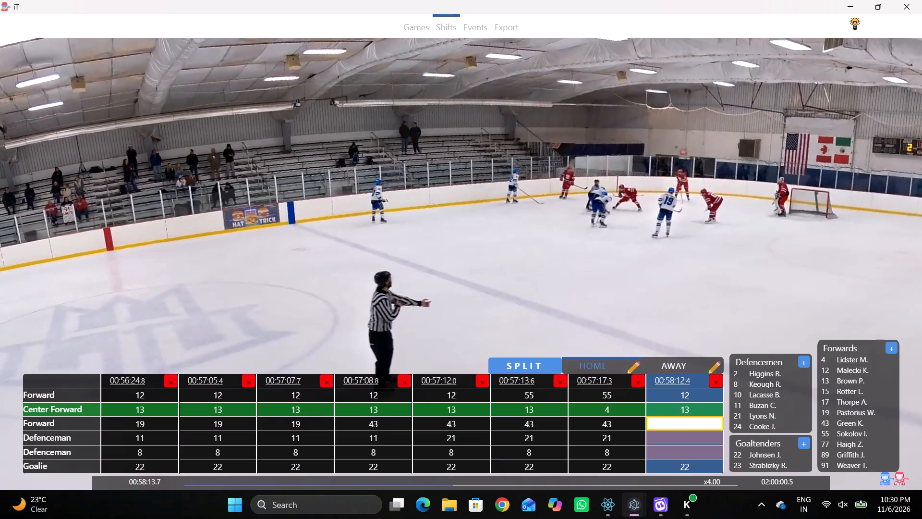
{"action": "left_click", "coordinate": [838, 411]}
{"action": "left_click", "coordinate": [697, 430]}
{"action": "left_click", "coordinate": [751, 420]}
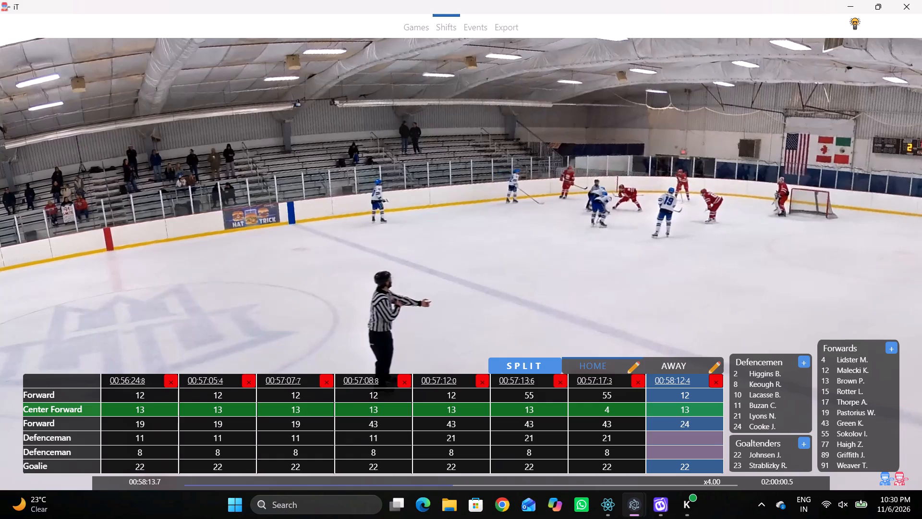
{"action": "left_click", "coordinate": [691, 425]}
{"action": "left_click", "coordinate": [832, 409]}
{"action": "left_click", "coordinate": [704, 442]}
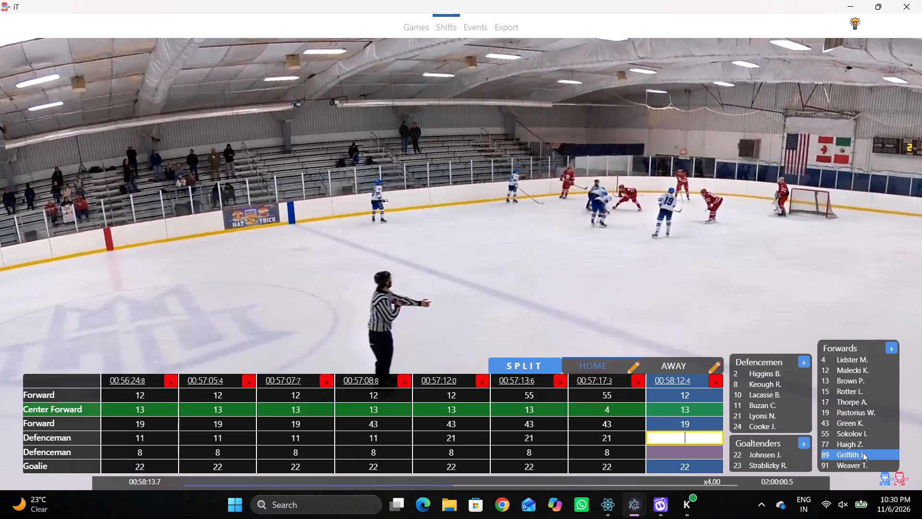
{"action": "left_click", "coordinate": [838, 458]}
{"action": "left_click", "coordinate": [838, 466]}
{"action": "left_click", "coordinate": [653, 430]}
{"action": "left_click", "coordinate": [678, 435]}
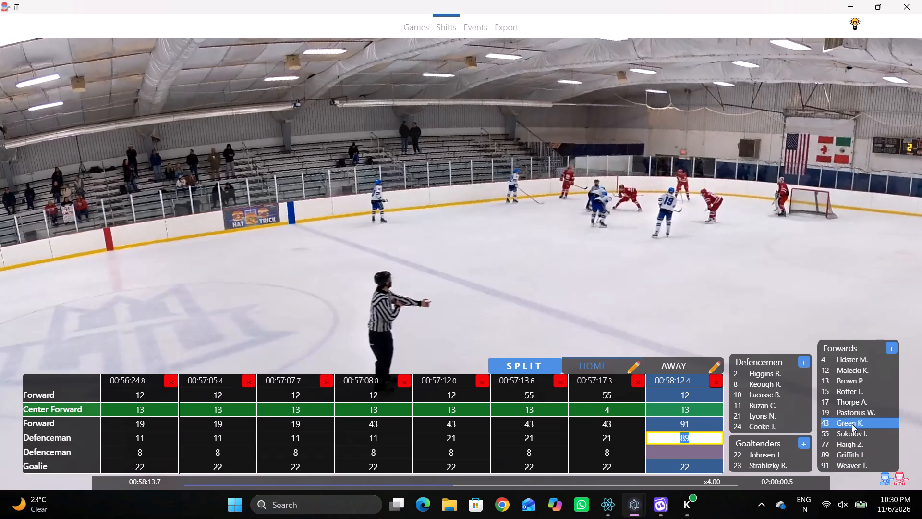
{"action": "left_click", "coordinate": [835, 417]}
Recheck the faceoff footage and assign player 10 to the second Defenceman slot of the 00:58:12.4 home shift.
{"action": "key", "text": "shift+d"}
{"action": "key", "text": "q"}
{"action": "key", "text": "q"}
{"action": "key", "text": "q"}
{"action": "key", "text": "q"}
{"action": "key", "text": "q"}
{"action": "key", "text": "q"}
{"action": "key", "text": "q"}
{"action": "key", "text": "q"}
{"action": "key", "text": "q"}
{"action": "key", "text": "q"}
{"action": "key", "text": "q"}
{"action": "key", "text": "q"}
{"action": "key", "text": "q"}
{"action": "key", "text": "q"}
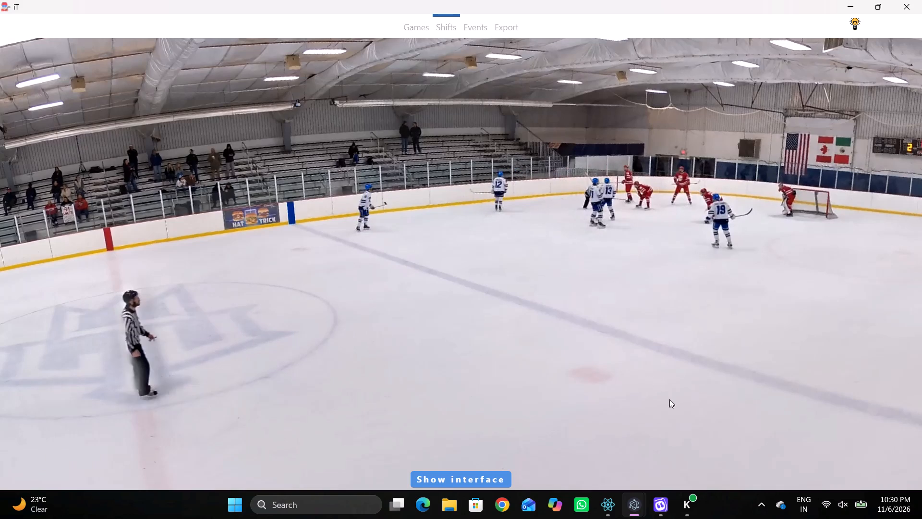
{"action": "key", "text": "space"}
{"action": "key", "text": "space"}
{"action": "key", "text": "shift+d"}
{"action": "left_click", "coordinate": [679, 453]}
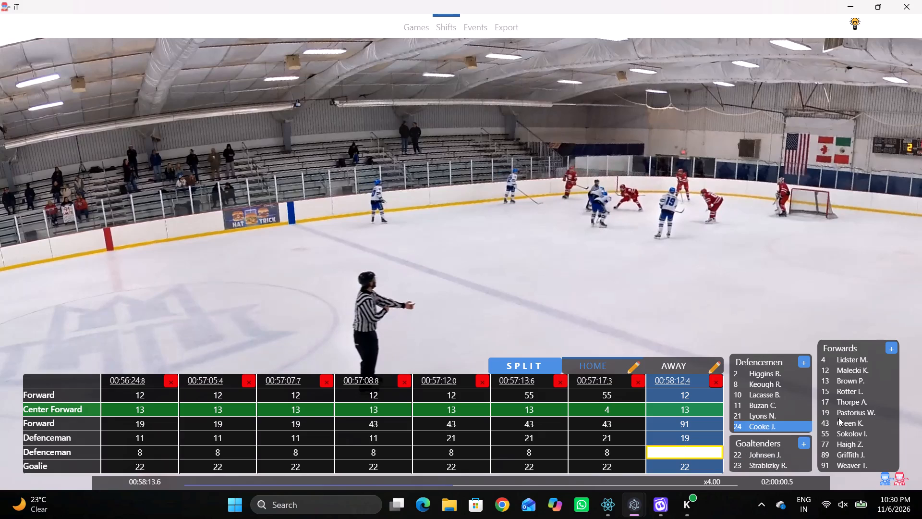
{"action": "left_click", "coordinate": [788, 397]}
Advance the footage to the next faceoff and add a home shift split at 00:58:33.5.
{"action": "key", "text": "shift+d"}
{"action": "key", "text": "space"}
{"action": "type", "text": "v"}
{"action": "type", "text": "c c c SDD"}
{"action": "key", "text": "space"}
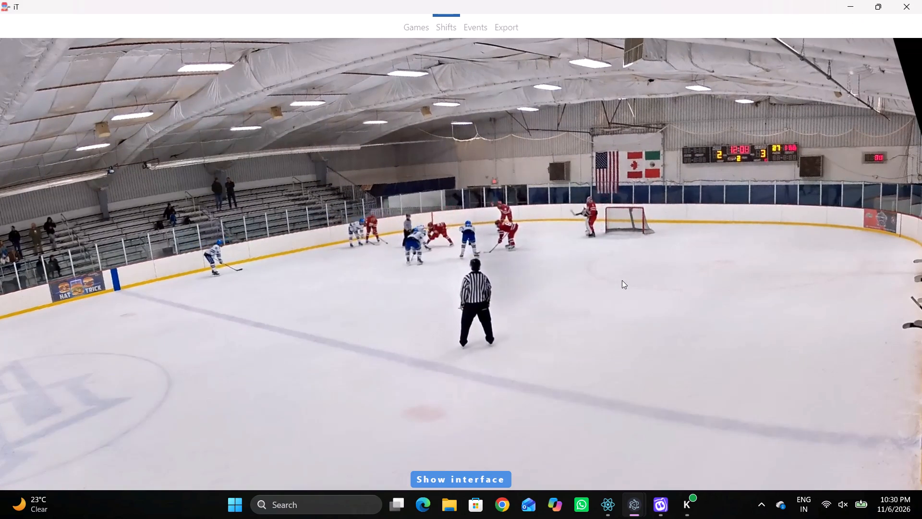
Follow the play through the next stoppage and add a home shift split at 00:58:54.2.
{"action": "type", "text": "v"}
{"action": "key", "text": "space"}
{"action": "key", "text": "space"}
{"action": "key", "text": "space"}
{"action": "key", "text": "space"}
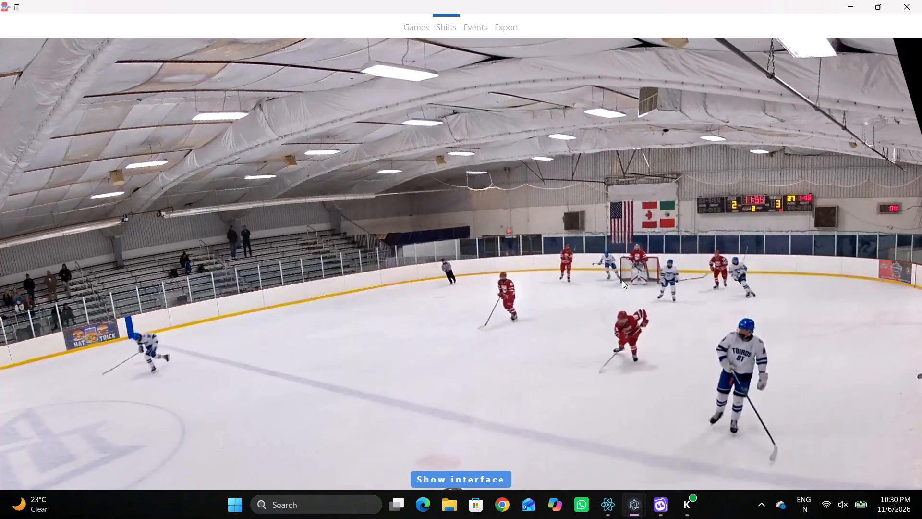
{"action": "key", "text": "space"}
{"action": "key", "text": "space"}
{"action": "key", "text": "space"}
{"action": "type", "text": "SDD v q v"}
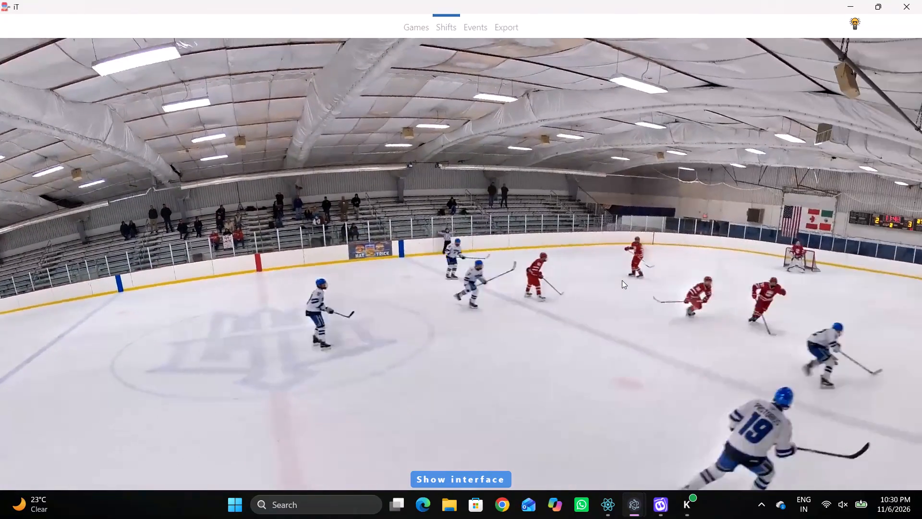
Follow the play to the next home line change and add a home shift split at 00:59:54.6.
{"action": "key", "text": "space"}
{"action": "key", "text": "space"}
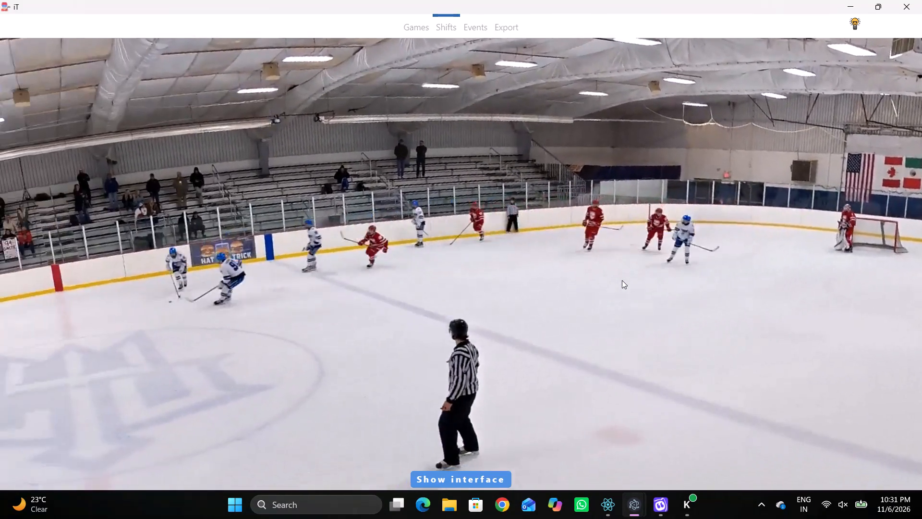
{"action": "type", "text": "vv"}
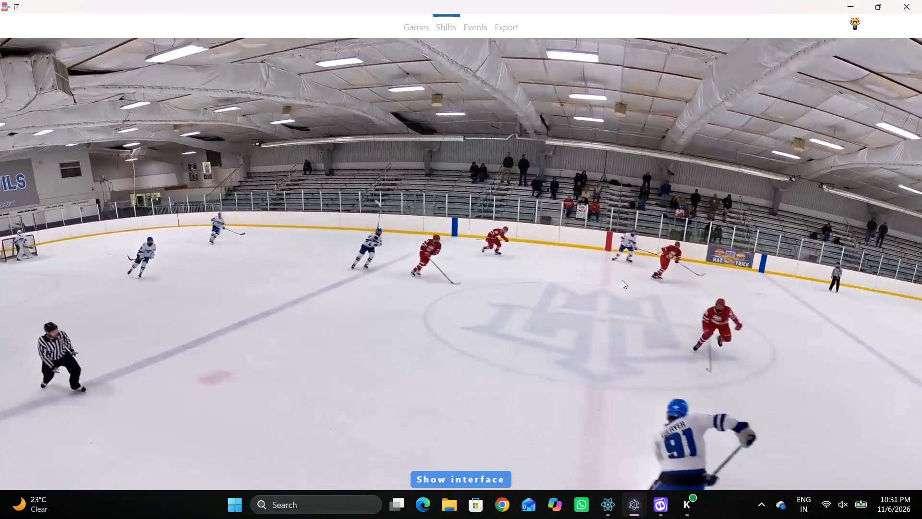
{"action": "key", "text": "space"}
{"action": "key", "text": "space"}
{"action": "key", "text": "space"}
{"action": "key", "text": "space"}
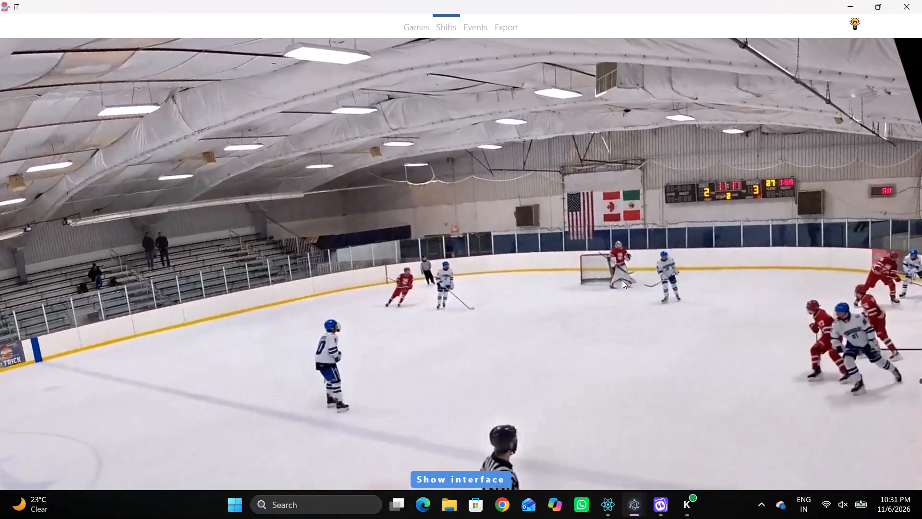
{"action": "key", "text": "space"}
{"action": "key", "text": "space"}
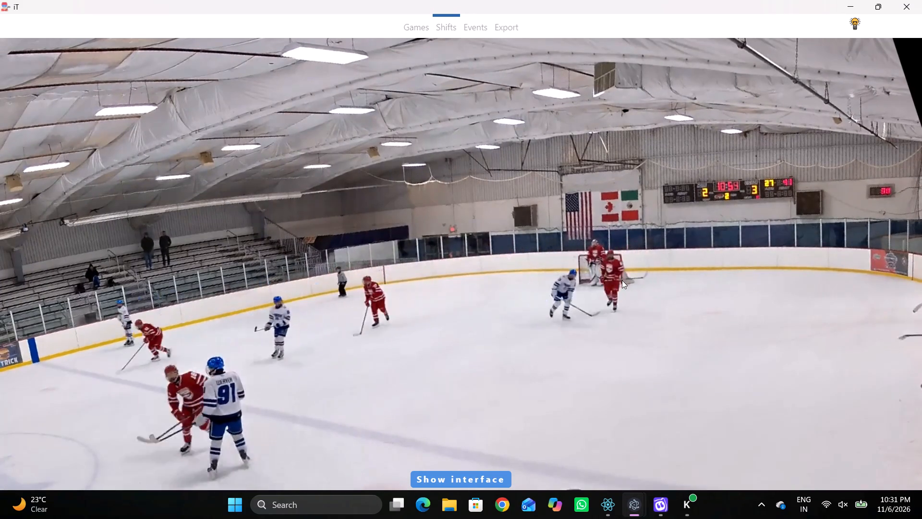
{"action": "key", "text": "space"}
{"action": "key", "text": "space"}
{"action": "key", "text": "space"}
{"action": "type", "text": "S"}
{"action": "type", "text": "DD"}
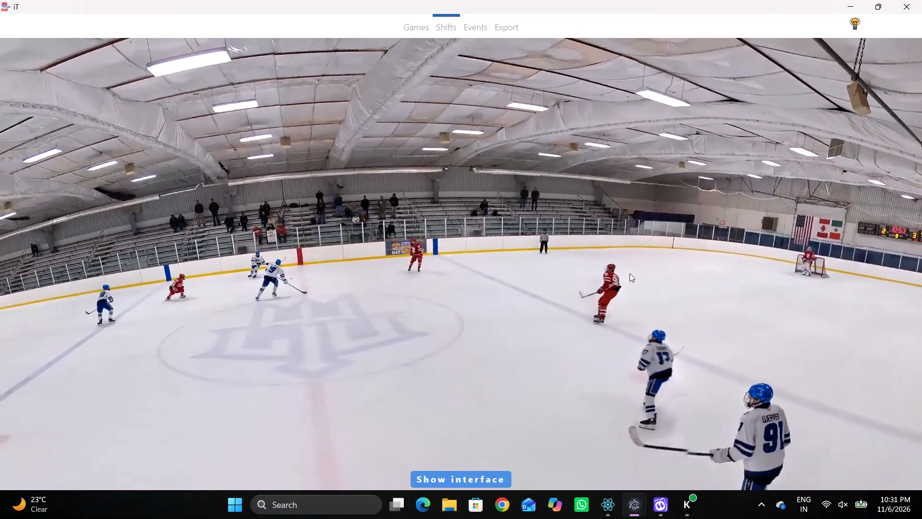
Replay the footage around the 00:59:54.6 line change to identify which home player came on.
{"action": "key", "text": "q"}
{"action": "key", "text": "q"}
{"action": "key", "text": "q"}
{"action": "key", "text": "q"}
{"action": "key", "text": "q"}
{"action": "key", "text": "q"}
{"action": "key", "text": "q"}
{"action": "key", "text": "q"}
{"action": "key", "text": "q"}
{"action": "key", "text": "q"}
{"action": "key", "text": "q"}
{"action": "key", "text": "q"}
{"action": "key", "text": "q"}
{"action": "key", "text": "q"}
{"action": "key", "text": "q"}
{"action": "key", "text": "q"}
{"action": "key", "text": "q"}
{"action": "key", "text": "q"}
{"action": "key", "text": "q"}
{"action": "key", "text": "q"}
{"action": "key", "text": "q"}
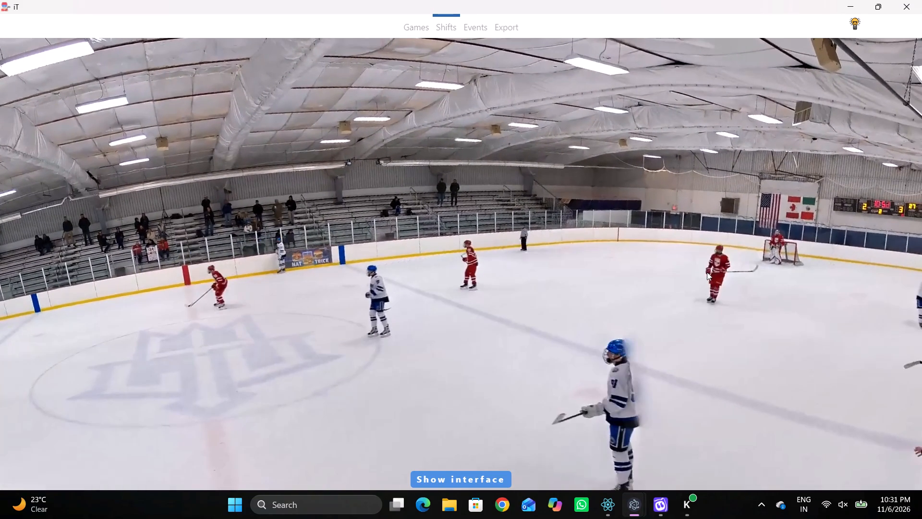
{"action": "key", "text": "q"}
{"action": "key", "text": "space"}
{"action": "key", "text": "space"}
{"action": "key", "text": "space"}
{"action": "key", "text": "space"}
{"action": "key", "text": "space"}
{"action": "key", "text": "space"}
{"action": "key", "text": "space"}
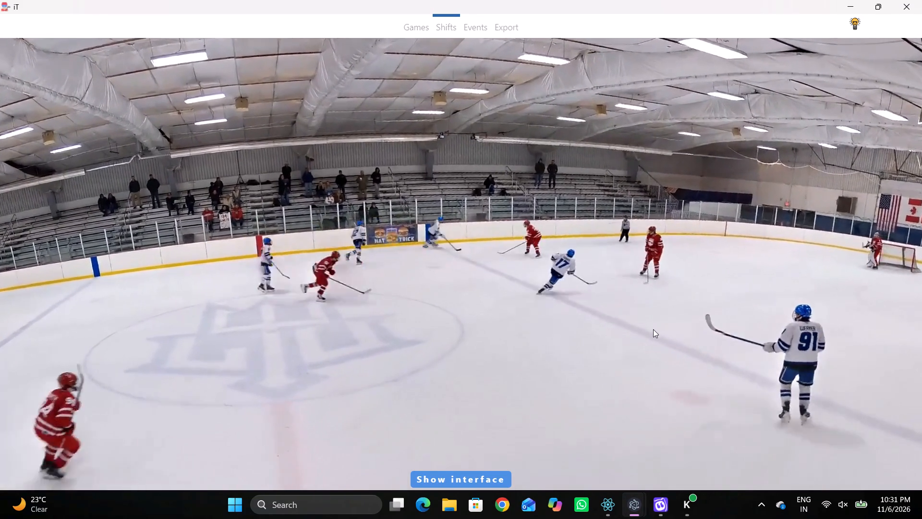
{"action": "key", "text": "space"}
{"action": "key", "text": "space"}
{"action": "key", "text": "space"}
{"action": "key", "text": "space"}
{"action": "key", "text": "space"}
{"action": "key", "text": "space"}
{"action": "key", "text": "space"}
{"action": "key", "text": "shift+d"}
{"action": "key", "text": "shift+d"}
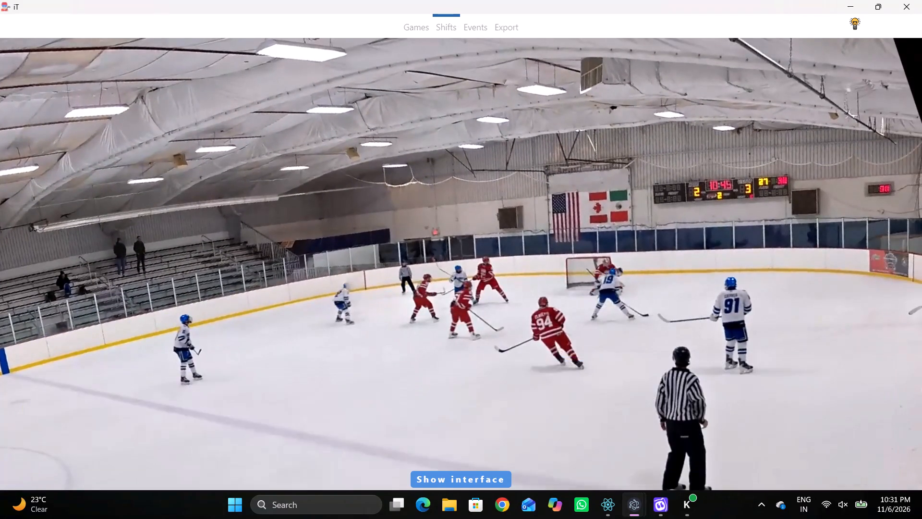
{"action": "key", "text": "space"}
{"action": "key", "text": "space"}
Assign player 17 to the Center Forward slot of the 00:59:54.6 home shift.
{"action": "key", "text": "shift+d"}
{"action": "left_click_drag", "start_coordinate": [726, 418], "coordinate": [713, 418], "text": "shift"}
{"action": "left_click", "coordinate": [704, 404]}
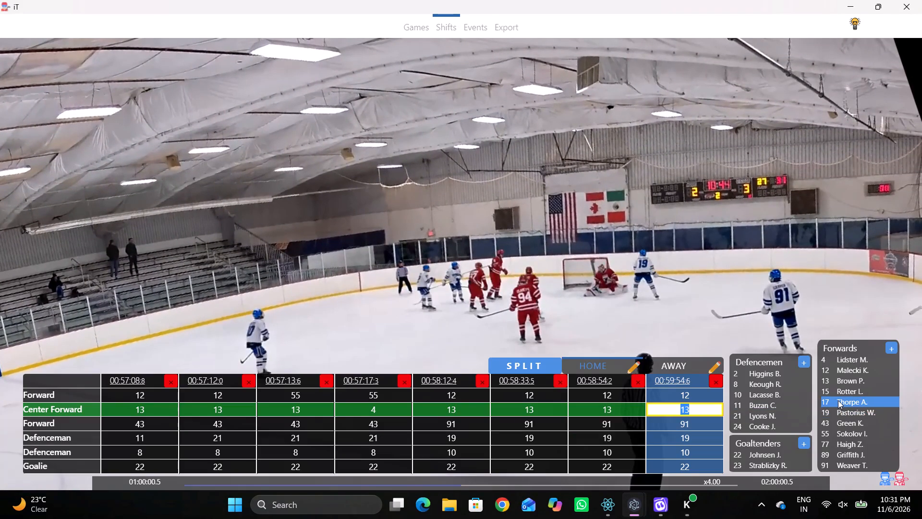
{"action": "left_click", "coordinate": [838, 400]}
Skip through the stoppage to the centre-ice faceoff and add a home shift split at 01:00:33.2.
{"action": "key", "text": "shift+d"}
{"action": "key", "text": "space"}
{"action": "key", "text": "space"}
{"action": "key", "text": "space"}
{"action": "key", "text": "c"}
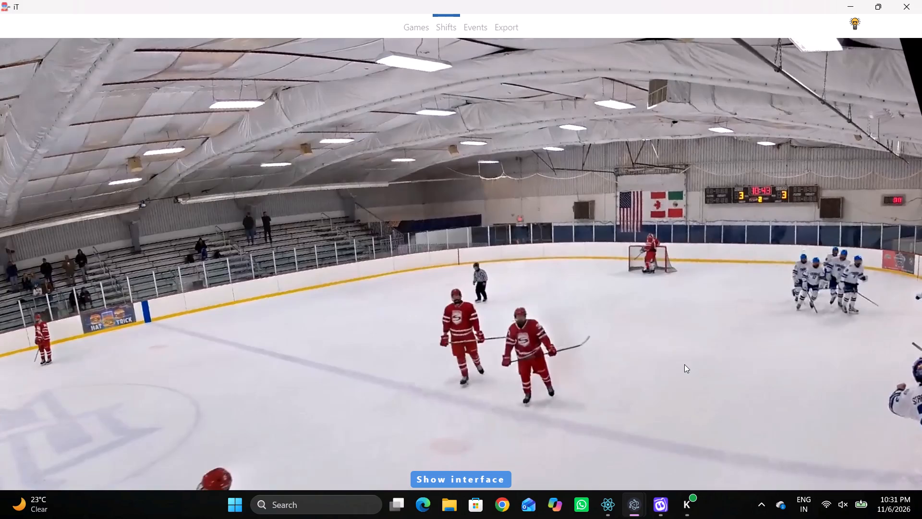
{"action": "key", "text": "space"}
{"action": "key", "text": "c"}
{"action": "key", "text": "space"}
{"action": "key", "text": "c"}
{"action": "key", "text": "c"}
{"action": "key", "text": "space"}
{"action": "type", "text": "c"}
{"action": "key", "text": "space"}
{"action": "key", "text": "space"}
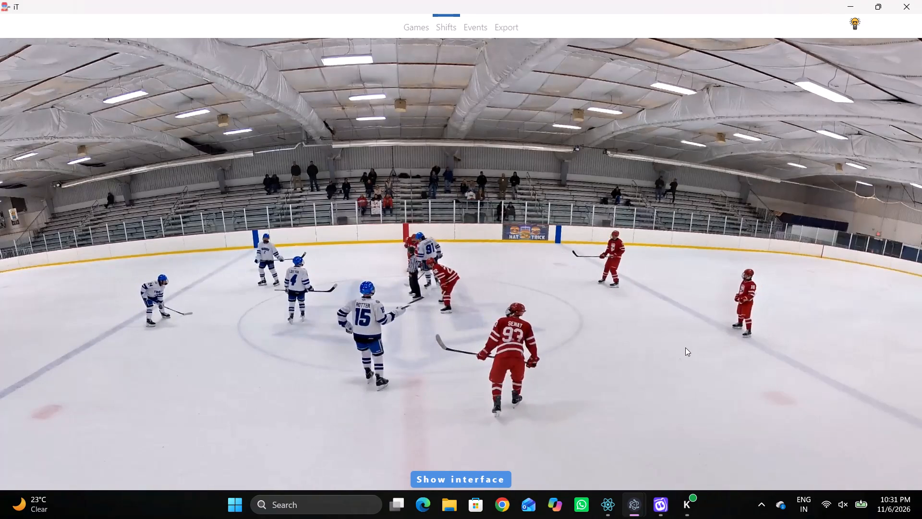
{"action": "type", "text": "q"}
{"action": "key", "text": "shift+s"}
Clear the copied players from the three forward and two defenceman slots of the 01:00:33.2 home shift.
{"action": "key", "text": "shift+d"}
{"action": "left_click", "coordinate": [698, 395]}
{"action": "key", "text": "BackSpace"}
{"action": "key", "text": "BackSpace"}
{"action": "key", "text": "Tab"}
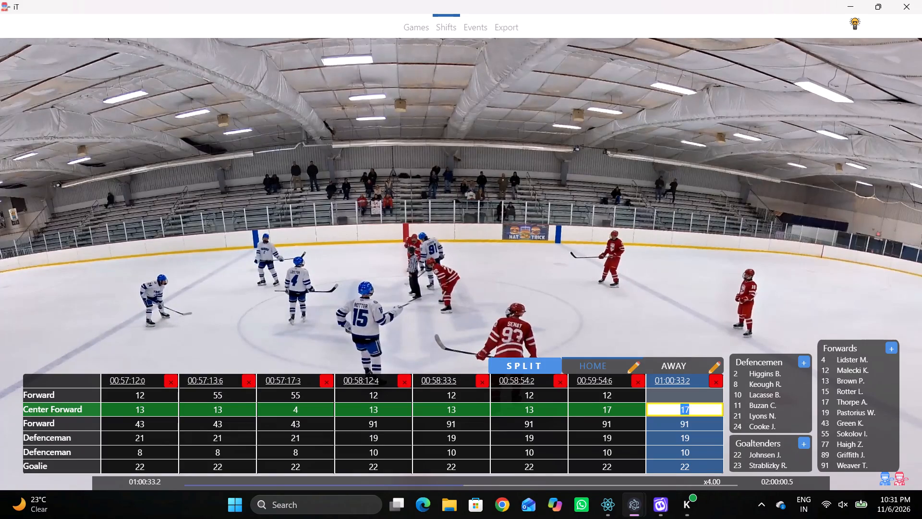
{"action": "key", "text": "BackSpace"}
{"action": "key", "text": "Tab"}
{"action": "key", "text": "BackSpace"}
{"action": "key", "text": "Tab"}
{"action": "key", "text": "BackSpace"}
{"action": "key", "text": "Tab"}
{"action": "key", "text": "BackSpace"}
{"action": "left_click", "coordinate": [698, 395]}
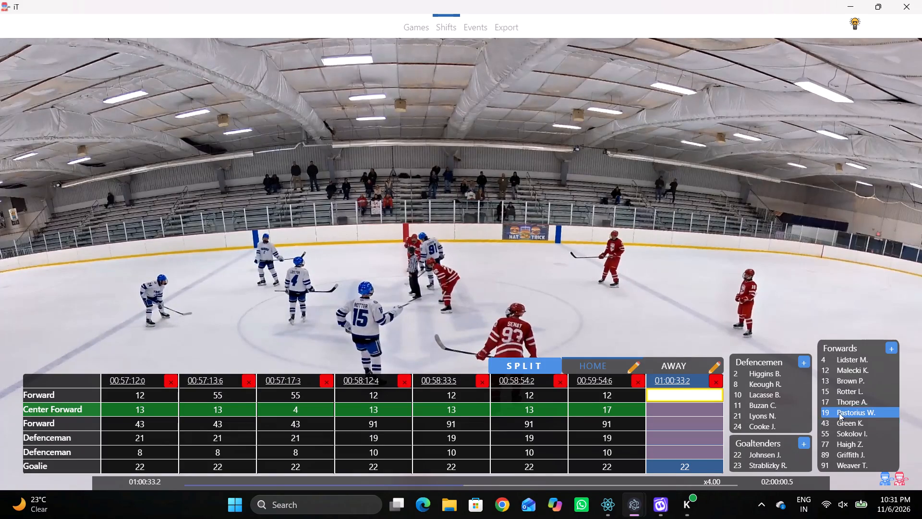
Fill the forward line of the 01:00:33.2 home shift with 15 and 91 as Forwards and 4 as Center Forward.
{"action": "left_click", "coordinate": [827, 396]}
{"action": "left_click", "coordinate": [837, 389]}
{"action": "left_click", "coordinate": [667, 421]}
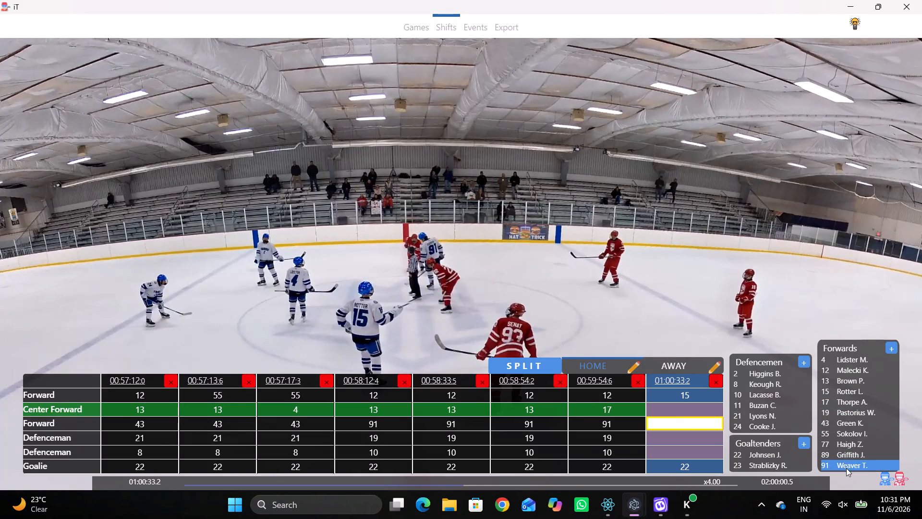
{"action": "left_click", "coordinate": [846, 468]}
{"action": "left_click", "coordinate": [695, 409]}
{"action": "left_click", "coordinate": [858, 358]}
Rewind to identify the home defence pair and assign 2 and 24 to the Defenceman slots of the 01:00:33.2 shift.
{"action": "key", "text": "shift+d"}
{"action": "key", "text": "q"}
{"action": "key", "text": "q"}
{"action": "key", "text": "q"}
{"action": "key", "text": "q"}
{"action": "key", "text": "q"}
{"action": "key", "text": "q"}
{"action": "key", "text": "q"}
{"action": "key", "text": "q"}
{"action": "key", "text": "q"}
{"action": "key", "text": "q"}
{"action": "key", "text": "q"}
{"action": "key", "text": "q"}
{"action": "key", "text": "q"}
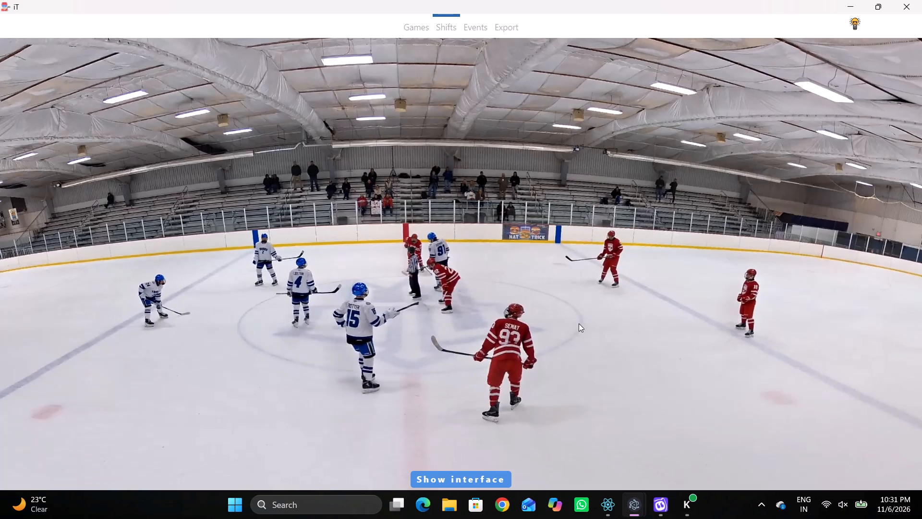
{"action": "key", "text": "shift+d"}
{"action": "key", "text": "shift+d"}
{"action": "key", "text": "shift+d"}
{"action": "left_click_drag", "start_coordinate": [651, 457], "coordinate": [645, 461], "text": "shift"}
{"action": "left_click", "coordinate": [750, 374]}
{"action": "left_click", "coordinate": [705, 435]}
{"action": "left_click", "coordinate": [689, 457]}
{"action": "left_click", "coordinate": [775, 425]}
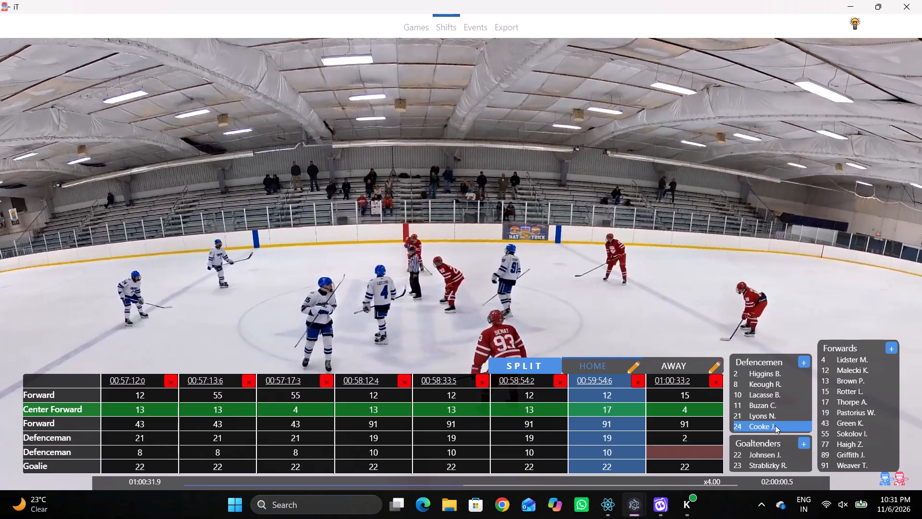
Add a home shift split at 01:00:31.9.
{"action": "key", "text": "shift+s"}
{"action": "type", "text": "DD"}
{"action": "key", "text": "shift+d"}
Follow the play to the next home line change and add a home shift split at 01:01:56.1.
{"action": "key", "text": "space"}
{"action": "type", "text": "c c"}
{"action": "key", "text": "space"}
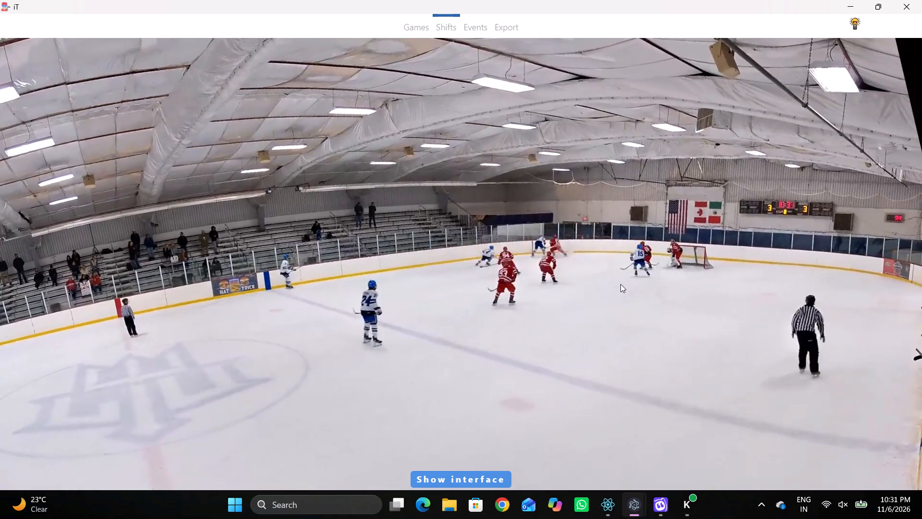
{"action": "key", "text": "v"}
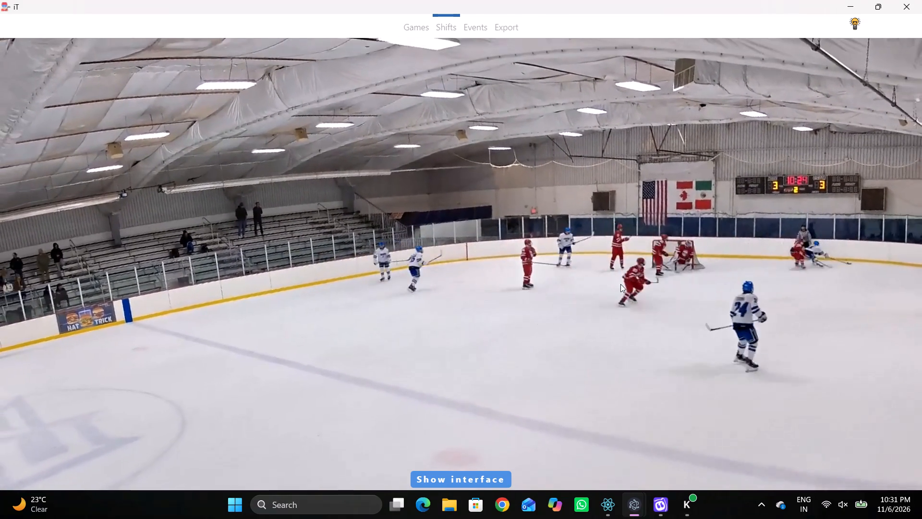
{"action": "type", "text": "c"}
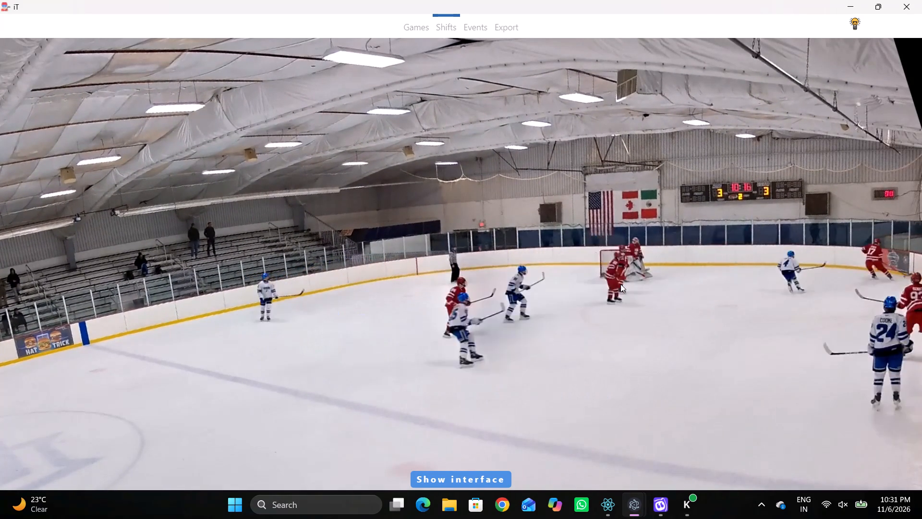
{"action": "key", "text": "space"}
{"action": "key", "text": "c"}
{"action": "key", "text": "space"}
{"action": "type", "text": "vv c"}
{"action": "key", "text": "space"}
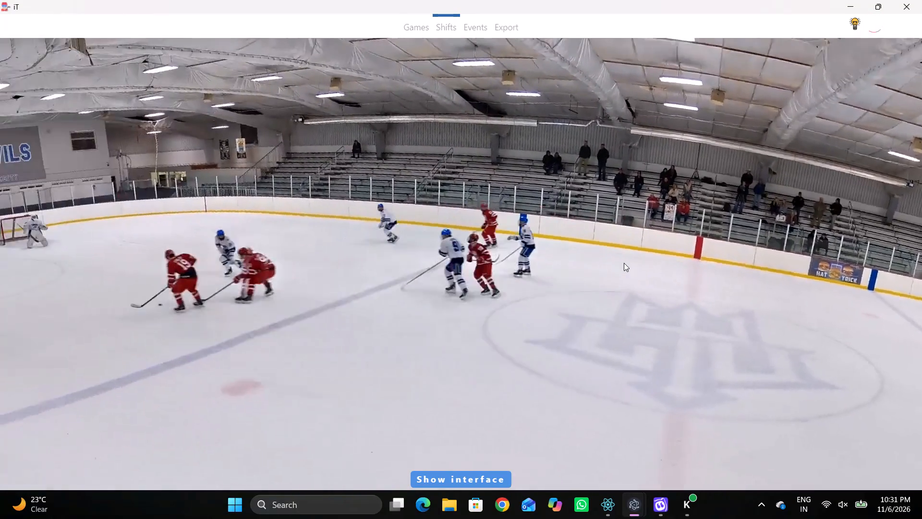
{"action": "key", "text": "space"}
{"action": "key", "text": "space"}
{"action": "key", "text": "space"}
{"action": "key", "text": "space"}
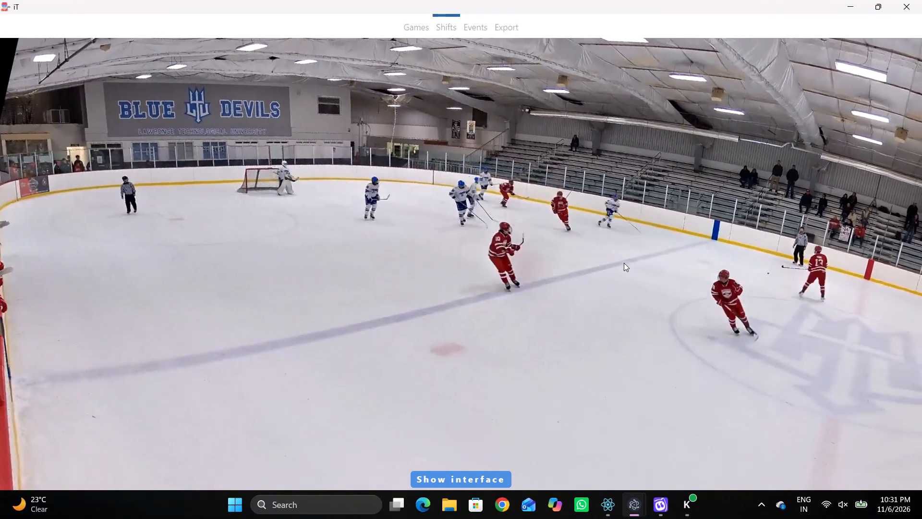
{"action": "type", "text": "vvc q"}
{"action": "type", "text": "SDD"}
{"action": "key", "text": "shift+d"}
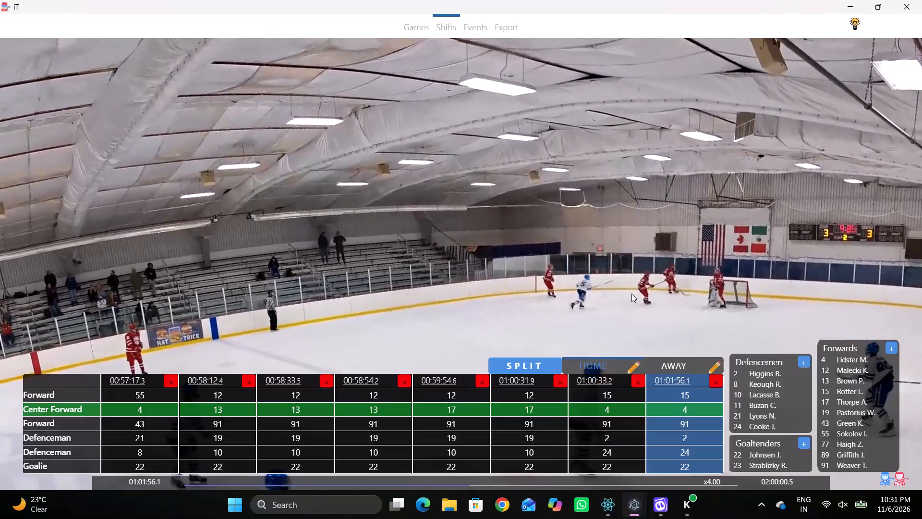
Identify the new home forwards and assign 89 as Center Forward and 17 as second Forward in the 01:01:56.1 shift.
{"action": "type", "text": "D"}
{"action": "key", "text": "space"}
{"action": "key", "text": "space"}
{"action": "key", "text": "space"}
{"action": "key", "text": "space"}
{"action": "key", "text": "shift+d"}
{"action": "left_click", "coordinate": [696, 407]}
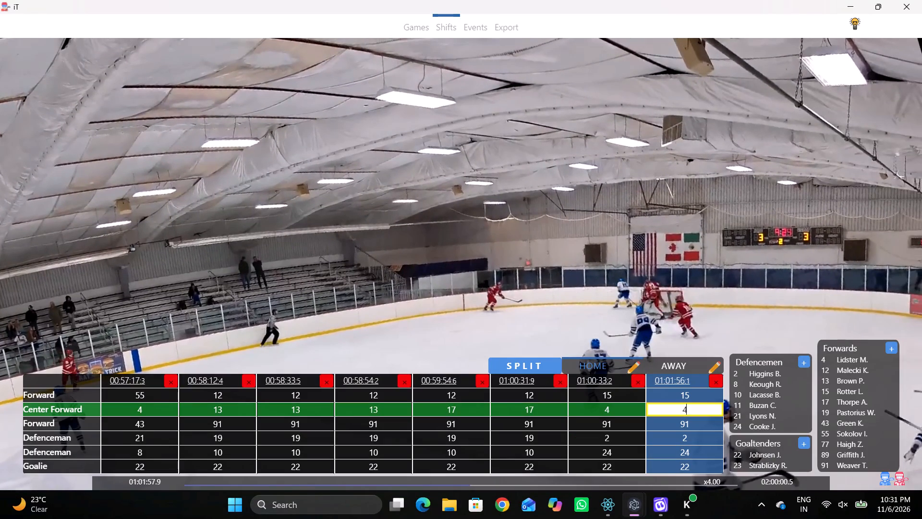
{"action": "left_click", "coordinate": [832, 450]}
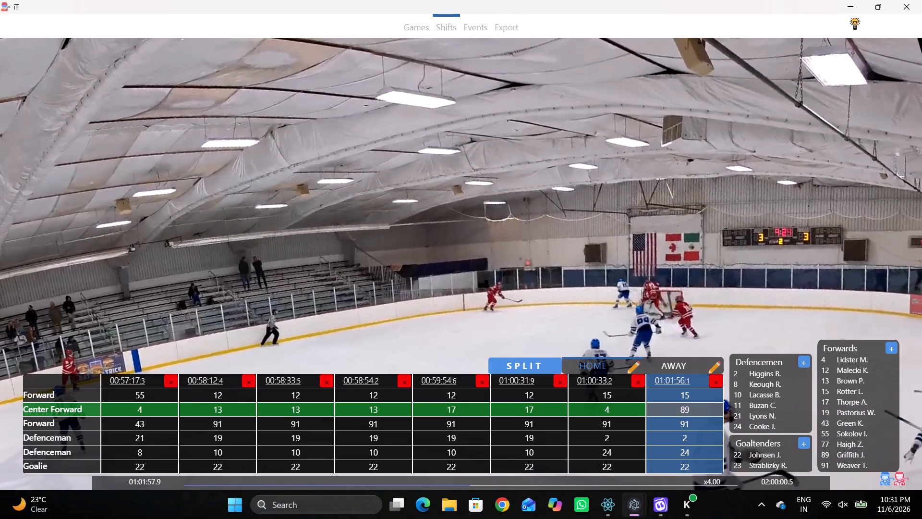
{"action": "left_click", "coordinate": [669, 408]}
{"action": "left_click_drag", "start_coordinate": [723, 421], "coordinate": [686, 423]}
{"action": "left_click", "coordinate": [722, 424]}
{"action": "left_click", "coordinate": [851, 401]}
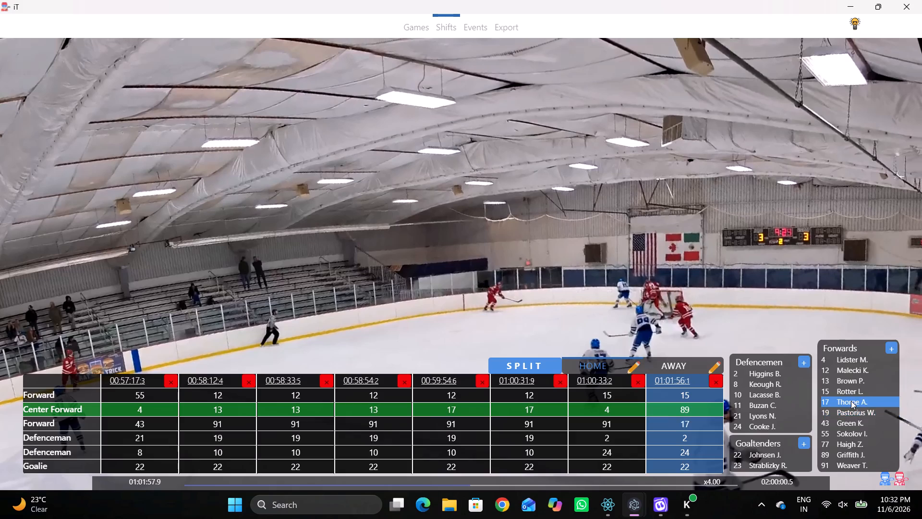
Advance the footage to identify the home defence pair and assign 21 and 11 to the 01:01:56.1 shift's Defenceman slots.
{"action": "key", "text": "shift+d"}
{"action": "key", "text": "space"}
{"action": "key", "text": "space"}
{"action": "key", "text": "space"}
{"action": "key", "text": "space"}
{"action": "key", "text": "shift+d"}
{"action": "left_click", "coordinate": [698, 444]}
{"action": "key", "text": "1"}
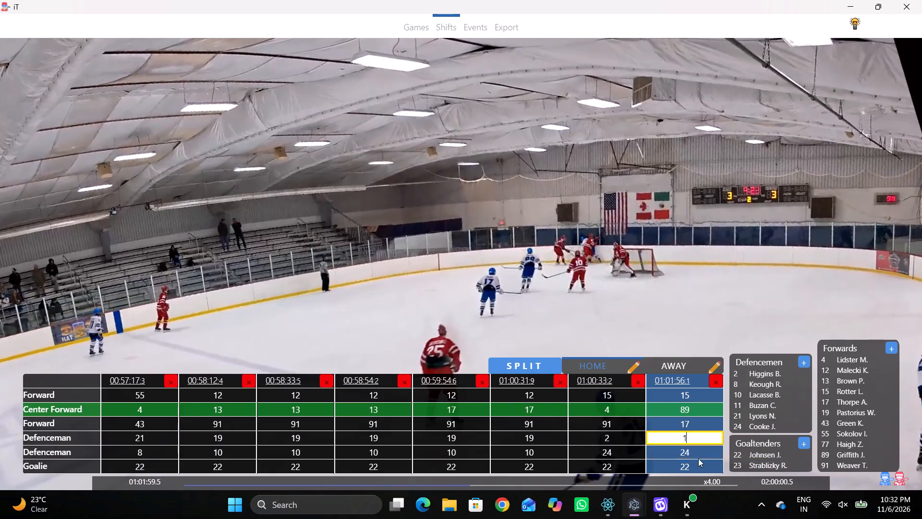
{"action": "left_click", "coordinate": [689, 448]}
{"action": "key", "text": "1"}
{"action": "key", "text": "1"}
{"action": "left_click", "coordinate": [690, 438]}
{"action": "key", "text": "2"}
{"action": "key", "text": "1"}
{"action": "left_click", "coordinate": [647, 248]}
Follow the play to the next home line change and add a home shift split at 01:02:14.9.
{"action": "key", "text": "space"}
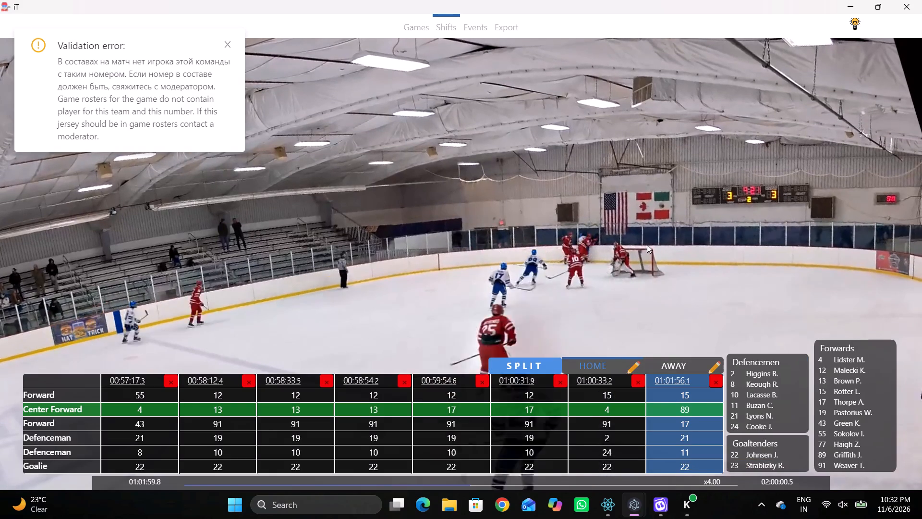
{"action": "type", "text": "Dv"}
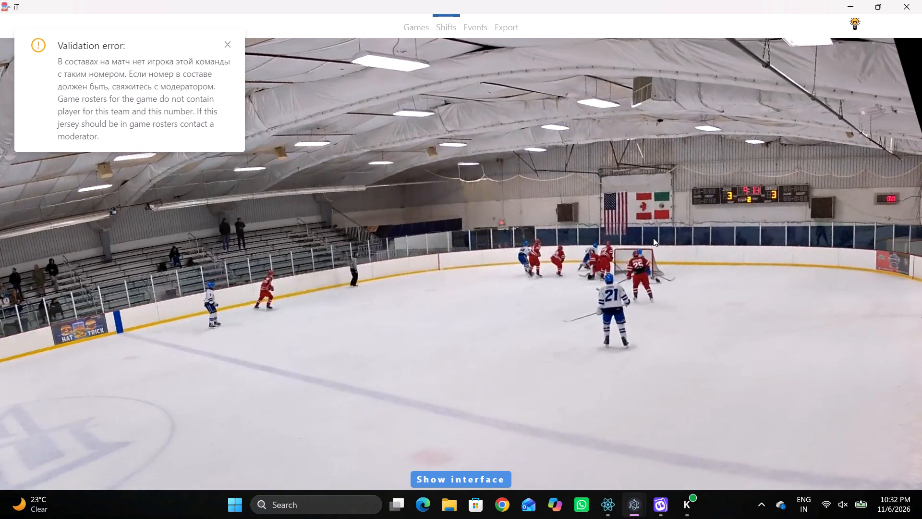
{"action": "key", "text": "space"}
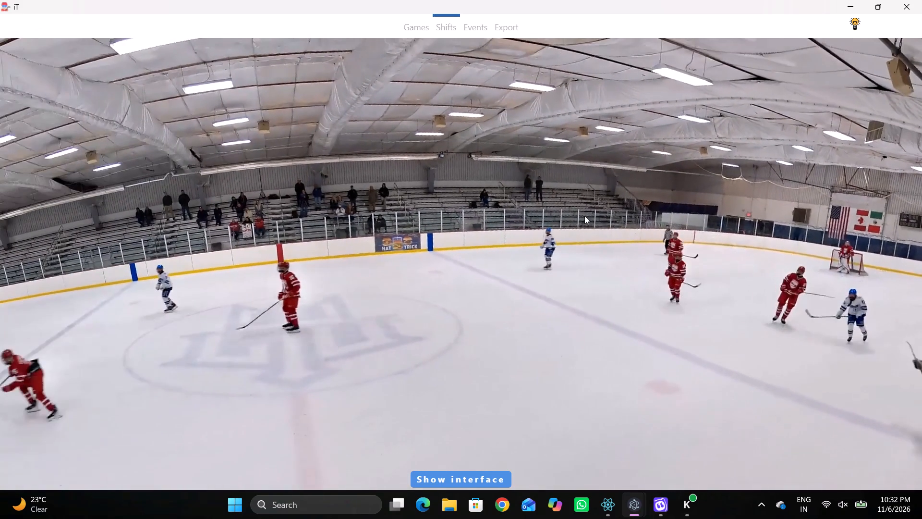
{"action": "key", "text": "shift+s"}
{"action": "type", "text": "DD"}
Check the footage for the incoming home forward and assign 77 to the first Forward slot of the 01:02:14.9 shift.
{"action": "key", "text": "space"}
{"action": "key", "text": "space"}
{"action": "key", "text": "space"}
{"action": "key", "text": "space"}
{"action": "key", "text": "shift+d"}
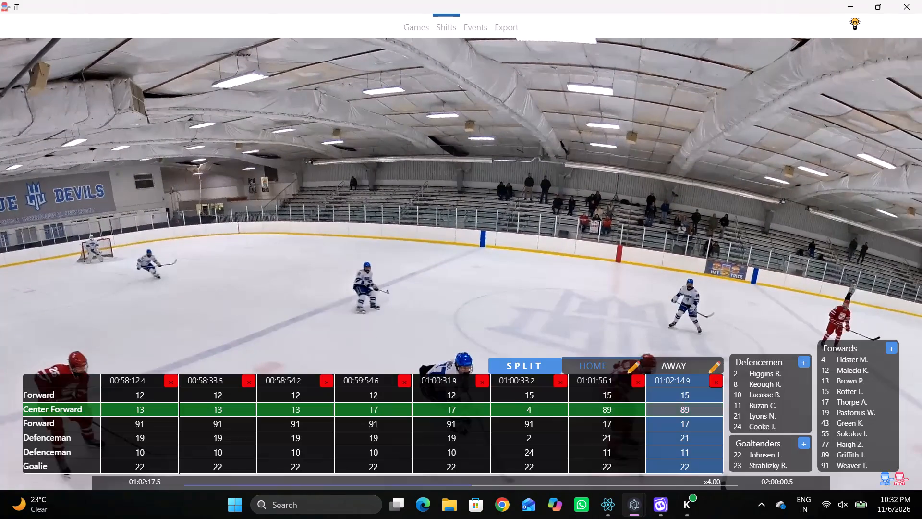
{"action": "key", "text": "q"}
{"action": "key", "text": "q"}
{"action": "key", "text": "q"}
{"action": "left_click", "coordinate": [694, 399]}
{"action": "key", "text": "shift+d"}
{"action": "key", "text": "shift+d"}
{"action": "left_click", "coordinate": [684, 392], "text": "shift"}
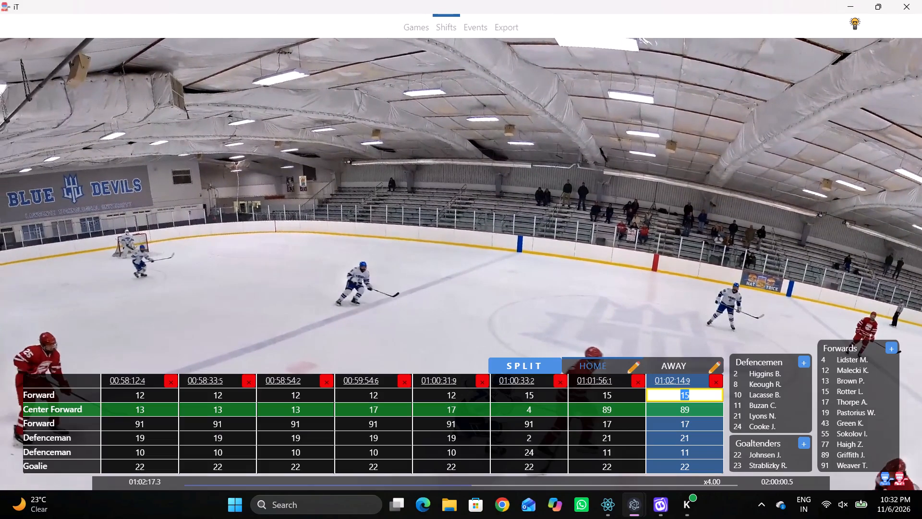
{"action": "left_click", "coordinate": [863, 442]}
Add a home shift split at 01:02:17.3.
{"action": "key", "text": "shift+s"}
{"action": "key", "text": "shift+d"}
{"action": "key", "text": "shift+d"}
{"action": "left_click_drag", "start_coordinate": [579, 383], "coordinate": [644, 393]}
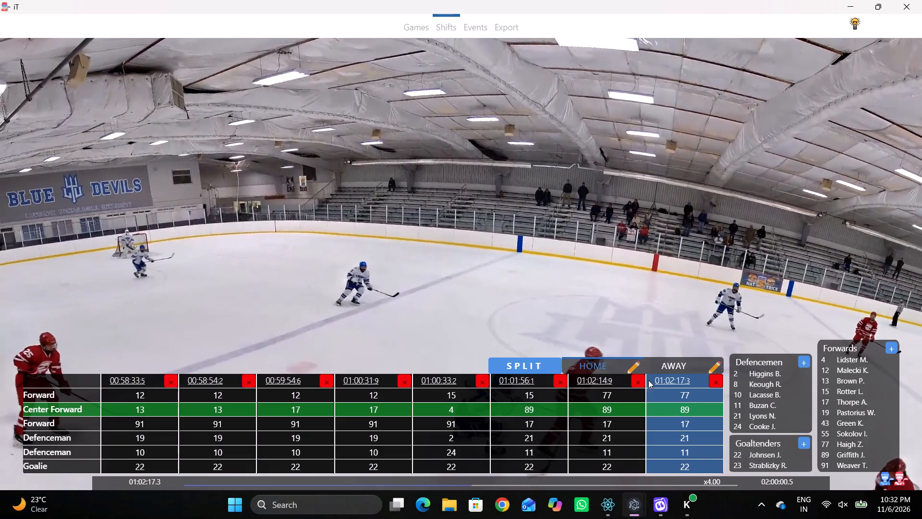
{"action": "left_click", "coordinate": [593, 375]}
{"action": "left_click", "coordinate": [668, 381]}
{"action": "key", "text": "shift+d"}
Skip the footage forward past the ice resurfacing break to where the players are back on the ice.
{"action": "key", "text": "space"}
{"action": "type", "text": "c vc c c c c c c c c c c c c c c c c c c c c c c c c c"}
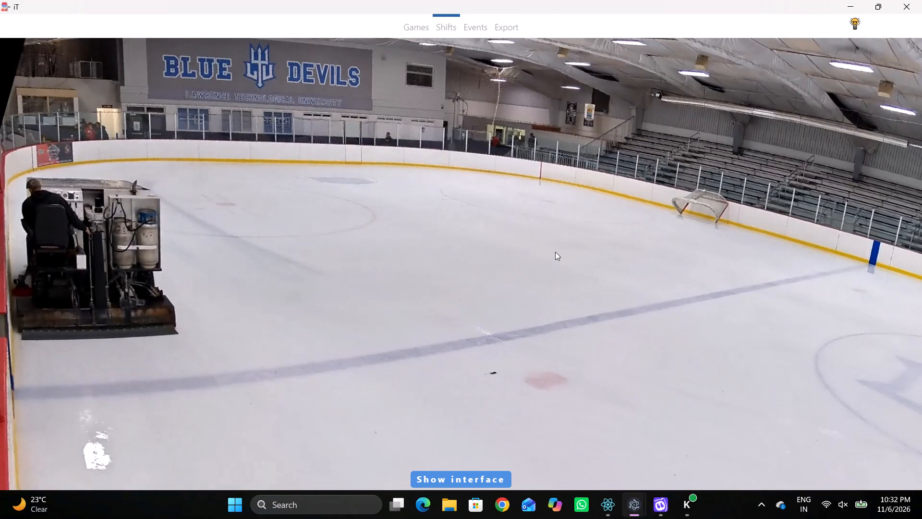
{"action": "key", "text": "space"}
{"action": "key", "text": "shift+d"}
{"action": "key", "text": "c"}
{"action": "key", "text": "space"}
{"action": "key", "text": "c"}
{"action": "key", "text": "space"}
{"action": "left_click", "coordinate": [490, 486]}
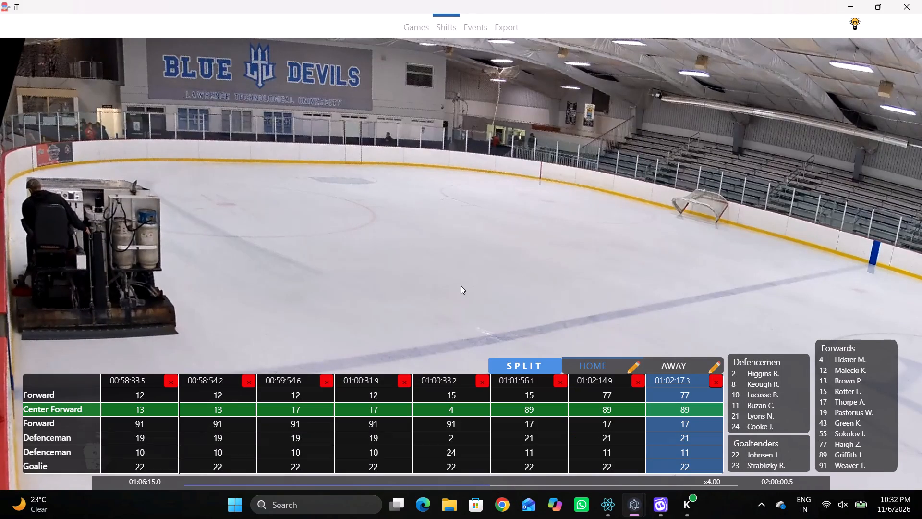
{"action": "key", "text": "space"}
{"action": "key", "text": "space"}
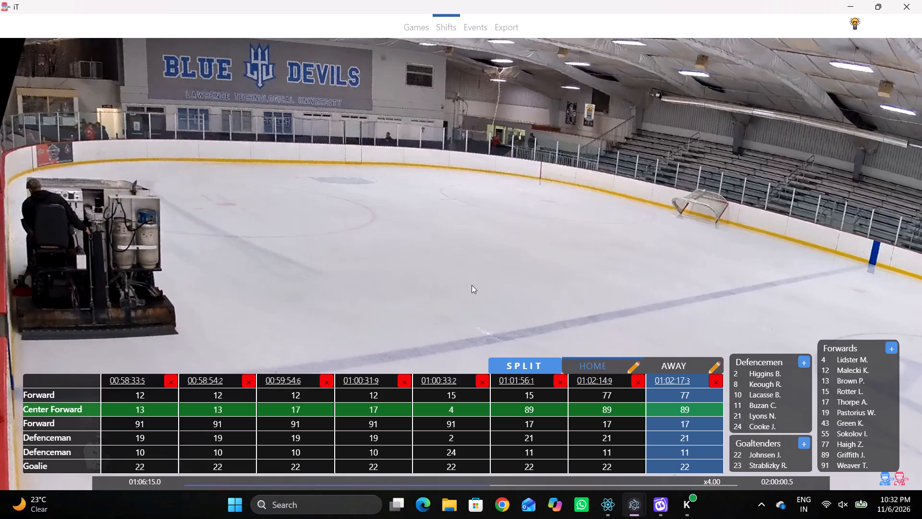
{"action": "key", "text": "space"}
{"action": "key", "text": "space"}
{"action": "key", "text": "space"}
{"action": "key", "text": "space"}
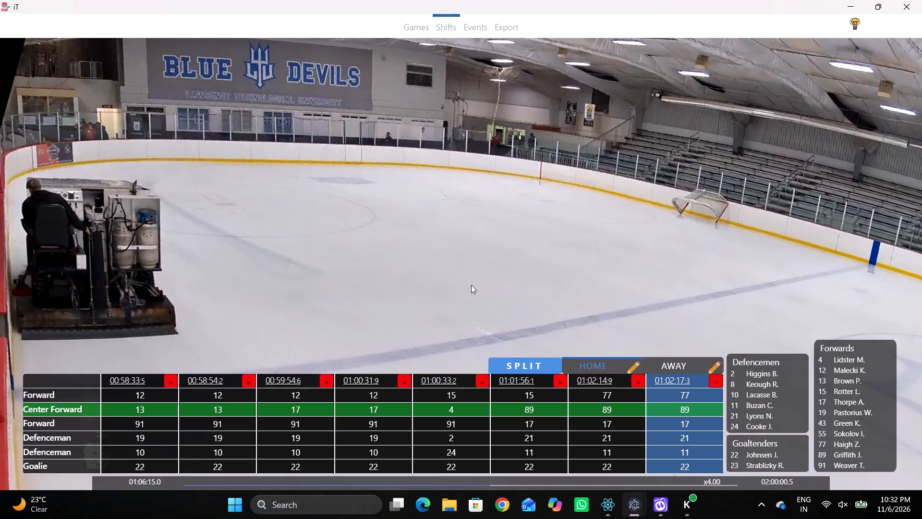
{"action": "key", "text": "space"}
{"action": "key", "text": "space"}
{"action": "key", "text": "space"}
{"action": "key", "text": "space"}
{"action": "key", "text": "c"}
{"action": "key", "text": "space"}
{"action": "key", "text": "c"}
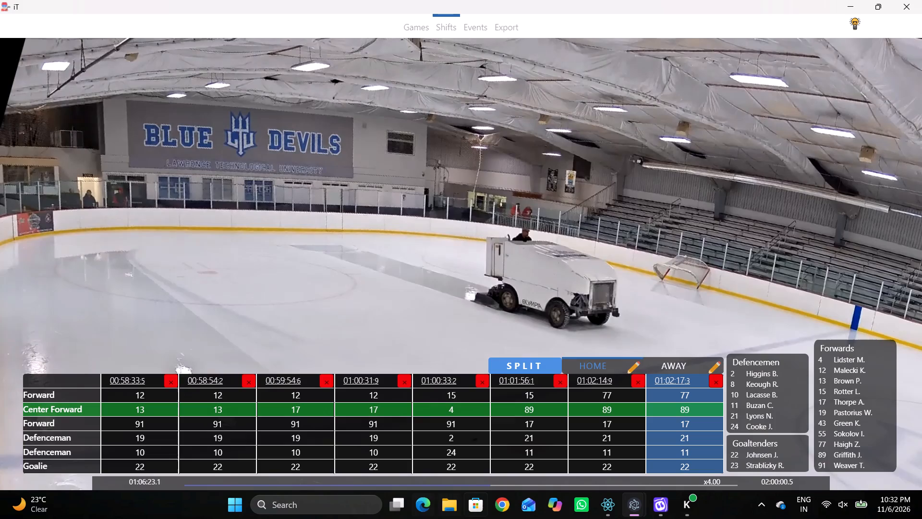
{"action": "key", "text": "space"}
{"action": "left_click", "coordinate": [506, 486]}
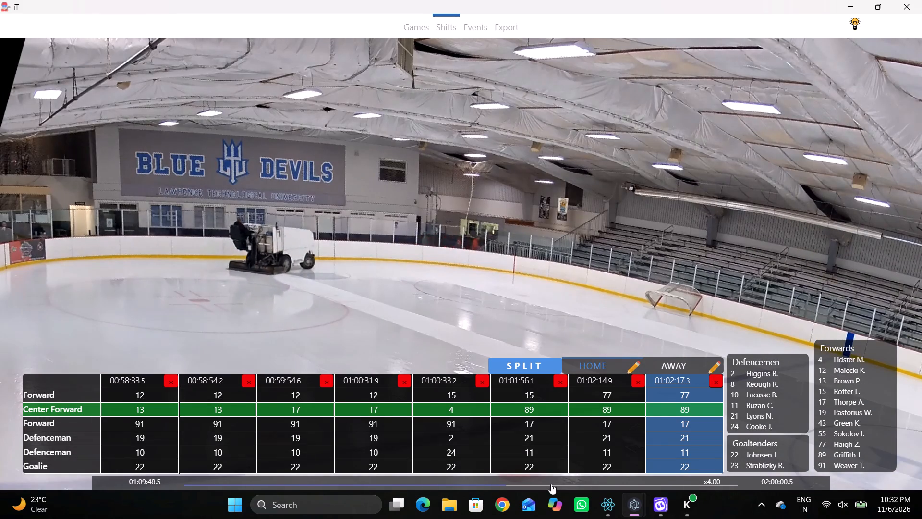
{"action": "left_click", "coordinate": [522, 485]}
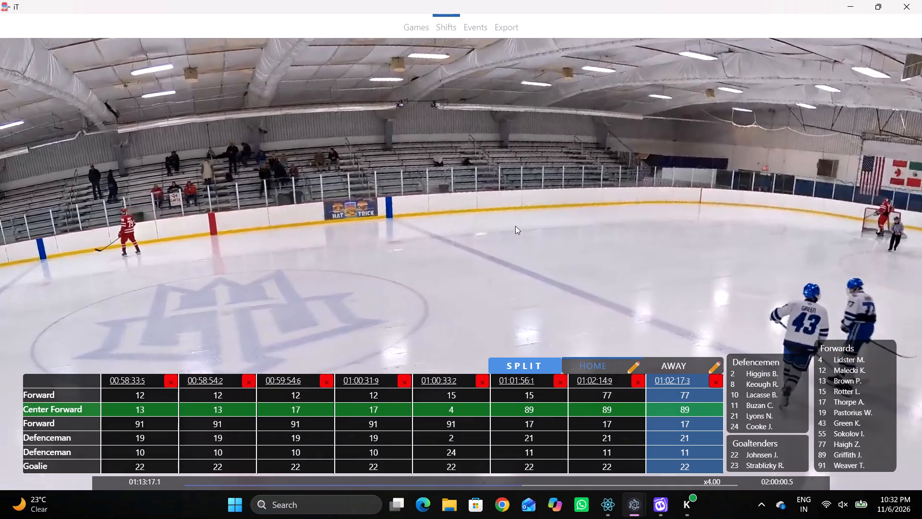
Follow the footage after the ice resurfacing break through the faceoff that restarts play.
{"action": "key", "text": "space"}
{"action": "key", "text": "space"}
{"action": "type", "text": "c"}
{"action": "key", "text": "space"}
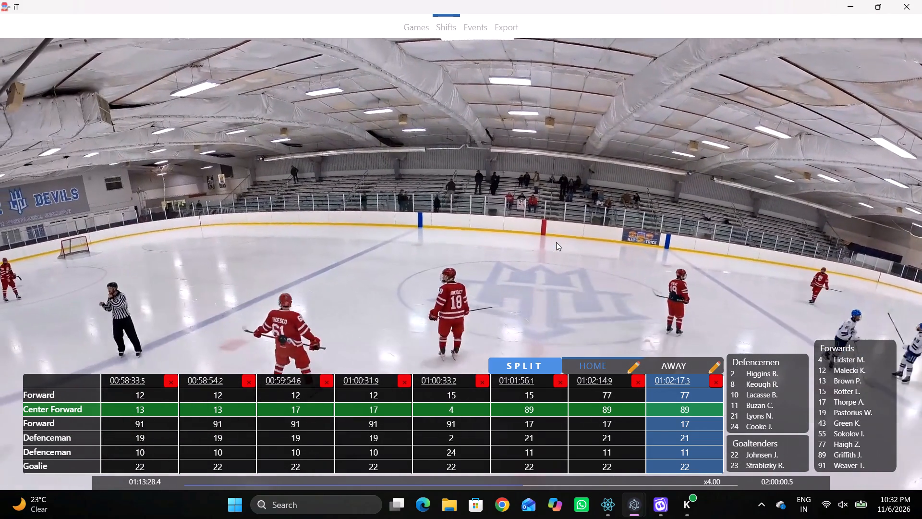
{"action": "type", "text": "c c"}
{"action": "key", "text": "space"}
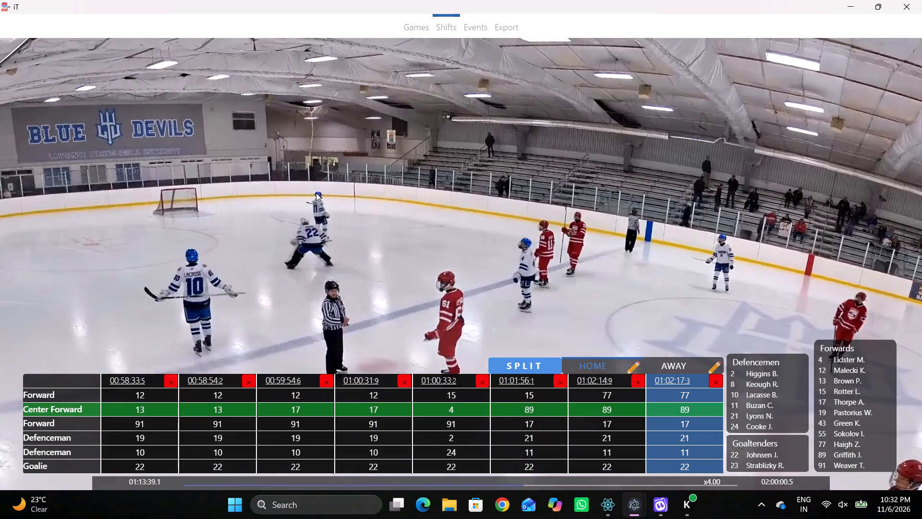
{"action": "key", "text": "space"}
{"action": "key", "text": "space"}
{"action": "type", "text": "c"}
{"action": "key", "text": "space"}
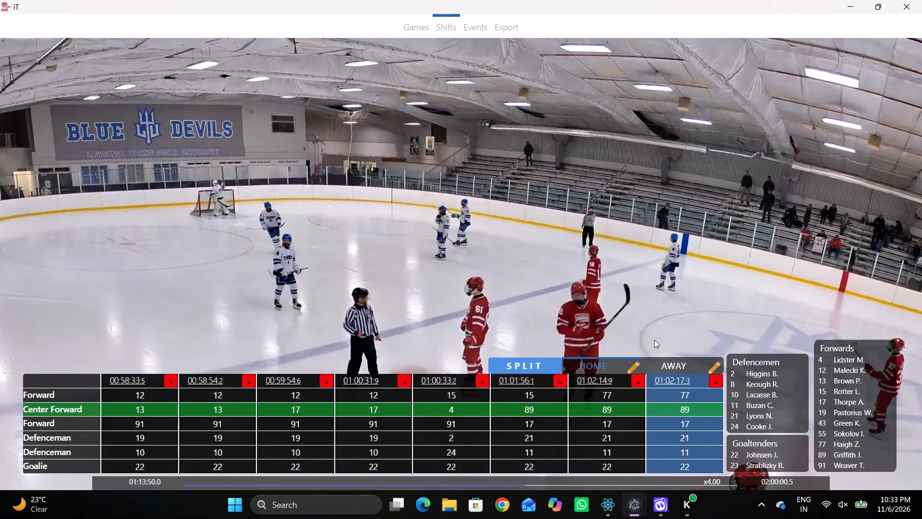
{"action": "key", "text": "c"}
{"action": "key", "text": "space"}
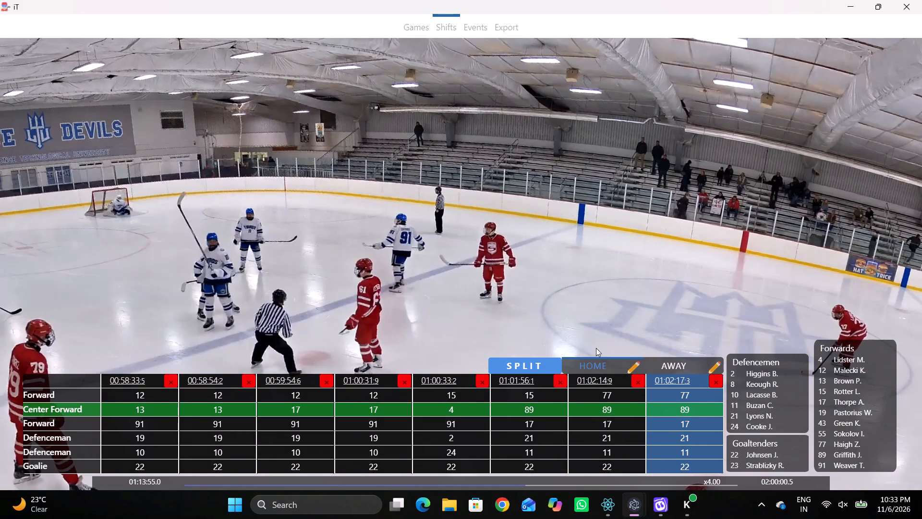
{"action": "key", "text": "space"}
{"action": "key", "text": "space"}
{"action": "key", "text": "space"}
{"action": "key", "text": "space"}
Return the footage to the restart faceoff and add a home shift split at 01:13:51.1.
{"action": "key", "text": "q"}
{"action": "key", "text": "q"}
{"action": "key", "text": "q"}
{"action": "key", "text": "q"}
{"action": "key", "text": "q"}
{"action": "key", "text": "q"}
{"action": "key", "text": "q"}
{"action": "key", "text": "q"}
{"action": "key", "text": "q"}
{"action": "key", "text": "q"}
{"action": "key", "text": "q"}
{"action": "key", "text": "q"}
{"action": "key", "text": "q"}
{"action": "key", "text": "q"}
{"action": "key", "text": "q"}
{"action": "key", "text": "q"}
{"action": "key", "text": "q"}
{"action": "key", "text": "q"}
{"action": "key", "text": "q"}
{"action": "key", "text": "q"}
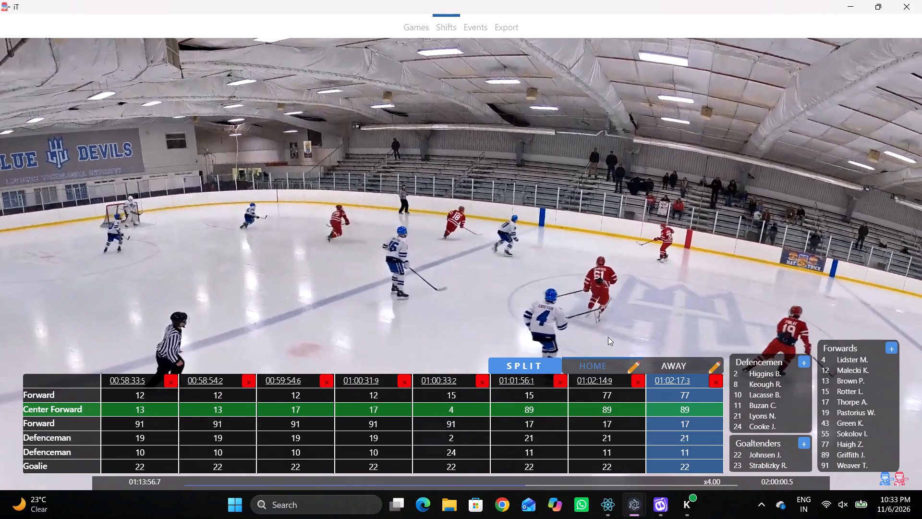
{"action": "type", "text": "Dq"}
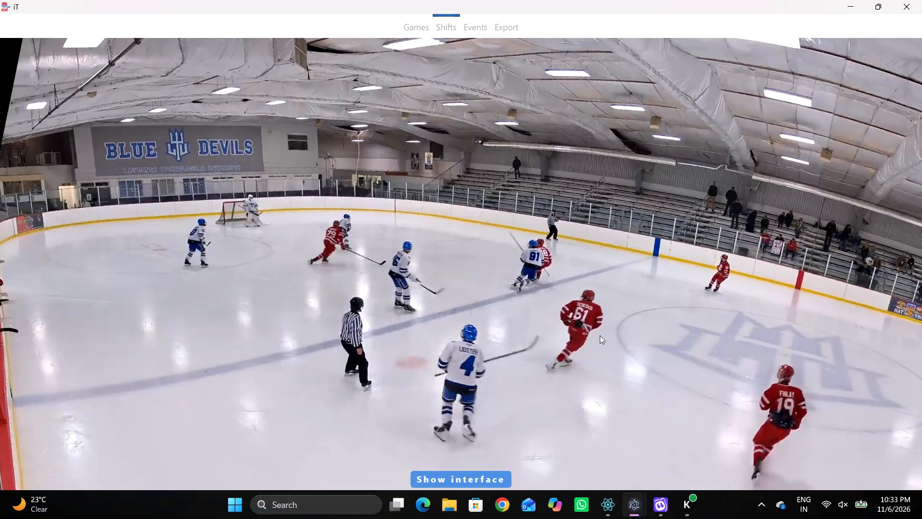
{"action": "type", "text": "qq"}
{"action": "type", "text": "qq"}
{"action": "key", "text": "q"}
{"action": "key", "text": "q"}
{"action": "key", "text": "q"}
{"action": "key", "text": "q"}
{"action": "key", "text": "q"}
{"action": "key", "text": "shift+d"}
{"action": "key", "text": "q"}
{"action": "key", "text": "q"}
{"action": "key", "text": "q"}
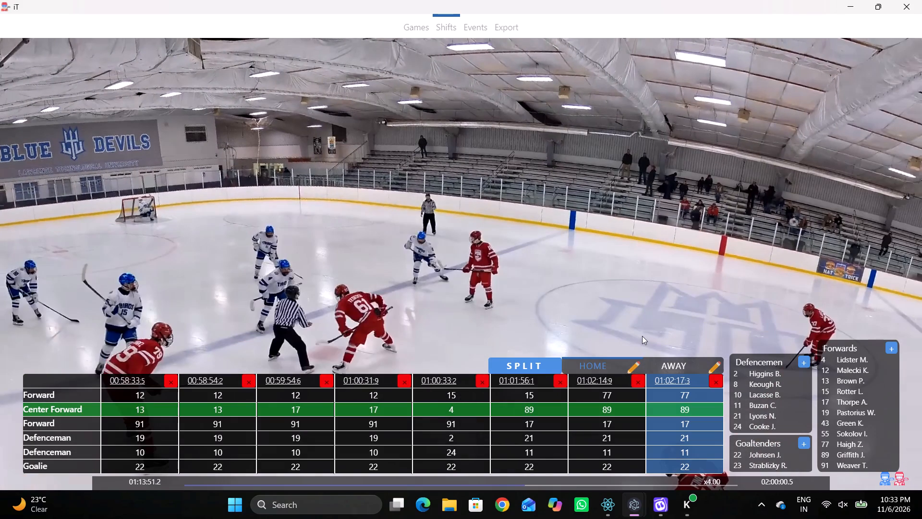
{"action": "key", "text": "shift+s"}
Clear the three forwards and both defencemen from the 01:13:51.1 home shift, leaving only the goalie.
{"action": "key", "text": "shift+d"}
{"action": "key", "text": "shift+d"}
{"action": "left_click", "coordinate": [704, 400]}
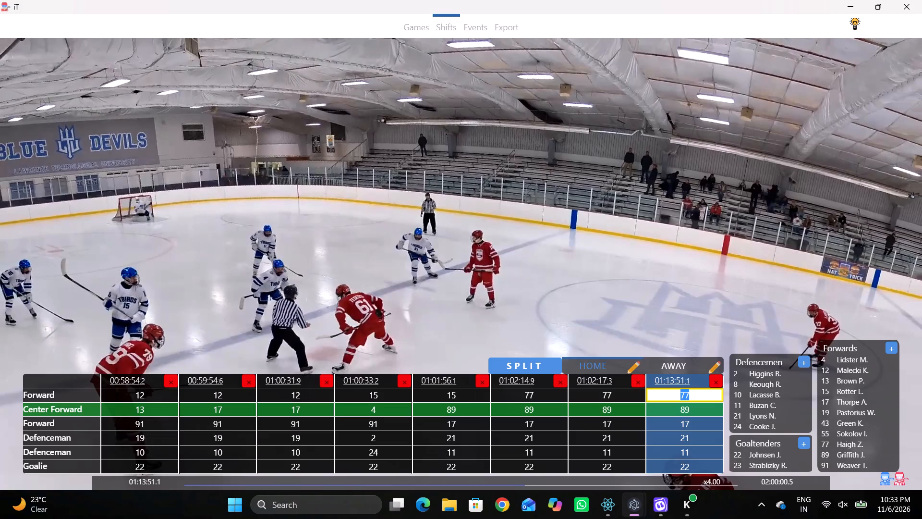
{"action": "key", "text": "BackSpace"}
{"action": "key", "text": "BackSpace"}
{"action": "key", "text": "BackSpace"}
{"action": "key", "text": "Tab"}
{"action": "key", "text": "BackSpace"}
{"action": "key", "text": "BackSpace"}
{"action": "key", "text": "Tab"}
{"action": "key", "text": "BackSpace"}
{"action": "key", "text": "Tab"}
{"action": "key", "text": "BackSpace"}
{"action": "key", "text": "Tab"}
{"action": "key", "text": "BackSpace"}
Check the faceoff footage for home forwards and assign 15 to the second Forward slot and 4 to Center Forward in the 01:13:51.1 shift.
{"action": "key", "text": "space"}
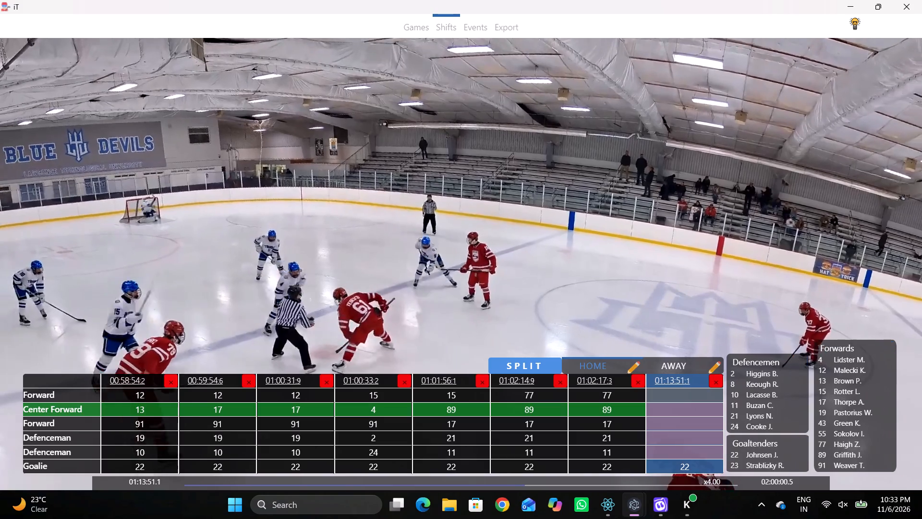
{"action": "type", "text": "D"}
{"action": "key", "text": "space"}
{"action": "key", "text": "space"}
{"action": "key", "text": "space"}
{"action": "key", "text": "shift+d"}
{"action": "left_click_drag", "start_coordinate": [705, 431], "coordinate": [700, 430]}
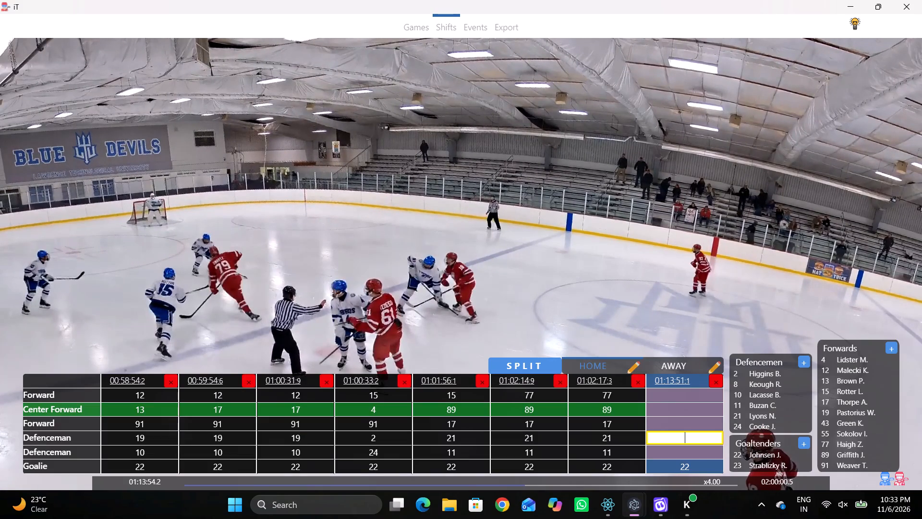
{"action": "left_click_drag", "start_coordinate": [666, 444], "coordinate": [694, 443]}
{"action": "left_click_drag", "start_coordinate": [713, 428], "coordinate": [704, 428]}
{"action": "left_click", "coordinate": [842, 394]}
{"action": "left_click", "coordinate": [700, 407]}
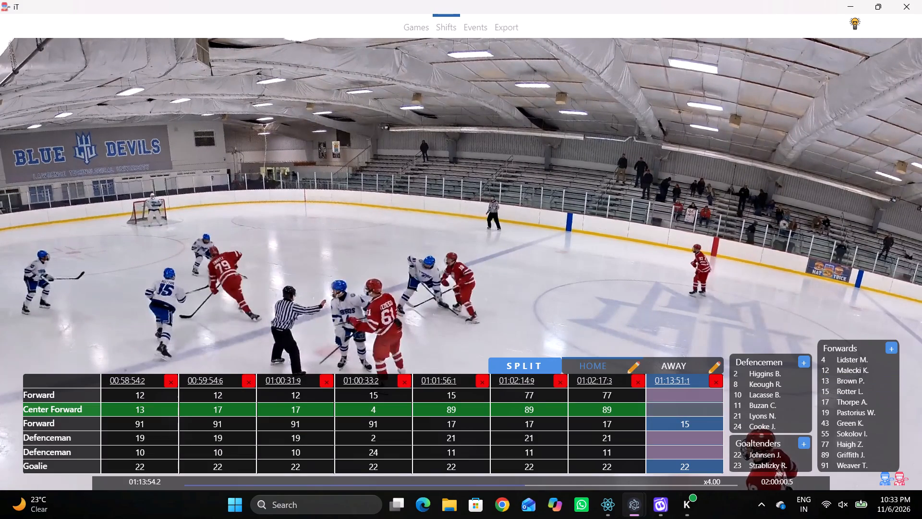
{"action": "left_click", "coordinate": [842, 359]}
Check the footage for the remaining home forward and assign 91 to the first Forward slot of the 01:13:51.1 shift.
{"action": "key", "text": "shift+d"}
{"action": "key", "text": "space"}
{"action": "key", "text": "space"}
{"action": "key", "text": "q"}
{"action": "key", "text": "shift+d"}
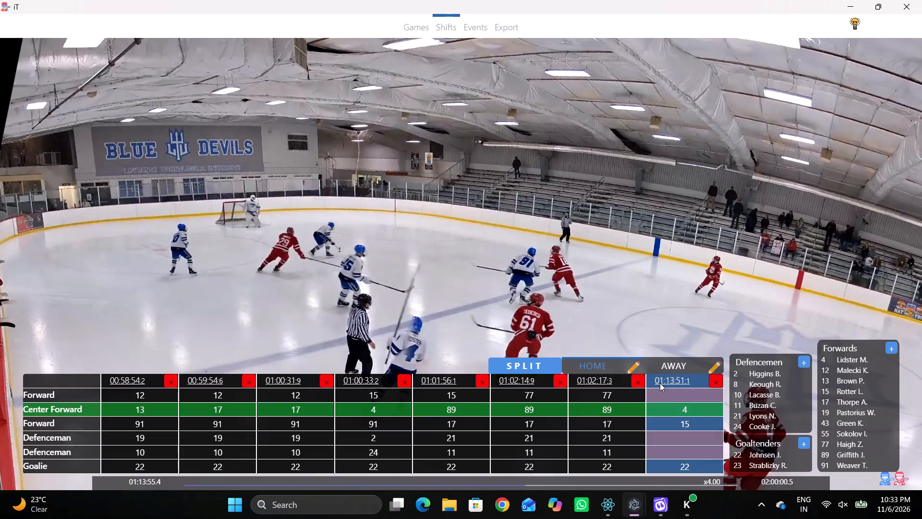
{"action": "left_click", "coordinate": [659, 383]}
{"action": "left_click_drag", "start_coordinate": [674, 400], "coordinate": [688, 404]}
{"action": "double_click", "coordinate": [870, 471]}
{"action": "double_click", "coordinate": [865, 469]}
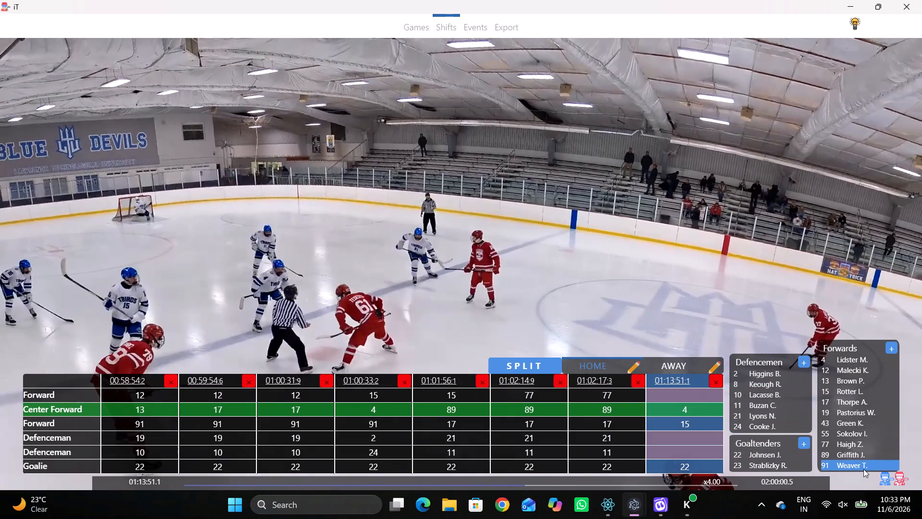
{"action": "left_click", "coordinate": [705, 399]}
Check the footage for the home defence pair and assign 11 and 10 to the Defenceman slots of the 01:13:51.1 shift.
{"action": "key", "text": "shift+d"}
{"action": "key", "text": "space"}
{"action": "key", "text": "v"}
{"action": "key", "text": "space"}
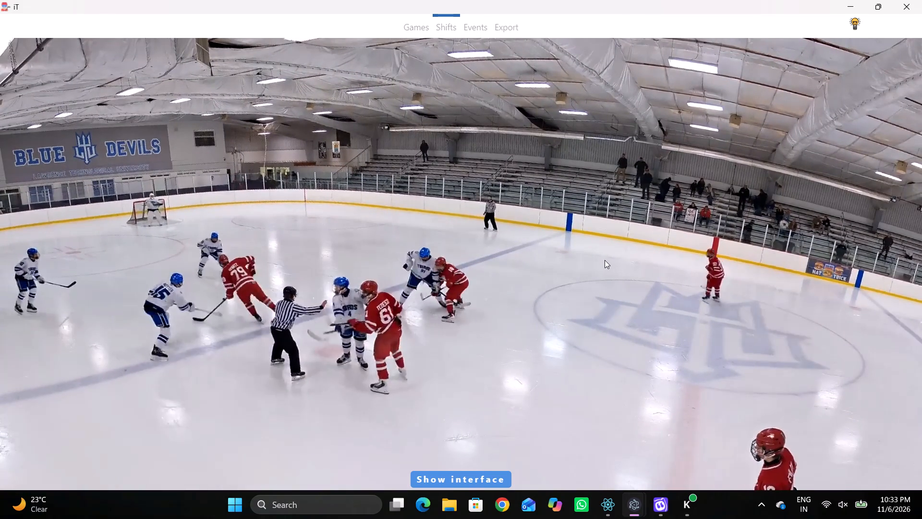
{"action": "key", "text": "space"}
{"action": "key", "text": "space"}
{"action": "key", "text": "space"}
{"action": "key", "text": "space"}
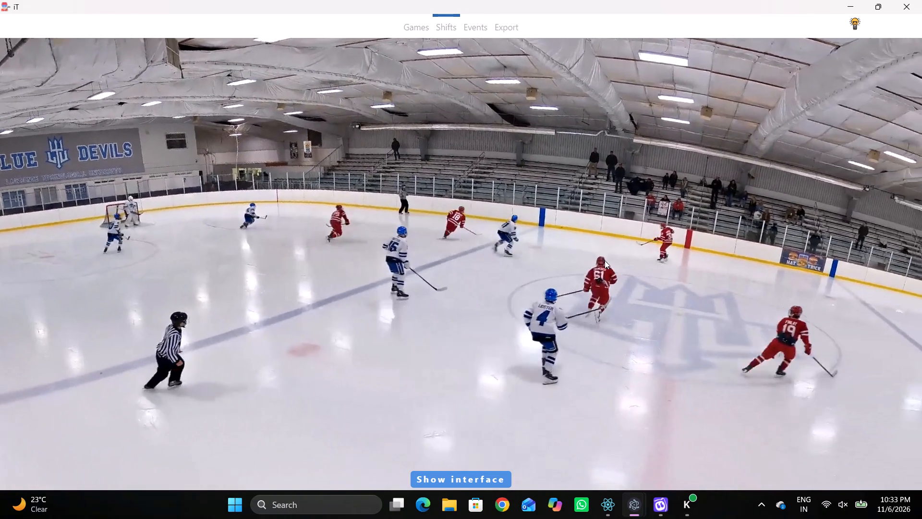
{"action": "key", "text": "space"}
{"action": "key", "text": "space"}
{"action": "key", "text": "shift+d"}
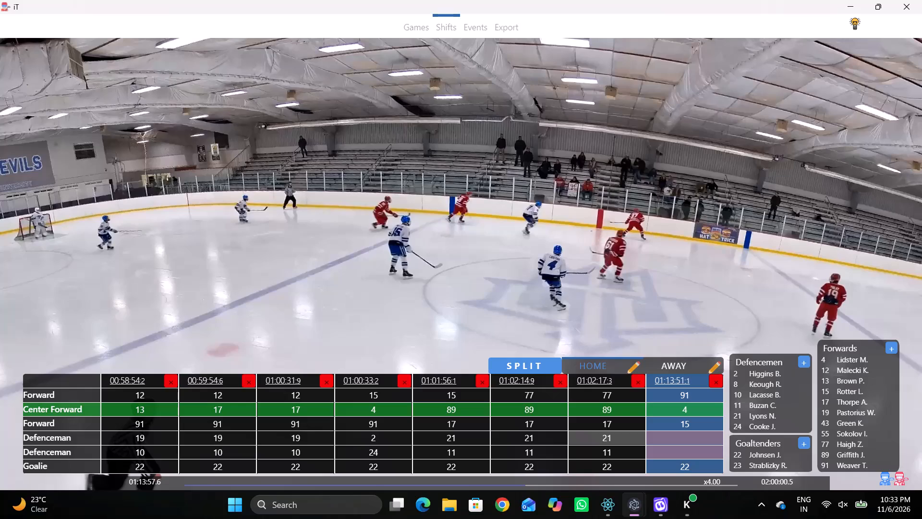
{"action": "left_click", "coordinate": [682, 443]}
{"action": "key", "text": "1"}
{"action": "key", "text": "1"}
{"action": "left_click", "coordinate": [687, 452]}
{"action": "left_click", "coordinate": [746, 390]}
Follow the play to the next home line change and add a home shift split at 01:14:56.2.
{"action": "key", "text": "shift+d"}
{"action": "key", "text": "space"}
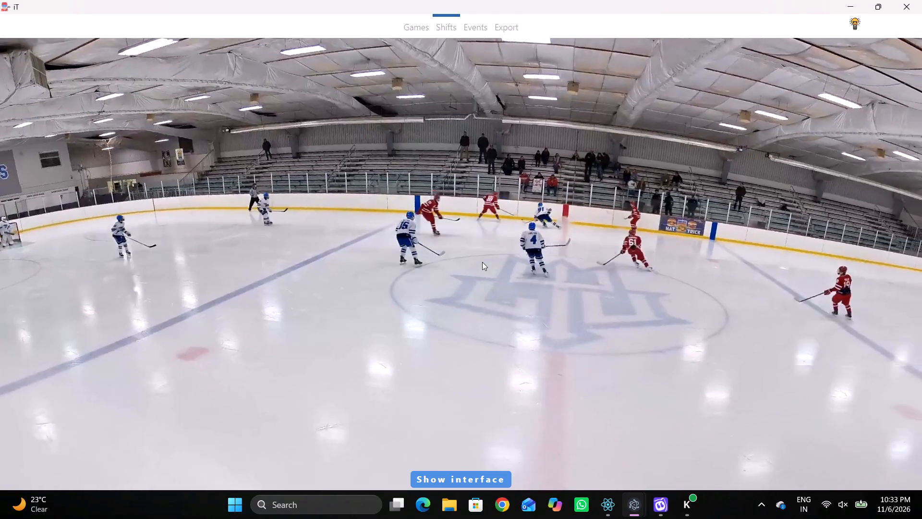
{"action": "key", "text": "v"}
{"action": "key", "text": "c"}
{"action": "key", "text": "space"}
{"action": "key", "text": "c"}
{"action": "key", "text": "space"}
{"action": "type", "text": "v"}
{"action": "key", "text": "space"}
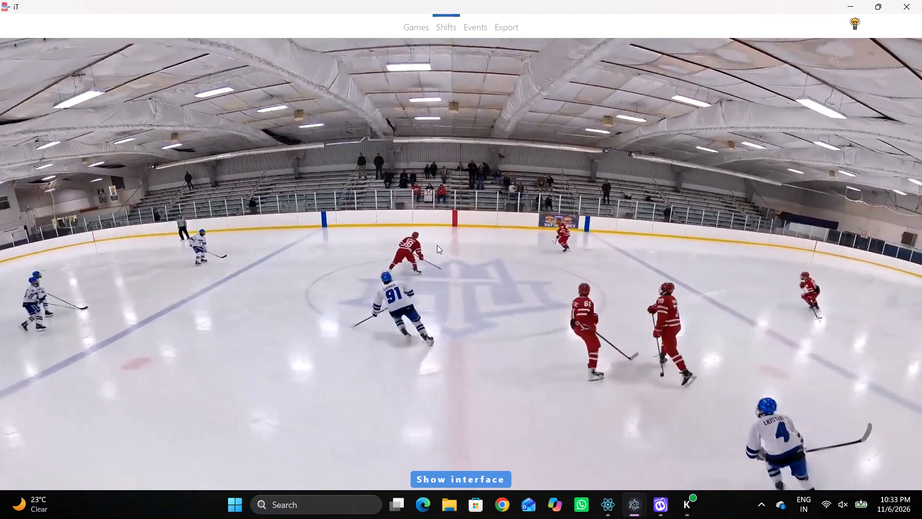
{"action": "key", "text": "space"}
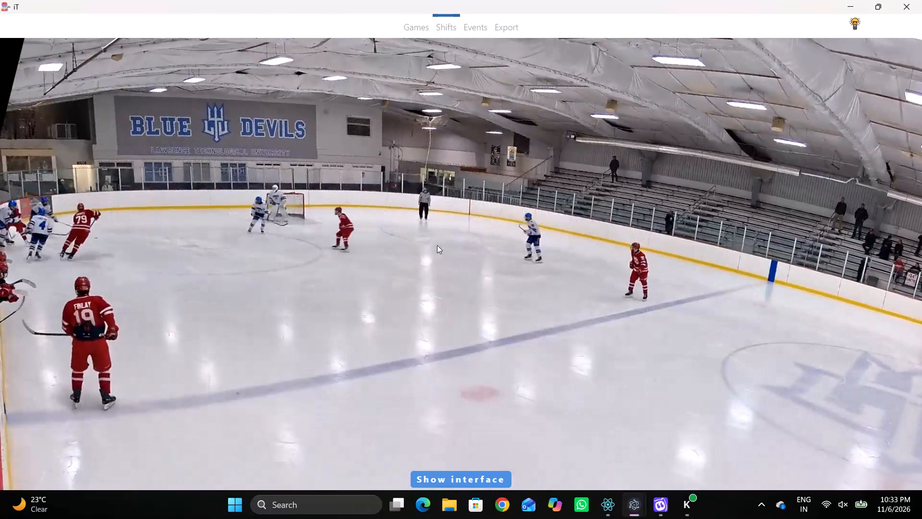
{"action": "type", "text": "c c c"}
{"action": "key", "text": "space"}
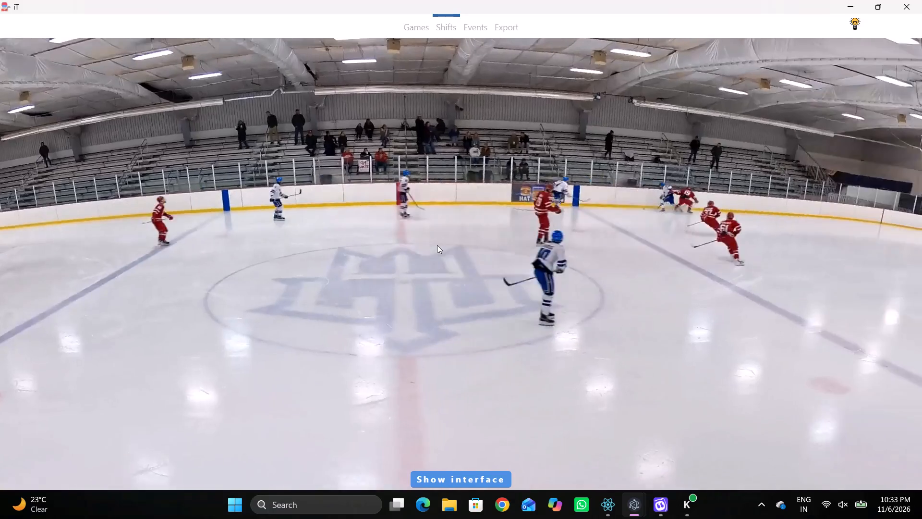
{"action": "type", "text": "vv"}
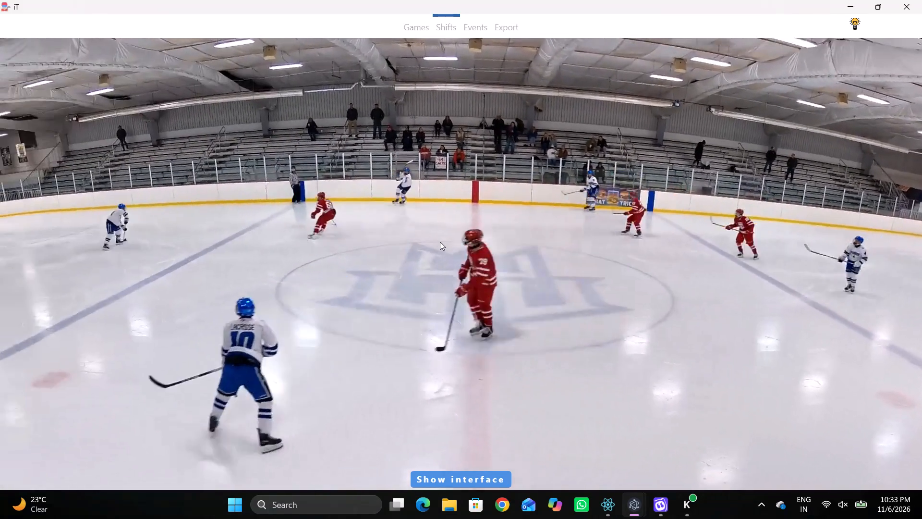
{"action": "key", "text": "space"}
{"action": "key", "text": "space"}
{"action": "key", "text": "space"}
{"action": "key", "text": "space"}
{"action": "key", "text": "space"}
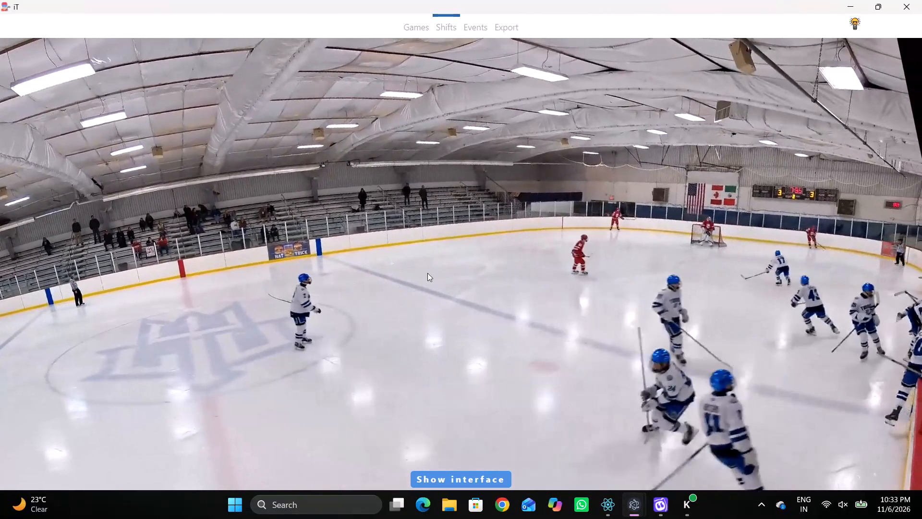
{"action": "key", "text": "shift+s"}
Check the footage for the incoming home defencemen and assign 2 and 24 to the Defenceman slots of the 01:14:56.2 shift.
{"action": "key", "text": "shift+d"}
{"action": "key", "text": "shift+d"}
{"action": "key", "text": "space"}
{"action": "key", "text": "space"}
{"action": "key", "text": "space"}
{"action": "key", "text": "space"}
{"action": "key", "text": "space"}
{"action": "key", "text": "space"}
{"action": "key", "text": "space"}
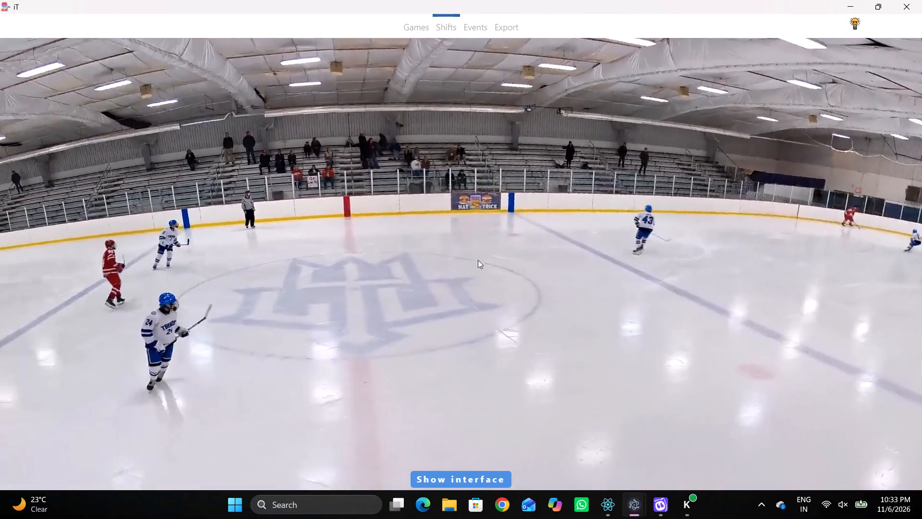
{"action": "key", "text": "space"}
{"action": "key", "text": "q"}
{"action": "key", "text": "q"}
{"action": "key", "text": "q"}
{"action": "key", "text": "q"}
{"action": "key", "text": "q"}
{"action": "key", "text": "q"}
{"action": "key", "text": "q"}
{"action": "key", "text": "q"}
{"action": "key", "text": "q"}
{"action": "key", "text": "q"}
{"action": "key", "text": "q"}
{"action": "key", "text": "q"}
{"action": "key", "text": "q"}
{"action": "key", "text": "q"}
{"action": "key", "text": "q"}
{"action": "key", "text": "q"}
{"action": "key", "text": "q"}
{"action": "key", "text": "q"}
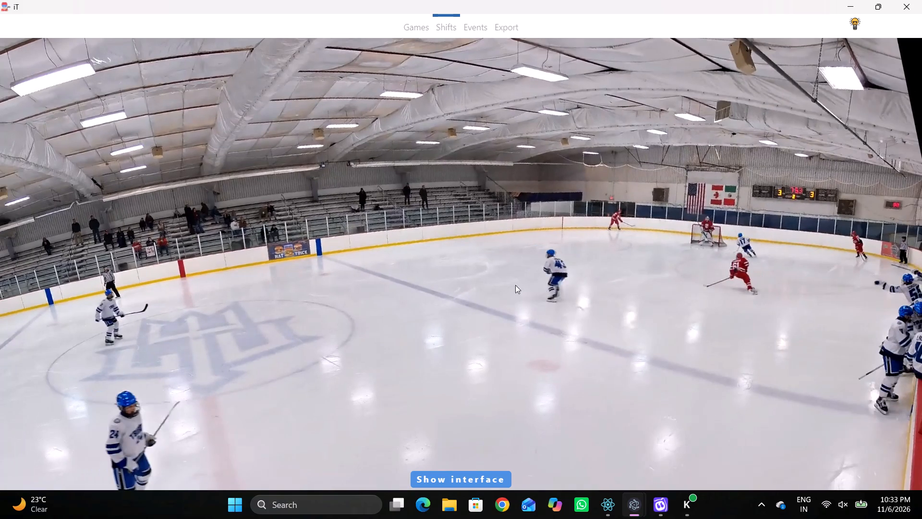
{"action": "key", "text": "q"}
{"action": "key", "text": "q"}
{"action": "key", "text": "shift+d"}
{"action": "left_click", "coordinate": [694, 439]}
{"action": "key", "text": "2"}
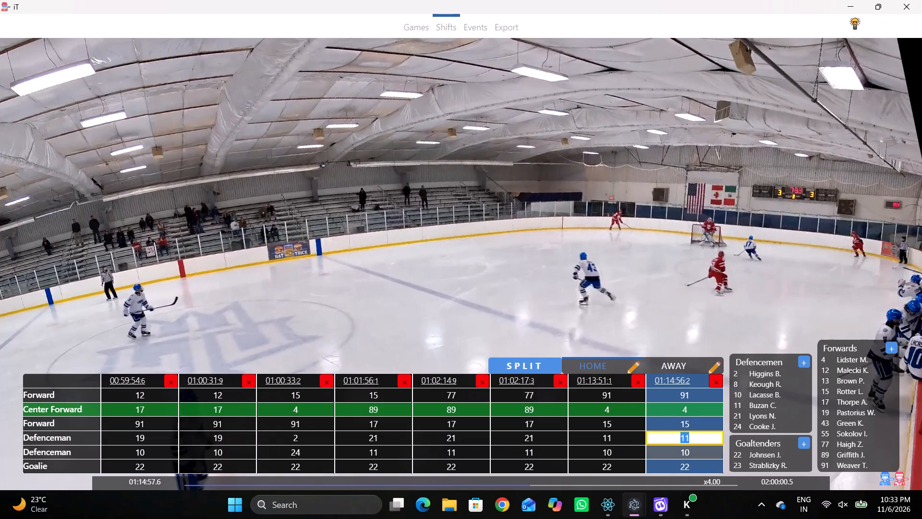
{"action": "left_click", "coordinate": [688, 456]}
{"action": "left_click", "coordinate": [739, 428]}
Check the footage for the incoming home forwards and assign 17, 55 as centre, and 43 to the 01:14:56.2 shift.
{"action": "key", "text": "shift+d"}
{"action": "key", "text": "space"}
{"action": "key", "text": "space"}
{"action": "key", "text": "shift+d"}
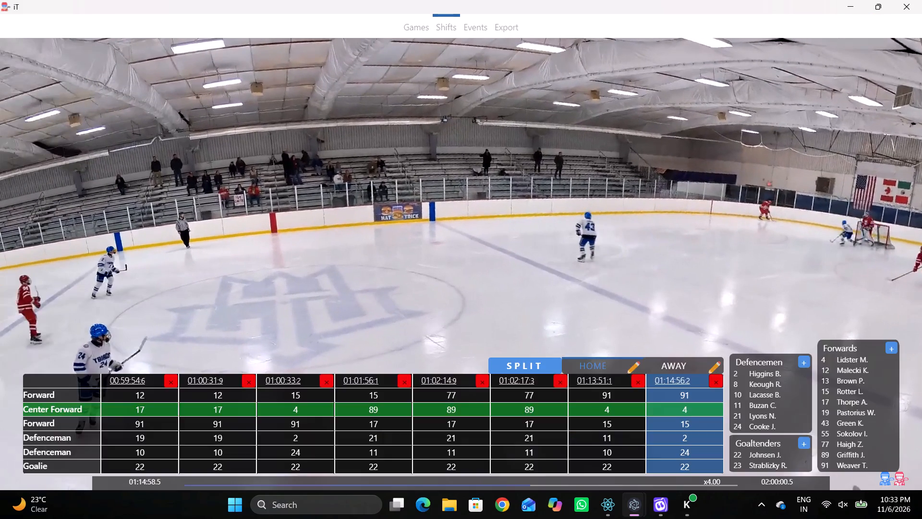
{"action": "key", "text": "shift+d"}
{"action": "key", "text": "space"}
{"action": "key", "text": "space"}
{"action": "key", "text": "space"}
{"action": "key", "text": "space"}
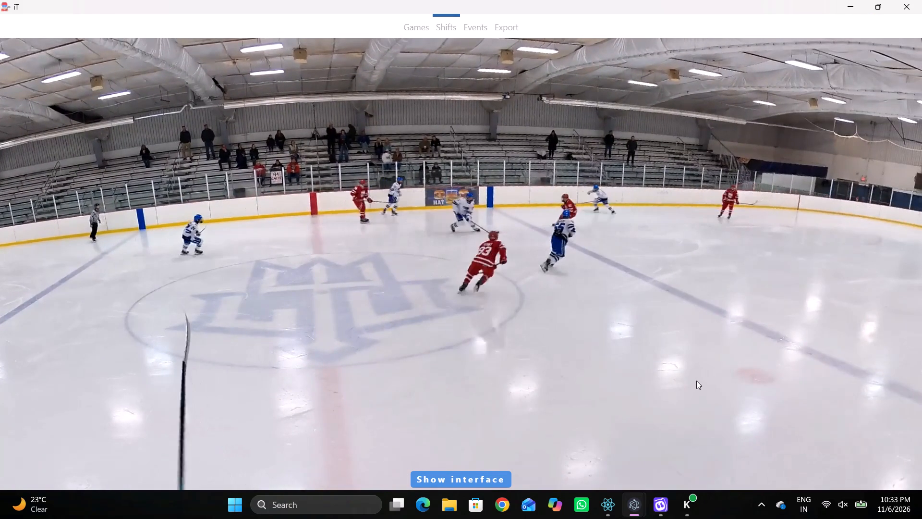
{"action": "key", "text": "shift+d"}
{"action": "left_click", "coordinate": [703, 398]}
{"action": "left_click_drag", "start_coordinate": [830, 400], "coordinate": [822, 399]}
{"action": "left_click", "coordinate": [725, 409]}
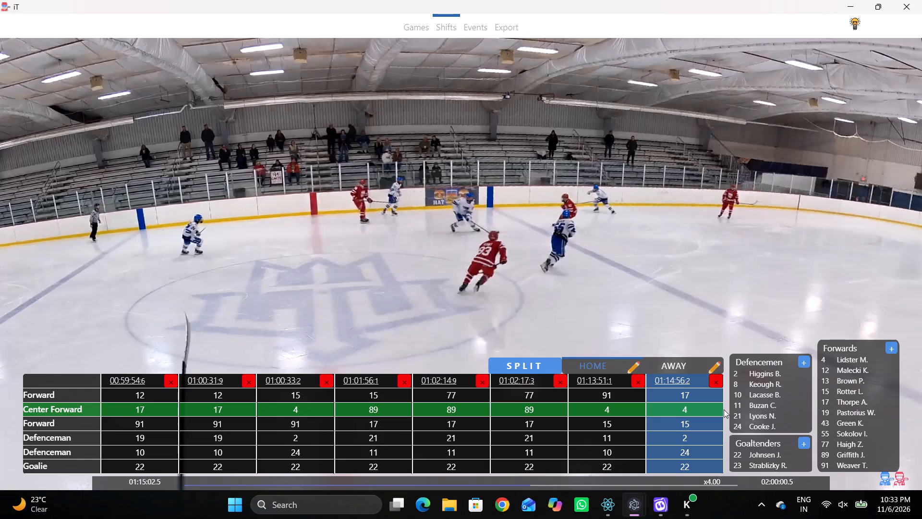
{"action": "left_click_drag", "start_coordinate": [705, 418], "coordinate": [700, 420]}
{"action": "left_click", "coordinate": [829, 423]}
{"action": "left_click", "coordinate": [698, 415]}
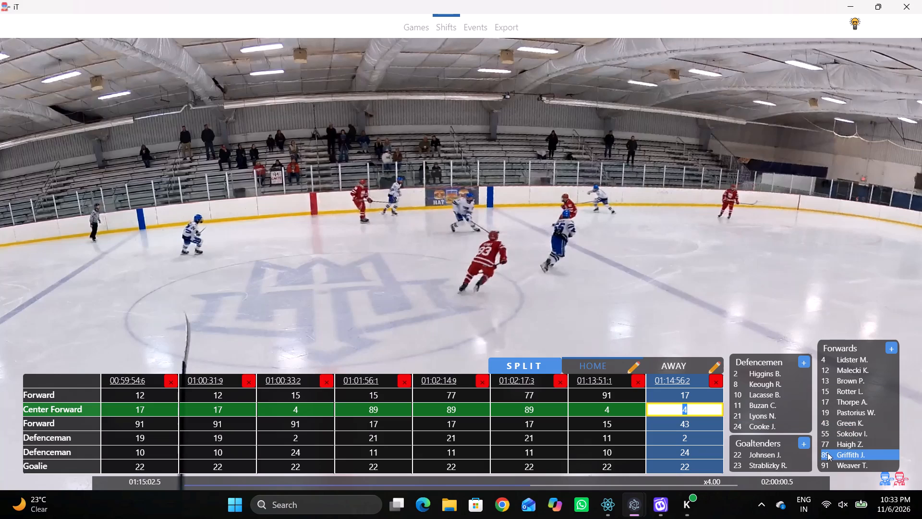
{"action": "left_click", "coordinate": [834, 434]}
Follow the play to the next faceoff and add a home shift split at 01:15:43.9.
{"action": "key", "text": "shift+d"}
{"action": "key", "text": "space"}
{"action": "type", "text": "c"}
{"action": "key", "text": "space"}
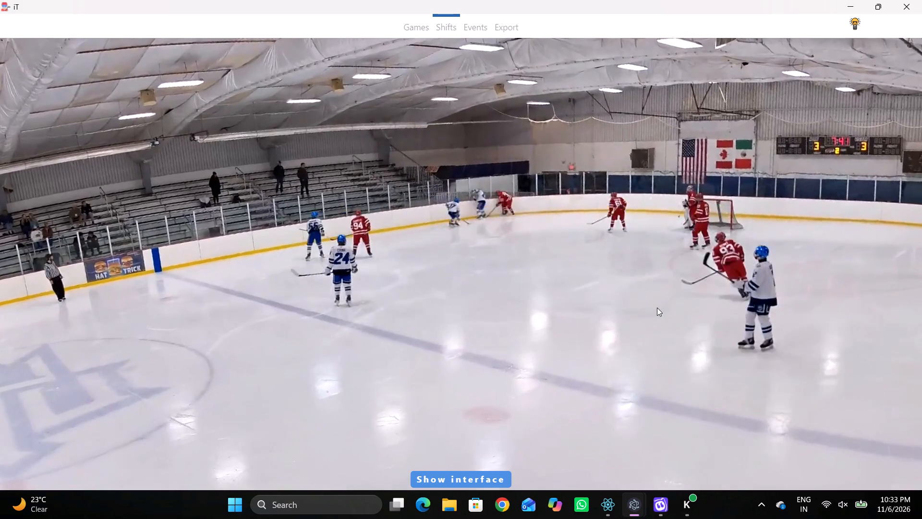
{"action": "key", "text": "v"}
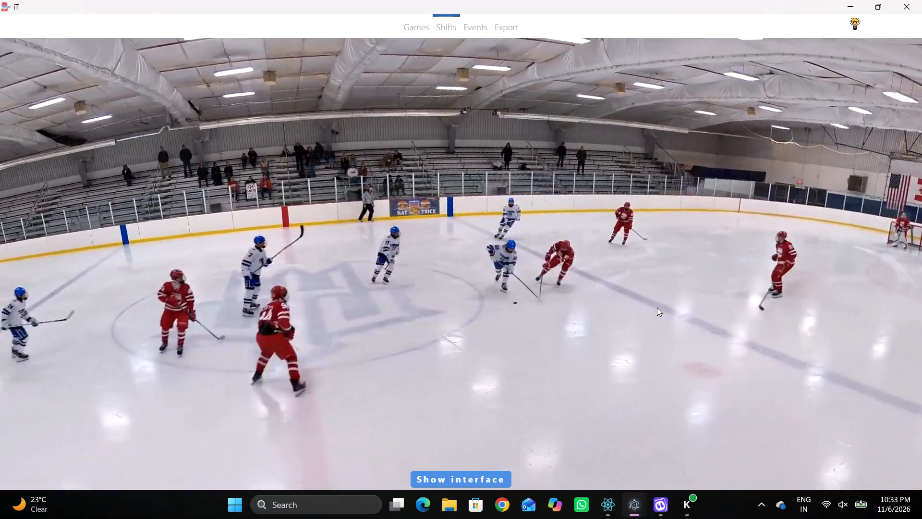
{"action": "type", "text": "c"}
{"action": "key", "text": "space"}
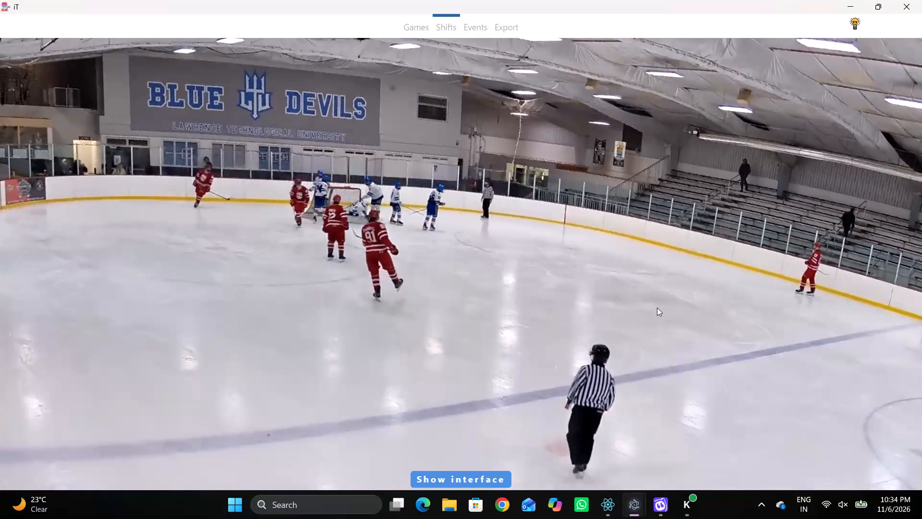
{"action": "type", "text": "c"}
{"action": "key", "text": "space"}
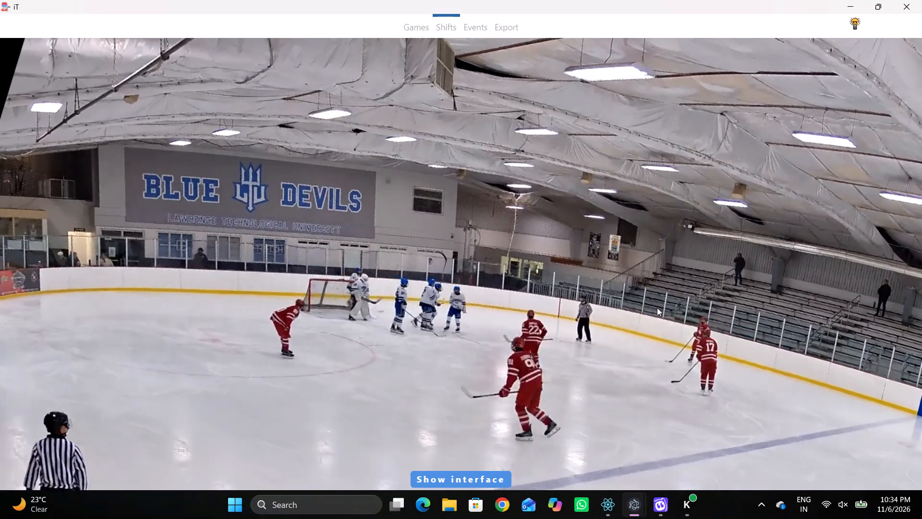
{"action": "key", "text": "space"}
{"action": "type", "text": "SDD"}
Check who takes the faceoff and set 17 as Center Forward and 55 as first Forward of the 01:15:43.9 shift.
{"action": "key", "text": "space"}
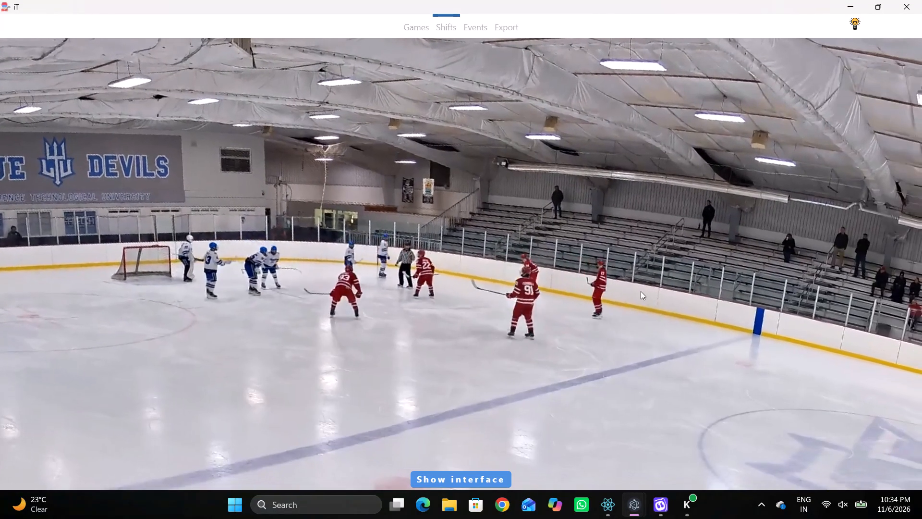
{"action": "key", "text": "space"}
{"action": "key", "text": "shift+d"}
{"action": "left_click", "coordinate": [699, 395]}
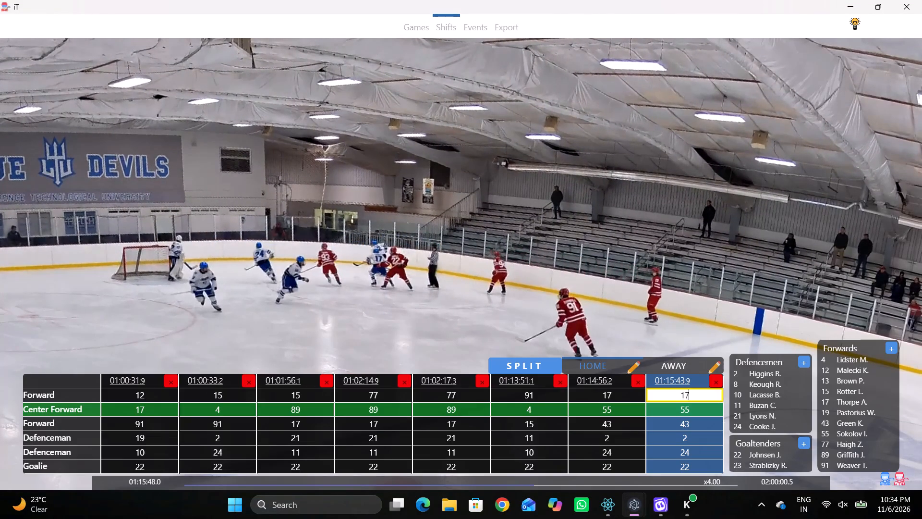
{"action": "key", "text": "BackSpace"}
{"action": "key", "text": "Tab"}
{"action": "key", "text": "BackSpace"}
{"action": "type", "text": "17"}
{"action": "left_click", "coordinate": [699, 395]}
{"action": "left_click", "coordinate": [825, 435]}
Follow the play to the next home defence change and add a home shift split at 01:16:33.1.
{"action": "key", "text": "shift+d"}
{"action": "key", "text": "space"}
{"action": "key", "text": "c"}
{"action": "key", "text": "space"}
{"action": "key", "text": "v"}
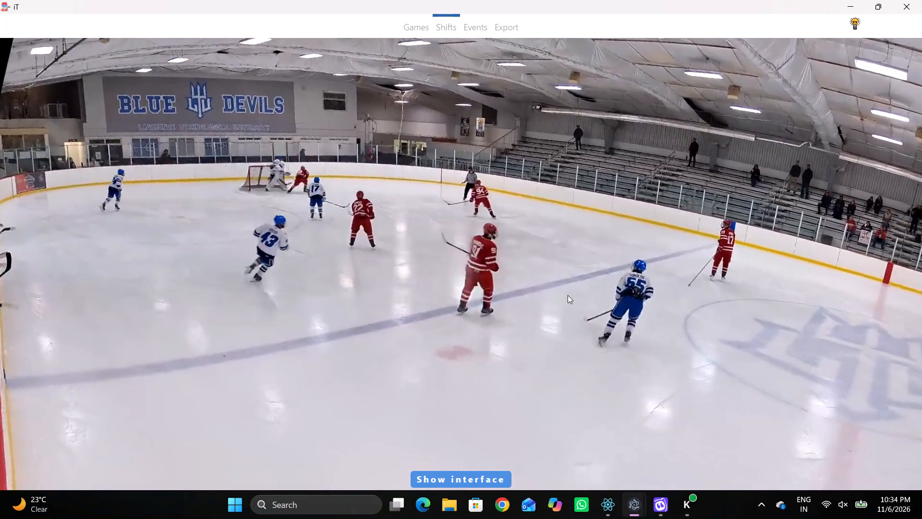
{"action": "key", "text": "space"}
{"action": "key", "text": "space"}
{"action": "type", "text": "c"}
{"action": "key", "text": "space"}
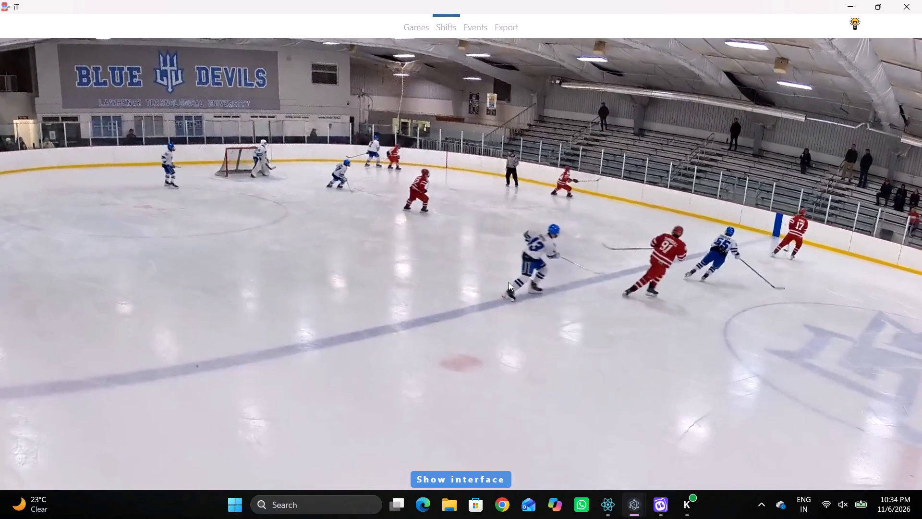
{"action": "key", "text": "space"}
{"action": "key", "text": "space"}
{"action": "key", "text": "space"}
{"action": "key", "text": "space"}
{"action": "key", "text": "space"}
{"action": "key", "text": "space"}
{"action": "key", "text": "space"}
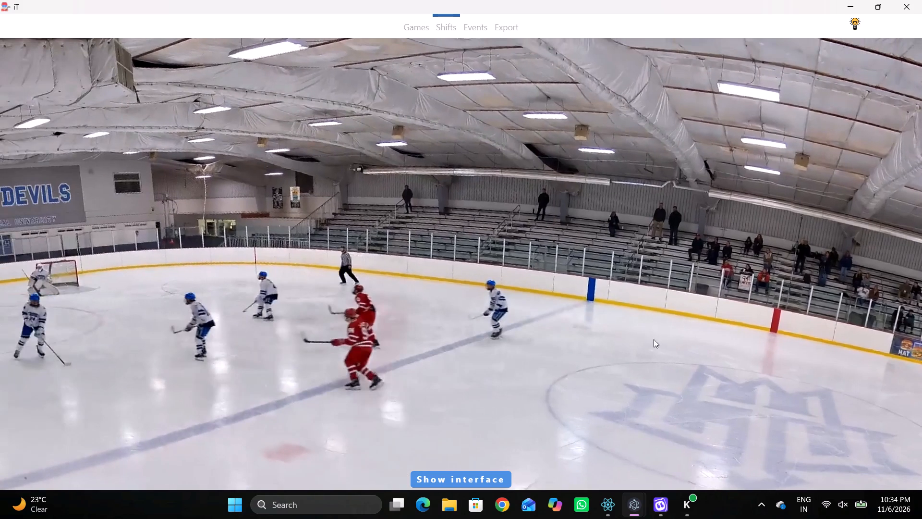
{"action": "key", "text": "space"}
{"action": "key", "text": "space"}
{"action": "key", "text": "space"}
{"action": "key", "text": "space"}
{"action": "key", "text": "space"}
{"action": "key", "text": "space"}
{"action": "key", "text": "space"}
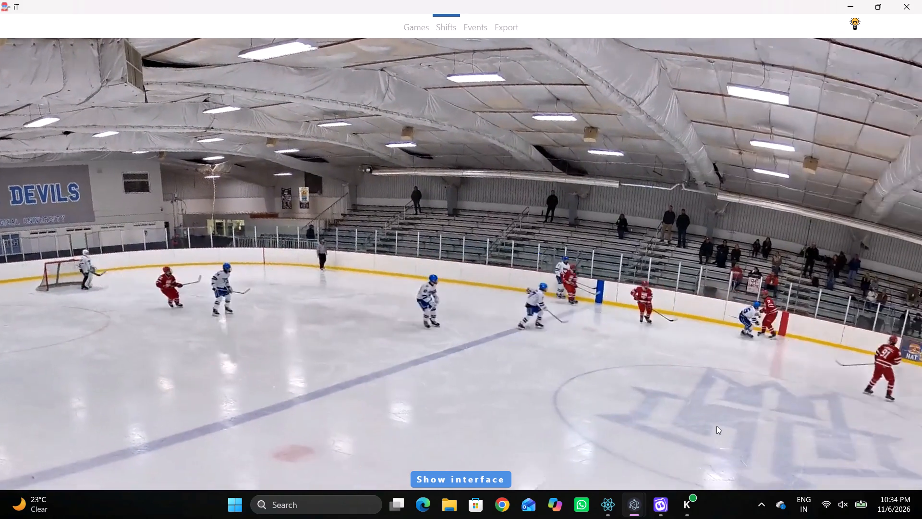
{"action": "key", "text": "space"}
{"action": "key", "text": "space"}
{"action": "key", "text": "space"}
{"action": "key", "text": "space"}
{"action": "key", "text": "space"}
{"action": "key", "text": "space"}
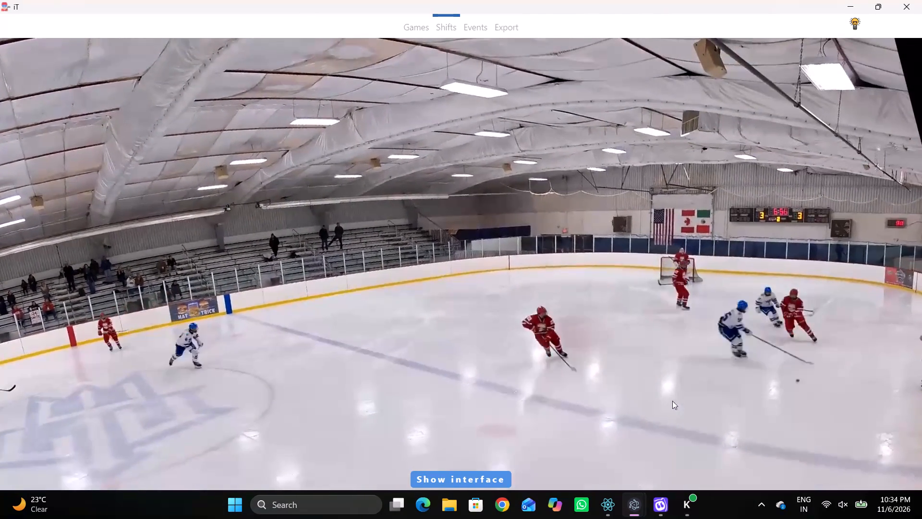
{"action": "key", "text": "space"}
{"action": "key", "text": "space"}
{"action": "key", "text": "space"}
{"action": "key", "text": "space"}
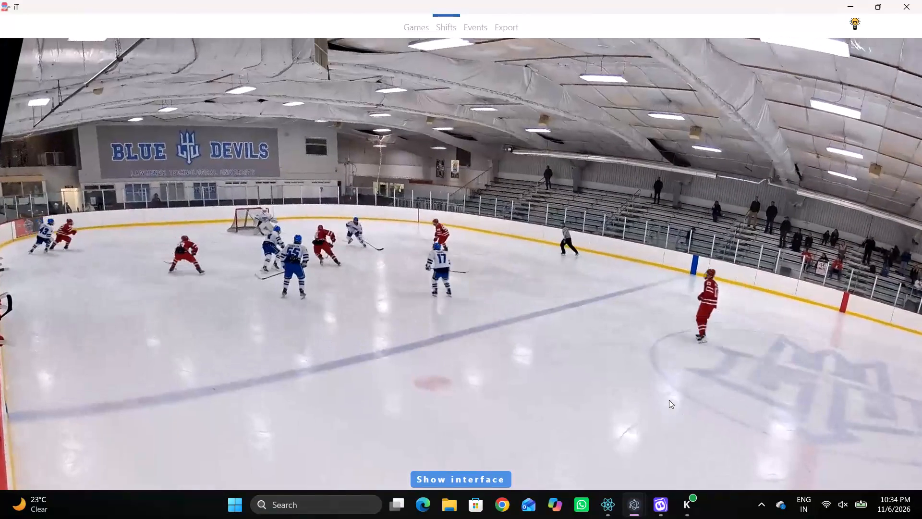
{"action": "key", "text": "space"}
{"action": "key", "text": "space"}
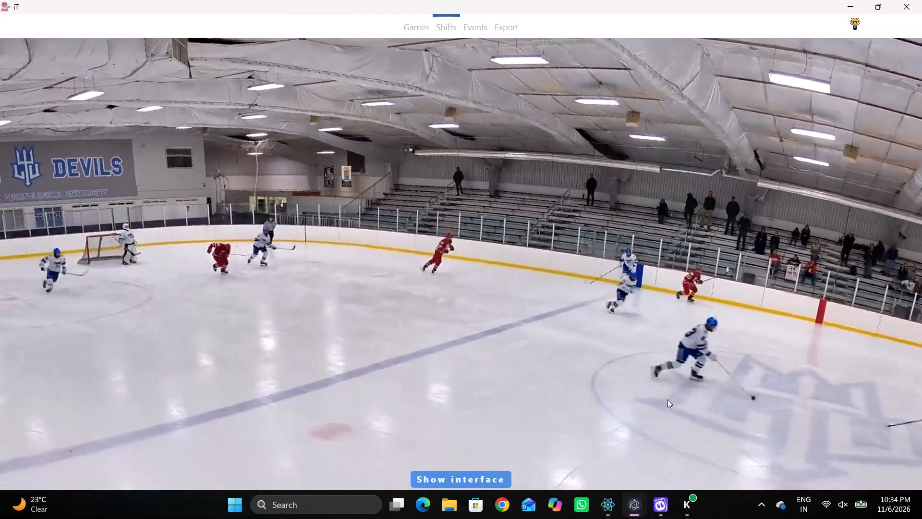
{"action": "key", "text": "space"}
{"action": "key", "text": "space"}
{"action": "key", "text": "space"}
{"action": "key", "text": "space"}
{"action": "key", "text": "space"}
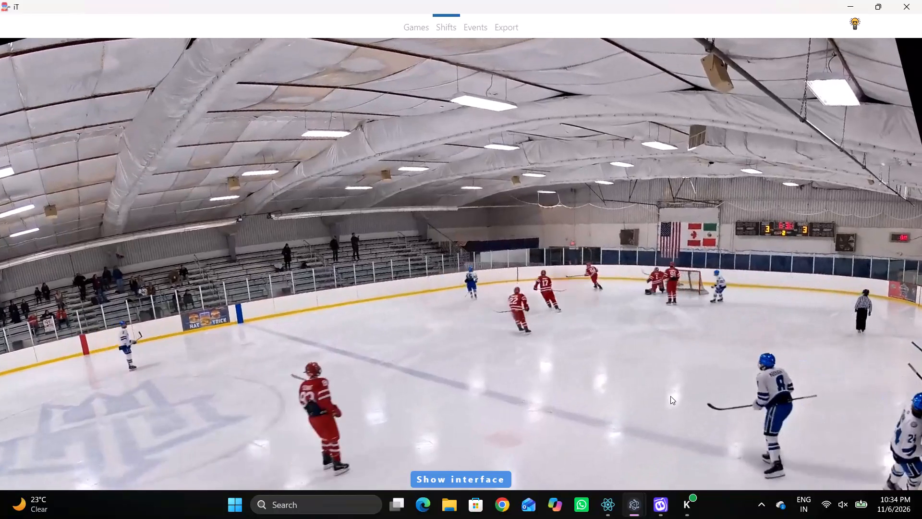
{"action": "key", "text": "shift+s"}
{"action": "key", "text": "shift+d"}
{"action": "key", "text": "shift+d"}
Check the footage for the incoming home defenceman and assign 8 to the second Defenceman slot of the 01:16:33.1 shift.
{"action": "key", "text": "space"}
{"action": "key", "text": "space"}
{"action": "key", "text": "space"}
{"action": "key", "text": "space"}
{"action": "key", "text": "shift+d"}
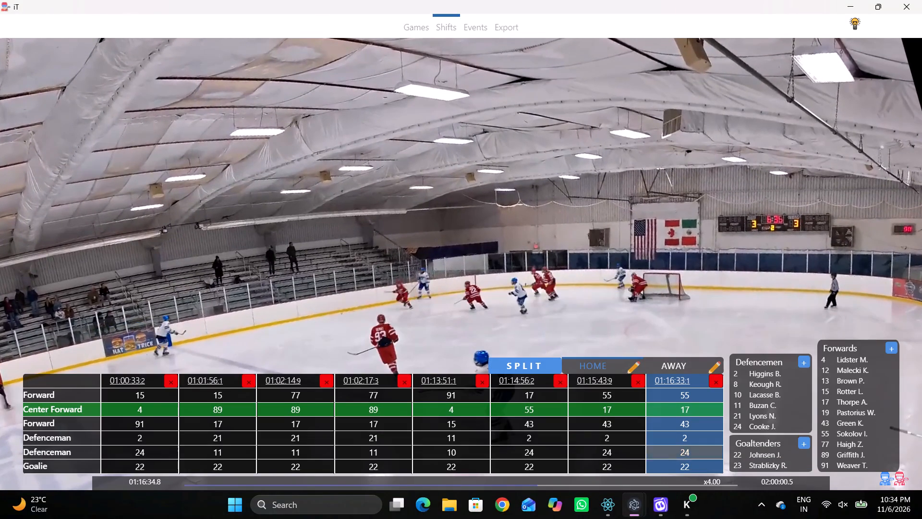
{"action": "left_click", "coordinate": [690, 454]}
{"action": "left_click", "coordinate": [750, 384]}
Follow the play through the stoppage to the next faceoff lineup and add a home shift split at 01:16:55.3.
{"action": "key", "text": "shift+d"}
{"action": "key", "text": "space"}
{"action": "key", "text": "space"}
{"action": "key", "text": "space"}
{"action": "key", "text": "space"}
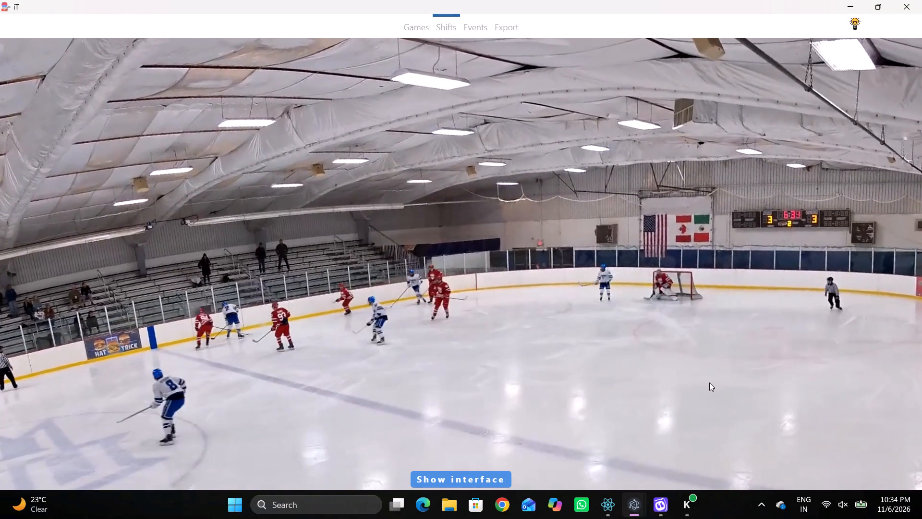
{"action": "key", "text": "space"}
{"action": "type", "text": "v"}
{"action": "type", "text": "c"}
{"action": "key", "text": "space"}
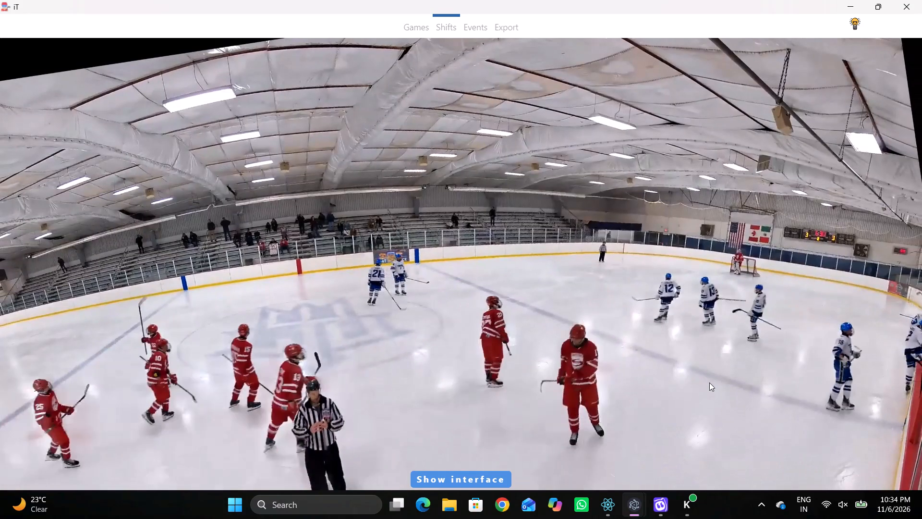
{"action": "key", "text": "space"}
{"action": "key", "text": "space"}
{"action": "key", "text": "space"}
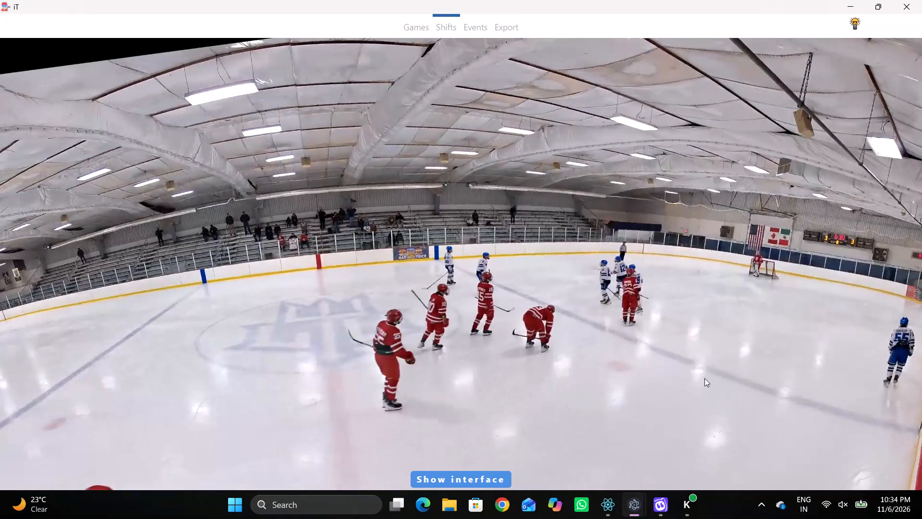
{"action": "key", "text": "space"}
{"action": "key", "text": "space"}
{"action": "type", "text": "c"}
{"action": "key", "text": "space"}
{"action": "key", "text": "space"}
{"action": "type", "text": "q"}
{"action": "key", "text": "shift+s"}
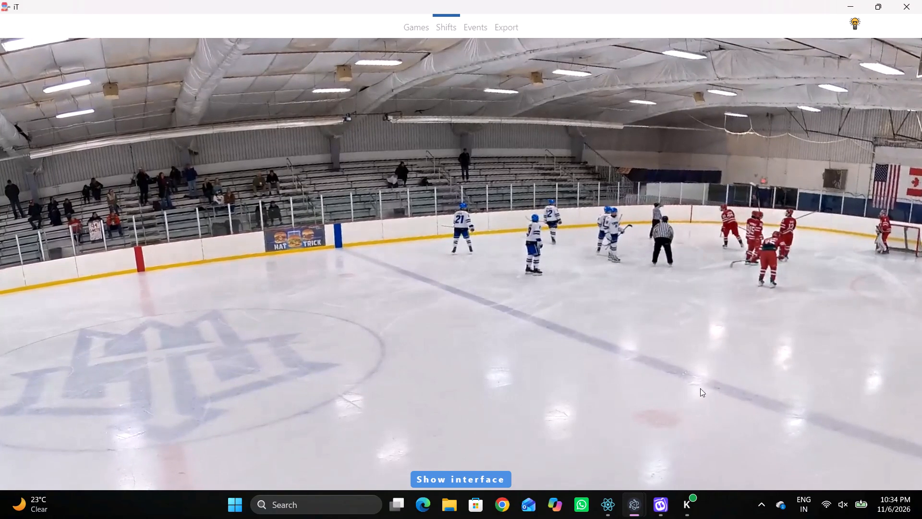
Assign 12 and 19 to the Forward slots and 13 to Center Forward for the 01:16:55.3 shift.
{"action": "key", "text": "shift+d"}
{"action": "left_click", "coordinate": [674, 405]}
{"action": "left_click", "coordinate": [679, 401]}
{"action": "key", "text": "1"}
{"action": "key", "text": "2"}
{"action": "left_click", "coordinate": [691, 414]}
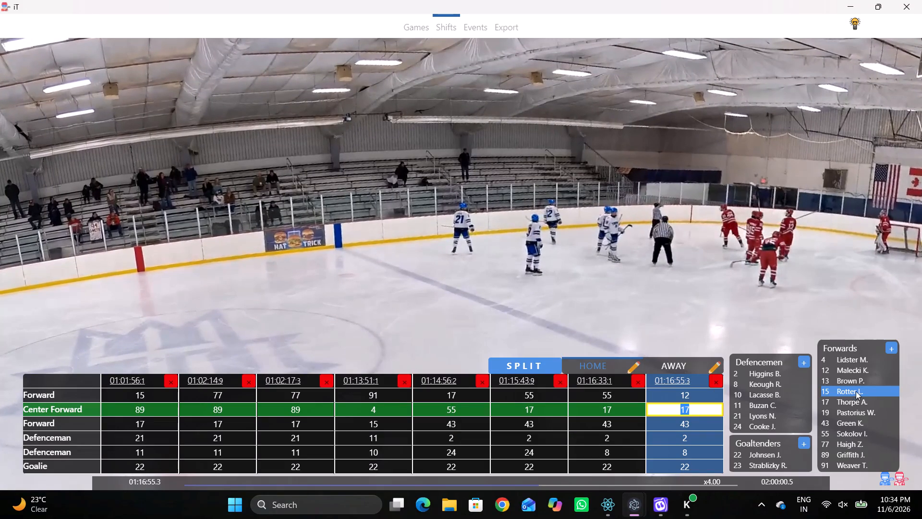
{"action": "left_click", "coordinate": [846, 379]}
{"action": "left_click", "coordinate": [674, 422]}
{"action": "left_click", "coordinate": [844, 415]}
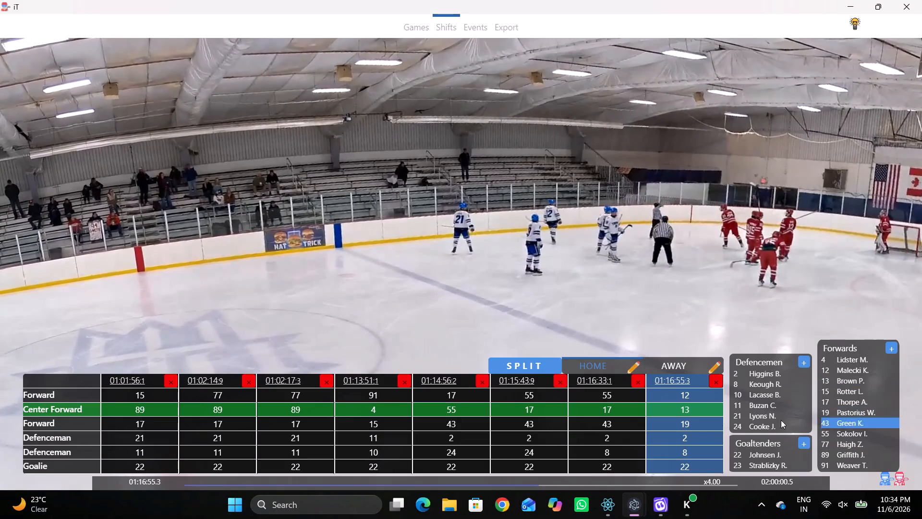
Check the footage for the home defence pair and assign 21 to the first Defenceman slot of the 01:16:55.3 shift.
{"action": "key", "text": "shift+d"}
{"action": "key", "text": "space"}
{"action": "key", "text": "space"}
{"action": "key", "text": "shift+d"}
{"action": "left_click", "coordinate": [687, 441]}
{"action": "key", "text": "2"}
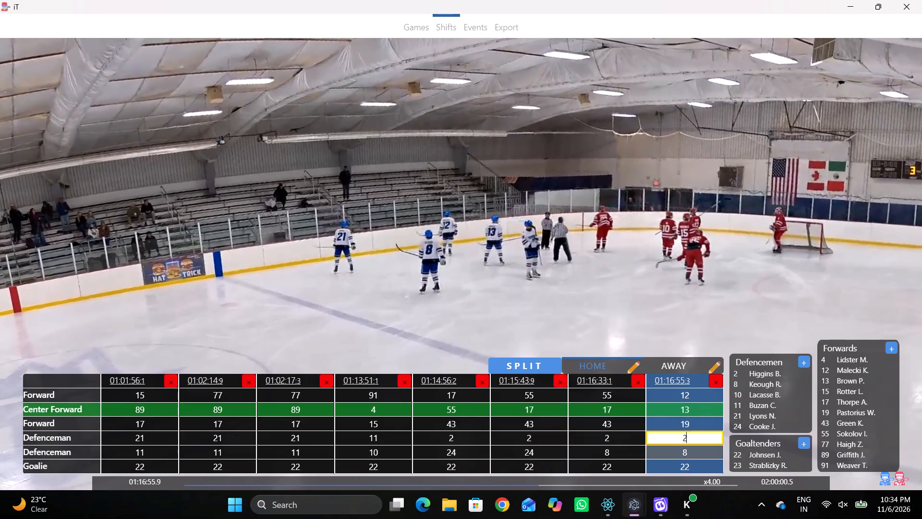
{"action": "key", "text": "1"}
{"action": "left_click", "coordinate": [687, 273]}
Add a home shift split for the faceoff at 01:16:57.4, keeping the same players.
{"action": "key", "text": "shift+s"}
{"action": "key", "text": "shift+d"}
{"action": "type", "text": "D"}
{"action": "key", "text": "space"}
{"action": "key", "text": "space"}
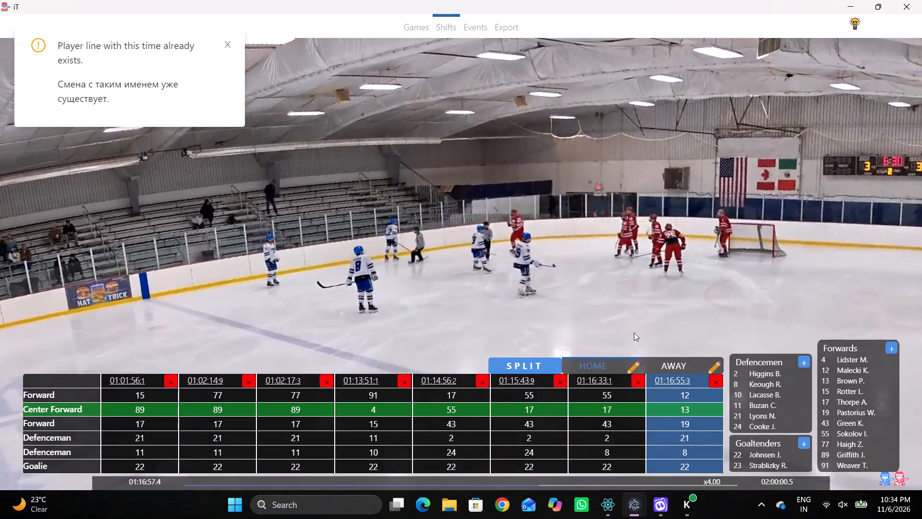
{"action": "key", "text": "shift+s"}
{"action": "type", "text": "DDD"}
Follow the play to the next faceoff and add a home shift split at 01:18:08.4.
{"action": "key", "text": "space"}
{"action": "type", "text": "c"}
{"action": "key", "text": "space"}
{"action": "key", "text": "c"}
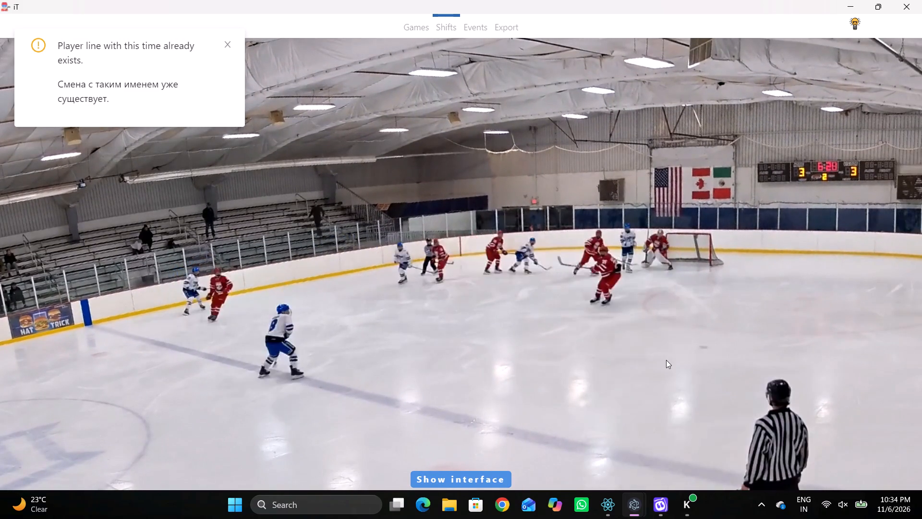
{"action": "key", "text": "space"}
{"action": "type", "text": "c c"}
{"action": "key", "text": "space"}
{"action": "type", "text": "c c"}
{"action": "key", "text": "space"}
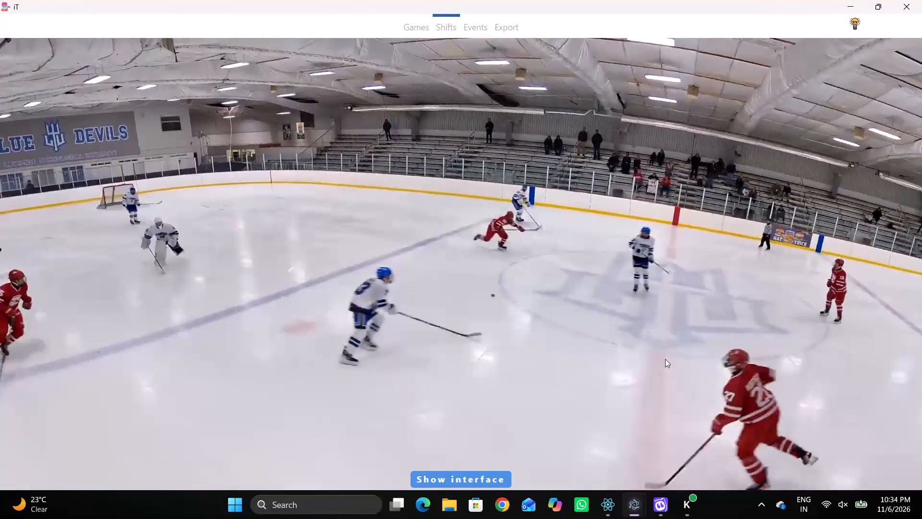
{"action": "key", "text": "space"}
{"action": "key", "text": "space"}
{"action": "type", "text": "c q c c"}
{"action": "key", "text": "space"}
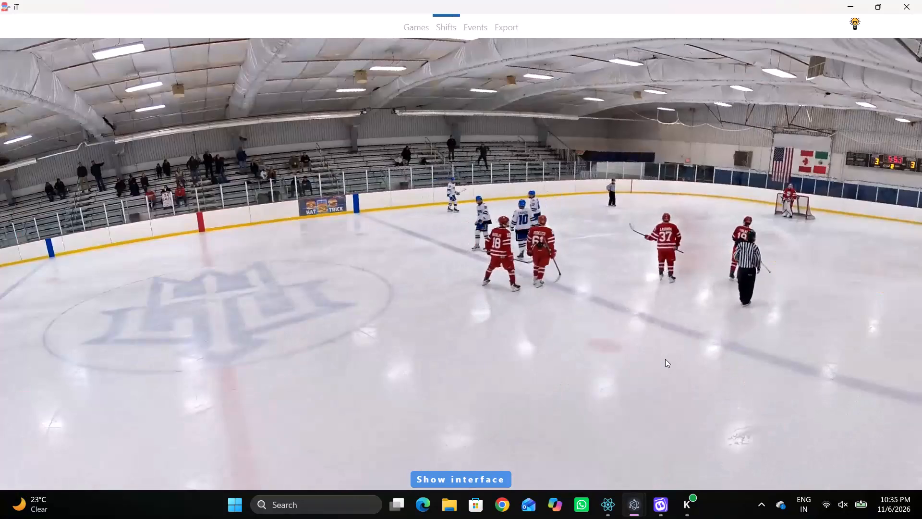
{"action": "key", "text": "space"}
{"action": "type", "text": "q"}
{"action": "key", "text": "shift+s"}
{"action": "key", "text": "shift+d"}
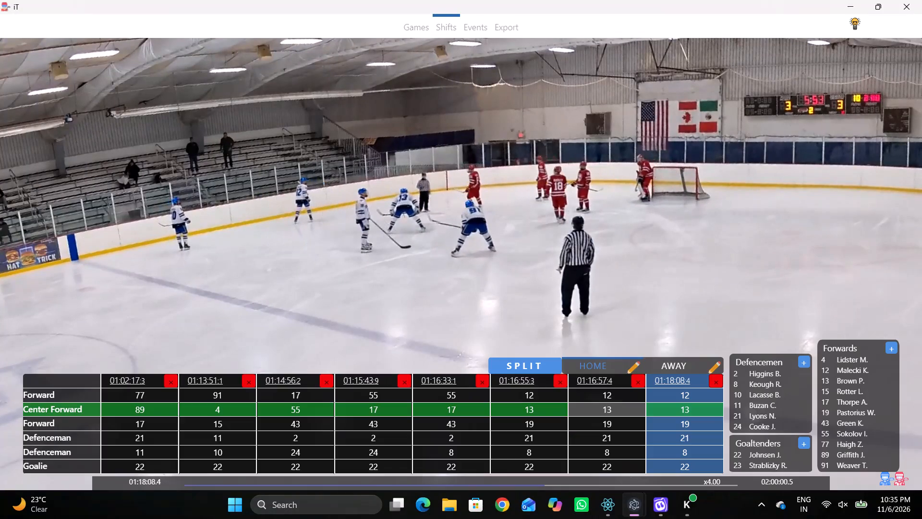
Replay the faceoff around 01:18:08.4 and add a home shift split at 01:18:11.9.
{"action": "key", "text": "q"}
{"action": "key", "text": "q"}
{"action": "key", "text": "q"}
{"action": "key", "text": "q"}
{"action": "key", "text": "q"}
{"action": "key", "text": "q"}
{"action": "key", "text": "q"}
{"action": "key", "text": "q"}
{"action": "key", "text": "q"}
{"action": "type", "text": "qqqq"}
{"action": "type", "text": "q"}
{"action": "key", "text": "space"}
{"action": "key", "text": "space"}
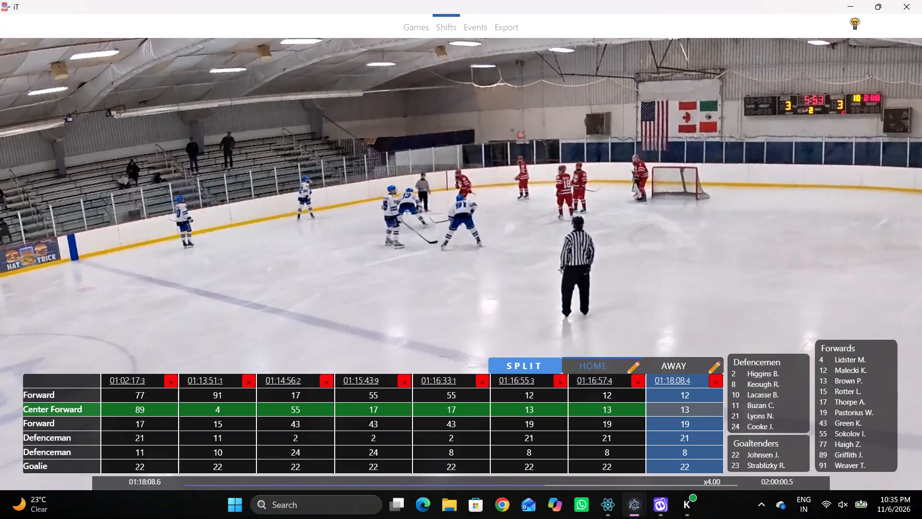
{"action": "key", "text": "space"}
{"action": "key", "text": "space"}
{"action": "key", "text": "space"}
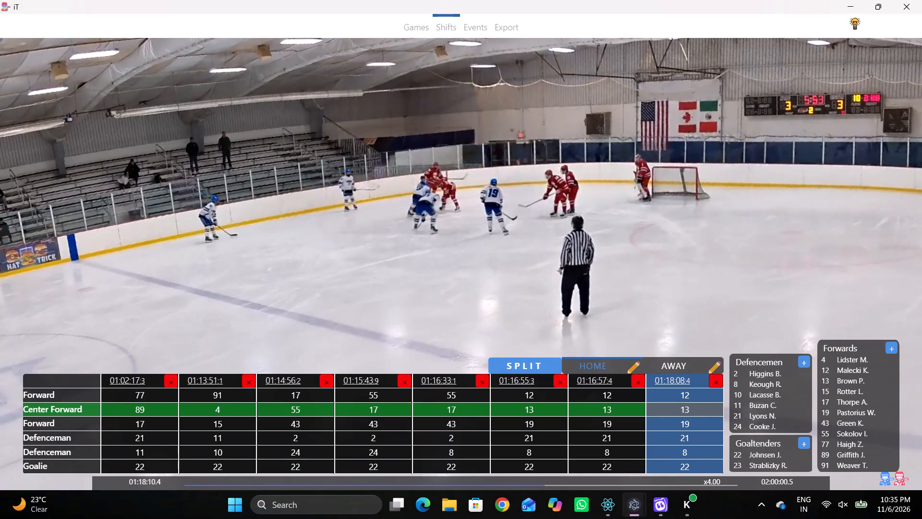
{"action": "key", "text": "space"}
{"action": "type", "text": "SDD"}
Assign 10 to the second Defenceman slot and 91 to the first Defenceman slot of the 01:18:11.9 shift.
{"action": "key", "text": "space"}
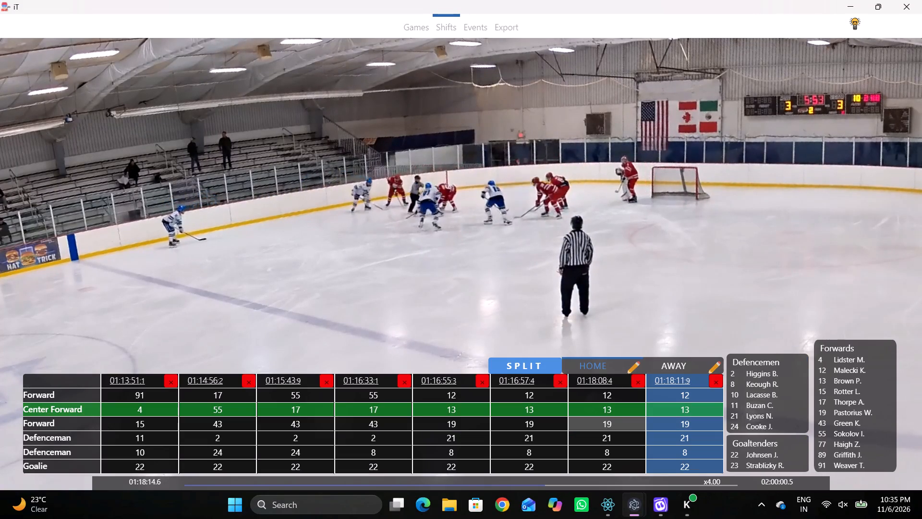
{"action": "key", "text": "space"}
{"action": "key", "text": "q"}
{"action": "left_click", "coordinate": [707, 455]}
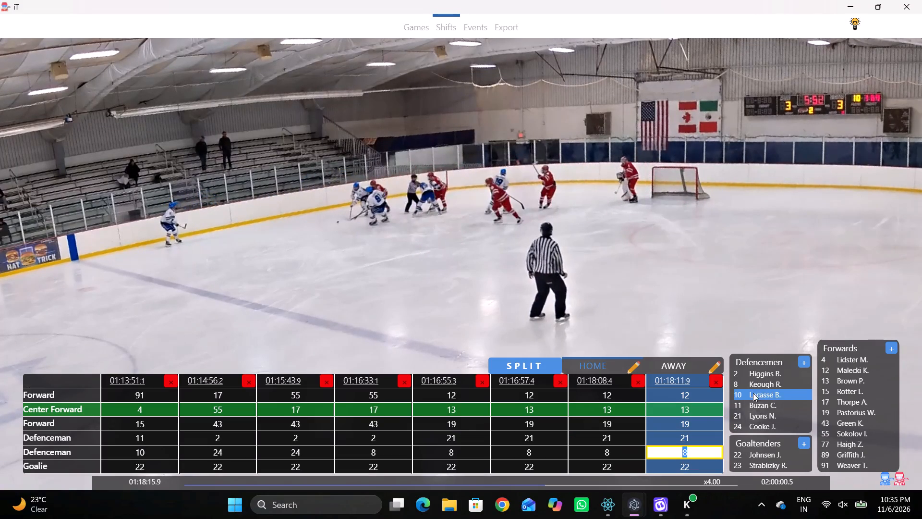
{"action": "left_click", "coordinate": [753, 393]}
{"action": "left_click", "coordinate": [693, 438]}
{"action": "left_click", "coordinate": [874, 462]}
{"action": "key", "text": "shift+d"}
Follow the play onward and add a home shift split at 01:18:35.5, keeping the same players.
{"action": "key", "text": "space"}
{"action": "type", "text": "c"}
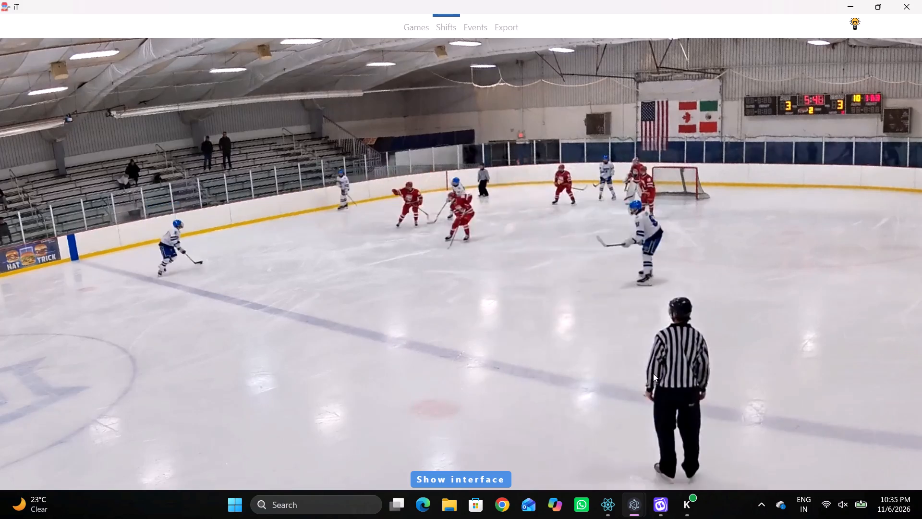
{"action": "key", "text": "space"}
{"action": "type", "text": "c c SDD c"}
Follow the play to the next neutral-zone faceoff and add a home shift split at 01:19:47.7.
{"action": "key", "text": "space"}
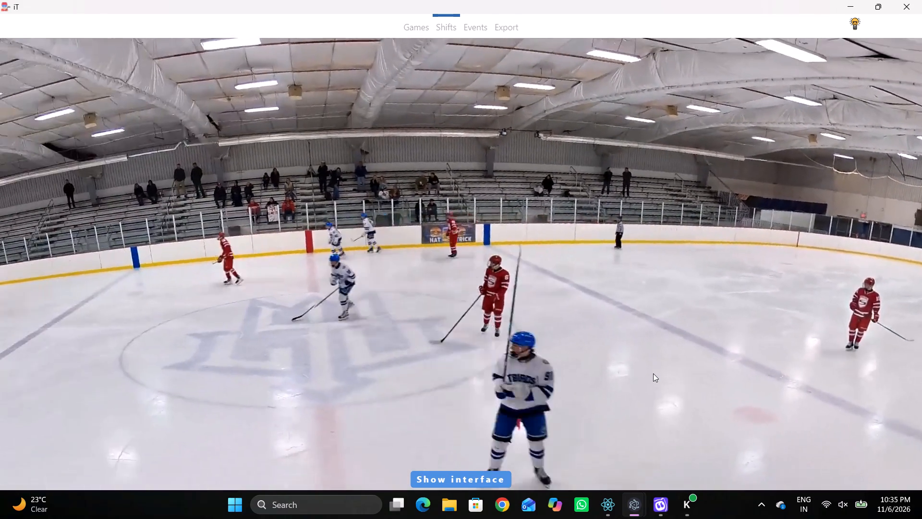
{"action": "key", "text": "space"}
{"action": "key", "text": "space"}
{"action": "type", "text": "v"}
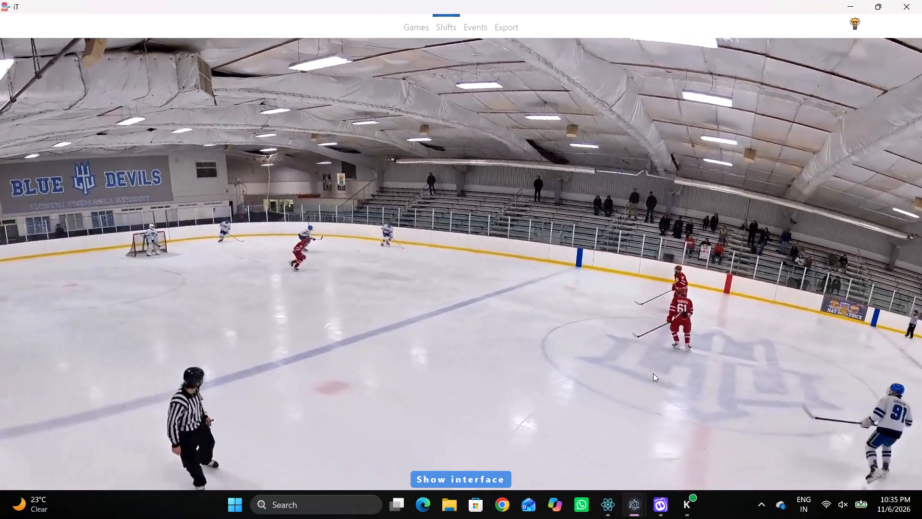
{"action": "key", "text": "space"}
{"action": "key", "text": "space"}
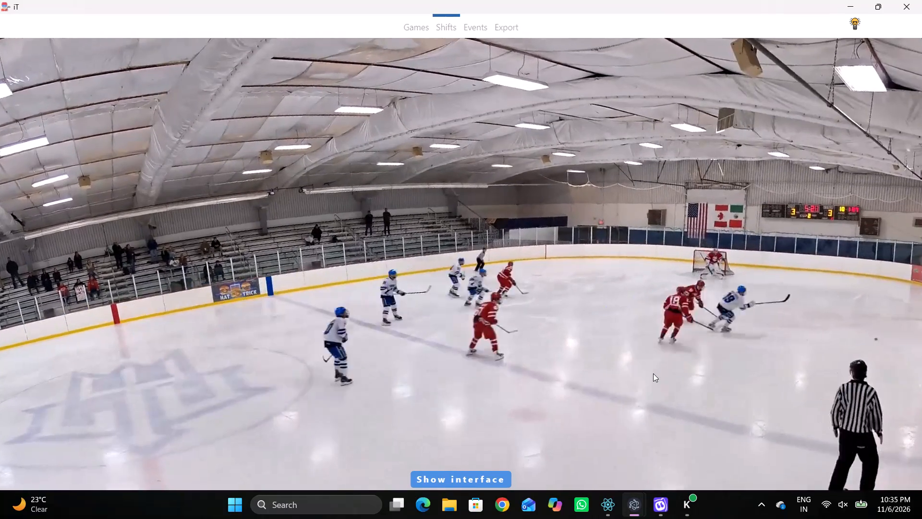
{"action": "key", "text": "space"}
{"action": "key", "text": "space"}
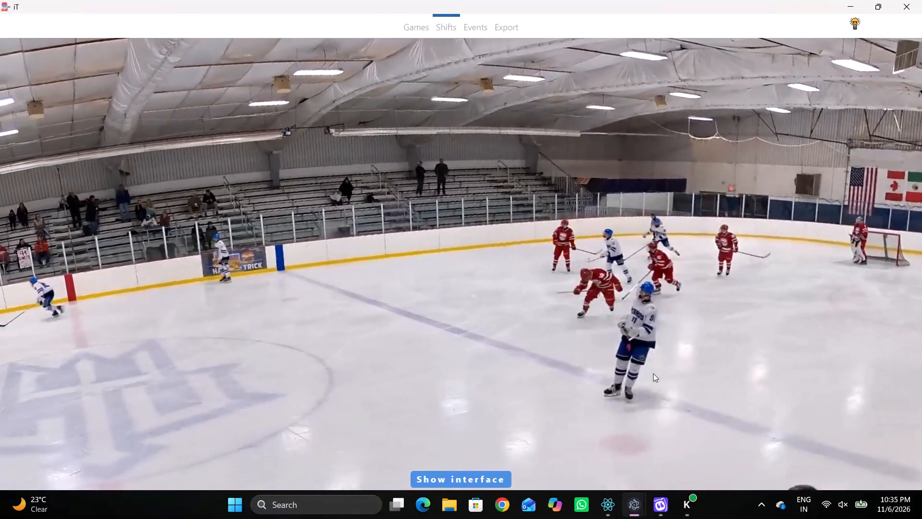
{"action": "key", "text": "space"}
{"action": "key", "text": "space"}
{"action": "key", "text": "space"}
{"action": "key", "text": "space"}
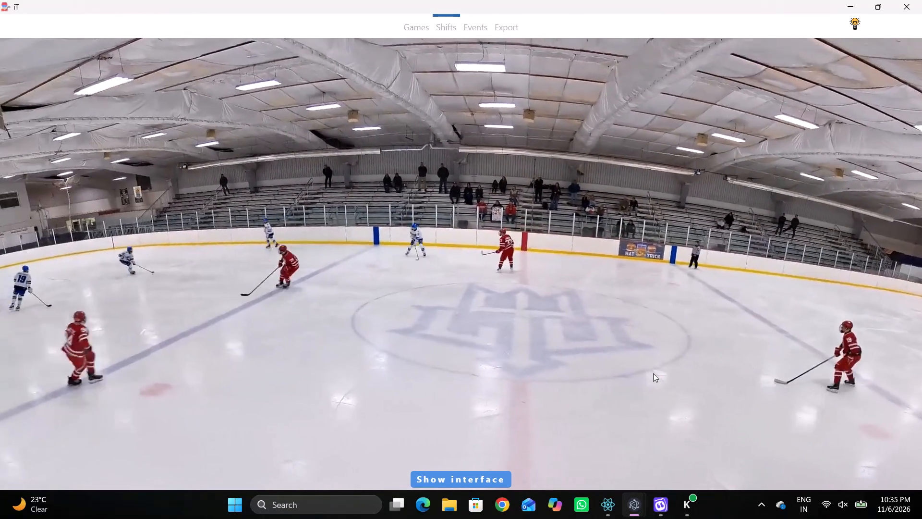
{"action": "key", "text": "space"}
{"action": "key", "text": "space"}
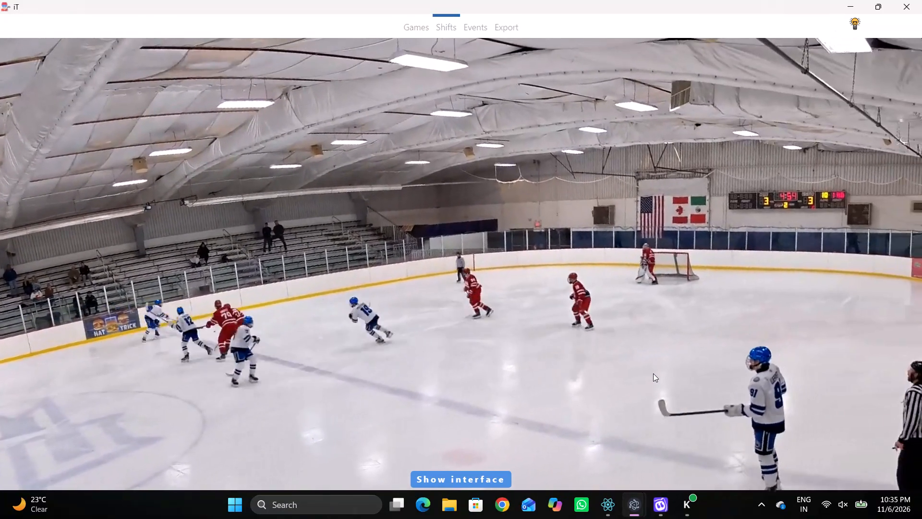
{"action": "type", "text": "c"}
{"action": "key", "text": "space"}
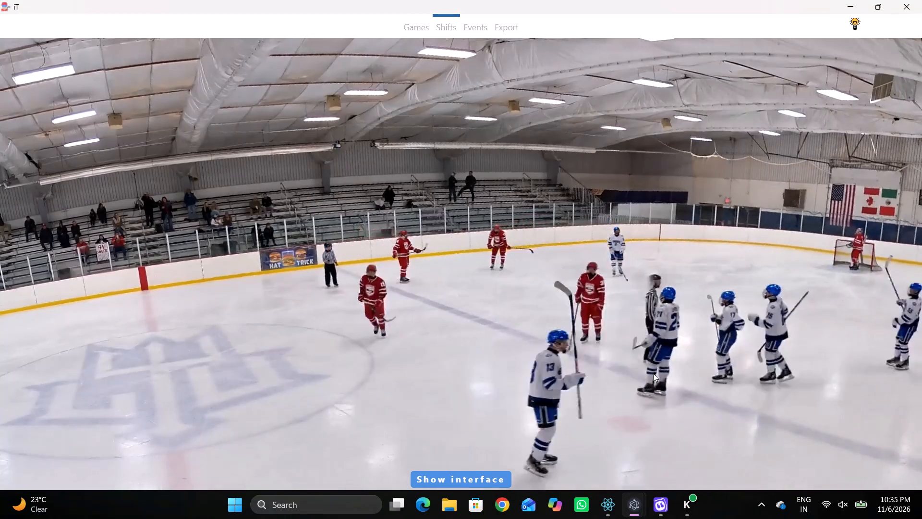
{"action": "key", "text": "space"}
{"action": "key", "text": "space"}
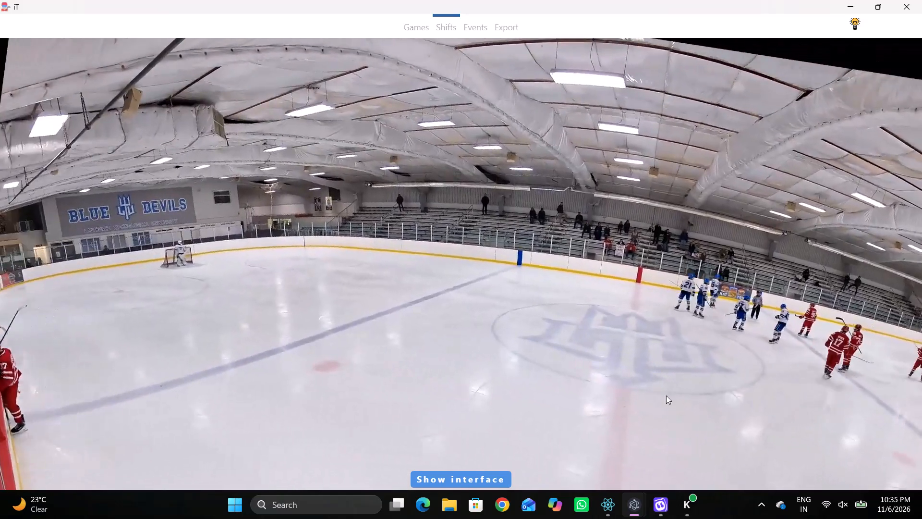
{"action": "key", "text": "c"}
{"action": "key", "text": "space"}
{"action": "key", "text": "space"}
{"action": "key", "text": "space"}
{"action": "key", "text": "q"}
{"action": "key", "text": "q"}
{"action": "key", "text": "q"}
{"action": "key", "text": "q"}
{"action": "key", "text": "q"}
{"action": "key", "text": "q"}
{"action": "key", "text": "q"}
{"action": "key", "text": "q"}
{"action": "key", "text": "q"}
{"action": "key", "text": "q"}
{"action": "key", "text": "q"}
{"action": "key", "text": "q"}
{"action": "key", "text": "q"}
{"action": "key", "text": "q"}
{"action": "key", "text": "q"}
{"action": "key", "text": "q"}
{"action": "key", "text": "q"}
{"action": "key", "text": "q"}
{"action": "key", "text": "q"}
{"action": "key", "text": "q"}
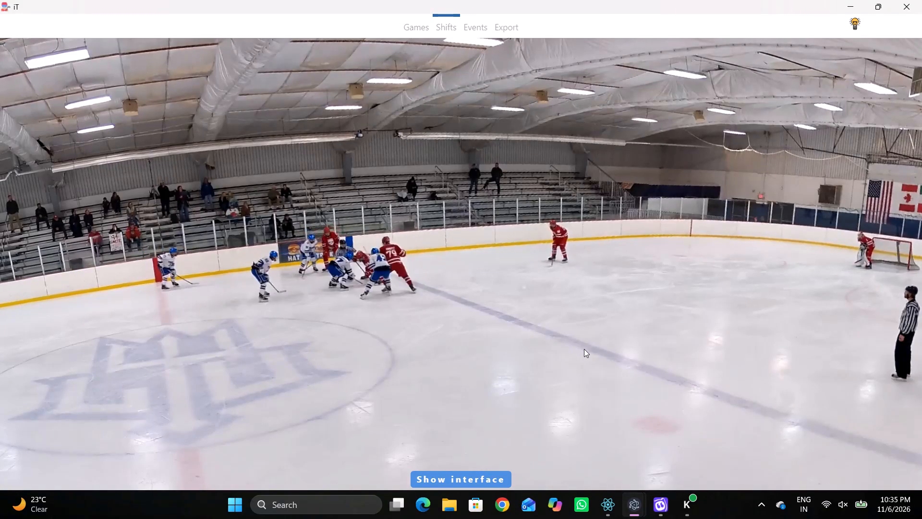
{"action": "key", "text": "shift+s"}
{"action": "key", "text": "shift+d"}
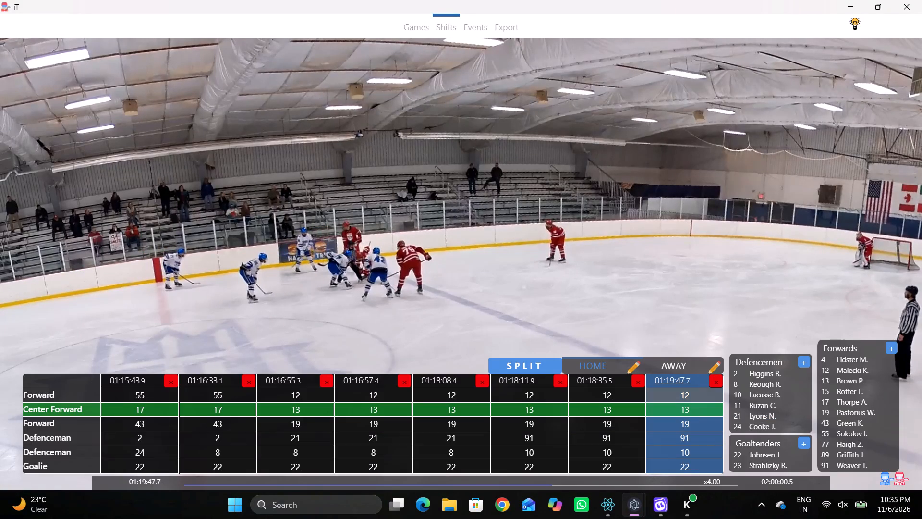
Clear both Forward slots, the Center Forward slot and both Defenceman slots of the 01:19:47.7 shift.
{"action": "left_click", "coordinate": [704, 398]}
{"action": "key", "text": "BackSpace"}
{"action": "key", "text": "BackSpace"}
{"action": "key", "text": "Tab"}
{"action": "key", "text": "BackSpace"}
{"action": "key", "text": "Tab"}
{"action": "key", "text": "BackSpace"}
{"action": "key", "text": "Tab"}
{"action": "key", "text": "BackSpace"}
{"action": "key", "text": "Tab"}
{"action": "key", "text": "BackSpace"}
{"action": "key", "text": "BackSpace"}
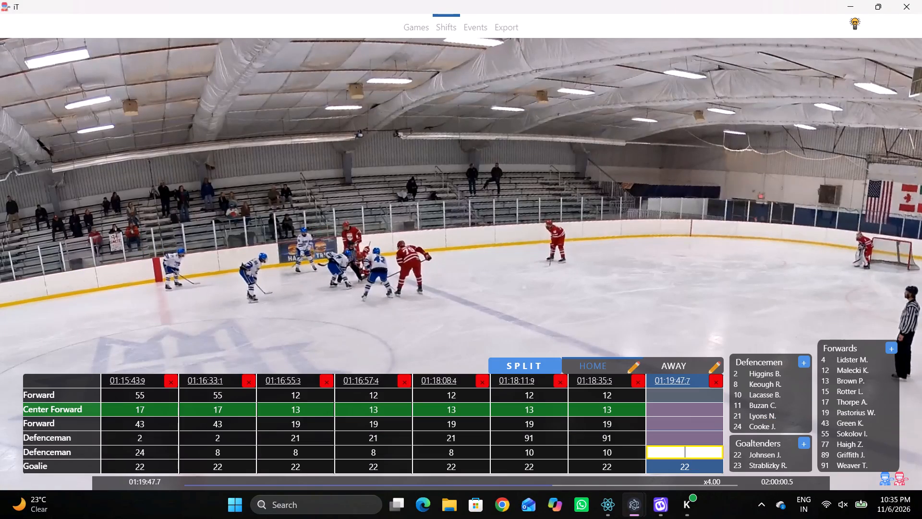
Assign 43 to the first Forward slot of the 01:19:47.7 shift.
{"action": "left_click", "coordinate": [704, 398]}
{"action": "left_click", "coordinate": [865, 417]}
{"action": "left_click", "coordinate": [859, 429]}
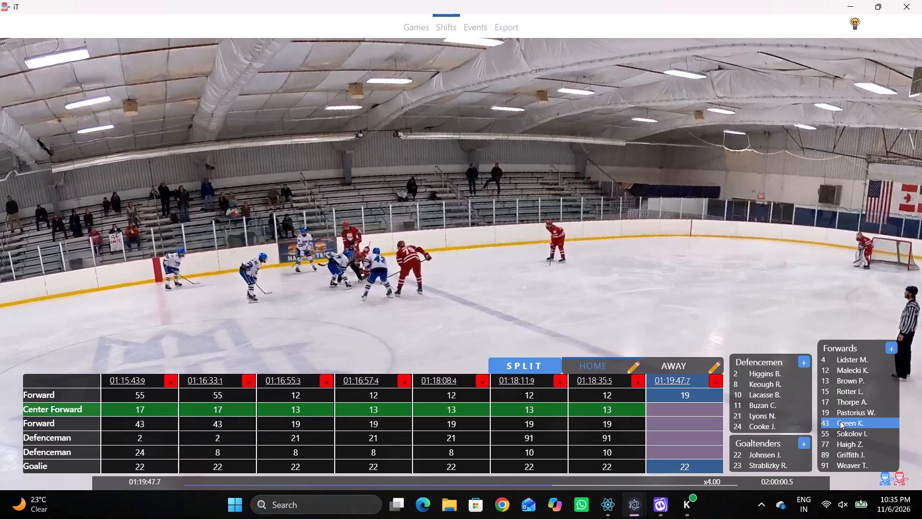
{"action": "left_click", "coordinate": [840, 421]}
{"action": "left_click", "coordinate": [674, 399]}
{"action": "key", "text": "shift+d"}
Check the faceoff footage for the home center and assign 17 to Center Forward of the 01:19:47.7 shift.
{"action": "key", "text": "space"}
{"action": "key", "text": "space"}
{"action": "type", "text": "q"}
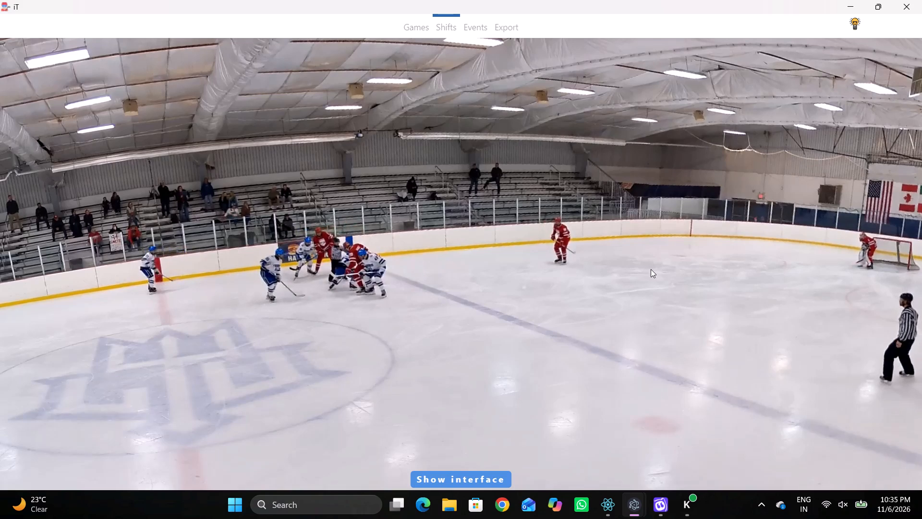
{"action": "key", "text": "shift+d"}
{"action": "left_click", "coordinate": [702, 410]}
{"action": "left_click", "coordinate": [837, 393]}
{"action": "left_click", "coordinate": [839, 396]}
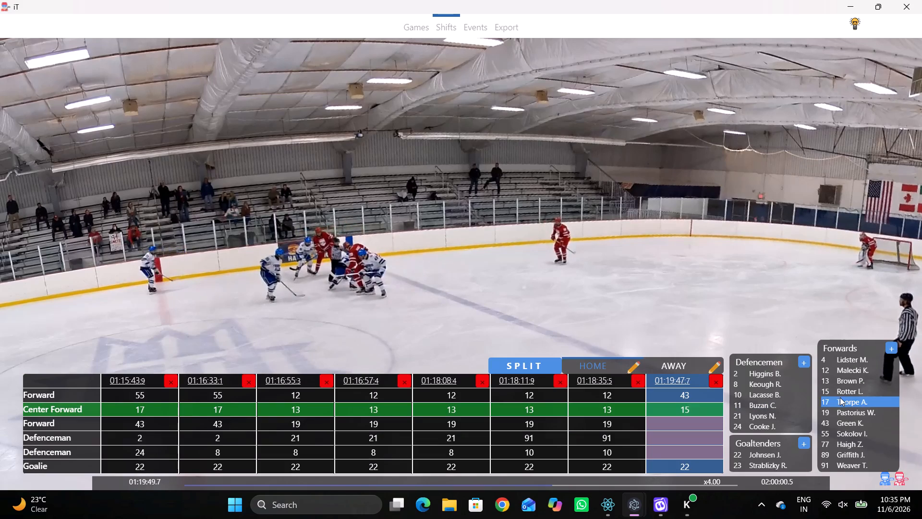
{"action": "left_click", "coordinate": [711, 408]}
{"action": "key", "text": "shift+d"}
Follow the play to identify the remaining home forward and assign 55 to the second Forward slot of the 01:19:47.7 shift.
{"action": "key", "text": "space"}
{"action": "key", "text": "space"}
{"action": "key", "text": "space"}
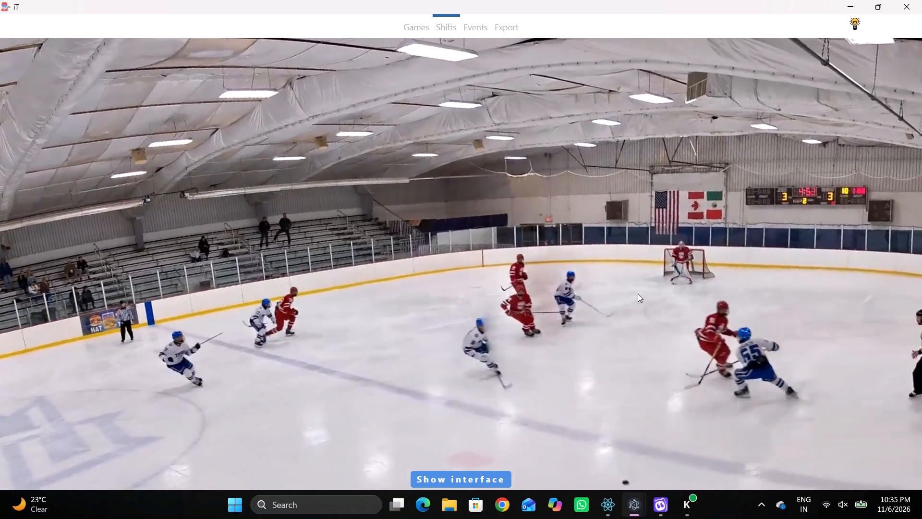
{"action": "key", "text": "space"}
{"action": "key", "text": "space"}
{"action": "key", "text": "space"}
{"action": "key", "text": "space"}
{"action": "key", "text": "space"}
{"action": "key", "text": "space"}
{"action": "key", "text": "space"}
{"action": "key", "text": "space"}
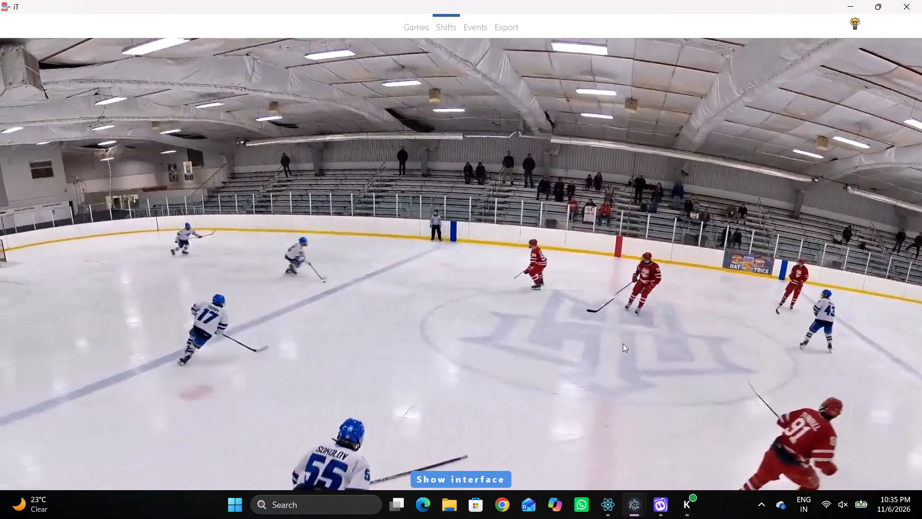
{"action": "key", "text": "space"}
{"action": "type", "text": "q"}
{"action": "key", "text": "shift+d"}
{"action": "left_click", "coordinate": [683, 425]}
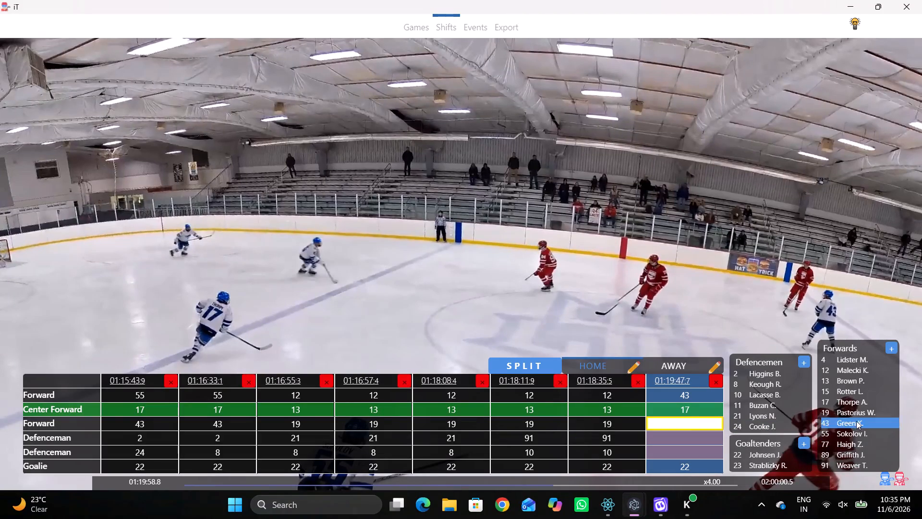
{"action": "left_click", "coordinate": [837, 428]}
{"action": "key", "text": "q"}
{"action": "key", "text": "q"}
{"action": "key", "text": "shift+d"}
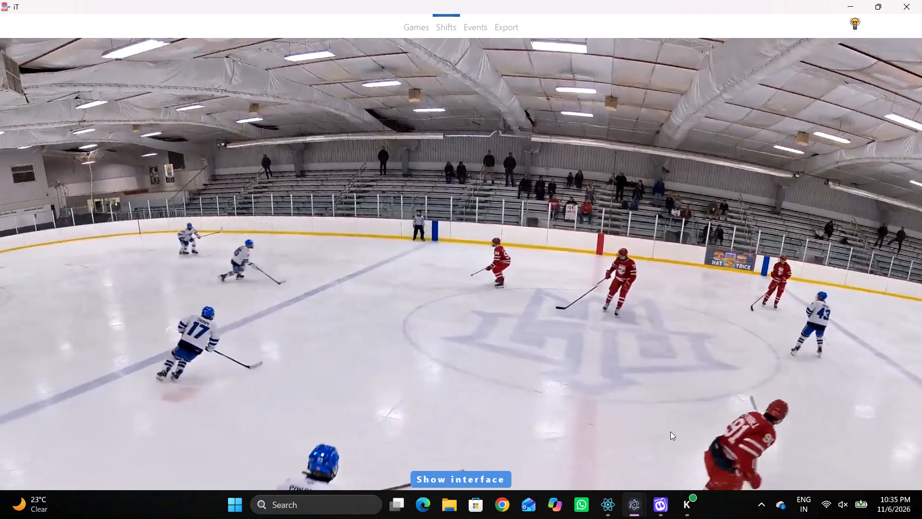
Check the footage for the home defence pair and assign 21 to the second Defenceman slot of the 01:19:47.7 shift.
{"action": "key", "text": "space"}
{"action": "key", "text": "v"}
{"action": "key", "text": "space"}
{"action": "key", "text": "space"}
{"action": "key", "text": "space"}
{"action": "key", "text": "space"}
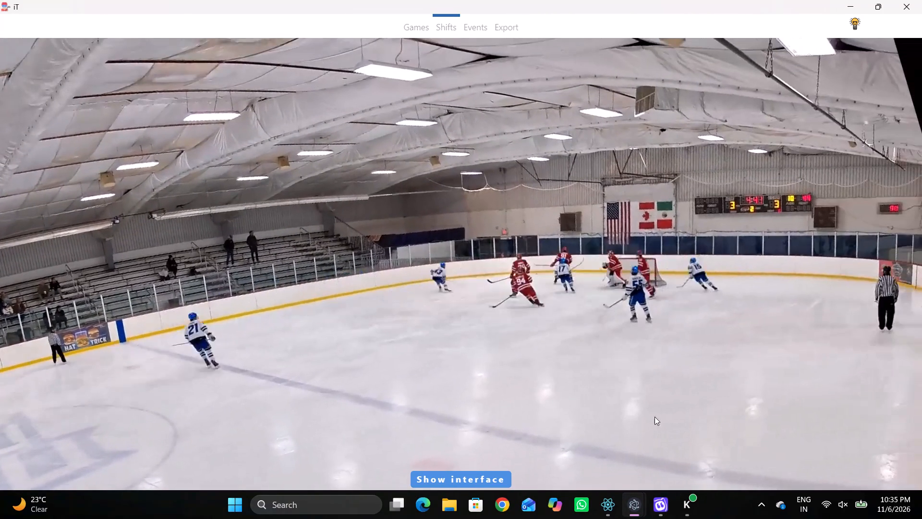
{"action": "key", "text": "space"}
{"action": "key", "text": "q"}
{"action": "key", "text": "shift+d"}
{"action": "left_click", "coordinate": [676, 447]}
{"action": "key", "text": "2"}
{"action": "key", "text": "1"}
{"action": "left_click", "coordinate": [683, 281]}
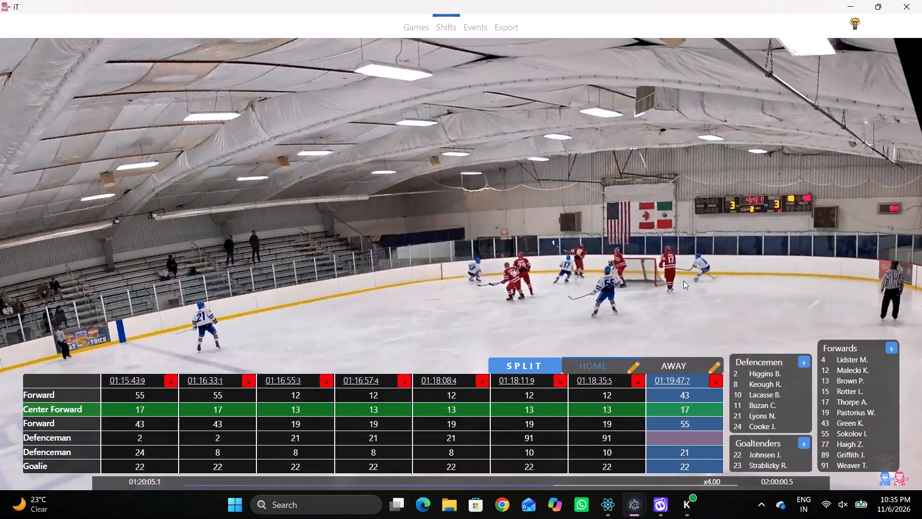
Follow the play to identify the remaining home defence player and assign 15 to the first Defenceman slot of the 01:19:47.7 shift.
{"action": "key", "text": "space"}
{"action": "key", "text": "space"}
{"action": "key", "text": "space"}
{"action": "key", "text": "space"}
{"action": "key", "text": "space"}
{"action": "key", "text": "space"}
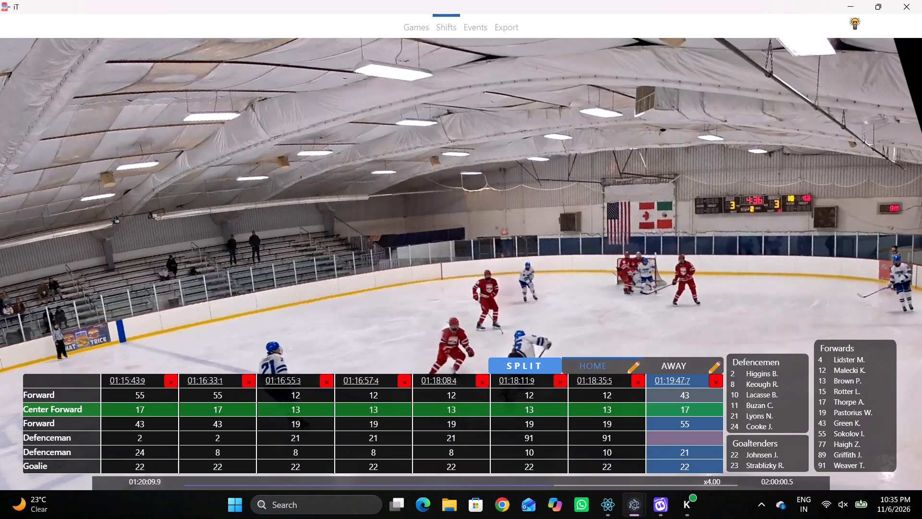
{"action": "key", "text": "shift+d"}
{"action": "key", "text": "space"}
{"action": "key", "text": "space"}
{"action": "type", "text": "q"}
{"action": "key", "text": "q"}
{"action": "key", "text": "q"}
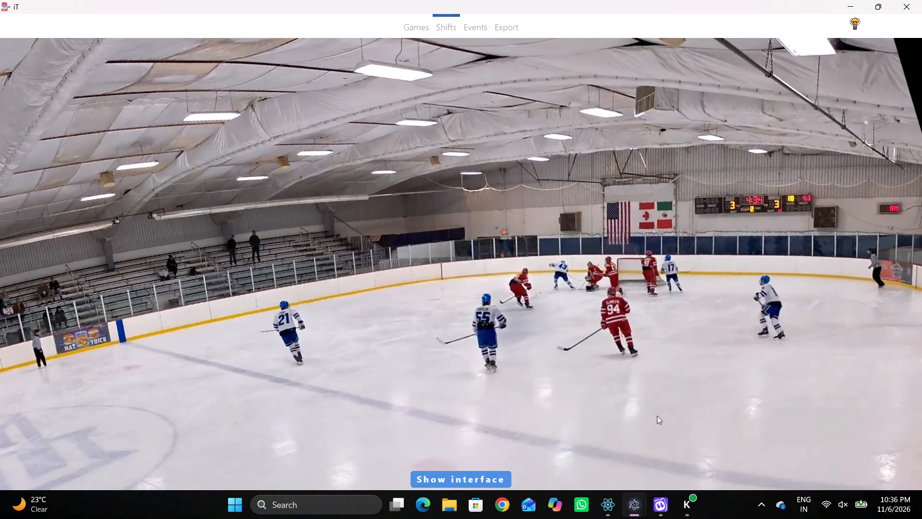
{"action": "key", "text": "shift+d"}
{"action": "key", "text": "q"}
{"action": "key", "text": "q"}
{"action": "key", "text": "q"}
{"action": "key", "text": "q"}
{"action": "key", "text": "q"}
{"action": "key", "text": "space"}
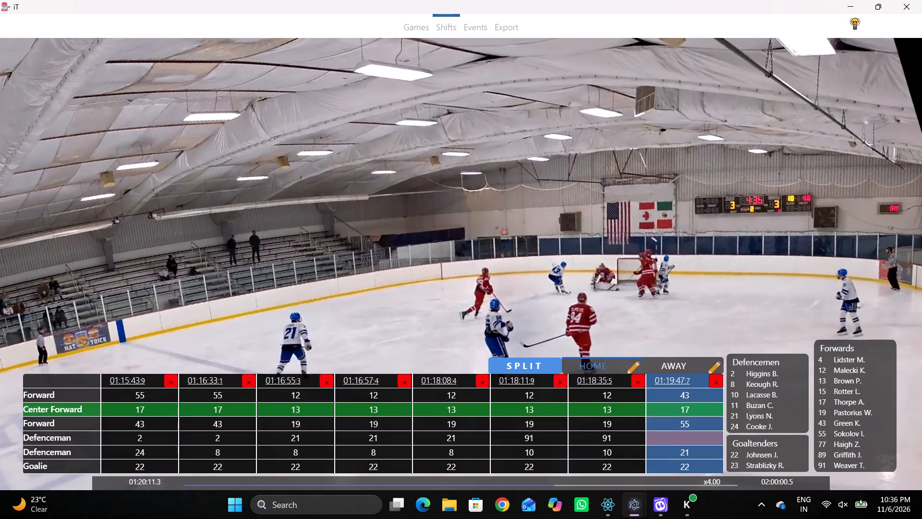
{"action": "key", "text": "space"}
{"action": "key", "text": "space"}
{"action": "key", "text": "space"}
{"action": "key", "text": "space"}
{"action": "key", "text": "space"}
{"action": "key", "text": "space"}
{"action": "key", "text": "space"}
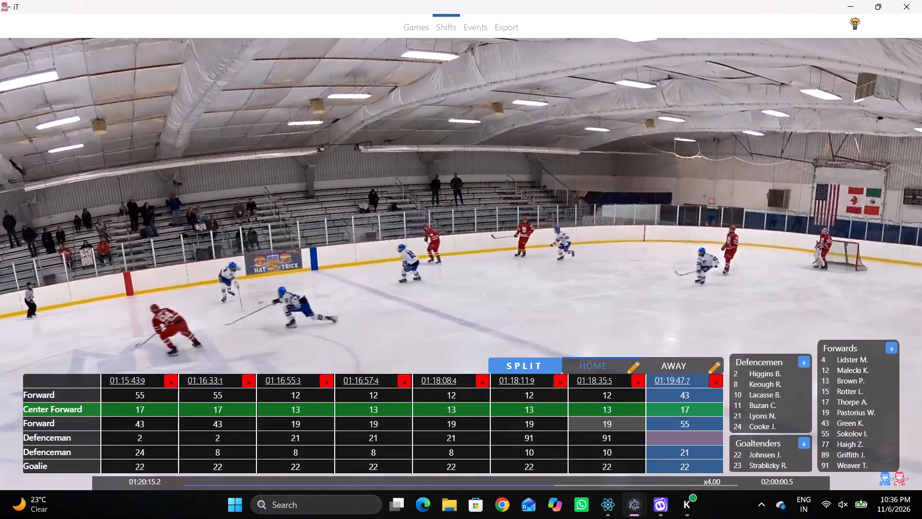
{"action": "key", "text": "q"}
{"action": "left_click", "coordinate": [673, 435]}
{"action": "left_click", "coordinate": [850, 391]}
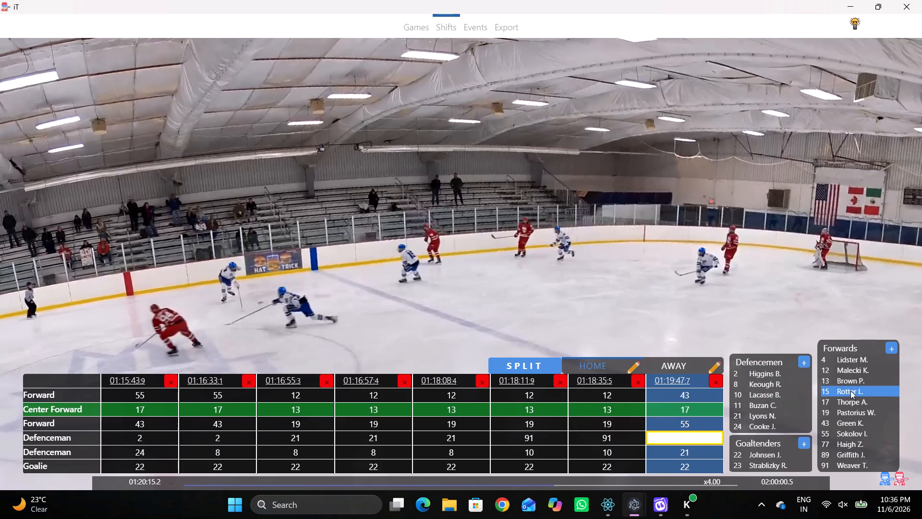
Play on through the stoppage to the next faceoff lineup and split the home shift at 01:20:40.6.
{"action": "key", "text": "shift+d"}
{"action": "key", "text": "space"}
{"action": "key", "text": "v"}
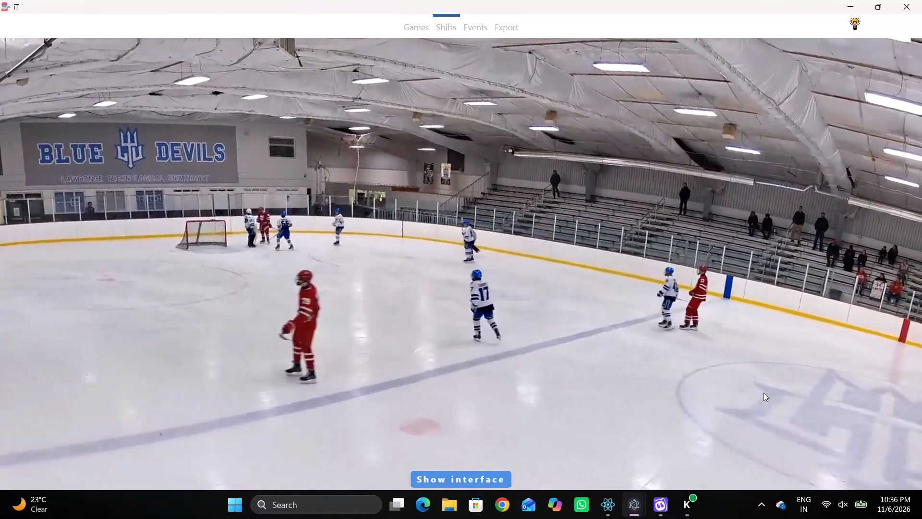
{"action": "key", "text": "space"}
{"action": "key", "text": "space"}
{"action": "key", "text": "space"}
{"action": "key", "text": "space"}
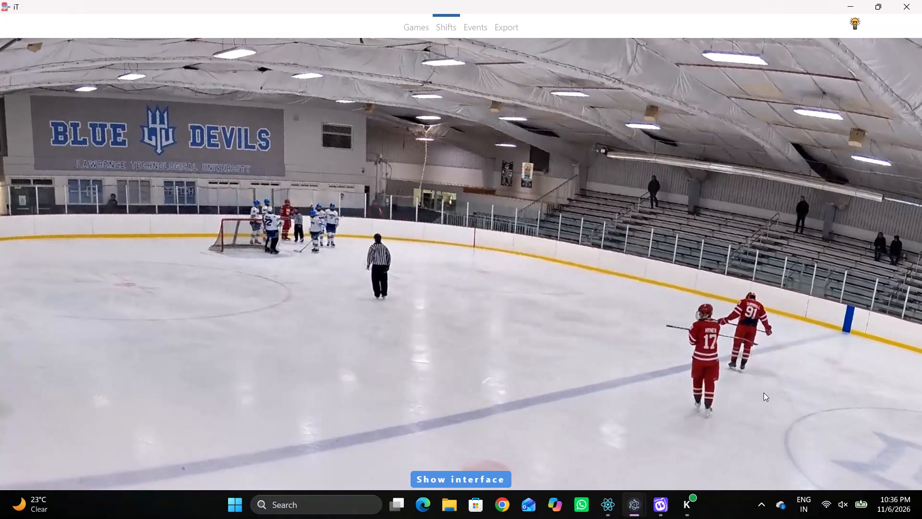
{"action": "key", "text": "space"}
{"action": "key", "text": "space"}
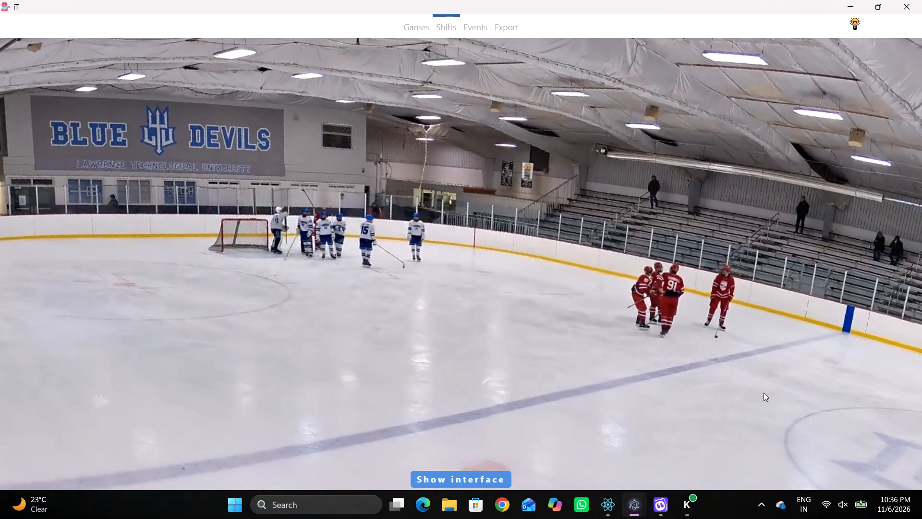
{"action": "type", "text": "c"}
{"action": "key", "text": "space"}
{"action": "key", "text": "space"}
{"action": "key", "text": "shift+s"}
{"action": "type", "text": "DD"}
Advance to the faceoff and split the home shift again at 01:20:49.2.
{"action": "key", "text": "space"}
{"action": "type", "text": "c S"}
{"action": "key", "text": "shift+d"}
{"action": "key", "text": "shift+d"}
Follow the play to the next home line change and split the shift at 01:22:11.5.
{"action": "key", "text": "space"}
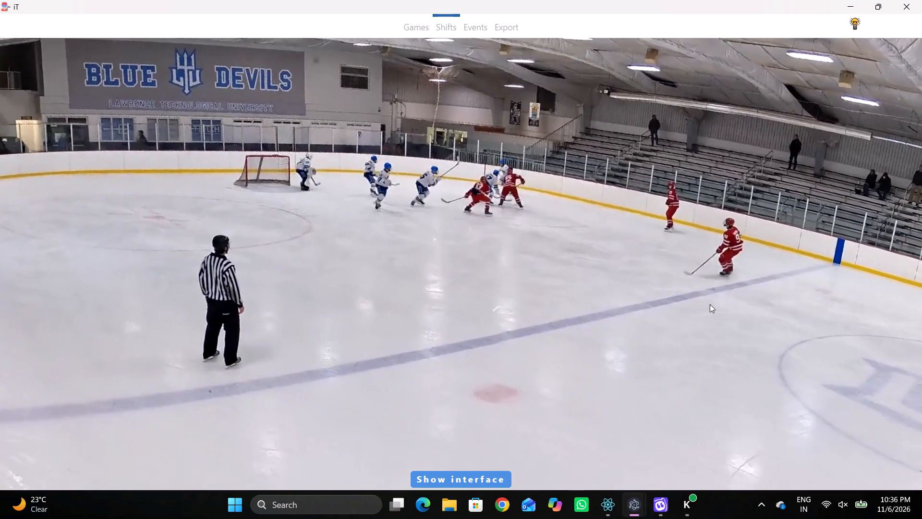
{"action": "key", "text": "space"}
{"action": "key", "text": "space"}
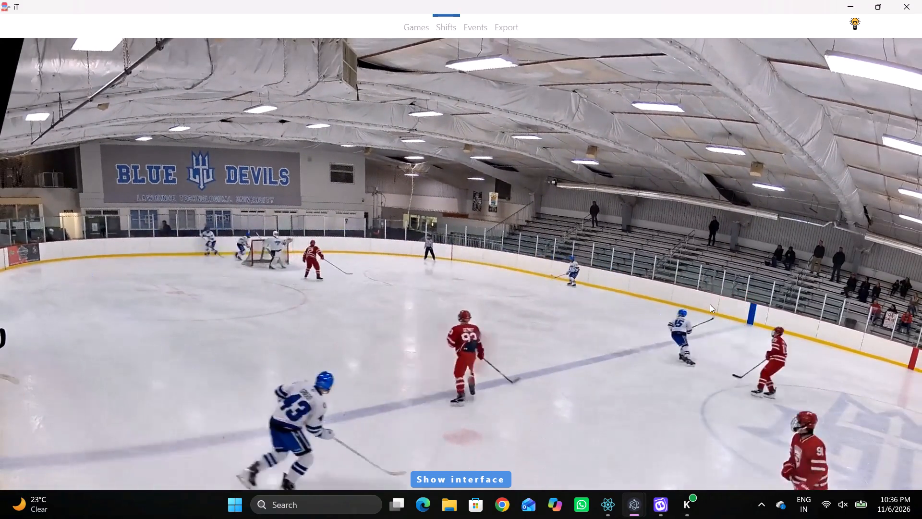
{"action": "key", "text": "space"}
{"action": "key", "text": "space"}
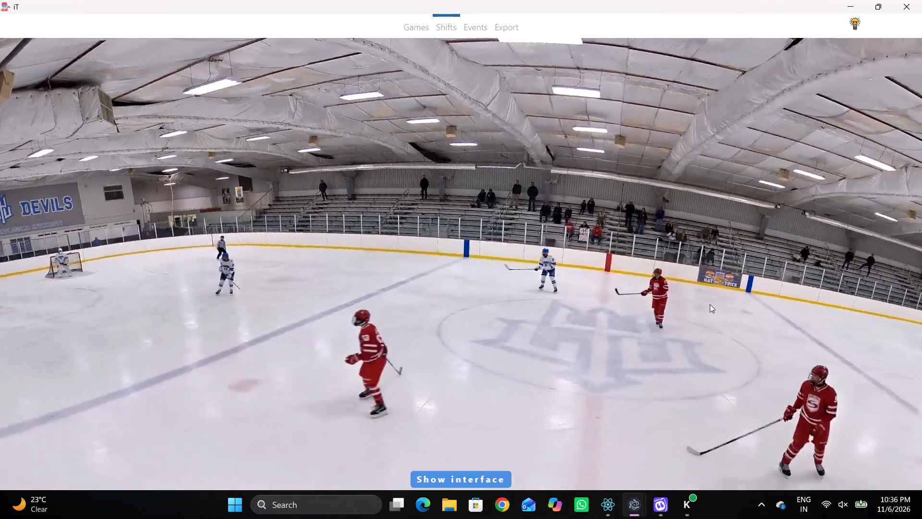
{"action": "key", "text": "space"}
{"action": "key", "text": "space"}
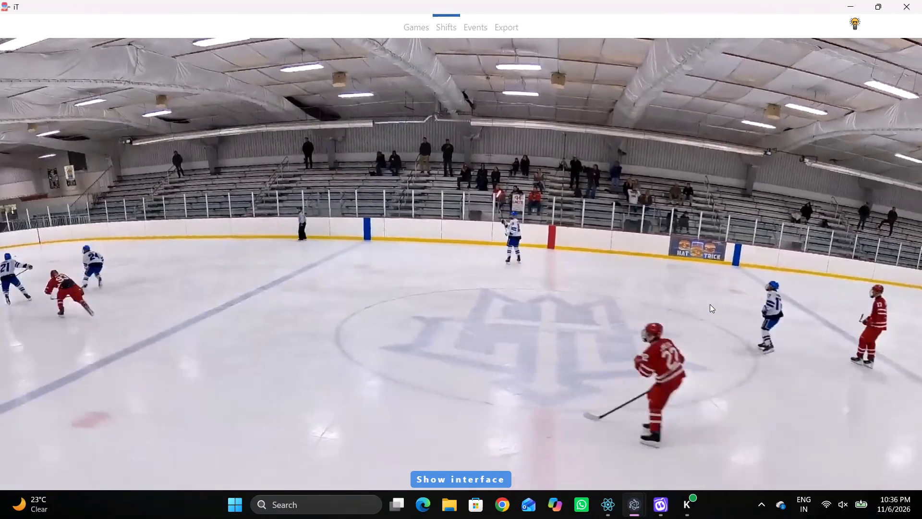
{"action": "key", "text": "space"}
{"action": "type", "text": "qq v"}
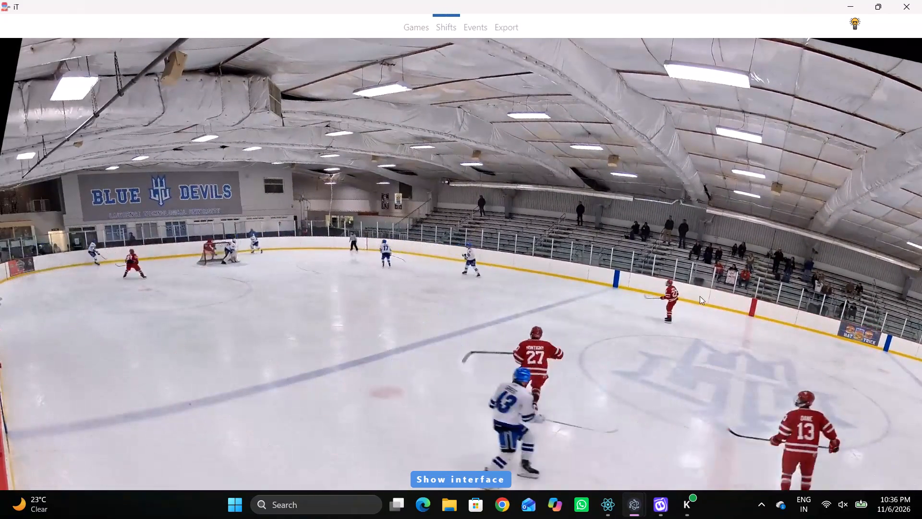
{"action": "key", "text": "space"}
{"action": "key", "text": "space"}
{"action": "key", "text": "c"}
{"action": "key", "text": "space"}
{"action": "type", "text": "c"}
{"action": "key", "text": "space"}
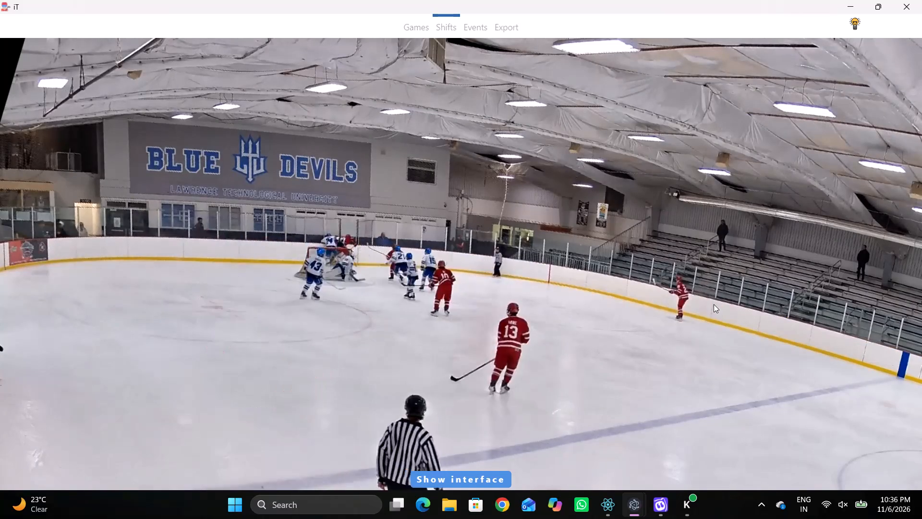
{"action": "type", "text": "c"}
{"action": "key", "text": "space"}
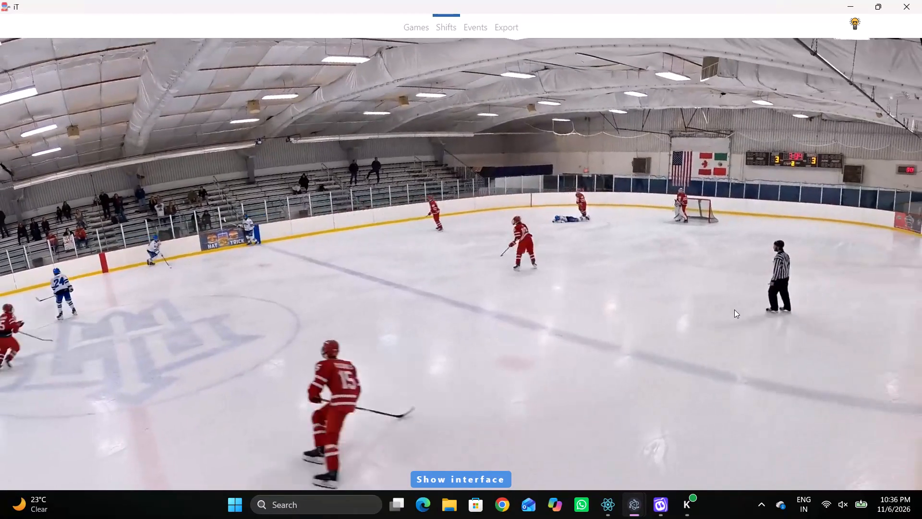
{"action": "key", "text": "space"}
{"action": "key", "text": "space"}
{"action": "key", "text": "space"}
{"action": "key", "text": "space"}
{"action": "key", "text": "space"}
{"action": "key", "text": "shift+s"}
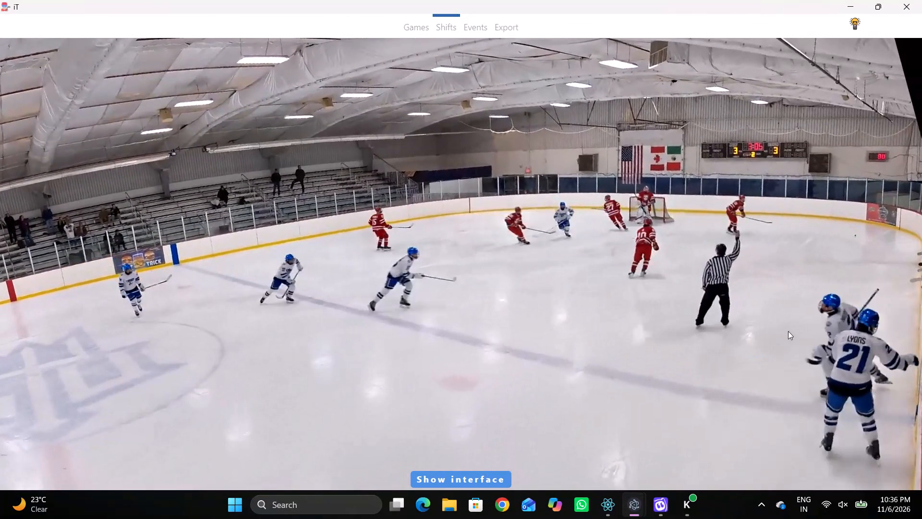
Check the players changing at the bench and assign 2 to the second Defenceman slot of the 01:22:11.5 shift.
{"action": "key", "text": "shift+d"}
{"action": "key", "text": "shift+d"}
{"action": "key", "text": "space"}
{"action": "key", "text": "space"}
{"action": "key", "text": "shift+d"}
{"action": "left_click", "coordinate": [695, 438]}
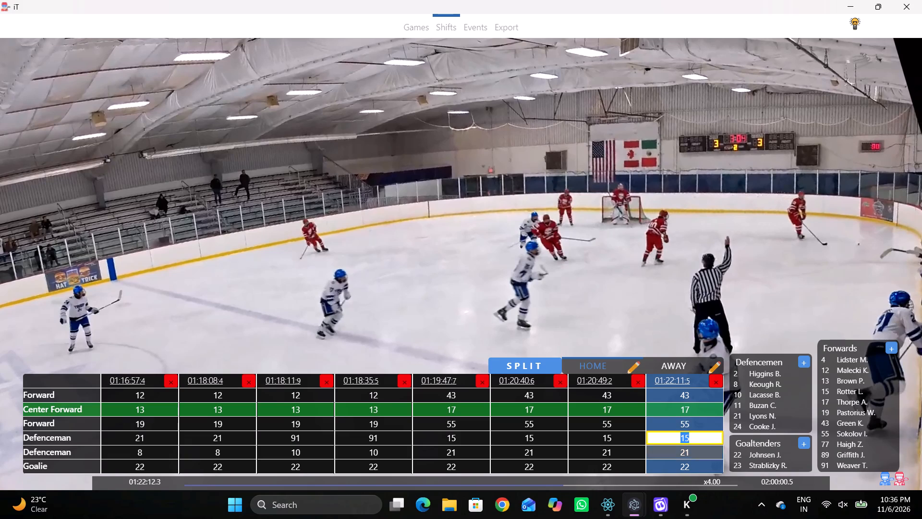
{"action": "left_click", "coordinate": [694, 451]}
{"action": "key", "text": "2"}
{"action": "left_click", "coordinate": [676, 284]}
Play on briefly through the line change and split the home shift at 01:22:13.9.
{"action": "type", "text": "D"}
{"action": "key", "text": "space"}
{"action": "key", "text": "space"}
{"action": "key", "text": "space"}
{"action": "key", "text": "space"}
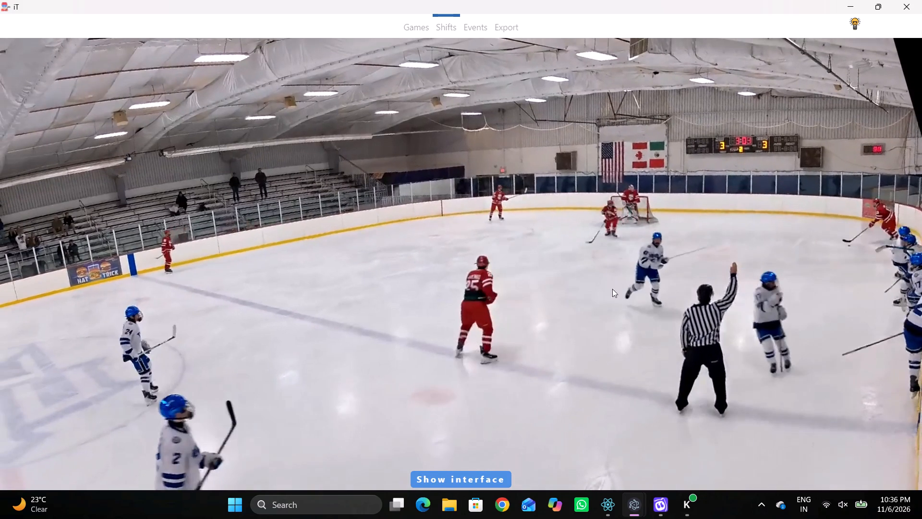
{"action": "key", "text": "shift+s"}
Follow the footage to identify the new home forwards and assign 4 to Center Forward of the 01:22:13.9 shift.
{"action": "key", "text": "shift+d"}
{"action": "key", "text": "shift+d"}
{"action": "key", "text": "space"}
{"action": "key", "text": "space"}
{"action": "key", "text": "space"}
{"action": "key", "text": "space"}
{"action": "key", "text": "shift+d"}
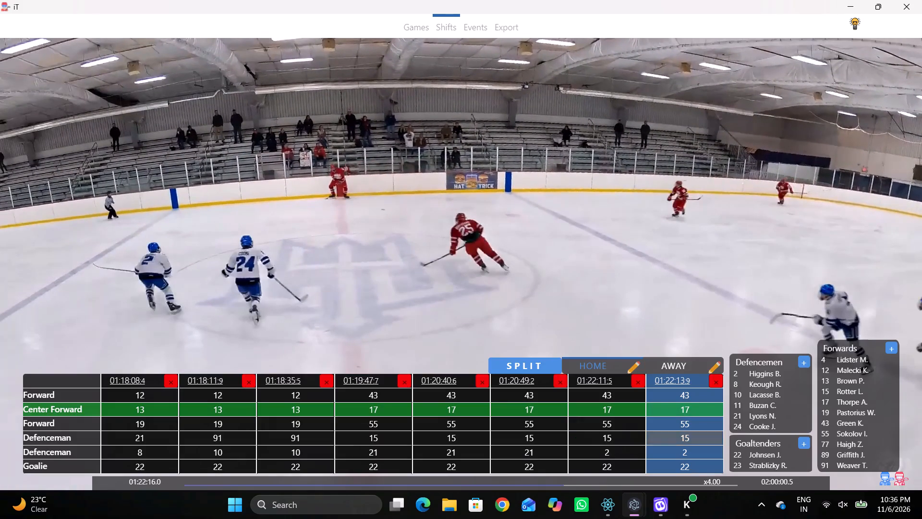
{"action": "key", "text": "shift+d"}
{"action": "key", "text": "space"}
{"action": "key", "text": "space"}
{"action": "key", "text": "space"}
{"action": "key", "text": "space"}
{"action": "type", "text": "qq"}
{"action": "key", "text": "space"}
{"action": "key", "text": "space"}
{"action": "key", "text": "shift+d"}
{"action": "key", "text": "shift+d"}
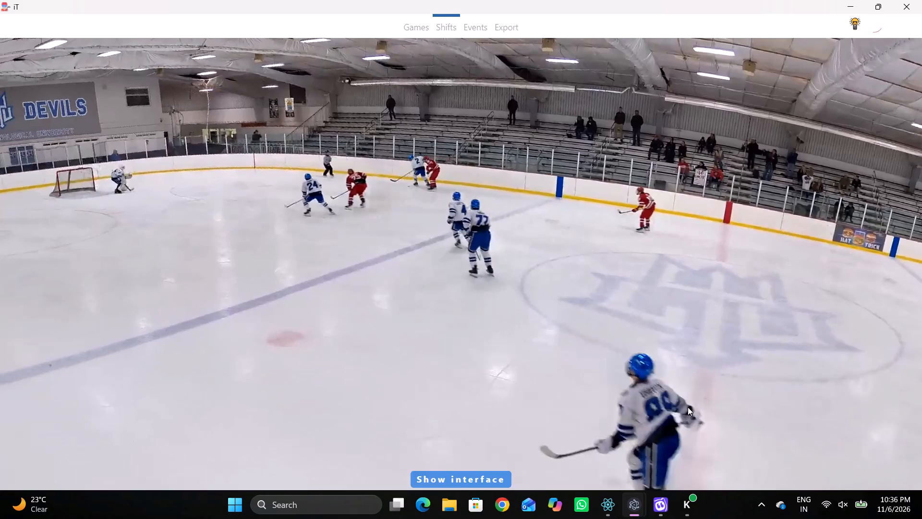
{"action": "key", "text": "shift+d"}
{"action": "left_click", "coordinate": [692, 407], "text": "shift"}
{"action": "left_click", "coordinate": [832, 367]}
{"action": "left_click", "coordinate": [833, 362]}
{"action": "left_click", "coordinate": [713, 406]}
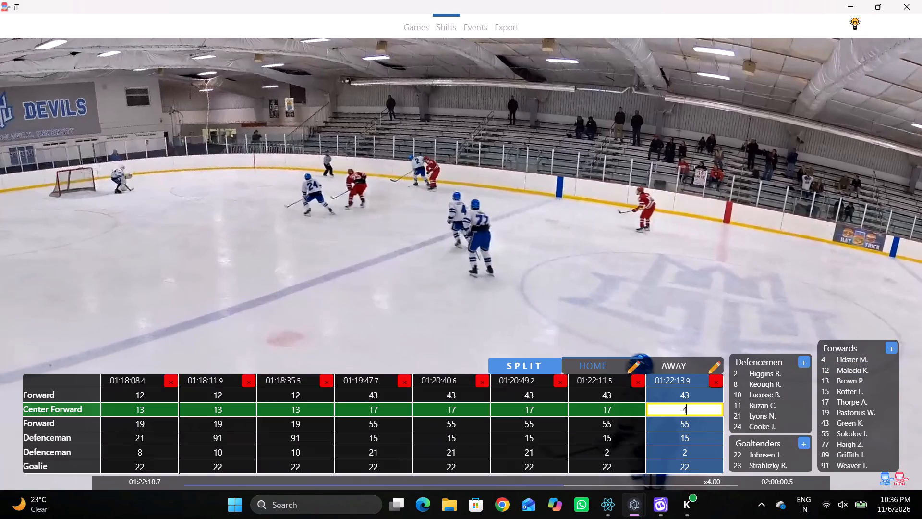
Assign 77 to the second Forward slot of the 01:22:13.9 shift.
{"action": "left_click_drag", "start_coordinate": [708, 415], "coordinate": [704, 423]}
{"action": "left_click", "coordinate": [703, 423]}
{"action": "left_click", "coordinate": [841, 443]}
{"action": "key", "text": "shift+d"}
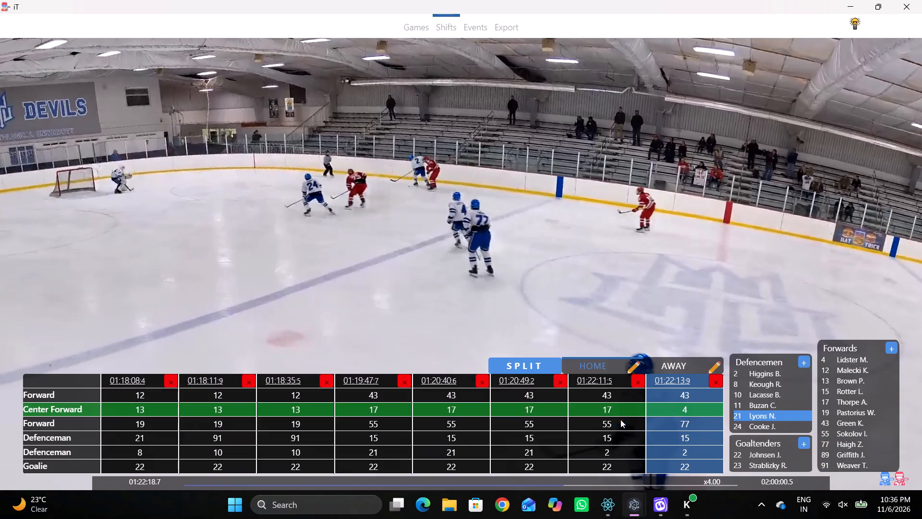
Check the footage for the remaining home forward and try to assign 89 to the first Forward slot of the 01:22:13.9 shift.
{"action": "key", "text": "space"}
{"action": "key", "text": "space"}
{"action": "key", "text": "shift+d"}
{"action": "left_click", "coordinate": [745, 393]}
{"action": "left_click", "coordinate": [710, 394]}
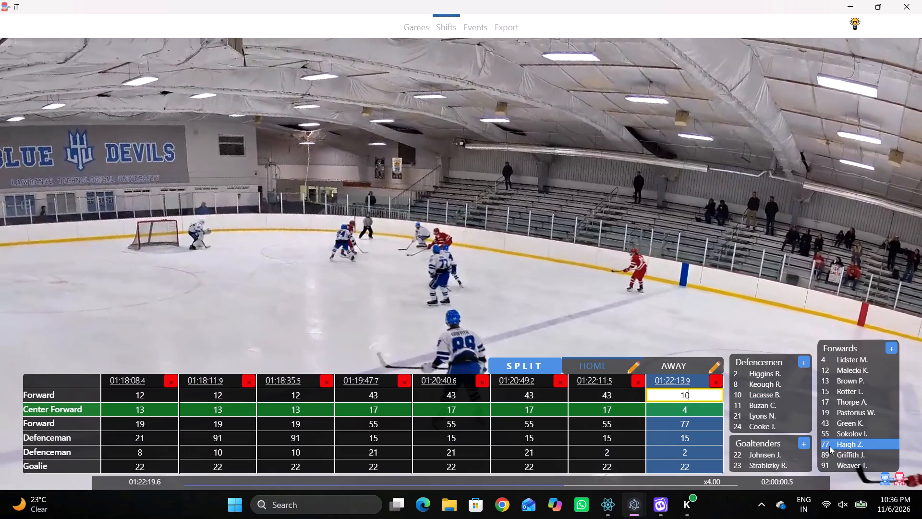
{"action": "left_click", "coordinate": [827, 453]}
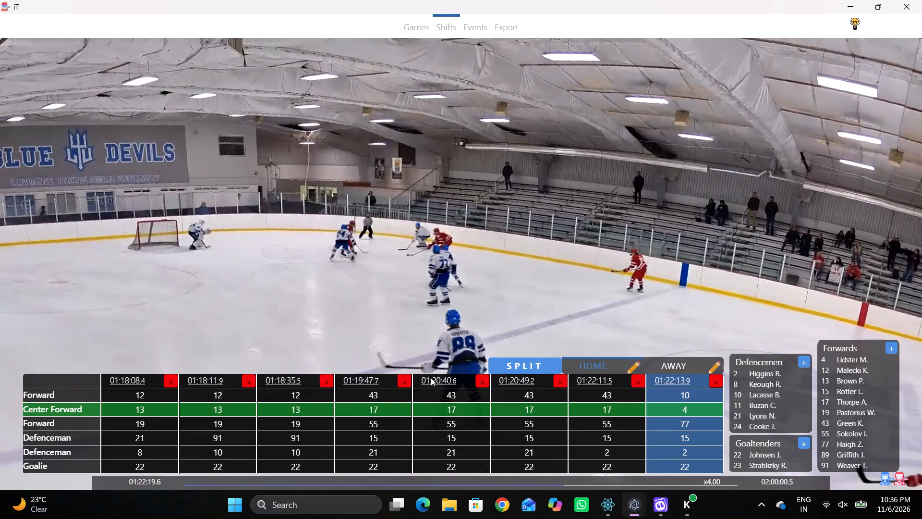
Go back to the 01:20:40.6 shift and examine the footage through the faceoff to identify the home players on the ice.
{"action": "left_click", "coordinate": [452, 382]}
{"action": "key", "text": "shift+d"}
{"action": "key", "text": "shift+d"}
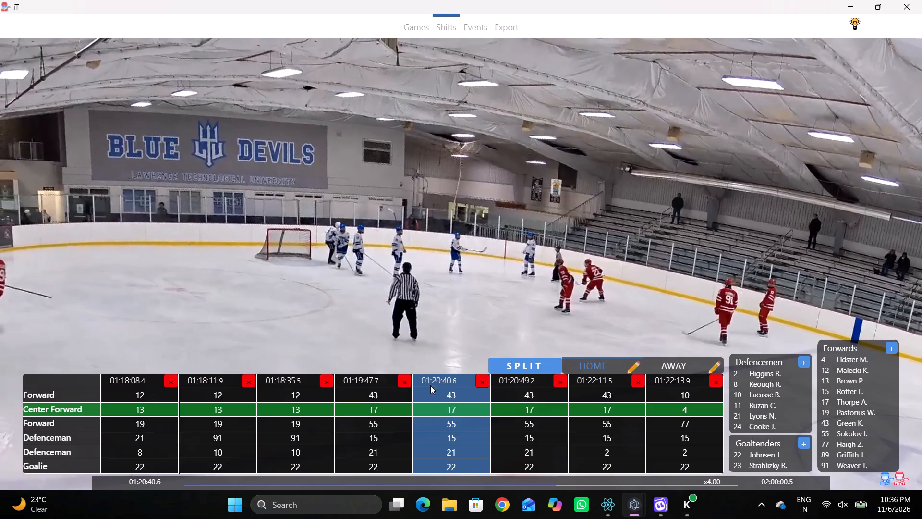
{"action": "key", "text": "shift+d"}
{"action": "key", "text": "space"}
{"action": "key", "text": "space"}
{"action": "key", "text": "space"}
{"action": "key", "text": "space"}
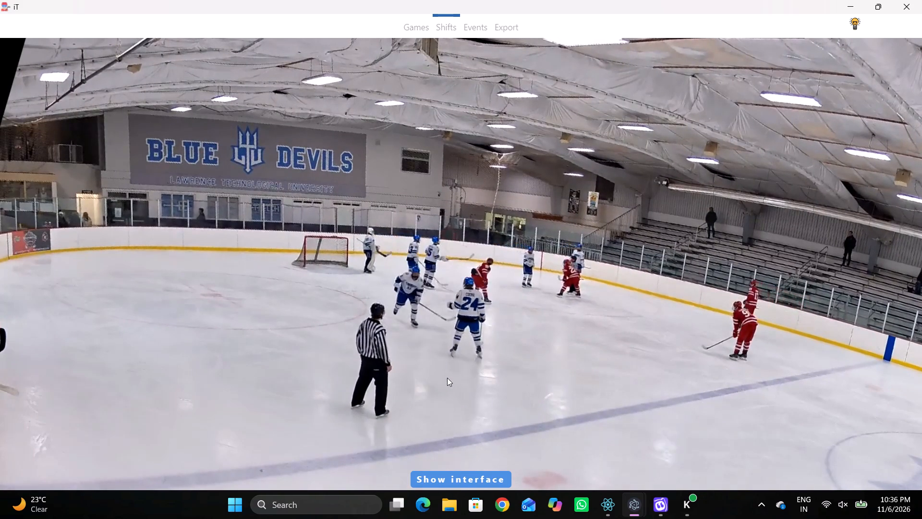
{"action": "key", "text": "space"}
{"action": "key", "text": "space"}
{"action": "key", "text": "space"}
{"action": "key", "text": "q"}
{"action": "type", "text": "qq"}
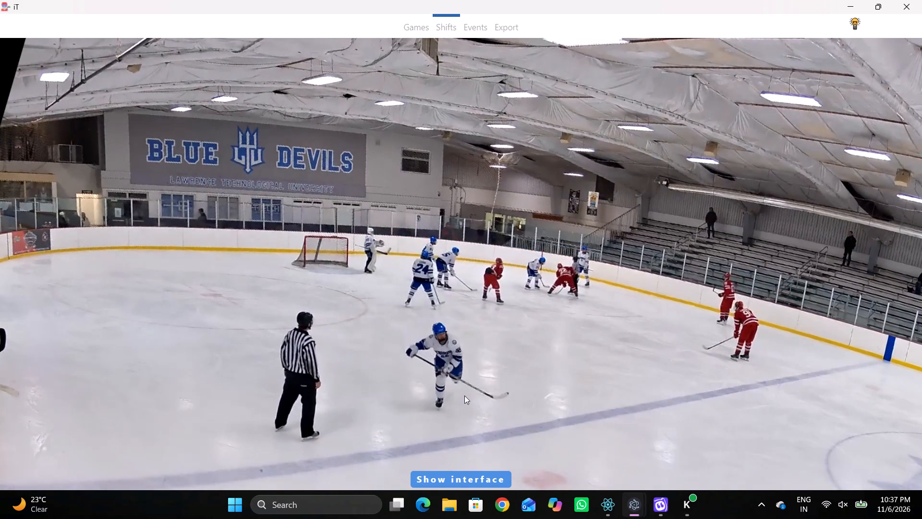
{"action": "key", "text": "space"}
{"action": "key", "text": "space"}
{"action": "key", "text": "shift+d"}
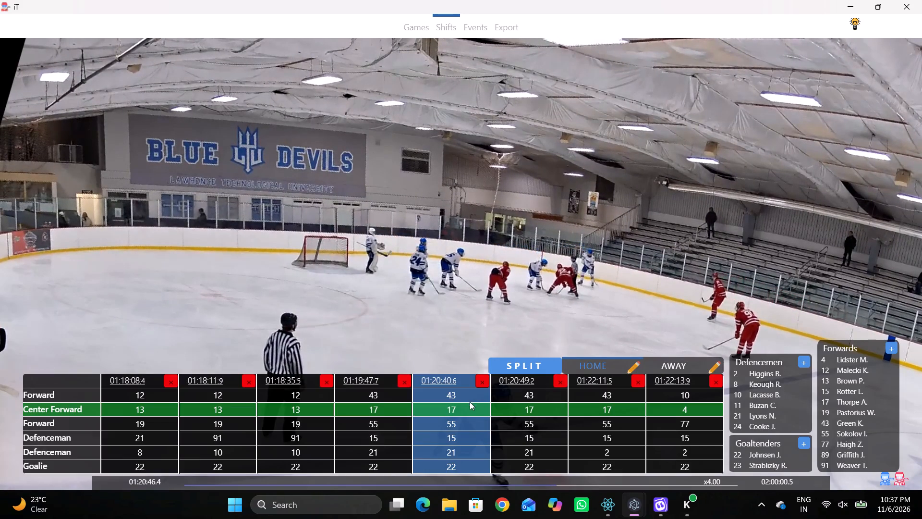
{"action": "key", "text": "shift+d"}
{"action": "key", "text": "space"}
{"action": "key", "text": "space"}
{"action": "key", "text": "space"}
{"action": "key", "text": "space"}
{"action": "key", "text": "space"}
{"action": "key", "text": "space"}
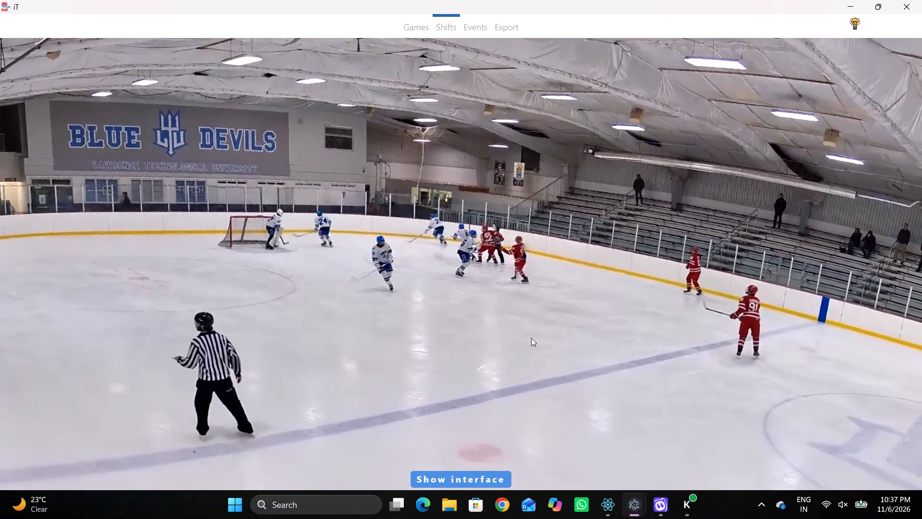
Rewind to the moment of the faceoff and split the home shift at 01:20:48.1.
{"action": "key", "text": "q"}
{"action": "key", "text": "q"}
{"action": "key", "text": "q"}
{"action": "key", "text": "q"}
{"action": "key", "text": "q"}
{"action": "key", "text": "q"}
{"action": "key", "text": "q"}
{"action": "key", "text": "q"}
{"action": "key", "text": "q"}
{"action": "key", "text": "q"}
{"action": "key", "text": "q"}
{"action": "key", "text": "q"}
{"action": "key", "text": "q"}
{"action": "key", "text": "q"}
{"action": "key", "text": "q"}
{"action": "key", "text": "q"}
{"action": "key", "text": "q"}
{"action": "key", "text": "q"}
{"action": "key", "text": "q"}
{"action": "key", "text": "q"}
{"action": "key", "text": "shift+d"}
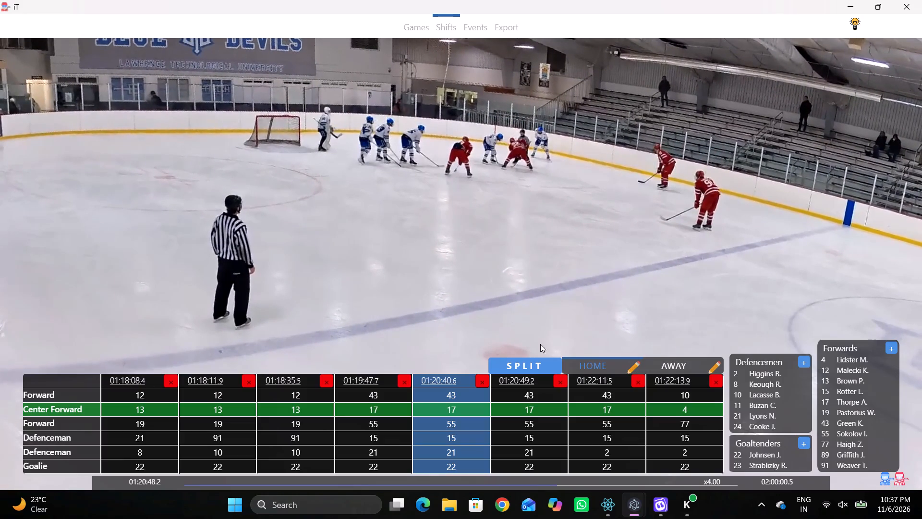
{"action": "key", "text": "q"}
{"action": "key", "text": "shift+s"}
{"action": "key", "text": "shift+d"}
{"action": "key", "text": "shift+d"}
Assign 24 to the second Forward slot of the 01:20:48.1, 01:20:49.2, 01:22:11.5 and 01:22:13.9 shifts.
{"action": "left_click", "coordinate": [457, 423]}
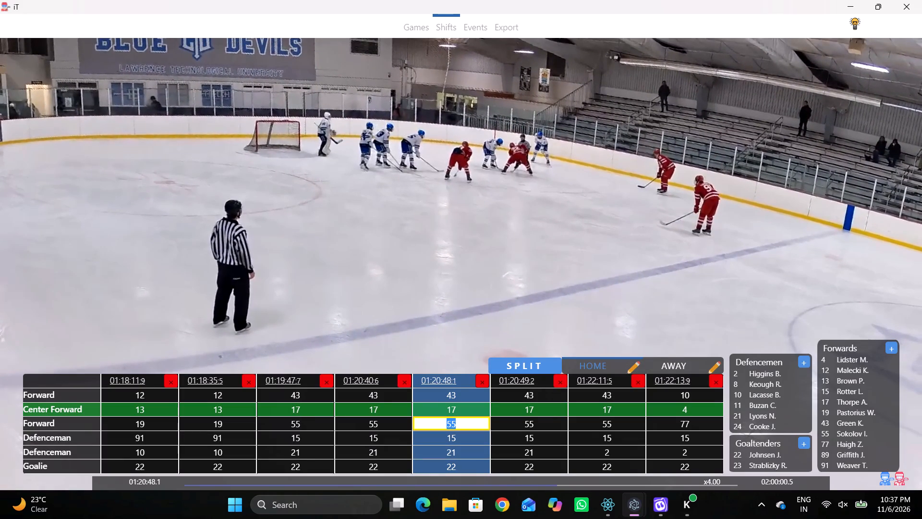
{"action": "left_click", "coordinate": [754, 424]}
{"action": "left_click", "coordinate": [554, 426]}
{"action": "left_click", "coordinate": [765, 428]}
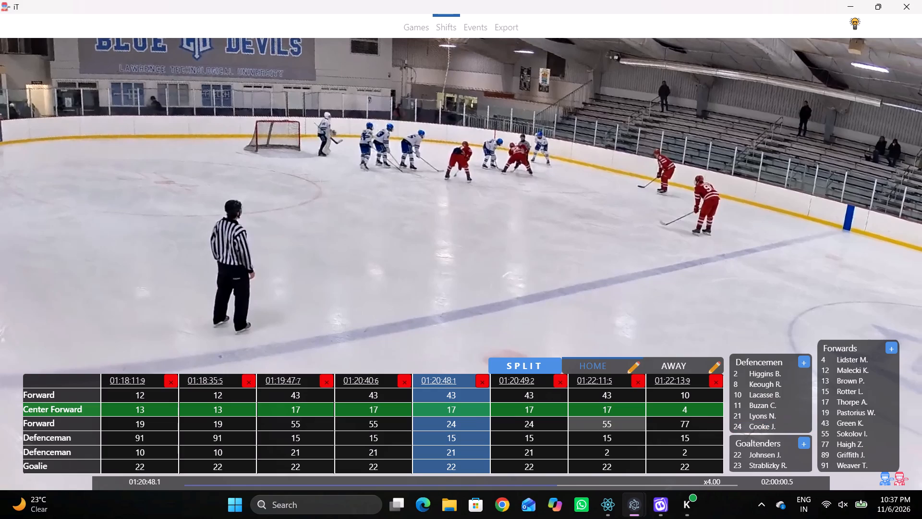
{"action": "left_click", "coordinate": [629, 425]}
{"action": "left_click", "coordinate": [784, 429]}
{"action": "left_click", "coordinate": [685, 429]}
{"action": "left_click", "coordinate": [768, 430]}
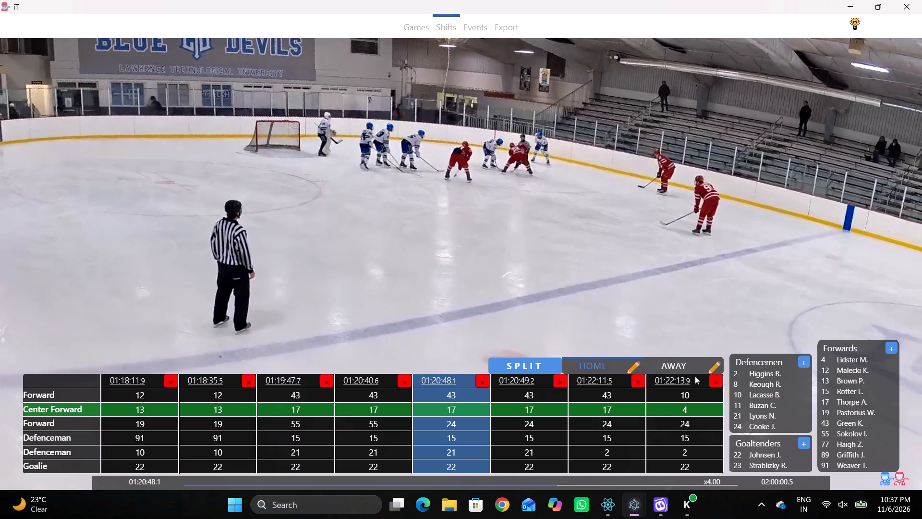
Return to the 01:22:13.9 shift and examine the footage back and forth to identify the home players on the ice.
{"action": "double_click", "coordinate": [686, 388]}
{"action": "left_click", "coordinate": [684, 385]}
{"action": "left_click", "coordinate": [623, 162]}
{"action": "key", "text": "space"}
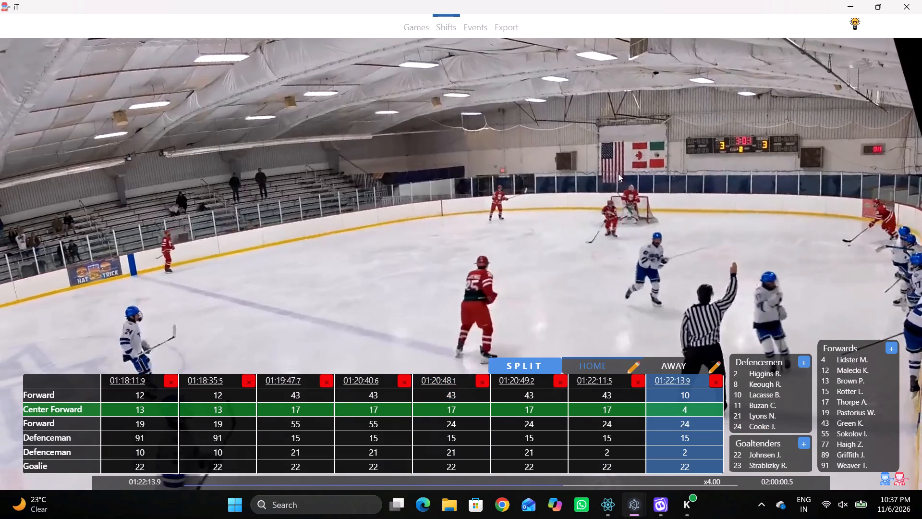
{"action": "type", "text": "d D"}
{"action": "key", "text": "space"}
{"action": "key", "text": "space"}
{"action": "key", "text": "space"}
{"action": "key", "text": "space"}
{"action": "key", "text": "space"}
{"action": "key", "text": "space"}
{"action": "key", "text": "space"}
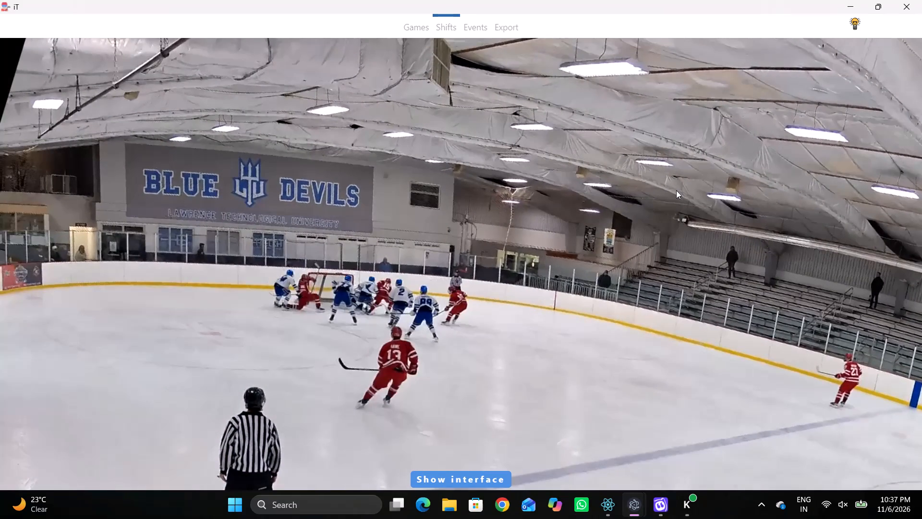
{"action": "key", "text": "space"}
{"action": "type", "text": "qqDq"}
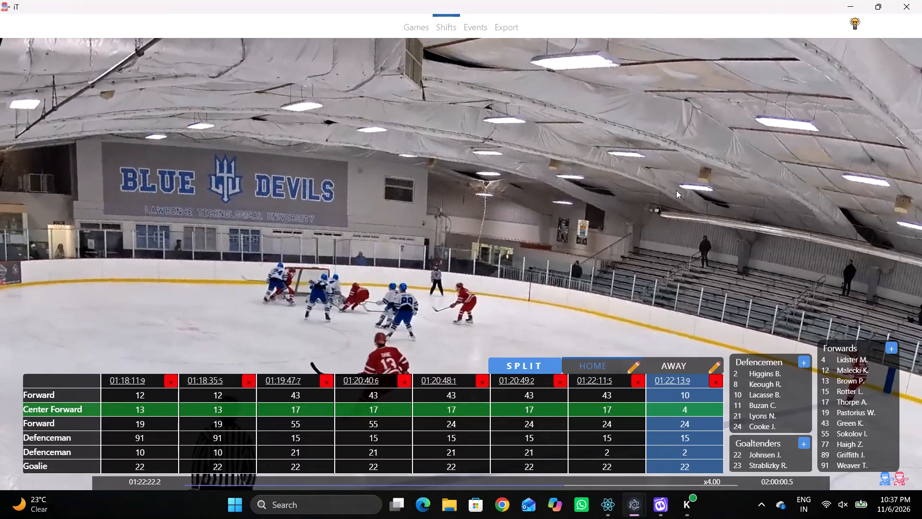
{"action": "type", "text": "qqqqqq"}
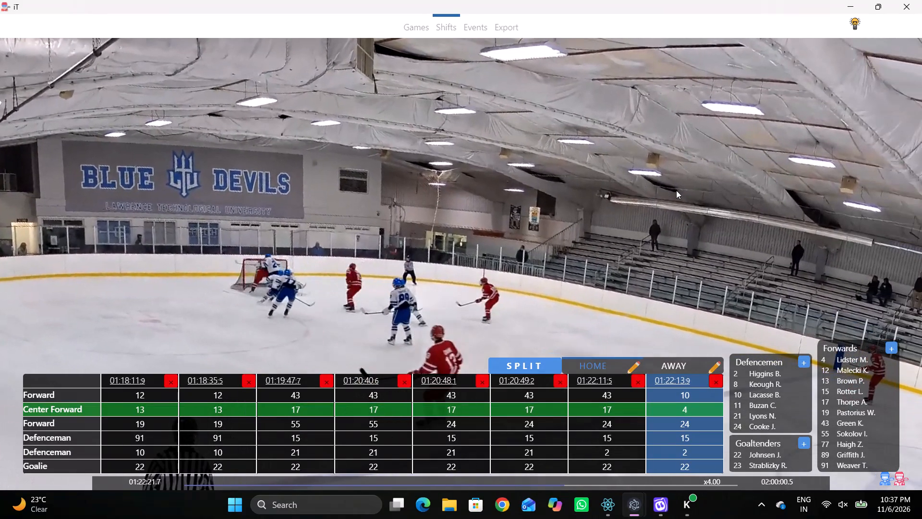
{"action": "key", "text": "space"}
{"action": "key", "text": "space"}
{"action": "key", "text": "space"}
{"action": "key", "text": "space"}
{"action": "key", "text": "q"}
{"action": "key", "text": "q"}
{"action": "key", "text": "q"}
{"action": "key", "text": "q"}
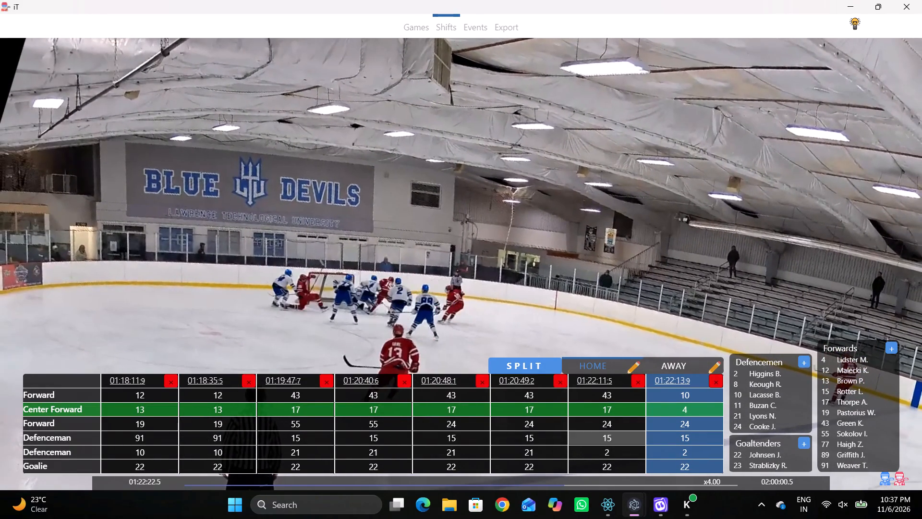
{"action": "key", "text": "q"}
{"action": "key", "text": "q"}
{"action": "key", "text": "q"}
{"action": "key", "text": "q"}
{"action": "key", "text": "q"}
{"action": "key", "text": "q"}
{"action": "key", "text": "q"}
{"action": "key", "text": "q"}
{"action": "key", "text": "q"}
{"action": "type", "text": "qqqq"}
{"action": "key", "text": "q"}
{"action": "key", "text": "q"}
{"action": "key", "text": "q"}
{"action": "key", "text": "q"}
{"action": "key", "text": "q"}
{"action": "key", "text": "q"}
{"action": "key", "text": "q"}
{"action": "key", "text": "q"}
{"action": "type", "text": "qq"}
Clear all three forward slots and the second Defenceman slot of the 01:22:13.9 shift.
{"action": "left_click", "coordinate": [701, 396]}
{"action": "key", "text": "BackSpace"}
{"action": "key", "text": "BackSpace"}
{"action": "key", "text": "BackSpace"}
{"action": "key", "text": "Tab"}
{"action": "key", "text": "BackSpace"}
{"action": "key", "text": "Tab"}
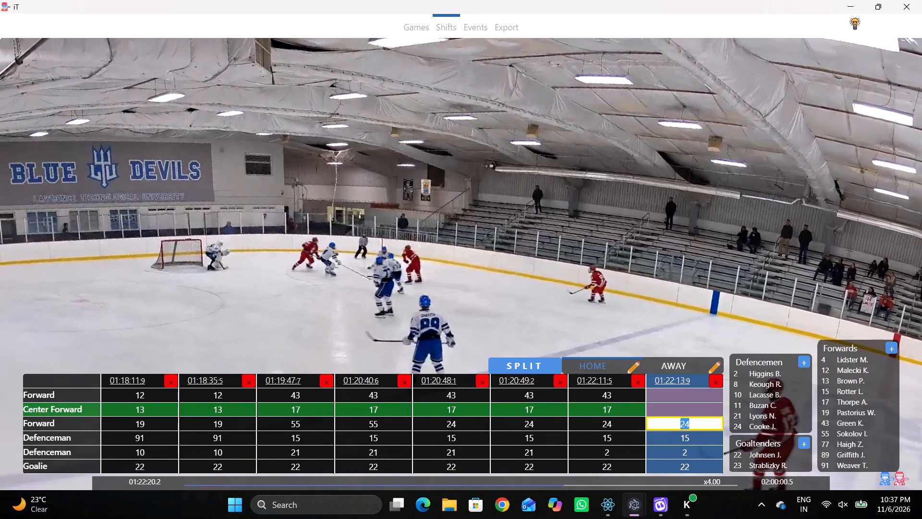
{"action": "key", "text": "BackSpace"}
{"action": "key", "text": "Tab"}
{"action": "key", "text": "Tab"}
{"action": "key", "text": "BackSpace"}
{"action": "key", "text": "BackSpace"}
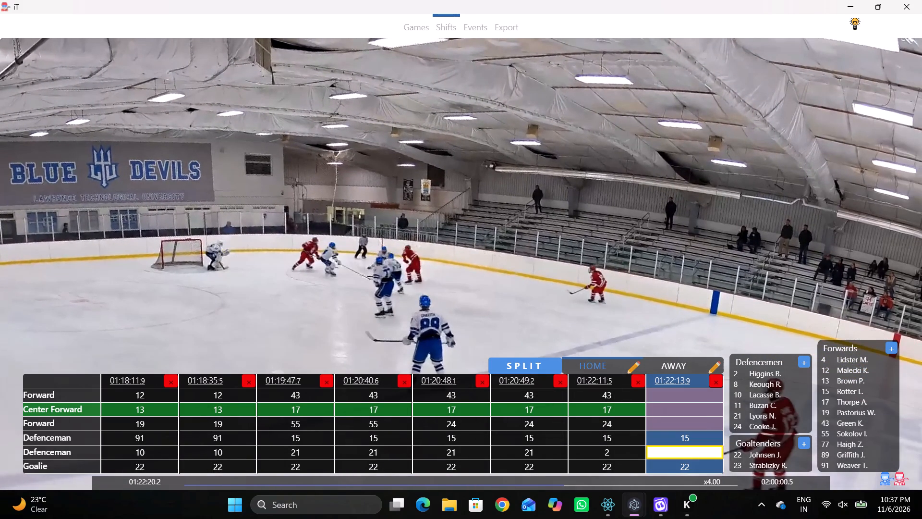
Assign 2 and 24 to the first and second Defenceman slots of the 01:22:13.9 shift.
{"action": "left_click", "coordinate": [690, 441]}
{"action": "left_click", "coordinate": [762, 375]}
{"action": "left_click", "coordinate": [701, 458]}
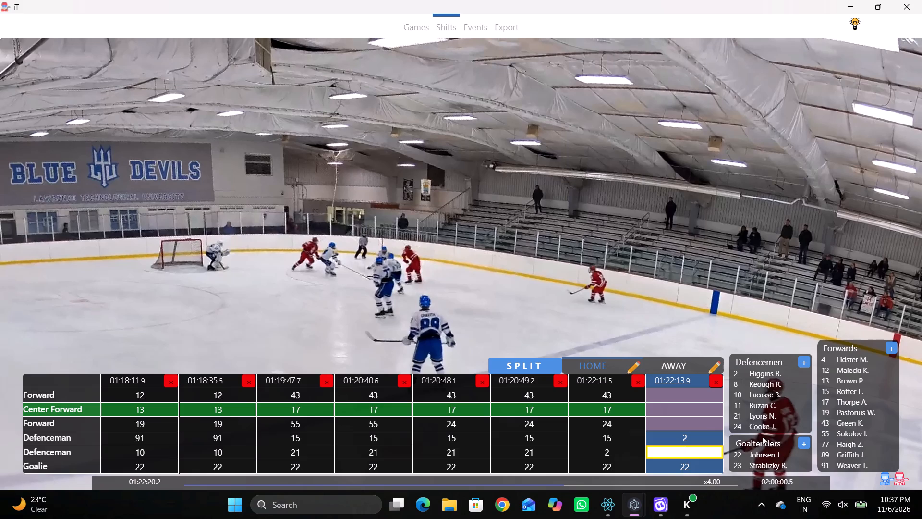
{"action": "left_click", "coordinate": [755, 428]}
Assign 89 to Center Forward and 77 to the second Forward slot of the 01:22:13.9 shift.
{"action": "left_click", "coordinate": [678, 407]}
{"action": "left_click_drag", "start_coordinate": [819, 448], "coordinate": [828, 450]}
{"action": "left_click", "coordinate": [852, 452]}
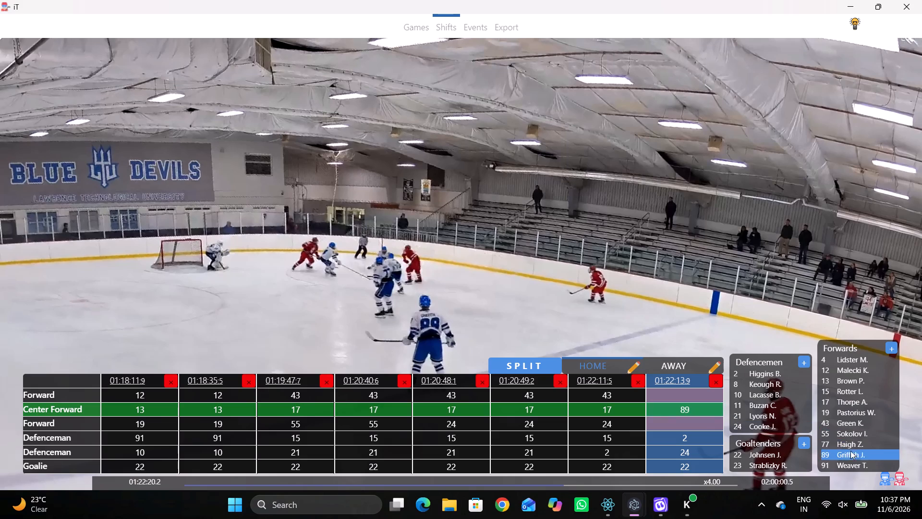
{"action": "left_click", "coordinate": [678, 421]}
{"action": "left_click", "coordinate": [829, 438]}
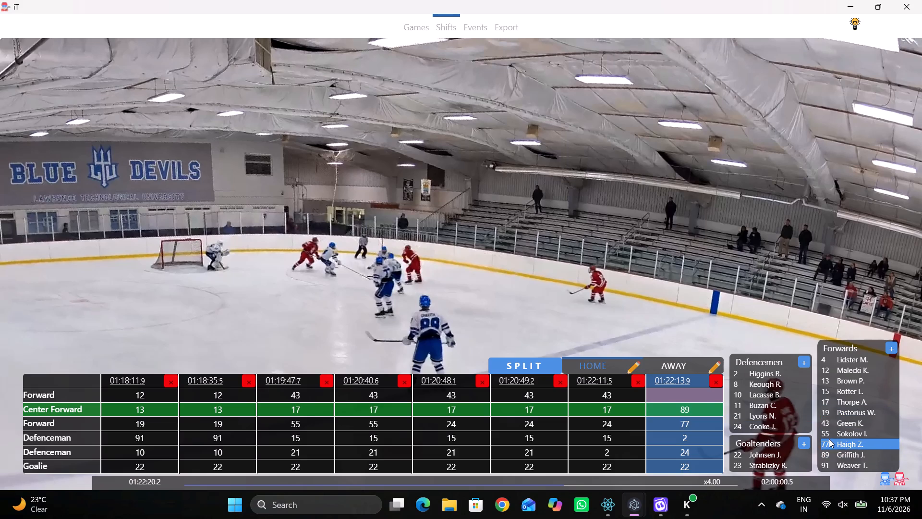
Check the footage for the remaining home forward and assign 4 to the first Forward slot of the 01:22:13.9 shift.
{"action": "key", "text": "shift+d"}
{"action": "key", "text": "space"}
{"action": "key", "text": "space"}
{"action": "key", "text": "space"}
{"action": "key", "text": "space"}
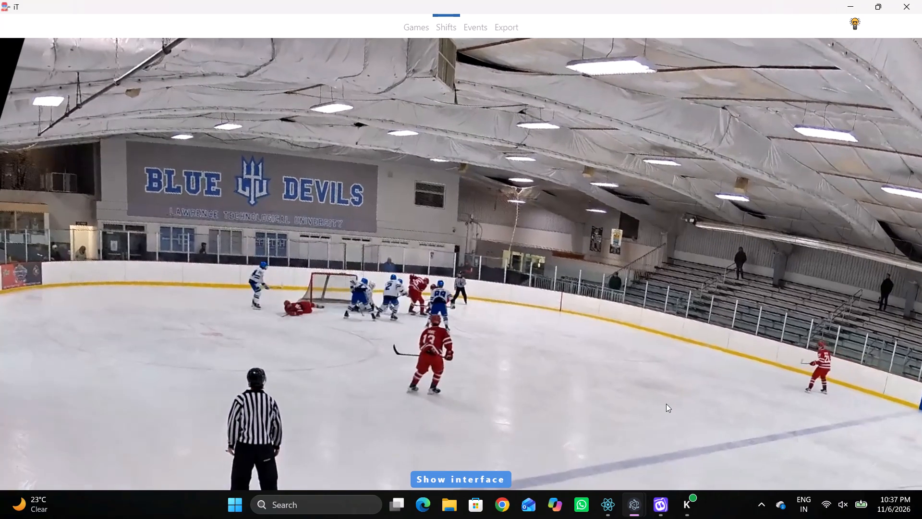
{"action": "type", "text": "qqqqqq"}
{"action": "key", "text": "shift+d"}
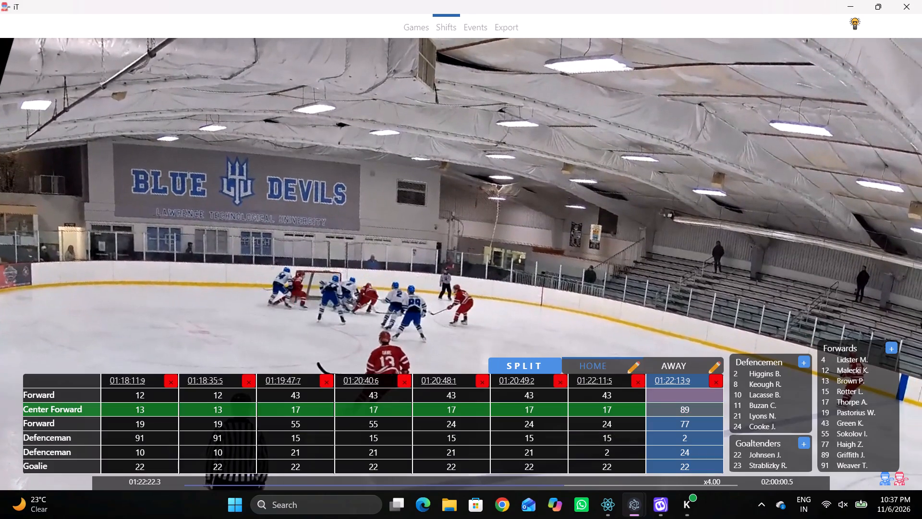
{"action": "left_click", "coordinate": [687, 401]}
{"action": "left_click", "coordinate": [865, 362]}
Play on to the next home line change and split the home shift at 01:22:31.9.
{"action": "key", "text": "shift+d"}
{"action": "key", "text": "space"}
{"action": "type", "text": "c v SDD D"}
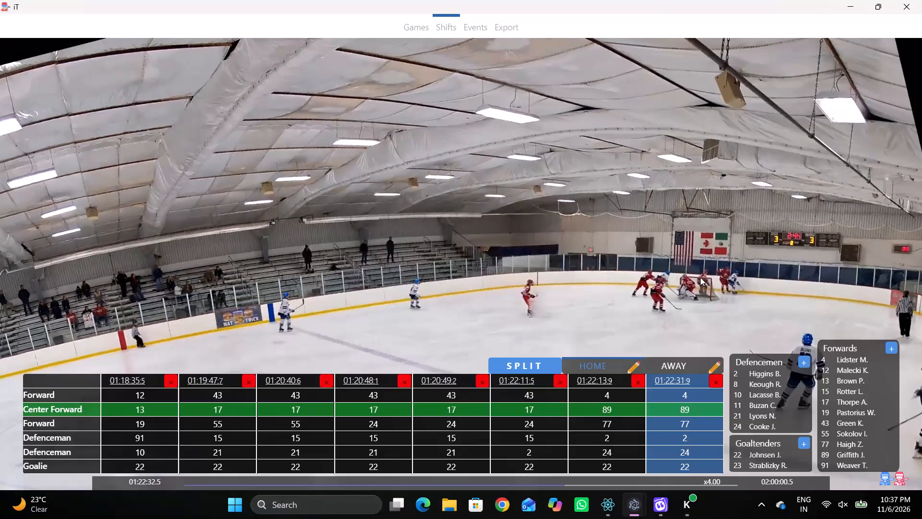
Set the second Defenceman slot of the 01:22:31.9 shift to 11.
{"action": "left_click", "coordinate": [680, 452]}
{"action": "key", "text": "1"}
{"action": "key", "text": "1"}
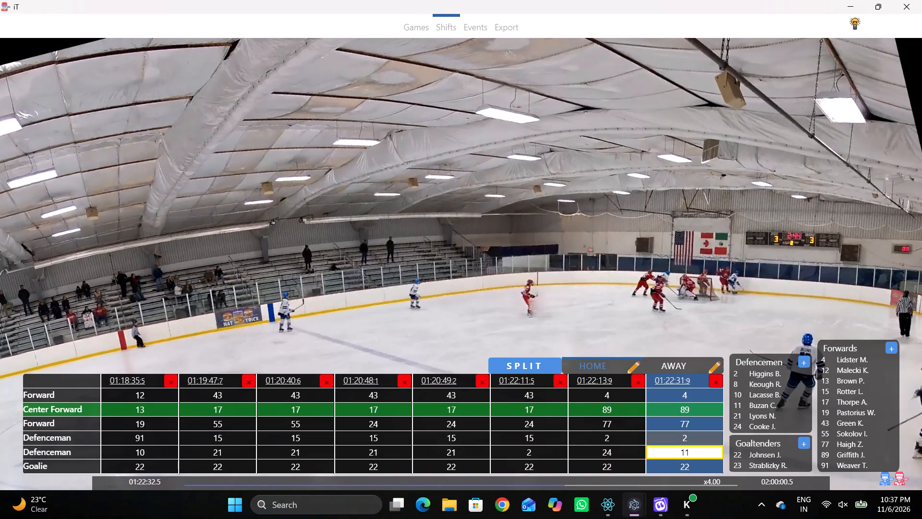
{"action": "left_click", "coordinate": [670, 237]}
Play on from the 01:22:31.9 shift and check the footage for which home players are on the ice.
{"action": "key", "text": "shift+d"}
{"action": "key", "text": "space"}
{"action": "type", "text": "vv"}
{"action": "key", "text": "space"}
{"action": "key", "text": "space"}
{"action": "key", "text": "space"}
{"action": "key", "text": "space"}
{"action": "key", "text": "space"}
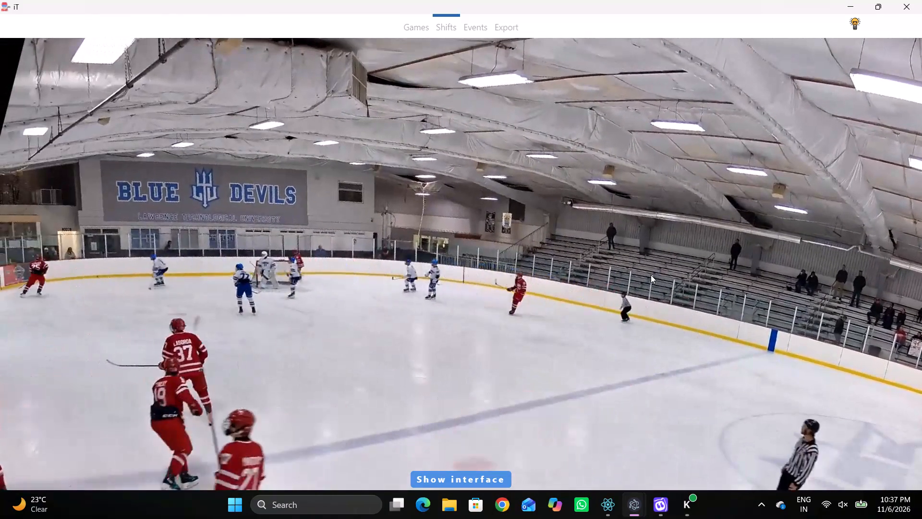
{"action": "key", "text": "space"}
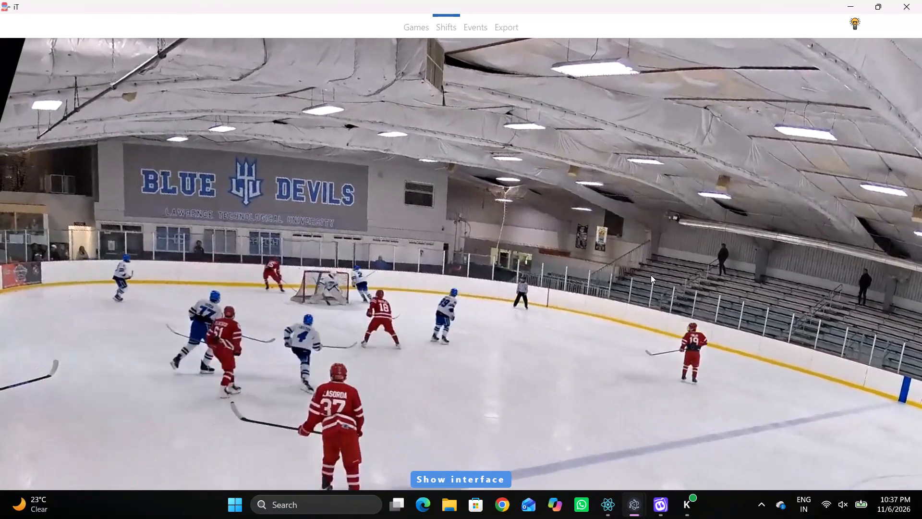
{"action": "key", "text": "space"}
{"action": "key", "text": "space"}
{"action": "key", "text": "space"}
{"action": "type", "text": "q"}
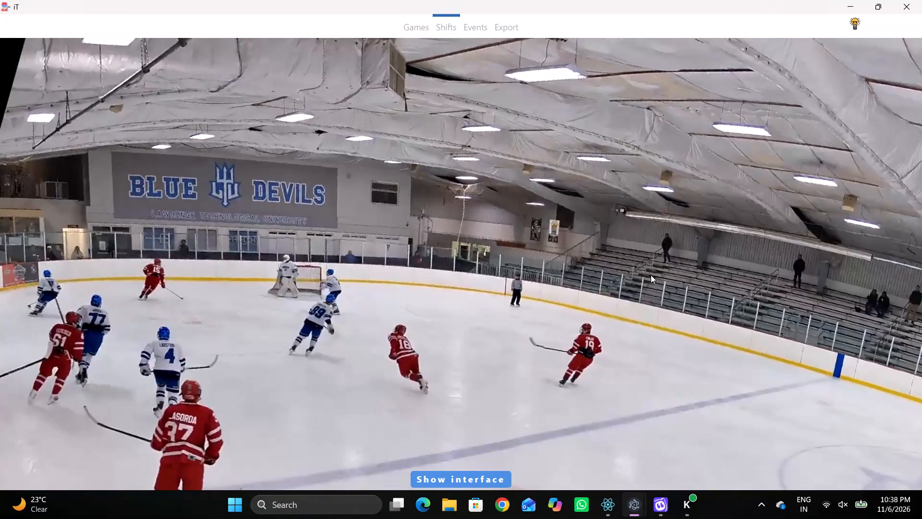
{"action": "key", "text": "space"}
{"action": "key", "text": "space"}
{"action": "type", "text": "D"}
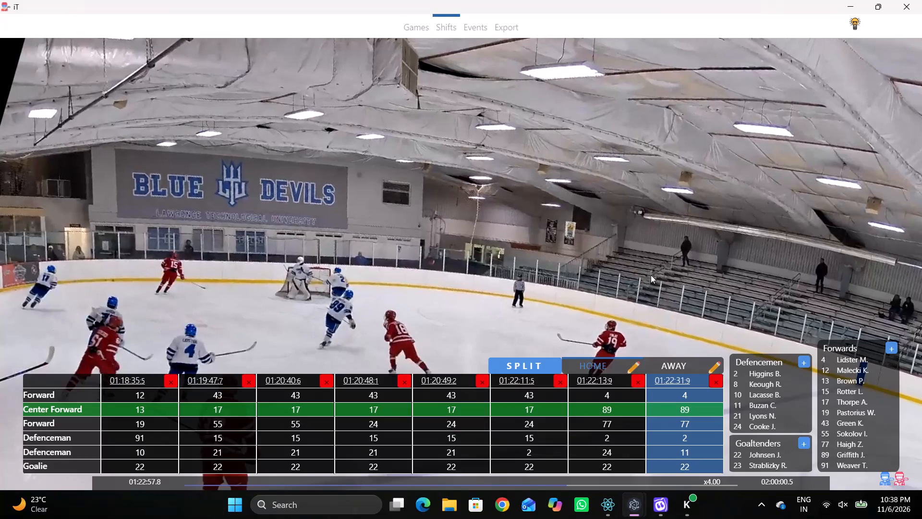
Play on through the stoppage to the next faceoff setup and split the home shift for the new line.
{"action": "type", "text": "D v"}
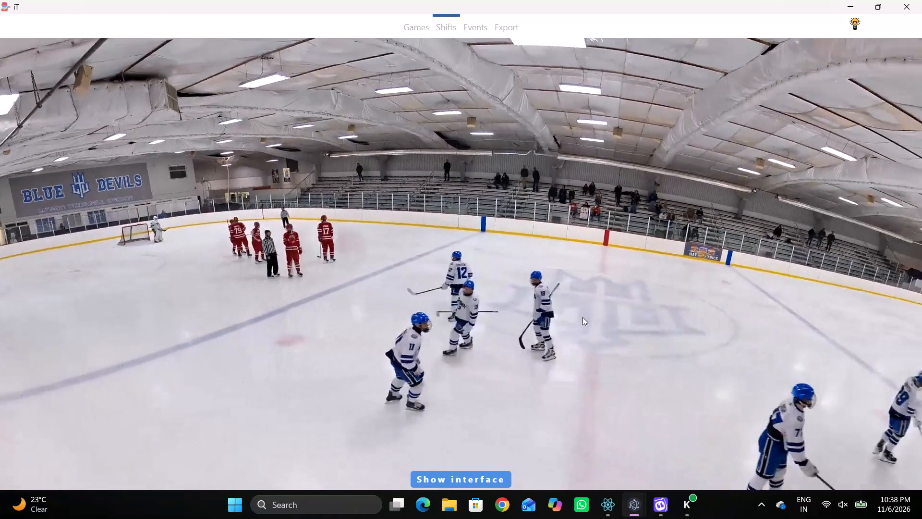
{"action": "key", "text": "space"}
{"action": "key", "text": "space"}
{"action": "key", "text": "space"}
{"action": "key", "text": "space"}
{"action": "key", "text": "space"}
{"action": "key", "text": "shift+s"}
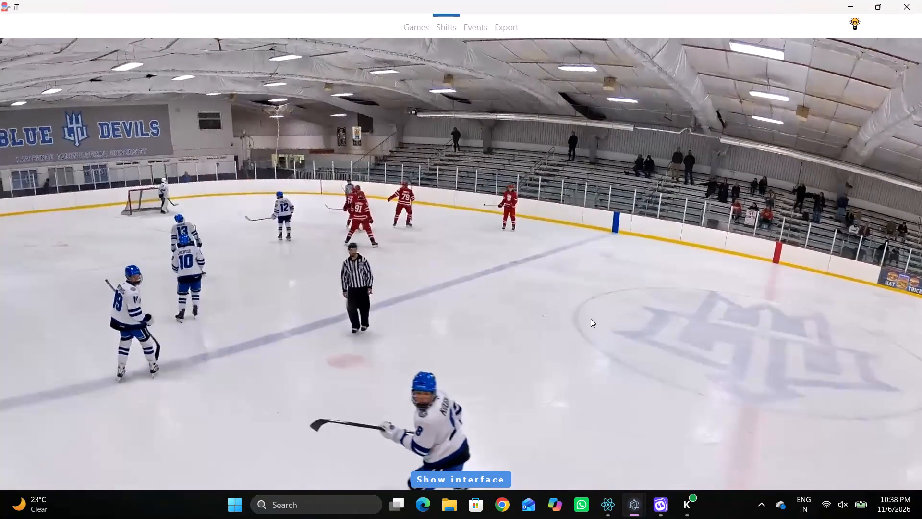
Clear both Forward slots, the Center Forward slot and the first Defenceman slot of the 01:23:49.1 home shift.
{"action": "key", "text": "shift+d"}
{"action": "key", "text": "shift+d"}
{"action": "key", "text": "shift+d"}
{"action": "left_click", "coordinate": [679, 400]}
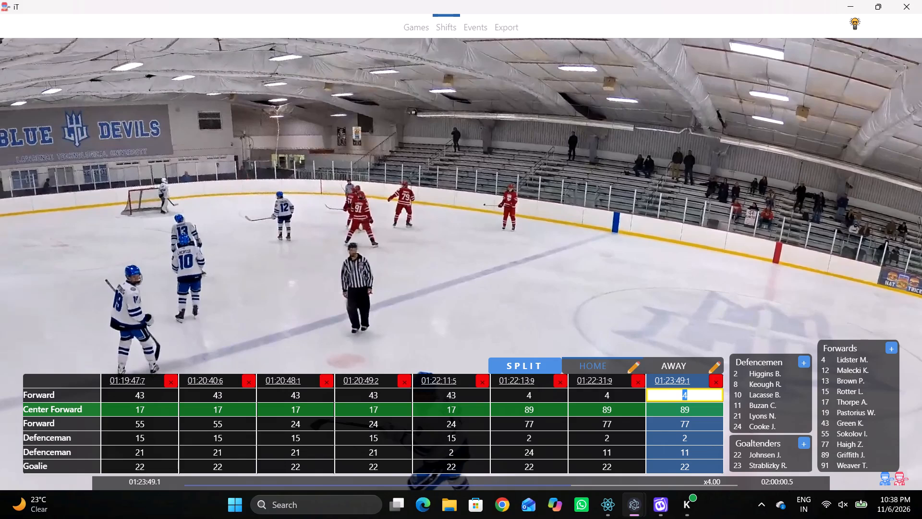
{"action": "key", "text": "BackSpace"}
{"action": "key", "text": "Tab"}
{"action": "key", "text": "BackSpace"}
{"action": "key", "text": "Tab"}
{"action": "key", "text": "BackSpace"}
{"action": "key", "text": "BackSpace"}
{"action": "key", "text": "Tab"}
{"action": "key", "text": "BackSpace"}
{"action": "key", "text": "BackSpace"}
Assign the 01:23:49.1 shift's forwards: 12 as first Forward, 13 as Center Forward and 19 as second Forward.
{"action": "left_click", "coordinate": [681, 404]}
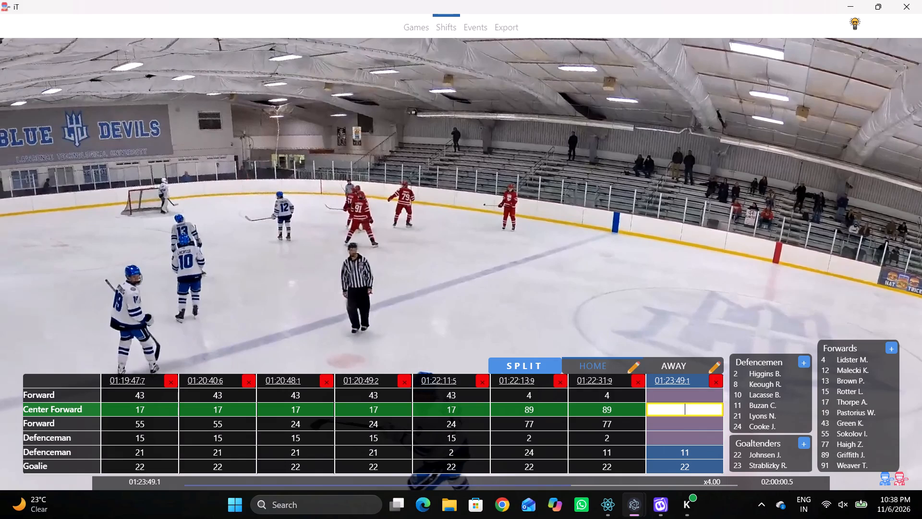
{"action": "left_click", "coordinate": [681, 401]}
{"action": "key", "text": "1"}
{"action": "key", "text": "2"}
{"action": "left_click", "coordinate": [682, 415]}
{"action": "left_click", "coordinate": [836, 381]}
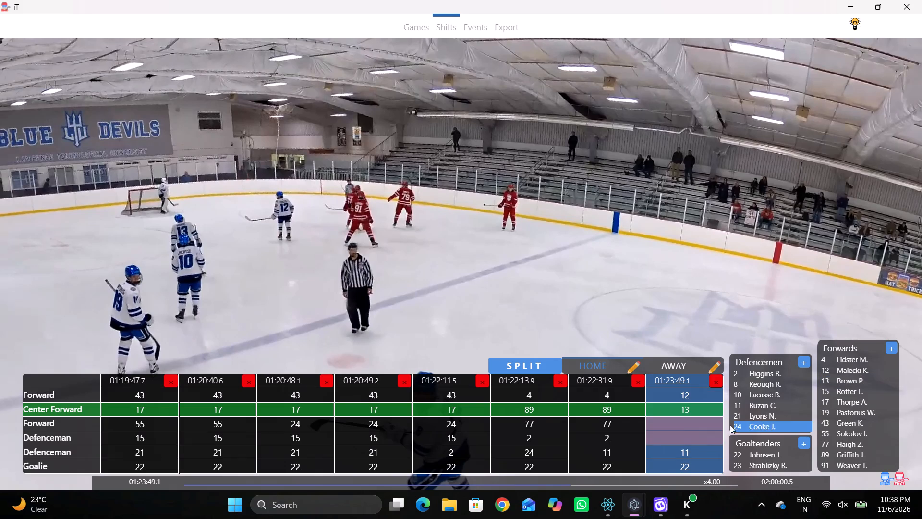
{"action": "left_click_drag", "start_coordinate": [727, 428], "coordinate": [719, 427]}
{"action": "left_click", "coordinate": [709, 426]}
{"action": "left_click", "coordinate": [858, 413]}
Play on to identify the defence pair, and set the Defenceman slots of the 01:23:49.1 shift to 21 and 8.
{"action": "key", "text": "shift+d"}
{"action": "key", "text": "space"}
{"action": "key", "text": "space"}
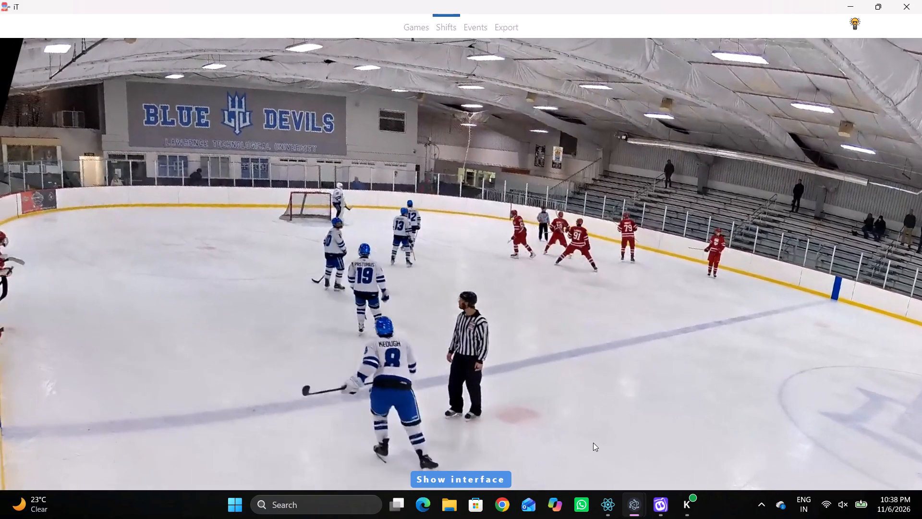
{"action": "key", "text": "space"}
{"action": "key", "text": "space"}
{"action": "key", "text": "space"}
{"action": "key", "text": "space"}
{"action": "key", "text": "space"}
{"action": "key", "text": "space"}
{"action": "key", "text": "space"}
{"action": "key", "text": "space"}
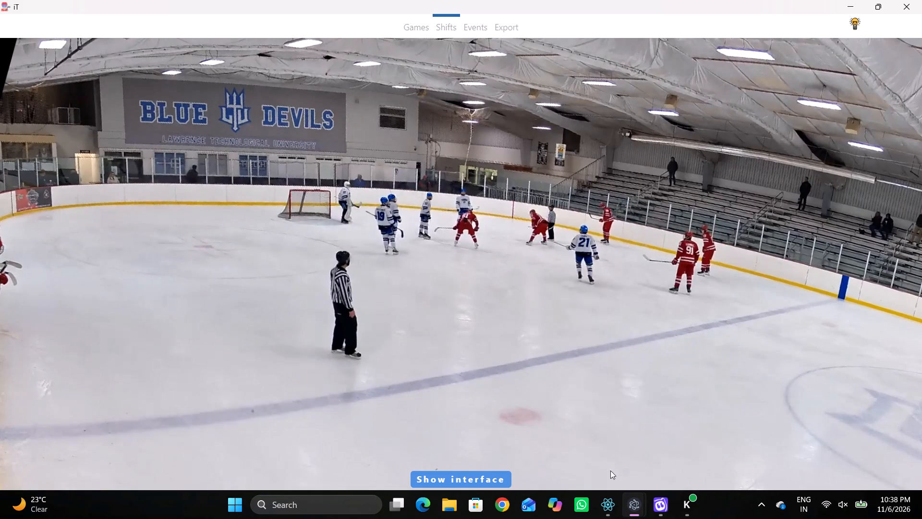
{"action": "key", "text": "shift+d"}
{"action": "left_click", "coordinate": [665, 443]}
{"action": "key", "text": "2"}
{"action": "key", "text": "1"}
{"action": "left_click", "coordinate": [685, 456]}
{"action": "left_click", "coordinate": [737, 378]}
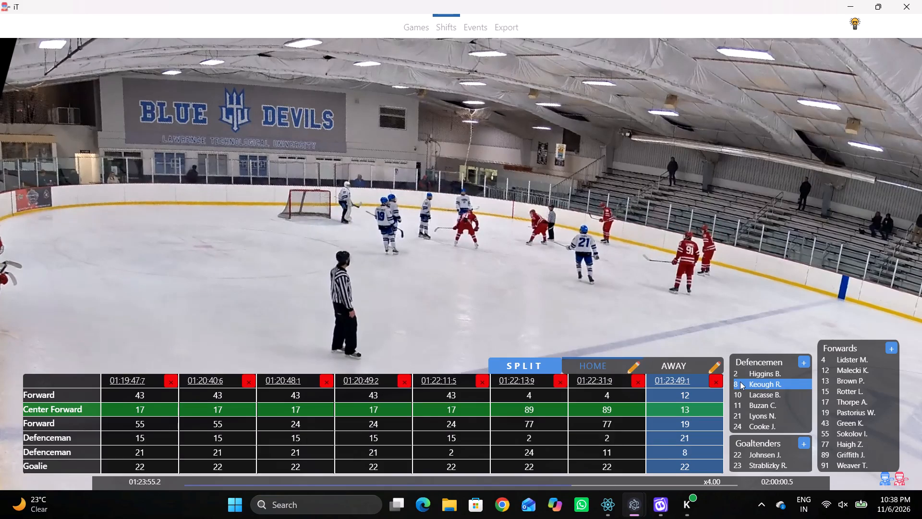
Play on briefly from the faceoff setup and split the home shift at 01:23:57.5.
{"action": "key", "text": "shift+d"}
{"action": "key", "text": "space"}
{"action": "key", "text": "space"}
{"action": "key", "text": "shift+s"}
{"action": "type", "text": "DD"}
Play on through the stoppage to the center-ice faceoff and split the home shift at 01:25:05.8.
{"action": "key", "text": "space"}
{"action": "type", "text": "c c"}
{"action": "key", "text": "space"}
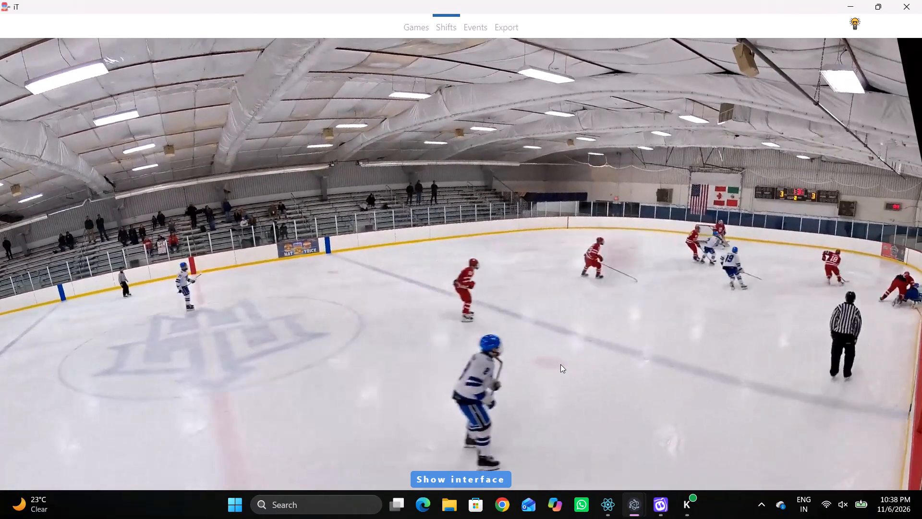
{"action": "type", "text": "c c"}
{"action": "key", "text": "space"}
{"action": "type", "text": "c c"}
{"action": "key", "text": "space"}
{"action": "type", "text": "c"}
{"action": "key", "text": "space"}
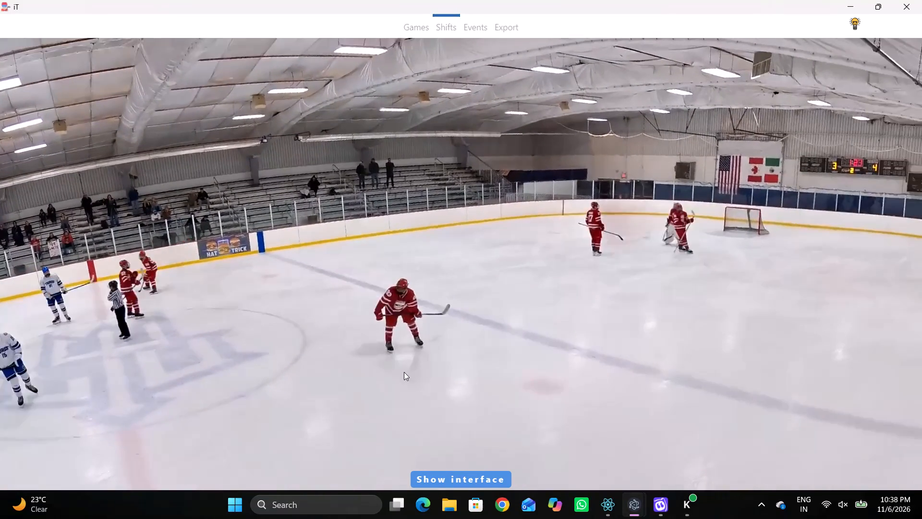
{"action": "key", "text": "space"}
{"action": "key", "text": "space"}
{"action": "key", "text": "space"}
{"action": "key", "text": "space"}
{"action": "key", "text": "space"}
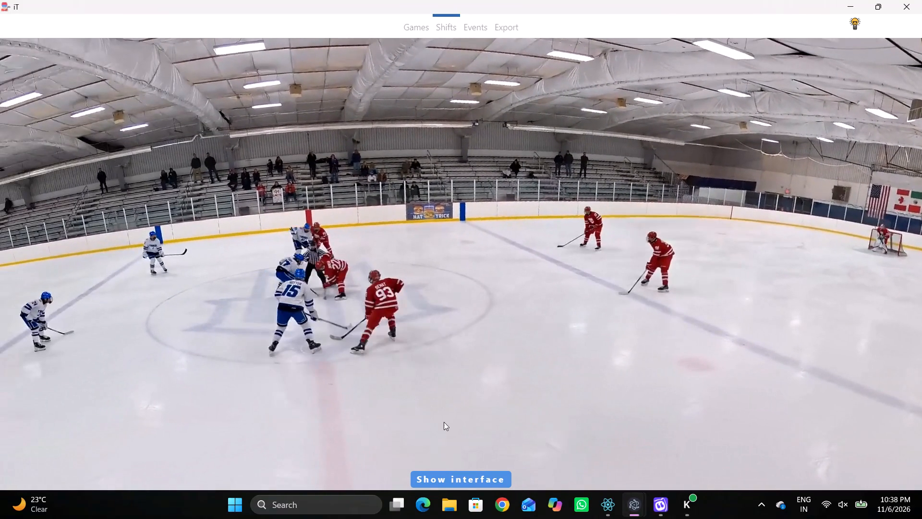
{"action": "key", "text": "q"}
{"action": "key", "text": "q"}
{"action": "key", "text": "q"}
{"action": "key", "text": "shift+s"}
{"action": "key", "text": "shift+d"}
Clear all forward and defenceman slots of the 01:25:05.8 home shift, keeping the goalie.
{"action": "left_click", "coordinate": [706, 401]}
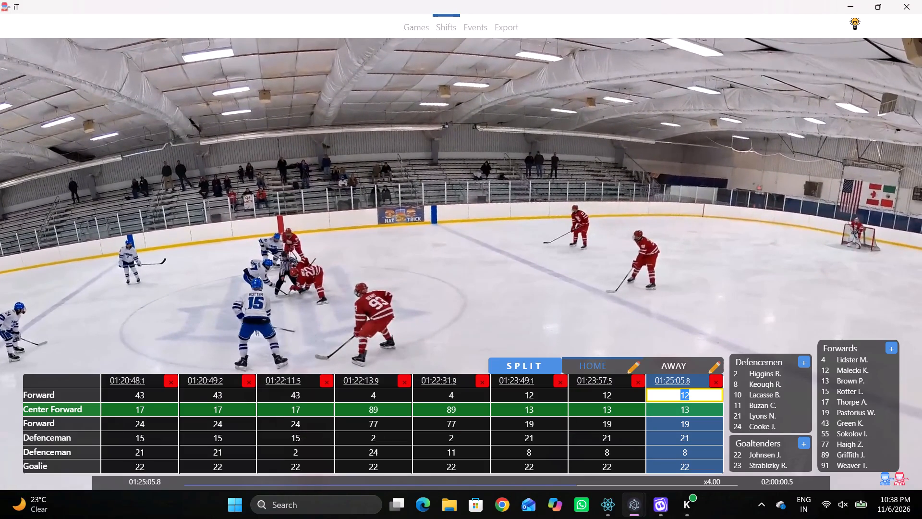
{"action": "key", "text": "BackSpace"}
{"action": "key", "text": "Tab"}
{"action": "key", "text": "BackSpace"}
{"action": "key", "text": "BackSpace"}
{"action": "key", "text": "Tab"}
{"action": "key", "text": "BackSpace"}
{"action": "key", "text": "Tab"}
{"action": "key", "text": "BackSpace"}
{"action": "key", "text": "Tab"}
{"action": "key", "text": "BackSpace"}
Assign the 01:25:05.8 shift's forwards from the footage: 15 as first Forward, 17 as Center Forward and 91 as second Forward.
{"action": "left_click", "coordinate": [706, 400]}
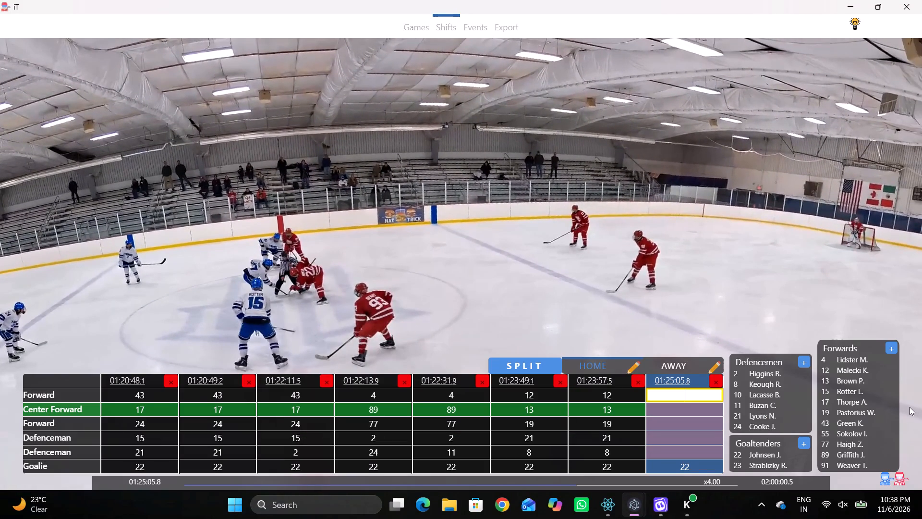
{"action": "left_click", "coordinate": [861, 389]}
{"action": "left_click", "coordinate": [718, 422]}
{"action": "key", "text": "shift+d"}
{"action": "key", "text": "space"}
{"action": "key", "text": "space"}
{"action": "key", "text": "space"}
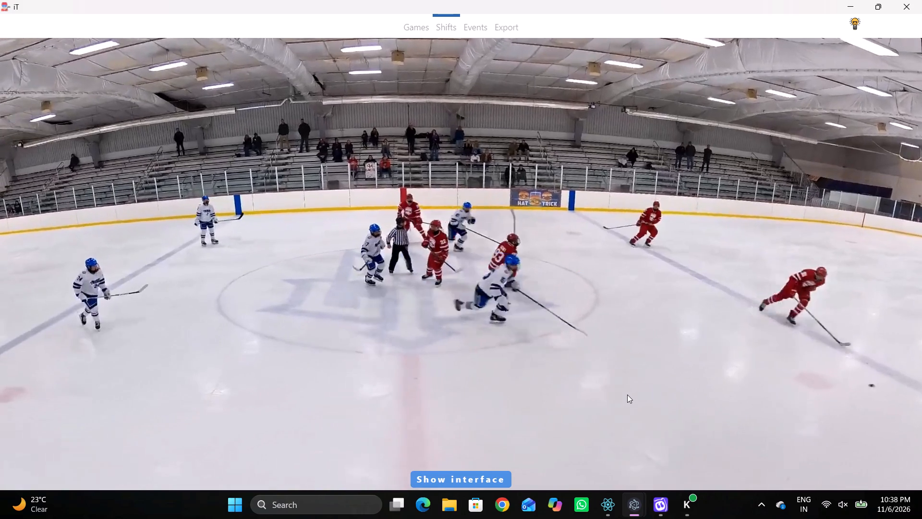
{"action": "key", "text": "space"}
{"action": "key", "text": "shift+d"}
{"action": "left_click", "coordinate": [667, 419]}
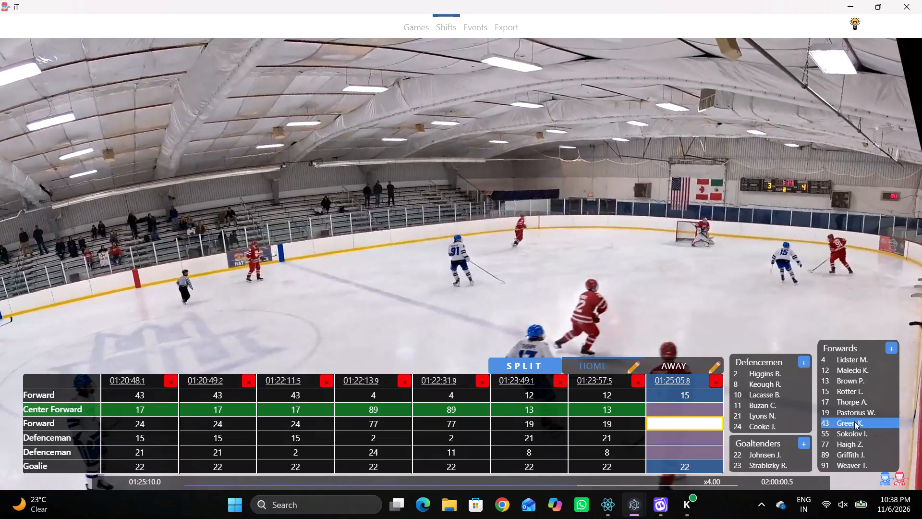
{"action": "left_click", "coordinate": [850, 466]}
{"action": "left_click", "coordinate": [701, 420]}
{"action": "left_click", "coordinate": [700, 417]}
{"action": "left_click", "coordinate": [703, 408]}
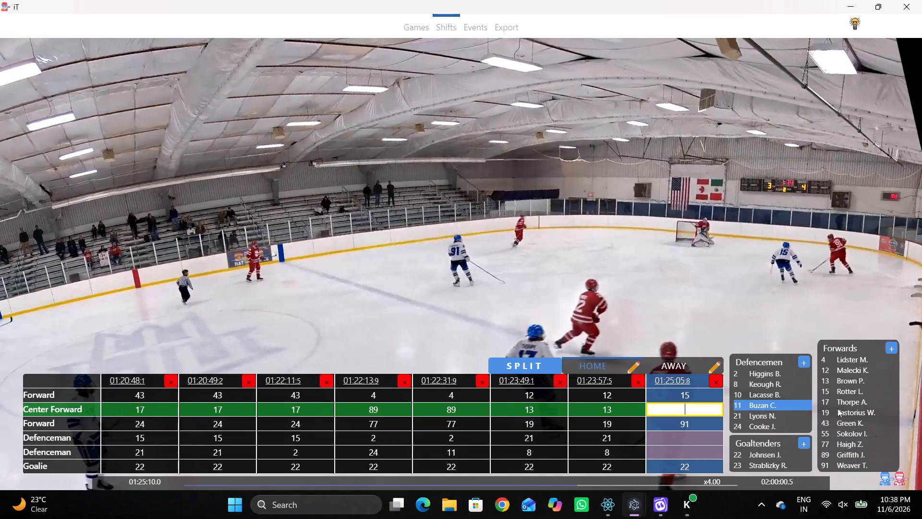
{"action": "left_click", "coordinate": [860, 395]}
{"action": "left_click", "coordinate": [856, 402]}
Play on to identify the defence pair, and set the Defenceman slots of the 01:25:05.8 shift to 24 and 2.
{"action": "key", "text": "shift+d"}
{"action": "key", "text": "space"}
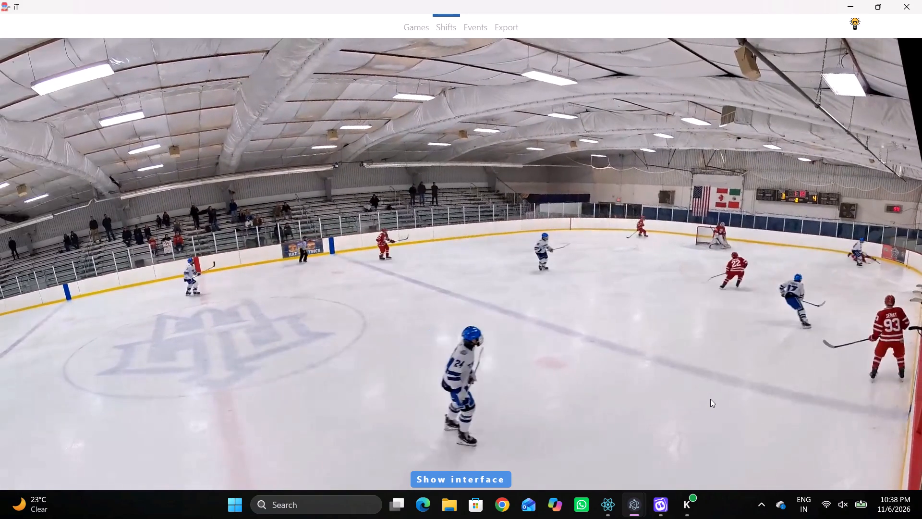
{"action": "key", "text": "space"}
{"action": "key", "text": "space"}
{"action": "key", "text": "space"}
{"action": "key", "text": "shift+d"}
{"action": "key", "text": "space"}
{"action": "key", "text": "space"}
{"action": "key", "text": "space"}
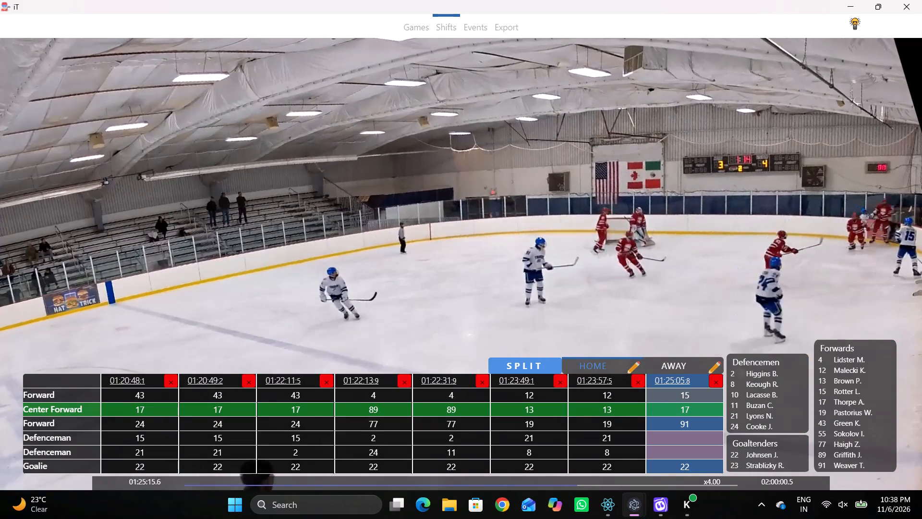
{"action": "key", "text": "space"}
{"action": "key", "text": "shift+d"}
{"action": "key", "text": "shift+d"}
{"action": "left_click", "coordinate": [704, 446]}
{"action": "key", "text": "2"}
{"action": "left_click", "coordinate": [711, 434]}
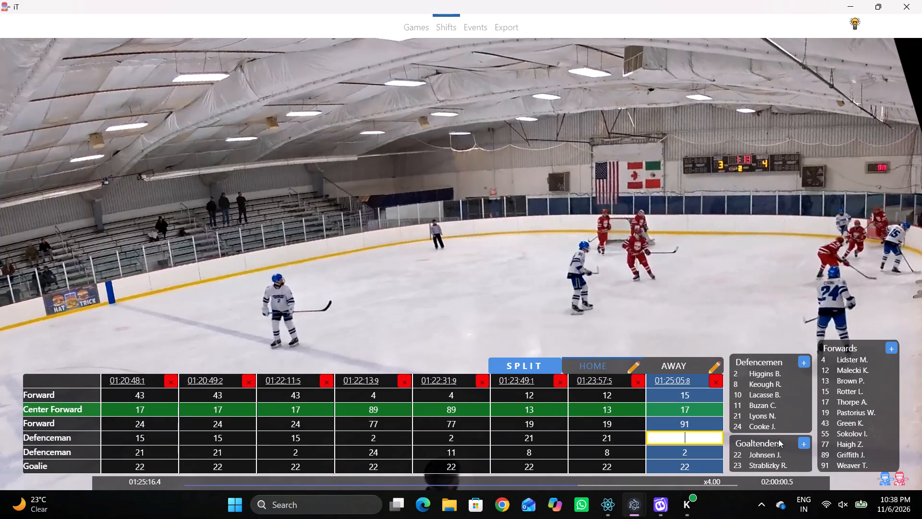
{"action": "left_click", "coordinate": [797, 430]}
Play on to the next stoppage and split the home shift at 01:25:55.2.
{"action": "key", "text": "shift+d"}
{"action": "key", "text": "space"}
{"action": "type", "text": "c"}
{"action": "key", "text": "space"}
{"action": "key", "text": "v"}
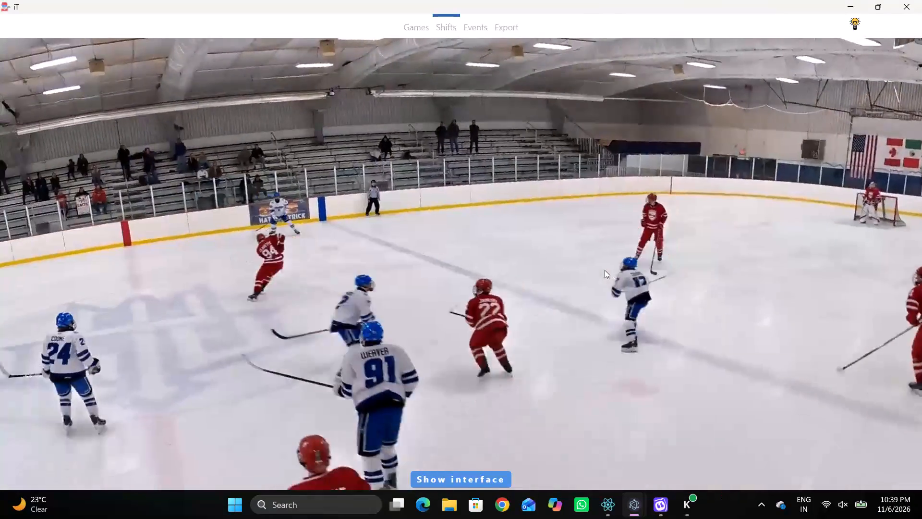
{"action": "key", "text": "space"}
{"action": "key", "text": "space"}
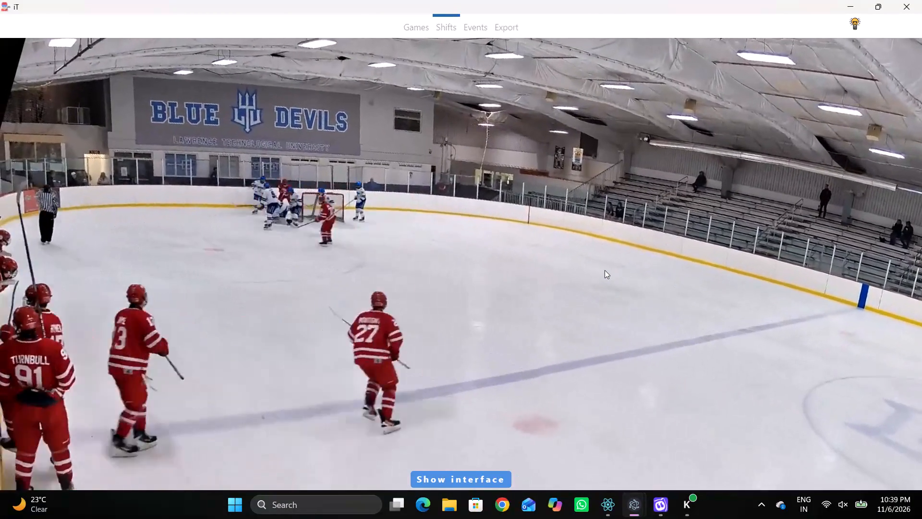
{"action": "type", "text": "c"}
{"action": "key", "text": "space"}
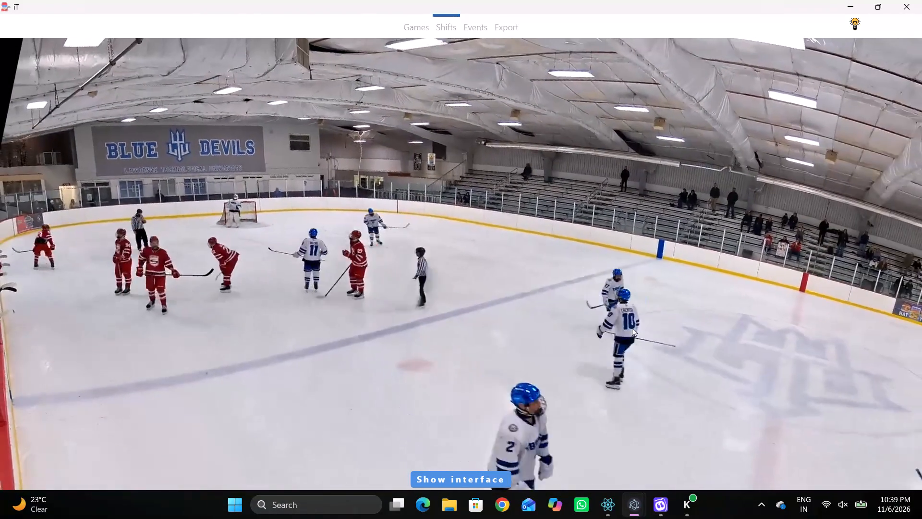
{"action": "key", "text": "space"}
{"action": "key", "text": "shift+s"}
{"action": "key", "text": "shift+d"}
{"action": "key", "text": "shift+d"}
Play on to the faceoff setup in the home zone and split the home shift at 01:26:05.2.
{"action": "key", "text": "space"}
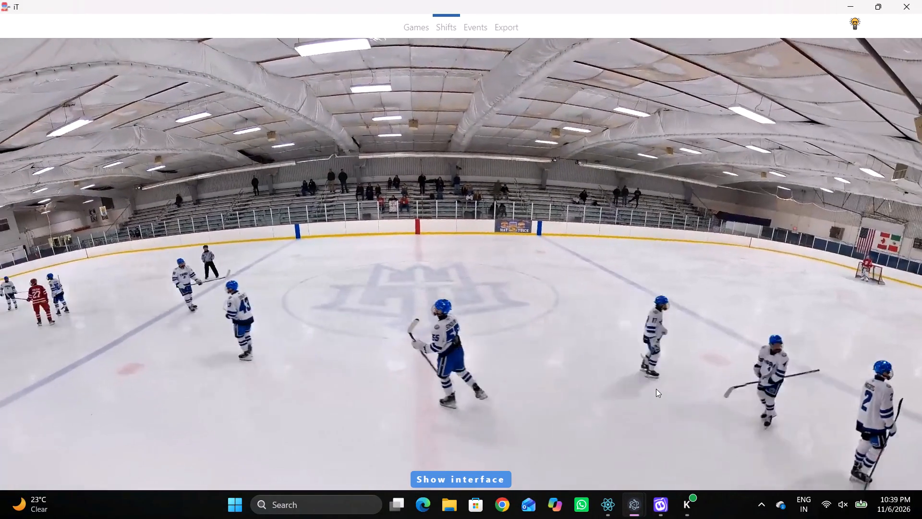
{"action": "key", "text": "space"}
{"action": "key", "text": "space"}
{"action": "key", "text": "space"}
{"action": "key", "text": "space"}
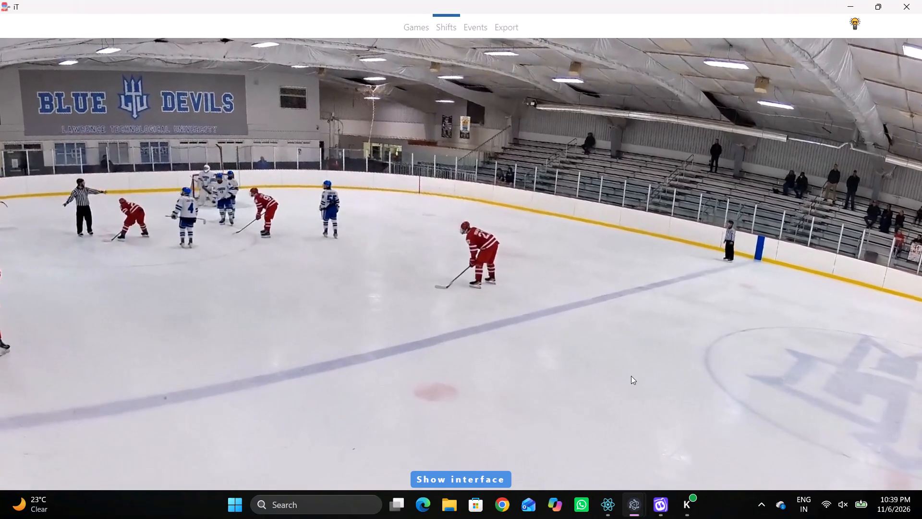
{"action": "key", "text": "space"}
{"action": "key", "text": "shift+s"}
{"action": "key", "text": "shift+d"}
Clear the first Forward, Center Forward and both Defenceman slots of the 01:26:05.2 home shift.
{"action": "left_click_drag", "start_coordinate": [685, 383], "coordinate": [687, 389]}
{"action": "left_click", "coordinate": [690, 393]}
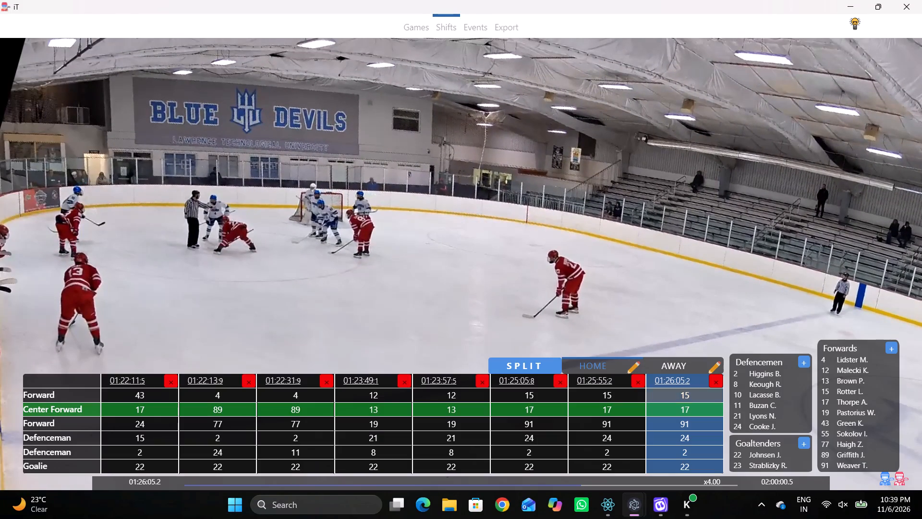
{"action": "key", "text": "BackSpace"}
{"action": "key", "text": "Tab"}
{"action": "key", "text": "BackSpace"}
{"action": "key", "text": "Tab"}
{"action": "key", "text": "Tab"}
{"action": "key", "text": "BackSpace"}
{"action": "key", "text": "Tab"}
{"action": "key", "text": "BackSpace"}
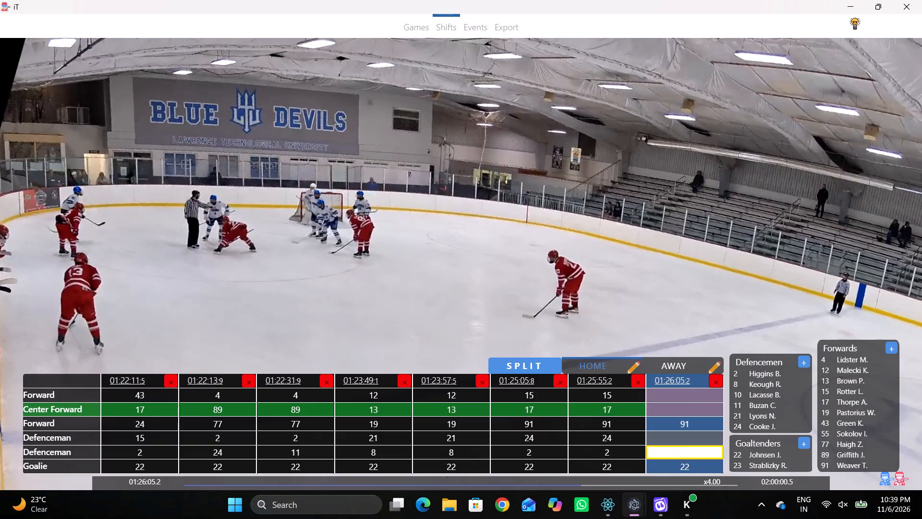
Set the Center Forward of the 01:26:05.2 shift to 4.
{"action": "left_click", "coordinate": [690, 413]}
{"action": "left_click", "coordinate": [829, 365]}
{"action": "left_click", "coordinate": [830, 360]}
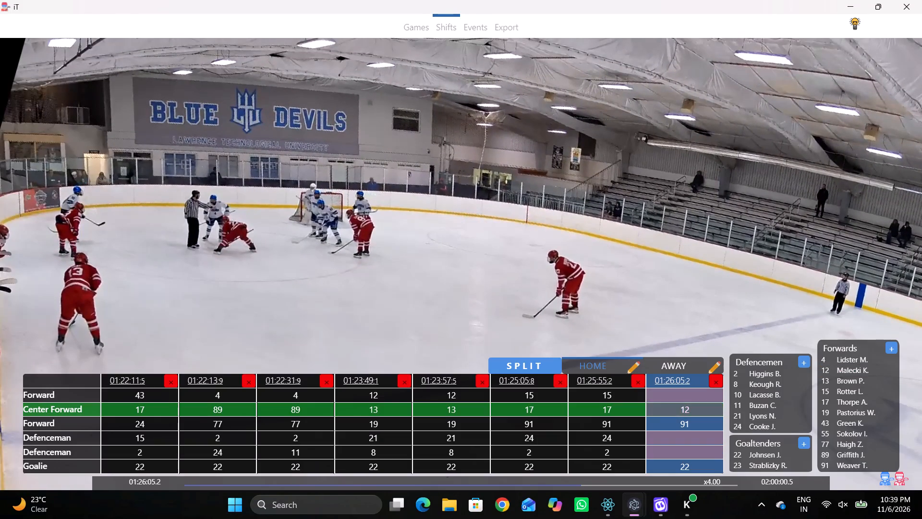
Play on to identify the wingers, and set the 01:26:05.2 shift's first Forward to 43 and second Forward to 55.
{"action": "left_click", "coordinate": [704, 415]}
{"action": "key", "text": "shift+d"}
{"action": "key", "text": "space"}
{"action": "type", "text": "c"}
{"action": "key", "text": "space"}
{"action": "key", "text": "space"}
{"action": "key", "text": "q"}
{"action": "key", "text": "q"}
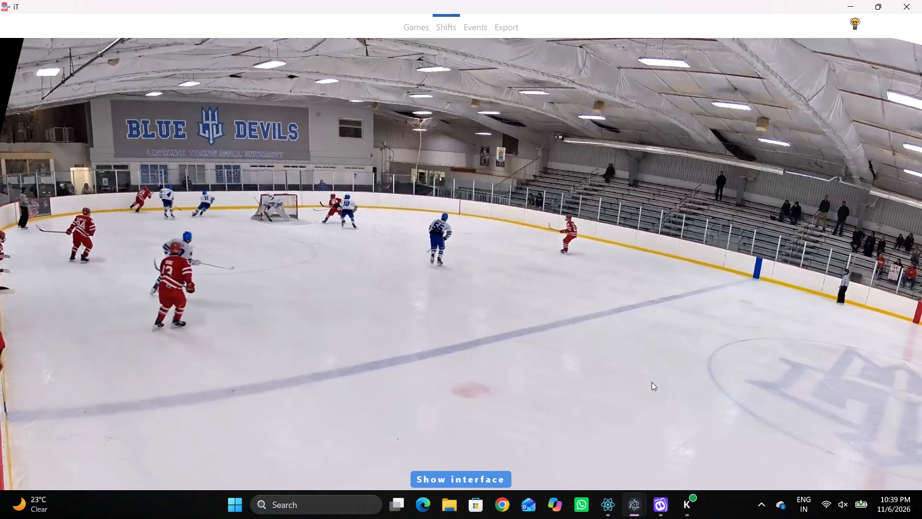
{"action": "key", "text": "shift+d"}
{"action": "left_click", "coordinate": [694, 424]}
{"action": "double_click", "coordinate": [834, 438]}
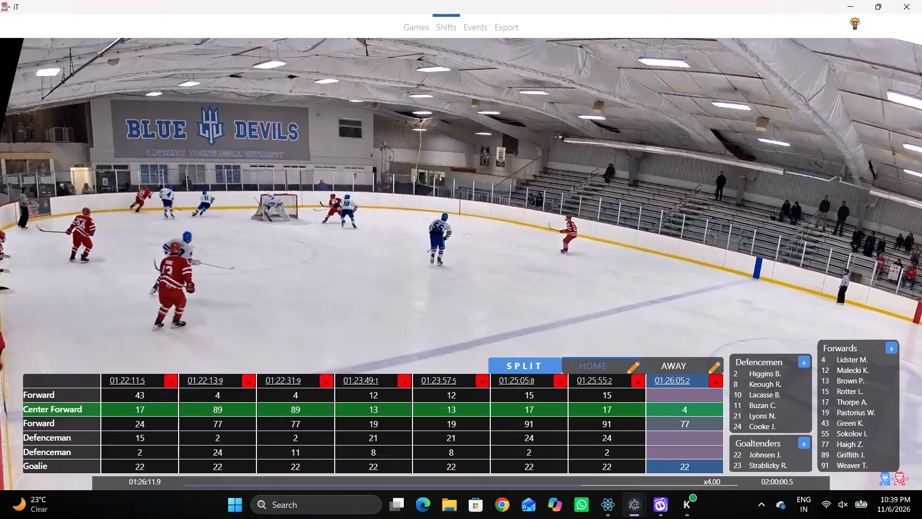
{"action": "left_click", "coordinate": [691, 429]}
{"action": "left_click", "coordinate": [697, 390]}
{"action": "left_click", "coordinate": [850, 424]}
Replay briefly to identify the defencemen, and set the 01:26:05.2 home shift's first Defenceman to 11 and second Defenceman to 10.
{"action": "left_click", "coordinate": [698, 439]}
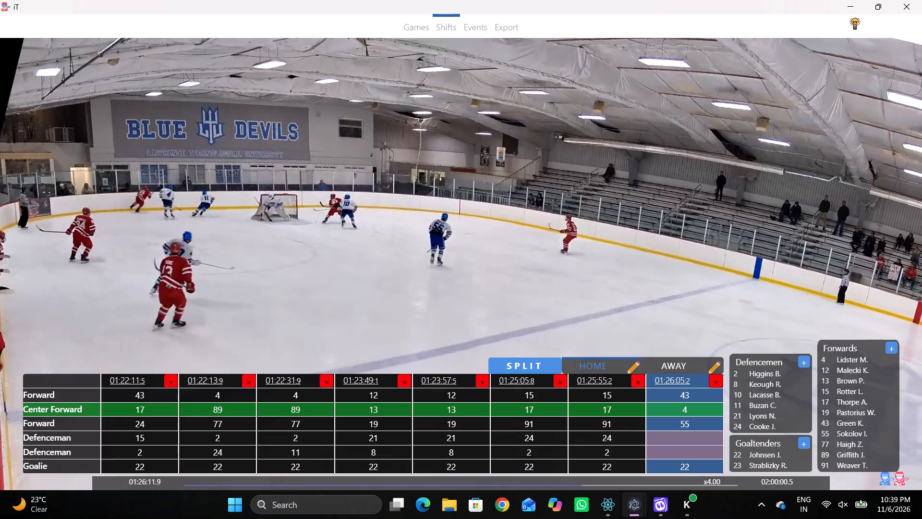
{"action": "key", "text": "q"}
{"action": "type", "text": "qq"}
{"action": "key", "text": "space"}
{"action": "key", "text": "space"}
{"action": "left_click", "coordinate": [693, 436]}
{"action": "key", "text": "1"}
{"action": "key", "text": "1"}
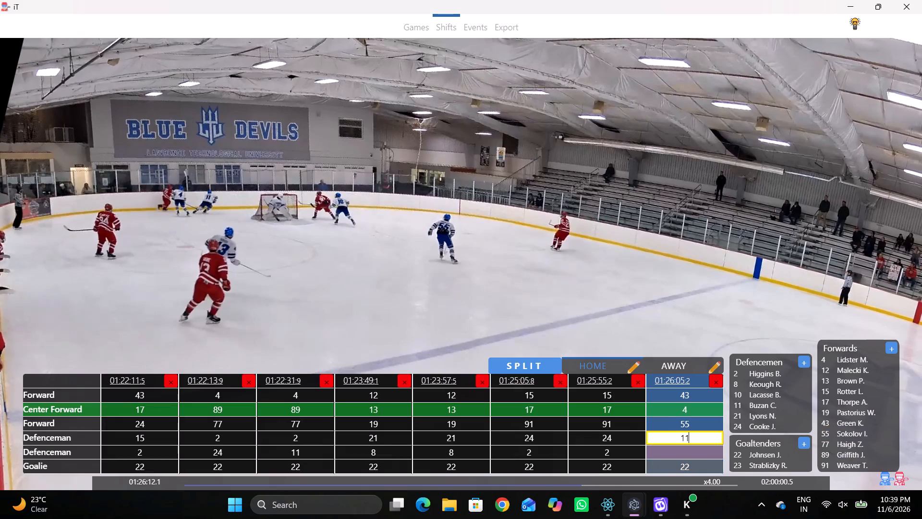
{"action": "left_click", "coordinate": [692, 451]}
{"action": "left_click", "coordinate": [758, 395]}
Play on to the neutral-zone faceoff and split the home shift at 01:26:39.6.
{"action": "key", "text": "shift+d"}
{"action": "key", "text": "space"}
{"action": "key", "text": "c"}
{"action": "key", "text": "space"}
{"action": "type", "text": "c"}
{"action": "key", "text": "space"}
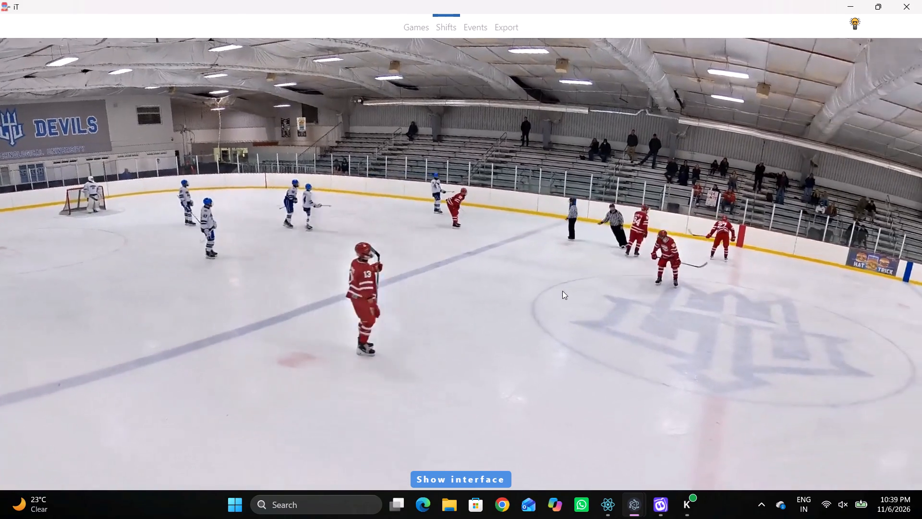
{"action": "key", "text": "space"}
{"action": "key", "text": "space"}
{"action": "key", "text": "space"}
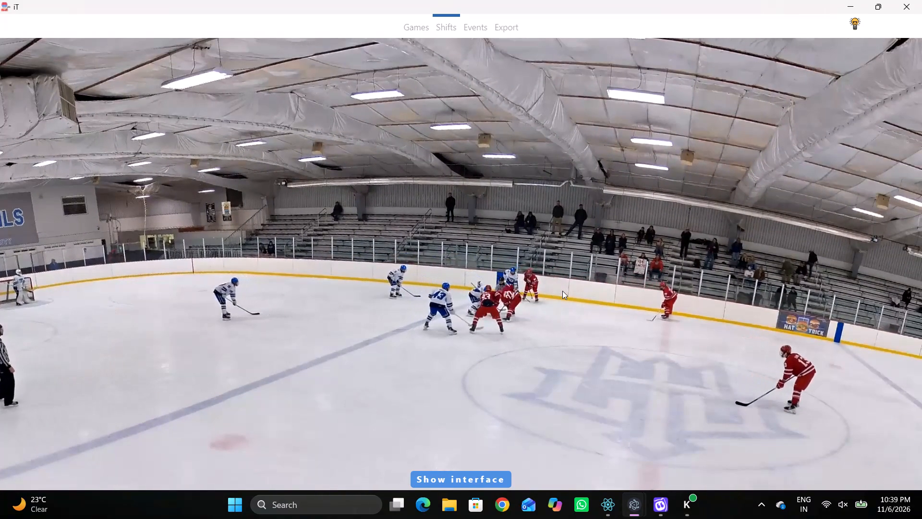
{"action": "type", "text": "qSDD c"}
Play on to the rush through the neutral zone and split the home shift at 01:27:14.7.
{"action": "key", "text": "space"}
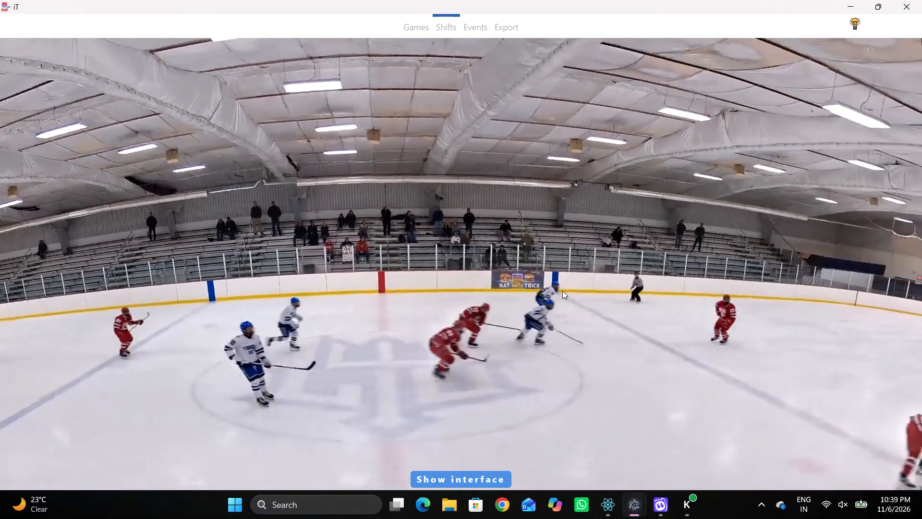
{"action": "key", "text": "space"}
{"action": "key", "text": "space"}
{"action": "key", "text": "space"}
{"action": "key", "text": "space"}
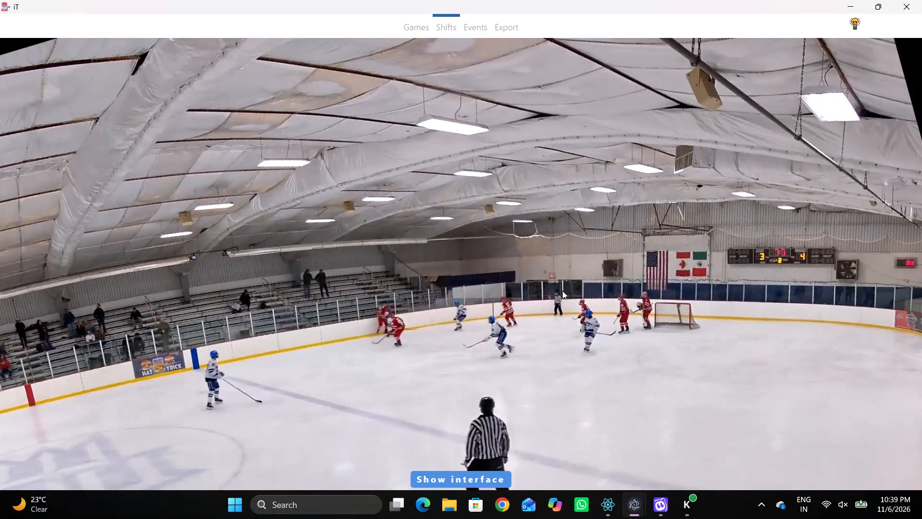
{"action": "key", "text": "space"}
{"action": "key", "text": "q"}
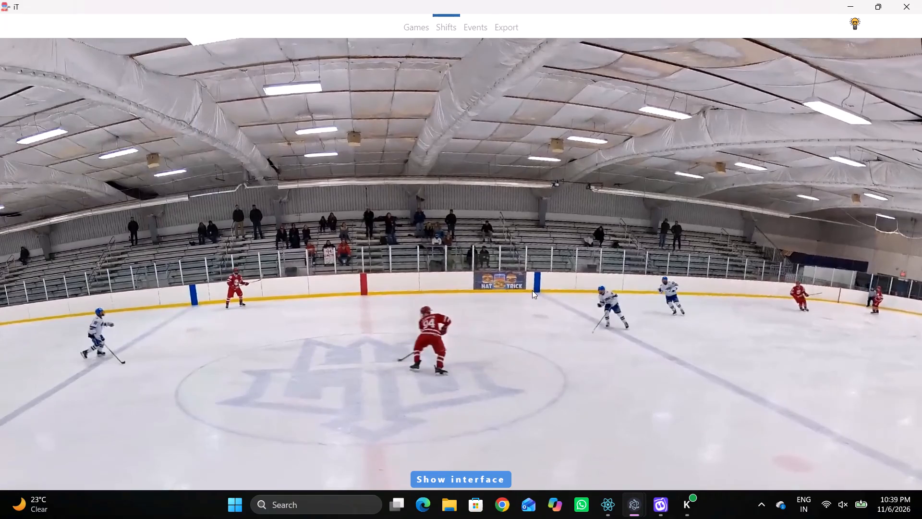
{"action": "key", "text": "shift+s"}
{"action": "key", "text": "shift+d"}
{"action": "key", "text": "shift+d"}
Play on to identify the home players, and set the first Defenceman of the 01:27:14.7 shift to 8.
{"action": "key", "text": "space"}
{"action": "key", "text": "space"}
{"action": "key", "text": "space"}
{"action": "key", "text": "space"}
{"action": "key", "text": "shift+d"}
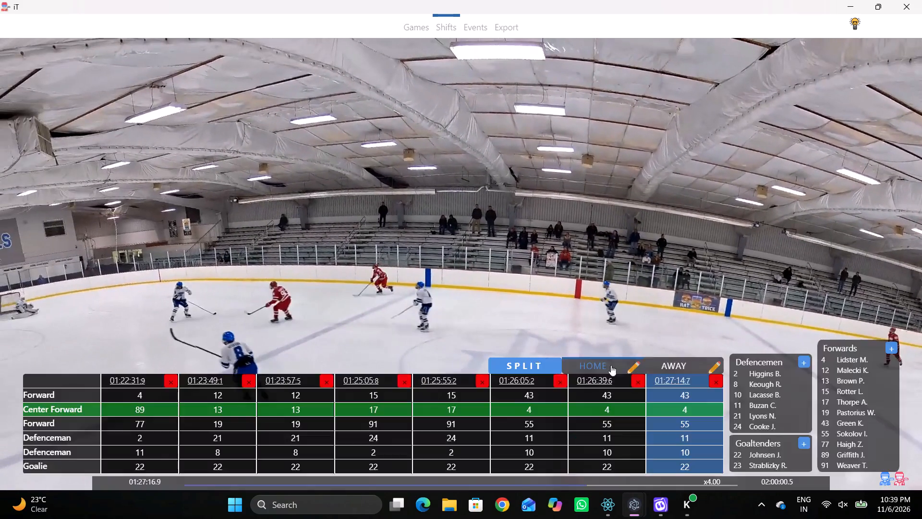
{"action": "key", "text": "shift+d"}
{"action": "key", "text": "space"}
{"action": "key", "text": "space"}
{"action": "key", "text": "shift+d"}
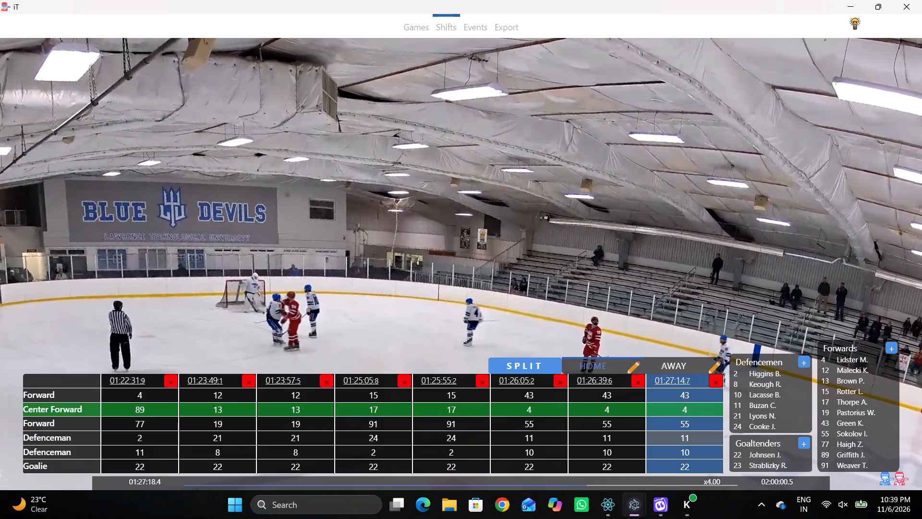
{"action": "key", "text": "space"}
{"action": "key", "text": "space"}
{"action": "key", "text": "space"}
{"action": "key", "text": "space"}
{"action": "key", "text": "q"}
{"action": "type", "text": "qq"}
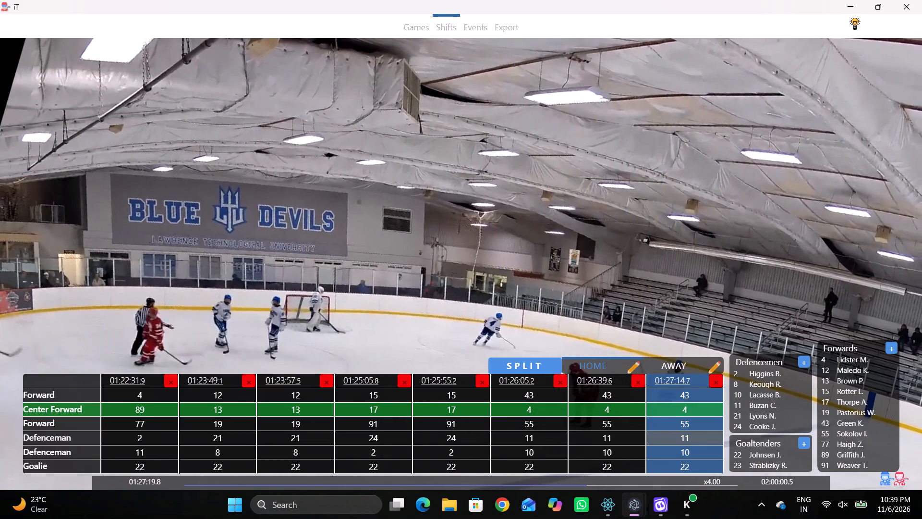
{"action": "left_click", "coordinate": [691, 444]}
{"action": "left_click", "coordinate": [760, 382]}
Play on past the 01:27:14.7 home shift to check whether the game continues.
{"action": "key", "text": "shift+d"}
{"action": "key", "text": "space"}
{"action": "key", "text": "c"}
{"action": "key", "text": "space"}
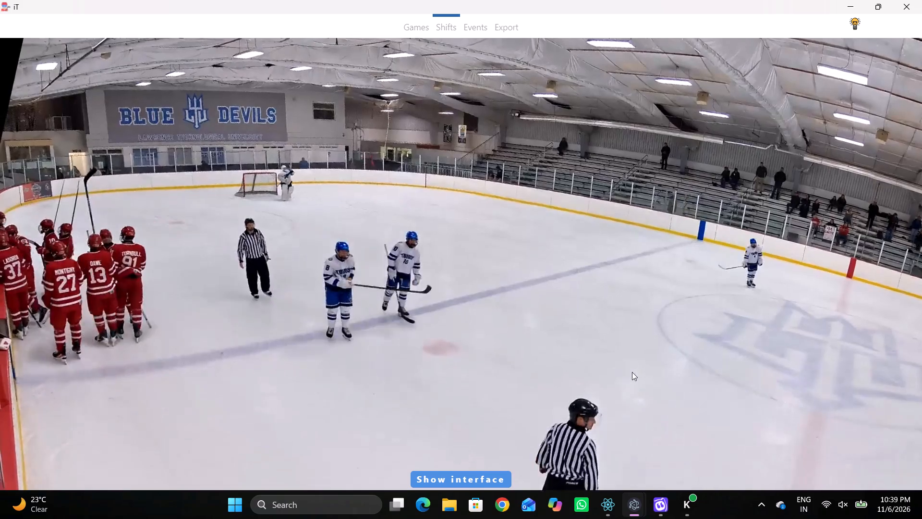
{"action": "key", "text": "v"}
{"action": "key", "text": "c"}
{"action": "key", "text": "space"}
{"action": "key", "text": "space"}
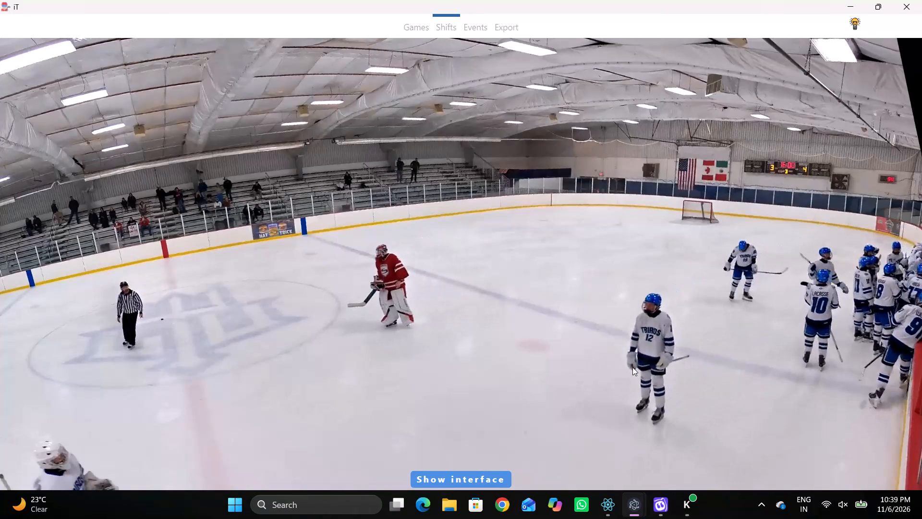
Go back through the home shift table to the opening shift at 00:51:09.8.
{"action": "key", "text": "shift+d"}
{"action": "left_click", "coordinate": [146, 390]}
{"action": "triple_click", "coordinate": [144, 385]}
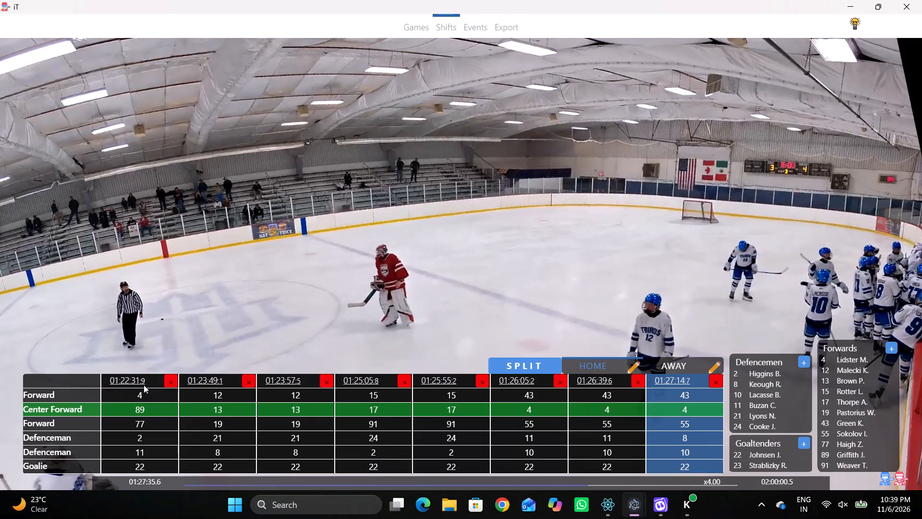
{"action": "triple_click", "coordinate": [143, 383]}
{"action": "triple_click", "coordinate": [143, 383]}
{"action": "triple_click", "coordinate": [143, 383]}
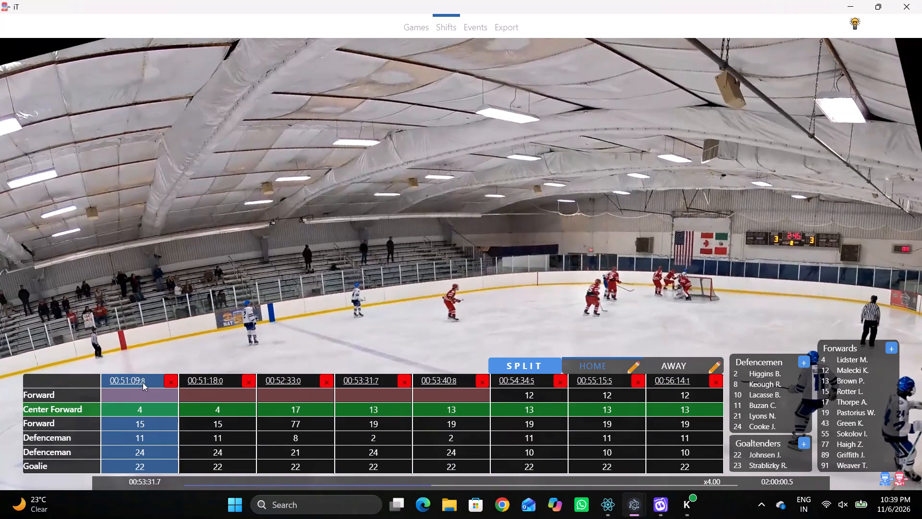
{"action": "triple_click", "coordinate": [143, 383]}
{"action": "triple_click", "coordinate": [143, 383]}
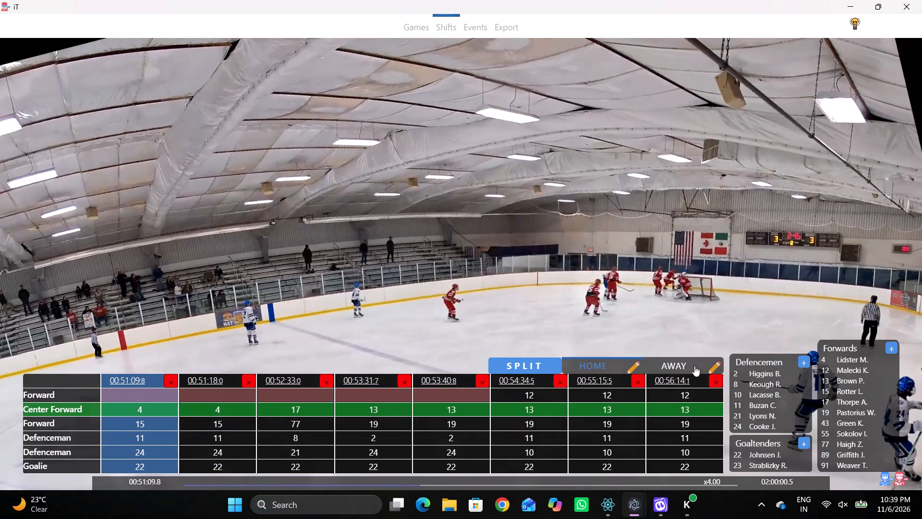
Switch to the away team's shifts and set the Goalie of the 00:51:09.8 shift to 1.
{"action": "left_click", "coordinate": [685, 365]}
{"action": "key", "text": "1"}
{"action": "left_click", "coordinate": [173, 460]}
{"action": "key", "text": "1"}
{"action": "left_click", "coordinate": [329, 303]}
Play on from the opening faceoff to examine which away forwards are on the ice.
{"action": "key", "text": "shift+d"}
{"action": "key", "text": "space"}
{"action": "key", "text": "v"}
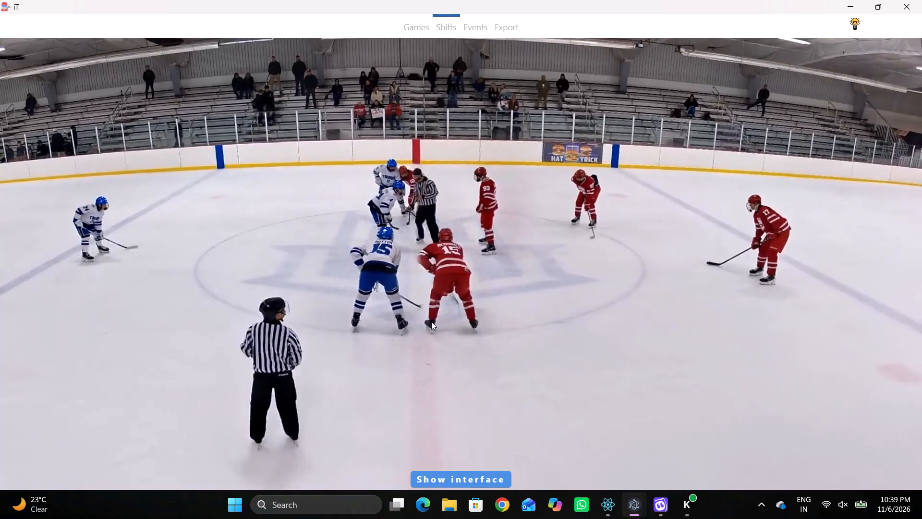
{"action": "key", "text": "space"}
{"action": "key", "text": "space"}
{"action": "key", "text": "space"}
{"action": "key", "text": "space"}
{"action": "key", "text": "v"}
{"action": "key", "text": "space"}
{"action": "key", "text": "space"}
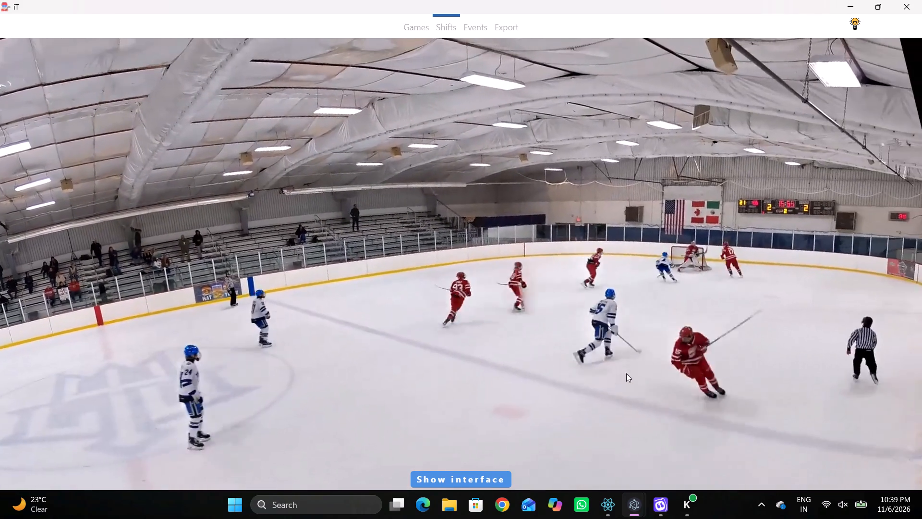
{"action": "key", "text": "space"}
{"action": "key", "text": "space"}
{"action": "key", "text": "space"}
{"action": "key", "text": "space"}
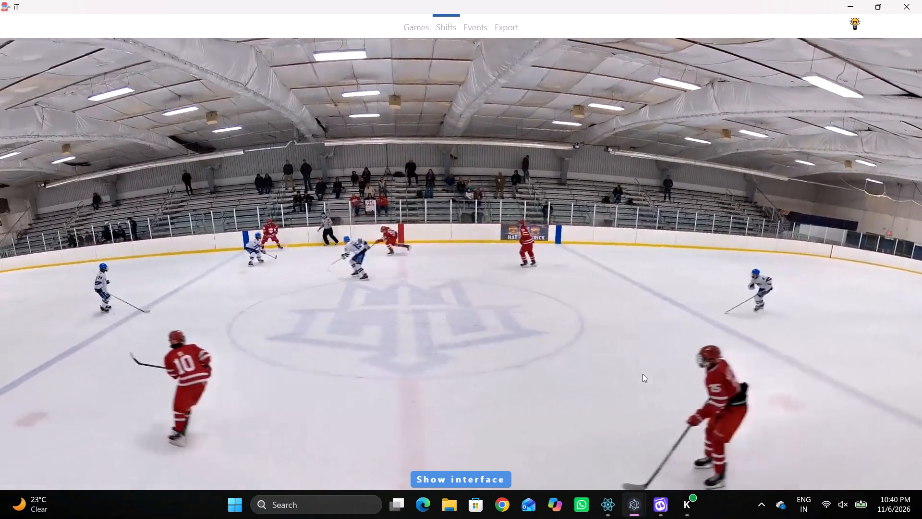
{"action": "key", "text": "space"}
Fill the 00:51:09.8 away shift's forward line: first Forward 15, Center Forward 93 and second Forward 10.
{"action": "key", "text": "shift+d"}
{"action": "left_click_drag", "start_coordinate": [162, 390], "coordinate": [157, 391]}
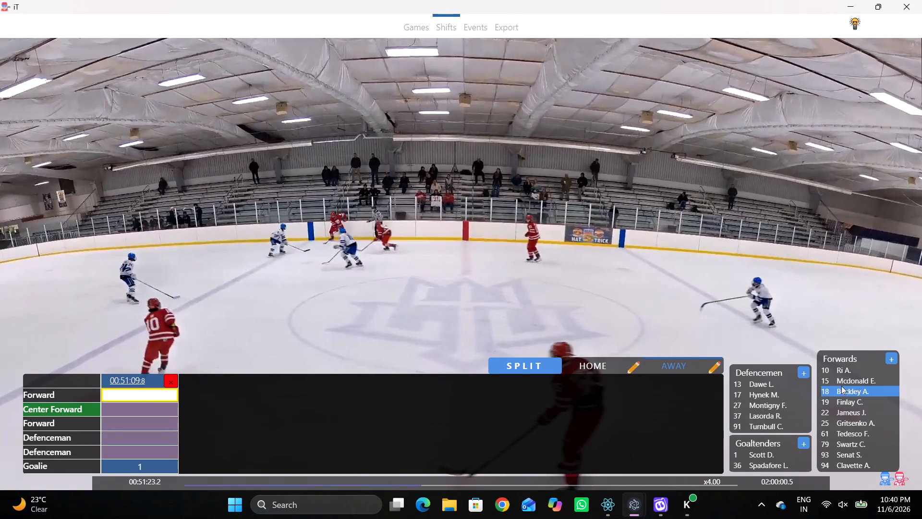
{"action": "left_click", "coordinate": [838, 380]}
{"action": "left_click", "coordinate": [158, 409]}
{"action": "left_click", "coordinate": [845, 455]}
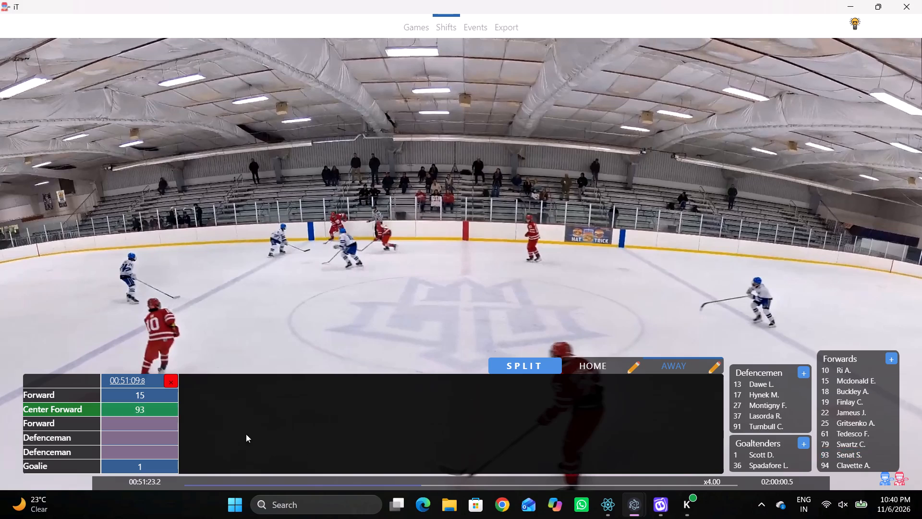
{"action": "left_click_drag", "start_coordinate": [170, 431], "coordinate": [165, 432]}
{"action": "left_click", "coordinate": [128, 414]}
{"action": "left_click", "coordinate": [128, 423]}
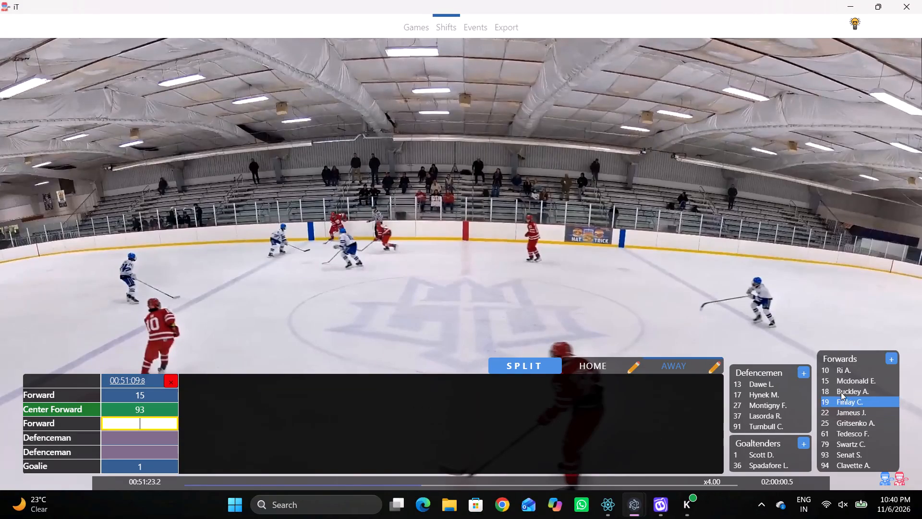
{"action": "left_click", "coordinate": [836, 374]}
Play on through the 00:51:09.8 away shift to examine the jersey numbers of the away defencemen.
{"action": "key", "text": "shift+d"}
{"action": "key", "text": "space"}
{"action": "key", "text": "v"}
{"action": "key", "text": "space"}
{"action": "key", "text": "space"}
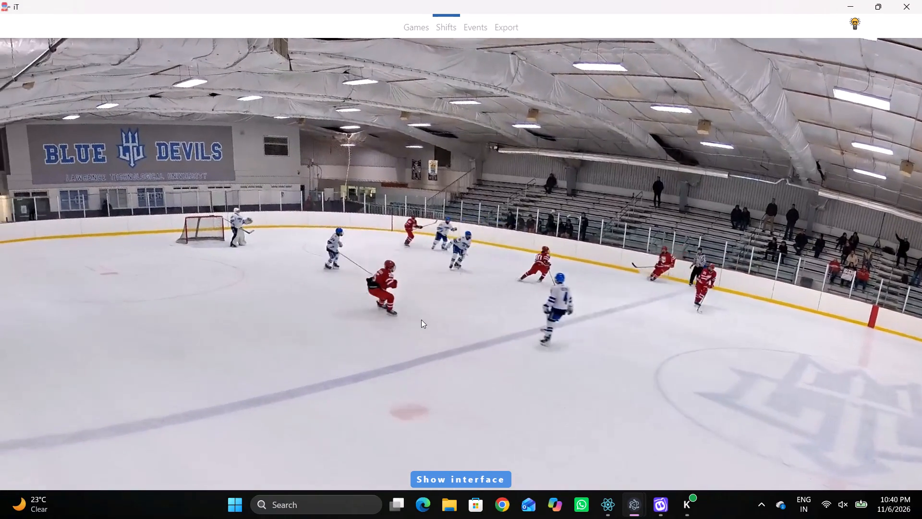
{"action": "key", "text": "space"}
{"action": "key", "text": "space"}
{"action": "key", "text": "space"}
{"action": "key", "text": "space"}
{"action": "key", "text": "space"}
{"action": "key", "text": "space"}
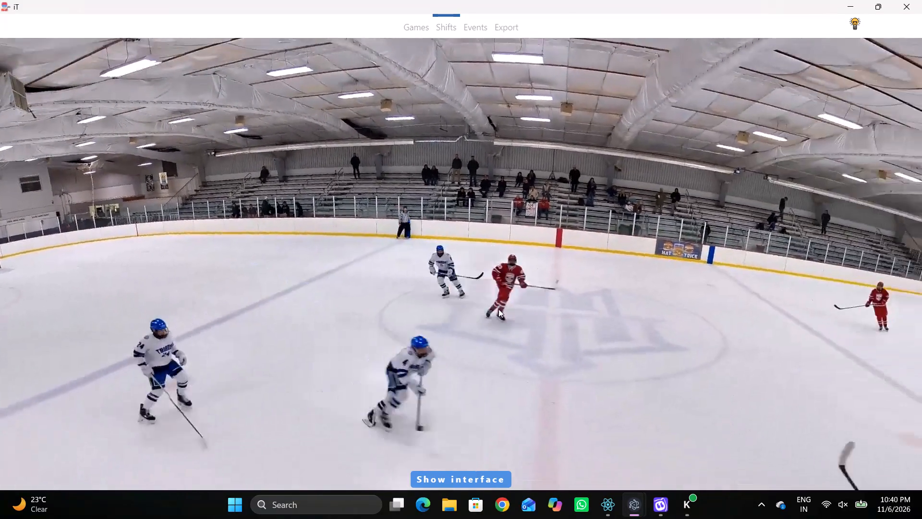
{"action": "key", "text": "space"}
{"action": "key", "text": "space"}
{"action": "key", "text": "space"}
{"action": "key", "text": "space"}
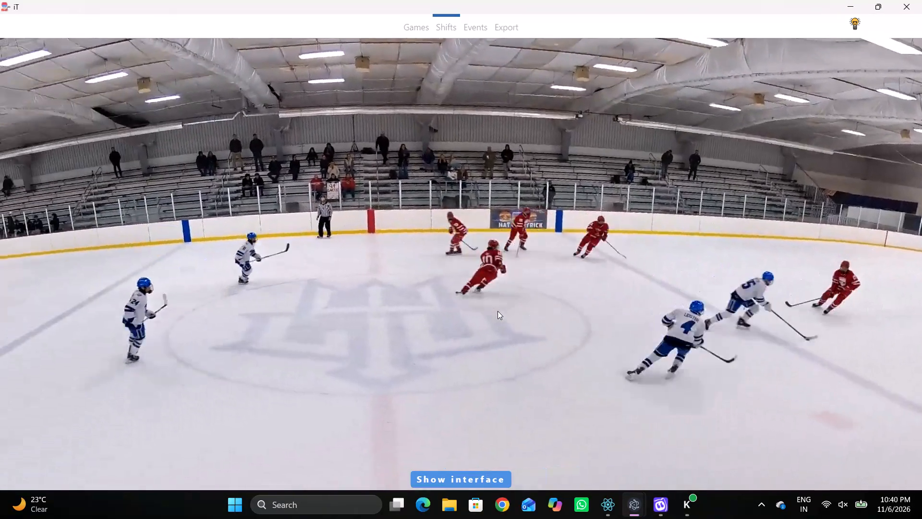
{"action": "key", "text": "space"}
{"action": "key", "text": "space"}
{"action": "key", "text": "space"}
{"action": "key", "text": "q"}
{"action": "key", "text": "q"}
{"action": "key", "text": "space"}
{"action": "key", "text": "space"}
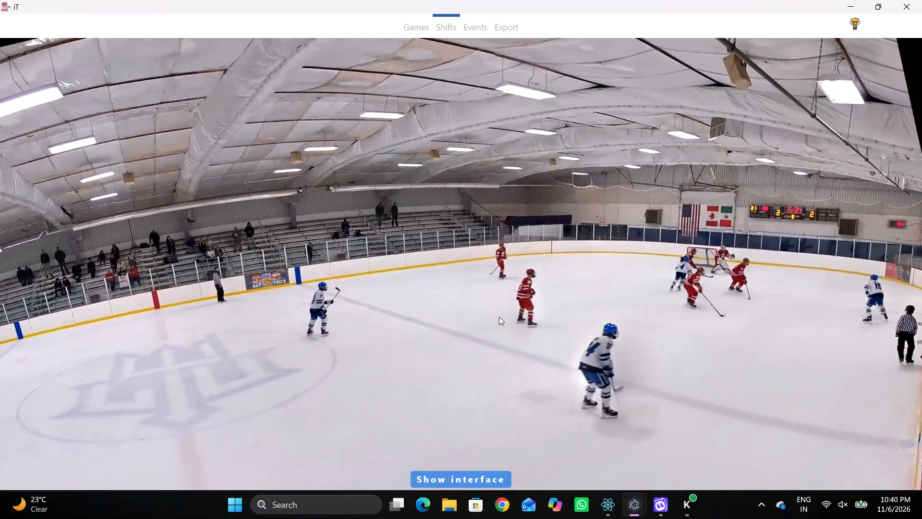
{"action": "key", "text": "space"}
{"action": "key", "text": "space"}
{"action": "key", "text": "space"}
{"action": "key", "text": "space"}
{"action": "key", "text": "q"}
Set the second Defenceman of the 00:51:09.8 away shift to 17, with the Goalie put back to 1.
{"action": "key", "text": "shift+d"}
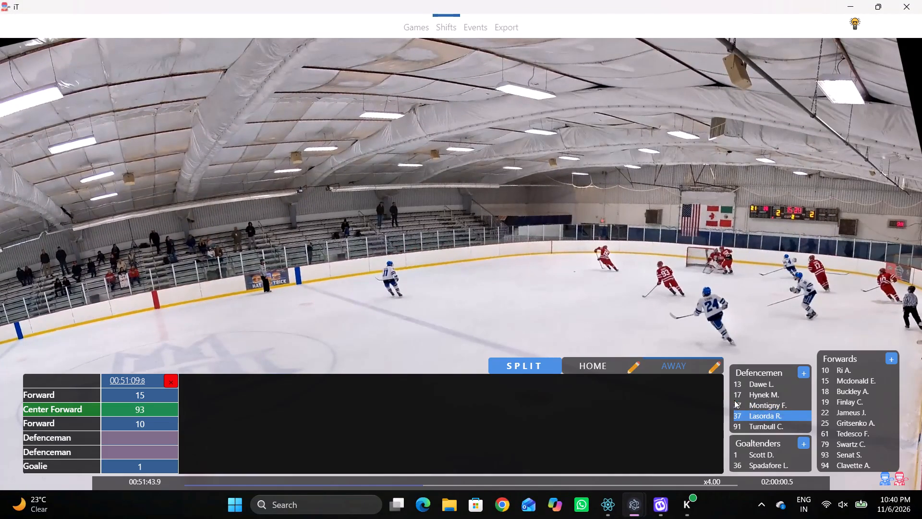
{"action": "left_click", "coordinate": [734, 398]}
{"action": "left_click_drag", "start_coordinate": [129, 444], "coordinate": [134, 447]}
{"action": "left_click", "coordinate": [171, 461]}
{"action": "left_click", "coordinate": [161, 450]}
{"action": "left_click", "coordinate": [157, 463]}
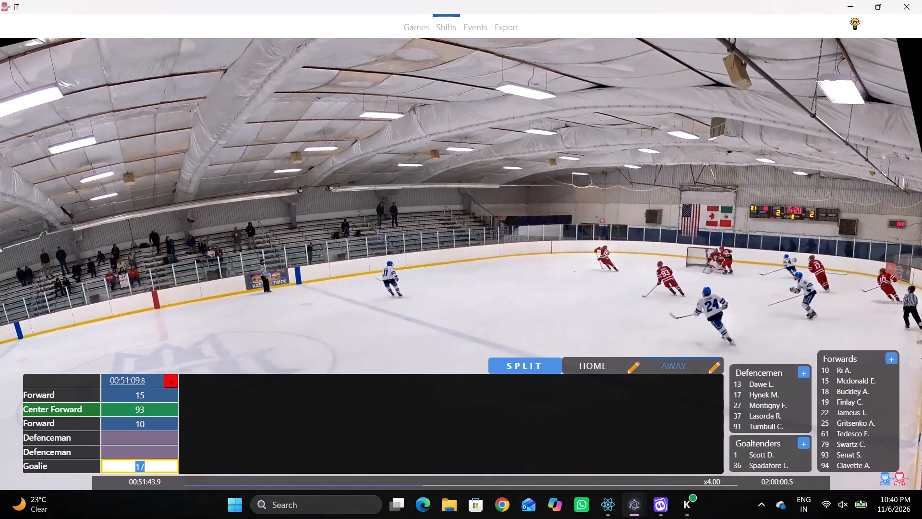
{"action": "key", "text": "1"}
{"action": "left_click", "coordinate": [157, 453]}
{"action": "left_click", "coordinate": [745, 396]}
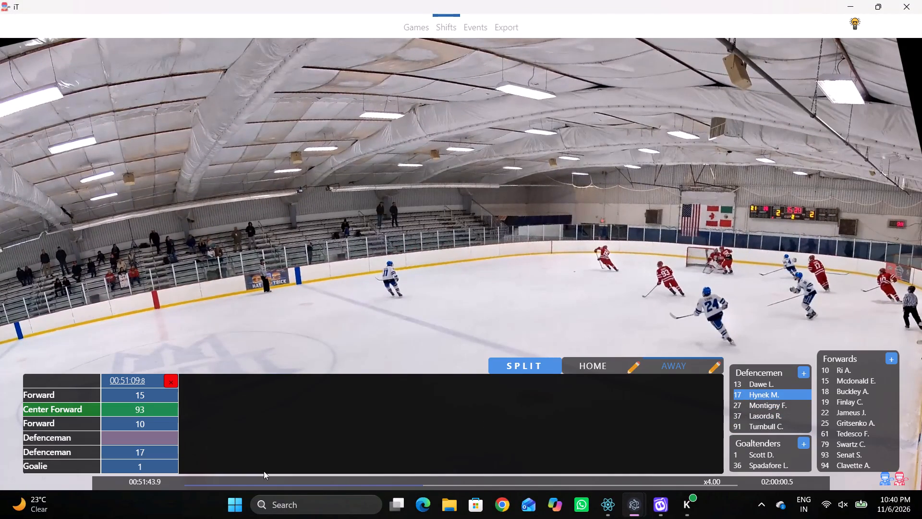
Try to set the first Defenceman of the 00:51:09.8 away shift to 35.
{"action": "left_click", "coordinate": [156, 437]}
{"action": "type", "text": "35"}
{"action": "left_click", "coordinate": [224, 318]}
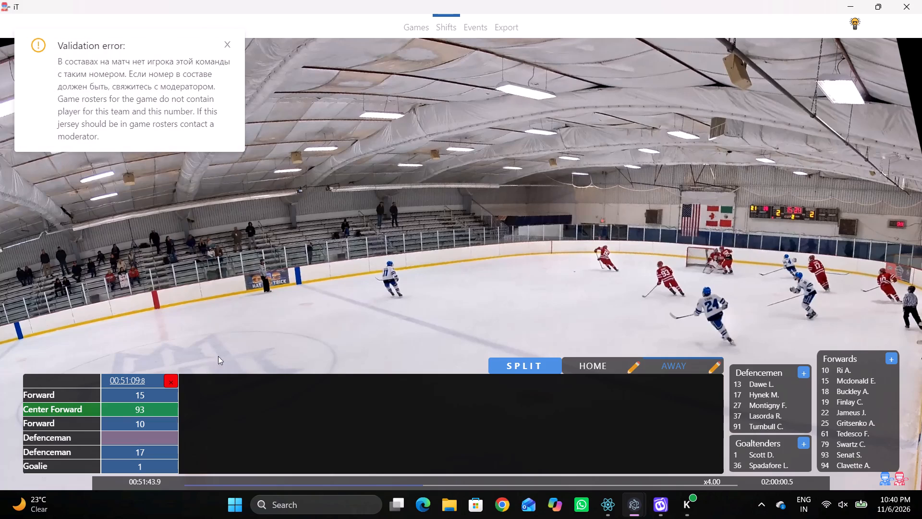
Set the first Defenceman of the 00:51:09.8 away shift to 25, Gritsenko.
{"action": "left_click", "coordinate": [164, 438]}
{"action": "left_click", "coordinate": [845, 420]}
Play on to the away team's attack in the home zone and split the away shift there.
{"action": "key", "text": "shift+d"}
{"action": "key", "text": "space"}
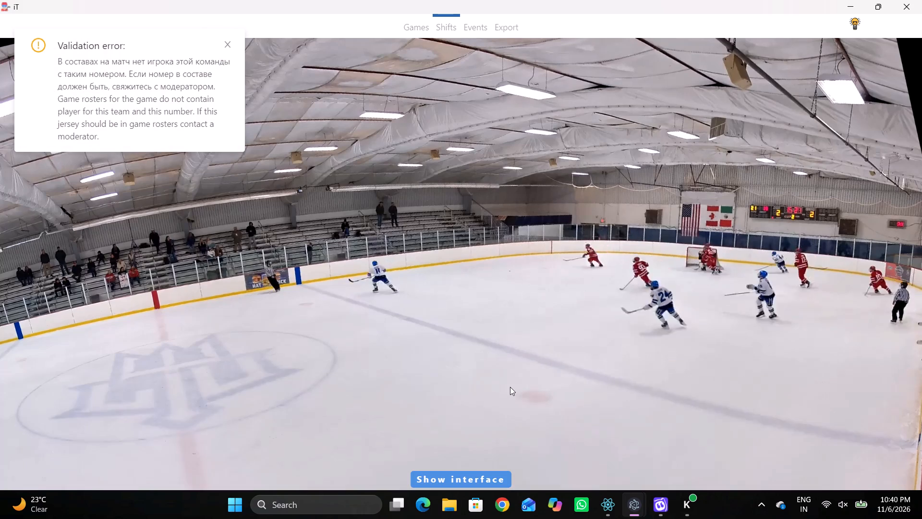
{"action": "type", "text": "v"}
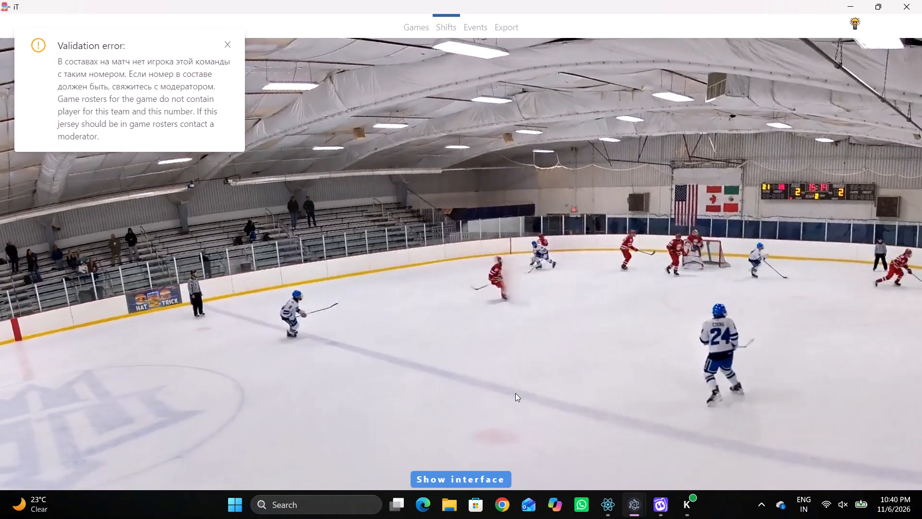
{"action": "key", "text": "space"}
{"action": "key", "text": "space"}
{"action": "key", "text": "space"}
{"action": "key", "text": "space"}
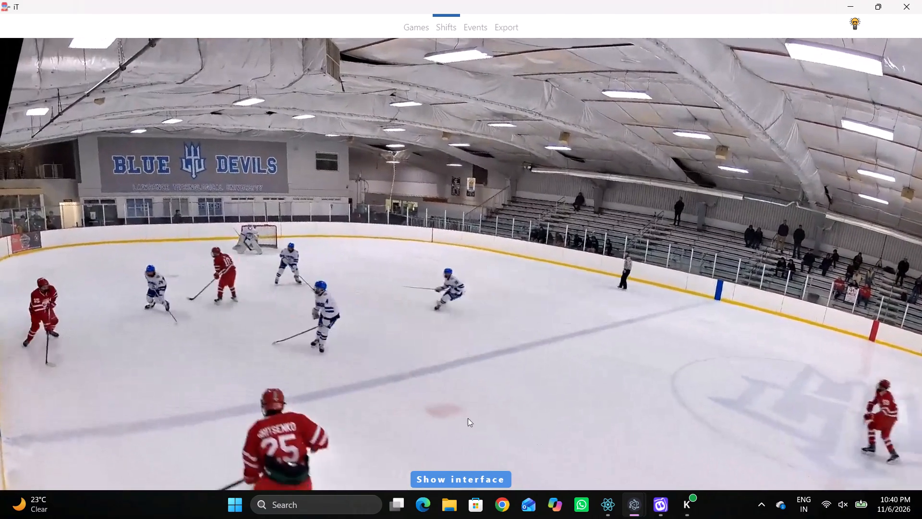
{"action": "key", "text": "space"}
{"action": "key", "text": "shift+s"}
{"action": "key", "text": "shift+d"}
{"action": "key", "text": "shift+d"}
Play on to the face-off in the home zone and split the away shift at 00:52:34.0.
{"action": "key", "text": "space"}
{"action": "key", "text": "space"}
{"action": "key", "text": "space"}
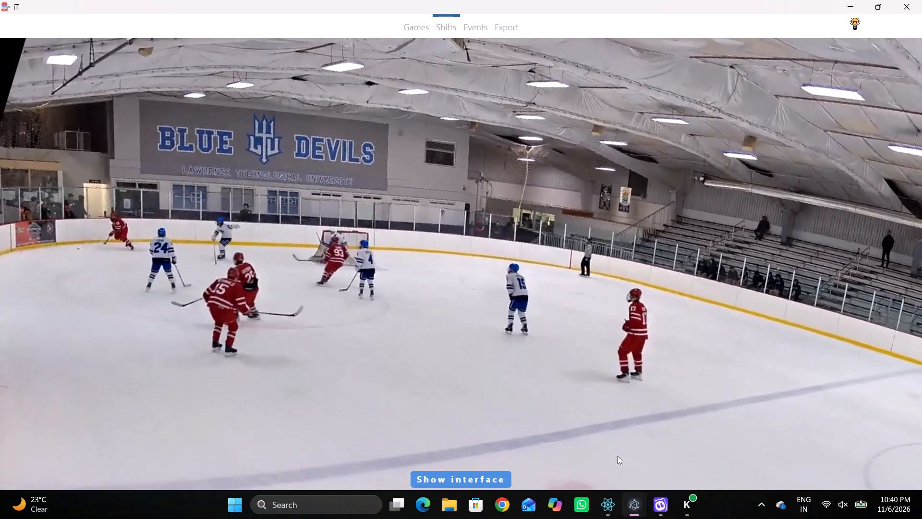
{"action": "key", "text": "space"}
{"action": "key", "text": "space"}
{"action": "key", "text": "space"}
{"action": "key", "text": "space"}
{"action": "key", "text": "space"}
{"action": "type", "text": "q c c"}
{"action": "key", "text": "space"}
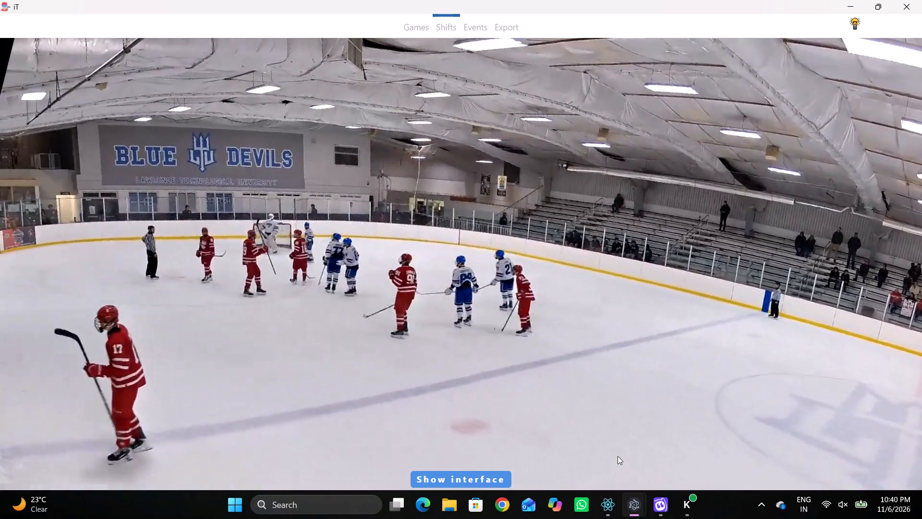
{"action": "key", "text": "space"}
{"action": "key", "text": "space"}
{"action": "key", "text": "space"}
{"action": "key", "text": "space"}
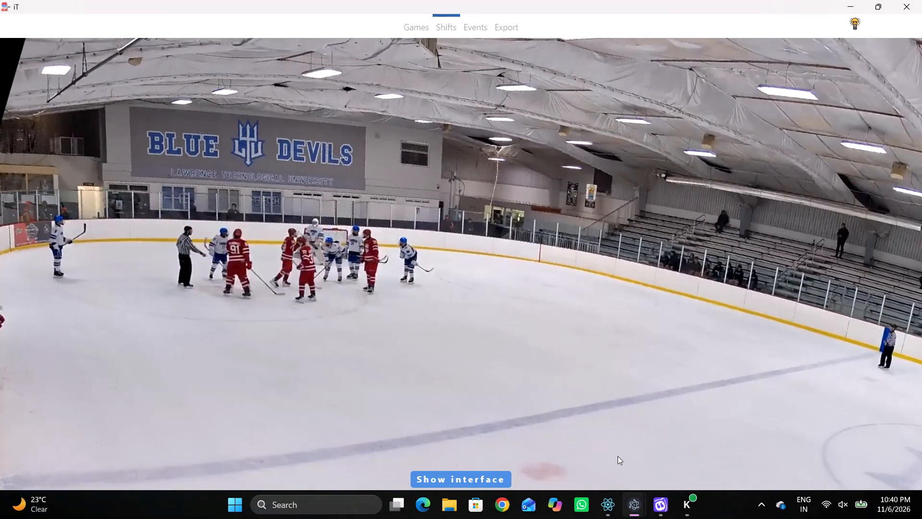
{"action": "key", "text": "space"}
{"action": "key", "text": "space"}
{"action": "key", "text": "space"}
{"action": "key", "text": "space"}
{"action": "key", "text": "space"}
{"action": "key", "text": "shift+s"}
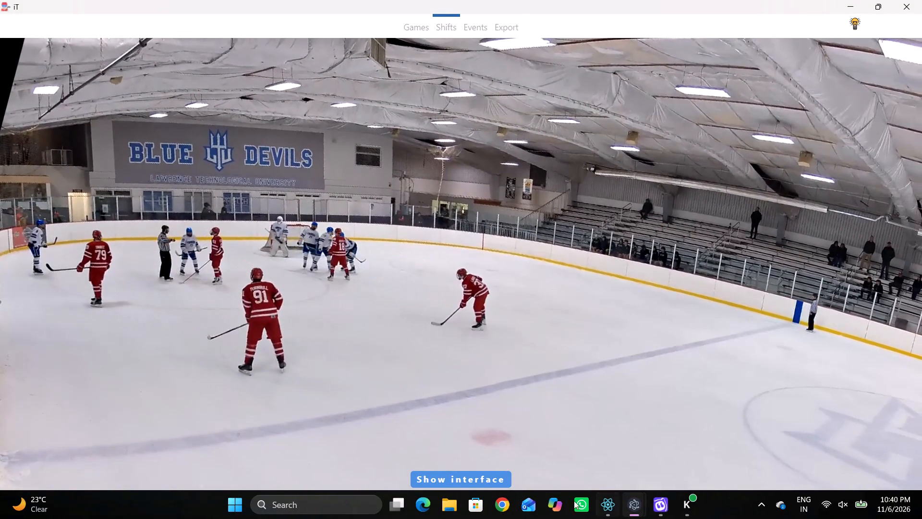
Set the Center Forward of the 00:52:34.0 away shift to 61 and the second Forward to 79.
{"action": "key", "text": "shift+d"}
{"action": "left_click", "coordinate": [311, 413]}
{"action": "left_click", "coordinate": [831, 430]}
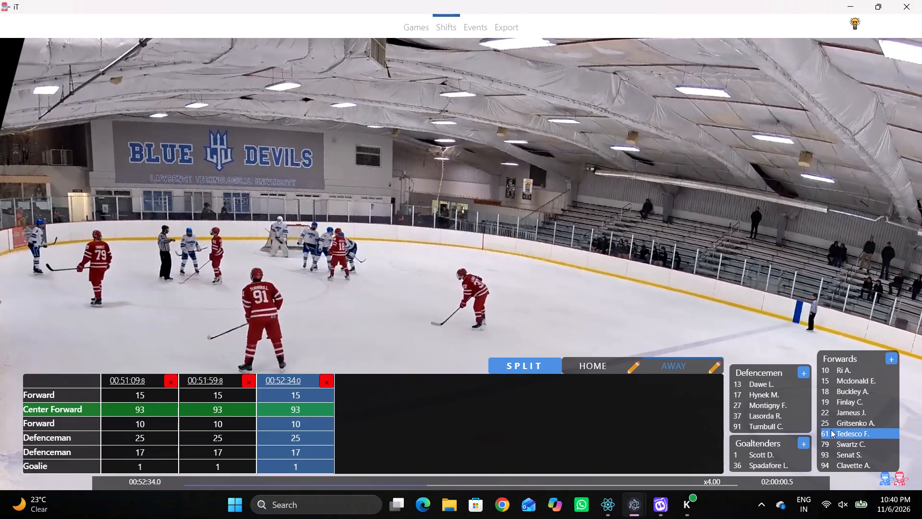
{"action": "left_click", "coordinate": [313, 424]}
{"action": "left_click", "coordinate": [849, 444]}
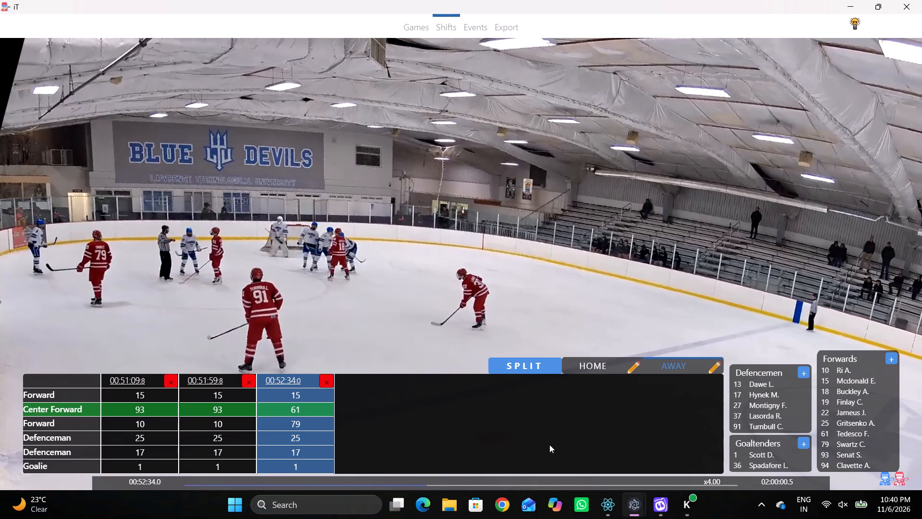
Set the Defencemen of the 00:52:34.0 away shift to 37 and 91.
{"action": "left_click", "coordinate": [287, 471]}
{"action": "left_click", "coordinate": [288, 454]}
{"action": "left_click", "coordinate": [735, 424]}
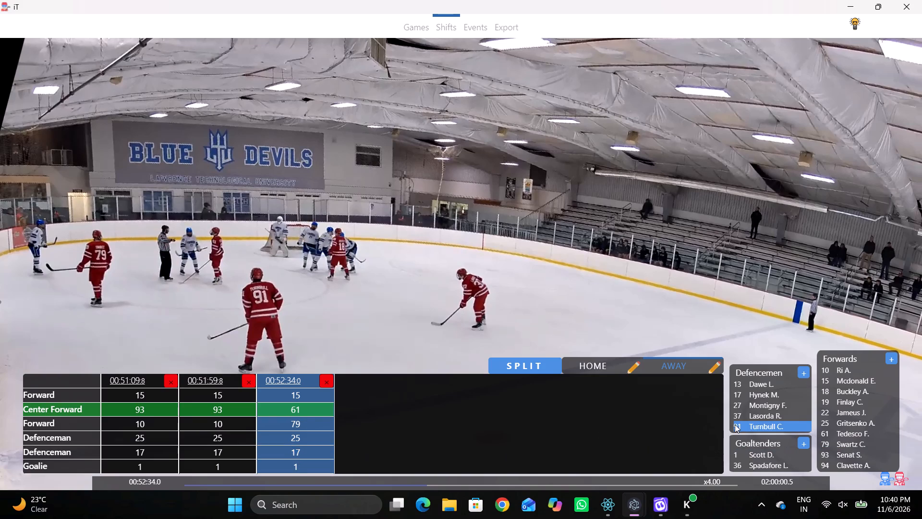
{"action": "left_click", "coordinate": [326, 431]}
{"action": "left_click", "coordinate": [750, 414]}
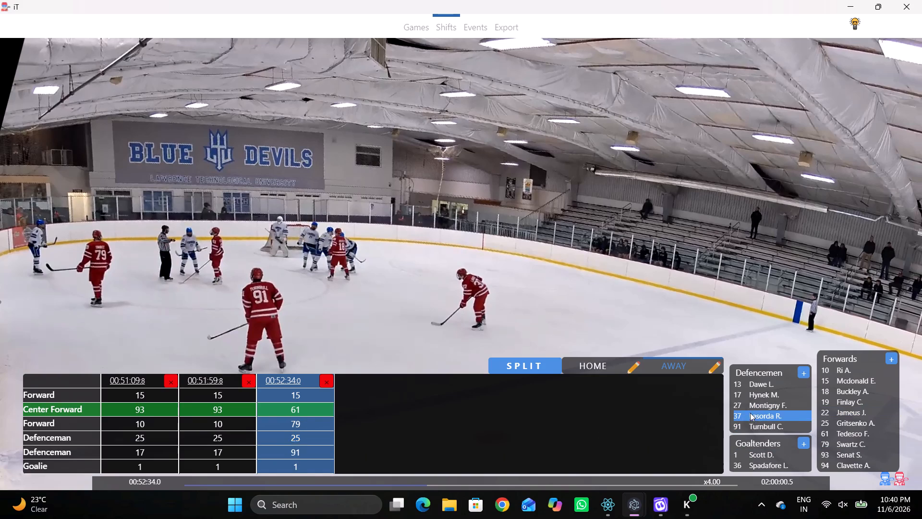
Check the away players through the face-off, setting the 00:52:34.0 shift's Center Forward to 18 and first Forward to 61.
{"action": "key", "text": "shift+d"}
{"action": "key", "text": "space"}
{"action": "key", "text": "space"}
{"action": "key", "text": "space"}
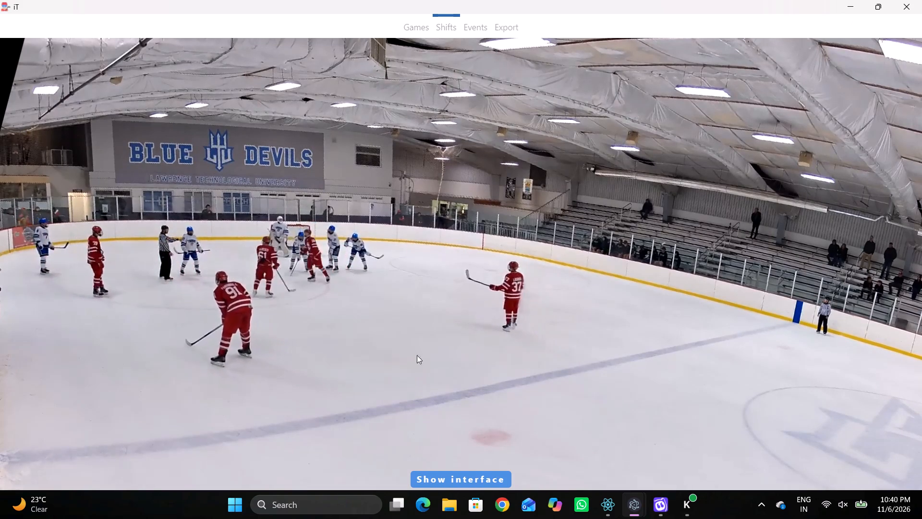
{"action": "key", "text": "space"}
{"action": "key", "text": "space"}
{"action": "key", "text": "space"}
{"action": "key", "text": "shift+d"}
{"action": "key", "text": "shift+d"}
{"action": "key", "text": "space"}
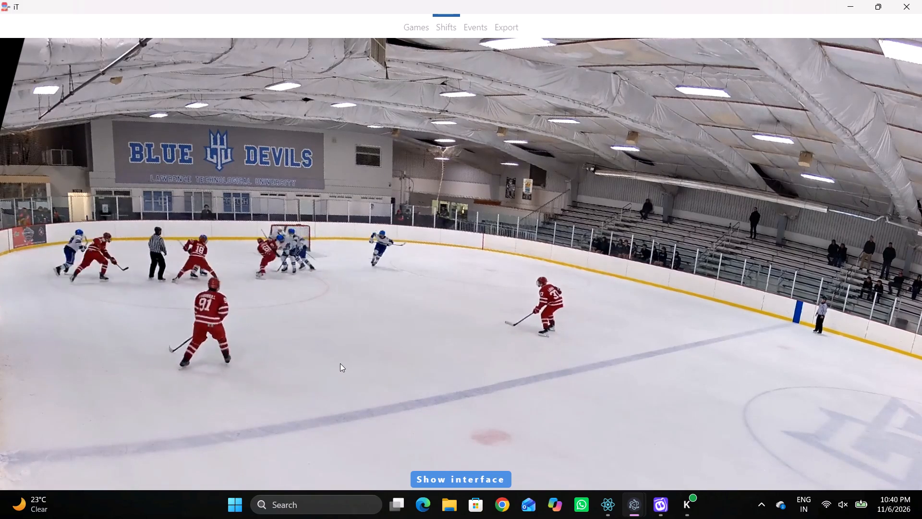
{"action": "key", "text": "space"}
{"action": "key", "text": "shift+d"}
{"action": "left_click_drag", "start_coordinate": [305, 412], "coordinate": [300, 412]}
{"action": "left_click", "coordinate": [841, 385]}
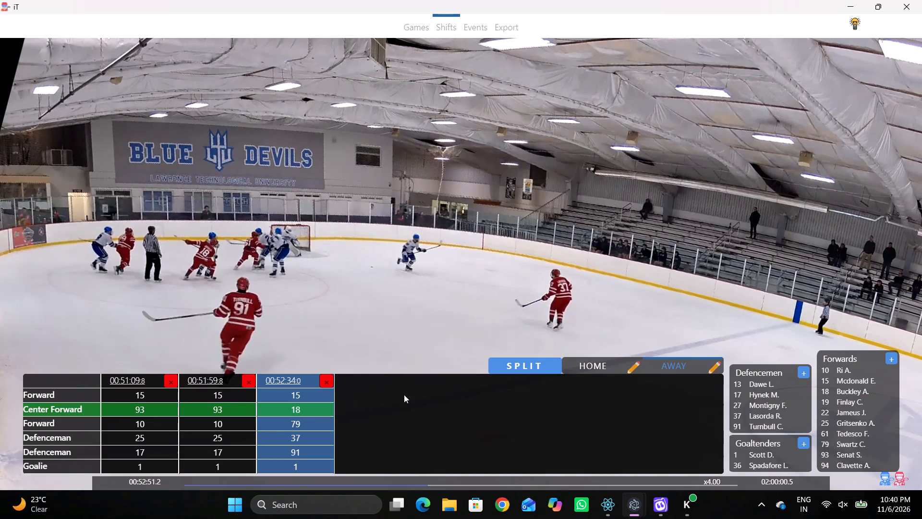
{"action": "left_click", "coordinate": [299, 388]}
{"action": "left_click", "coordinate": [866, 434]}
Split the away shift at 00:52:51.2.
{"action": "key", "text": "shift+s"}
{"action": "key", "text": "shift+d"}
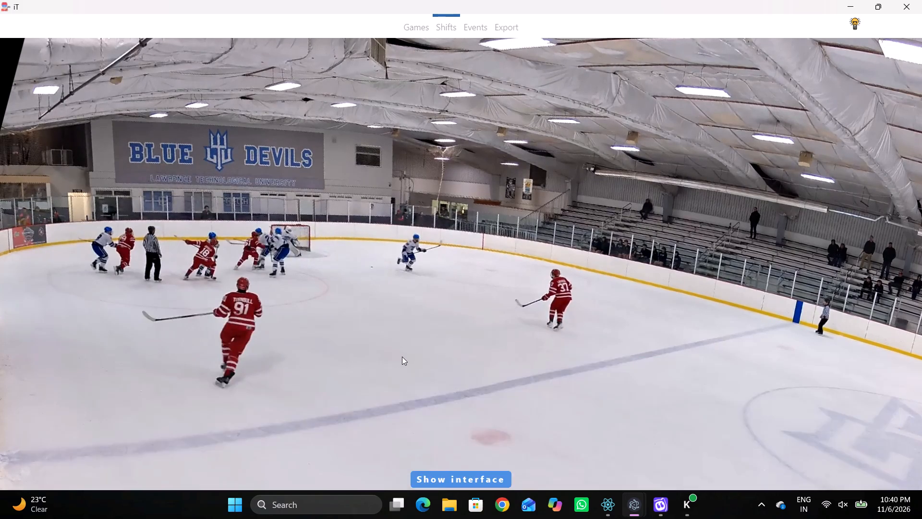
{"action": "type", "text": "DD"}
{"action": "key", "text": "shift+d"}
Return to the start of the 00:52:34.0 away shift and play on to split it at 00:52:42.3.
{"action": "left_click", "coordinate": [297, 378]}
{"action": "type", "text": "d c"}
{"action": "key", "text": "space"}
{"action": "key", "text": "space"}
{"action": "key", "text": "shift+s"}
{"action": "key", "text": "shift+d"}
{"action": "key", "text": "shift+d"}
{"action": "key", "text": "shift+d"}
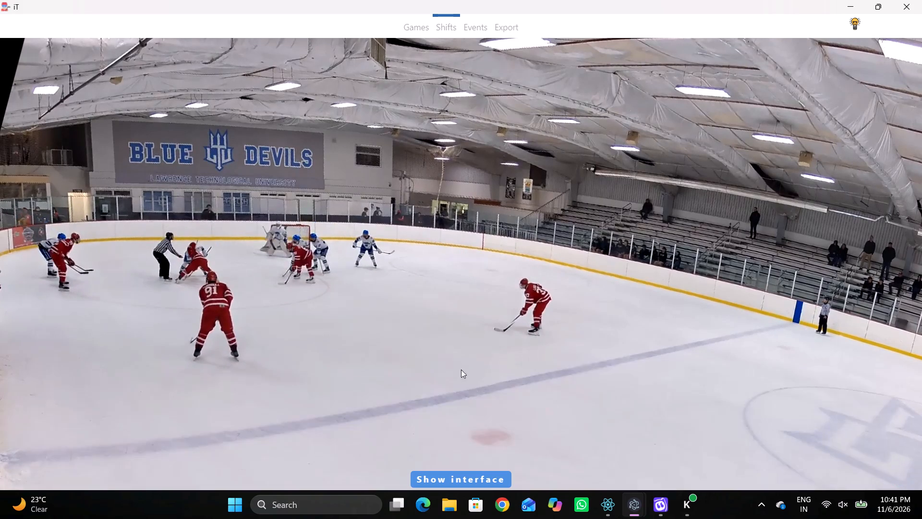
Play on past the stoppage to the lineup for the next face-off and split the away shift at 00:53:33.9.
{"action": "key", "text": "c"}
{"action": "key", "text": "space"}
{"action": "type", "text": "c c c c"}
{"action": "key", "text": "space"}
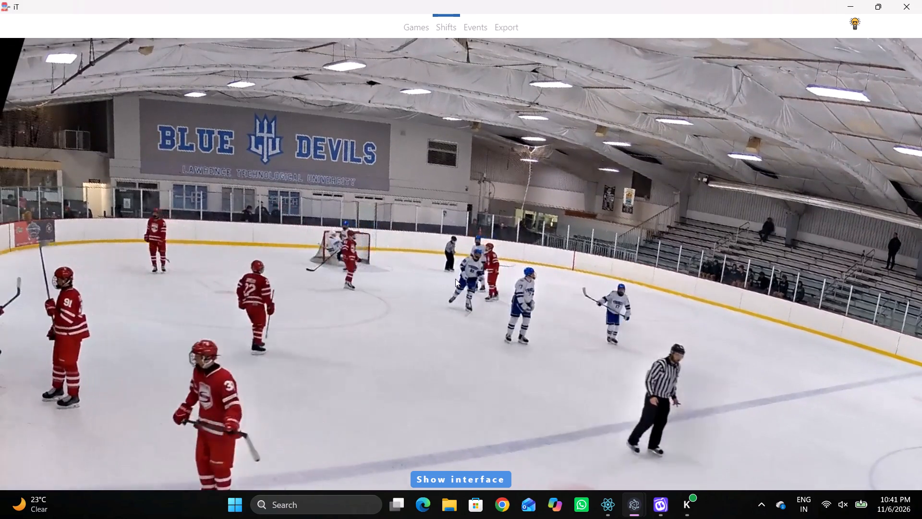
{"action": "type", "text": "c"}
{"action": "key", "text": "space"}
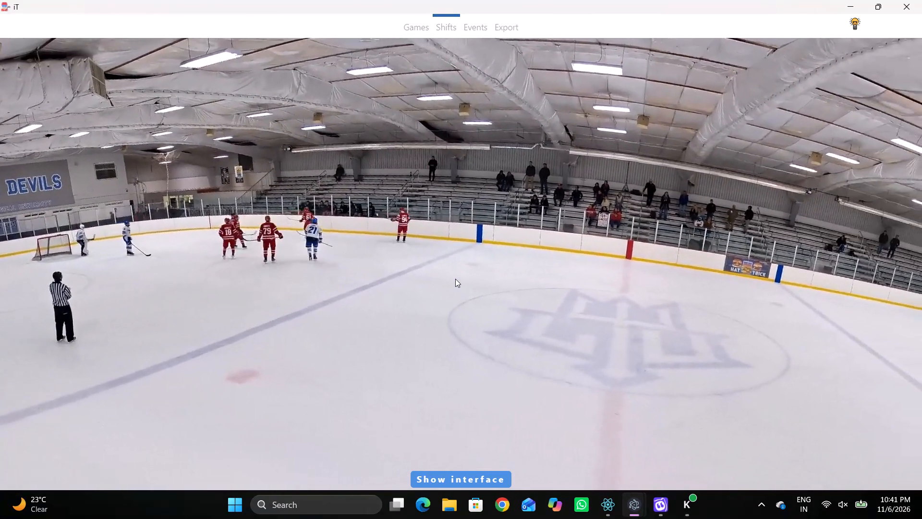
{"action": "key", "text": "space"}
{"action": "key", "text": "space"}
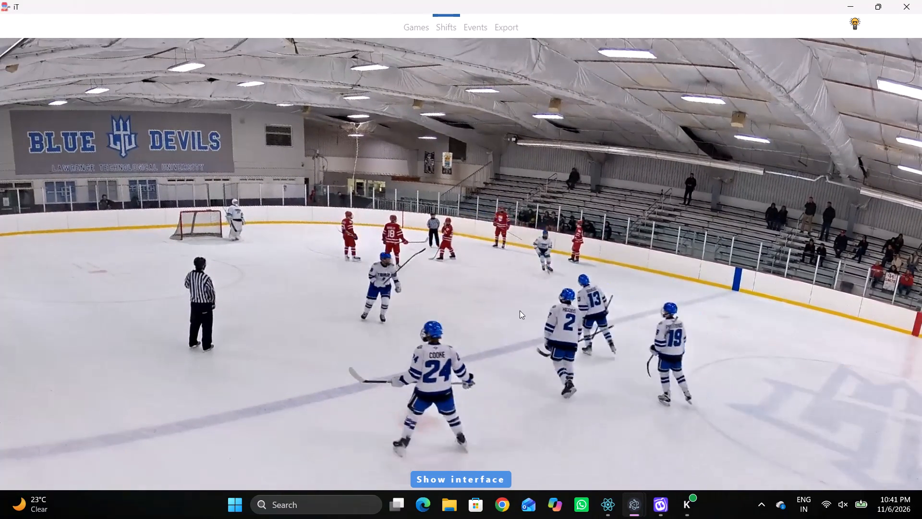
{"action": "key", "text": "space"}
{"action": "key", "text": "shift+s"}
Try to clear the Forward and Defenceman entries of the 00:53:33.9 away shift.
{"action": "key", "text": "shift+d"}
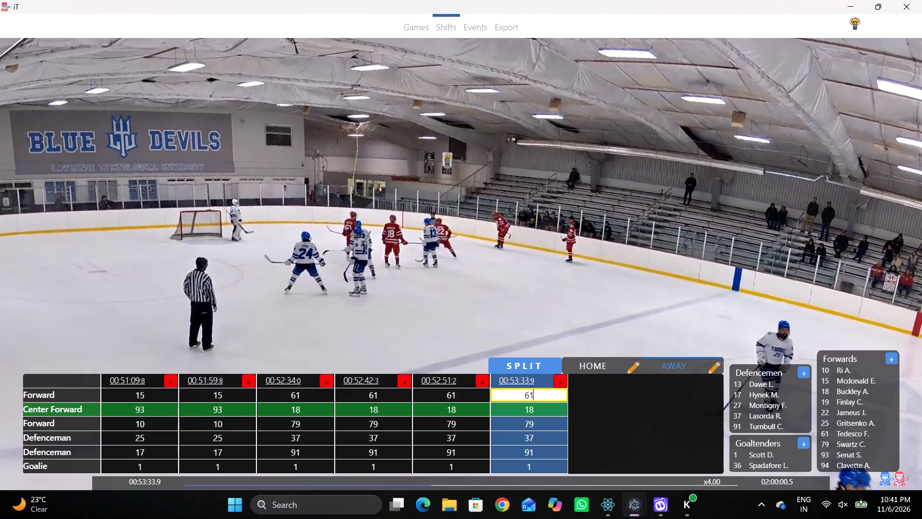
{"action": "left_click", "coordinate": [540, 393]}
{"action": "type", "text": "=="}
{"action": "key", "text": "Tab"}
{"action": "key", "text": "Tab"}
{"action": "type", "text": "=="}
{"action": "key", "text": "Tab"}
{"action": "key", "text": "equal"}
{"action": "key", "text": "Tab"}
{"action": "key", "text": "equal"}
Clear all three forward entries and the first Defenceman of the 00:53:33.9 away shift.
{"action": "left_click", "coordinate": [538, 395]}
{"action": "key", "text": "BackSpace"}
{"action": "key", "text": "Tab"}
{"action": "key", "text": "BackSpace"}
{"action": "key", "text": "Tab"}
{"action": "key", "text": "BackSpace"}
{"action": "key", "text": "BackSpace"}
{"action": "key", "text": "Tab"}
{"action": "key", "text": "BackSpace"}
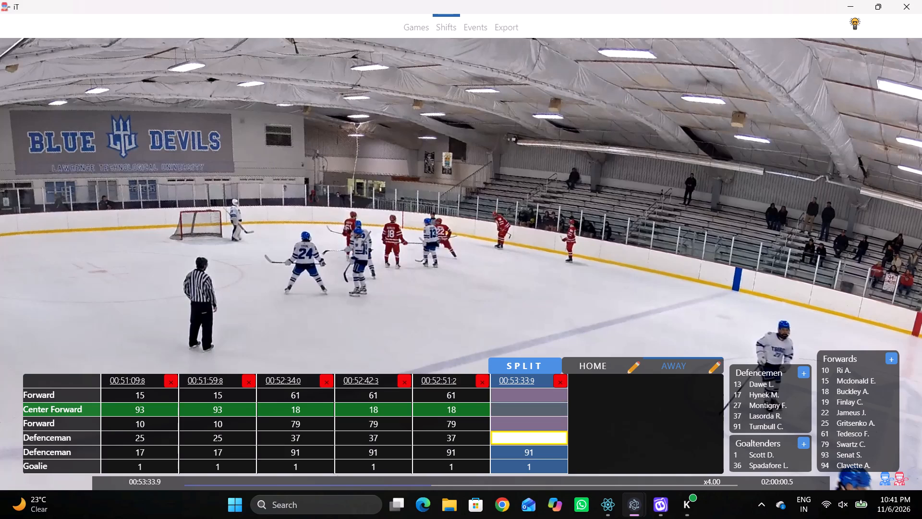
Set the Center Forward of the 00:53:33.9 away shift to 22 and the first Forward to 18.
{"action": "left_click", "coordinate": [544, 406]}
{"action": "type", "text": "22"}
{"action": "left_click", "coordinate": [537, 392]}
{"action": "left_click", "coordinate": [854, 395]}
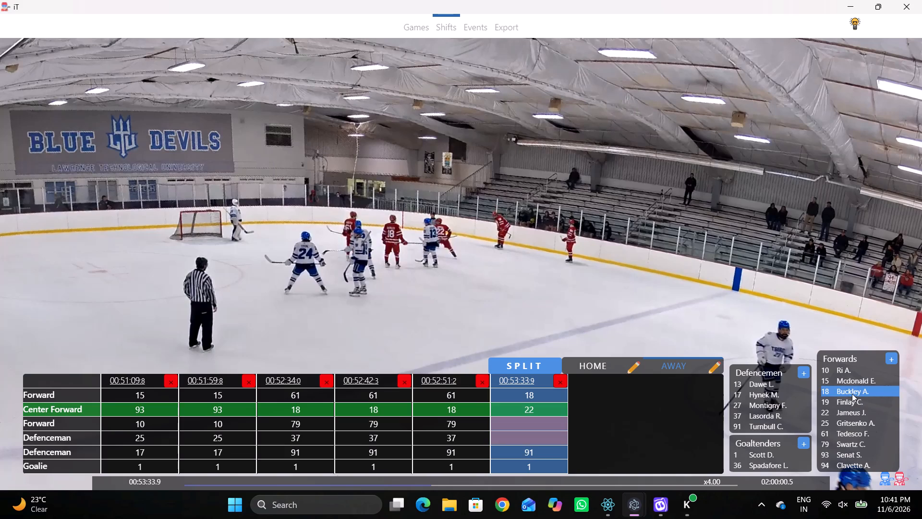
Play on to the face-off and set the second Forward of the 00:53:33.9 away shift to 79.
{"action": "left_click", "coordinate": [528, 425]}
{"action": "key", "text": "space"}
{"action": "key", "text": "shift+d"}
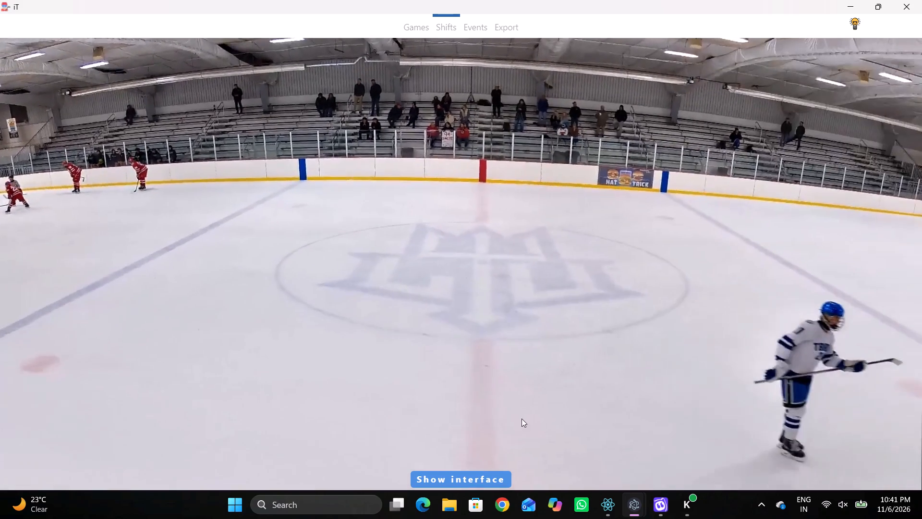
{"action": "key", "text": "space"}
{"action": "key", "text": "c"}
{"action": "key", "text": "space"}
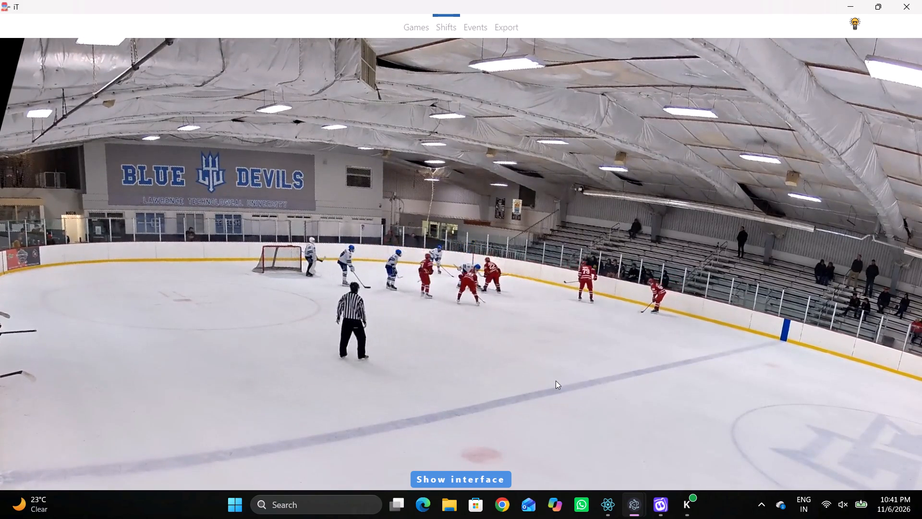
{"action": "key", "text": "space"}
{"action": "key", "text": "space"}
{"action": "key", "text": "space"}
{"action": "key", "text": "q"}
{"action": "key", "text": "q"}
{"action": "key", "text": "q"}
{"action": "key", "text": "q"}
{"action": "key", "text": "q"}
{"action": "key", "text": "q"}
{"action": "key", "text": "q"}
{"action": "key", "text": "q"}
{"action": "key", "text": "q"}
{"action": "key", "text": "shift+d"}
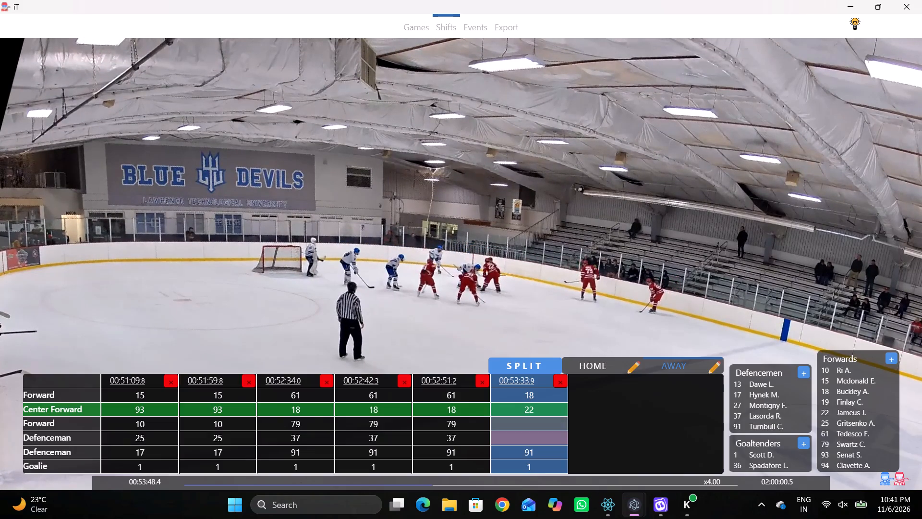
{"action": "left_click", "coordinate": [537, 419]}
{"action": "left_click", "coordinate": [825, 446]}
Set the first Defenceman of the 00:53:33.9 away shift to 61.
{"action": "key", "text": "space"}
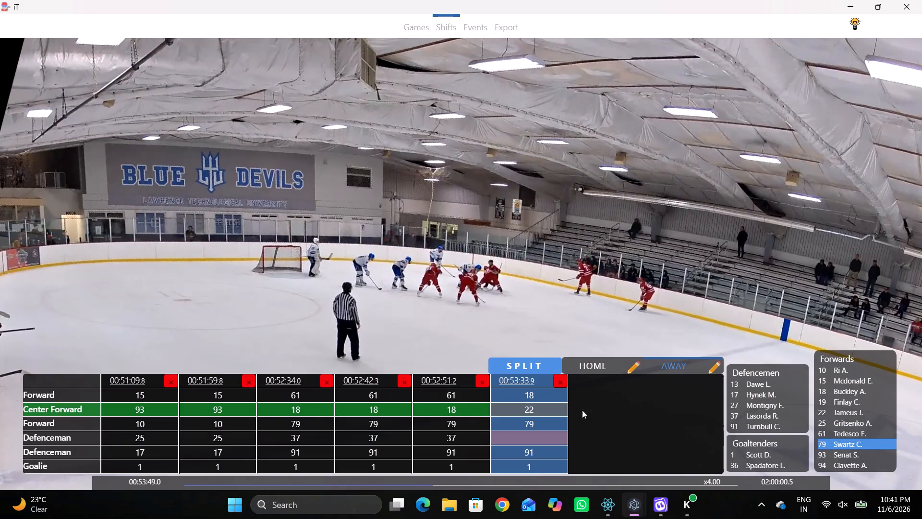
{"action": "key", "text": "space"}
{"action": "key", "text": "space"}
{"action": "key", "text": "space"}
{"action": "left_click", "coordinate": [503, 434]}
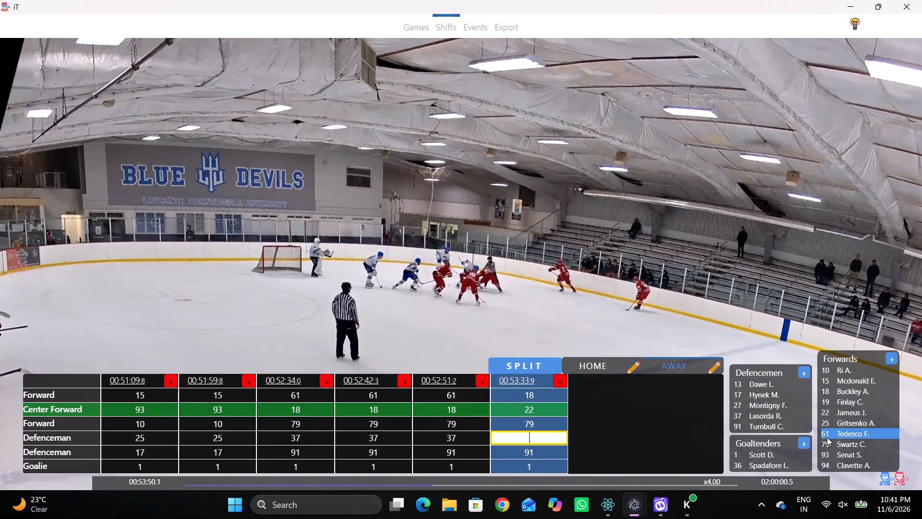
{"action": "left_click", "coordinate": [825, 432]}
Play and rewind the action after the face-off to identify the remaining away skater on the ice.
{"action": "key", "text": "space"}
{"action": "key", "text": "space"}
{"action": "key", "text": "shift+d"}
{"action": "key", "text": "q"}
{"action": "key", "text": "q"}
{"action": "key", "text": "q"}
{"action": "key", "text": "q"}
{"action": "key", "text": "q"}
{"action": "key", "text": "q"}
{"action": "key", "text": "q"}
{"action": "key", "text": "q"}
{"action": "key", "text": "q"}
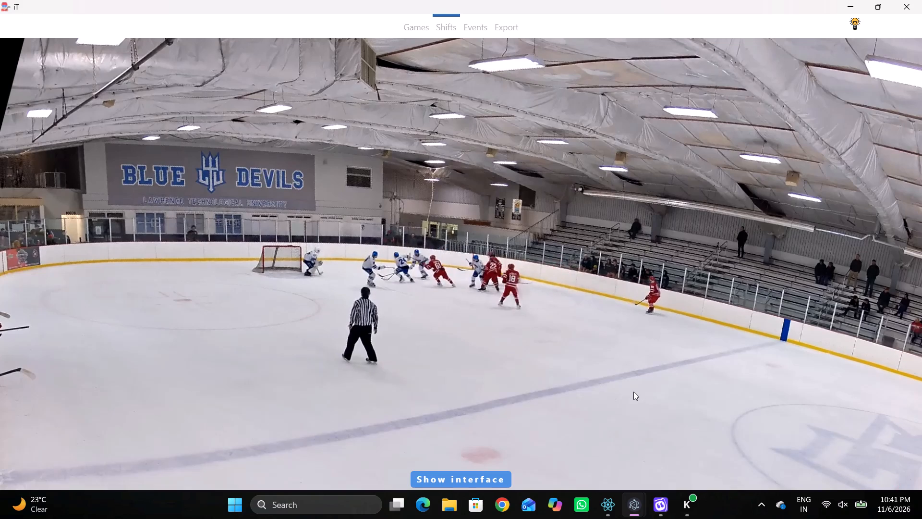
{"action": "type", "text": "qqq"}
{"action": "type", "text": "q"}
{"action": "key", "text": "space"}
{"action": "key", "text": "space"}
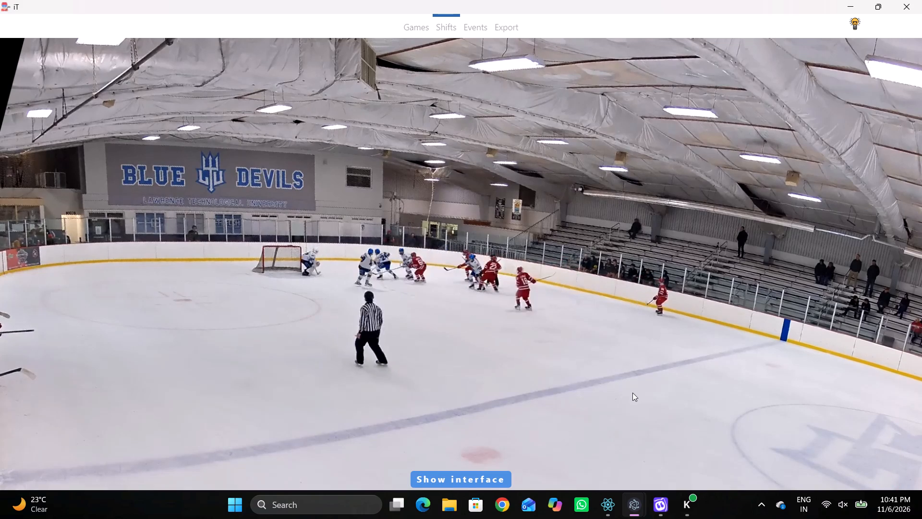
{"action": "key", "text": "space"}
{"action": "key", "text": "space"}
{"action": "key", "text": "space"}
{"action": "key", "text": "space"}
{"action": "key", "text": "space"}
{"action": "key", "text": "space"}
{"action": "key", "text": "q"}
{"action": "key", "text": "q"}
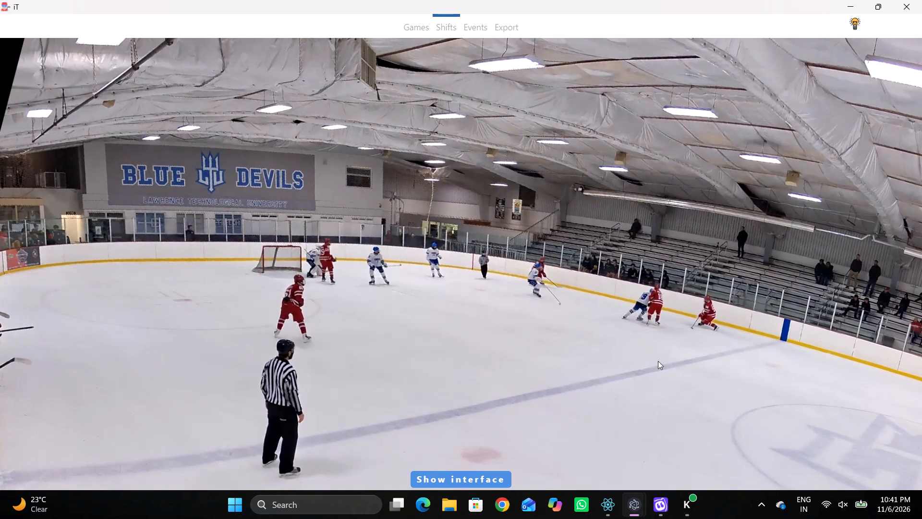
Set the second Defenceman of the 00:53:33.9 away shift to 94.
{"action": "key", "text": "shift+d"}
{"action": "left_click", "coordinate": [516, 450]}
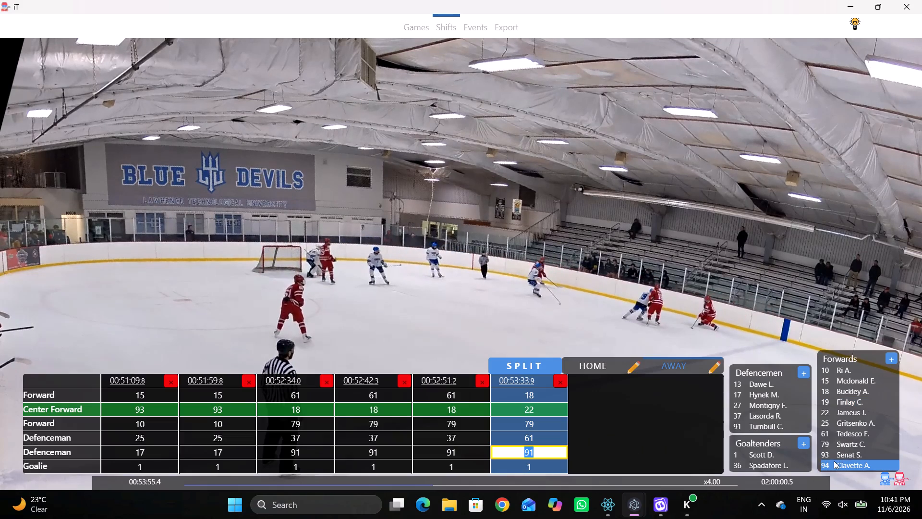
{"action": "key", "text": "q"}
{"action": "key", "text": "q"}
{"action": "key", "text": "q"}
{"action": "key", "text": "q"}
{"action": "key", "text": "q"}
{"action": "left_click", "coordinate": [838, 451]}
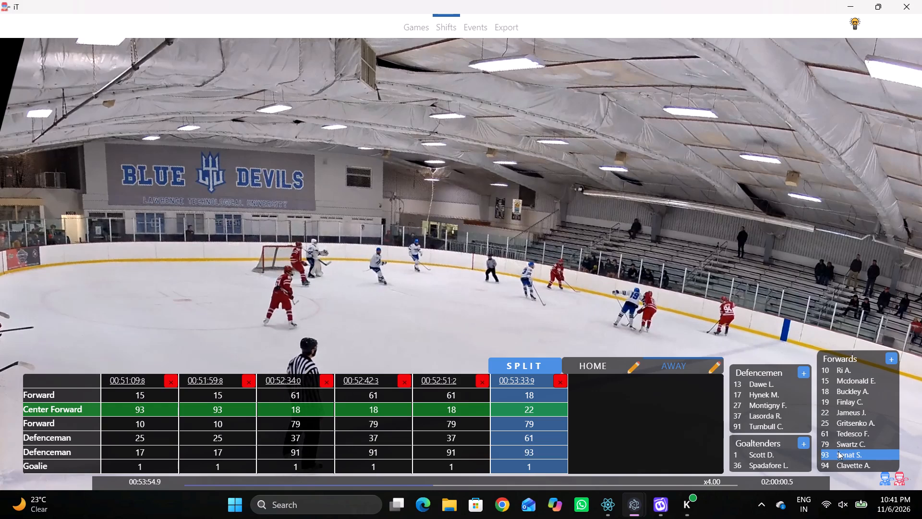
{"action": "left_click", "coordinate": [832, 457]}
{"action": "left_click", "coordinate": [831, 461]}
{"action": "left_click", "coordinate": [551, 455]}
{"action": "left_click", "coordinate": [600, 311], "text": "shift"}
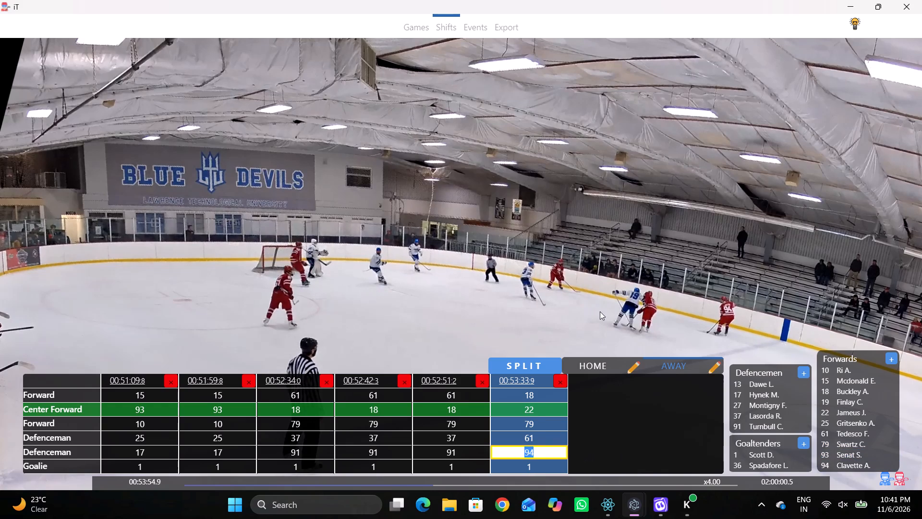
Split the away team's shift at 00:53:54.9 and again at 00:54:31.7, before the centre-ice face-off.
{"action": "key", "text": "shift+s"}
{"action": "key", "text": "shift+d"}
{"action": "type", "text": "DD"}
{"action": "key", "text": "space"}
{"action": "key", "text": "c"}
{"action": "key", "text": "space"}
{"action": "type", "text": "v"}
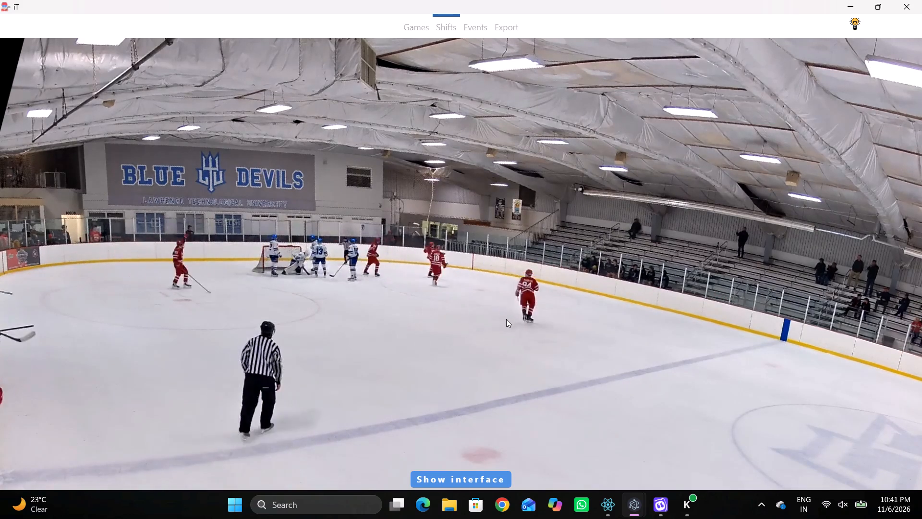
{"action": "type", "text": "c c c c"}
{"action": "key", "text": "space"}
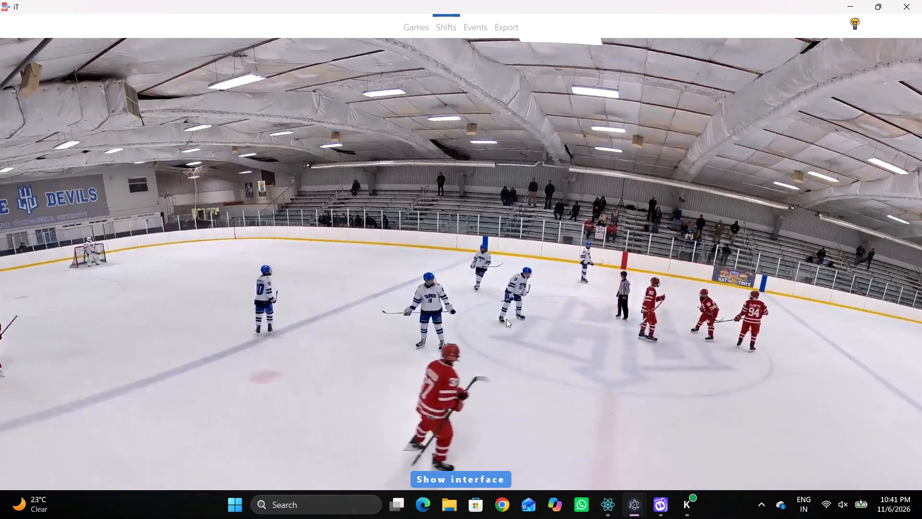
{"action": "key", "text": "space"}
{"action": "type", "text": "qSD"}
{"action": "key", "text": "shift+d"}
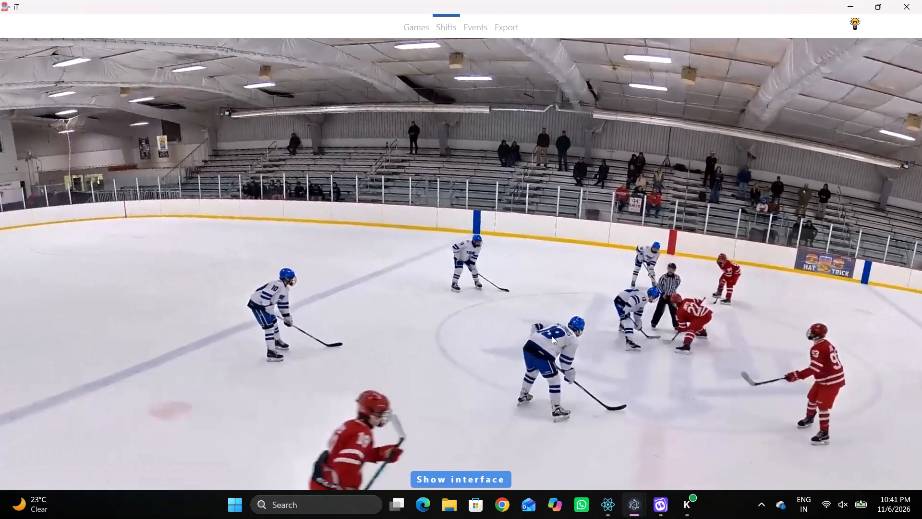
Play and rewind the centre-ice face-off around 00:54:33 to identify the away skaters by their jersey numbers.
{"action": "key", "text": "space"}
{"action": "key", "text": "space"}
{"action": "key", "text": "space"}
{"action": "key", "text": "space"}
{"action": "key", "text": "space"}
{"action": "key", "text": "space"}
{"action": "type", "text": "q"}
{"action": "key", "text": "shift+d"}
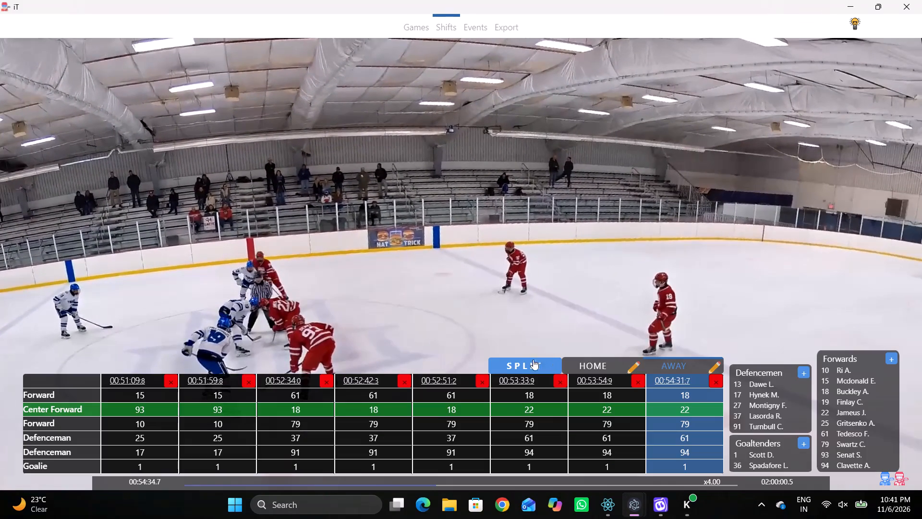
{"action": "key", "text": "q"}
{"action": "key", "text": "q"}
{"action": "key", "text": "q"}
{"action": "key", "text": "q"}
{"action": "key", "text": "q"}
{"action": "key", "text": "q"}
{"action": "key", "text": "q"}
{"action": "key", "text": "q"}
{"action": "key", "text": "q"}
{"action": "key", "text": "q"}
{"action": "key", "text": "q"}
{"action": "key", "text": "q"}
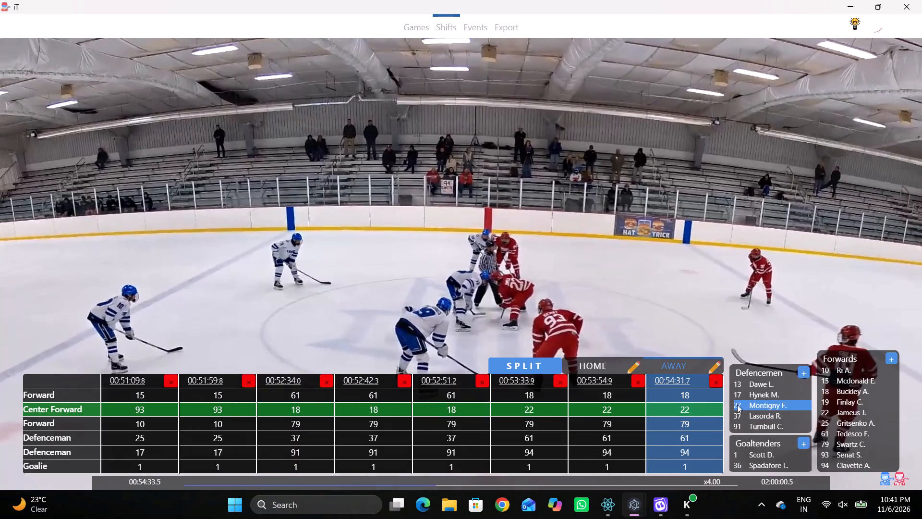
{"action": "key", "text": "shift+d"}
{"action": "key", "text": "shift+d"}
{"action": "key", "text": "shift+d"}
{"action": "key", "text": "shift+d"}
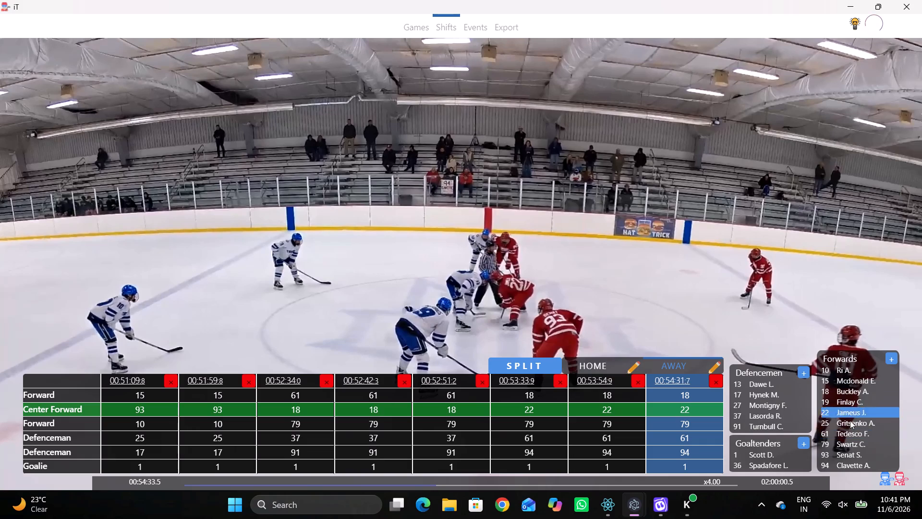
{"action": "key", "text": "shift+d"}
{"action": "key", "text": "shift+d"}
Change the first Forward to 19 in the away shifts starting at 00:53:33.9, 00:53:54.9 and 00:54:31.7.
{"action": "left_click_drag", "start_coordinate": [676, 428], "coordinate": [675, 433]}
{"action": "left_click", "coordinate": [683, 391]}
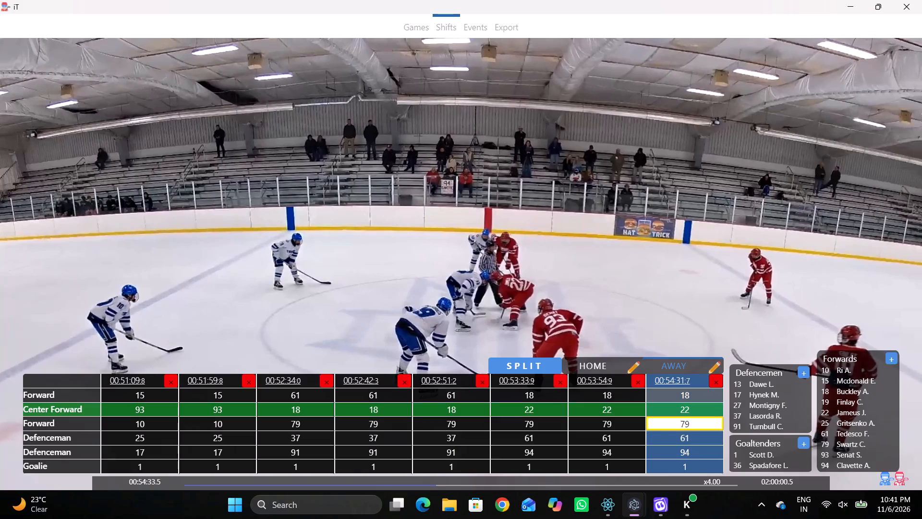
{"action": "left_click", "coordinate": [559, 397]}
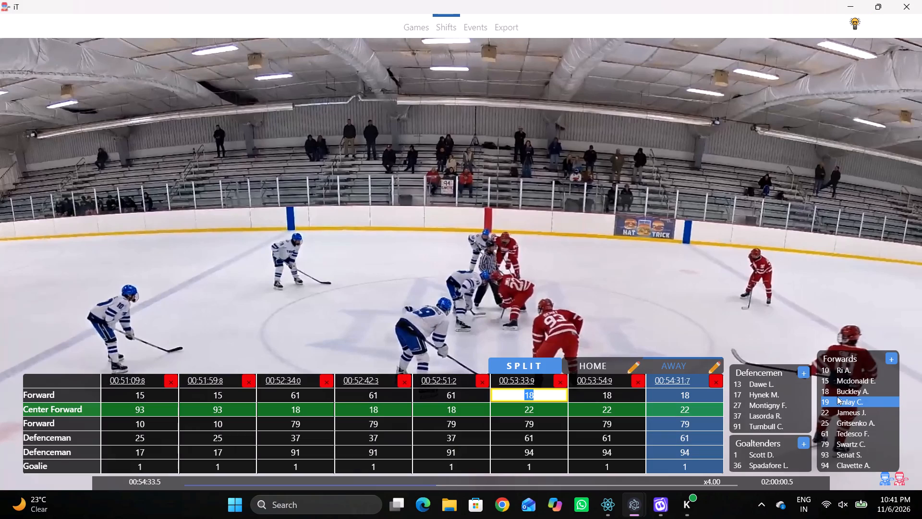
{"action": "left_click", "coordinate": [838, 402]}
{"action": "left_click", "coordinate": [594, 396]}
{"action": "left_click", "coordinate": [839, 401]}
{"action": "left_click", "coordinate": [660, 399]}
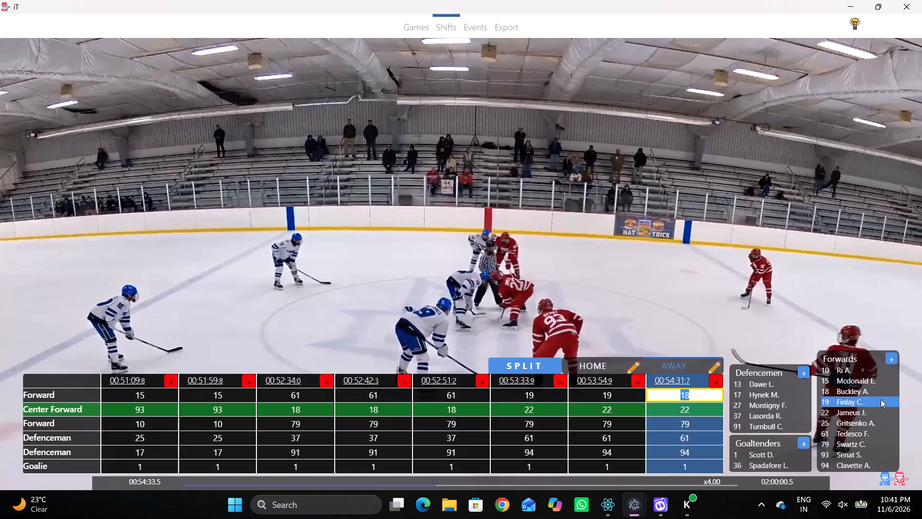
{"action": "left_click", "coordinate": [832, 403]}
Play slightly further into the centre-ice face-off and split the away team's shift at 00:54:34.3.
{"action": "key", "text": "shift+d"}
{"action": "key", "text": "space"}
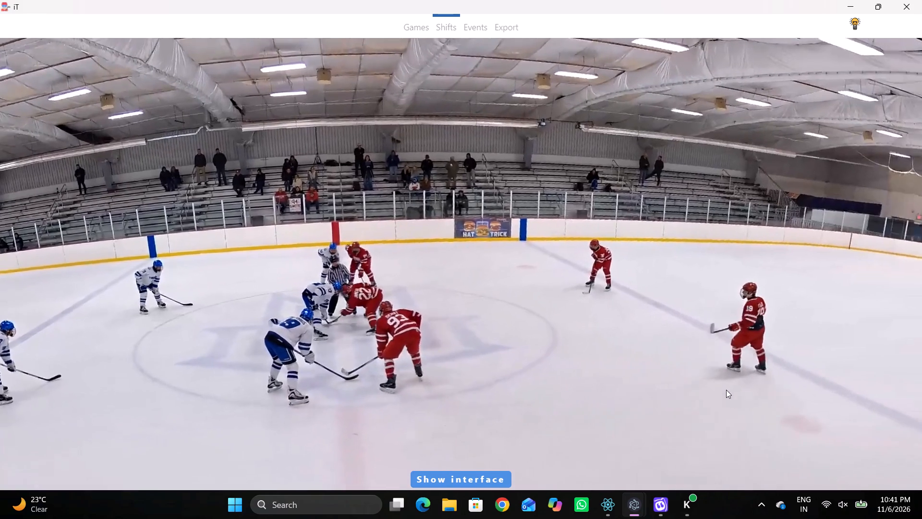
{"action": "key", "text": "space"}
{"action": "key", "text": "shift+s"}
{"action": "key", "text": "shift+d"}
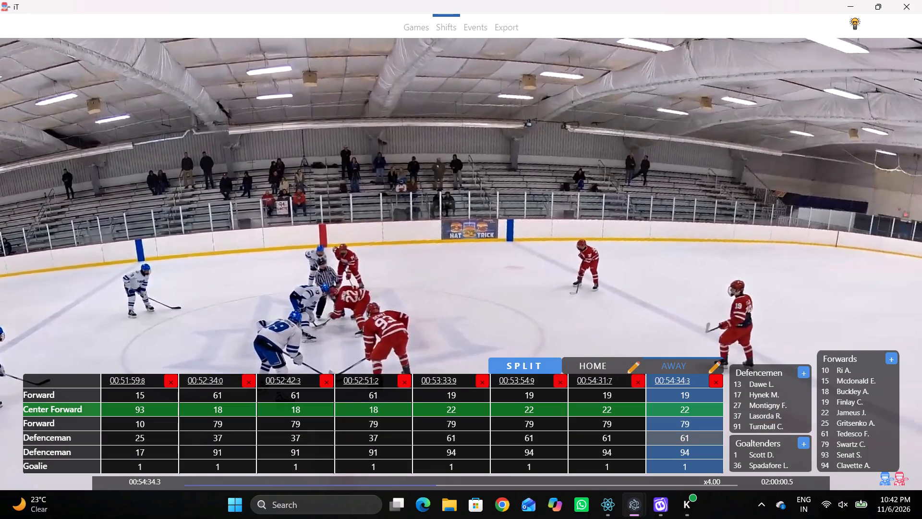
Clear all five skaters from the 00:54:34.3 away shift, keeping only the goalie.
{"action": "left_click", "coordinate": [696, 396]}
{"action": "key", "text": "BackSpace"}
{"action": "key", "text": "Tab"}
{"action": "key", "text": "BackSpace"}
{"action": "key", "text": "BackSpace"}
{"action": "key", "text": "Tab"}
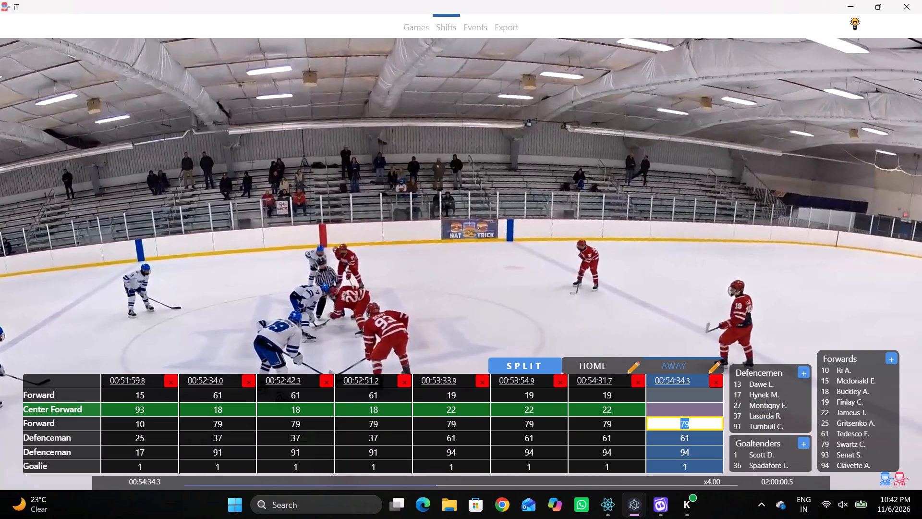
{"action": "key", "text": "BackSpace"}
{"action": "key", "text": "Tab"}
{"action": "key", "text": "BackSpace"}
{"action": "key", "text": "Tab"}
{"action": "key", "text": "BackSpace"}
In the 00:54:34.3 away shift, enter 22 as Center Forward, 93 as second Forward and 19 as second Defenceman.
{"action": "left_click", "coordinate": [705, 415]}
{"action": "key", "text": "2"}
{"action": "key", "text": "2"}
{"action": "left_click", "coordinate": [697, 427]}
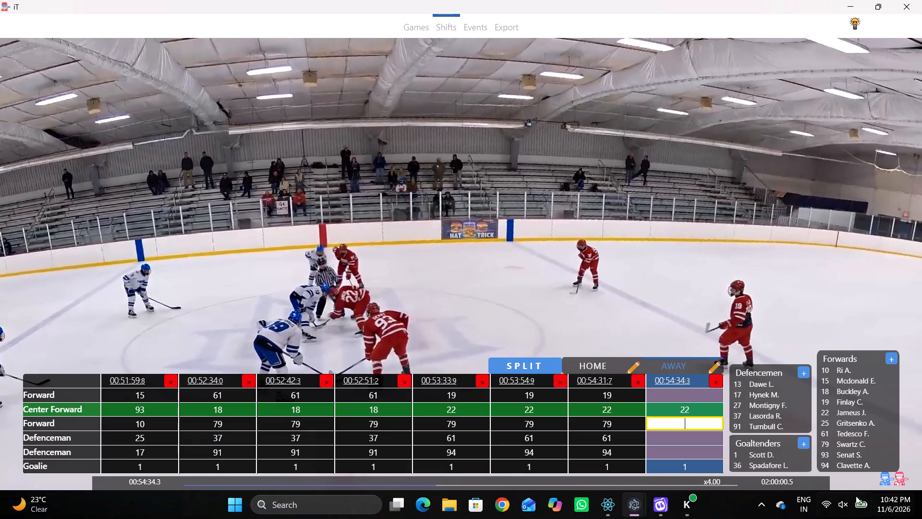
{"action": "left_click", "coordinate": [844, 450]}
{"action": "left_click", "coordinate": [666, 456]}
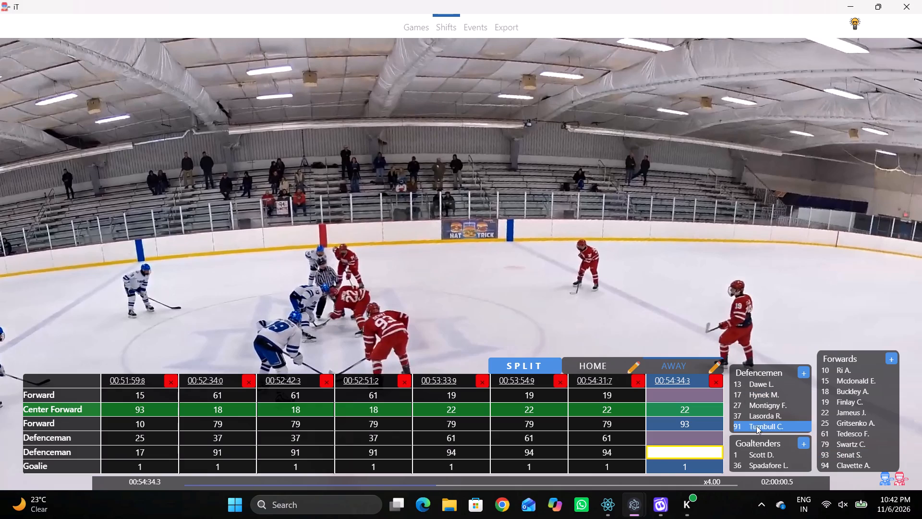
{"action": "left_click", "coordinate": [838, 402]}
{"action": "left_click", "coordinate": [682, 451]}
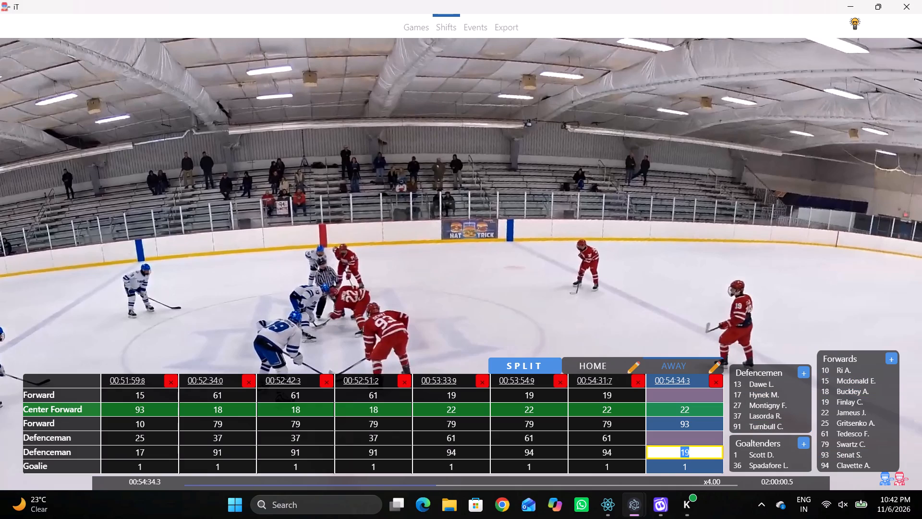
{"action": "left_click", "coordinate": [706, 439]}
Play on through the face-off line-up, then set the 00:54:34.3 away shift's Center Forward to 94 and first Defenceman to 22.
{"action": "key", "text": "shift+d"}
{"action": "key", "text": "space"}
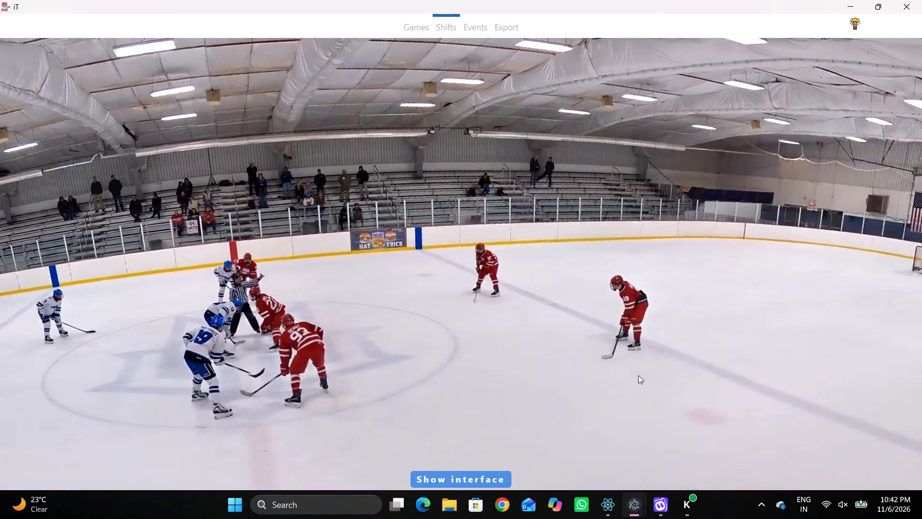
{"action": "key", "text": "space"}
{"action": "key", "text": "space"}
{"action": "key", "text": "space"}
{"action": "key", "text": "shift+d"}
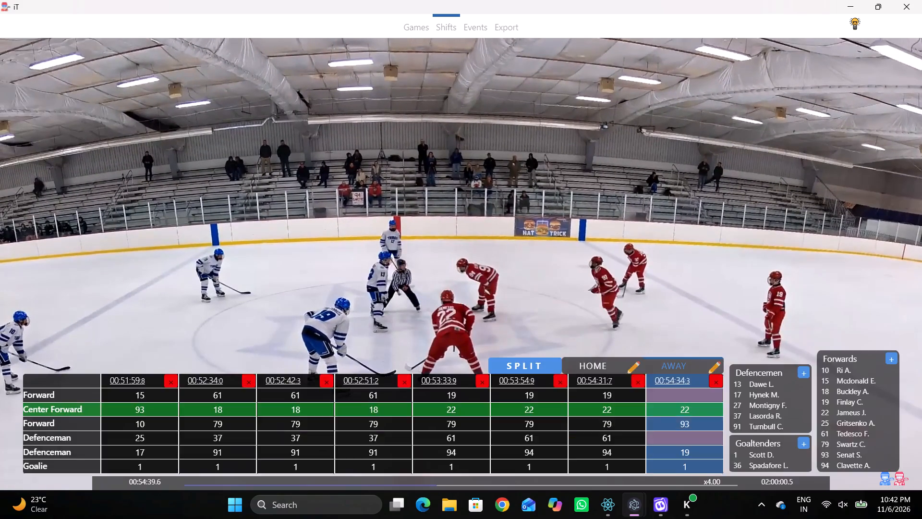
{"action": "key", "text": "shift+d"}
{"action": "key", "text": "space"}
{"action": "key", "text": "space"}
{"action": "key", "text": "shift+d"}
{"action": "left_click", "coordinate": [695, 412]}
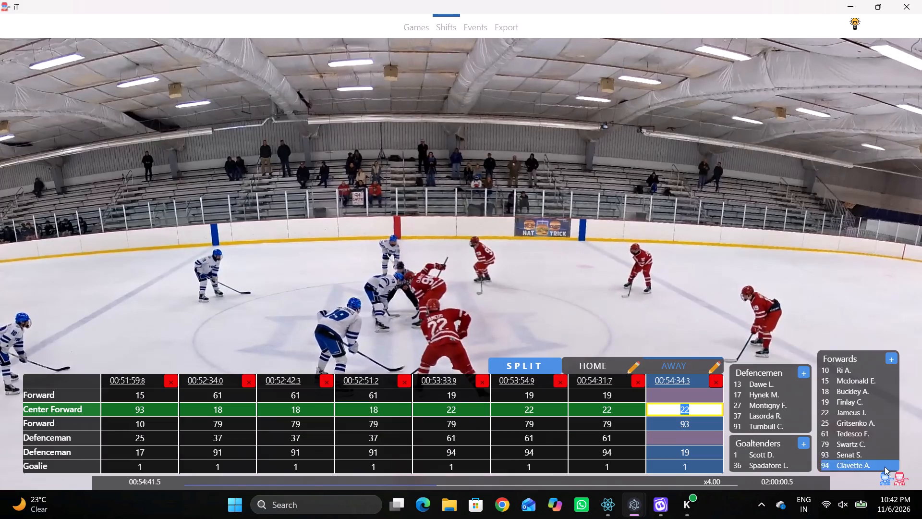
{"action": "left_click", "coordinate": [852, 461]}
{"action": "left_click", "coordinate": [715, 433]}
{"action": "type", "text": "22"}
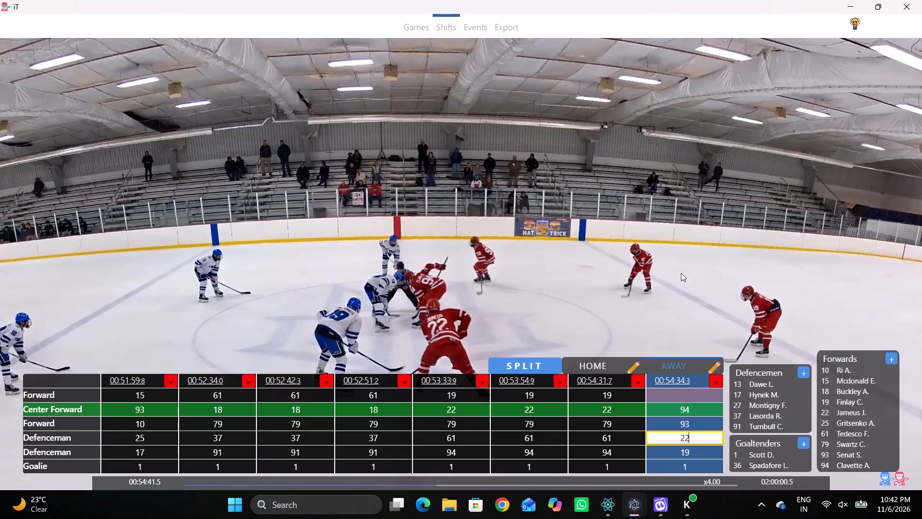
{"action": "left_click", "coordinate": [681, 273]}
Review the play after the face-off and set the first Forward of the 00:54:34.3 away shift to 37.
{"action": "key", "text": "shift+d"}
{"action": "key", "text": "space"}
{"action": "key", "text": "space"}
{"action": "key", "text": "space"}
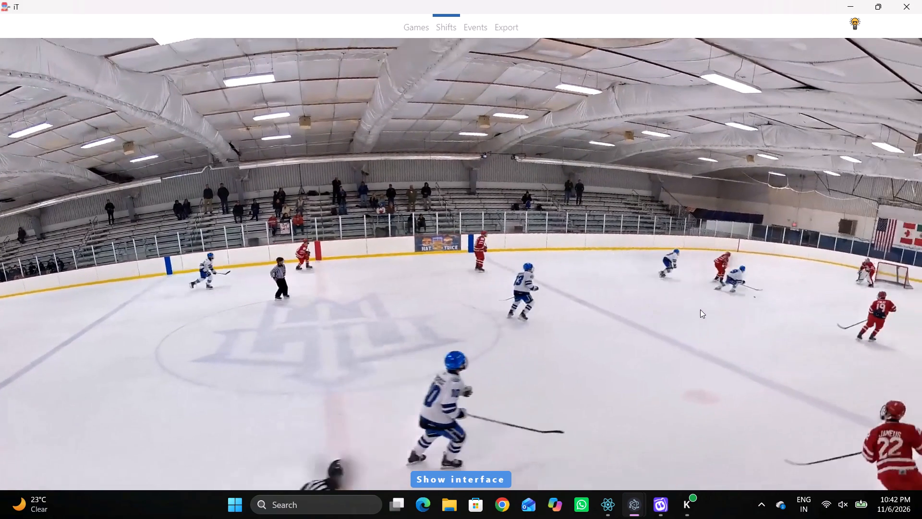
{"action": "key", "text": "space"}
{"action": "key", "text": "q"}
{"action": "key", "text": "q"}
{"action": "key", "text": "q"}
{"action": "key", "text": "q"}
{"action": "key", "text": "q"}
{"action": "key", "text": "q"}
{"action": "key", "text": "shift+d"}
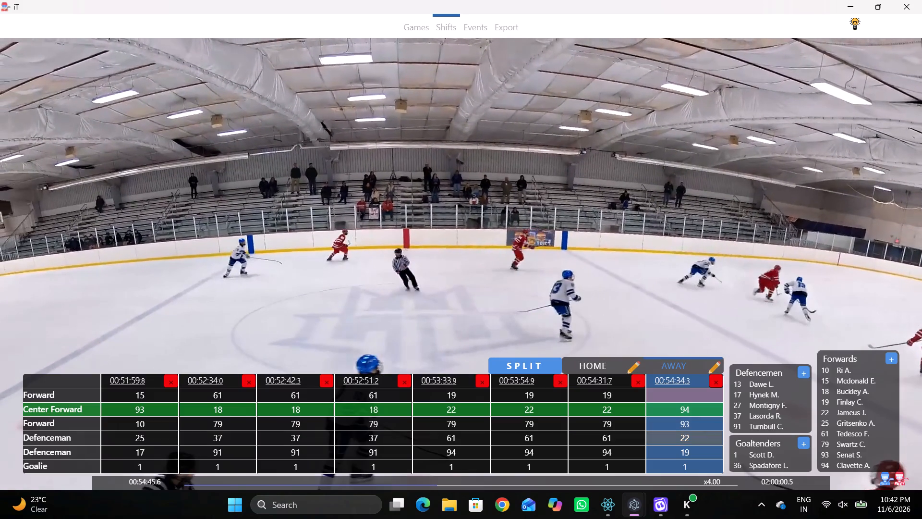
{"action": "left_click", "coordinate": [681, 398]}
{"action": "left_click", "coordinate": [771, 410]}
Play on to the next stoppage and split the away team's shift at 00:55:06.1.
{"action": "key", "text": "shift+d"}
{"action": "key", "text": "space"}
{"action": "type", "text": "v"}
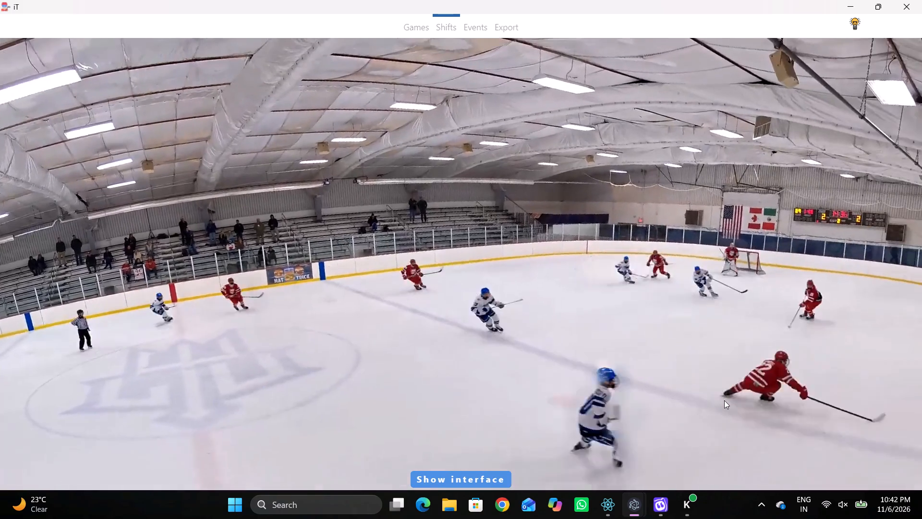
{"action": "key", "text": "space"}
{"action": "key", "text": "space"}
{"action": "key", "text": "space"}
{"action": "key", "text": "space"}
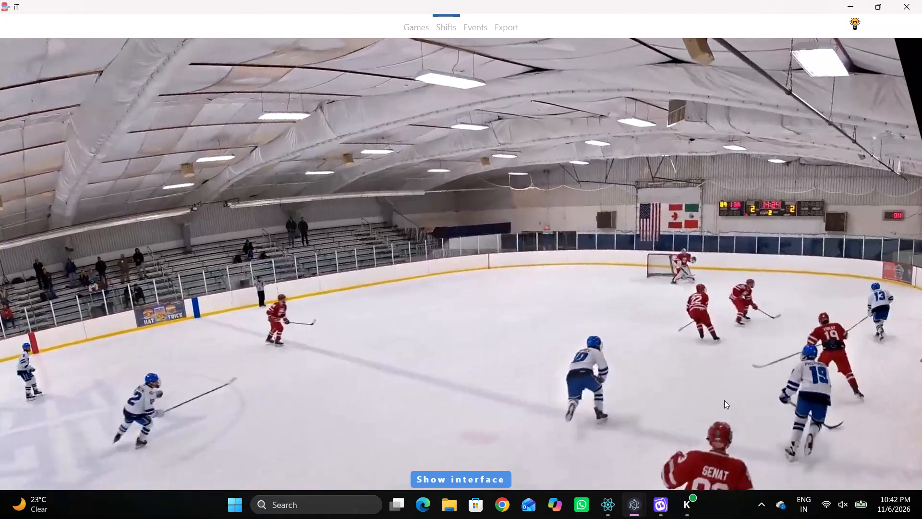
{"action": "key", "text": "space"}
{"action": "key", "text": "space"}
{"action": "key", "text": "space"}
{"action": "type", "text": "qDD"}
{"action": "key", "text": "space"}
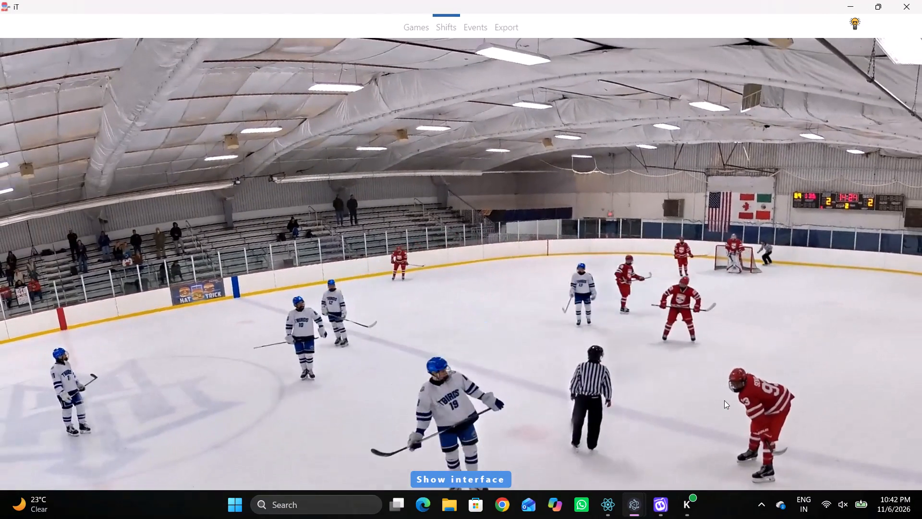
{"action": "key", "text": "space"}
{"action": "key", "text": "shift+s"}
Play slightly further through the stoppage and split the away team's shift at 00:55:09.4.
{"action": "key", "text": "shift+d"}
{"action": "key", "text": "shift+d"}
{"action": "key", "text": "space"}
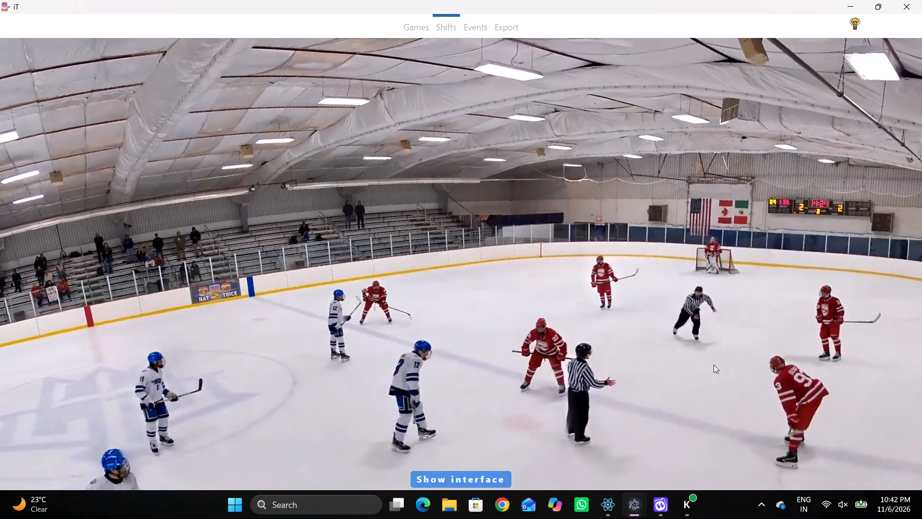
{"action": "key", "text": "space"}
{"action": "key", "text": "shift+s"}
{"action": "key", "text": "shift+d"}
In the 00:55:09.4 away shift, set the first Defenceman to 94 and the Center Forward to 22.
{"action": "left_click", "coordinate": [687, 410]}
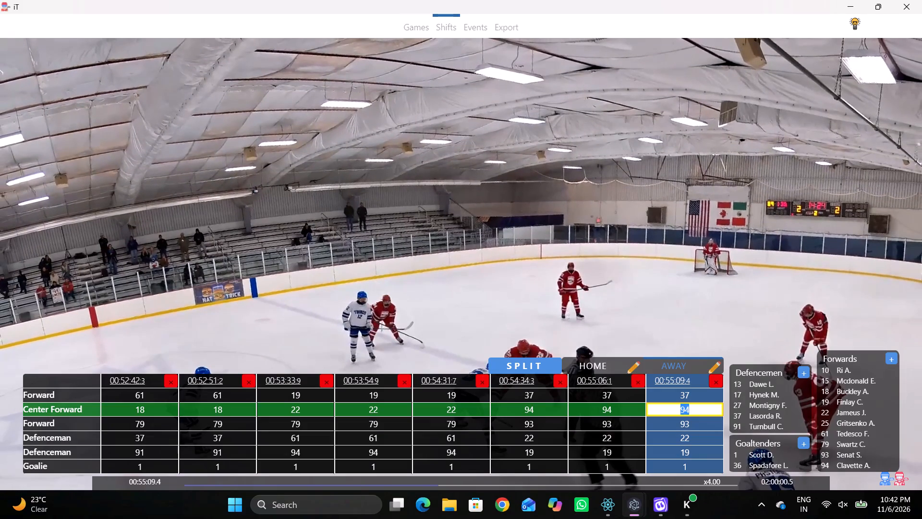
{"action": "key", "text": "BackSpace"}
{"action": "left_click", "coordinate": [687, 430]}
{"action": "left_click", "coordinate": [694, 434]}
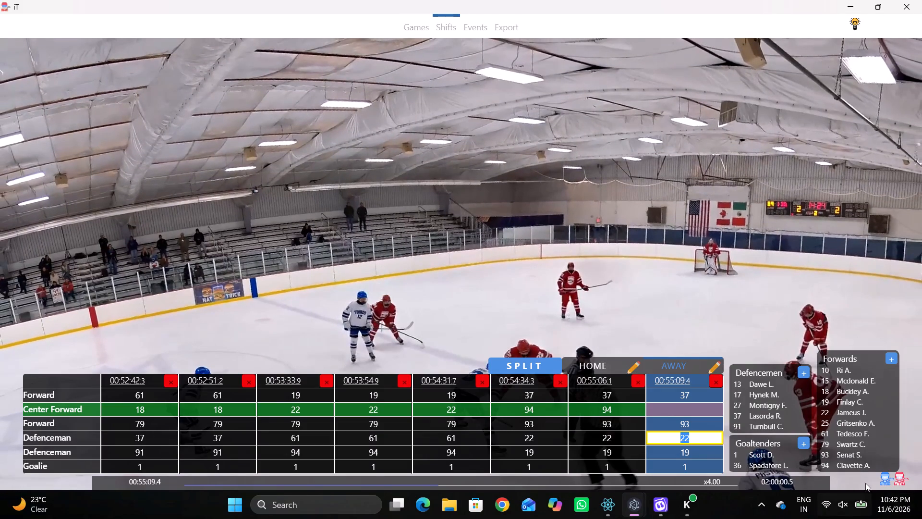
{"action": "double_click", "coordinate": [860, 472]}
{"action": "left_click", "coordinate": [703, 434]}
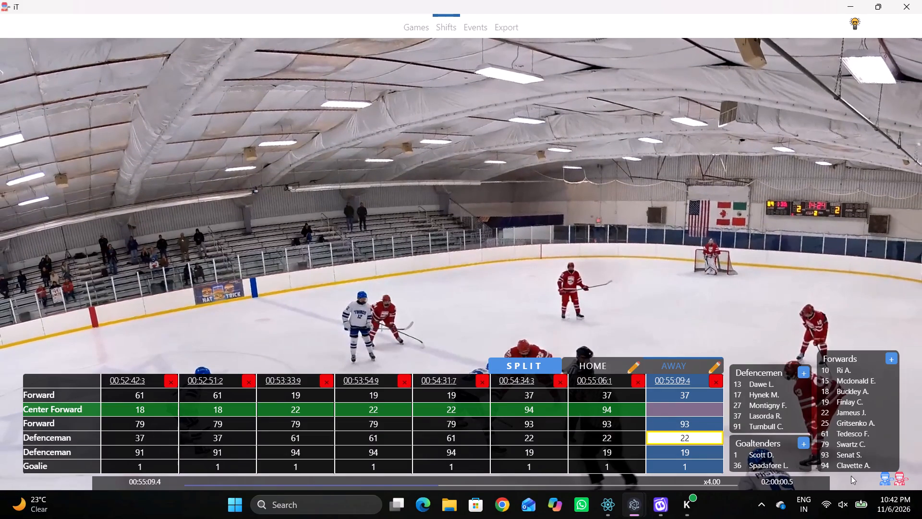
{"action": "left_click", "coordinate": [849, 468]}
{"action": "left_click", "coordinate": [708, 404]}
{"action": "key", "text": "2"}
{"action": "left_click", "coordinate": [672, 281]}
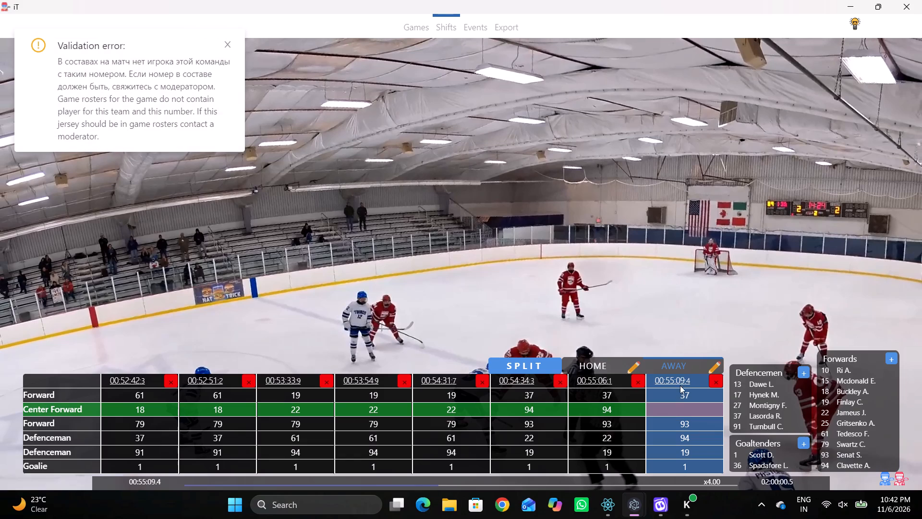
{"action": "left_click", "coordinate": [684, 405]}
{"action": "key", "text": "2"}
{"action": "key", "text": "2"}
{"action": "left_click", "coordinate": [681, 310]}
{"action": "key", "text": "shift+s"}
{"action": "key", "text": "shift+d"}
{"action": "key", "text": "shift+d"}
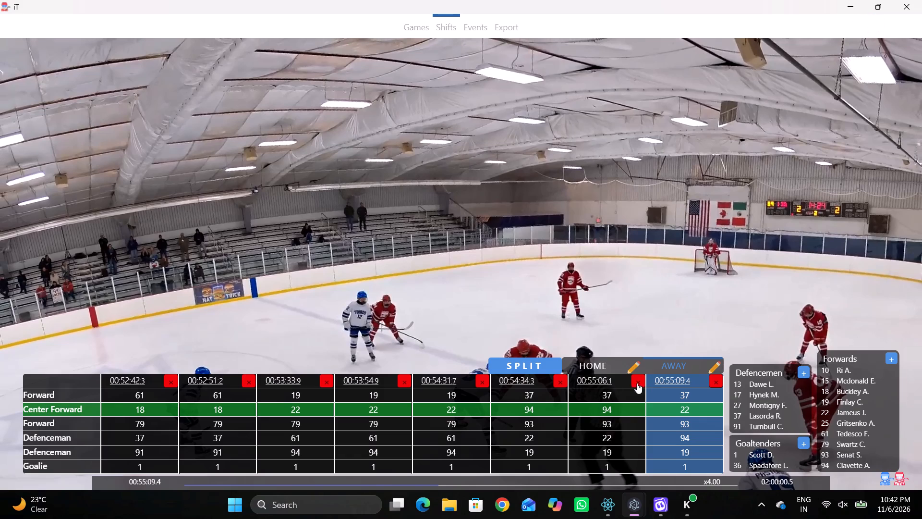
Jump the video to the start of the 00:55:06.1 away shift and bring up the home team's shifts.
{"action": "left_click", "coordinate": [594, 378]}
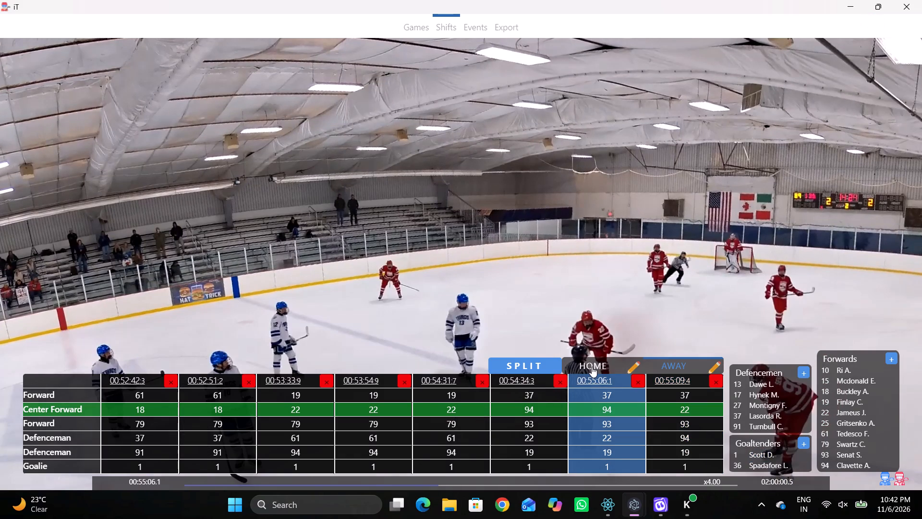
{"action": "left_click", "coordinate": [592, 367]}
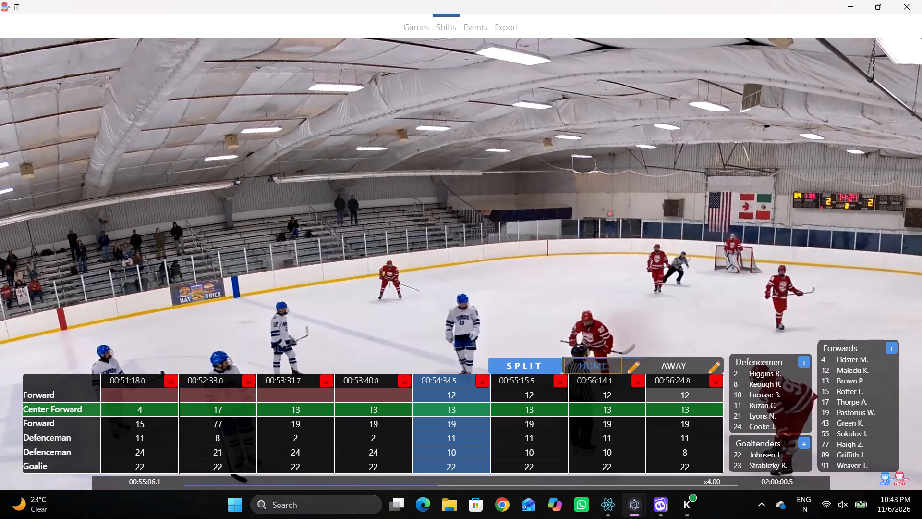
Check the other window's Games page for the loaded game and return to the shifts video window.
{"action": "left_click", "coordinate": [629, 502]}
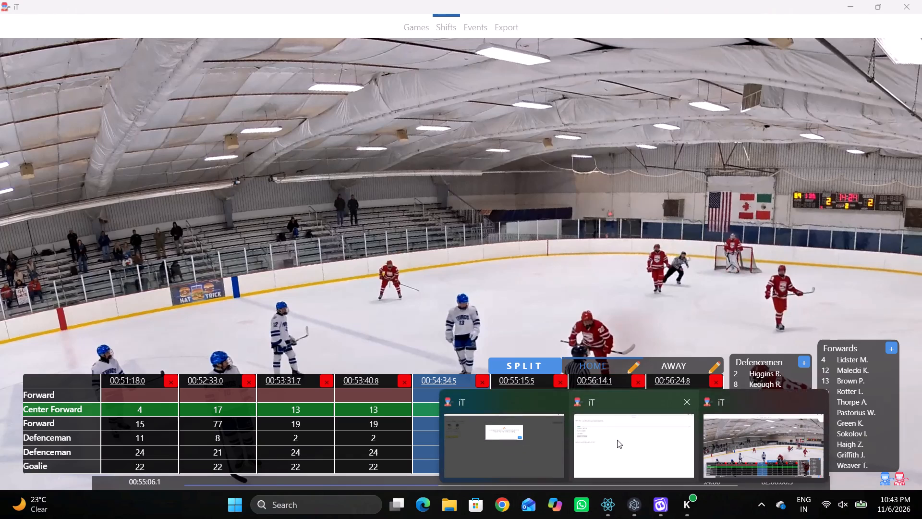
{"action": "left_click", "coordinate": [617, 440]}
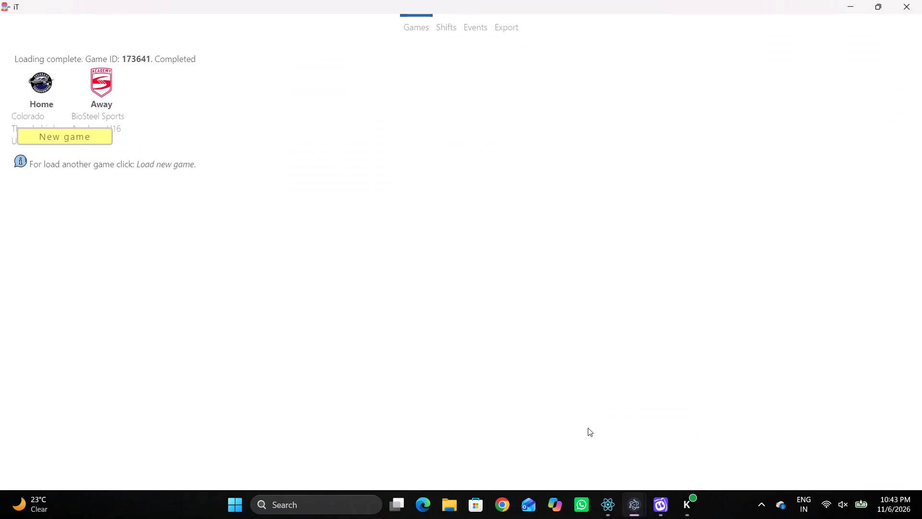
{"action": "left_click", "coordinate": [746, 460]}
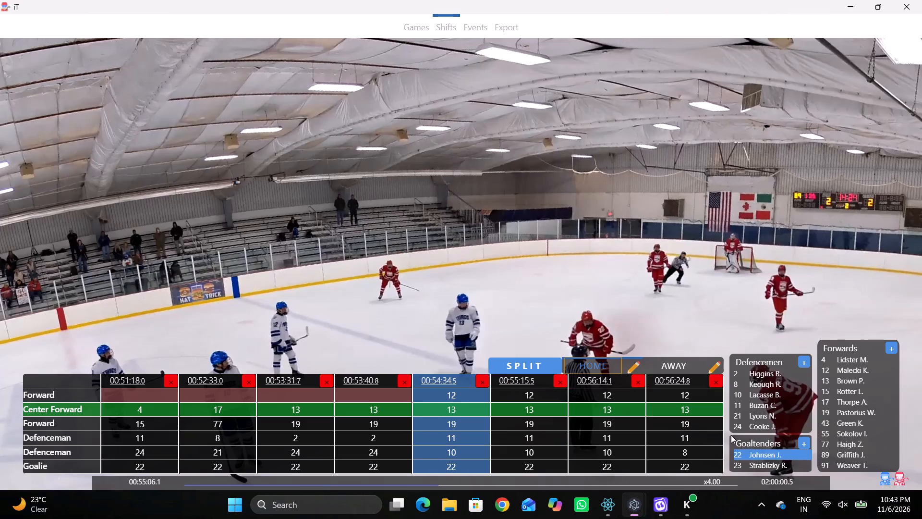
Browse forward through the home team's remaining shifts to the latest ones and return to the away team's shifts.
{"action": "double_click", "coordinate": [676, 377]}
{"action": "double_click", "coordinate": [676, 378]}
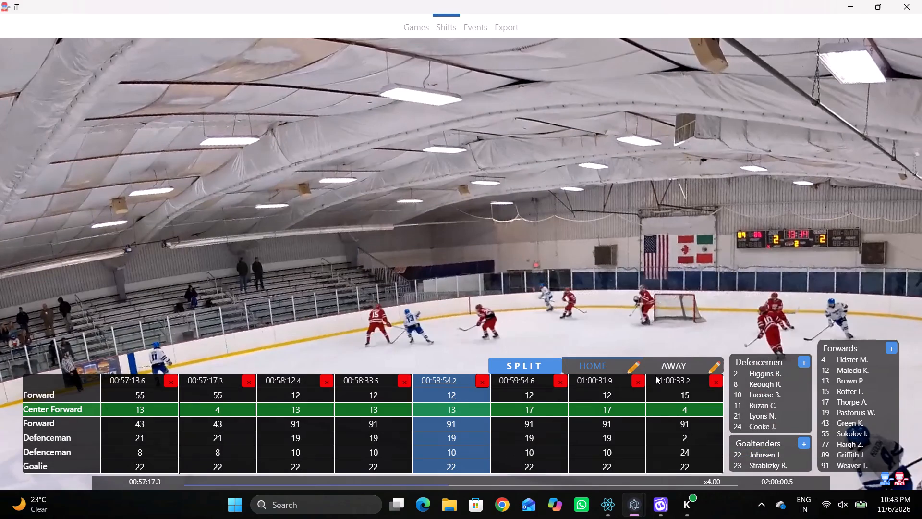
{"action": "triple_click", "coordinate": [663, 380]}
{"action": "left_click", "coordinate": [663, 380]}
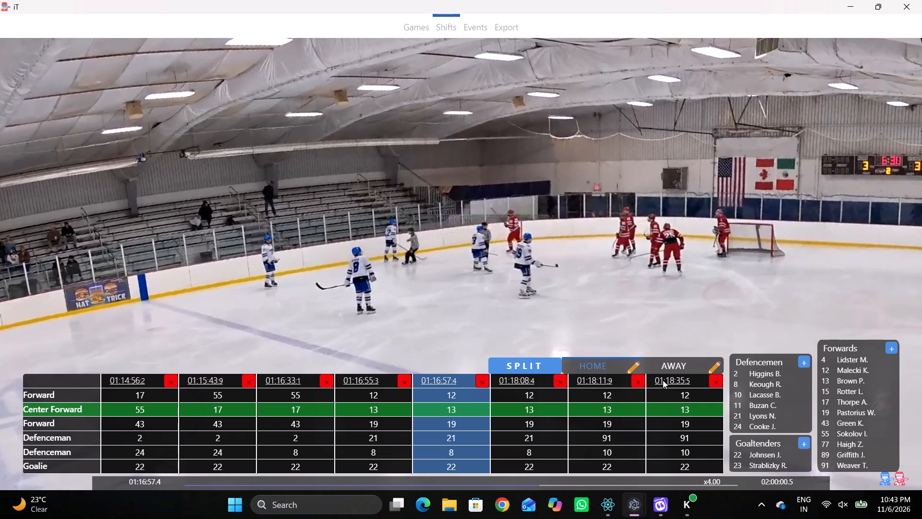
{"action": "left_click", "coordinate": [663, 380]}
{"action": "triple_click", "coordinate": [663, 380]}
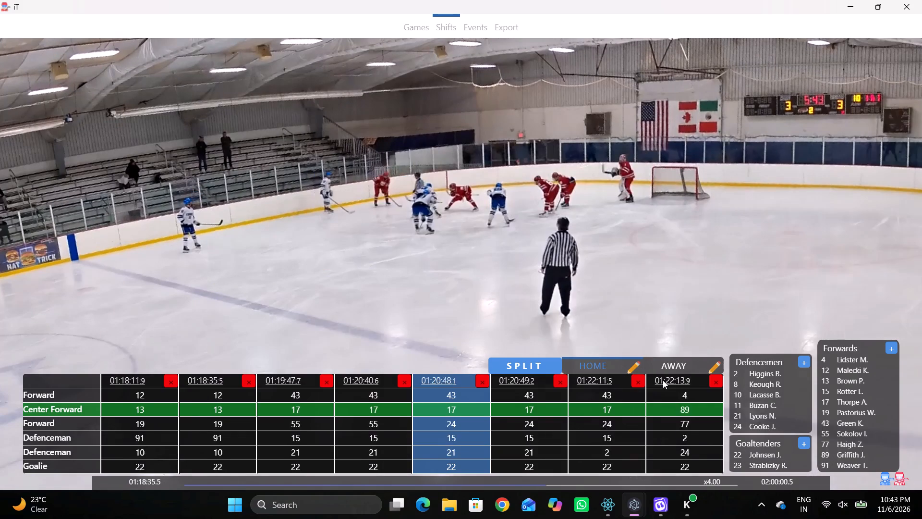
{"action": "triple_click", "coordinate": [663, 380]}
{"action": "left_click", "coordinate": [686, 359]}
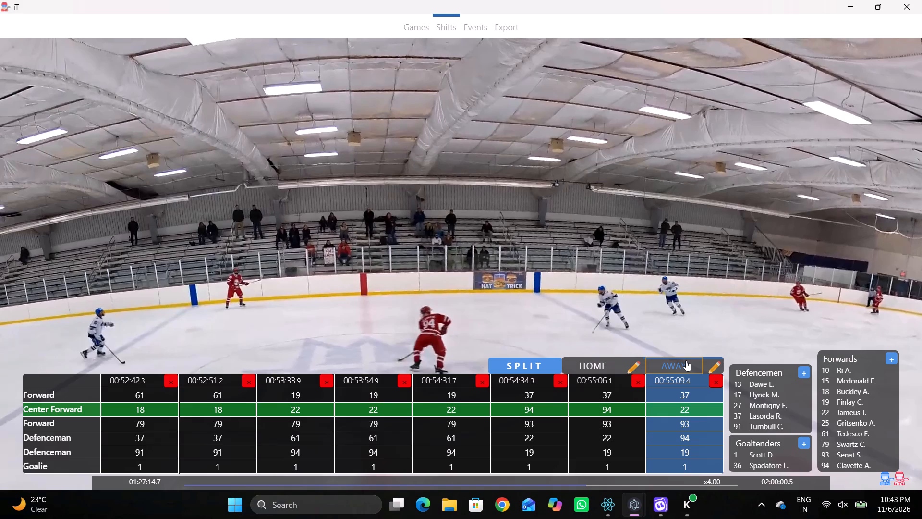
Play the video onward from 01:27:14.7 to about 01:27:44 to examine the end of the period.
{"action": "key", "text": "space"}
{"action": "type", "text": "D"}
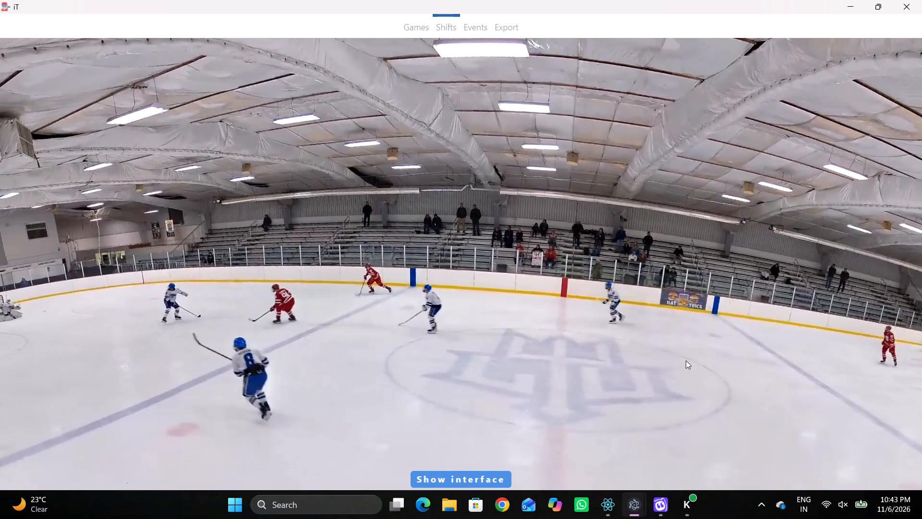
{"action": "key", "text": "space"}
{"action": "key", "text": "space"}
{"action": "key", "text": "space"}
{"action": "key", "text": "space"}
{"action": "key", "text": "space"}
{"action": "key", "text": "space"}
{"action": "key", "text": "c"}
{"action": "key", "text": "space"}
{"action": "key", "text": "c"}
{"action": "key", "text": "space"}
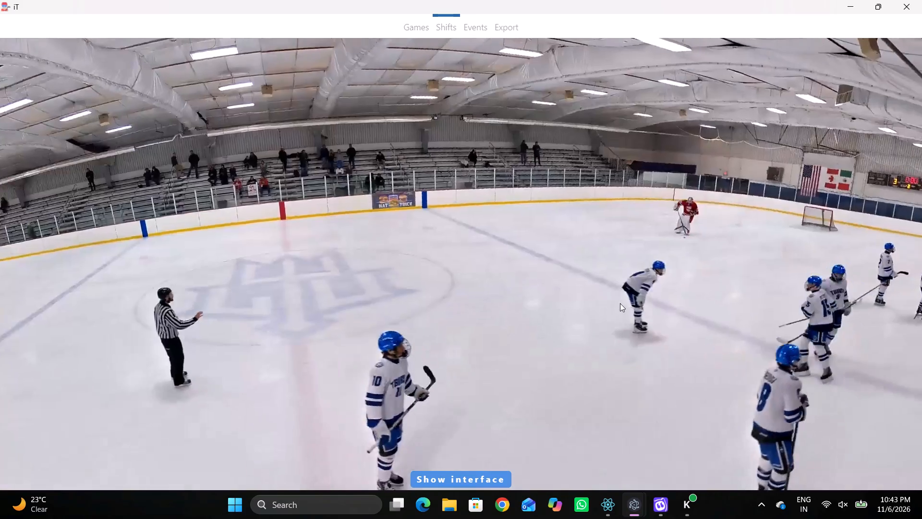
{"action": "key", "text": "c"}
{"action": "key", "text": "space"}
{"action": "key", "text": "c"}
{"action": "key", "text": "space"}
{"action": "key", "text": "space"}
{"action": "key", "text": "shift+d"}
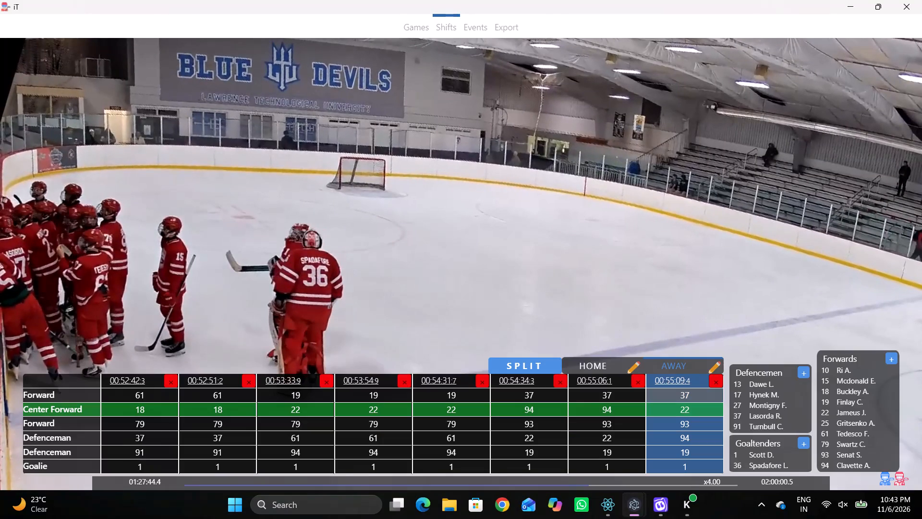
Jump the video back to the start of the away team's 00:55:09.4 shift.
{"action": "left_click", "coordinate": [600, 363]}
{"action": "left_click", "coordinate": [656, 381]}
{"action": "key", "text": "shift+d"}
{"action": "key", "text": "space"}
{"action": "key", "text": "space"}
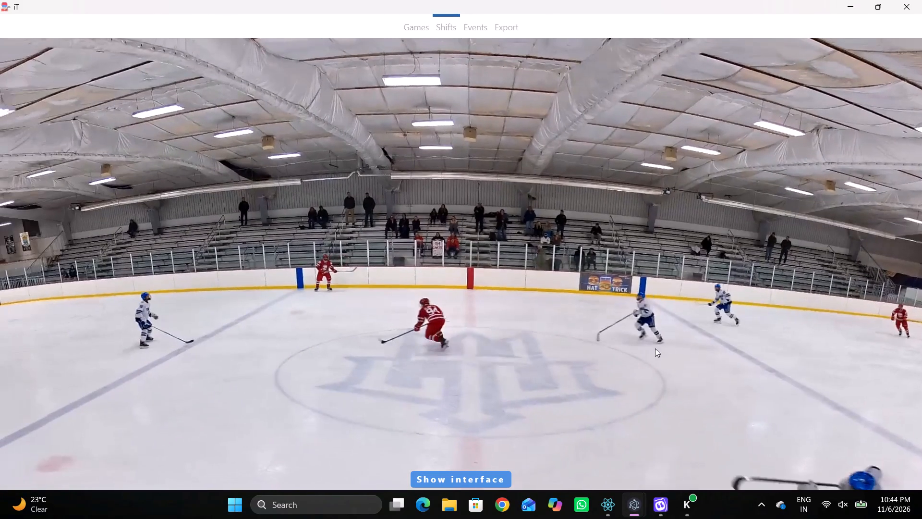
{"action": "key", "text": "shift+d"}
{"action": "left_click", "coordinate": [687, 366]}
{"action": "left_click", "coordinate": [672, 381]}
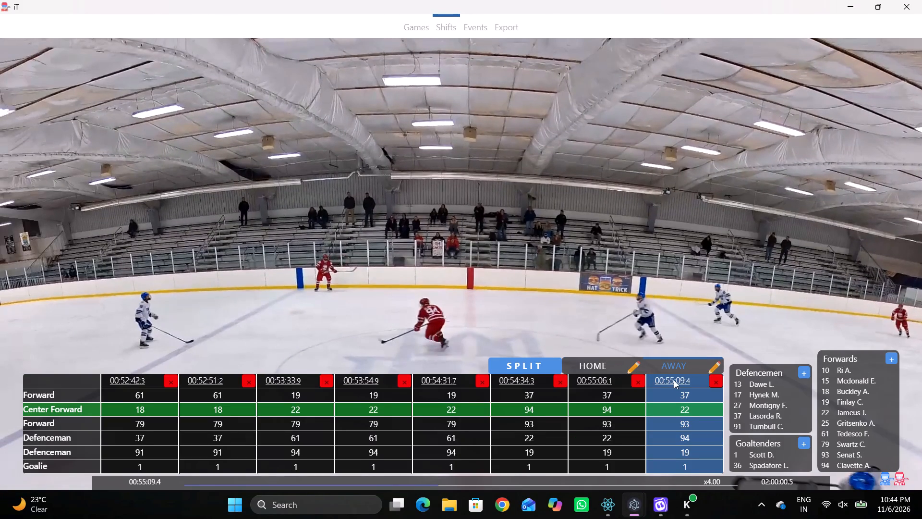
{"action": "left_click", "coordinate": [674, 380]}
Play on from the faceoff to the next away line change and split the away team's shift at 00:55:59.8.
{"action": "key", "text": "shift+d"}
{"action": "key", "text": "shift+d"}
{"action": "key", "text": "shift+d"}
{"action": "key", "text": "space"}
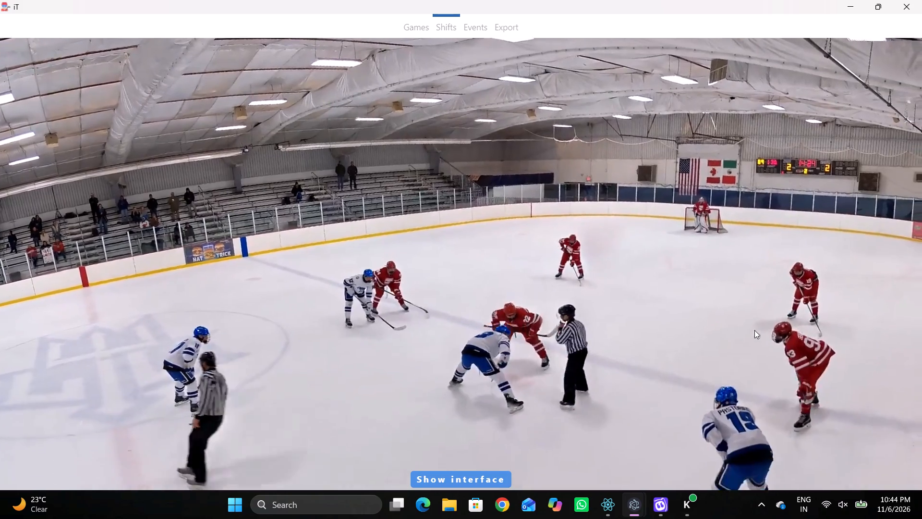
{"action": "key", "text": "shift+d"}
{"action": "key", "text": "shift+d"}
{"action": "type", "text": "c c c c c"}
{"action": "key", "text": "space"}
{"action": "type", "text": "c"}
{"action": "key", "text": "space"}
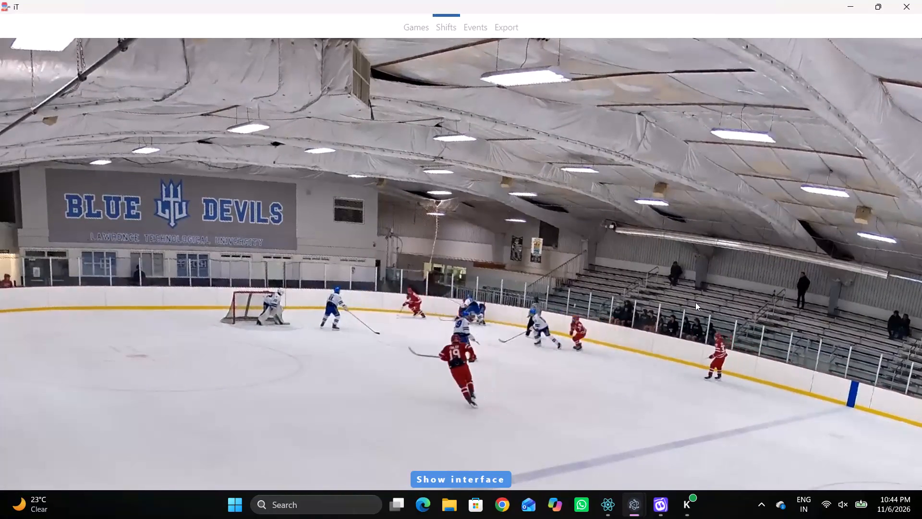
{"action": "key", "text": "space"}
{"action": "type", "text": "c"}
{"action": "key", "text": "space"}
{"action": "key", "text": "space"}
{"action": "key", "text": "space"}
{"action": "key", "text": "space"}
{"action": "key", "text": "space"}
{"action": "key", "text": "space"}
{"action": "type", "text": "q"}
{"action": "key", "text": "q"}
{"action": "key", "text": "q"}
{"action": "key", "text": "q"}
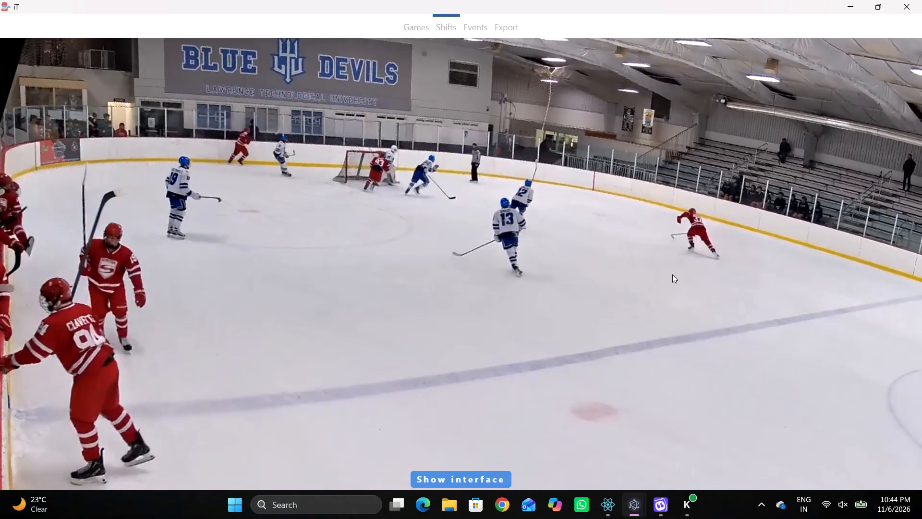
{"action": "key", "text": "q"}
{"action": "key", "text": "space"}
{"action": "key", "text": "space"}
{"action": "key", "text": "shift+s"}
{"action": "key", "text": "shift+d"}
{"action": "key", "text": "shift+d"}
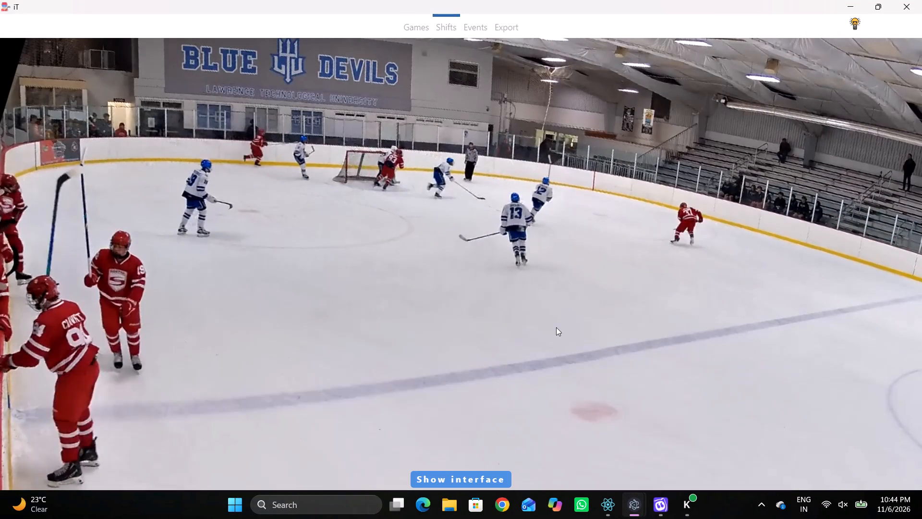
In the 00:55:59.8 away shift, set the first Defenceman to 15 and the second Defenceman to 27.
{"action": "key", "text": "space"}
{"action": "key", "text": "v"}
{"action": "key", "text": "space"}
{"action": "key", "text": "space"}
{"action": "key", "text": "space"}
{"action": "key", "text": "shift+d"}
{"action": "left_click", "coordinate": [642, 446]}
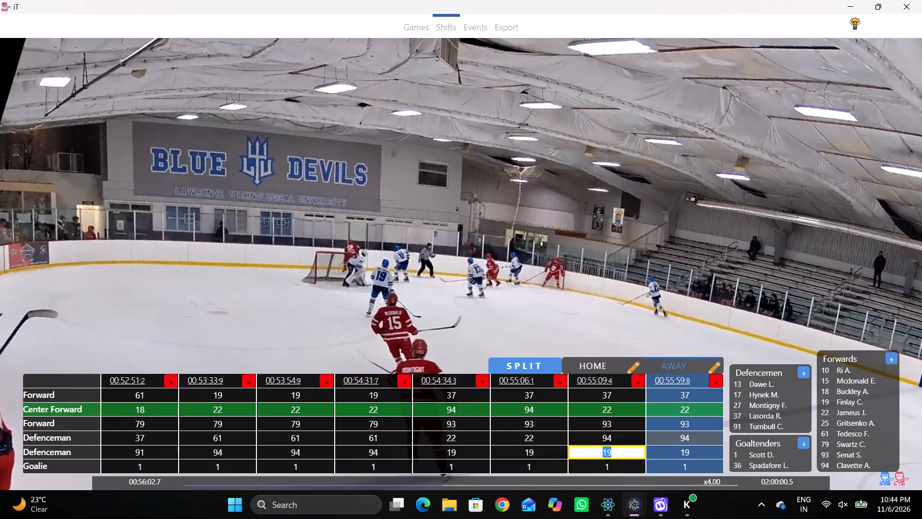
{"action": "left_click_drag", "start_coordinate": [695, 432], "coordinate": [690, 433]}
{"action": "left_click", "coordinate": [825, 380]}
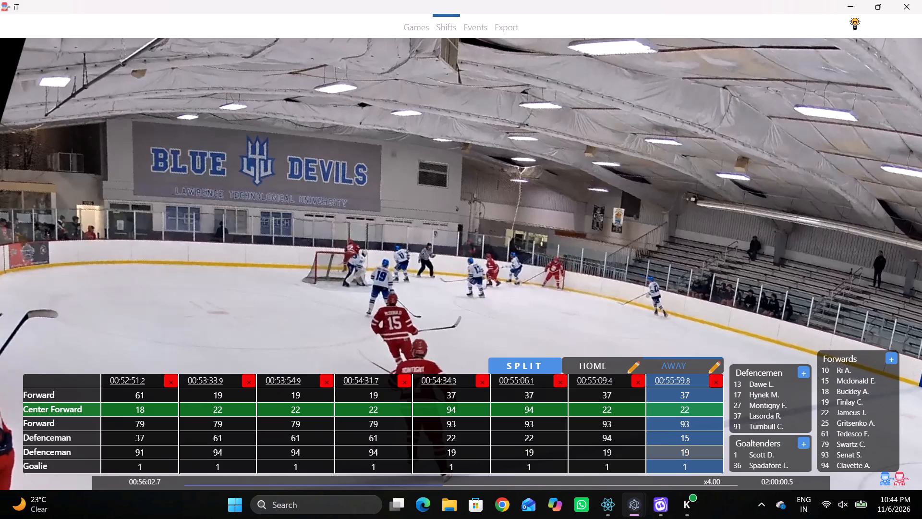
{"action": "left_click", "coordinate": [678, 452]}
{"action": "key", "text": "shift+d"}
{"action": "key", "text": "shift+d"}
{"action": "left_click", "coordinate": [719, 452]}
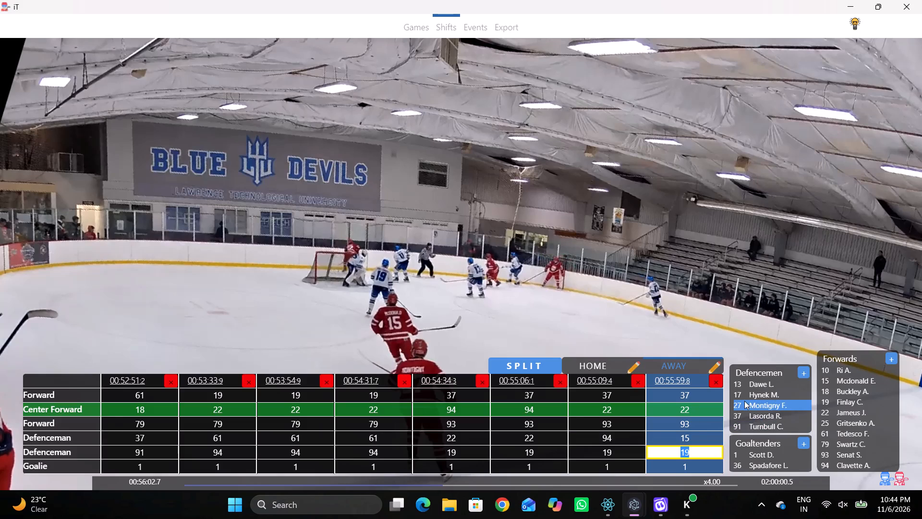
{"action": "left_click", "coordinate": [744, 401]}
Play on to the next away line change and split the away team's shift at 00:56:15.1.
{"action": "key", "text": "shift+d"}
{"action": "key", "text": "space"}
{"action": "key", "text": "v"}
{"action": "key", "text": "v"}
{"action": "type", "text": "vv"}
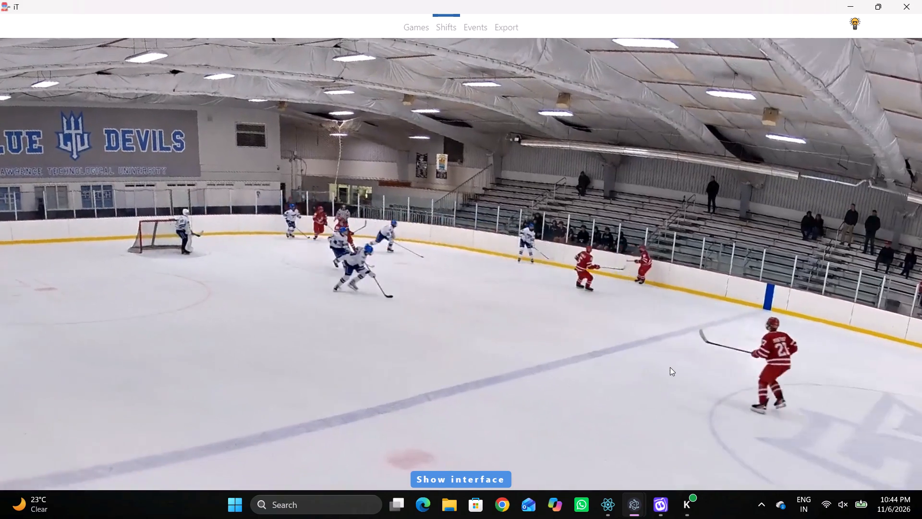
{"action": "key", "text": "space"}
{"action": "key", "text": "space"}
{"action": "key", "text": "space"}
{"action": "key", "text": "space"}
{"action": "key", "text": "space"}
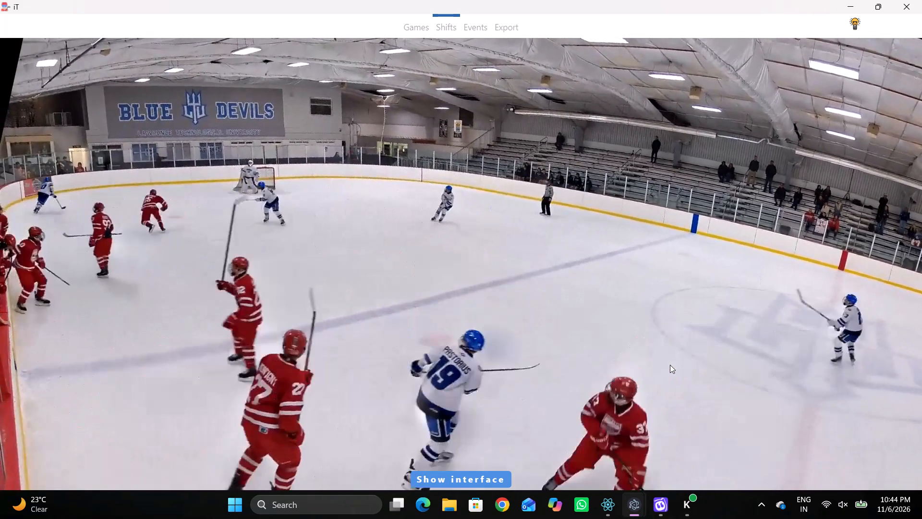
{"action": "key", "text": "q"}
{"action": "key", "text": "q"}
{"action": "key", "text": "shift+s"}
{"action": "key", "text": "shift+d"}
{"action": "key", "text": "shift+d"}
Clear the two Forward numbers and the Center Forward number in the 00:56:15.1 away shift.
{"action": "key", "text": "space"}
{"action": "key", "text": "space"}
{"action": "key", "text": "space"}
{"action": "key", "text": "space"}
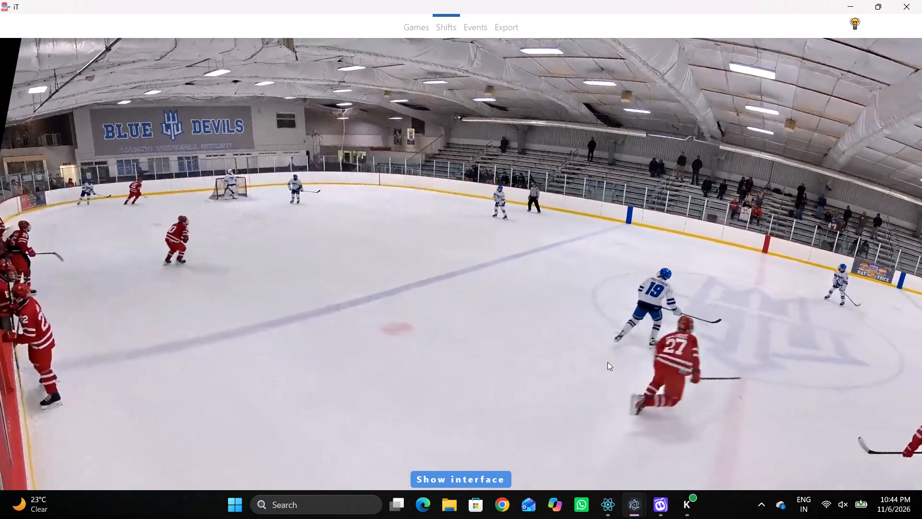
{"action": "key", "text": "q"}
{"action": "key", "text": "shift+d"}
{"action": "left_click", "coordinate": [710, 400]}
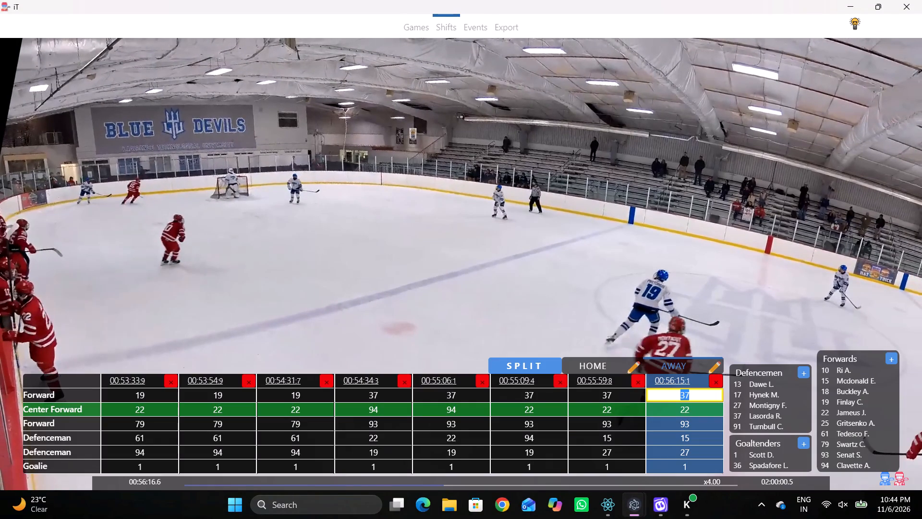
{"action": "key", "text": "BackSpace"}
{"action": "key", "text": "Tab"}
{"action": "key", "text": "BackSpace"}
{"action": "key", "text": "BackSpace"}
{"action": "key", "text": "BackSpace"}
{"action": "key", "text": "Tab"}
{"action": "key", "text": "BackSpace"}
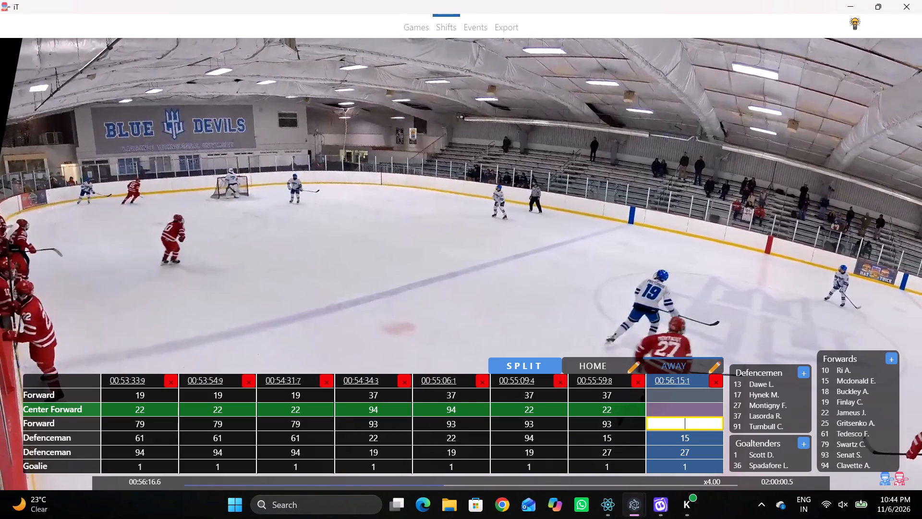
In the 00:56:15.1 away shift, set the first Forward to 10 and the Center Forward to 37.
{"action": "left_click", "coordinate": [702, 397]}
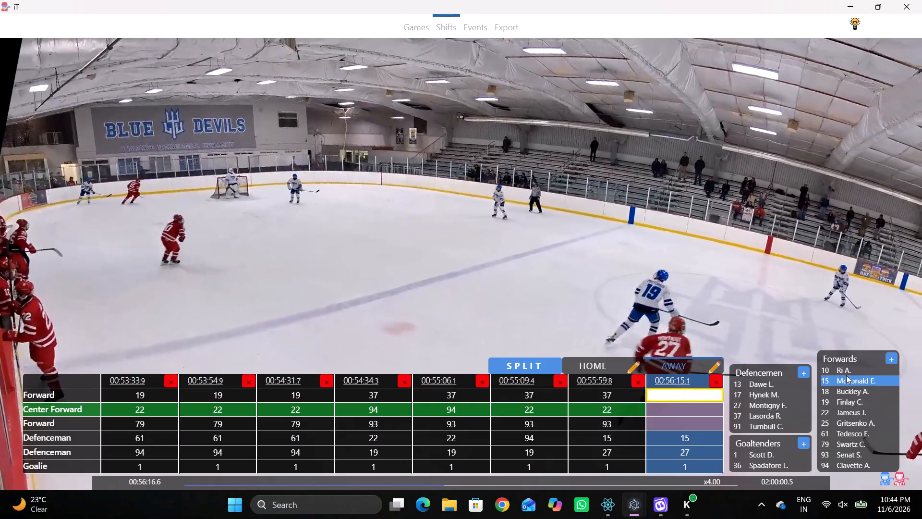
{"action": "left_click", "coordinate": [846, 375]}
{"action": "left_click", "coordinate": [839, 372]}
{"action": "left_click", "coordinate": [668, 396]}
{"action": "key", "text": "shift+d"}
{"action": "key", "text": "space"}
{"action": "key", "text": "space"}
{"action": "key", "text": "space"}
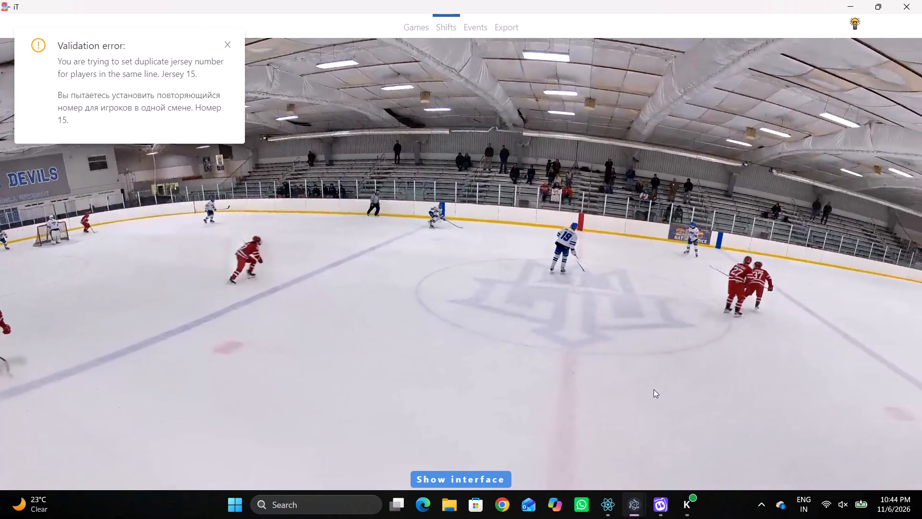
{"action": "key", "text": "space"}
{"action": "key", "text": "shift+d"}
{"action": "left_click", "coordinate": [708, 402]}
{"action": "left_click", "coordinate": [776, 413]}
{"action": "key", "text": "shift+d"}
{"action": "key", "text": "shift+d"}
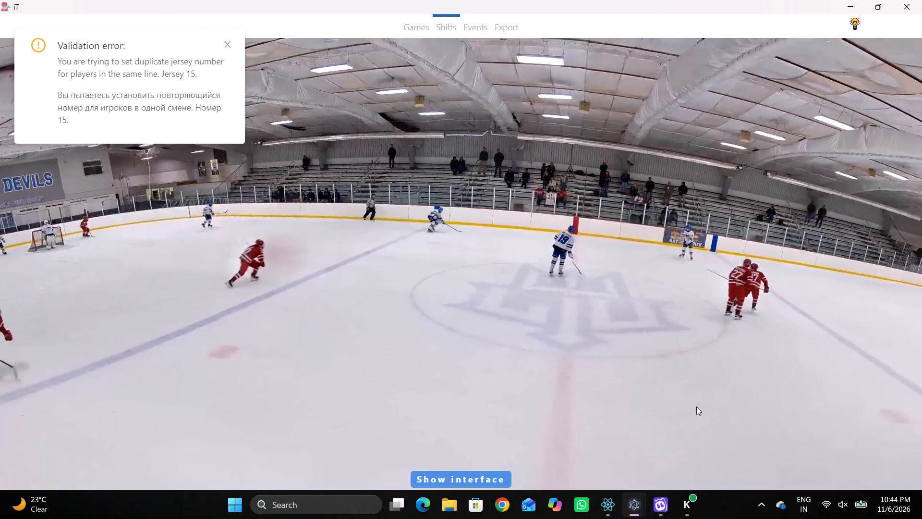
{"action": "key", "text": "shift+d"}
{"action": "left_click", "coordinate": [688, 410]}
Replay the line change to identify the remaining player and set the second Forward to 25 in the 00:56:15.1 away shift.
{"action": "type", "text": "qqD"}
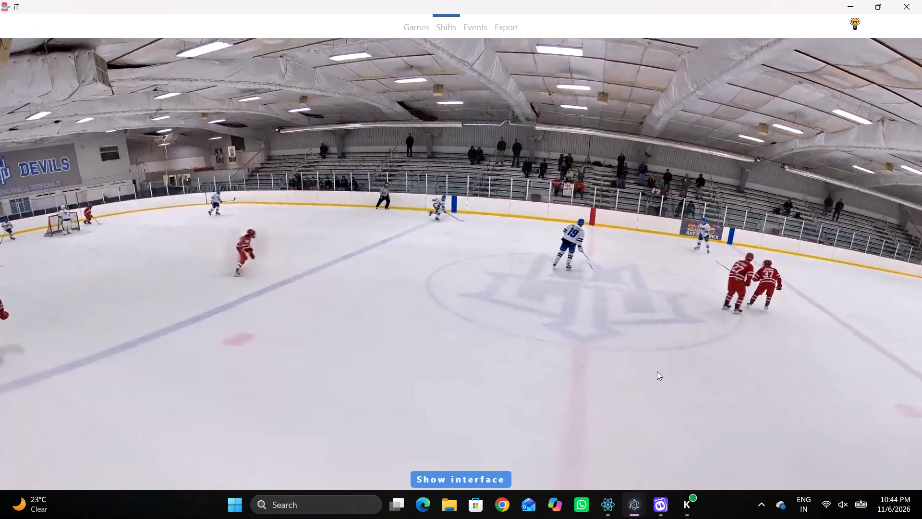
{"action": "key", "text": "space"}
{"action": "key", "text": "space"}
{"action": "key", "text": "space"}
{"action": "key", "text": "space"}
{"action": "key", "text": "space"}
{"action": "key", "text": "space"}
{"action": "key", "text": "shift+d"}
{"action": "left_click", "coordinate": [685, 423]}
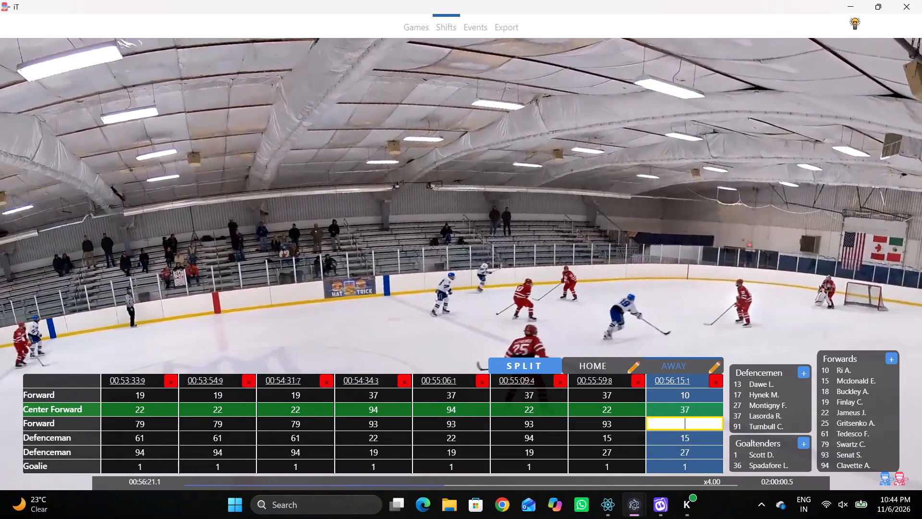
{"action": "left_click", "coordinate": [826, 426]}
Play on to find the next away line change and split the away team's shift at 00:56:35.7.
{"action": "key", "text": "shift+d"}
{"action": "key", "text": "space"}
{"action": "key", "text": "c"}
{"action": "key", "text": "space"}
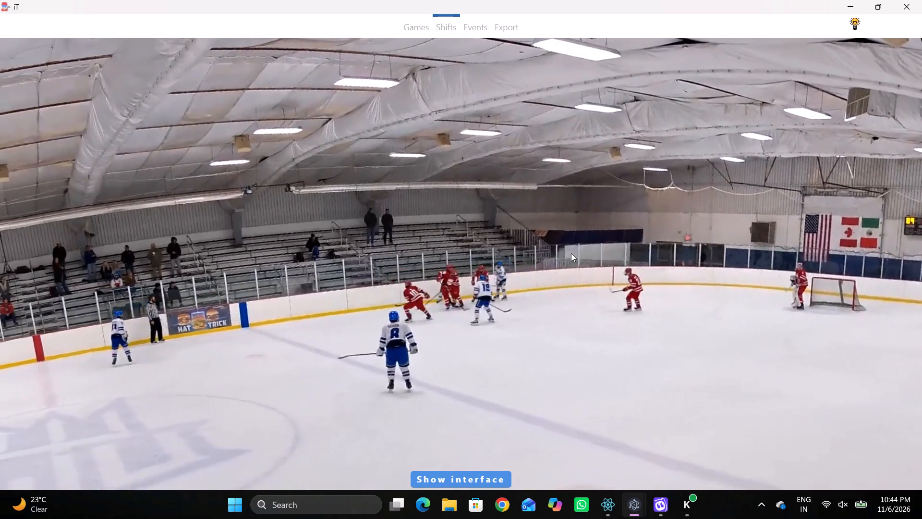
{"action": "key", "text": "space"}
{"action": "type", "text": "qqq"}
{"action": "key", "text": "q"}
{"action": "key", "text": "q"}
{"action": "key", "text": "q"}
{"action": "key", "text": "q"}
{"action": "key", "text": "q"}
{"action": "key", "text": "q"}
{"action": "key", "text": "q"}
{"action": "key", "text": "q"}
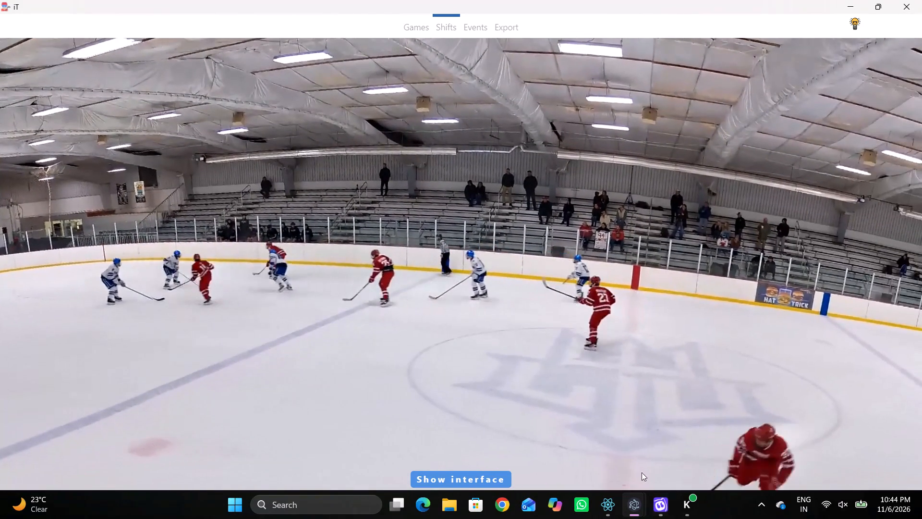
{"action": "key", "text": "q"}
{"action": "key", "text": "shift+d"}
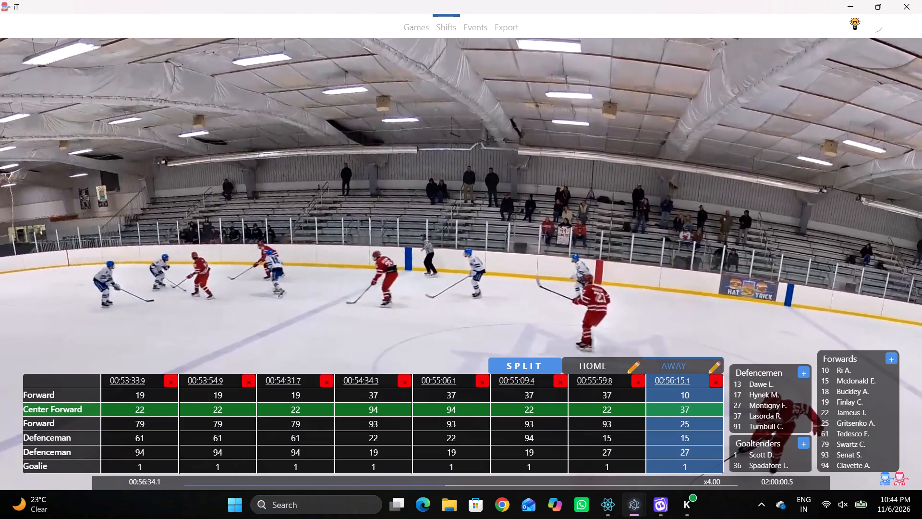
{"action": "key", "text": "shift+d"}
{"action": "key", "text": "space"}
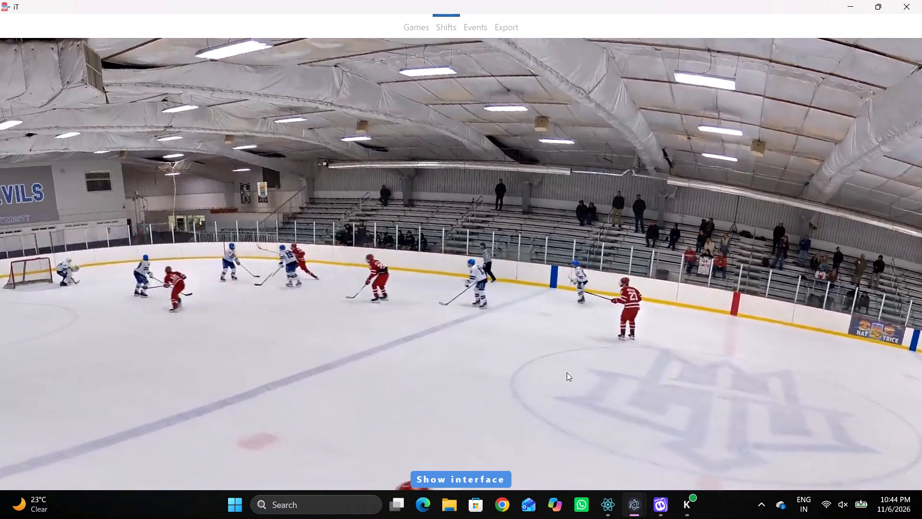
{"action": "key", "text": "space"}
{"action": "key", "text": "shift+s"}
{"action": "key", "text": "shift+d"}
{"action": "key", "text": "shift+d"}
Set the Center Forward to 13 in the 00:56:35.7 away shift.
{"action": "key", "text": "space"}
{"action": "key", "text": "space"}
{"action": "key", "text": "shift+d"}
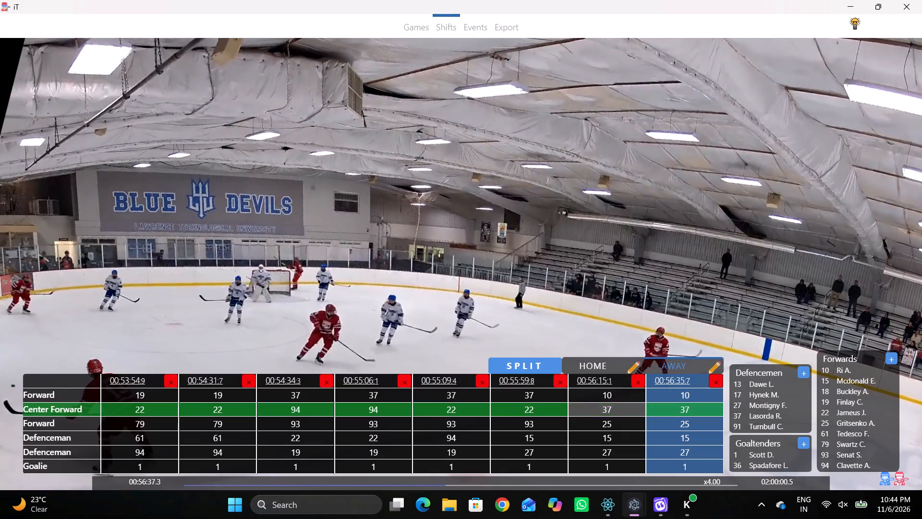
{"action": "left_click", "coordinate": [692, 407]}
{"action": "key", "text": "1"}
{"action": "key", "text": "3"}
{"action": "left_click", "coordinate": [664, 288]}
{"action": "left_click", "coordinate": [693, 405]}
{"action": "key", "text": "1"}
{"action": "key", "text": "3"}
{"action": "left_click", "coordinate": [667, 281]}
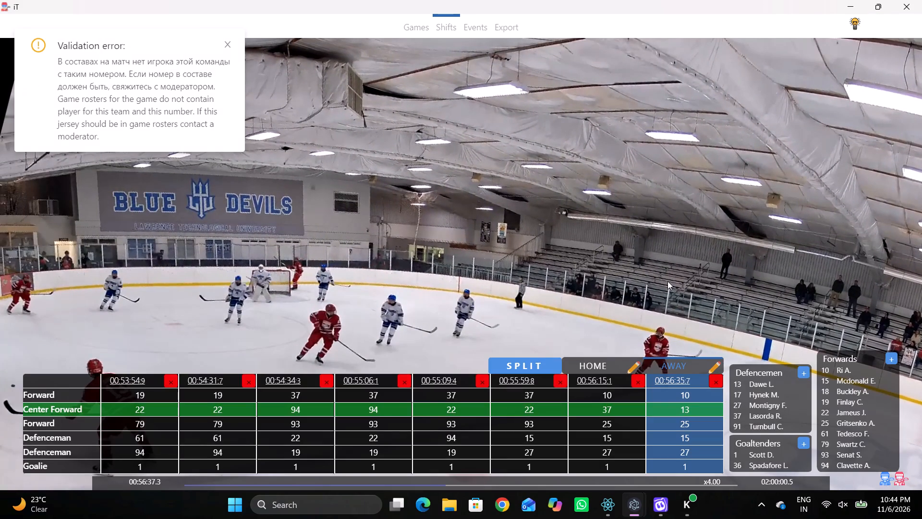
Play on to find the next away line change and split the away team's shift at 00:57:07.3.
{"action": "type", "text": "D"}
{"action": "key", "text": "space"}
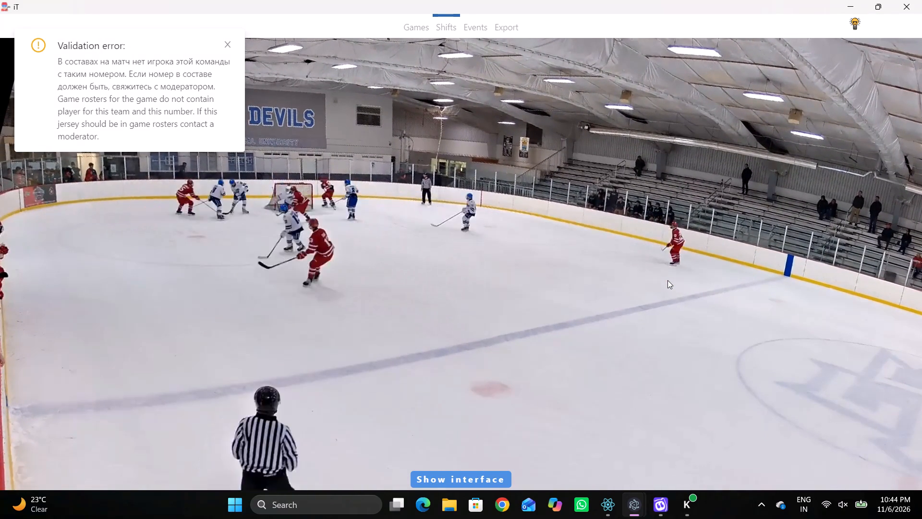
{"action": "key", "text": "space"}
{"action": "key", "text": "space"}
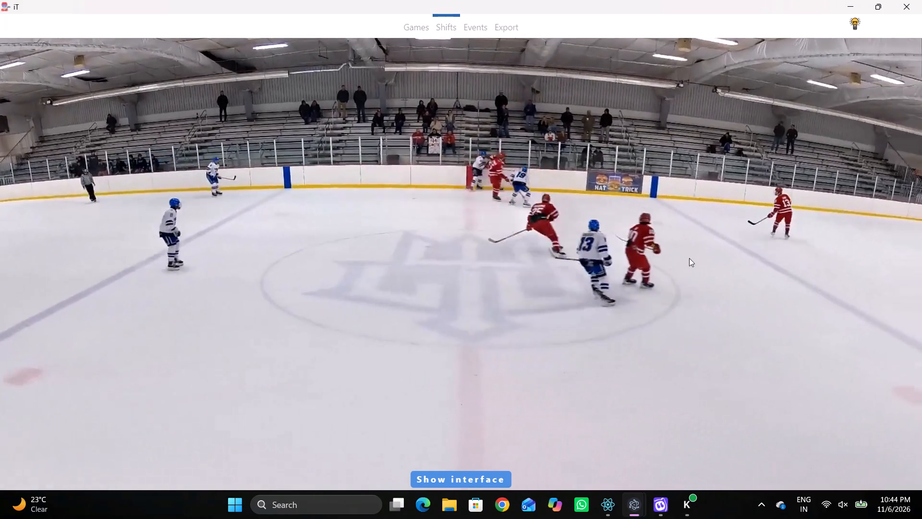
{"action": "type", "text": "vv"}
{"action": "type", "text": "vv"}
{"action": "key", "text": "space"}
{"action": "key", "text": "space"}
{"action": "key", "text": "space"}
{"action": "key", "text": "space"}
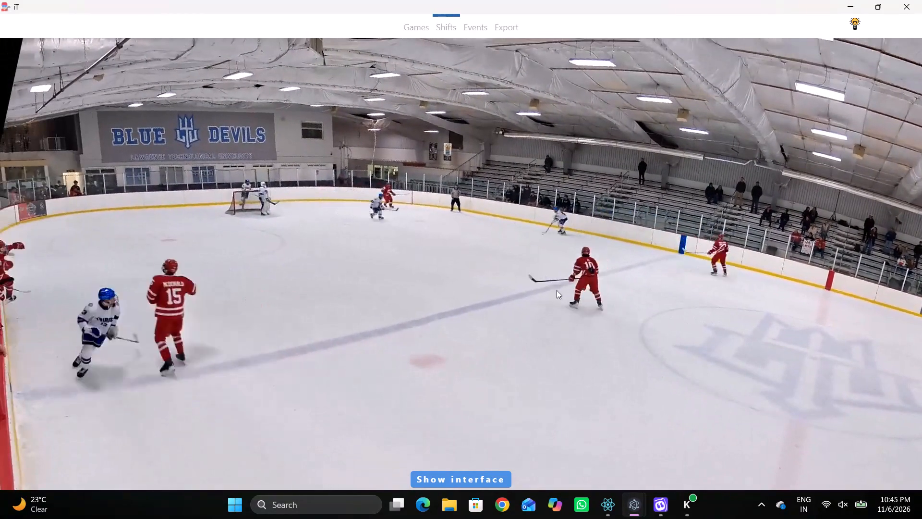
{"action": "key", "text": "space"}
{"action": "key", "text": "space"}
{"action": "key", "text": "space"}
{"action": "key", "text": "q"}
{"action": "key", "text": "shift+s"}
Identify the incoming away player and set the first Defenceman to 18 in the 00:57:07.3 away shift.
{"action": "key", "text": "shift+d"}
{"action": "key", "text": "space"}
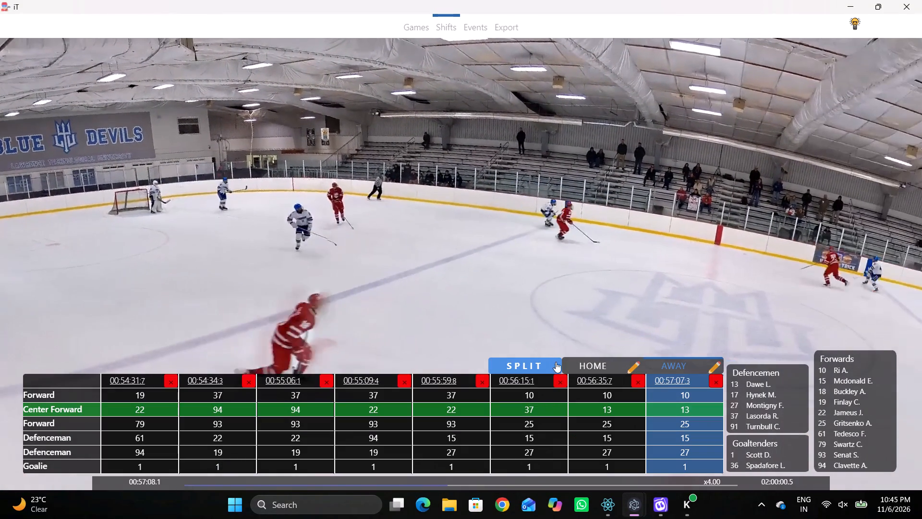
{"action": "key", "text": "space"}
{"action": "key", "text": "shift+d"}
{"action": "key", "text": "shift+d"}
{"action": "left_click", "coordinate": [710, 415]}
{"action": "left_click_drag", "start_coordinate": [705, 422], "coordinate": [684, 432]}
{"action": "left_click", "coordinate": [706, 442]}
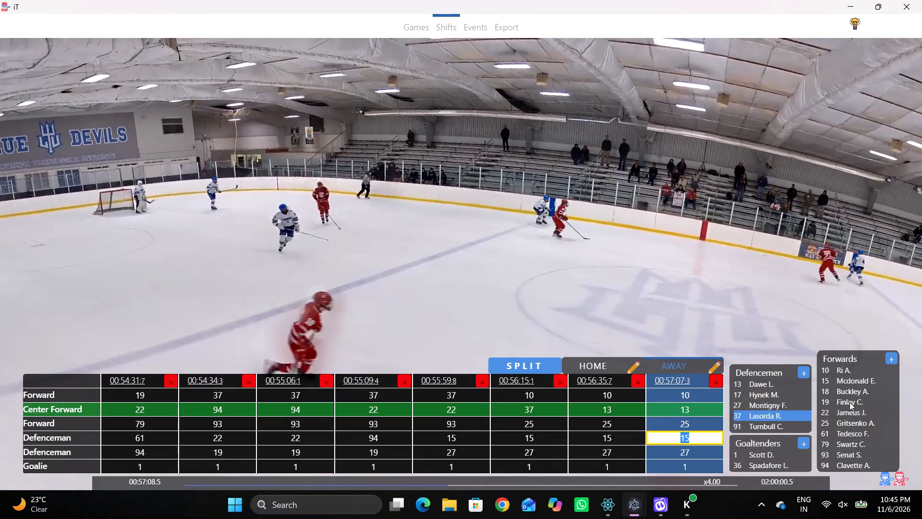
{"action": "left_click", "coordinate": [827, 392]}
Play on to find the next away line change and split the away team's shift at 00:57:19.8.
{"action": "key", "text": "shift+d"}
{"action": "key", "text": "space"}
{"action": "key", "text": "v"}
{"action": "key", "text": "v"}
{"action": "key", "text": "v"}
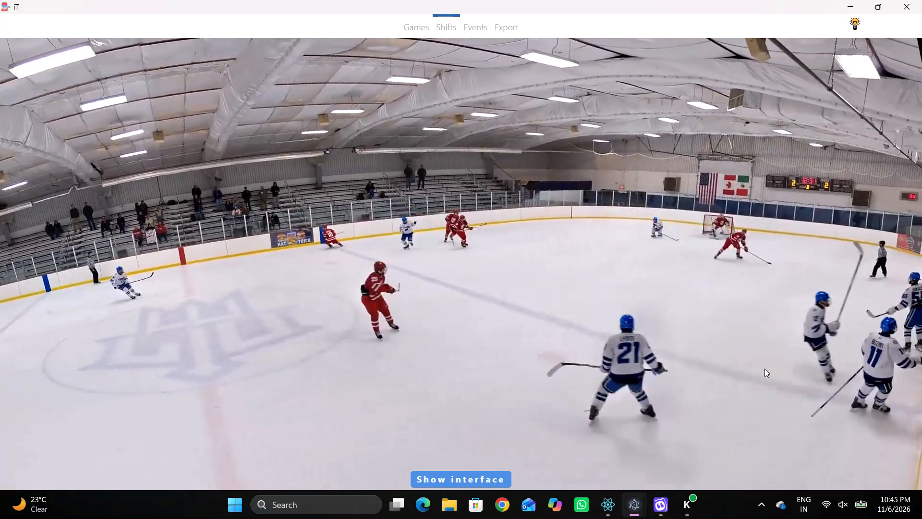
{"action": "key", "text": "space"}
{"action": "key", "text": "space"}
{"action": "key", "text": "space"}
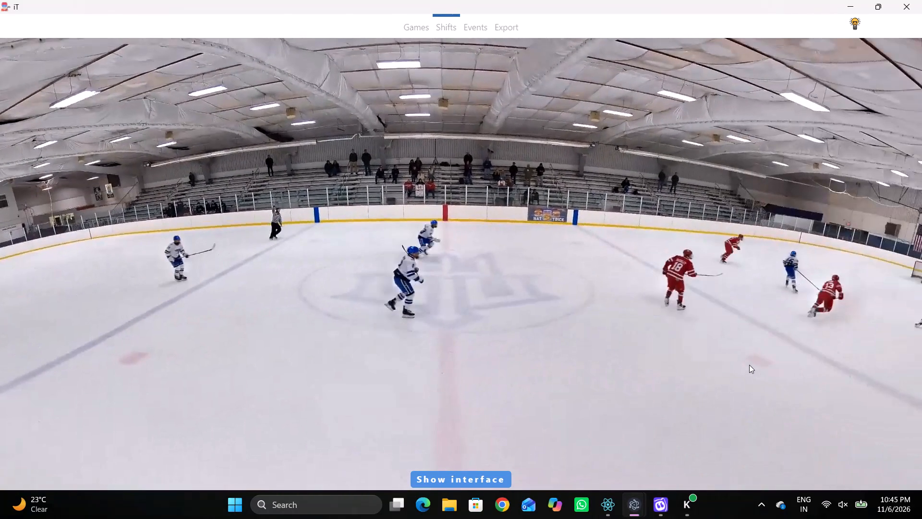
{"action": "type", "text": "q"}
{"action": "key", "text": "shift+s"}
Watch which away players change and clear the two Forward numbers and the Center Forward number in the 00:57:19.8 shift.
{"action": "key", "text": "shift+d"}
{"action": "key", "text": "shift+d"}
{"action": "key", "text": "space"}
{"action": "key", "text": "space"}
{"action": "key", "text": "space"}
{"action": "key", "text": "space"}
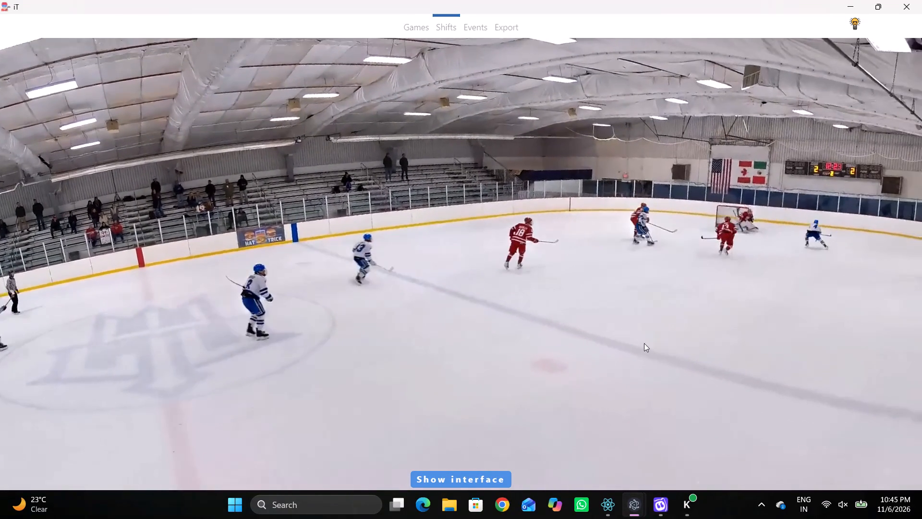
{"action": "key", "text": "space"}
{"action": "key", "text": "space"}
{"action": "key", "text": "space"}
{"action": "key", "text": "space"}
{"action": "key", "text": "q"}
{"action": "key", "text": "shift+d"}
{"action": "left_click", "coordinate": [689, 405]}
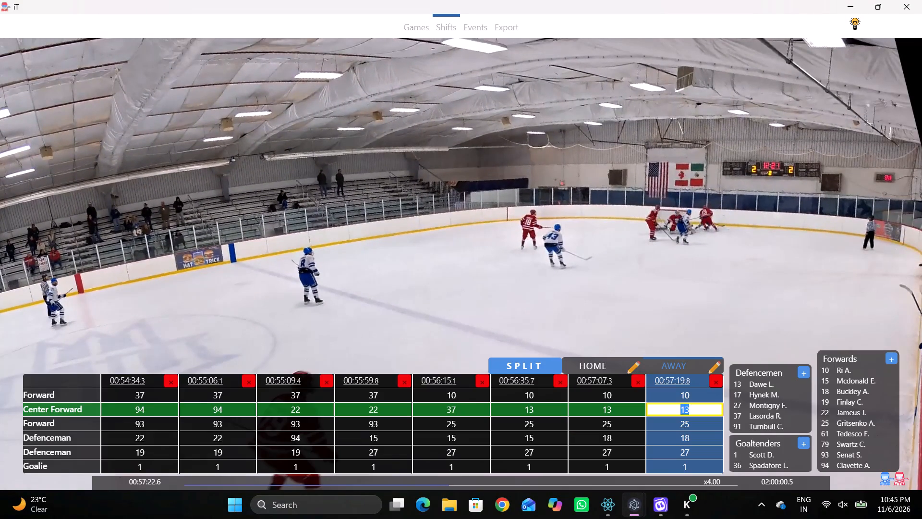
{"action": "left_click", "coordinate": [688, 397]}
{"action": "key", "text": "BackSpace"}
{"action": "key", "text": "BackSpace"}
{"action": "key", "text": "Tab"}
{"action": "key", "text": "BackSpace"}
{"action": "key", "text": "BackSpace"}
{"action": "key", "text": "Tab"}
{"action": "key", "text": "BackSpace"}
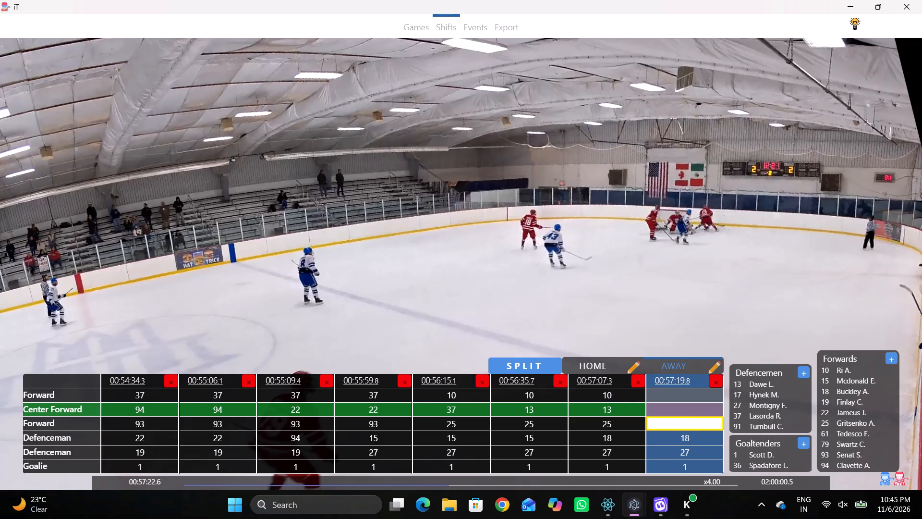
Identify the new away forwards and set the Center Forward to 13 and the first Forward to 79 in the 00:57:19.8 shift.
{"action": "key", "text": "space"}
{"action": "key", "text": "space"}
{"action": "key", "text": "space"}
{"action": "key", "text": "space"}
{"action": "key", "text": "q"}
{"action": "key", "text": "q"}
{"action": "key", "text": "q"}
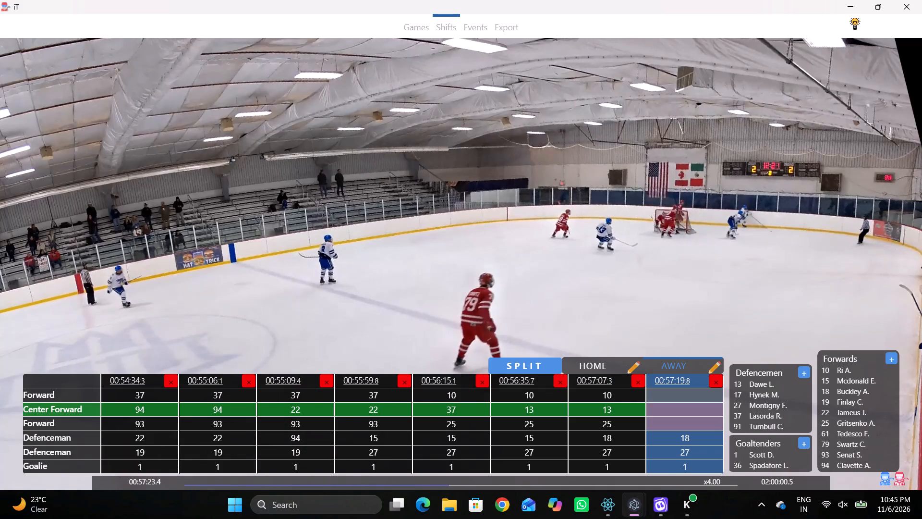
{"action": "left_click", "coordinate": [704, 440]}
{"action": "left_click", "coordinate": [697, 430]}
{"action": "left_click", "coordinate": [691, 403]}
{"action": "key", "text": "1"}
{"action": "key", "text": "3"}
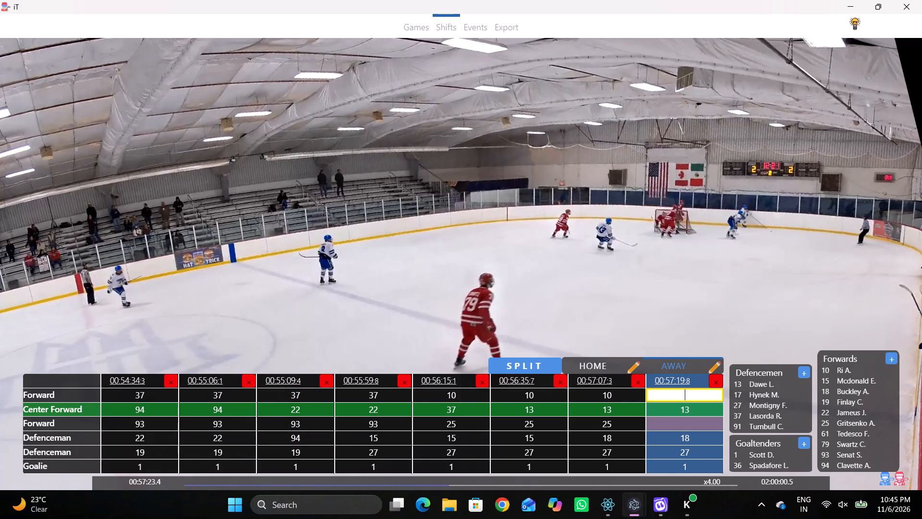
{"action": "left_click", "coordinate": [708, 397]}
{"action": "left_click", "coordinate": [847, 443]}
Play on to identify the remaining away forward and set the second Forward to 61 in the 00:57:19.8 shift.
{"action": "key", "text": "shift+d"}
{"action": "key", "text": "space"}
{"action": "key", "text": "space"}
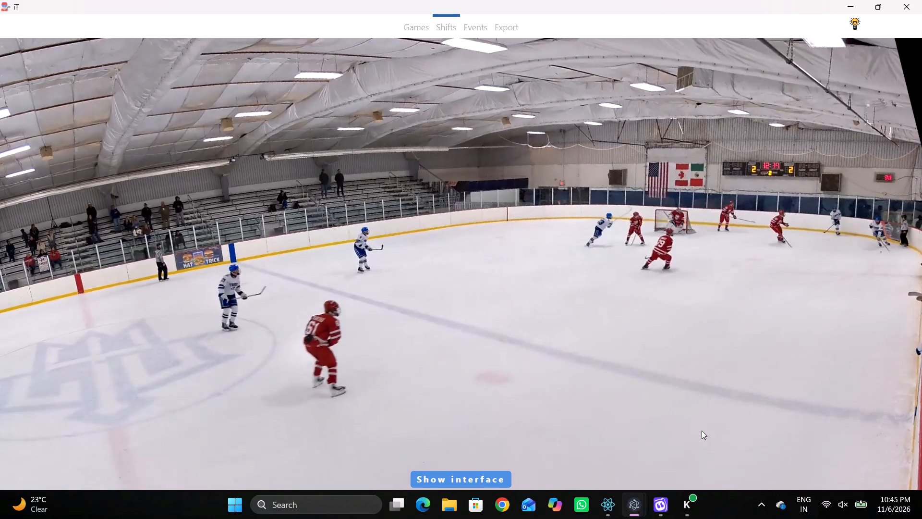
{"action": "key", "text": "shift+d"}
{"action": "left_click", "coordinate": [708, 435]}
{"action": "left_click_drag", "start_coordinate": [703, 426], "coordinate": [695, 426]}
{"action": "left_click", "coordinate": [832, 436]}
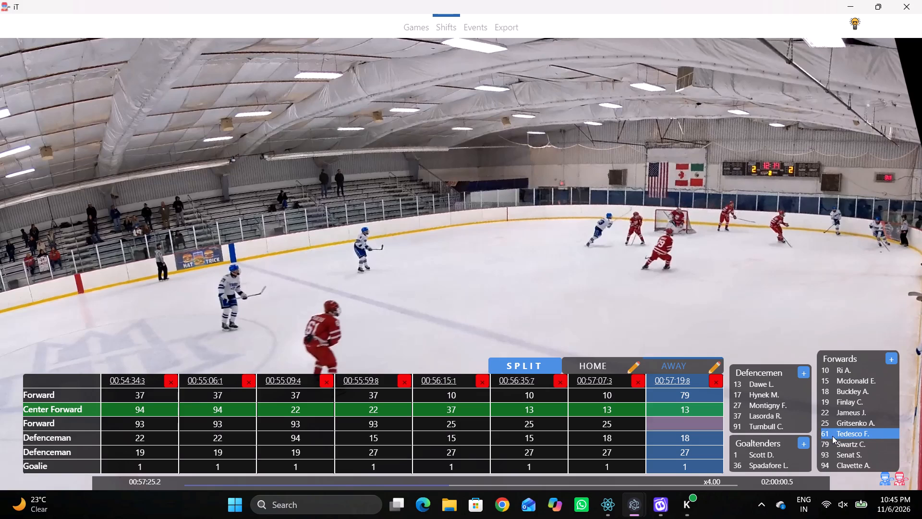
Play on up to the stoppage at the away net, watching for further away player changes.
{"action": "key", "text": "shift+d"}
{"action": "key", "text": "space"}
{"action": "key", "text": "space"}
{"action": "type", "text": "q"}
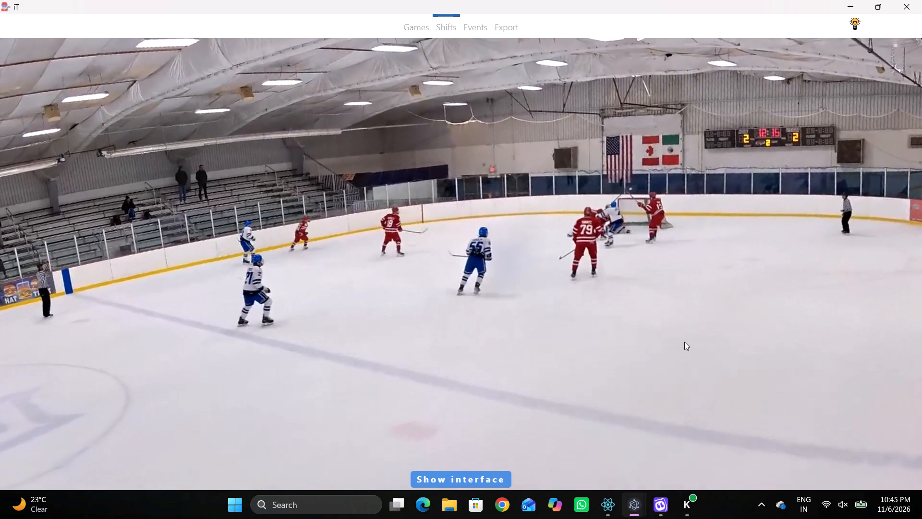
{"action": "key", "text": "space"}
{"action": "key", "text": "space"}
{"action": "key", "text": "space"}
{"action": "key", "text": "space"}
{"action": "key", "text": "space"}
{"action": "key", "text": "space"}
{"action": "key", "text": "space"}
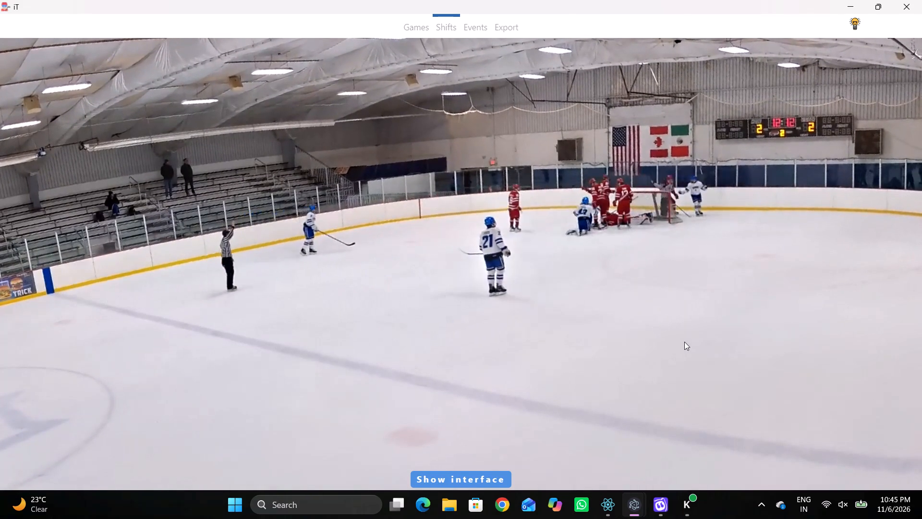
{"action": "key", "text": "space"}
{"action": "key", "text": "space"}
{"action": "key", "text": "space"}
{"action": "key", "text": "space"}
{"action": "key", "text": "space"}
{"action": "key", "text": "space"}
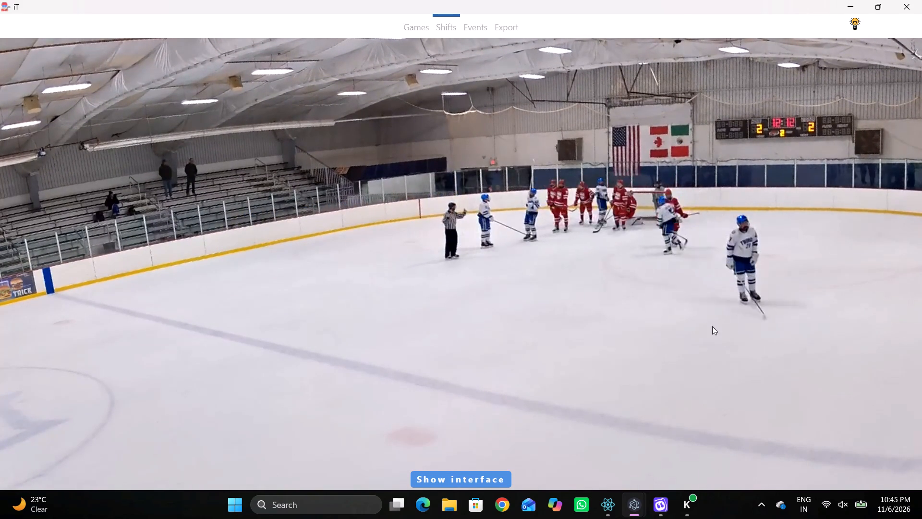
Advance through the stoppage to the next faceoff and split the away team's shift at 00:58:13.2.
{"action": "key", "text": "space"}
{"action": "key", "text": "space"}
{"action": "type", "text": "c"}
{"action": "key", "text": "space"}
{"action": "key", "text": "c"}
{"action": "key", "text": "space"}
{"action": "key", "text": "c"}
{"action": "key", "text": "space"}
{"action": "type", "text": "c"}
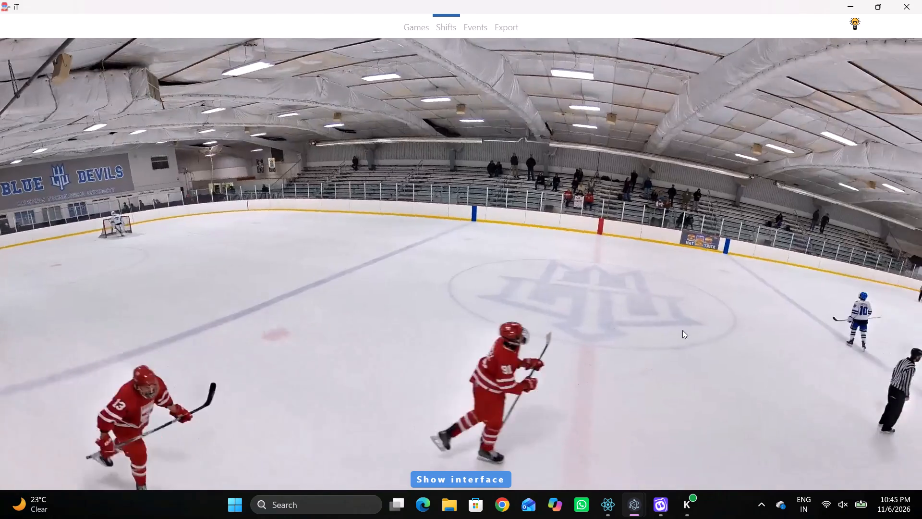
{"action": "key", "text": "space"}
{"action": "key", "text": "space"}
{"action": "key", "text": "space"}
{"action": "key", "text": "space"}
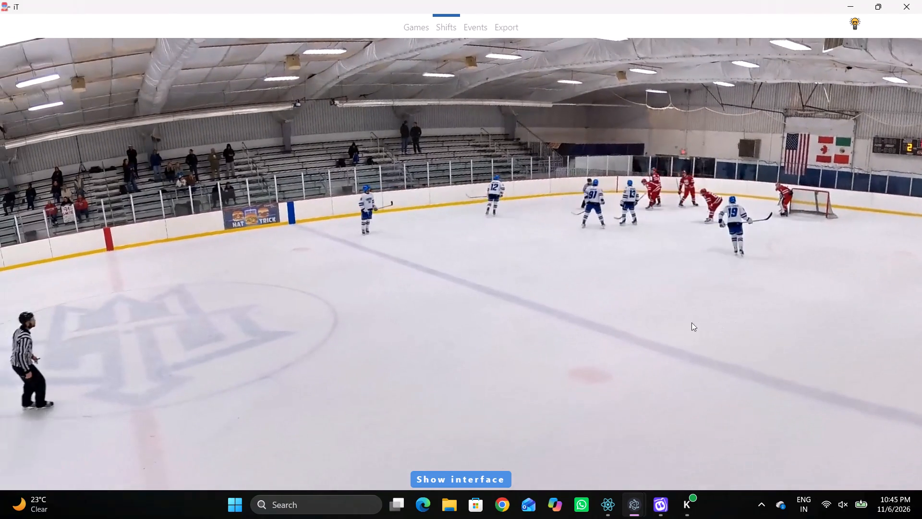
{"action": "key", "text": "space"}
{"action": "key", "text": "space"}
{"action": "key", "text": "shift+s"}
Clear the two Forward numbers, the Center Forward number and the first Defenceman number in the 00:58:13.2 away shift.
{"action": "key", "text": "shift+d"}
{"action": "left_click", "coordinate": [704, 395]}
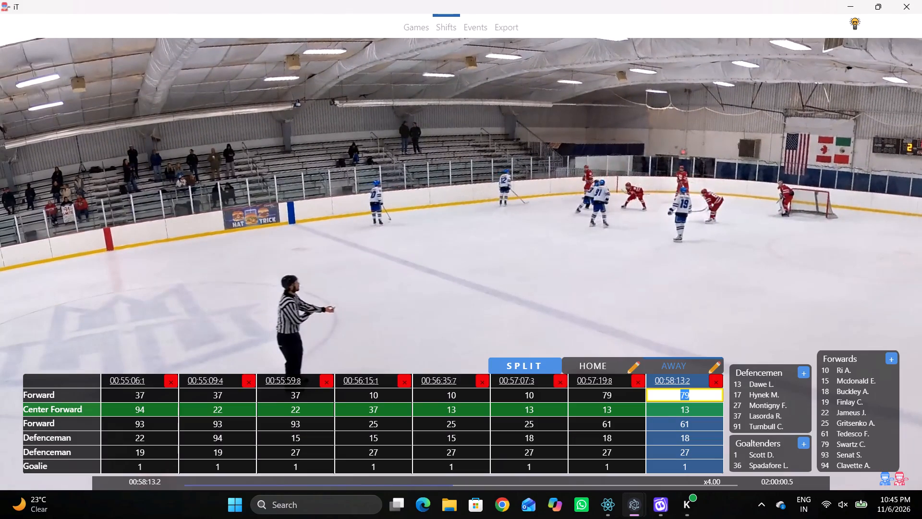
{"action": "key", "text": "BackSpace"}
{"action": "key", "text": "Tab"}
{"action": "key", "text": "BackSpace"}
{"action": "key", "text": "BackSpace"}
{"action": "key", "text": "Tab"}
{"action": "key", "text": "BackSpace"}
{"action": "key", "text": "Tab"}
{"action": "key", "text": "BackSpace"}
{"action": "key", "text": "Tab"}
{"action": "key", "text": "BackSpace"}
Play past the faceoff to identify an away player and set the Center Forward to 18 in the 00:58:13.2 shift.
{"action": "type", "text": "D v"}
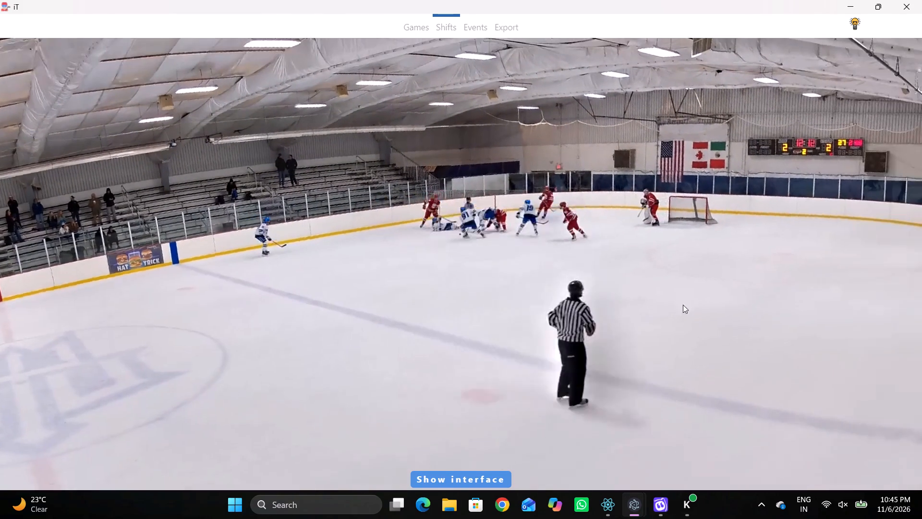
{"action": "key", "text": "space"}
{"action": "key", "text": "r"}
{"action": "key", "text": "space"}
{"action": "type", "text": "v"}
{"action": "key", "text": "space"}
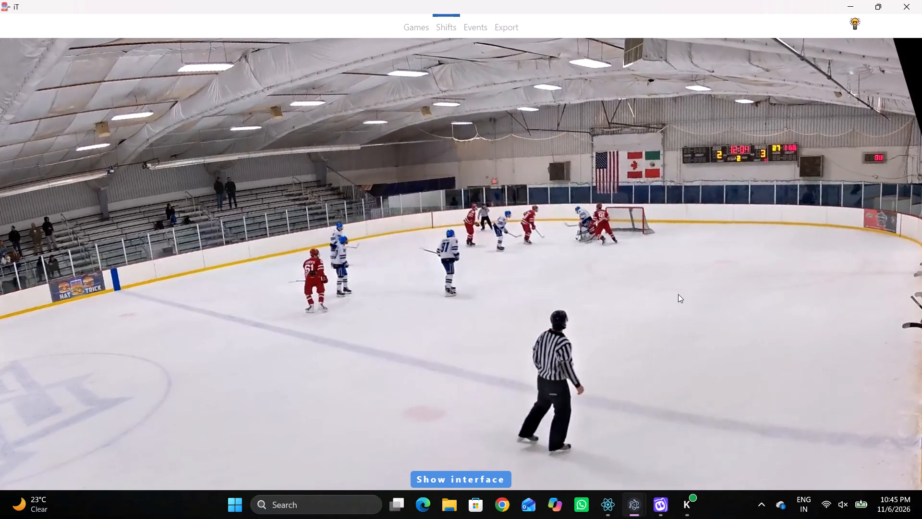
{"action": "key", "text": "space"}
{"action": "key", "text": "space"}
{"action": "key", "text": "q"}
{"action": "key", "text": "q"}
{"action": "key", "text": "shift+d"}
{"action": "left_click", "coordinate": [687, 412]}
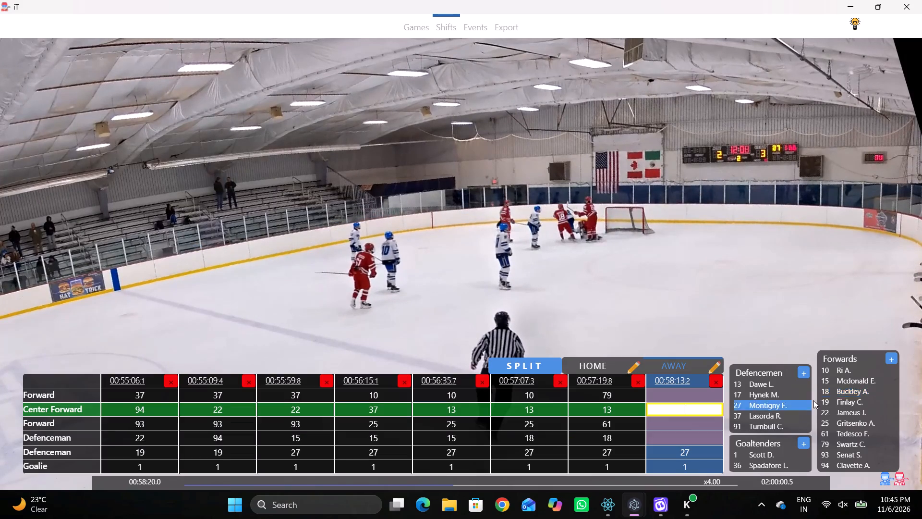
{"action": "left_click", "coordinate": [824, 394]}
Play on to the faceoff to identify another away player and set the second Forward to 61 in the 00:58:13.2 shift.
{"action": "key", "text": "shift+d"}
{"action": "key", "text": "space"}
{"action": "key", "text": "space"}
{"action": "key", "text": "space"}
{"action": "key", "text": "space"}
{"action": "key", "text": "space"}
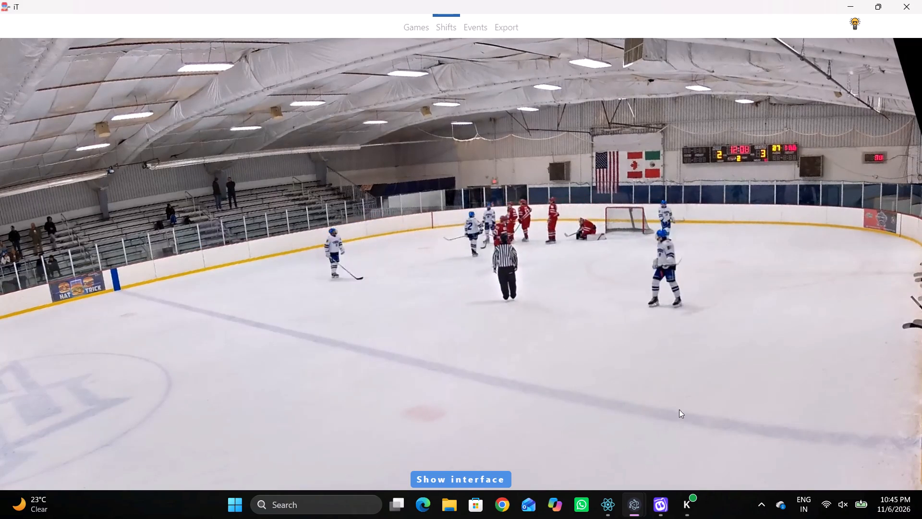
{"action": "key", "text": "space"}
{"action": "key", "text": "shift+d"}
{"action": "left_click", "coordinate": [675, 414]}
{"action": "left_click", "coordinate": [697, 427]}
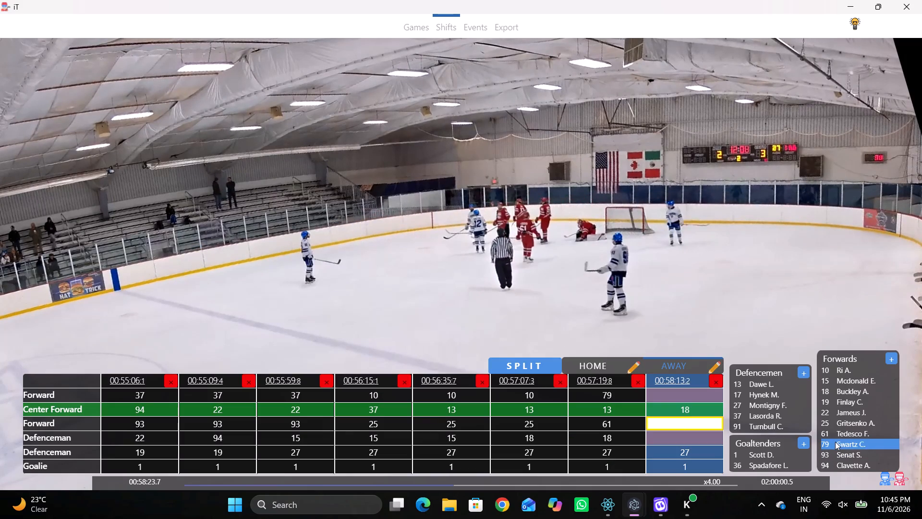
{"action": "left_click", "coordinate": [833, 437]}
Play past the faceoff to identify an away defender and set the first Defenceman to 91 in the 00:58:13.2 shift.
{"action": "key", "text": "c"}
{"action": "key", "text": "space"}
{"action": "key", "text": "c"}
{"action": "key", "text": "space"}
{"action": "key", "text": "space"}
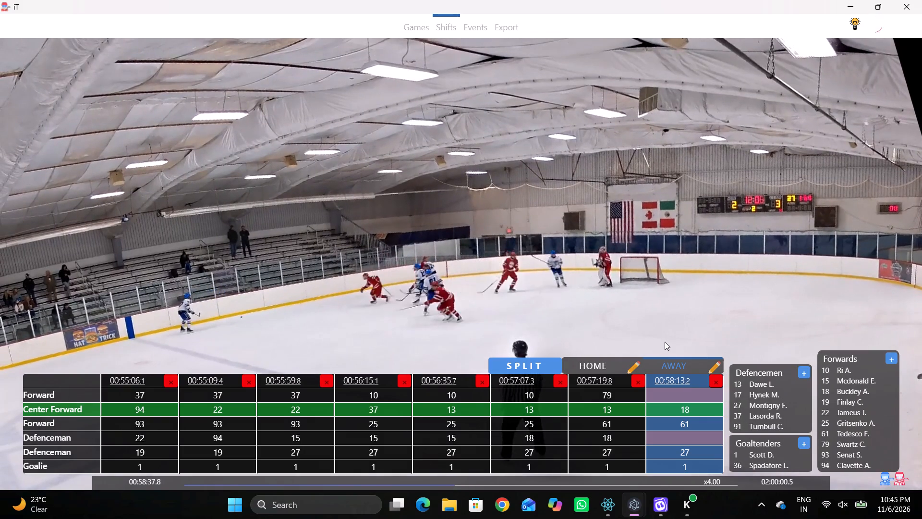
{"action": "key", "text": "q"}
{"action": "key", "text": "space"}
{"action": "key", "text": "shift+d"}
{"action": "key", "text": "space"}
{"action": "key", "text": "space"}
{"action": "key", "text": "space"}
{"action": "key", "text": "space"}
{"action": "key", "text": "space"}
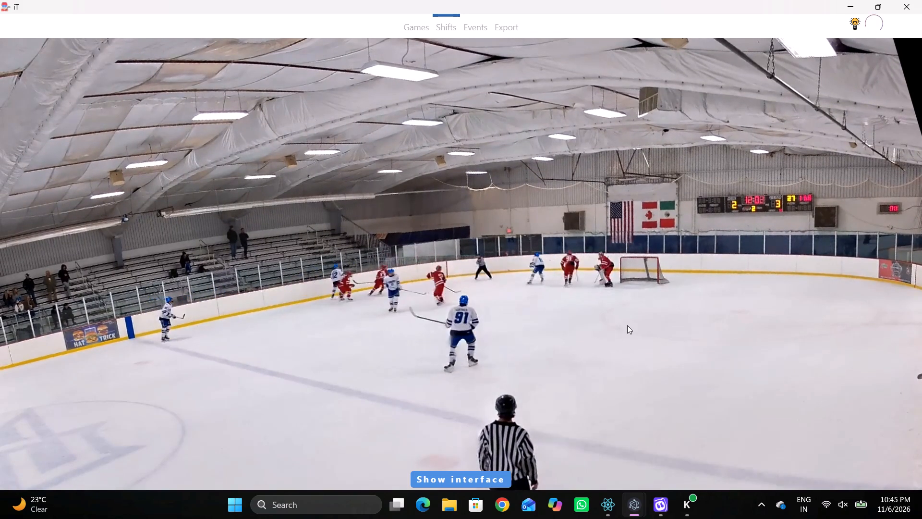
{"action": "key", "text": "space"}
{"action": "key", "text": "space"}
{"action": "key", "text": "q"}
{"action": "key", "text": "q"}
{"action": "key", "text": "q"}
{"action": "key", "text": "q"}
{"action": "key", "text": "q"}
{"action": "key", "text": "q"}
{"action": "key", "text": "q"}
{"action": "key", "text": "q"}
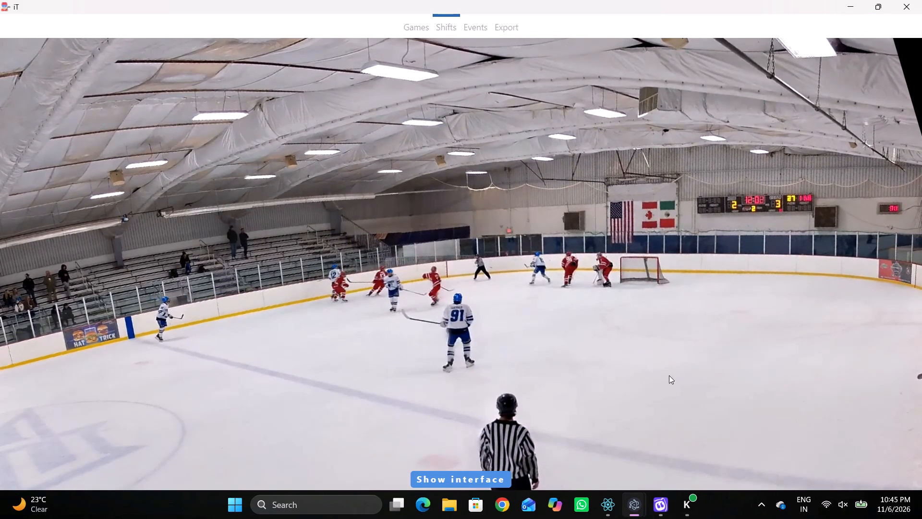
{"action": "key", "text": "shift+d"}
{"action": "left_click", "coordinate": [705, 438]}
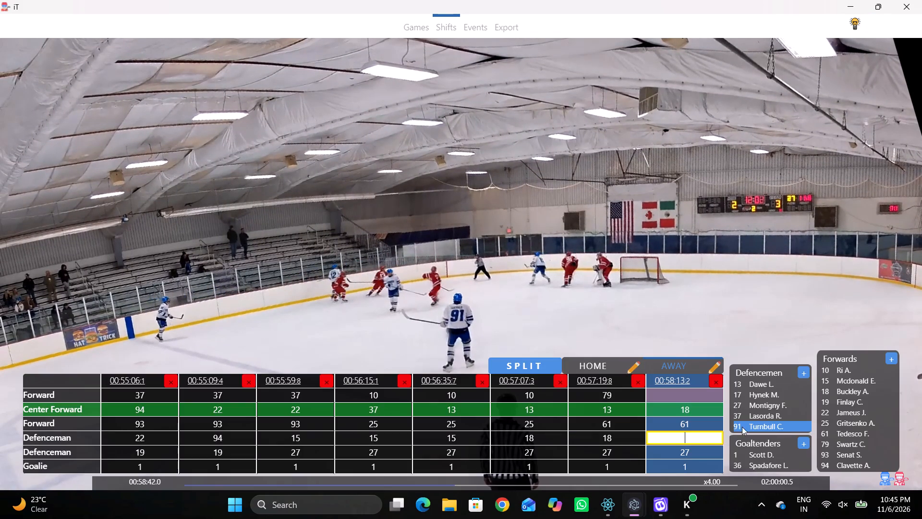
{"action": "left_click", "coordinate": [744, 424]}
Review the play at the away net to identify the other defender and set the second Defenceman to 13 in the 00:58:13.2 shift.
{"action": "key", "text": "space"}
{"action": "key", "text": "space"}
{"action": "key", "text": "space"}
{"action": "key", "text": "space"}
{"action": "key", "text": "space"}
{"action": "key", "text": "space"}
{"action": "key", "text": "space"}
{"action": "key", "text": "space"}
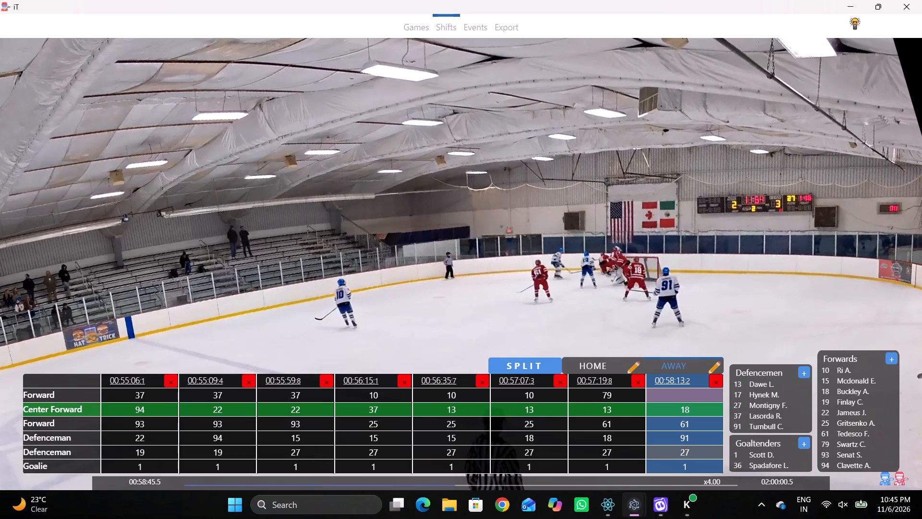
{"action": "key", "text": "q"}
{"action": "key", "text": "q"}
{"action": "type", "text": "D"}
{"action": "key", "text": "space"}
{"action": "key", "text": "space"}
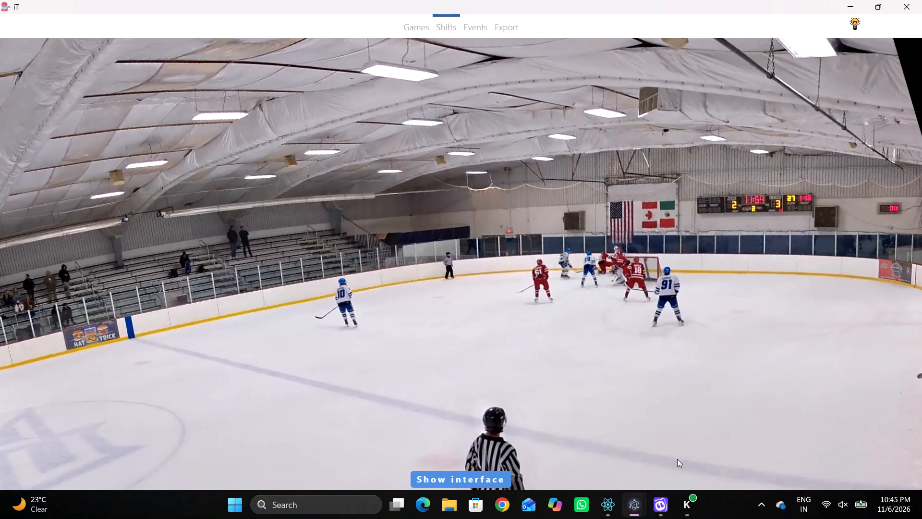
{"action": "key", "text": "q"}
{"action": "key", "text": "q"}
{"action": "key", "text": "q"}
{"action": "key", "text": "q"}
{"action": "key", "text": "q"}
{"action": "key", "text": "q"}
{"action": "type", "text": "Dqqqq"}
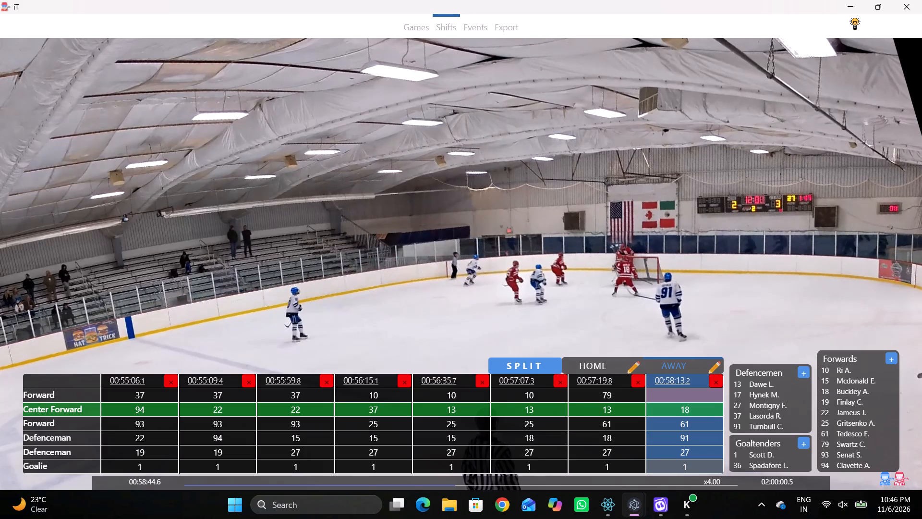
{"action": "left_click", "coordinate": [704, 456]}
{"action": "key", "text": "1"}
{"action": "key", "text": "3"}
{"action": "left_click", "coordinate": [690, 310]}
Play on to the defender change, split the away team's shift at 00:58:56.9 and set its second Defenceman to 37.
{"action": "key", "text": "space"}
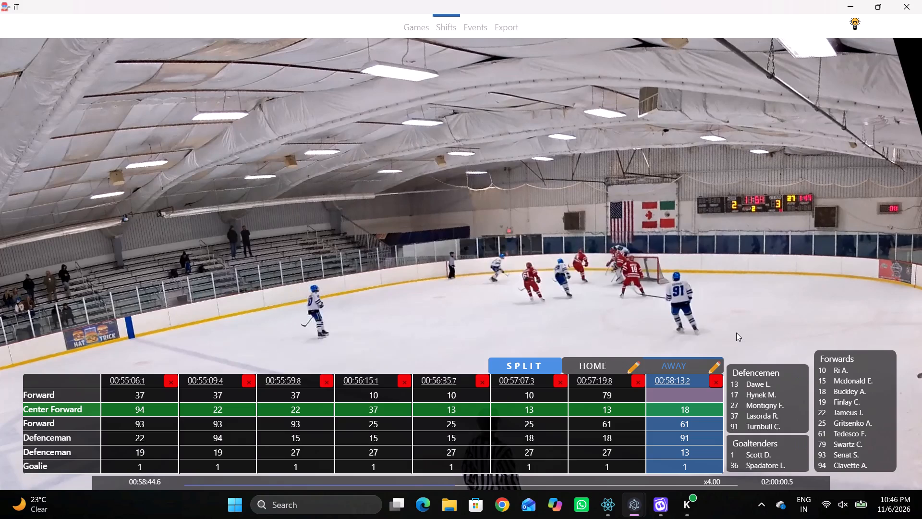
{"action": "key", "text": "space"}
{"action": "key", "text": "space"}
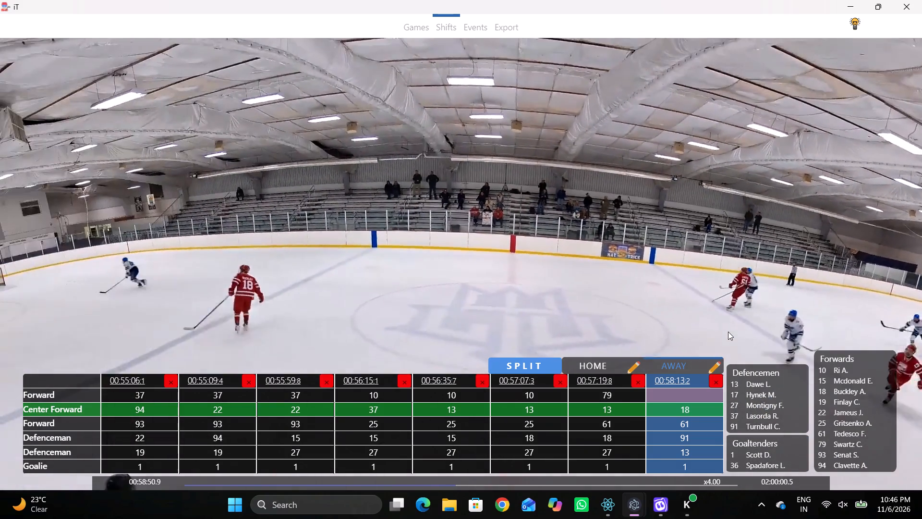
{"action": "key", "text": "space"}
{"action": "key", "text": "space"}
{"action": "key", "text": "space"}
{"action": "type", "text": "Dqq"}
{"action": "key", "text": "space"}
{"action": "key", "text": "space"}
{"action": "key", "text": "shift+s"}
{"action": "key", "text": "shift+d"}
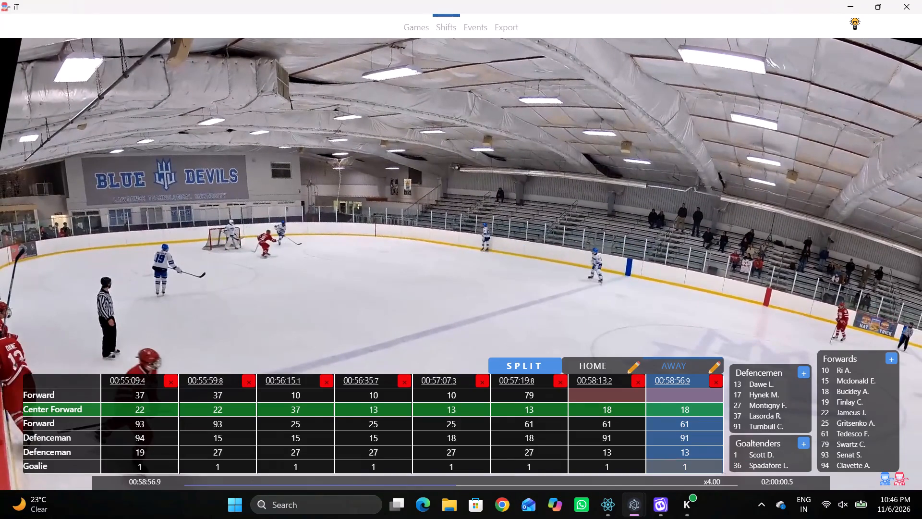
{"action": "left_click", "coordinate": [717, 457]}
{"action": "left_click", "coordinate": [745, 417]}
Follow the play to the next away player change and split the away team's shift at 00:59:53.8.
{"action": "key", "text": "shift+d"}
{"action": "key", "text": "space"}
{"action": "type", "text": "vv"}
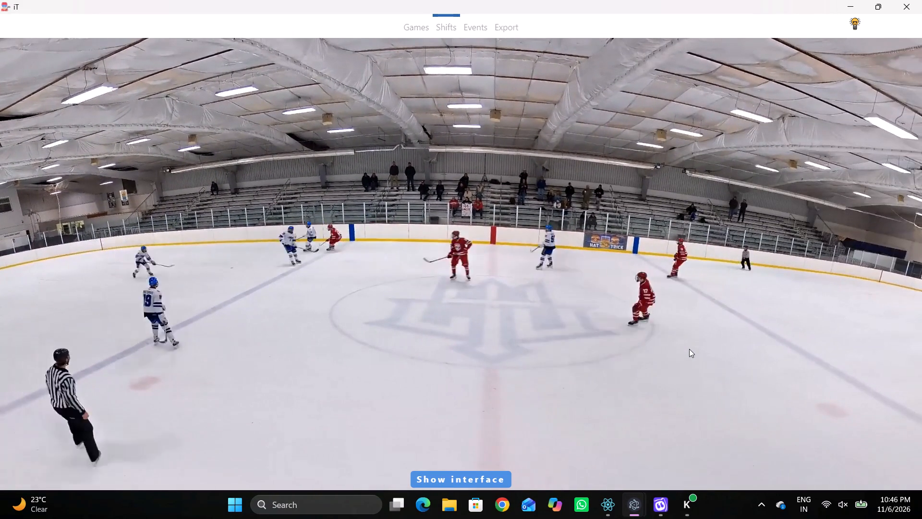
{"action": "type", "text": "c c"}
{"action": "key", "text": "space"}
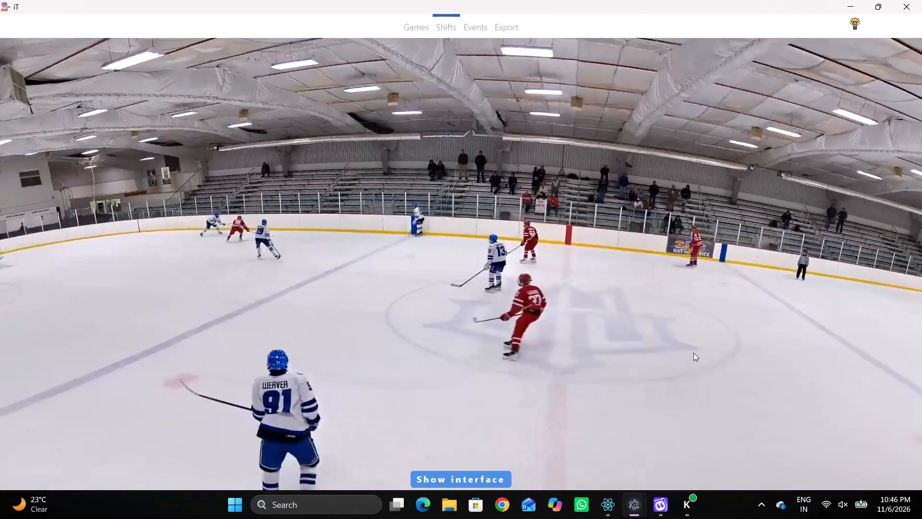
{"action": "type", "text": "c c c c c"}
{"action": "key", "text": "space"}
{"action": "key", "text": "space"}
{"action": "key", "text": "space"}
{"action": "key", "text": "space"}
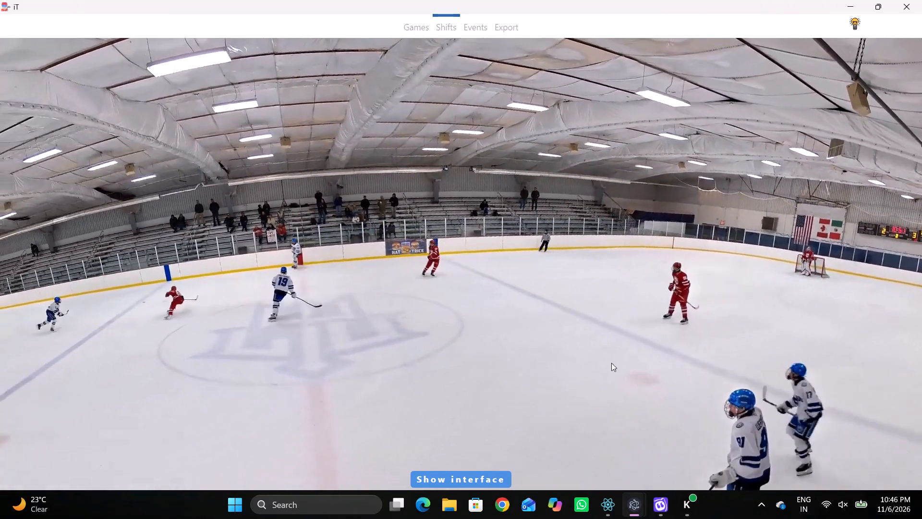
{"action": "key", "text": "q"}
{"action": "key", "text": "shift+s"}
{"action": "key", "text": "shift+d"}
{"action": "key", "text": "shift+d"}
Replay the footage around the away player change and split the away team's shift again at 00:59:56.3.
{"action": "key", "text": "space"}
{"action": "key", "text": "space"}
{"action": "key", "text": "q"}
{"action": "key", "text": "q"}
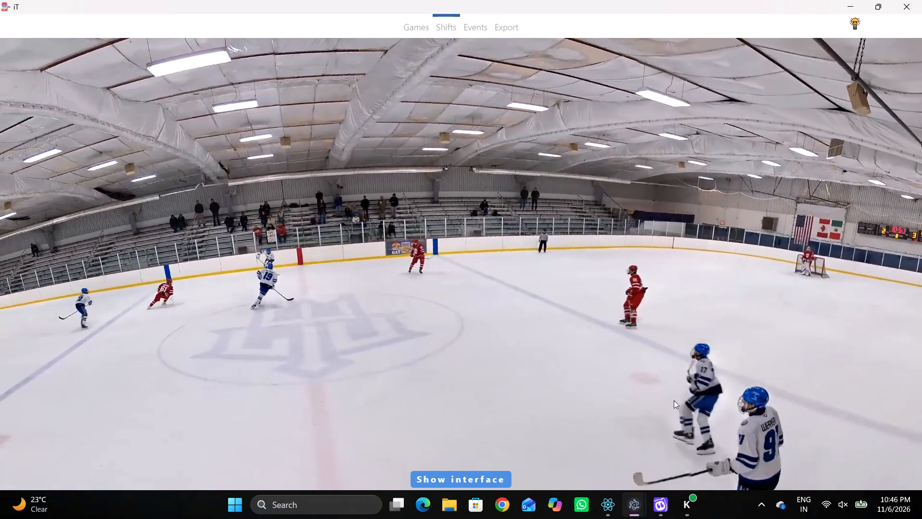
{"action": "key", "text": "q"}
{"action": "key", "text": "space"}
{"action": "key", "text": "space"}
{"action": "key", "text": "space"}
{"action": "key", "text": "space"}
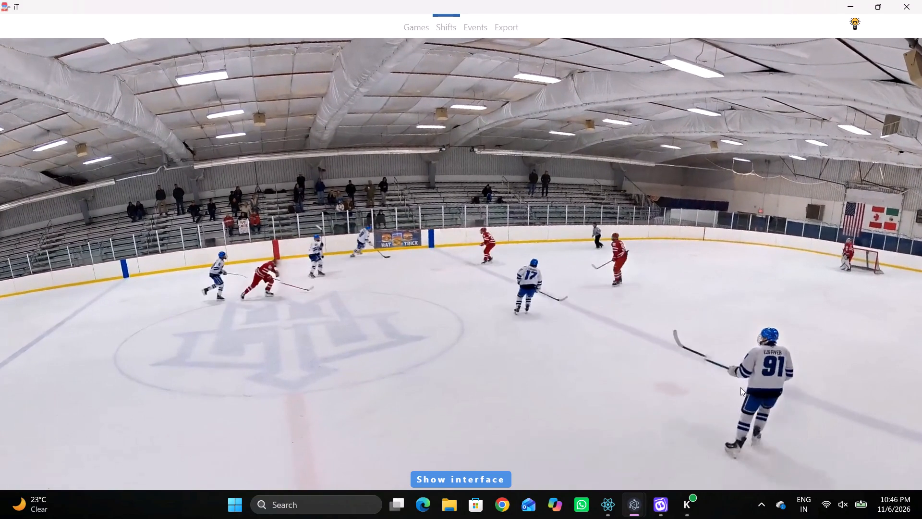
{"action": "key", "text": "shift+d"}
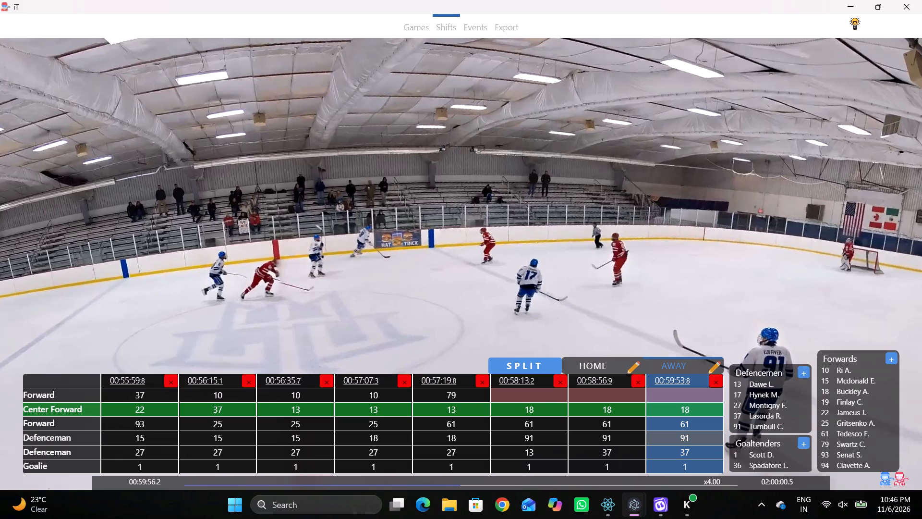
{"action": "key", "text": "q"}
{"action": "key", "text": "q"}
{"action": "key", "text": "q"}
{"action": "key", "text": "q"}
{"action": "key", "text": "q"}
{"action": "key", "text": "q"}
{"action": "key", "text": "q"}
{"action": "key", "text": "q"}
{"action": "key", "text": "q"}
{"action": "key", "text": "q"}
{"action": "key", "text": "q"}
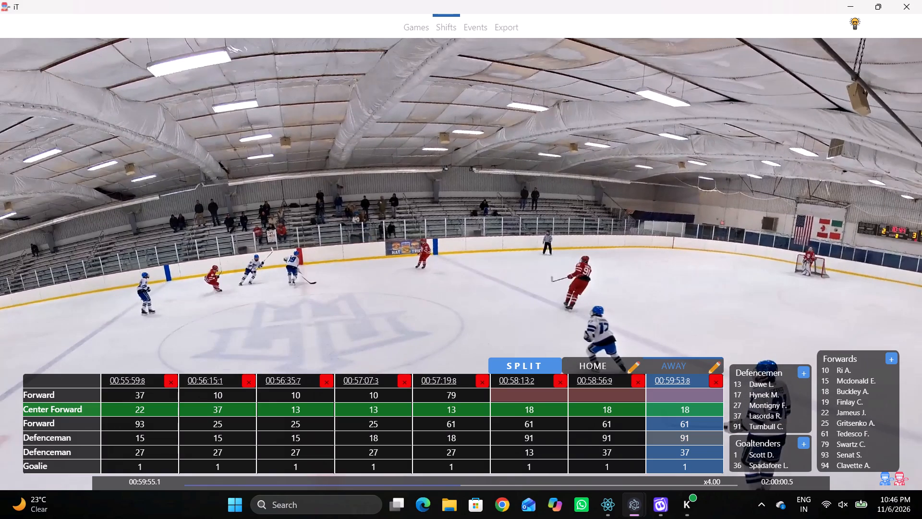
{"action": "key", "text": "space"}
{"action": "key", "text": "space"}
{"action": "type", "text": "D q"}
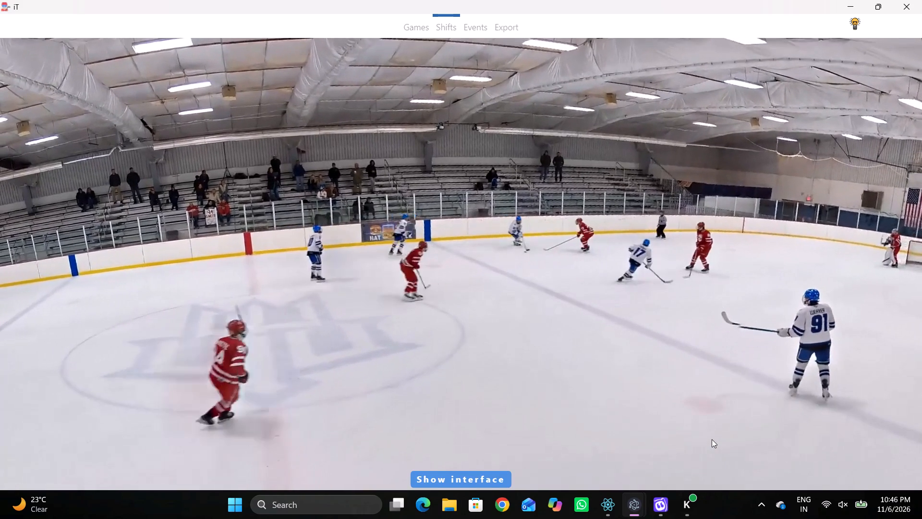
{"action": "type", "text": "SDDD"}
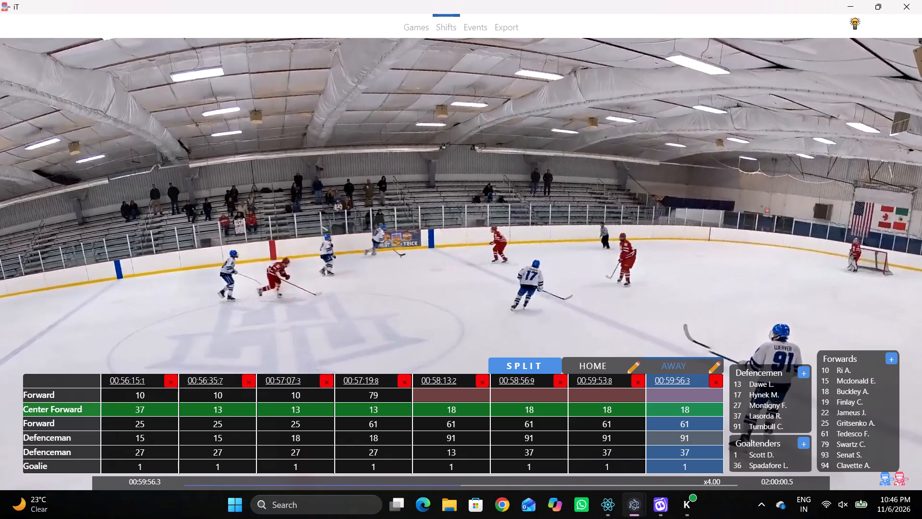
Set the Center Forward to 94 in the 00:59:56.3 away shift.
{"action": "left_click", "coordinate": [703, 411]}
{"action": "left_click", "coordinate": [865, 463]}
{"action": "key", "text": "shift+s"}
{"action": "key", "text": "shift+d"}
{"action": "key", "text": "shift+d"}
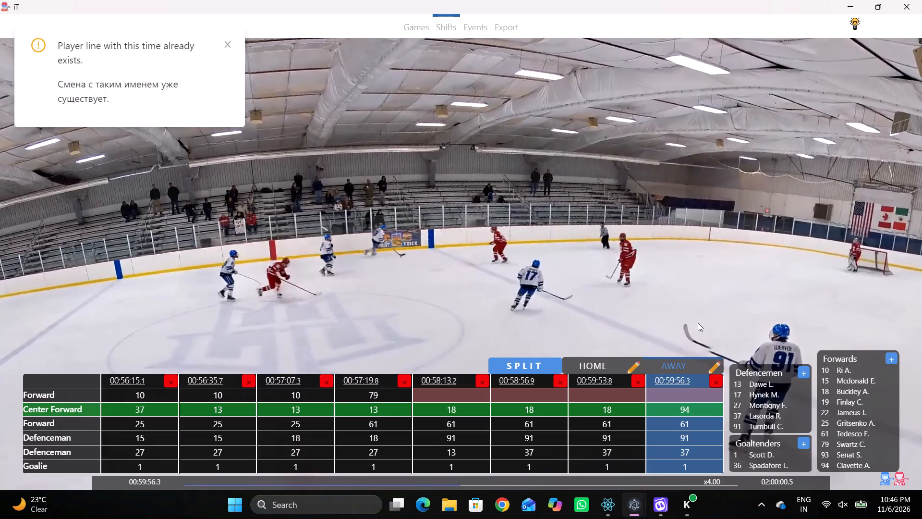
Play through the stoppage at the away net to the centre-ice faceoff and split the away team's shift at 01:00:29.6.
{"action": "key", "text": "space"}
{"action": "key", "text": "shift+d"}
{"action": "key", "text": "space"}
{"action": "key", "text": "space"}
{"action": "key", "text": "space"}
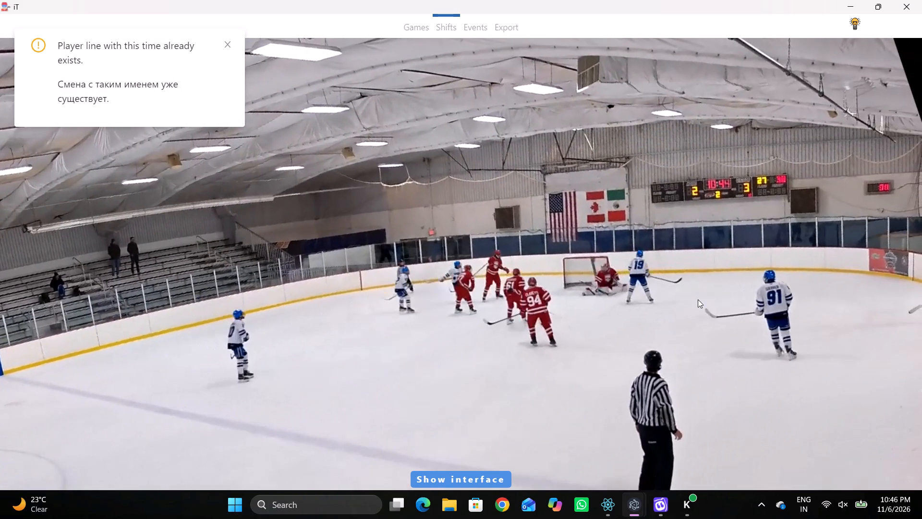
{"action": "key", "text": "space"}
{"action": "key", "text": "space"}
{"action": "key", "text": "space"}
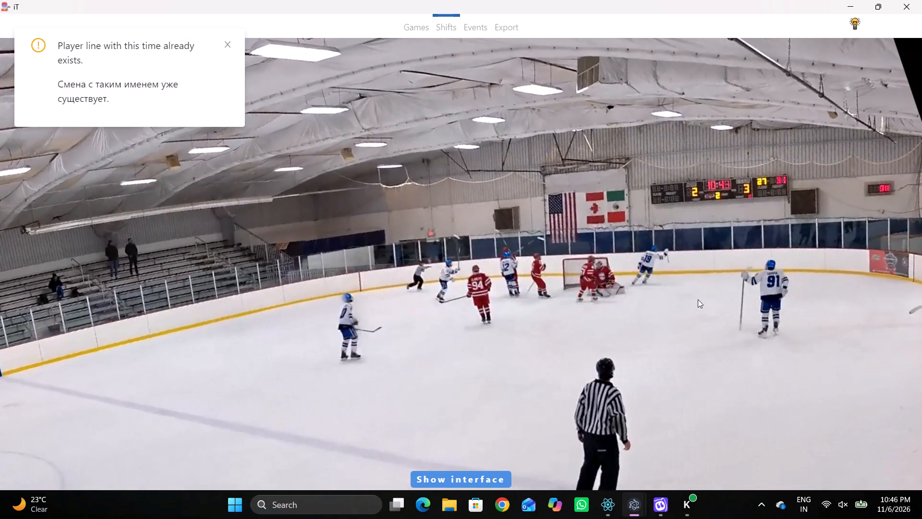
{"action": "type", "text": "c"}
{"action": "key", "text": "space"}
{"action": "key", "text": "space"}
{"action": "type", "text": "c c"}
{"action": "key", "text": "space"}
{"action": "key", "text": "space"}
{"action": "key", "text": "space"}
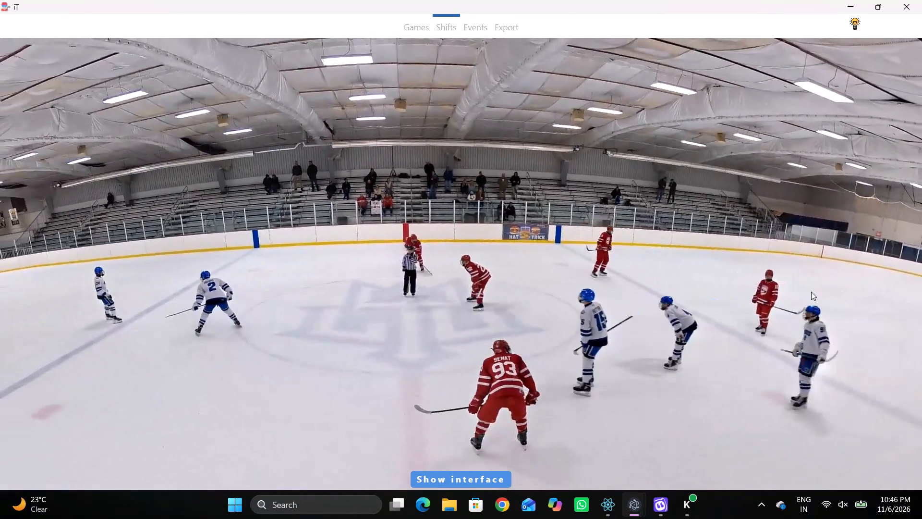
{"action": "key", "text": "space"}
{"action": "key", "text": "shift+s"}
Clear the Center Forward, second Forward and both Defenceman numbers in the 01:00:29.6 away shift.
{"action": "key", "text": "shift+d"}
{"action": "left_click", "coordinate": [712, 407]}
{"action": "key", "text": "BackSpace"}
{"action": "key", "text": "Tab"}
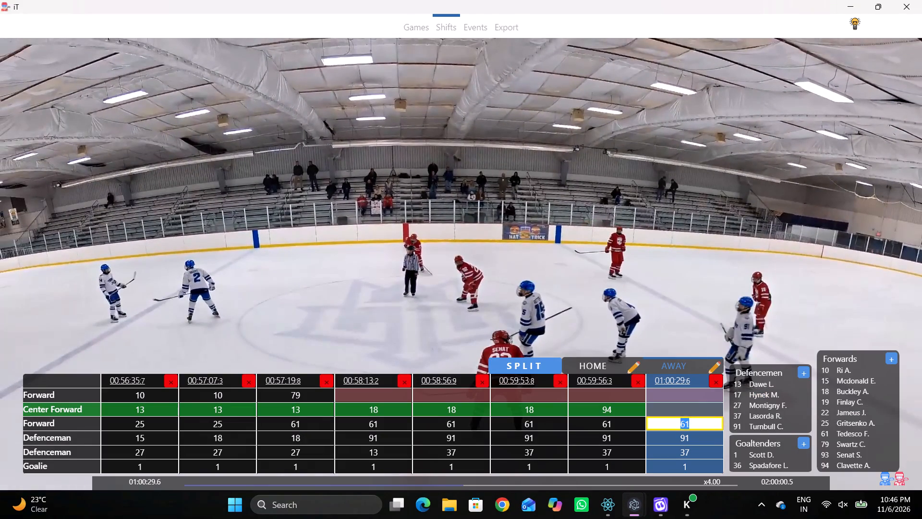
{"action": "key", "text": "BackSpace"}
{"action": "key", "text": "Tab"}
{"action": "key", "text": "BackSpace"}
{"action": "key", "text": "BackSpace"}
{"action": "key", "text": "Tab"}
{"action": "key", "text": "BackSpace"}
{"action": "key", "text": "BackSpace"}
Set the Center Forward to 22 and the second Forward to 93 in the 01:00:29.6 away shift.
{"action": "left_click", "coordinate": [712, 407]}
{"action": "type", "text": "22"}
{"action": "left_click", "coordinate": [716, 423]}
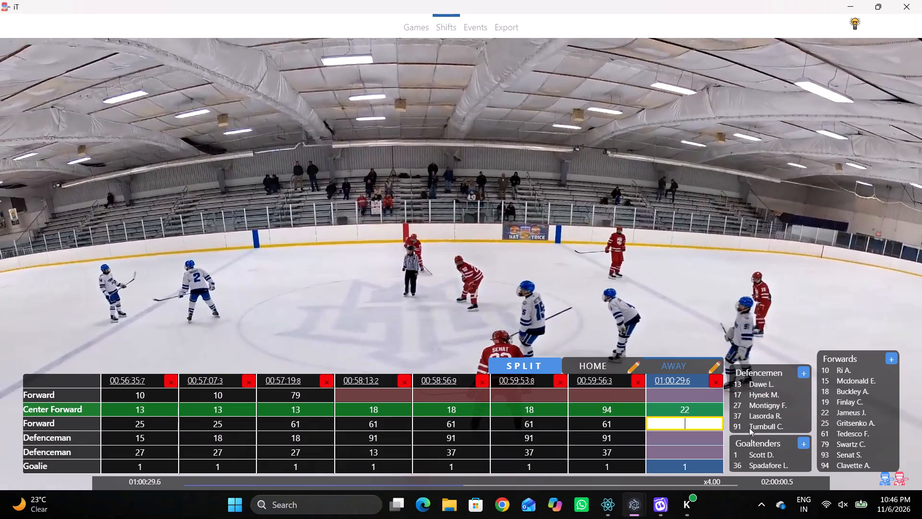
{"action": "left_click", "coordinate": [828, 456]}
Play through the centre-ice faceoff and set the first Forward to 94 in the 01:00:29.6 away shift.
{"action": "key", "text": "shift+d"}
{"action": "key", "text": "space"}
{"action": "key", "text": "space"}
{"action": "key", "text": "space"}
{"action": "key", "text": "space"}
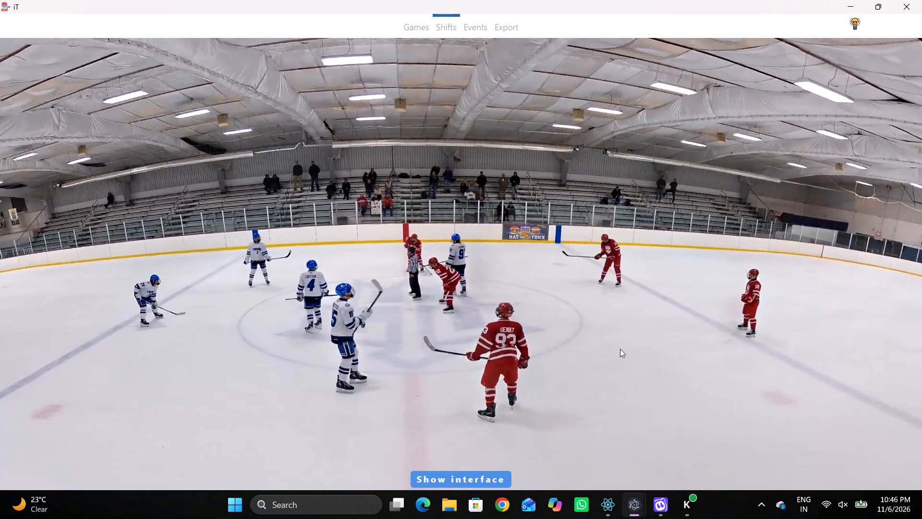
{"action": "key", "text": "space"}
{"action": "key", "text": "space"}
{"action": "key", "text": "space"}
{"action": "key", "text": "space"}
{"action": "key", "text": "space"}
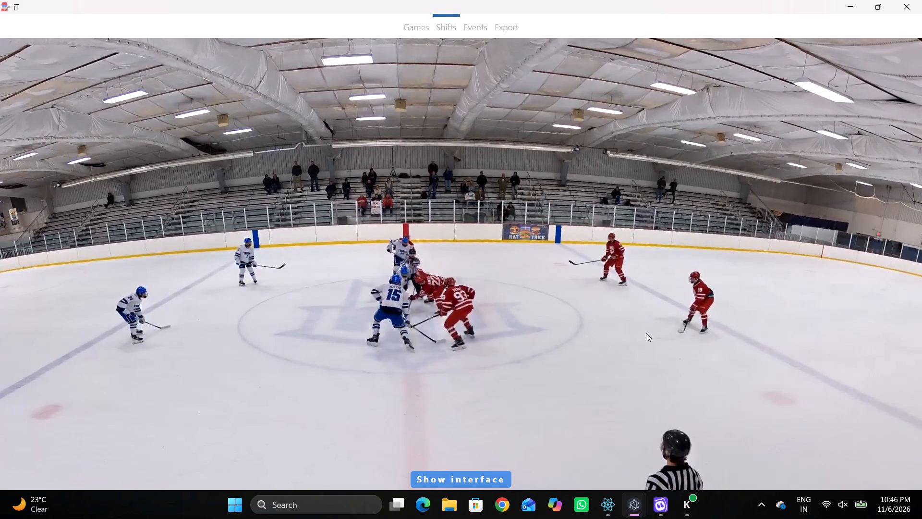
{"action": "key", "text": "space"}
{"action": "key", "text": "space"}
{"action": "key", "text": "space"}
{"action": "key", "text": "shift+d"}
{"action": "key", "text": "q"}
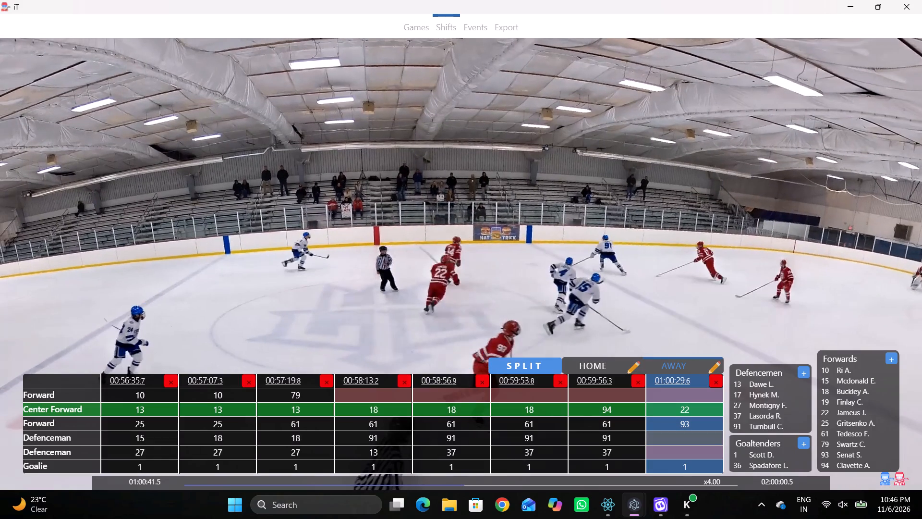
{"action": "key", "text": "space"}
{"action": "key", "text": "space"}
{"action": "left_click", "coordinate": [695, 408]}
{"action": "left_click", "coordinate": [704, 401]}
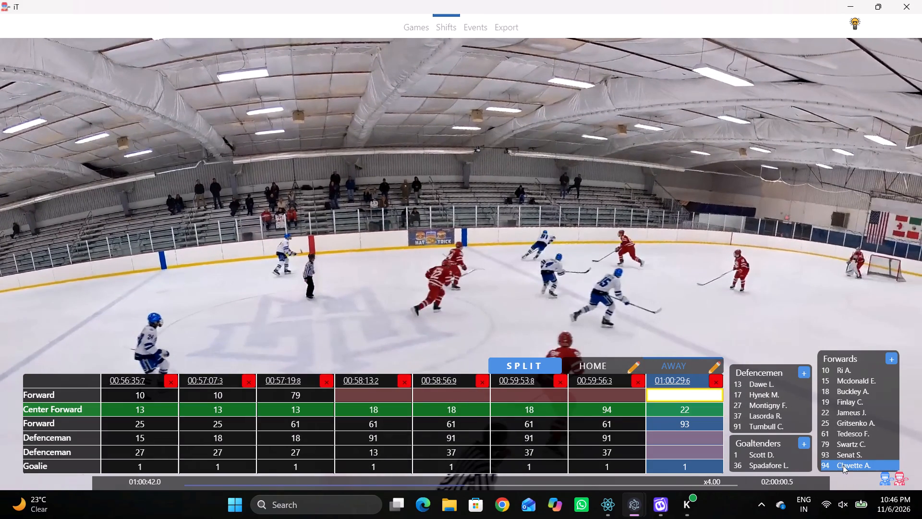
{"action": "left_click", "coordinate": [841, 465]}
Set the second Defenceman to 17 and the first Defenceman to 19 in the 01:00:29.6 away shift.
{"action": "key", "text": "shift+d"}
{"action": "key", "text": "space"}
{"action": "key", "text": "space"}
{"action": "key", "text": "space"}
{"action": "key", "text": "space"}
{"action": "key", "text": "q"}
{"action": "key", "text": "q"}
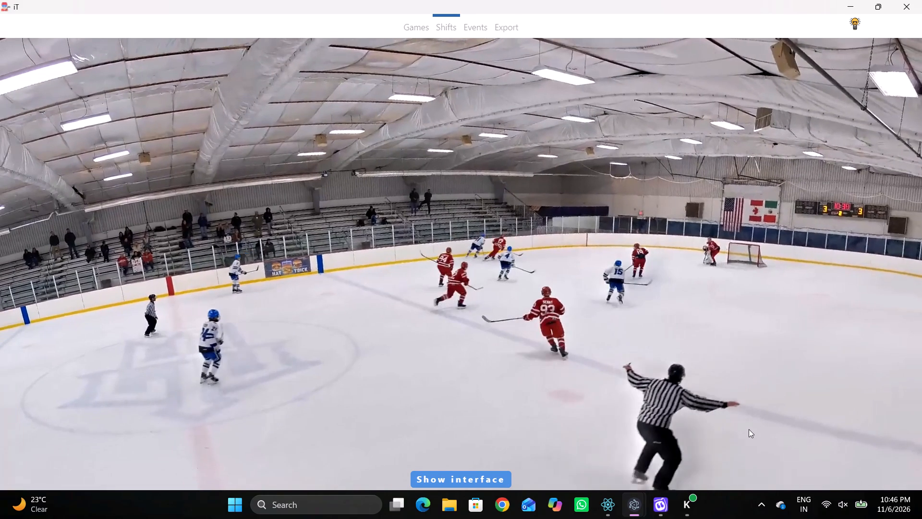
{"action": "key", "text": "shift+d"}
{"action": "key", "text": "space"}
{"action": "key", "text": "space"}
{"action": "left_click", "coordinate": [681, 461]}
{"action": "key", "text": "q"}
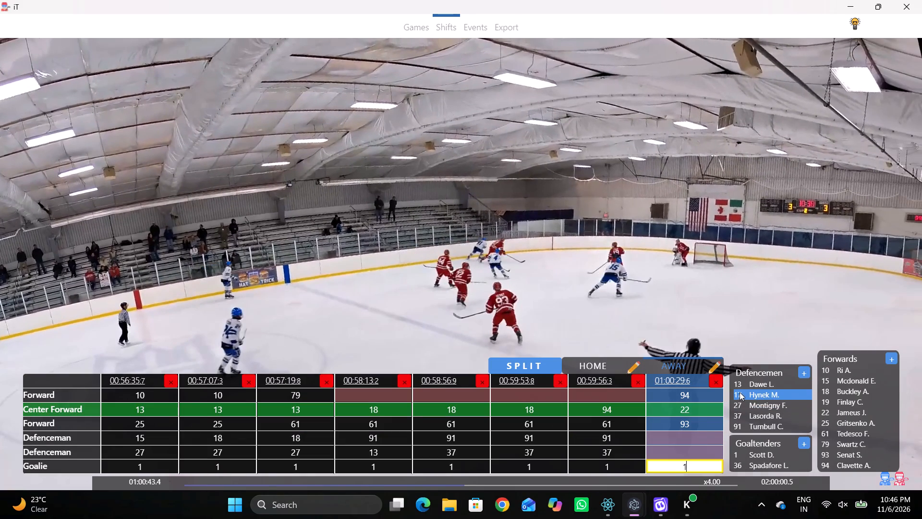
{"action": "left_click", "coordinate": [740, 392]}
{"action": "left_click", "coordinate": [687, 470]}
{"action": "key", "text": "1"}
{"action": "left_click", "coordinate": [700, 453]}
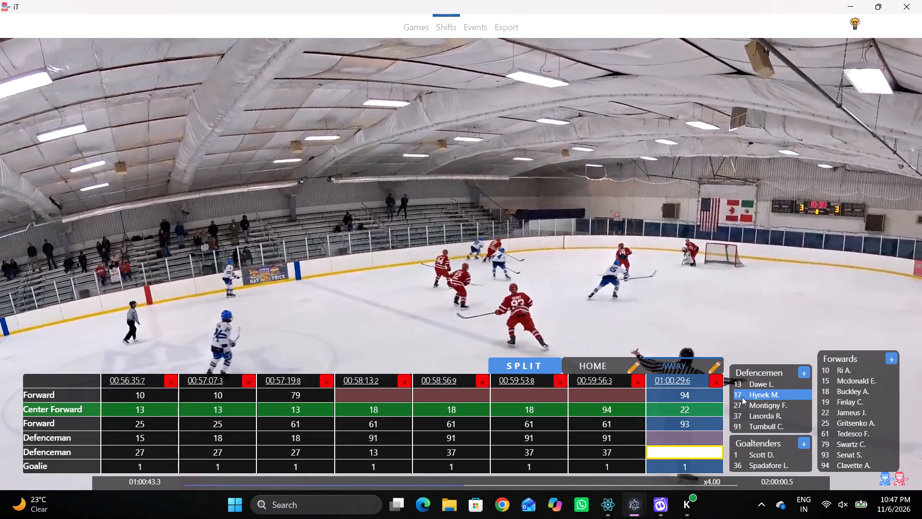
{"action": "left_click", "coordinate": [741, 396]}
{"action": "left_click", "coordinate": [707, 447]}
{"action": "left_click", "coordinate": [680, 444]}
{"action": "left_click", "coordinate": [837, 404]}
Play on to the away team's line change and split the away team's shift at 01:01:40.2.
{"action": "key", "text": "shift+d"}
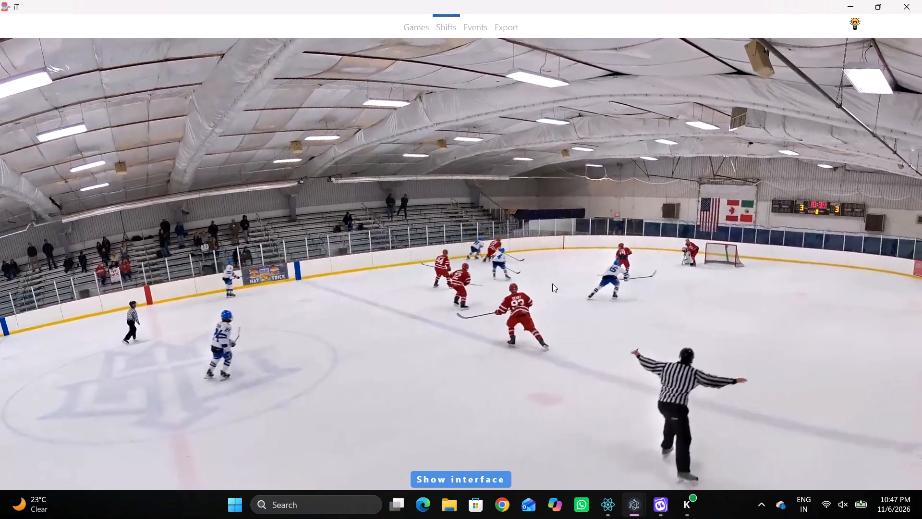
{"action": "key", "text": "c"}
{"action": "key", "text": "space"}
{"action": "type", "text": "c c"}
{"action": "key", "text": "space"}
{"action": "type", "text": "c"}
{"action": "key", "text": "space"}
{"action": "type", "text": "c"}
{"action": "key", "text": "space"}
{"action": "key", "text": "c"}
{"action": "key", "text": "space"}
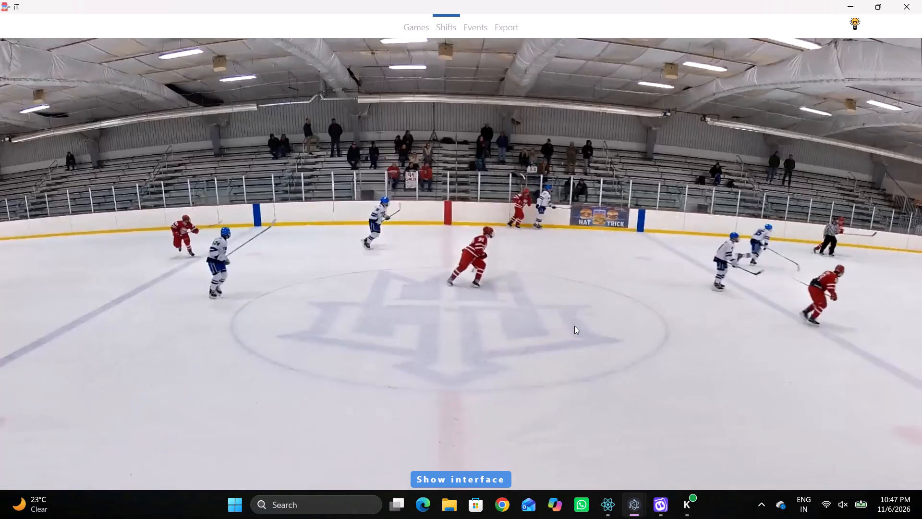
{"action": "key", "text": "c"}
{"action": "key", "text": "space"}
{"action": "key", "text": "space"}
{"action": "key", "text": "space"}
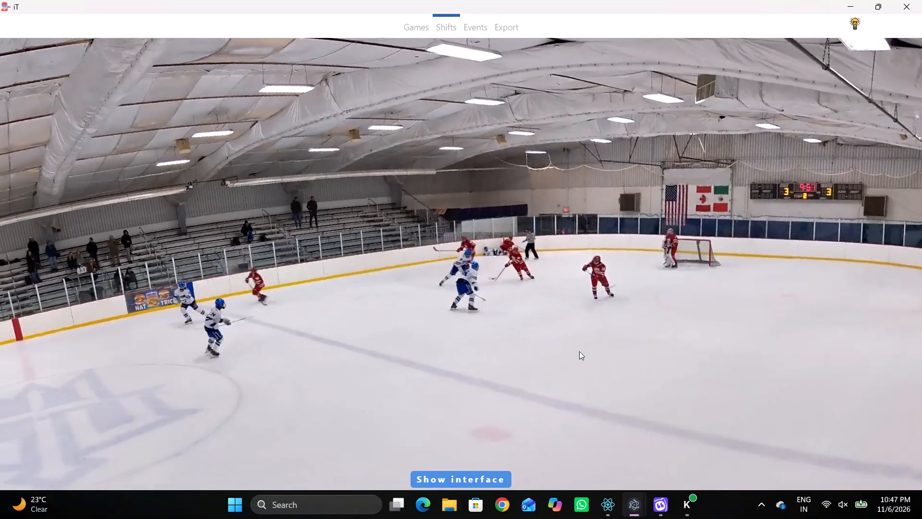
{"action": "key", "text": "space"}
{"action": "key", "text": "space"}
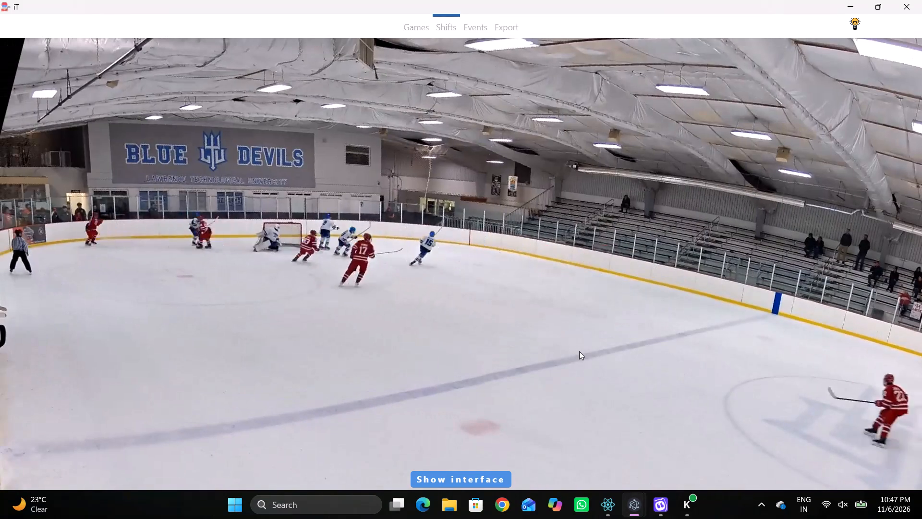
{"action": "key", "text": "space"}
{"action": "key", "text": "shift+d"}
{"action": "type", "text": "D"}
{"action": "key", "text": "space"}
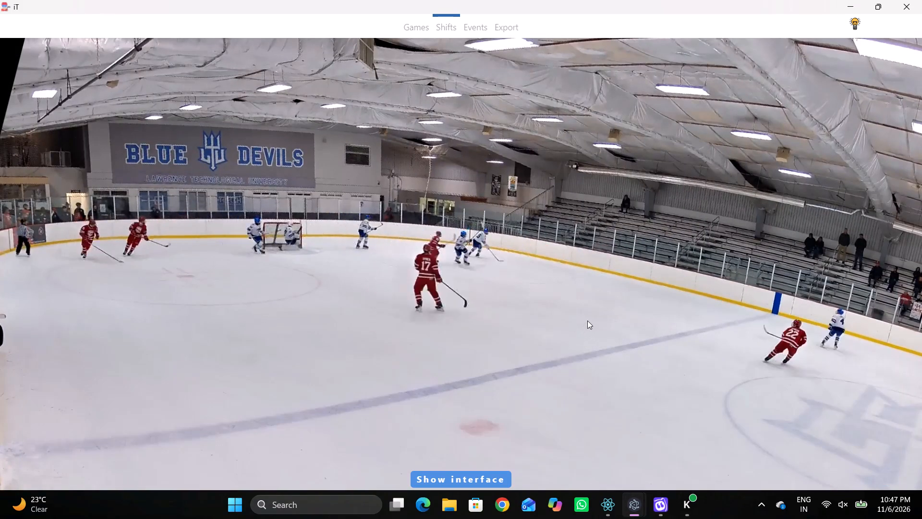
{"action": "key", "text": "space"}
{"action": "key", "text": "space"}
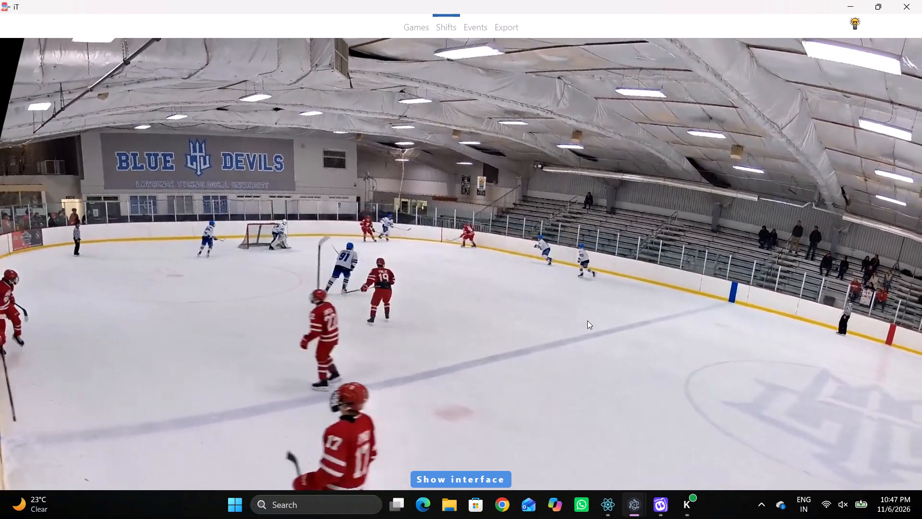
{"action": "key", "text": "space"}
{"action": "type", "text": "qSDD qq"}
Set the Center Forward to 10 and the second Defenceman to 13 in the 01:01:40.2 away shift.
{"action": "key", "text": "shift+d"}
{"action": "left_click", "coordinate": [681, 407]}
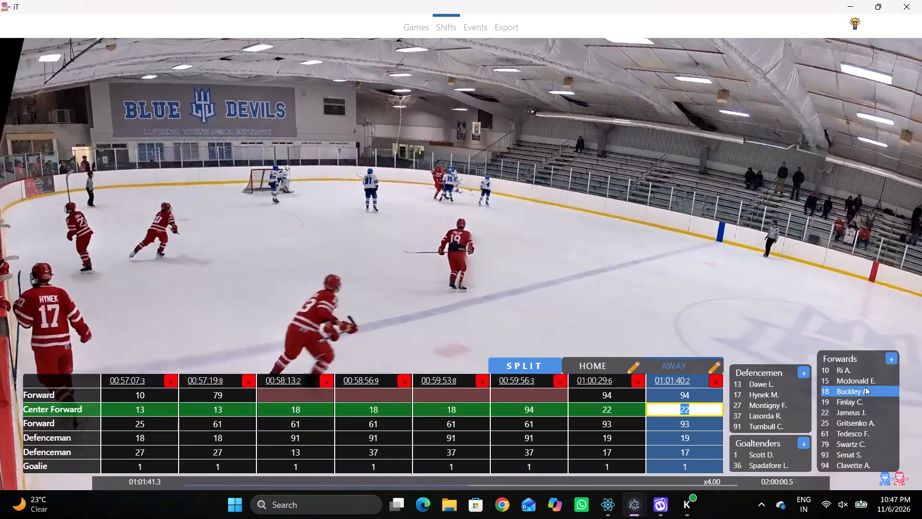
{"action": "left_click", "coordinate": [831, 361]}
{"action": "left_click", "coordinate": [834, 364]}
{"action": "left_click", "coordinate": [701, 449]}
{"action": "type", "text": "D"}
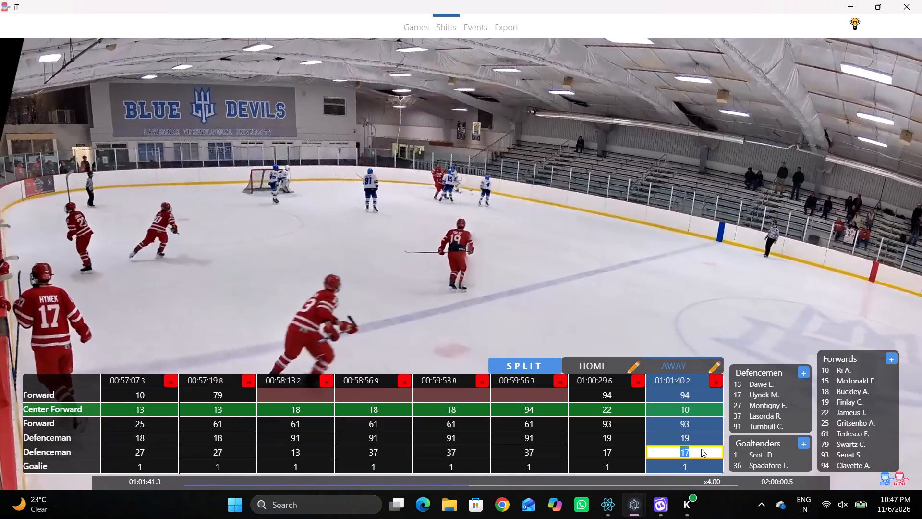
{"action": "key", "text": "space"}
{"action": "key", "text": "space"}
{"action": "key", "text": "shift+d"}
{"action": "left_click", "coordinate": [718, 453]}
{"action": "key", "text": "1"}
{"action": "key", "text": "3"}
{"action": "left_click", "coordinate": [703, 269]}
Split the away team's shift at 01:01:47.6 and set its first Defenceman to 27.
{"action": "key", "text": "shift+d"}
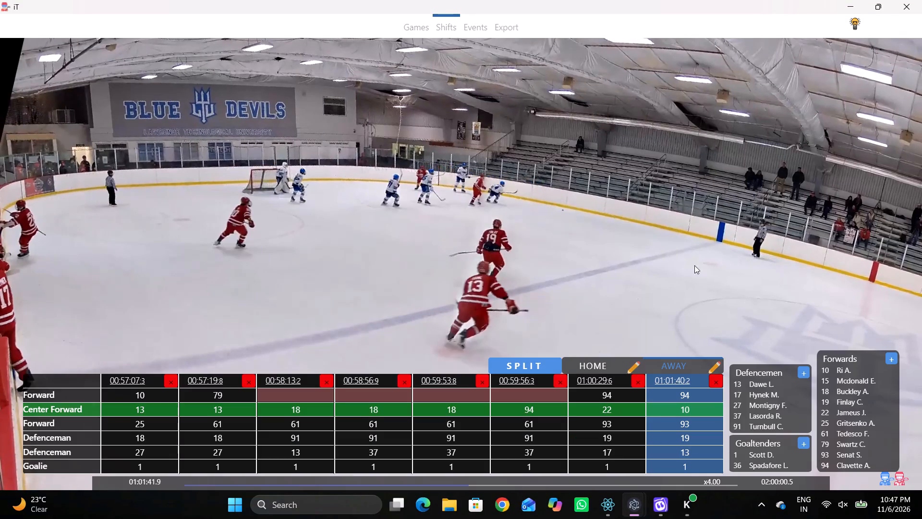
{"action": "key", "text": "space"}
{"action": "key", "text": "v"}
{"action": "key", "text": "space"}
{"action": "key", "text": "space"}
{"action": "key", "text": "space"}
{"action": "type", "text": "q SD"}
{"action": "left_click", "coordinate": [686, 433]}
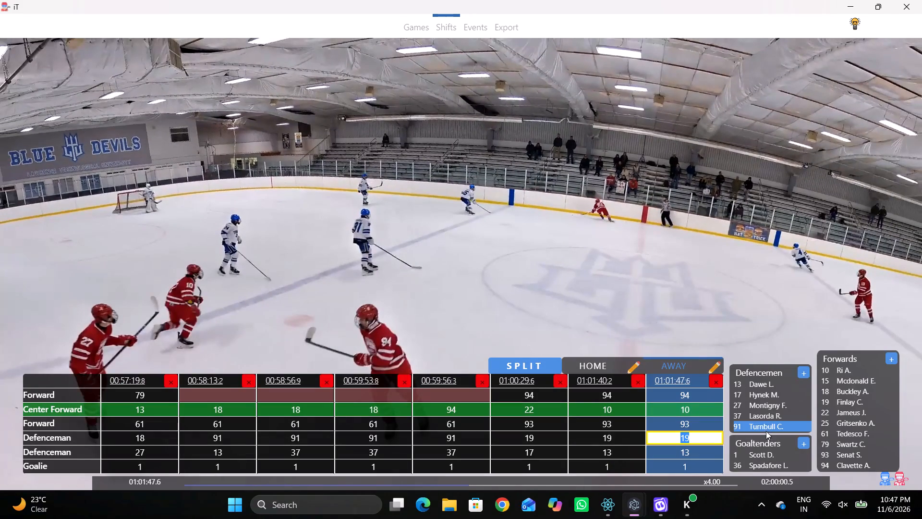
{"action": "left_click", "coordinate": [750, 406]}
Play on to the next away line change and split the away team's shift at 01:01:51.6.
{"action": "type", "text": "D"}
{"action": "key", "text": "space"}
{"action": "key", "text": "space"}
{"action": "key", "text": "space"}
{"action": "key", "text": "space"}
{"action": "key", "text": "space"}
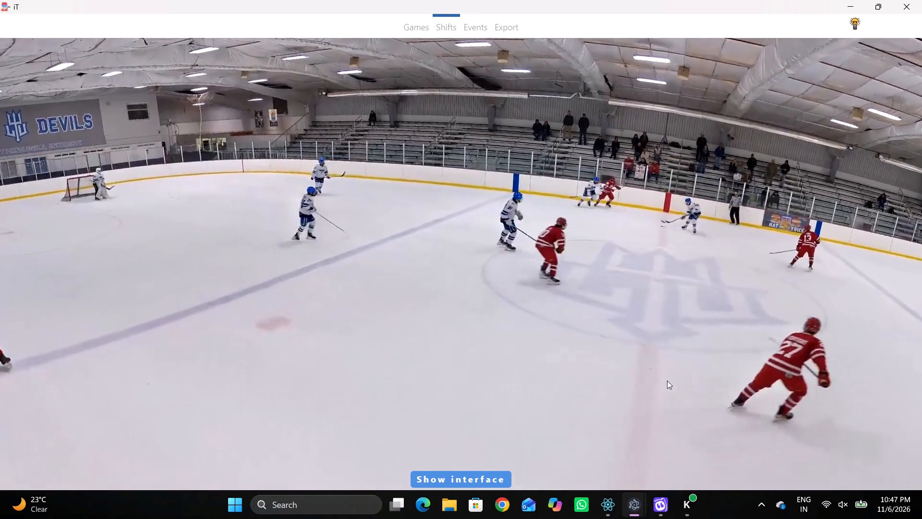
{"action": "key", "text": "space"}
{"action": "key", "text": "space"}
{"action": "key", "text": "space"}
{"action": "key", "text": "shift+s"}
Set the first Forward to 15 in the 01:01:51.6 away shift.
{"action": "key", "text": "shift+d"}
{"action": "key", "text": "shift+d"}
{"action": "key", "text": "space"}
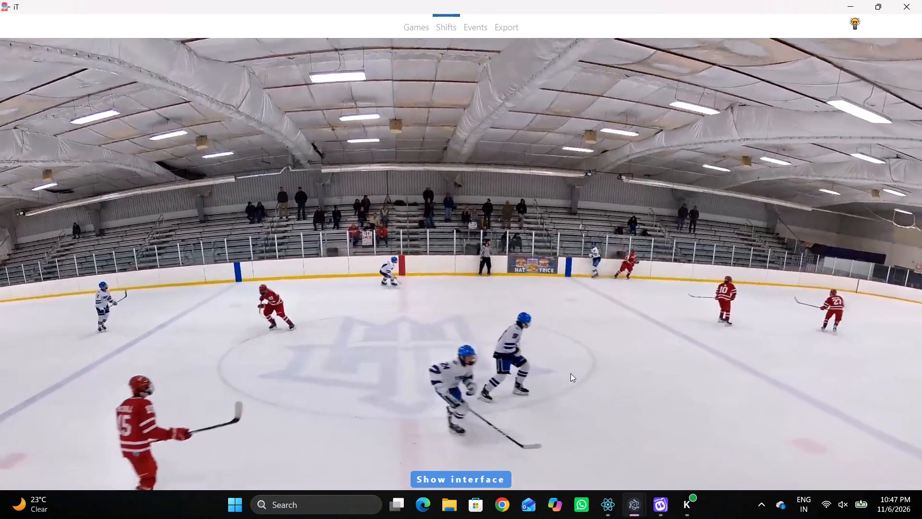
{"action": "key", "text": "space"}
{"action": "key", "text": "space"}
{"action": "key", "text": "space"}
{"action": "key", "text": "shift+d"}
{"action": "left_click", "coordinate": [673, 399]}
{"action": "left_click", "coordinate": [842, 382]}
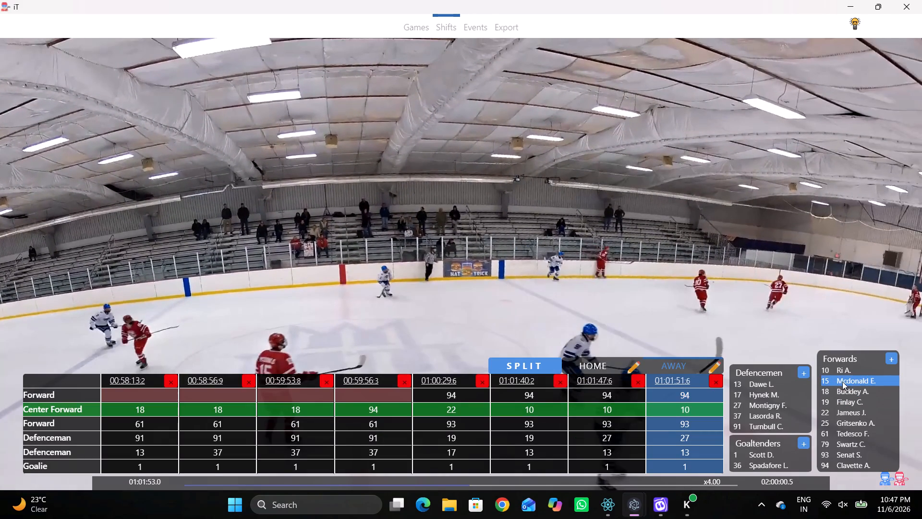
Review the play around the line change and split the away team's shift at 01:01:55.1.
{"action": "key", "text": "q"}
{"action": "key", "text": "shift+d"}
{"action": "type", "text": "qqD"}
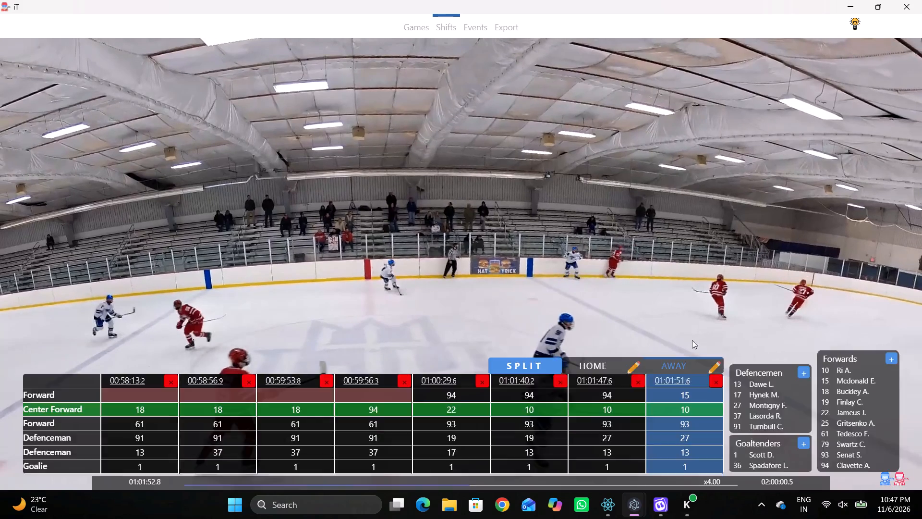
{"action": "key", "text": "shift+d"}
{"action": "key", "text": "shift+d"}
{"action": "key", "text": "shift+d"}
{"action": "key", "text": "space"}
{"action": "key", "text": "space"}
{"action": "key", "text": "shift+s"}
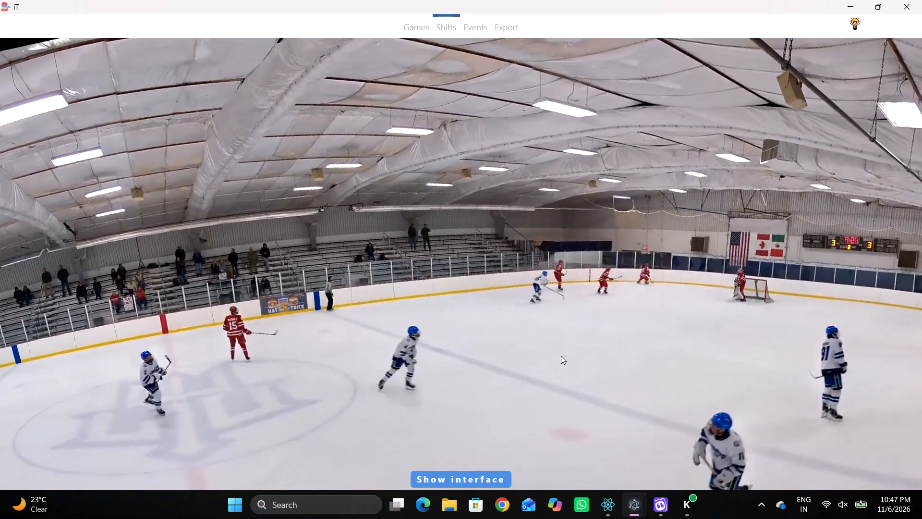
Set the second Forward to 25 in the 01:01:55.1 away shift.
{"action": "key", "text": "shift+d"}
{"action": "type", "text": "D"}
{"action": "key", "text": "space"}
{"action": "key", "text": "v"}
{"action": "key", "text": "space"}
{"action": "key", "text": "space"}
{"action": "key", "text": "space"}
{"action": "key", "text": "space"}
{"action": "key", "text": "space"}
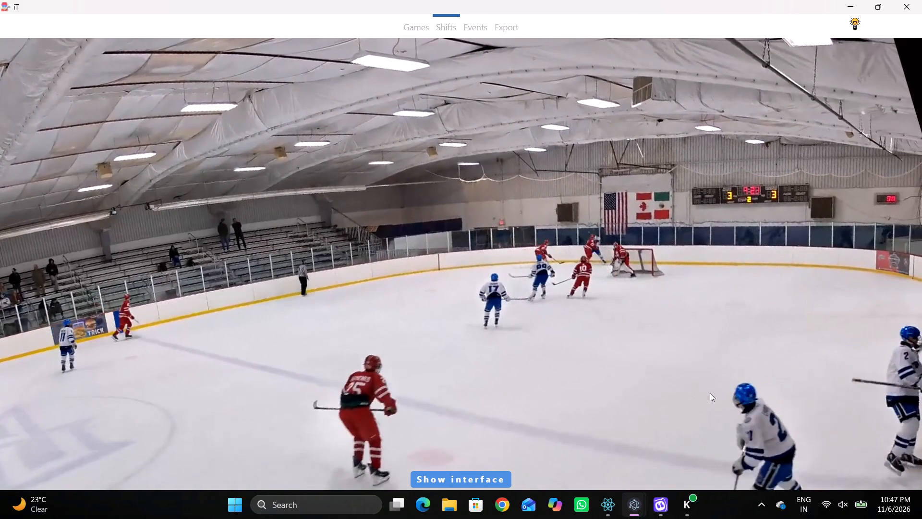
{"action": "key", "text": "shift+d"}
{"action": "left_click", "coordinate": [698, 429]}
{"action": "left_click", "coordinate": [848, 420]}
Play to the ice resurfacing, jump to the home team's 01:13:51.1 shift, and split the away team's shift there.
{"action": "key", "text": "shift+d"}
{"action": "key", "text": "space"}
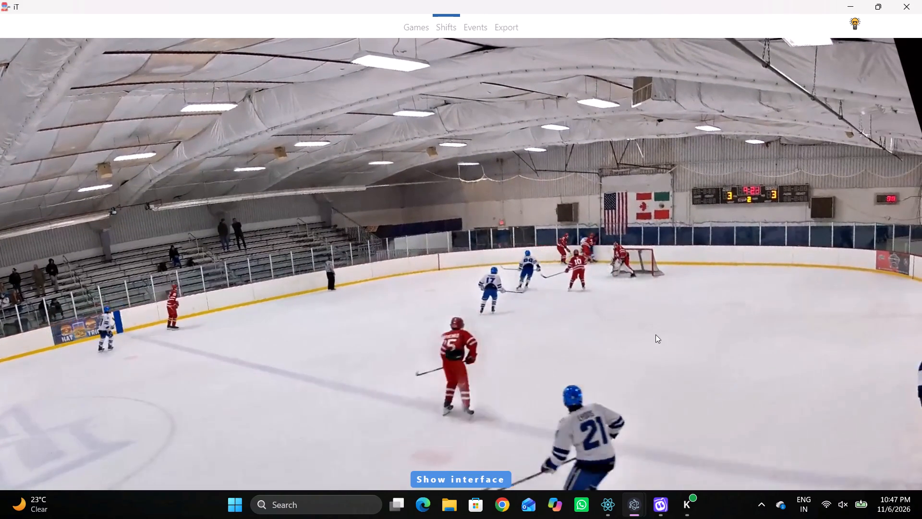
{"action": "key", "text": "space"}
{"action": "key", "text": "space"}
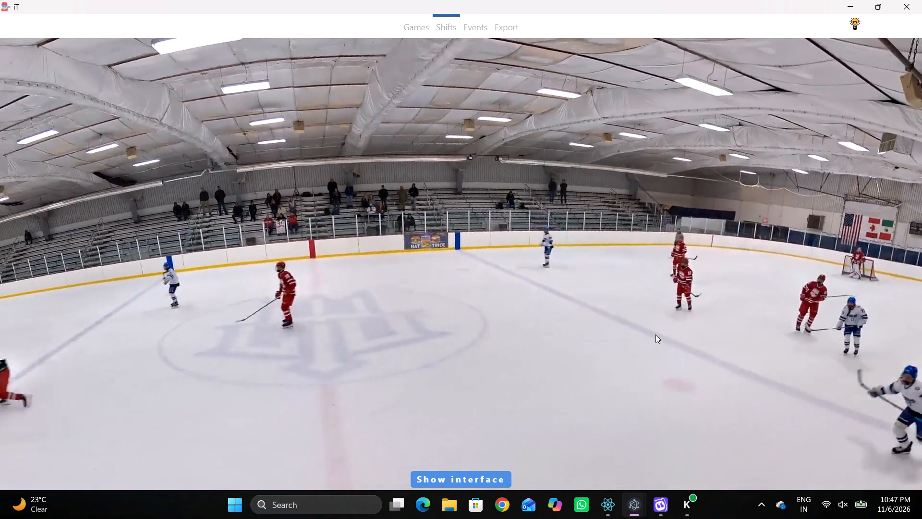
{"action": "key", "text": "space"}
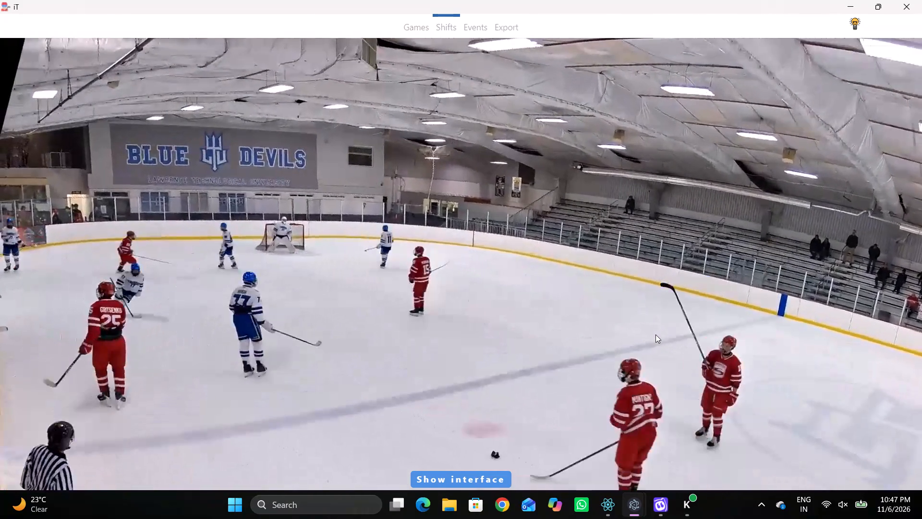
{"action": "key", "text": "space"}
{"action": "type", "text": "c c"}
{"action": "key", "text": "space"}
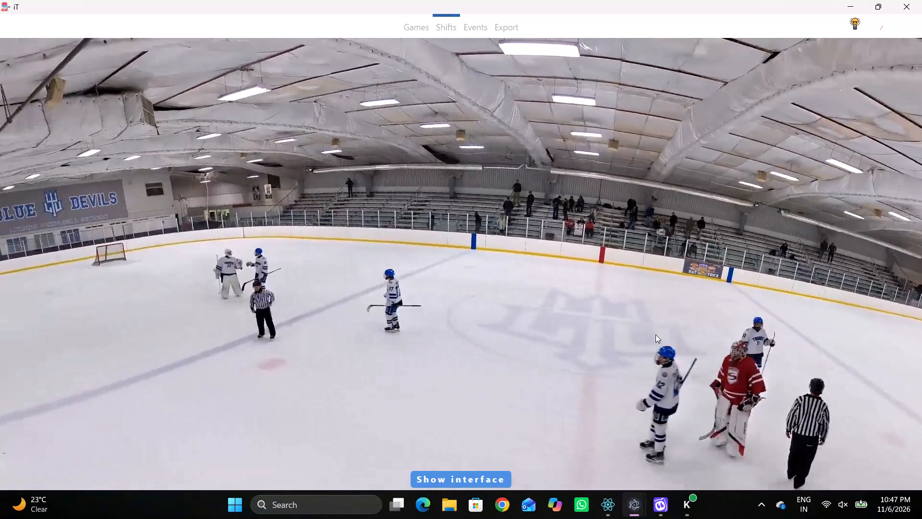
{"action": "type", "text": "c c D"}
{"action": "left_click_drag", "start_coordinate": [592, 360], "coordinate": [599, 365]}
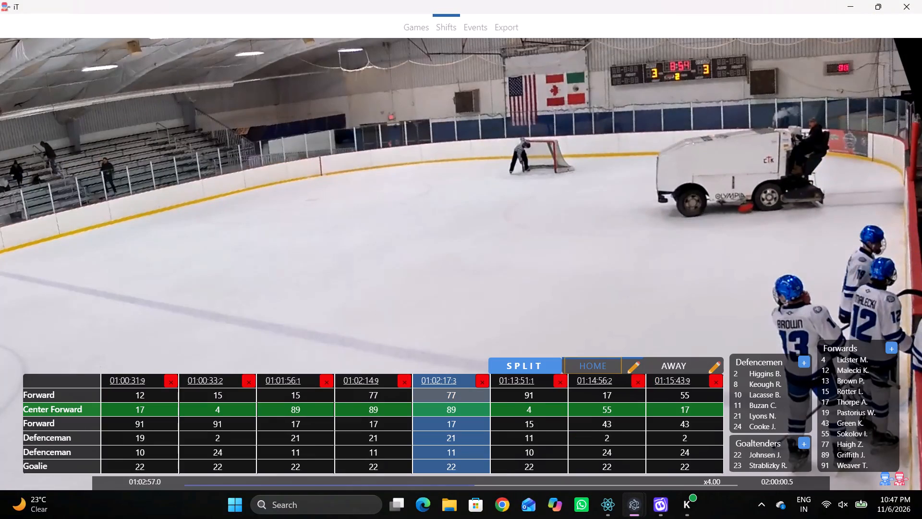
{"action": "left_click", "coordinate": [502, 379]}
{"action": "left_click", "coordinate": [664, 366]}
{"action": "key", "text": "shift+s"}
Clear both Forward numbers, the Center Forward and both Defenceman numbers in the 01:13:51.1 away shift.
{"action": "key", "text": "shift+d"}
{"action": "key", "text": "shift+d"}
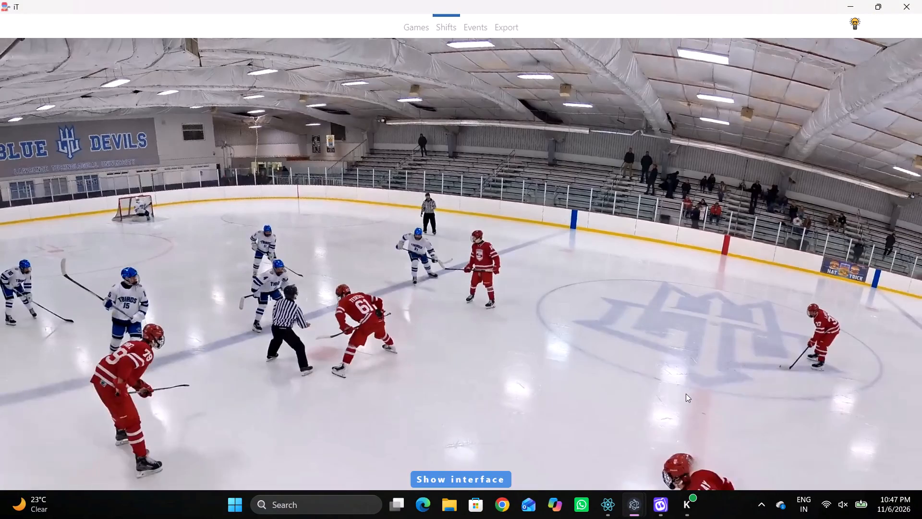
{"action": "left_click", "coordinate": [685, 393], "text": "shift"}
{"action": "left_click", "coordinate": [689, 399]}
{"action": "left_click", "coordinate": [689, 399]}
{"action": "key", "text": "BackSpace"}
{"action": "key", "text": "Tab"}
{"action": "key", "text": "BackSpace"}
{"action": "key", "text": "BackSpace"}
{"action": "key", "text": "Tab"}
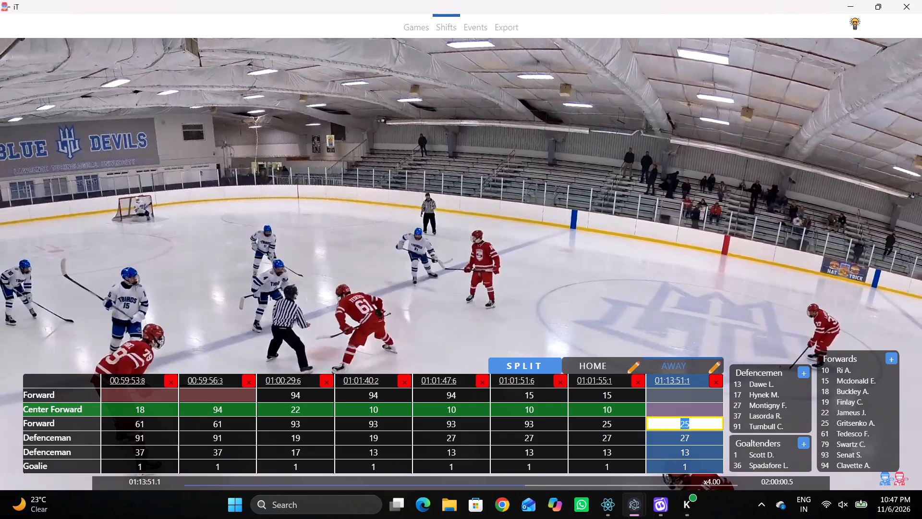
{"action": "key", "text": "BackSpace"}
{"action": "key", "text": "Tab"}
{"action": "key", "text": "BackSpace"}
{"action": "key", "text": "Tab"}
{"action": "key", "text": "BackSpace"}
Set the Center Forward to 61 and the first Forward to 79 in the 01:13:51.1 away shift.
{"action": "left_click", "coordinate": [689, 399]}
{"action": "left_click", "coordinate": [689, 413]}
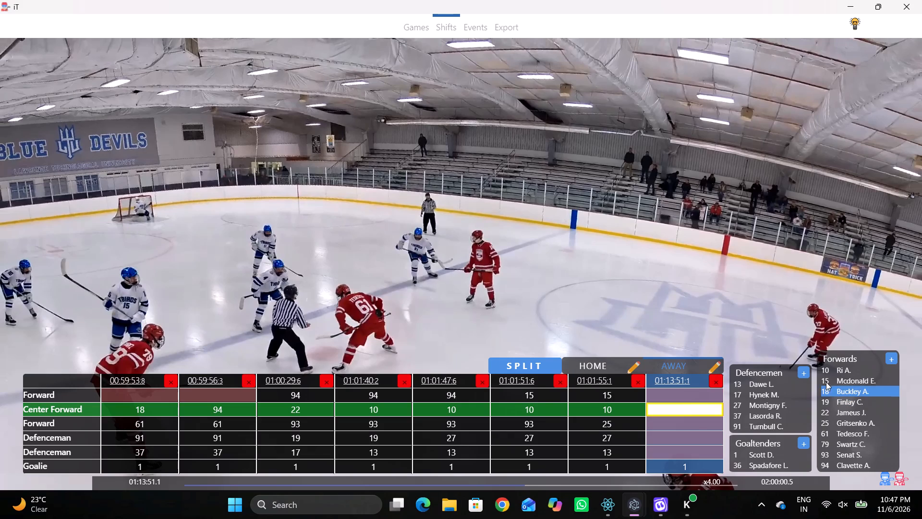
{"action": "left_click", "coordinate": [832, 436]}
{"action": "key", "text": "shift+d"}
{"action": "key", "text": "space"}
{"action": "key", "text": "space"}
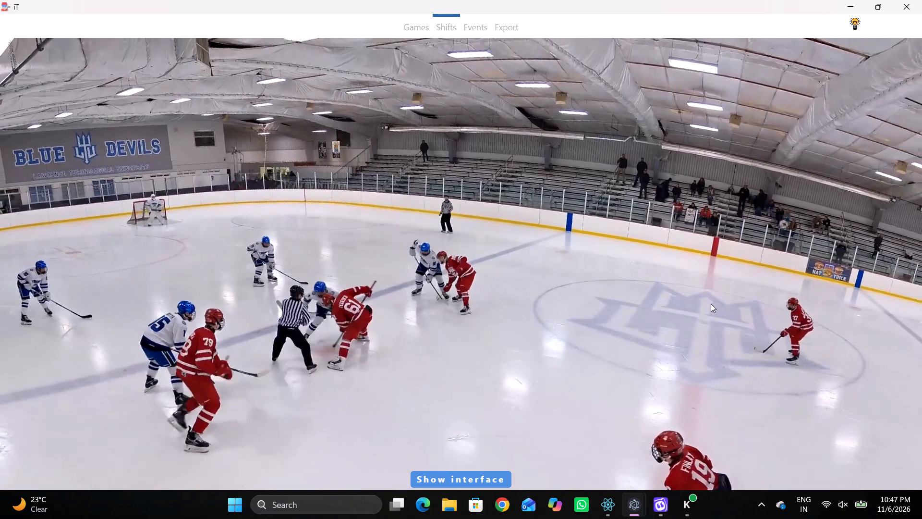
{"action": "key", "text": "shift+d"}
{"action": "left_click", "coordinate": [714, 391]}
{"action": "left_click", "coordinate": [845, 443]}
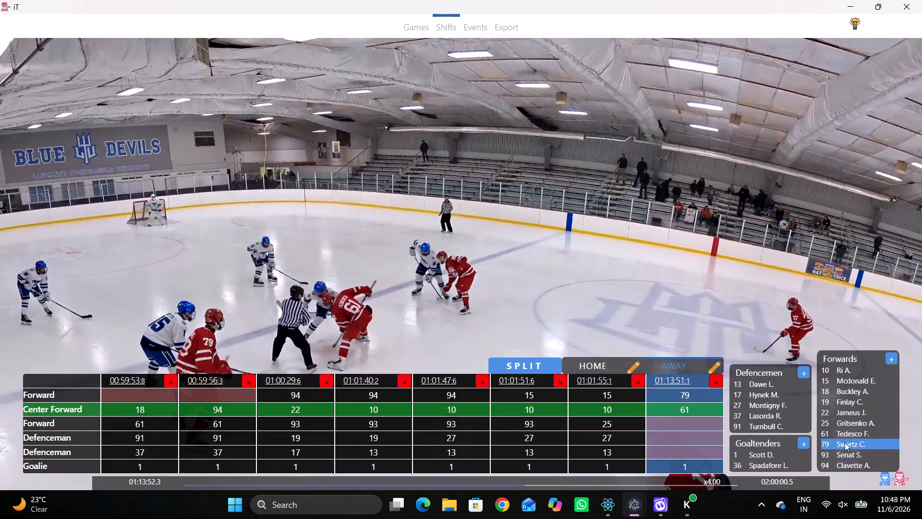
Play on to identify the remaining forward and set the second Forward to 18 in the 01:13:51.1 away shift.
{"action": "key", "text": "shift+d"}
{"action": "key", "text": "space"}
{"action": "key", "text": "space"}
{"action": "key", "text": "space"}
{"action": "key", "text": "space"}
{"action": "key", "text": "space"}
{"action": "key", "text": "space"}
{"action": "key", "text": "space"}
{"action": "key", "text": "space"}
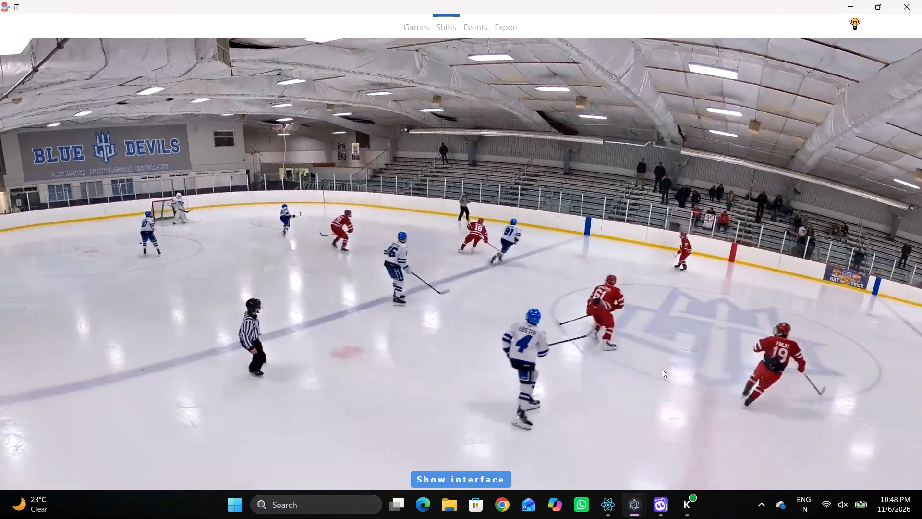
{"action": "key", "text": "q"}
{"action": "key", "text": "shift+d"}
{"action": "left_click", "coordinate": [683, 417]}
{"action": "left_click", "coordinate": [842, 388]}
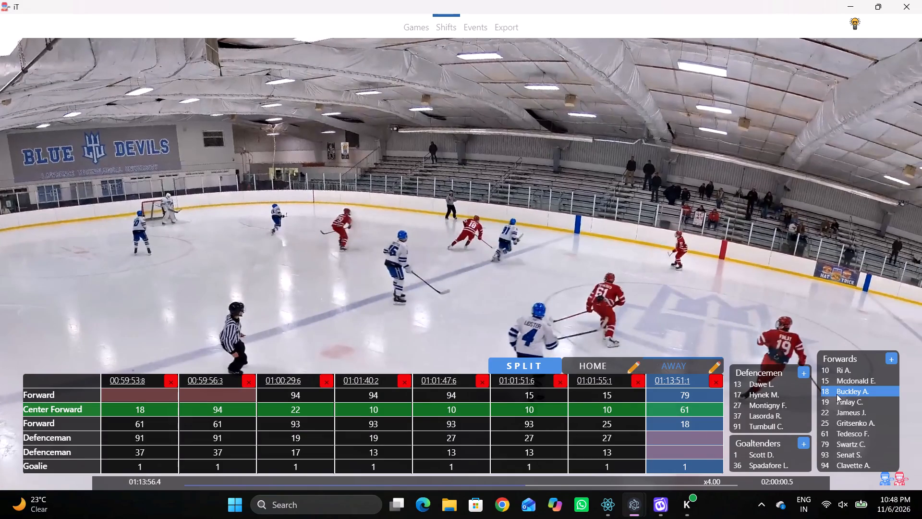
Set the two Defenceman numbers to 19 and 37 in the 01:13:51.1 away shift.
{"action": "left_click", "coordinate": [688, 435]}
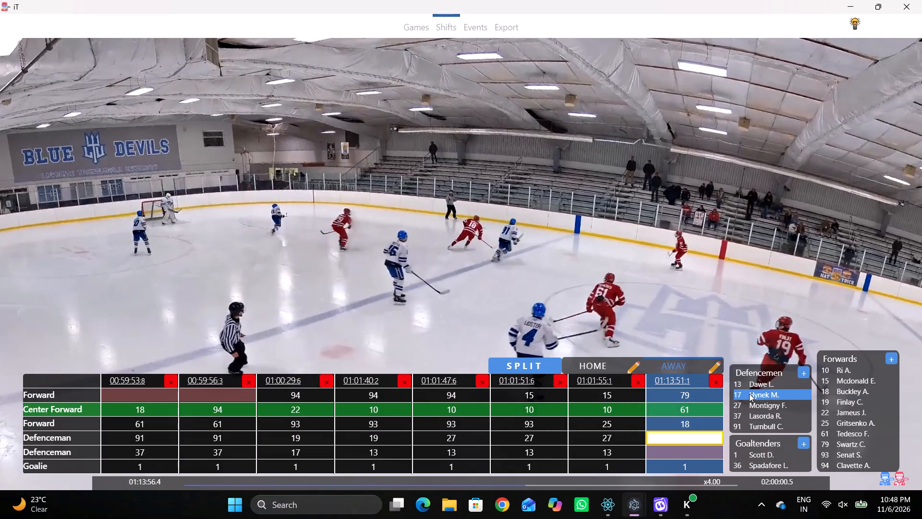
{"action": "left_click", "coordinate": [850, 398]}
{"action": "key", "text": "shift+d"}
{"action": "key", "text": "space"}
{"action": "key", "text": "space"}
{"action": "key", "text": "q"}
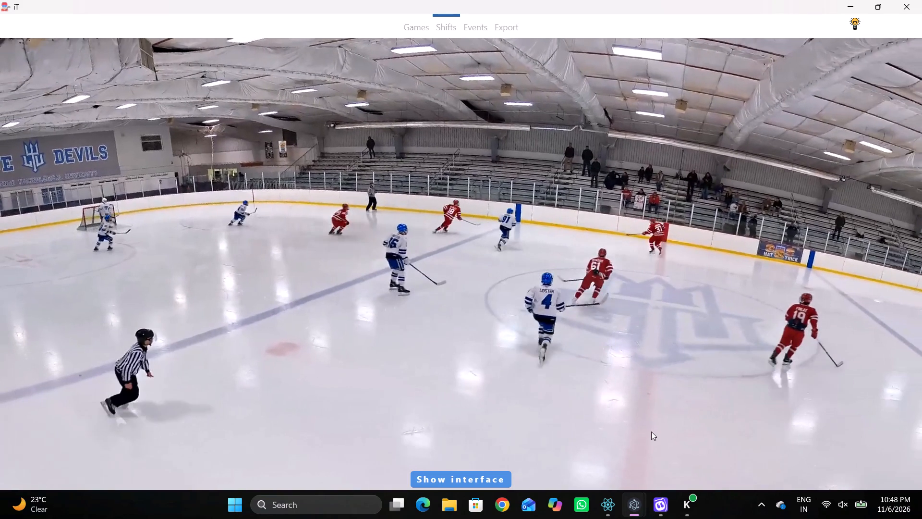
{"action": "key", "text": "shift+d"}
{"action": "left_click", "coordinate": [657, 443]}
{"action": "left_click", "coordinate": [696, 448]}
{"action": "left_click", "coordinate": [758, 415]}
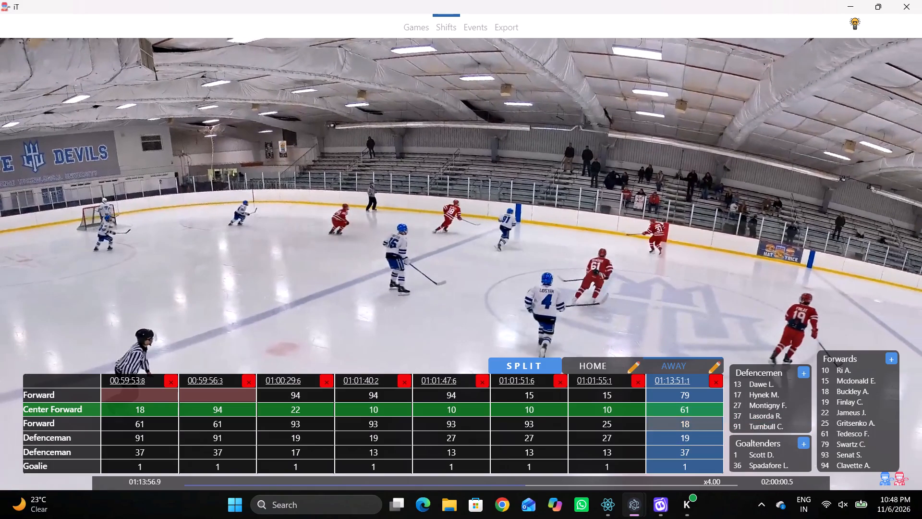
Split the away team's shift at 01:13:56.9.
{"action": "key", "text": "shift+s"}
{"action": "key", "text": "shift+d"}
{"action": "key", "text": "shift+d"}
Switch to TMS Tagger, dismiss the comment dialog, refresh the games list, and return to the shift tagging app.
{"action": "left_click", "coordinate": [604, 503]}
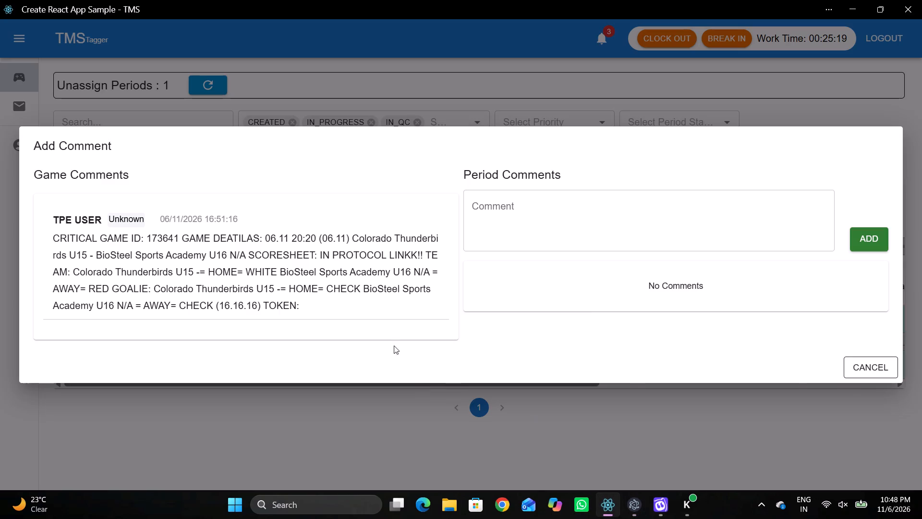
{"action": "left_click", "coordinate": [875, 364]}
{"action": "right_click", "coordinate": [359, 390]}
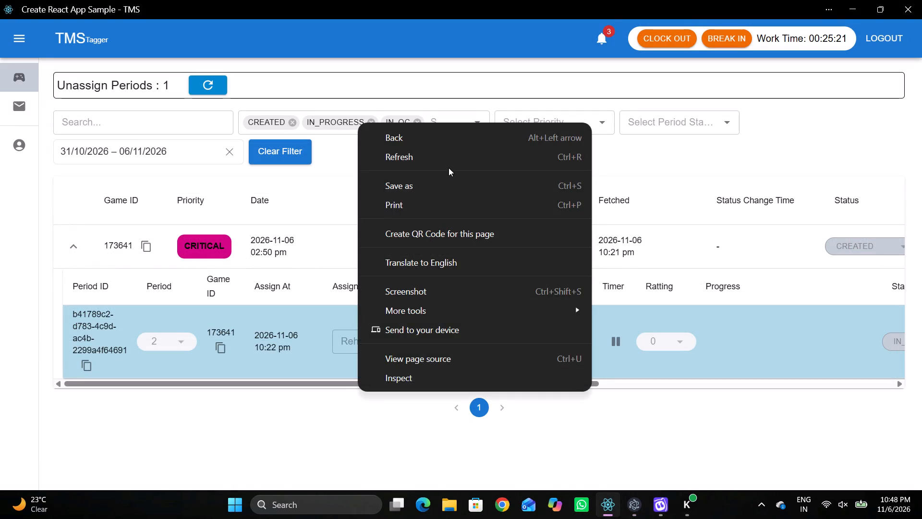
{"action": "left_click", "coordinate": [447, 164]}
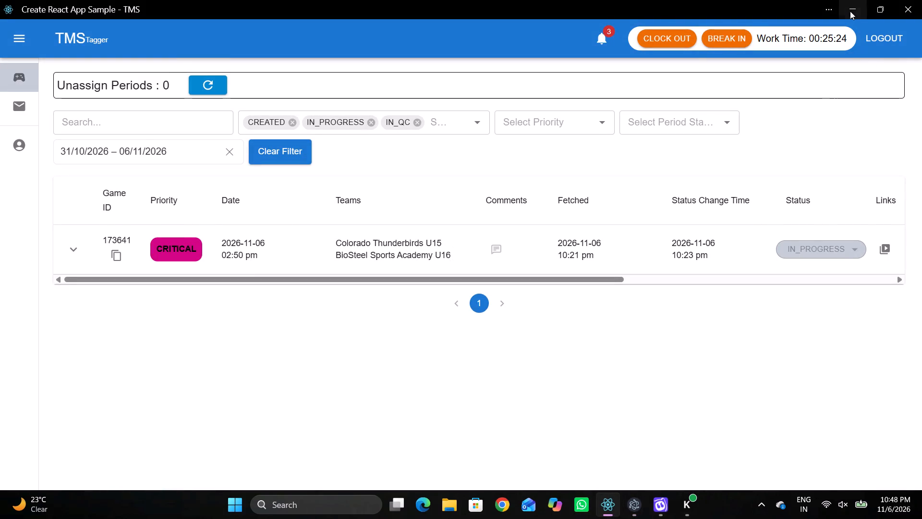
{"action": "left_click", "coordinate": [849, 10]}
Play through the game to the line change and split the away team's shift at 01:14:52.7.
{"action": "key", "text": "shift+d"}
{"action": "key", "text": "space"}
{"action": "type", "text": "c"}
{"action": "key", "text": "space"}
{"action": "key", "text": "v"}
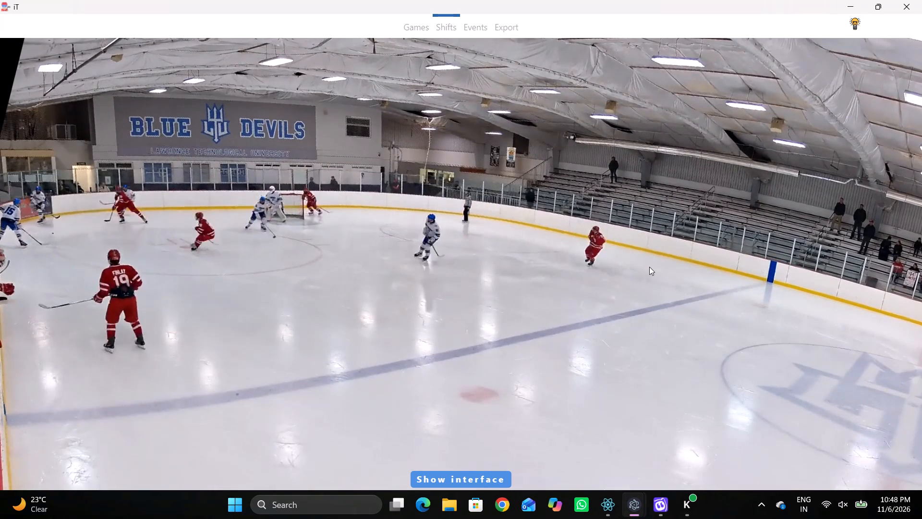
{"action": "key", "text": "space"}
{"action": "key", "text": "space"}
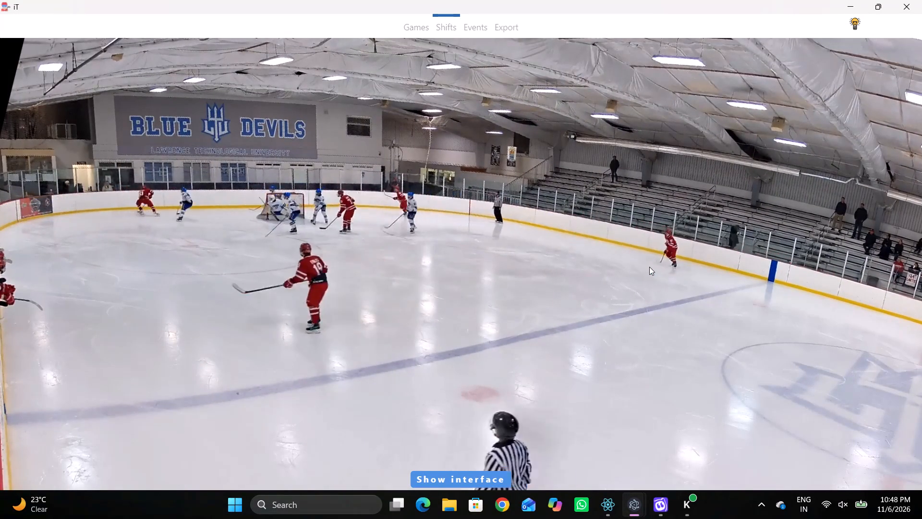
{"action": "left_click", "coordinate": [649, 267]}
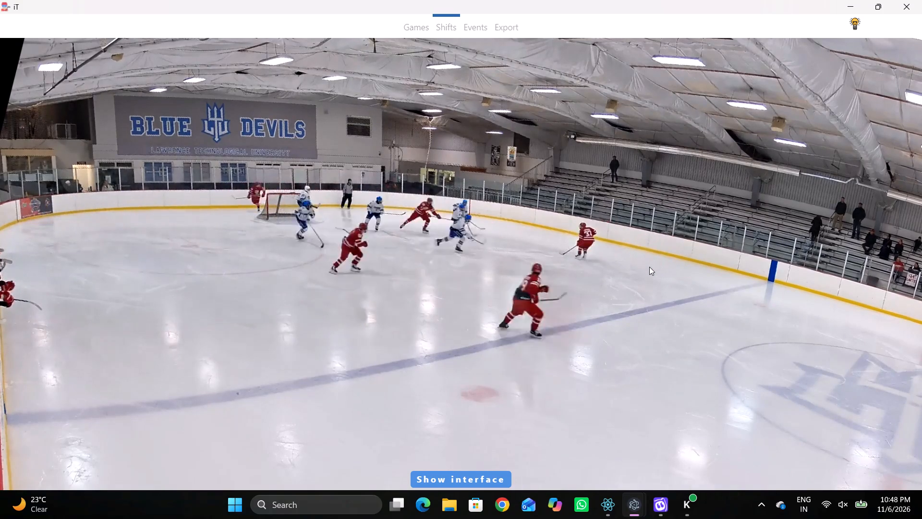
{"action": "type", "text": "vv"}
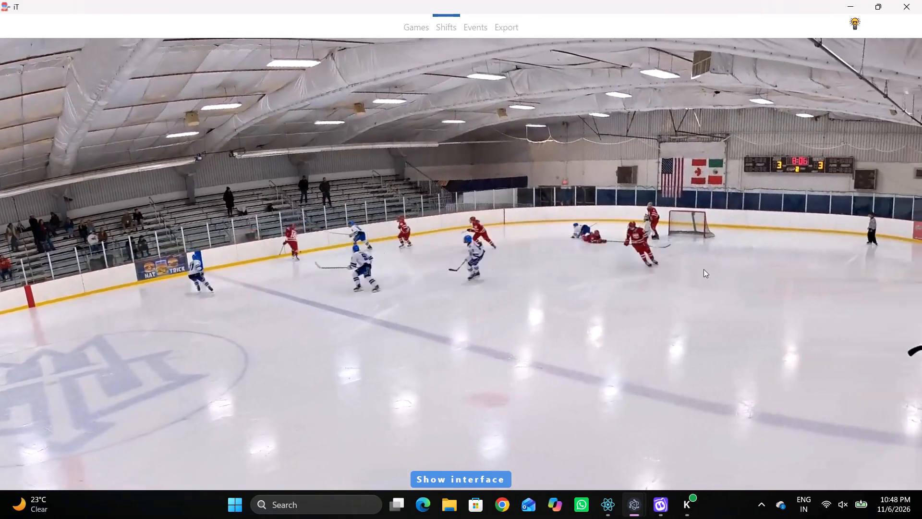
{"action": "key", "text": "space"}
{"action": "key", "text": "space"}
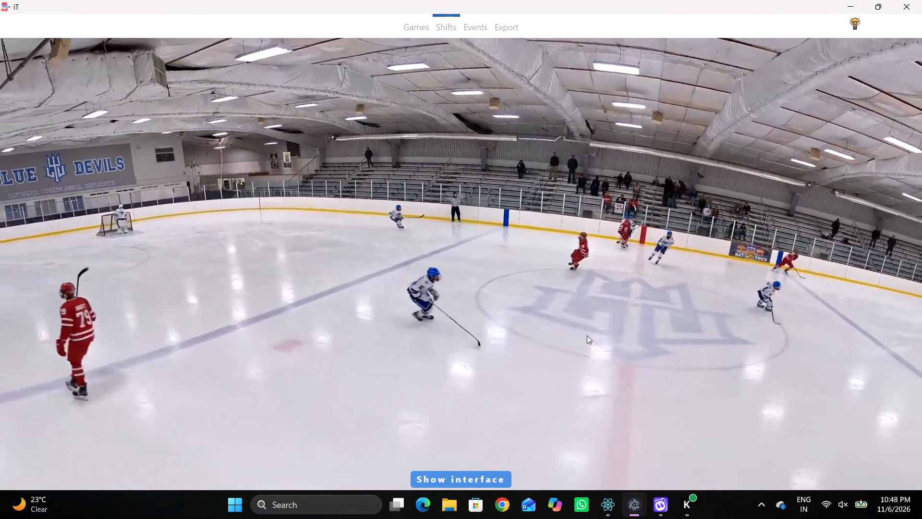
{"action": "key", "text": "space"}
{"action": "key", "text": "shift+s"}
{"action": "key", "text": "shift+d"}
{"action": "key", "text": "shift+d"}
{"action": "key", "text": "shift+s"}
{"action": "key", "text": "shift+d"}
{"action": "key", "text": "shift+d"}
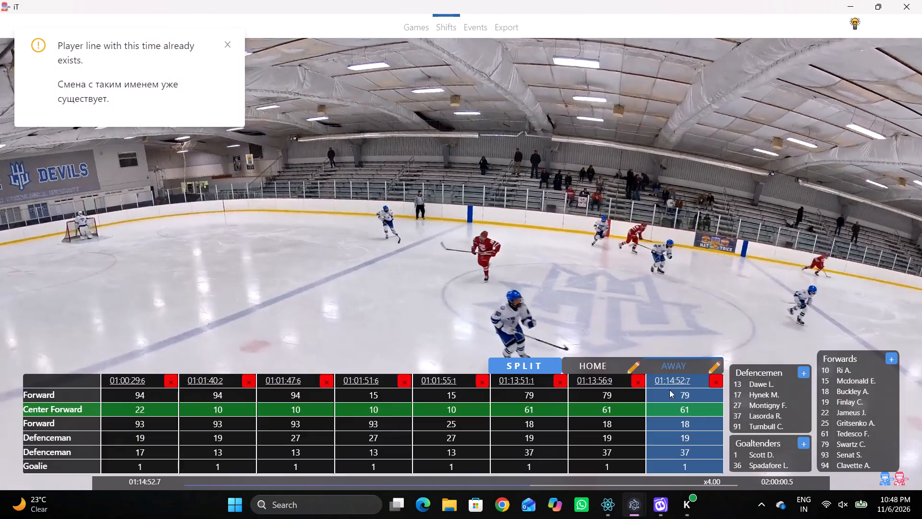
Advance the video a few seconds and split the away team's shift at 01:14:56.2.
{"action": "key", "text": "space"}
{"action": "key", "text": "space"}
{"action": "key", "text": "space"}
{"action": "key", "text": "space"}
{"action": "key", "text": "space"}
{"action": "key", "text": "space"}
{"action": "key", "text": "space"}
{"action": "key", "text": "space"}
{"action": "key", "text": "shift+s"}
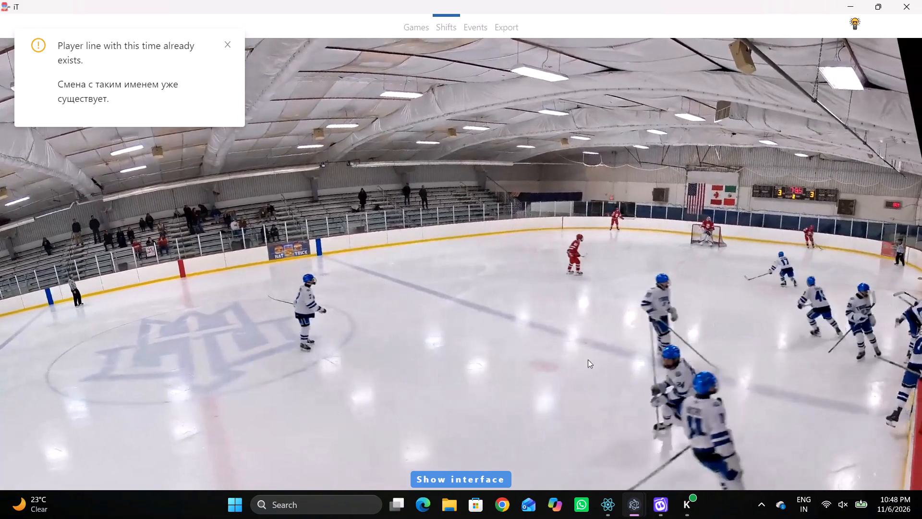
{"action": "key", "text": "shift+d"}
{"action": "key", "text": "shift+d"}
Review the play around the change and set the first Forward to 94 in the 01:14:56.2 away shift.
{"action": "key", "text": "space"}
{"action": "key", "text": "space"}
{"action": "key", "text": "space"}
{"action": "key", "text": "space"}
{"action": "key", "text": "space"}
{"action": "key", "text": "space"}
{"action": "key", "text": "q"}
{"action": "key", "text": "q"}
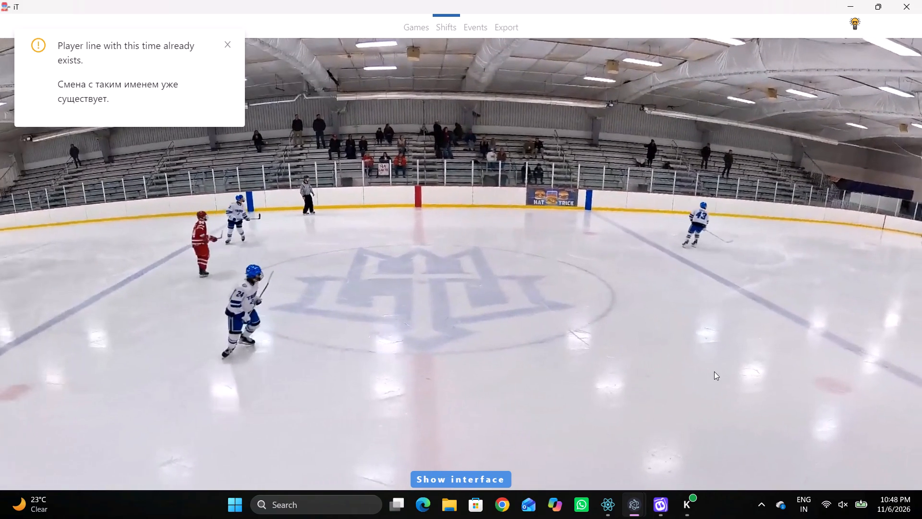
{"action": "key", "text": "q"}
{"action": "key", "text": "q"}
{"action": "key", "text": "q"}
{"action": "key", "text": "q"}
{"action": "key", "text": "q"}
{"action": "key", "text": "q"}
{"action": "key", "text": "q"}
{"action": "key", "text": "shift+d"}
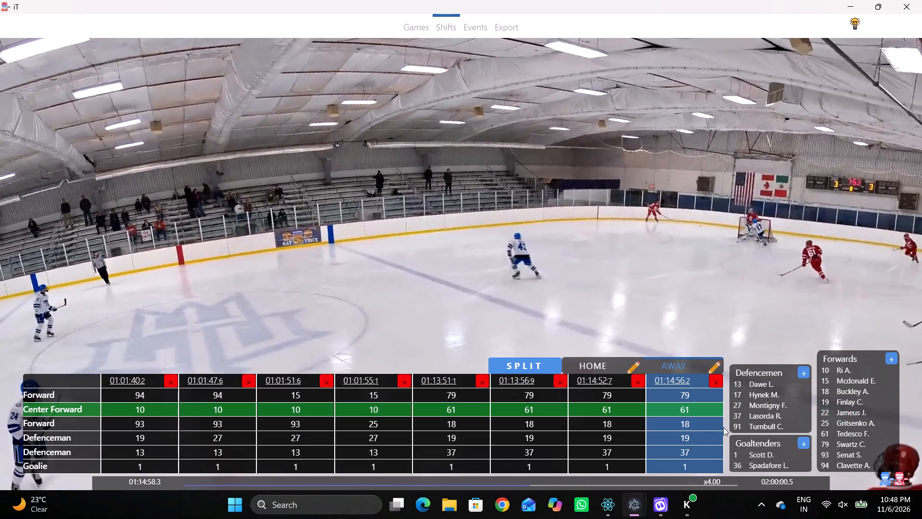
{"action": "key", "text": "shift+d"}
{"action": "key", "text": "space"}
{"action": "key", "text": "space"}
{"action": "key", "text": "space"}
{"action": "key", "text": "space"}
{"action": "key", "text": "space"}
{"action": "key", "text": "space"}
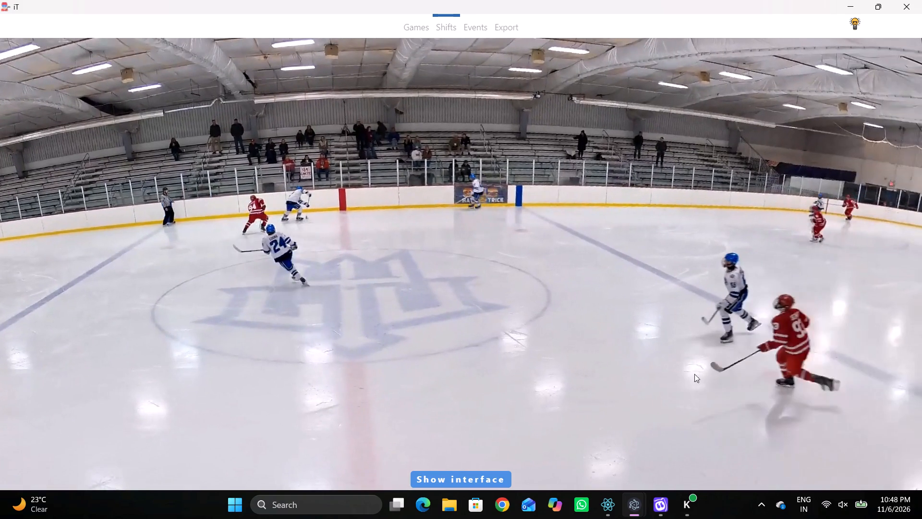
{"action": "key", "text": "shift+d"}
{"action": "left_click", "coordinate": [690, 394]}
{"action": "left_click", "coordinate": [829, 466]}
Check the players on the ice and set the second Forward to 93 in the 01:14:56.2 away shift.
{"action": "key", "text": "shift+d"}
{"action": "key", "text": "space"}
{"action": "key", "text": "space"}
{"action": "key", "text": "space"}
{"action": "key", "text": "space"}
{"action": "key", "text": "q"}
{"action": "key", "text": "shift+d"}
{"action": "left_click", "coordinate": [698, 418]}
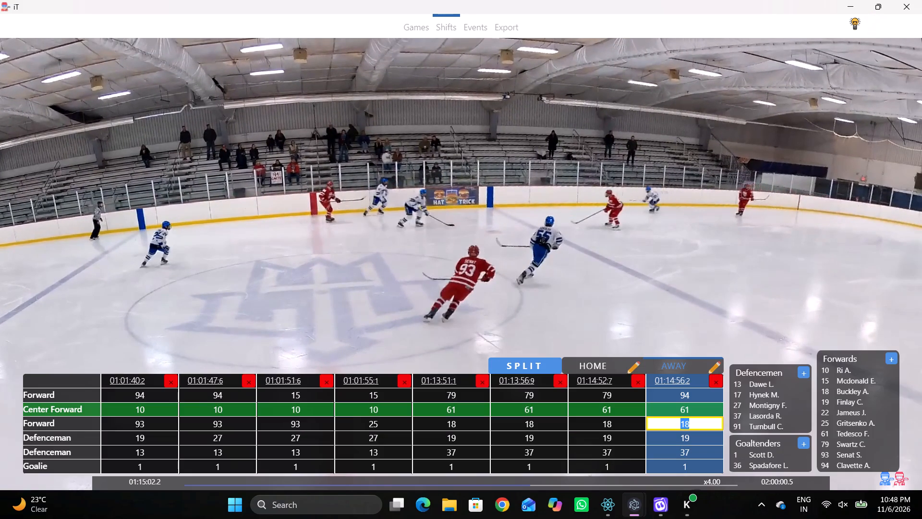
{"action": "left_click", "coordinate": [841, 454]}
Play on to the defence change and split the away team's shift at 01:15:06.4.
{"action": "key", "text": "shift+d"}
{"action": "key", "text": "space"}
{"action": "key", "text": "space"}
{"action": "key", "text": "space"}
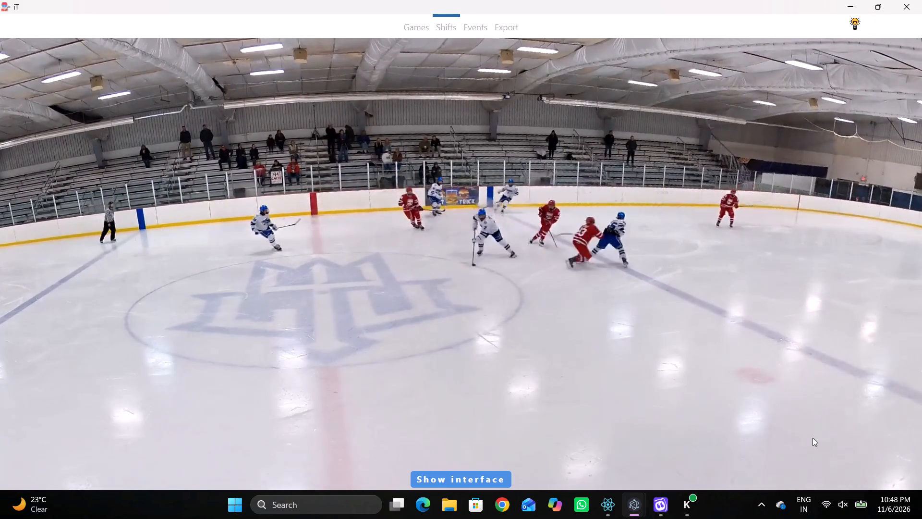
{"action": "key", "text": "space"}
{"action": "key", "text": "space"}
{"action": "key", "text": "space"}
{"action": "key", "text": "space"}
{"action": "key", "text": "space"}
{"action": "key", "text": "space"}
{"action": "key", "text": "space"}
{"action": "key", "text": "shift+s"}
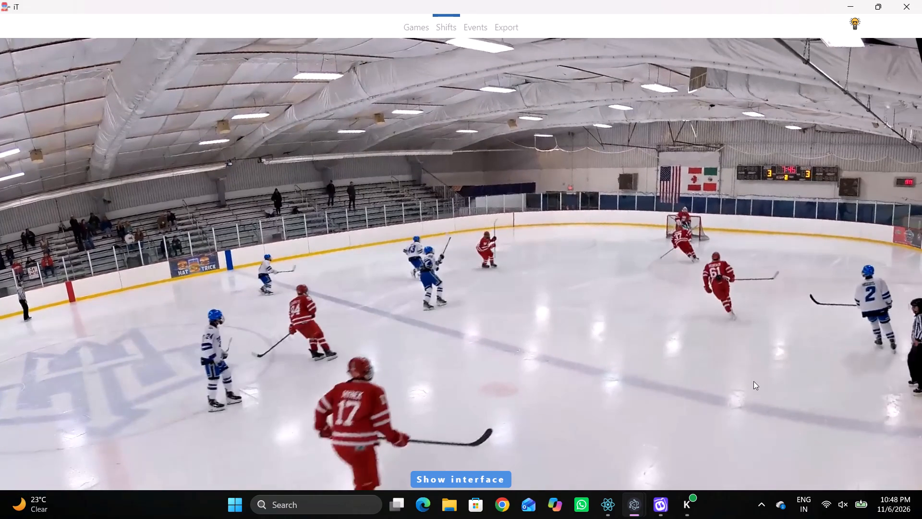
{"action": "key", "text": "shift+d"}
{"action": "key", "text": "shift+s"}
{"action": "key", "text": "shift+d"}
{"action": "key", "text": "shift+d"}
{"action": "key", "text": "shift+d"}
{"action": "key", "text": "shift+d"}
Set the first Defenceman to 17 in the 01:15:06.4 away shift.
{"action": "left_click", "coordinate": [696, 440]}
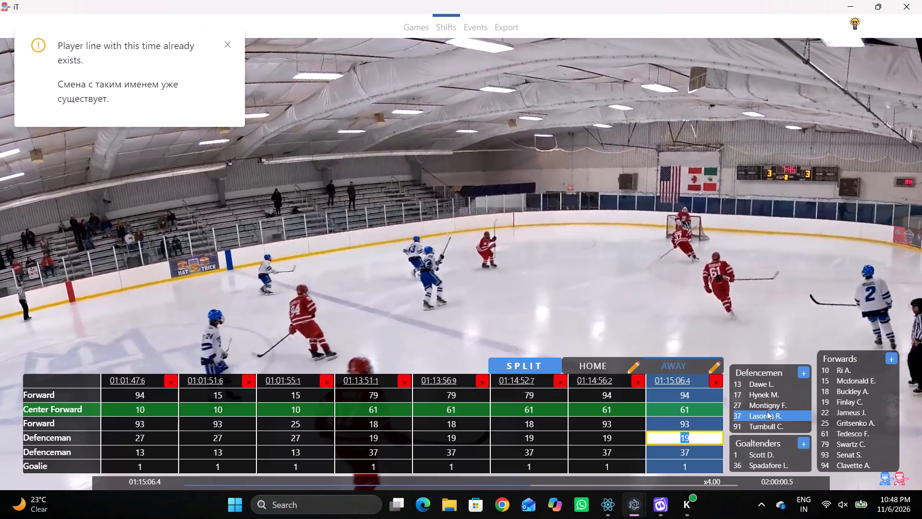
{"action": "left_click", "coordinate": [746, 401]}
{"action": "left_click", "coordinate": [742, 391]}
{"action": "left_click", "coordinate": [698, 437]}
Play on to the next line change and split the away team's shift at 01:15:24.7.
{"action": "key", "text": "shift+d"}
{"action": "key", "text": "space"}
{"action": "type", "text": "vv"}
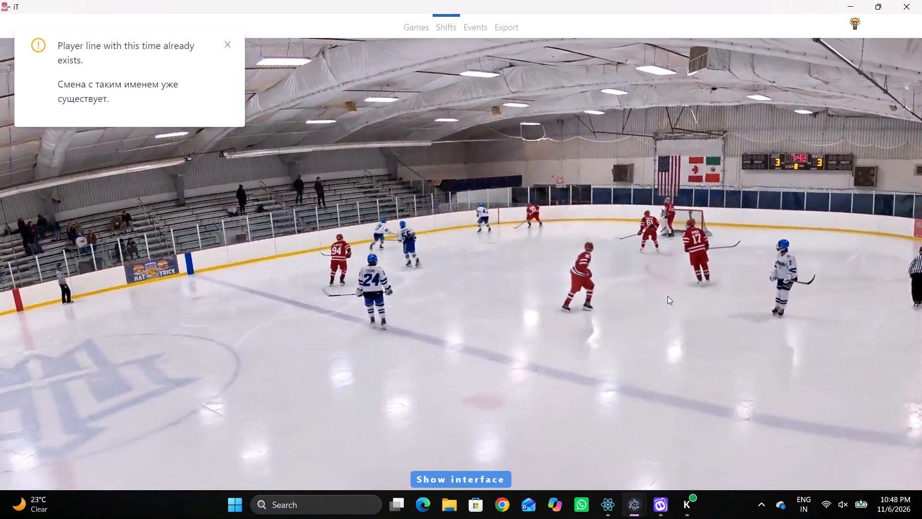
{"action": "key", "text": "space"}
{"action": "key", "text": "space"}
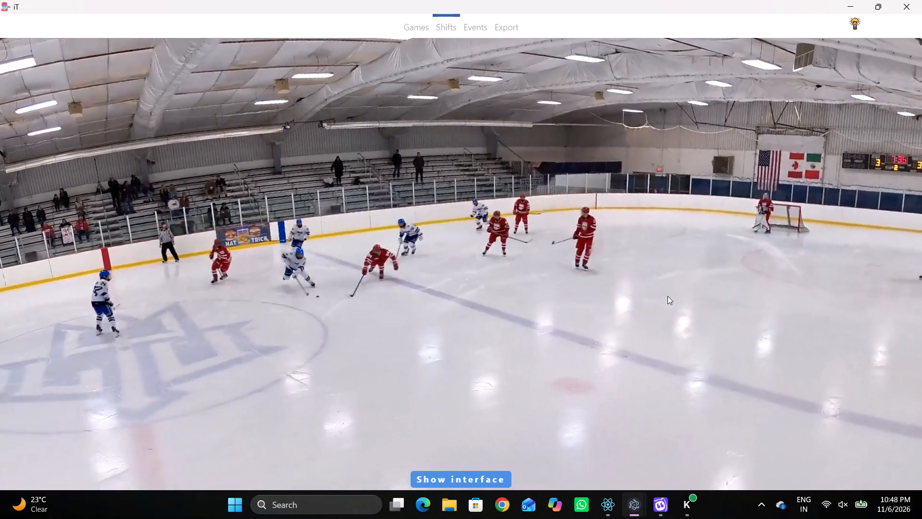
{"action": "key", "text": "space"}
{"action": "key", "text": "space"}
{"action": "key", "text": "space"}
{"action": "key", "text": "space"}
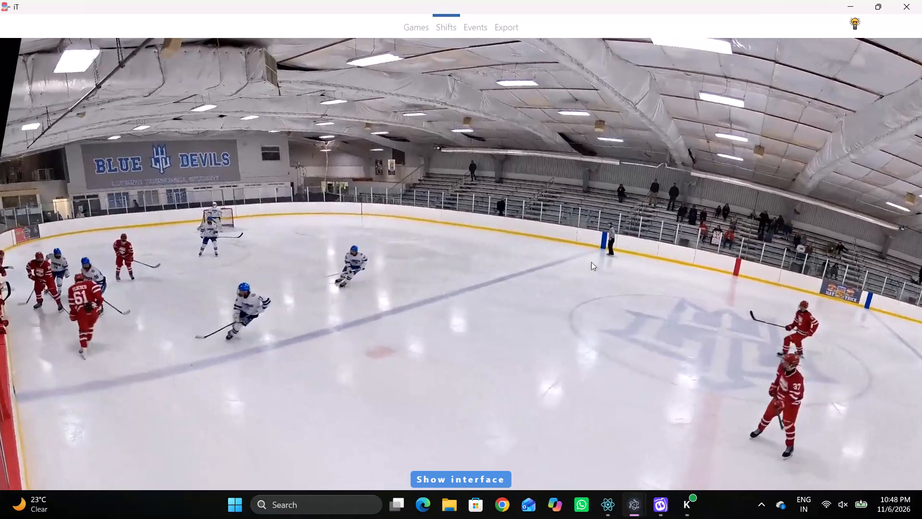
{"action": "key", "text": "space"}
{"action": "key", "text": "shift+s"}
{"action": "key", "text": "shift+d"}
{"action": "type", "text": "D"}
Split the away team's shift at 01:15:26.9 and set its second Defenceman to 91.
{"action": "key", "text": "space"}
{"action": "key", "text": "space"}
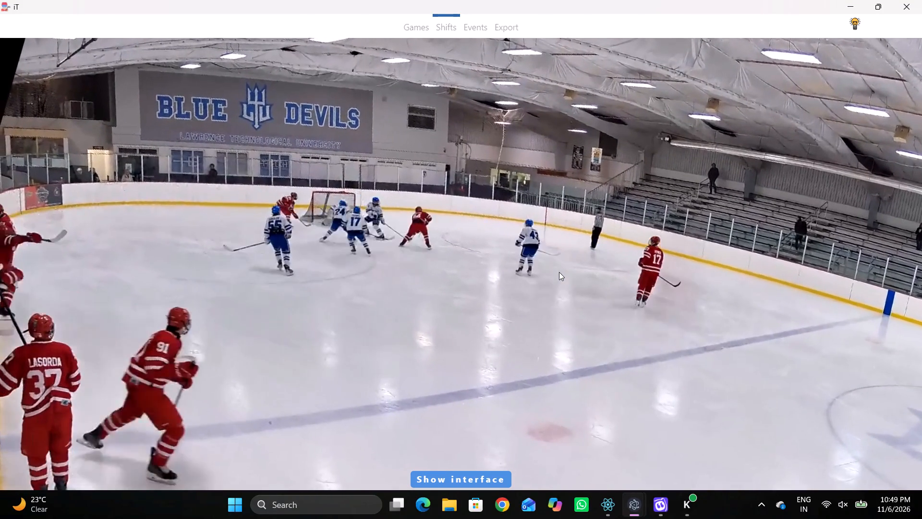
{"action": "key", "text": "shift+s"}
{"action": "key", "text": "shift+d"}
{"action": "left_click", "coordinate": [695, 454]}
{"action": "left_click", "coordinate": [748, 429]}
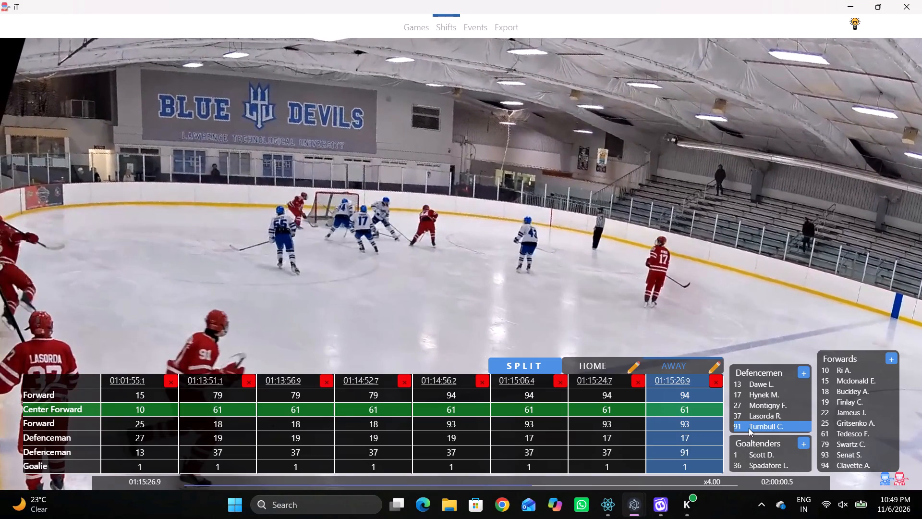
Set the Center Forward to 22 in the 01:15:26.9 away shift.
{"action": "key", "text": "shift+d"}
{"action": "key", "text": "space"}
{"action": "key", "text": "space"}
{"action": "key", "text": "shift+s"}
{"action": "key", "text": "shift+d"}
{"action": "left_click", "coordinate": [696, 423]}
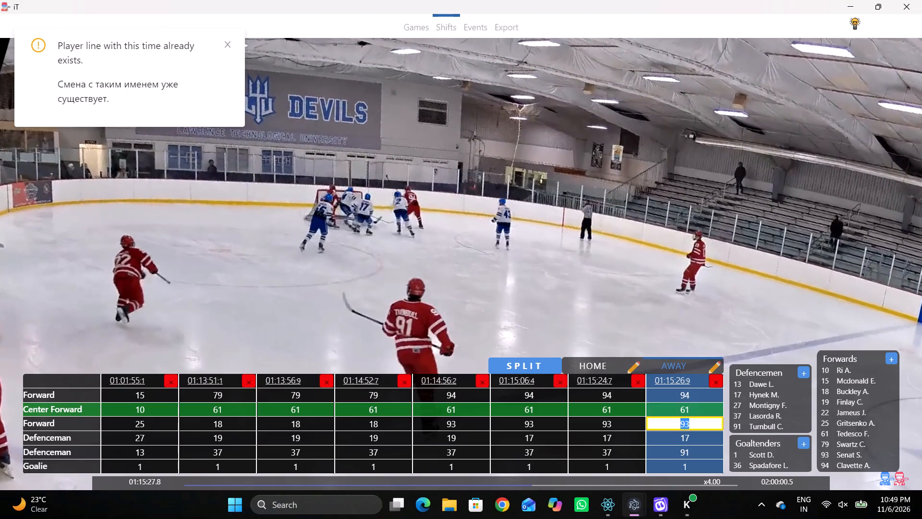
{"action": "left_click", "coordinate": [692, 406]}
{"action": "key", "text": "2"}
{"action": "key", "text": "2"}
{"action": "left_click", "coordinate": [685, 280]}
Play on to the next change and split the away team's shift at 01:15:45.0.
{"action": "key", "text": "shift+d"}
{"action": "key", "text": "space"}
{"action": "type", "text": "v"}
{"action": "type", "text": "c c SDD c"}
Play on to the face-off with 6:30 on the scoreboard and split the away team's shift at 01:17:00.1.
{"action": "key", "text": "space"}
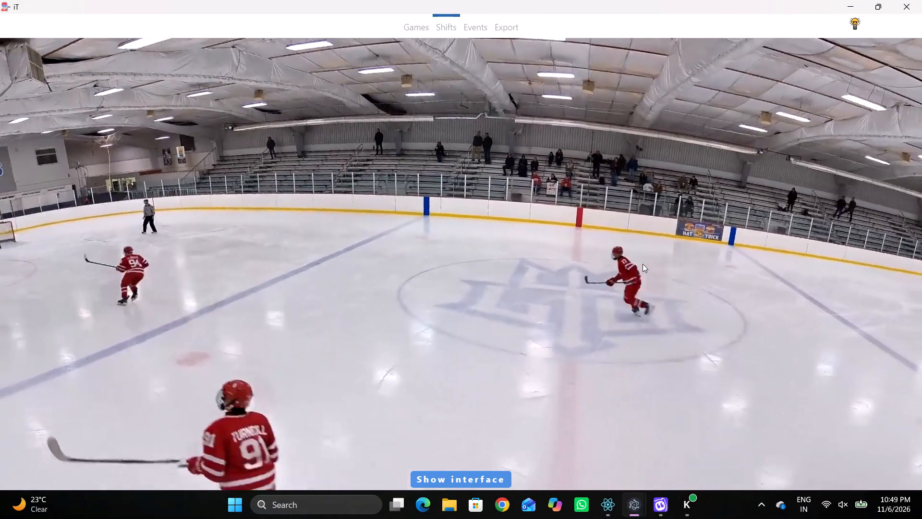
{"action": "type", "text": "c c"}
{"action": "key", "text": "space"}
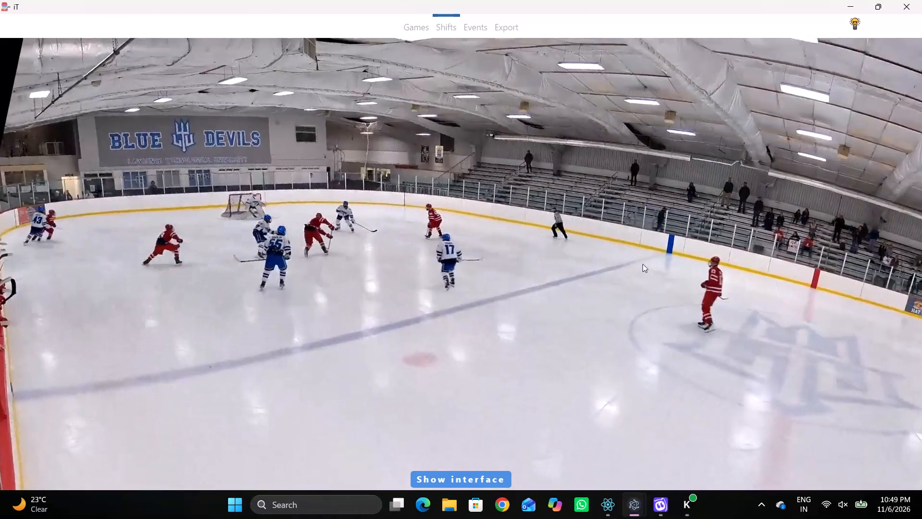
{"action": "type", "text": "c"}
{"action": "key", "text": "space"}
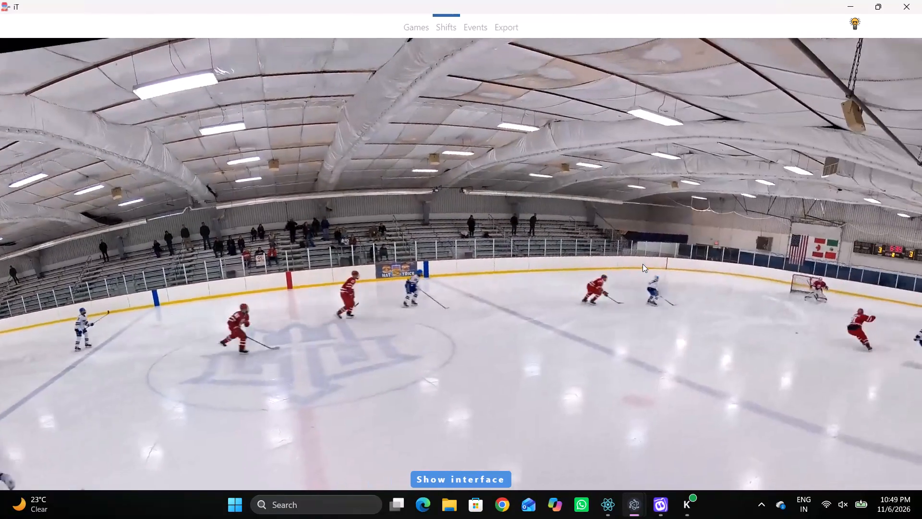
{"action": "key", "text": "space"}
{"action": "key", "text": "space"}
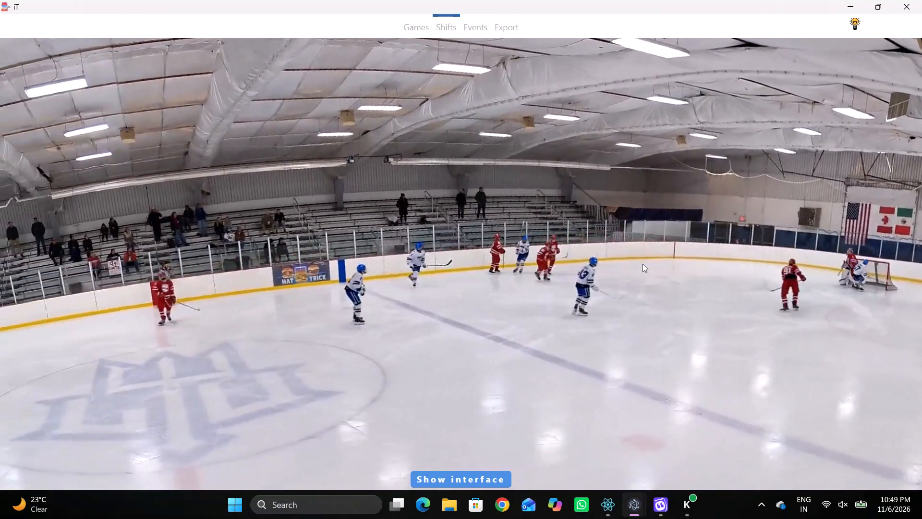
{"action": "type", "text": "c"}
{"action": "key", "text": "space"}
{"action": "key", "text": "space"}
{"action": "key", "text": "space"}
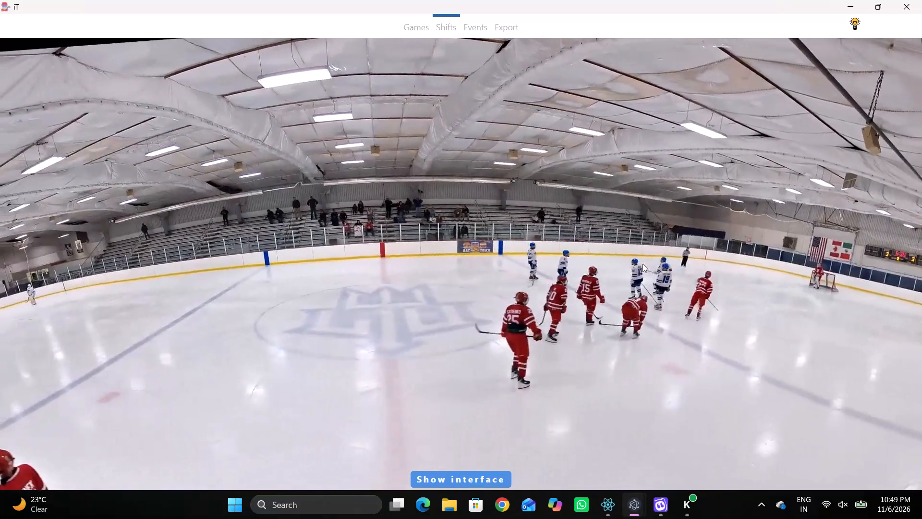
{"action": "key", "text": "space"}
{"action": "key", "text": "space"}
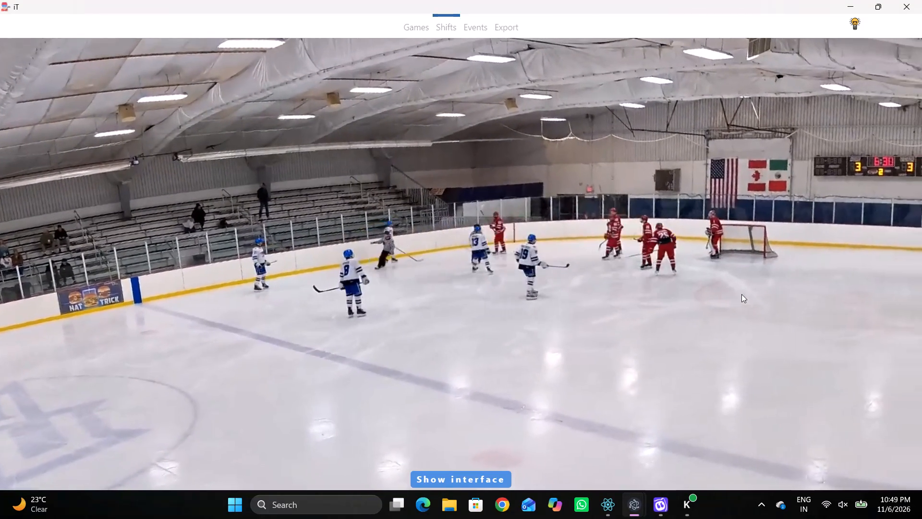
{"action": "key", "text": "space"}
{"action": "key", "text": "space"}
{"action": "key", "text": "space"}
{"action": "key", "text": "shift+s"}
Clear the forwards and defencemen from the 01:17:00.1 away shift.
{"action": "key", "text": "shift+d"}
{"action": "left_click", "coordinate": [683, 403]}
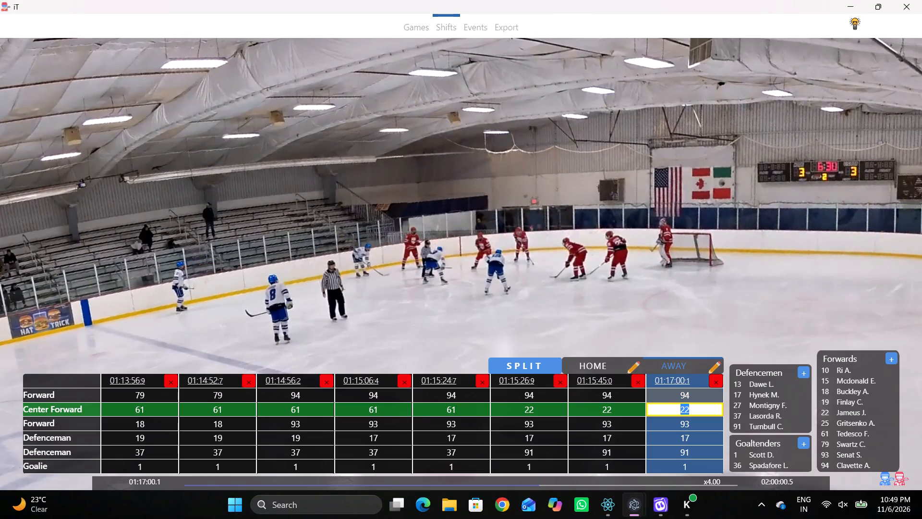
{"action": "left_click", "coordinate": [686, 397]}
{"action": "key", "text": "BackSpace"}
{"action": "key", "text": "Tab"}
{"action": "key", "text": "BackSpace"}
{"action": "key", "text": "Tab"}
{"action": "key", "text": "BackSpace"}
{"action": "key", "text": "Tab"}
{"action": "key", "text": "BackSpace"}
{"action": "key", "text": "Tab"}
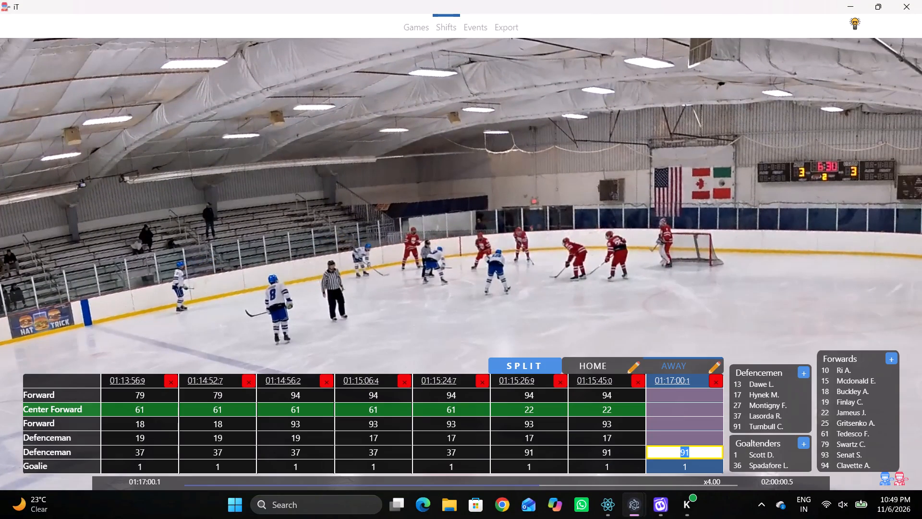
{"action": "key", "text": "BackSpace"}
Play on to identify the new line and set the 01:17:00.1 away shift's forwards to 15, 10 (Center Forward) and 25.
{"action": "type", "text": "D"}
{"action": "key", "text": "space"}
{"action": "key", "text": "space"}
{"action": "key", "text": "space"}
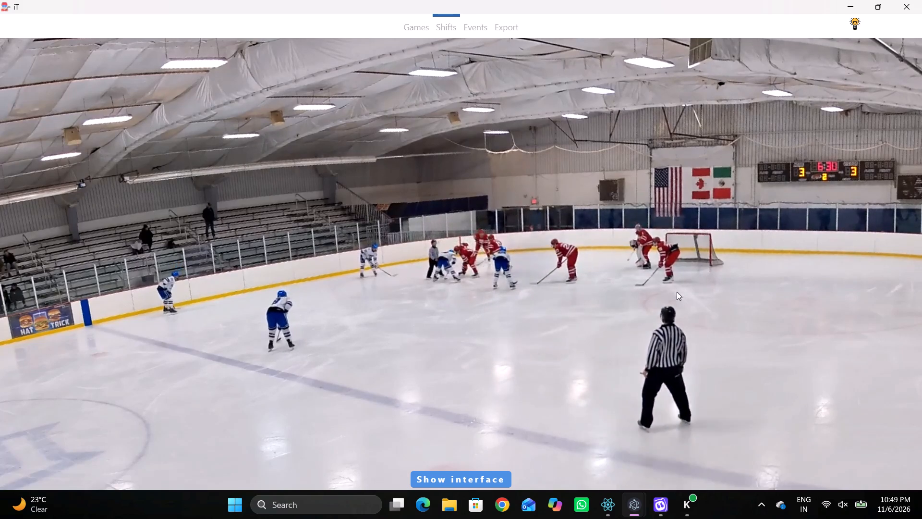
{"action": "key", "text": "space"}
{"action": "key", "text": "space"}
{"action": "key", "text": "space"}
{"action": "key", "text": "space"}
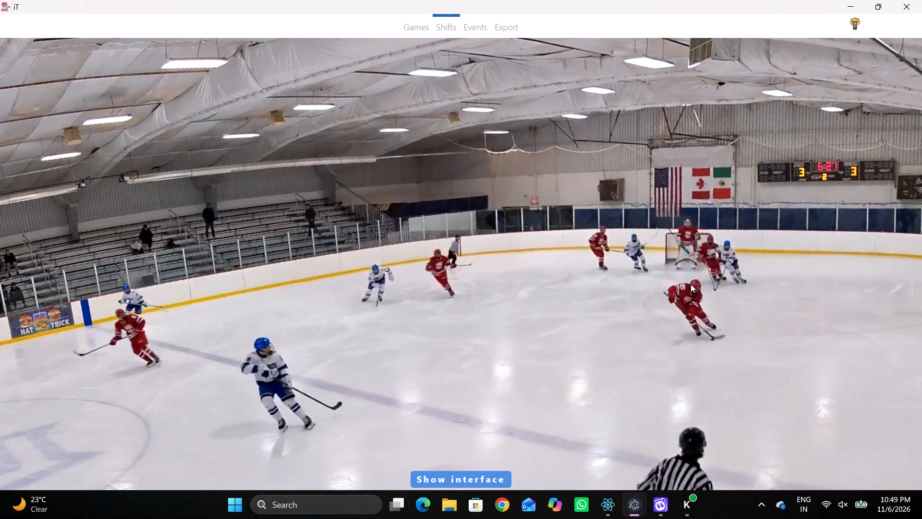
{"action": "key", "text": "space"}
{"action": "key", "text": "space"}
{"action": "key", "text": "space"}
{"action": "key", "text": "space"}
{"action": "key", "text": "space"}
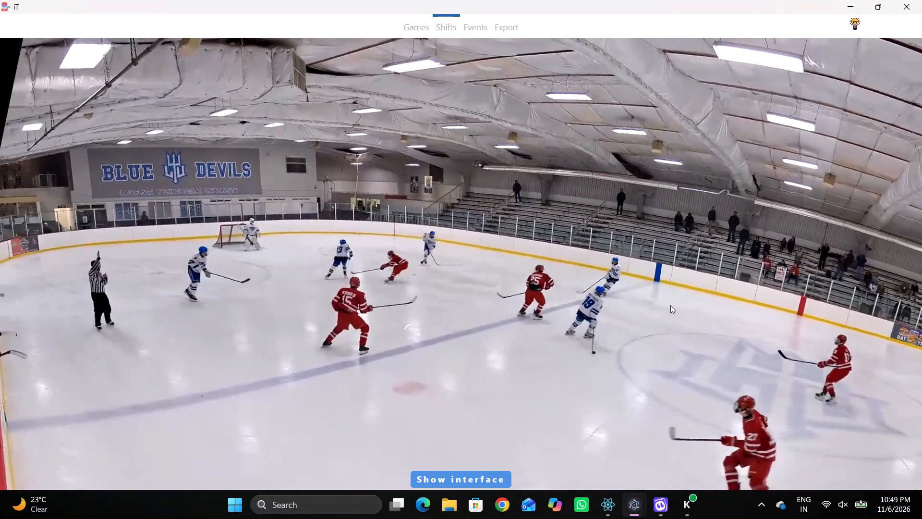
{"action": "key", "text": "shift+d"}
{"action": "left_click", "coordinate": [704, 413]}
{"action": "left_click", "coordinate": [846, 369]}
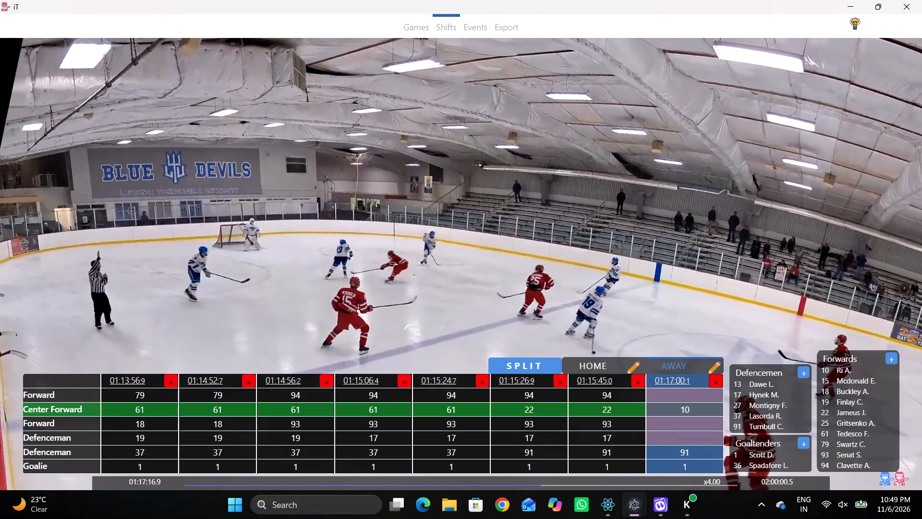
{"action": "left_click", "coordinate": [693, 397]}
{"action": "left_click", "coordinate": [838, 378]}
{"action": "left_click_drag", "start_coordinate": [712, 419], "coordinate": [705, 423]}
{"action": "left_click", "coordinate": [704, 423]}
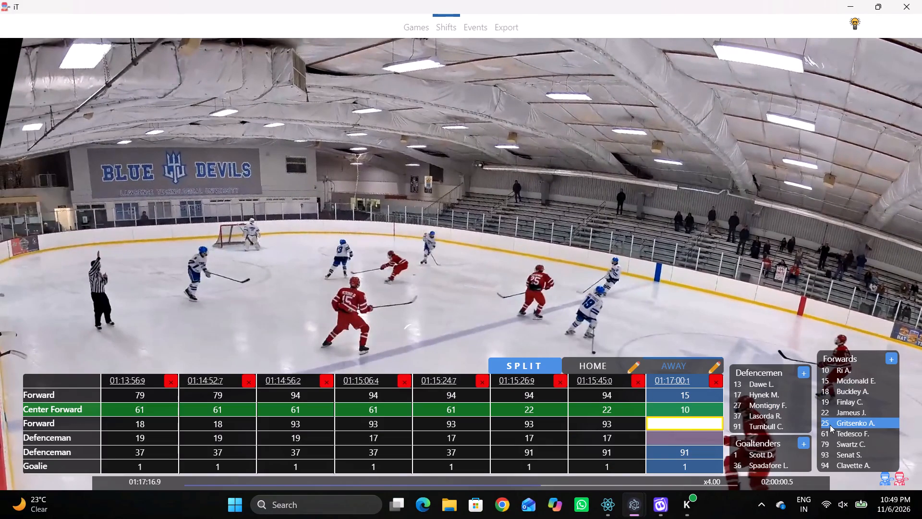
{"action": "left_click", "coordinate": [830, 424]}
Set the two Defencemen to 13 and 27 in the 01:17:00.1 away shift.
{"action": "key", "text": "shift+d"}
{"action": "key", "text": "space"}
{"action": "key", "text": "space"}
{"action": "key", "text": "shift+d"}
{"action": "left_click", "coordinate": [697, 441]}
{"action": "key", "text": "1"}
{"action": "key", "text": "3"}
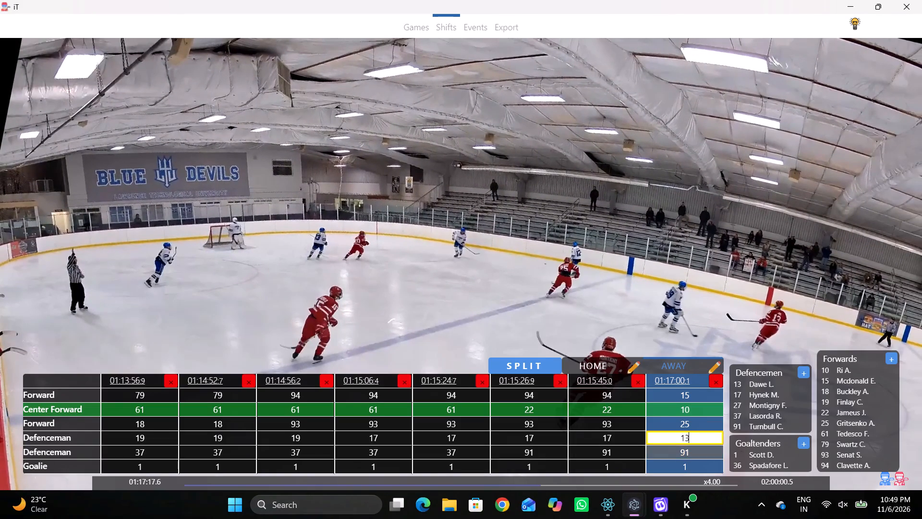
{"action": "left_click", "coordinate": [694, 448]}
{"action": "left_click", "coordinate": [759, 412]}
{"action": "left_click", "coordinate": [753, 400]}
{"action": "left_click", "coordinate": [709, 453]}
Split the away team's shift at 01:17:17.6.
{"action": "key", "text": "shift+s"}
Play on to the face-off with 5:53 on the scoreboard and split the away team's shift at 01:18:09.0.
{"action": "type", "text": "DDD c"}
{"action": "key", "text": "space"}
{"action": "type", "text": "vc"}
{"action": "key", "text": "space"}
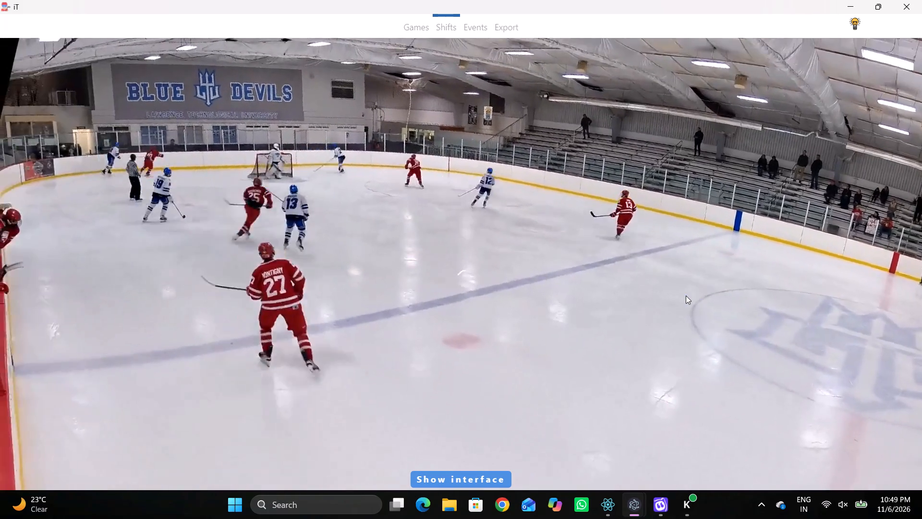
{"action": "key", "text": "space"}
{"action": "key", "text": "space"}
{"action": "type", "text": "c"}
{"action": "key", "text": "space"}
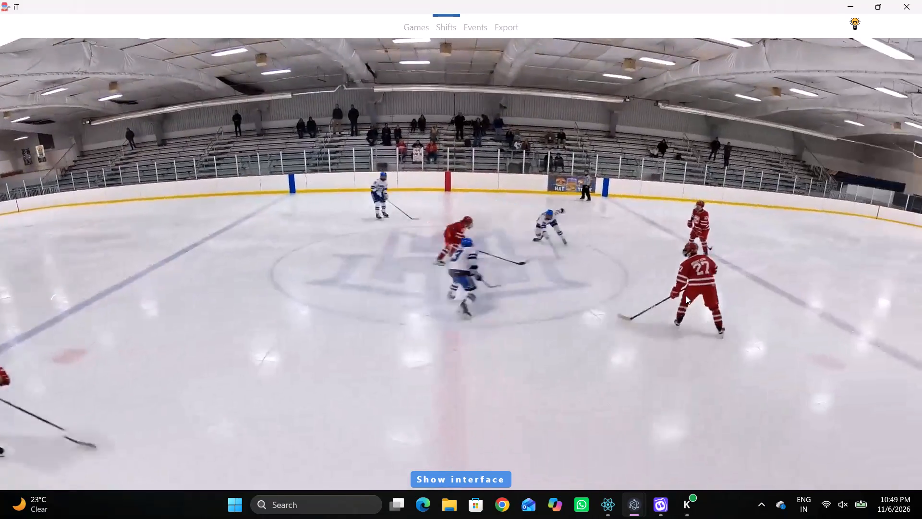
{"action": "type", "text": "c c"}
{"action": "key", "text": "space"}
{"action": "key", "text": "space"}
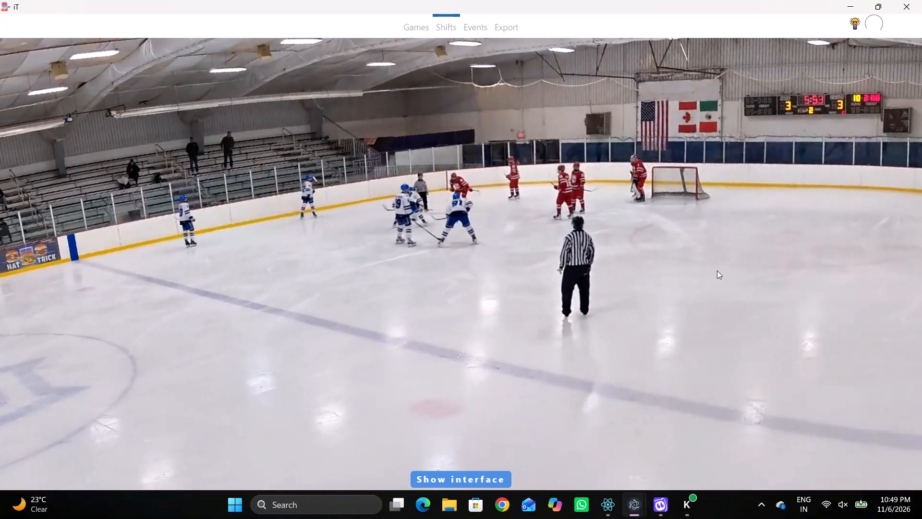
{"action": "key", "text": "shift+s"}
Clear the forwards and defencemen from the 01:18:09.0 away shift.
{"action": "key", "text": "shift+d"}
{"action": "left_click", "coordinate": [701, 394]}
{"action": "key", "text": "BackSpace"}
{"action": "key", "text": "Tab"}
{"action": "key", "text": "BackSpace"}
{"action": "key", "text": "Tab"}
{"action": "key", "text": "BackSpace"}
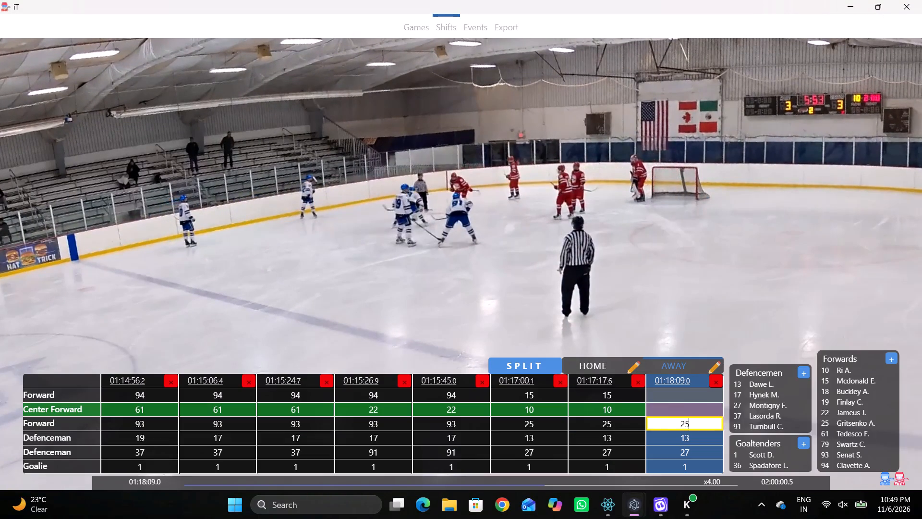
{"action": "key", "text": "BackSpace"}
{"action": "key", "text": "Tab"}
{"action": "key", "text": "BackSpace"}
{"action": "key", "text": "Tab"}
{"action": "key", "text": "BackSpace"}
Set the Center Forward to 61 in the 01:18:09.0 away shift.
{"action": "left_click", "coordinate": [698, 401]}
{"action": "left_click", "coordinate": [701, 408]}
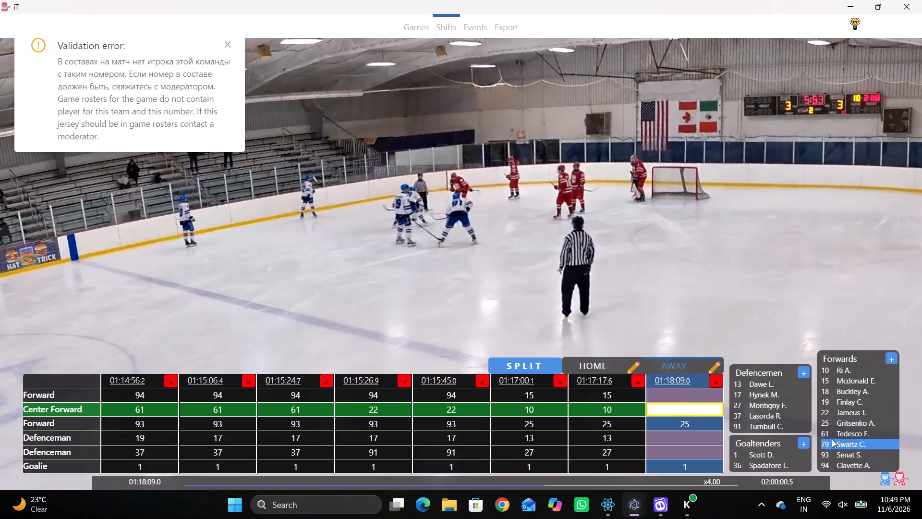
{"action": "left_click", "coordinate": [832, 436]}
Review the play after the face-off and set the second Forward, below the Center Forward, to 18 in the 01:18:09.0 away shift.
{"action": "left_click", "coordinate": [704, 425]}
{"action": "key", "text": "BackSpace"}
{"action": "type", "text": "D c"}
{"action": "key", "text": "space"}
{"action": "key", "text": "space"}
{"action": "key", "text": "space"}
{"action": "key", "text": "space"}
{"action": "key", "text": "q"}
{"action": "key", "text": "q"}
{"action": "key", "text": "q"}
{"action": "key", "text": "q"}
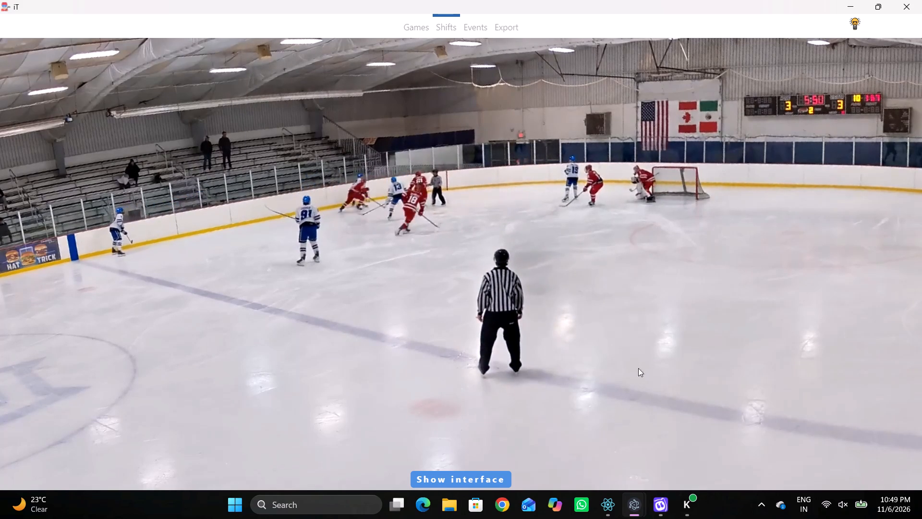
{"action": "key", "text": "q"}
{"action": "key", "text": "q"}
{"action": "key", "text": "shift+d"}
{"action": "left_click", "coordinate": [676, 439]}
{"action": "left_click", "coordinate": [701, 432]}
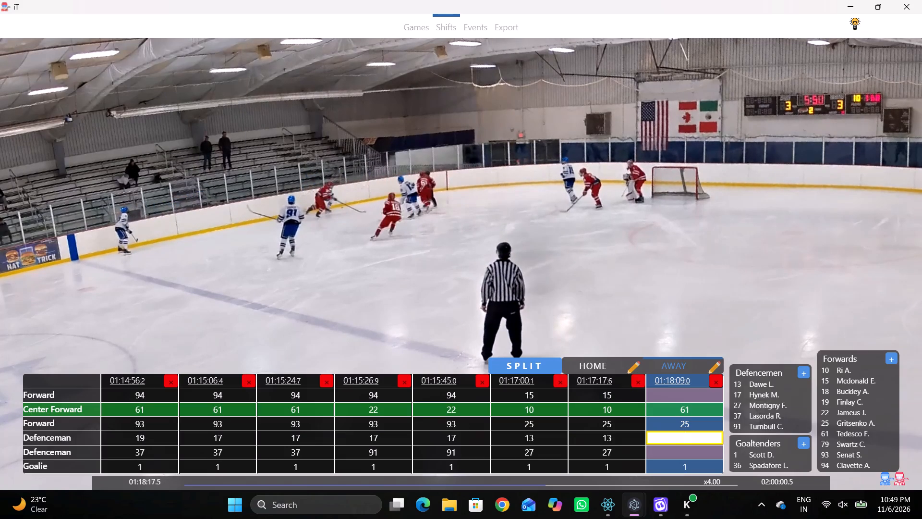
{"action": "left_click", "coordinate": [692, 427]}
{"action": "left_click", "coordinate": [829, 393]}
Set the second Defenceman to 37 in the 01:18:09.0 away shift.
{"action": "left_click", "coordinate": [675, 456]}
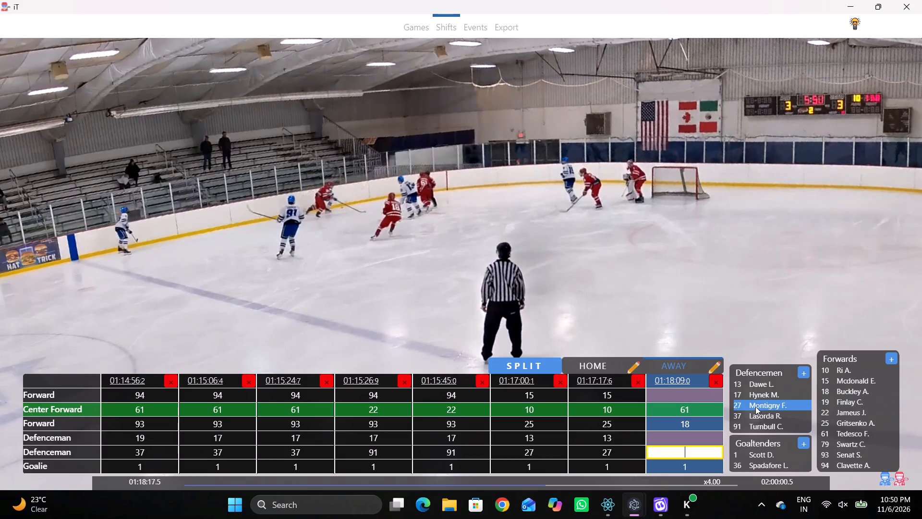
{"action": "left_click", "coordinate": [755, 406]}
{"action": "left_click", "coordinate": [698, 455]}
{"action": "left_click", "coordinate": [756, 411]}
Play on to identify the other defenceman and set the first Defenceman to 19 in the 01:18:09.0 away shift.
{"action": "key", "text": "shift+d"}
{"action": "key", "text": "space"}
{"action": "key", "text": "space"}
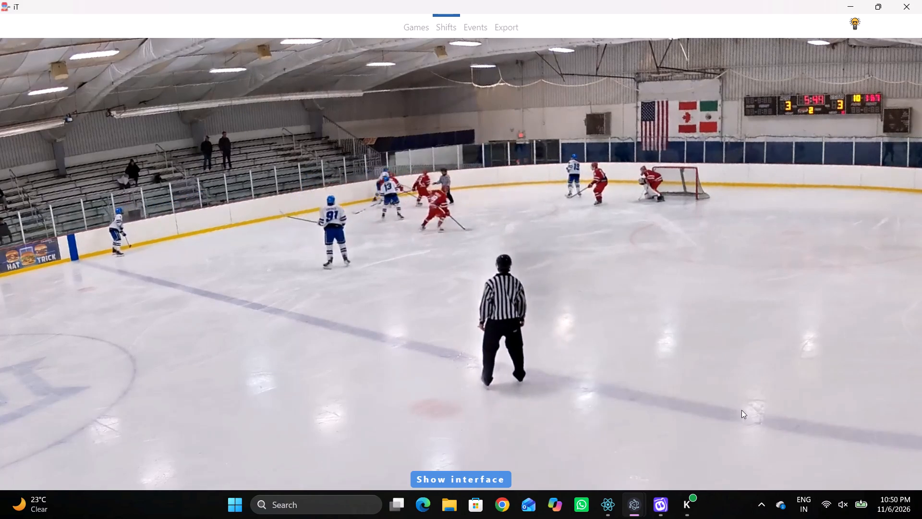
{"action": "key", "text": "space"}
{"action": "key", "text": "space"}
{"action": "key", "text": "shift+d"}
{"action": "left_click", "coordinate": [693, 442]}
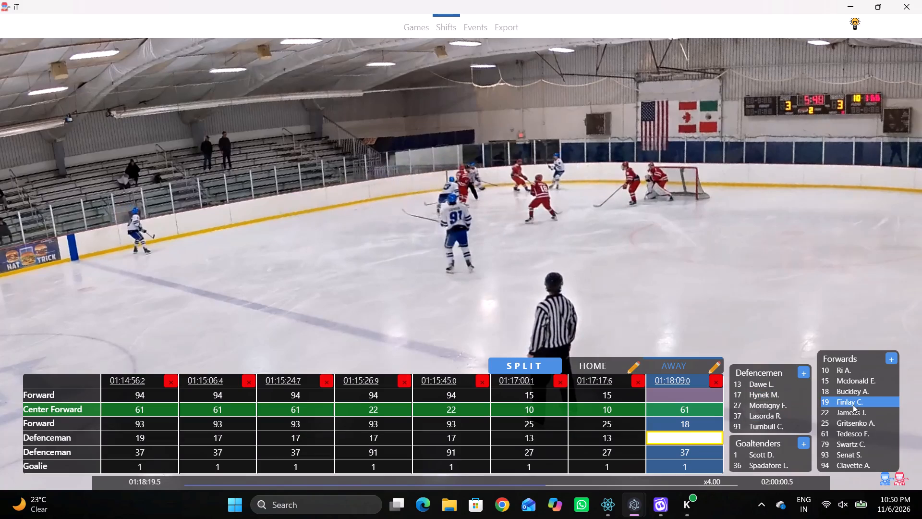
{"action": "left_click", "coordinate": [849, 402]}
Split the away team's shift at 01:18:19.5.
{"action": "key", "text": "shift+s"}
Play on to the face-off with 5:43 on the scoreboard and split the away team's shift.
{"action": "key", "text": "shift+d"}
{"action": "type", "text": "DD c"}
{"action": "key", "text": "space"}
{"action": "type", "text": "c"}
{"action": "key", "text": "space"}
{"action": "key", "text": "space"}
{"action": "key", "text": "shift+s"}
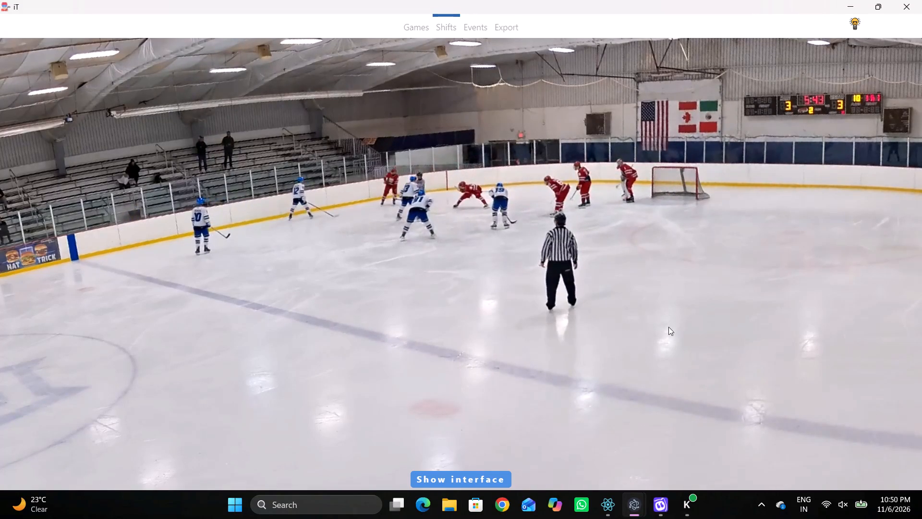
Play on through the following play to the next away line change and split the away team's shift.
{"action": "key", "text": "shift+d"}
{"action": "key", "text": "shift+d"}
{"action": "key", "text": "space"}
{"action": "type", "text": "c"}
{"action": "key", "text": "space"}
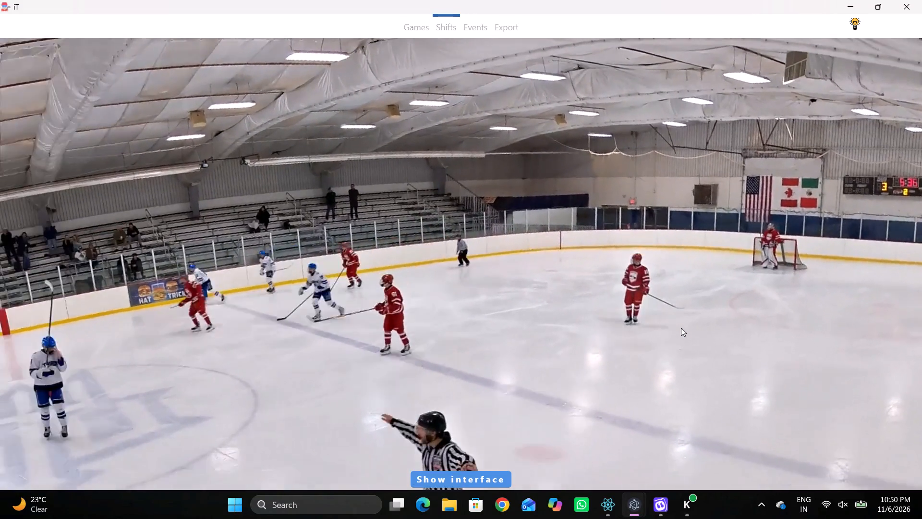
{"action": "key", "text": "v"}
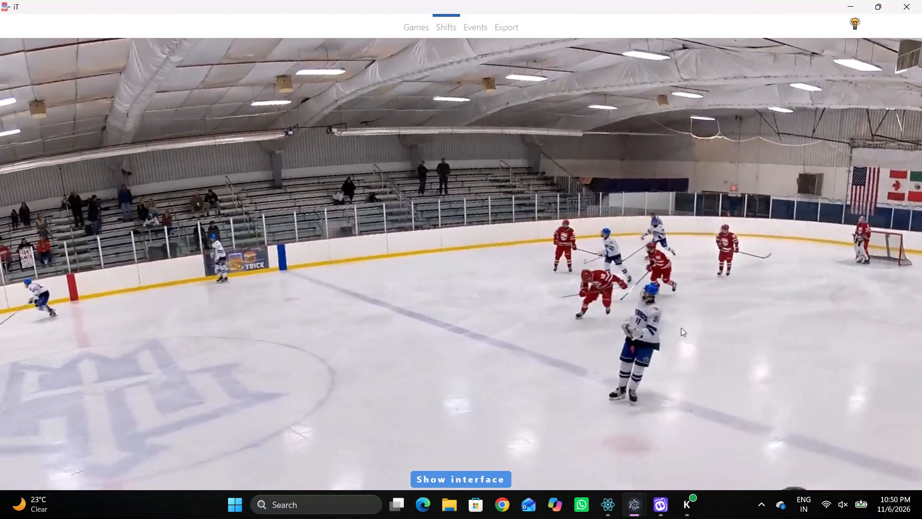
{"action": "key", "text": "space"}
{"action": "type", "text": "q"}
{"action": "key", "text": "space"}
{"action": "key", "text": "space"}
{"action": "key", "text": "shift+s"}
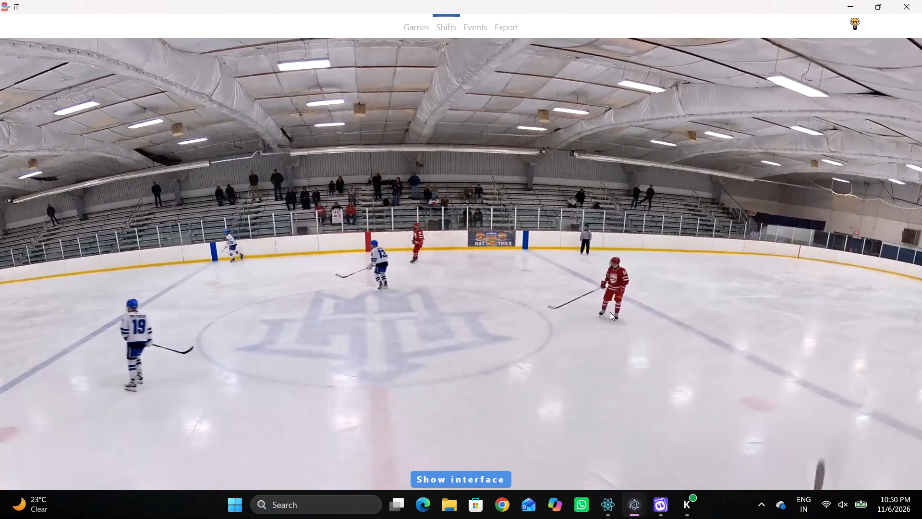
Play on to identify the new forwards and set Center Forward to 94 and the second Forward to 79 in the 01:19:13.2 away shift.
{"action": "key", "text": "shift+d"}
{"action": "key", "text": "shift+d"}
{"action": "key", "text": "space"}
{"action": "key", "text": "space"}
{"action": "key", "text": "space"}
{"action": "key", "text": "space"}
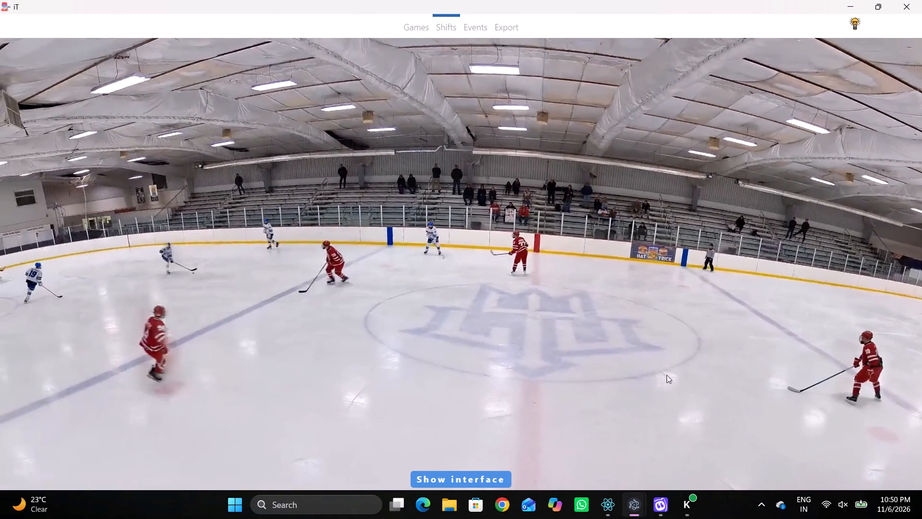
{"action": "key", "text": "space"}
{"action": "key", "text": "space"}
{"action": "key", "text": "space"}
{"action": "key", "text": "space"}
{"action": "key", "text": "shift+d"}
{"action": "left_click", "coordinate": [677, 414]}
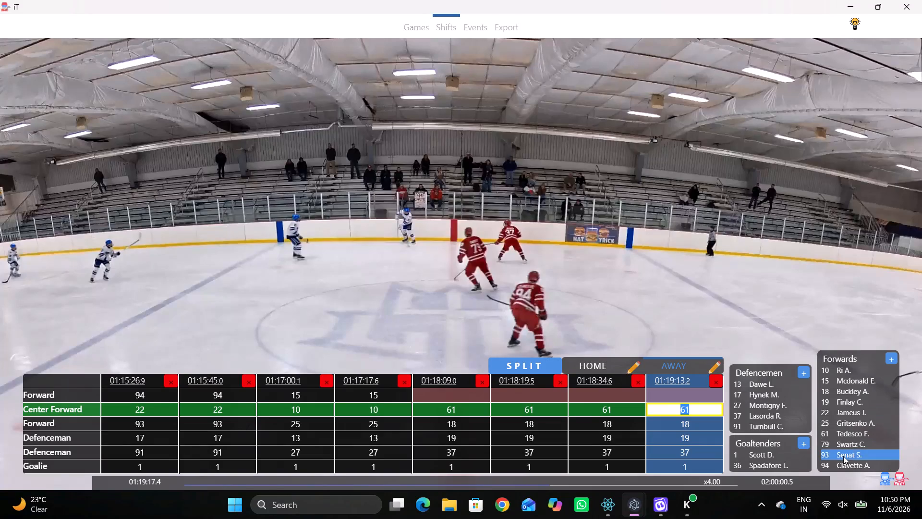
{"action": "left_click", "coordinate": [837, 472]}
{"action": "left_click", "coordinate": [681, 424]}
{"action": "left_click", "coordinate": [700, 415]}
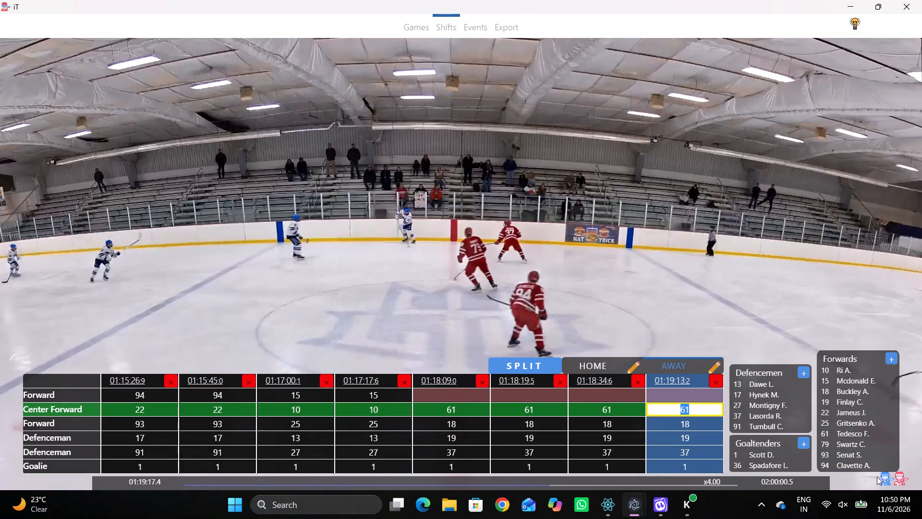
{"action": "left_click", "coordinate": [872, 470]}
{"action": "left_click", "coordinate": [707, 423]}
{"action": "left_click", "coordinate": [839, 442]}
Play on to the face-off after the whistle with 4:51 on the scoreboard and split the away team's shift at 01:19:47.4.
{"action": "key", "text": "shift+d"}
{"action": "key", "text": "space"}
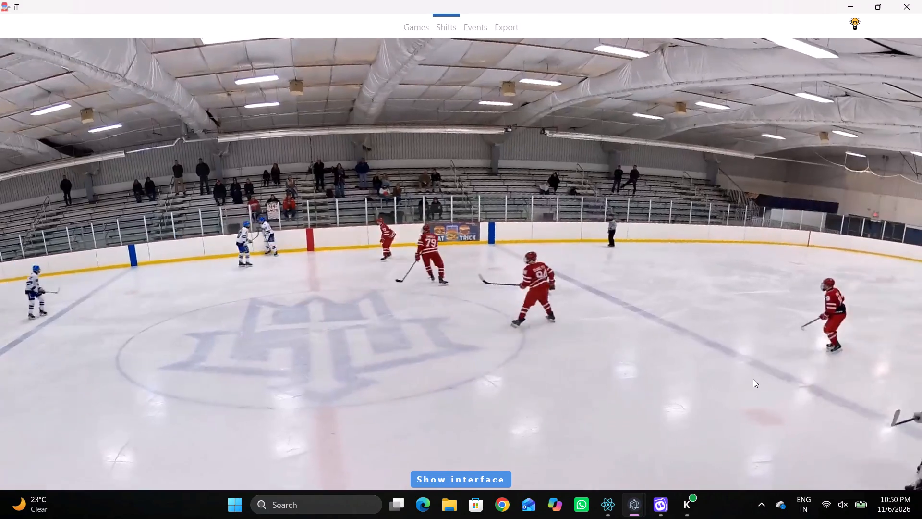
{"action": "key", "text": "v"}
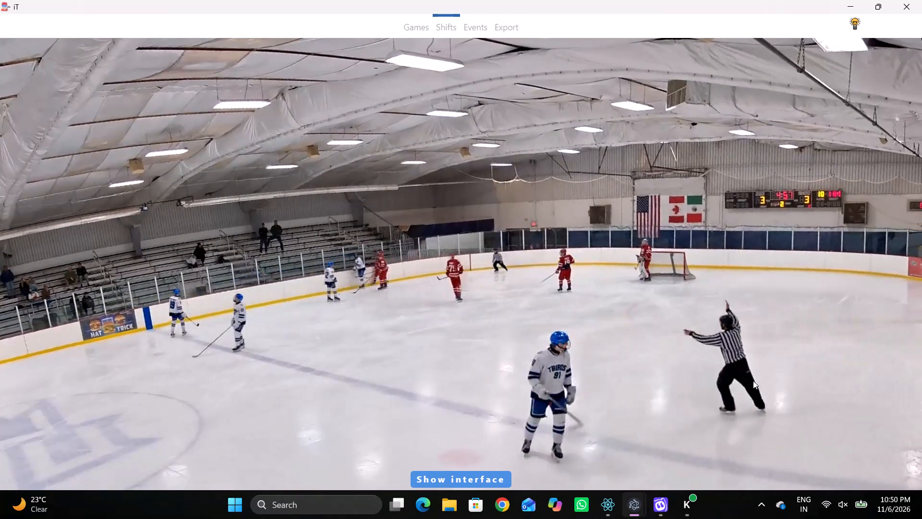
{"action": "type", "text": "c"}
{"action": "key", "text": "space"}
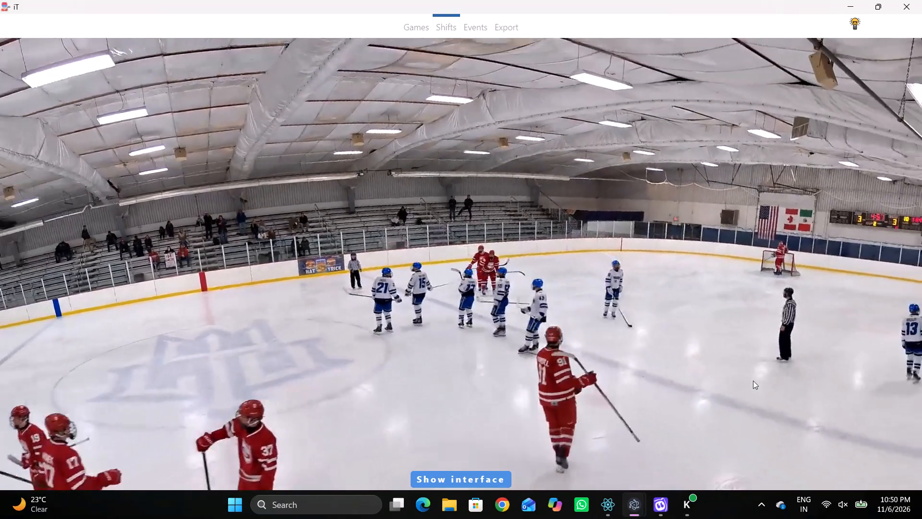
{"action": "key", "text": "space"}
{"action": "key", "text": "space"}
{"action": "key", "text": "space"}
{"action": "key", "text": "space"}
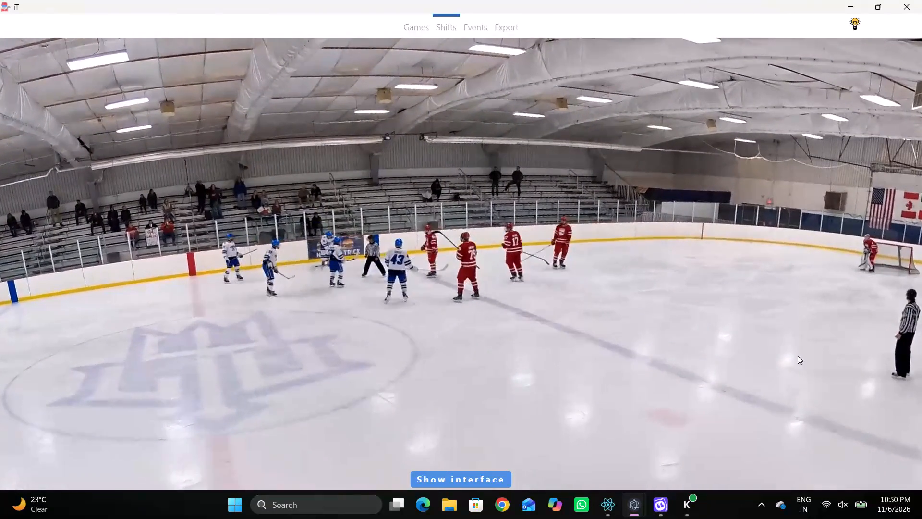
{"action": "key", "text": "space"}
{"action": "key", "text": "shift+s"}
Identify the new defence pair from the play and set the Defencemen to 17 and 91 in the 01:19:47.4 away shift.
{"action": "key", "text": "shift+d"}
{"action": "left_click", "coordinate": [681, 436]}
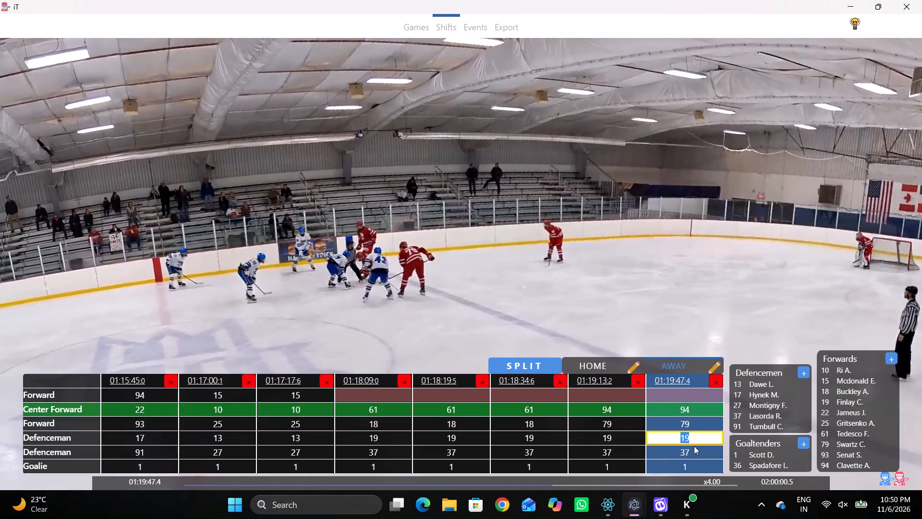
{"action": "left_click", "coordinate": [756, 394]}
{"action": "key", "text": "shift+d"}
{"action": "key", "text": "space"}
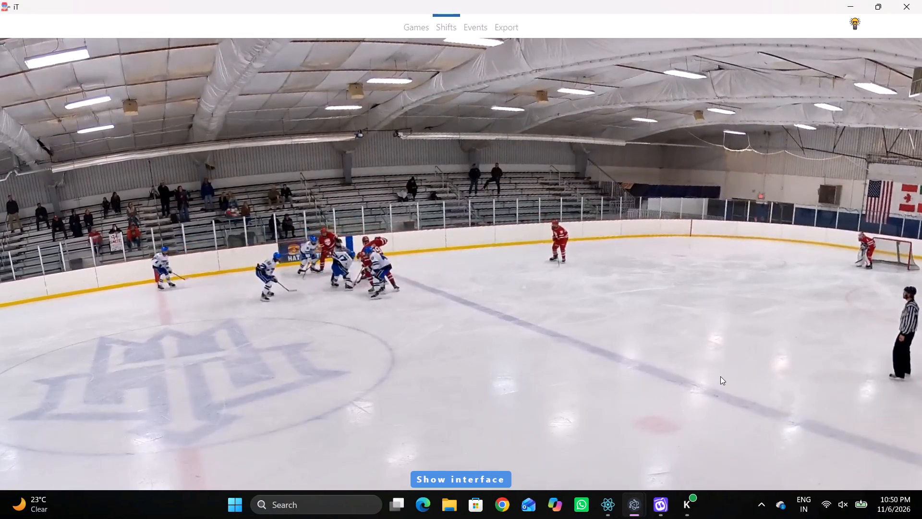
{"action": "key", "text": "space"}
{"action": "key", "text": "space"}
{"action": "key", "text": "space"}
{"action": "key", "text": "space"}
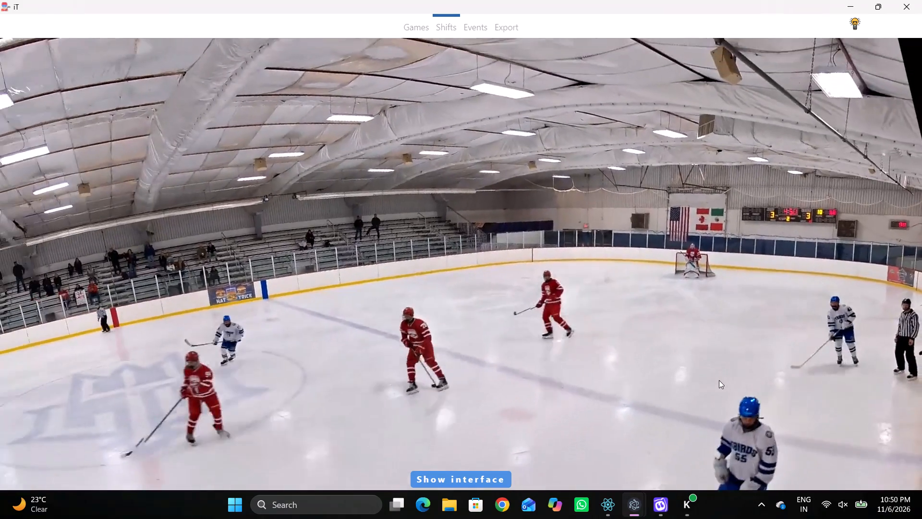
{"action": "key", "text": "space"}
{"action": "key", "text": "space"}
{"action": "key", "text": "space"}
{"action": "key", "text": "shift+d"}
{"action": "left_click", "coordinate": [678, 456]}
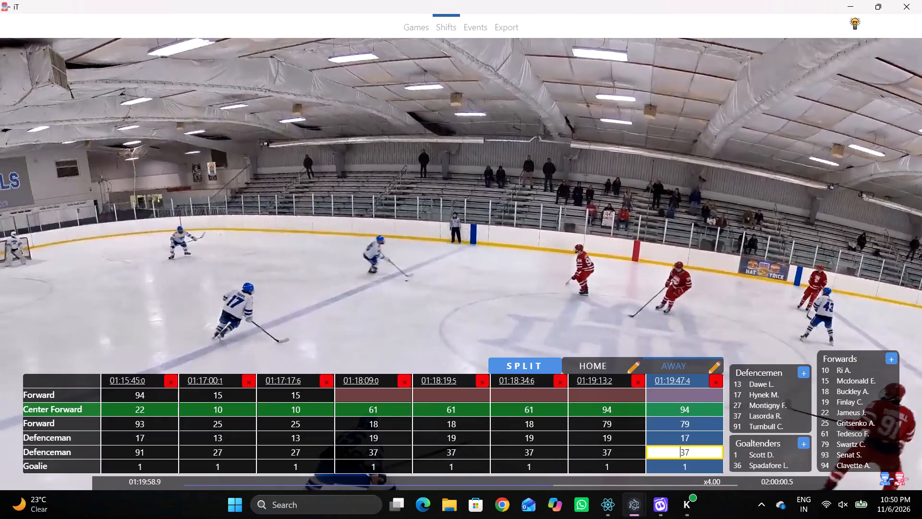
{"action": "left_click", "coordinate": [753, 430]}
Play on to the stoppage at the Blue Devils end of the rink and split the away team's shift at 01:20:23.0.
{"action": "key", "text": "shift+d"}
{"action": "key", "text": "space"}
{"action": "type", "text": "c v"}
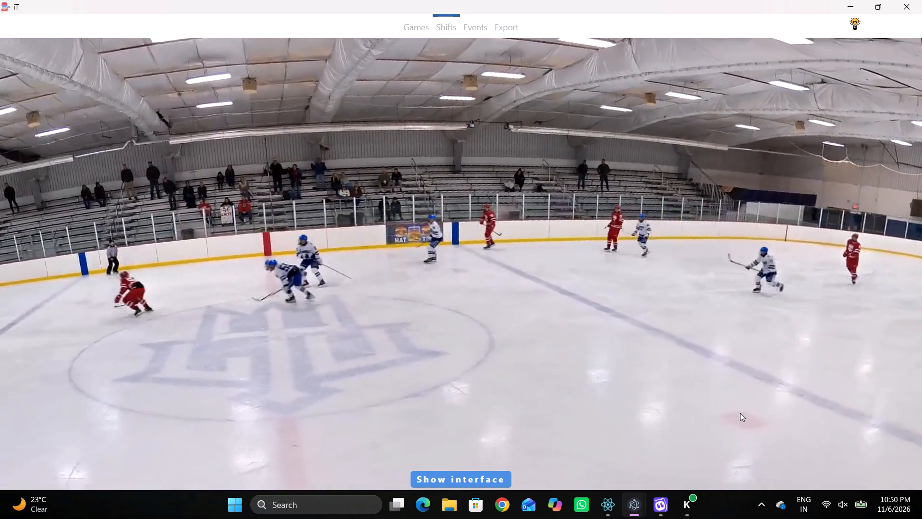
{"action": "key", "text": "space"}
{"action": "key", "text": "space"}
{"action": "key", "text": "space"}
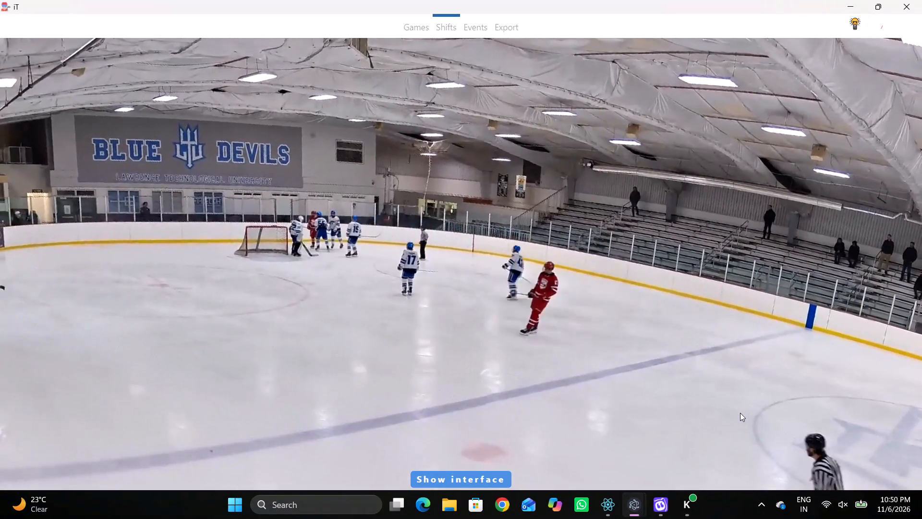
{"action": "key", "text": "space"}
{"action": "key", "text": "space"}
{"action": "key", "text": "shift+s"}
Play on through the stoppage to the face-off at the Blue Devils end and split the away team's shift at 01:20:43.3.
{"action": "key", "text": "shift+d"}
{"action": "key", "text": "shift+d"}
{"action": "key", "text": "c"}
{"action": "key", "text": "space"}
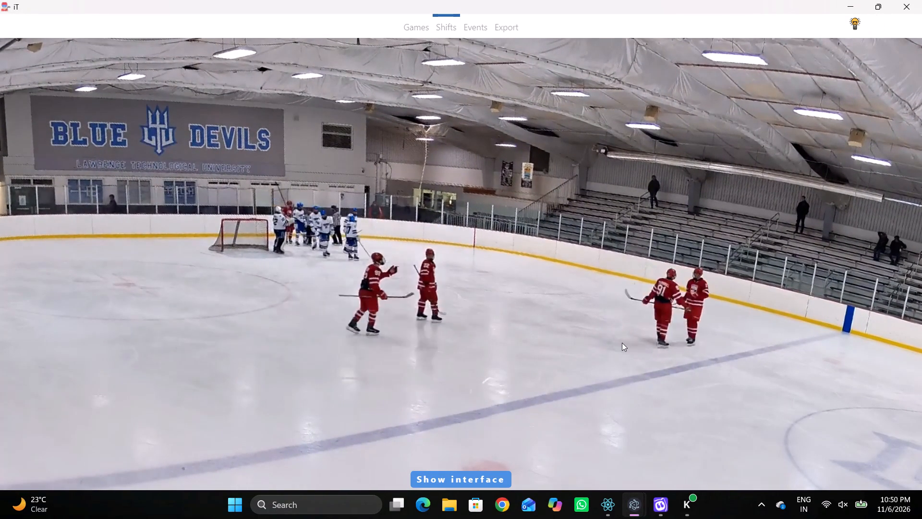
{"action": "key", "text": "space"}
{"action": "key", "text": "space"}
{"action": "key", "text": "space"}
{"action": "key", "text": "space"}
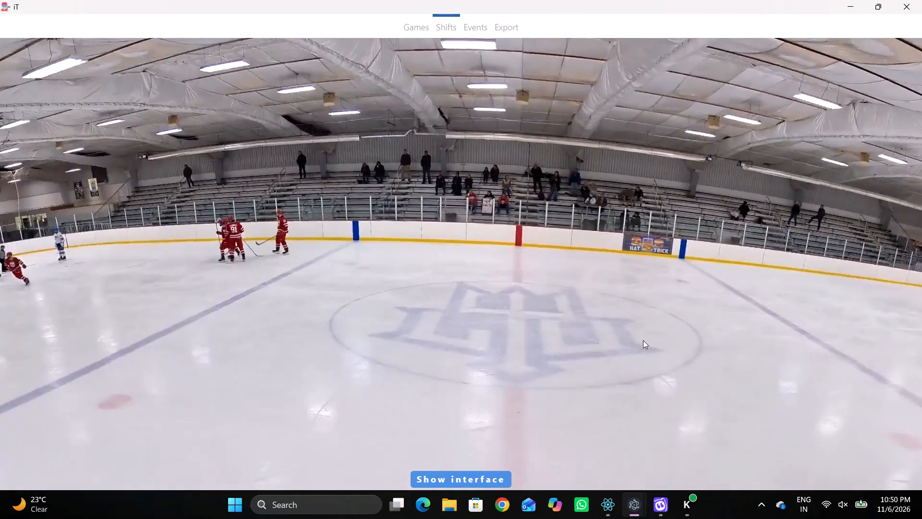
{"action": "key", "text": "space"}
{"action": "key", "text": "space"}
{"action": "key", "text": "space"}
{"action": "key", "text": "space"}
{"action": "key", "text": "space"}
{"action": "key", "text": "space"}
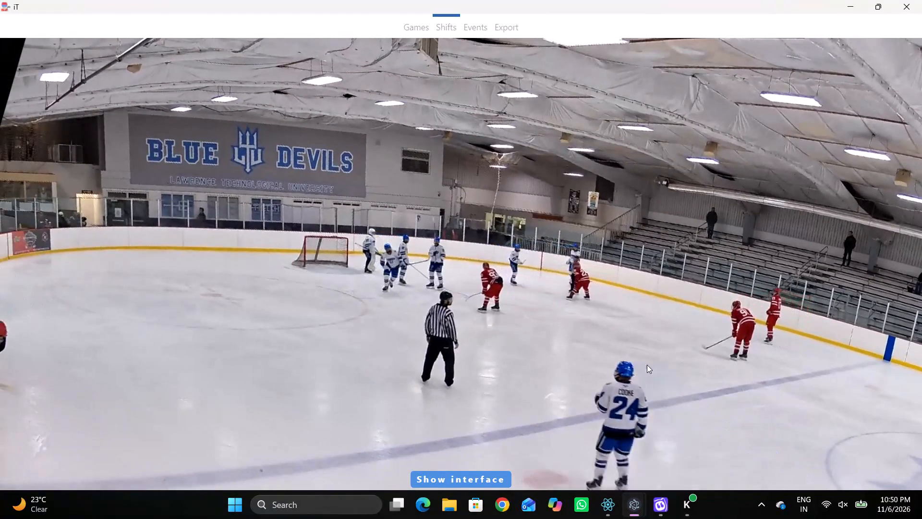
{"action": "key", "text": "space"}
{"action": "key", "text": "shift+s"}
{"action": "key", "text": "shift+d"}
{"action": "key", "text": "shift+s"}
Set Center Forward to 22 and the second Forward to 93 in the 01:20:43.3 away shift.
{"action": "key", "text": "shift+d"}
{"action": "key", "text": "shift+d"}
{"action": "left_click", "coordinate": [692, 408]}
{"action": "key", "text": "2"}
{"action": "key", "text": "2"}
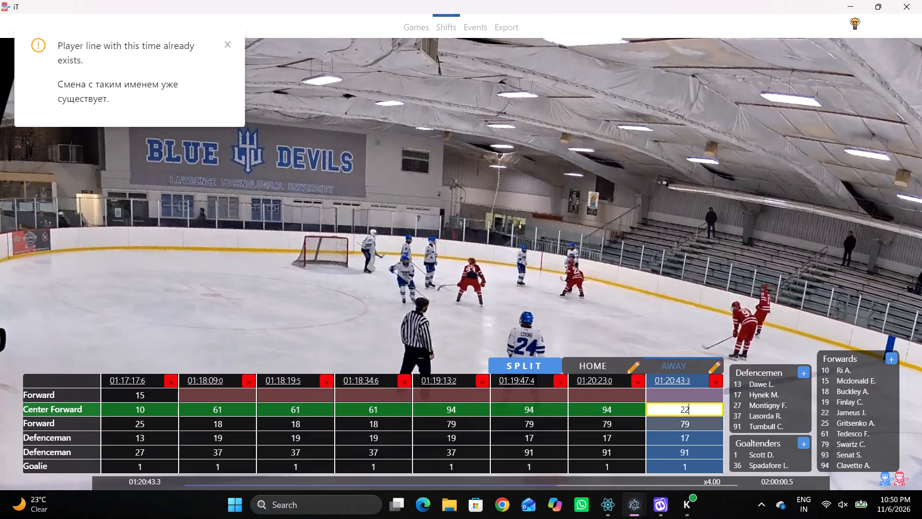
{"action": "left_click", "coordinate": [694, 426]}
{"action": "left_click", "coordinate": [838, 461]}
{"action": "double_click", "coordinate": [838, 456]}
{"action": "left_click", "coordinate": [711, 423]}
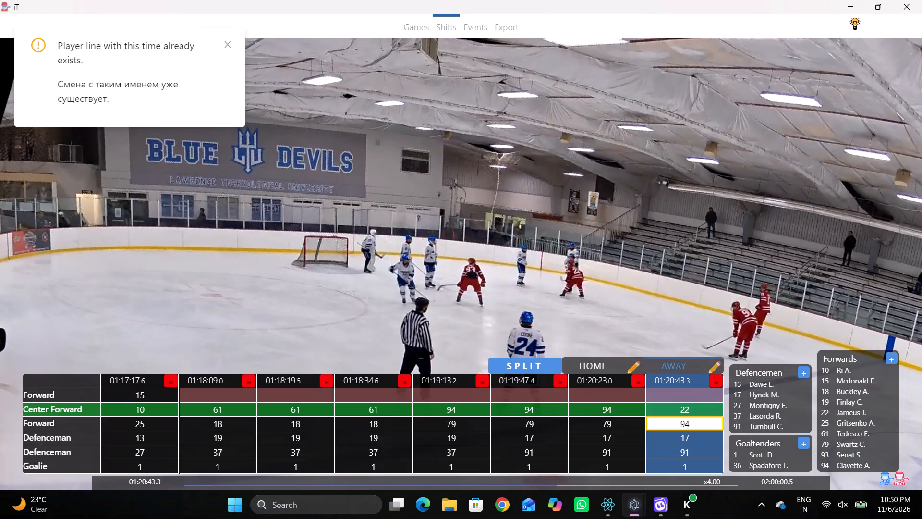
Play on briefly past the face-off and split the away team's shift again at 01:20:45.4.
{"action": "key", "text": "shift+d"}
{"action": "key", "text": "space"}
{"action": "key", "text": "space"}
{"action": "key", "text": "shift+s"}
{"action": "key", "text": "shift+d"}
{"action": "type", "text": "D"}
Play on from 01:20:45.4 and watch the away skaters for the next player change.
{"action": "key", "text": "space"}
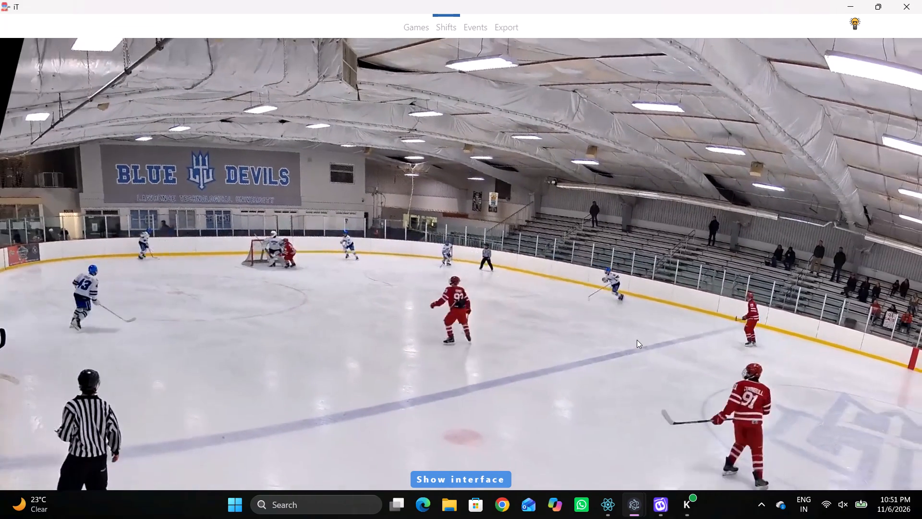
{"action": "key", "text": "space"}
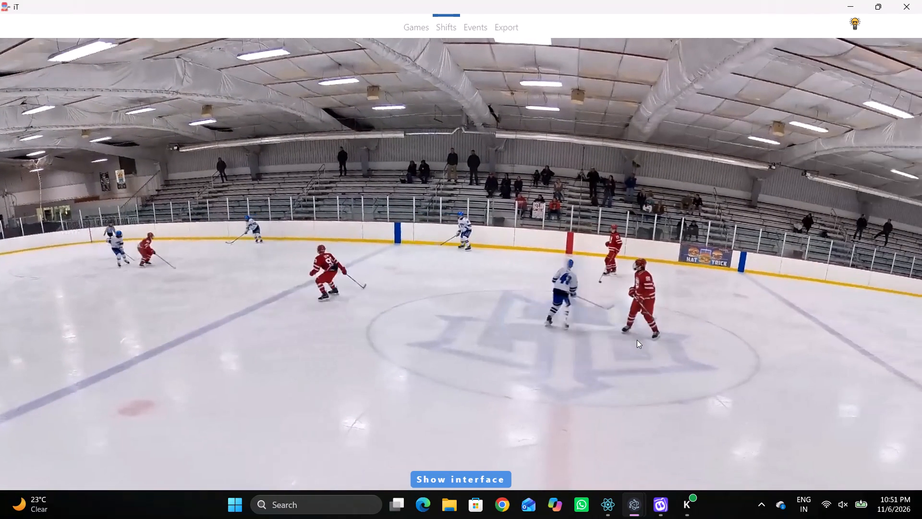
{"action": "key", "text": "space"}
{"action": "key", "text": "space"}
{"action": "key", "text": "space"}
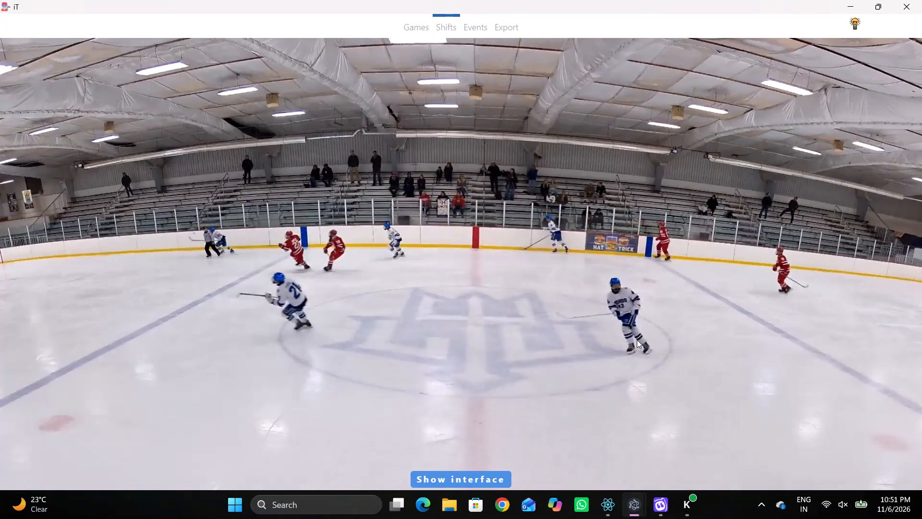
{"action": "key", "text": "space"}
{"action": "key", "text": "space"}
{"action": "key", "text": "space"}
{"action": "key", "text": "space"}
{"action": "key", "text": "space"}
{"action": "key", "text": "space"}
{"action": "key", "text": "space"}
{"action": "key", "text": "space"}
{"action": "key", "text": "space"}
{"action": "key", "text": "space"}
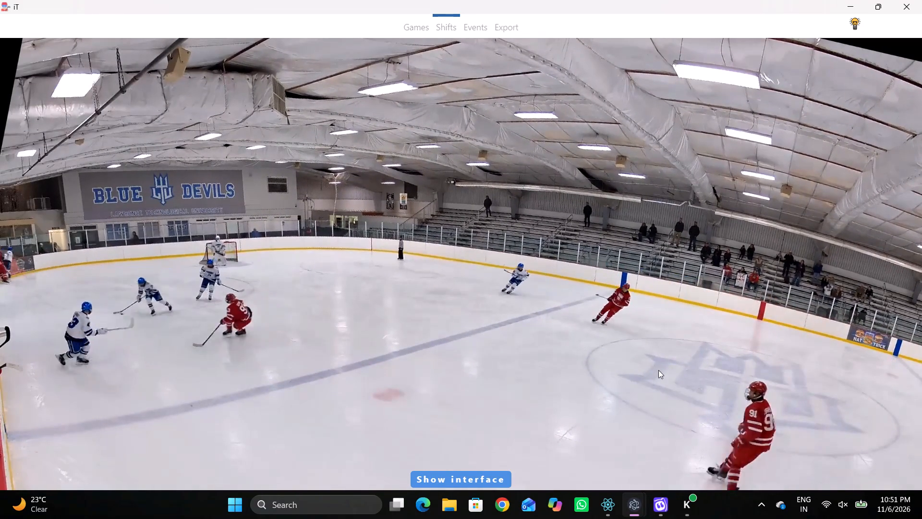
{"action": "key", "text": "space"}
{"action": "key", "text": "space"}
{"action": "key", "text": "space"}
{"action": "key", "text": "space"}
{"action": "key", "text": "space"}
{"action": "key", "text": "space"}
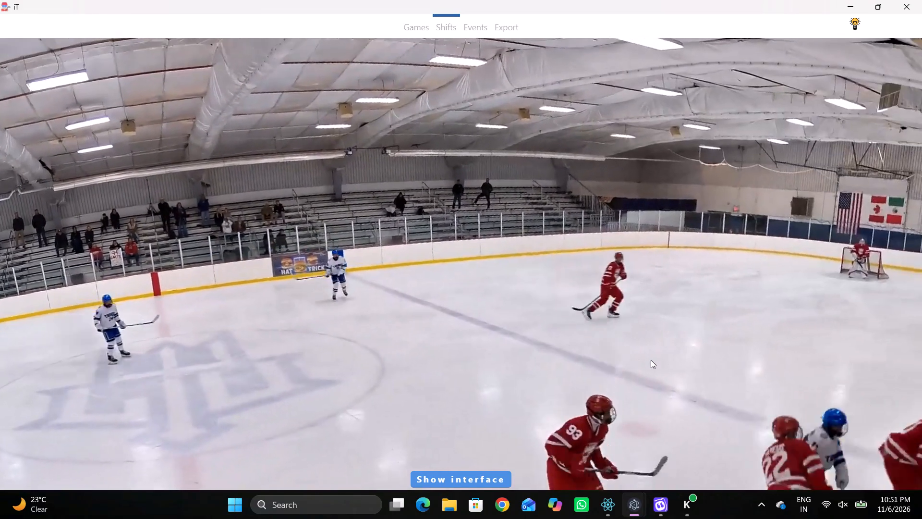
{"action": "key", "text": "space"}
Step the video back and replay the passage to check which away skaters are on the ice.
{"action": "key", "text": "q"}
{"action": "key", "text": "q"}
{"action": "key", "text": "q"}
{"action": "key", "text": "q"}
{"action": "key", "text": "q"}
{"action": "key", "text": "q"}
{"action": "key", "text": "q"}
{"action": "key", "text": "q"}
{"action": "key", "text": "q"}
{"action": "key", "text": "q"}
{"action": "key", "text": "q"}
{"action": "key", "text": "space"}
{"action": "key", "text": "space"}
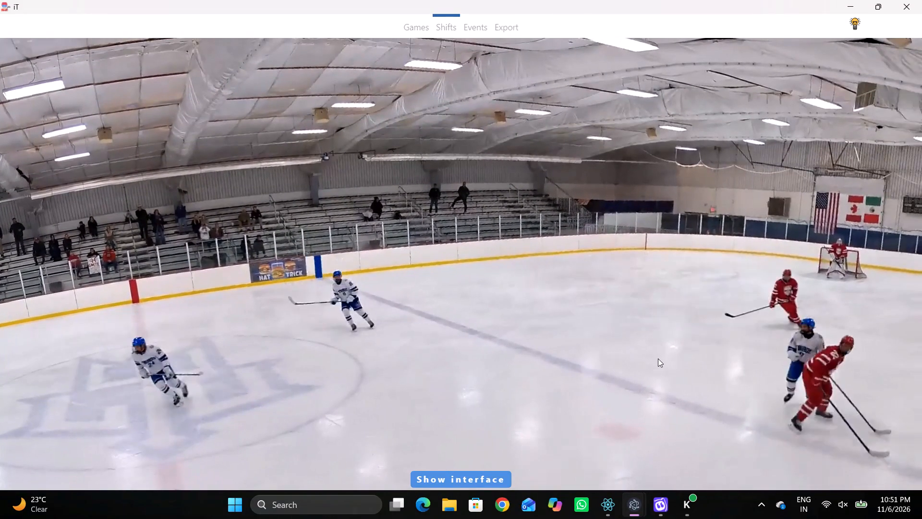
{"action": "key", "text": "space"}
{"action": "key", "text": "space"}
{"action": "key", "text": "space"}
{"action": "key", "text": "space"}
{"action": "key", "text": "space"}
{"action": "key", "text": "space"}
{"action": "key", "text": "space"}
{"action": "key", "text": "space"}
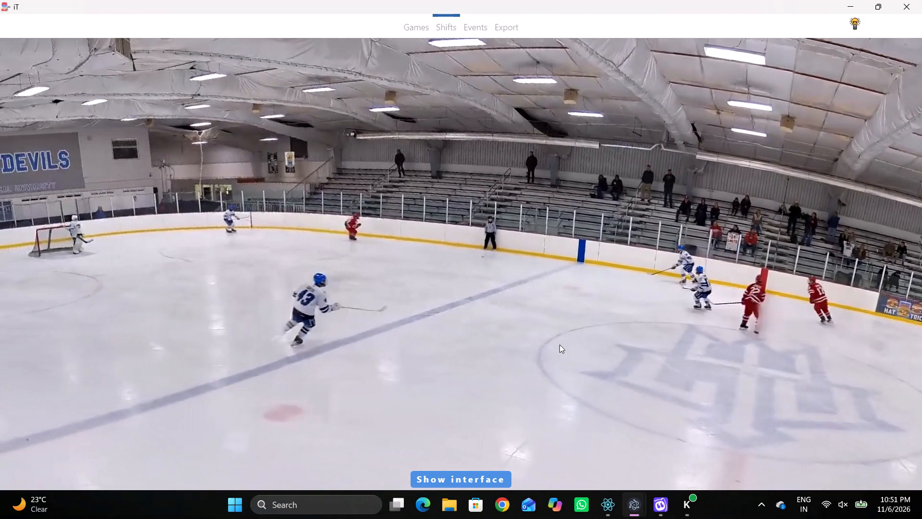
Find the moment an extra away skater joins the play, stepping back as needed, and split the away team's shift at 01:21:22.9.
{"action": "key", "text": "space"}
{"action": "key", "text": "space"}
{"action": "key", "text": "space"}
{"action": "key", "text": "space"}
{"action": "key", "text": "q"}
{"action": "key", "text": "q"}
{"action": "key", "text": "q"}
{"action": "key", "text": "q"}
{"action": "key", "text": "shift+s"}
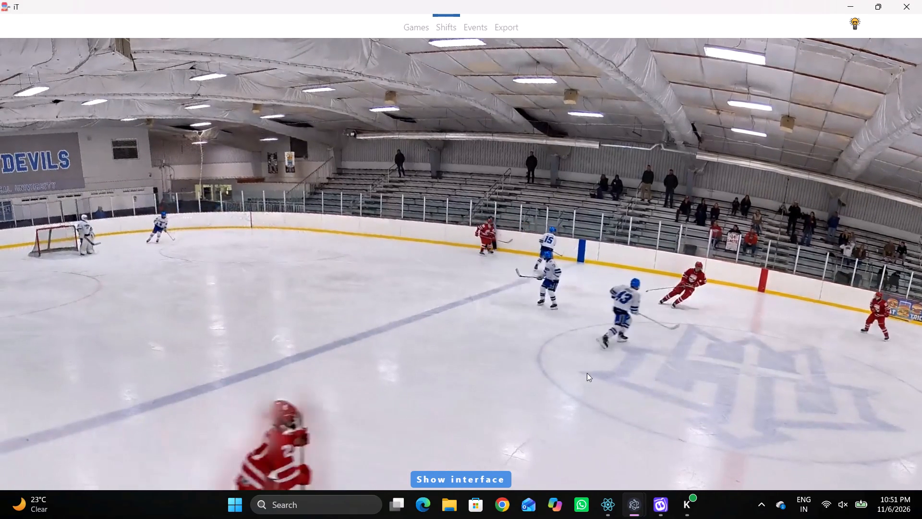
Fill the empty first Forward slot with 27 in the 01:21:22.9 away shift.
{"action": "key", "text": "shift+d"}
{"action": "left_click", "coordinate": [683, 405]}
{"action": "left_click", "coordinate": [696, 397]}
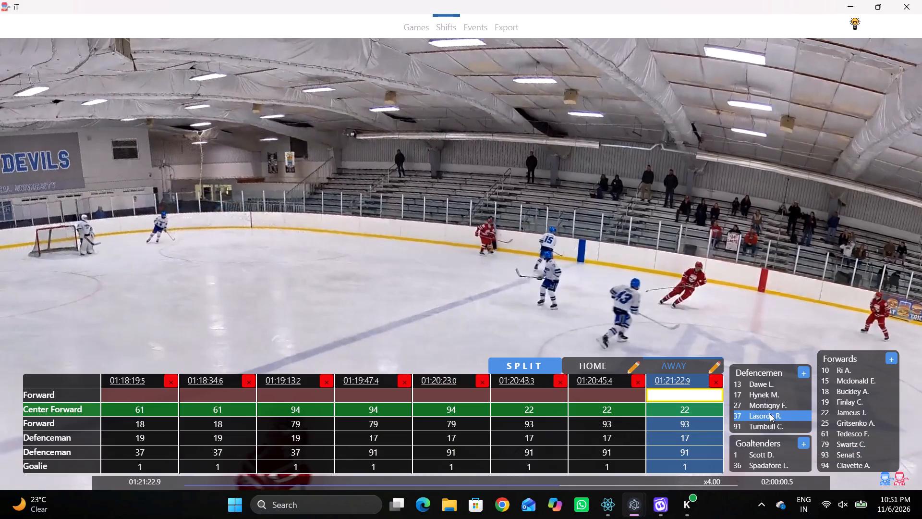
{"action": "left_click", "coordinate": [770, 414]}
{"action": "left_click", "coordinate": [763, 410]}
{"action": "left_click", "coordinate": [755, 405]}
{"action": "left_click", "coordinate": [687, 390]}
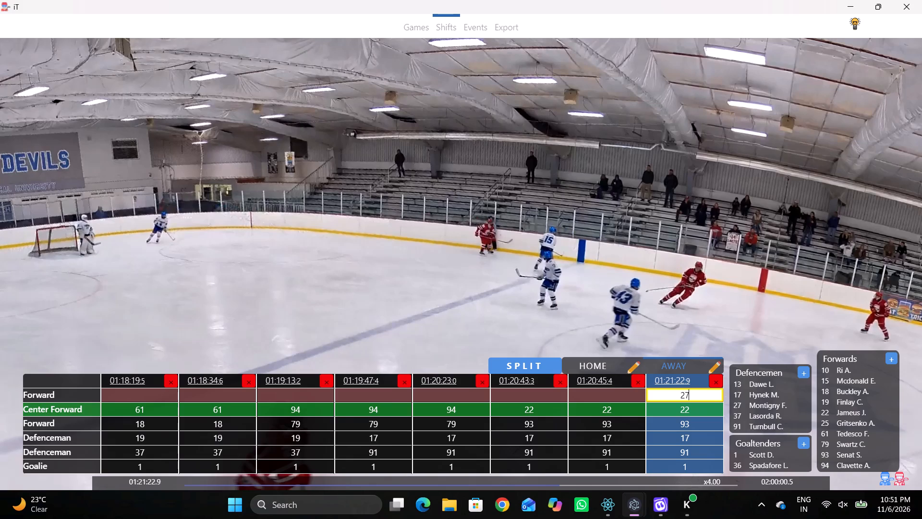
Replay the passage after 01:21:22.9, stepping back as needed, to check which away skaters are on the ice.
{"action": "key", "text": "space"}
{"action": "key", "text": "space"}
{"action": "key", "text": "shift+d"}
{"action": "key", "text": "space"}
{"action": "key", "text": "space"}
{"action": "key", "text": "space"}
{"action": "key", "text": "space"}
{"action": "key", "text": "q"}
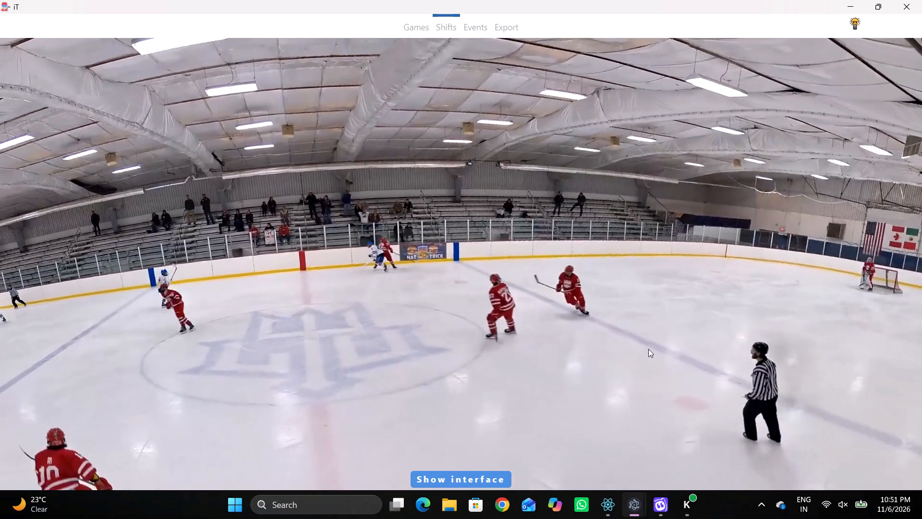
{"action": "key", "text": "q"}
{"action": "key", "text": "q"}
{"action": "key", "text": "q"}
{"action": "key", "text": "q"}
{"action": "key", "text": "q"}
{"action": "key", "text": "q"}
{"action": "key", "text": "q"}
{"action": "key", "text": "q"}
{"action": "key", "text": "q"}
{"action": "key", "text": "q"}
{"action": "key", "text": "q"}
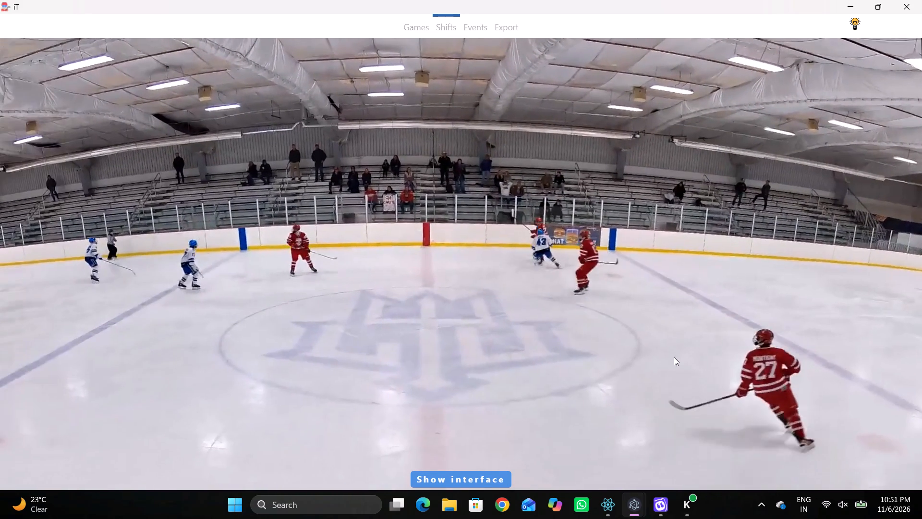
{"action": "key", "text": "q"}
{"action": "key", "text": "q"}
{"action": "key", "text": "q"}
{"action": "key", "text": "q"}
{"action": "key", "text": "q"}
{"action": "key", "text": "q"}
{"action": "key", "text": "q"}
{"action": "key", "text": "shift+d"}
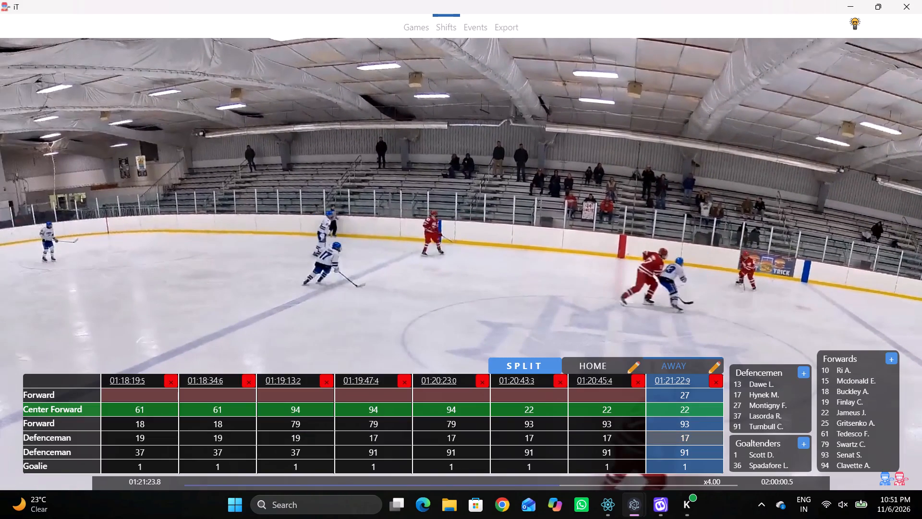
{"action": "left_click", "coordinate": [693, 446]}
{"action": "key", "text": "shift+d"}
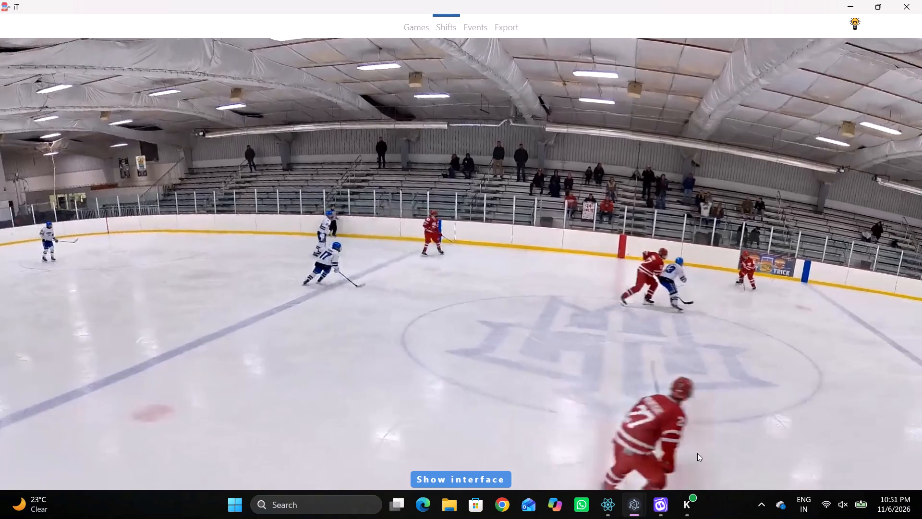
Set the second Defenceman of the 01:21:22.9 away shift to 10 and split the away team's shift at 01:21:26.0.
{"action": "key", "text": "space"}
{"action": "key", "text": "space"}
{"action": "key", "text": "space"}
{"action": "key", "text": "space"}
{"action": "type", "text": "qq"}
{"action": "type", "text": "DD"}
{"action": "left_click", "coordinate": [696, 452], "text": "shift"}
{"action": "key", "text": "shift+d"}
{"action": "left_click", "coordinate": [696, 452]}
{"action": "left_click", "coordinate": [842, 369]}
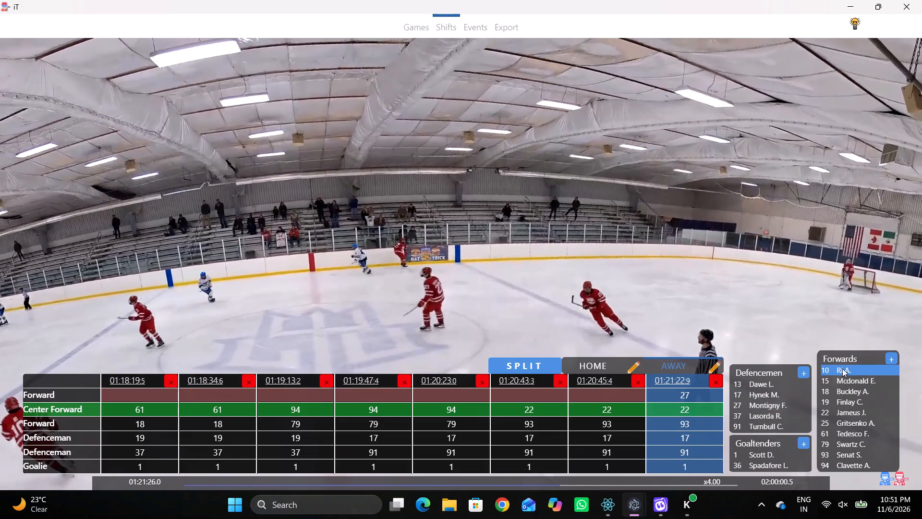
{"action": "key", "text": "shift+s"}
{"action": "key", "text": "shift+d"}
{"action": "key", "text": "shift+d"}
Clear the first Forward slot and set the second Defenceman to 27 in the 01:21:22.9 away shift.
{"action": "left_click", "coordinate": [620, 398]}
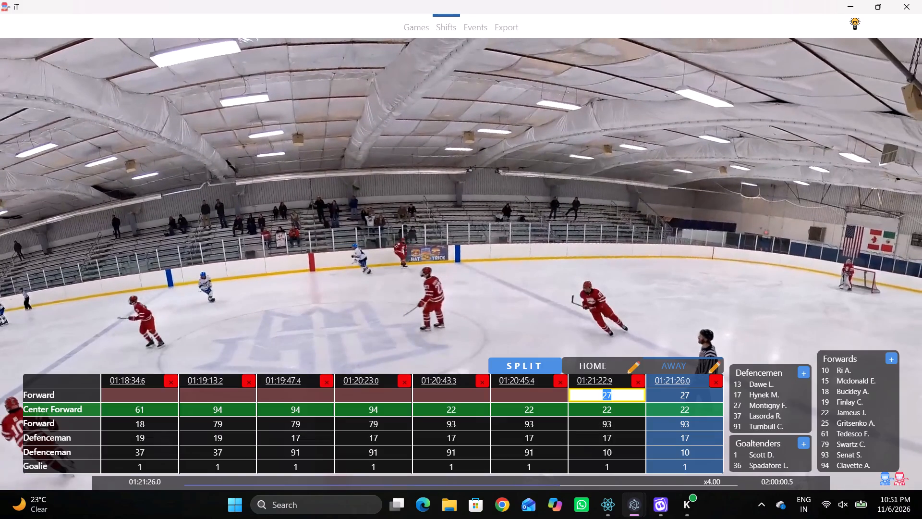
{"action": "key", "text": "BackSpace"}
{"action": "left_click", "coordinate": [625, 453]}
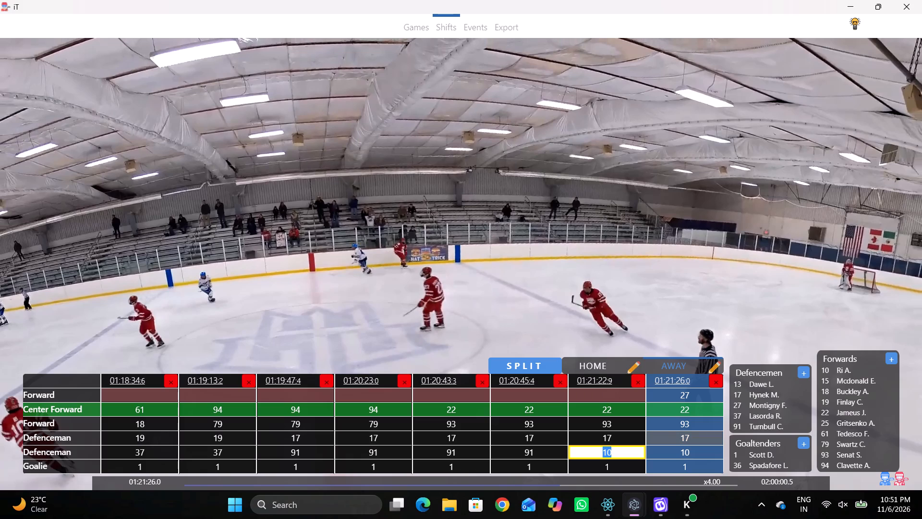
{"action": "left_click", "coordinate": [600, 388]}
{"action": "left_click", "coordinate": [610, 436]}
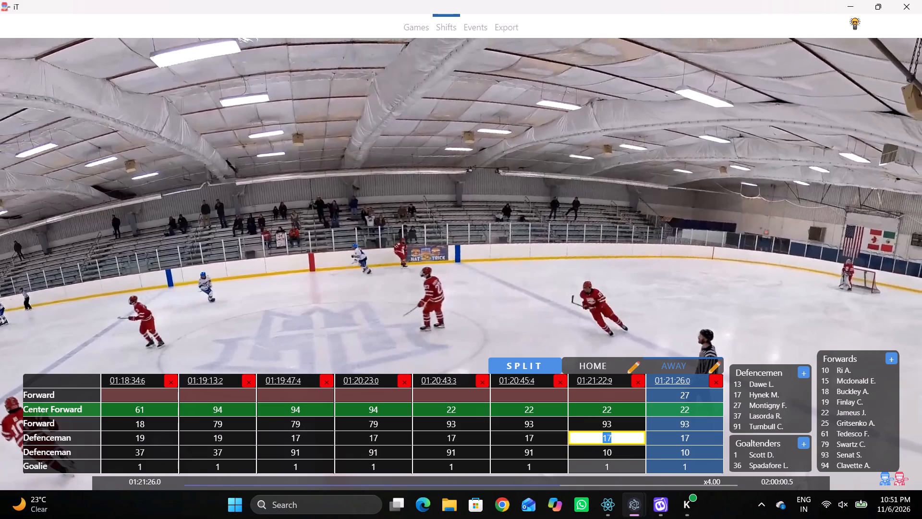
{"action": "left_click", "coordinate": [629, 457]}
{"action": "left_click", "coordinate": [761, 402]}
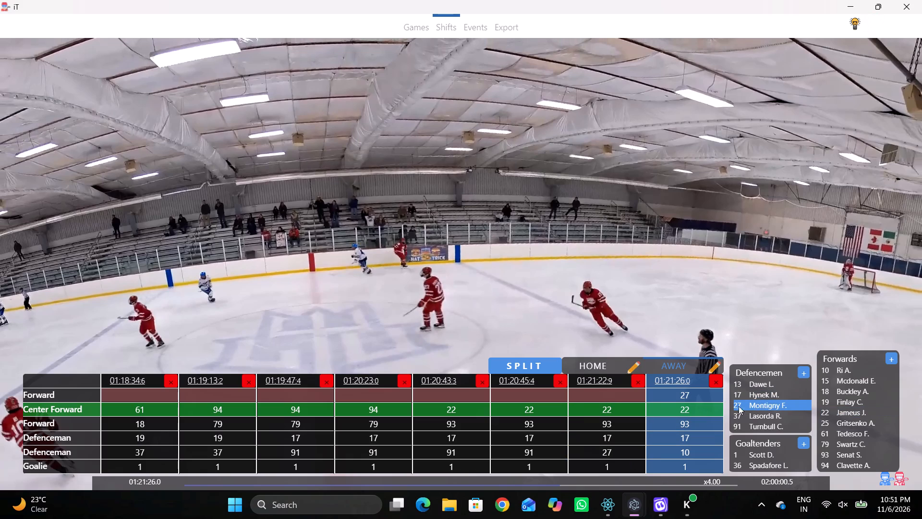
Play on from 01:21:26.0, split the away team's shift at 01:21:29.1 and set its first Defenceman to 13.
{"action": "left_click", "coordinate": [679, 379]}
{"action": "key", "text": "shift+d"}
{"action": "key", "text": "space"}
{"action": "key", "text": "v"}
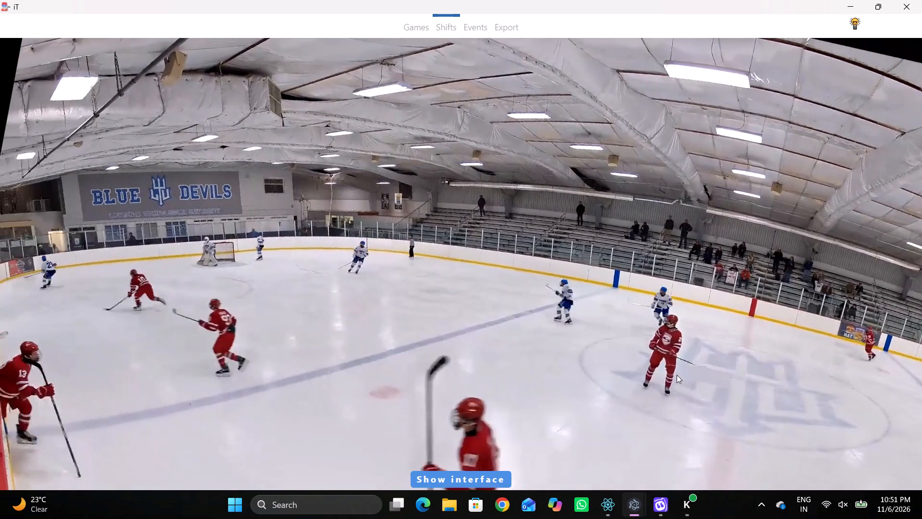
{"action": "key", "text": "space"}
{"action": "key", "text": "space"}
{"action": "key", "text": "space"}
{"action": "key", "text": "shift+s"}
{"action": "key", "text": "shift+d"}
{"action": "left_click", "coordinate": [690, 438]}
{"action": "type", "text": "13"}
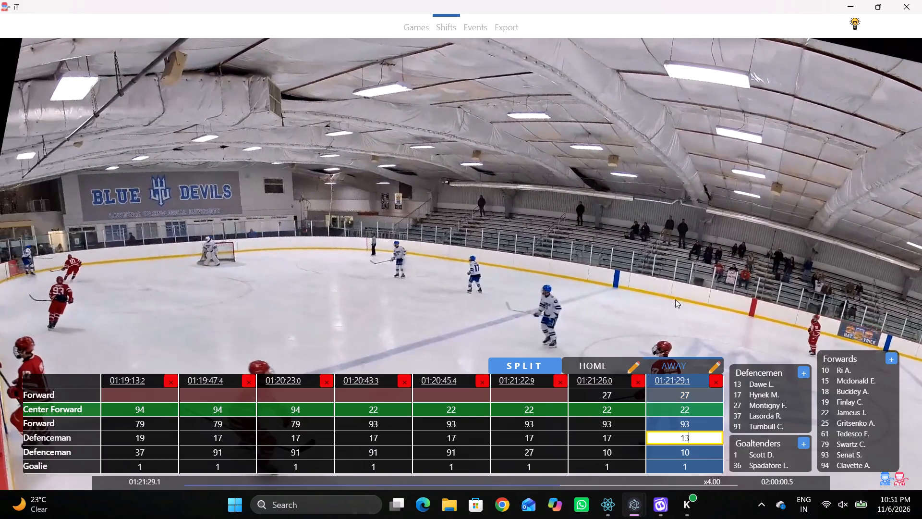
{"action": "left_click", "coordinate": [672, 277]}
Play on to the next away player change and split the away team's shift at 01:21:59.0 and 01:21:58.8.
{"action": "key", "text": "d"}
{"action": "key", "text": "space"}
{"action": "key", "text": "v"}
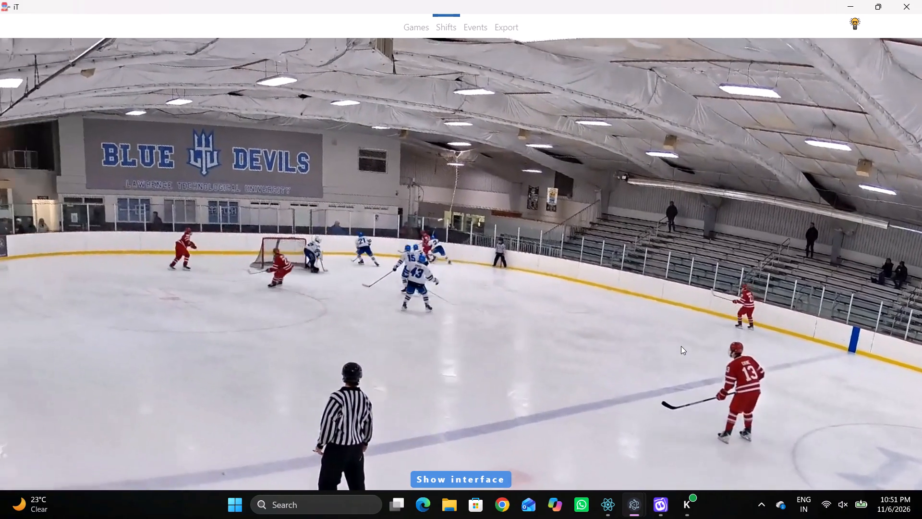
{"action": "key", "text": "space"}
{"action": "key", "text": "shift+d"}
{"action": "key", "text": "shift+d"}
{"action": "key", "text": "space"}
{"action": "type", "text": "v"}
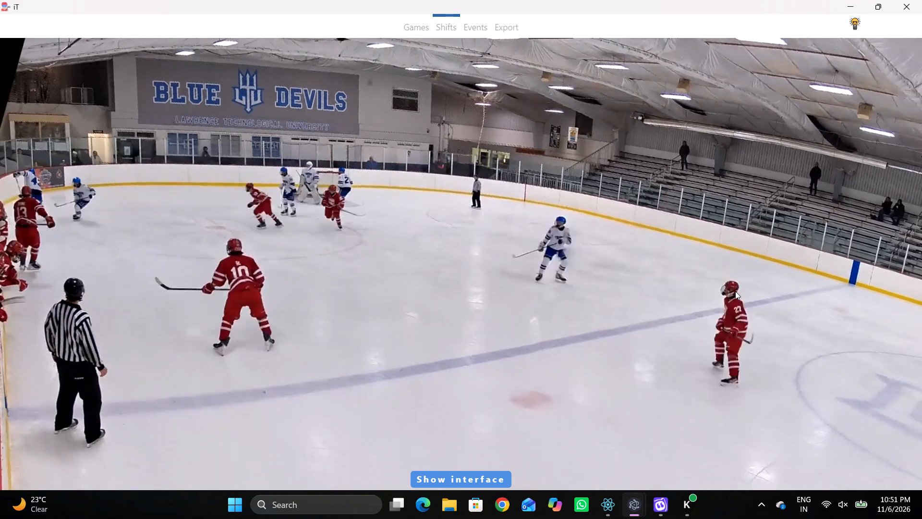
{"action": "key", "text": "space"}
{"action": "type", "text": "Sq"}
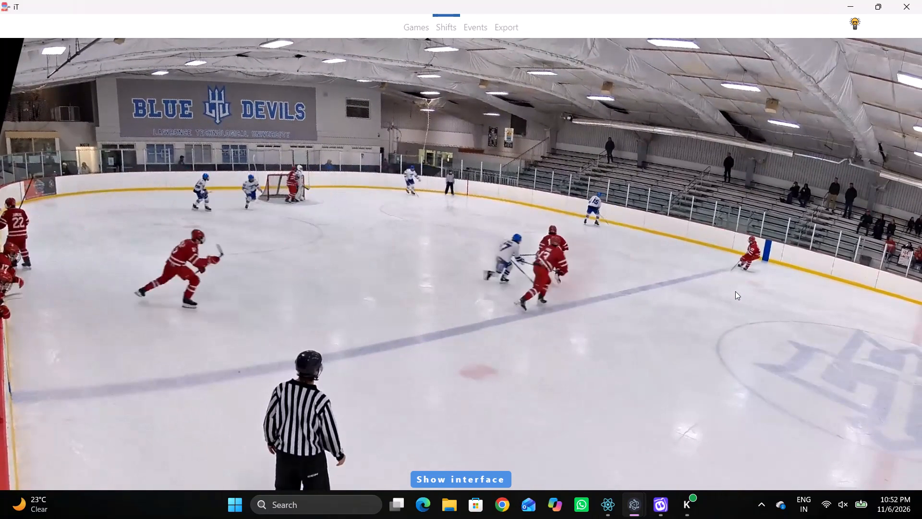
{"action": "key", "text": "shift+s"}
{"action": "key", "text": "shift+d"}
Step the video back and split the away team's shift at 01:21:58.2.
{"action": "left_click", "coordinate": [683, 408]}
{"action": "key", "text": "q"}
{"action": "key", "text": "q"}
{"action": "key", "text": "q"}
{"action": "key", "text": "q"}
{"action": "key", "text": "q"}
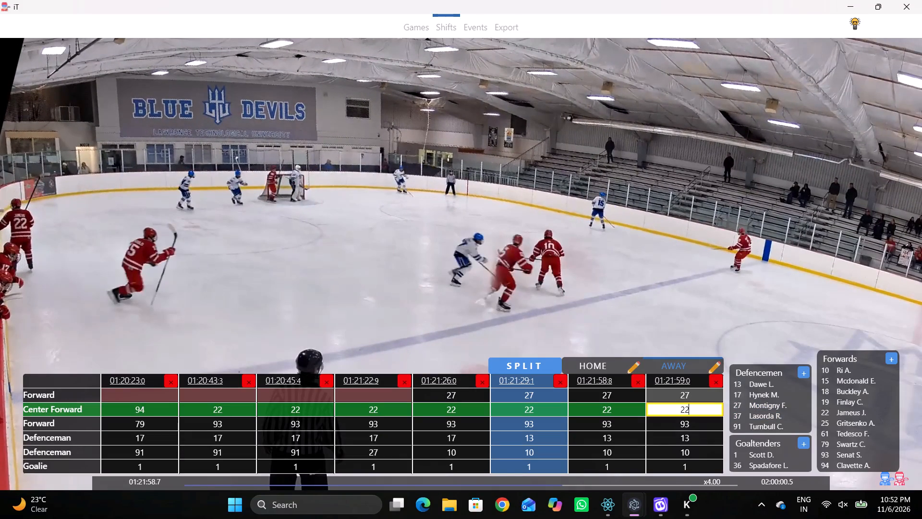
{"action": "key", "text": "shift+s"}
{"action": "key", "text": "shift+d"}
{"action": "key", "text": "shift+d"}
Set the Center Forward to 15 in the 01:21:58.2, 01:21:58.8 and 01:21:59.0 away shifts.
{"action": "left_click", "coordinate": [520, 408]}
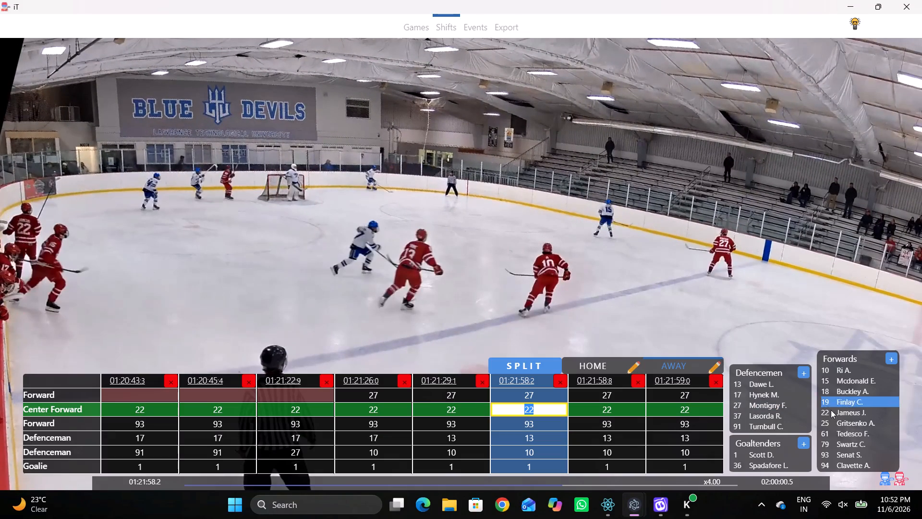
{"action": "left_click", "coordinate": [843, 380]}
{"action": "left_click_drag", "start_coordinate": [634, 401], "coordinate": [627, 406]}
{"action": "left_click_drag", "start_coordinate": [619, 410], "coordinate": [607, 413]}
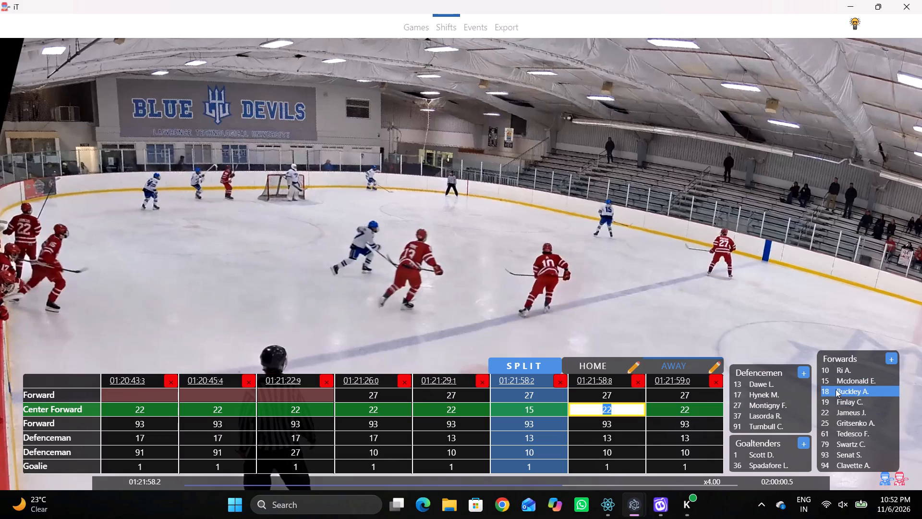
{"action": "left_click", "coordinate": [833, 382]}
{"action": "left_click", "coordinate": [710, 413]}
{"action": "left_click", "coordinate": [836, 386]}
{"action": "left_click", "coordinate": [837, 381]}
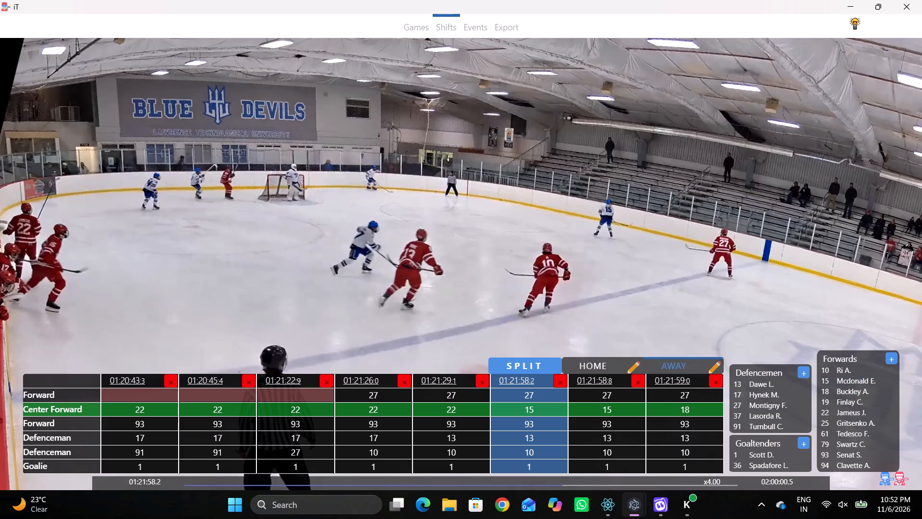
{"action": "left_click", "coordinate": [712, 409]}
{"action": "left_click", "coordinate": [701, 391]}
Review the video at 01:21:59.0 and 01:21:58.8, and set the Center Forward of the 01:21:58.8 away shift to 22.
{"action": "left_click", "coordinate": [691, 386]}
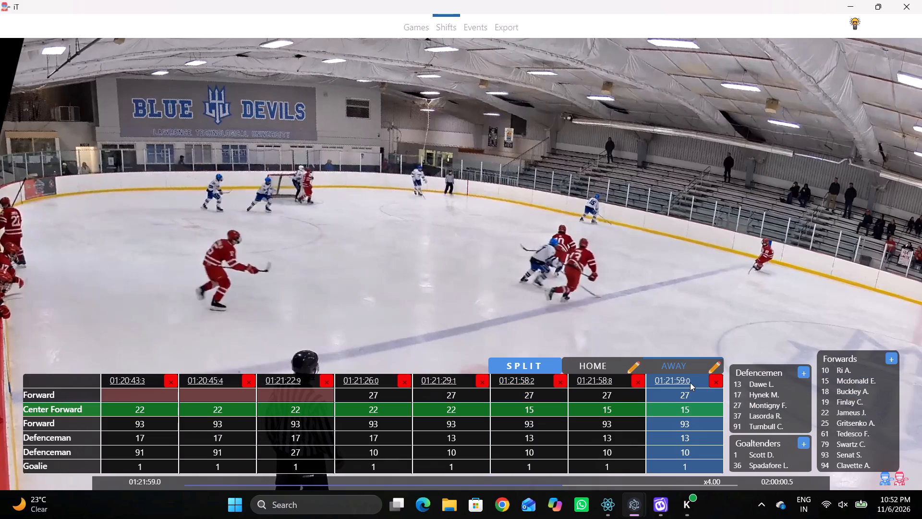
{"action": "left_click", "coordinate": [595, 390]}
{"action": "left_click", "coordinate": [602, 382]}
{"action": "left_click", "coordinate": [602, 411]}
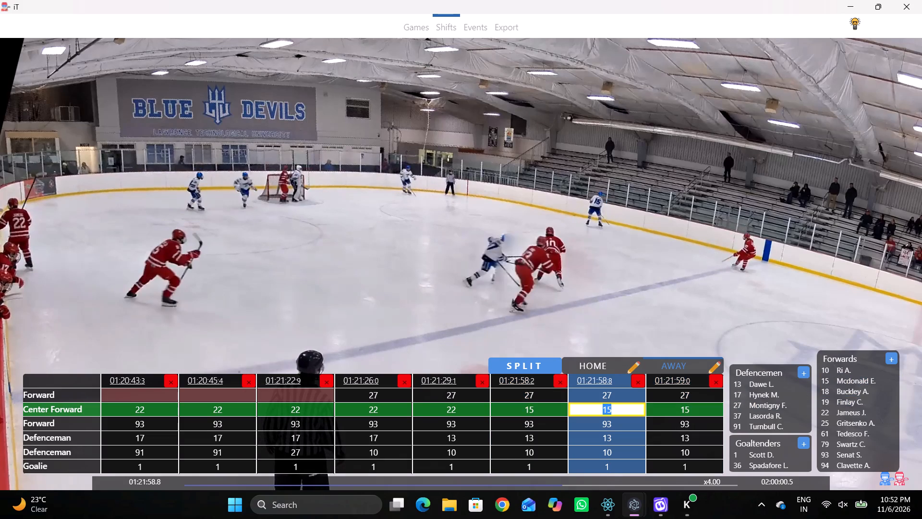
{"action": "key", "text": "2"}
{"action": "key", "text": "2"}
{"action": "left_click", "coordinate": [666, 255]}
Play on to the next away change, split the away team's shift at 01:22:04.9 and set its second Forward to 25.
{"action": "key", "text": "shift+d"}
{"action": "key", "text": "space"}
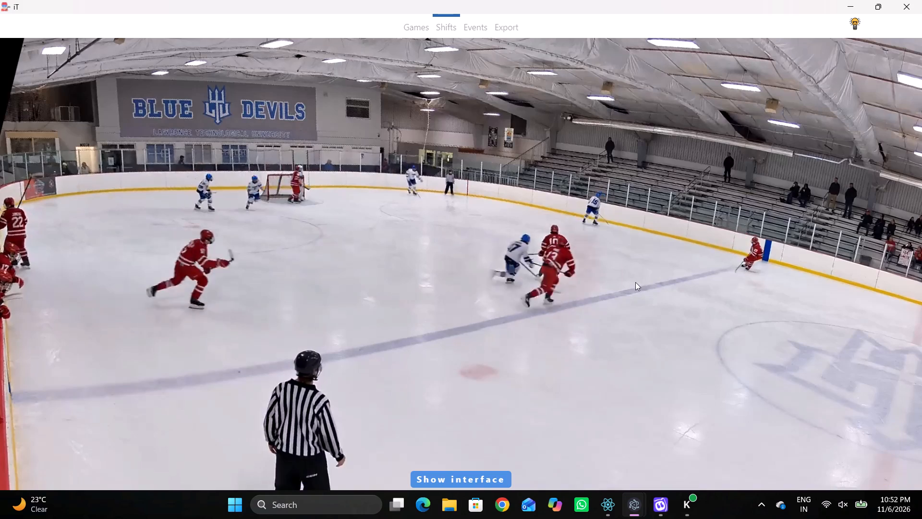
{"action": "key", "text": "space"}
{"action": "key", "text": "shift+d"}
{"action": "key", "text": "shift+d"}
{"action": "key", "text": "space"}
{"action": "type", "text": "v SDD qD"}
{"action": "left_click", "coordinate": [700, 427]}
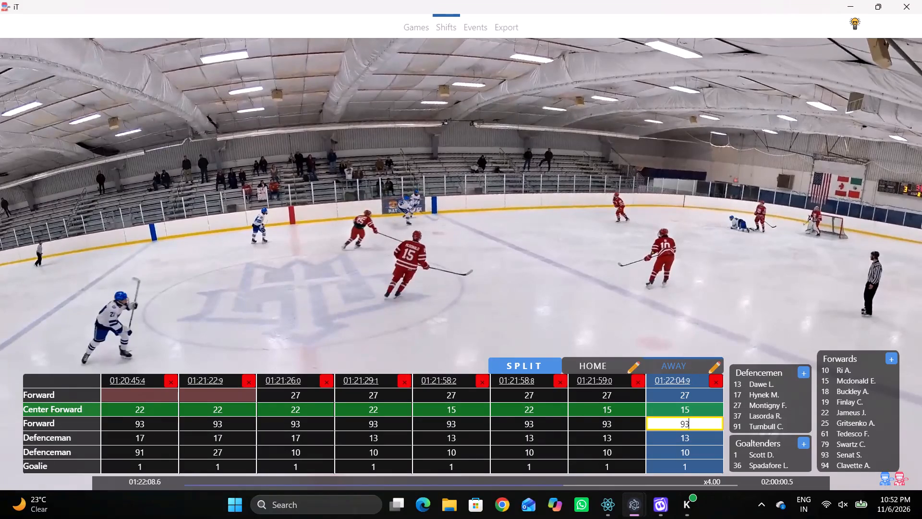
{"action": "left_click", "coordinate": [822, 421]}
Play on from 01:22:08.6 to the next away line change and split the away team's shift at 01:22:42.4.
{"action": "key", "text": "shift+d"}
{"action": "key", "text": "space"}
{"action": "key", "text": "space"}
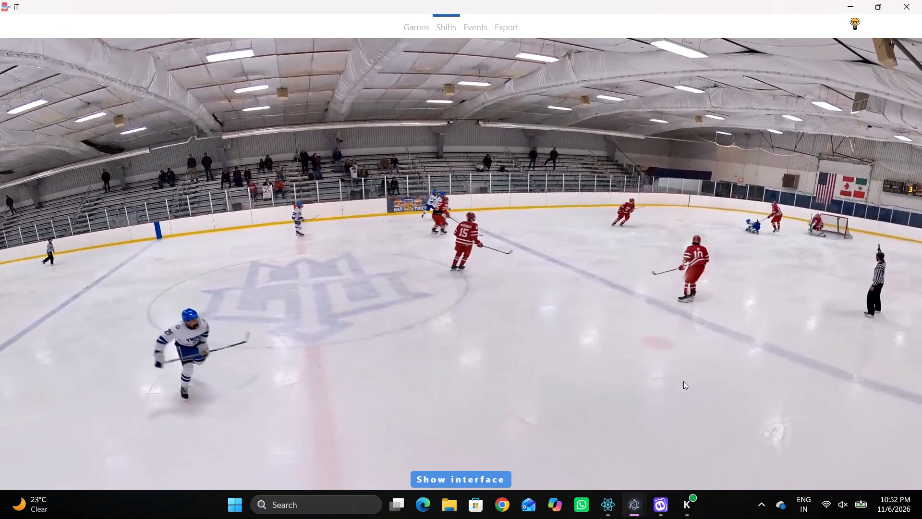
{"action": "key", "text": "shift+d"}
{"action": "key", "text": "shift+d"}
{"action": "key", "text": "space"}
{"action": "key", "text": "v"}
{"action": "key", "text": "space"}
{"action": "key", "text": "space"}
{"action": "key", "text": "space"}
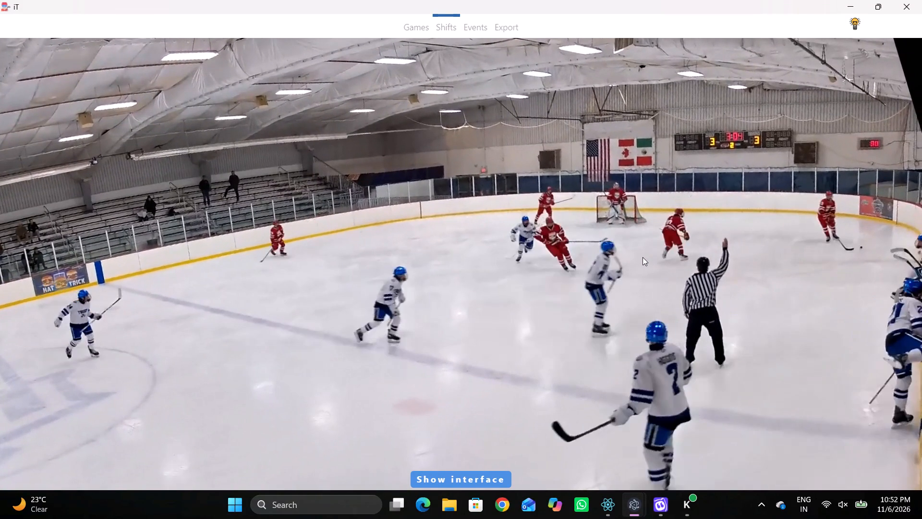
{"action": "key", "text": "space"}
{"action": "key", "text": "space"}
{"action": "key", "text": "space"}
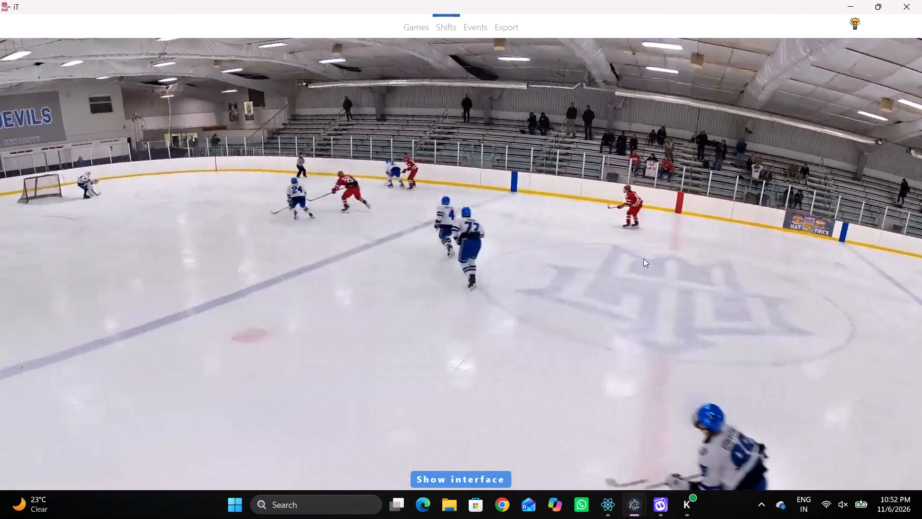
{"action": "key", "text": "space"}
{"action": "key", "text": "space"}
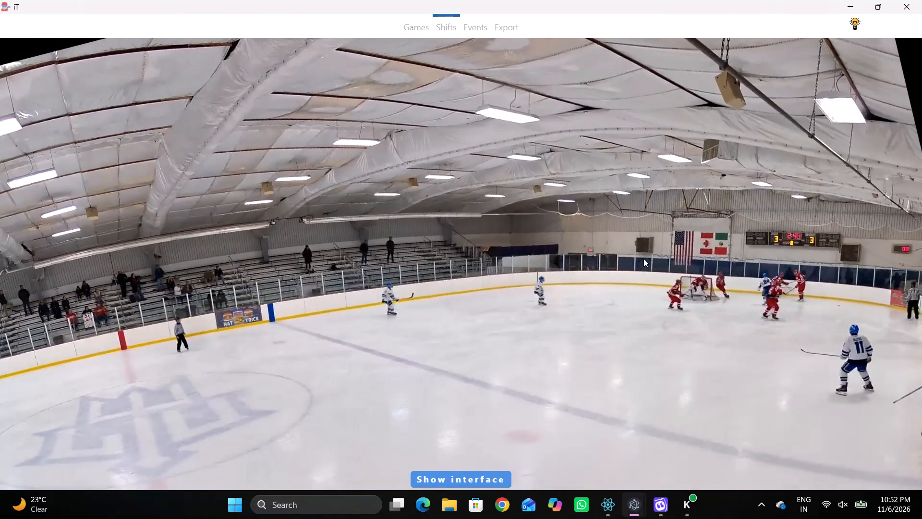
{"action": "key", "text": "space"}
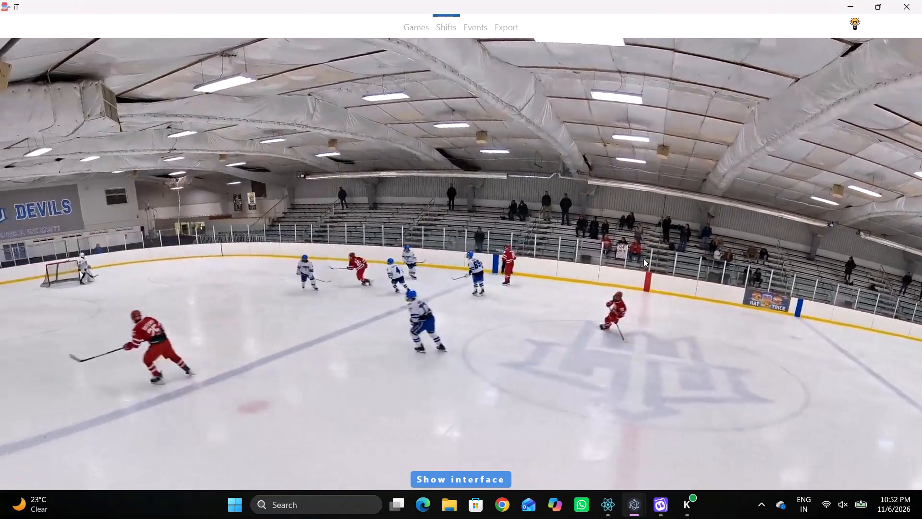
{"action": "key", "text": "space"}
{"action": "key", "text": "space"}
{"action": "type", "text": "qqSD"}
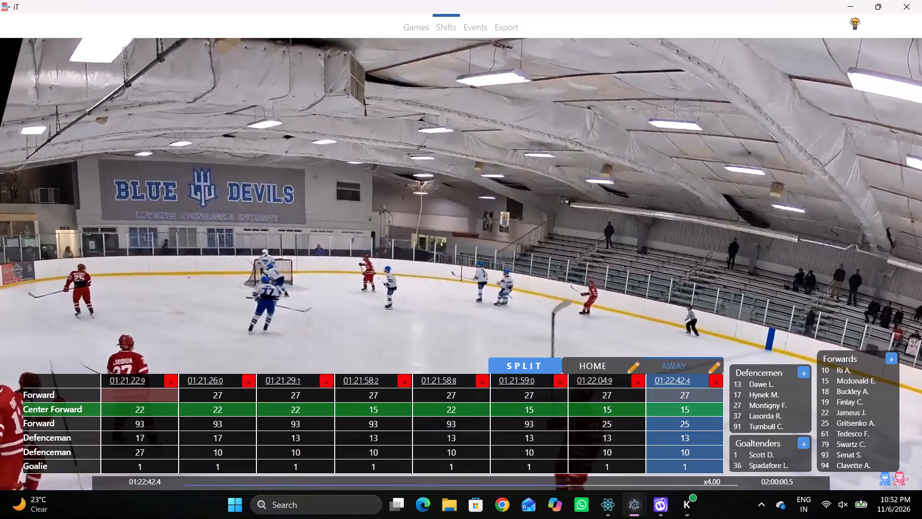
Clear the three forward slots and the first Defenceman slot of the 01:22:42.4 away shift.
{"action": "left_click", "coordinate": [691, 394]}
{"action": "key", "text": "BackSpace"}
{"action": "key", "text": "Tab"}
{"action": "key", "text": "BackSpace"}
{"action": "key", "text": "BackSpace"}
{"action": "key", "text": "Tab"}
{"action": "key", "text": "BackSpace"}
{"action": "key", "text": "Tab"}
{"action": "key", "text": "BackSpace"}
{"action": "key", "text": "Tab"}
{"action": "key", "text": "BackSpace"}
Play on to identify the new away skaters, and set the second Defenceman to 37 and the first to 19 in the 01:22:42.4 shift.
{"action": "type", "text": "D"}
{"action": "key", "text": "space"}
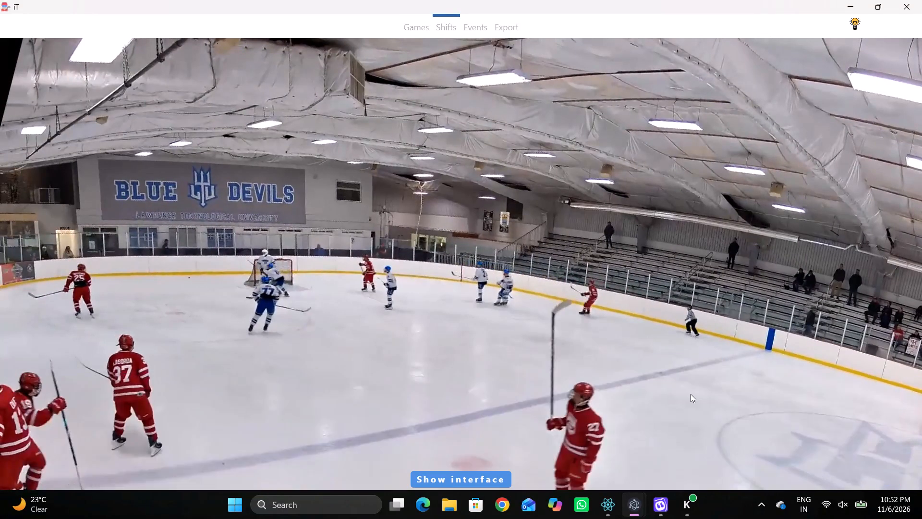
{"action": "key", "text": "space"}
{"action": "key", "text": "space"}
{"action": "key", "text": "space"}
{"action": "key", "text": "shift+d"}
{"action": "left_click", "coordinate": [704, 452]}
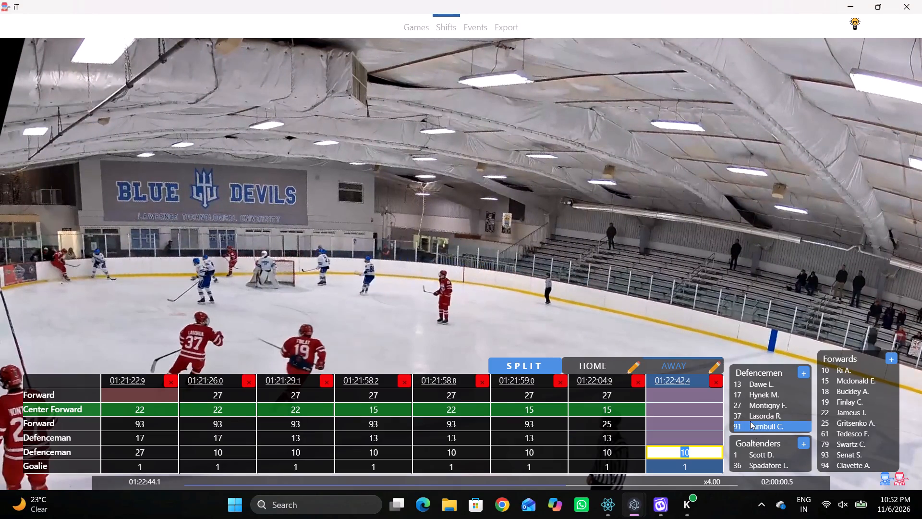
{"action": "left_click", "coordinate": [749, 417]}
{"action": "left_click", "coordinate": [699, 441]}
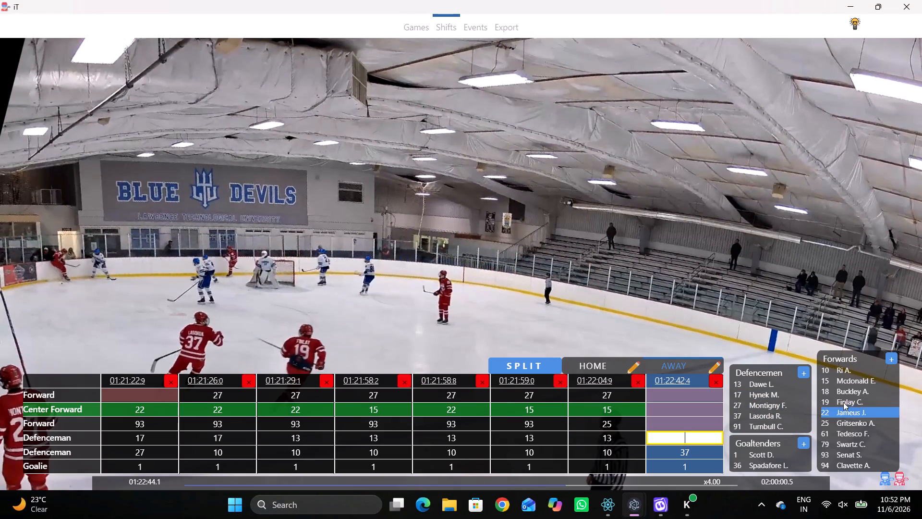
{"action": "left_click", "coordinate": [842, 402]}
Play on to about 01:22:46.6 to identify the centre, and set the Center Forward of the 01:22:42.4 away shift to 15.
{"action": "left_click", "coordinate": [702, 405]}
{"action": "key", "text": "space"}
{"action": "key", "text": "space"}
{"action": "key", "text": "space"}
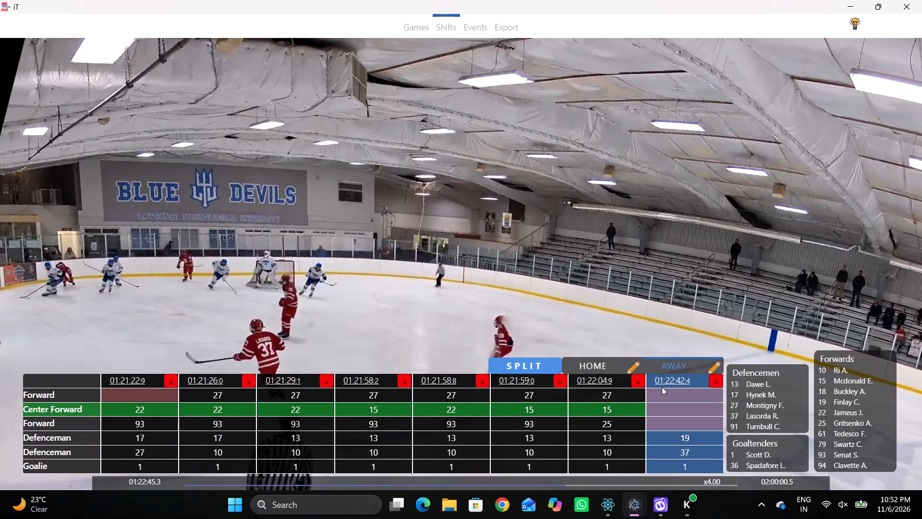
{"action": "key", "text": "space"}
{"action": "left_click", "coordinate": [675, 408]}
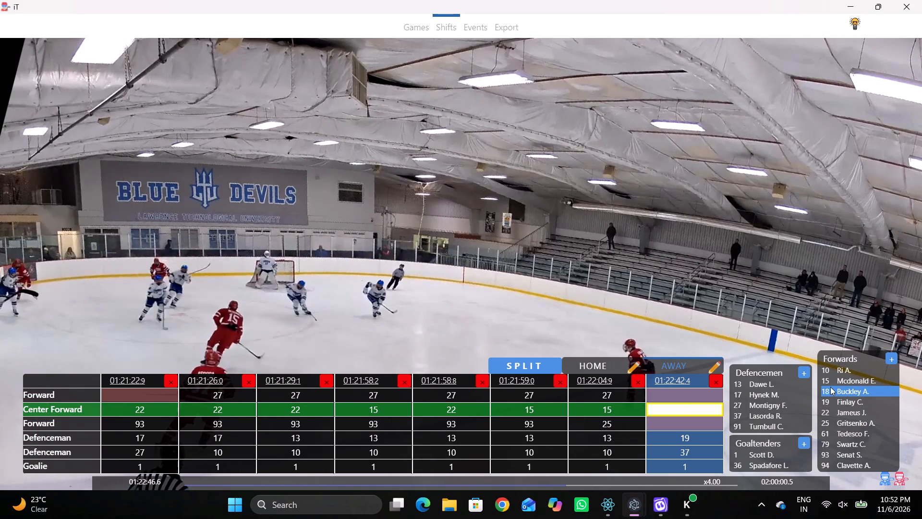
{"action": "left_click", "coordinate": [830, 381]}
Step the video back to about 01:22:43.0 and set the second Forward of the 01:22:42.4 away shift to 25.
{"action": "key", "text": "shift+d"}
{"action": "key", "text": "q"}
{"action": "key", "text": "q"}
{"action": "key", "text": "q"}
{"action": "key", "text": "q"}
{"action": "key", "text": "q"}
{"action": "key", "text": "q"}
{"action": "key", "text": "q"}
{"action": "key", "text": "q"}
{"action": "key", "text": "q"}
{"action": "key", "text": "q"}
{"action": "key", "text": "q"}
{"action": "key", "text": "q"}
{"action": "key", "text": "q"}
{"action": "key", "text": "q"}
{"action": "key", "text": "q"}
{"action": "type", "text": "qq"}
{"action": "type", "text": "qq"}
{"action": "key", "text": "q"}
{"action": "key", "text": "q"}
{"action": "key", "text": "q"}
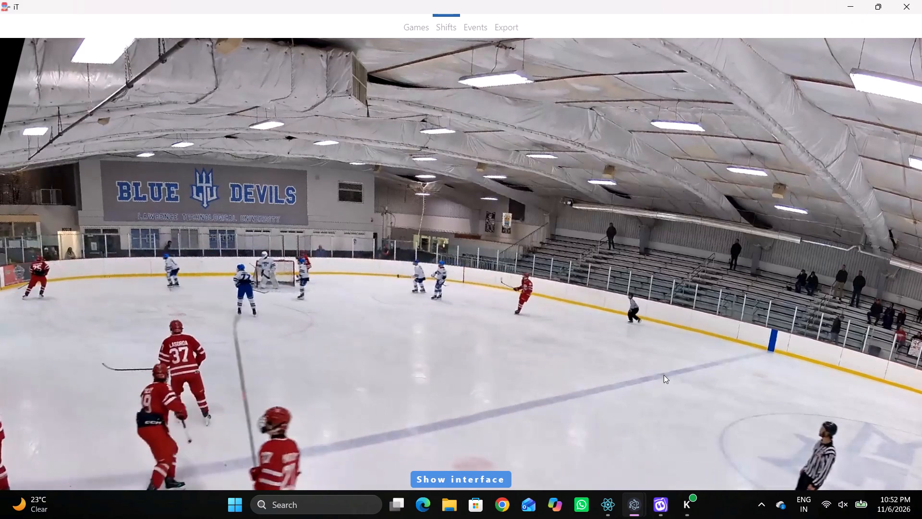
{"action": "key", "text": "shift+d"}
{"action": "left_click", "coordinate": [686, 422]}
{"action": "left_click", "coordinate": [859, 427]}
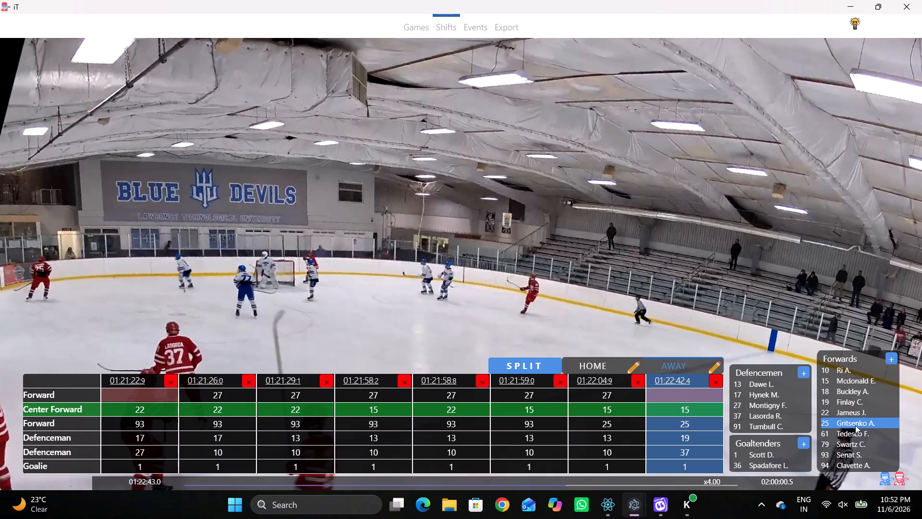
Step the video back to about 01:22:41.4 and set the first Forward of the 01:22:42.4 away shift to 10.
{"action": "key", "text": "q"}
{"action": "key", "text": "q"}
{"action": "key", "text": "q"}
{"action": "key", "text": "q"}
{"action": "key", "text": "q"}
{"action": "key", "text": "q"}
{"action": "key", "text": "q"}
{"action": "key", "text": "q"}
{"action": "key", "text": "q"}
{"action": "key", "text": "q"}
{"action": "key", "text": "q"}
{"action": "key", "text": "q"}
{"action": "type", "text": "qqq"}
{"action": "key", "text": "q"}
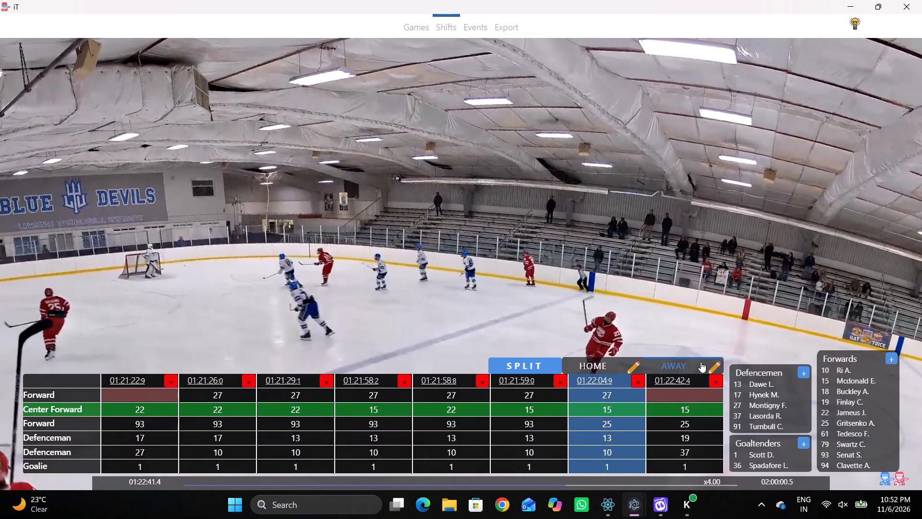
{"action": "left_click", "coordinate": [702, 400]}
{"action": "left_click", "coordinate": [854, 371]}
Play on to the next away line change and split the away team's shift at 01:22:50.6.
{"action": "key", "text": "shift+d"}
{"action": "key", "text": "space"}
{"action": "key", "text": "c"}
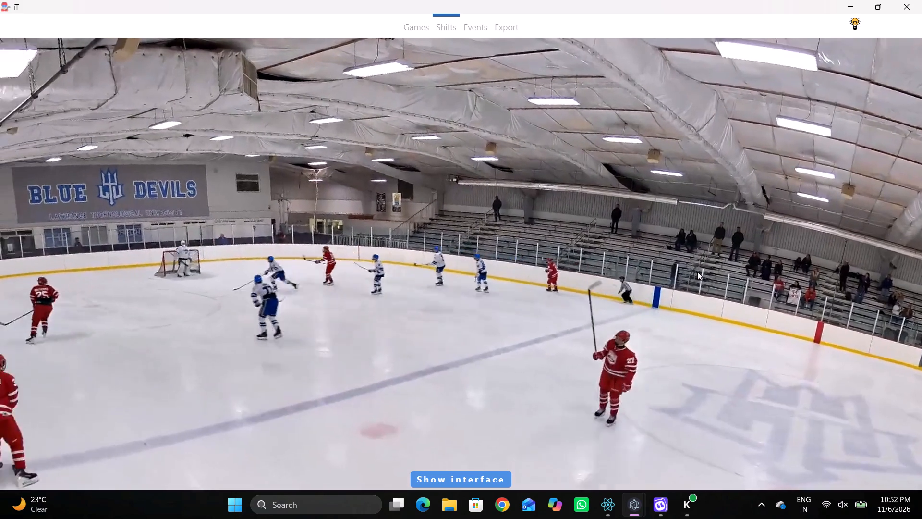
{"action": "key", "text": "space"}
{"action": "key", "text": "space"}
{"action": "key", "text": "q"}
{"action": "key", "text": "shift+s"}
{"action": "key", "text": "shift+d"}
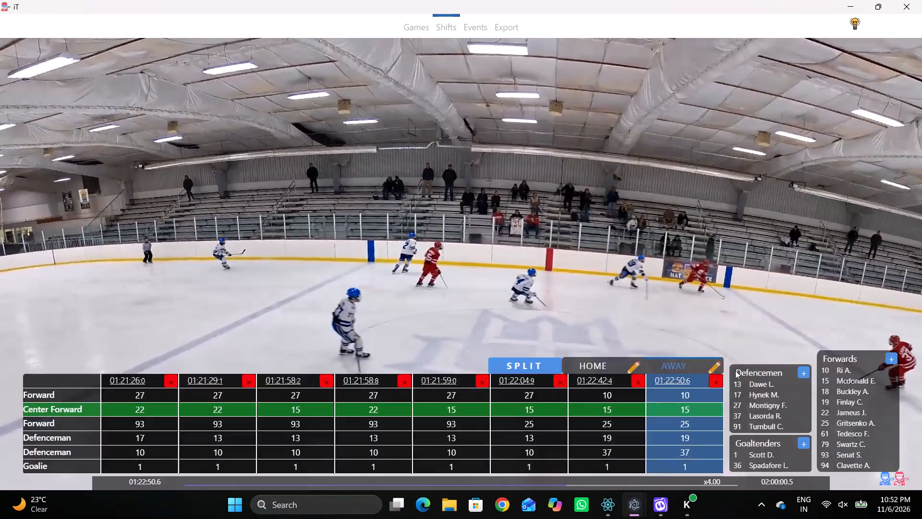
Play on to 01:22:56.7 to identify the new away skaters, and set the second Forward of the 01:22:50.6 shift to 18.
{"action": "key", "text": "shift+d"}
{"action": "key", "text": "space"}
{"action": "type", "text": "v"}
{"action": "key", "text": "space"}
{"action": "key", "text": "space"}
{"action": "key", "text": "space"}
{"action": "key", "text": "space"}
{"action": "key", "text": "space"}
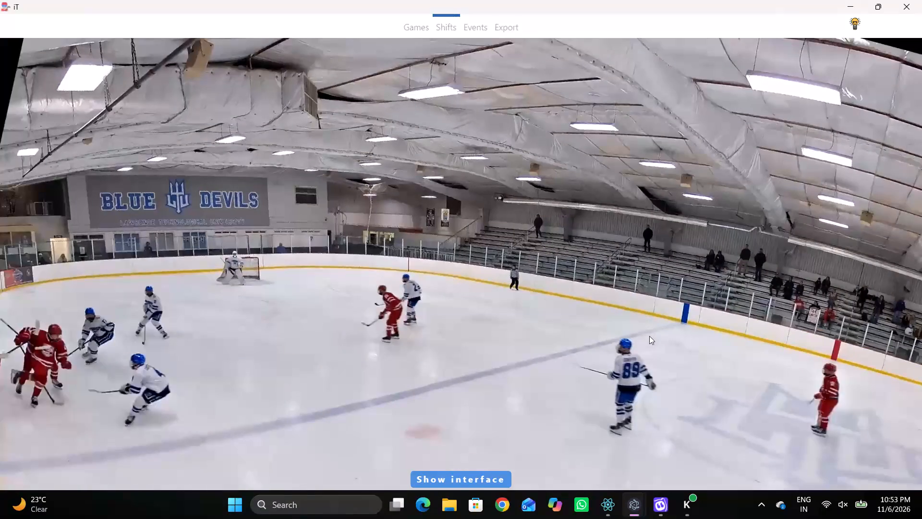
{"action": "key", "text": "space"}
{"action": "key", "text": "space"}
{"action": "key", "text": "space"}
{"action": "key", "text": "space"}
{"action": "key", "text": "q"}
{"action": "key", "text": "shift+d"}
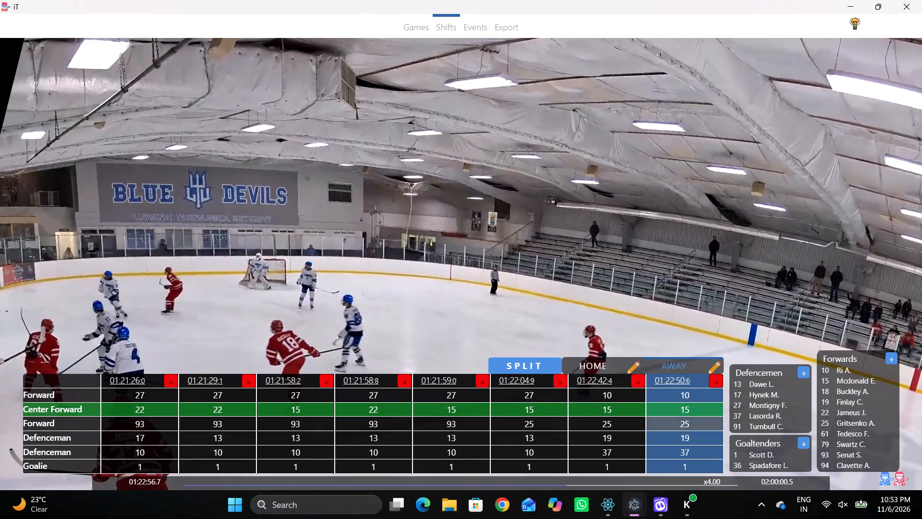
{"action": "left_click", "coordinate": [704, 421]}
{"action": "left_click", "coordinate": [831, 393]}
Set the first Forward of the 01:22:50.6 away shift to 61.
{"action": "left_click", "coordinate": [691, 394]}
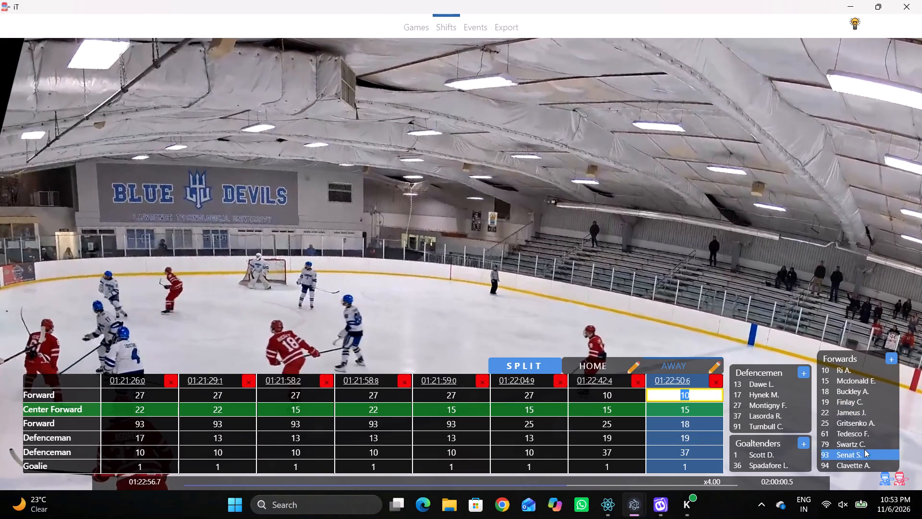
{"action": "triple_click", "coordinate": [859, 442]}
{"action": "left_click", "coordinate": [854, 432]}
{"action": "left_click", "coordinate": [724, 396]}
{"action": "key", "text": "shift+d"}
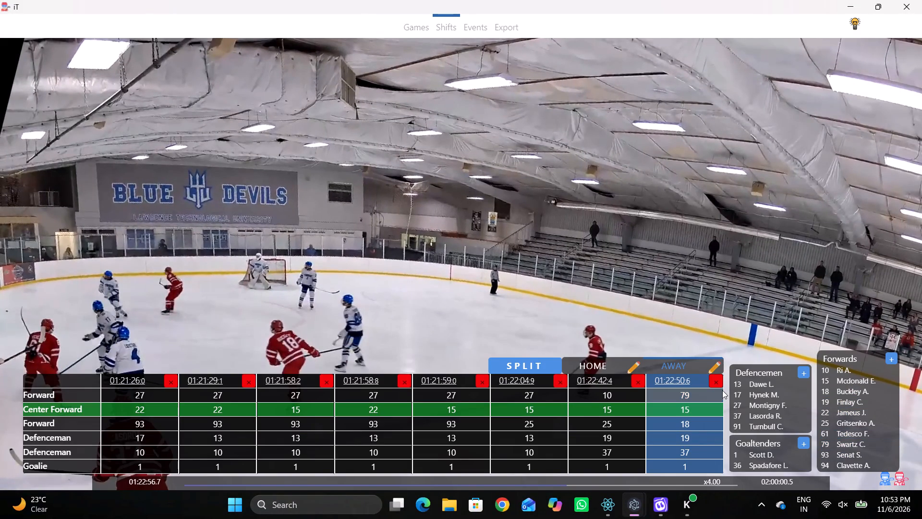
{"action": "key", "text": "shift+d"}
{"action": "left_click", "coordinate": [713, 394], "text": "shift"}
{"action": "key", "text": "d"}
Play on through the stoppage to the next away line-up and split the away team's shift at 01:23:51.4.
{"action": "key", "text": "space"}
{"action": "key", "text": "space"}
{"action": "key", "text": "shift+d"}
{"action": "key", "text": "space"}
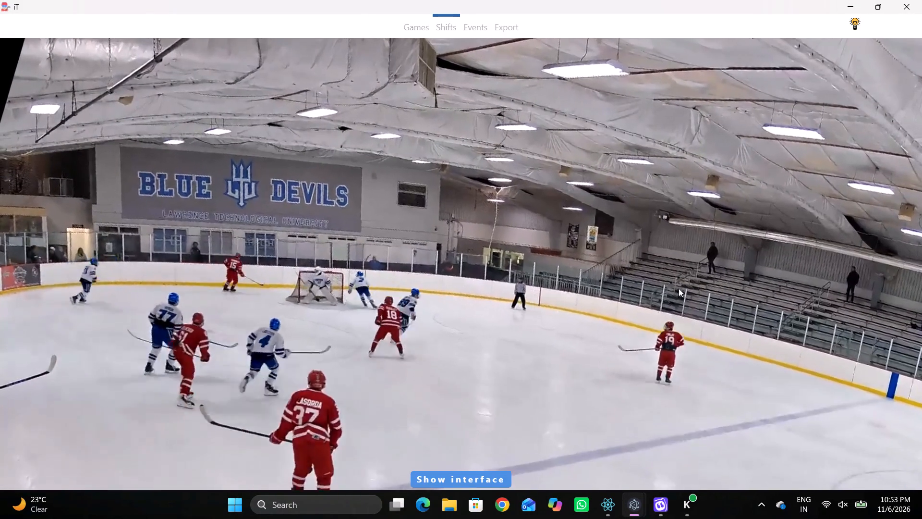
{"action": "key", "text": "v"}
{"action": "key", "text": "space"}
{"action": "key", "text": "space"}
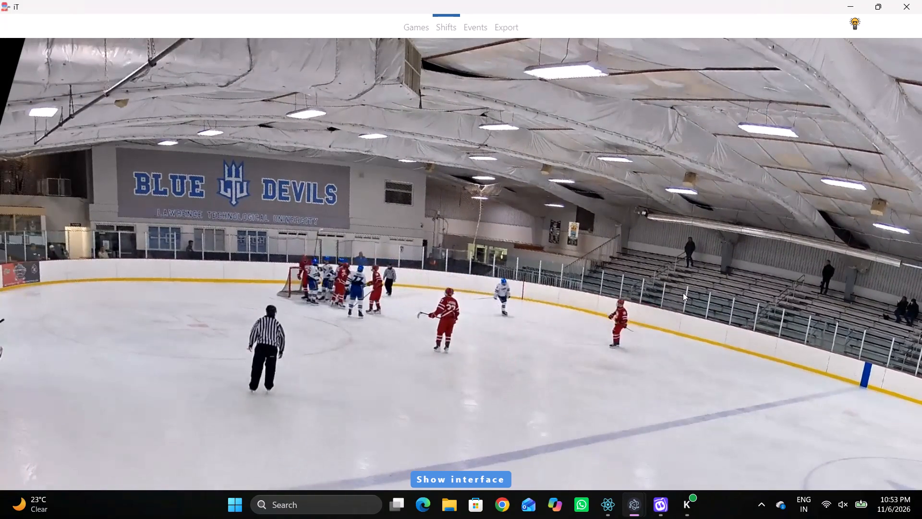
{"action": "type", "text": "c"}
{"action": "key", "text": "space"}
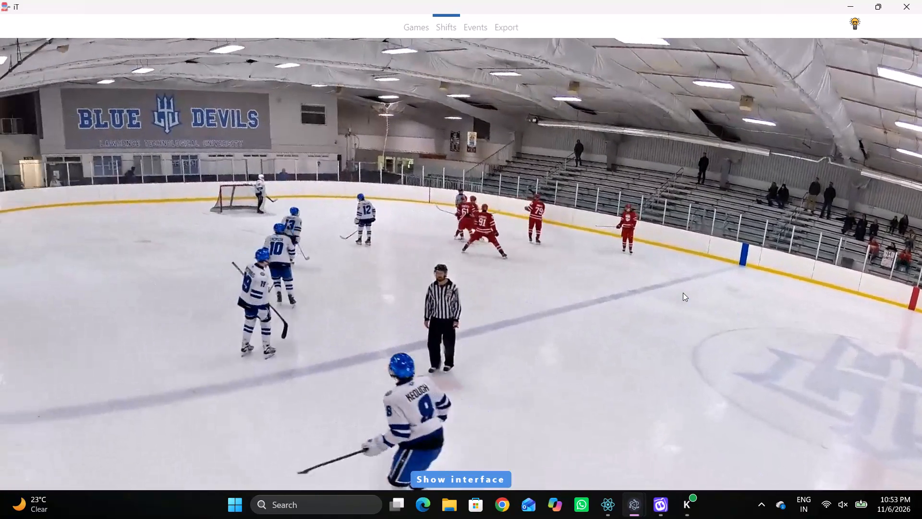
{"action": "key", "text": "space"}
{"action": "key", "text": "space"}
{"action": "key", "text": "space"}
{"action": "key", "text": "space"}
{"action": "key", "text": "space"}
{"action": "type", "text": "q"}
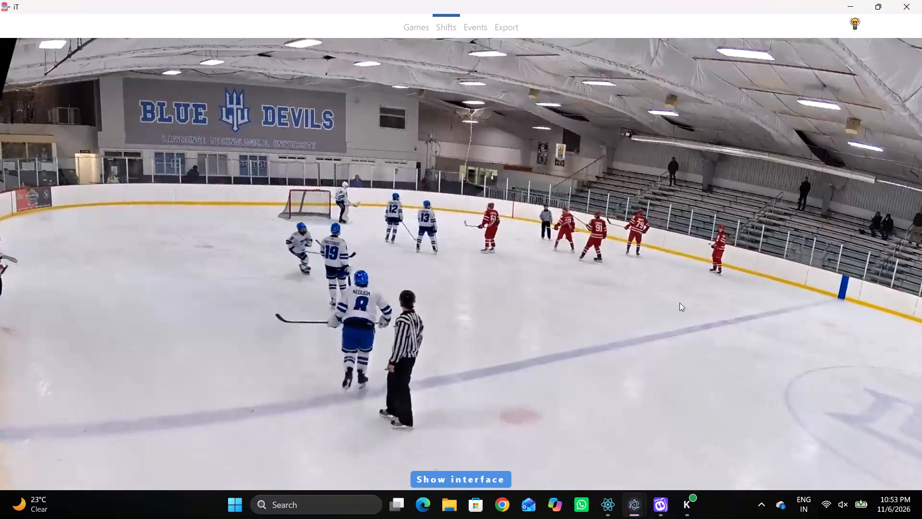
{"action": "key", "text": "shift+s"}
{"action": "key", "text": "shift+d"}
{"action": "key", "text": "shift+s"}
{"action": "key", "text": "shift+d"}
{"action": "key", "text": "shift+d"}
Clear the three forward slots and both Defenceman slots of the 01:23:51.4 away shift.
{"action": "left_click", "coordinate": [687, 397]}
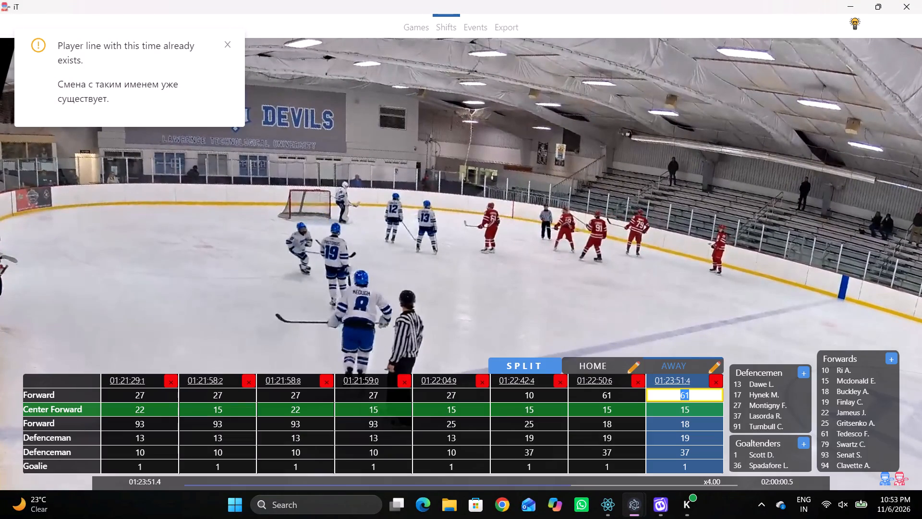
{"action": "key", "text": "BackSpace"}
{"action": "key", "text": "Tab"}
{"action": "key", "text": "BackSpace"}
{"action": "key", "text": "BackSpace"}
{"action": "key", "text": "Tab"}
{"action": "key", "text": "BackSpace"}
{"action": "key", "text": "BackSpace"}
{"action": "key", "text": "Tab"}
{"action": "key", "text": "BackSpace"}
{"action": "key", "text": "Tab"}
{"action": "key", "text": "BackSpace"}
Set the forwards of the 01:23:51.4 away shift to 79, 18 at Center Forward, and 61.
{"action": "left_click", "coordinate": [687, 397]}
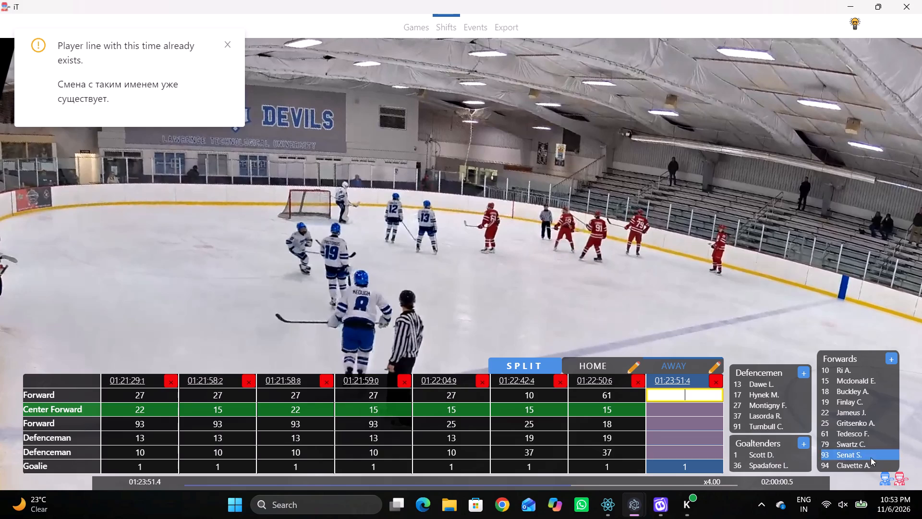
{"action": "left_click_drag", "start_coordinate": [884, 441], "coordinate": [878, 442]}
{"action": "left_click", "coordinate": [718, 411]}
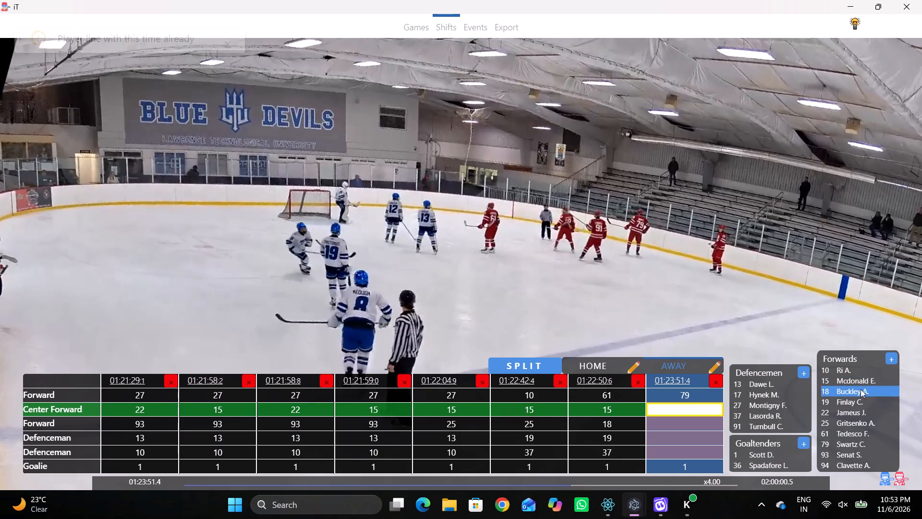
{"action": "left_click", "coordinate": [860, 390]}
{"action": "left_click", "coordinate": [696, 427]}
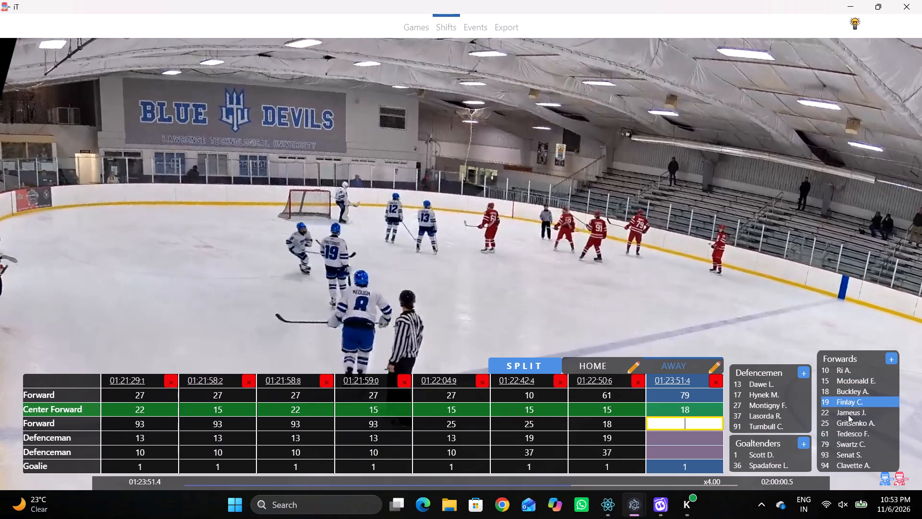
{"action": "left_click", "coordinate": [840, 435]}
Set the first Defenceman of the 01:23:51.4 away shift to 91, play on to 01:23:57.8 and set the second to 13.
{"action": "left_click", "coordinate": [687, 438]}
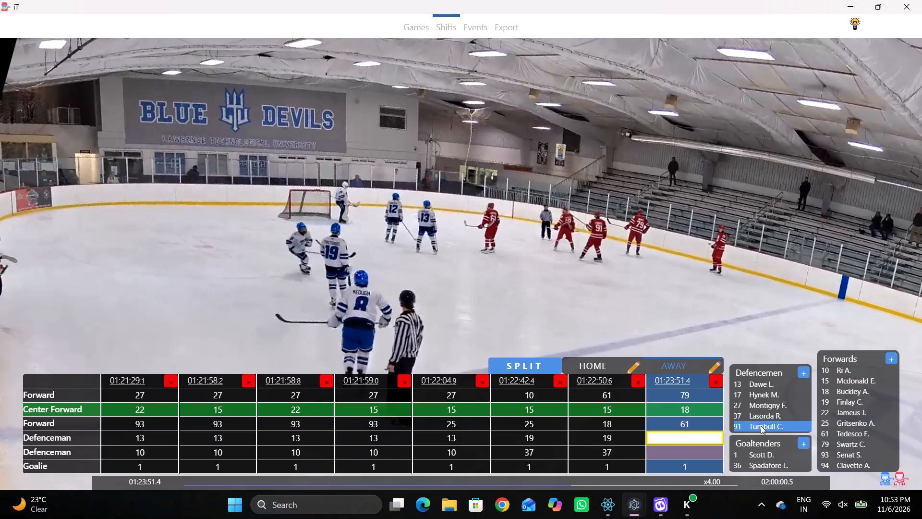
{"action": "left_click", "coordinate": [761, 426]}
{"action": "left_click", "coordinate": [697, 444]}
{"action": "key", "text": "q"}
{"action": "key", "text": "q"}
{"action": "key", "text": "space"}
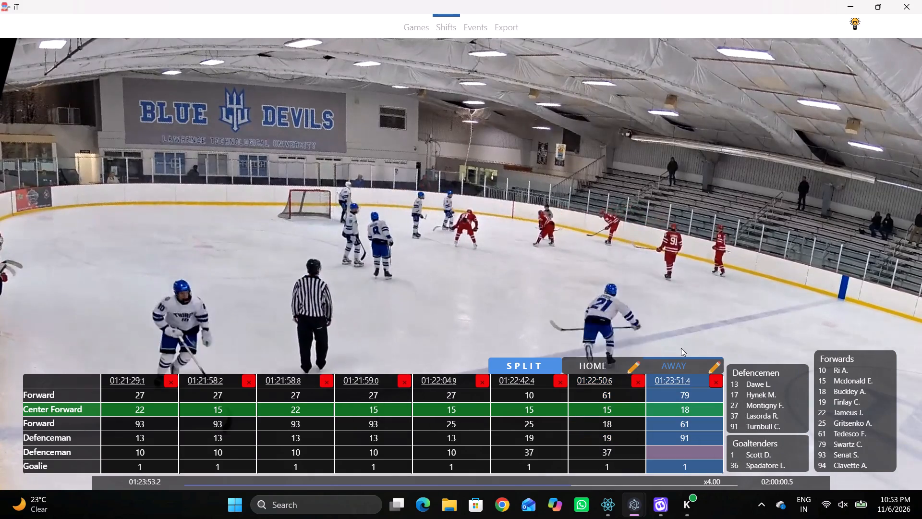
{"action": "key", "text": "space"}
{"action": "key", "text": "space"}
{"action": "key", "text": "space"}
{"action": "key", "text": "space"}
{"action": "key", "text": "space"}
{"action": "left_click", "coordinate": [684, 455]}
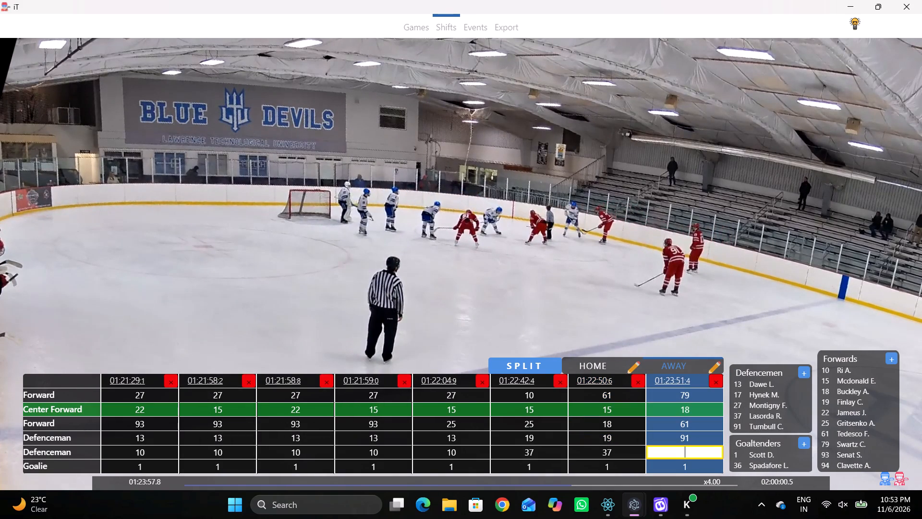
{"action": "key", "text": "1"}
{"action": "key", "text": "3"}
Split the away team's shift at 01:23:57.8.
{"action": "left_click", "coordinate": [683, 325]}
{"action": "key", "text": "shift+s"}
{"action": "key", "text": "shift+d"}
{"action": "key", "text": "shift+d"}
Play on to about 01:24:16.8 to check the away defence, and set the second Defenceman of the 01:23:51.4 shift to 17.
{"action": "type", "text": "c c"}
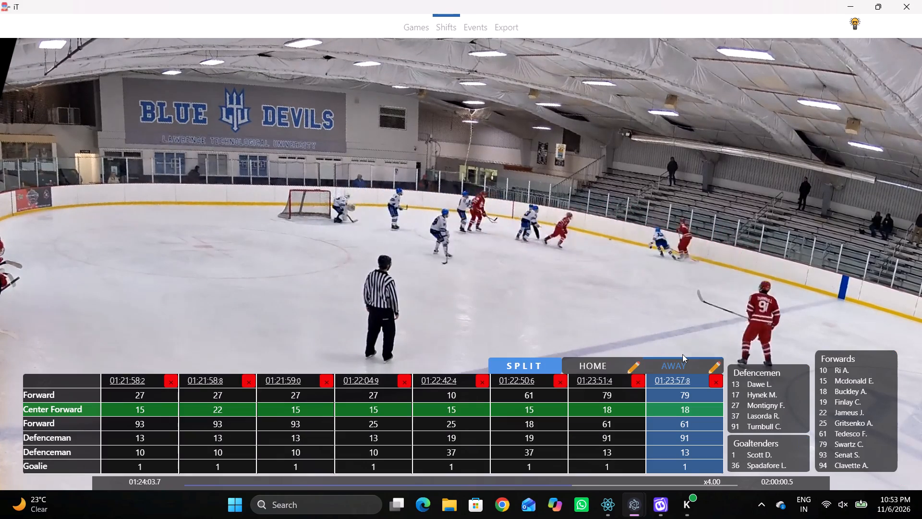
{"action": "key", "text": "space"}
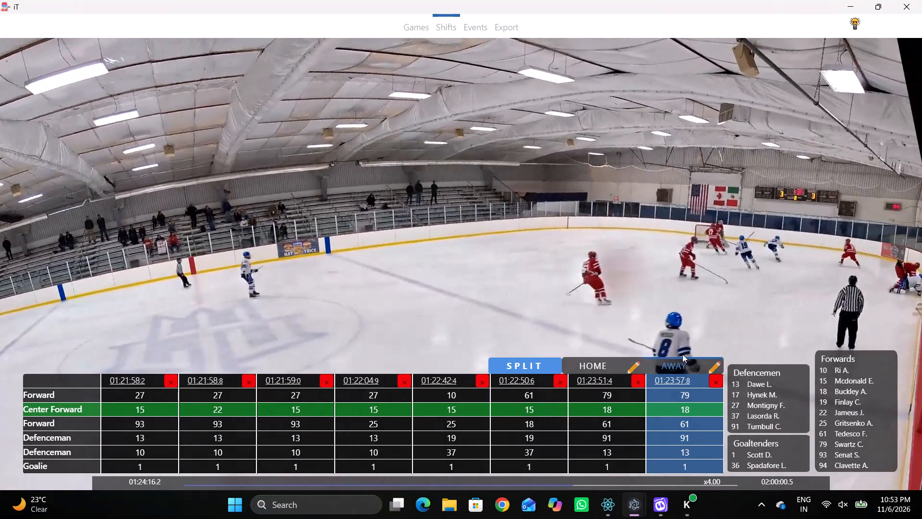
{"action": "key", "text": "space"}
{"action": "key", "text": "space"}
{"action": "key", "text": "space"}
{"action": "key", "text": "space"}
{"action": "key", "text": "space"}
{"action": "type", "text": "q"}
{"action": "key", "text": "q"}
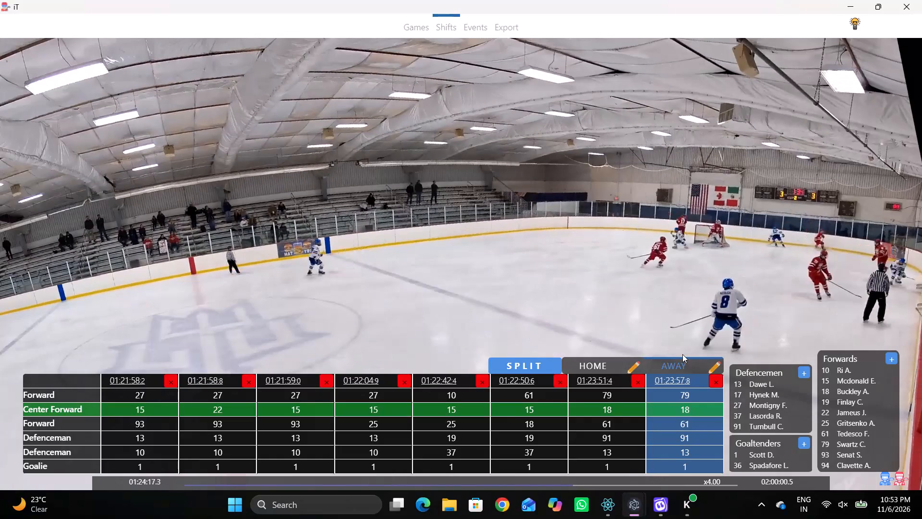
{"action": "left_click", "coordinate": [619, 455]}
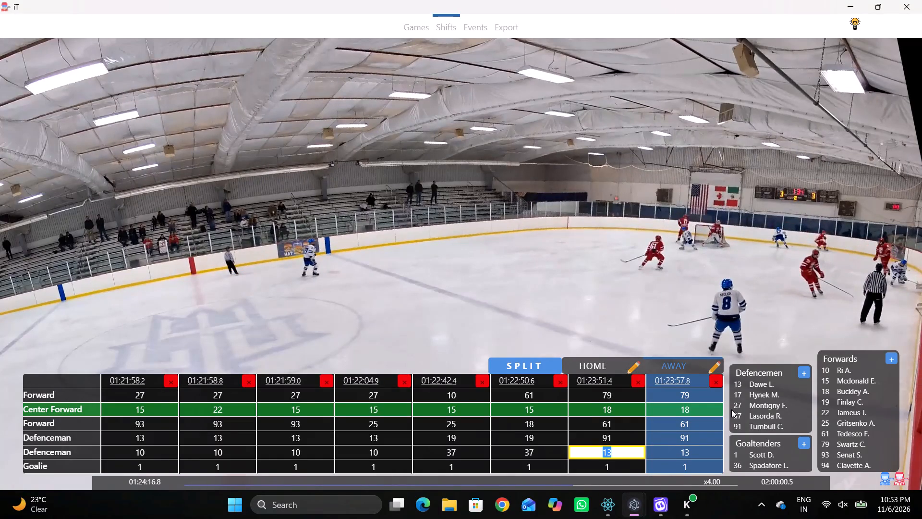
{"action": "left_click", "coordinate": [747, 395]}
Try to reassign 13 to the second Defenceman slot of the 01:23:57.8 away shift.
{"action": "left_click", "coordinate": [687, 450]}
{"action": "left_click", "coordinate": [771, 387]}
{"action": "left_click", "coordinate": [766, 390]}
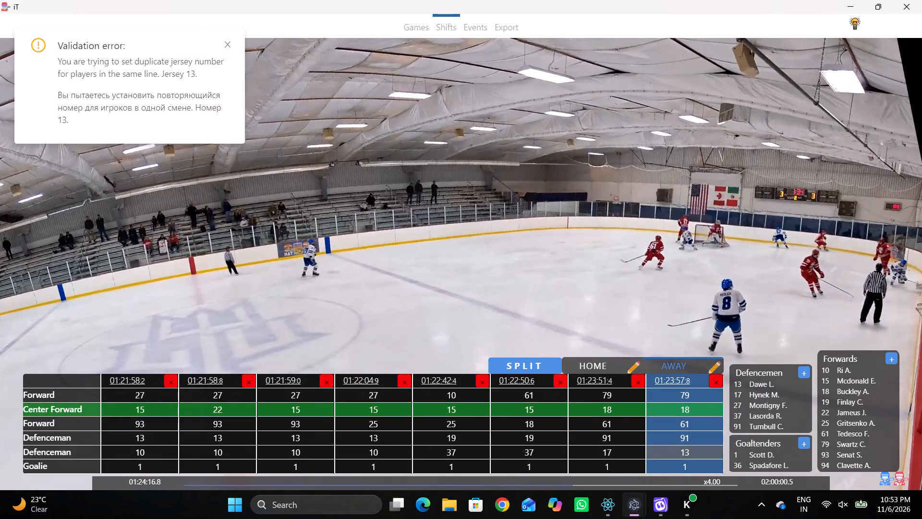
Play on to about 01:24:19.4 and set the second Defenceman of the 01:23:57.8 away shift to 17.
{"action": "left_click", "coordinate": [709, 451]}
{"action": "key", "text": "shift+d"}
{"action": "key", "text": "space"}
{"action": "key", "text": "space"}
{"action": "key", "text": "space"}
{"action": "key", "text": "space"}
{"action": "left_click", "coordinate": [704, 448]}
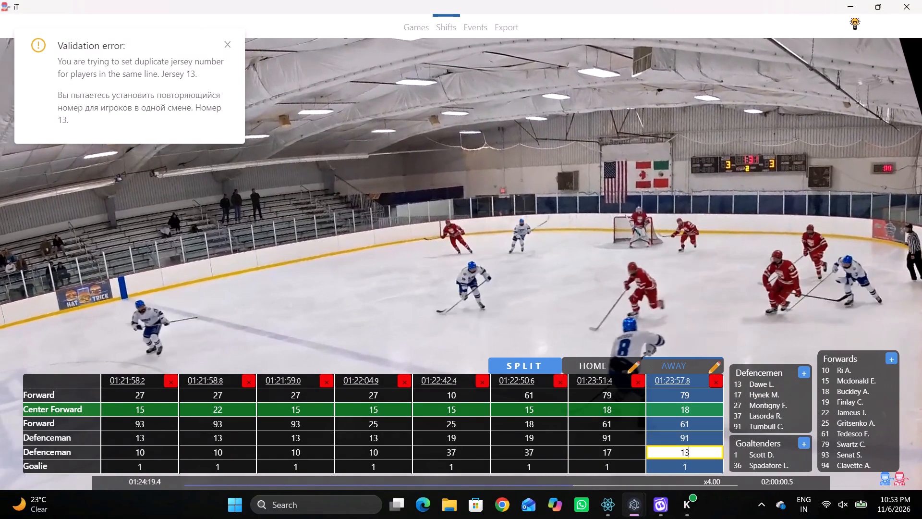
{"action": "left_click", "coordinate": [758, 395]}
Play on to the centre-ice face-off and split the away team's shift at 01:25:05.4.
{"action": "key", "text": "shift+d"}
{"action": "key", "text": "space"}
{"action": "type", "text": "v"}
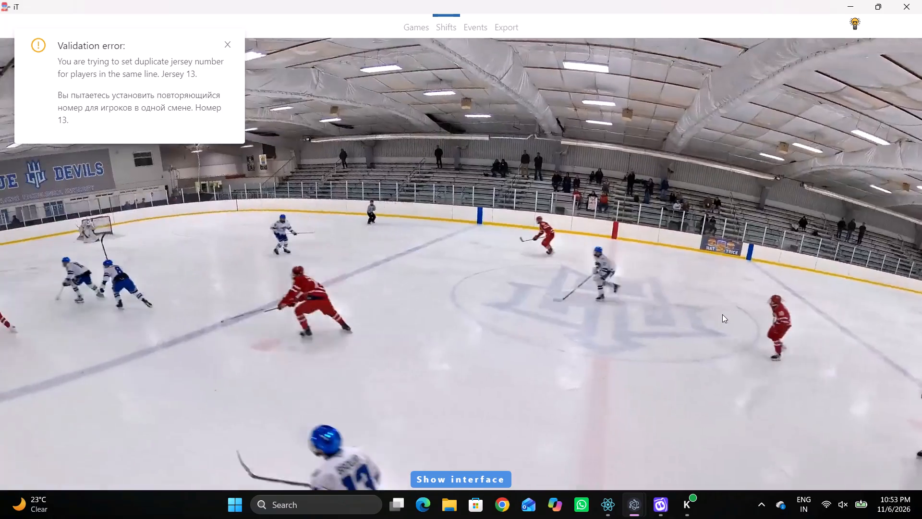
{"action": "key", "text": "space"}
{"action": "key", "text": "space"}
{"action": "type", "text": "c c c"}
{"action": "key", "text": "space"}
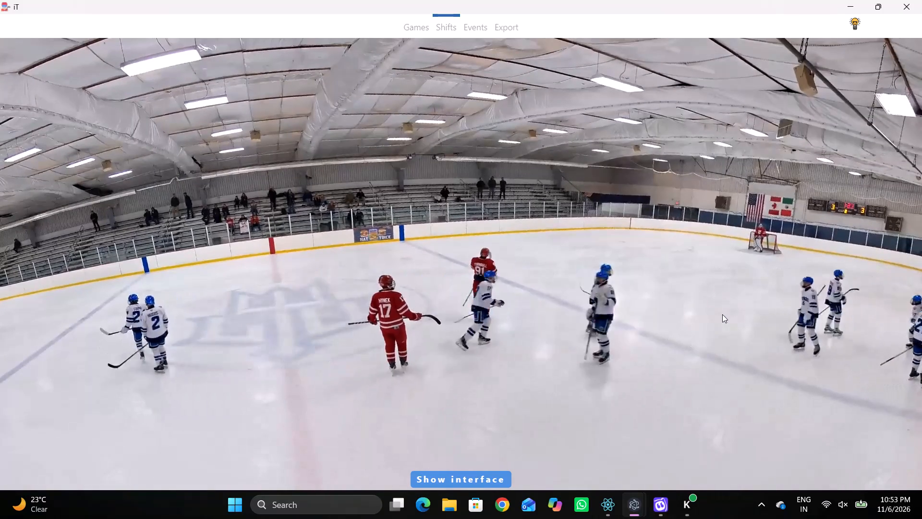
{"action": "type", "text": "c c"}
{"action": "key", "text": "space"}
{"action": "key", "text": "space"}
{"action": "key", "text": "space"}
{"action": "key", "text": "space"}
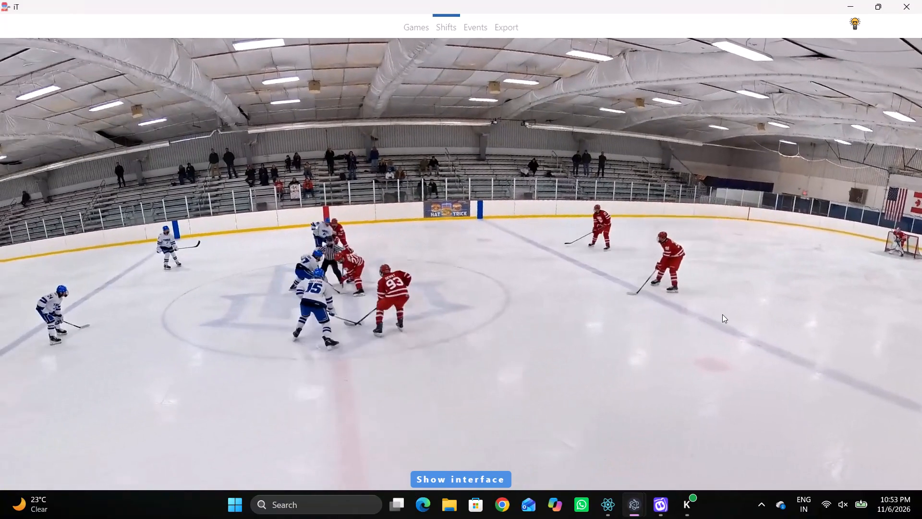
{"action": "key", "text": "q"}
{"action": "key", "text": "q"}
{"action": "key", "text": "q"}
{"action": "key", "text": "q"}
{"action": "key", "text": "q"}
{"action": "key", "text": "q"}
{"action": "key", "text": "q"}
{"action": "key", "text": "q"}
{"action": "key", "text": "shift+s"}
{"action": "key", "text": "shift+d"}
Clear the three forward and two Defenceman numbers from the 01:25:05.4 away shift.
{"action": "left_click", "coordinate": [679, 398]}
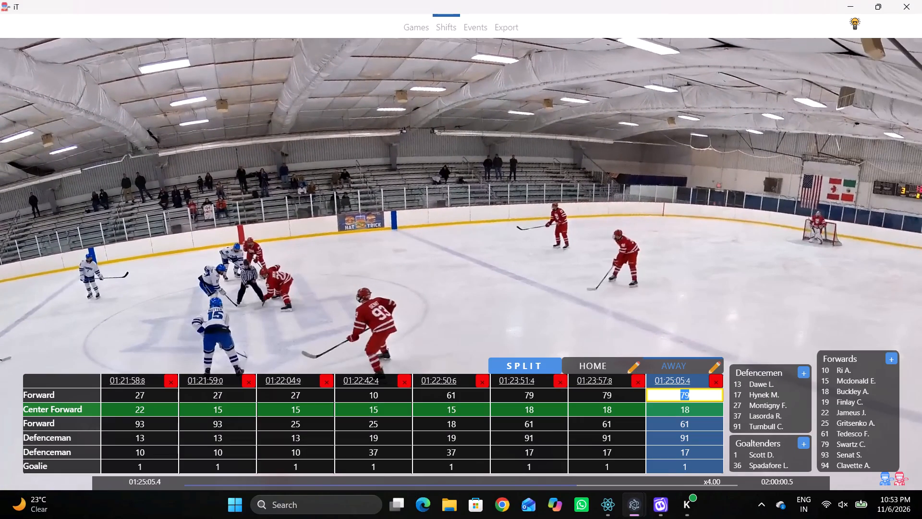
{"action": "key", "text": "BackSpace"}
{"action": "key", "text": "Tab"}
{"action": "key", "text": "BackSpace"}
{"action": "key", "text": "Tab"}
{"action": "key", "text": "BackSpace"}
{"action": "key", "text": "Tab"}
{"action": "key", "text": "BackSpace"}
{"action": "key", "text": "Tab"}
{"action": "key", "text": "BackSpace"}
Set the first Forward of the 01:25:05.4 away shift to 93 and the Center Forward to 22.
{"action": "left_click", "coordinate": [679, 398]}
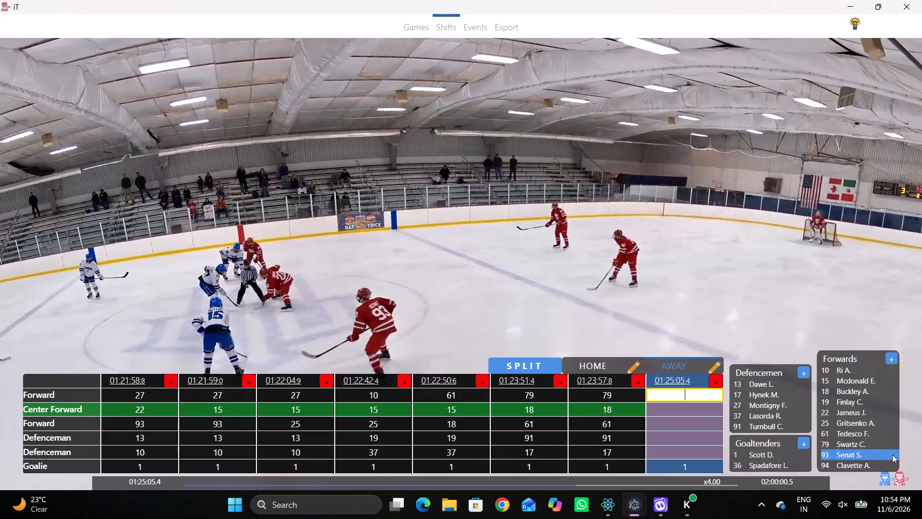
{"action": "left_click", "coordinate": [892, 455]}
{"action": "left_click", "coordinate": [700, 409]}
{"action": "key", "text": "2"}
{"action": "left_click", "coordinate": [682, 309]}
{"action": "left_click", "coordinate": [685, 412]}
{"action": "key", "text": "2"}
{"action": "key", "text": "2"}
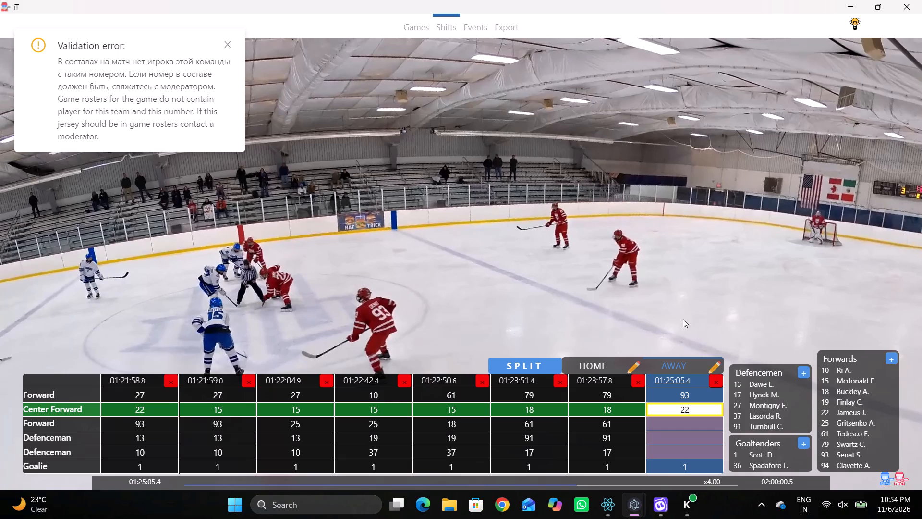
{"action": "left_click", "coordinate": [683, 319]}
Play on to 01:25:31.7 to identify the remaining forward, and set the second Forward of the 01:25:05.4 away shift to 94.
{"action": "key", "text": "shift+d"}
{"action": "key", "text": "space"}
{"action": "key", "text": "space"}
{"action": "key", "text": "space"}
{"action": "key", "text": "space"}
{"action": "key", "text": "space"}
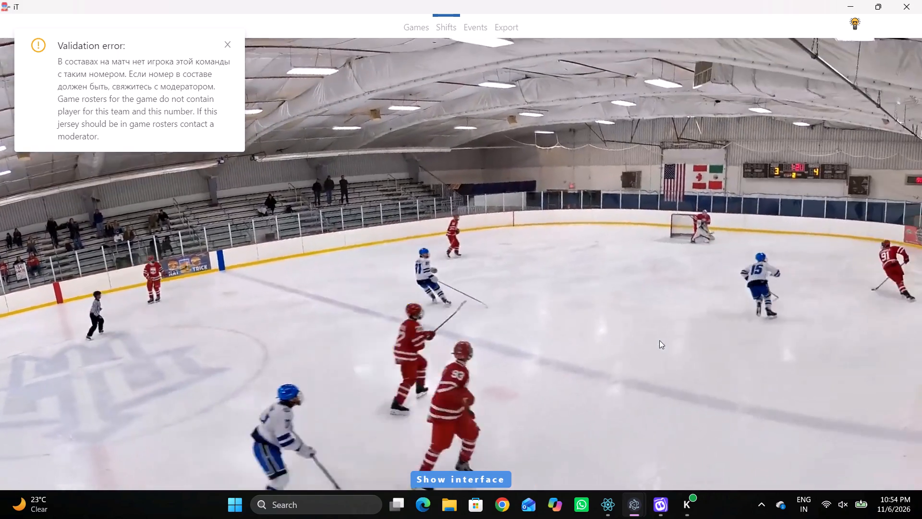
{"action": "key", "text": "space"}
{"action": "key", "text": "space"}
{"action": "key", "text": "space"}
{"action": "key", "text": "space"}
{"action": "key", "text": "space"}
{"action": "key", "text": "space"}
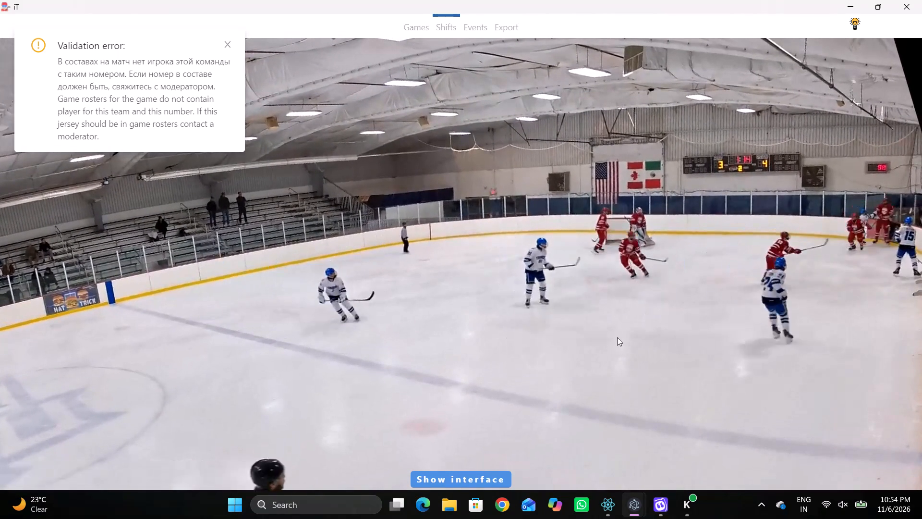
{"action": "key", "text": "space"}
{"action": "key", "text": "space"}
{"action": "key", "text": "space"}
{"action": "key", "text": "space"}
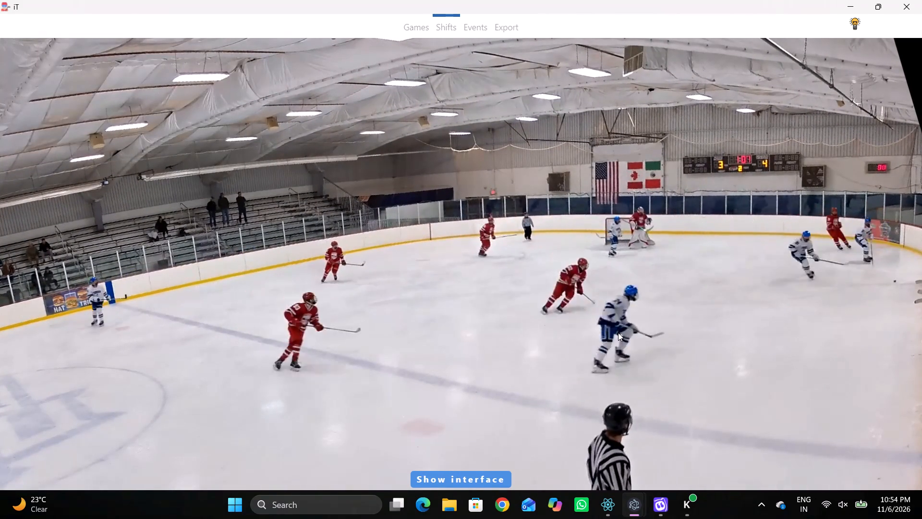
{"action": "key", "text": "space"}
{"action": "key", "text": "space"}
{"action": "key", "text": "space"}
{"action": "key", "text": "space"}
{"action": "key", "text": "space"}
{"action": "key", "text": "space"}
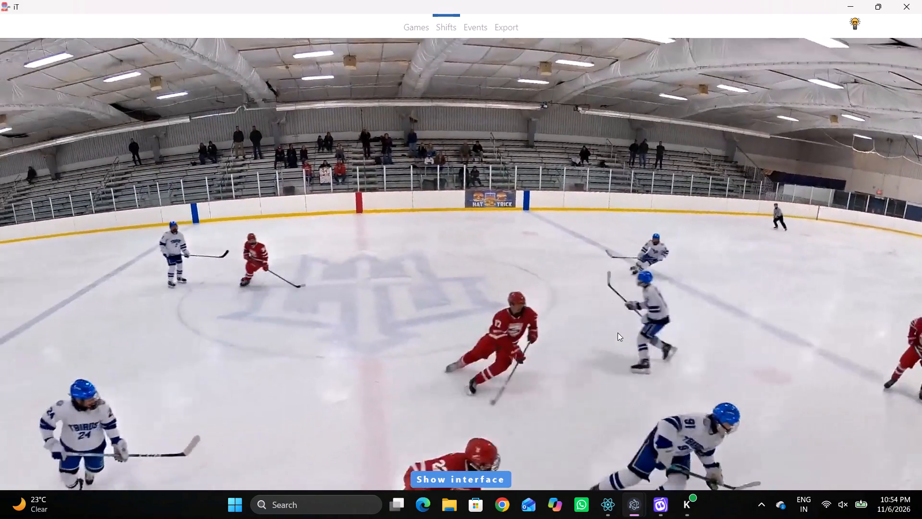
{"action": "key", "text": "space"}
{"action": "key", "text": "space"}
{"action": "key", "text": "space"}
{"action": "key", "text": "space"}
{"action": "key", "text": "space"}
{"action": "key", "text": "shift+d"}
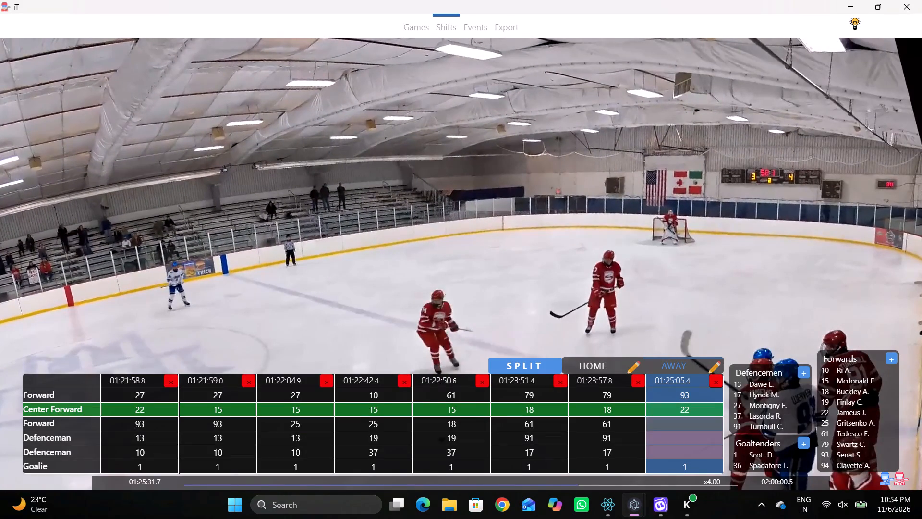
{"action": "left_click", "coordinate": [657, 424]}
{"action": "double_click", "coordinate": [834, 473]}
{"action": "double_click", "coordinate": [834, 470]}
Play on to 01:25:33.7 and set the first Defenceman of the 01:25:05.4 away shift to 91.
{"action": "key", "text": "shift+d"}
{"action": "key", "text": "space"}
{"action": "type", "text": "v"}
{"action": "key", "text": "space"}
{"action": "key", "text": "q"}
{"action": "key", "text": "q"}
{"action": "key", "text": "shift+d"}
{"action": "left_click", "coordinate": [685, 426]}
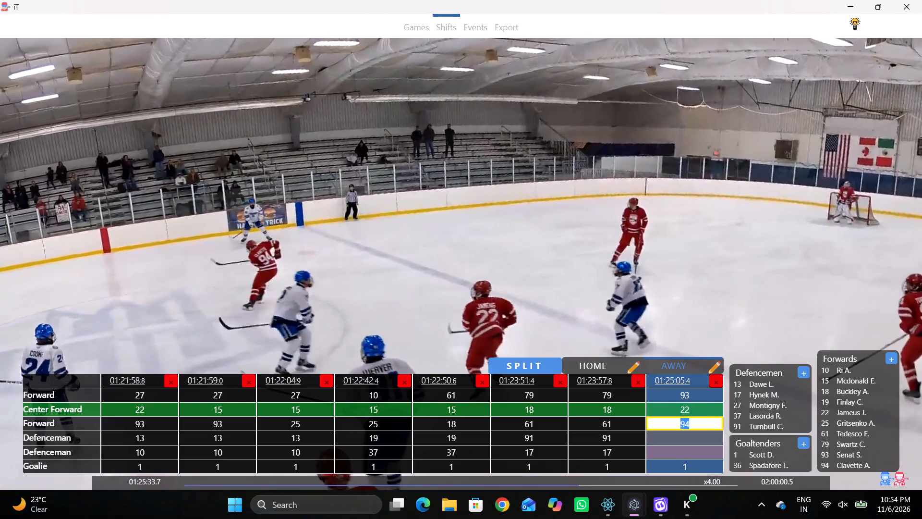
{"action": "left_click_drag", "start_coordinate": [707, 438], "coordinate": [693, 438]}
{"action": "left_click", "coordinate": [760, 428]}
Play on to 01:25:39.1 and set the second Defenceman of the 01:25:05.4 away shift to 17.
{"action": "key", "text": "space"}
{"action": "key", "text": "space"}
{"action": "key", "text": "space"}
{"action": "key", "text": "space"}
{"action": "key", "text": "space"}
{"action": "key", "text": "space"}
{"action": "key", "text": "space"}
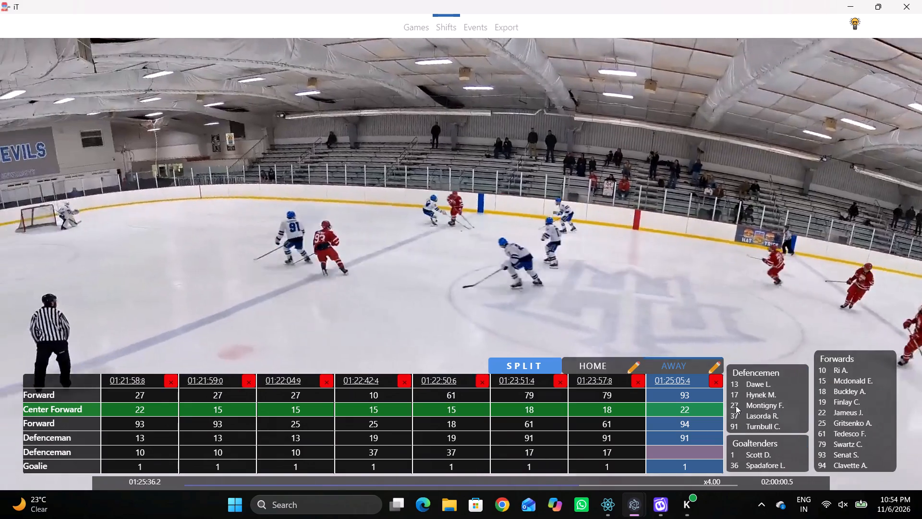
{"action": "key", "text": "space"}
{"action": "key", "text": "shift+d"}
{"action": "key", "text": "shift+d"}
{"action": "left_click", "coordinate": [684, 458]}
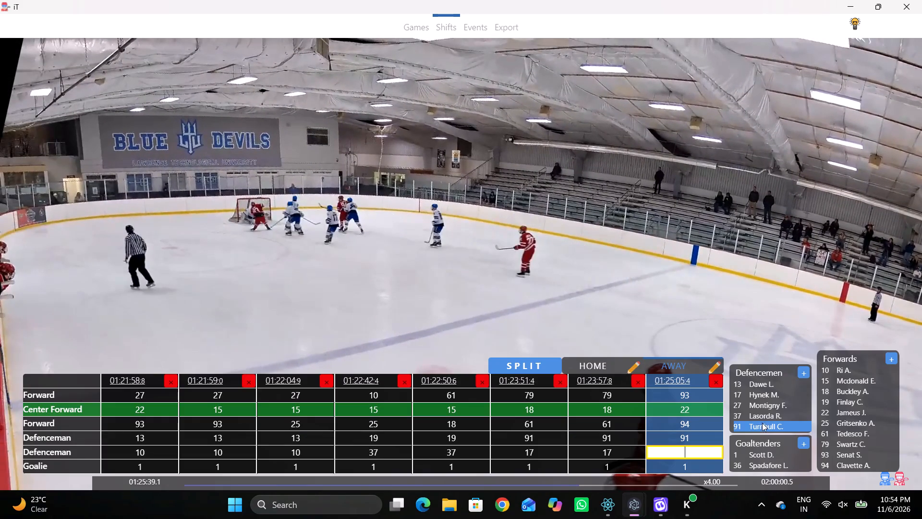
{"action": "left_click", "coordinate": [744, 389]}
Play on to the defence change and split the away team's shift at 01:25:40.7.
{"action": "key", "text": "shift+d"}
{"action": "key", "text": "space"}
{"action": "key", "text": "space"}
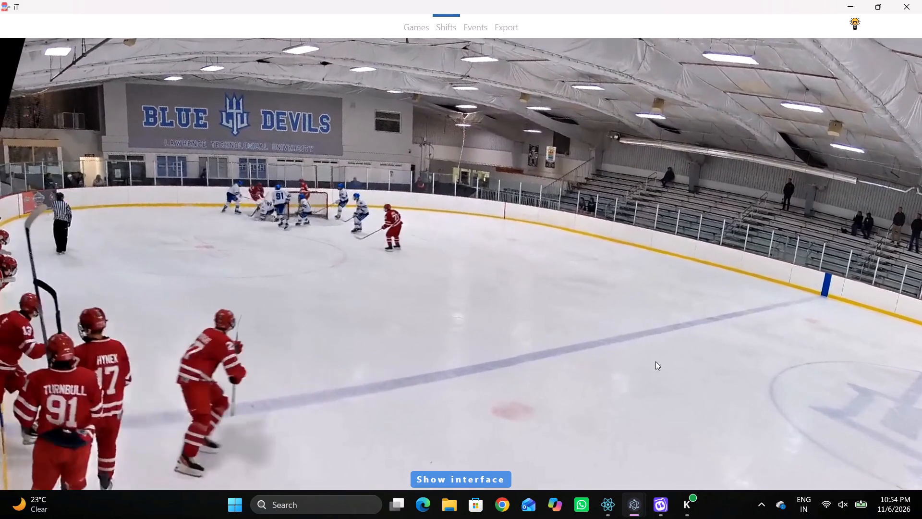
{"action": "key", "text": "shift+s"}
Play on to 01:25:42.4 and set the Defencemen of the 01:25:40.7 away shift to 13 and 27.
{"action": "key", "text": "shift+d"}
{"action": "key", "text": "shift+d"}
{"action": "key", "text": "space"}
{"action": "key", "text": "v"}
{"action": "key", "text": "space"}
{"action": "key", "text": "shift+d"}
{"action": "left_click", "coordinate": [684, 437]}
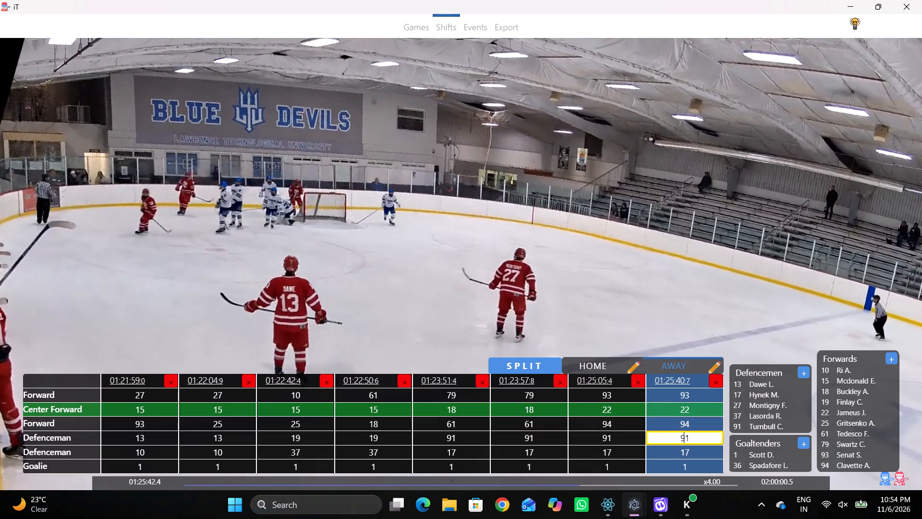
{"action": "key", "text": "1"}
{"action": "key", "text": "3"}
{"action": "left_click", "coordinate": [690, 452]}
{"action": "left_click", "coordinate": [753, 419]}
{"action": "left_click", "coordinate": [750, 404]}
{"action": "left_click", "coordinate": [713, 447]}
Play on past 01:25:42.4 to the face-off in the Blue Devils end and split the away team's shift there.
{"action": "key", "text": "shift+d"}
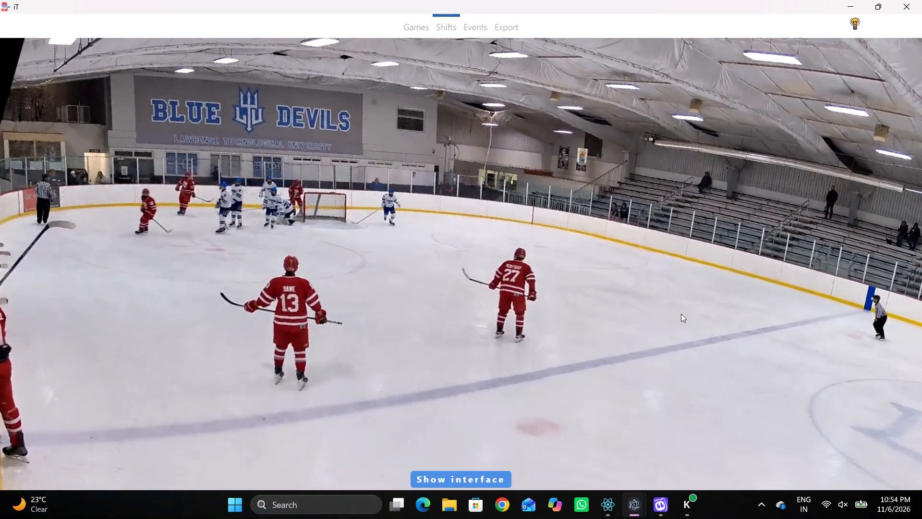
{"action": "key", "text": "space"}
{"action": "type", "text": "c"}
{"action": "key", "text": "space"}
{"action": "key", "text": "c"}
{"action": "key", "text": "space"}
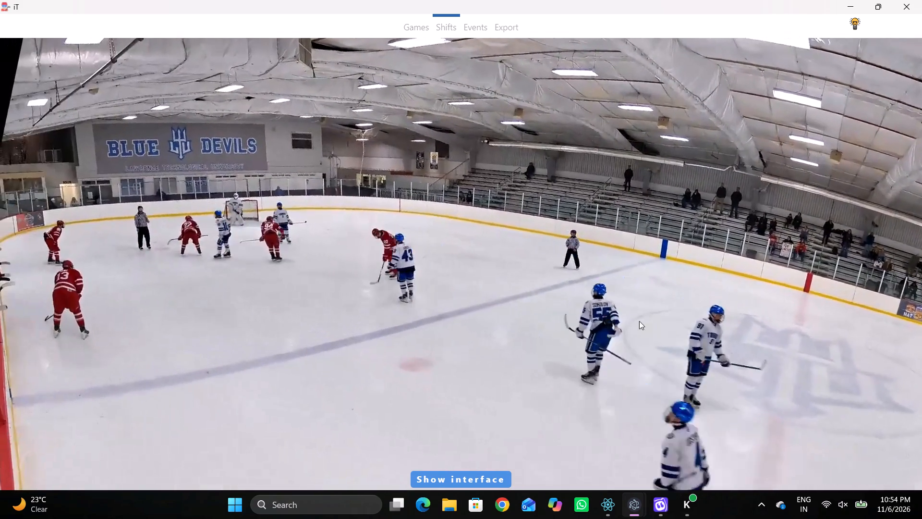
{"action": "key", "text": "space"}
{"action": "key", "text": "space"}
{"action": "key", "text": "space"}
{"action": "key", "text": "shift+s"}
{"action": "key", "text": "shift+d"}
{"action": "key", "text": "shift+d"}
Play on to the neutral-zone face-off near the blue line and split the away team's shift there.
{"action": "type", "text": "c c"}
{"action": "key", "text": "space"}
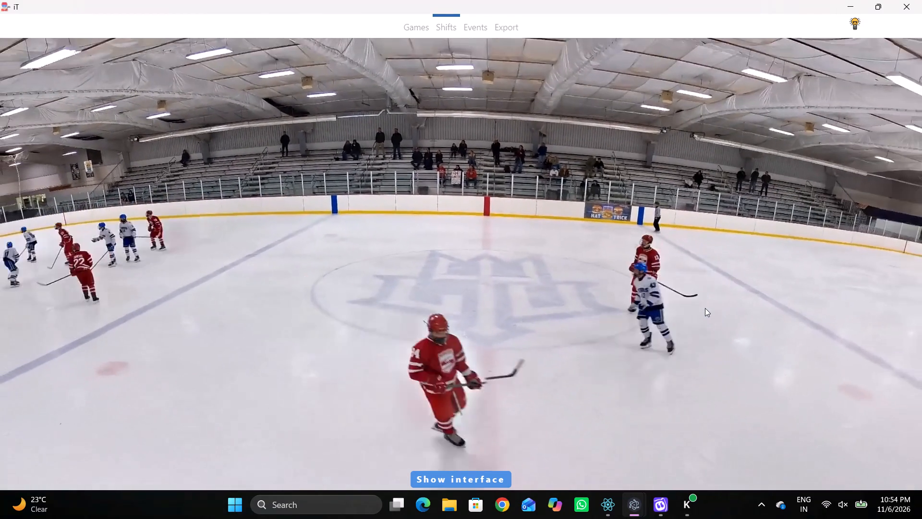
{"action": "type", "text": "c"}
{"action": "key", "text": "space"}
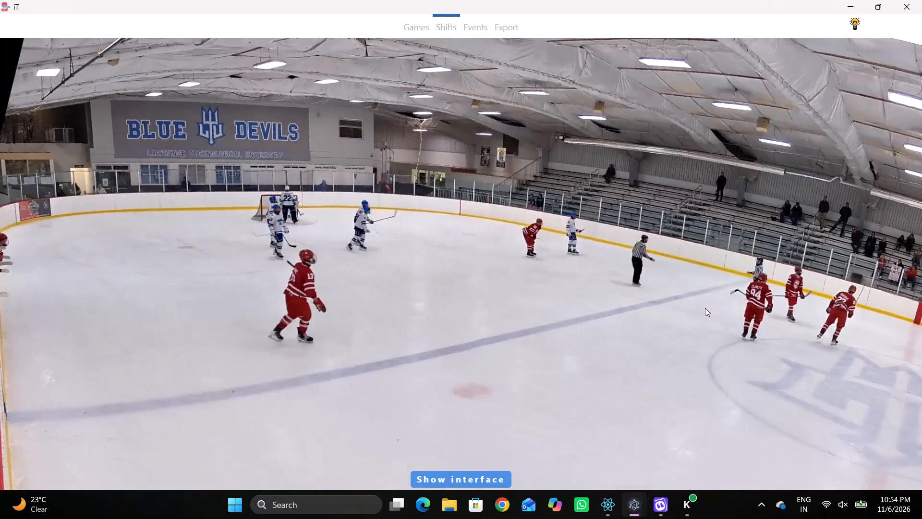
{"action": "key", "text": "space"}
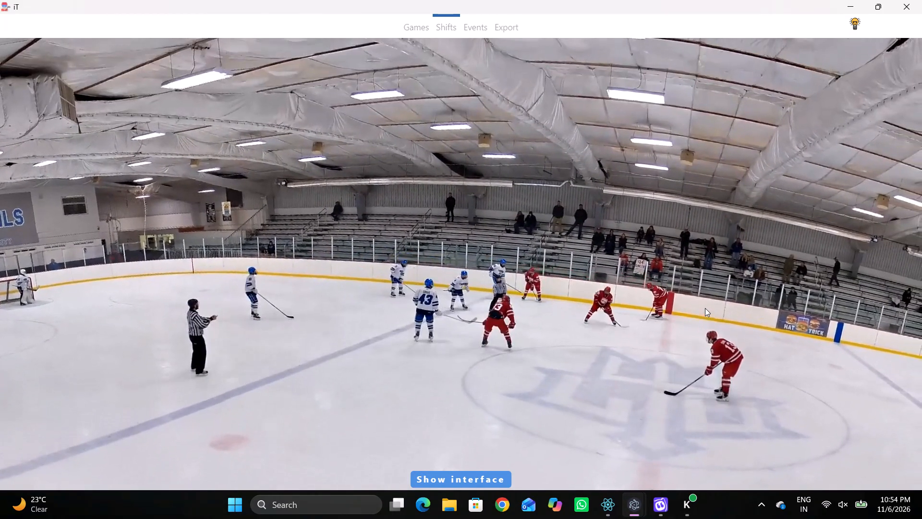
{"action": "key", "text": "space"}
{"action": "key", "text": "space"}
{"action": "type", "text": "SDD c"}
Play the rest of the period to check for further away line changes.
{"action": "key", "text": "space"}
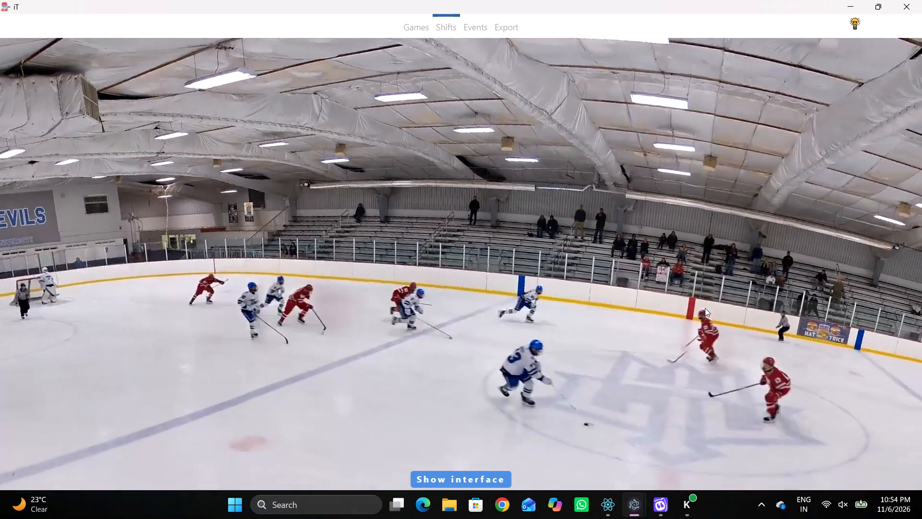
{"action": "key", "text": "space"}
{"action": "key", "text": "space"}
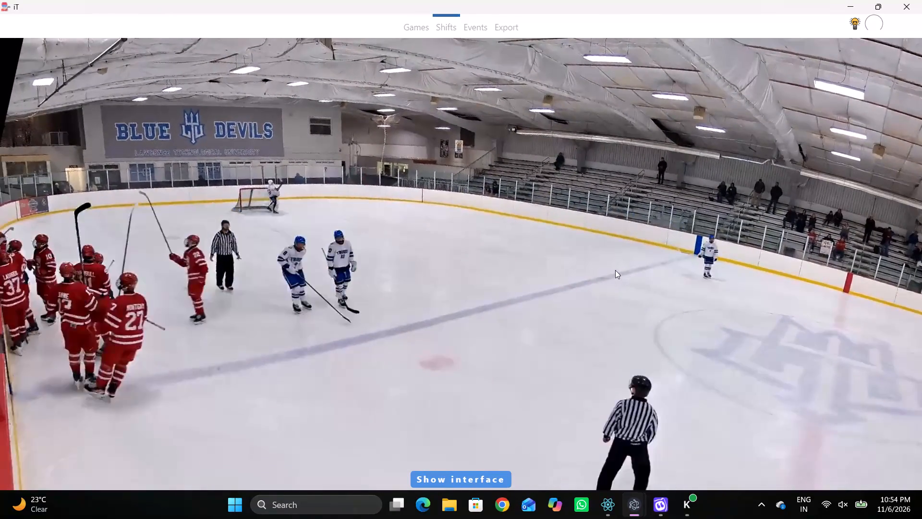
{"action": "key", "text": "space"}
{"action": "key", "text": "c"}
{"action": "key", "text": "space"}
{"action": "key", "text": "space"}
{"action": "key", "text": "shift+d"}
{"action": "key", "text": "shift+d"}
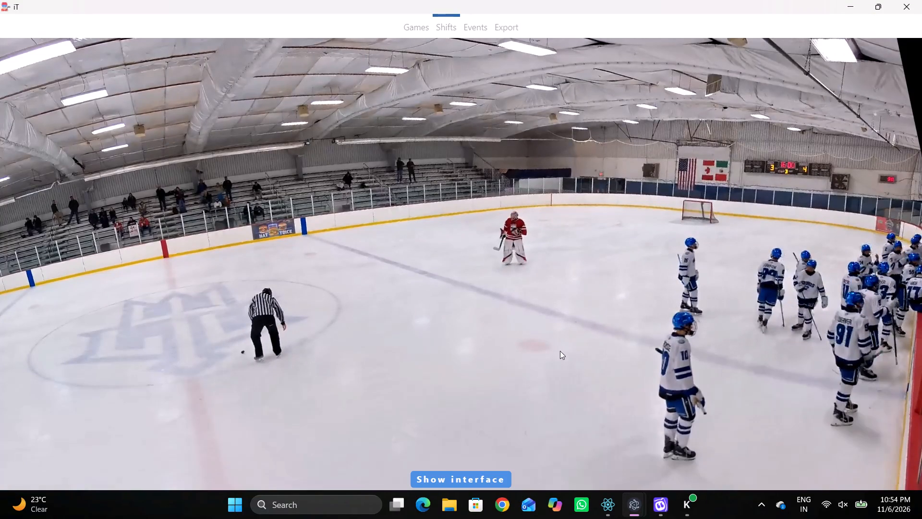
Go back through the away shifts to the one at 00:51:09.8.
{"action": "key", "text": "shift+d"}
{"action": "triple_click", "coordinate": [128, 376]}
{"action": "triple_click", "coordinate": [128, 376]}
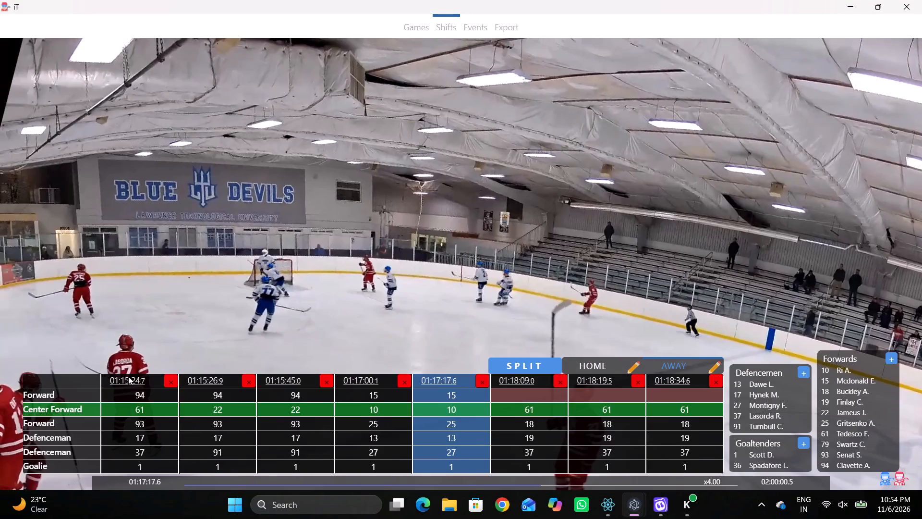
{"action": "triple_click", "coordinate": [128, 378]}
{"action": "triple_click", "coordinate": [128, 378]}
{"action": "triple_click", "coordinate": [128, 378]}
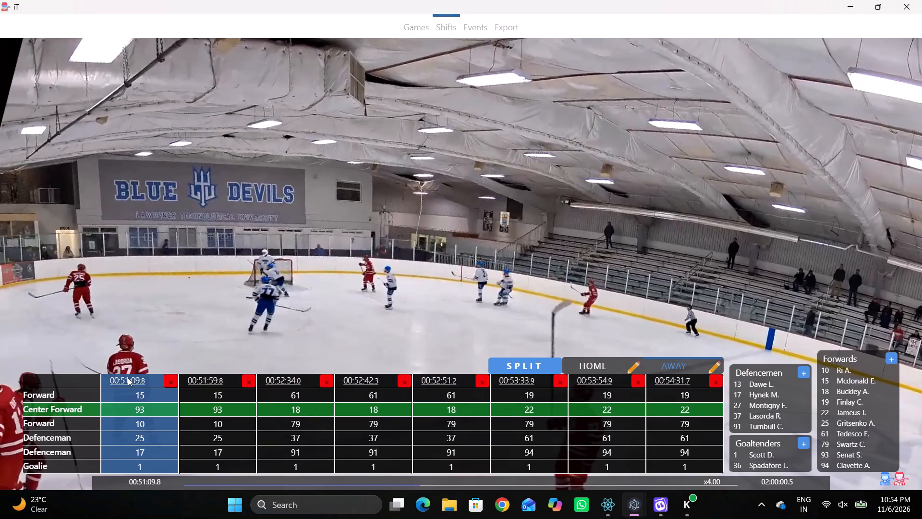
Proceed to the markup of events, confirming that all shifts in the segment are tagged.
{"action": "left_click", "coordinate": [469, 36]}
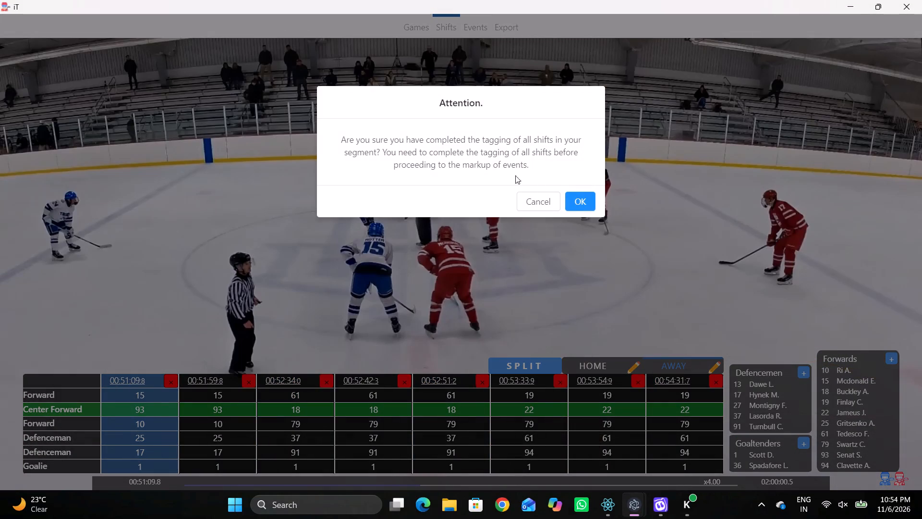
{"action": "left_click", "coordinate": [571, 201]}
Set the period for the event markup to 2.
{"action": "double_click", "coordinate": [855, 53]}
{"action": "key", "text": "2"}
{"action": "left_click", "coordinate": [853, 48]}
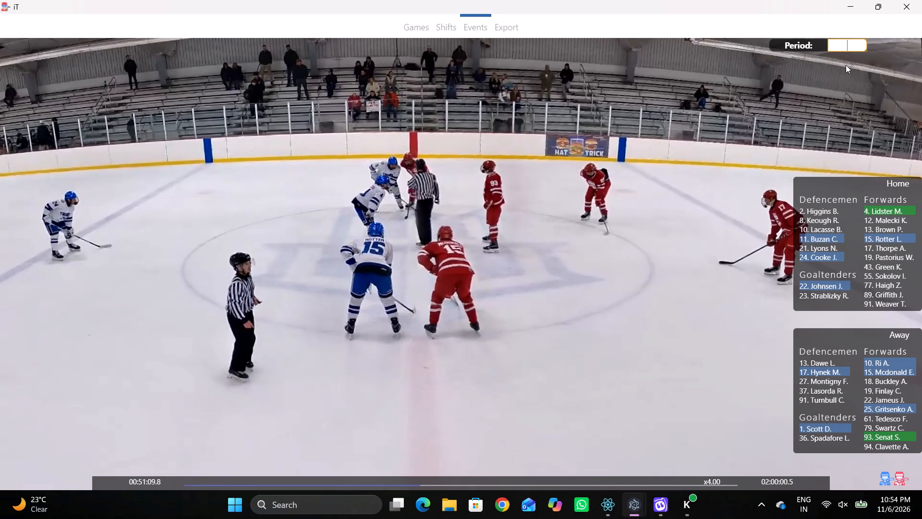
{"action": "key", "text": "2"}
{"action": "left_click_drag", "start_coordinate": [740, 133], "coordinate": [733, 139]}
Switch to TMS Tagger, check the period details and time tracking of game 173641, and return to the video tagger.
{"action": "left_click_drag", "start_coordinate": [637, 506], "coordinate": [623, 506]}
{"action": "left_click", "coordinate": [600, 510]}
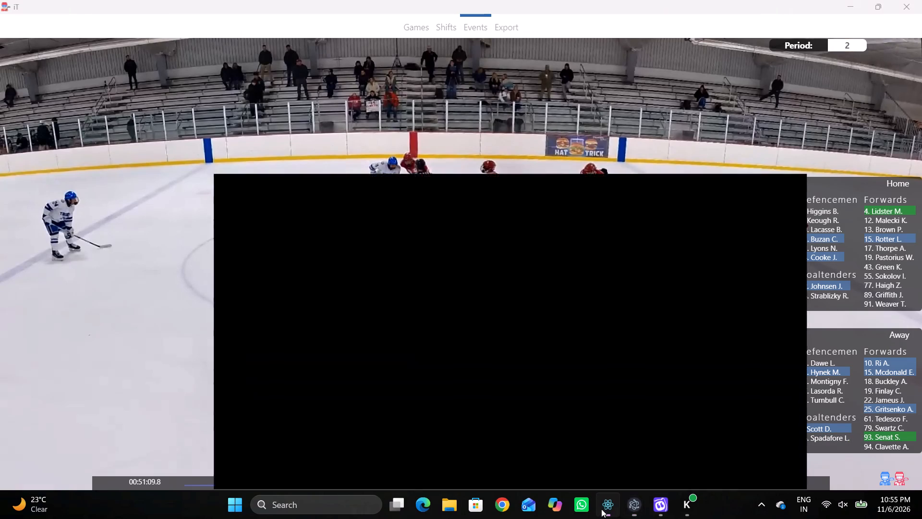
{"action": "left_click", "coordinate": [76, 240]}
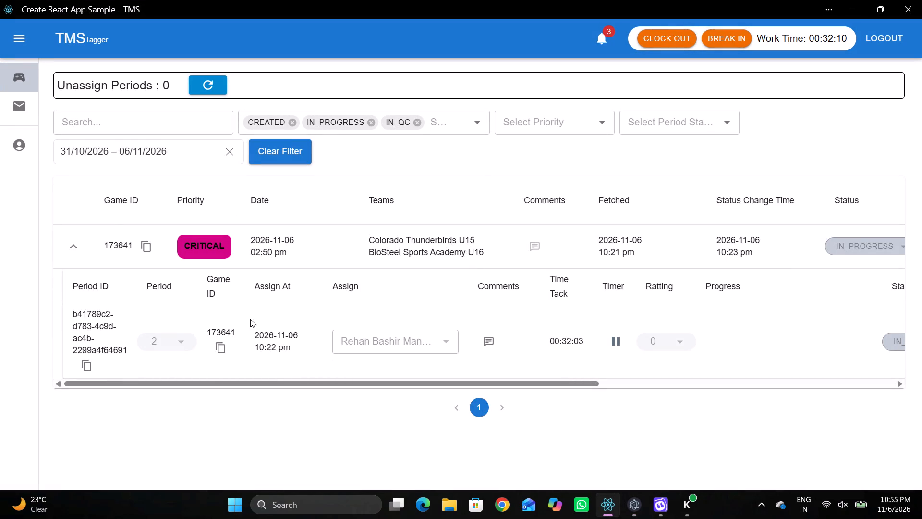
{"action": "left_click", "coordinate": [76, 249]}
{"action": "left_click", "coordinate": [74, 244]}
{"action": "left_click", "coordinate": [77, 247]}
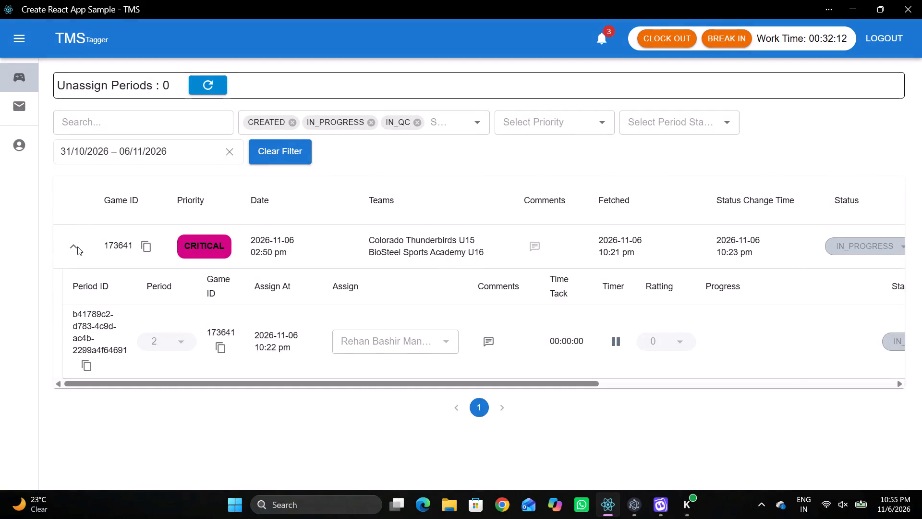
{"action": "left_click", "coordinate": [77, 247]}
{"action": "left_click", "coordinate": [855, 4]}
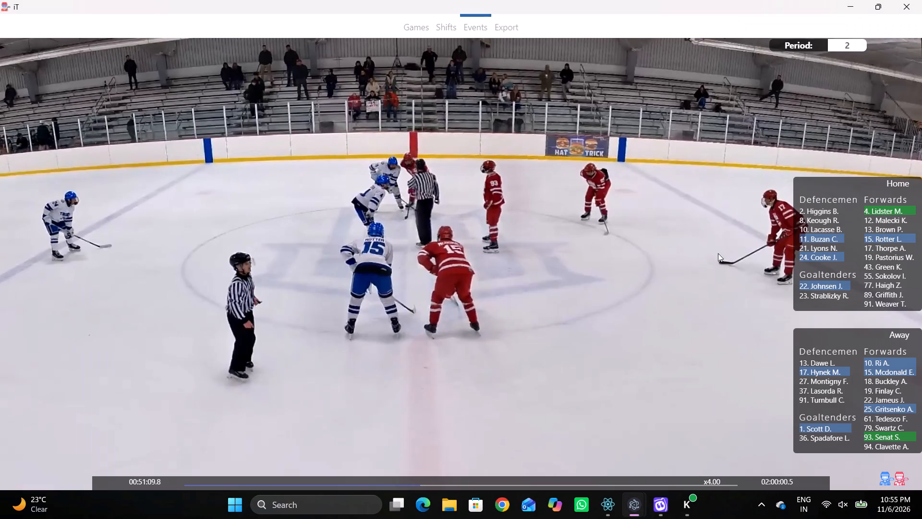
Hide the interface and cue the video to the puck drop of the period's opening centre-ice face-off.
{"action": "left_click", "coordinate": [601, 228]}
{"action": "key", "text": "shift+d"}
{"action": "key", "text": "space"}
{"action": "key", "text": "space"}
{"action": "key", "text": "space"}
{"action": "key", "text": "space"}
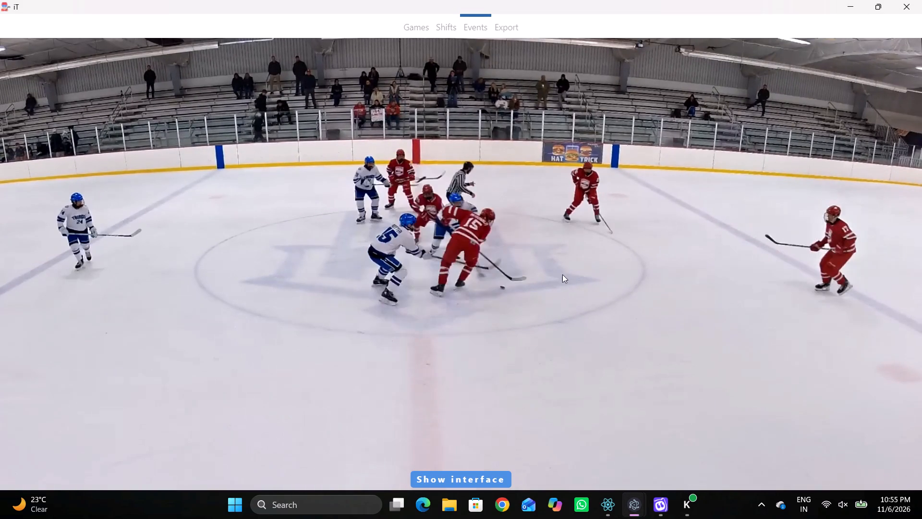
{"action": "key", "text": "q"}
{"action": "key", "text": "q"}
{"action": "key", "text": "q"}
{"action": "key", "text": "q"}
{"action": "key", "text": "q"}
{"action": "key", "text": "q"}
{"action": "key", "text": "q"}
{"action": "key", "text": "q"}
{"action": "key", "text": "q"}
{"action": "key", "text": "q"}
{"action": "key", "text": "q"}
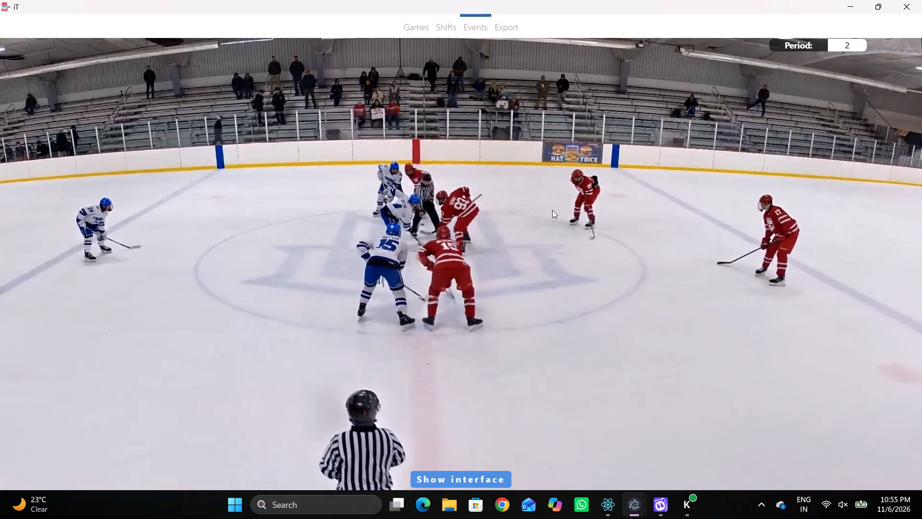
{"action": "right_click_drag", "start_coordinate": [528, 193], "coordinate": [529, 185]}
{"action": "left_click", "coordinate": [560, 240]}
{"action": "key", "text": "q"}
{"action": "left_click", "coordinate": [490, 275]}
{"action": "key", "text": "q"}
{"action": "key", "text": "q"}
{"action": "right_click_drag", "start_coordinate": [510, 222], "coordinate": [516, 224]}
{"action": "key", "text": "q"}
{"action": "key", "text": "space"}
{"action": "key", "text": "space"}
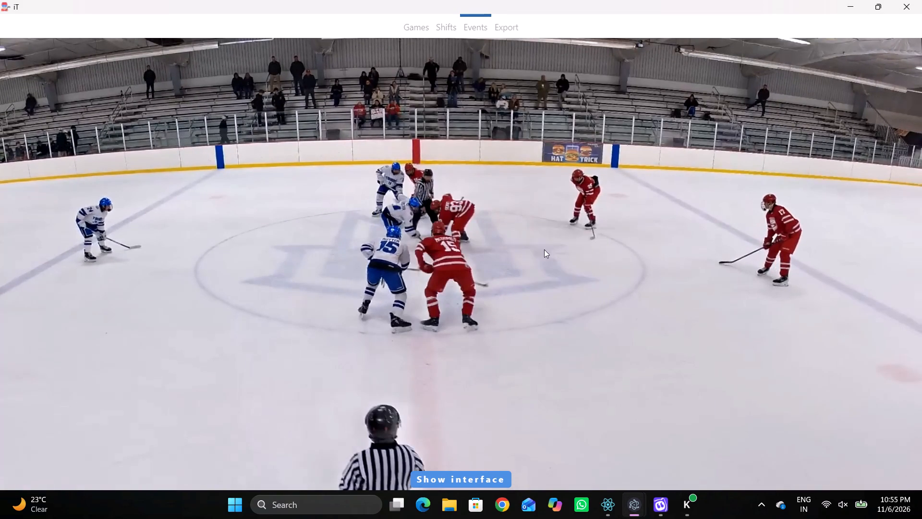
Tag a face-off won by away number 93 against home number 4, located at the centre-ice spot.
{"action": "right_click_drag", "start_coordinate": [525, 225], "coordinate": [533, 237]}
{"action": "left_click", "coordinate": [552, 297]}
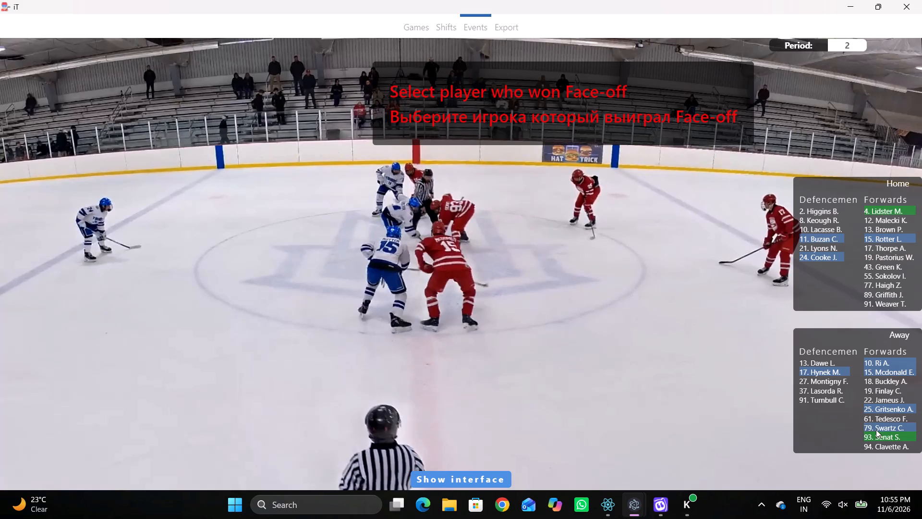
{"action": "left_click", "coordinate": [870, 433]}
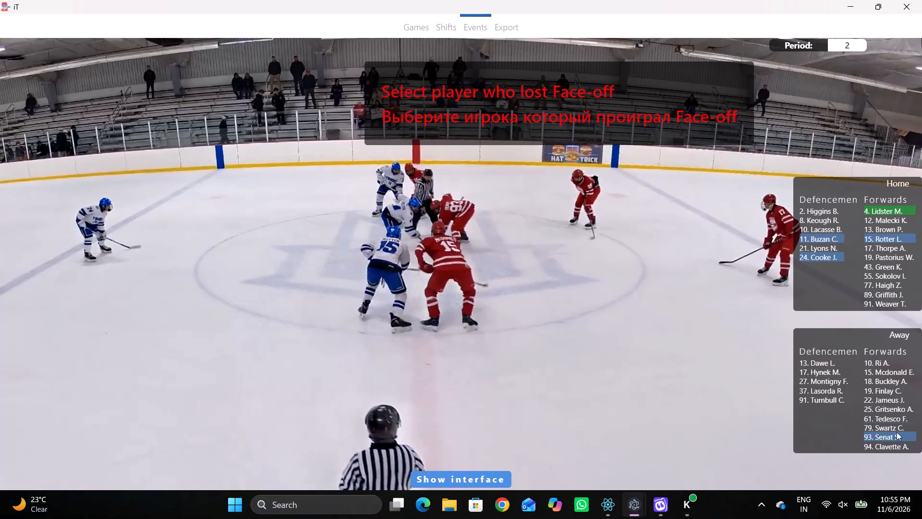
{"action": "left_click", "coordinate": [873, 211]}
{"action": "left_click", "coordinate": [462, 195]}
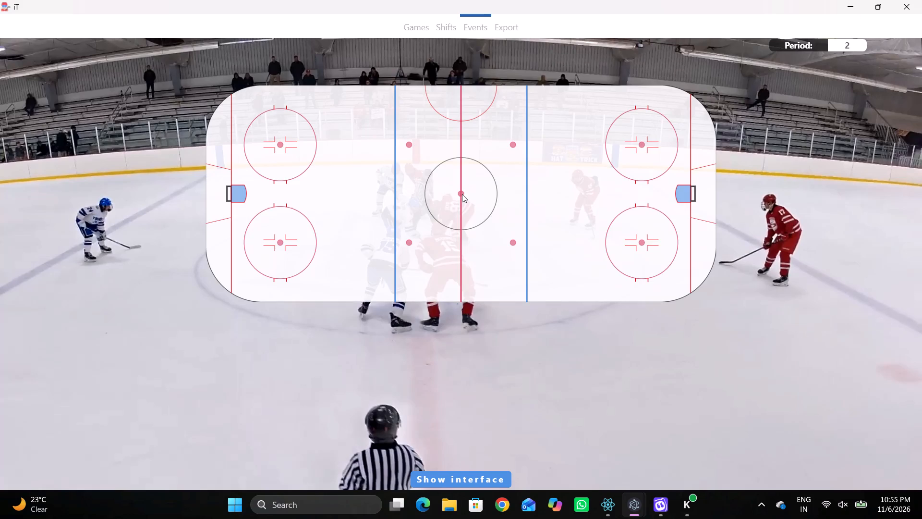
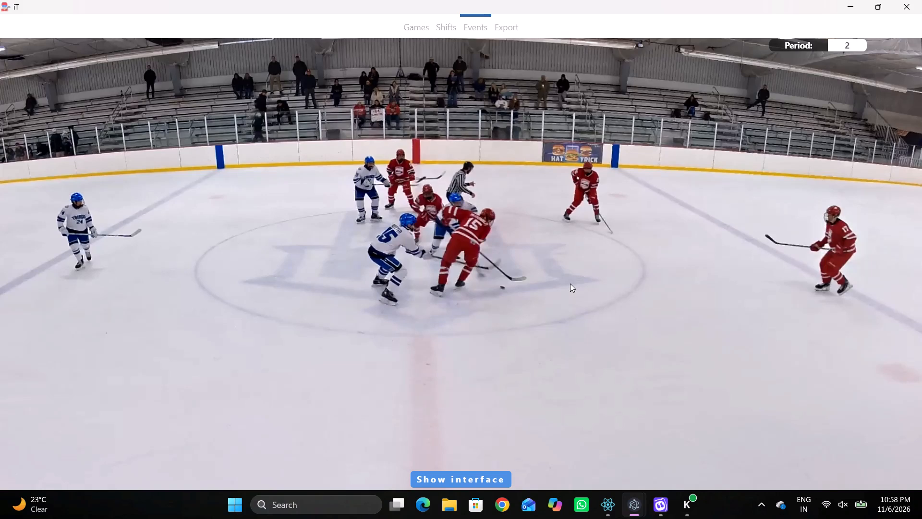
Tag Skating with the puck for away number 15 at 00:51:12.5, located just inside the centre circle's edge in the away half.
{"action": "key", "text": "shift+d"}
{"action": "key", "text": "shift+d"}
{"action": "key", "text": "q"}
{"action": "key", "text": "q"}
{"action": "key", "text": "q"}
{"action": "key", "text": "q"}
{"action": "key", "text": "q"}
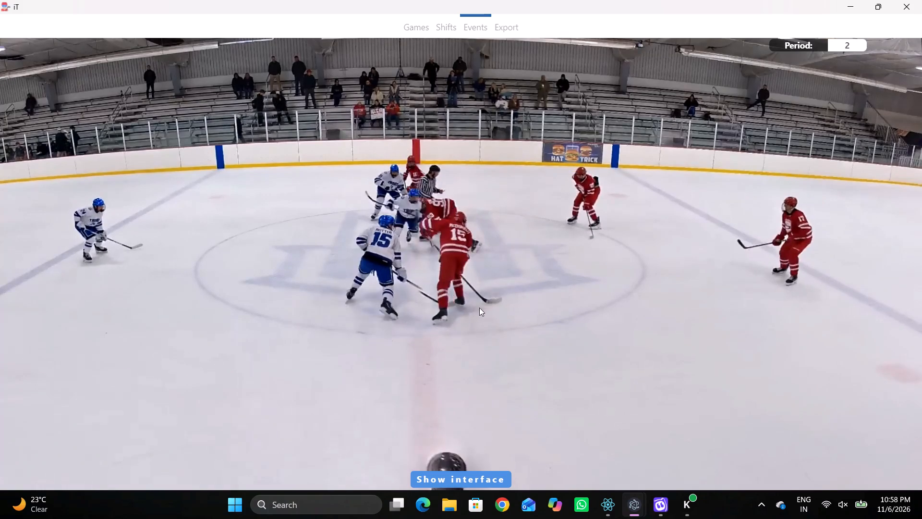
{"action": "key", "text": "space"}
{"action": "key", "text": "space"}
{"action": "right_click", "coordinate": [532, 287]}
{"action": "right_click", "coordinate": [536, 282]}
{"action": "left_click", "coordinate": [540, 284]}
{"action": "right_click", "coordinate": [451, 273]}
{"action": "left_click", "coordinate": [491, 292]}
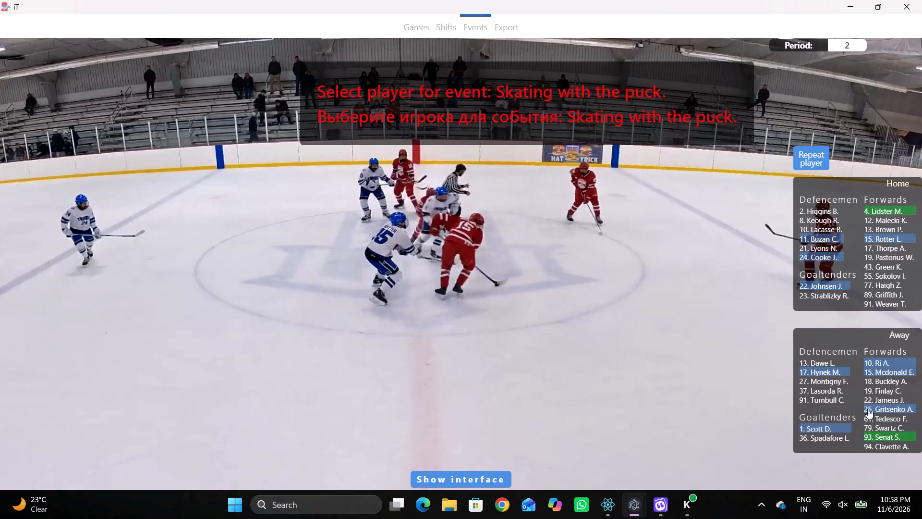
{"action": "left_click", "coordinate": [871, 373]}
{"action": "left_click", "coordinate": [505, 214]}
Return to the 00:51:12.5 event and tag a Pass by away number 15 at 00:51:12.7, just outside the centre circle.
{"action": "key", "text": "r"}
{"action": "key", "text": "space"}
{"action": "key", "text": "space"}
{"action": "key", "text": "space"}
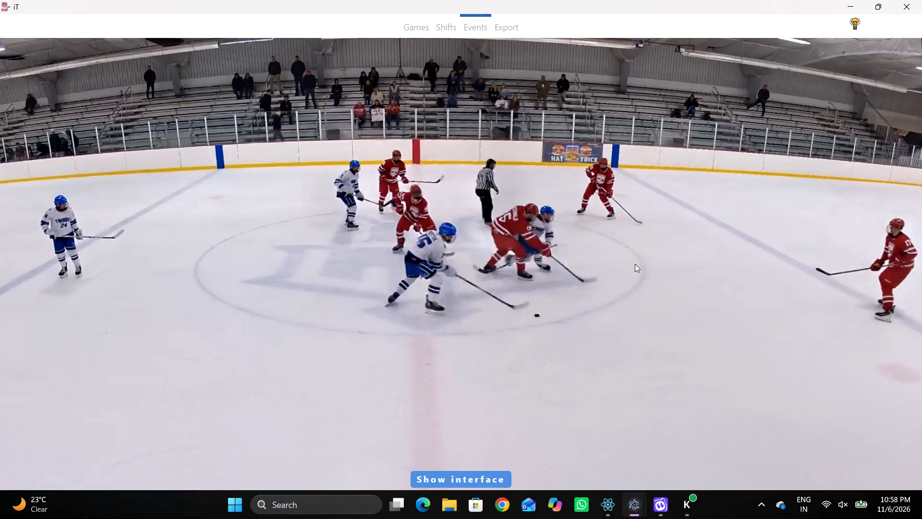
{"action": "key", "text": "space"}
{"action": "key", "text": "space"}
{"action": "key", "text": "space"}
{"action": "key", "text": "shift+d"}
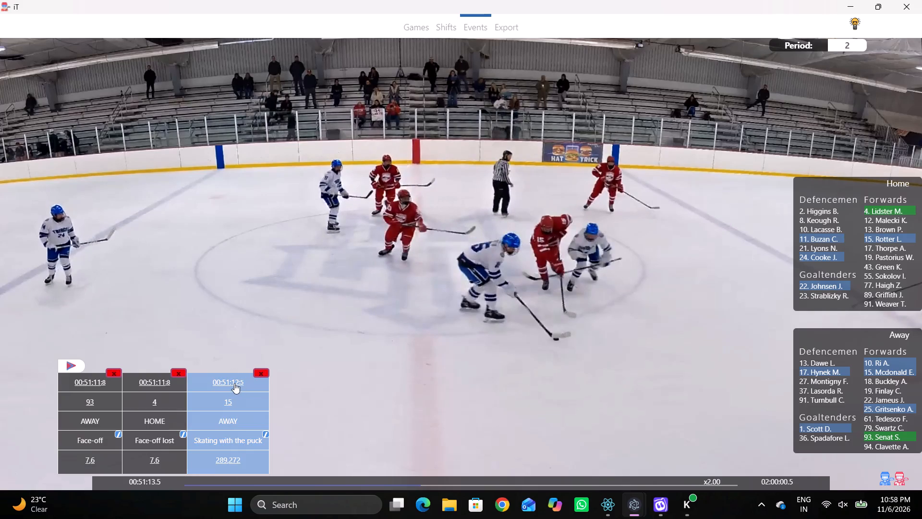
{"action": "left_click", "coordinate": [233, 385]}
{"action": "key", "text": "space"}
{"action": "key", "text": "space"}
{"action": "right_click", "coordinate": [588, 216]}
{"action": "left_click", "coordinate": [593, 228]}
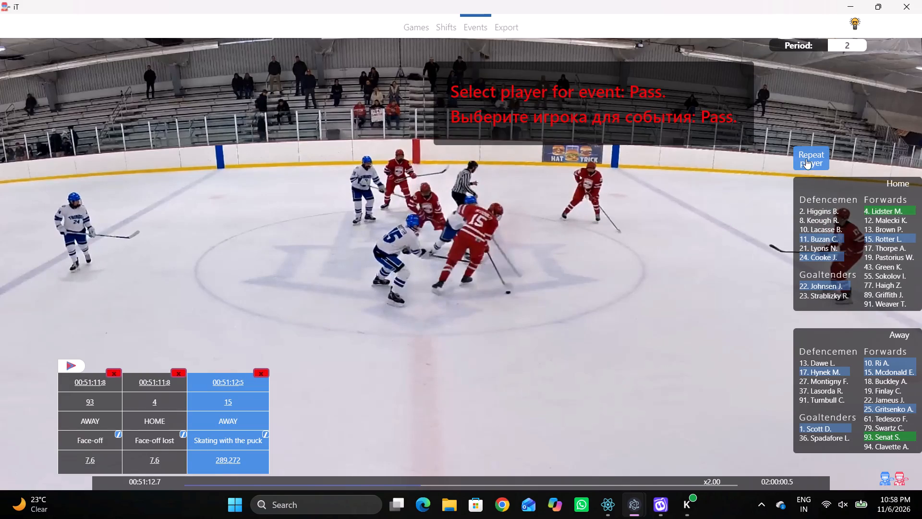
{"action": "left_click", "coordinate": [806, 159]}
{"action": "left_click", "coordinate": [514, 220]}
Tag Skating with the puck for home number 15 at 00:51:13.4, located just outside the centre circle in the away half.
{"action": "key", "text": "space"}
{"action": "key", "text": "space"}
{"action": "key", "text": "space"}
{"action": "key", "text": "space"}
{"action": "right_click", "coordinate": [608, 202]}
{"action": "left_click", "coordinate": [623, 222]}
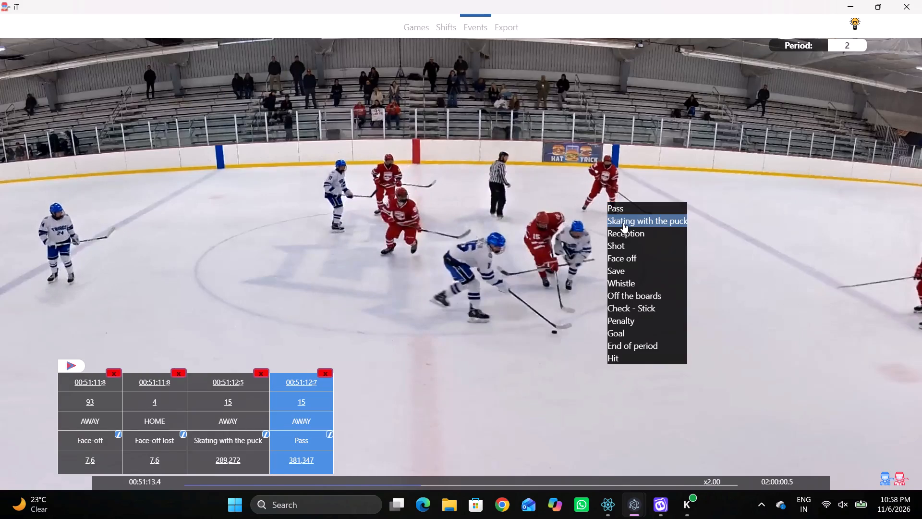
{"action": "right_click_drag", "start_coordinate": [595, 211], "coordinate": [598, 217]}
{"action": "left_click", "coordinate": [616, 233]}
{"action": "left_click", "coordinate": [872, 239]}
{"action": "left_click", "coordinate": [503, 227]}
Tag a Pass by home number 15 at 00:51:13.7, located just outside the centre circle in the away half.
{"action": "key", "text": "space"}
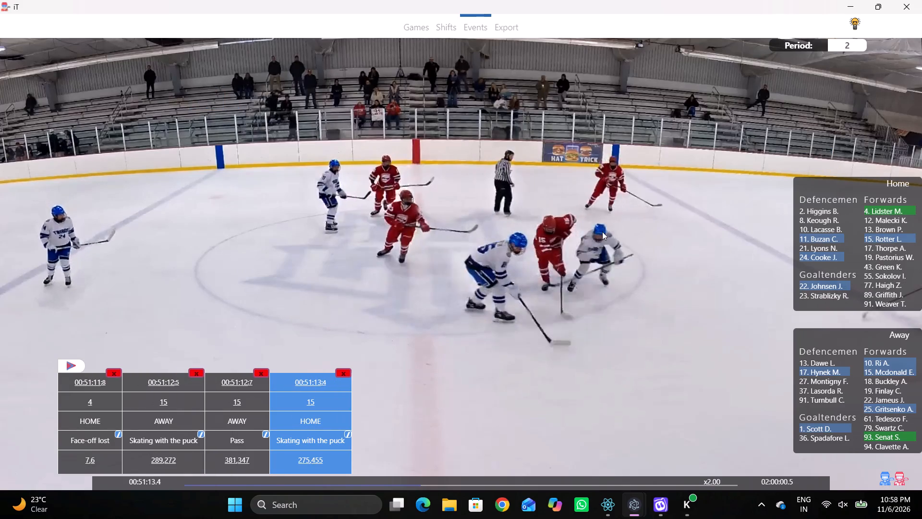
{"action": "key", "text": "space"}
{"action": "key", "text": "space"}
{"action": "key", "text": "space"}
{"action": "type", "text": "q"}
{"action": "key", "text": "q"}
{"action": "key", "text": "q"}
{"action": "key", "text": "q"}
{"action": "right_click", "coordinate": [635, 203]}
{"action": "left_click", "coordinate": [641, 213]}
{"action": "left_click", "coordinate": [653, 215]}
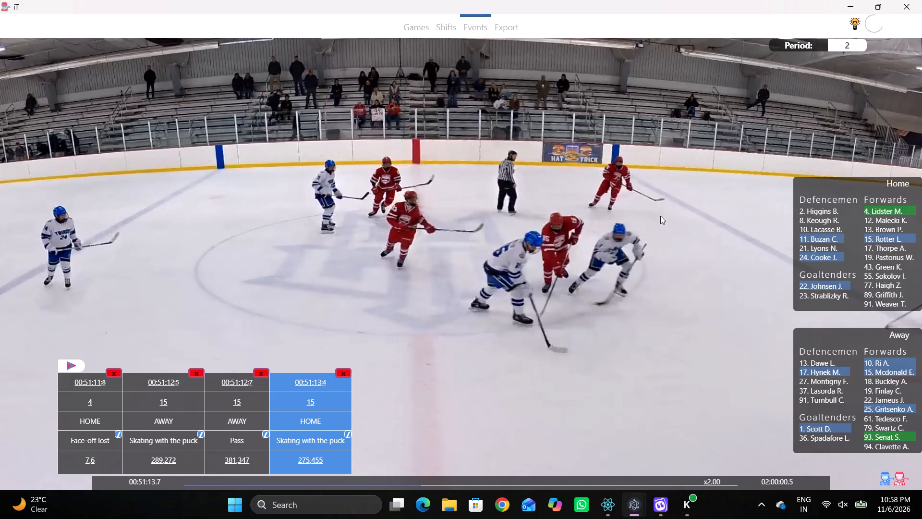
{"action": "right_click", "coordinate": [631, 179]}
{"action": "left_click", "coordinate": [653, 188]}
{"action": "left_click_drag", "start_coordinate": [788, 164], "coordinate": [797, 168]}
{"action": "right_click_drag", "start_coordinate": [648, 179], "coordinate": [641, 179]}
{"action": "left_click", "coordinate": [670, 185]}
{"action": "left_click", "coordinate": [814, 154]}
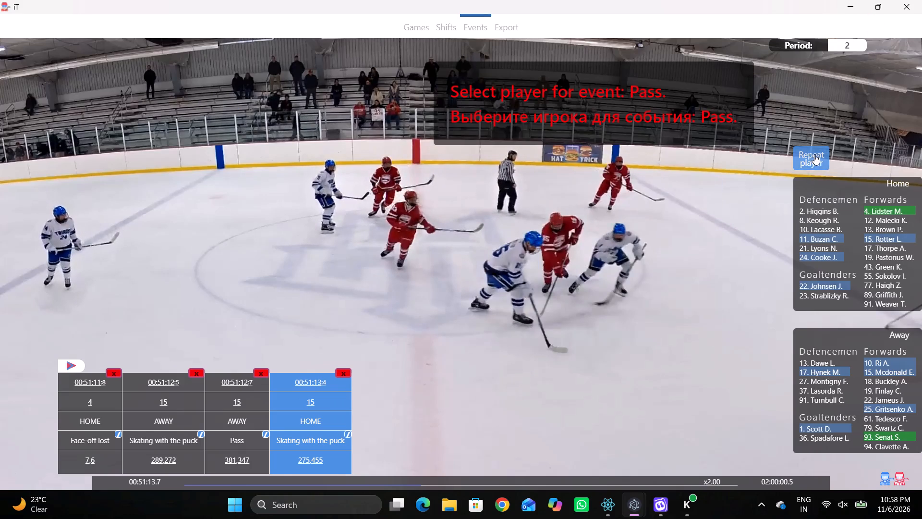
{"action": "left_click", "coordinate": [515, 226]}
Cue the puck recovery in the away end and tag Skating with the puck for away number 17, on the goal line beside the net.
{"action": "key", "text": "space"}
{"action": "key", "text": "space"}
{"action": "key", "text": "shift+d"}
{"action": "key", "text": "space"}
{"action": "type", "text": "v"}
{"action": "key", "text": "space"}
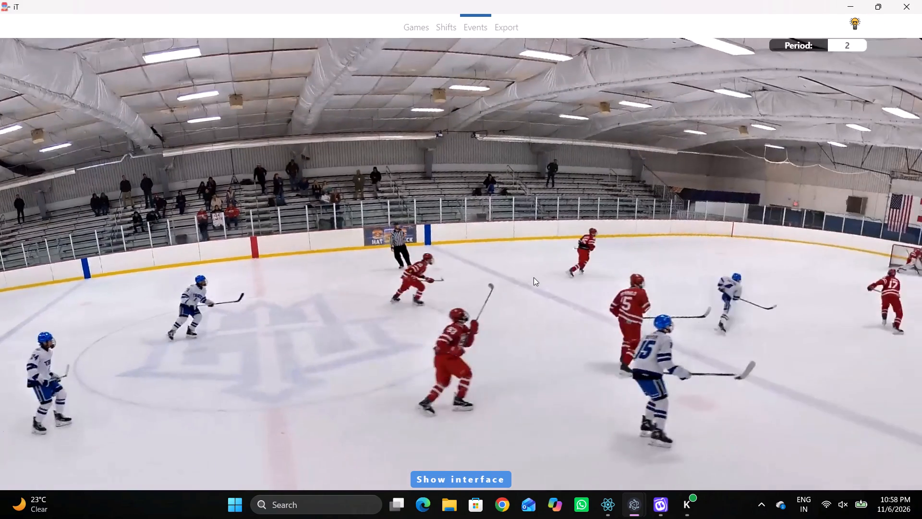
{"action": "key", "text": "space"}
{"action": "key", "text": "space"}
{"action": "key", "text": "space"}
{"action": "key", "text": "space"}
{"action": "key", "text": "r"}
{"action": "key", "text": "space"}
{"action": "key", "text": "space"}
{"action": "key", "text": "q"}
{"action": "key", "text": "r"}
{"action": "key", "text": "space"}
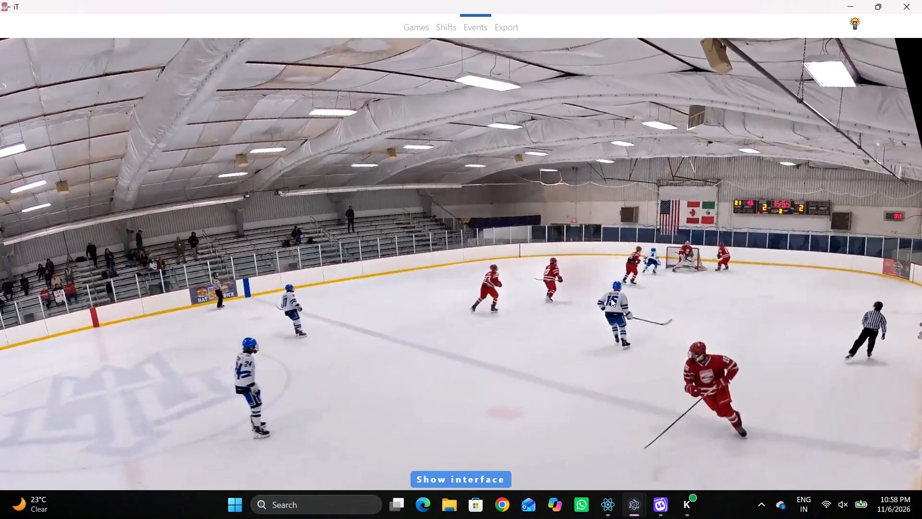
{"action": "key", "text": "space"}
{"action": "key", "text": "space"}
{"action": "key", "text": "space"}
{"action": "key", "text": "space"}
{"action": "key", "text": "space"}
{"action": "key", "text": "q"}
{"action": "right_click_drag", "start_coordinate": [632, 238], "coordinate": [662, 247]}
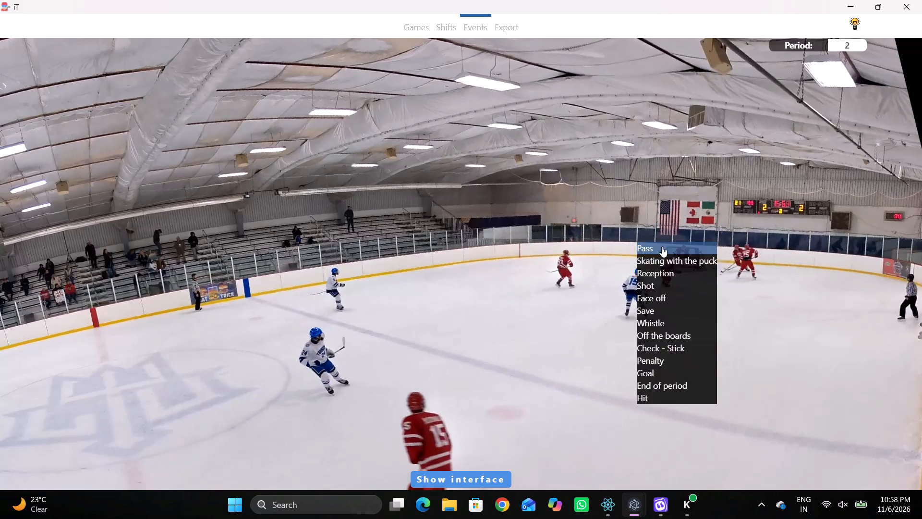
{"action": "right_click_drag", "start_coordinate": [662, 247], "coordinate": [637, 242]}
{"action": "left_click", "coordinate": [668, 252]}
{"action": "right_click", "coordinate": [597, 240]}
{"action": "left_click", "coordinate": [615, 256]}
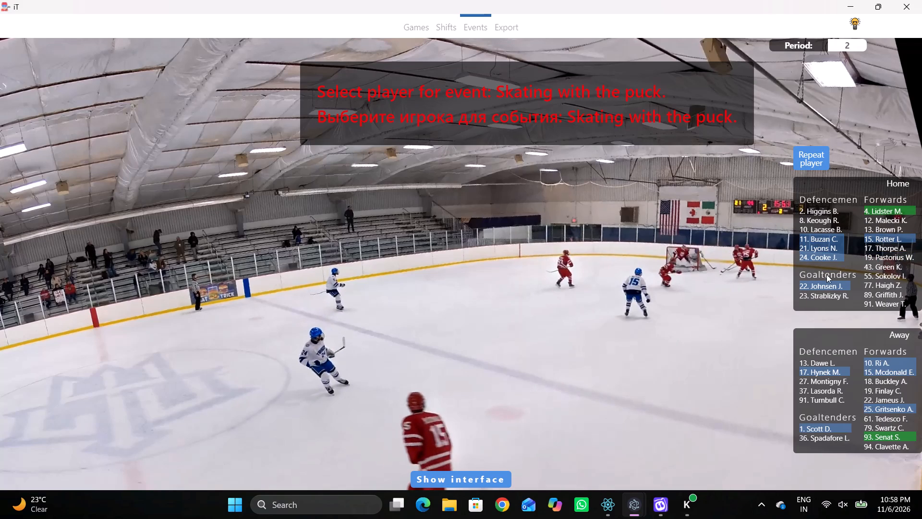
{"action": "left_click", "coordinate": [818, 373]}
{"action": "left_click", "coordinate": [709, 215]}
Tag a Pass by away number 17, located just in front of the away goal line beside the net.
{"action": "key", "text": "space"}
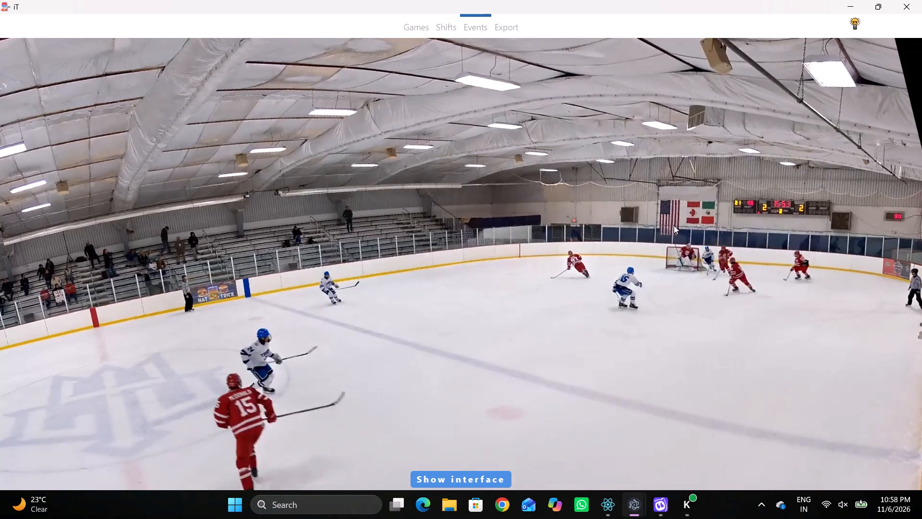
{"action": "key", "text": "space"}
{"action": "type", "text": "v q"}
{"action": "key", "text": "q"}
{"action": "key", "text": "q"}
{"action": "key", "text": "q"}
{"action": "key", "text": "q"}
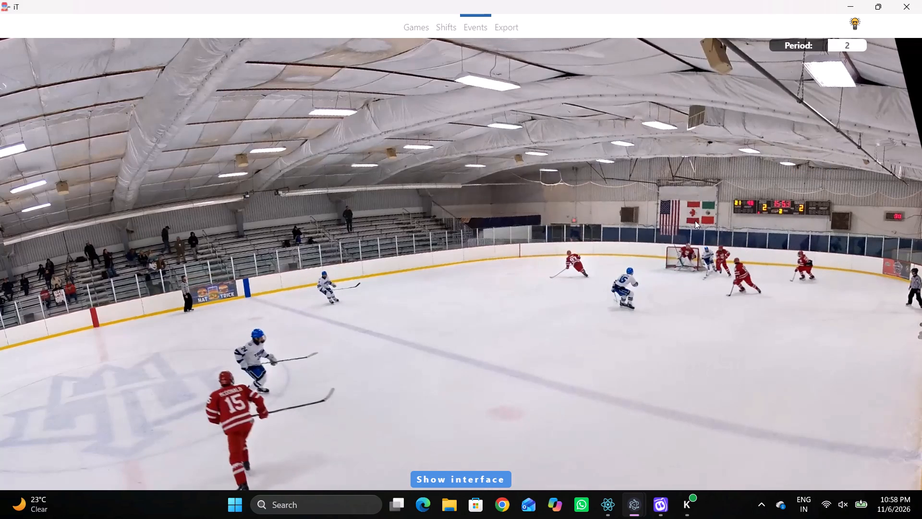
{"action": "right_click_drag", "start_coordinate": [668, 219], "coordinate": [664, 222]}
{"action": "left_click", "coordinate": [669, 227]}
{"action": "left_click", "coordinate": [798, 160]}
{"action": "left_click", "coordinate": [697, 222]}
Tag Skating with the puck for away number 93, located near the far boards between the away blue line and the face-off circle.
{"action": "key", "text": "space"}
{"action": "key", "text": "v"}
{"action": "key", "text": "space"}
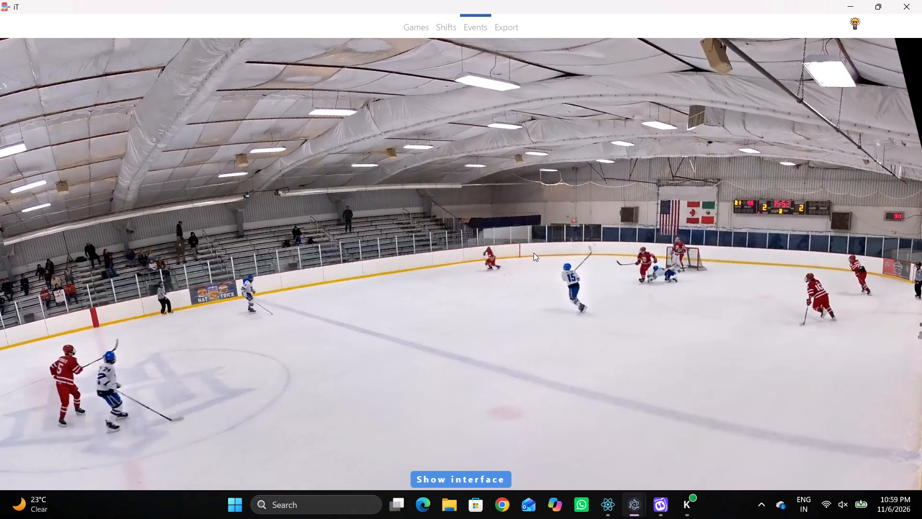
{"action": "key", "text": "space"}
{"action": "key", "text": "space"}
{"action": "key", "text": "q"}
{"action": "right_click", "coordinate": [605, 198]}
{"action": "left_click", "coordinate": [631, 227]}
{"action": "right_click_drag", "start_coordinate": [585, 254], "coordinate": [603, 258]}
{"action": "left_click", "coordinate": [636, 277]}
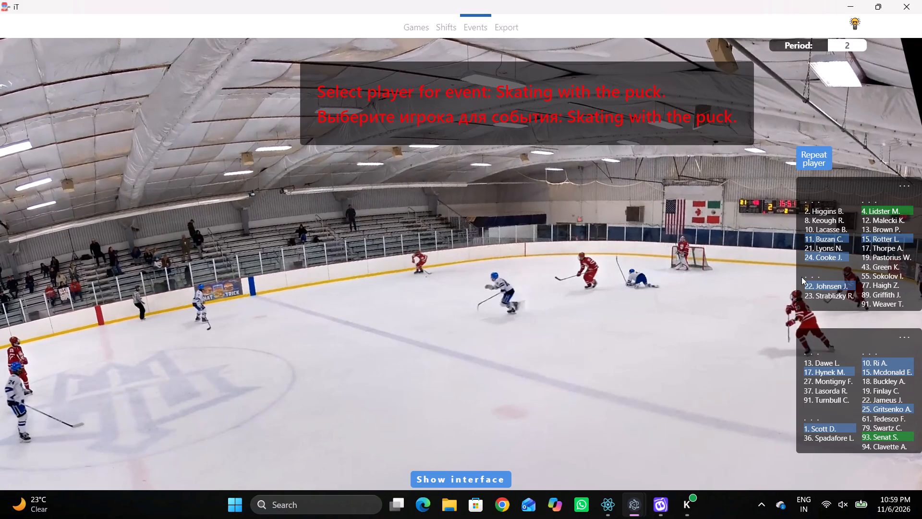
{"action": "left_click", "coordinate": [868, 435]}
{"action": "left_click", "coordinate": [606, 109]}
Tag a Pass by away number 93, located in the neutral zone at the edge of the referee crease.
{"action": "key", "text": "r"}
{"action": "key", "text": "space"}
{"action": "key", "text": "space"}
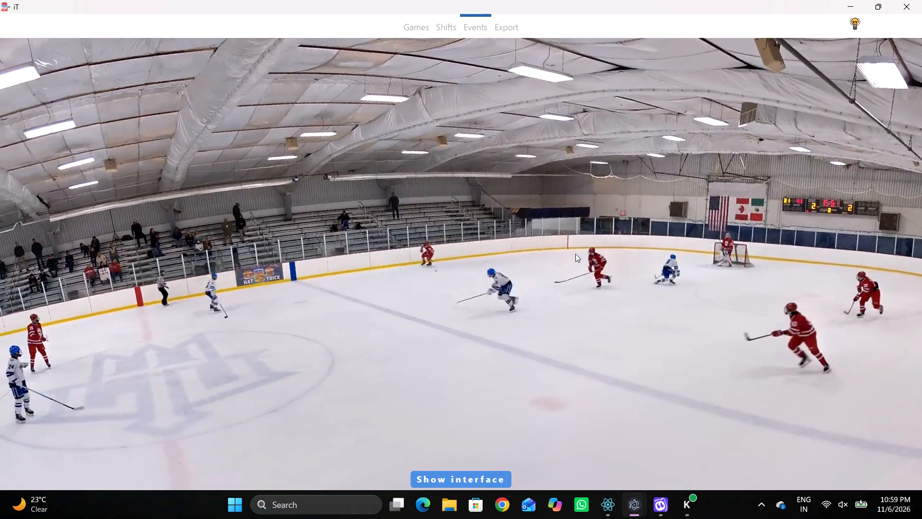
{"action": "key", "text": "space"}
{"action": "key", "text": "space"}
{"action": "key", "text": "space"}
{"action": "key", "text": "space"}
{"action": "key", "text": "space"}
{"action": "key", "text": "space"}
{"action": "key", "text": "space"}
{"action": "key", "text": "space"}
{"action": "key", "text": "space"}
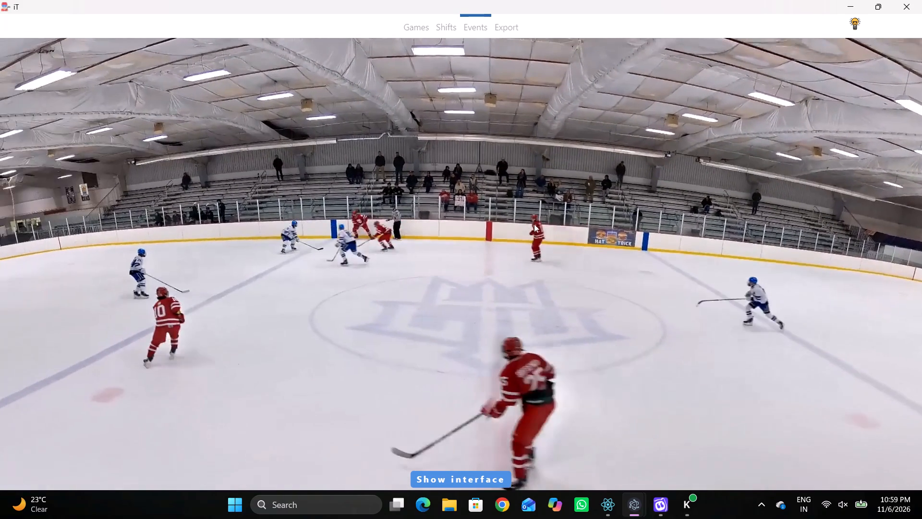
{"action": "key", "text": "space"}
{"action": "key", "text": "q"}
{"action": "key", "text": "q"}
{"action": "key", "text": "q"}
{"action": "key", "text": "q"}
{"action": "key", "text": "q"}
{"action": "right_click", "coordinate": [588, 163]}
{"action": "right_click", "coordinate": [593, 166]}
{"action": "left_click_drag", "start_coordinate": [599, 172], "coordinate": [592, 168]}
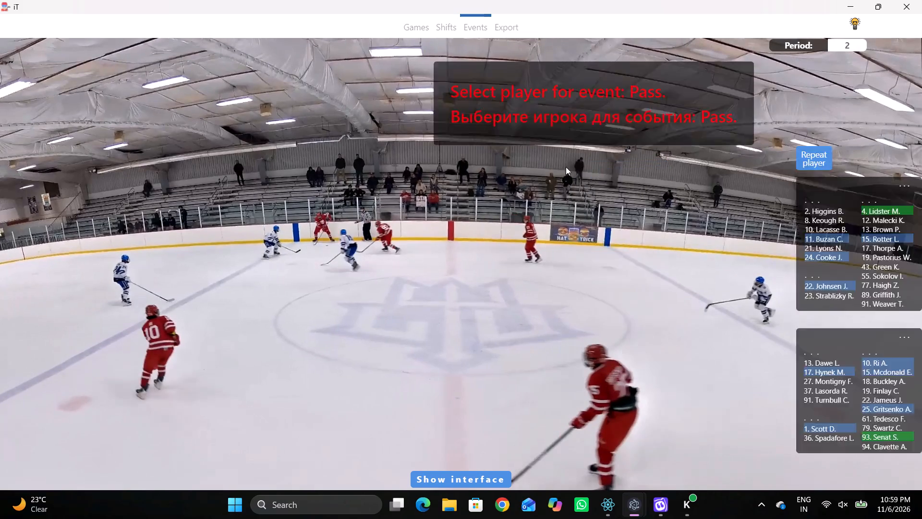
{"action": "right_click", "coordinate": [565, 167]}
{"action": "left_click", "coordinate": [583, 173]}
{"action": "left_click", "coordinate": [822, 159]}
{"action": "left_click", "coordinate": [446, 97]}
Tag Skating with the puck for away number 15, located in the neutral zone between the centre line and the home blue line.
{"action": "key", "text": "r"}
{"action": "key", "text": "space"}
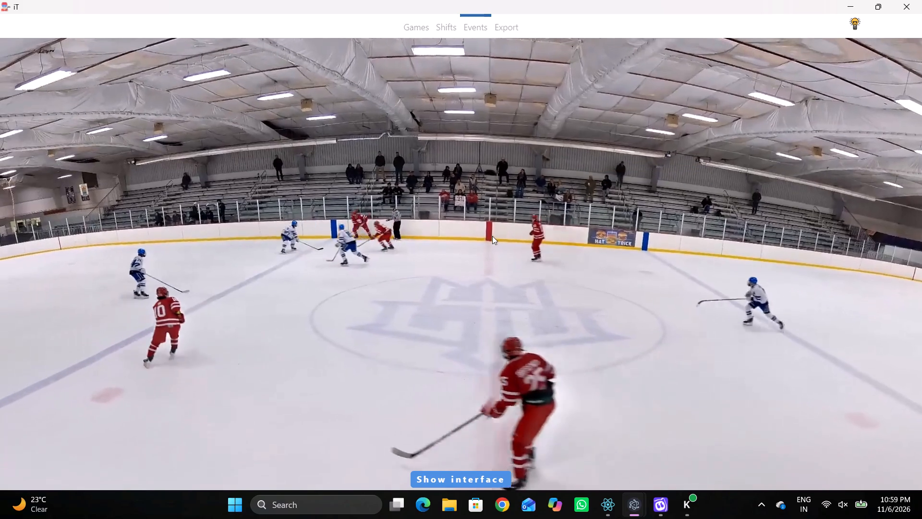
{"action": "key", "text": "space"}
{"action": "right_click_drag", "start_coordinate": [493, 183], "coordinate": [497, 186]}
{"action": "left_click", "coordinate": [539, 207]}
{"action": "left_click", "coordinate": [876, 374]}
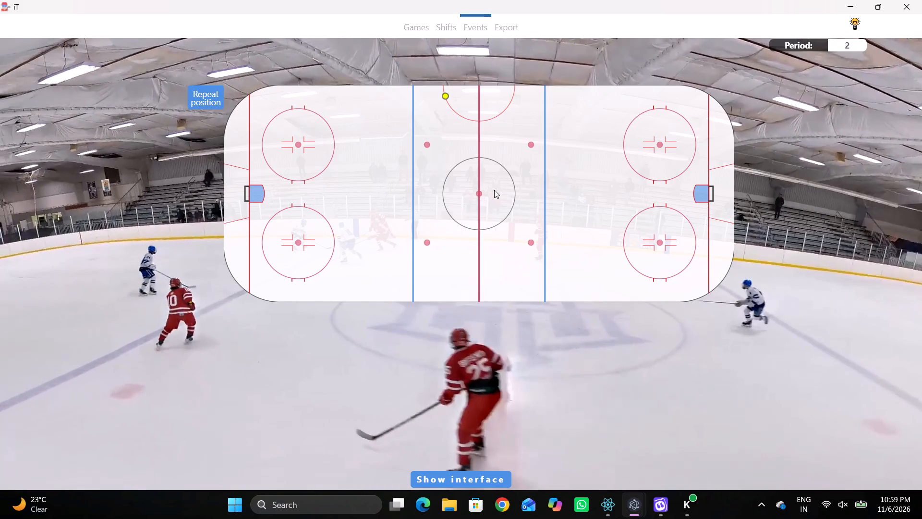
{"action": "left_click", "coordinate": [446, 124]}
Play through the footage after away number 15's puck carry, watching the play around the home blue line for the pass.
{"action": "key", "text": "space"}
{"action": "key", "text": "space"}
{"action": "key", "text": "space"}
{"action": "key", "text": "space"}
{"action": "key", "text": "space"}
{"action": "key", "text": "space"}
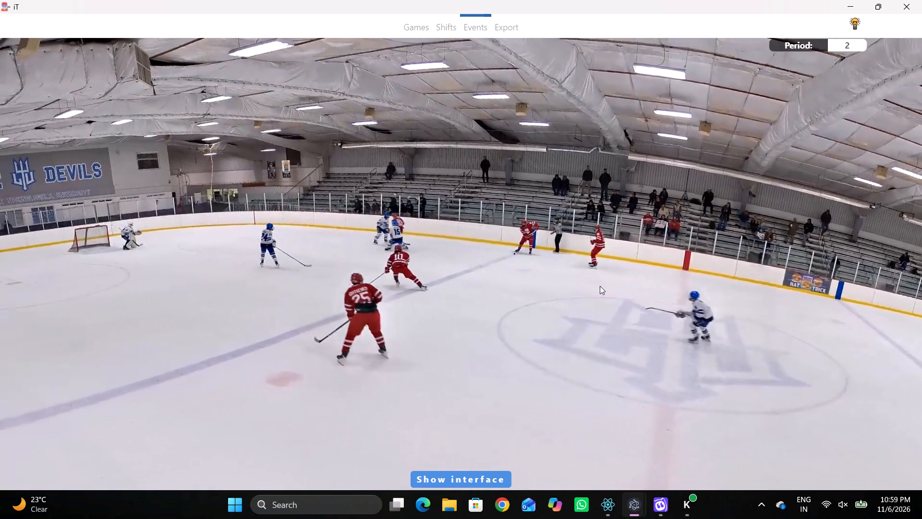
{"action": "key", "text": "q"}
{"action": "key", "text": "space"}
{"action": "key", "text": "v"}
{"action": "key", "text": "space"}
{"action": "key", "text": "space"}
{"action": "key", "text": "space"}
{"action": "key", "text": "space"}
{"action": "key", "text": "space"}
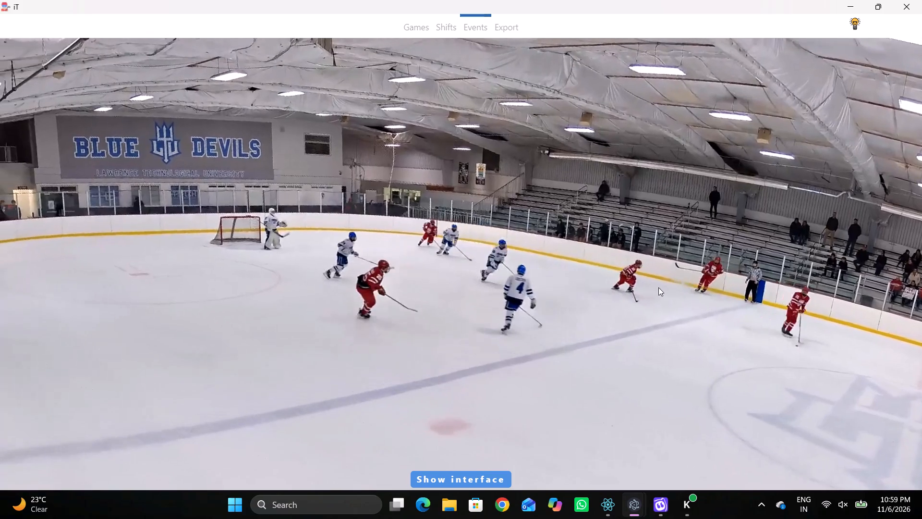
{"action": "key", "text": "space"}
{"action": "key", "text": "space"}
{"action": "key", "text": "space"}
{"action": "type", "text": "v"}
{"action": "key", "text": "space"}
Tag a Pass by away number 15, located in the neutral zone beside the home-side face-off dot nearer the referee crease.
{"action": "key", "text": "q"}
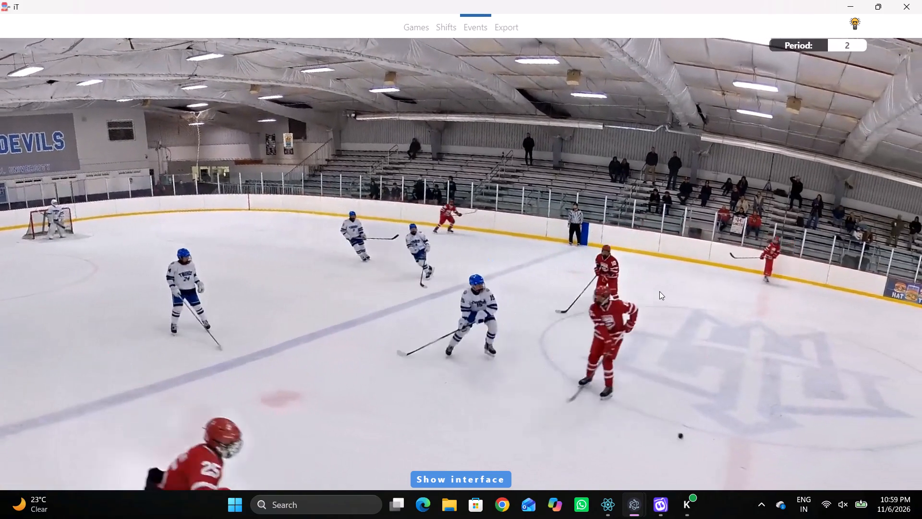
{"action": "key", "text": "q"}
{"action": "key", "text": "q"}
{"action": "key", "text": "q"}
{"action": "right_click_drag", "start_coordinate": [641, 233], "coordinate": [637, 239]}
{"action": "right_click_drag", "start_coordinate": [608, 241], "coordinate": [595, 242]}
{"action": "left_click", "coordinate": [613, 246]}
{"action": "right_click", "coordinate": [585, 225]}
{"action": "left_click", "coordinate": [607, 236]}
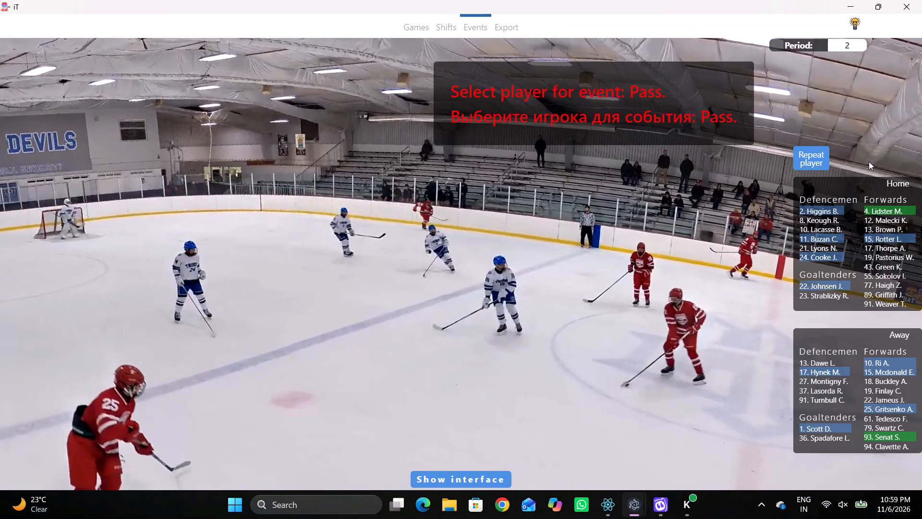
{"action": "left_click", "coordinate": [832, 163]}
{"action": "left_click", "coordinate": [813, 159]}
{"action": "left_click", "coordinate": [438, 130]}
Tag Skating with the puck for away number 25, in the neutral zone beside the away blue line, between face-off dot and boards opposite the referee crease.
{"action": "key", "text": "space"}
{"action": "key", "text": "v"}
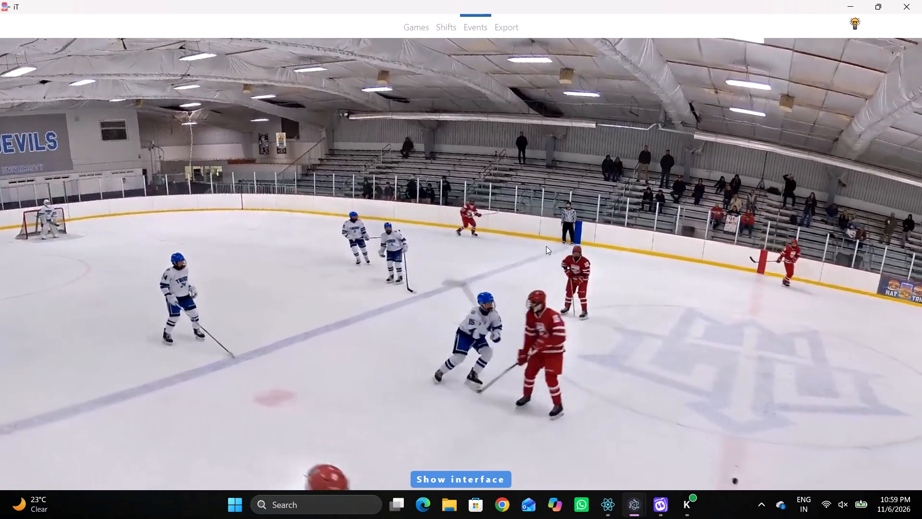
{"action": "key", "text": "space"}
{"action": "key", "text": "space"}
{"action": "key", "text": "space"}
{"action": "right_click_drag", "start_coordinate": [652, 183], "coordinate": [651, 178]}
{"action": "left_click", "coordinate": [700, 201]}
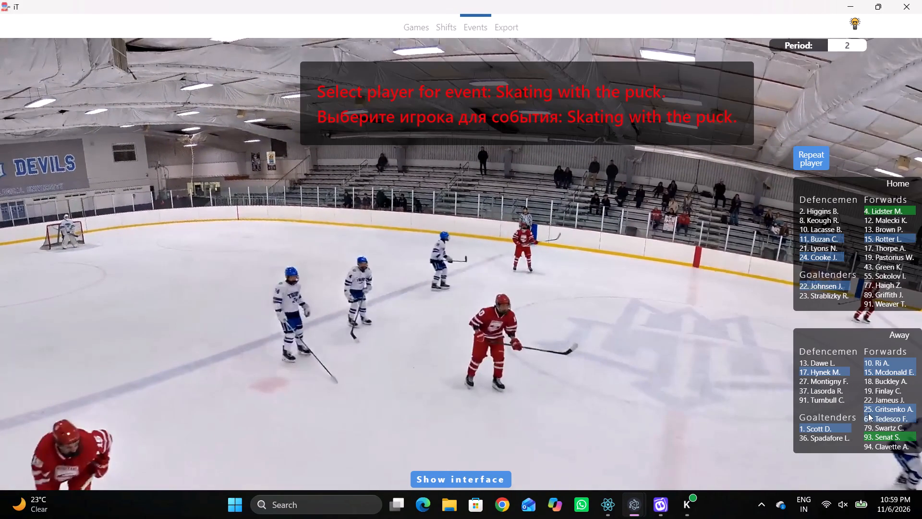
{"action": "left_click", "coordinate": [868, 413]}
{"action": "left_click", "coordinate": [870, 409]}
{"action": "left_click_drag", "start_coordinate": [544, 272], "coordinate": [538, 272]}
Tag a Pass by away number 25, located between the away blue line and the face-off circle opposite the referee-crease side.
{"action": "key", "text": "r"}
{"action": "key", "text": "space"}
{"action": "key", "text": "space"}
{"action": "key", "text": "space"}
{"action": "key", "text": "space"}
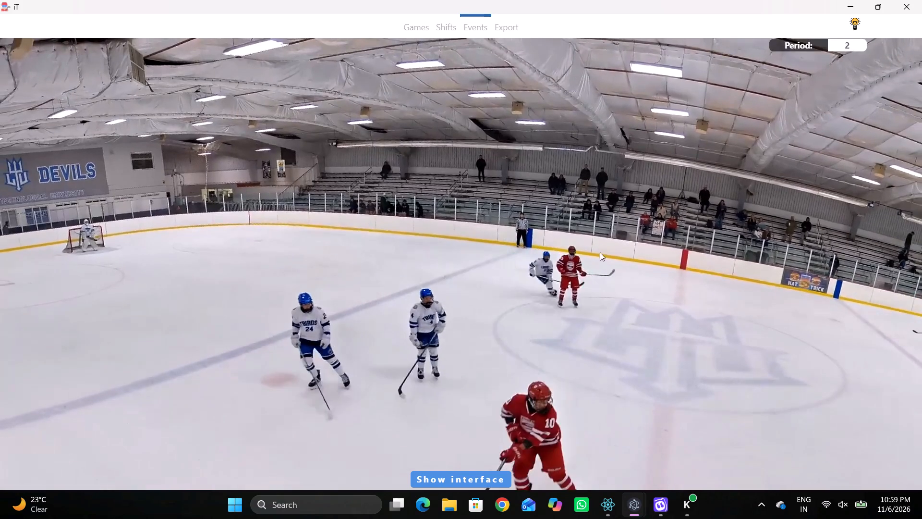
{"action": "key", "text": "space"}
{"action": "key", "text": "space"}
{"action": "left_click", "coordinate": [617, 194]}
{"action": "right_click", "coordinate": [608, 181]}
{"action": "left_click", "coordinate": [619, 192]}
{"action": "left_click", "coordinate": [800, 158]}
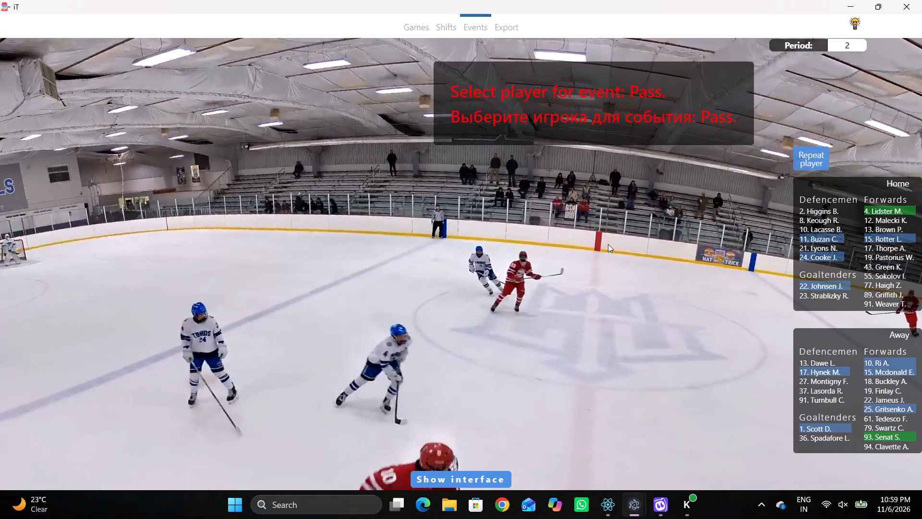
{"action": "left_click_drag", "start_coordinate": [611, 250], "coordinate": [608, 246]}
Tag Skating with the puck for away number 93, located between the away blue line and the neutral-zone face-off dot opposite the referee crease.
{"action": "key", "text": "space"}
{"action": "key", "text": "v"}
{"action": "key", "text": "space"}
{"action": "key", "text": "r"}
{"action": "key", "text": "space"}
{"action": "key", "text": "space"}
{"action": "key", "text": "space"}
{"action": "key", "text": "space"}
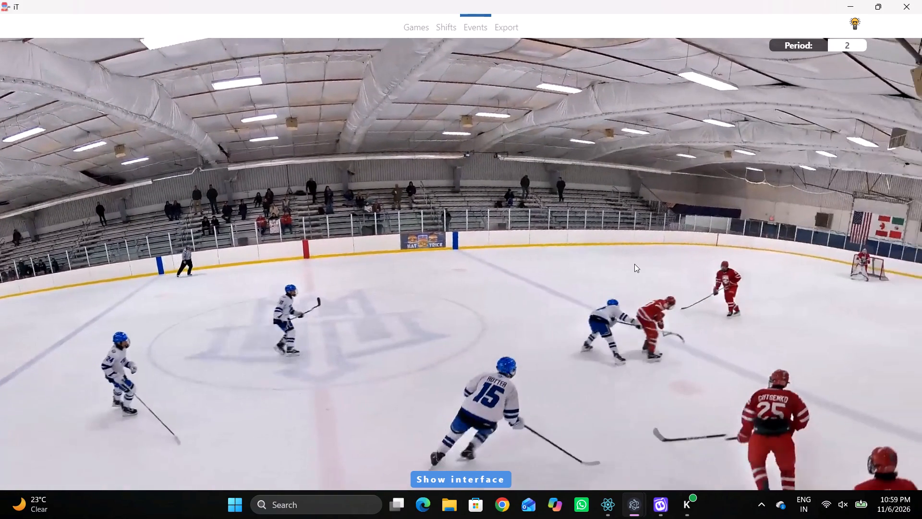
{"action": "key", "text": "q"}
{"action": "right_click", "coordinate": [613, 225]}
{"action": "left_click", "coordinate": [630, 247]}
{"action": "left_click", "coordinate": [881, 427]}
{"action": "left_click", "coordinate": [878, 432]}
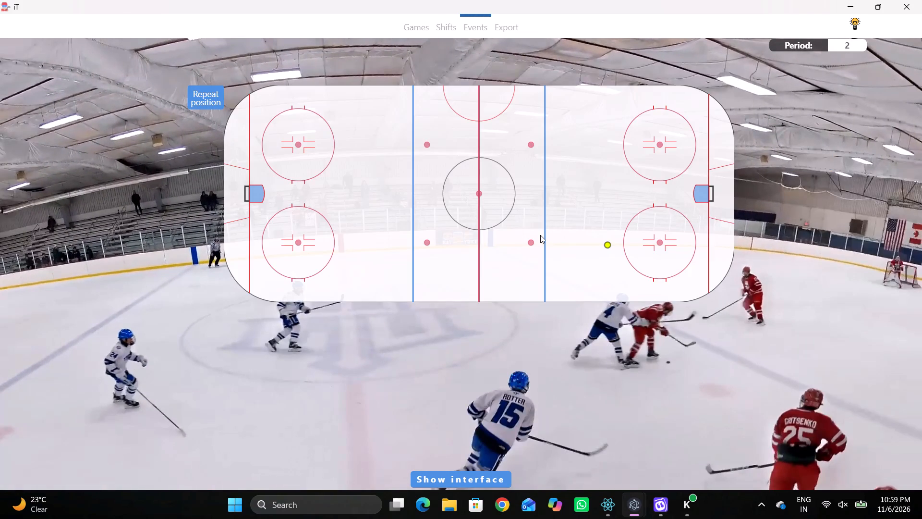
{"action": "left_click", "coordinate": [540, 235]}
Tag a Pass by away number 93, located on the away blue line, slightly closer to mid-ice than the neutral-zone face-off dot.
{"action": "key", "text": "space"}
{"action": "key", "text": "space"}
{"action": "key", "text": "space"}
{"action": "key", "text": "space"}
{"action": "key", "text": "space"}
{"action": "key", "text": "space"}
{"action": "key", "text": "q"}
{"action": "key", "text": "q"}
{"action": "key", "text": "q"}
{"action": "key", "text": "q"}
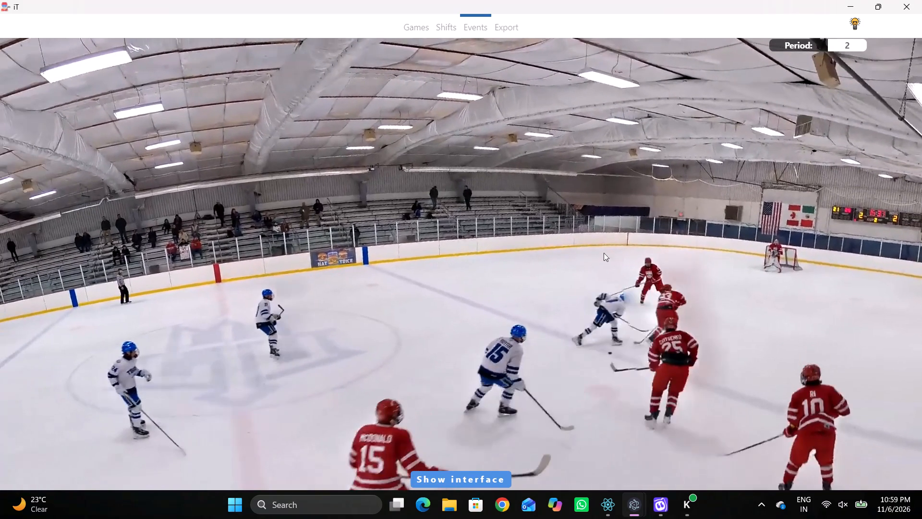
{"action": "key", "text": "q"}
{"action": "right_click", "coordinate": [589, 210]}
{"action": "left_click", "coordinate": [592, 220]}
{"action": "left_click", "coordinate": [812, 154]}
{"action": "left_click_drag", "start_coordinate": [551, 218], "coordinate": [545, 219]}
Tag a Pass by home number 15, located in the neutral zone between the centre circle and the away-side face-off dot opposite the referee crease.
{"action": "key", "text": "space"}
{"action": "key", "text": "space"}
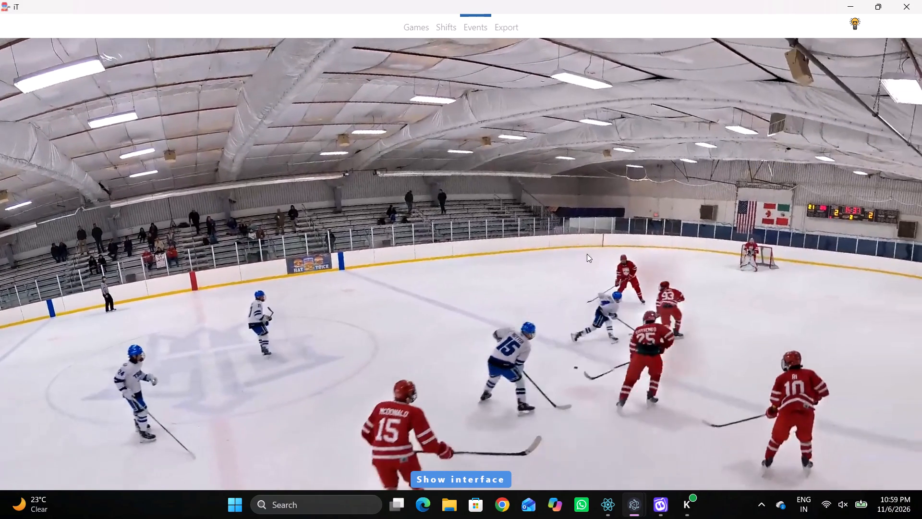
{"action": "key", "text": "space"}
{"action": "key", "text": "space"}
{"action": "right_click", "coordinate": [557, 229]}
{"action": "key", "text": "q"}
{"action": "left_click_drag", "start_coordinate": [573, 241], "coordinate": [569, 235]}
{"action": "right_click_drag", "start_coordinate": [521, 224], "coordinate": [512, 224]}
{"action": "left_click", "coordinate": [534, 246]}
{"action": "right_click", "coordinate": [501, 224]}
{"action": "left_click", "coordinate": [519, 235]}
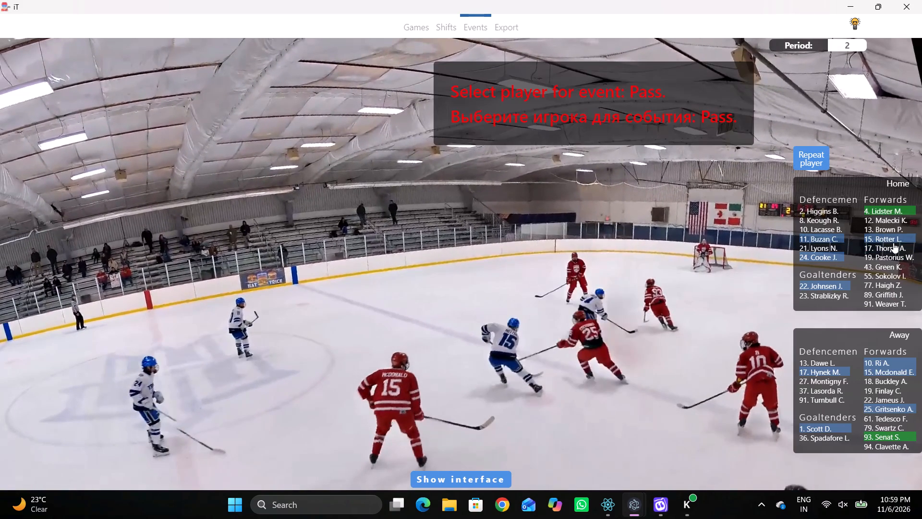
{"action": "left_click", "coordinate": [884, 241]}
{"action": "left_click", "coordinate": [521, 217]}
Play through the footage after home number 15's event, following the puck from the away blue line to the away net.
{"action": "key", "text": "space"}
{"action": "key", "text": "space"}
{"action": "key", "text": "space"}
{"action": "key", "text": "space"}
{"action": "key", "text": "space"}
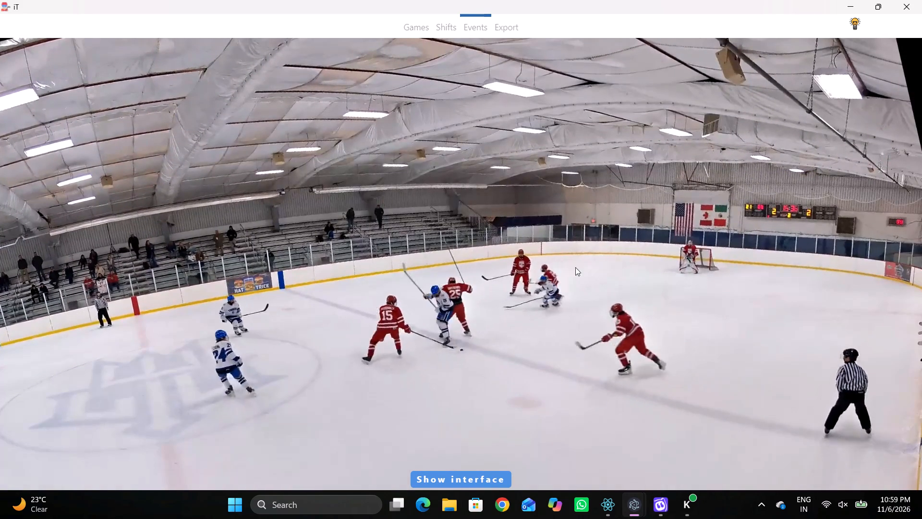
{"action": "key", "text": "space"}
{"action": "key", "text": "space"}
{"action": "key", "text": "space"}
{"action": "key", "text": "space"}
{"action": "key", "text": "space"}
{"action": "key", "text": "space"}
{"action": "key", "text": "space"}
{"action": "key", "text": "q"}
{"action": "key", "text": "q"}
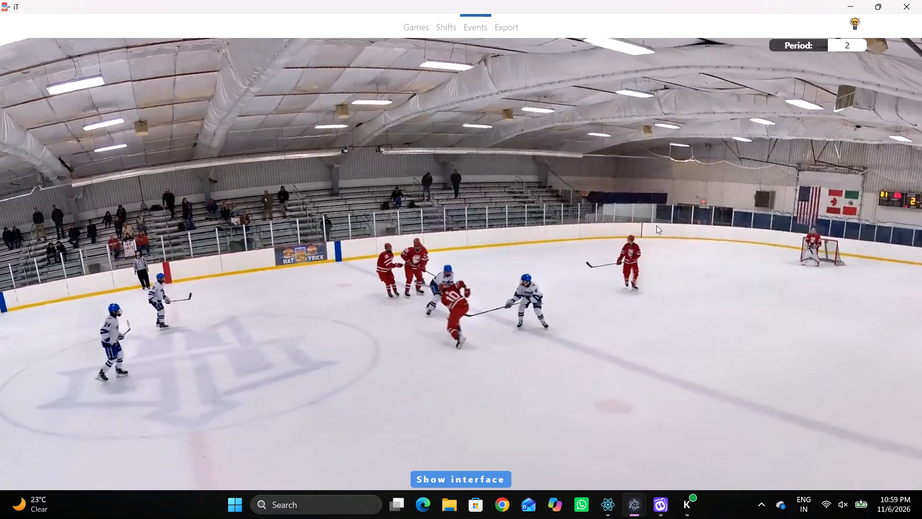
{"action": "key", "text": "space"}
{"action": "key", "text": "space"}
{"action": "key", "text": "space"}
{"action": "key", "text": "space"}
{"action": "key", "text": "space"}
{"action": "key", "text": "v"}
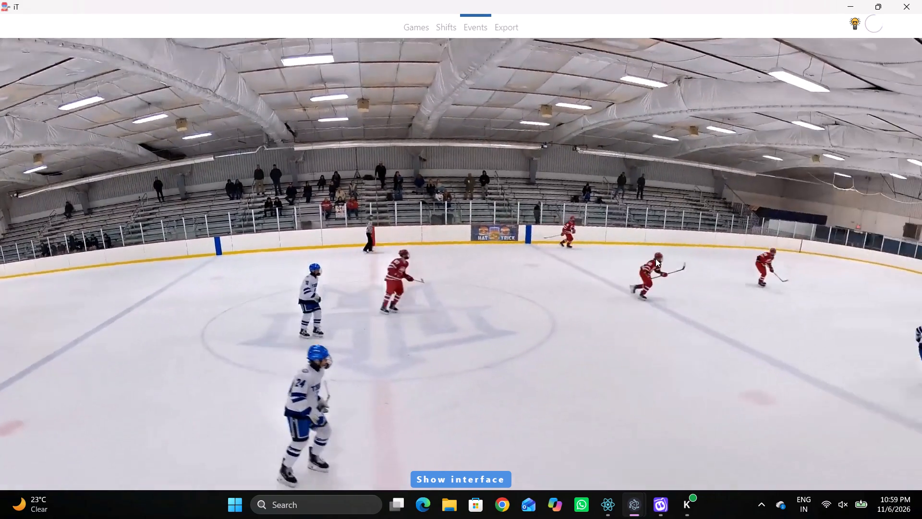
{"action": "key", "text": "space"}
{"action": "key", "text": "space"}
{"action": "key", "text": "space"}
{"action": "type", "text": "qr"}
{"action": "key", "text": "space"}
{"action": "key", "text": "space"}
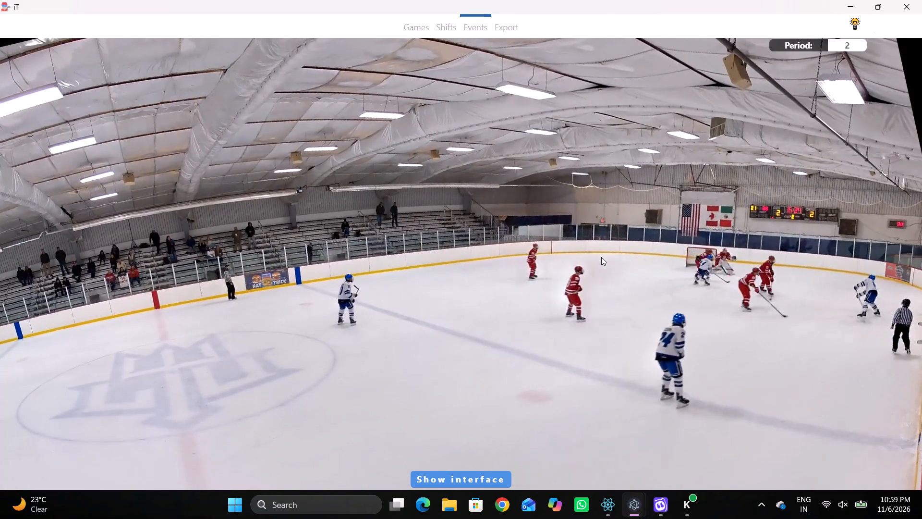
{"action": "key", "text": "space"}
{"action": "key", "text": "space"}
{"action": "key", "text": "space"}
{"action": "key", "text": "space"}
Tag an on-goal Shot by home number 15, located between the face-off dot and the away goal line, inside the circle opposite the referee-crease side.
{"action": "key", "text": "q"}
{"action": "key", "text": "q"}
{"action": "key", "text": "q"}
{"action": "key", "text": "q"}
{"action": "key", "text": "q"}
{"action": "key", "text": "q"}
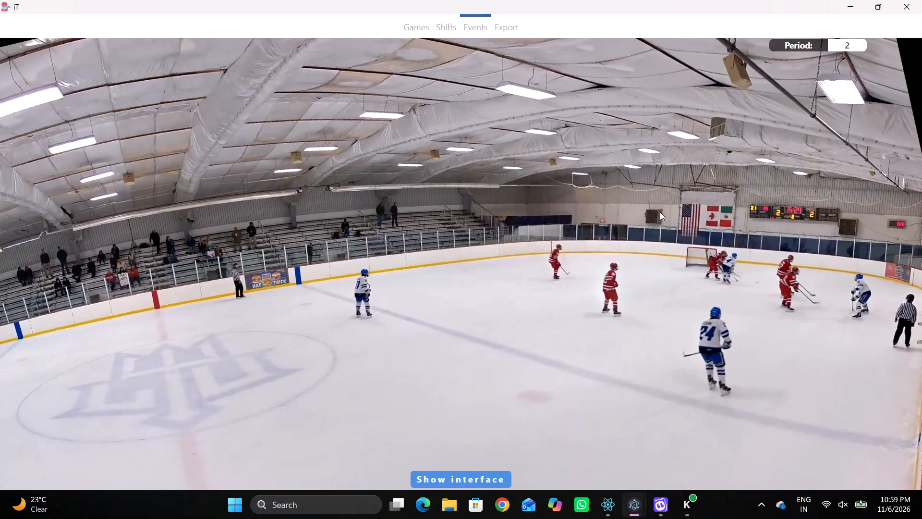
{"action": "key", "text": "q"}
{"action": "right_click_drag", "start_coordinate": [645, 192], "coordinate": [646, 198]}
{"action": "key", "text": "q"}
{"action": "left_click", "coordinate": [655, 242]}
{"action": "left_click", "coordinate": [605, 206]}
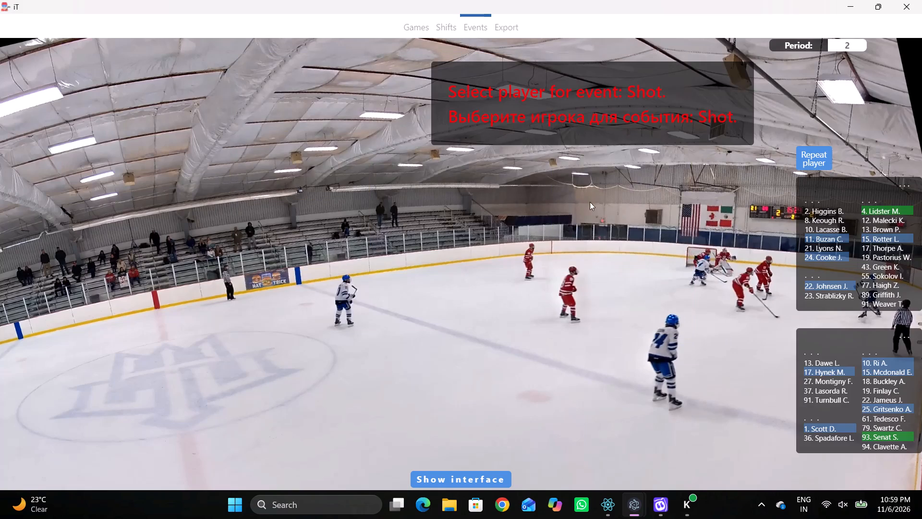
{"action": "right_click_drag", "start_coordinate": [551, 198], "coordinate": [574, 205]}
{"action": "left_click", "coordinate": [596, 247]}
{"action": "left_click_drag", "start_coordinate": [489, 200], "coordinate": [510, 207]}
{"action": "left_click", "coordinate": [806, 166]}
{"action": "left_click", "coordinate": [682, 243]}
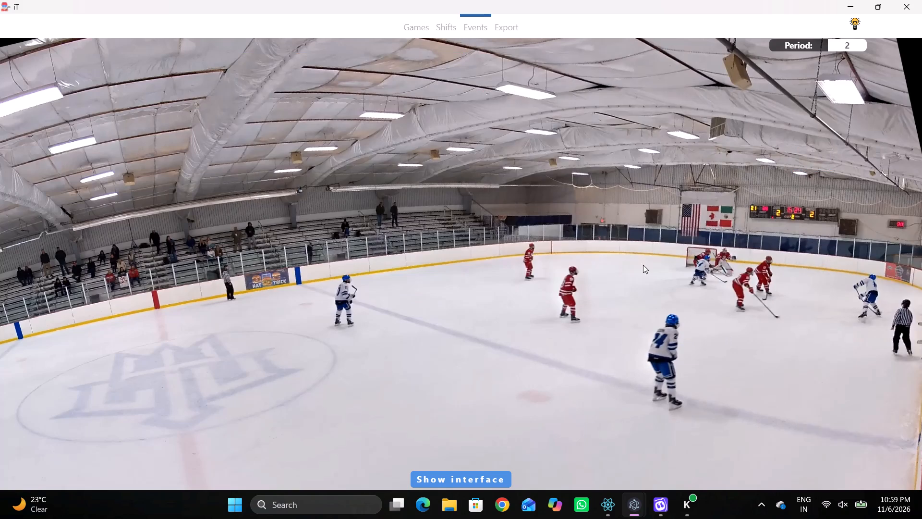
Change the type of home number 15's Pass event to Skating with the puck and save it.
{"action": "key", "text": "shift+d"}
{"action": "left_click", "coordinate": [266, 430]}
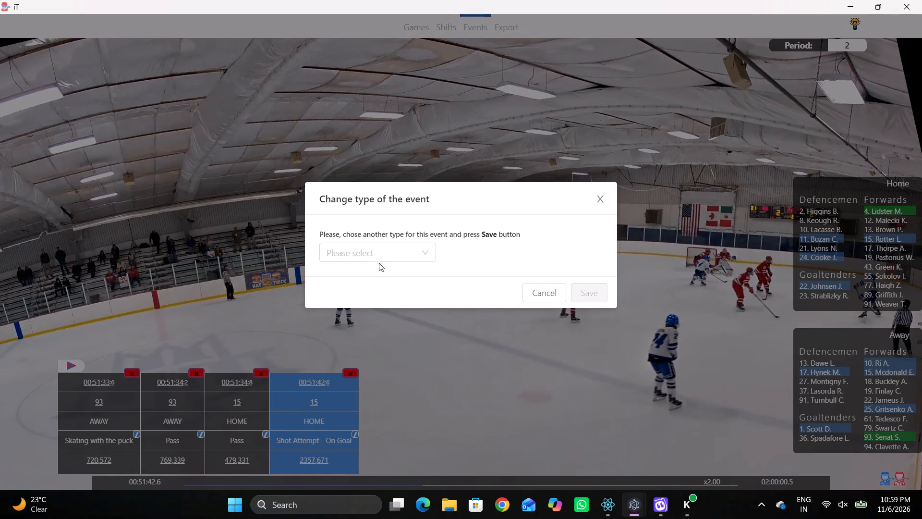
{"action": "left_click", "coordinate": [378, 259]}
{"action": "left_click", "coordinate": [388, 257]}
{"action": "left_click", "coordinate": [378, 266]}
{"action": "left_click", "coordinate": [378, 261]}
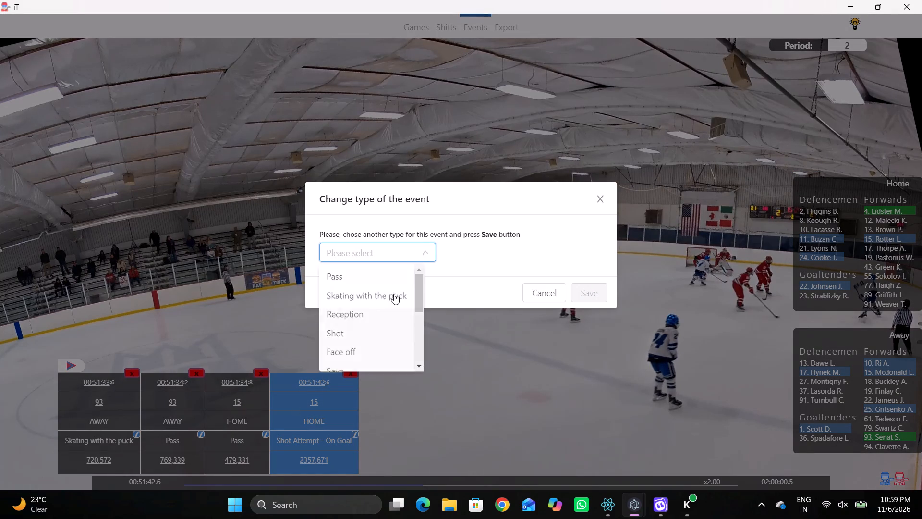
{"action": "left_click", "coordinate": [390, 296]}
{"action": "left_click", "coordinate": [589, 290]}
Tag a Save by away goaltender number 1 on home number 15's shot: Left Pad, direction Bottom middle, located in the away crease.
{"action": "key", "text": "r"}
{"action": "key", "text": "space"}
{"action": "key", "text": "space"}
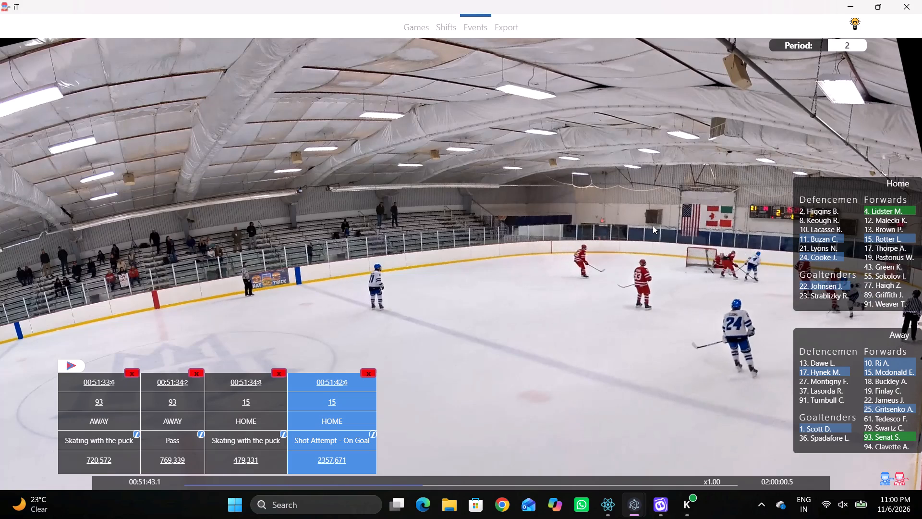
{"action": "right_click_drag", "start_coordinate": [652, 222], "coordinate": [698, 244]}
{"action": "left_click", "coordinate": [709, 309]}
{"action": "left_click_drag", "start_coordinate": [578, 264], "coordinate": [571, 268]}
{"action": "left_click", "coordinate": [444, 282]}
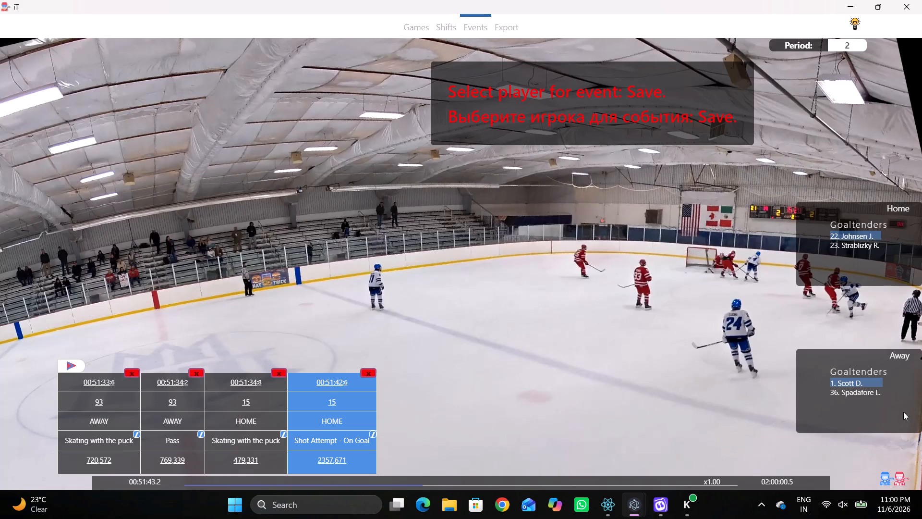
{"action": "left_click", "coordinate": [859, 379]}
{"action": "left_click", "coordinate": [704, 195]}
Tag a Pass by home number 11, located just inside the away blue line near the boards on the referee-crease side.
{"action": "key", "text": "space"}
{"action": "key", "text": "v"}
{"action": "key", "text": "space"}
{"action": "key", "text": "space"}
{"action": "key", "text": "space"}
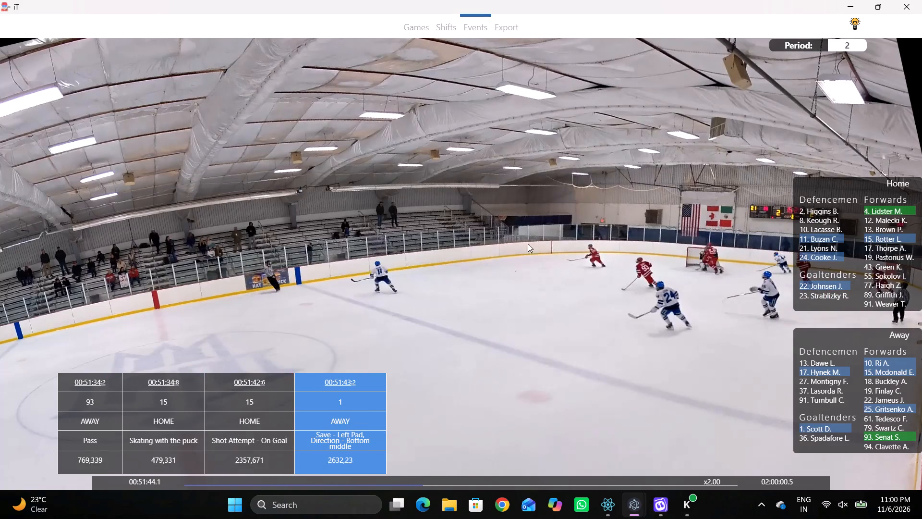
{"action": "key", "text": "space"}
{"action": "key", "text": "space"}
{"action": "key", "text": "space"}
{"action": "key", "text": "space"}
{"action": "right_click_drag", "start_coordinate": [543, 219], "coordinate": [538, 220]}
{"action": "left_click", "coordinate": [549, 235]}
{"action": "right_click", "coordinate": [535, 232]}
{"action": "left_click", "coordinate": [550, 241]}
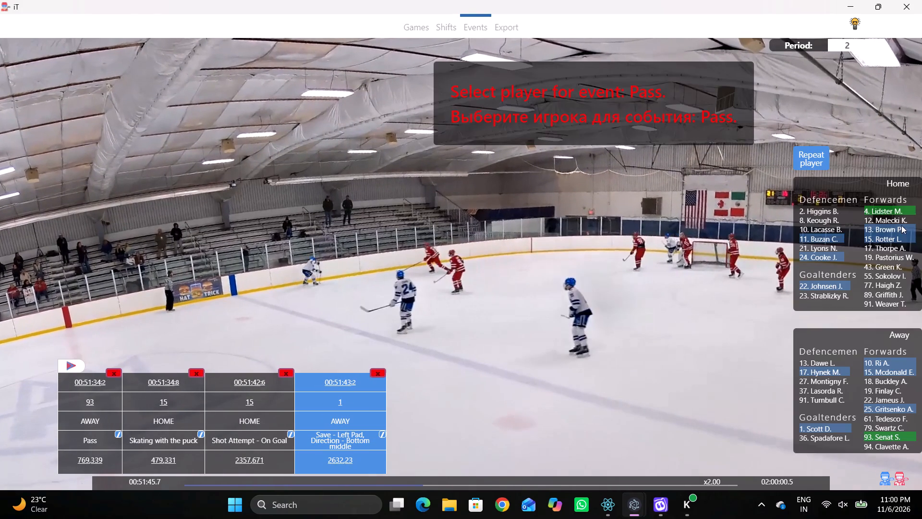
{"action": "left_click", "coordinate": [834, 236]}
{"action": "left_click", "coordinate": [582, 109]}
Replay the footage from home number 11's Pass, following the puck to the next player who plays it.
{"action": "key", "text": "shift+d"}
{"action": "key", "text": "shift+d"}
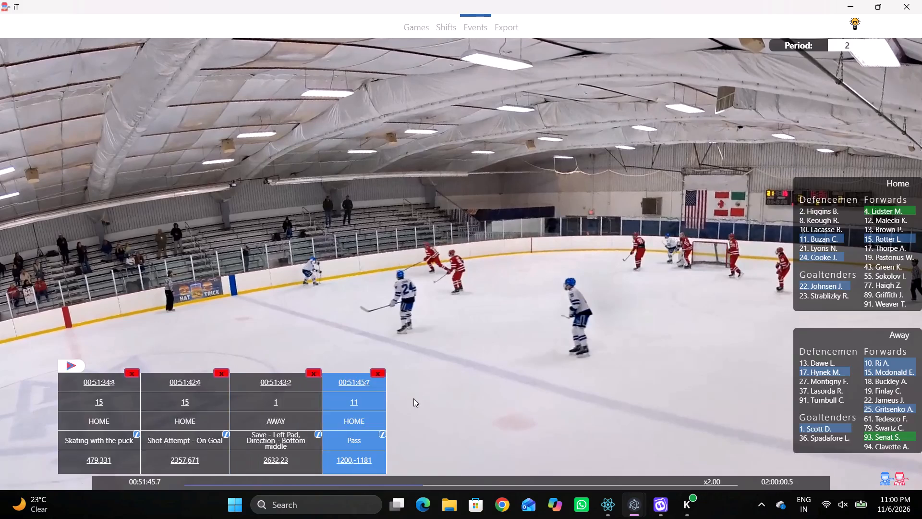
{"action": "key", "text": "shift+d"}
{"action": "key", "text": "space"}
{"action": "key", "text": "space"}
{"action": "key", "text": "space"}
{"action": "key", "text": "space"}
{"action": "key", "text": "q"}
{"action": "key", "text": "shift+d"}
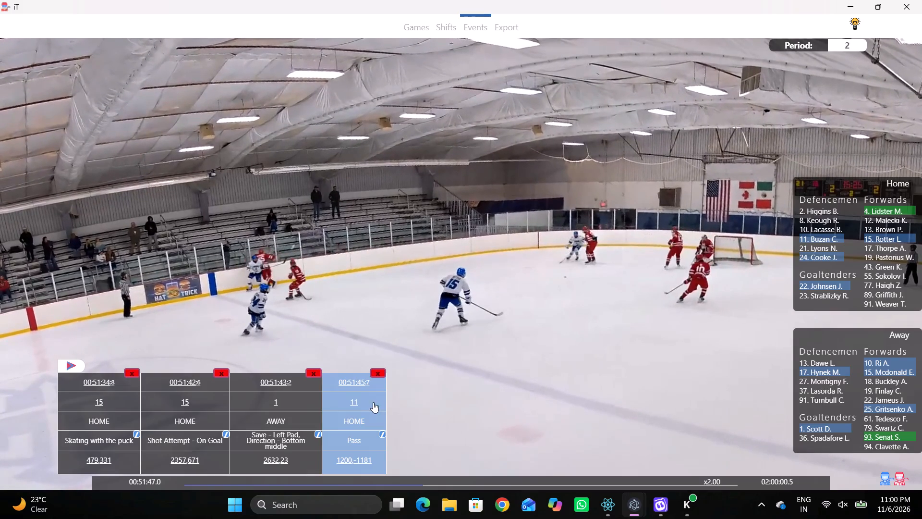
{"action": "left_click", "coordinate": [353, 382]}
{"action": "key", "text": "r"}
{"action": "key", "text": "space"}
{"action": "type", "text": "v"}
{"action": "key", "text": "space"}
{"action": "key", "text": "space"}
{"action": "key", "text": "space"}
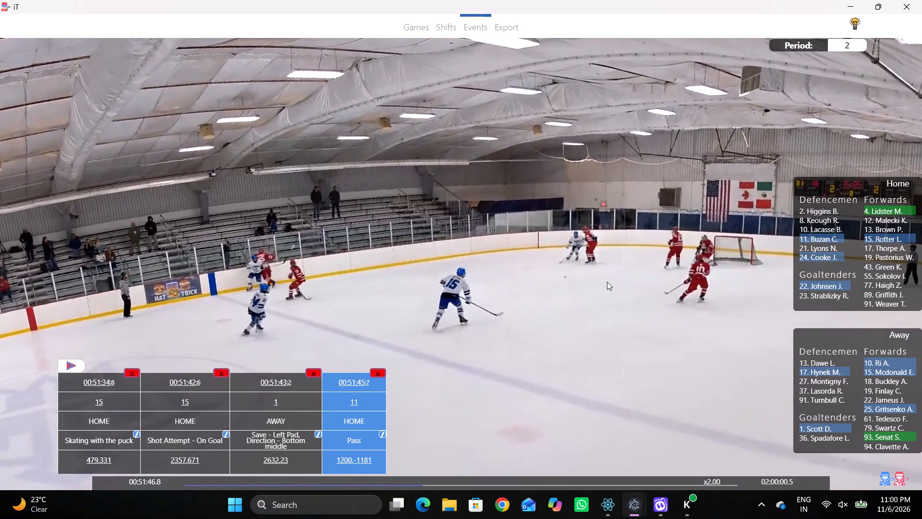
Tag a Pass by away number 25, located beside the away-end face-off dot on the referee-crease side.
{"action": "key", "text": "q"}
{"action": "key", "text": "q"}
{"action": "key", "text": "q"}
{"action": "key", "text": "q"}
{"action": "right_click", "coordinate": [676, 238]}
{"action": "right_click", "coordinate": [663, 240]}
{"action": "left_click", "coordinate": [671, 246]}
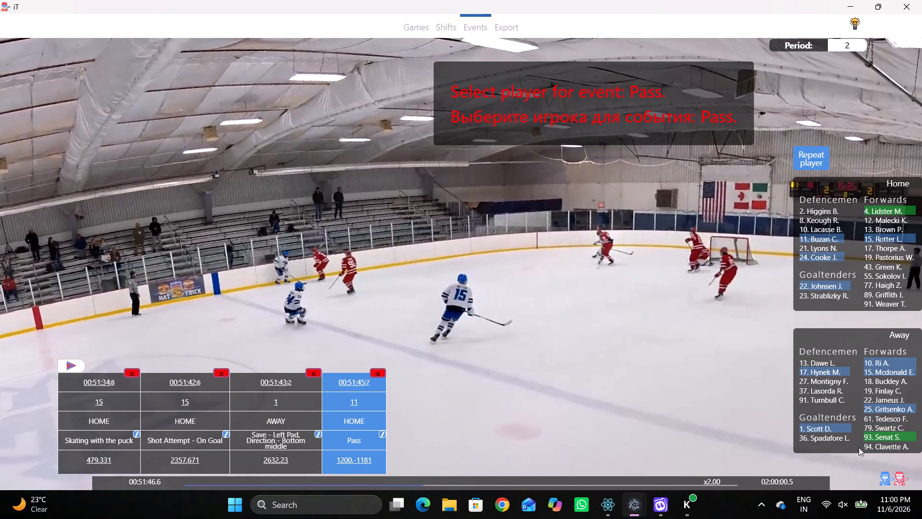
{"action": "left_click", "coordinate": [876, 412]}
{"action": "left_click", "coordinate": [668, 148]}
Tag home number 15's event on gaining the puck, located between the away blue line and the referee-crease-side face-off circle.
{"action": "key", "text": "space"}
{"action": "key", "text": "space"}
{"action": "right_click_drag", "start_coordinate": [619, 229], "coordinate": [623, 236]}
{"action": "left_click", "coordinate": [678, 270]}
{"action": "right_click_drag", "start_coordinate": [661, 246], "coordinate": [674, 259]}
{"action": "left_click", "coordinate": [720, 273]}
{"action": "left_click", "coordinate": [873, 239]}
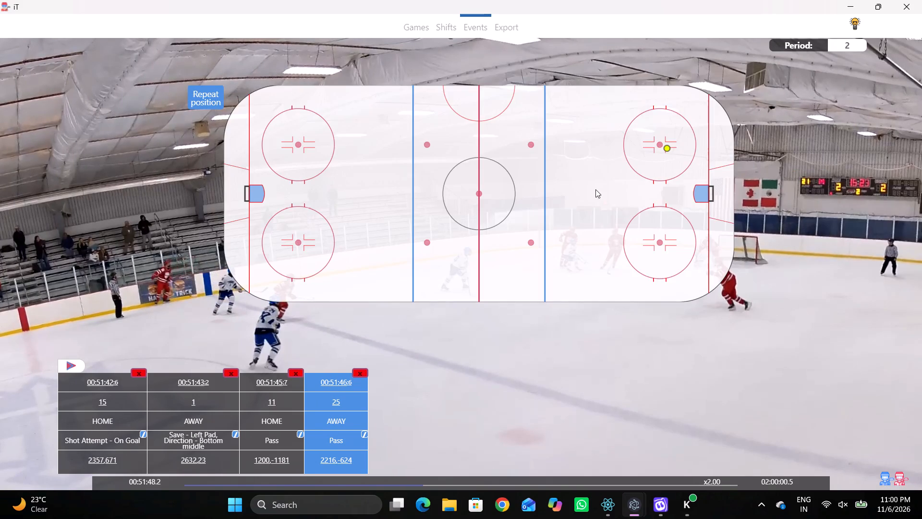
{"action": "left_click", "coordinate": [594, 172]}
Tag an on-goal Shot by home number 15, located in the away slot just off the referee-crease-side face-off circle.
{"action": "key", "text": "r"}
{"action": "key", "text": "space"}
{"action": "key", "text": "shift+d"}
{"action": "key", "text": "q"}
{"action": "key", "text": "q"}
{"action": "key", "text": "q"}
{"action": "key", "text": "q"}
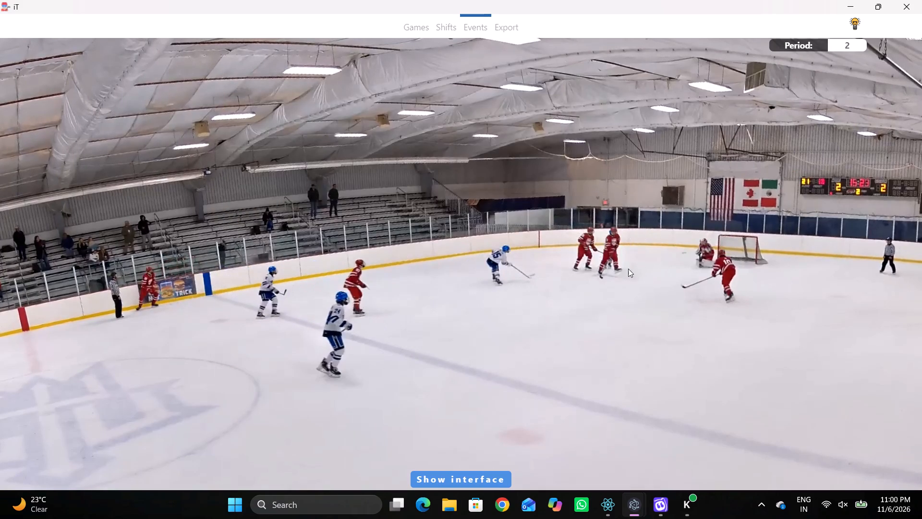
{"action": "key", "text": "q"}
{"action": "key", "text": "q"}
{"action": "key", "text": "q"}
{"action": "right_click_drag", "start_coordinate": [587, 250], "coordinate": [605, 255]}
{"action": "left_click", "coordinate": [622, 295]}
{"action": "left_click", "coordinate": [528, 222]}
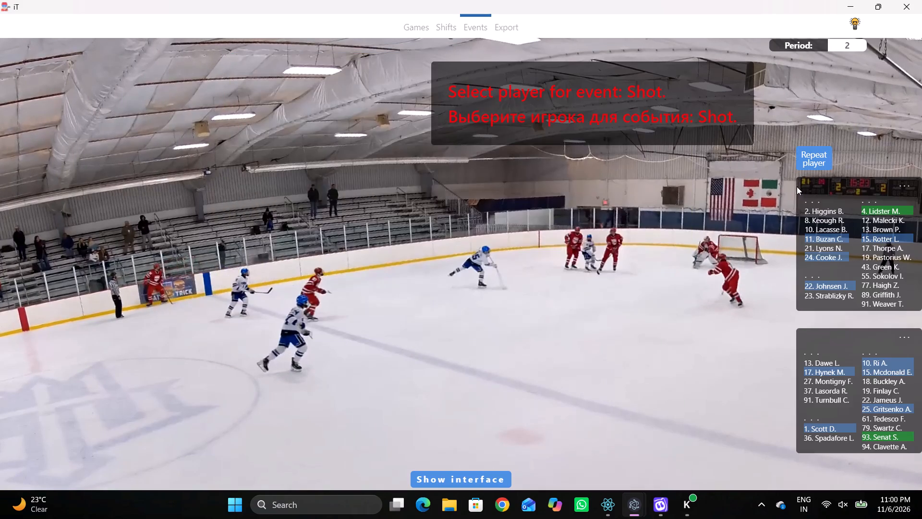
{"action": "left_click", "coordinate": [803, 162]}
{"action": "left_click", "coordinate": [629, 180]}
Tag a Save by away goaltender number 1 on that shot: Right Pad, direction Bottom middle, located in the away crease.
{"action": "key", "text": "space"}
{"action": "key", "text": "v"}
{"action": "key", "text": "space"}
{"action": "right_click_drag", "start_coordinate": [618, 191], "coordinate": [621, 198]}
{"action": "key", "text": "0"}
{"action": "left_click", "coordinate": [668, 257]}
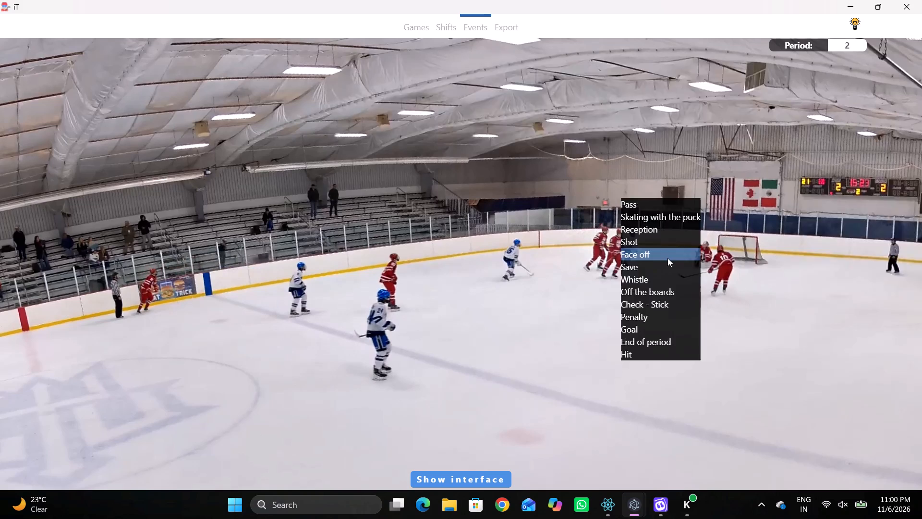
{"action": "right_click_drag", "start_coordinate": [616, 240], "coordinate": [630, 263]}
{"action": "left_click", "coordinate": [647, 330]}
{"action": "left_click_drag", "start_coordinate": [346, 259], "coordinate": [352, 264]}
{"action": "left_click", "coordinate": [485, 284]}
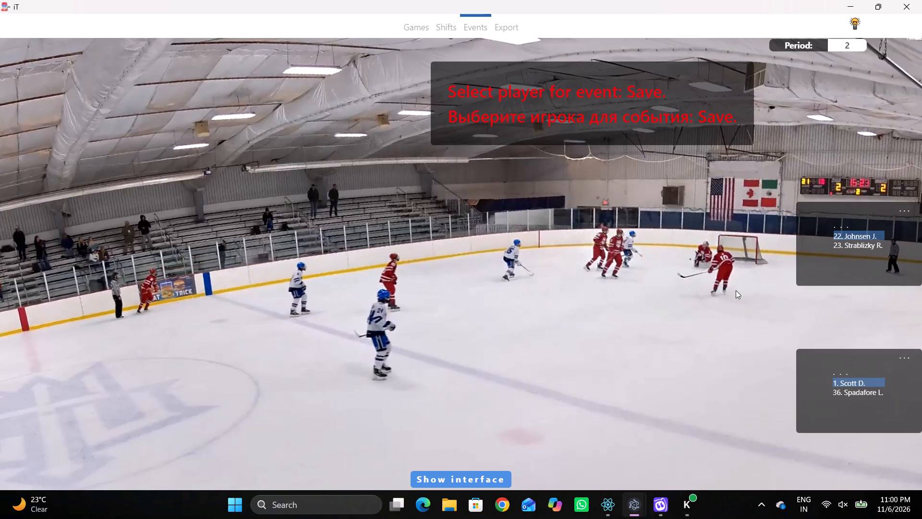
{"action": "left_click", "coordinate": [841, 379]}
{"action": "left_click", "coordinate": [702, 191]}
Tag a Pass by away number 17, located in the away zone just outside the referee-crease-side circle, toward the blue line.
{"action": "key", "text": "r"}
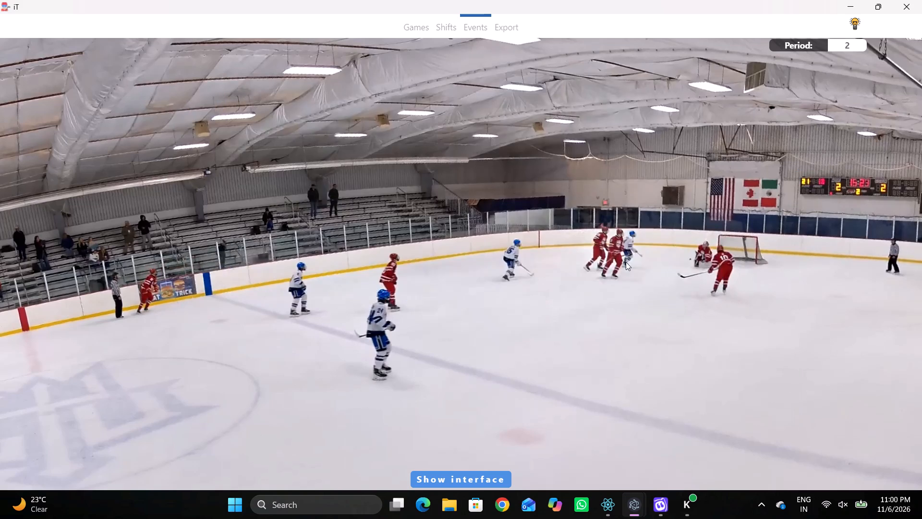
{"action": "key", "text": "space"}
{"action": "key", "text": "space"}
{"action": "key", "text": "space"}
{"action": "key", "text": "space"}
{"action": "key", "text": "q"}
{"action": "key", "text": "q"}
{"action": "right_click", "coordinate": [659, 235]}
{"action": "left_click", "coordinate": [679, 236]}
{"action": "right_click", "coordinate": [667, 230]}
{"action": "left_click", "coordinate": [671, 238]}
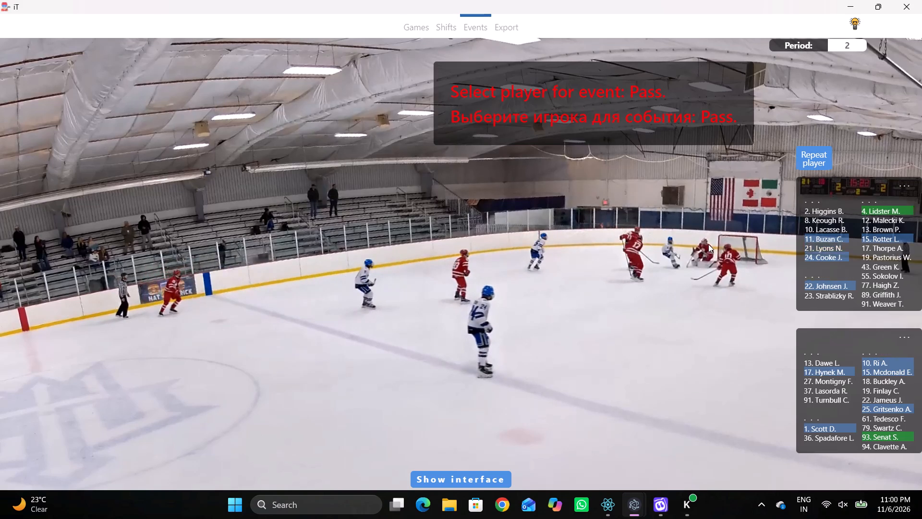
{"action": "left_click", "coordinate": [808, 371]}
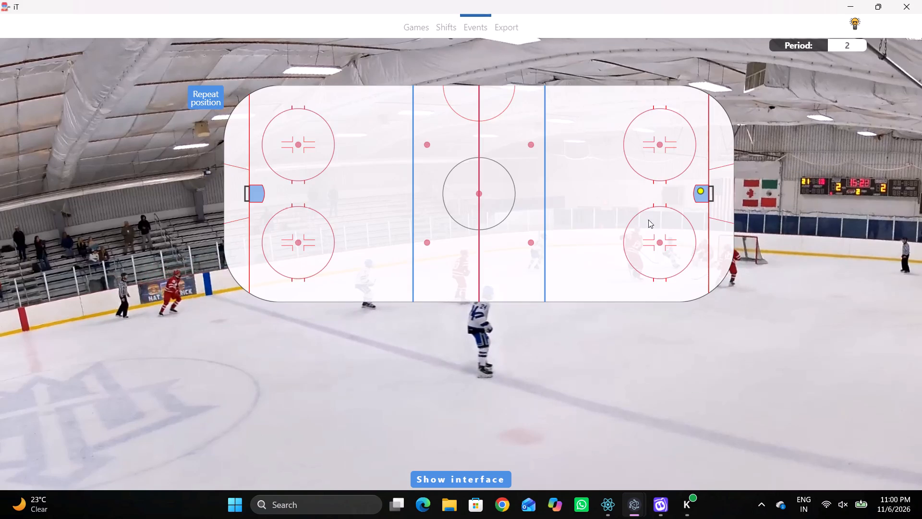
{"action": "left_click", "coordinate": [614, 172]}
Tag Skating with the puck by home number 4, inside the away-end circle on the referee-crease side, between the dot and goal line.
{"action": "key", "text": "space"}
{"action": "type", "text": "v"}
{"action": "key", "text": "space"}
{"action": "key", "text": "space"}
{"action": "key", "text": "space"}
{"action": "key", "text": "q"}
{"action": "key", "text": "q"}
{"action": "key", "text": "q"}
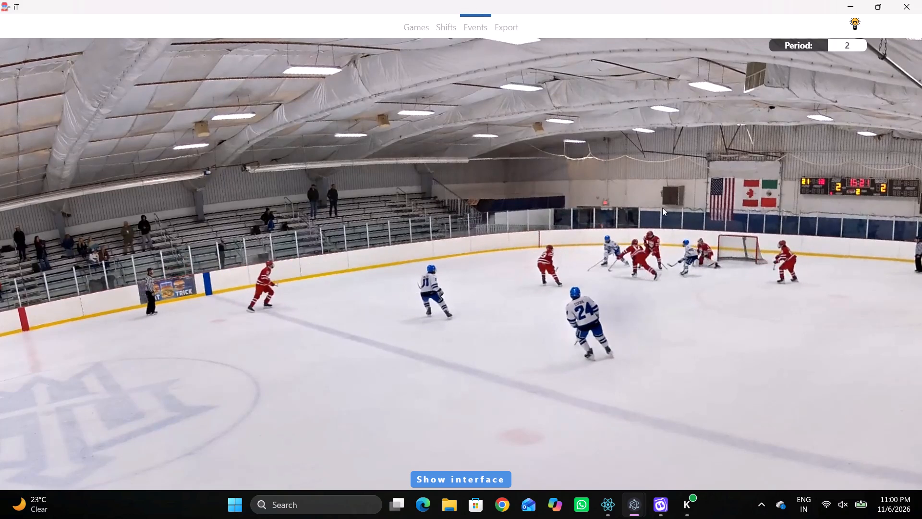
{"action": "right_click", "coordinate": [662, 208]}
{"action": "left_click_drag", "start_coordinate": [684, 224], "coordinate": [678, 221]}
{"action": "right_click_drag", "start_coordinate": [629, 214], "coordinate": [620, 215]}
{"action": "left_click", "coordinate": [683, 243]}
{"action": "right_click", "coordinate": [600, 217]}
{"action": "left_click", "coordinate": [675, 244]}
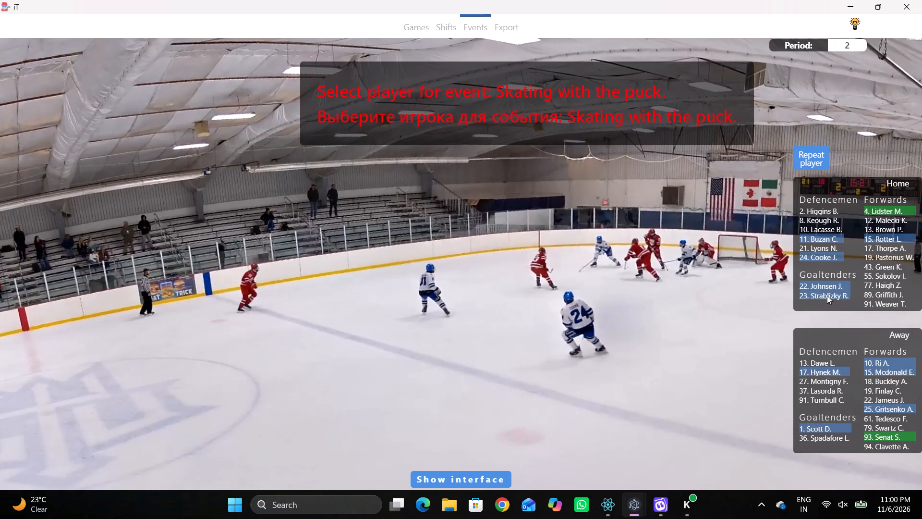
{"action": "left_click", "coordinate": [872, 205]}
{"action": "left_click", "coordinate": [677, 131]}
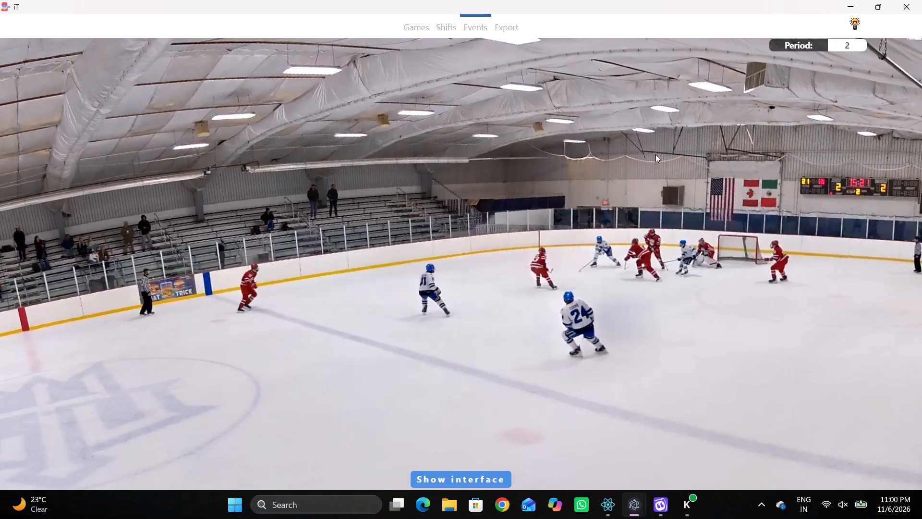
Step back to the save by away number 1 and replay the footage to check who carries the puck after away number 17's Pass.
{"action": "key", "text": "q"}
{"action": "key", "text": "q"}
{"action": "key", "text": "q"}
{"action": "key", "text": "q"}
{"action": "key", "text": "q"}
{"action": "key", "text": "q"}
{"action": "key", "text": "q"}
{"action": "key", "text": "q"}
{"action": "key", "text": "q"}
{"action": "key", "text": "q"}
{"action": "key", "text": "q"}
{"action": "key", "text": "q"}
{"action": "key", "text": "q"}
{"action": "key", "text": "q"}
{"action": "key", "text": "q"}
{"action": "key", "text": "q"}
{"action": "key", "text": "q"}
{"action": "key", "text": "space"}
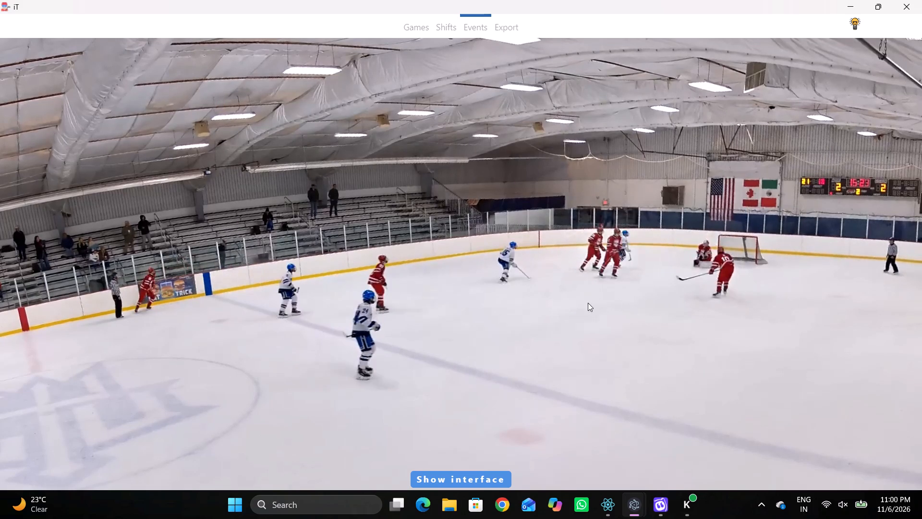
{"action": "key", "text": "space"}
{"action": "type", "text": "q"}
{"action": "key", "text": "space"}
{"action": "key", "text": "space"}
{"action": "key", "text": "space"}
{"action": "key", "text": "space"}
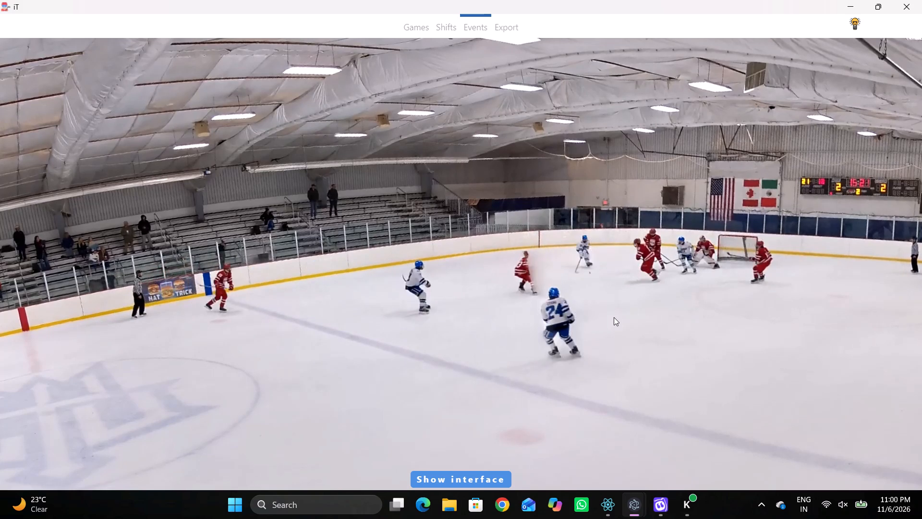
{"action": "key", "text": "space"}
{"action": "key", "text": "space"}
Change the player of the latest Skating with the puck event to home number 15.
{"action": "key", "text": "shift+d"}
{"action": "left_click", "coordinate": [361, 398]}
{"action": "left_click", "coordinate": [877, 235]}
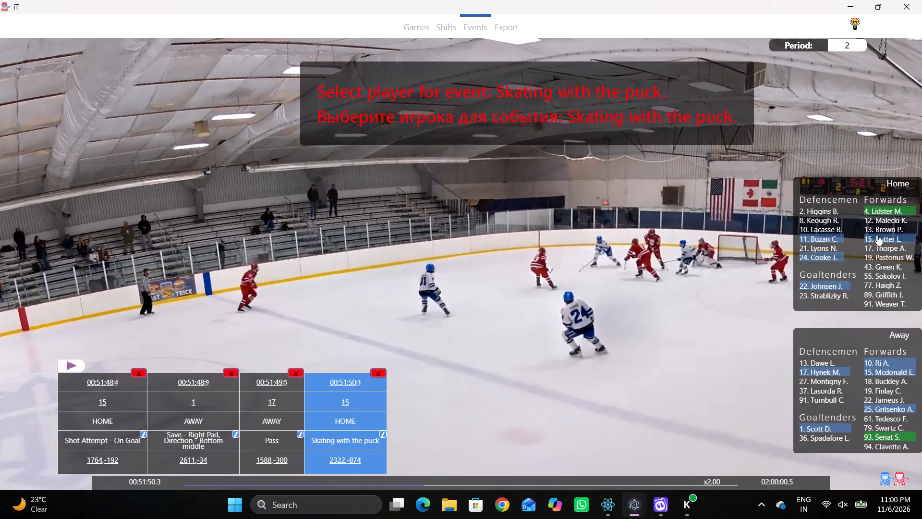
{"action": "key", "text": "shift+d"}
Tag a Pass by home number 15, located deep in the away zone.
{"action": "key", "text": "space"}
{"action": "key", "text": "space"}
{"action": "key", "text": "space"}
{"action": "key", "text": "space"}
{"action": "type", "text": "q"}
{"action": "key", "text": "q"}
{"action": "key", "text": "q"}
{"action": "right_click", "coordinate": [699, 210]}
{"action": "left_click", "coordinate": [710, 217]}
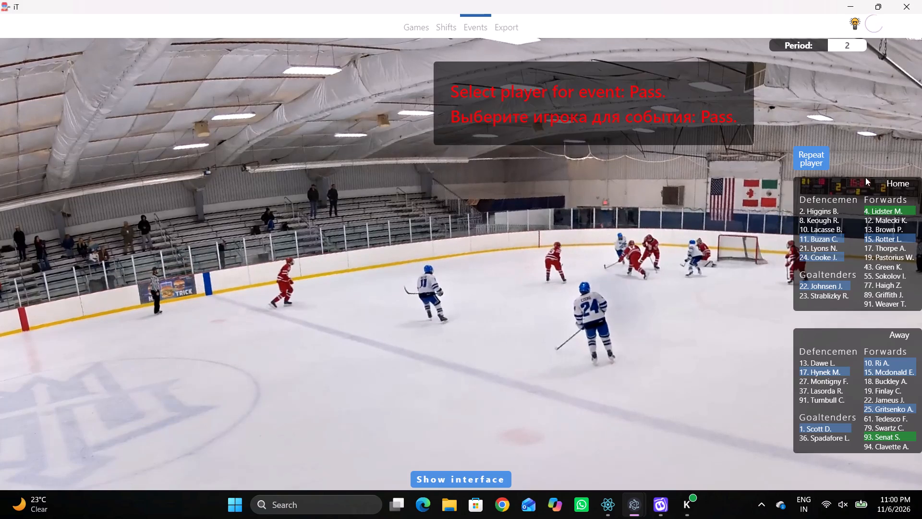
{"action": "left_click", "coordinate": [817, 158]}
{"action": "left_click", "coordinate": [679, 161]}
Tag Skating with the puck by away number 10, located deep in the away zone near the net.
{"action": "key", "text": "space"}
{"action": "key", "text": "space"}
{"action": "key", "text": "space"}
{"action": "key", "text": "space"}
{"action": "key", "text": "space"}
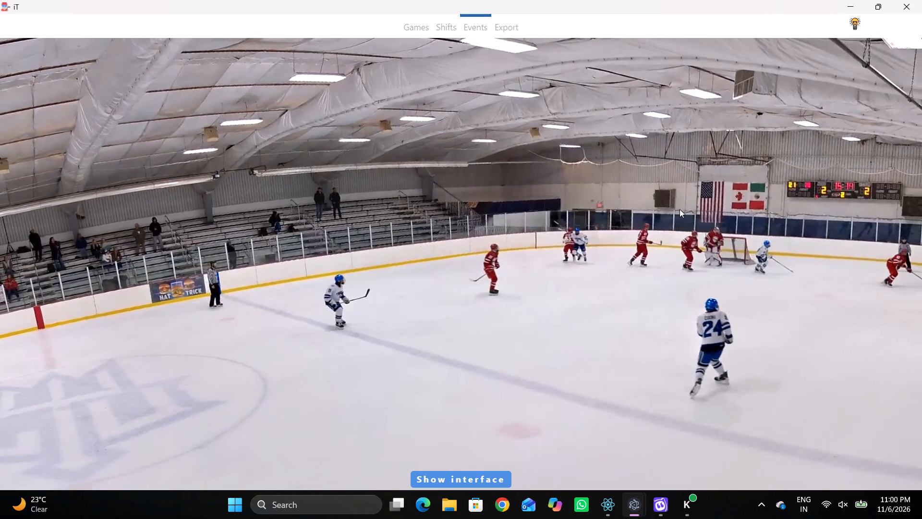
{"action": "key", "text": "space"}
{"action": "key", "text": "space"}
{"action": "key", "text": "space"}
{"action": "key", "text": "q"}
{"action": "key", "text": "q"}
{"action": "key", "text": "q"}
{"action": "key", "text": "q"}
{"action": "key", "text": "q"}
{"action": "key", "text": "q"}
{"action": "key", "text": "q"}
{"action": "key", "text": "q"}
{"action": "key", "text": "q"}
{"action": "key", "text": "q"}
{"action": "key", "text": "q"}
{"action": "key", "text": "space"}
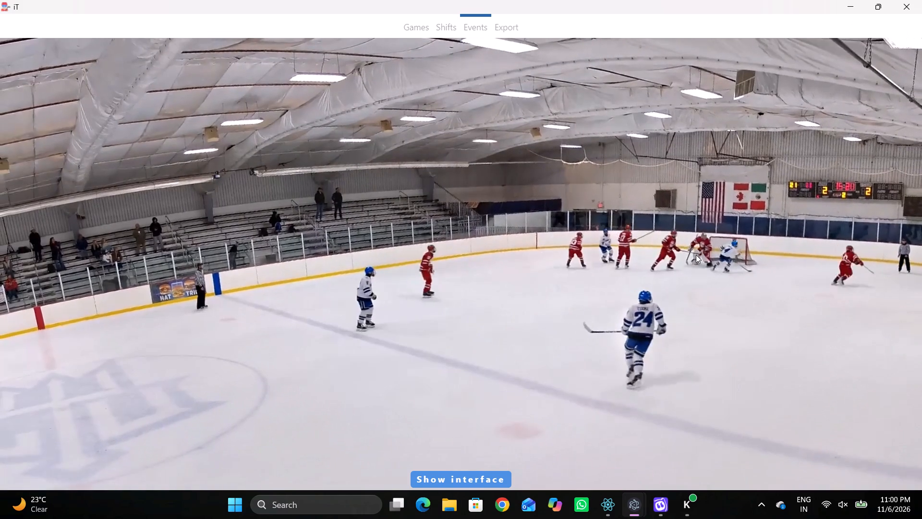
{"action": "key", "text": "v"}
{"action": "key", "text": "space"}
{"action": "right_click_drag", "start_coordinate": [684, 206], "coordinate": [688, 214]}
{"action": "left_click", "coordinate": [760, 239]}
{"action": "right_click_drag", "start_coordinate": [708, 228], "coordinate": [727, 239]}
{"action": "left_click", "coordinate": [801, 263]}
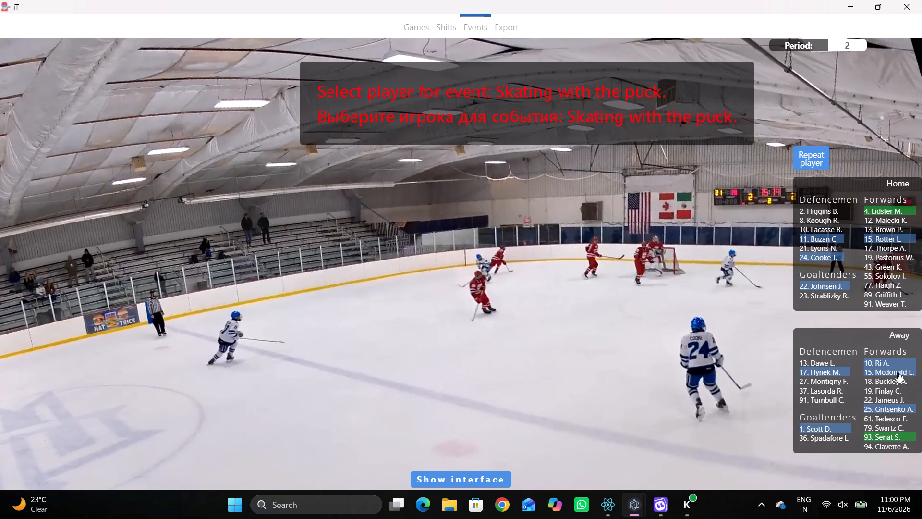
{"action": "left_click", "coordinate": [888, 365]}
{"action": "left_click", "coordinate": [669, 247]}
Tag a Pass by away number 10, located in the away zone level with the end circles.
{"action": "key", "text": "space"}
{"action": "key", "text": "space"}
{"action": "key", "text": "space"}
{"action": "key", "text": "space"}
{"action": "key", "text": "space"}
{"action": "key", "text": "space"}
{"action": "type", "text": "q"}
{"action": "key", "text": "q"}
{"action": "key", "text": "q"}
{"action": "key", "text": "q"}
{"action": "key", "text": "q"}
{"action": "key", "text": "q"}
{"action": "key", "text": "q"}
{"action": "key", "text": "q"}
{"action": "right_click", "coordinate": [698, 221]}
{"action": "left_click", "coordinate": [700, 224]}
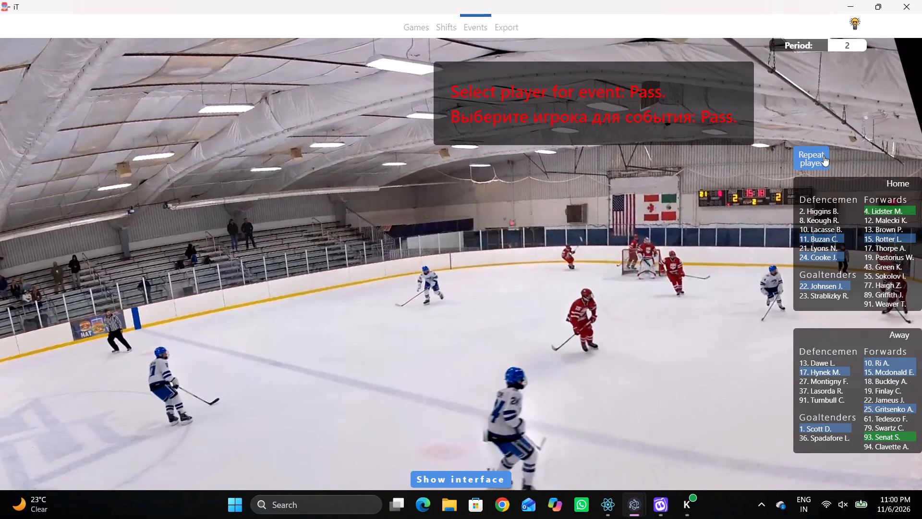
{"action": "left_click_drag", "start_coordinate": [824, 156], "coordinate": [818, 156]}
{"action": "left_click", "coordinate": [623, 281]}
Tag Skating with the puck by away number 15, located around the away blue line.
{"action": "key", "text": "r"}
{"action": "key", "text": "space"}
{"action": "key", "text": "space"}
{"action": "right_click", "coordinate": [606, 265]}
{"action": "left_click", "coordinate": [642, 288]}
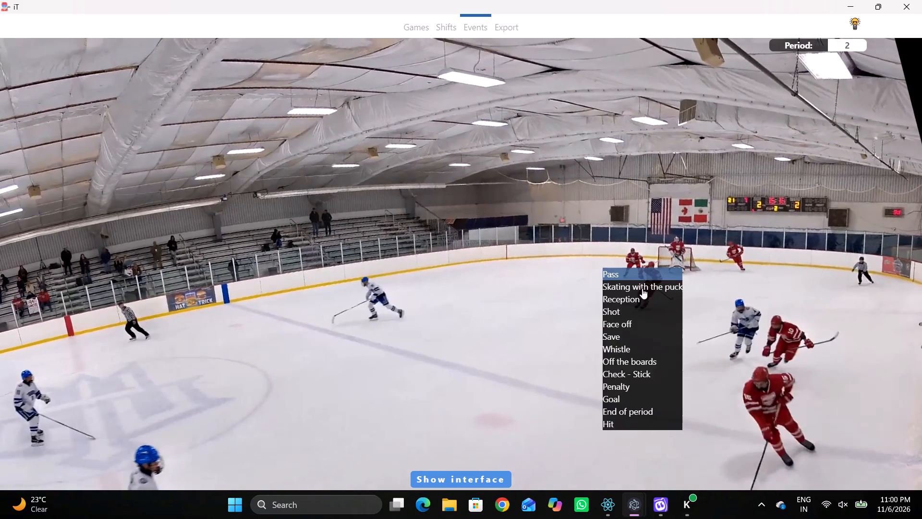
{"action": "left_click", "coordinate": [872, 377]}
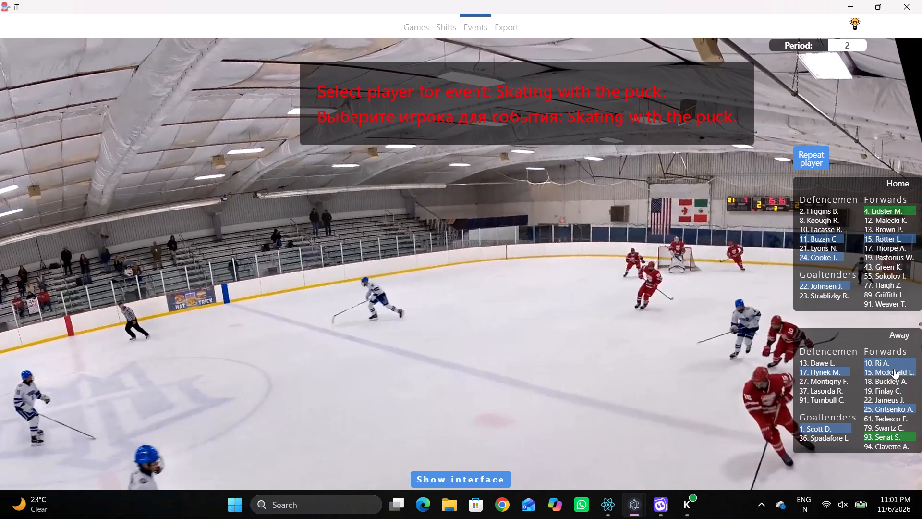
{"action": "left_click", "coordinate": [892, 369]}
{"action": "left_click", "coordinate": [522, 278]}
Tag a Pass by away number 15, located in the home zone a little inside the blue line.
{"action": "key", "text": "space"}
{"action": "key", "text": "space"}
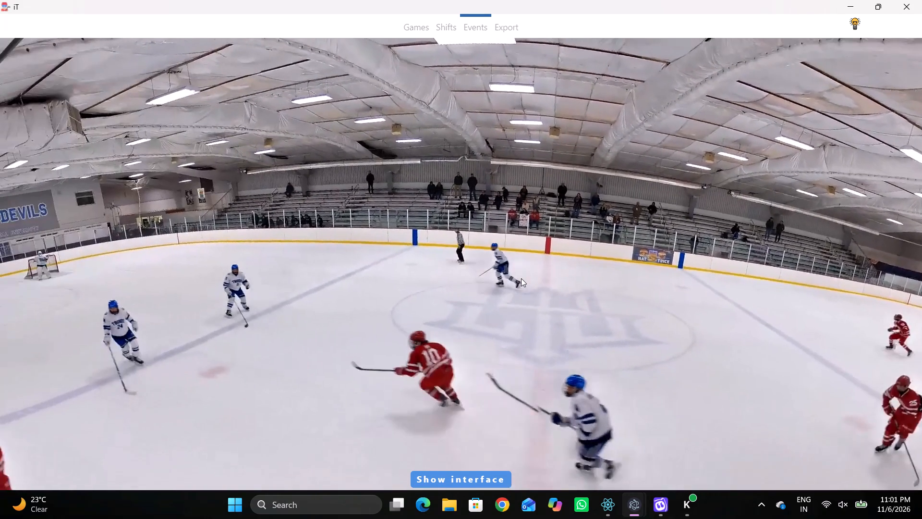
{"action": "key", "text": "space"}
{"action": "key", "text": "space"}
{"action": "key", "text": "space"}
{"action": "key", "text": "space"}
{"action": "key", "text": "space"}
{"action": "key", "text": "space"}
{"action": "key", "text": "space"}
{"action": "key", "text": "space"}
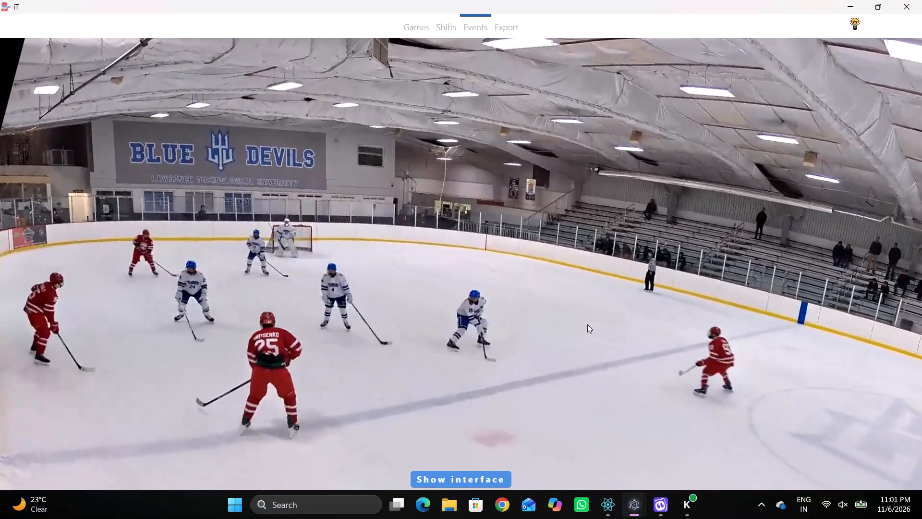
{"action": "key", "text": "space"}
{"action": "key", "text": "space"}
{"action": "key", "text": "q"}
{"action": "key", "text": "q"}
{"action": "key", "text": "q"}
{"action": "key", "text": "q"}
{"action": "key", "text": "q"}
{"action": "right_click", "coordinate": [522, 225]}
{"action": "right_click_drag", "start_coordinate": [417, 210], "coordinate": [400, 211]}
{"action": "left_click", "coordinate": [410, 216]}
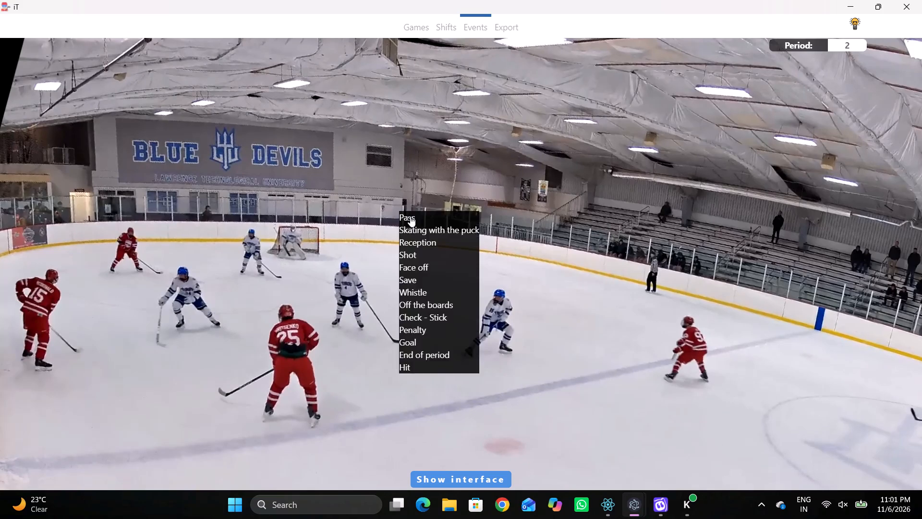
{"action": "right_click_drag", "start_coordinate": [519, 180], "coordinate": [513, 184]}
{"action": "left_click", "coordinate": [525, 195]}
{"action": "left_click", "coordinate": [800, 157]}
{"action": "key", "text": "space"}
{"action": "left_click", "coordinate": [369, 263]}
Tag Skating with the puck by away number 10, located deep in the home zone.
{"action": "key", "text": "space"}
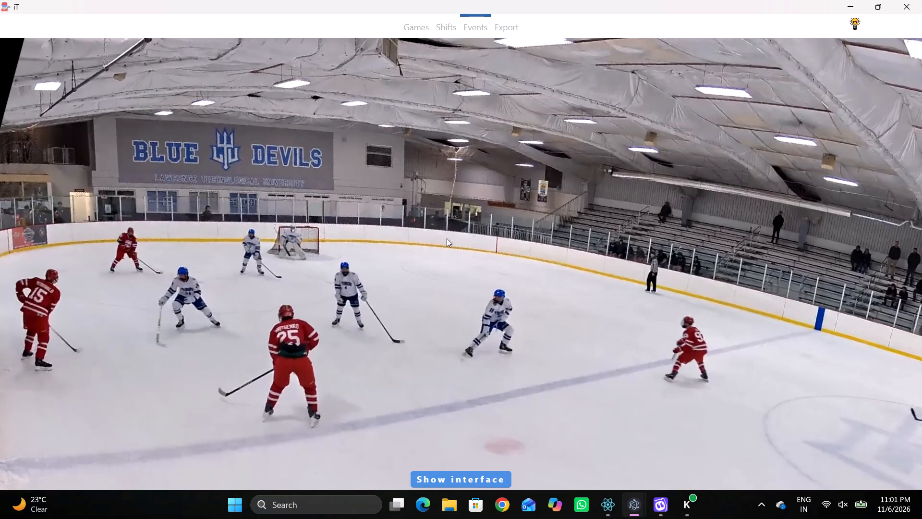
{"action": "key", "text": "v"}
{"action": "key", "text": "space"}
{"action": "key", "text": "space"}
{"action": "key", "text": "space"}
{"action": "right_click_drag", "start_coordinate": [504, 205], "coordinate": [509, 208]}
{"action": "left_click", "coordinate": [552, 226]}
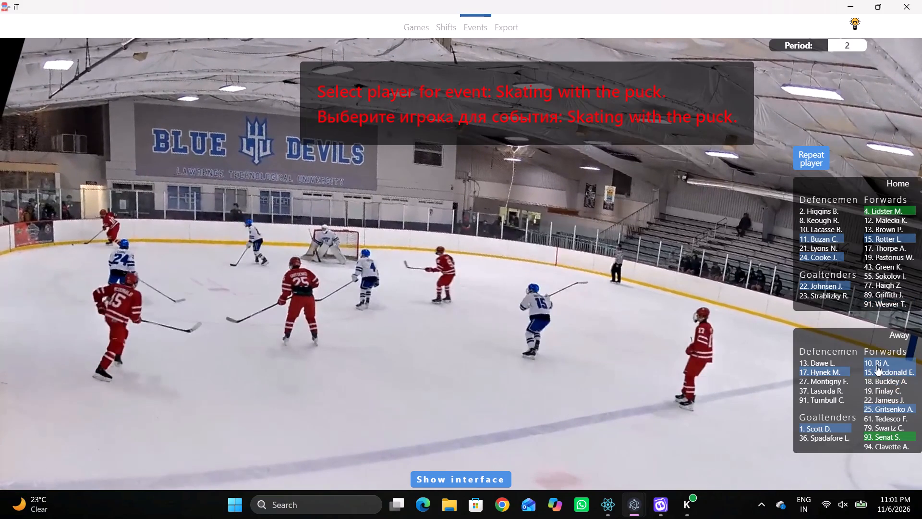
{"action": "left_click", "coordinate": [873, 360]}
{"action": "left_click", "coordinate": [245, 248]}
Tag a Pass by away number 10, located deep in the home zone, slightly nearer the end boards than that player's carry.
{"action": "key", "text": "r"}
{"action": "key", "text": "space"}
{"action": "key", "text": "space"}
{"action": "key", "text": "space"}
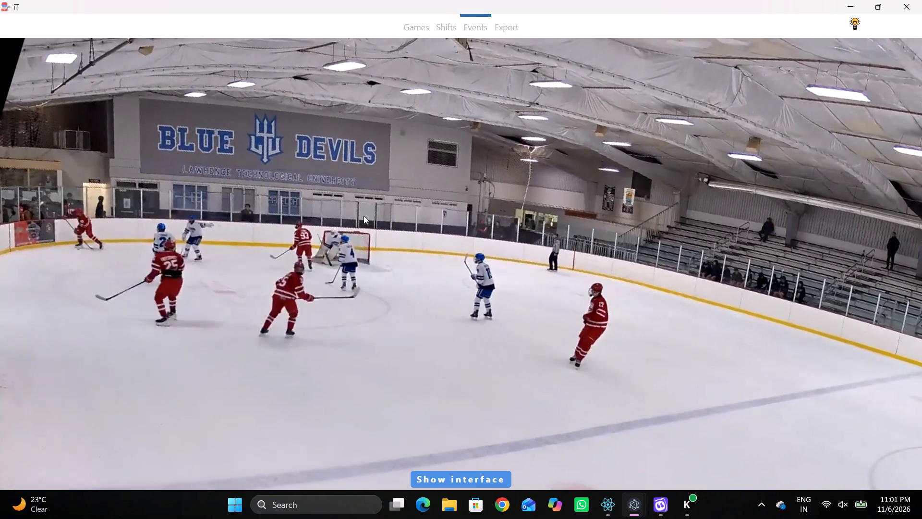
{"action": "key", "text": "space"}
{"action": "key", "text": "space"}
{"action": "key", "text": "space"}
{"action": "key", "text": "q"}
{"action": "key", "text": "q"}
{"action": "key", "text": "q"}
{"action": "key", "text": "q"}
{"action": "key", "text": "q"}
{"action": "right_click", "coordinate": [484, 227]}
{"action": "left_click", "coordinate": [488, 236]}
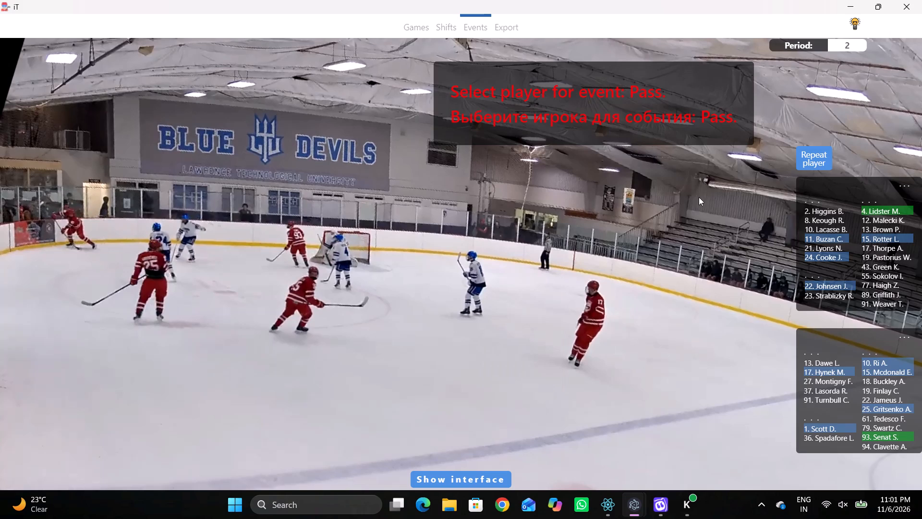
{"action": "right_click", "coordinate": [715, 161]}
{"action": "left_click", "coordinate": [714, 166]}
{"action": "left_click", "coordinate": [789, 162]}
{"action": "right_click_drag", "start_coordinate": [745, 158], "coordinate": [740, 163]}
{"action": "left_click_drag", "start_coordinate": [746, 168], "coordinate": [757, 171]}
{"action": "left_click", "coordinate": [812, 172]}
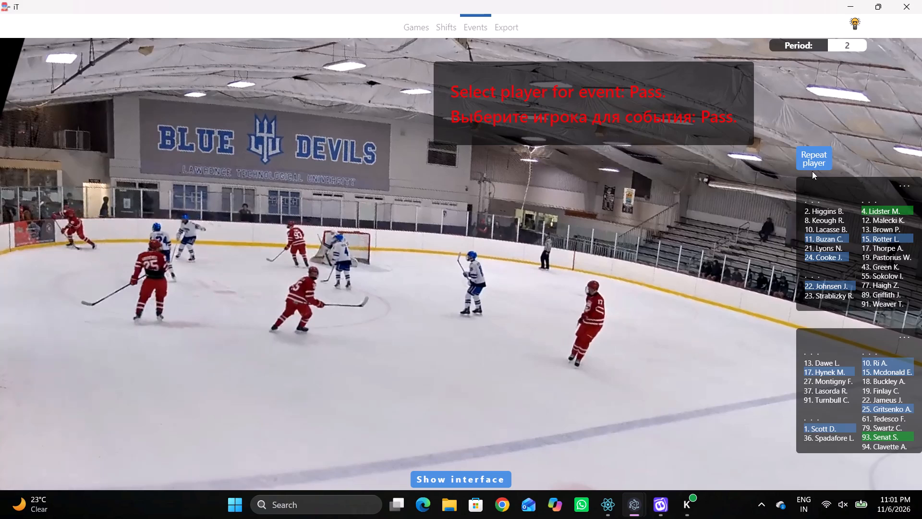
{"action": "left_click", "coordinate": [810, 160]}
{"action": "left_click", "coordinate": [237, 238]}
Tag Skating with the puck by away number 25, located in the home zone near the end circle opposite the bleachers.
{"action": "key", "text": "space"}
{"action": "key", "text": "v"}
{"action": "key", "text": "space"}
{"action": "key", "text": "space"}
{"action": "key", "text": "space"}
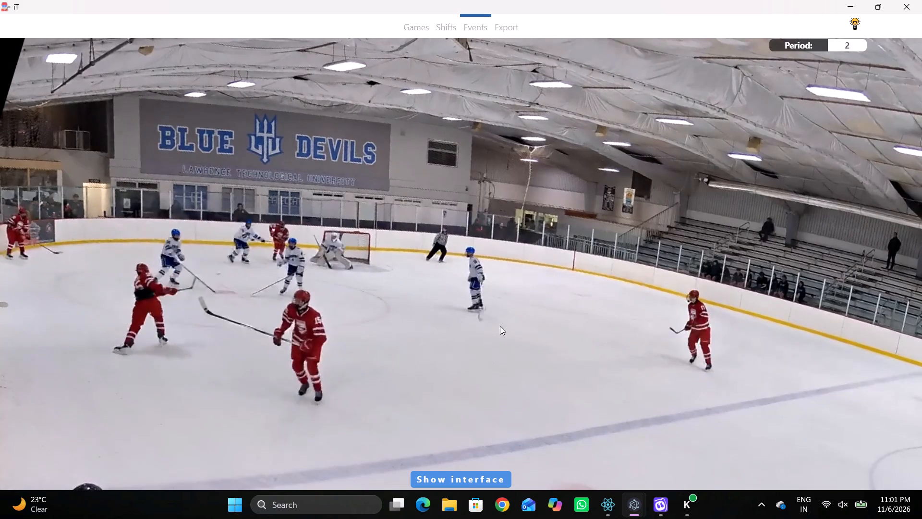
{"action": "key", "text": "q"}
{"action": "key", "text": "q"}
{"action": "right_click_drag", "start_coordinate": [490, 260], "coordinate": [493, 265]}
{"action": "left_click", "coordinate": [543, 288]}
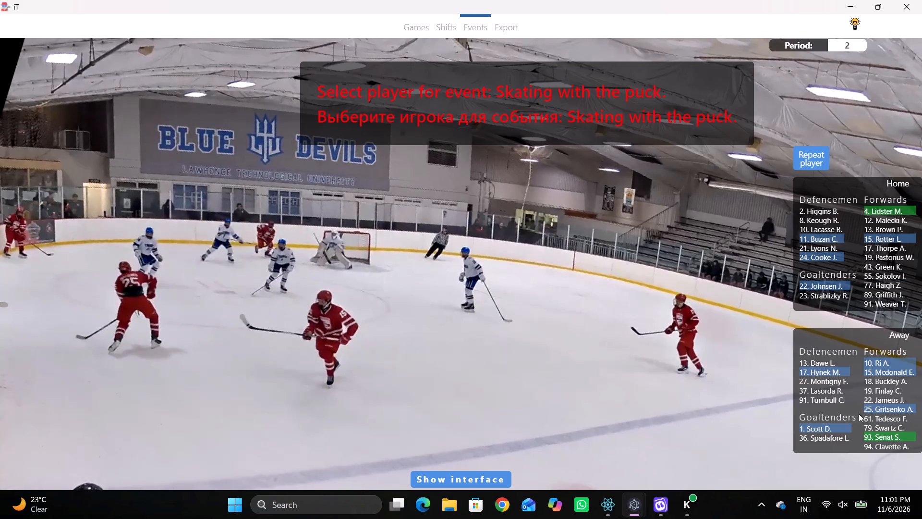
{"action": "left_click", "coordinate": [868, 410]}
{"action": "left_click", "coordinate": [301, 272]}
Tag a Shot on goal by away number 25, located in the home zone near the end circle opposite the bleachers.
{"action": "key", "text": "r"}
{"action": "key", "text": "space"}
{"action": "key", "text": "space"}
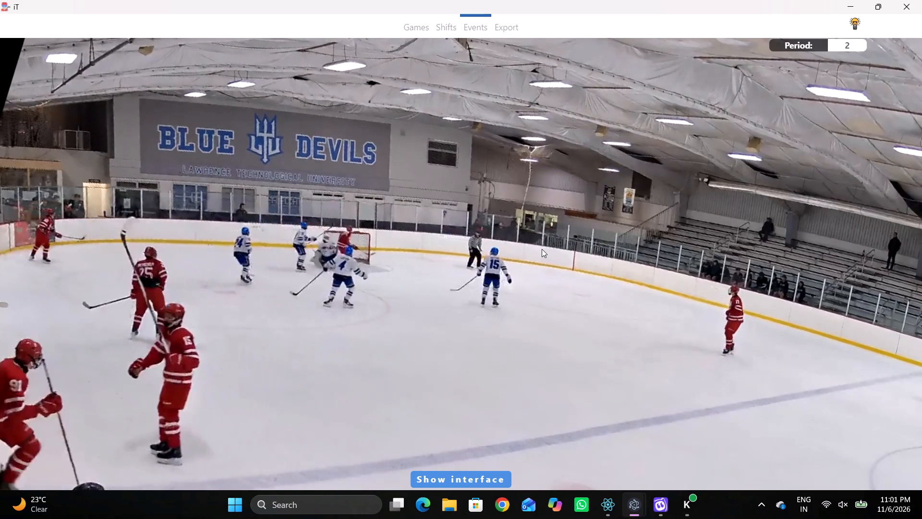
{"action": "key", "text": "q"}
{"action": "key", "text": "q"}
{"action": "key", "text": "q"}
{"action": "key", "text": "q"}
{"action": "key", "text": "q"}
{"action": "key", "text": "q"}
{"action": "key", "text": "q"}
{"action": "right_click", "coordinate": [491, 226]}
{"action": "left_click", "coordinate": [505, 268]}
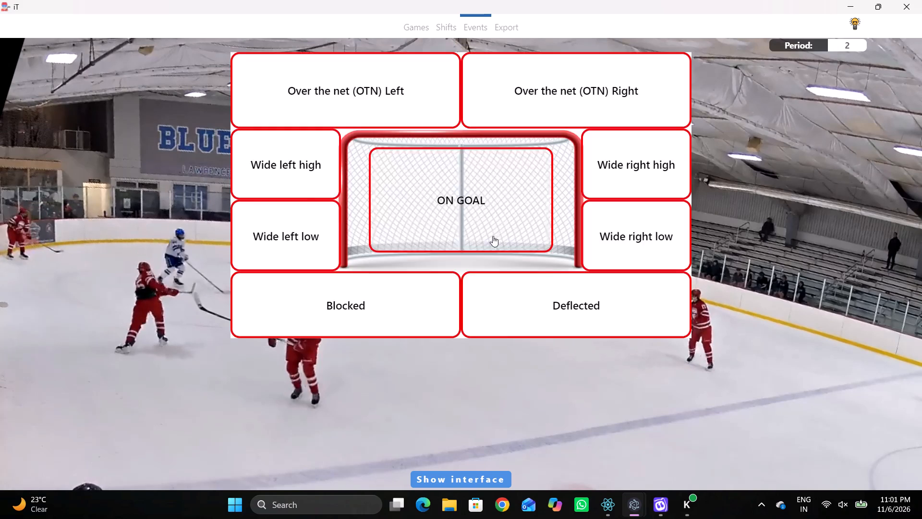
{"action": "left_click", "coordinate": [465, 170]}
{"action": "left_click", "coordinate": [811, 157]}
{"action": "left_click", "coordinate": [308, 271]}
Tag a Glove Save, direction Center middle, by home goaltender number 22, located in the home crease.
{"action": "key", "text": "r"}
{"action": "key", "text": "space"}
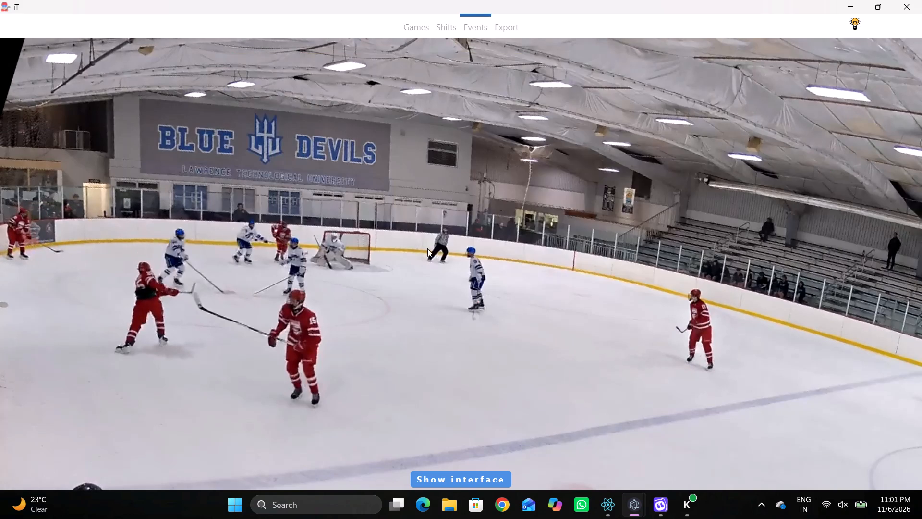
{"action": "key", "text": "space"}
{"action": "key", "text": "space"}
{"action": "key", "text": "space"}
{"action": "right_click_drag", "start_coordinate": [471, 184], "coordinate": [473, 188]}
{"action": "key", "text": "q"}
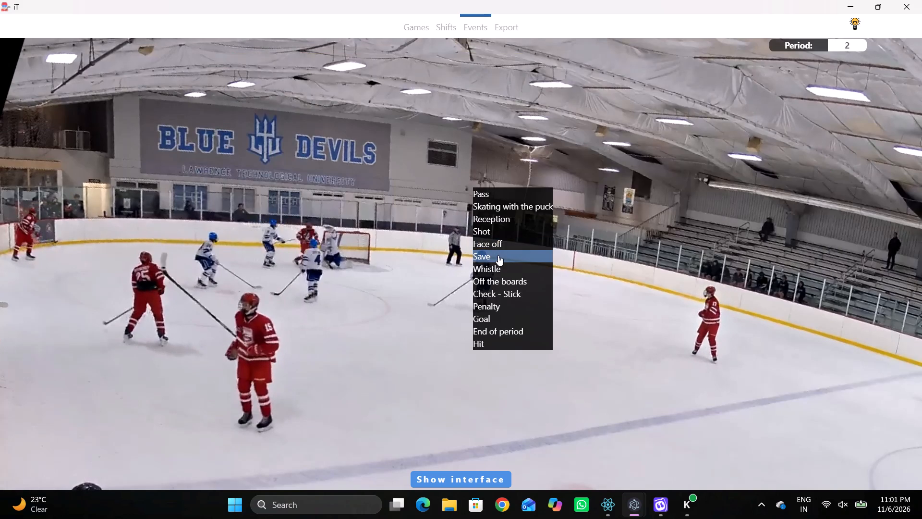
{"action": "left_click", "coordinate": [498, 255]}
{"action": "left_click", "coordinate": [566, 162]}
{"action": "left_click", "coordinate": [571, 182]}
{"action": "left_click", "coordinate": [479, 195]}
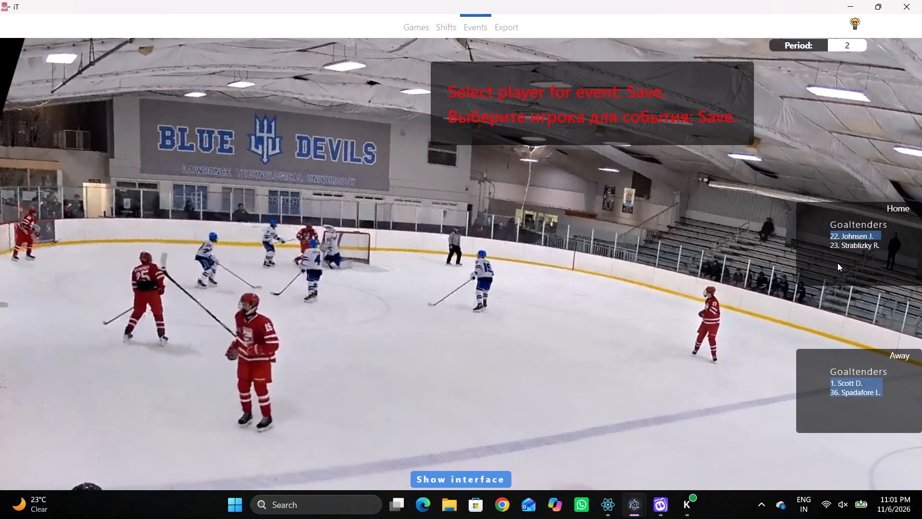
{"action": "left_click", "coordinate": [839, 235]}
{"action": "left_click", "coordinate": [257, 196]}
Tag the Whistle that follows the save, located at the neutral-zone dot by the home blue line, opposite the bleachers.
{"action": "key", "text": "space"}
{"action": "key", "text": "v"}
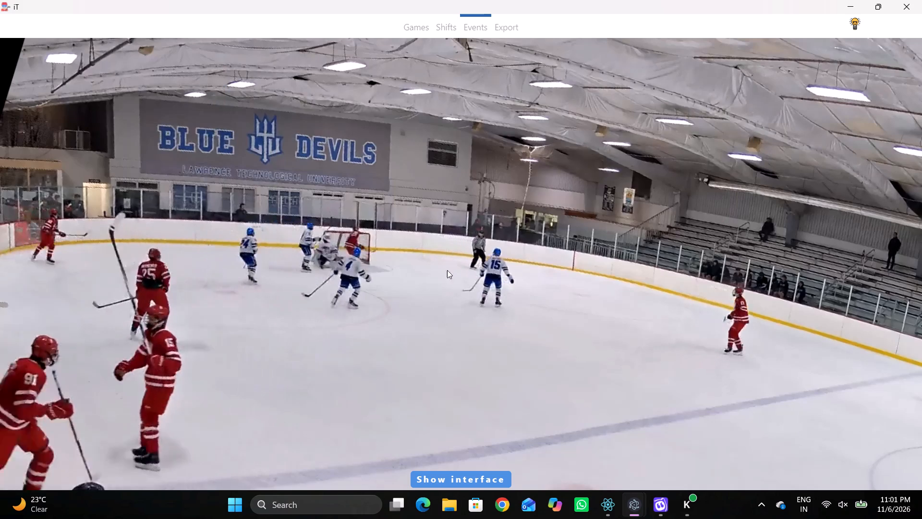
{"action": "key", "text": "space"}
{"action": "key", "text": "space"}
{"action": "key", "text": "space"}
{"action": "right_click_drag", "start_coordinate": [479, 186], "coordinate": [484, 193]}
{"action": "left_click", "coordinate": [506, 280]}
{"action": "left_click", "coordinate": [430, 243]}
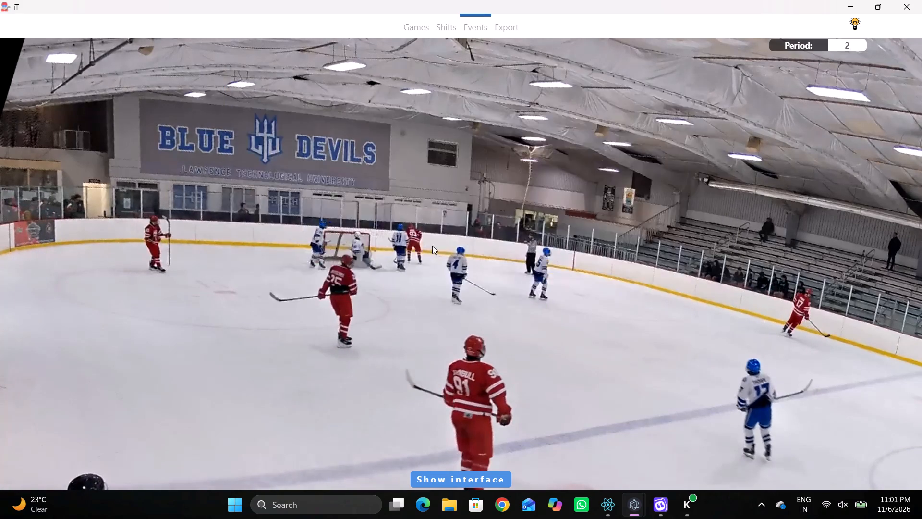
Tag the following Face off at the home-zone end dot opposite the bleachers, won by home number 17 and lost by away number 18.
{"action": "key", "text": "space"}
{"action": "key", "text": "c"}
{"action": "key", "text": "space"}
{"action": "type", "text": "v"}
{"action": "key", "text": "c"}
{"action": "key", "text": "space"}
{"action": "key", "text": "c"}
{"action": "key", "text": "space"}
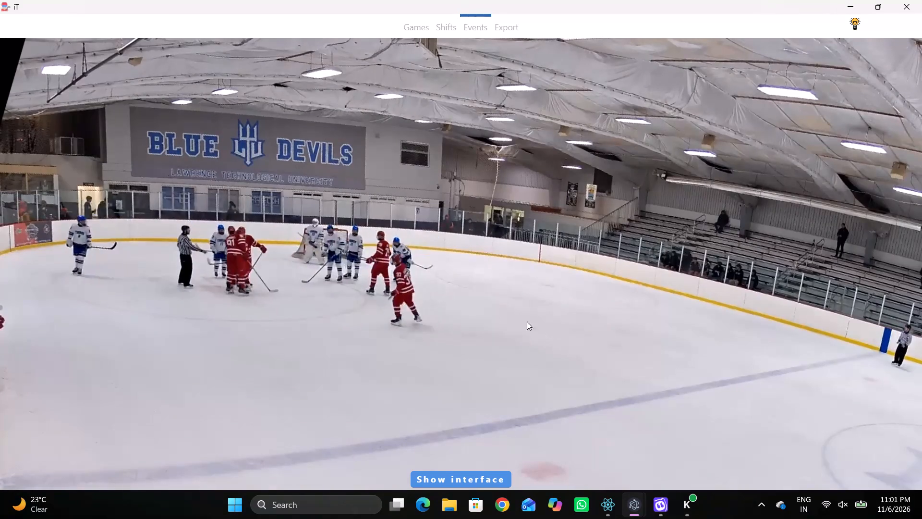
{"action": "key", "text": "shift+d"}
{"action": "key", "text": "shift+d"}
{"action": "key", "text": "space"}
{"action": "key", "text": "space"}
{"action": "key", "text": "v"}
{"action": "key", "text": "space"}
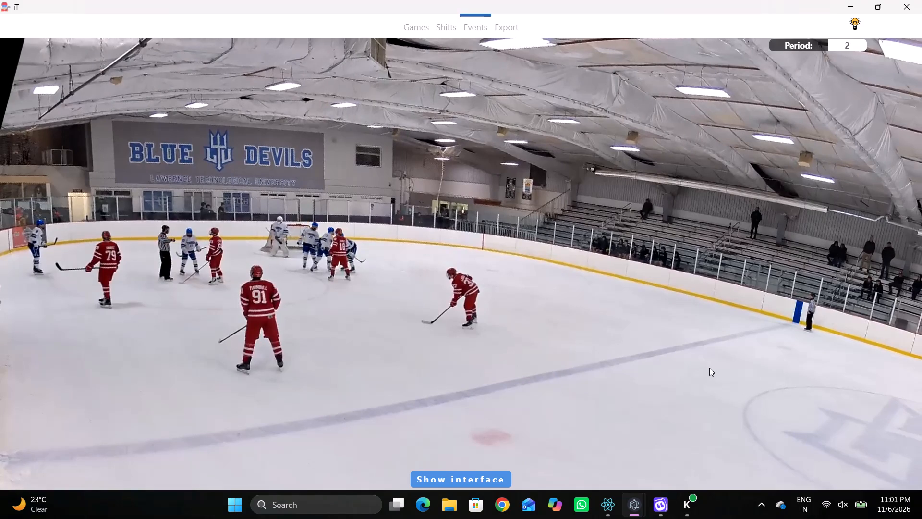
{"action": "scroll", "coordinate": [709, 368], "scroll_direction": "up", "scroll_amount": 1}
{"action": "key", "text": "space"}
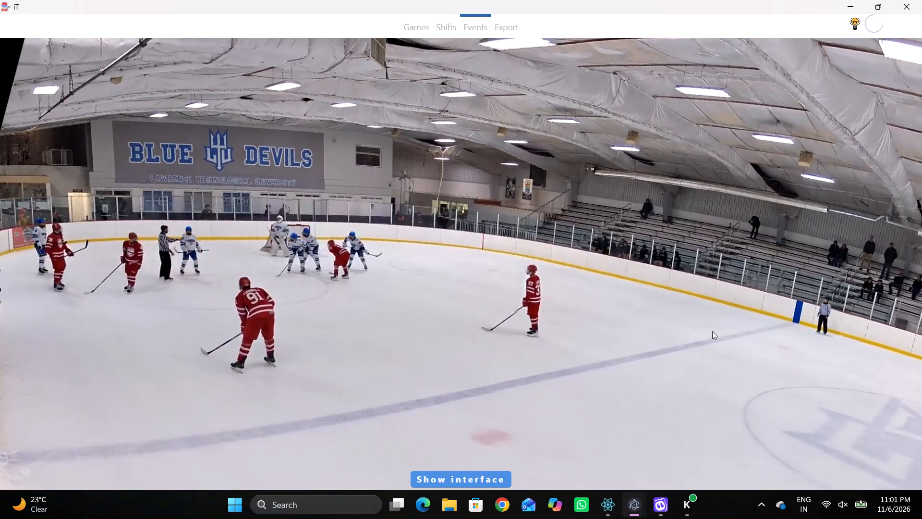
{"action": "key", "text": "space"}
{"action": "key", "text": "space"}
{"action": "key", "text": "space"}
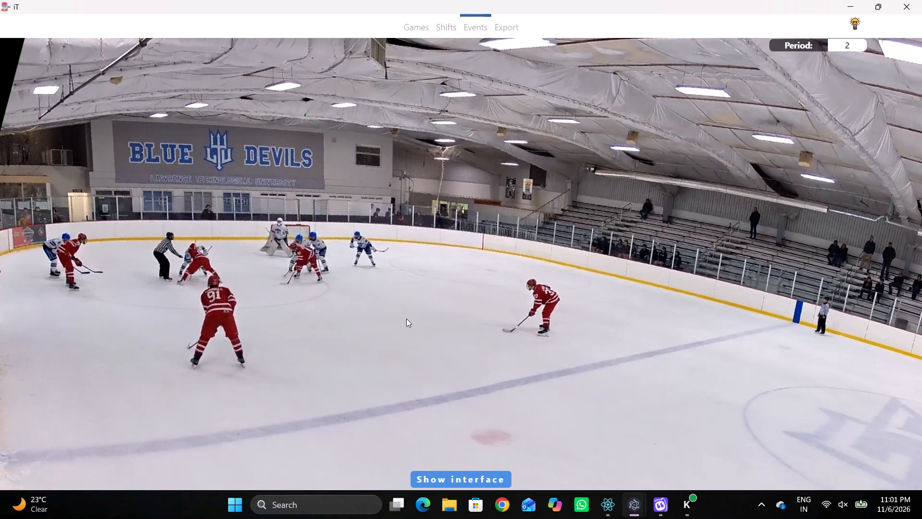
{"action": "key", "text": "space"}
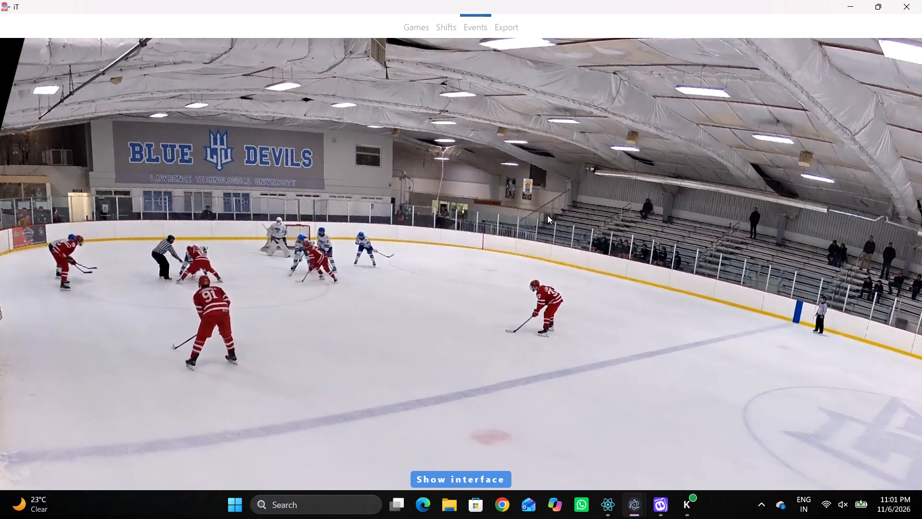
{"action": "key", "text": "space"}
{"action": "key", "text": "q"}
{"action": "key", "text": "q"}
{"action": "key", "text": "q"}
{"action": "key", "text": "q"}
{"action": "key", "text": "q"}
{"action": "key", "text": "q"}
{"action": "key", "text": "q"}
{"action": "key", "text": "q"}
{"action": "key", "text": "q"}
{"action": "key", "text": "q"}
{"action": "key", "text": "q"}
{"action": "key", "text": "q"}
{"action": "key", "text": "q"}
{"action": "key", "text": "q"}
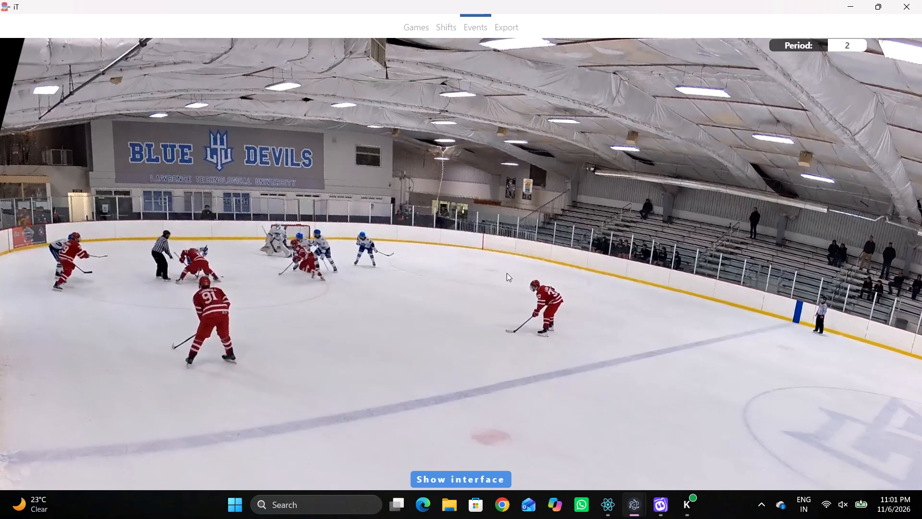
{"action": "key", "text": "q"}
{"action": "right_click_drag", "start_coordinate": [525, 239], "coordinate": [531, 245]}
{"action": "left_click", "coordinate": [575, 298]}
{"action": "left_click", "coordinate": [868, 251]}
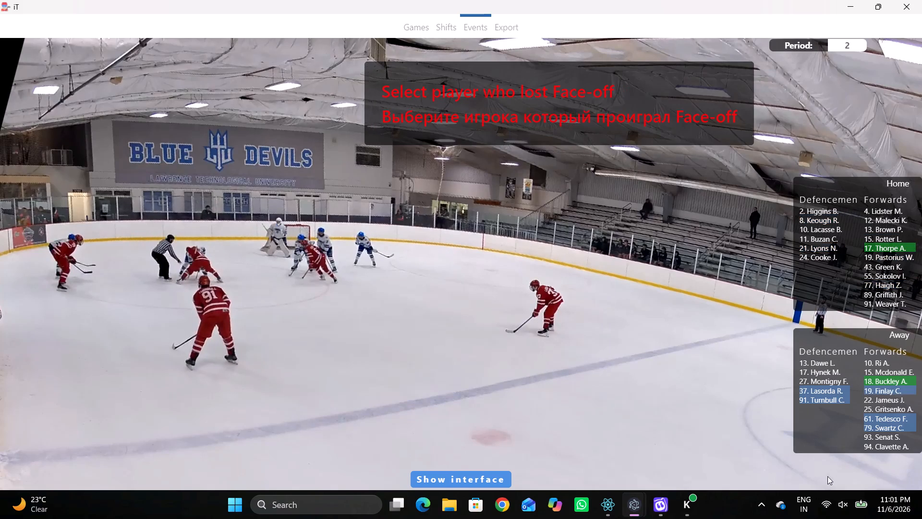
{"action": "left_click", "coordinate": [873, 385]}
{"action": "key", "text": "period"}
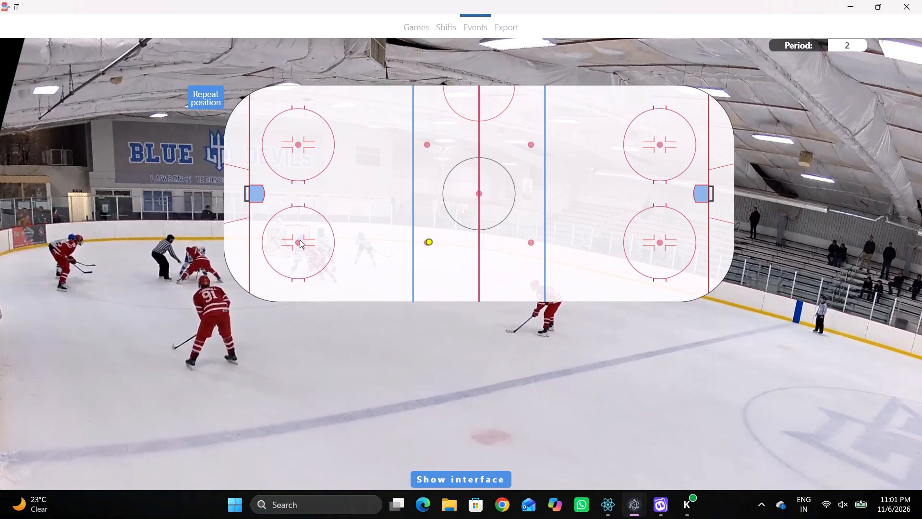
{"action": "left_click", "coordinate": [296, 242]}
Tag a Pass by the home team just after the face-off, located inside the same end circle on its mid-rink side.
{"action": "key", "text": "space"}
{"action": "key", "text": "space"}
{"action": "key", "text": "space"}
{"action": "key", "text": "space"}
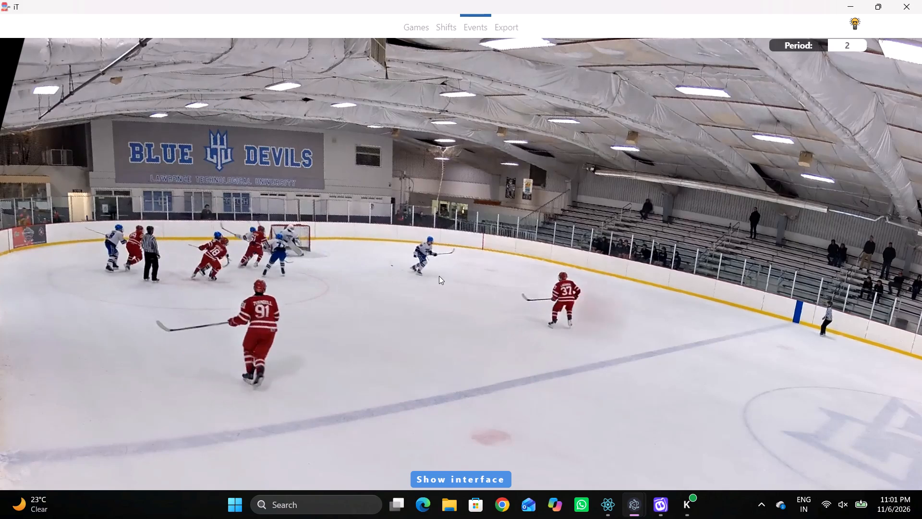
{"action": "type", "text": "qqq"}
{"action": "key", "text": "q"}
{"action": "key", "text": "q"}
{"action": "key", "text": "q"}
{"action": "key", "text": "q"}
{"action": "left_click", "coordinate": [449, 250]}
{"action": "right_click", "coordinate": [446, 249]}
{"action": "left_click", "coordinate": [451, 253]}
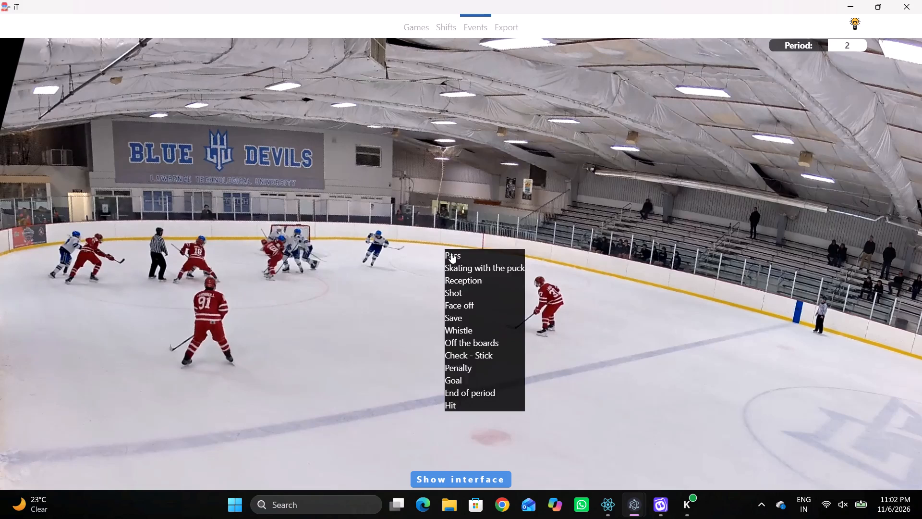
{"action": "right_click", "coordinate": [449, 252]}
{"action": "left_click", "coordinate": [455, 257]}
{"action": "left_click", "coordinate": [818, 216]}
{"action": "left_click", "coordinate": [308, 216]}
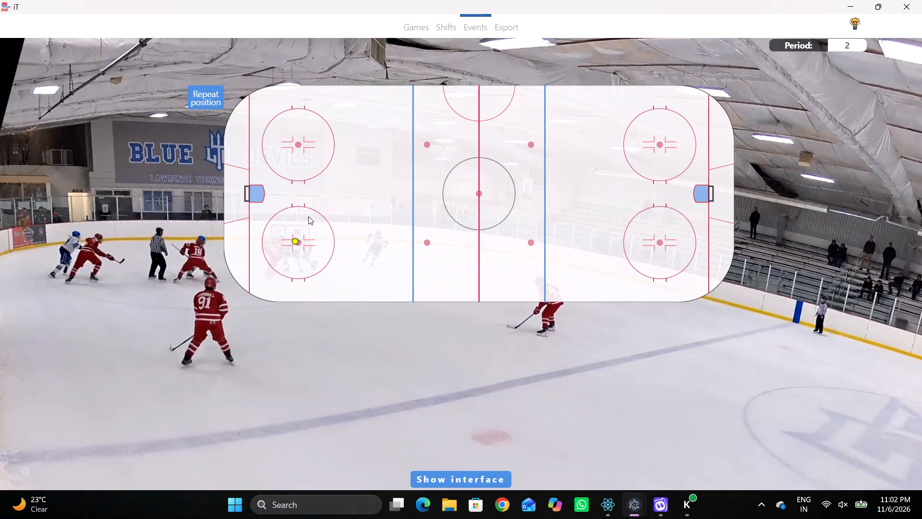
Set the player of that pass to home number 21.
{"action": "key", "text": "shift+d"}
{"action": "left_click", "coordinate": [287, 398]}
{"action": "left_click", "coordinate": [808, 248]}
{"action": "key", "text": "r"}
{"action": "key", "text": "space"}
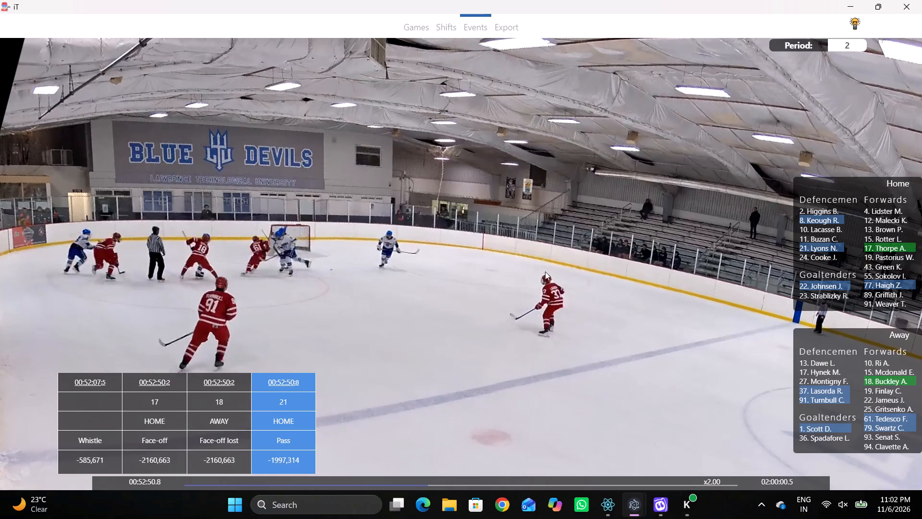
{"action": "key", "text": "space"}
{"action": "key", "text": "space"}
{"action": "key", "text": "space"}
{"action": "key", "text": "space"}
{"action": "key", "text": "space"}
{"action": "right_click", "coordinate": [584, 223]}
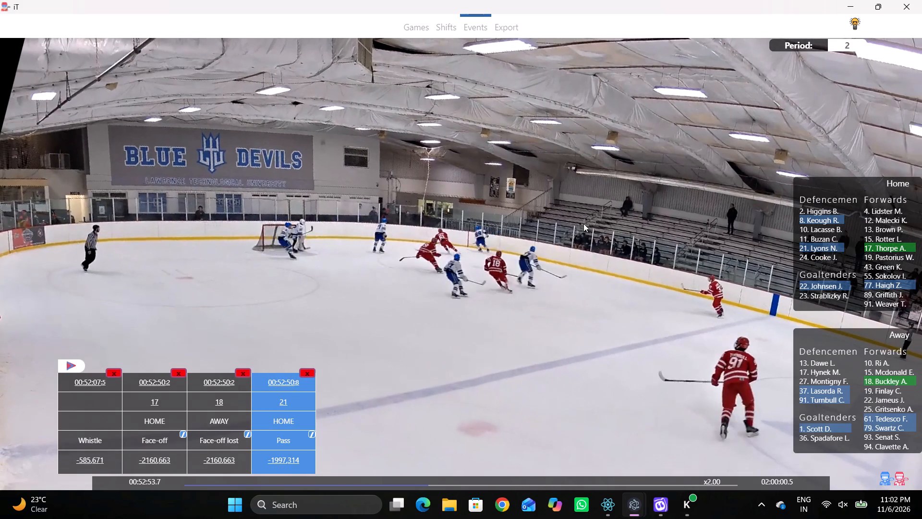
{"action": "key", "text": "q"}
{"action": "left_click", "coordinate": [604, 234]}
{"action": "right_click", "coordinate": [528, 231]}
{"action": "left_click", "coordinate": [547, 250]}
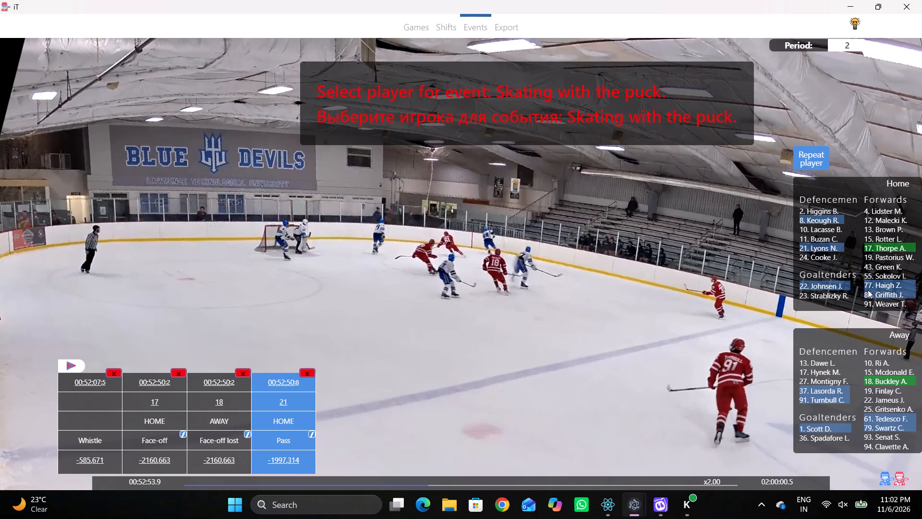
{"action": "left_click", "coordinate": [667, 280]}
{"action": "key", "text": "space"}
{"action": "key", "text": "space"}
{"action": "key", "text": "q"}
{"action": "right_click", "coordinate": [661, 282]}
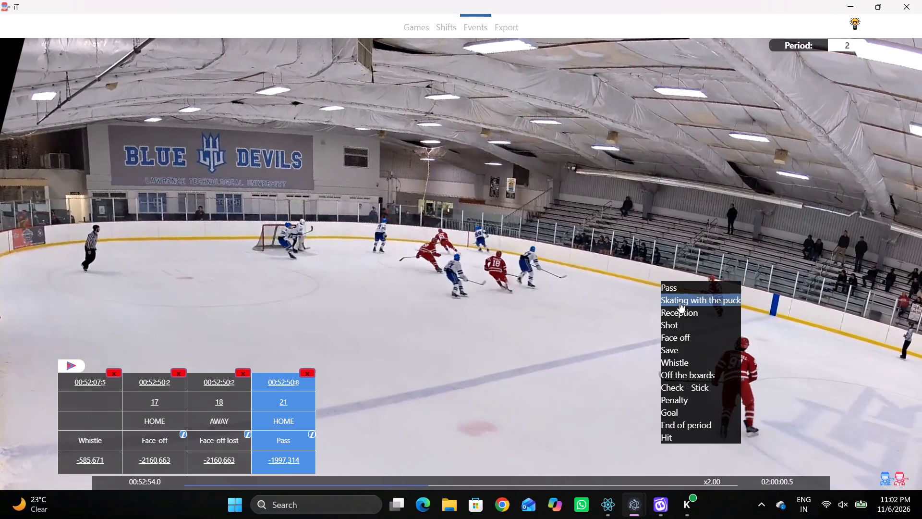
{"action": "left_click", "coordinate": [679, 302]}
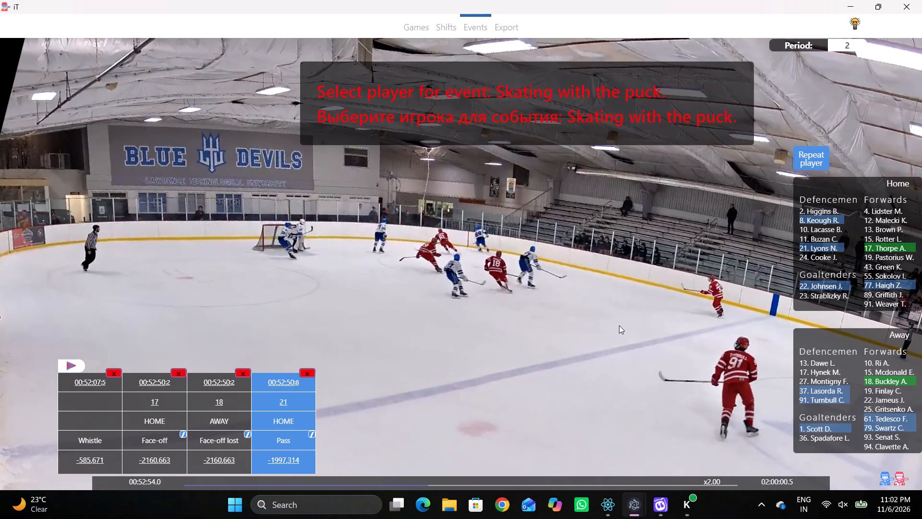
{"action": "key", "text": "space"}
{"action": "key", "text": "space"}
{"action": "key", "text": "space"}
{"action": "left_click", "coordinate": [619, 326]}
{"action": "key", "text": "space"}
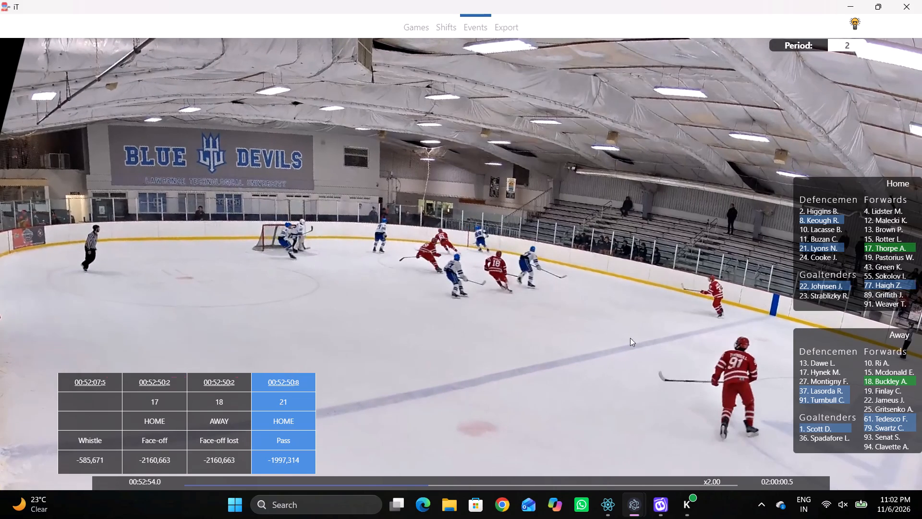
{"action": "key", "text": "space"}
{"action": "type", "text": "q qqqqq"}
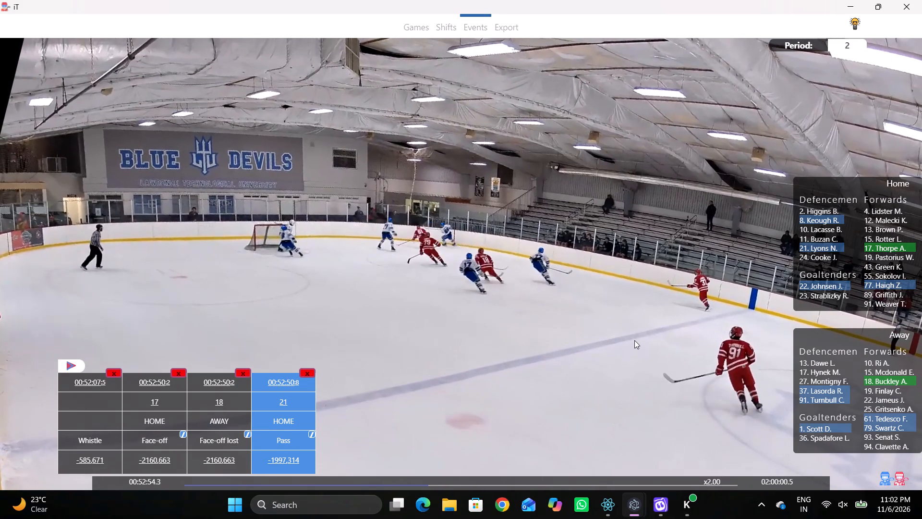
Go back to the home goaltender's save in the event list and review the footage up to the whistle.
{"action": "left_click", "coordinate": [158, 385]}
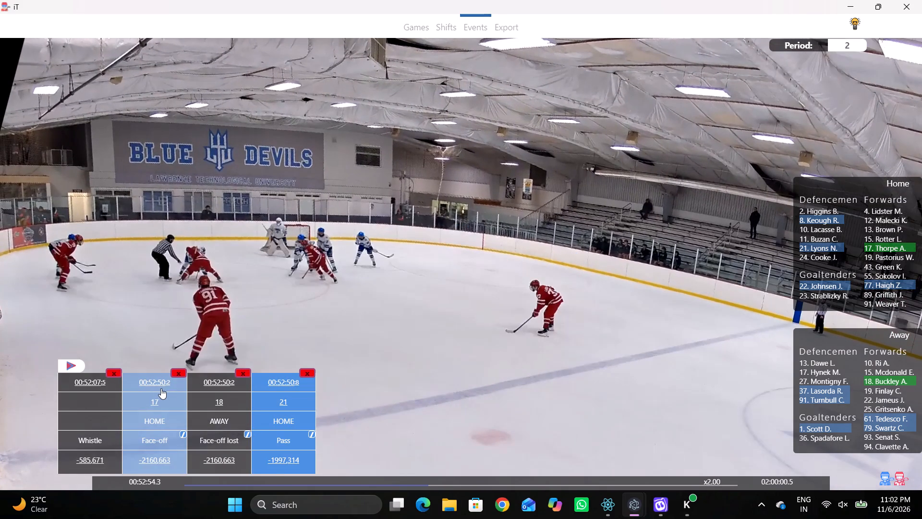
{"action": "left_click", "coordinate": [118, 391]}
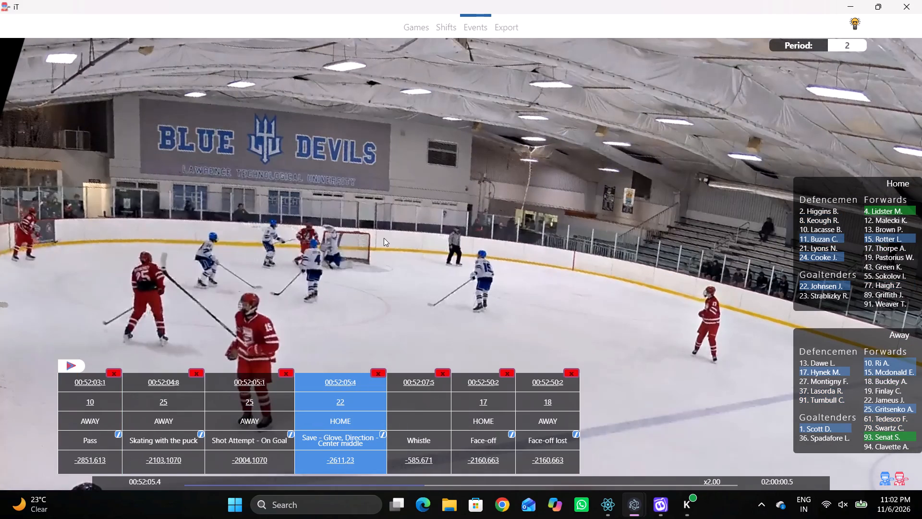
{"action": "type", "text": "D"}
{"action": "key", "text": "space"}
{"action": "type", "text": "v"}
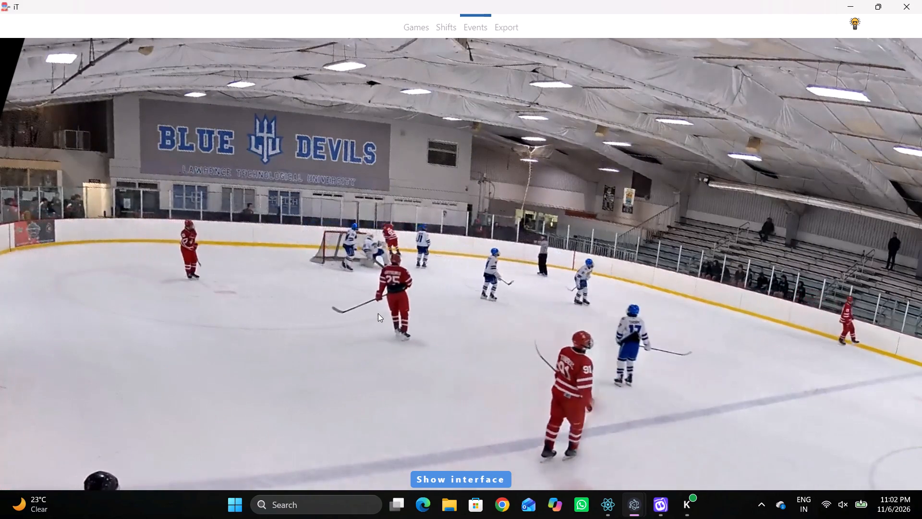
{"action": "key", "text": "space"}
{"action": "key", "text": "q"}
{"action": "key", "text": "q"}
{"action": "key", "text": "q"}
{"action": "key", "text": "q"}
{"action": "key", "text": "q"}
{"action": "key", "text": "q"}
{"action": "key", "text": "q"}
{"action": "key", "text": "q"}
{"action": "key", "text": "q"}
{"action": "key", "text": "q"}
{"action": "key", "text": "q"}
{"action": "key", "text": "q"}
{"action": "key", "text": "q"}
{"action": "key", "text": "q"}
Open the home team's shift table.
{"action": "left_click", "coordinate": [447, 22]}
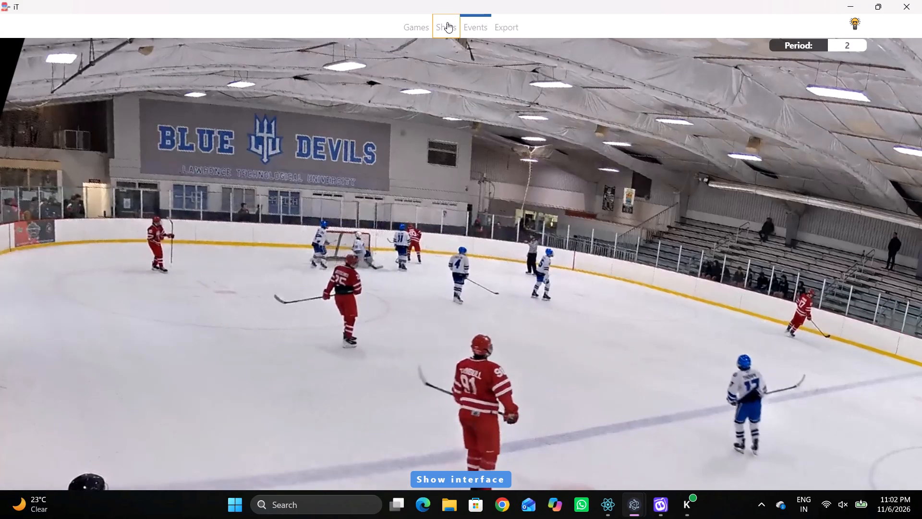
{"action": "key", "text": "shift+d"}
{"action": "left_click", "coordinate": [594, 370]}
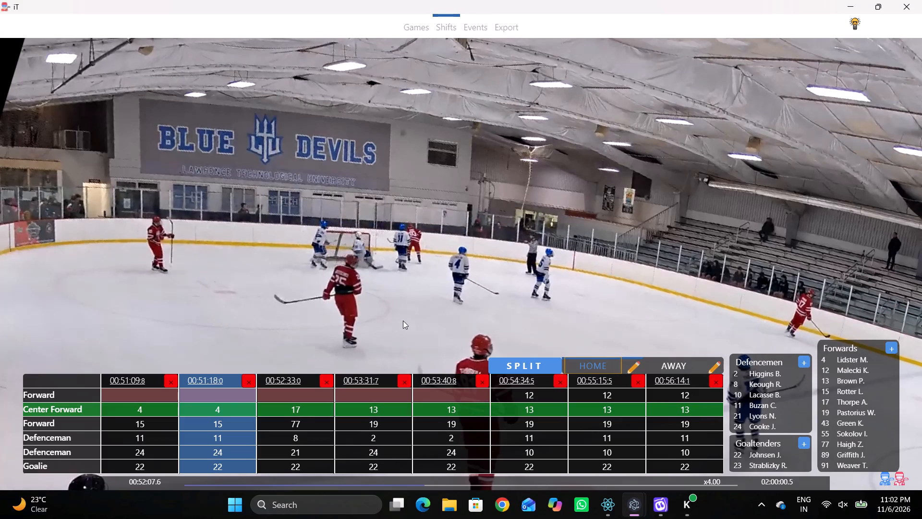
Add a new home shift at 00:52:42.2, as the players line up for the home-zone face-off.
{"action": "type", "text": "D"}
{"action": "key", "text": "space"}
{"action": "key", "text": "space"}
{"action": "key", "text": "space"}
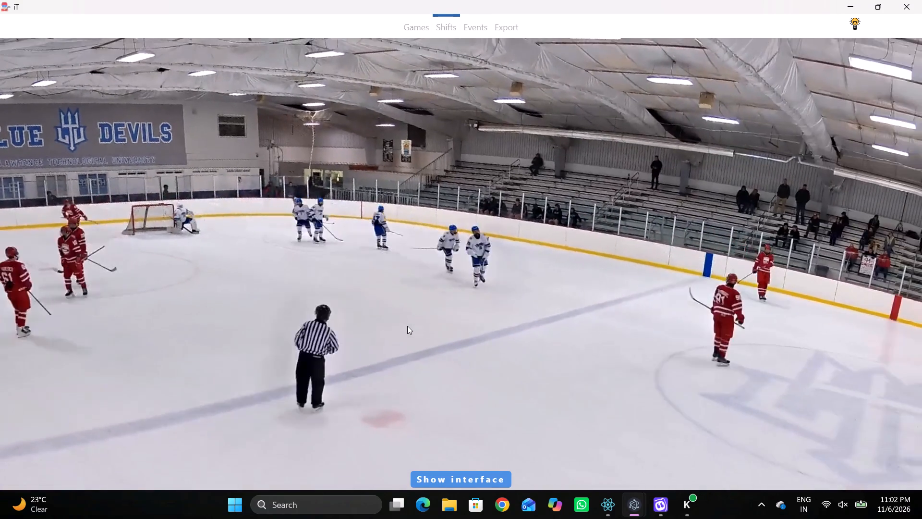
{"action": "key", "text": "space"}
{"action": "key", "text": "space"}
{"action": "key", "text": "space"}
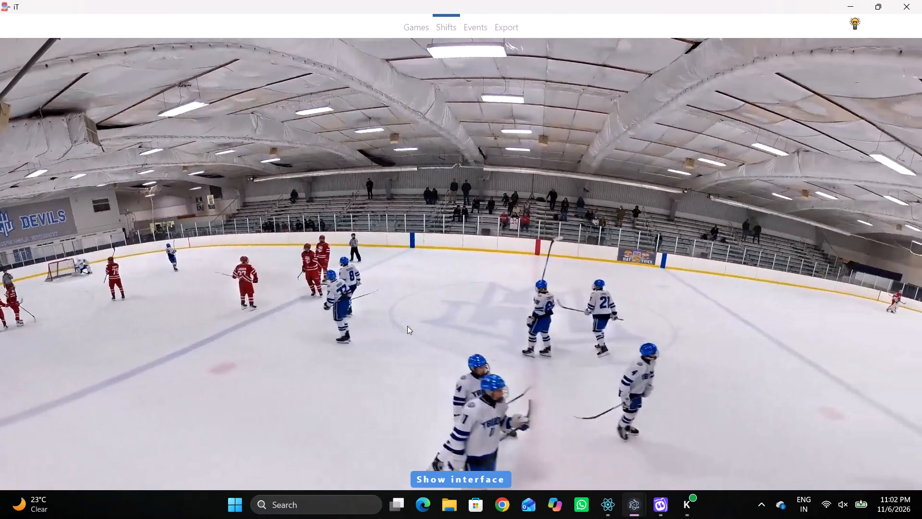
{"action": "key", "text": "shift+d"}
{"action": "type", "text": "D"}
{"action": "key", "text": "space"}
{"action": "key", "text": "space"}
{"action": "key", "text": "shift+d"}
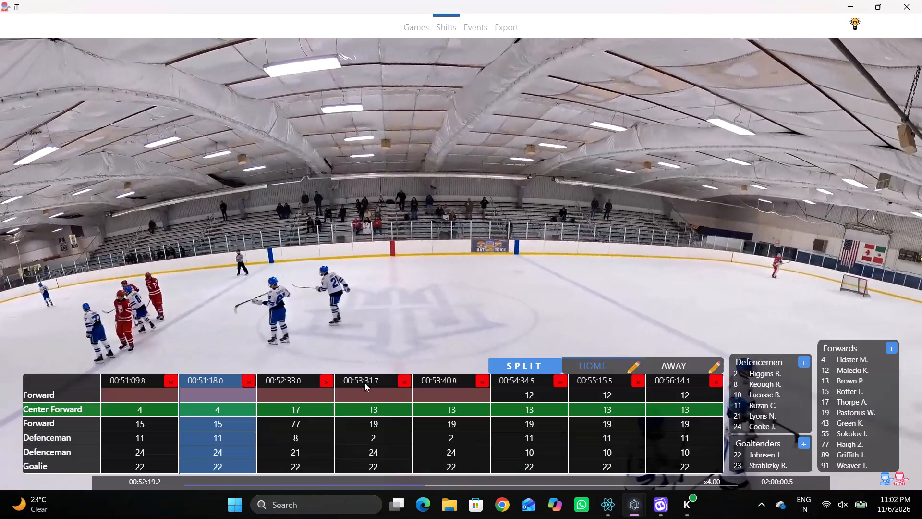
{"action": "type", "text": "D"}
{"action": "key", "text": "space"}
{"action": "type", "text": "c"}
{"action": "key", "text": "space"}
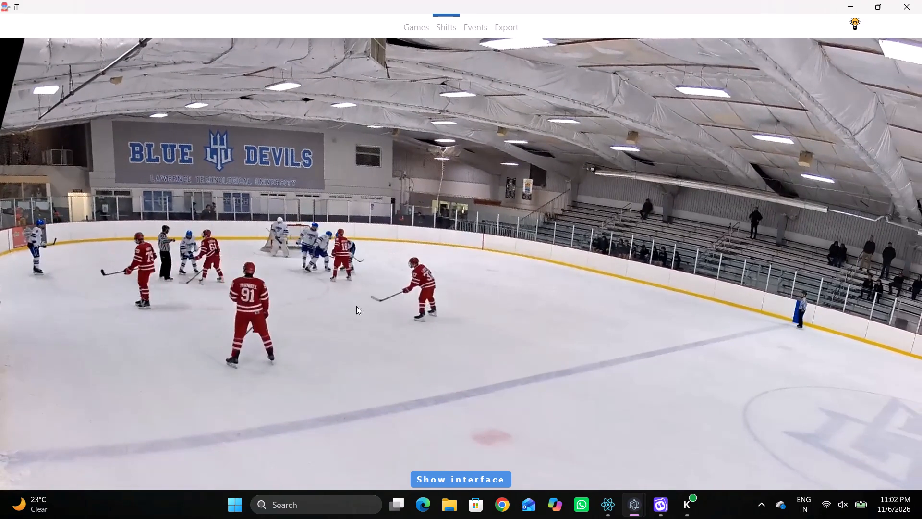
{"action": "key", "text": "space"}
{"action": "key", "text": "shift+d"}
{"action": "key", "text": "shift+d"}
{"action": "key", "text": "space"}
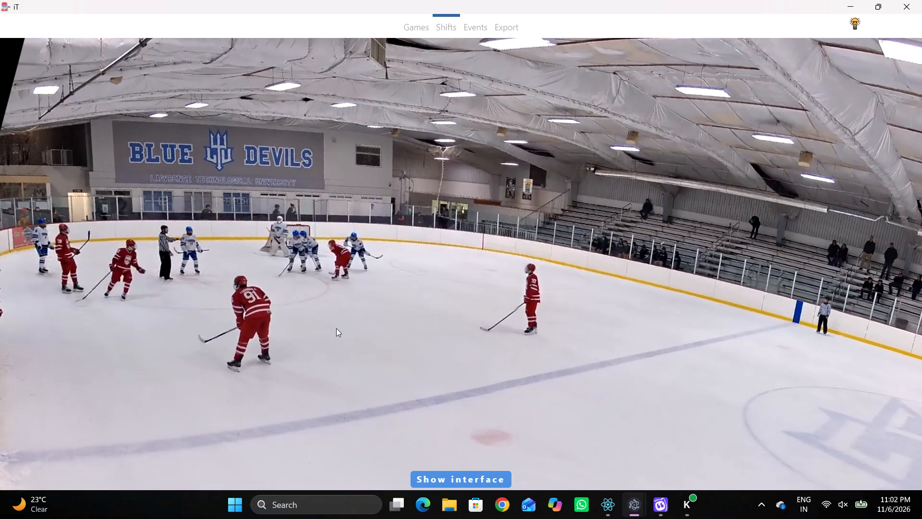
{"action": "key", "text": "space"}
{"action": "key", "text": "shift+d"}
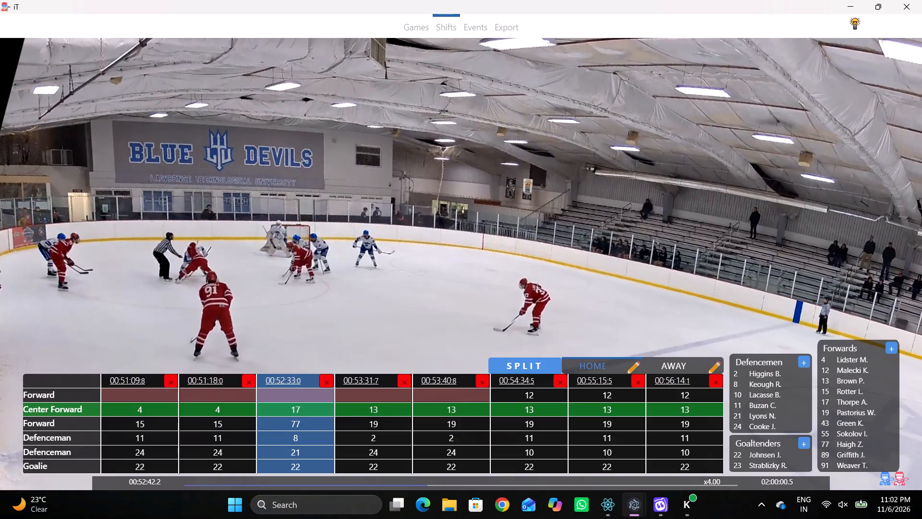
{"action": "key", "text": "shift+s"}
{"action": "key", "text": "shift+d"}
{"action": "key", "text": "shift+d"}
Fill the empty Forward slot with number 89 in the home shifts at 00:52:42.2, 00:53:31.7 and 00:53:40.8.
{"action": "left_click", "coordinate": [350, 393]}
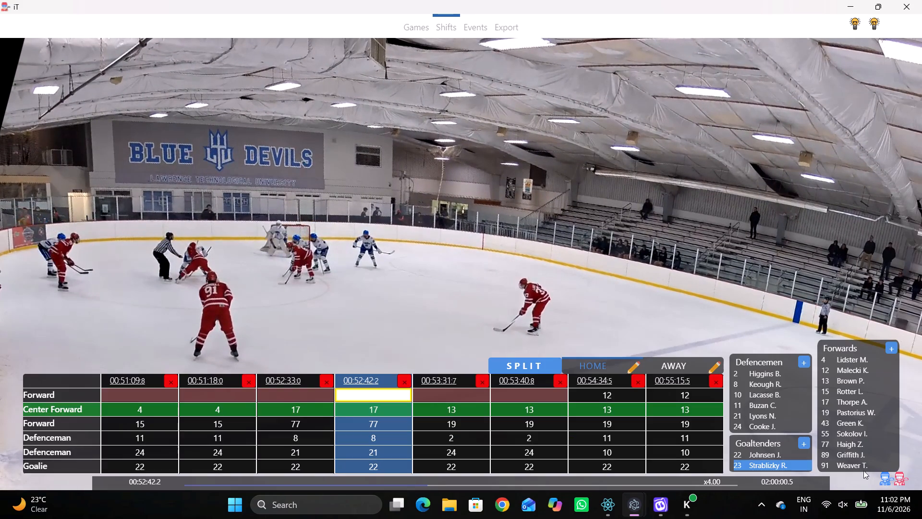
{"action": "left_click", "coordinate": [846, 455]}
{"action": "left_click", "coordinate": [473, 386]}
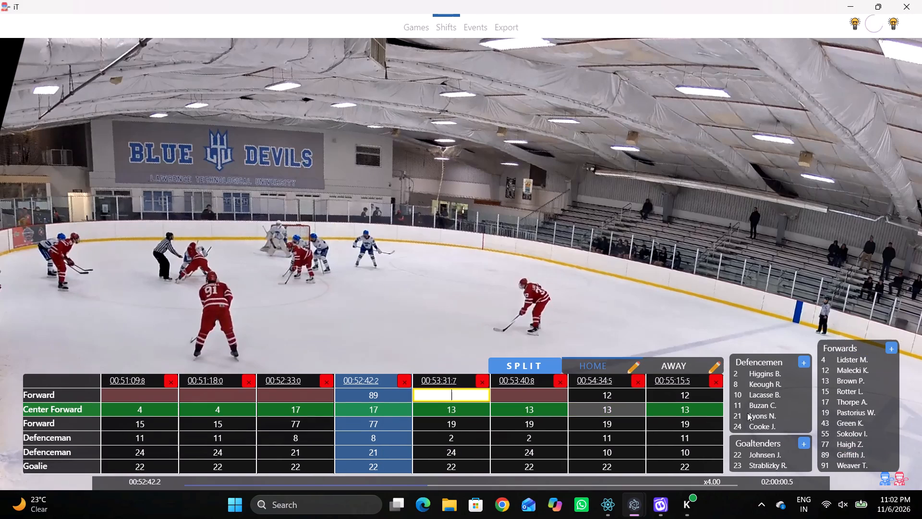
{"action": "left_click", "coordinate": [854, 452]}
{"action": "left_click", "coordinate": [524, 401]}
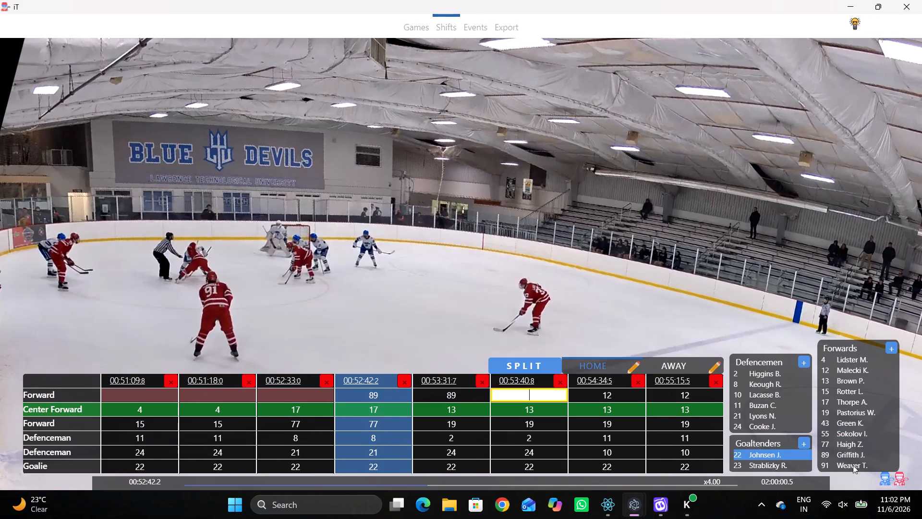
{"action": "left_click", "coordinate": [864, 449]}
Review the footage from the 00:51:18.0 home shift onward and add a new home shift at 00:52:07.2, at the stoppage.
{"action": "left_click", "coordinate": [361, 374]}
{"action": "left_click", "coordinate": [295, 381]}
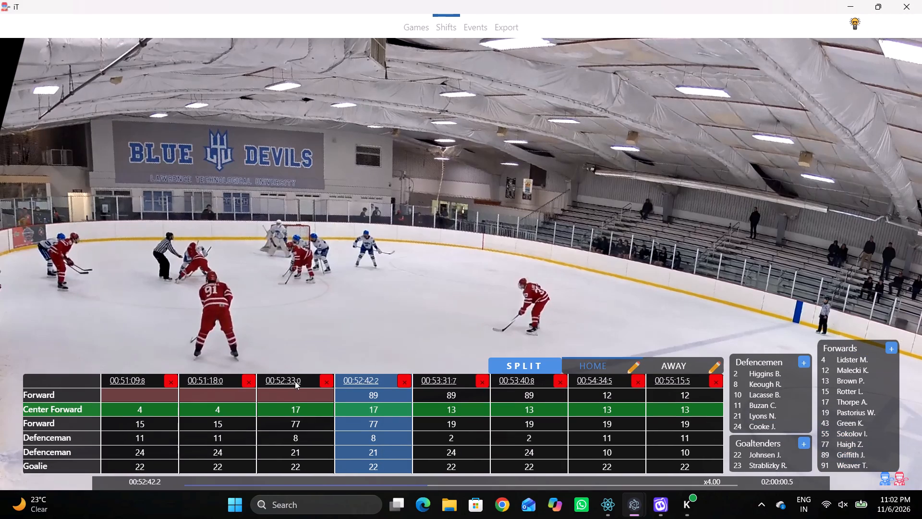
{"action": "key", "text": "shift+d"}
{"action": "key", "text": "q"}
{"action": "key", "text": "shift+d"}
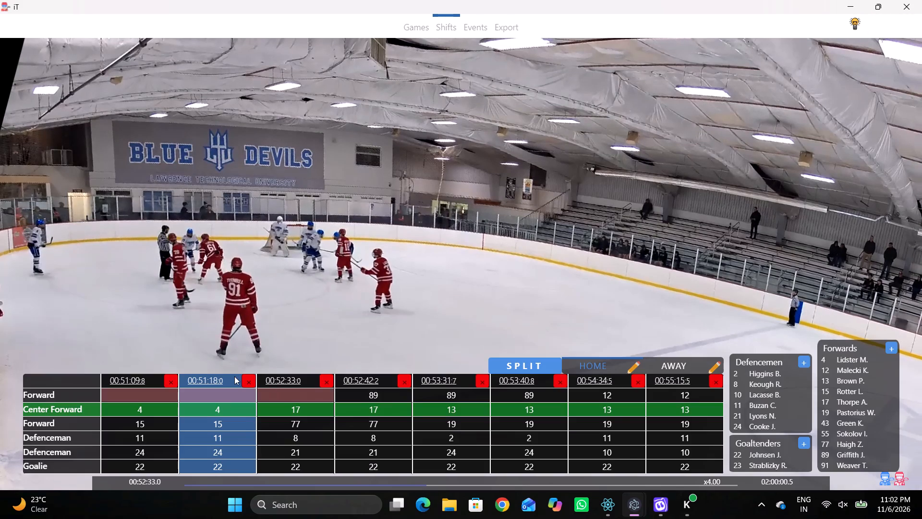
{"action": "left_click", "coordinate": [234, 376]}
{"action": "type", "text": "D c c c c"}
{"action": "key", "text": "space"}
{"action": "key", "text": "space"}
{"action": "key", "text": "space"}
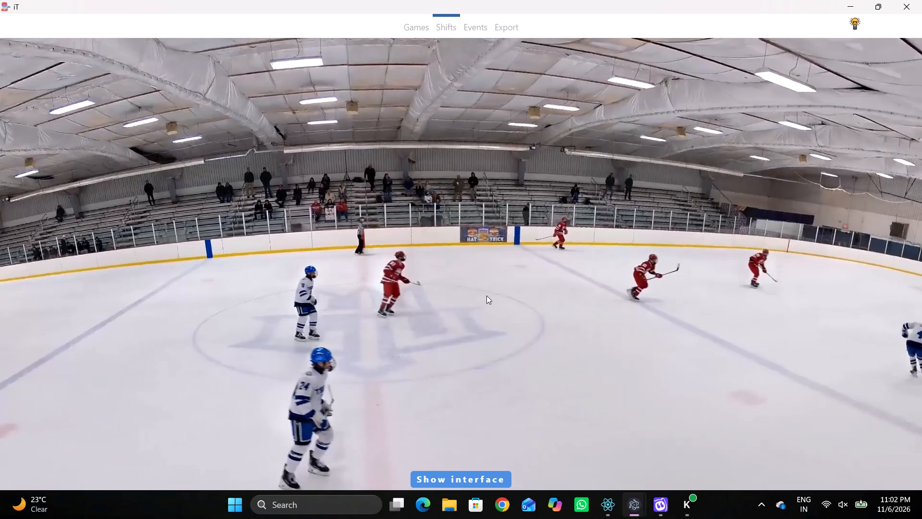
{"action": "key", "text": "space"}
{"action": "key", "text": "space"}
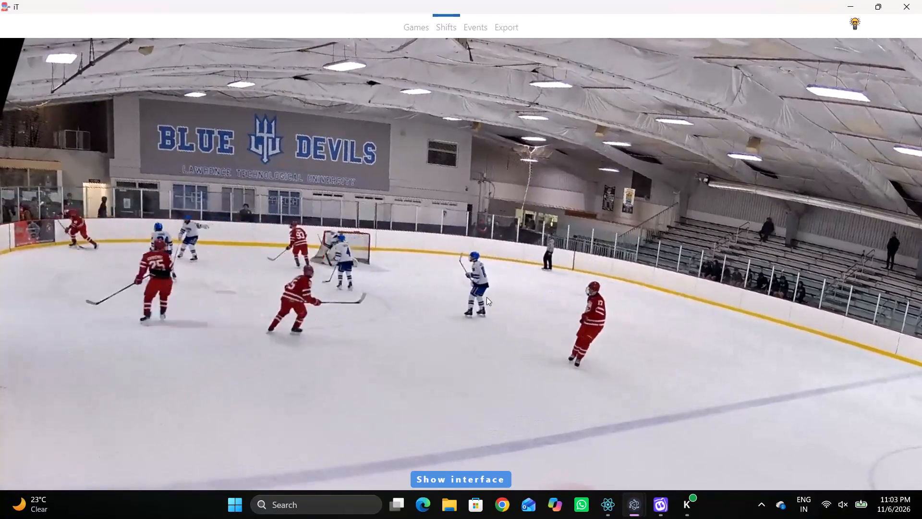
{"action": "key", "text": "space"}
{"action": "type", "text": "q"}
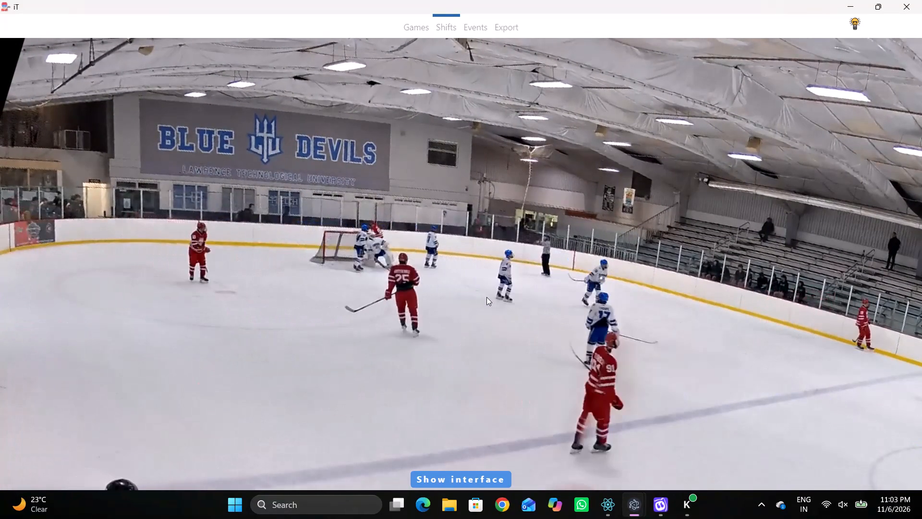
{"action": "key", "text": "shift+s"}
{"action": "key", "text": "shift+d"}
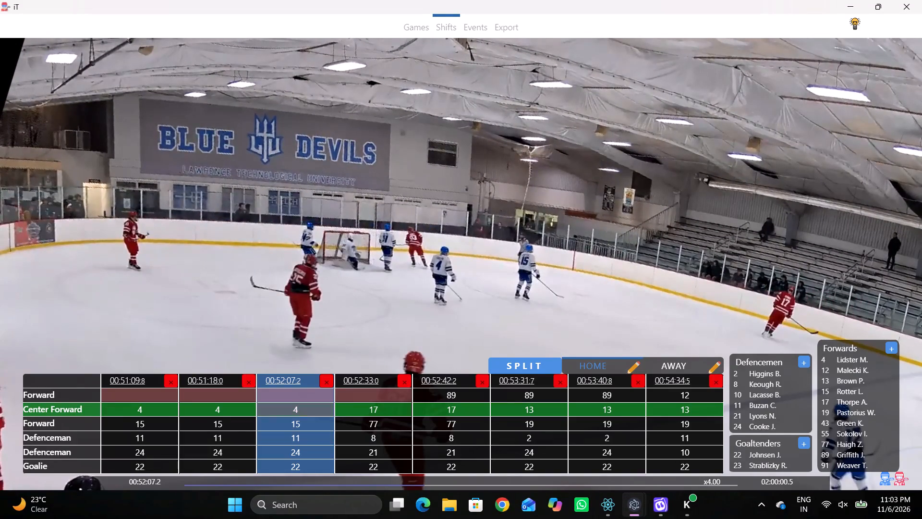
Set the empty Forward slot to 17 in the 00:52:07.2 home shift and to 89 in the 00:52:33.0 shift.
{"action": "left_click", "coordinate": [310, 395]}
{"action": "key", "text": "1"}
{"action": "key", "text": "7"}
{"action": "left_click", "coordinate": [371, 394]}
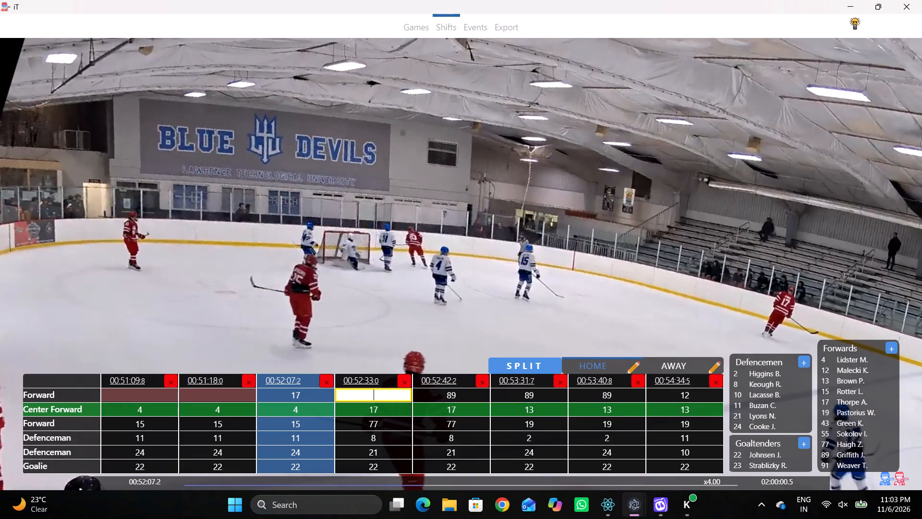
{"action": "left_click", "coordinate": [839, 444]}
{"action": "left_click", "coordinate": [831, 403]}
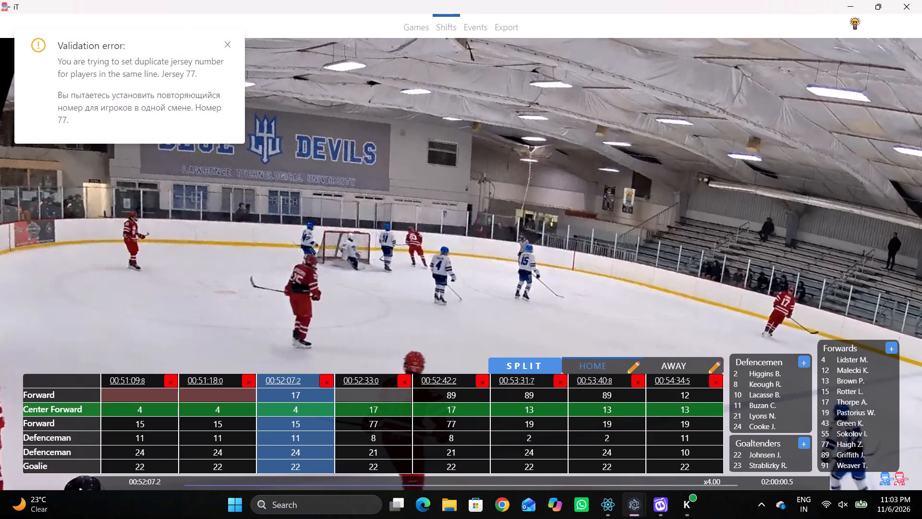
{"action": "left_click", "coordinate": [374, 398]}
{"action": "left_click", "coordinate": [367, 395]}
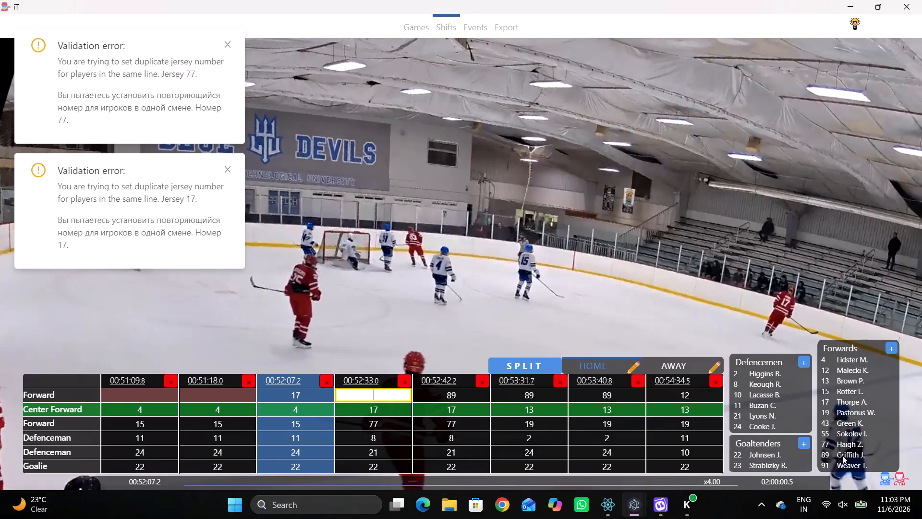
{"action": "left_click", "coordinate": [848, 453]}
Return to the event markup, confirming that shift tagging is complete, and go to the home number 21 pass at 00:52:50.8.
{"action": "left_click", "coordinate": [466, 29]}
{"action": "left_click", "coordinate": [594, 205]}
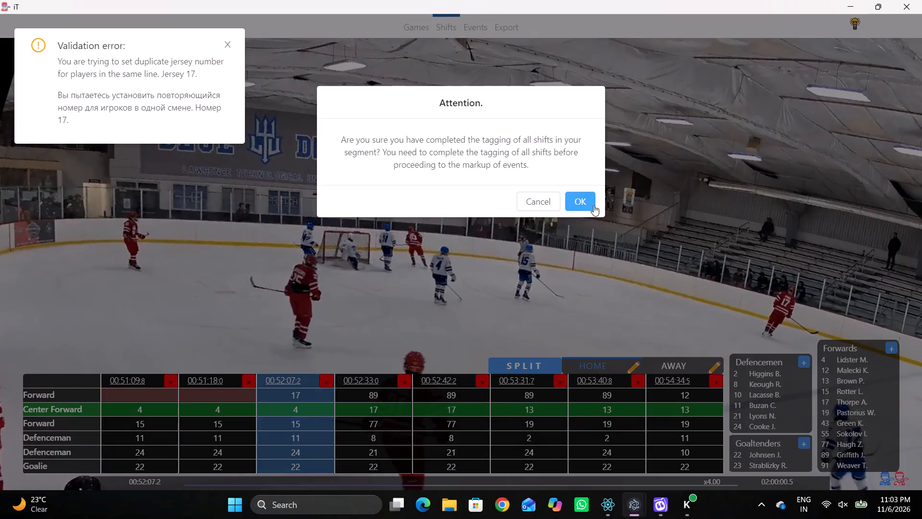
{"action": "double_click", "coordinate": [544, 395]}
{"action": "double_click", "coordinate": [369, 387]}
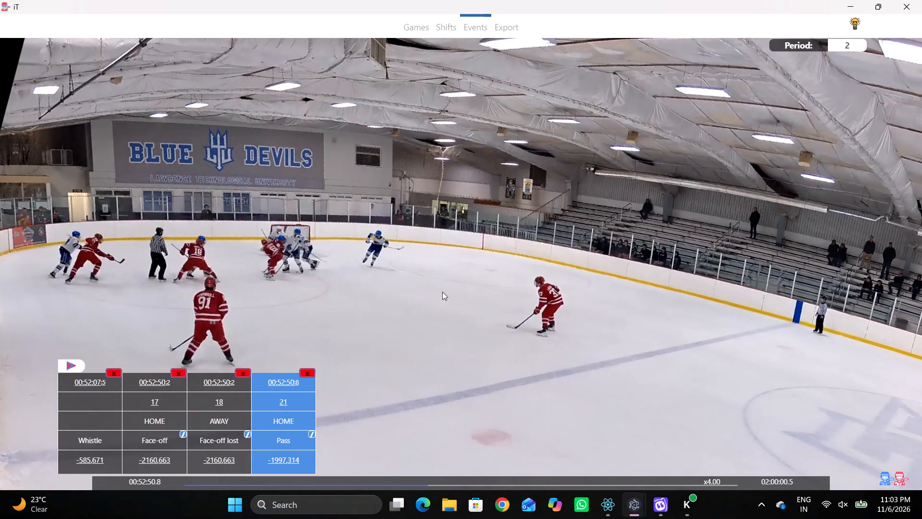
Add a Skating with the puck event for home number 89 in the home-zone corner, near the boards by the goal line.
{"action": "key", "text": "shift+d"}
{"action": "key", "text": "space"}
{"action": "key", "text": "space"}
{"action": "key", "text": "space"}
{"action": "key", "text": "space"}
{"action": "key", "text": "space"}
{"action": "key", "text": "space"}
{"action": "key", "text": "q"}
{"action": "key", "text": "q"}
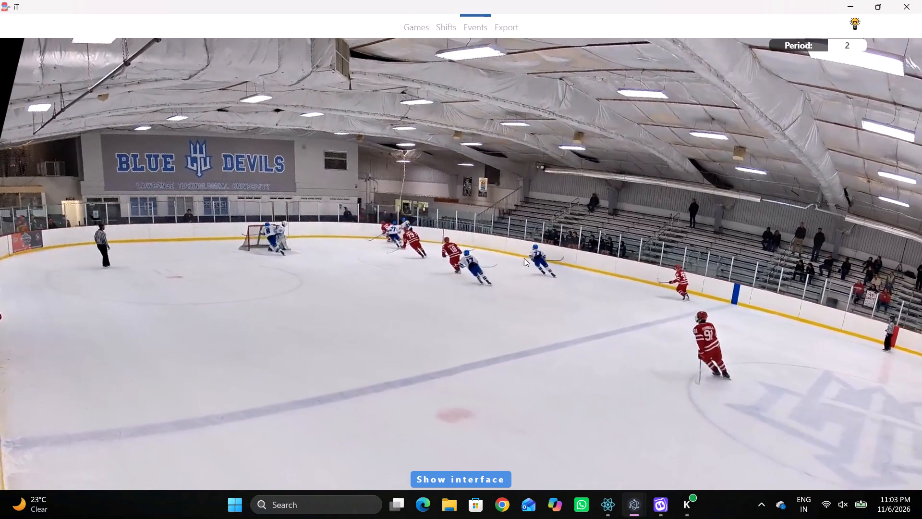
{"action": "key", "text": "q"}
{"action": "key", "text": "q"}
{"action": "key", "text": "q"}
{"action": "key", "text": "q"}
{"action": "key", "text": "q"}
{"action": "right_click", "coordinate": [495, 212]}
{"action": "key", "text": "q"}
{"action": "key", "text": "q"}
{"action": "right_click_drag", "start_coordinate": [485, 222], "coordinate": [475, 225]}
{"action": "left_click_drag", "start_coordinate": [493, 242], "coordinate": [482, 238]}
{"action": "right_click_drag", "start_coordinate": [437, 239], "coordinate": [429, 242]}
{"action": "left_click", "coordinate": [469, 263]}
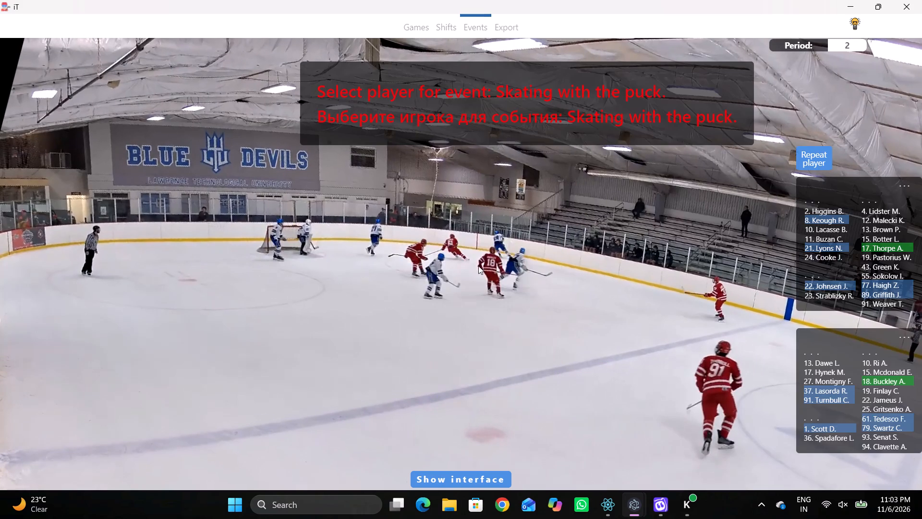
{"action": "left_click", "coordinate": [872, 297]}
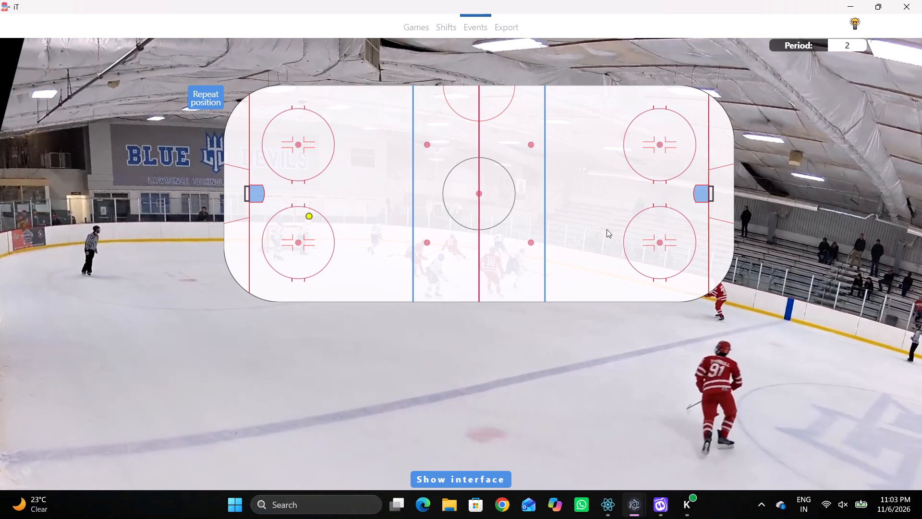
{"action": "left_click", "coordinate": [265, 102]}
Add a Pass event by the same home player, number 89, on the goal line in the home-zone corner.
{"action": "key", "text": "r"}
{"action": "key", "text": "space"}
{"action": "key", "text": "space"}
{"action": "key", "text": "space"}
{"action": "key", "text": "space"}
{"action": "key", "text": "space"}
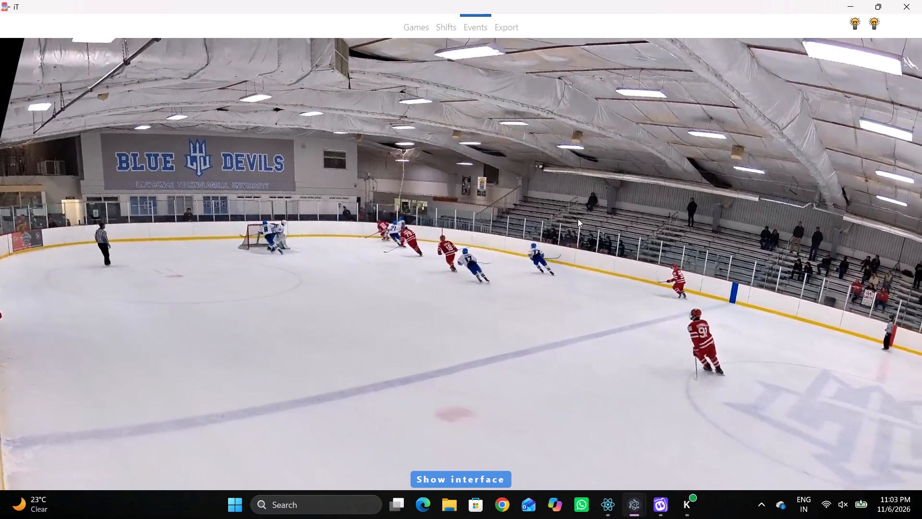
{"action": "key", "text": "space"}
{"action": "key", "text": "space"}
{"action": "key", "text": "space"}
{"action": "type", "text": "q"}
{"action": "key", "text": "q"}
{"action": "key", "text": "q"}
{"action": "key", "text": "q"}
{"action": "key", "text": "q"}
{"action": "right_click", "coordinate": [575, 195]}
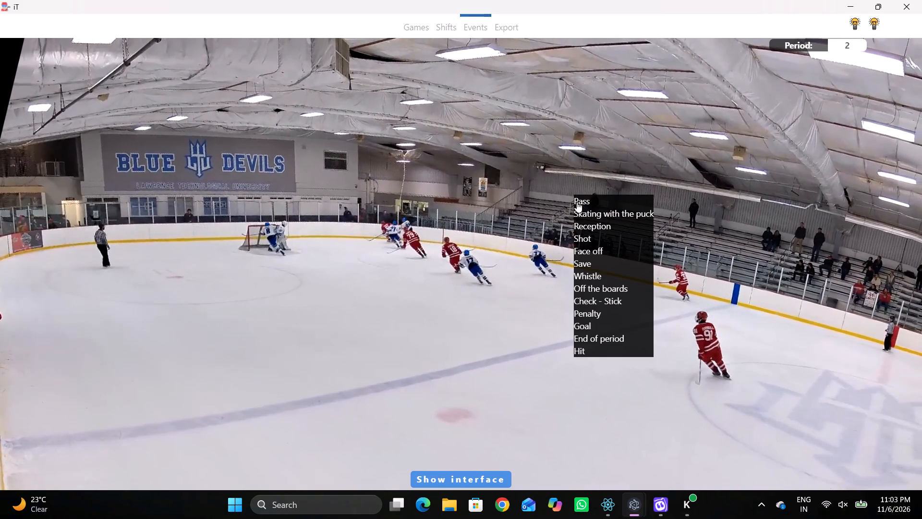
{"action": "right_click", "coordinate": [578, 202]}
{"action": "left_click", "coordinate": [585, 209]}
{"action": "left_click", "coordinate": [820, 155]}
{"action": "left_click", "coordinate": [246, 125]}
Add a Pass event by away number 61, located just behind the home net.
{"action": "key", "text": "space"}
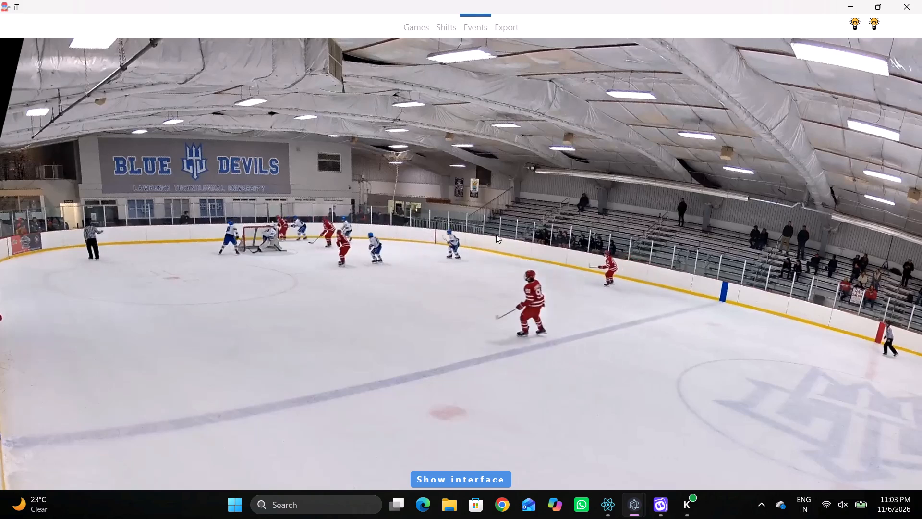
{"action": "key", "text": "space"}
{"action": "key", "text": "space"}
{"action": "key", "text": "space"}
{"action": "key", "text": "space"}
{"action": "key", "text": "space"}
{"action": "key", "text": "q"}
{"action": "key", "text": "q"}
{"action": "key", "text": "q"}
{"action": "key", "text": "q"}
{"action": "right_click", "coordinate": [522, 225]}
{"action": "left_click", "coordinate": [526, 230]}
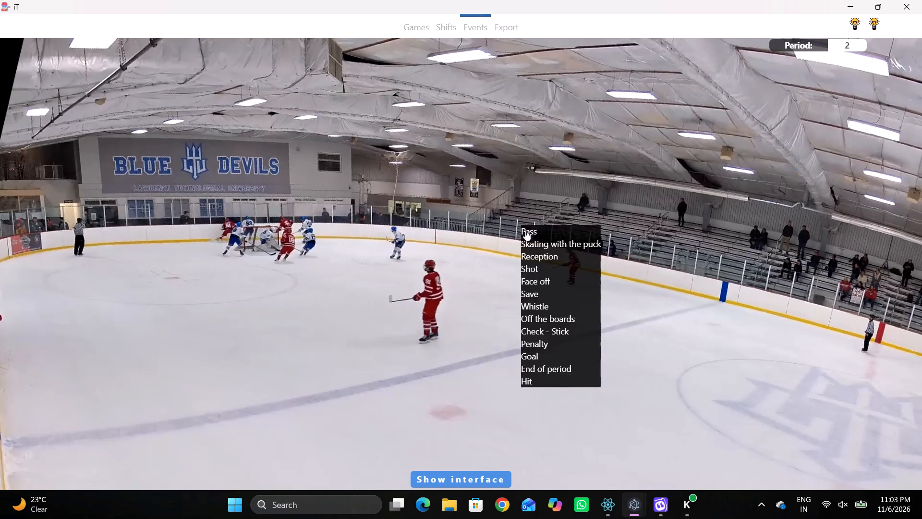
{"action": "right_click", "coordinate": [490, 225]}
{"action": "left_click", "coordinate": [502, 229]}
{"action": "left_click", "coordinate": [884, 420]}
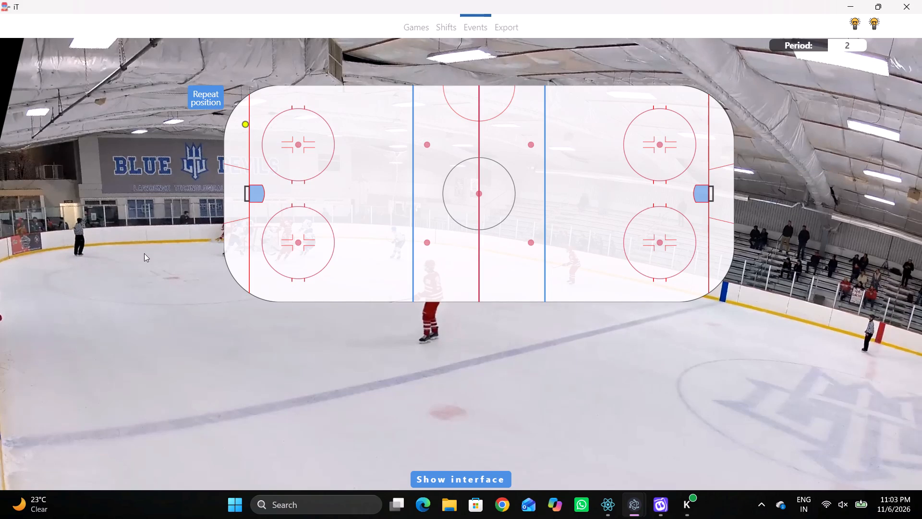
{"action": "left_click", "coordinate": [243, 211]}
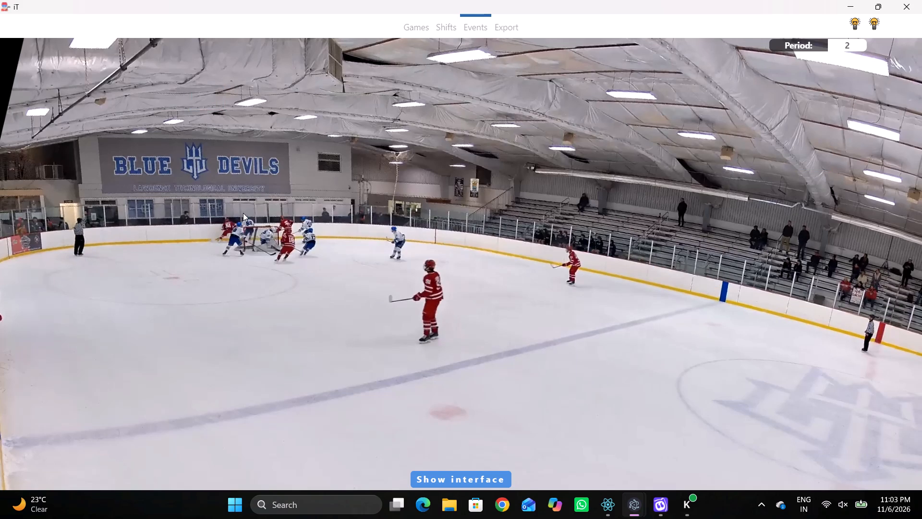
Add a Skating with the puck event for away number 79 behind the home net.
{"action": "key", "text": "space"}
{"action": "key", "text": "space"}
{"action": "key", "text": "space"}
{"action": "key", "text": "space"}
{"action": "key", "text": "space"}
{"action": "key", "text": "space"}
{"action": "key", "text": "space"}
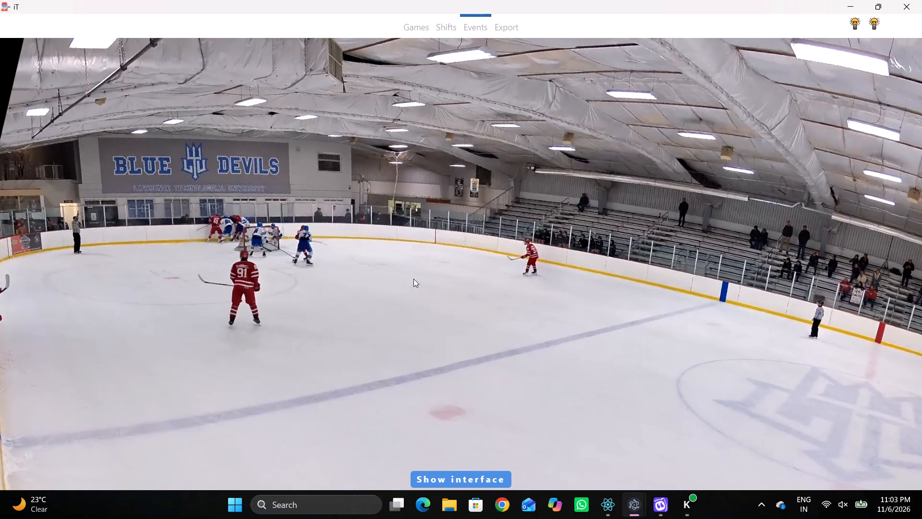
{"action": "key", "text": "space"}
{"action": "right_click", "coordinate": [433, 258]}
{"action": "right_click_drag", "start_coordinate": [453, 267], "coordinate": [456, 272]}
{"action": "left_click", "coordinate": [468, 283]}
{"action": "right_click_drag", "start_coordinate": [452, 276], "coordinate": [445, 276]}
{"action": "left_click", "coordinate": [485, 301]}
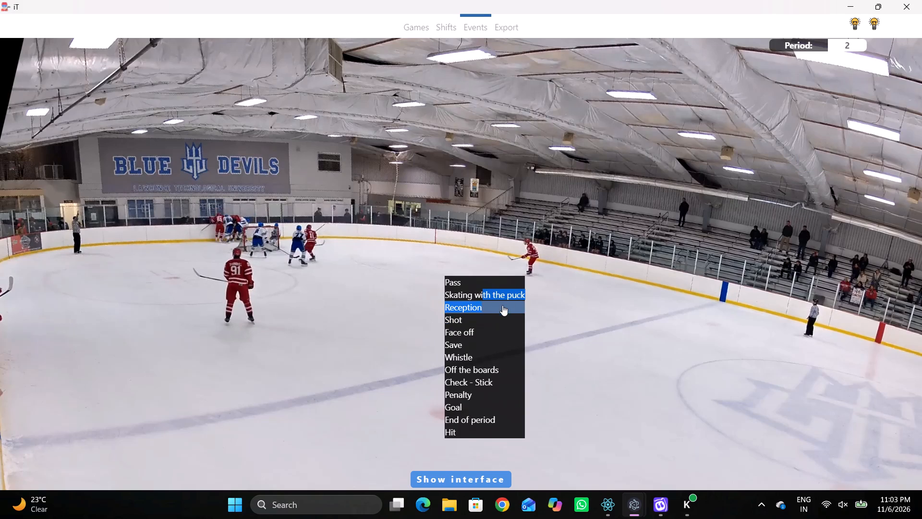
{"action": "left_click", "coordinate": [501, 298]}
{"action": "left_click", "coordinate": [871, 425]}
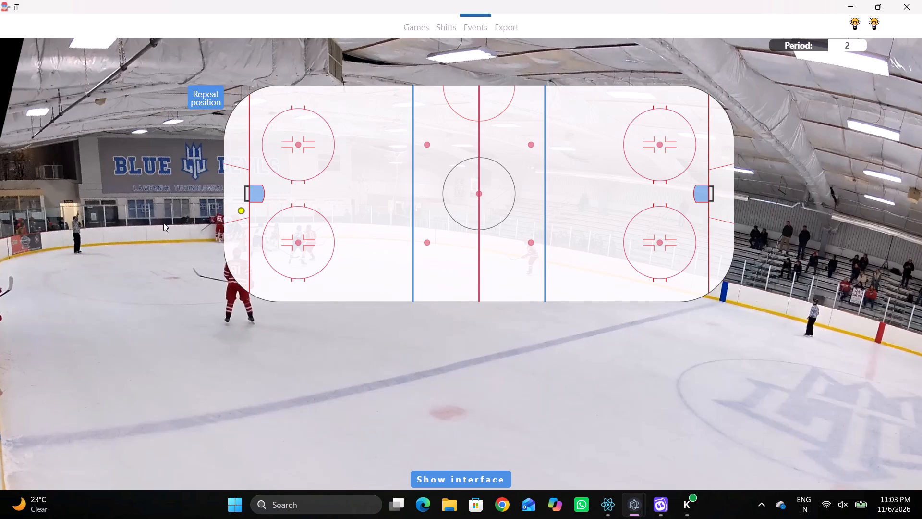
{"action": "left_click", "coordinate": [233, 174]}
Review the puck battle and add a Pass event by the same away player, located behind the home net.
{"action": "key", "text": "q"}
{"action": "key", "text": "q"}
{"action": "key", "text": "q"}
{"action": "key", "text": "q"}
{"action": "key", "text": "q"}
{"action": "key", "text": "q"}
{"action": "key", "text": "q"}
{"action": "type", "text": "qqqqq"}
{"action": "key", "text": "space"}
{"action": "key", "text": "v"}
{"action": "key", "text": "space"}
{"action": "key", "text": "space"}
{"action": "key", "text": "space"}
{"action": "key", "text": "space"}
{"action": "key", "text": "space"}
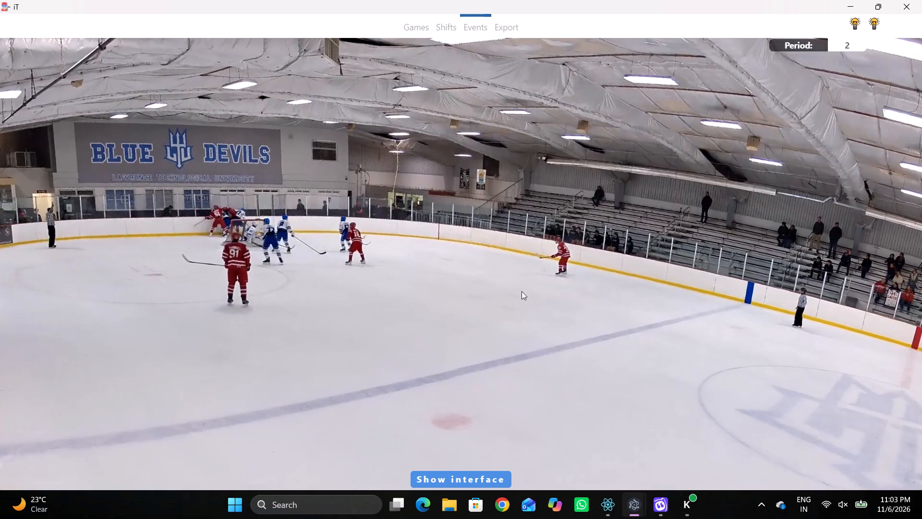
{"action": "key", "text": "space"}
{"action": "key", "text": "space"}
{"action": "key", "text": "space"}
{"action": "key", "text": "space"}
{"action": "key", "text": "q"}
{"action": "key", "text": "q"}
{"action": "key", "text": "q"}
{"action": "key", "text": "q"}
{"action": "key", "text": "q"}
{"action": "key", "text": "q"}
{"action": "key", "text": "q"}
{"action": "key", "text": "q"}
{"action": "key", "text": "q"}
{"action": "key", "text": "q"}
{"action": "key", "text": "q"}
{"action": "key", "text": "q"}
{"action": "key", "text": "q"}
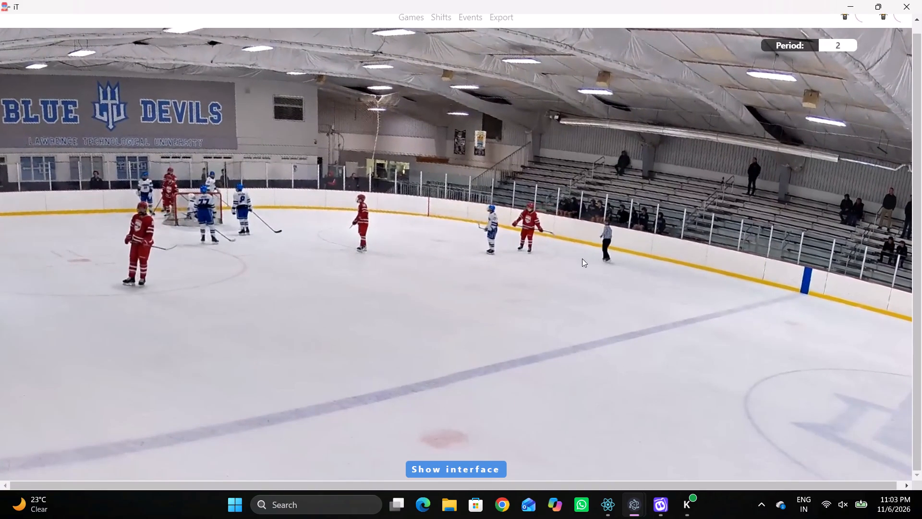
{"action": "right_click", "coordinate": [592, 212]}
{"action": "left_click", "coordinate": [599, 209]}
{"action": "right_click_drag", "start_coordinate": [590, 206], "coordinate": [583, 209]}
{"action": "left_click", "coordinate": [591, 210]}
{"action": "left_click", "coordinate": [799, 166]}
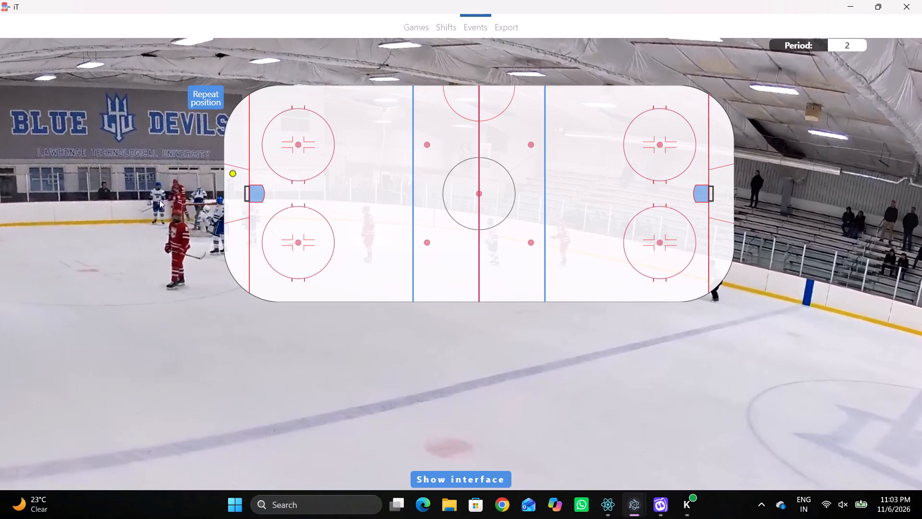
{"action": "left_click", "coordinate": [230, 183]}
Add a Whistle event in the home zone, between the face-off circles and the blue line.
{"action": "key", "text": "space"}
{"action": "key", "text": "space"}
{"action": "right_click_drag", "start_coordinate": [345, 156], "coordinate": [360, 169]}
{"action": "left_click", "coordinate": [396, 249]}
{"action": "left_click", "coordinate": [381, 219]}
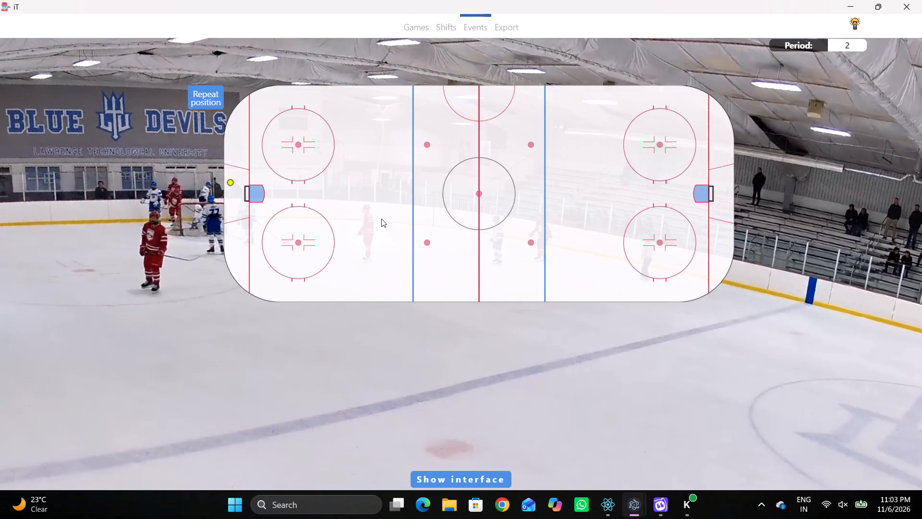
Play the video through the stoppage to find the face-off that restarts play.
{"action": "key", "text": "space"}
{"action": "type", "text": "v"}
{"action": "key", "text": "c"}
{"action": "key", "text": "space"}
{"action": "key", "text": "c"}
{"action": "key", "text": "space"}
{"action": "type", "text": "c"}
{"action": "key", "text": "space"}
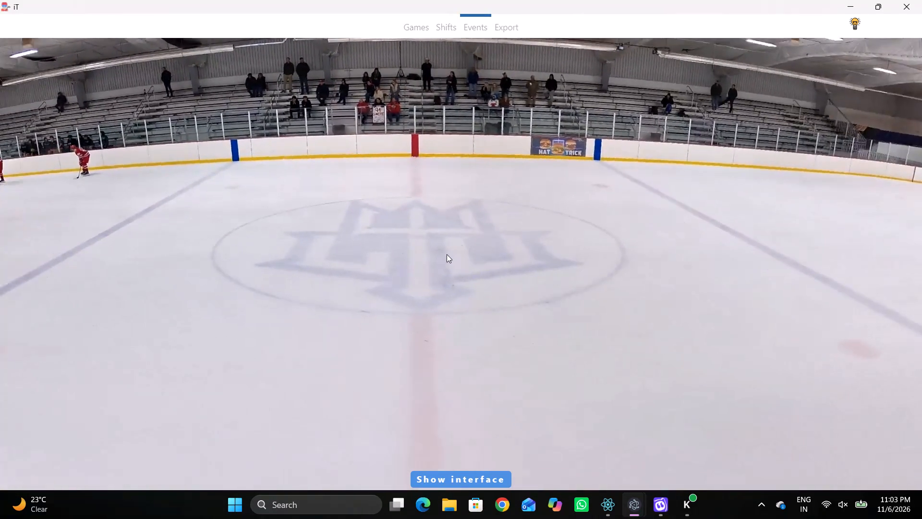
{"action": "key", "text": "space"}
{"action": "key", "text": "space"}
{"action": "key", "text": "space"}
{"action": "key", "text": "space"}
{"action": "key", "text": "space"}
{"action": "key", "text": "space"}
{"action": "key", "text": "space"}
{"action": "key", "text": "space"}
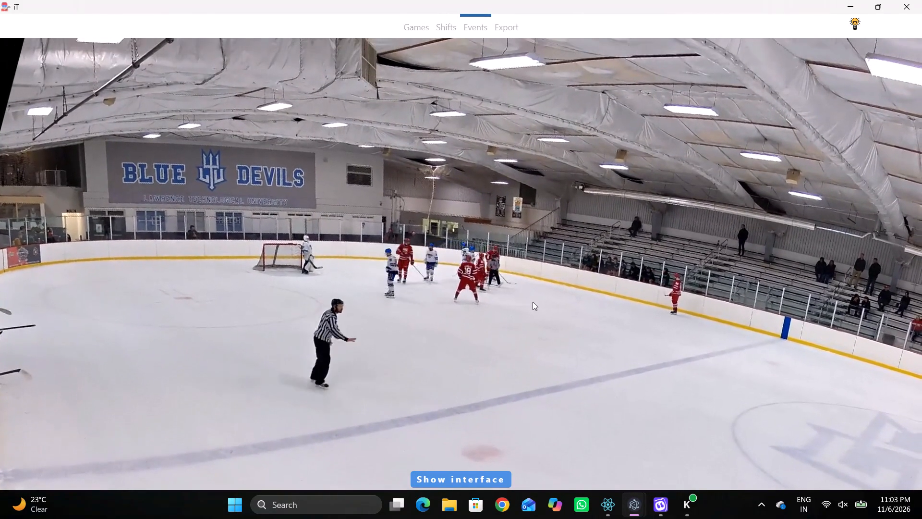
{"action": "key", "text": "space"}
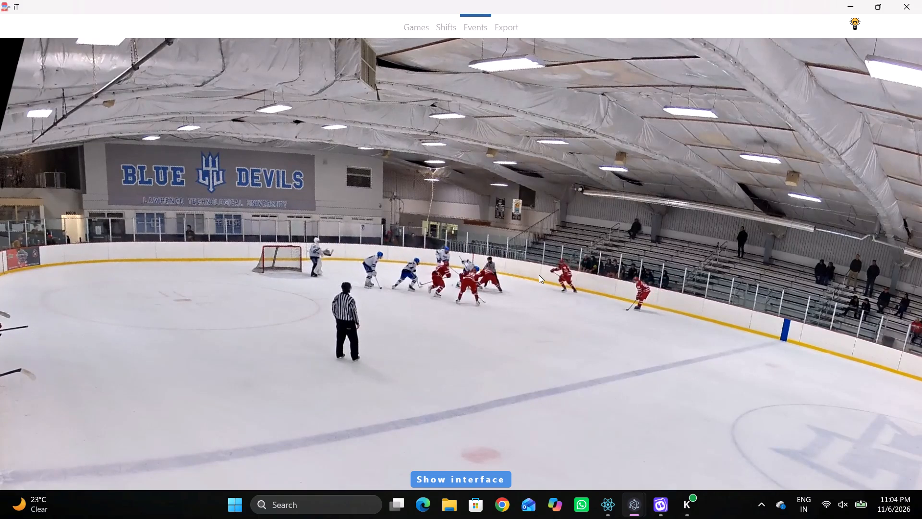
Add a Face-off event won by home number 13 and lost by away number 22, on the home zone's far-side dot.
{"action": "type", "text": "q"}
{"action": "key", "text": "space"}
{"action": "key", "text": "space"}
{"action": "key", "text": "q"}
{"action": "key", "text": "q"}
{"action": "key", "text": "q"}
{"action": "key", "text": "q"}
{"action": "key", "text": "q"}
{"action": "key", "text": "q"}
{"action": "key", "text": "q"}
{"action": "key", "text": "q"}
{"action": "key", "text": "q"}
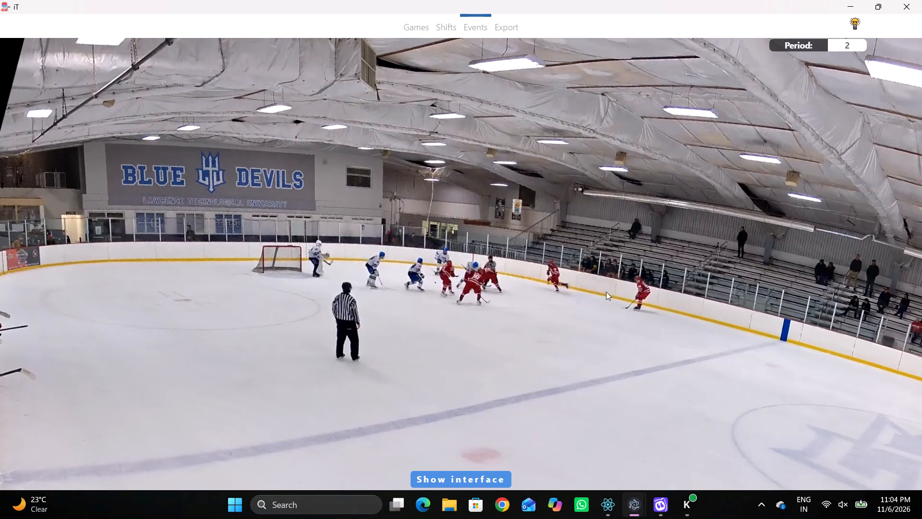
{"action": "key", "text": "q"}
{"action": "key", "text": "q"}
{"action": "key", "text": "q"}
{"action": "right_click_drag", "start_coordinate": [606, 252], "coordinate": [600, 252]}
{"action": "left_click", "coordinate": [641, 308]}
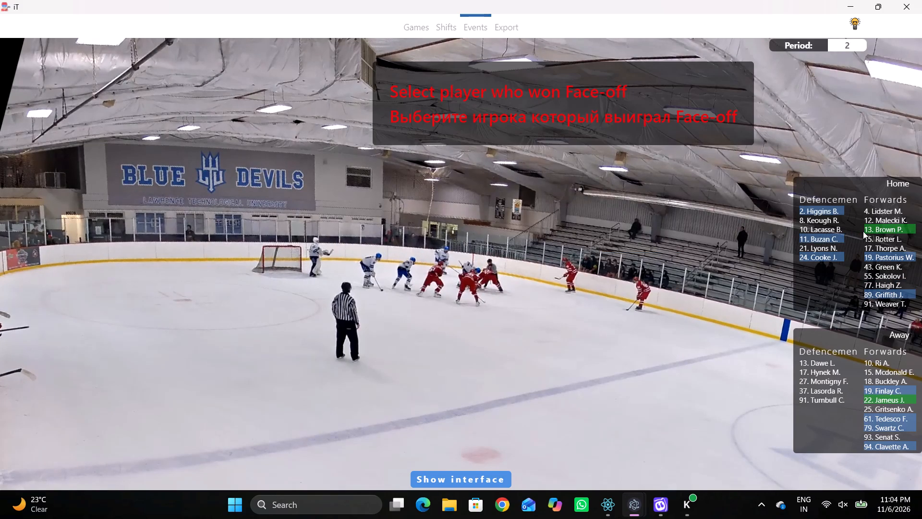
{"action": "left_click", "coordinate": [875, 228]}
{"action": "left_click", "coordinate": [874, 398]}
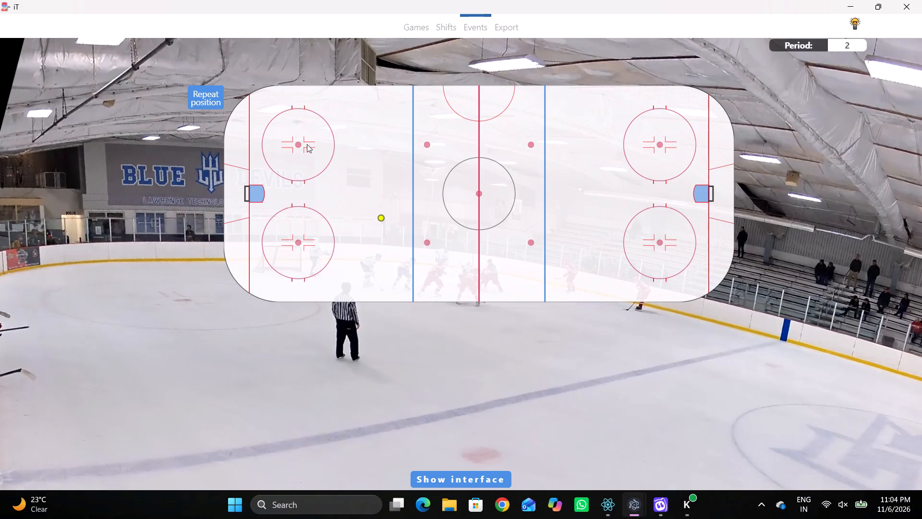
{"action": "left_click", "coordinate": [298, 145]}
Add a Skating with the puck event for home number 24 inside the far-side circle of the home zone, toward mid-ice.
{"action": "key", "text": "space"}
{"action": "key", "text": "space"}
{"action": "key", "text": "space"}
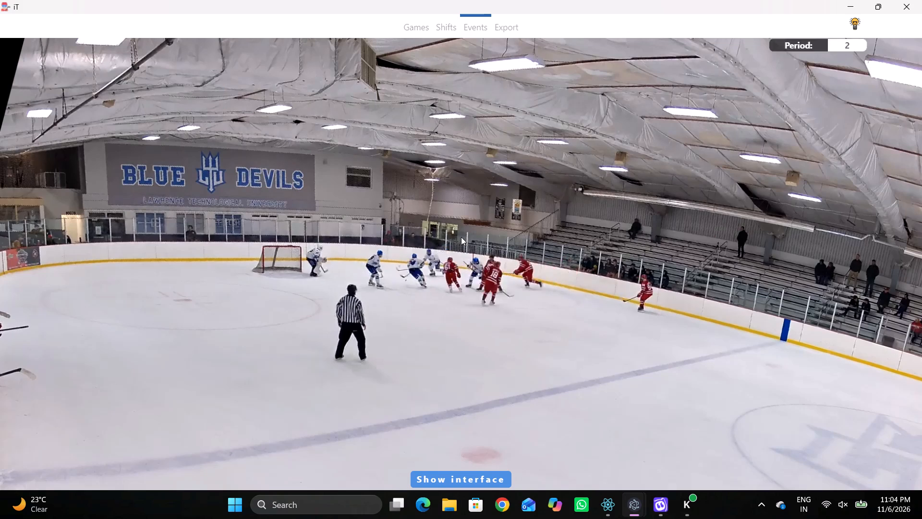
{"action": "key", "text": "space"}
{"action": "right_click", "coordinate": [461, 213]}
{"action": "key", "text": "q"}
{"action": "left_click", "coordinate": [477, 240]}
{"action": "right_click_drag", "start_coordinate": [444, 227], "coordinate": [433, 226]}
{"action": "left_click", "coordinate": [460, 246]}
{"action": "left_click", "coordinate": [817, 255]}
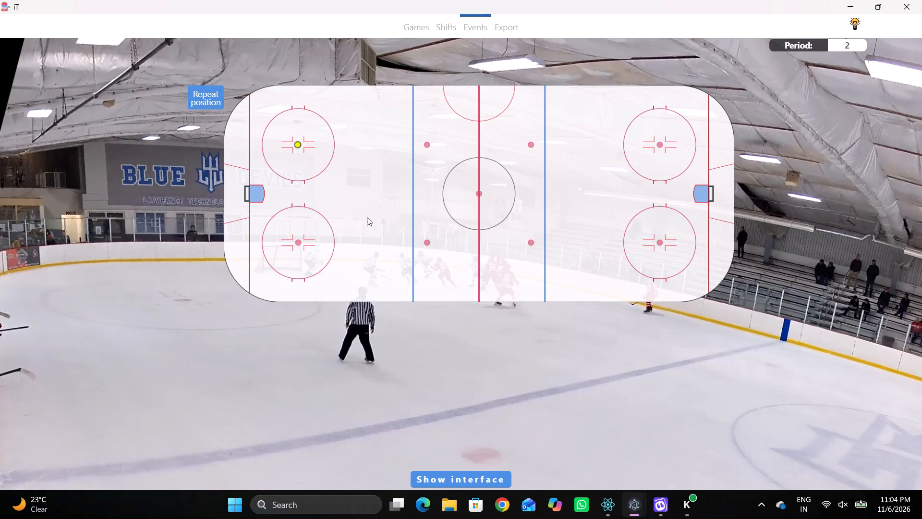
{"action": "left_click_drag", "start_coordinate": [298, 176], "coordinate": [296, 172]}
{"action": "key", "text": "r"}
Add a Pass event by the same home player, on the goal line between the home net and the far-side corner.
{"action": "key", "text": "space"}
{"action": "key", "text": "space"}
{"action": "key", "text": "space"}
{"action": "key", "text": "space"}
{"action": "key", "text": "space"}
{"action": "key", "text": "space"}
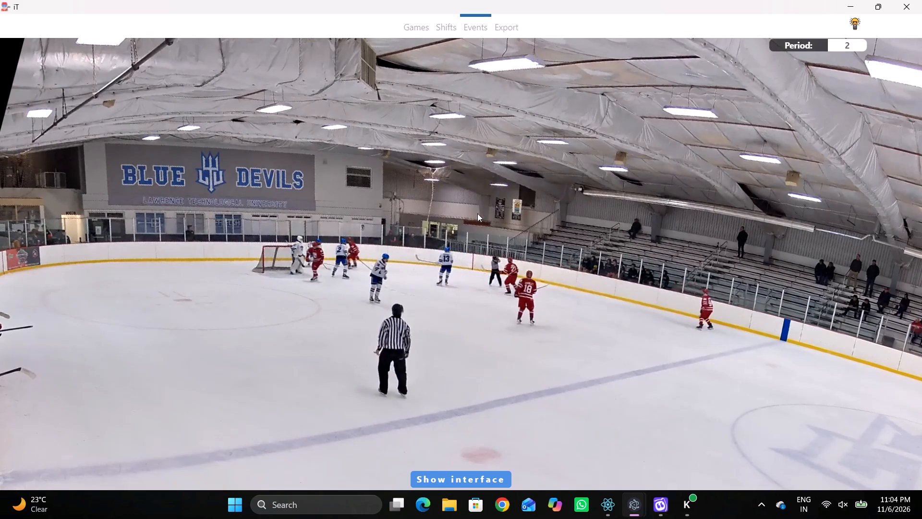
{"action": "key", "text": "q"}
{"action": "key", "text": "q"}
{"action": "key", "text": "q"}
{"action": "right_click", "coordinate": [543, 212]}
{"action": "left_click", "coordinate": [542, 215]}
{"action": "right_click", "coordinate": [530, 219]}
{"action": "left_click", "coordinate": [534, 226]}
{"action": "left_click", "coordinate": [800, 159]}
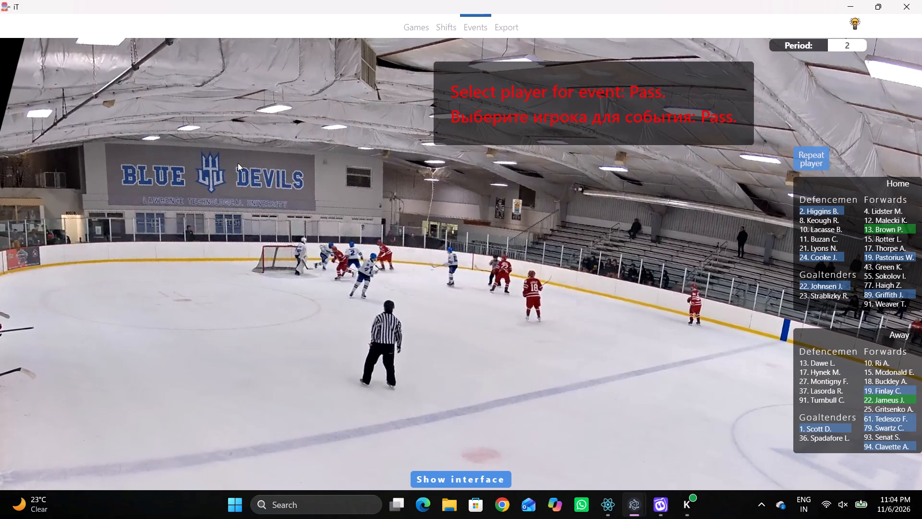
{"action": "left_click", "coordinate": [247, 158]}
Add a Skating with the puck event for away number 94 near the far boards, just inside the home blue line.
{"action": "key", "text": "space"}
{"action": "key", "text": "space"}
{"action": "key", "text": "space"}
{"action": "key", "text": "space"}
{"action": "key", "text": "space"}
{"action": "key", "text": "space"}
{"action": "key", "text": "space"}
{"action": "key", "text": "space"}
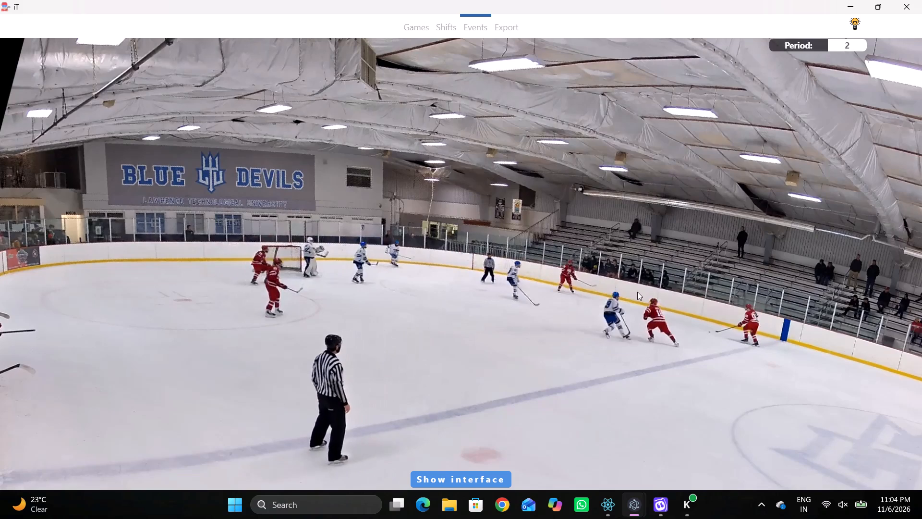
{"action": "key", "text": "space"}
{"action": "key", "text": "space"}
{"action": "right_click_drag", "start_coordinate": [623, 250], "coordinate": [628, 246]}
{"action": "left_click", "coordinate": [677, 262]}
{"action": "left_click", "coordinate": [872, 444]}
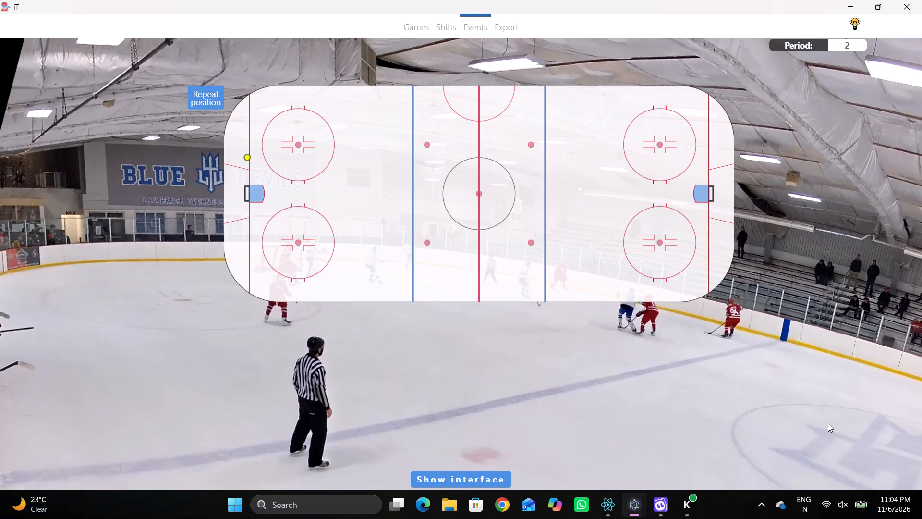
{"action": "left_click", "coordinate": [396, 117]}
Add a Pass event by the same away player near the far boards, slightly deeper inside the home zone.
{"action": "key", "text": "space"}
{"action": "key", "text": "v"}
{"action": "key", "text": "space"}
{"action": "key", "text": "space"}
{"action": "key", "text": "space"}
{"action": "key", "text": "space"}
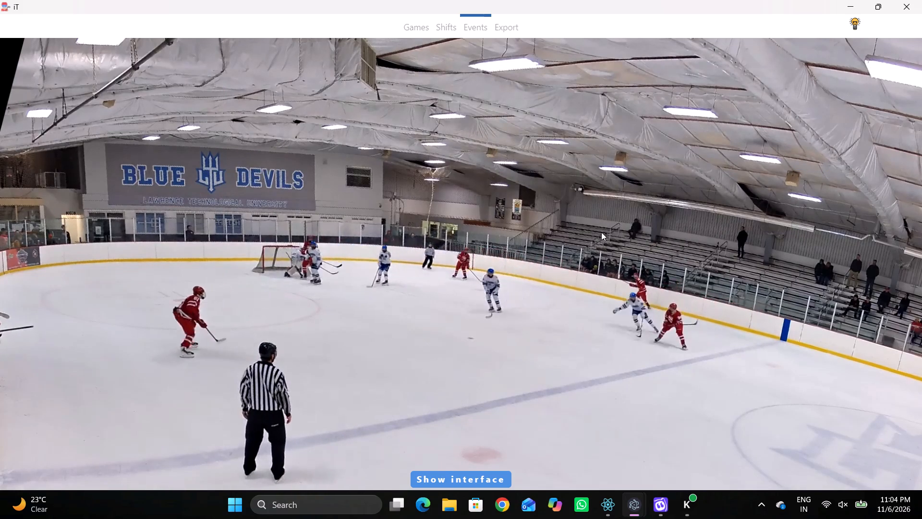
{"action": "key", "text": "space"}
{"action": "key", "text": "q"}
{"action": "key", "text": "q"}
{"action": "key", "text": "q"}
{"action": "key", "text": "q"}
{"action": "key", "text": "q"}
{"action": "key", "text": "q"}
{"action": "key", "text": "q"}
{"action": "key", "text": "q"}
{"action": "right_click", "coordinate": [606, 195]}
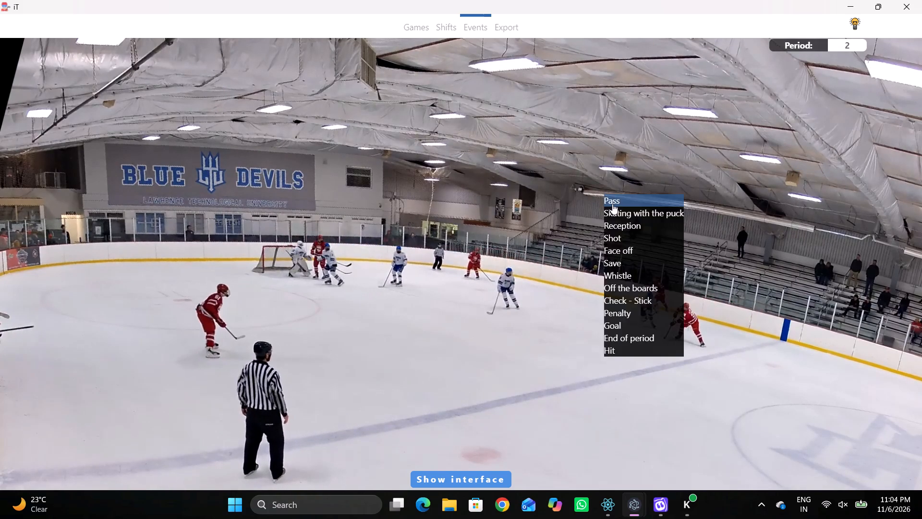
{"action": "left_click", "coordinate": [612, 204]}
{"action": "left_click", "coordinate": [642, 205]}
{"action": "key", "text": "q"}
{"action": "right_click", "coordinate": [632, 207]}
{"action": "left_click", "coordinate": [640, 212]}
{"action": "left_click", "coordinate": [821, 159]}
{"action": "left_click", "coordinate": [379, 121]}
{"action": "key", "text": "r"}
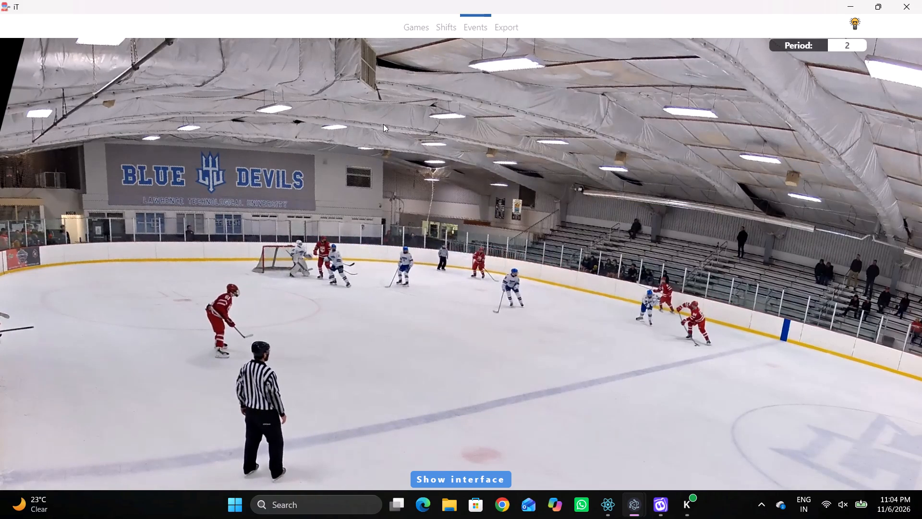
Add a Skating with the puck event for away number 61 at the blue-line edge of the home zone's near-side circle.
{"action": "key", "text": "space"}
{"action": "key", "text": "space"}
{"action": "right_click", "coordinate": [463, 213]}
{"action": "left_click", "coordinate": [491, 230]}
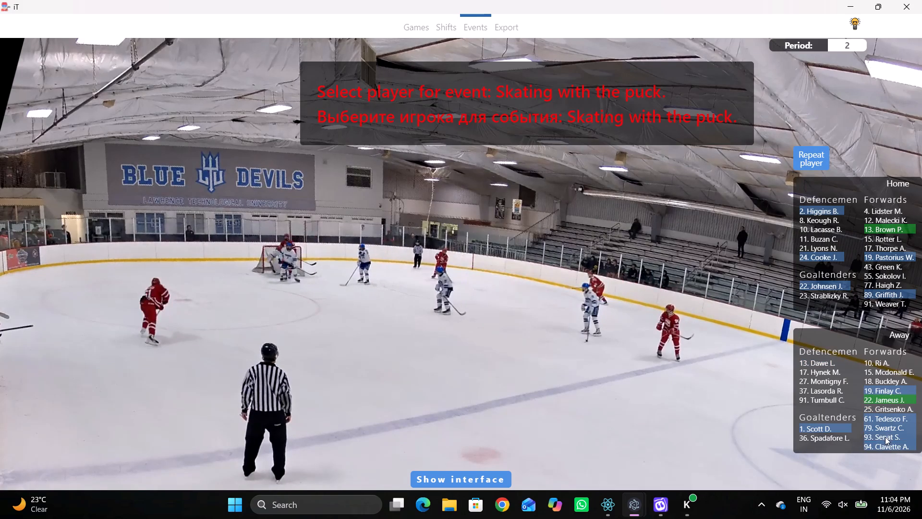
{"action": "left_click", "coordinate": [870, 420]}
{"action": "left_click", "coordinate": [335, 264]}
Add a Pass event by the same away player inside the home zone's near-side face-off circle.
{"action": "key", "text": "space"}
{"action": "key", "text": "space"}
{"action": "key", "text": "space"}
{"action": "key", "text": "space"}
{"action": "key", "text": "space"}
{"action": "key", "text": "space"}
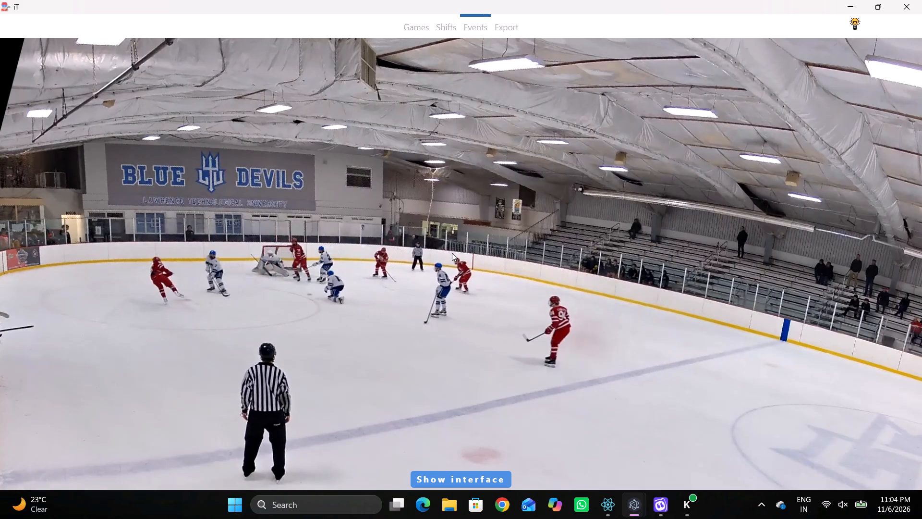
{"action": "type", "text": "q"}
{"action": "key", "text": "q"}
{"action": "key", "text": "q"}
{"action": "right_click", "coordinate": [478, 203]}
{"action": "left_click", "coordinate": [483, 206]}
{"action": "right_click_drag", "start_coordinate": [476, 204], "coordinate": [470, 204]}
{"action": "left_click", "coordinate": [477, 212]}
{"action": "left_click", "coordinate": [818, 163]}
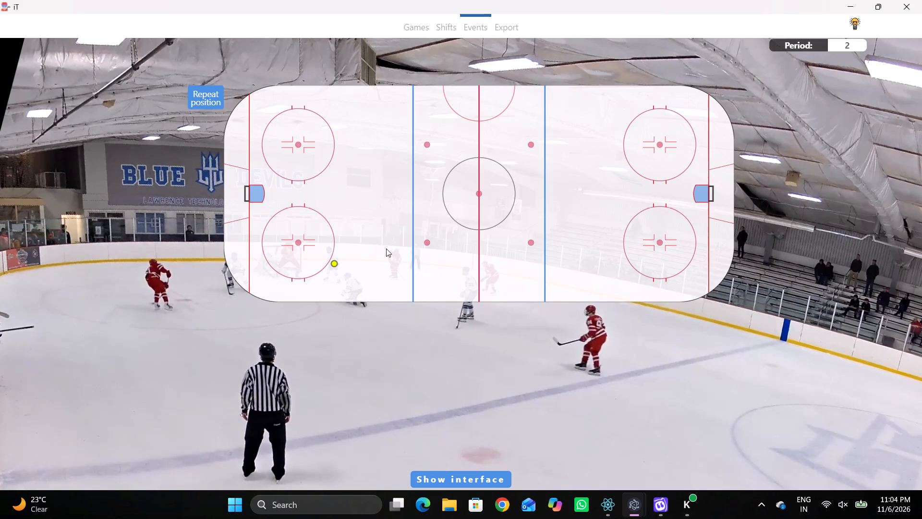
{"action": "left_click", "coordinate": [318, 257]}
Add a Skating with the puck event for away number 19 at the net-side edge of the home zone's far-side circle.
{"action": "key", "text": "space"}
{"action": "key", "text": "space"}
{"action": "key", "text": "space"}
{"action": "key", "text": "space"}
{"action": "key", "text": "space"}
{"action": "key", "text": "space"}
{"action": "key", "text": "q"}
{"action": "right_click", "coordinate": [522, 228]}
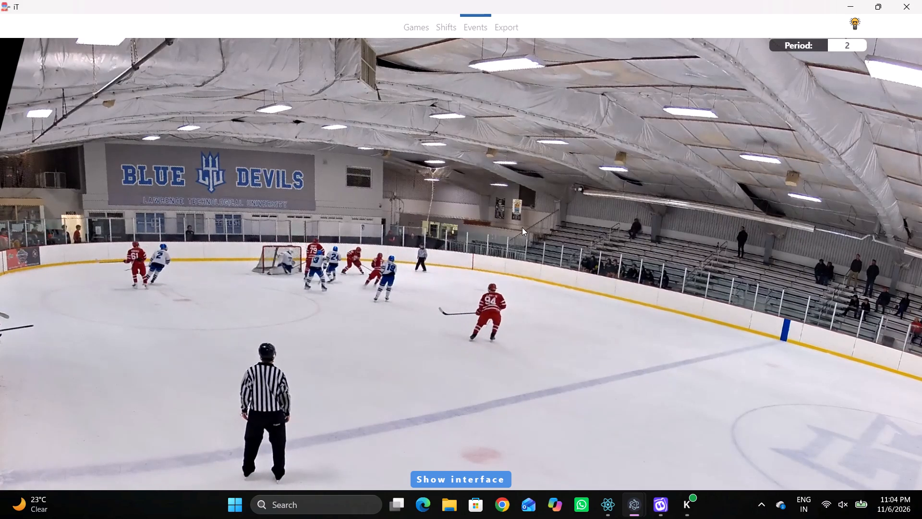
{"action": "right_click_drag", "start_coordinate": [500, 225], "coordinate": [485, 229]}
{"action": "left_click", "coordinate": [515, 247]}
{"action": "left_click", "coordinate": [875, 388]}
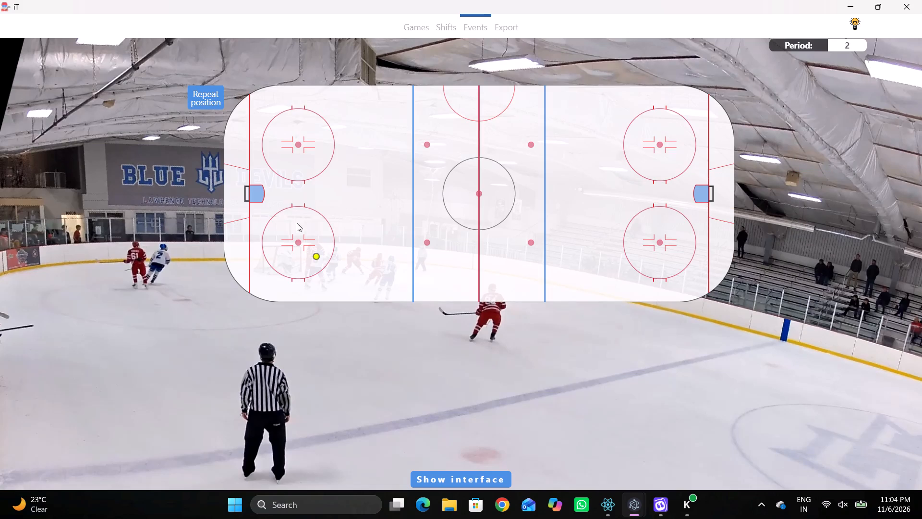
{"action": "left_click", "coordinate": [270, 174]}
Show the event list and review the play around the home net after away number 19's puck carry.
{"action": "key", "text": "space"}
{"action": "key", "text": "space"}
{"action": "key", "text": "space"}
{"action": "key", "text": "space"}
{"action": "key", "text": "shift+d"}
{"action": "key", "text": "q"}
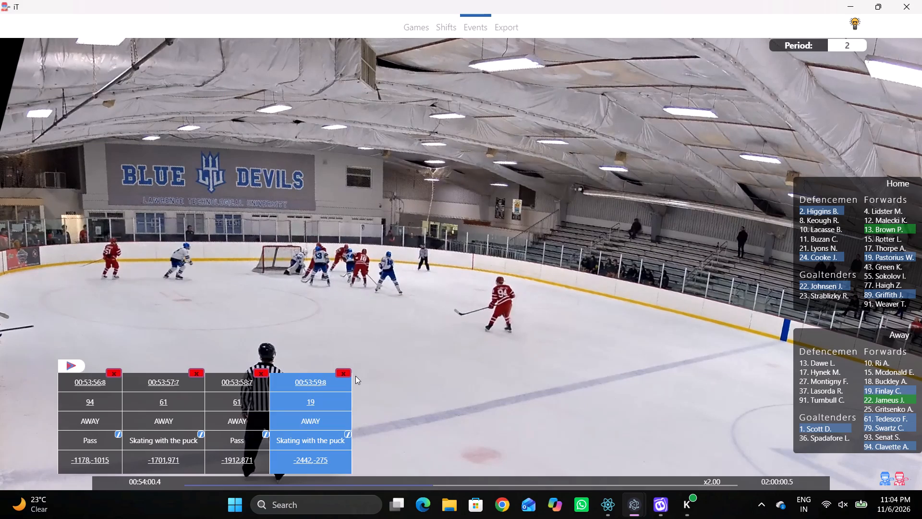
{"action": "key", "text": "space"}
{"action": "key", "text": "space"}
{"action": "key", "text": "space"}
{"action": "key", "text": "space"}
{"action": "key", "text": "space"}
{"action": "key", "text": "space"}
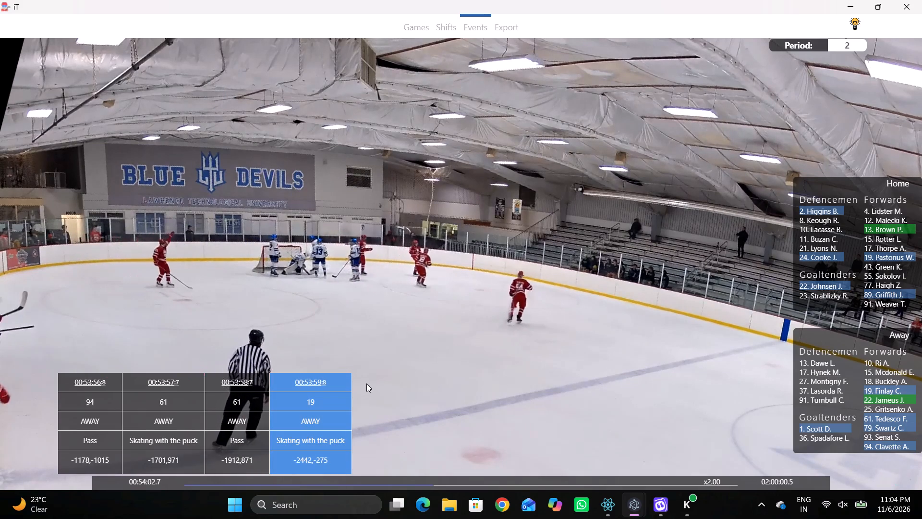
{"action": "type", "text": "q"}
{"action": "key", "text": "q"}
{"action": "key", "text": "q"}
Go back to the face-off at 00:53:49:9, check both teams' shifts and set the first forward of away shift 00:53:33:9 to number 18.
{"action": "left_click", "coordinate": [188, 380]}
{"action": "left_click", "coordinate": [144, 390]}
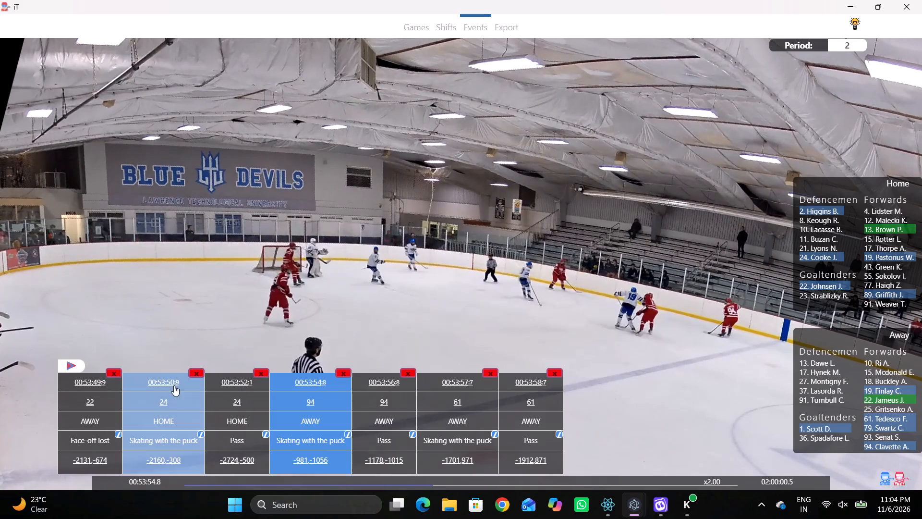
{"action": "left_click", "coordinate": [120, 393]}
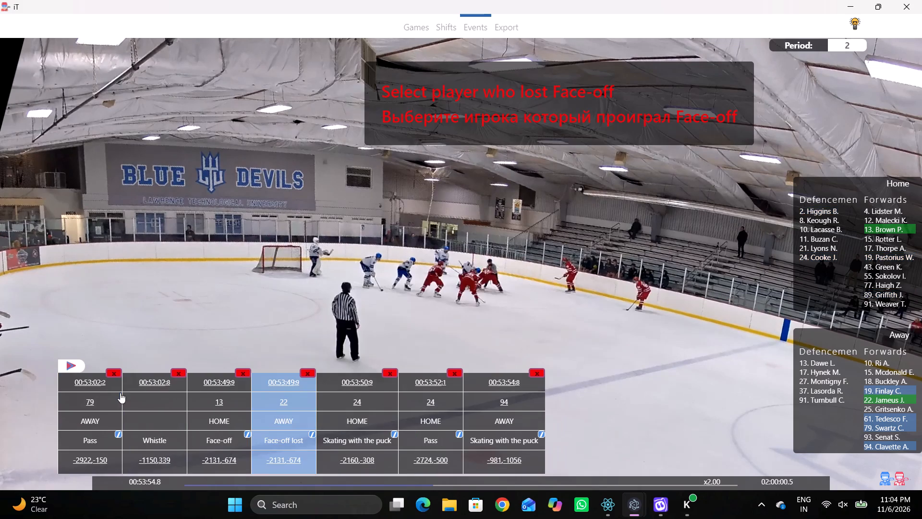
{"action": "left_click", "coordinate": [453, 33]}
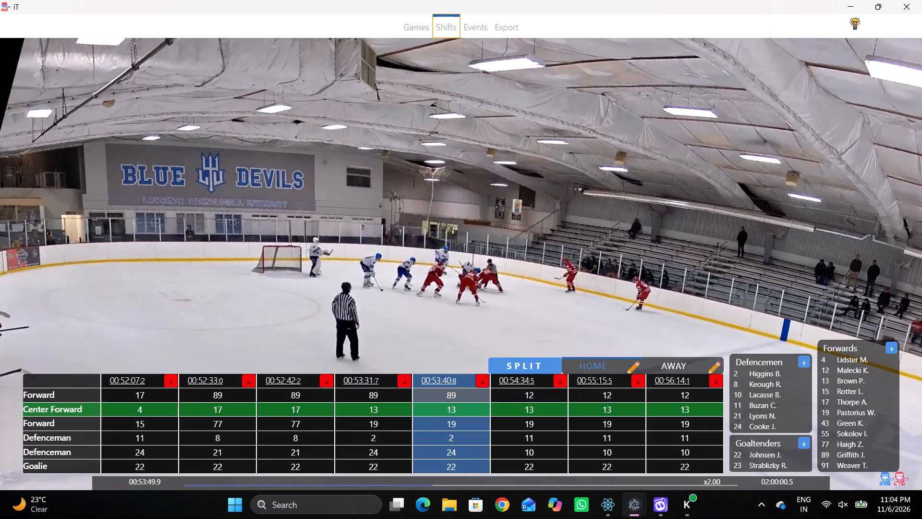
{"action": "left_click", "coordinate": [450, 427]}
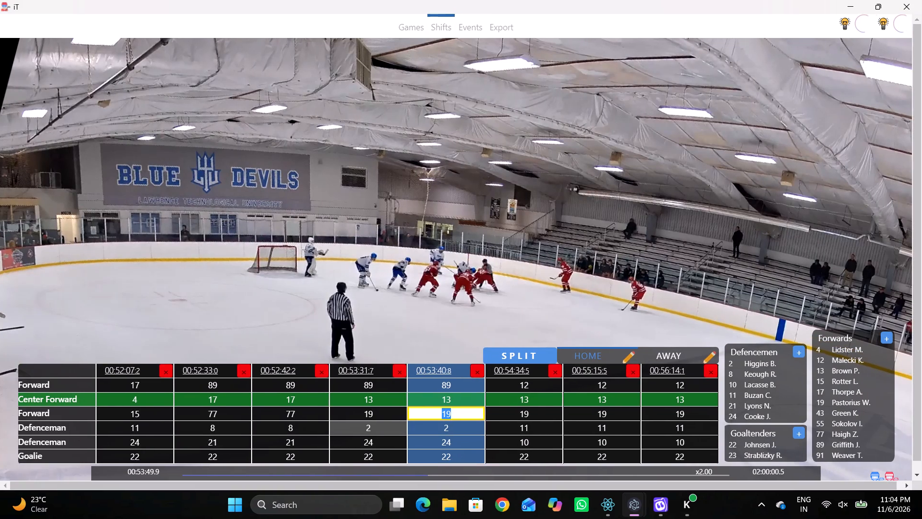
{"action": "left_click", "coordinate": [389, 417]}
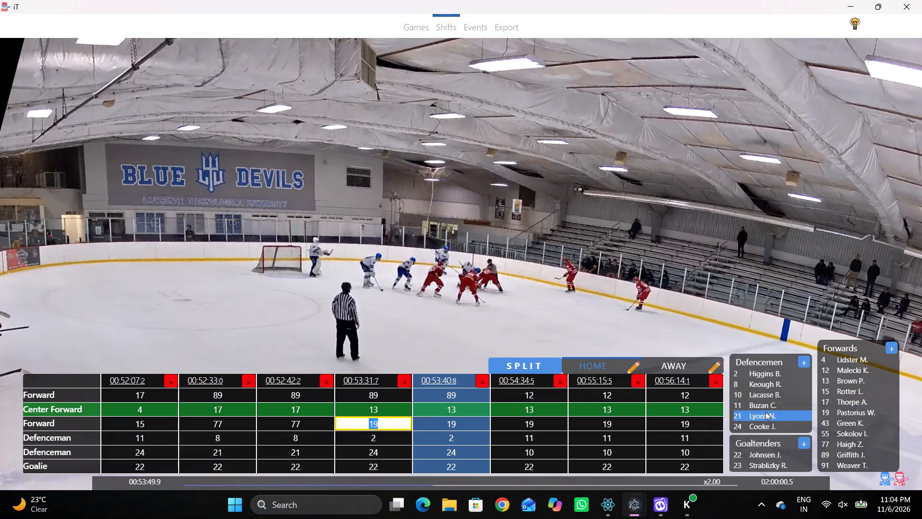
{"action": "left_click", "coordinate": [684, 369]}
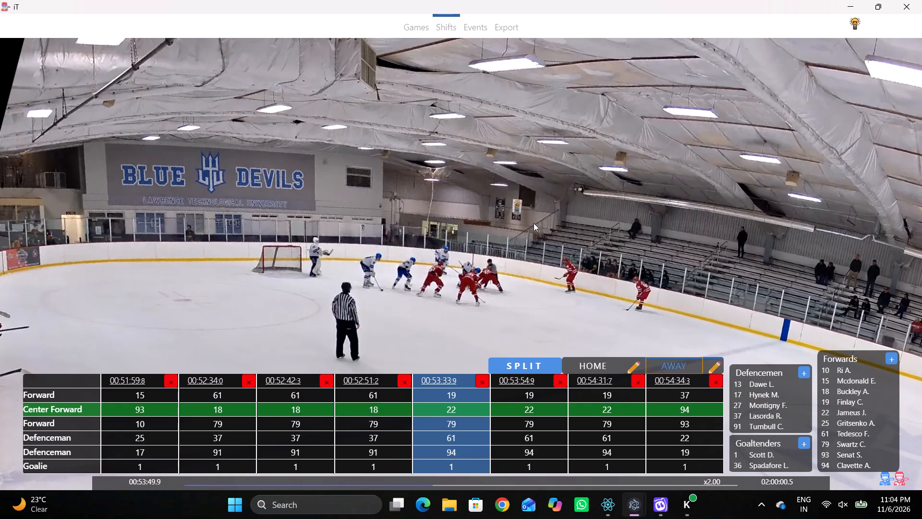
{"action": "left_click", "coordinate": [450, 393]}
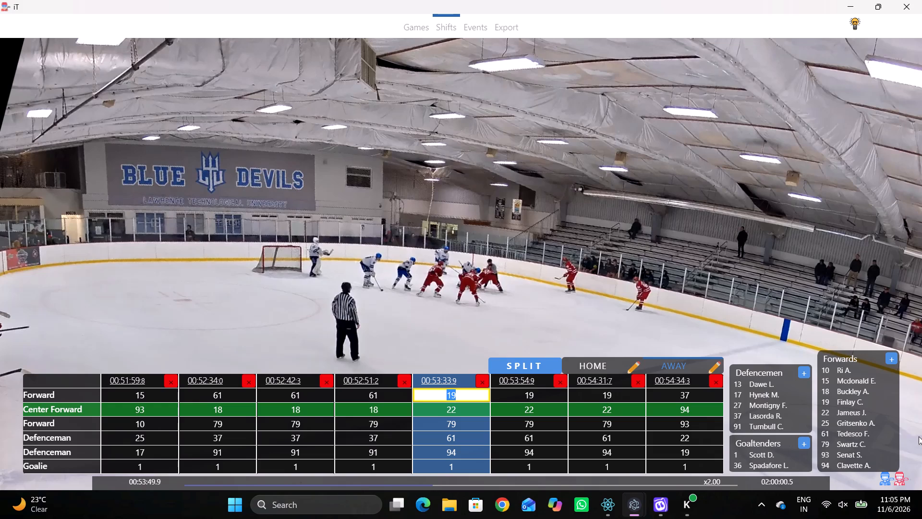
{"action": "left_click", "coordinate": [829, 393]}
Set the first forward of the away shift at 00:53:54:9 to number 18.
{"action": "left_click", "coordinate": [535, 393]}
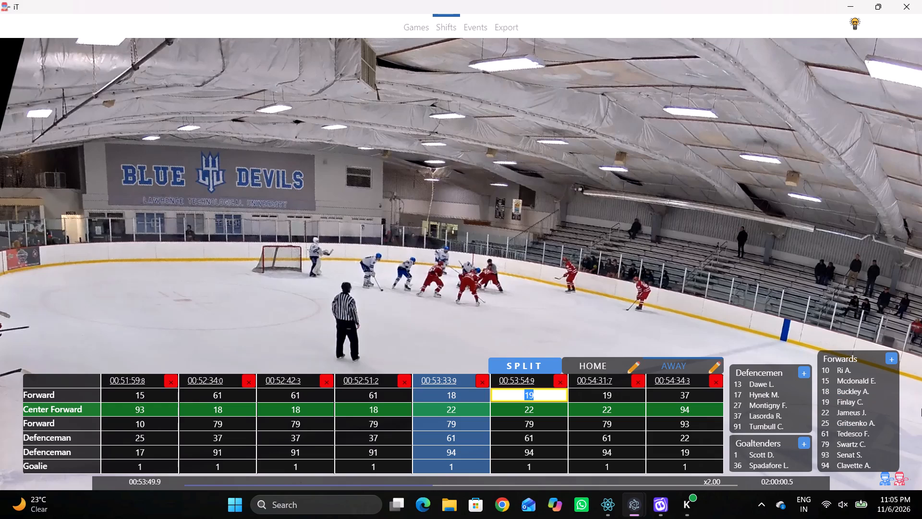
{"action": "left_click", "coordinate": [532, 379]}
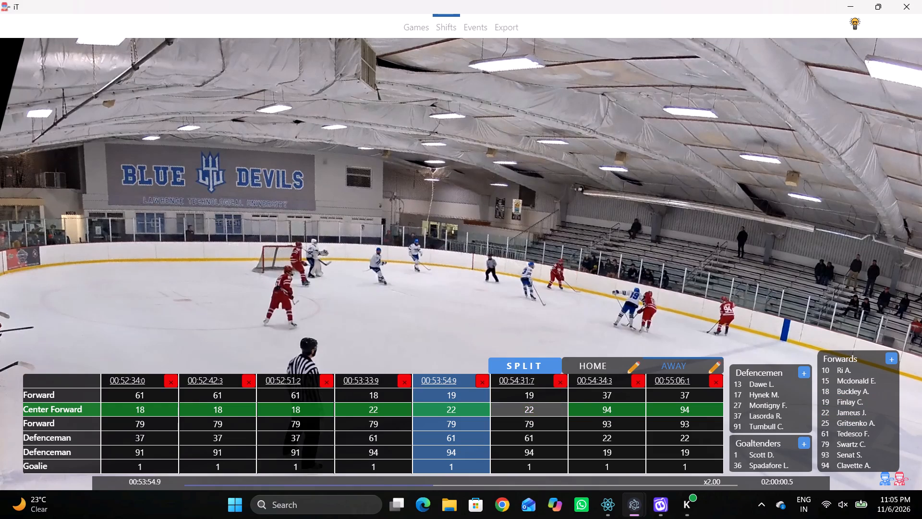
{"action": "left_click", "coordinate": [464, 395]}
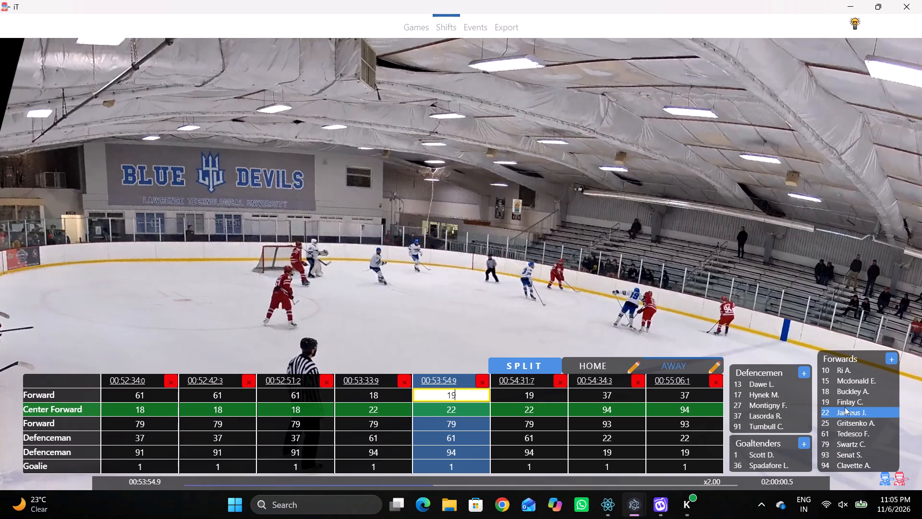
{"action": "left_click", "coordinate": [834, 392]}
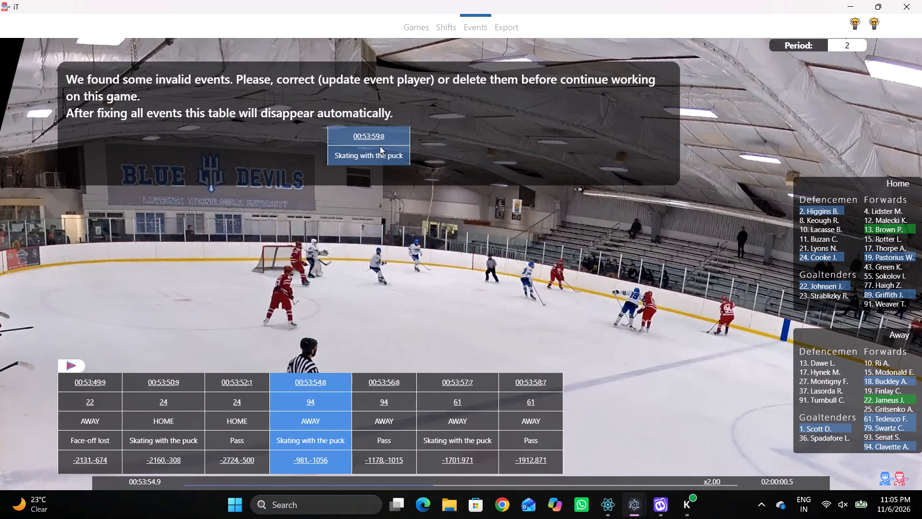
Review the play backwards from the invalid Skating with the puck event at 00:53:59:8 to identify the right puck carrier.
{"action": "left_click", "coordinate": [379, 146]}
{"action": "left_click", "coordinate": [376, 140]}
{"action": "left_click", "coordinate": [409, 253], "text": "shift"}
{"action": "key", "text": "q"}
{"action": "key", "text": "q"}
{"action": "key", "text": "q"}
{"action": "key", "text": "q"}
{"action": "key", "text": "q"}
{"action": "key", "text": "q"}
{"action": "key", "text": "q"}
{"action": "key", "text": "q"}
{"action": "key", "text": "q"}
{"action": "key", "text": "q"}
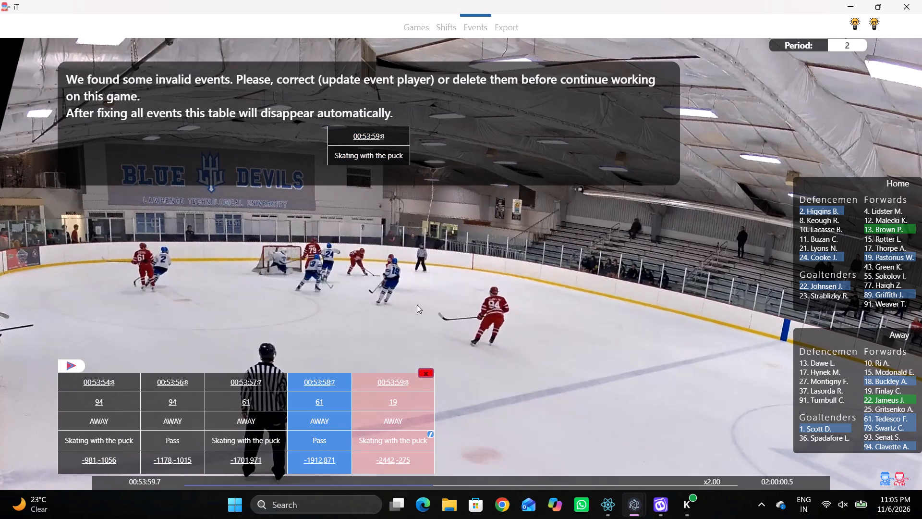
{"action": "key", "text": "q"}
{"action": "key", "text": "q"}
{"action": "key", "text": "q"}
{"action": "key", "text": "q"}
{"action": "key", "text": "q"}
{"action": "key", "text": "q"}
{"action": "key", "text": "q"}
{"action": "key", "text": "q"}
{"action": "key", "text": "q"}
{"action": "key", "text": "q"}
{"action": "key", "text": "q"}
{"action": "key", "text": "q"}
{"action": "key", "text": "q"}
{"action": "key", "text": "q"}
{"action": "key", "text": "q"}
{"action": "key", "text": "q"}
{"action": "key", "text": "q"}
{"action": "key", "text": "q"}
{"action": "key", "text": "q"}
{"action": "key", "text": "q"}
{"action": "key", "text": "q"}
{"action": "key", "text": "q"}
{"action": "key", "text": "q"}
{"action": "key", "text": "q"}
{"action": "key", "text": "q"}
{"action": "key", "text": "q"}
{"action": "key", "text": "q"}
{"action": "key", "text": "q"}
{"action": "key", "text": "q"}
{"action": "key", "text": "q"}
{"action": "key", "text": "q"}
{"action": "key", "text": "q"}
{"action": "key", "text": "q"}
{"action": "key", "text": "q"}
{"action": "key", "text": "q"}
{"action": "key", "text": "q"}
{"action": "key", "text": "q"}
{"action": "key", "text": "q"}
{"action": "key", "text": "q"}
{"action": "key", "text": "q"}
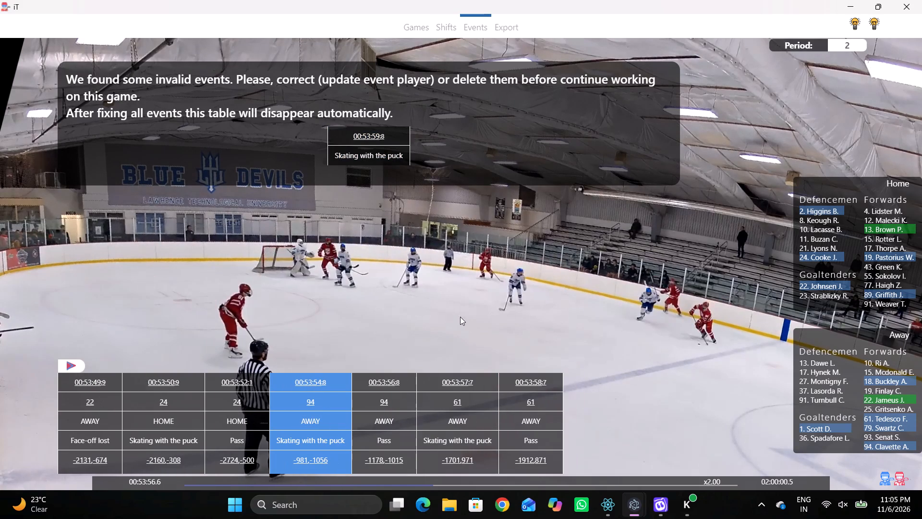
{"action": "key", "text": "q"}
{"action": "key", "text": "q"}
{"action": "key", "text": "q"}
{"action": "key", "text": "q"}
{"action": "key", "text": "q"}
{"action": "key", "text": "q"}
{"action": "key", "text": "q"}
{"action": "key", "text": "q"}
{"action": "key", "text": "q"}
{"action": "key", "text": "q"}
{"action": "key", "text": "q"}
{"action": "key", "text": "q"}
{"action": "key", "text": "q"}
{"action": "key", "text": "q"}
{"action": "key", "text": "q"}
{"action": "key", "text": "q"}
{"action": "key", "text": "q"}
{"action": "key", "text": "q"}
{"action": "key", "text": "q"}
{"action": "key", "text": "q"}
{"action": "key", "text": "q"}
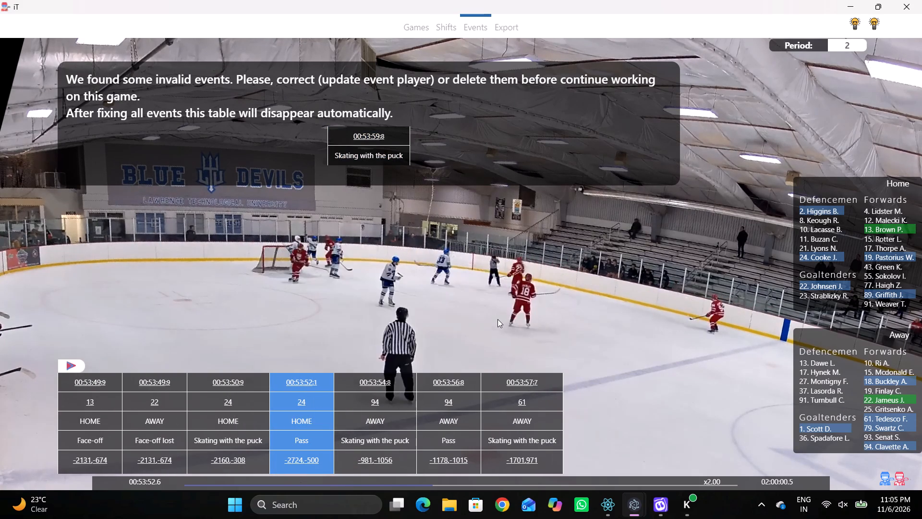
{"action": "key", "text": "space"}
{"action": "key", "text": "space"}
{"action": "left_click", "coordinate": [543, 375]}
{"action": "left_click", "coordinate": [531, 380]}
Change the player of the invalid Skating with the puck event at 00:53:59:8 to away number 22.
{"action": "left_click", "coordinate": [336, 128]}
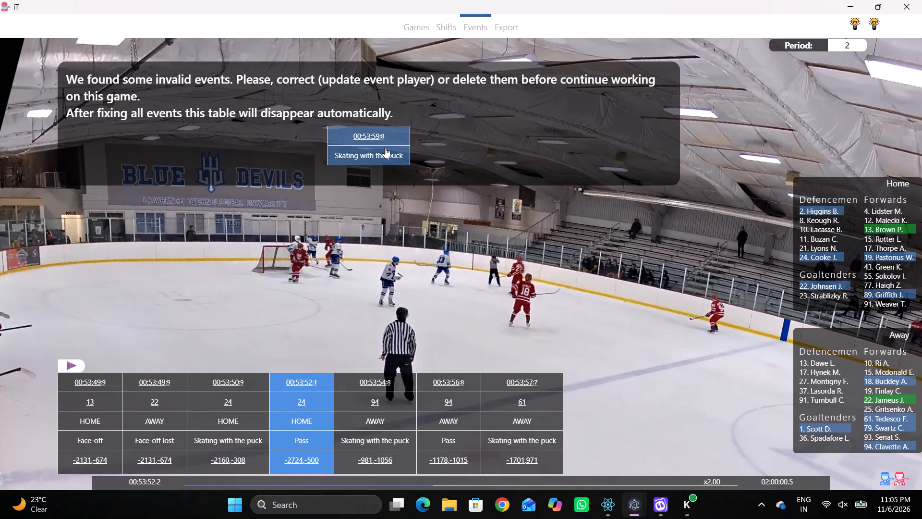
{"action": "left_click", "coordinate": [313, 401]}
{"action": "left_click", "coordinate": [887, 397]}
Add a Shot event by the same away player in front of the home net, beside the edge of the far-side circle.
{"action": "key", "text": "shift+d"}
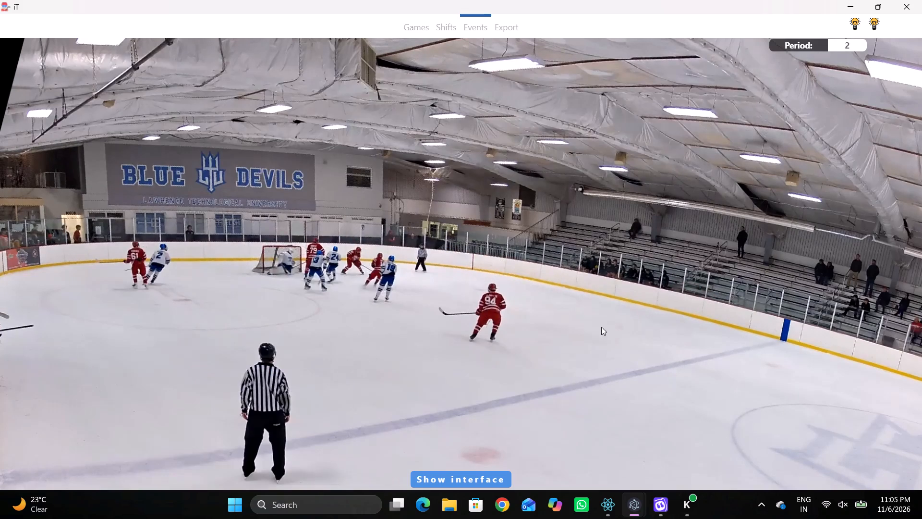
{"action": "key", "text": "r"}
{"action": "key", "text": "space"}
{"action": "key", "text": "space"}
{"action": "key", "text": "space"}
{"action": "key", "text": "space"}
{"action": "key", "text": "space"}
{"action": "key", "text": "space"}
{"action": "key", "text": "q"}
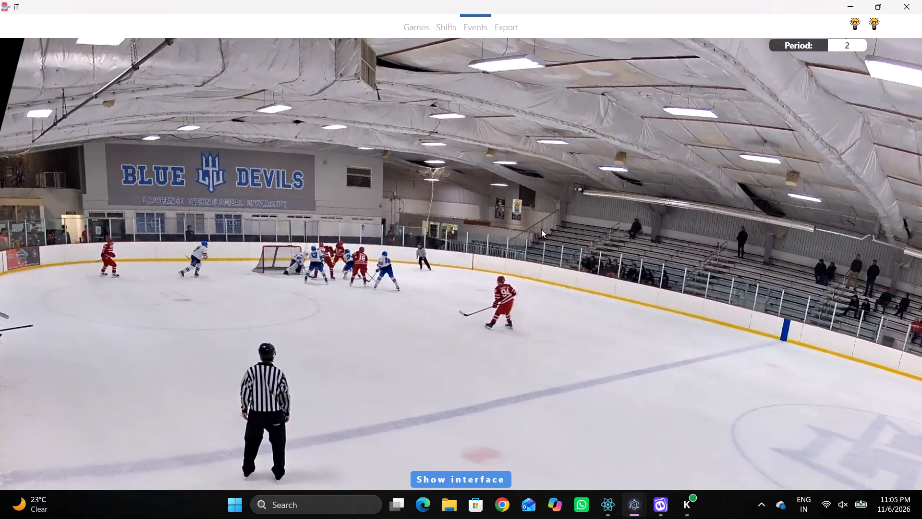
{"action": "key", "text": "q"}
{"action": "right_click", "coordinate": [538, 204]}
{"action": "left_click", "coordinate": [564, 246]}
{"action": "left_click", "coordinate": [495, 224]}
{"action": "left_click", "coordinate": [824, 155]}
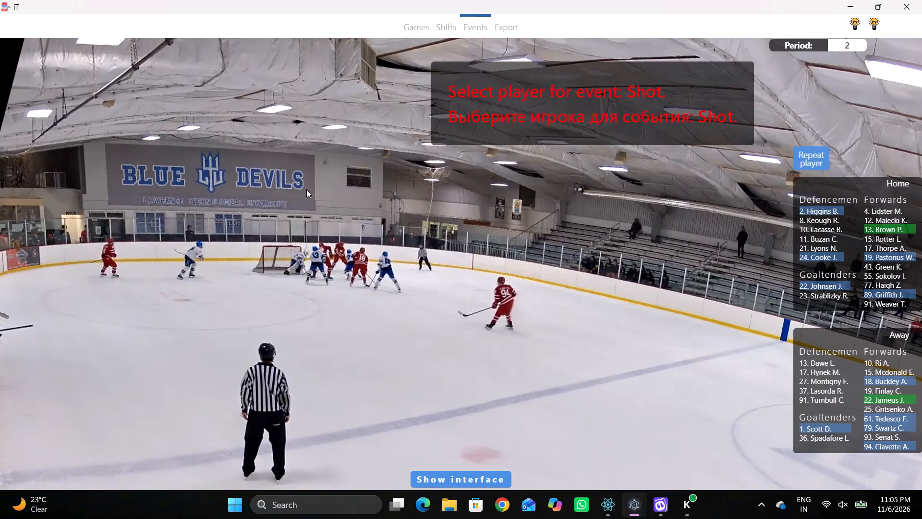
{"action": "left_click", "coordinate": [277, 179]}
Add a Goal event by the same away player, with the puck entering Center left and located at the home net.
{"action": "key", "text": "space"}
{"action": "key", "text": "v"}
{"action": "key", "text": "space"}
{"action": "key", "text": "space"}
{"action": "key", "text": "space"}
{"action": "right_click_drag", "start_coordinate": [402, 218], "coordinate": [407, 217]}
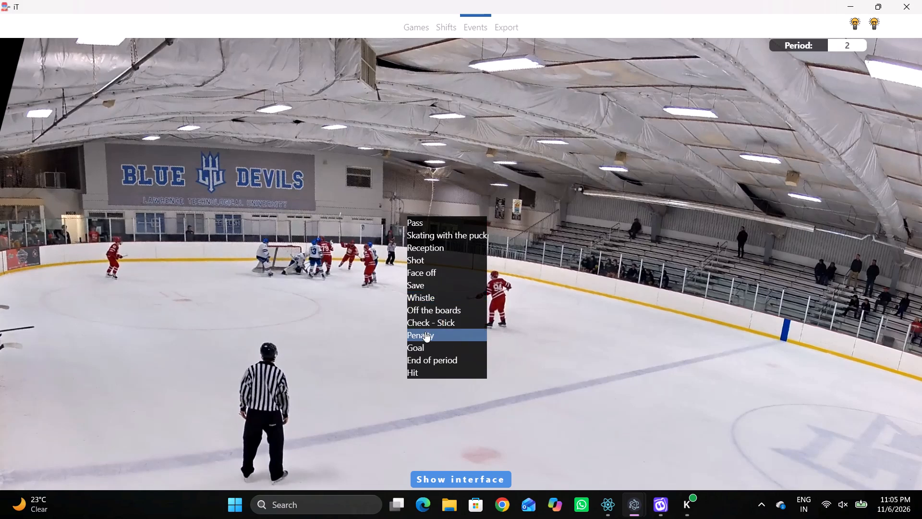
{"action": "left_click", "coordinate": [425, 328]}
{"action": "right_click_drag", "start_coordinate": [456, 236], "coordinate": [484, 240]}
{"action": "left_click", "coordinate": [497, 371]}
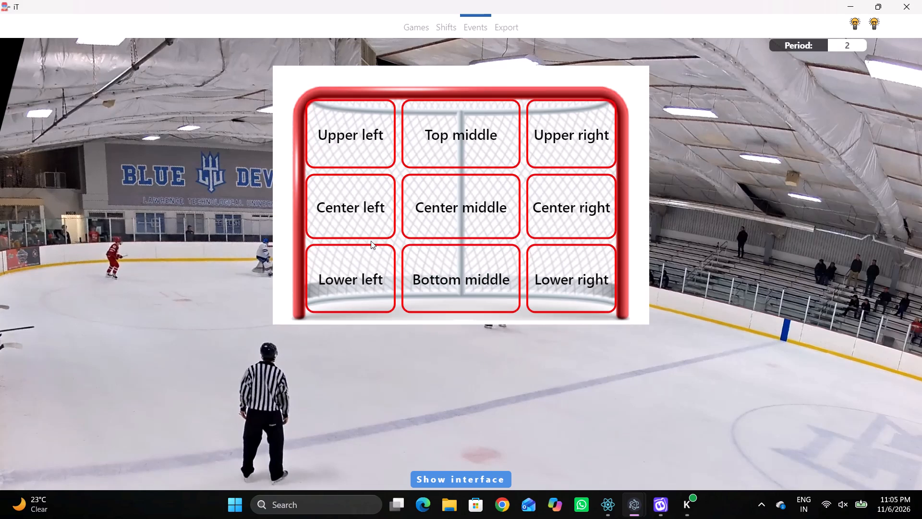
{"action": "left_click", "coordinate": [371, 241]}
{"action": "left_click", "coordinate": [370, 179]}
{"action": "left_click", "coordinate": [818, 158]}
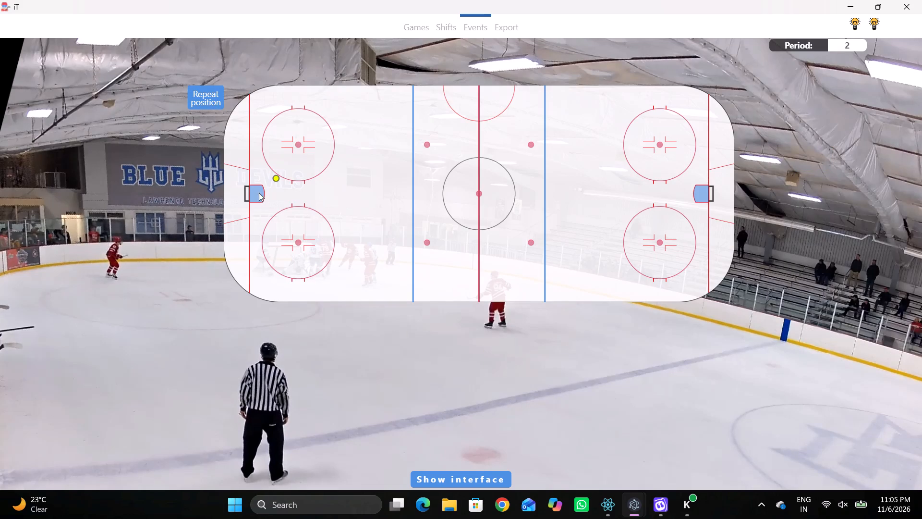
{"action": "left_click", "coordinate": [245, 194]}
Add a Whistle event in the home zone between the near-side face-off circle and the blue line.
{"action": "key", "text": "space"}
{"action": "key", "text": "v"}
{"action": "key", "text": "space"}
{"action": "right_click", "coordinate": [382, 183]}
{"action": "left_click", "coordinate": [415, 260]}
{"action": "left_click", "coordinate": [366, 225]}
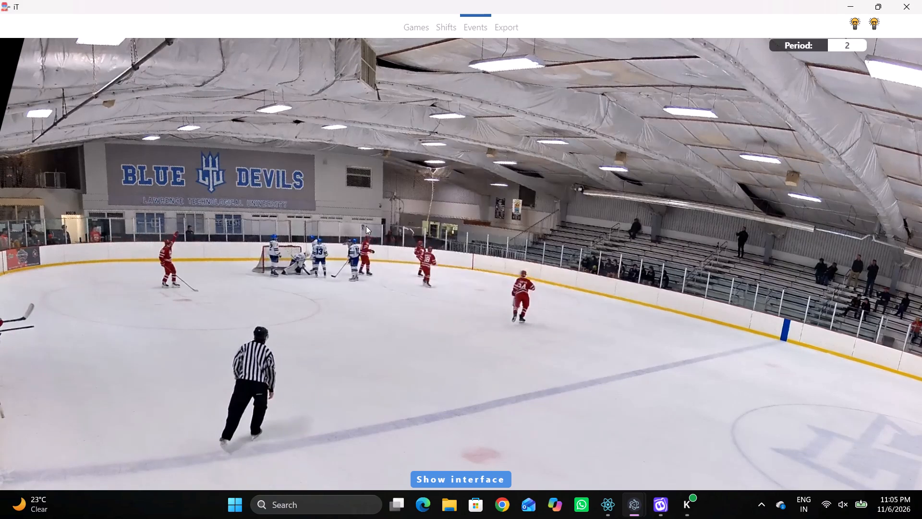
Add the centre-ice Face off event following the goal, won by away number 94 and lost by home number 13.
{"action": "key", "text": "space"}
{"action": "type", "text": "c"}
{"action": "key", "text": "space"}
{"action": "type", "text": "vv"}
{"action": "key", "text": "c"}
{"action": "key", "text": "space"}
{"action": "type", "text": "c c"}
{"action": "key", "text": "space"}
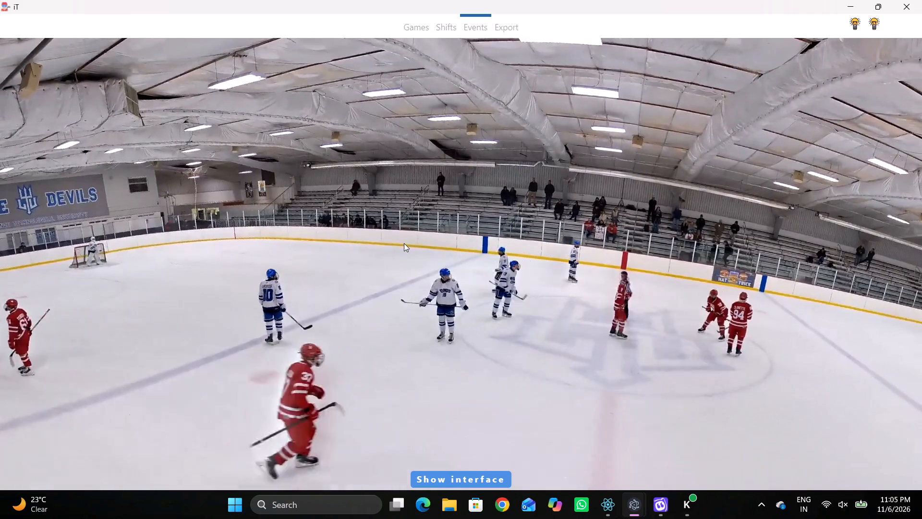
{"action": "type", "text": "c DD"}
{"action": "key", "text": "space"}
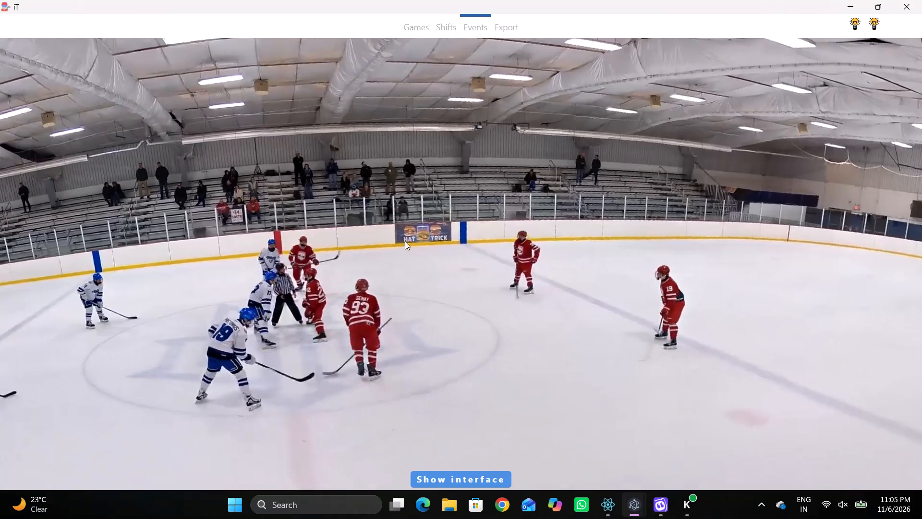
{"action": "key", "text": "space"}
{"action": "key", "text": "space"}
{"action": "key", "text": "space"}
{"action": "type", "text": "r"}
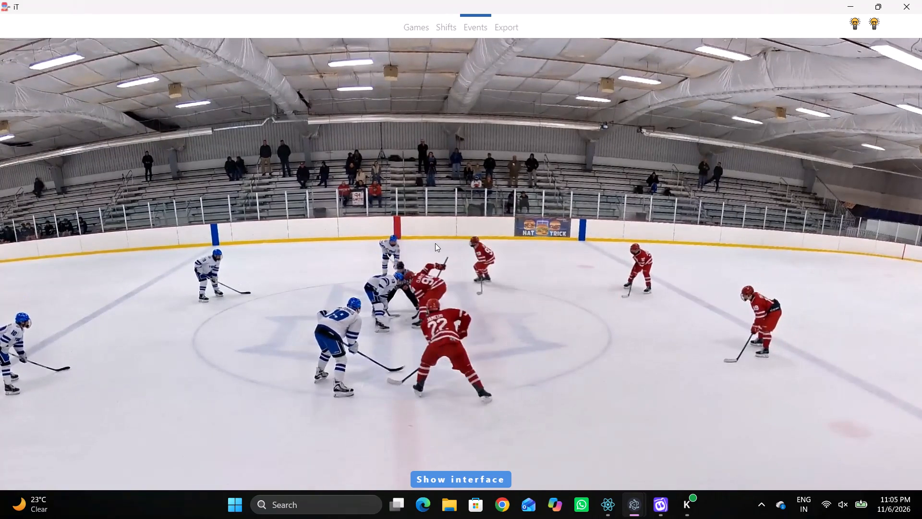
{"action": "key", "text": "space"}
{"action": "key", "text": "space"}
{"action": "type", "text": "qq"}
{"action": "key", "text": "q"}
{"action": "key", "text": "q"}
{"action": "key", "text": "q"}
{"action": "key", "text": "q"}
{"action": "key", "text": "q"}
{"action": "right_click_drag", "start_coordinate": [549, 194], "coordinate": [561, 195]}
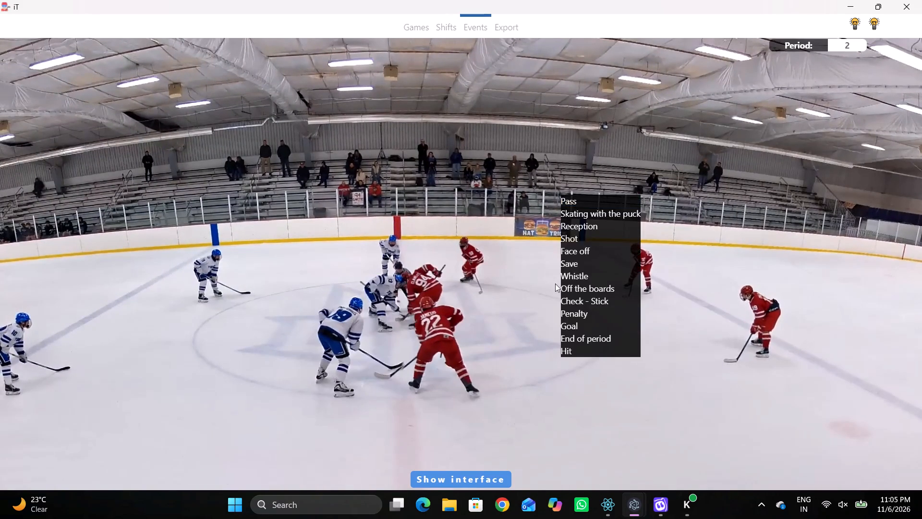
{"action": "left_click", "coordinate": [589, 254]}
{"action": "left_click", "coordinate": [876, 445]}
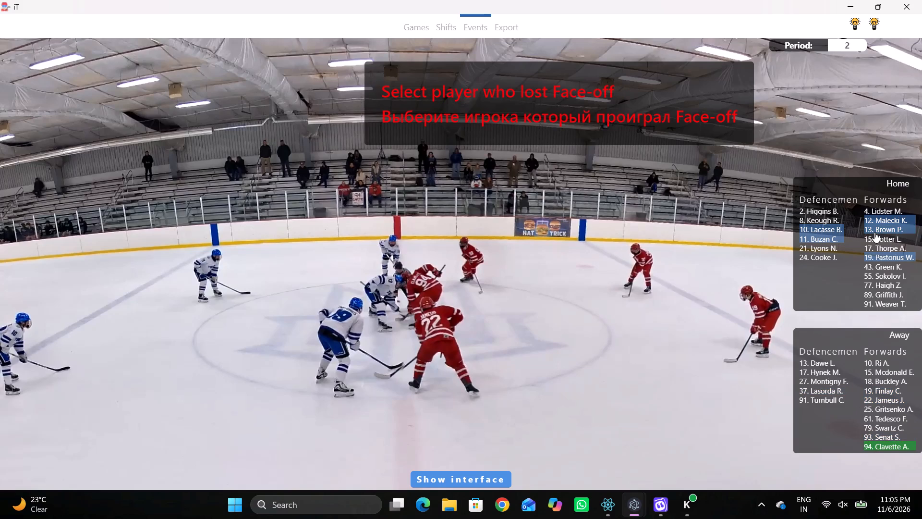
{"action": "left_click", "coordinate": [874, 232]}
{"action": "left_click", "coordinate": [481, 190]}
{"action": "key", "text": "space"}
{"action": "key", "text": "space"}
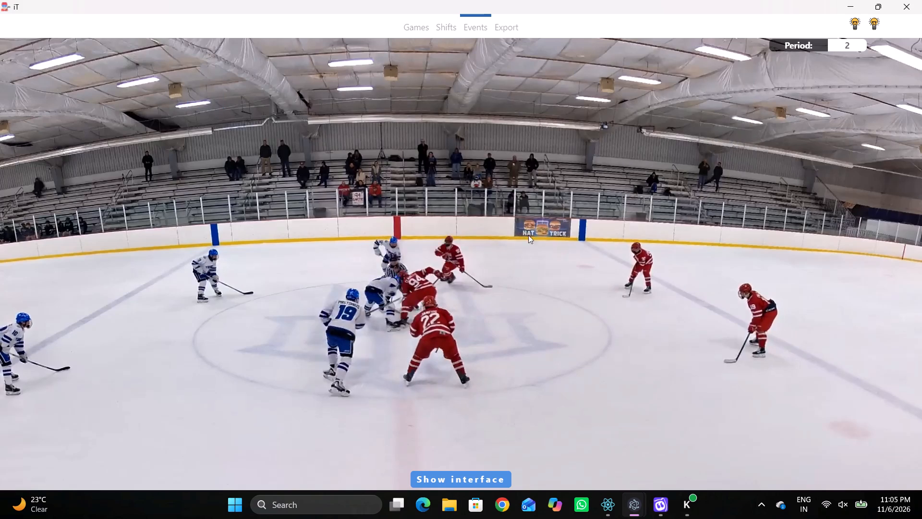
Add a Pass event by away number 94 just beside the centre-ice face-off dot, following the face-off.
{"action": "key", "text": "space"}
{"action": "key", "text": "space"}
{"action": "right_click", "coordinate": [557, 228]}
{"action": "key", "text": "q"}
{"action": "left_click", "coordinate": [558, 234]}
{"action": "right_click_drag", "start_coordinate": [550, 232], "coordinate": [543, 235]}
{"action": "left_click", "coordinate": [551, 242]}
{"action": "left_click", "coordinate": [872, 447]}
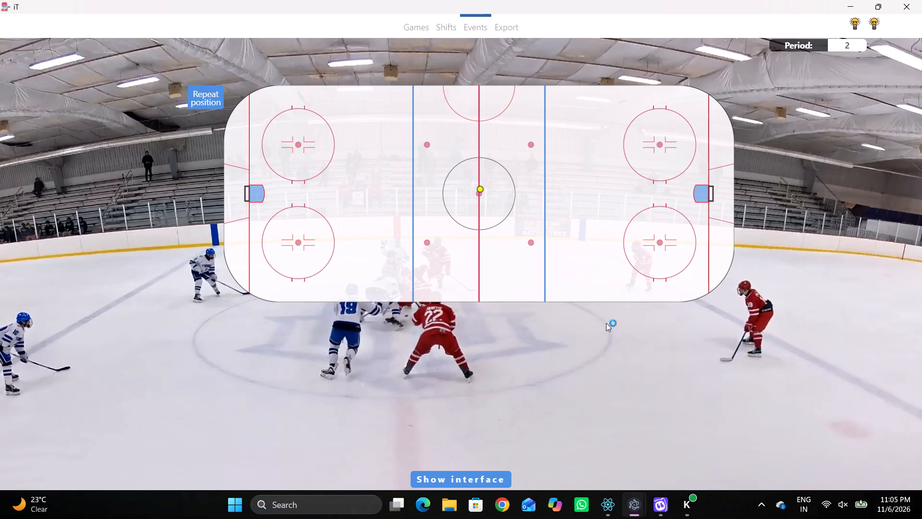
{"action": "left_click", "coordinate": [489, 192]}
Add a Skating with the puck event by away number 37 at the far-side neutral-zone dot near the away blue line.
{"action": "key", "text": "space"}
{"action": "key", "text": "space"}
{"action": "key", "text": "space"}
{"action": "key", "text": "space"}
{"action": "key", "text": "space"}
{"action": "key", "text": "space"}
{"action": "key", "text": "q"}
{"action": "right_click", "coordinate": [641, 209]}
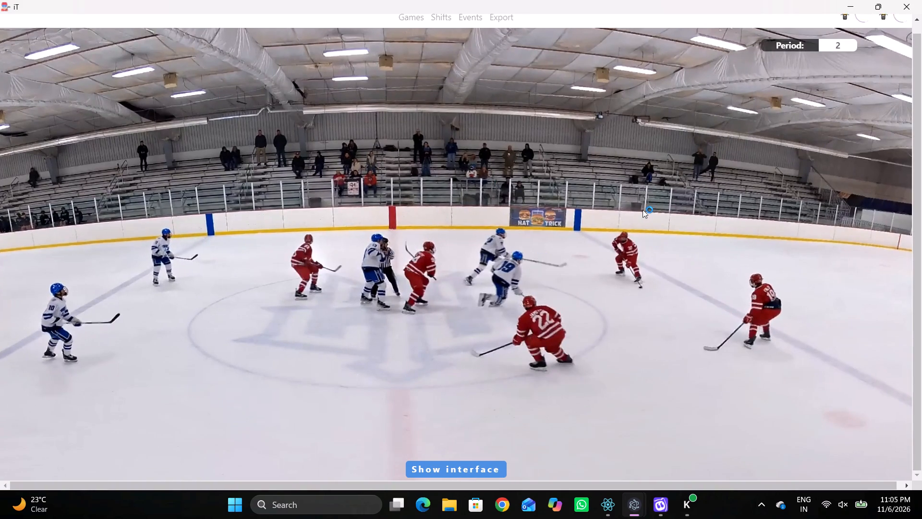
{"action": "left_click", "coordinate": [697, 233]}
{"action": "left_click", "coordinate": [679, 237]}
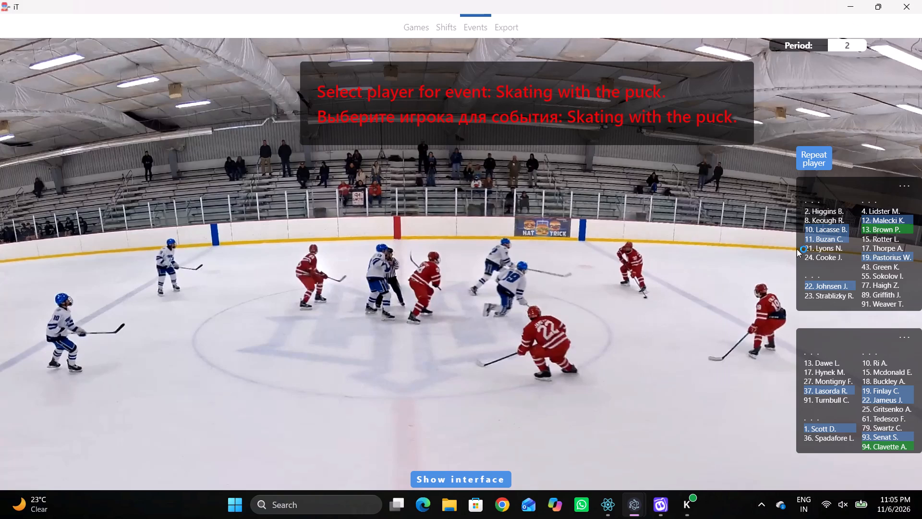
{"action": "left_click", "coordinate": [818, 392]}
{"action": "left_click", "coordinate": [527, 136]}
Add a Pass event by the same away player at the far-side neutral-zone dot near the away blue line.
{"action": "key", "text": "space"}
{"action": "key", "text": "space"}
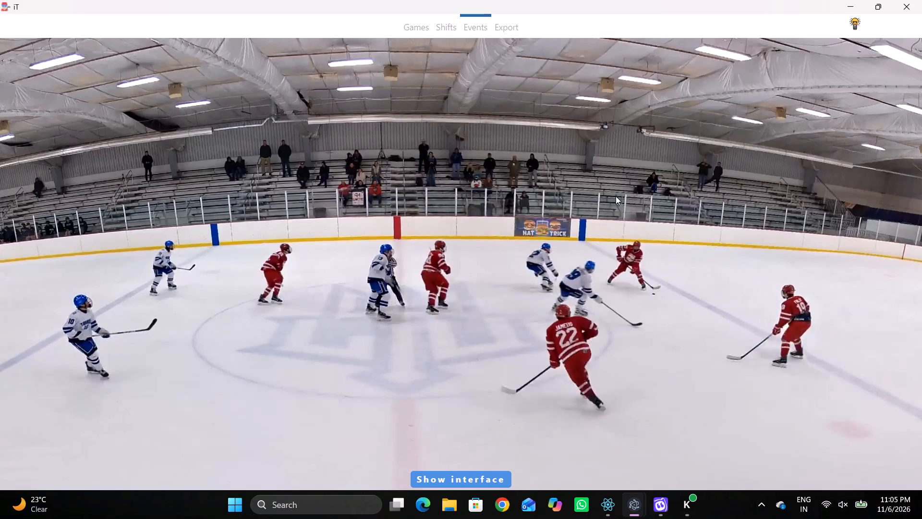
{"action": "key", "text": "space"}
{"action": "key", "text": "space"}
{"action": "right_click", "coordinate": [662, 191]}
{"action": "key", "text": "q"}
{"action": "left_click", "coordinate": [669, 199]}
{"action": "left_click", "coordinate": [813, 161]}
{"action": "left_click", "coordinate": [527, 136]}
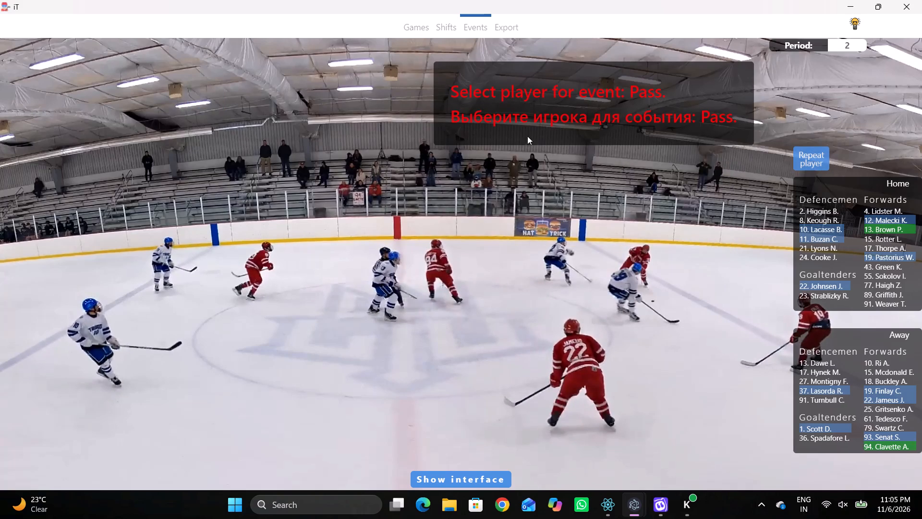
Add a Pass event by the same away player in the away zone, between the blue line and the far-side face-off circle.
{"action": "key", "text": "space"}
{"action": "key", "text": "space"}
{"action": "key", "text": "space"}
{"action": "key", "text": "space"}
{"action": "key", "text": "space"}
{"action": "key", "text": "space"}
{"action": "key", "text": "space"}
{"action": "key", "text": "space"}
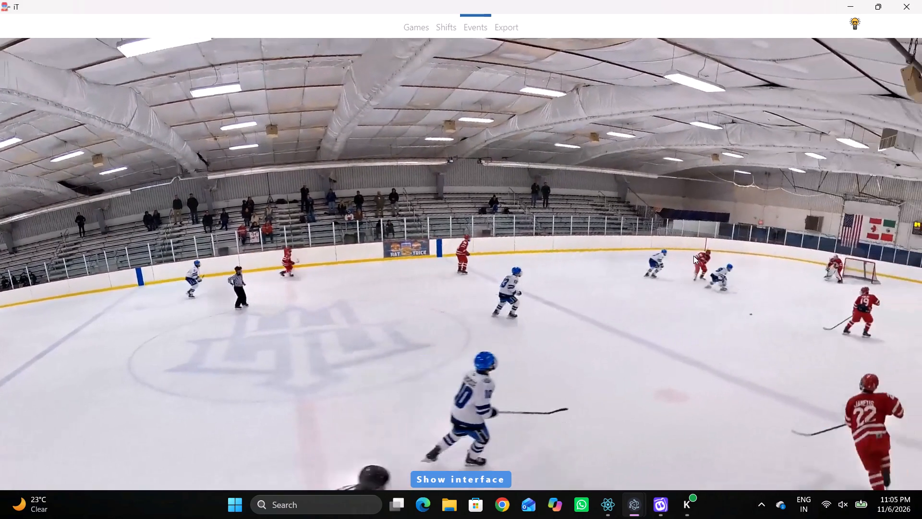
{"action": "key", "text": "space"}
{"action": "type", "text": "qqq"}
{"action": "key", "text": "q"}
{"action": "key", "text": "q"}
{"action": "key", "text": "q"}
{"action": "key", "text": "q"}
{"action": "key", "text": "q"}
{"action": "key", "text": "q"}
{"action": "right_click_drag", "start_coordinate": [723, 197], "coordinate": [715, 195]}
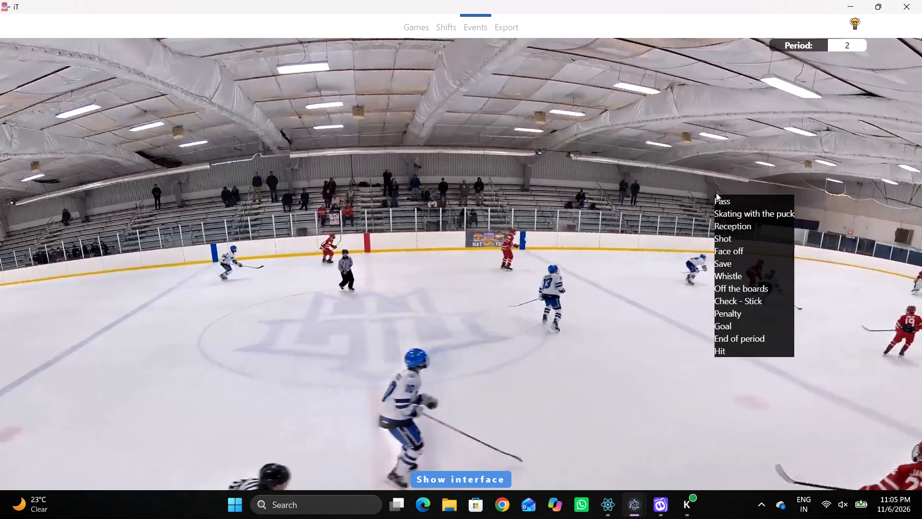
{"action": "left_click", "coordinate": [719, 194]}
{"action": "right_click_drag", "start_coordinate": [743, 161], "coordinate": [714, 170]}
{"action": "left_click", "coordinate": [727, 174]}
{"action": "left_click", "coordinate": [793, 161]}
{"action": "right_click", "coordinate": [594, 169]}
{"action": "left_click", "coordinate": [610, 171]}
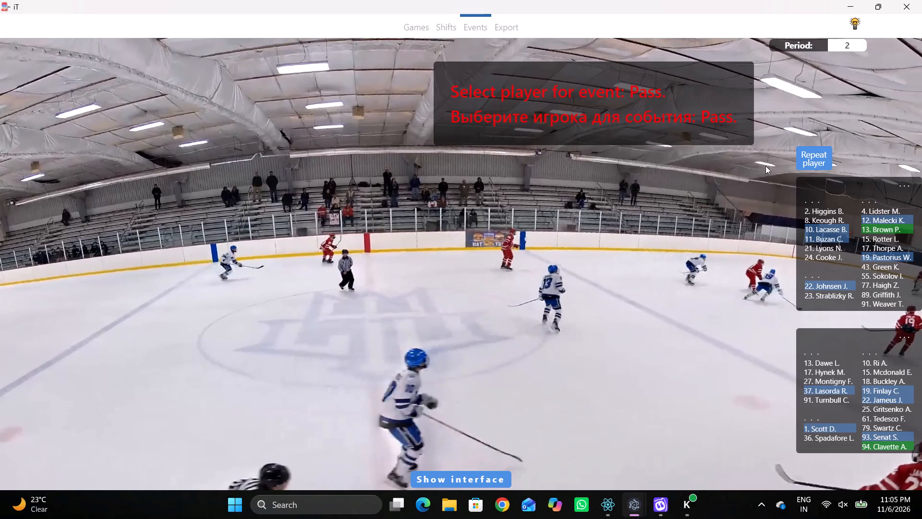
{"action": "left_click", "coordinate": [816, 155]}
{"action": "left_click", "coordinate": [613, 174]}
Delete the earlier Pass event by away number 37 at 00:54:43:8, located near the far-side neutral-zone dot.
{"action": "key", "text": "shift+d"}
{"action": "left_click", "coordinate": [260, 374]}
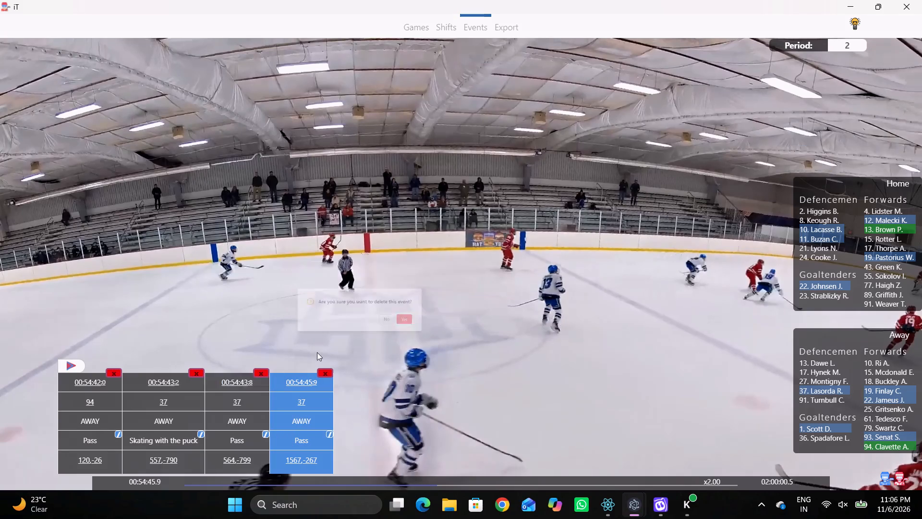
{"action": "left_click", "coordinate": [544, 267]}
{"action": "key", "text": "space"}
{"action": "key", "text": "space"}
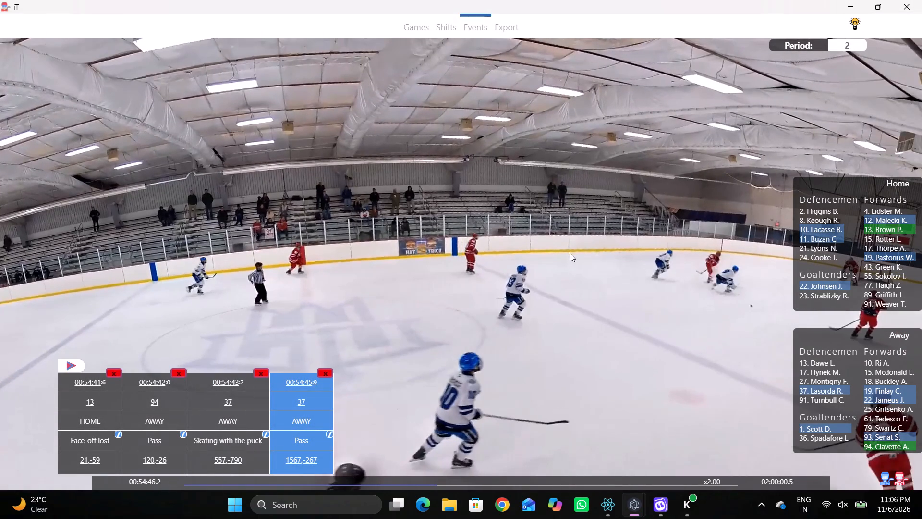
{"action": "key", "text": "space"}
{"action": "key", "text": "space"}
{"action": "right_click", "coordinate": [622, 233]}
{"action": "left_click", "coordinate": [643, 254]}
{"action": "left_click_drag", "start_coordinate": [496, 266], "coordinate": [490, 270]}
Add a Skating with the puck event by home number 10 near the near-side boards, between the red line and the away blue line.
{"action": "key", "text": "shift+d"}
{"action": "key", "text": "space"}
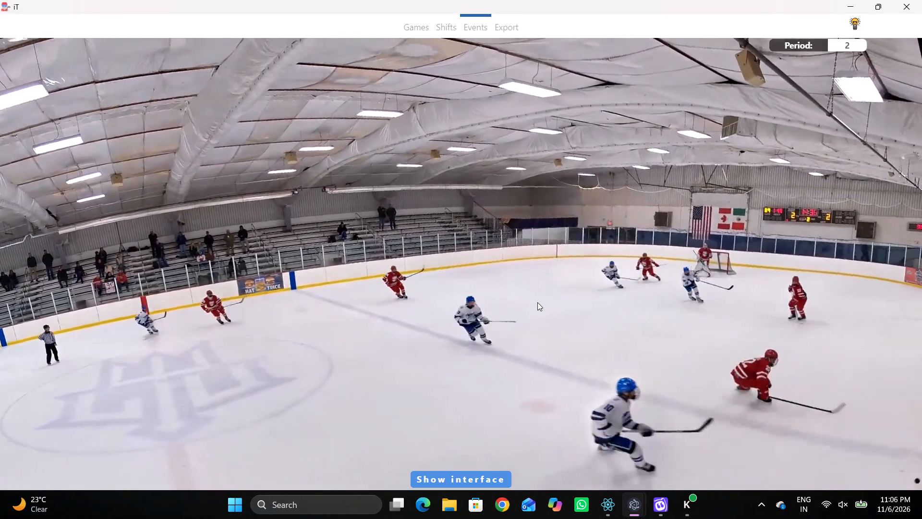
{"action": "key", "text": "space"}
{"action": "key", "text": "space"}
{"action": "key", "text": "space"}
{"action": "key", "text": "space"}
{"action": "key", "text": "space"}
{"action": "right_click", "coordinate": [567, 252]}
{"action": "left_click", "coordinate": [626, 274]}
{"action": "left_click", "coordinate": [805, 229]}
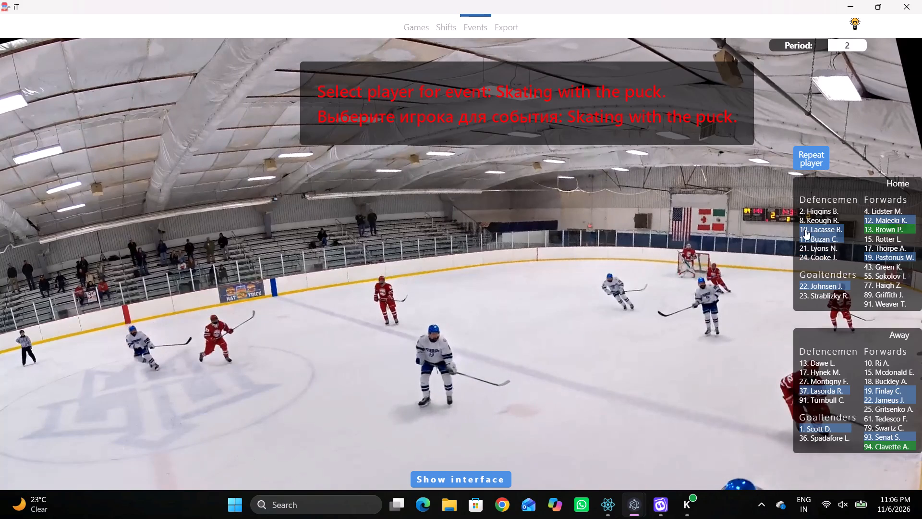
{"action": "left_click", "coordinate": [497, 272]}
Add a Pass event by the same home player near the near-side boards, just outside the away blue line.
{"action": "key", "text": "space"}
{"action": "type", "text": "v"}
{"action": "key", "text": "space"}
{"action": "key", "text": "space"}
{"action": "key", "text": "space"}
{"action": "key", "text": "q"}
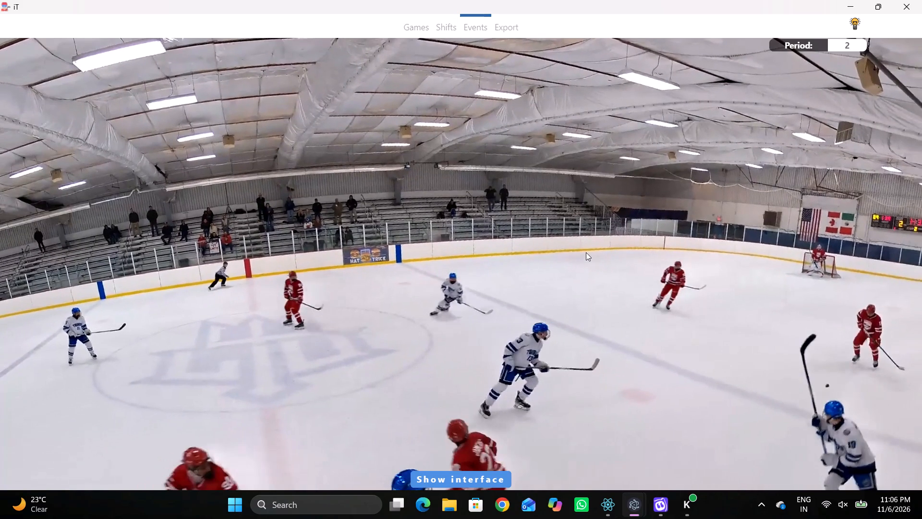
{"action": "left_click", "coordinate": [588, 254]}
{"action": "right_click", "coordinate": [630, 231]}
{"action": "left_click", "coordinate": [631, 232]}
{"action": "left_click", "coordinate": [818, 161]}
{"action": "left_click", "coordinate": [540, 280]}
Add a Skating with the puck event by away number 19 in the away zone, near the near-side boards between blue line and circle.
{"action": "key", "text": "space"}
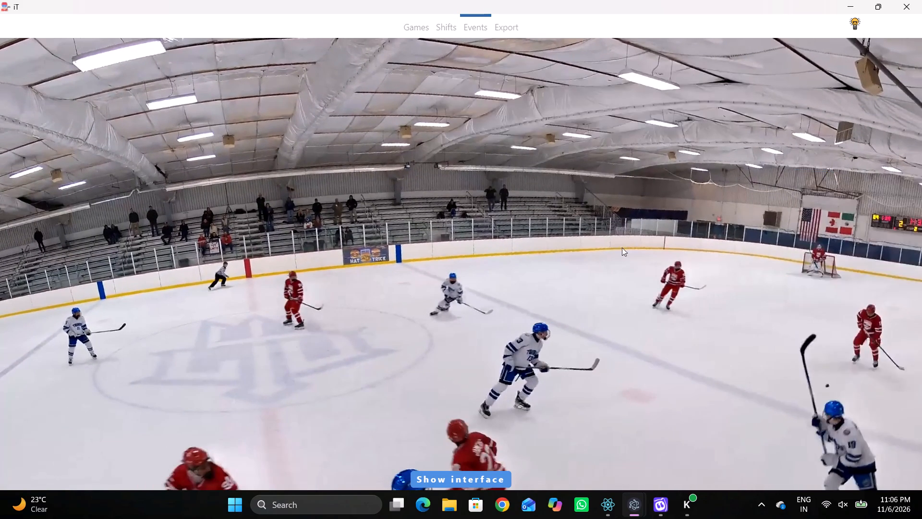
{"action": "key", "text": "space"}
{"action": "key", "text": "space"}
{"action": "key", "text": "space"}
{"action": "right_click", "coordinate": [601, 236]}
{"action": "left_click", "coordinate": [619, 246]}
{"action": "right_click", "coordinate": [607, 242]}
{"action": "left_click", "coordinate": [640, 265]}
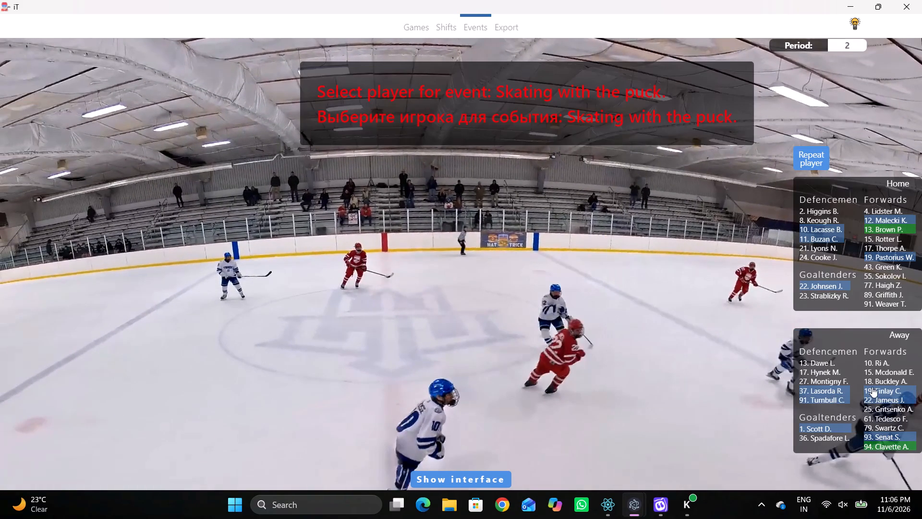
{"action": "left_click", "coordinate": [872, 387]}
{"action": "left_click", "coordinate": [587, 278]}
Add a Pass event by the same away player near the near-side boards, just before the away zone's near-side face-off circle.
{"action": "key", "text": "space"}
{"action": "key", "text": "space"}
{"action": "key", "text": "space"}
{"action": "key", "text": "space"}
{"action": "key", "text": "space"}
{"action": "key", "text": "space"}
{"action": "key", "text": "q"}
{"action": "key", "text": "q"}
{"action": "key", "text": "q"}
{"action": "key", "text": "q"}
{"action": "key", "text": "q"}
{"action": "key", "text": "q"}
{"action": "key", "text": "q"}
{"action": "key", "text": "q"}
{"action": "key", "text": "q"}
{"action": "key", "text": "q"}
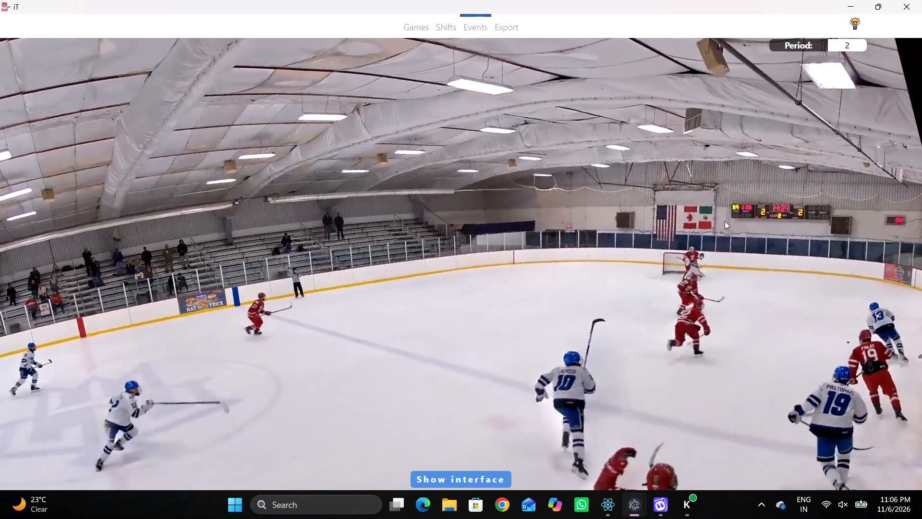
{"action": "key", "text": "q"}
{"action": "right_click", "coordinate": [650, 196]}
{"action": "left_click", "coordinate": [653, 203]}
{"action": "left_click", "coordinate": [832, 152]}
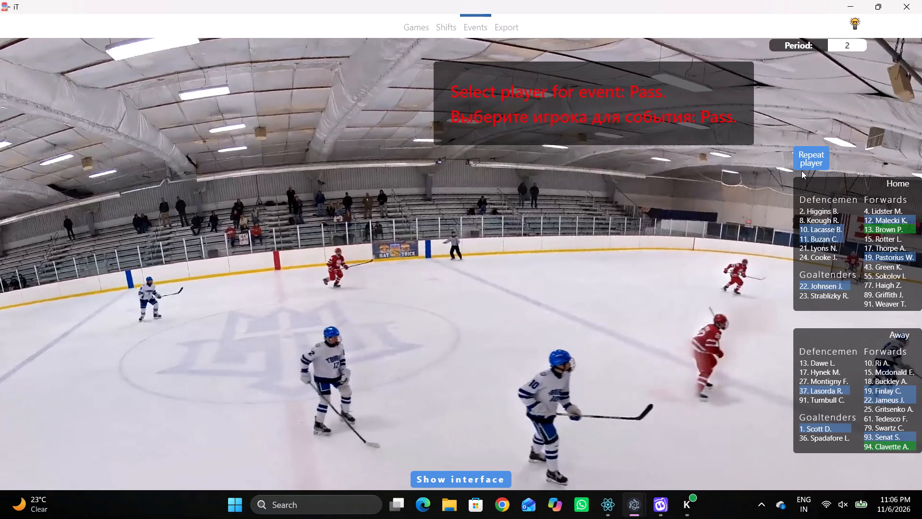
{"action": "left_click", "coordinate": [808, 161]}
{"action": "left_click", "coordinate": [613, 277]}
Add a Skating with the puck event by home number 13 in the away zone, between the near-side face-off circle and the boards.
{"action": "key", "text": "space"}
{"action": "right_click", "coordinate": [627, 240]}
{"action": "key", "text": "space"}
{"action": "left_click_drag", "start_coordinate": [655, 259], "coordinate": [653, 257]}
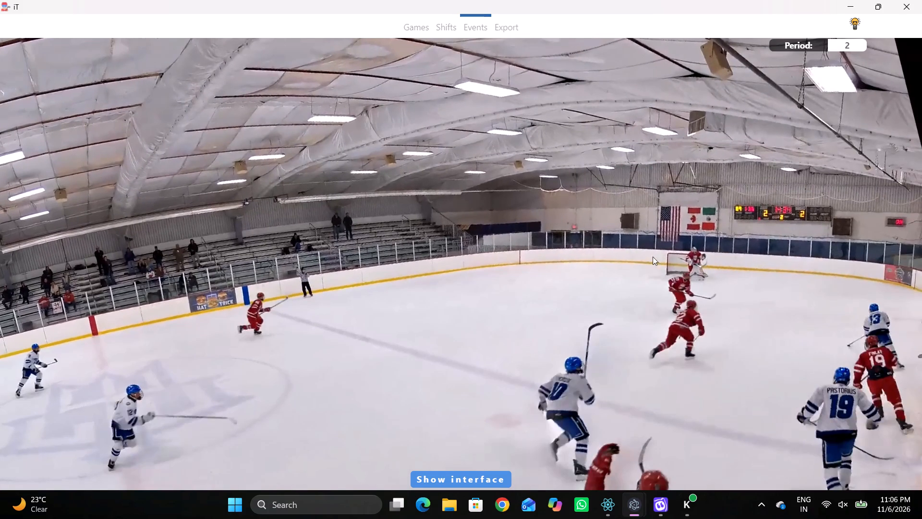
{"action": "left_click_drag", "start_coordinate": [653, 257], "coordinate": [646, 253]}
{"action": "right_click", "coordinate": [553, 252]}
{"action": "left_click", "coordinate": [607, 275]}
{"action": "left_click", "coordinate": [865, 229]}
{"action": "left_click", "coordinate": [657, 290]}
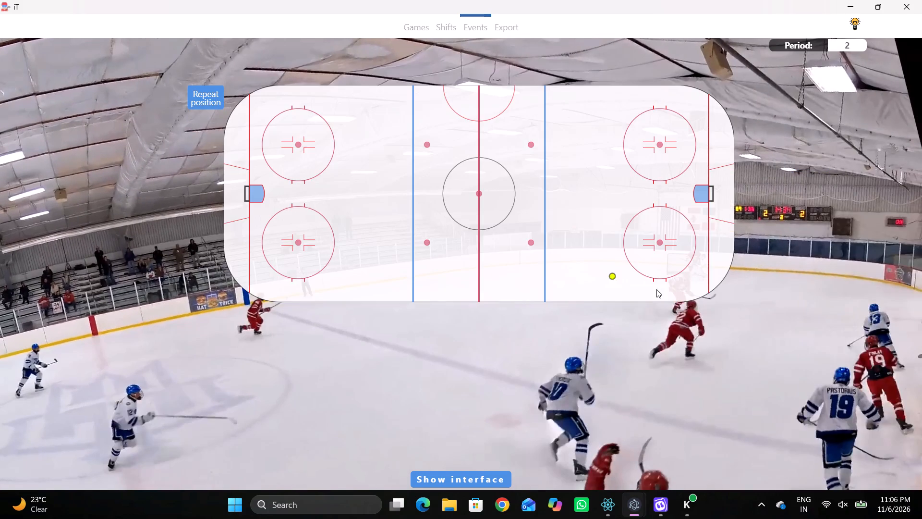
Add a Pass event by the same home player, number 13, in the goal-side half of the away zone's near-side face-off circle.
{"action": "key", "text": "space"}
{"action": "key", "text": "space"}
{"action": "type", "text": "r"}
{"action": "key", "text": "space"}
{"action": "key", "text": "space"}
{"action": "key", "text": "space"}
{"action": "key", "text": "space"}
{"action": "key", "text": "space"}
{"action": "key", "text": "space"}
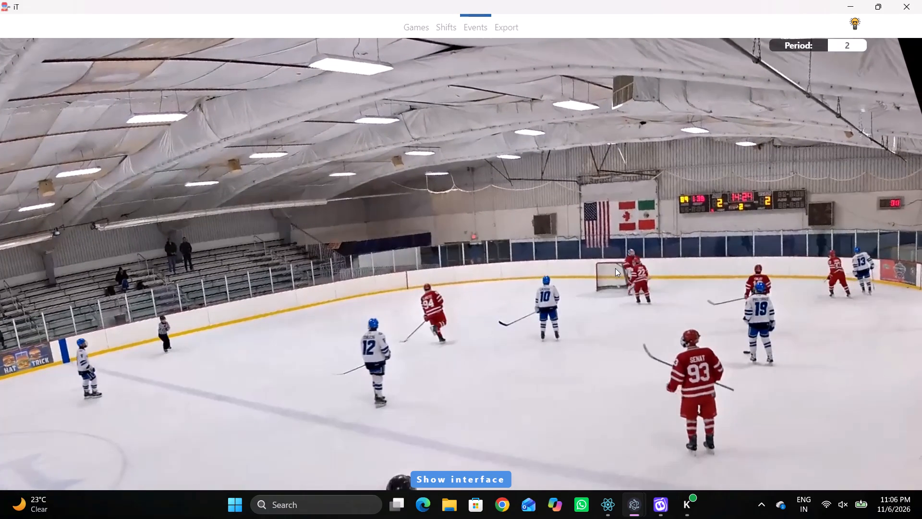
{"action": "key", "text": "q"}
{"action": "key", "text": "q"}
{"action": "key", "text": "q"}
{"action": "key", "text": "q"}
{"action": "key", "text": "q"}
{"action": "key", "text": "q"}
{"action": "key", "text": "q"}
{"action": "key", "text": "q"}
{"action": "key", "text": "q"}
{"action": "key", "text": "q"}
{"action": "key", "text": "q"}
{"action": "right_click", "coordinate": [615, 232]}
{"action": "left_click", "coordinate": [616, 238]}
{"action": "right_click", "coordinate": [600, 236]}
{"action": "left_click", "coordinate": [607, 238]}
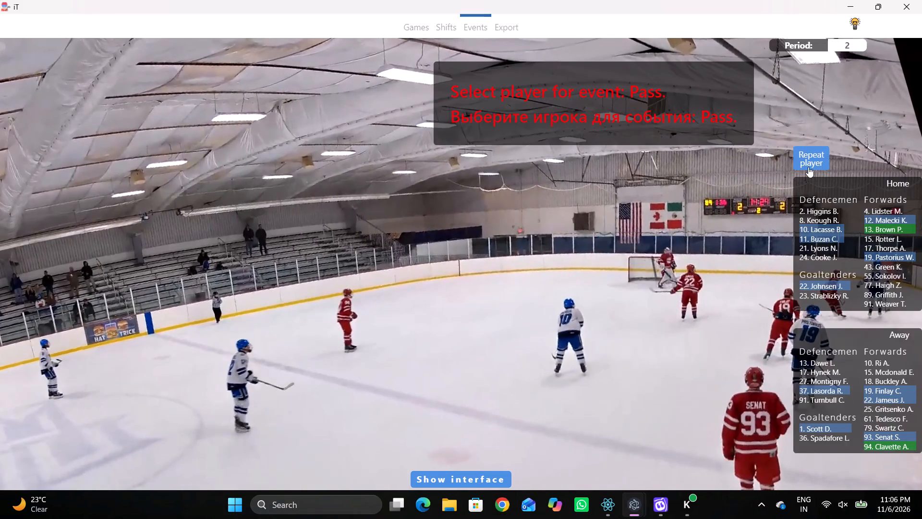
{"action": "left_click", "coordinate": [807, 164]}
{"action": "left_click_drag", "start_coordinate": [702, 227], "coordinate": [687, 240]}
Add a Whistle event at the blue-line edge of the away zone's near-side face-off circle.
{"action": "key", "text": "space"}
{"action": "key", "text": "v"}
{"action": "key", "text": "space"}
{"action": "right_click", "coordinate": [646, 211]}
{"action": "left_click", "coordinate": [665, 286]}
{"action": "left_click", "coordinate": [631, 230]}
Add the next Face-off, won by home number 13 against away number 22, at the near-side neutral-zone dot by the away blue line.
{"action": "key", "text": "c"}
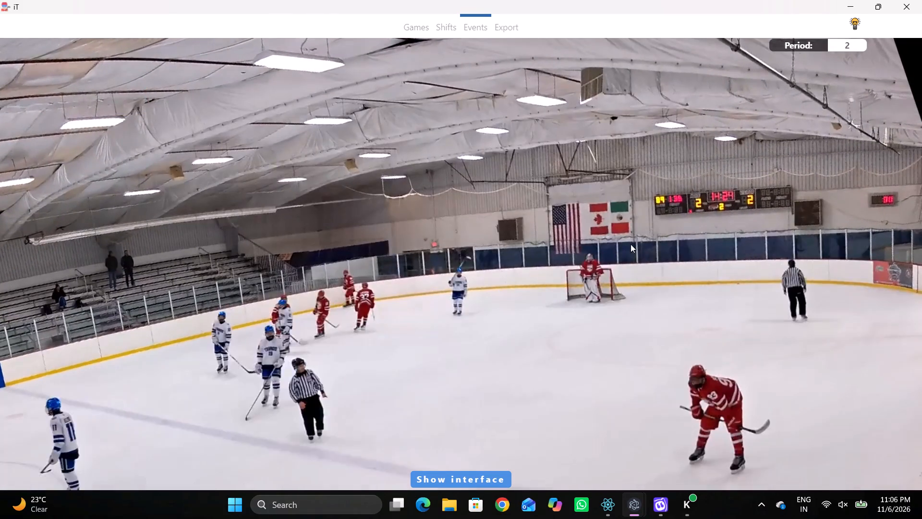
{"action": "key", "text": "space"}
{"action": "type", "text": "c"}
{"action": "key", "text": "space"}
{"action": "type", "text": "c"}
{"action": "key", "text": "space"}
{"action": "key", "text": "space"}
{"action": "key", "text": "shift+d"}
{"action": "key", "text": "space"}
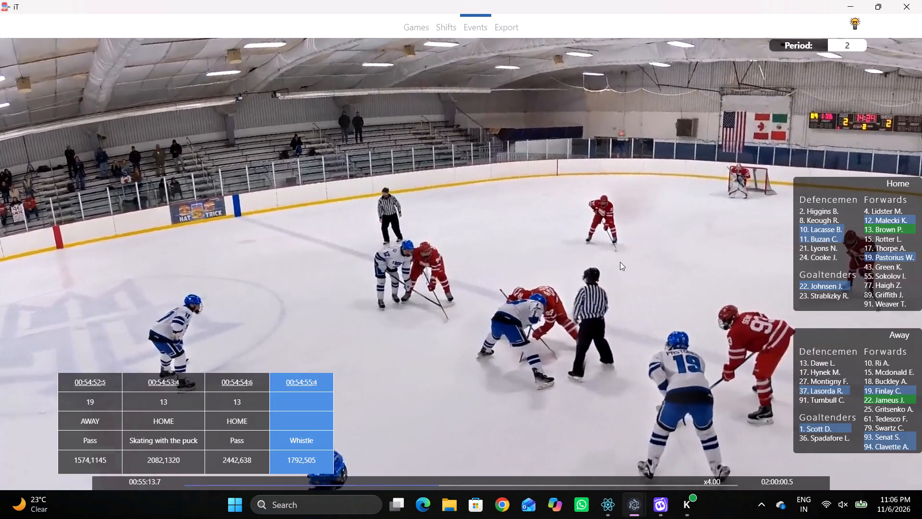
{"action": "key", "text": "space"}
{"action": "type", "text": "D"}
{"action": "key", "text": "q"}
{"action": "key", "text": "q"}
{"action": "key", "text": "q"}
{"action": "key", "text": "q"}
{"action": "key", "text": "q"}
{"action": "key", "text": "q"}
{"action": "key", "text": "q"}
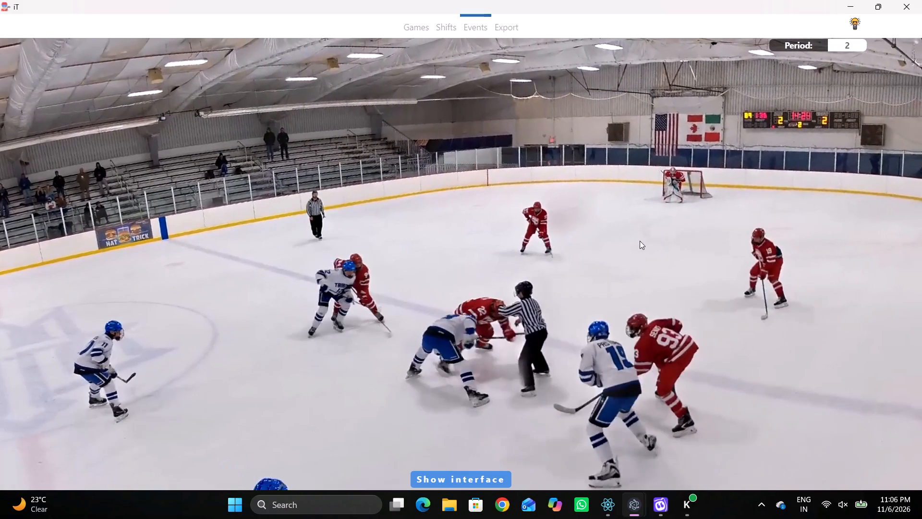
{"action": "right_click_drag", "start_coordinate": [621, 227], "coordinate": [630, 229]}
{"action": "left_click", "coordinate": [659, 285]}
{"action": "left_click", "coordinate": [868, 232]}
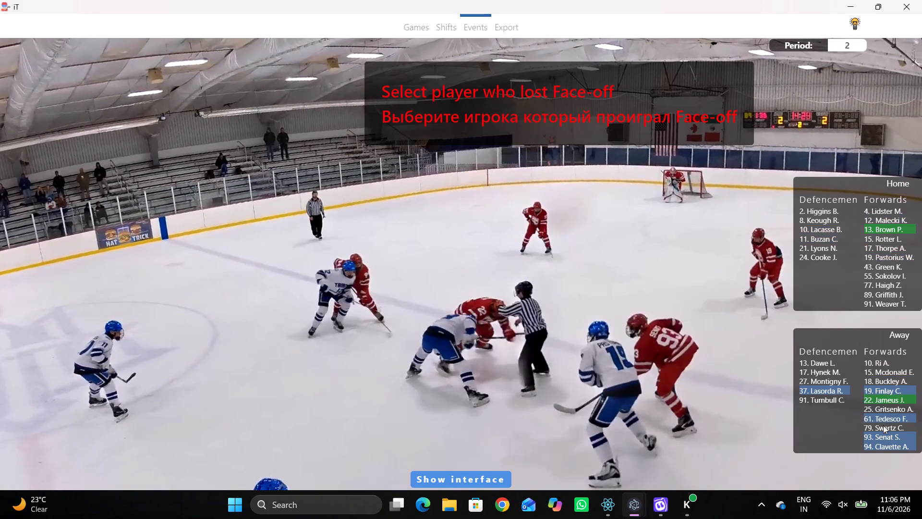
{"action": "left_click", "coordinate": [877, 404]}
{"action": "left_click", "coordinate": [875, 401]}
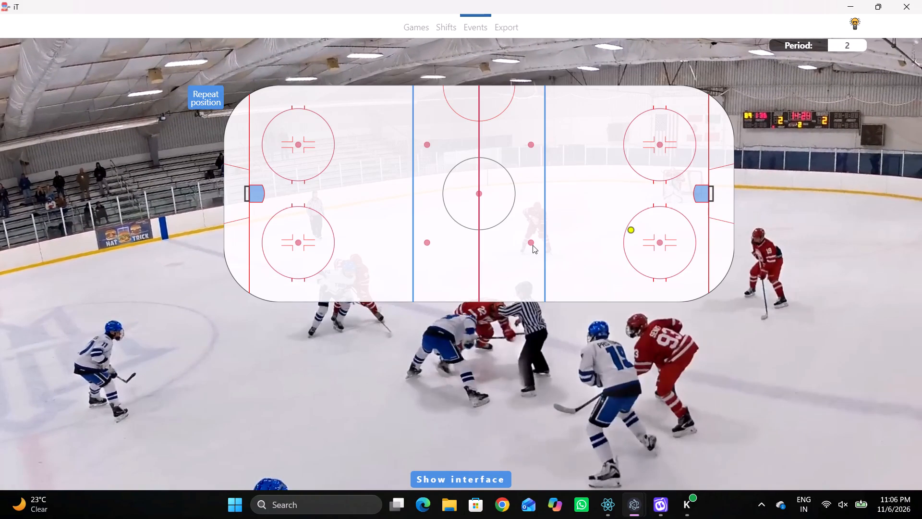
{"action": "left_click", "coordinate": [528, 243]}
Add a Skating with the puck event by home number 10 just beyond the centre line, at the near-side edge of the centre circle.
{"action": "key", "text": "space"}
{"action": "key", "text": "v"}
{"action": "key", "text": "space"}
{"action": "right_click", "coordinate": [538, 211]}
{"action": "left_click", "coordinate": [576, 223]}
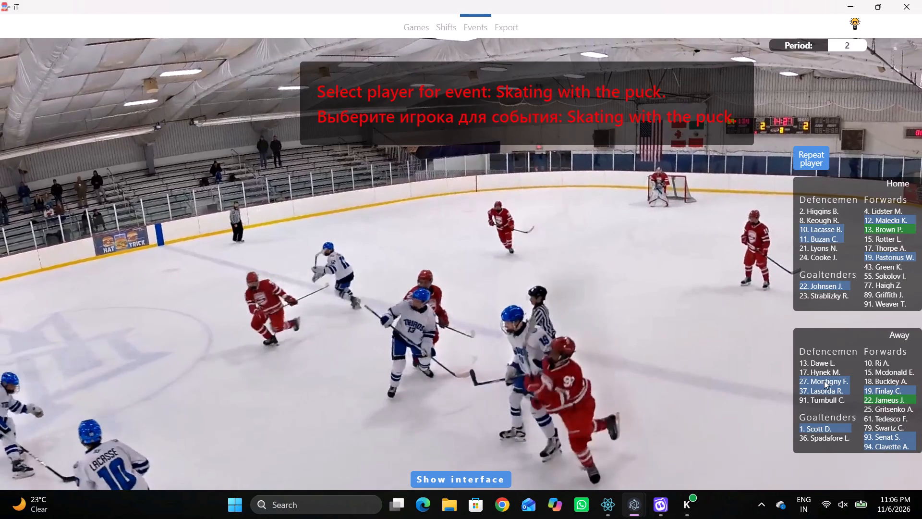
{"action": "left_click_drag", "start_coordinate": [824, 220], "coordinate": [822, 226]}
{"action": "left_click", "coordinate": [822, 229]}
{"action": "left_click", "coordinate": [491, 234]}
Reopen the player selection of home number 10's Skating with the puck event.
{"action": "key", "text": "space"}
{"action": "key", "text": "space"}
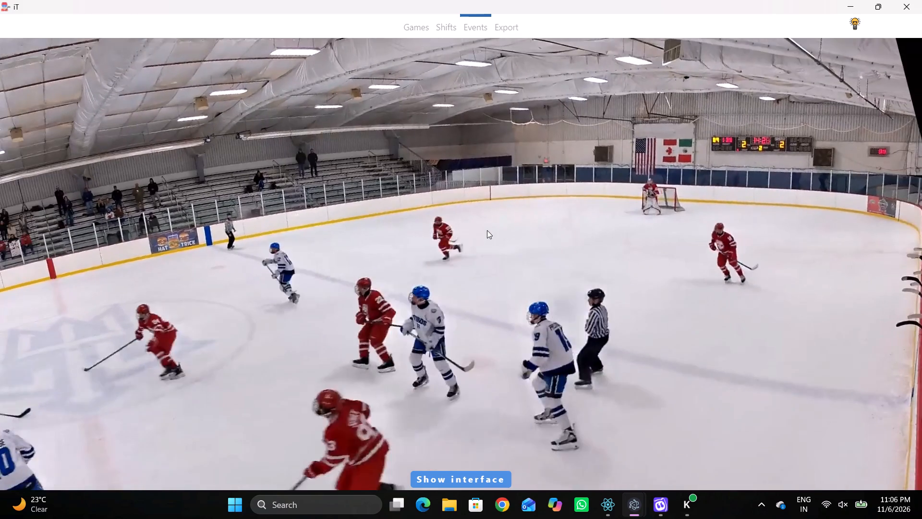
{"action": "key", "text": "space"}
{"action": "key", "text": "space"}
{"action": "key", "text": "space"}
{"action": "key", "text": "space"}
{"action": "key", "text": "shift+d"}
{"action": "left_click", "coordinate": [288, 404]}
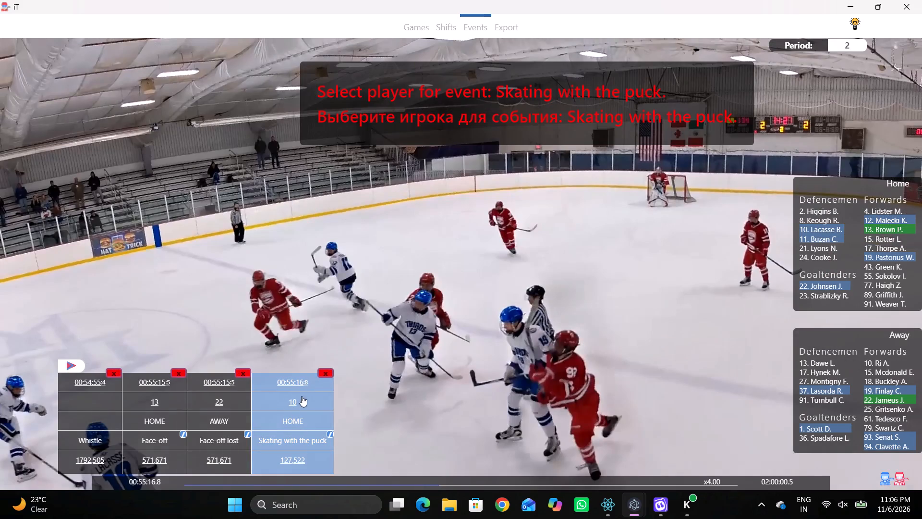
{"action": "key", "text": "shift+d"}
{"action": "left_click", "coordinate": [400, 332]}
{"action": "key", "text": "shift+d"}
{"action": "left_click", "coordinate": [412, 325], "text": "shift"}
Review the play following the face-off to find where the puck goes after home number 10's possession.
{"action": "type", "text": "qqqqqr"}
{"action": "key", "text": "space"}
{"action": "key", "text": "space"}
{"action": "key", "text": "space"}
{"action": "key", "text": "space"}
{"action": "key", "text": "space"}
{"action": "key", "text": "space"}
{"action": "key", "text": "space"}
{"action": "key", "text": "space"}
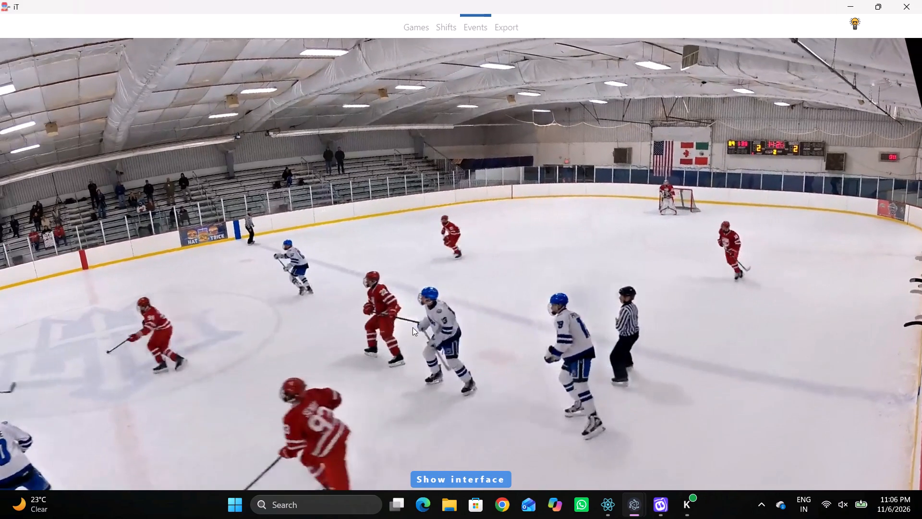
{"action": "type", "text": "qqr"}
{"action": "key", "text": "space"}
{"action": "key", "text": "space"}
{"action": "key", "text": "space"}
{"action": "key", "text": "space"}
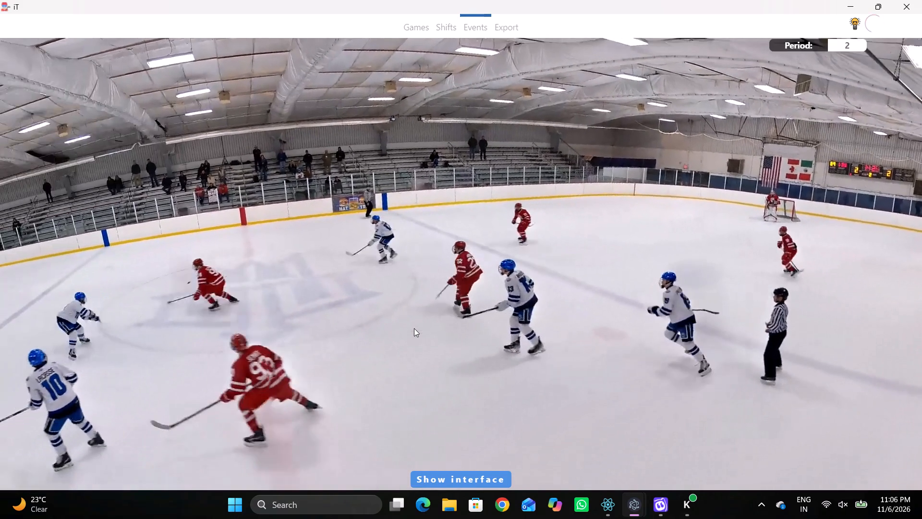
Open the rink position of the latest event, home number 10's Skating with the puck.
{"action": "type", "text": "q"}
{"action": "key", "text": "q"}
{"action": "key", "text": "q"}
{"action": "key", "text": "q"}
{"action": "key", "text": "shift+d"}
{"action": "left_click", "coordinate": [294, 453]}
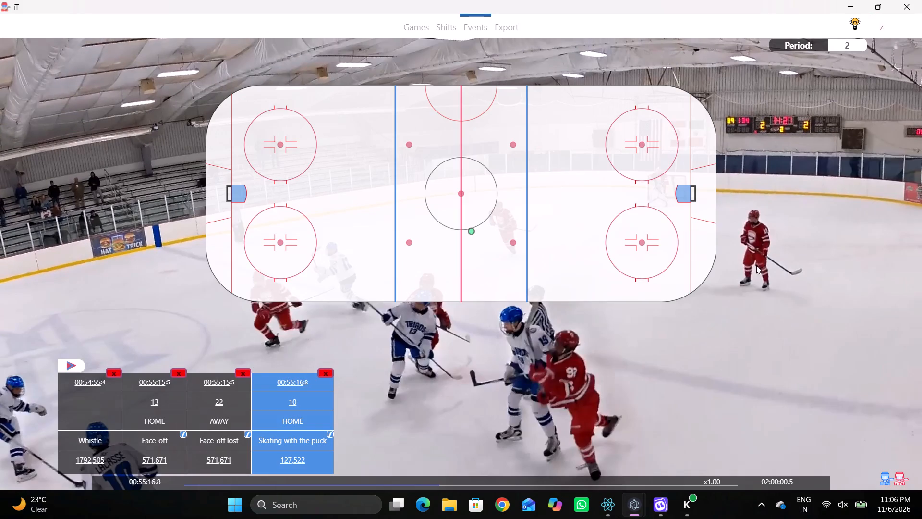
Reposition the latest Skating with the puck event to 134, 638, just beyond the centre line and outside the circle's near edge.
{"action": "left_click", "coordinate": [473, 240]}
Reassign the latest Skating with the puck event to home number 11.
{"action": "left_click", "coordinate": [276, 403]}
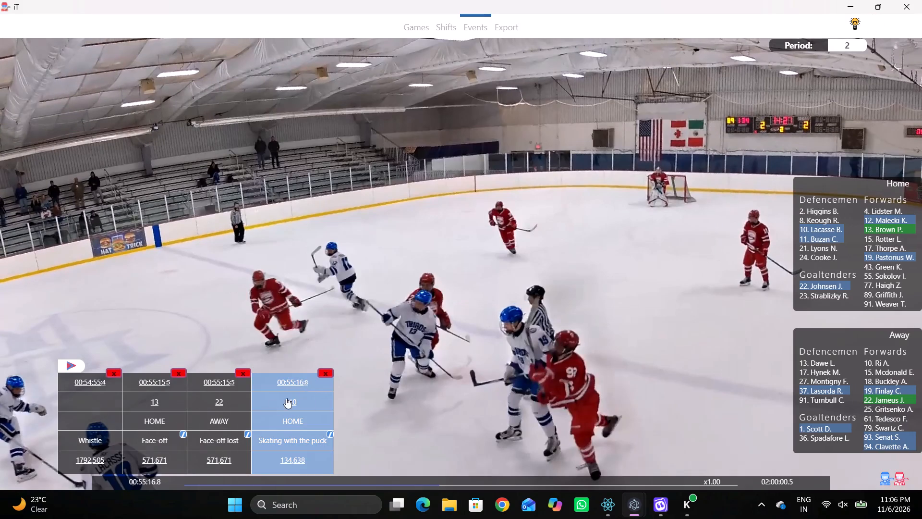
{"action": "left_click", "coordinate": [822, 241]}
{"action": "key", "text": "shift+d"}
Add a Pass event by home number 11 inside the centre circle's near half, just short of the centre line.
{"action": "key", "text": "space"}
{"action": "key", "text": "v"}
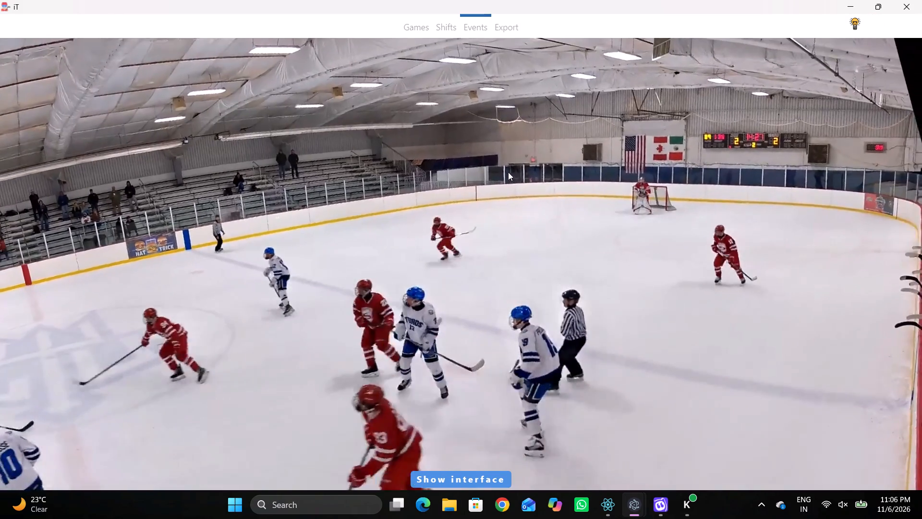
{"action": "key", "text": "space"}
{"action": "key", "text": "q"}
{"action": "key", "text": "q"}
{"action": "right_click", "coordinate": [505, 120]}
{"action": "left_click", "coordinate": [510, 128]}
{"action": "right_click", "coordinate": [497, 128]}
{"action": "left_click", "coordinate": [503, 135]}
{"action": "right_click_drag", "start_coordinate": [496, 161], "coordinate": [496, 165]}
{"action": "left_click", "coordinate": [502, 172]}
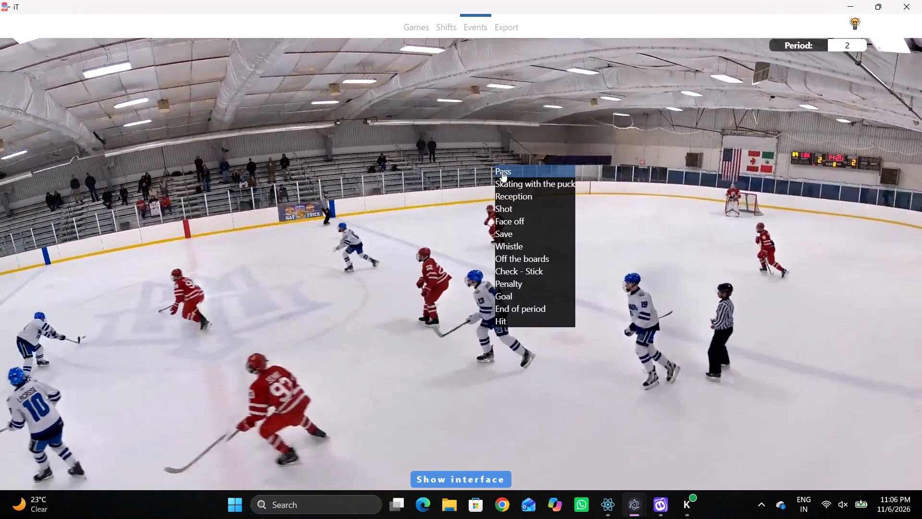
{"action": "left_click", "coordinate": [818, 164]}
{"action": "left_click", "coordinate": [459, 217]}
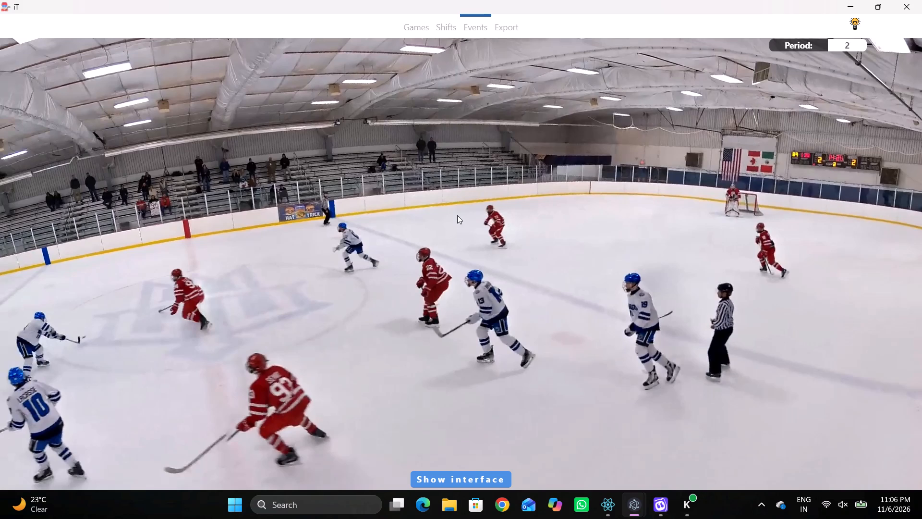
Add a Skating with the puck event by home number 13 near the far-side neutral-zone dot beyond the centre line.
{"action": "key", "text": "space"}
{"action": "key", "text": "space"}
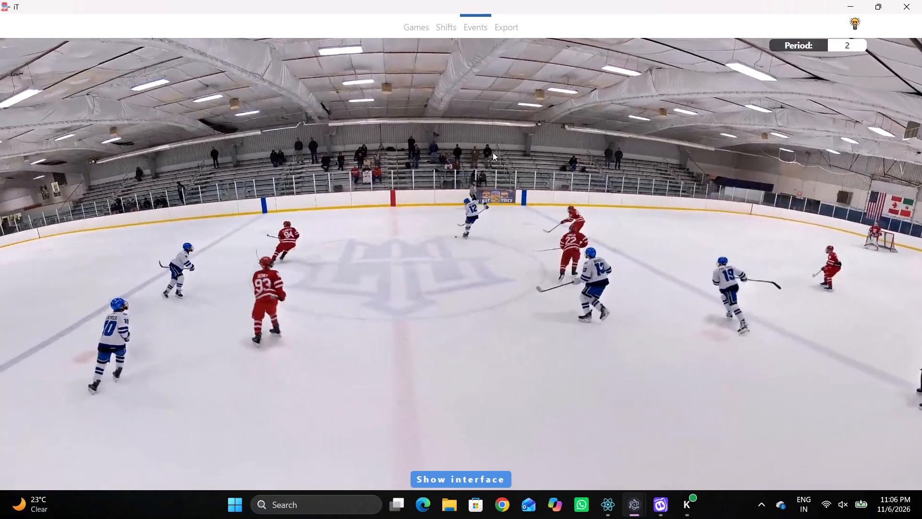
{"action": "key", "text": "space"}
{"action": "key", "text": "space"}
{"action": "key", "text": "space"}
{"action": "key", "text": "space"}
{"action": "right_click", "coordinate": [644, 228]}
{"action": "left_click", "coordinate": [664, 240]}
{"action": "right_click", "coordinate": [600, 223]}
{"action": "left_click", "coordinate": [615, 245]}
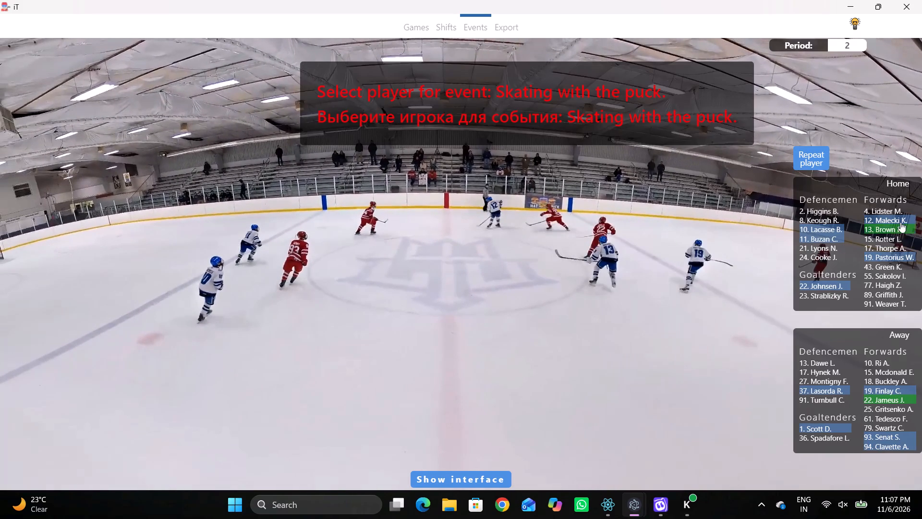
{"action": "left_click", "coordinate": [875, 225]}
{"action": "left_click", "coordinate": [528, 146]}
Adjust the display brightness to slightly above the middle in the Windows quick settings.
{"action": "left_click_drag", "start_coordinate": [854, 504], "coordinate": [849, 503]}
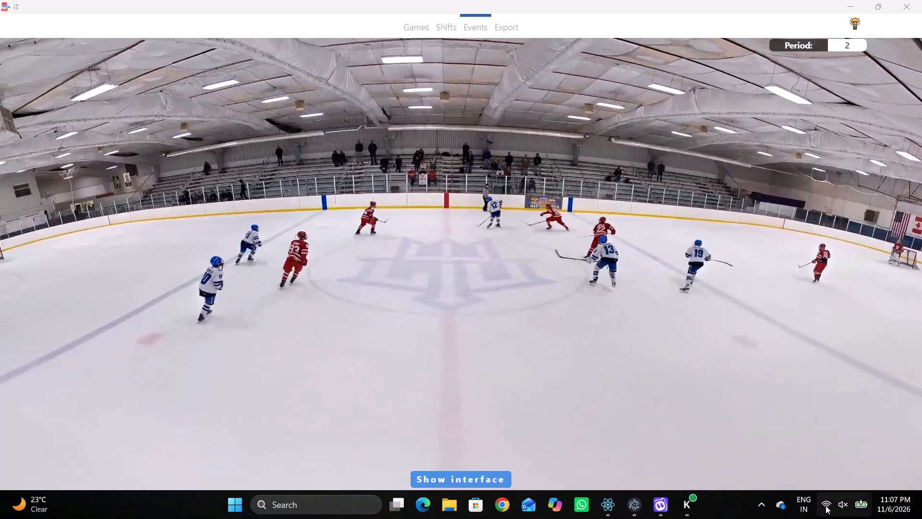
{"action": "left_click", "coordinate": [825, 506]}
{"action": "left_click", "coordinate": [819, 396]}
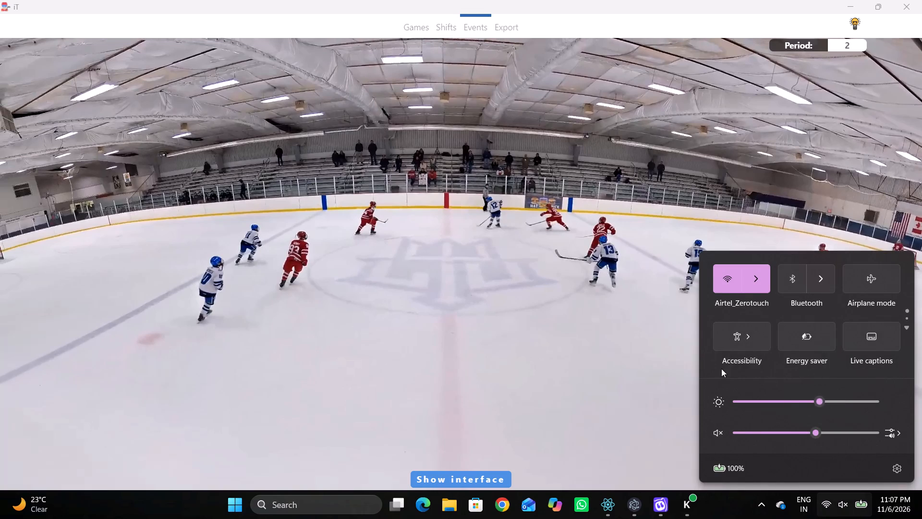
{"action": "left_click", "coordinate": [555, 333]}
Reassign the Skating with the puck event at 578, -666 to home number 12.
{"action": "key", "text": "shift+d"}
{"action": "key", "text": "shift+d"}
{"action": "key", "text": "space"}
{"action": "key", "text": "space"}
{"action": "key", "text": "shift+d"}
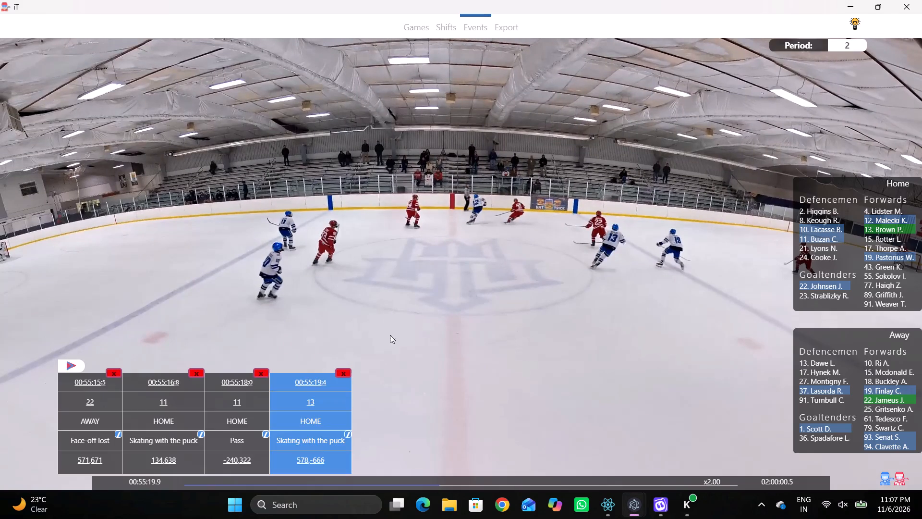
{"action": "left_click_drag", "start_coordinate": [322, 401], "coordinate": [312, 404]}
{"action": "left_click", "coordinate": [868, 222]}
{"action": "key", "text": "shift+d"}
Add a Pass event by home number 12 just beyond the centre line near the far-side boards.
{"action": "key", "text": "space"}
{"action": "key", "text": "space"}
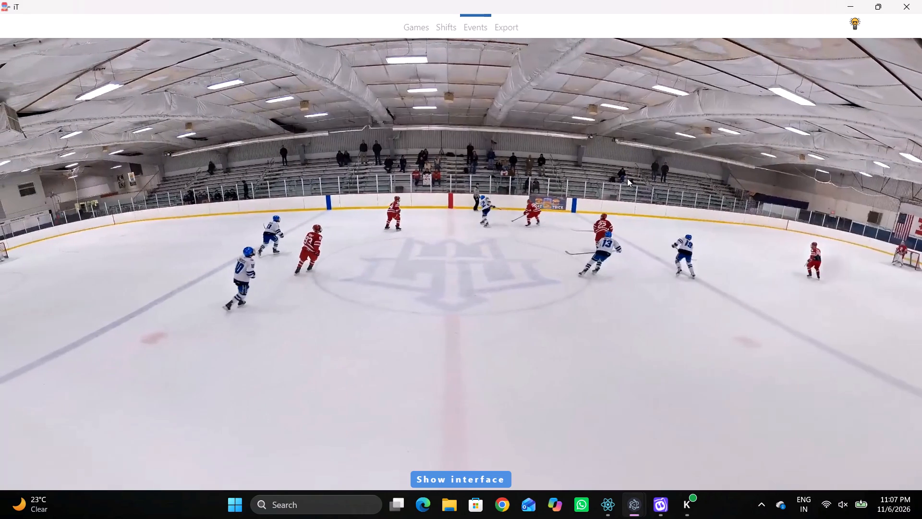
{"action": "right_click", "coordinate": [627, 178]}
{"action": "left_click", "coordinate": [636, 187]}
{"action": "left_click", "coordinate": [787, 164]}
{"action": "right_click_drag", "start_coordinate": [573, 148], "coordinate": [567, 156]}
{"action": "left_click", "coordinate": [573, 162]}
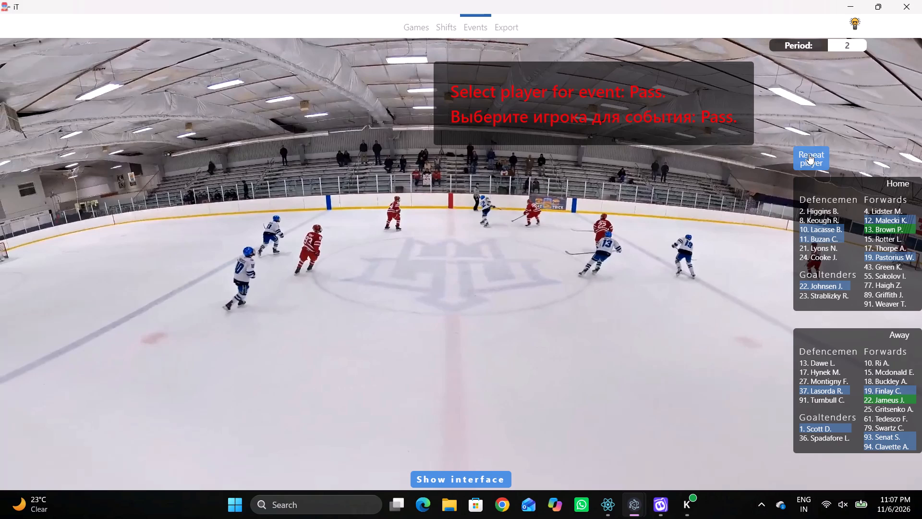
{"action": "left_click", "coordinate": [809, 154]}
{"action": "left_click", "coordinate": [516, 116]}
Play on to the next possession near the goal and add a Skating with the puck event by away number 19.
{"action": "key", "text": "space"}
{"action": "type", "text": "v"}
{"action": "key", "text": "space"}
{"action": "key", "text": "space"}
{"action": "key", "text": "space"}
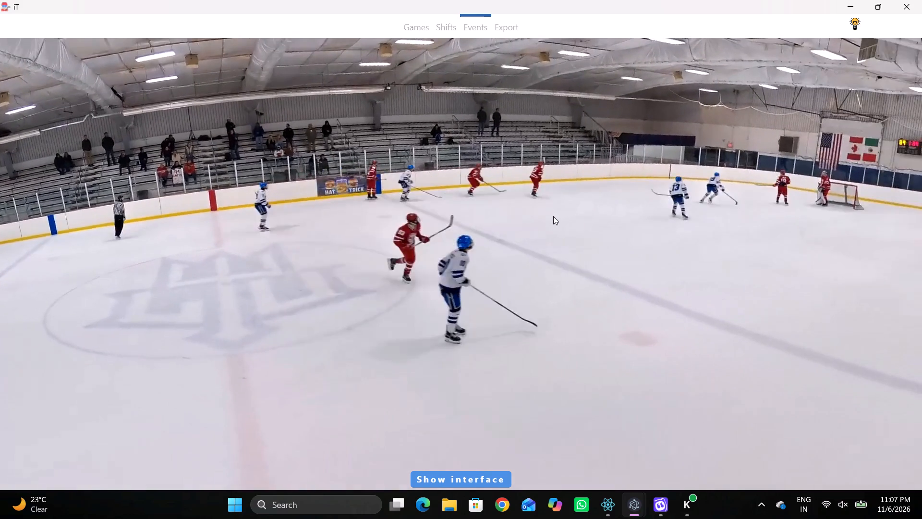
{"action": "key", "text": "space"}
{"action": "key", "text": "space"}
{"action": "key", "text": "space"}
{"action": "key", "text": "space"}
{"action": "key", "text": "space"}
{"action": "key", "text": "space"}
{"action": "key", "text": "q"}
{"action": "right_click", "coordinate": [592, 165]}
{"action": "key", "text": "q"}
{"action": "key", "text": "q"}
{"action": "left_click", "coordinate": [617, 185]}
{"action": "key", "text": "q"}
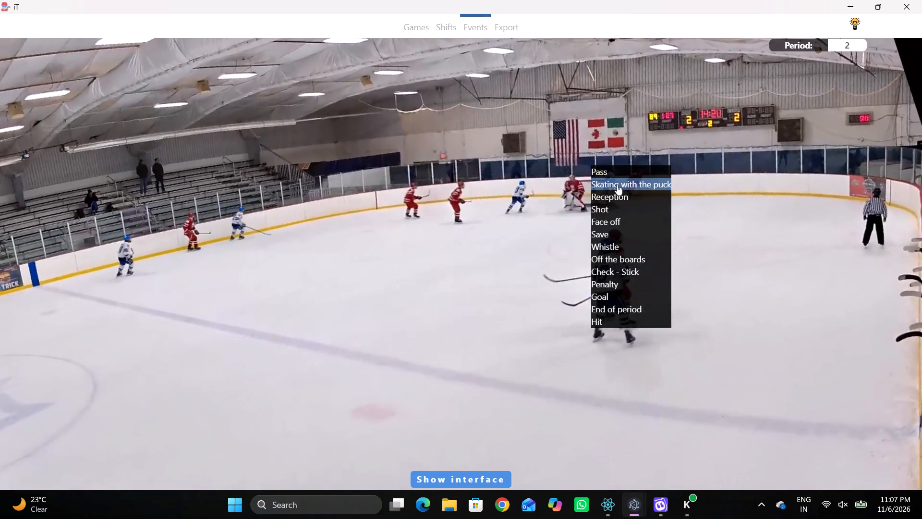
{"action": "right_click_drag", "start_coordinate": [570, 181], "coordinate": [559, 186]}
{"action": "left_click_drag", "start_coordinate": [598, 200], "coordinate": [590, 195]}
{"action": "right_click_drag", "start_coordinate": [541, 189], "coordinate": [515, 198]}
{"action": "left_click", "coordinate": [575, 217]}
{"action": "left_click", "coordinate": [870, 389]}
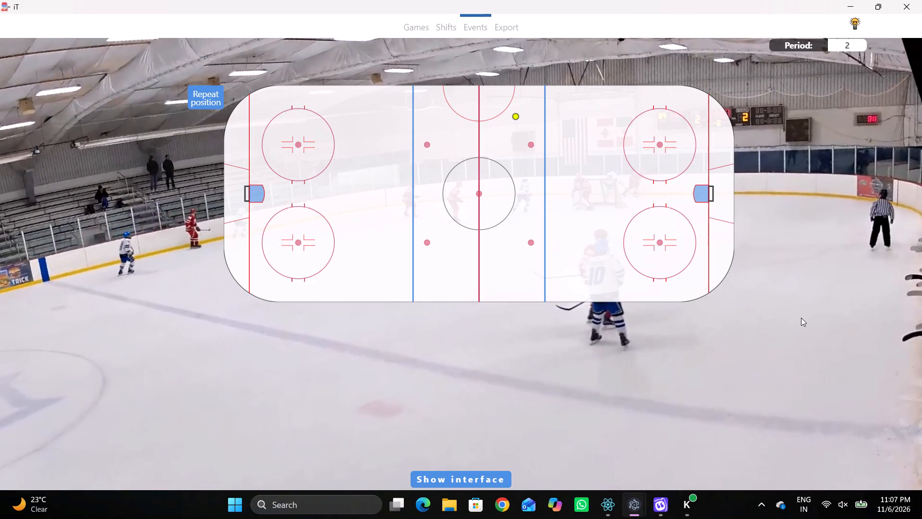
Place away number 19's Skating with the puck event behind the away goal line, on the near side of the net.
{"action": "left_click", "coordinate": [723, 226]}
Change the type of away number 19's latest event to Pass.
{"action": "key", "text": "space"}
{"action": "key", "text": "space"}
{"action": "key", "text": "space"}
{"action": "key", "text": "space"}
{"action": "key", "text": "space"}
{"action": "key", "text": "space"}
{"action": "key", "text": "space"}
{"action": "key", "text": "space"}
{"action": "key", "text": "q"}
{"action": "key", "text": "q"}
{"action": "key", "text": "q"}
{"action": "key", "text": "q"}
{"action": "key", "text": "q"}
{"action": "key", "text": "q"}
{"action": "key", "text": "q"}
{"action": "key", "text": "q"}
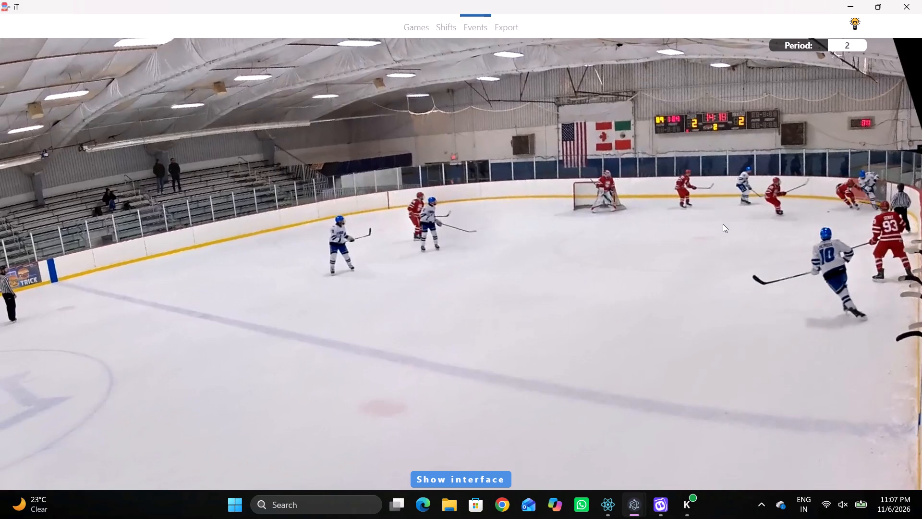
{"action": "key", "text": "shift+d"}
{"action": "left_click", "coordinate": [350, 435]}
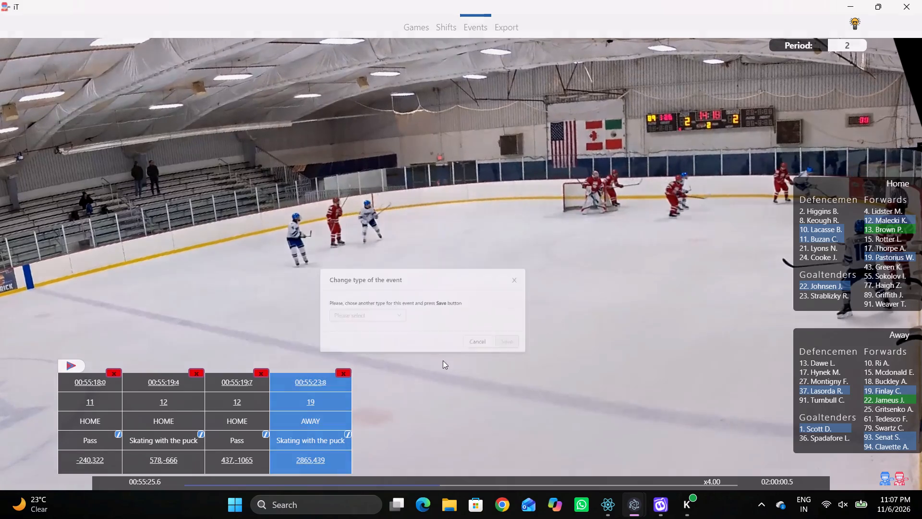
{"action": "left_click", "coordinate": [416, 251]}
{"action": "left_click", "coordinate": [377, 272]}
{"action": "left_click", "coordinate": [597, 293]}
Add a Skating with the puck event by home number 19 inside the away zone's near-side face-off circle, toward the goal line and boards.
{"action": "key", "text": "q"}
{"action": "key", "text": "q"}
{"action": "key", "text": "q"}
{"action": "key", "text": "q"}
{"action": "key", "text": "q"}
{"action": "key", "text": "q"}
{"action": "key", "text": "q"}
{"action": "key", "text": "q"}
{"action": "key", "text": "q"}
{"action": "key", "text": "q"}
{"action": "key", "text": "q"}
{"action": "key", "text": "q"}
{"action": "key", "text": "q"}
{"action": "key", "text": "q"}
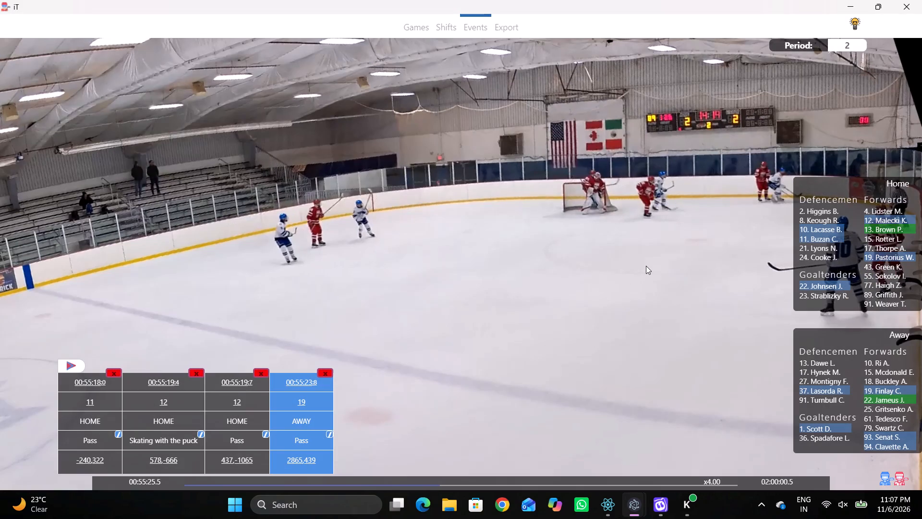
{"action": "type", "text": "Dq"}
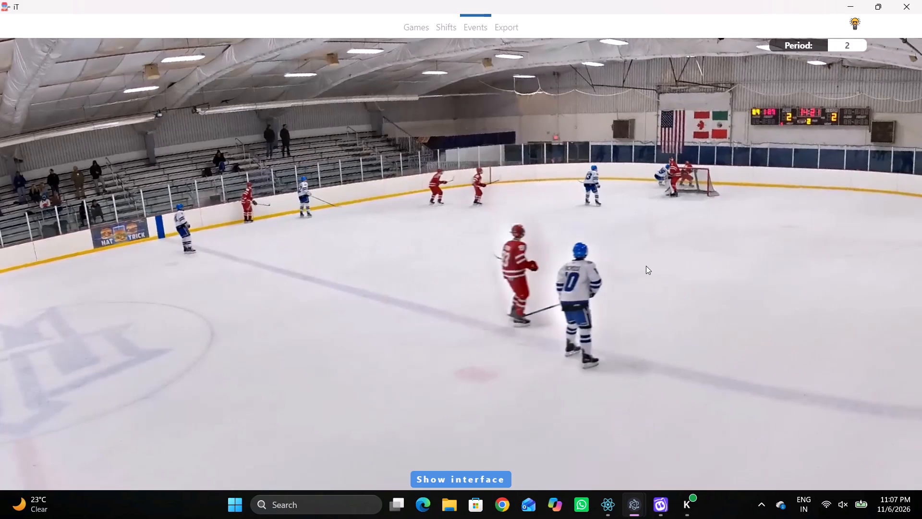
{"action": "type", "text": "q"}
{"action": "key", "text": "space"}
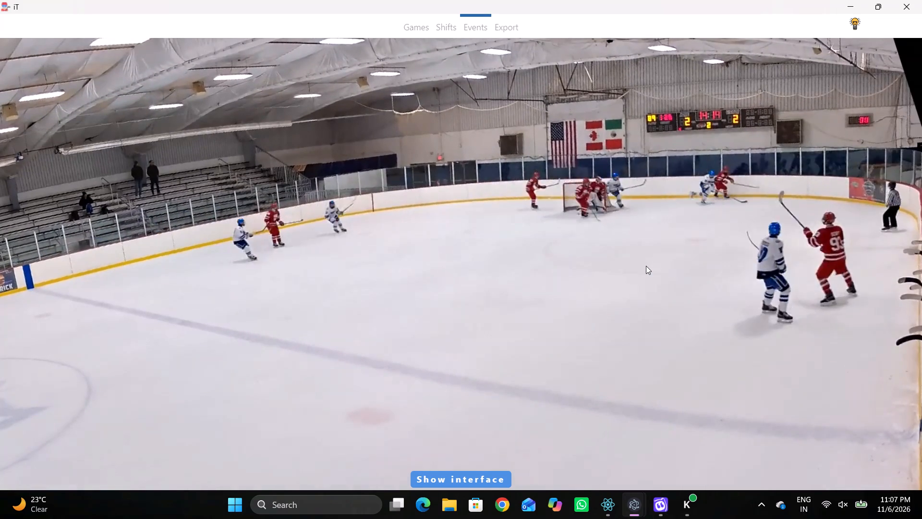
{"action": "key", "text": "space"}
{"action": "key", "text": "space"}
{"action": "key", "text": "space"}
{"action": "key", "text": "q"}
{"action": "right_click", "coordinate": [648, 197]}
{"action": "right_click_drag", "start_coordinate": [643, 203], "coordinate": [634, 207]}
{"action": "left_click", "coordinate": [662, 202]}
{"action": "right_click", "coordinate": [685, 205]}
{"action": "left_click", "coordinate": [711, 217]}
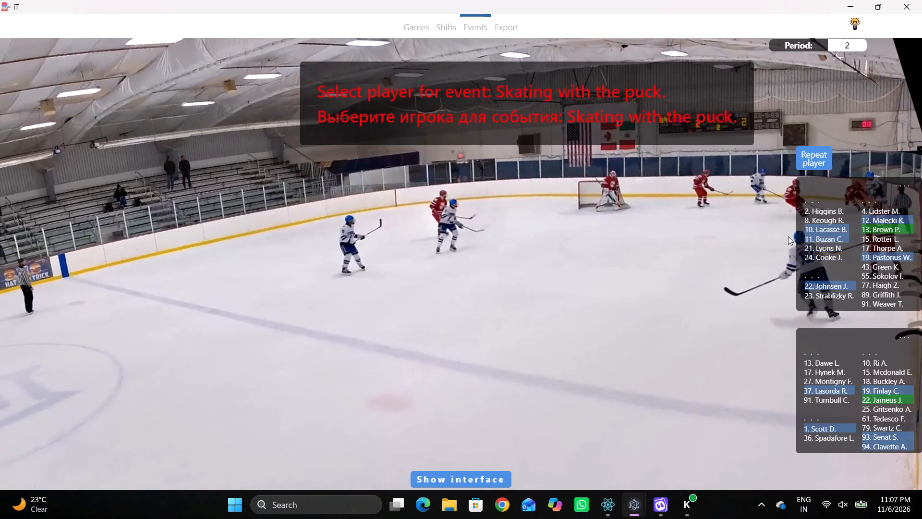
{"action": "right_click", "coordinate": [685, 224]}
{"action": "left_click", "coordinate": [694, 231]}
{"action": "left_click", "coordinate": [873, 261]}
{"action": "left_click", "coordinate": [873, 254]}
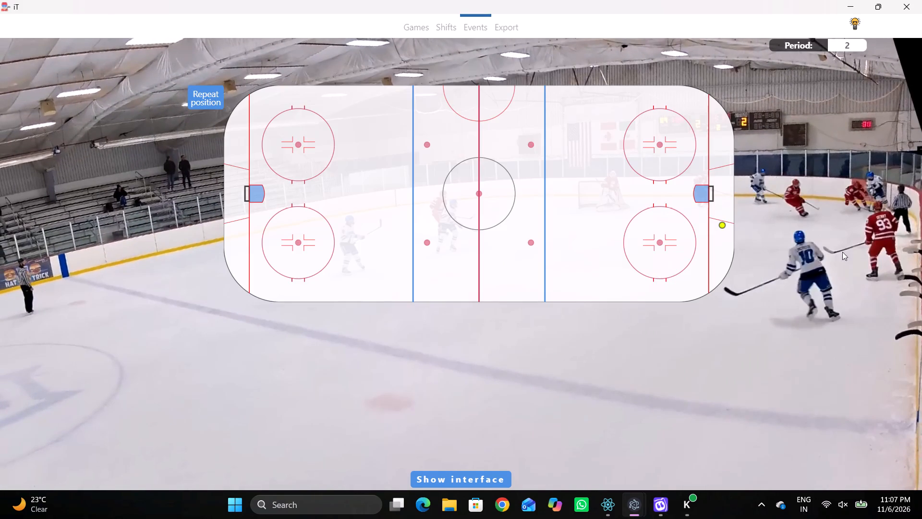
{"action": "left_click", "coordinate": [681, 261]}
Examine the play following home number 19's event in the away zone to find the next puck touch.
{"action": "key", "text": "r"}
{"action": "key", "text": "space"}
{"action": "key", "text": "space"}
{"action": "key", "text": "space"}
{"action": "key", "text": "space"}
{"action": "key", "text": "space"}
{"action": "key", "text": "space"}
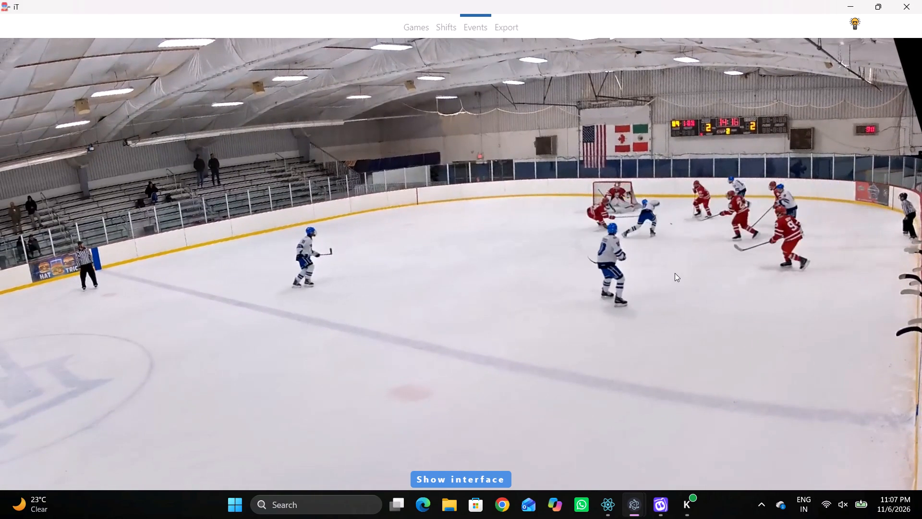
{"action": "key", "text": "space"}
{"action": "key", "text": "space"}
{"action": "type", "text": "q"}
{"action": "key", "text": "q"}
{"action": "key", "text": "space"}
{"action": "key", "text": "space"}
{"action": "key", "text": "space"}
{"action": "key", "text": "space"}
{"action": "key", "text": "space"}
{"action": "key", "text": "space"}
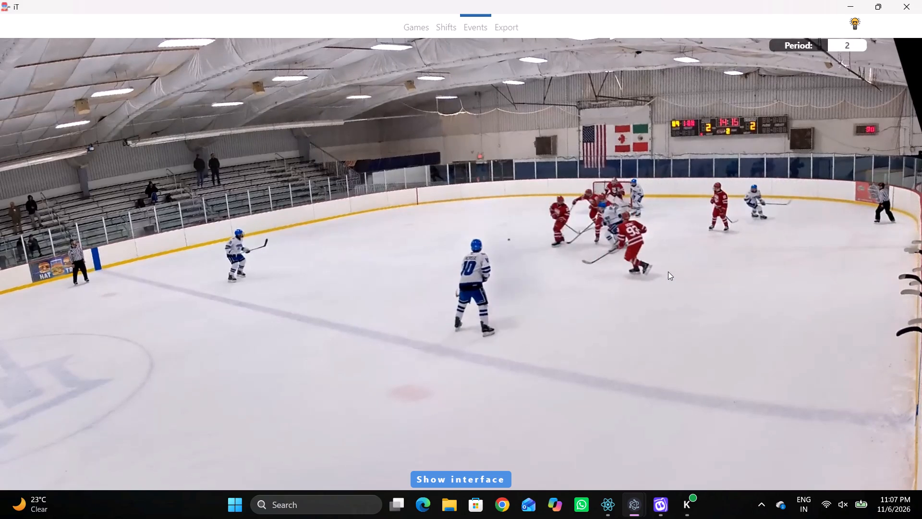
{"action": "key", "text": "q"}
{"action": "key", "text": "space"}
{"action": "key", "text": "space"}
{"action": "key", "text": "space"}
{"action": "key", "text": "space"}
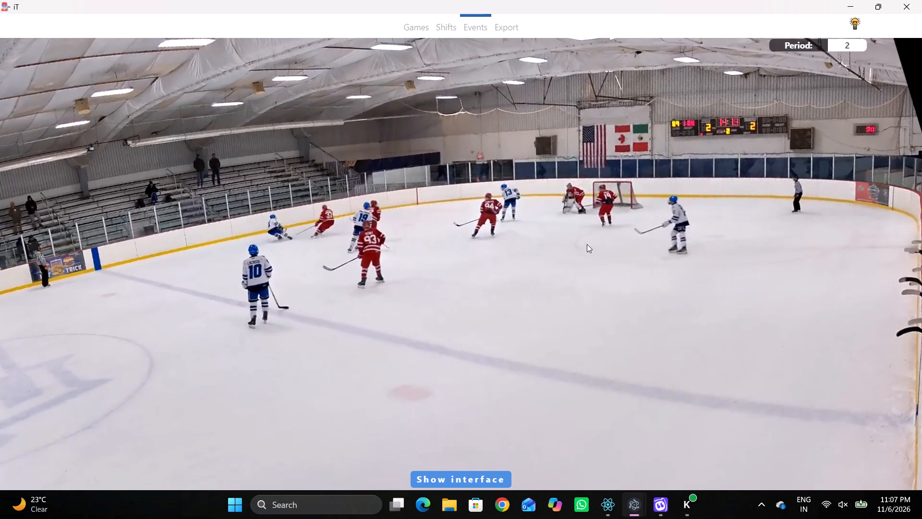
{"action": "type", "text": "q"}
{"action": "key", "text": "space"}
{"action": "key", "text": "space"}
{"action": "key", "text": "q"}
Return the video to home number 19's Pass event in the event list, then hide the list.
{"action": "key", "text": "shift+d"}
{"action": "left_click", "coordinate": [314, 370]}
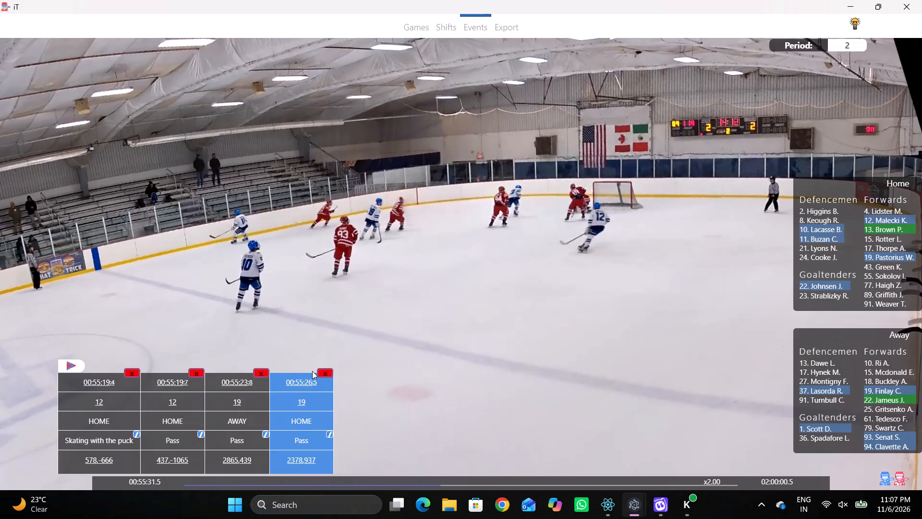
{"action": "left_click", "coordinate": [296, 380]}
{"action": "key", "text": "r"}
{"action": "key", "text": "shift+d"}
Add a Pass event by home number 13 in the away zone's slot, at mid-ice level with the face-off circles' outer edge.
{"action": "key", "text": "space"}
{"action": "key", "text": "space"}
{"action": "key", "text": "space"}
{"action": "key", "text": "space"}
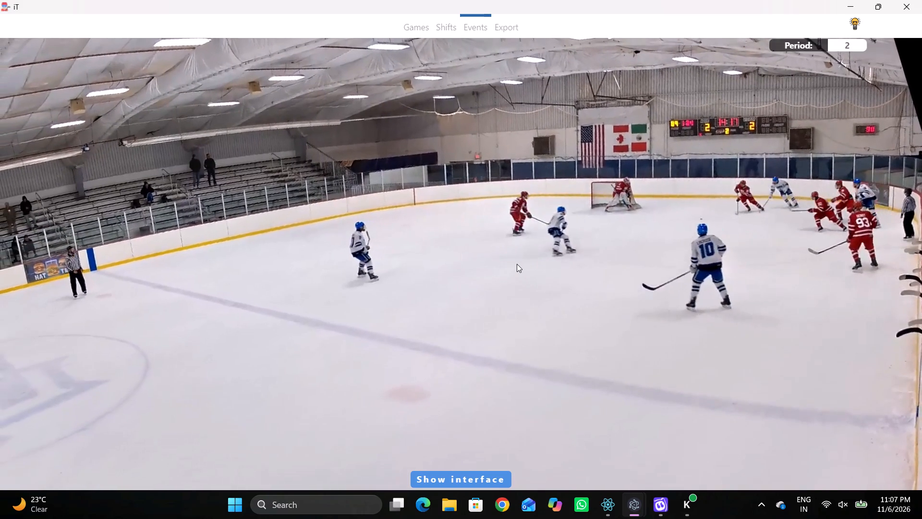
{"action": "key", "text": "space"}
{"action": "key", "text": "space"}
{"action": "key", "text": "q"}
{"action": "key", "text": "q"}
{"action": "right_click", "coordinate": [556, 225]}
{"action": "left_click", "coordinate": [558, 226]}
{"action": "left_click", "coordinate": [557, 235]}
{"action": "right_click", "coordinate": [532, 231]}
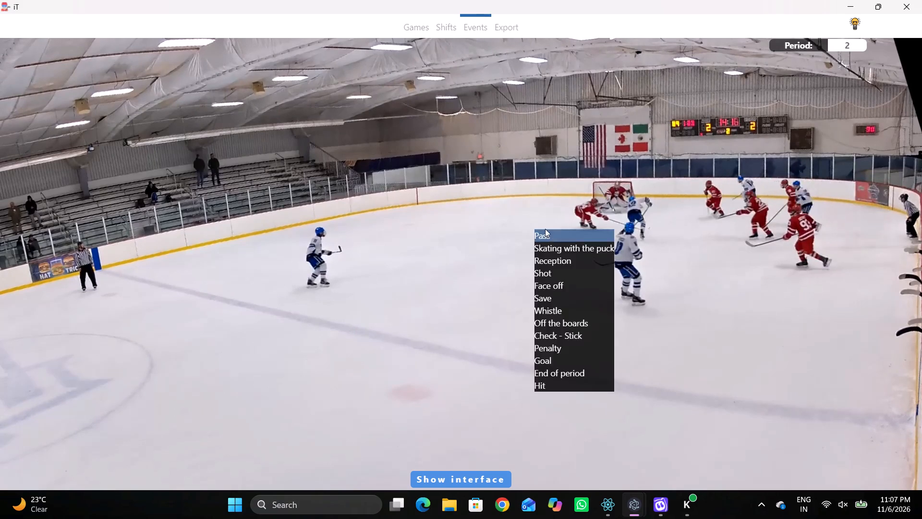
{"action": "left_click", "coordinate": [549, 232]}
{"action": "right_click", "coordinate": [540, 234]}
{"action": "right_click", "coordinate": [562, 241]}
{"action": "left_click", "coordinate": [569, 249]}
{"action": "left_click", "coordinate": [876, 227]}
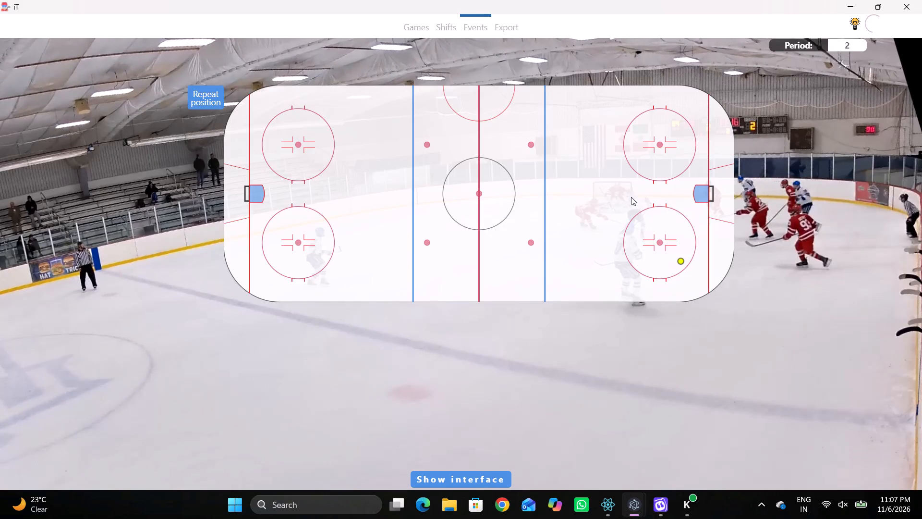
{"action": "left_click", "coordinate": [630, 197]}
Examine the play following home number 13's pass to find the shot on the away net.
{"action": "key", "text": "space"}
{"action": "key", "text": "space"}
{"action": "key", "text": "space"}
{"action": "key", "text": "space"}
{"action": "key", "text": "space"}
{"action": "key", "text": "space"}
{"action": "key", "text": "space"}
{"action": "key", "text": "space"}
{"action": "key", "text": "space"}
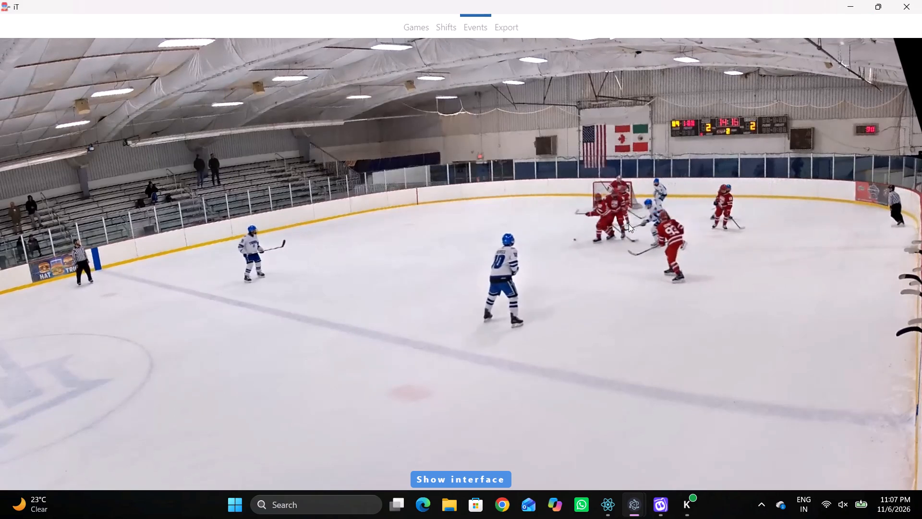
{"action": "key", "text": "space"}
{"action": "key", "text": "space"}
{"action": "key", "text": "v"}
{"action": "key", "text": "space"}
{"action": "key", "text": "space"}
{"action": "key", "text": "space"}
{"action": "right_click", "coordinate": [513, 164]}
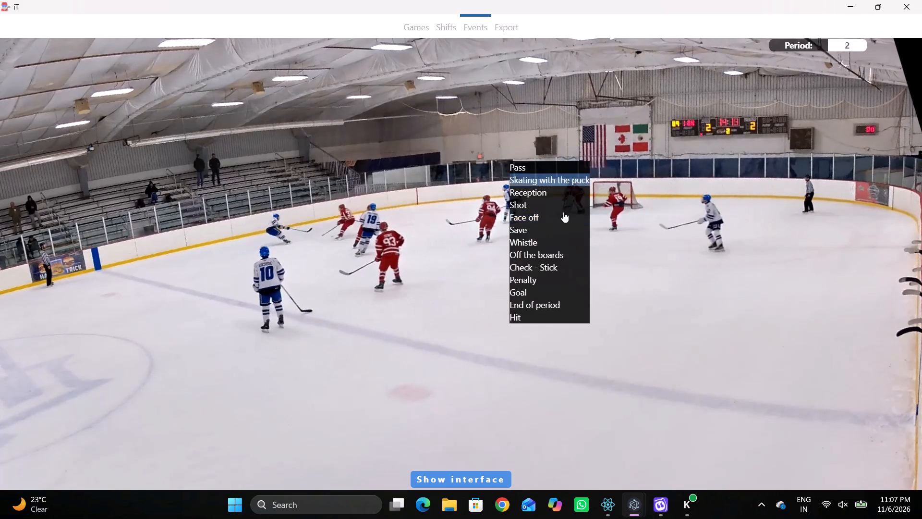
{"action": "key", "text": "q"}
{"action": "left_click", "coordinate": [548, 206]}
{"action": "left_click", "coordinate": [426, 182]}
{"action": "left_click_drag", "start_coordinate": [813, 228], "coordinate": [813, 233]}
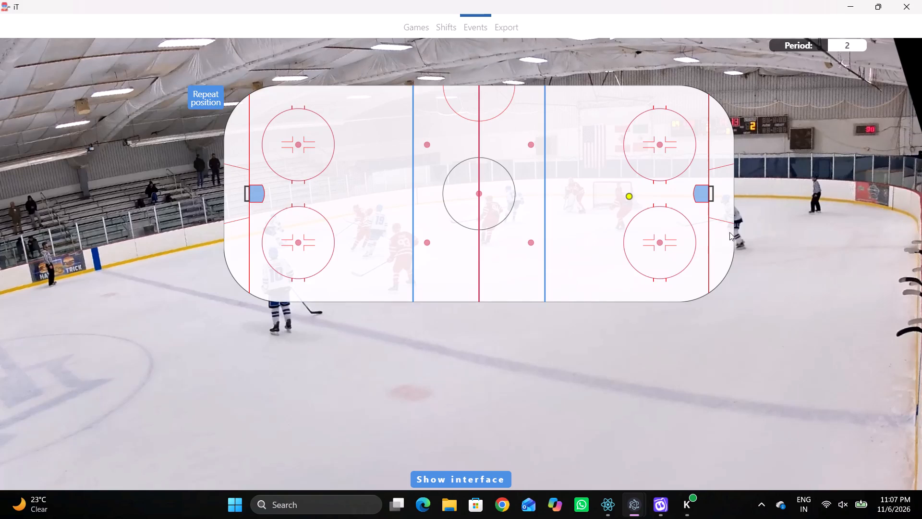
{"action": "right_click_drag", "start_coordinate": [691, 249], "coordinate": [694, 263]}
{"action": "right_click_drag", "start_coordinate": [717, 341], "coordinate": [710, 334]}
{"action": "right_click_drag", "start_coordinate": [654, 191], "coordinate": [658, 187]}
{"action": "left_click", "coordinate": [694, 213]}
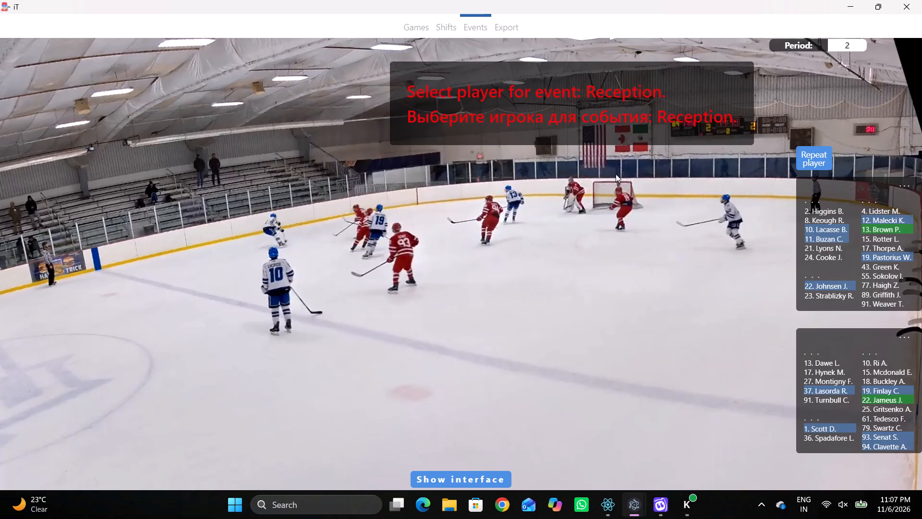
Add a Shot Attempt - On Goal by home number 11 on the far side of the away zone, between blue line and face-off circle.
{"action": "right_click", "coordinate": [673, 202]}
{"action": "left_click", "coordinate": [687, 253]}
{"action": "left_click", "coordinate": [429, 217]}
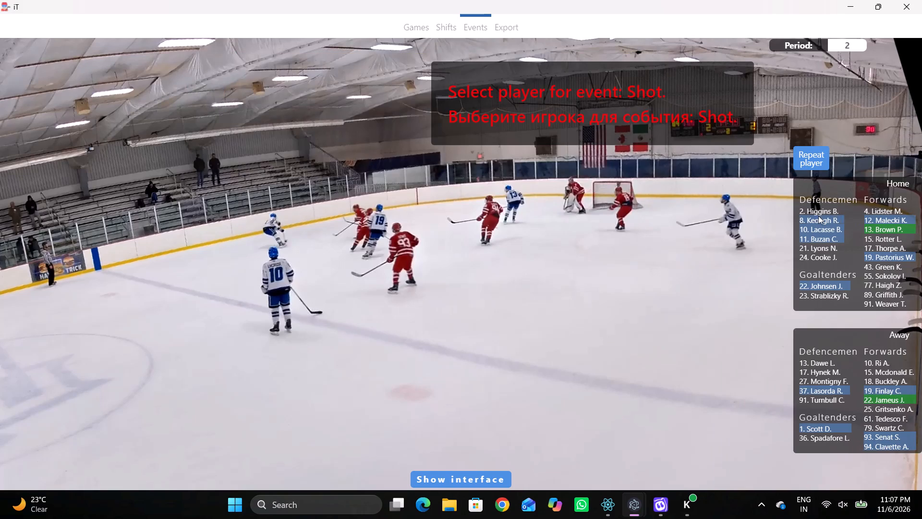
{"action": "left_click", "coordinate": [806, 243]}
{"action": "left_click", "coordinate": [589, 129]}
Add a Save event by away goaltender number 1, Left Pad with direction Bottom middle, located in the away crease.
{"action": "key", "text": "r"}
{"action": "key", "text": "space"}
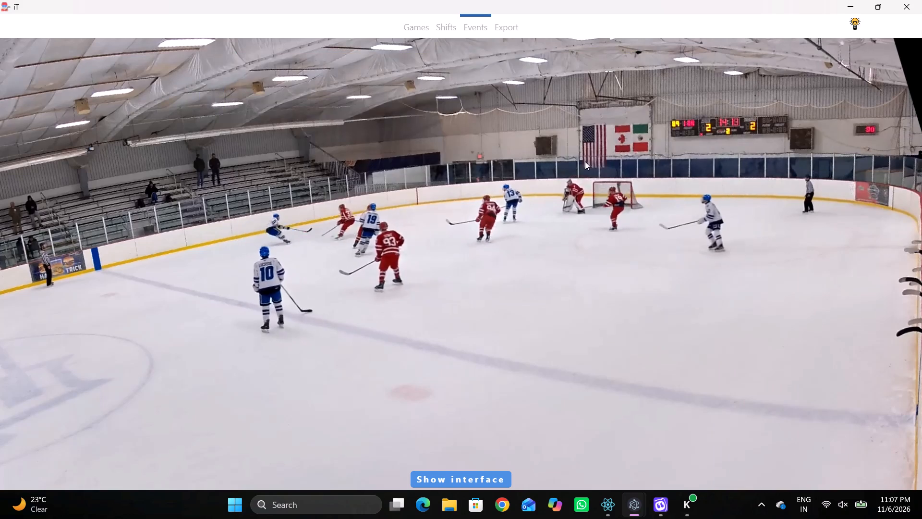
{"action": "key", "text": "v"}
{"action": "key", "text": "space"}
{"action": "right_click", "coordinate": [588, 196]}
{"action": "left_click", "coordinate": [570, 264]}
{"action": "right_click_drag", "start_coordinate": [603, 255], "coordinate": [610, 249]}
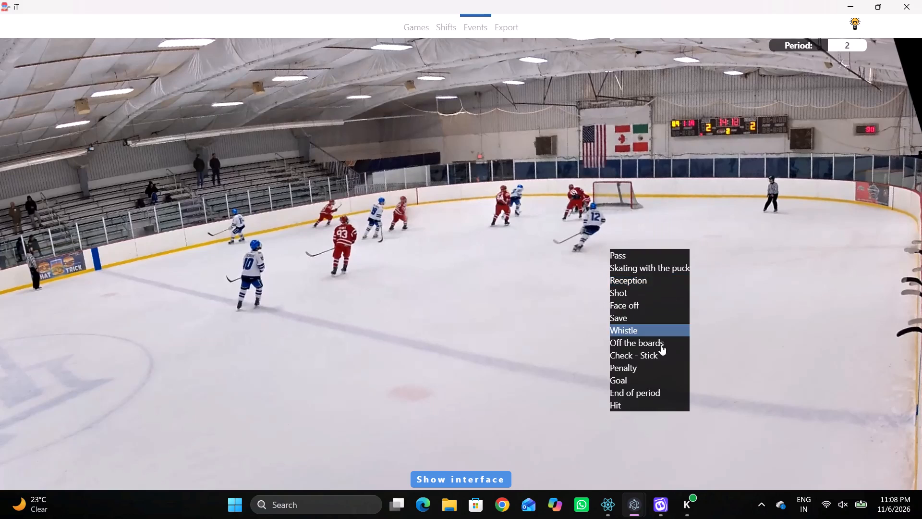
{"action": "left_click", "coordinate": [632, 317]}
{"action": "left_click_drag", "start_coordinate": [534, 263], "coordinate": [519, 260]}
{"action": "left_click_drag", "start_coordinate": [469, 257], "coordinate": [483, 260]}
{"action": "left_click", "coordinate": [878, 383]}
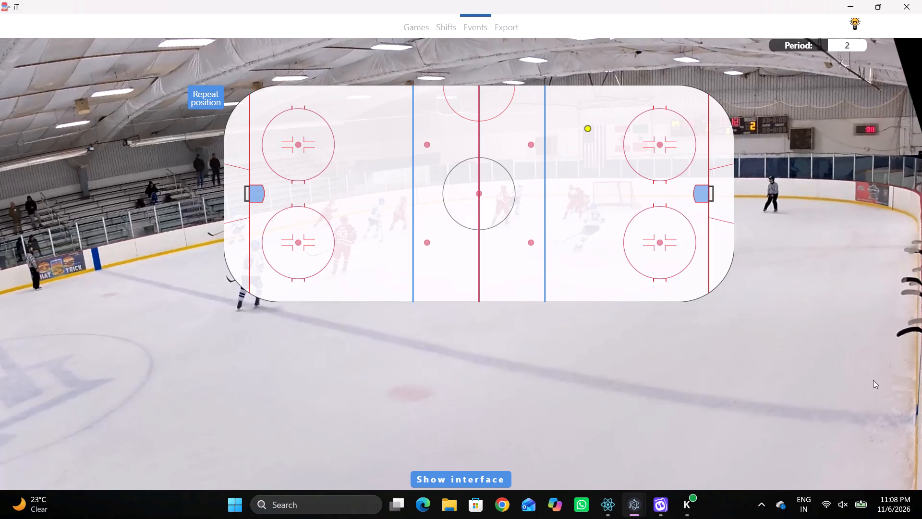
{"action": "left_click", "coordinate": [699, 188]}
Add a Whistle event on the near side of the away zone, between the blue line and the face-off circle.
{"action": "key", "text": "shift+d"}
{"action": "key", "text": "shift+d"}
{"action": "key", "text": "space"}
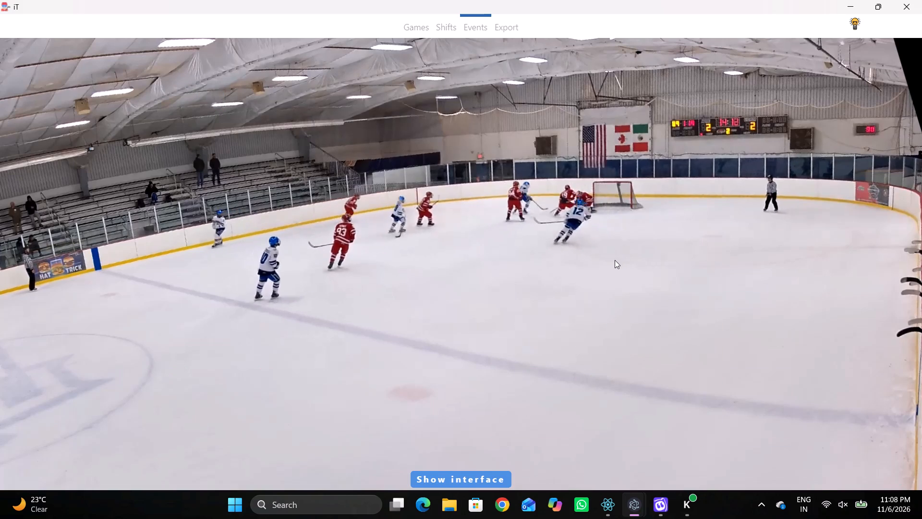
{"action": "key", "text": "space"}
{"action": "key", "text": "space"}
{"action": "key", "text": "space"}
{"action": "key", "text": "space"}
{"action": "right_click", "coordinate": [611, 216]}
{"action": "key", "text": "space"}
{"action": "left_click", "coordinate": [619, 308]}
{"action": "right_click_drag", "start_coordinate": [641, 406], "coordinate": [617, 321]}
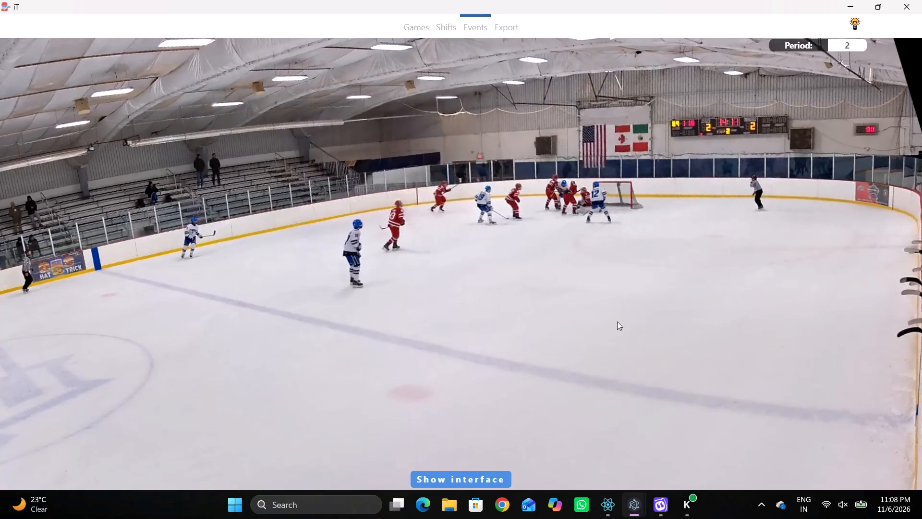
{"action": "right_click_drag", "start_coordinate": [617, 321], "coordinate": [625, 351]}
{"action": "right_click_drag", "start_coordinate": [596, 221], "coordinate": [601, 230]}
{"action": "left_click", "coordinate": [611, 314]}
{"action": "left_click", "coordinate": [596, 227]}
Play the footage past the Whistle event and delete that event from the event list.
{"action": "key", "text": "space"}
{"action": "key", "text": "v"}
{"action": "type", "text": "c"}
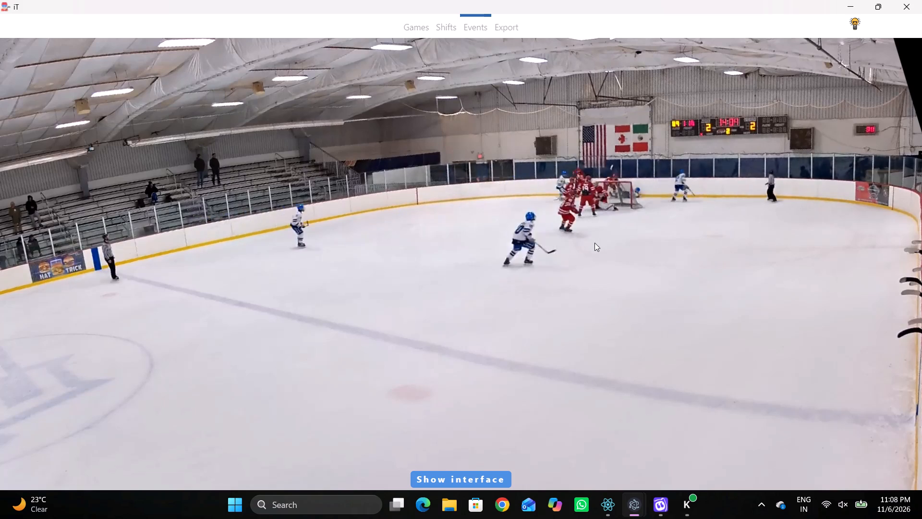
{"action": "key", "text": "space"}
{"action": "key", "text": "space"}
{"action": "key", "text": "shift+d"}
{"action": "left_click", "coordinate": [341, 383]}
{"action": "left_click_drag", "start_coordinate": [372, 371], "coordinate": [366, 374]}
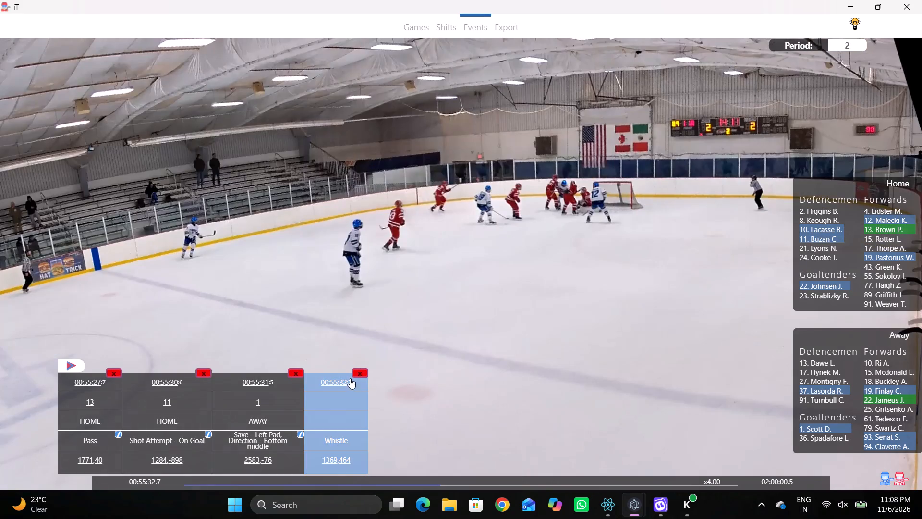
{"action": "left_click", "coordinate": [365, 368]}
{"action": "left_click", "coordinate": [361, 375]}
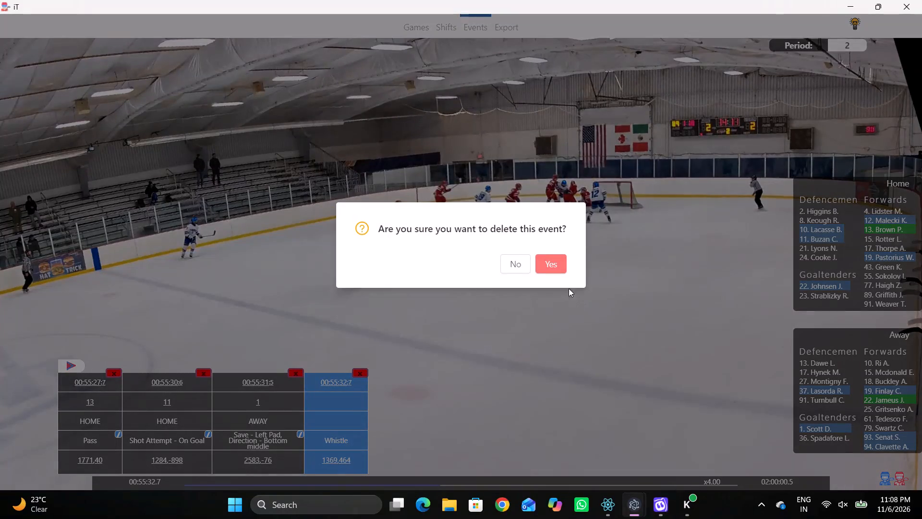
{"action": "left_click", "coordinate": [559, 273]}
Replay the scramble around the away net after goaltender number 1's save to examine who takes the puck.
{"action": "key", "text": "r"}
{"action": "key", "text": "space"}
{"action": "key", "text": "space"}
{"action": "key", "text": "space"}
{"action": "key", "text": "space"}
{"action": "key", "text": "space"}
{"action": "key", "text": "space"}
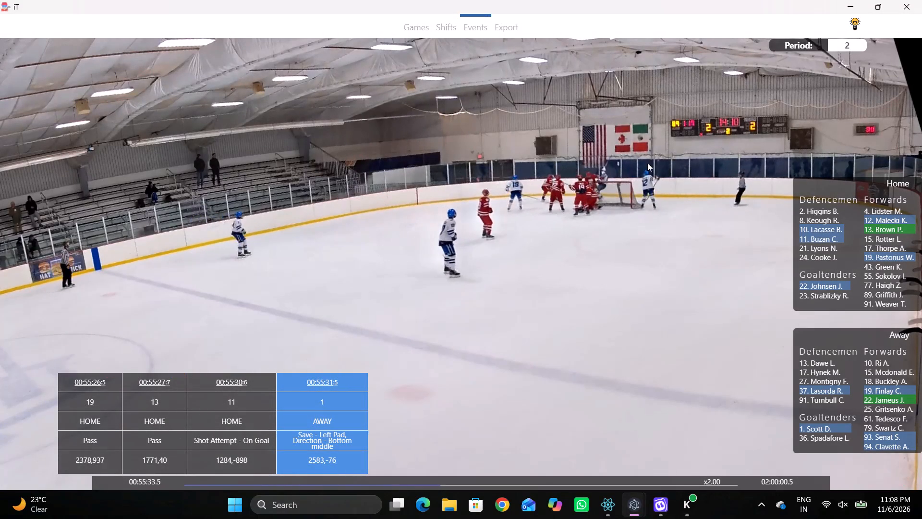
{"action": "key", "text": "space"}
{"action": "key", "text": "space"}
{"action": "key", "text": "q"}
{"action": "key", "text": "q"}
{"action": "key", "text": "q"}
{"action": "key", "text": "q"}
{"action": "key", "text": "q"}
{"action": "key", "text": "q"}
{"action": "key", "text": "q"}
{"action": "key", "text": "q"}
{"action": "key", "text": "q"}
{"action": "key", "text": "q"}
{"action": "key", "text": "q"}
{"action": "key", "text": "q"}
{"action": "type", "text": "qqq"}
{"action": "type", "text": "qqq"}
{"action": "key", "text": "q"}
Add a Skating with the puck event by away number 37 behind the away goal line, on the far side of the net.
{"action": "key", "text": "space"}
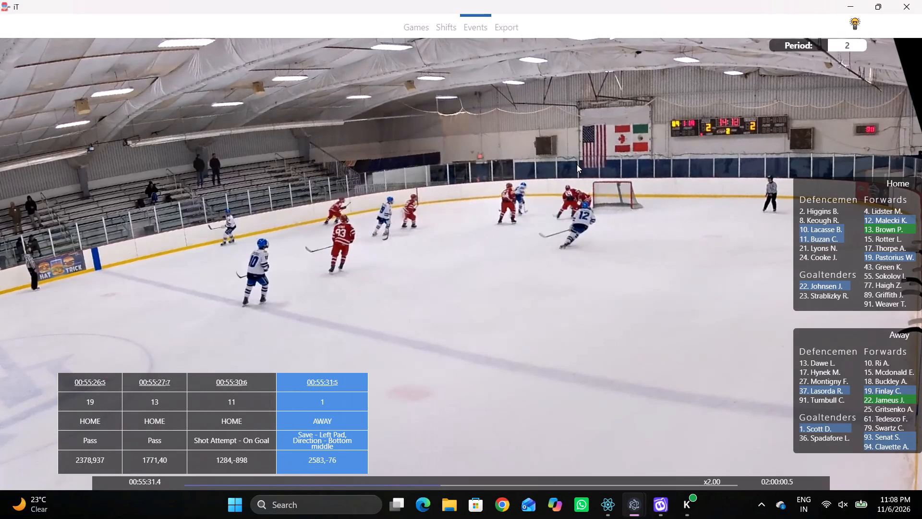
{"action": "key", "text": "space"}
{"action": "type", "text": "q"}
{"action": "type", "text": "qq v"}
{"action": "key", "text": "space"}
{"action": "key", "text": "space"}
{"action": "key", "text": "space"}
{"action": "right_click", "coordinate": [609, 137]}
{"action": "right_click_drag", "start_coordinate": [547, 153], "coordinate": [522, 153]}
{"action": "left_click", "coordinate": [567, 173]}
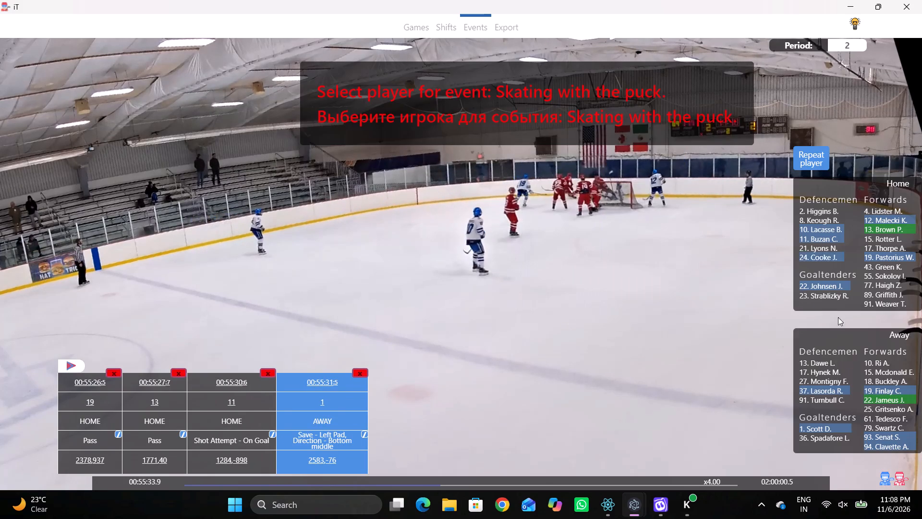
{"action": "left_click", "coordinate": [810, 388]}
{"action": "left_click", "coordinate": [720, 161]}
Add a Pass event by away number 37 at the away goal line, between the net and the far corner.
{"action": "key", "text": "space"}
{"action": "key", "text": "space"}
{"action": "key", "text": "space"}
{"action": "key", "text": "space"}
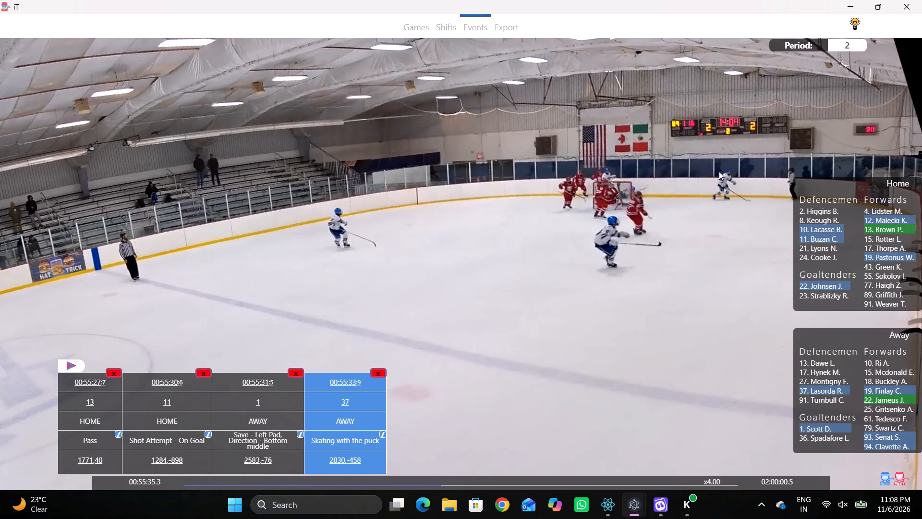
{"action": "type", "text": "q"}
{"action": "key", "text": "q"}
{"action": "right_click", "coordinate": [707, 168]}
{"action": "left_click_drag", "start_coordinate": [710, 173], "coordinate": [705, 171]}
{"action": "right_click", "coordinate": [652, 168]}
{"action": "left_click", "coordinate": [663, 175]}
{"action": "left_click", "coordinate": [813, 157]}
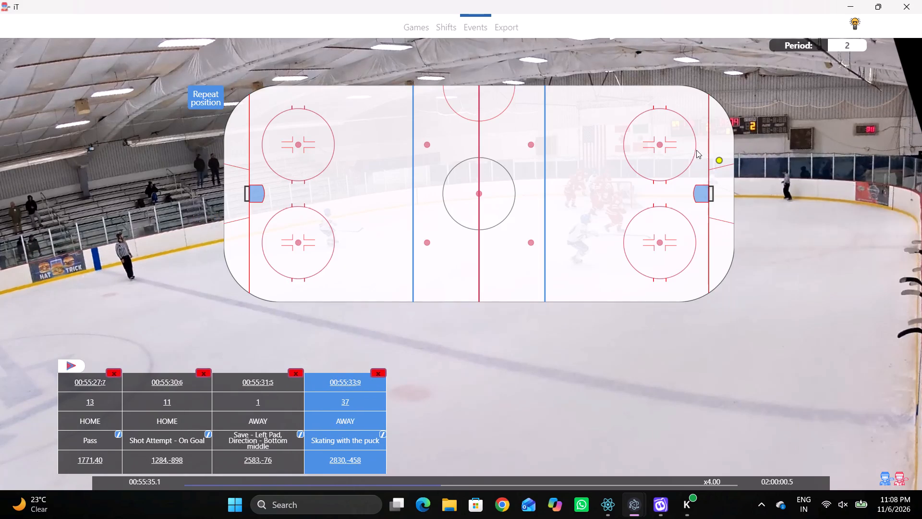
{"action": "left_click", "coordinate": [711, 140]}
Add a Skating with the puck event by home number 11 at the centre line, close to the near boards.
{"action": "key", "text": "space"}
{"action": "key", "text": "space"}
{"action": "key", "text": "shift+d"}
{"action": "key", "text": "space"}
{"action": "key", "text": "space"}
{"action": "key", "text": "space"}
{"action": "key", "text": "space"}
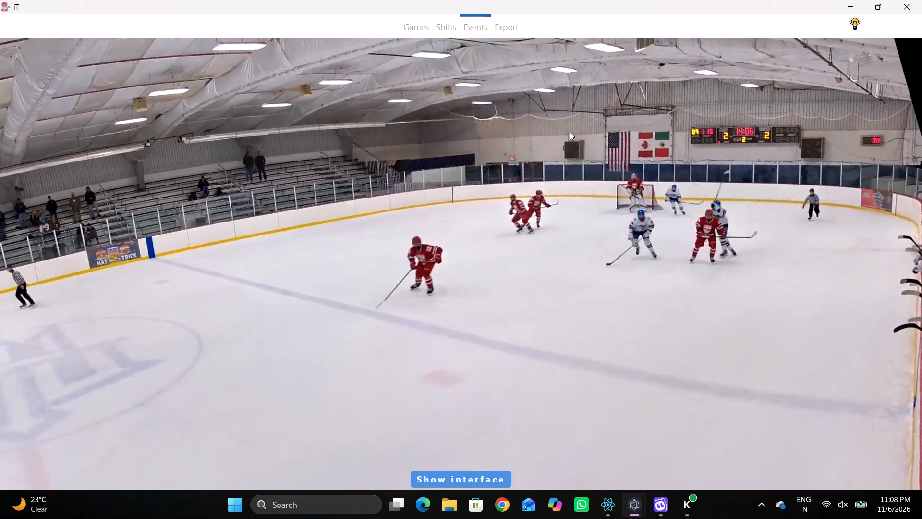
{"action": "right_click", "coordinate": [559, 104]}
{"action": "left_click", "coordinate": [602, 134]}
{"action": "right_click_drag", "start_coordinate": [600, 134], "coordinate": [593, 182]}
{"action": "right_click", "coordinate": [626, 235]}
{"action": "left_click", "coordinate": [647, 241]}
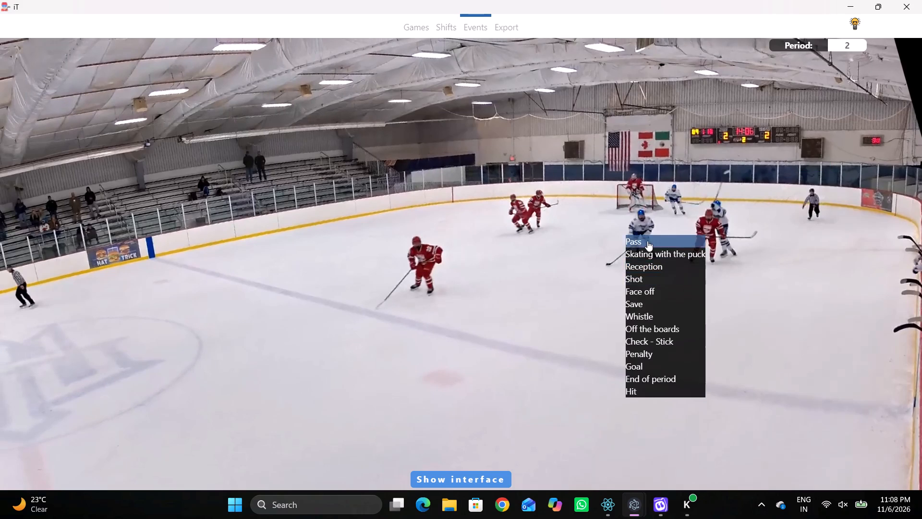
{"action": "right_click_drag", "start_coordinate": [652, 221], "coordinate": [657, 222]}
{"action": "left_click", "coordinate": [685, 235]}
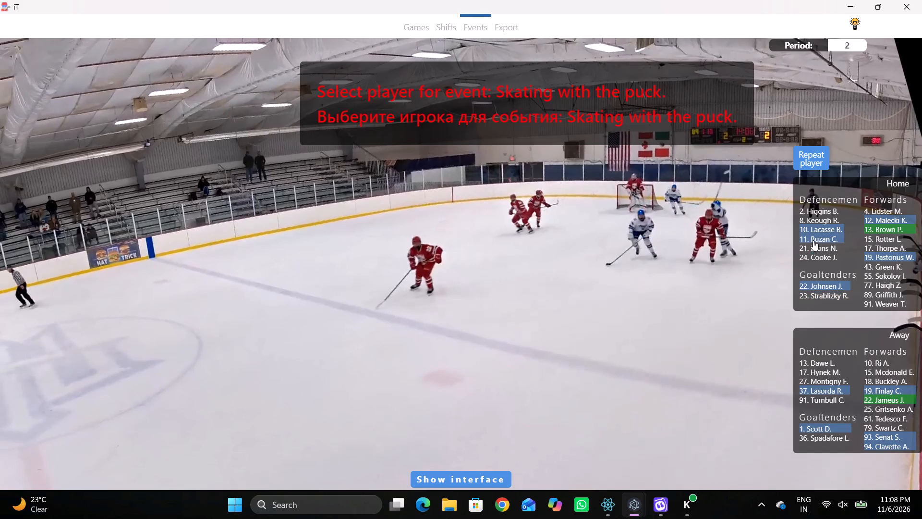
{"action": "left_click", "coordinate": [826, 239]}
{"action": "left_click_drag", "start_coordinate": [490, 284], "coordinate": [475, 278]}
Change the player of the latest Skating with the puck event, at the centre line, to home number 10.
{"action": "key", "text": "space"}
{"action": "key", "text": "space"}
{"action": "key", "text": "space"}
{"action": "key", "text": "space"}
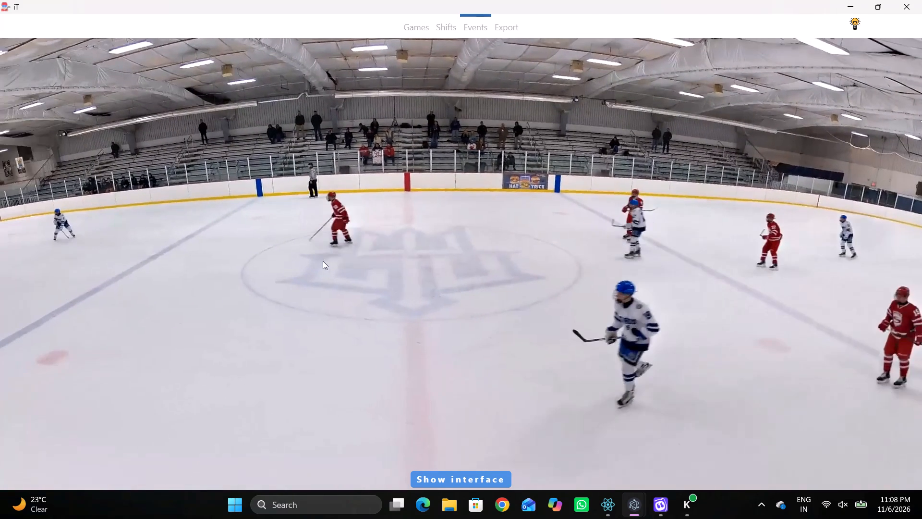
{"action": "key", "text": "shift+d"}
{"action": "left_click", "coordinate": [322, 393]}
{"action": "left_click", "coordinate": [810, 224]}
{"action": "left_click", "coordinate": [810, 227]}
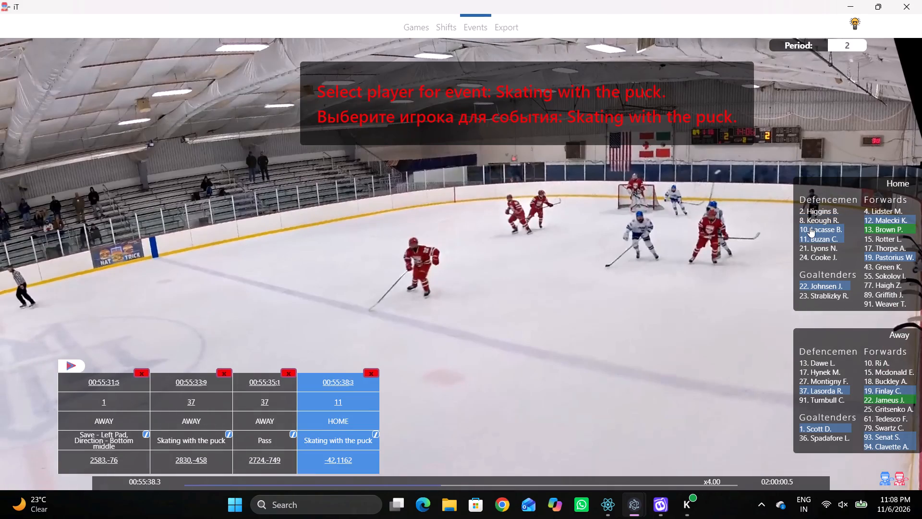
{"action": "key", "text": "shift+d"}
Add a Pass event by home number 10 just inside the home blue line, on the near side of the ice.
{"action": "key", "text": "space"}
{"action": "key", "text": "v"}
{"action": "key", "text": "space"}
{"action": "key", "text": "space"}
{"action": "key", "text": "space"}
{"action": "key", "text": "q"}
{"action": "key", "text": "q"}
{"action": "key", "text": "q"}
{"action": "key", "text": "q"}
{"action": "key", "text": "q"}
{"action": "key", "text": "q"}
{"action": "key", "text": "q"}
{"action": "key", "text": "q"}
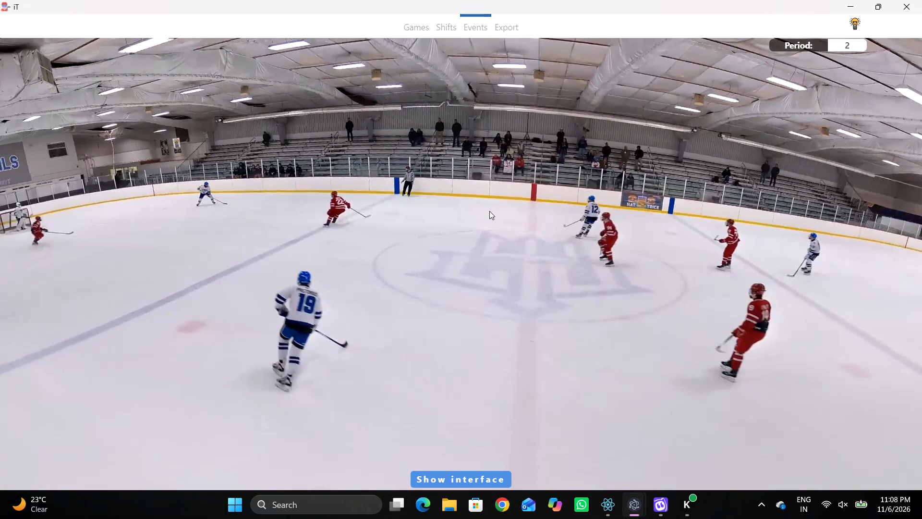
{"action": "right_click", "coordinate": [615, 168]}
{"action": "left_click", "coordinate": [632, 170]}
{"action": "left_click", "coordinate": [816, 163]}
{"action": "left_click", "coordinate": [375, 238]}
Add a Skating with the puck event by home number 11 on the far side of the home zone, between the blue line and face-off circle.
{"action": "key", "text": "space"}
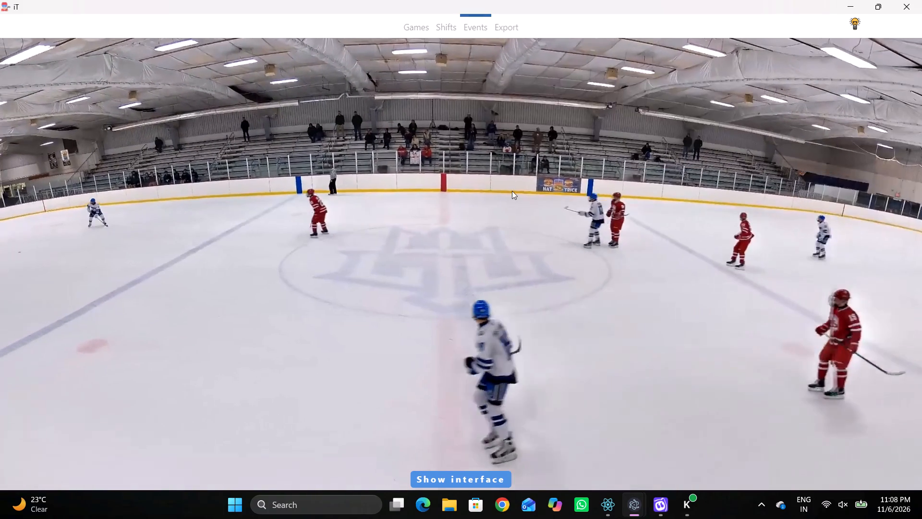
{"action": "key", "text": "space"}
{"action": "right_click_drag", "start_coordinate": [522, 168], "coordinate": [516, 172]}
{"action": "left_click", "coordinate": [550, 197]}
{"action": "right_click_drag", "start_coordinate": [534, 198], "coordinate": [541, 198]}
{"action": "left_click", "coordinate": [586, 222]}
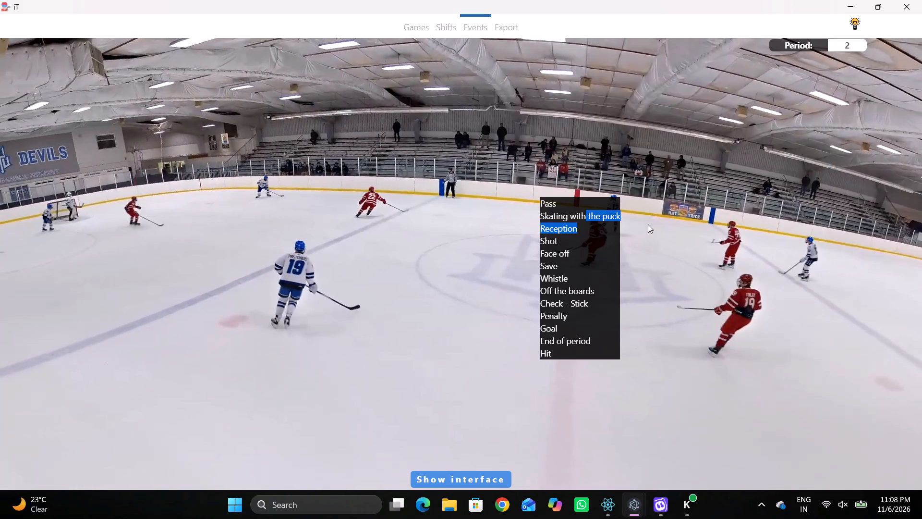
{"action": "left_click", "coordinate": [613, 220]}
{"action": "left_click", "coordinate": [809, 242]}
{"action": "left_click", "coordinate": [366, 116]}
Add a Pass event by home number 11 on the far side of the home zone, nearer the blue line.
{"action": "key", "text": "space"}
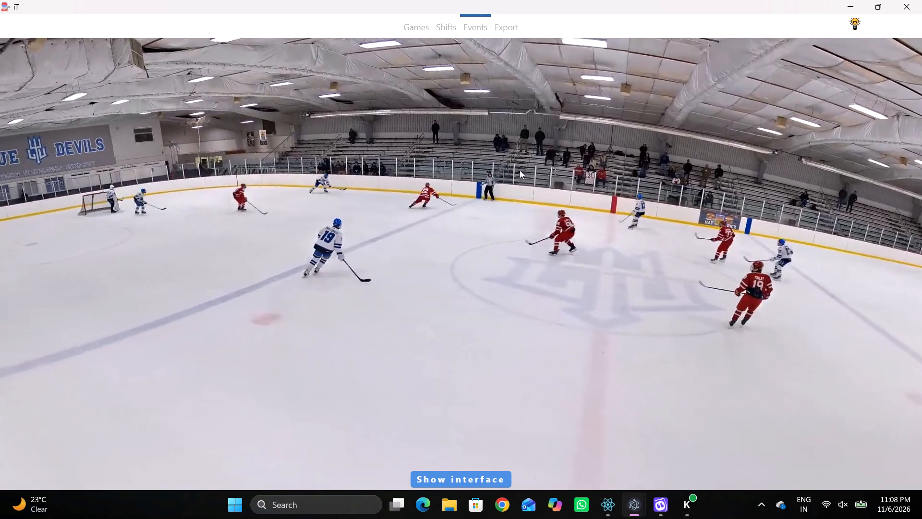
{"action": "key", "text": "space"}
{"action": "key", "text": "space"}
{"action": "key", "text": "space"}
{"action": "key", "text": "q"}
{"action": "key", "text": "q"}
{"action": "key", "text": "q"}
{"action": "key", "text": "q"}
{"action": "key", "text": "q"}
{"action": "key", "text": "q"}
{"action": "scroll", "coordinate": [552, 168], "scroll_direction": "up", "scroll_amount": 1}
{"action": "left_click", "coordinate": [560, 173]}
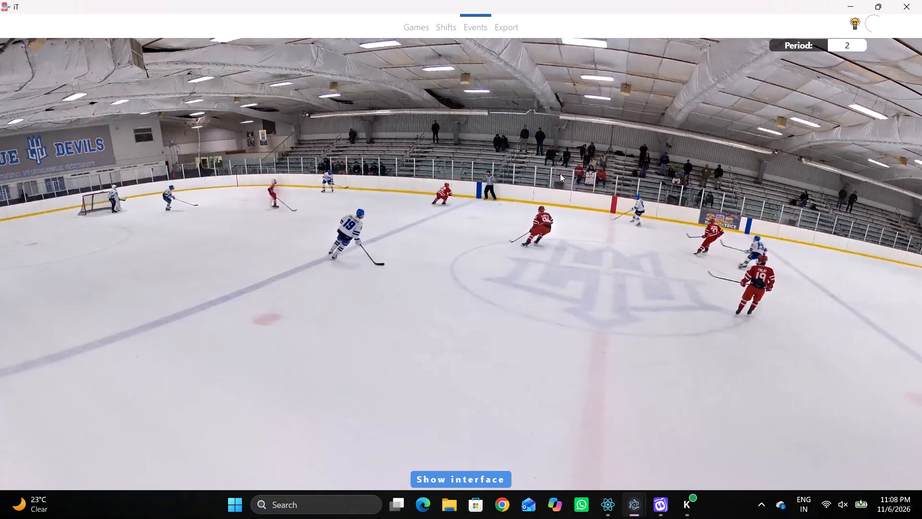
{"action": "right_click", "coordinate": [556, 171]}
{"action": "left_click", "coordinate": [561, 174]}
{"action": "left_click", "coordinate": [803, 153]}
{"action": "left_click", "coordinate": [386, 121]}
Play the footage through centre ice to examine who gets the puck, and return to home number 11's Pass event.
{"action": "key", "text": "space"}
{"action": "key", "text": "space"}
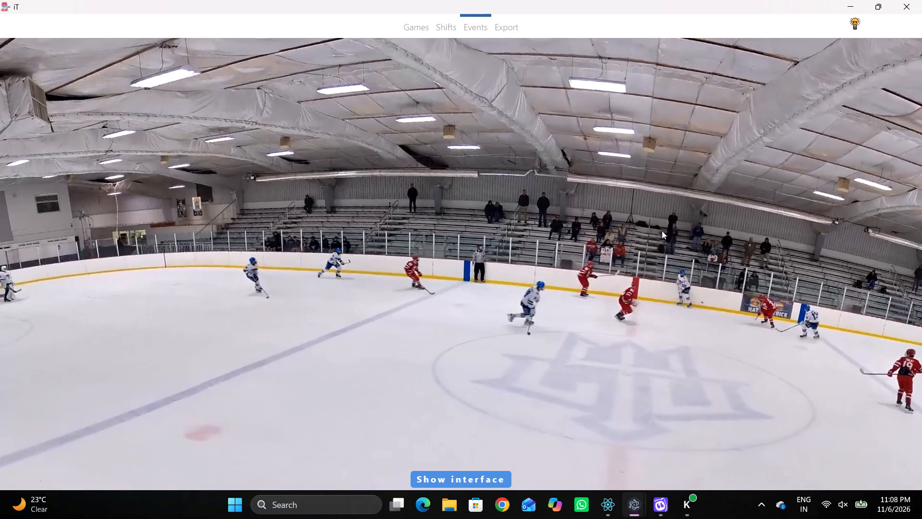
{"action": "key", "text": "r"}
{"action": "key", "text": "space"}
{"action": "key", "text": "space"}
{"action": "key", "text": "space"}
{"action": "key", "text": "space"}
{"action": "key", "text": "space"}
{"action": "key", "text": "space"}
{"action": "key", "text": "q"}
{"action": "key", "text": "q"}
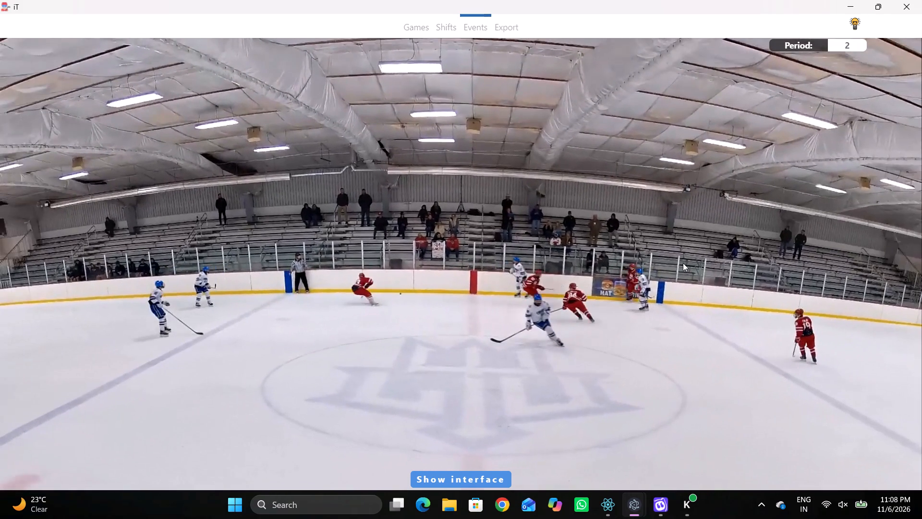
{"action": "key", "text": "space"}
{"action": "key", "text": "space"}
{"action": "key", "text": "shift+d"}
{"action": "left_click", "coordinate": [321, 371]}
{"action": "left_click", "coordinate": [315, 376]}
{"action": "key", "text": "shift+d"}
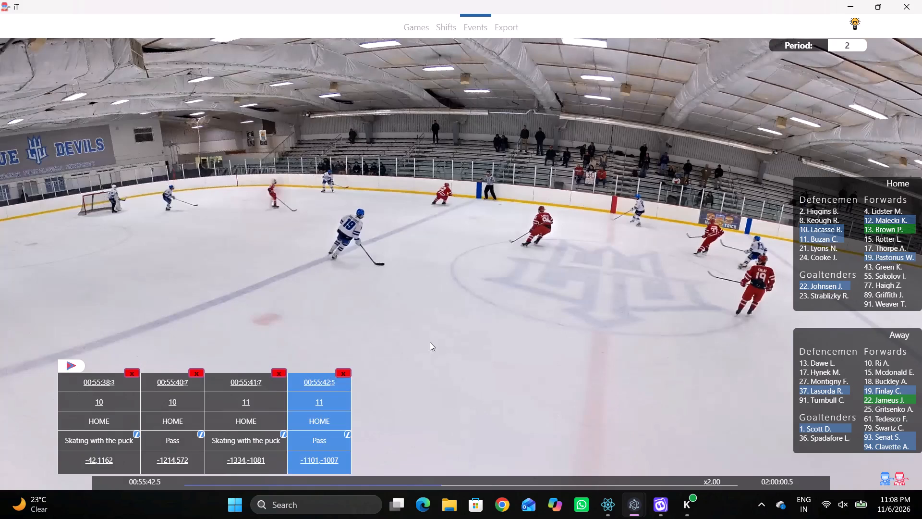
Add a Pass event by home number 13 on the far side of the neutral zone, just past centre toward the away end.
{"action": "key", "text": "space"}
{"action": "key", "text": "space"}
{"action": "key", "text": "space"}
{"action": "key", "text": "space"}
{"action": "key", "text": "space"}
{"action": "key", "text": "space"}
{"action": "key", "text": "space"}
{"action": "key", "text": "space"}
{"action": "key", "text": "q"}
{"action": "key", "text": "q"}
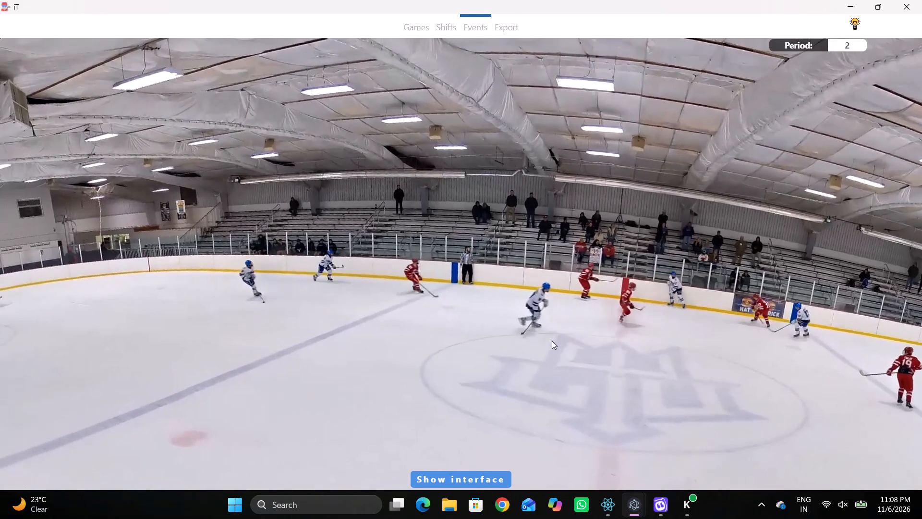
{"action": "right_click", "coordinate": [542, 331]}
{"action": "right_click_drag", "start_coordinate": [541, 325], "coordinate": [526, 329]}
{"action": "left_click", "coordinate": [542, 343]}
{"action": "right_click_drag", "start_coordinate": [509, 328], "coordinate": [496, 335]}
{"action": "left_click", "coordinate": [514, 343]}
{"action": "left_click", "coordinate": [878, 232]}
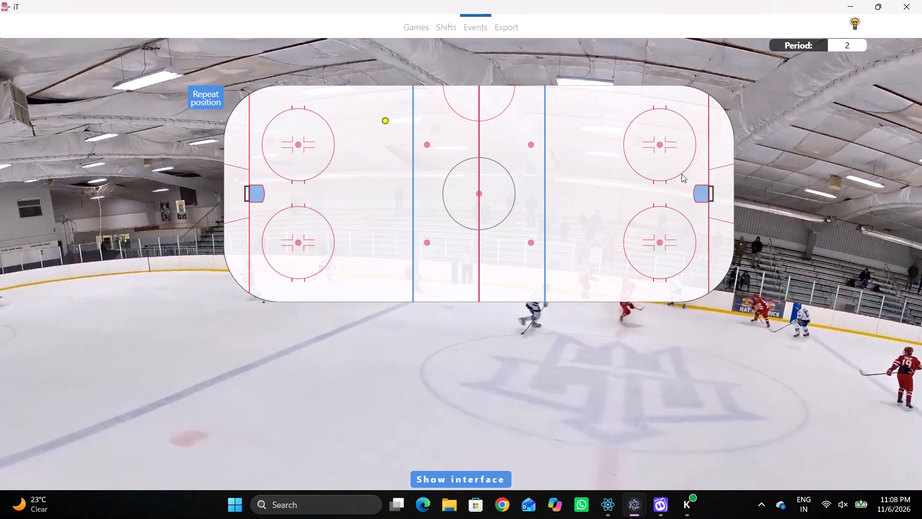
{"action": "left_click", "coordinate": [504, 109]}
Add a Skating with the puck event by away number 93 on the far side of the neutral zone, between centre and home blue line.
{"action": "key", "text": "space"}
{"action": "key", "text": "space"}
{"action": "key", "text": "space"}
{"action": "key", "text": "space"}
{"action": "key", "text": "space"}
{"action": "key", "text": "space"}
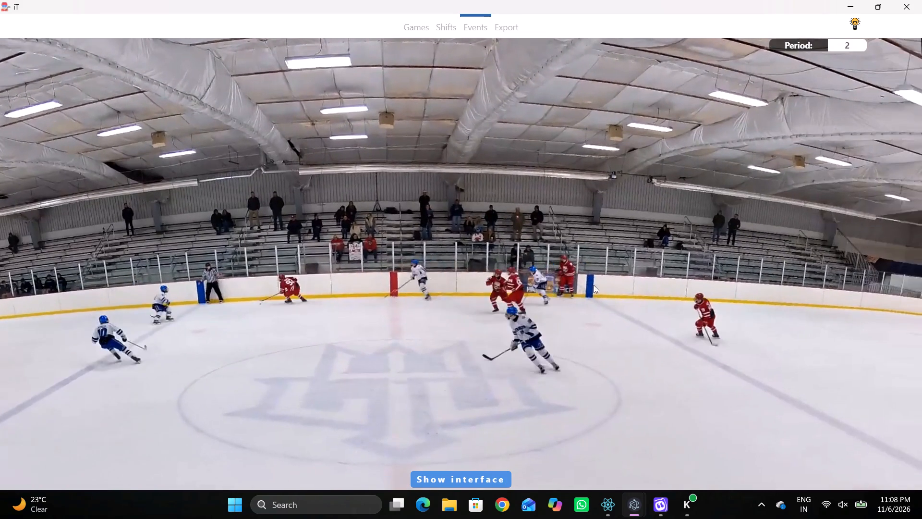
{"action": "key", "text": "space"}
{"action": "key", "text": "space"}
{"action": "right_click", "coordinate": [497, 252]}
{"action": "left_click", "coordinate": [520, 272]}
{"action": "left_click", "coordinate": [872, 434]}
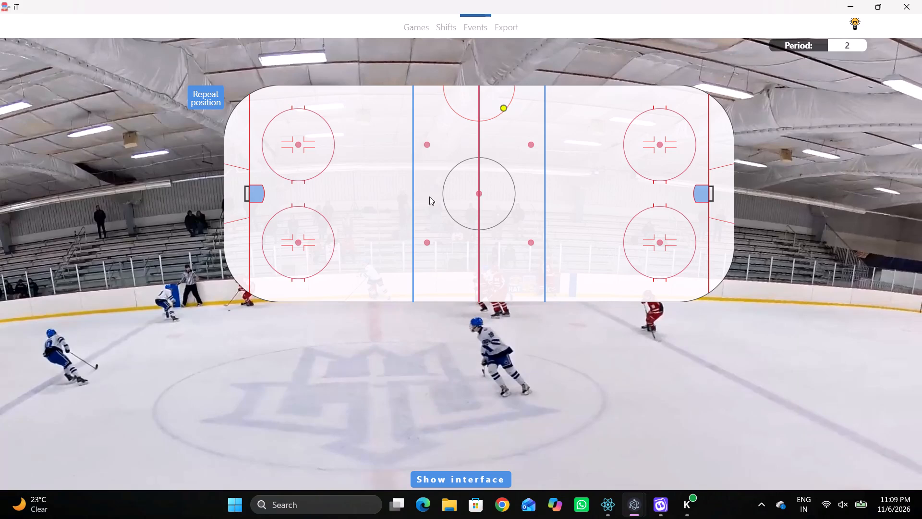
{"action": "left_click", "coordinate": [438, 111]}
Add a Pass event by away number 93 in the far corner of the home zone, just in front of the goal line.
{"action": "key", "text": "space"}
{"action": "key", "text": "space"}
{"action": "key", "text": "space"}
{"action": "key", "text": "space"}
{"action": "key", "text": "space"}
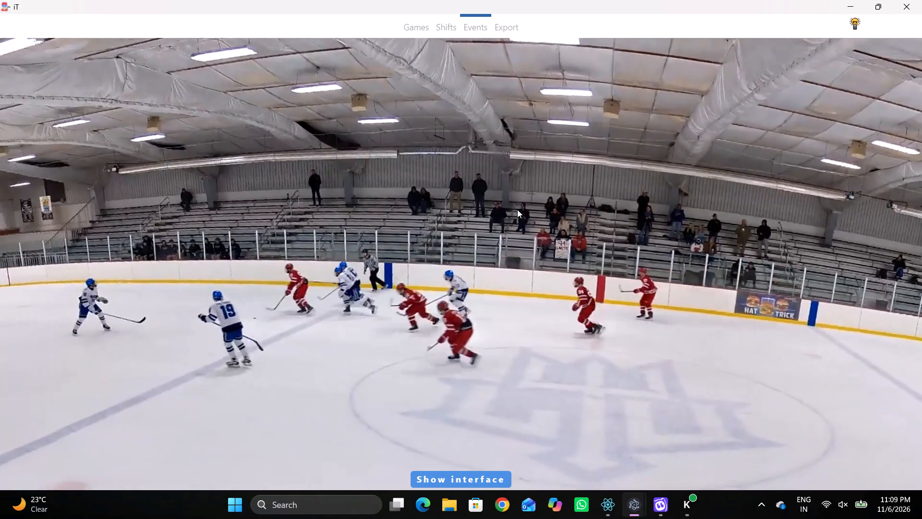
{"action": "key", "text": "space"}
{"action": "key", "text": "space"}
{"action": "key", "text": "space"}
{"action": "key", "text": "space"}
{"action": "key", "text": "space"}
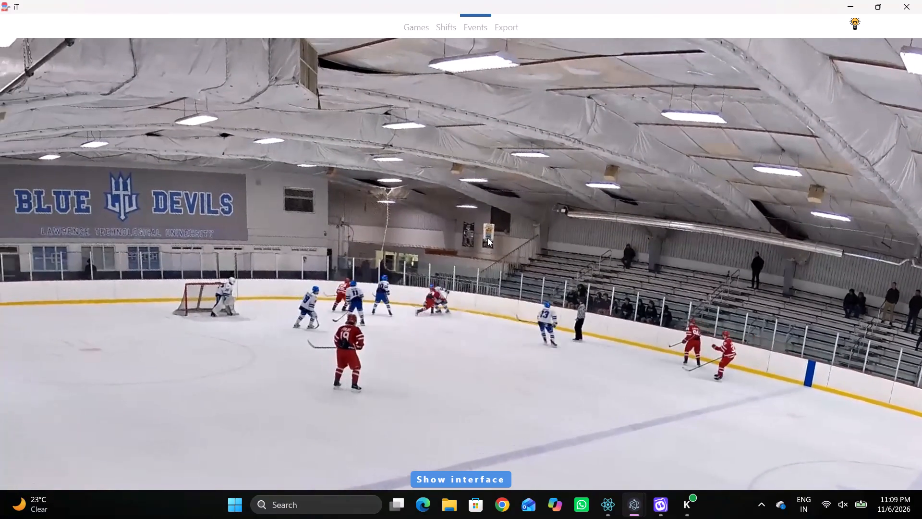
{"action": "key", "text": "space"}
{"action": "key", "text": "space"}
{"action": "key", "text": "space"}
{"action": "key", "text": "space"}
{"action": "key", "text": "space"}
{"action": "key", "text": "space"}
{"action": "type", "text": "q"}
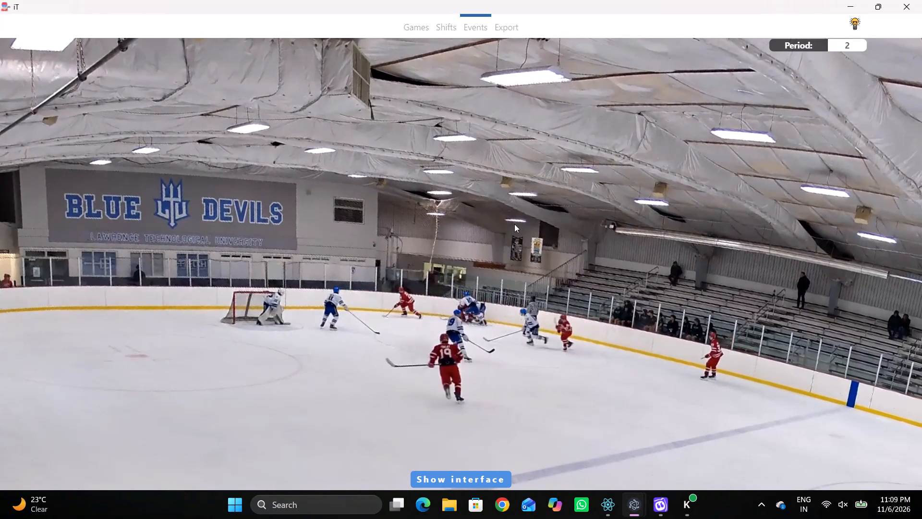
{"action": "right_click_drag", "start_coordinate": [509, 200], "coordinate": [496, 202]}
{"action": "left_click_drag", "start_coordinate": [502, 205], "coordinate": [492, 205]}
{"action": "right_click", "coordinate": [451, 214]}
{"action": "left_click", "coordinate": [485, 212]}
{"action": "right_click_drag", "start_coordinate": [603, 176], "coordinate": [594, 178]}
{"action": "left_click", "coordinate": [607, 185]}
{"action": "left_click", "coordinate": [811, 157]}
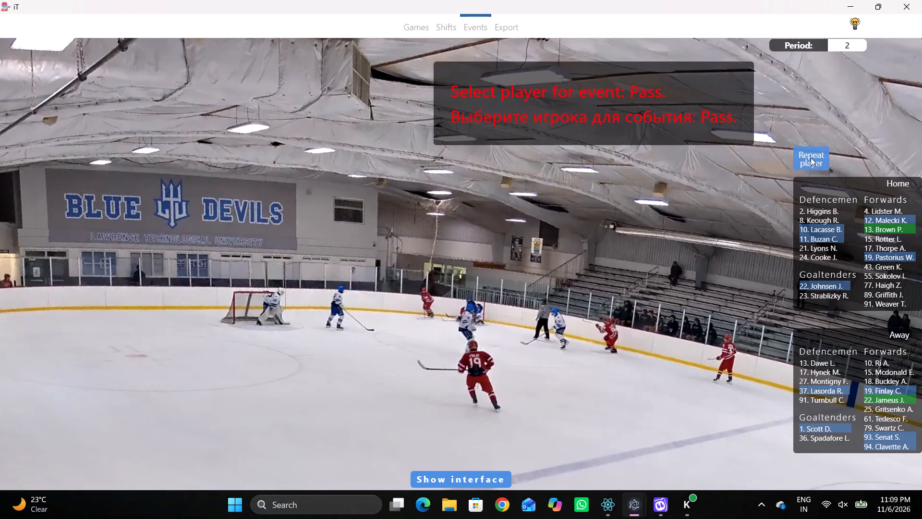
{"action": "left_click", "coordinate": [258, 123]}
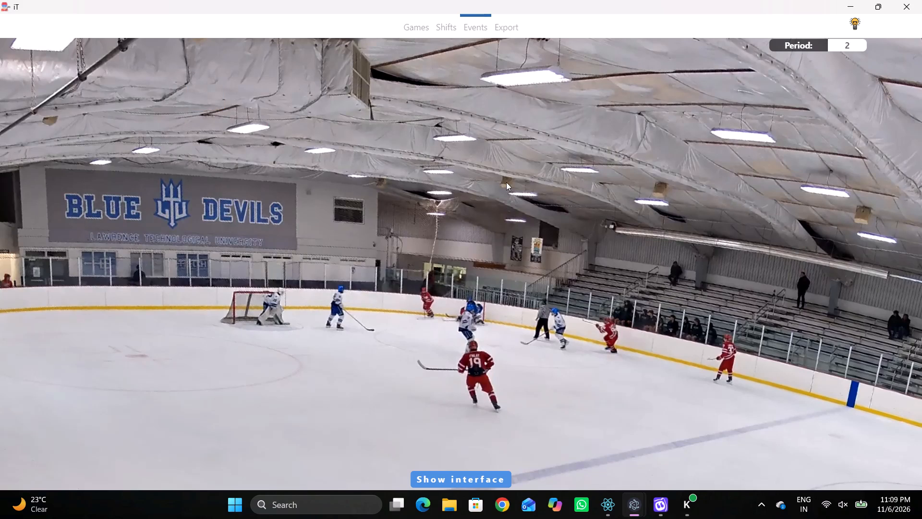
Add a Skating with the puck event by away number 22 in the far corner of the home zone, behind the goal line.
{"action": "key", "text": "space"}
{"action": "key", "text": "space"}
{"action": "right_click", "coordinate": [484, 172]}
{"action": "left_click", "coordinate": [505, 181]}
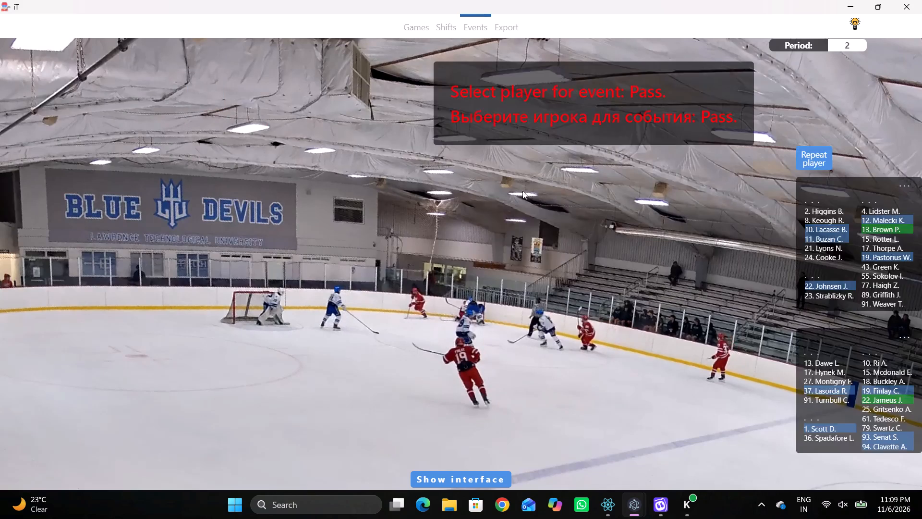
{"action": "right_click", "coordinate": [529, 192]}
{"action": "left_click", "coordinate": [585, 214]}
{"action": "left_click", "coordinate": [871, 401]}
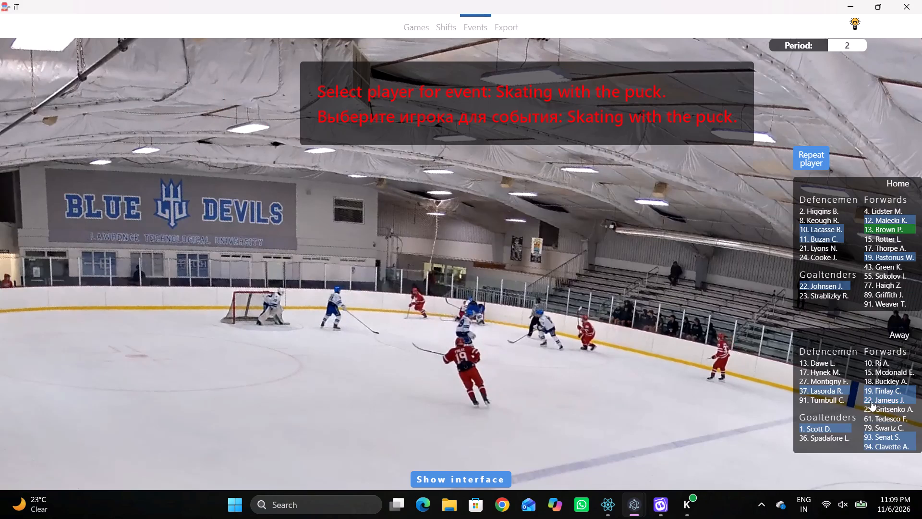
{"action": "left_click", "coordinate": [238, 139]}
Add a Pass event by away number 22 behind the home goal line, between the far corner and the net.
{"action": "key", "text": "space"}
{"action": "key", "text": "v"}
{"action": "key", "text": "space"}
{"action": "key", "text": "space"}
{"action": "key", "text": "space"}
{"action": "key", "text": "q"}
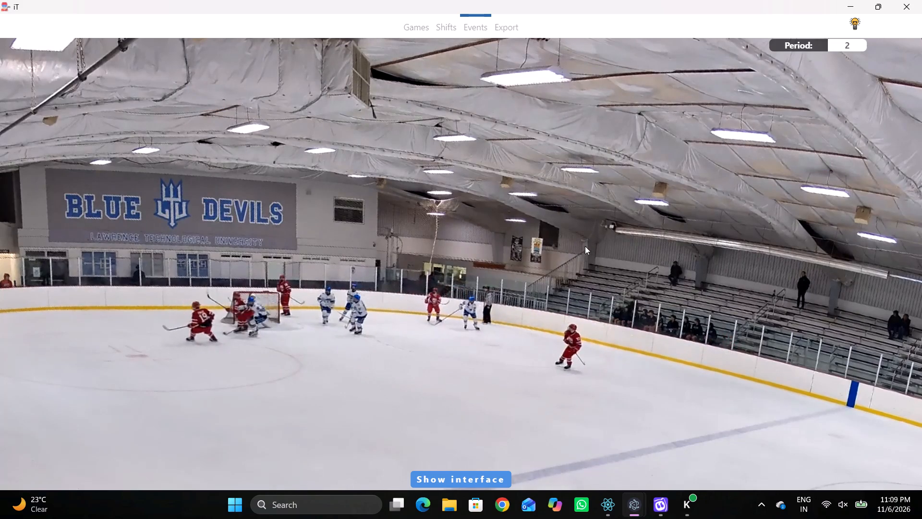
{"action": "key", "text": "q"}
{"action": "key", "text": "q"}
{"action": "key", "text": "q"}
{"action": "key", "text": "q"}
{"action": "key", "text": "q"}
{"action": "key", "text": "q"}
{"action": "key", "text": "q"}
{"action": "right_click", "coordinate": [526, 221]}
{"action": "left_click", "coordinate": [539, 219]}
{"action": "right_click_drag", "start_coordinate": [632, 189], "coordinate": [608, 191]}
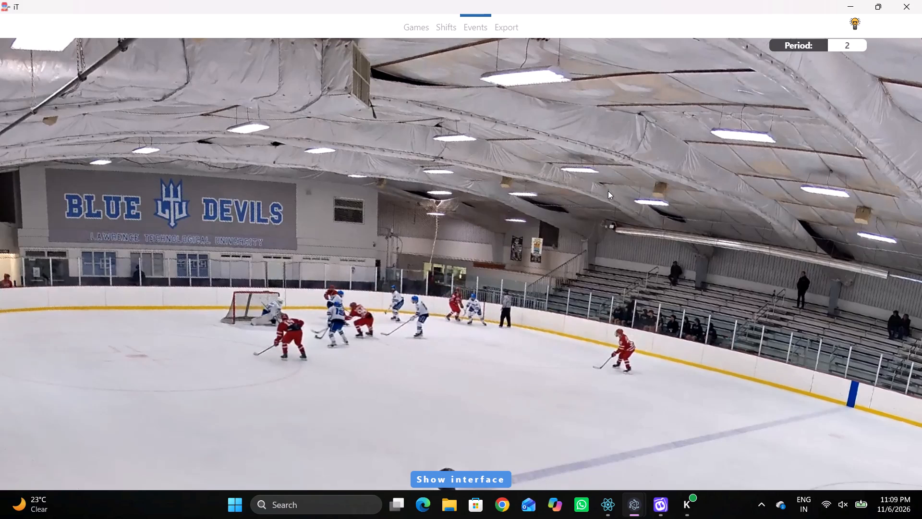
{"action": "right_click_drag", "start_coordinate": [608, 191], "coordinate": [609, 192]}
{"action": "left_click", "coordinate": [614, 191]}
{"action": "right_click_drag", "start_coordinate": [655, 185], "coordinate": [649, 186]}
{"action": "left_click", "coordinate": [655, 184]}
{"action": "right_click_drag", "start_coordinate": [719, 169], "coordinate": [698, 173]}
{"action": "left_click", "coordinate": [713, 174]}
{"action": "left_click", "coordinate": [799, 156]}
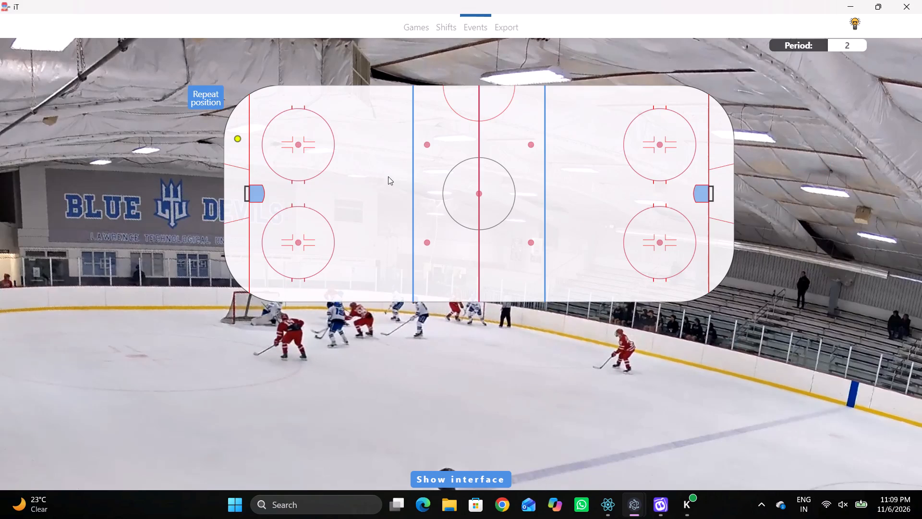
{"action": "left_click", "coordinate": [235, 151]}
Add a Pass event by away number 19 in the home zone, between the near face-off circle and the near boards.
{"action": "key", "text": "space"}
{"action": "key", "text": "space"}
{"action": "key", "text": "space"}
{"action": "key", "text": "space"}
{"action": "key", "text": "space"}
{"action": "key", "text": "space"}
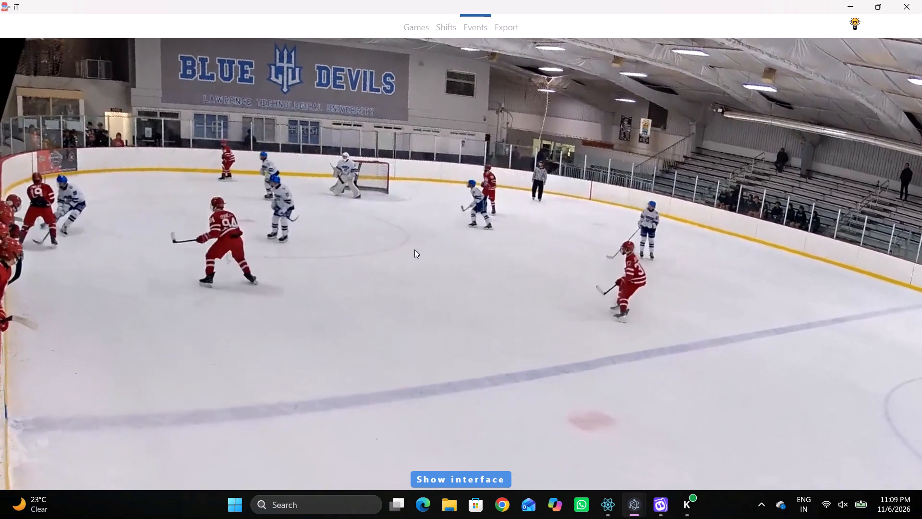
{"action": "right_click", "coordinate": [396, 193]}
{"action": "key", "text": "q"}
{"action": "left_click", "coordinate": [402, 197]}
{"action": "right_click_drag", "start_coordinate": [375, 189], "coordinate": [369, 194]}
{"action": "left_click", "coordinate": [375, 200]}
{"action": "left_click", "coordinate": [871, 265]}
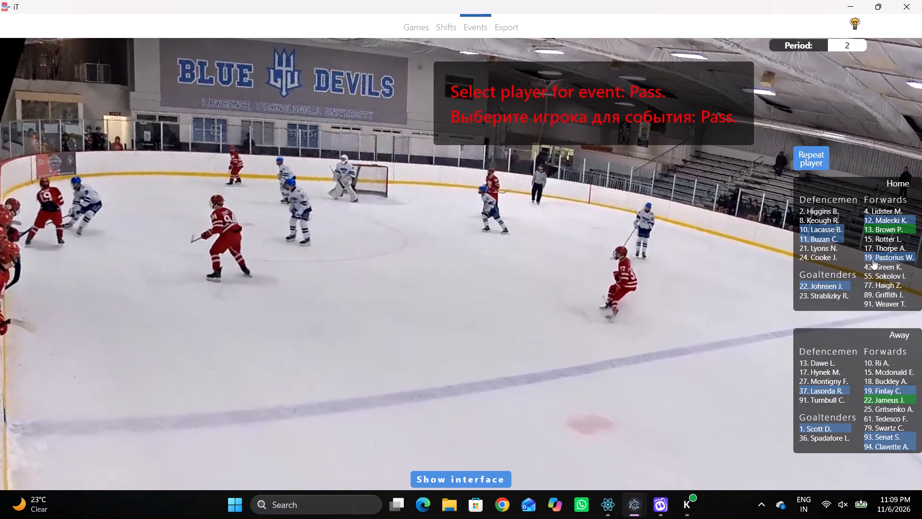
{"action": "left_click", "coordinate": [883, 387]}
{"action": "left_click", "coordinate": [317, 281]}
Add a Pass event by away number 22 behind the home goal line, near the end boards on the near side.
{"action": "key", "text": "space"}
{"action": "key", "text": "space"}
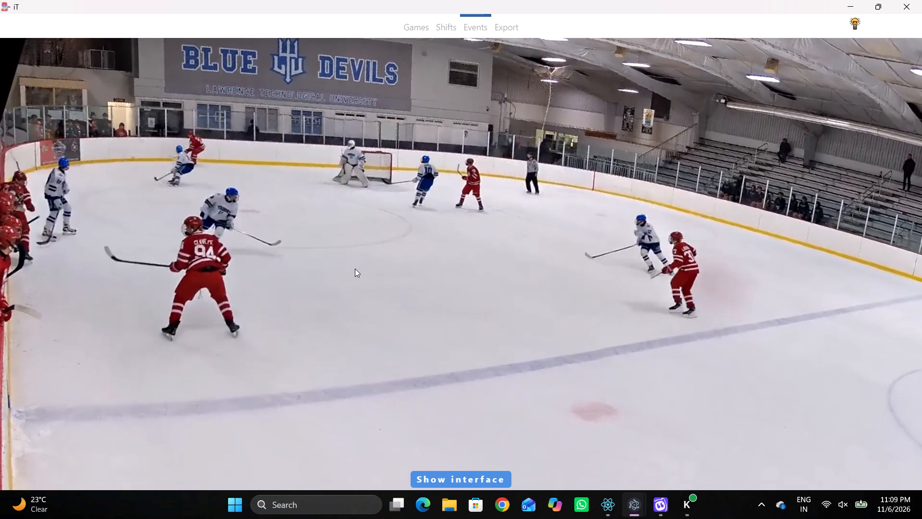
{"action": "key", "text": "space"}
{"action": "key", "text": "space"}
{"action": "key", "text": "space"}
{"action": "key", "text": "q"}
{"action": "key", "text": "q"}
{"action": "key", "text": "q"}
{"action": "key", "text": "q"}
{"action": "key", "text": "q"}
{"action": "key", "text": "q"}
{"action": "key", "text": "q"}
{"action": "key", "text": "q"}
{"action": "key", "text": "q"}
{"action": "key", "text": "q"}
{"action": "right_click", "coordinate": [526, 204]}
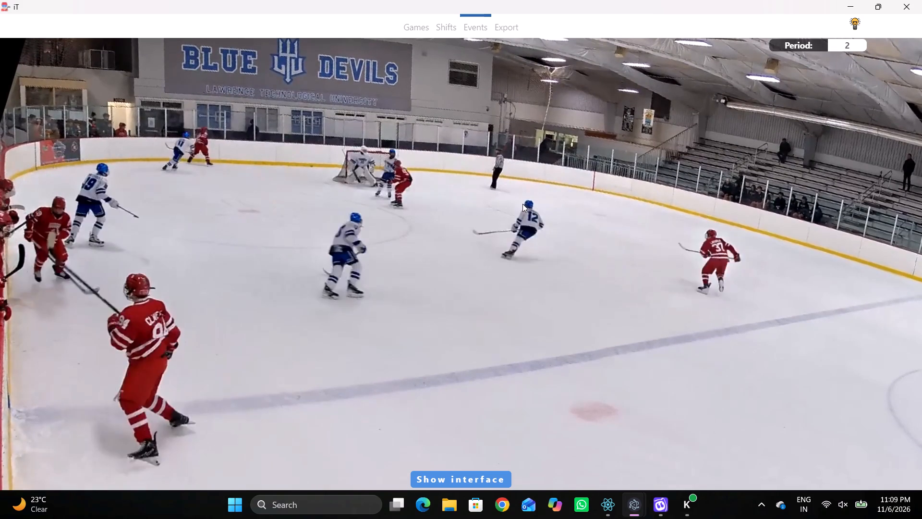
{"action": "key", "text": "q"}
{"action": "left_click", "coordinate": [534, 207]}
{"action": "right_click", "coordinate": [520, 204]}
{"action": "left_click", "coordinate": [525, 210]}
{"action": "key", "text": "q"}
{"action": "key", "text": "q"}
{"action": "key", "text": "q"}
{"action": "left_click", "coordinate": [516, 216]}
{"action": "key", "text": "q"}
{"action": "key", "text": "q"}
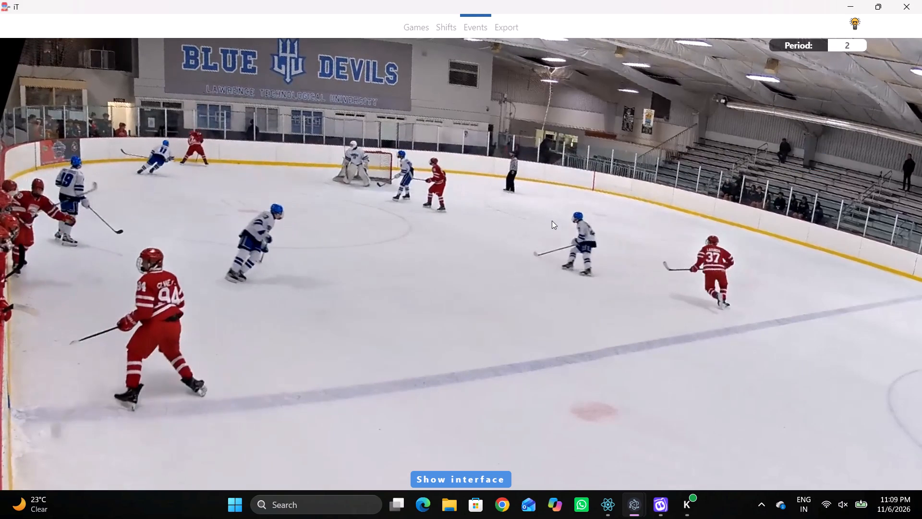
{"action": "key", "text": "q"}
{"action": "key", "text": "q"}
{"action": "right_click", "coordinate": [530, 192]}
{"action": "left_click", "coordinate": [538, 197]}
{"action": "right_click", "coordinate": [514, 198]}
{"action": "left_click", "coordinate": [522, 200]}
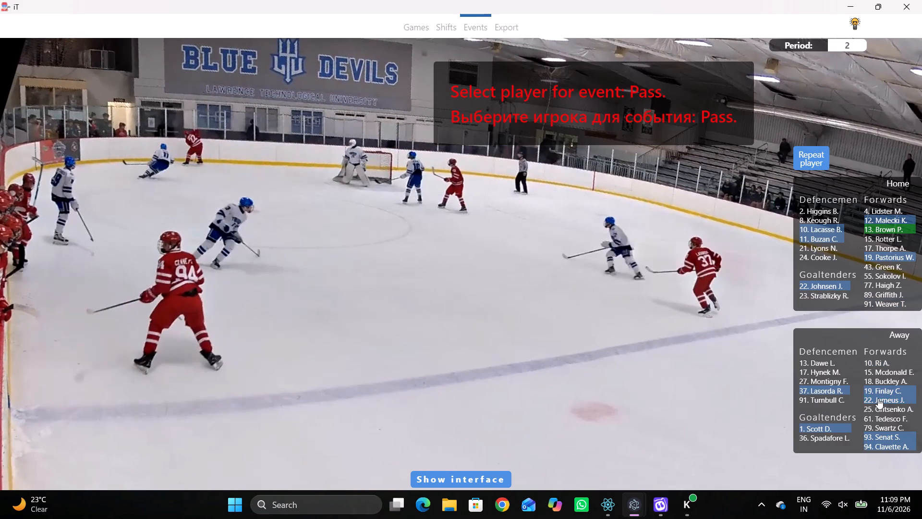
{"action": "left_click", "coordinate": [882, 399]}
{"action": "left_click", "coordinate": [232, 230]}
Add a Skating with the puck event by away number 37 in the home zone, just outside the far face-off circle toward the blue line.
{"action": "key", "text": "space"}
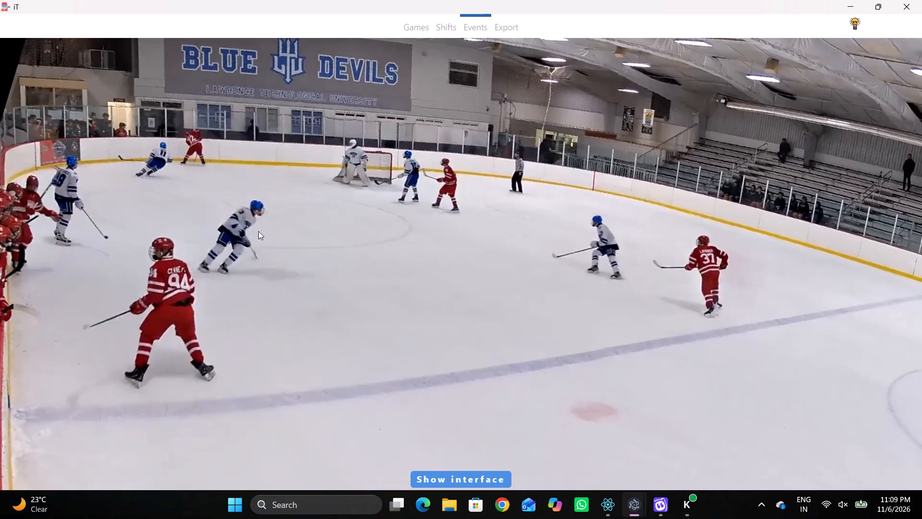
{"action": "key", "text": "space"}
{"action": "key", "text": "space"}
{"action": "key", "text": "space"}
{"action": "key", "text": "r"}
{"action": "key", "text": "space"}
{"action": "key", "text": "space"}
{"action": "key", "text": "space"}
{"action": "key", "text": "space"}
{"action": "key", "text": "space"}
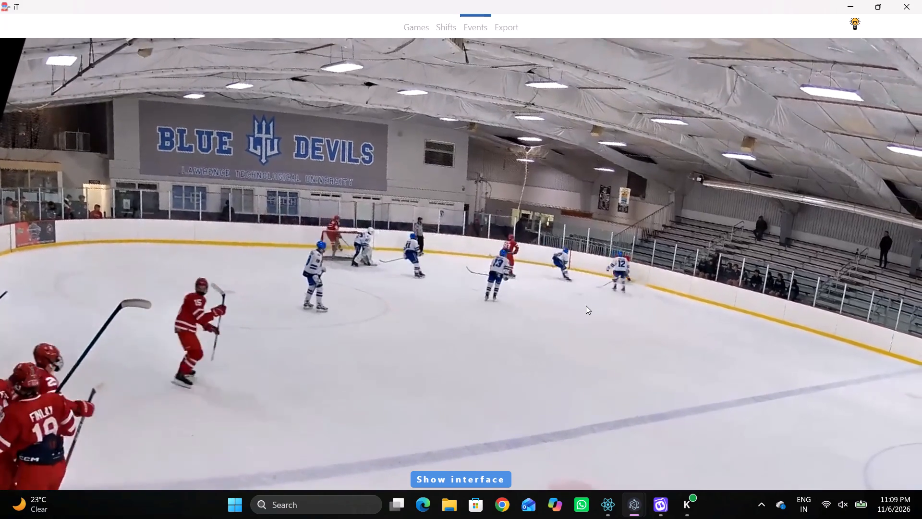
{"action": "key", "text": "space"}
{"action": "key", "text": "space"}
{"action": "key", "text": "space"}
{"action": "key", "text": "q"}
{"action": "key", "text": "q"}
{"action": "key", "text": "q"}
{"action": "right_click_drag", "start_coordinate": [612, 243], "coordinate": [601, 242]}
{"action": "key", "text": "q"}
{"action": "left_click", "coordinate": [620, 252]}
{"action": "right_click", "coordinate": [558, 261]}
{"action": "left_click", "coordinate": [603, 285]}
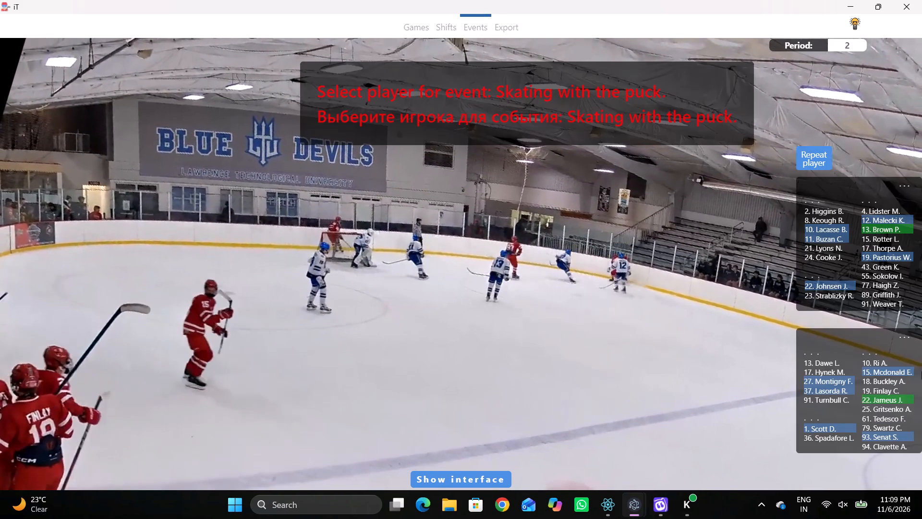
{"action": "left_click", "coordinate": [819, 393]}
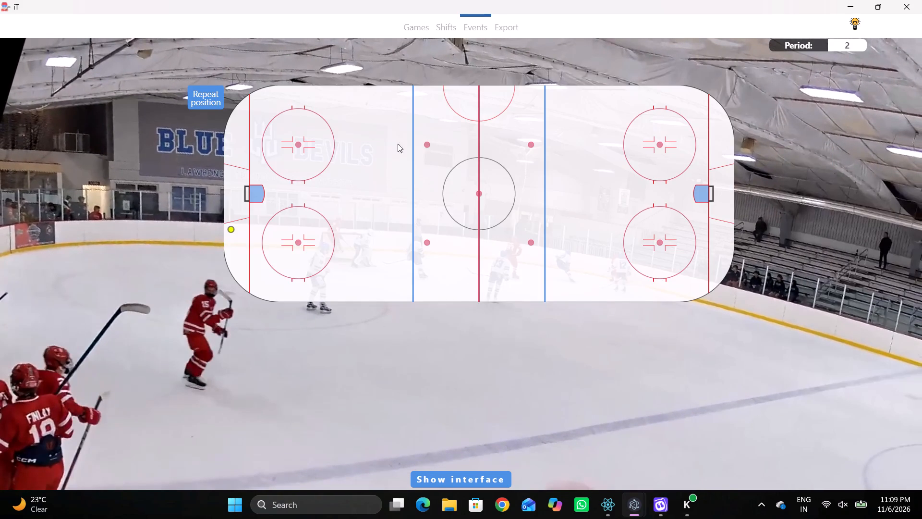
{"action": "left_click", "coordinate": [339, 109]}
Add a Pass event by away number 37 along the far boards of the home zone, beside the far face-off circle.
{"action": "key", "text": "space"}
{"action": "key", "text": "space"}
{"action": "right_click", "coordinate": [390, 117]}
{"action": "left_click", "coordinate": [396, 121]}
{"action": "left_click", "coordinate": [803, 161]}
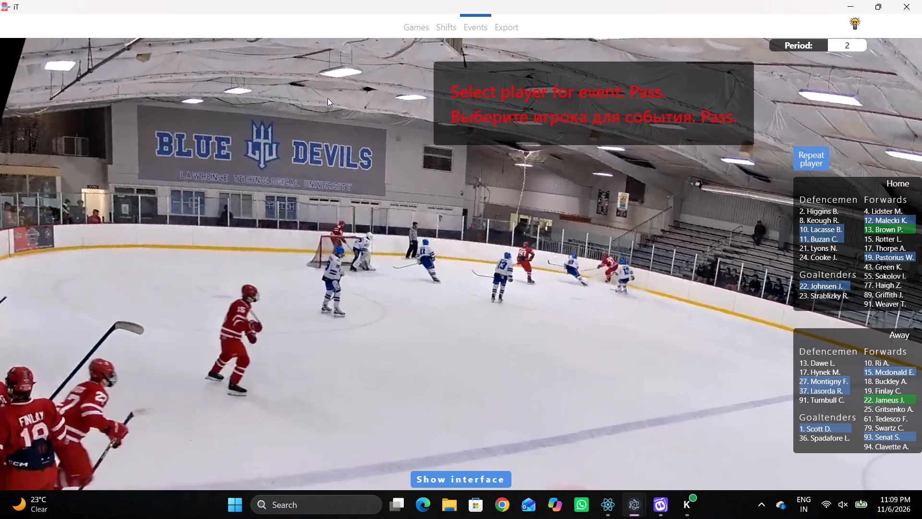
{"action": "left_click", "coordinate": [328, 98]}
Add a Skating with the puck event by away number 27 behind the home goal line, at the end boards on the far side.
{"action": "key", "text": "space"}
{"action": "key", "text": "space"}
{"action": "key", "text": "space"}
{"action": "key", "text": "space"}
{"action": "key", "text": "space"}
{"action": "key", "text": "space"}
{"action": "key", "text": "q"}
{"action": "right_click", "coordinate": [471, 225]}
{"action": "right_click_drag", "start_coordinate": [437, 239], "coordinate": [389, 247]}
{"action": "left_click", "coordinate": [463, 267]}
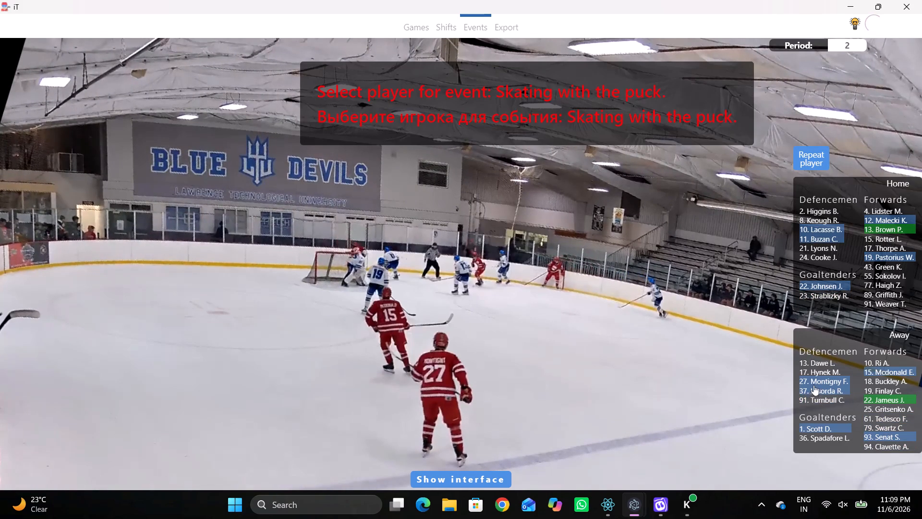
{"action": "left_click", "coordinate": [813, 383]}
{"action": "left_click", "coordinate": [231, 169]}
Reassign the Skating with the puck event at 00:56:03:0 to away number 22.
{"action": "key", "text": "space"}
{"action": "key", "text": "space"}
{"action": "key", "text": "space"}
{"action": "key", "text": "space"}
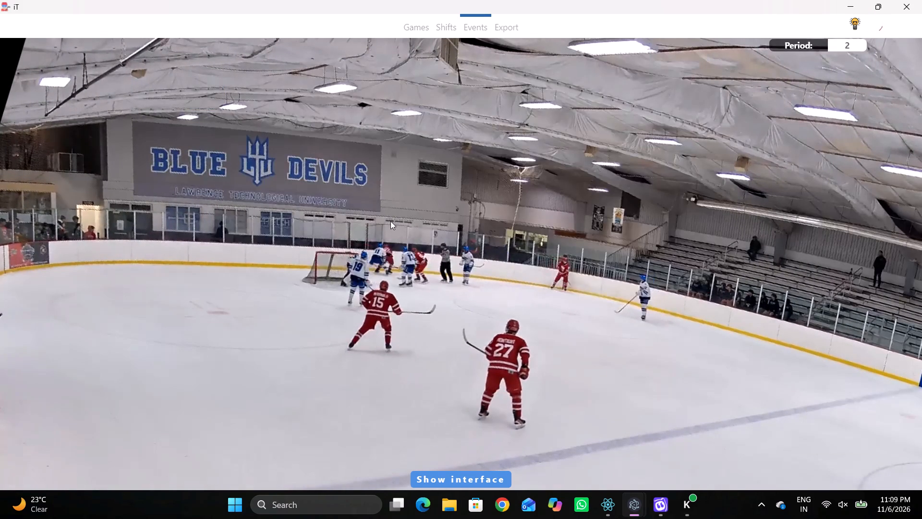
{"action": "key", "text": "q"}
{"action": "key", "text": "shift+d"}
{"action": "left_click", "coordinate": [311, 401]}
{"action": "left_click", "coordinate": [873, 394]}
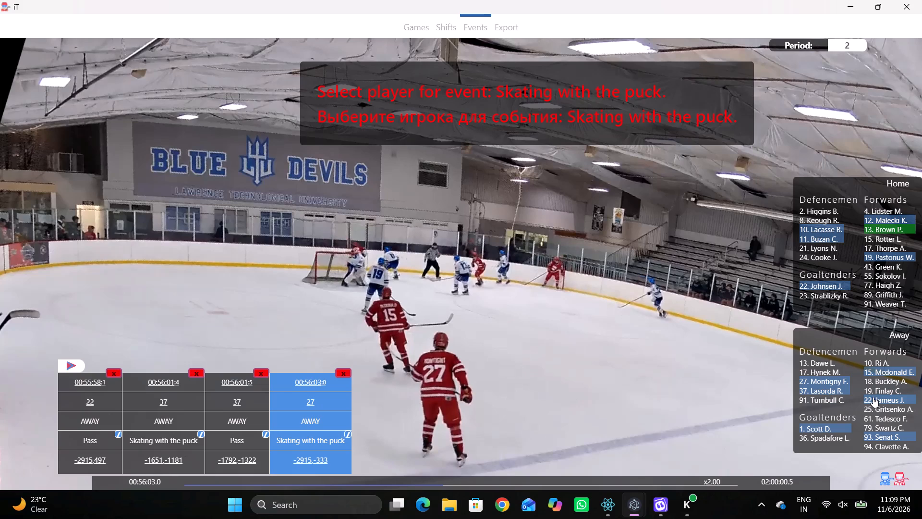
{"action": "left_click", "coordinate": [873, 397]}
Add a Pass event by away number 22 just behind the home goal line, on the far side of the net.
{"action": "key", "text": "space"}
{"action": "key", "text": "space"}
{"action": "key", "text": "space"}
{"action": "key", "text": "space"}
{"action": "key", "text": "space"}
{"action": "key", "text": "space"}
{"action": "key", "text": "space"}
{"action": "key", "text": "space"}
{"action": "key", "text": "q"}
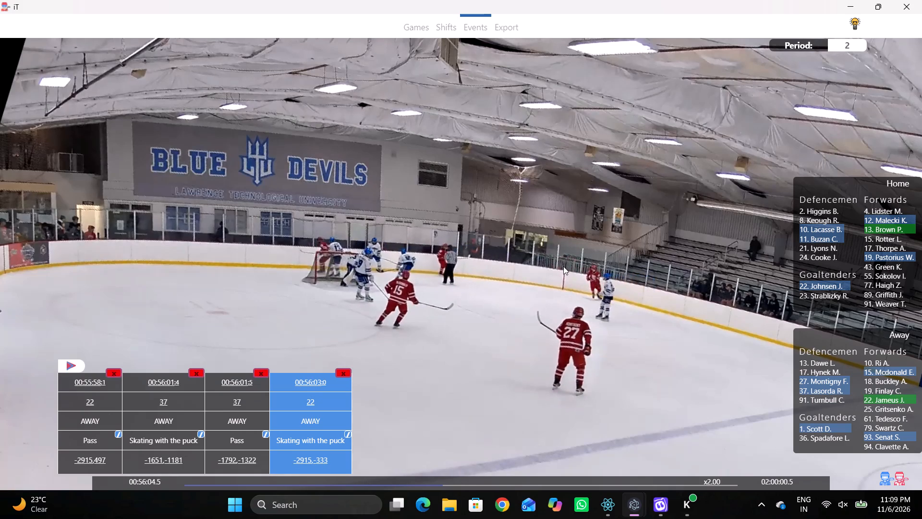
{"action": "key", "text": "q"}
{"action": "key", "text": "q"}
{"action": "key", "text": "q"}
{"action": "key", "text": "q"}
{"action": "key", "text": "q"}
{"action": "key", "text": "q"}
{"action": "key", "text": "q"}
{"action": "key", "text": "q"}
{"action": "left_click", "coordinate": [553, 212]}
{"action": "right_click", "coordinate": [507, 207]}
{"action": "left_click", "coordinate": [517, 218]}
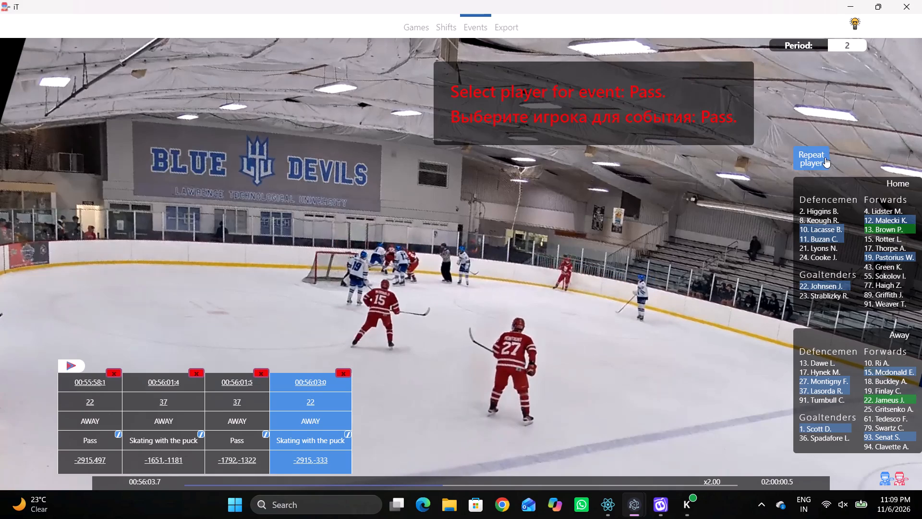
{"action": "left_click", "coordinate": [821, 157]}
{"action": "left_click", "coordinate": [243, 173]}
{"action": "key", "text": "space"}
{"action": "key", "text": "space"}
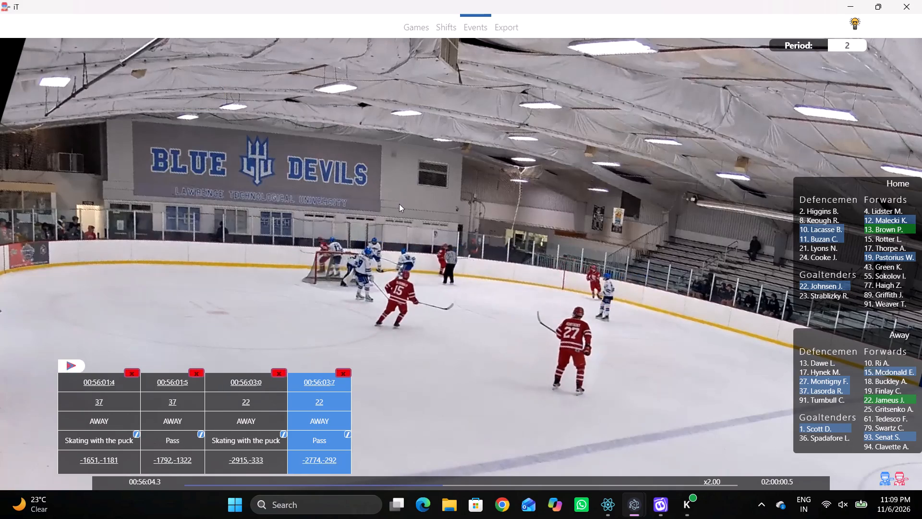
Add a Skating with the puck event by home number 10 behind the home goal line, at the end boards on the far side.
{"action": "key", "text": "space"}
{"action": "key", "text": "space"}
{"action": "key", "text": "space"}
{"action": "key", "text": "space"}
{"action": "key", "text": "space"}
{"action": "key", "text": "space"}
{"action": "key", "text": "space"}
{"action": "key", "text": "space"}
{"action": "key", "text": "space"}
{"action": "key", "text": "space"}
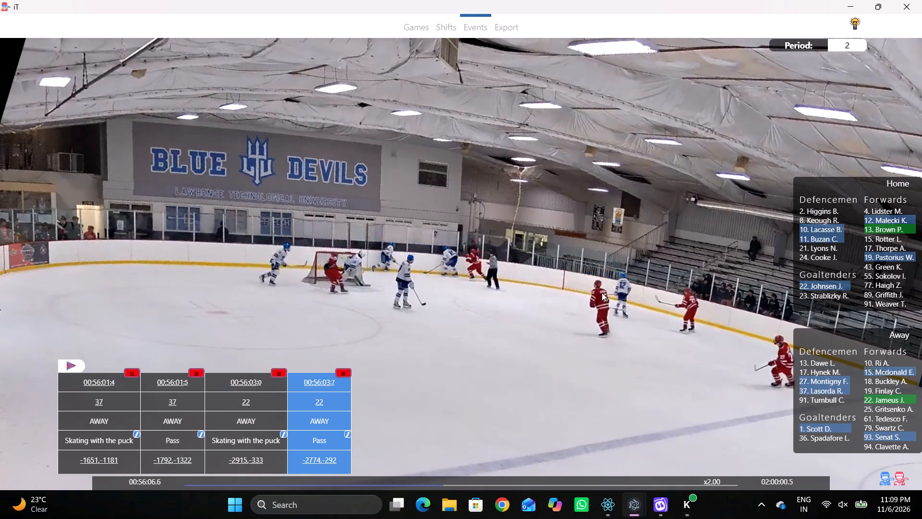
{"action": "key", "text": "space"}
{"action": "key", "text": "space"}
{"action": "key", "text": "q"}
{"action": "key", "text": "q"}
{"action": "key", "text": "q"}
{"action": "key", "text": "q"}
{"action": "right_click", "coordinate": [558, 205]}
{"action": "left_click_drag", "start_coordinate": [590, 219], "coordinate": [553, 215]}
{"action": "right_click", "coordinate": [468, 210]}
{"action": "left_click", "coordinate": [508, 241]}
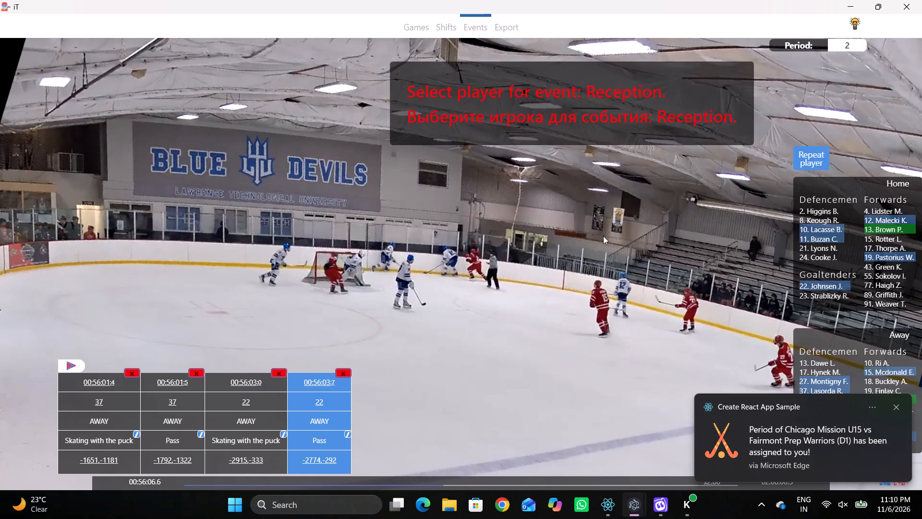
{"action": "right_click", "coordinate": [597, 236]}
{"action": "left_click", "coordinate": [638, 252]}
{"action": "left_click", "coordinate": [807, 229]}
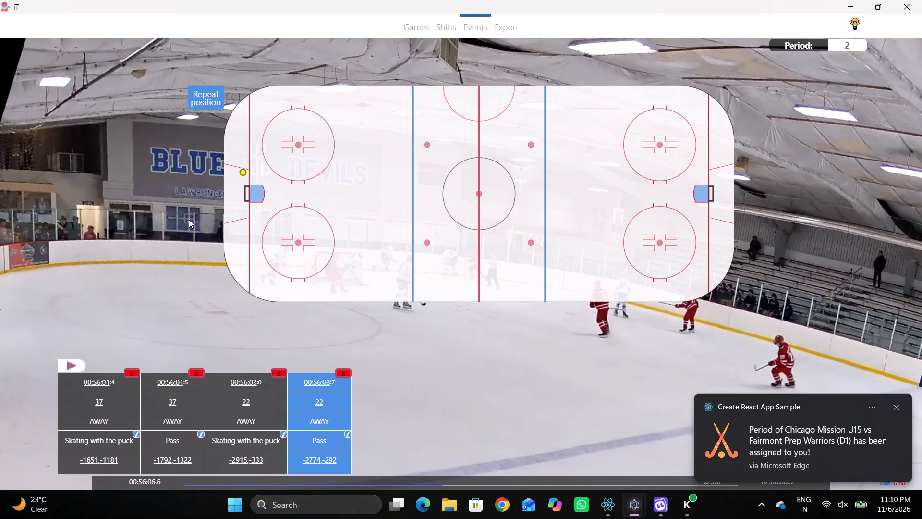
{"action": "left_click", "coordinate": [229, 153]}
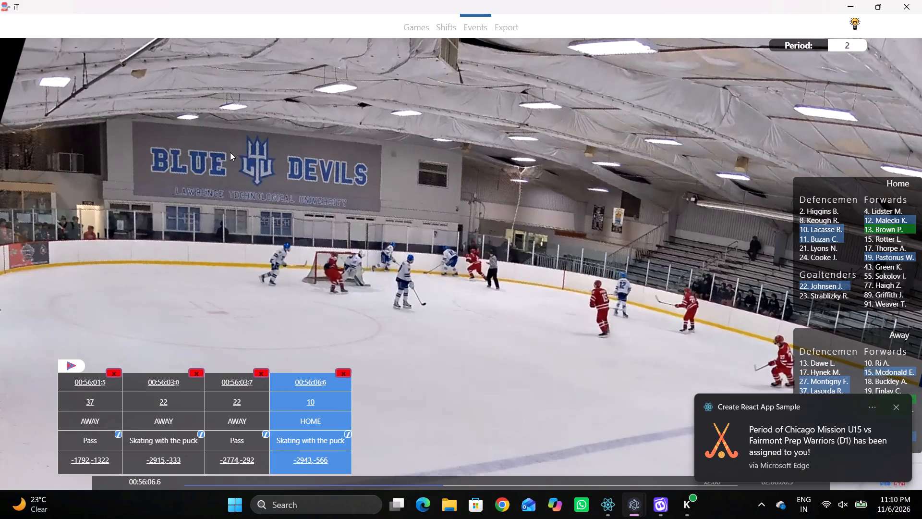
Add a Pass event by home number 10 behind the home goal line, level with the far face-off dot.
{"action": "key", "text": "space"}
{"action": "key", "text": "space"}
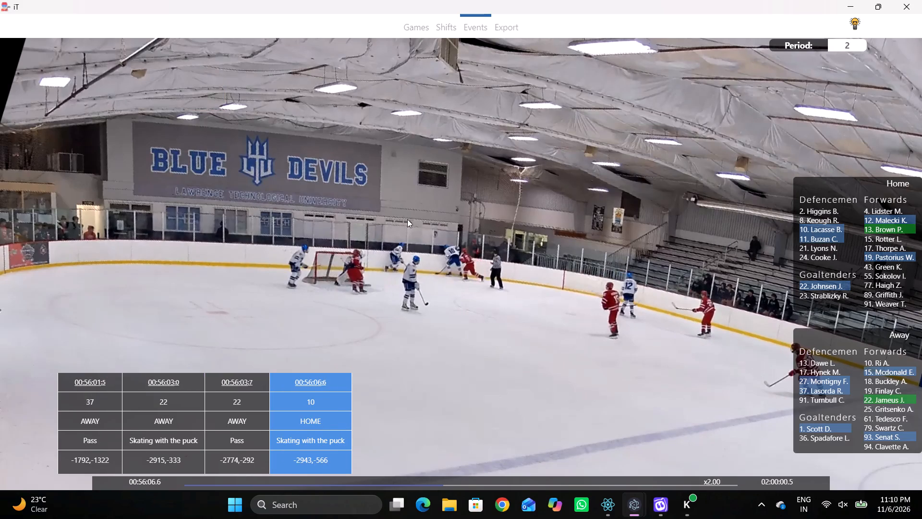
{"action": "right_click", "coordinate": [409, 196]}
{"action": "left_click", "coordinate": [418, 200]}
{"action": "left_click", "coordinate": [805, 159]}
{"action": "left_click", "coordinate": [236, 139]}
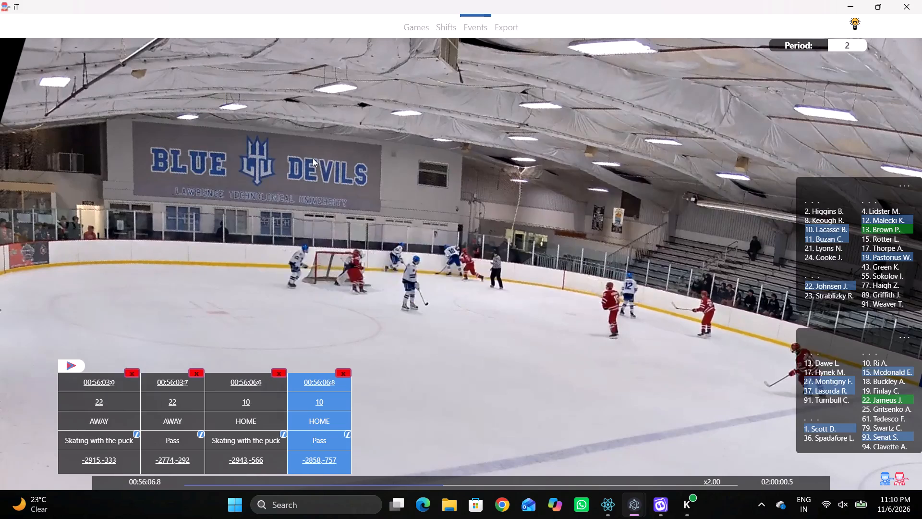
Hide the interface overlay and add a Skating with the puck event by home number 12 between the home zone's far face-off circle and blue line.
{"action": "key", "text": "space"}
{"action": "key", "text": "space"}
{"action": "key", "text": "shift+d"}
{"action": "key", "text": "space"}
{"action": "key", "text": "space"}
{"action": "right_click_drag", "start_coordinate": [600, 265], "coordinate": [606, 262]}
{"action": "left_click", "coordinate": [676, 292]}
{"action": "right_click", "coordinate": [656, 277]}
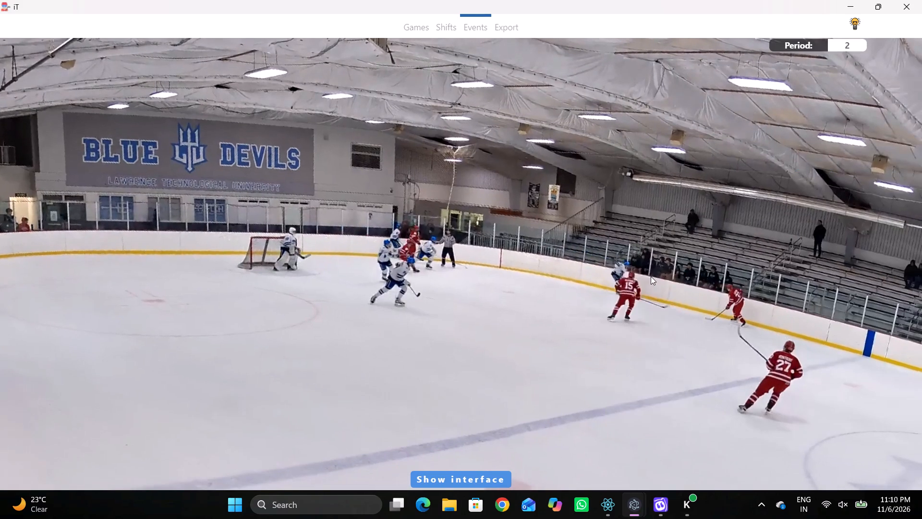
{"action": "left_click", "coordinate": [673, 290]}
{"action": "left_click", "coordinate": [867, 217]}
{"action": "left_click", "coordinate": [360, 110]}
Add a Pass event by home number 12 just inside the home blue line, near the far boards.
{"action": "key", "text": "space"}
{"action": "key", "text": "space"}
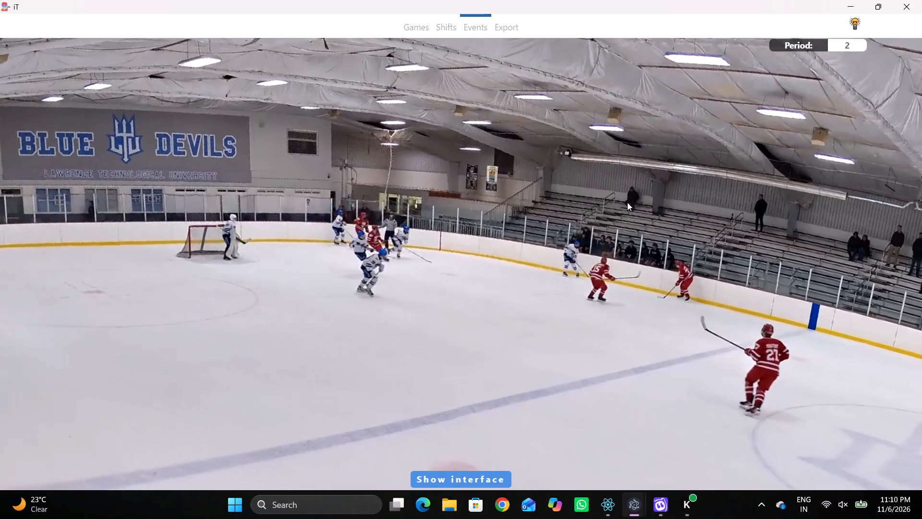
{"action": "key", "text": "space"}
{"action": "key", "text": "space"}
{"action": "type", "text": "q"}
{"action": "key", "text": "q"}
{"action": "key", "text": "q"}
{"action": "key", "text": "q"}
{"action": "right_click", "coordinate": [669, 178]}
{"action": "left_click", "coordinate": [679, 177]}
{"action": "left_click", "coordinate": [815, 164]}
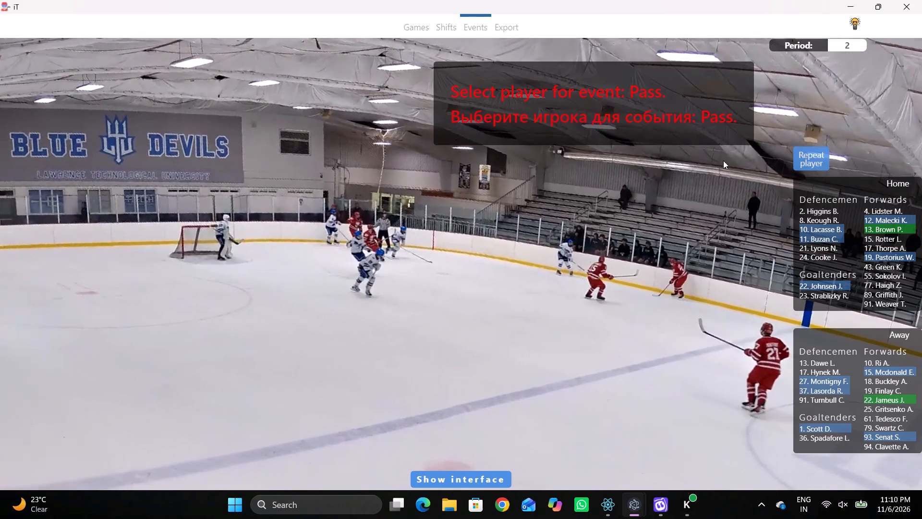
{"action": "left_click", "coordinate": [396, 97]}
Add a Pass event by away number 27 in the neutral zone, between the home blue line and the centre line on the near side.
{"action": "key", "text": "space"}
{"action": "key", "text": "v"}
{"action": "key", "text": "space"}
{"action": "key", "text": "space"}
{"action": "key", "text": "space"}
{"action": "key", "text": "space"}
{"action": "key", "text": "space"}
{"action": "key", "text": "q"}
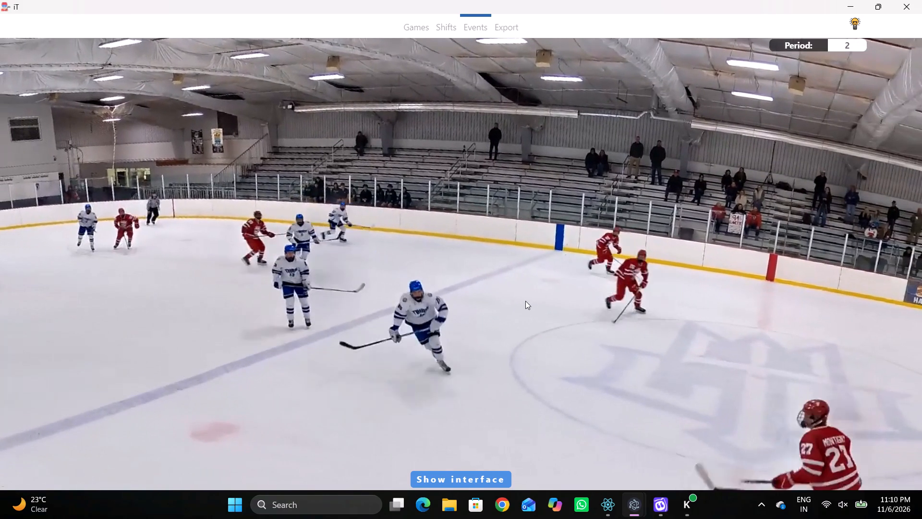
{"action": "type", "text": "q"}
{"action": "key", "text": "space"}
{"action": "key", "text": "space"}
{"action": "key", "text": "space"}
{"action": "key", "text": "space"}
{"action": "right_click", "coordinate": [510, 250]}
{"action": "left_click", "coordinate": [523, 251]}
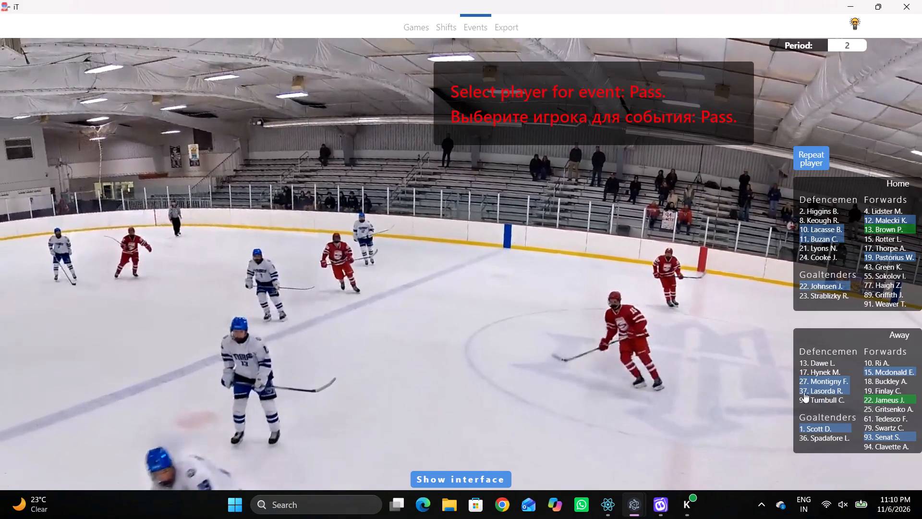
{"action": "left_click", "coordinate": [814, 377]}
{"action": "left_click", "coordinate": [453, 265]}
Add a Skating with the puck event by home number 10 inside the home zone's near face-off circle, on its goal-line side.
{"action": "key", "text": "space"}
{"action": "key", "text": "space"}
{"action": "key", "text": "space"}
{"action": "key", "text": "space"}
{"action": "key", "text": "space"}
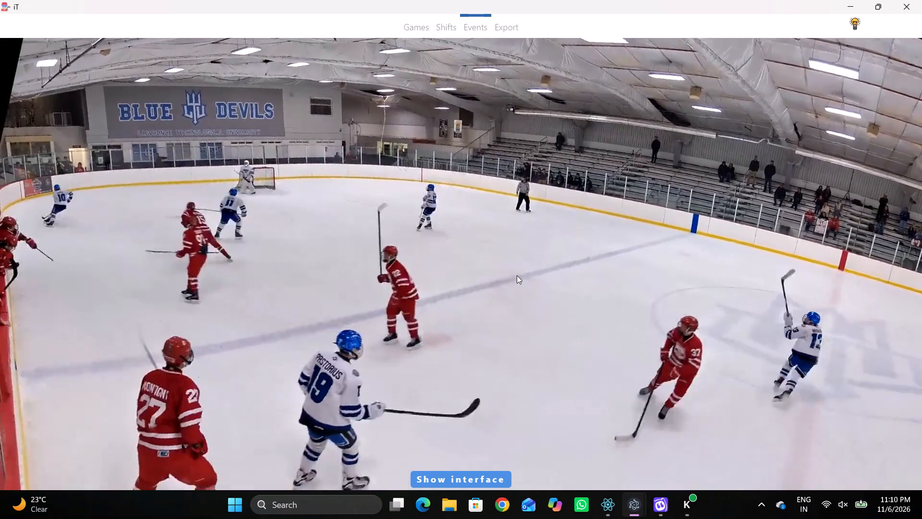
{"action": "key", "text": "space"}
{"action": "right_click_drag", "start_coordinate": [500, 218], "coordinate": [495, 216]}
{"action": "left_click", "coordinate": [541, 231]}
{"action": "left_click", "coordinate": [815, 230]}
{"action": "left_click", "coordinate": [271, 252]}
Add a Pass event by home number 10 at the blue-line-side edge of the home zone's near face-off circle.
{"action": "key", "text": "space"}
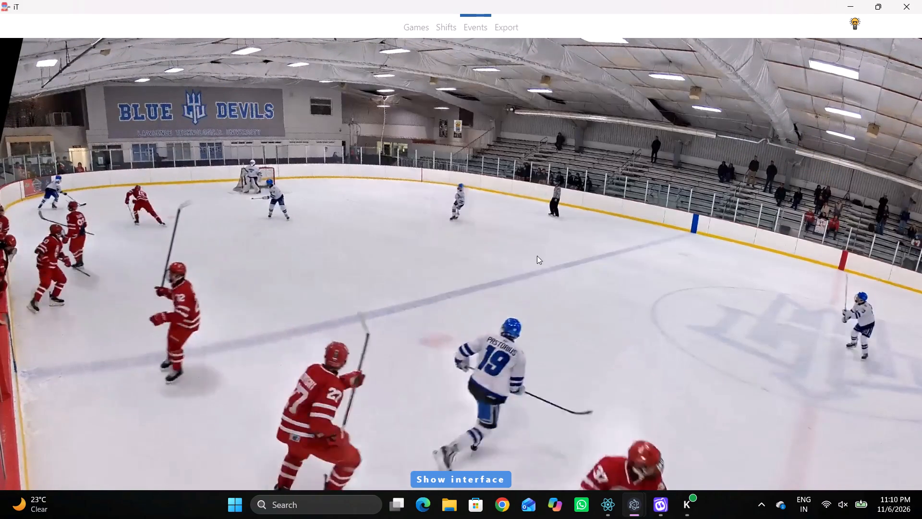
{"action": "key", "text": "space"}
{"action": "key", "text": "space"}
{"action": "key", "text": "space"}
{"action": "key", "text": "q"}
{"action": "key", "text": "q"}
{"action": "key", "text": "q"}
{"action": "key", "text": "q"}
{"action": "key", "text": "q"}
{"action": "key", "text": "q"}
{"action": "right_click", "coordinate": [475, 212]}
{"action": "key", "text": "q"}
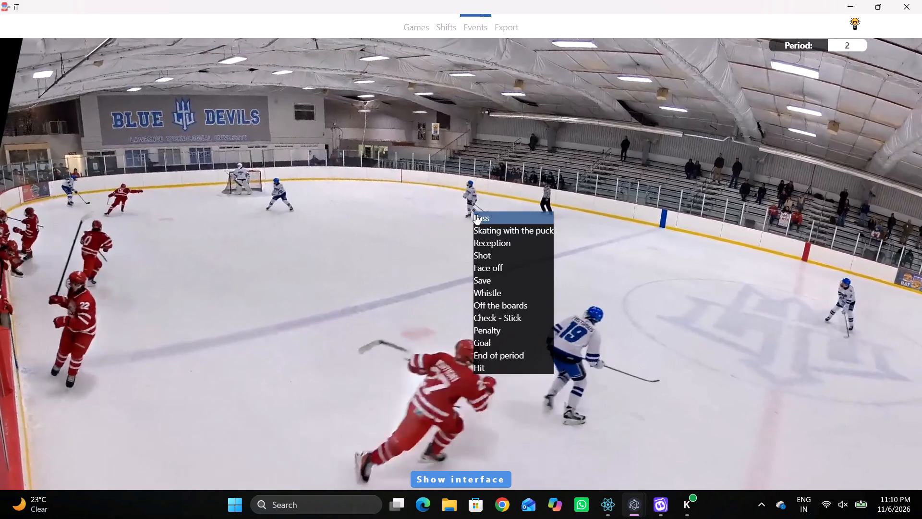
{"action": "left_click", "coordinate": [475, 214]}
{"action": "right_click_drag", "start_coordinate": [716, 174], "coordinate": [700, 189]}
{"action": "left_click", "coordinate": [705, 198]}
{"action": "left_click", "coordinate": [814, 162]}
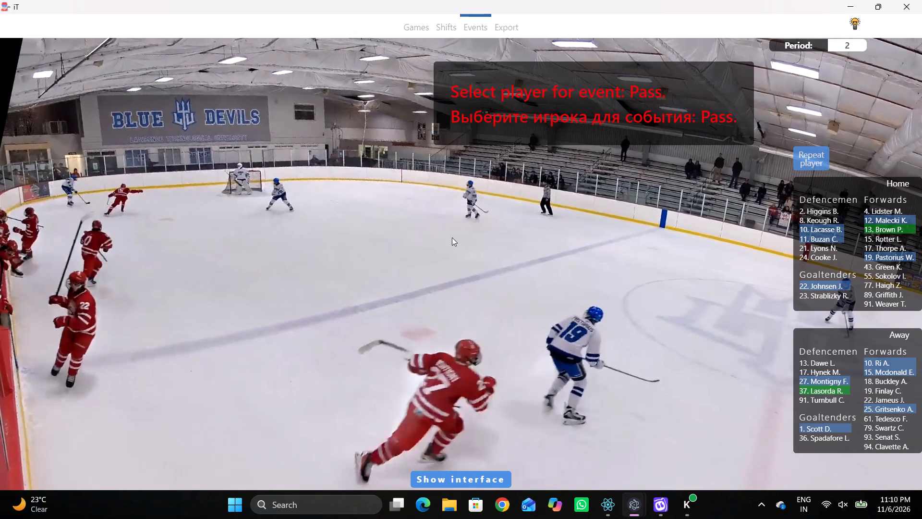
{"action": "left_click", "coordinate": [329, 264]}
Add a Skating with the puck event by home number 12 at the home blue line, near the far boards.
{"action": "key", "text": "space"}
{"action": "key", "text": "space"}
{"action": "key", "text": "space"}
{"action": "key", "text": "space"}
{"action": "key", "text": "space"}
{"action": "key", "text": "space"}
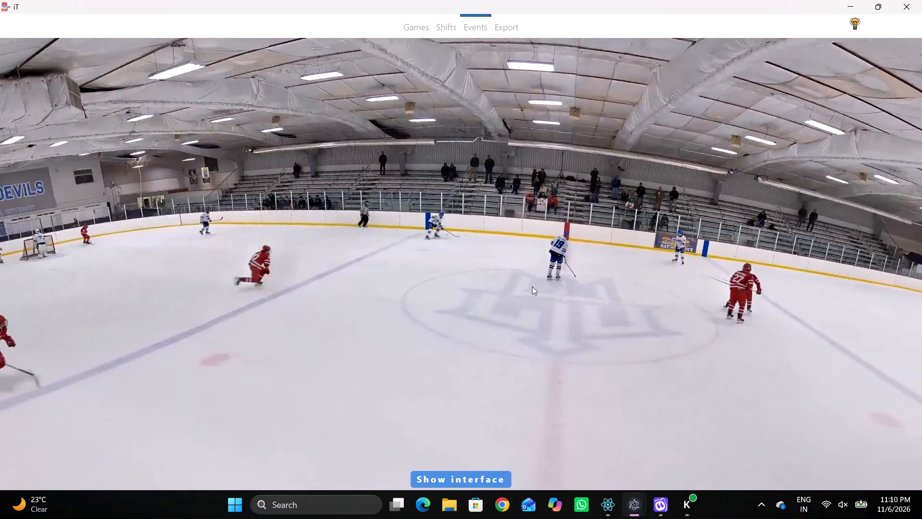
{"action": "key", "text": "r"}
{"action": "key", "text": "space"}
{"action": "key", "text": "space"}
{"action": "key", "text": "space"}
{"action": "key", "text": "space"}
{"action": "right_click_drag", "start_coordinate": [578, 240], "coordinate": [559, 251]}
{"action": "left_click", "coordinate": [600, 267]}
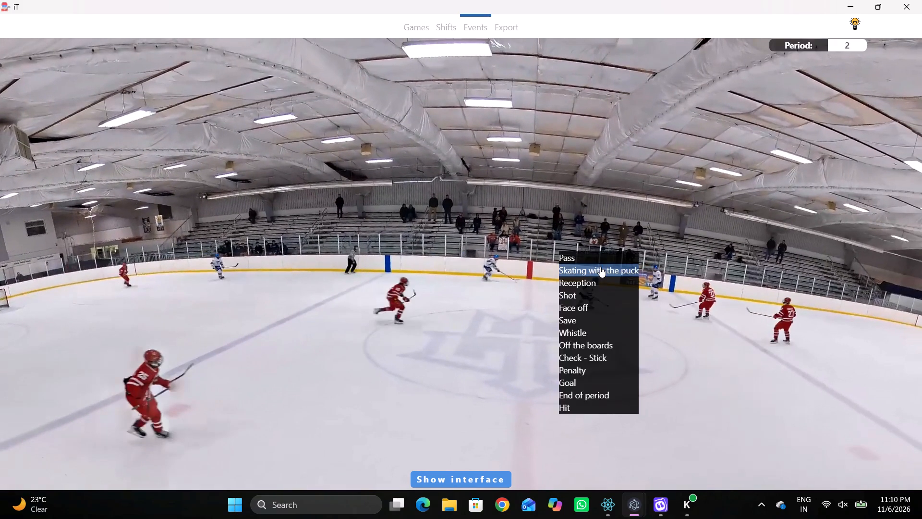
{"action": "left_click", "coordinate": [876, 218]}
{"action": "left_click", "coordinate": [412, 107]}
Review the play following the last Skating with the puck event up to the away net, and return to that event.
{"action": "key", "text": "space"}
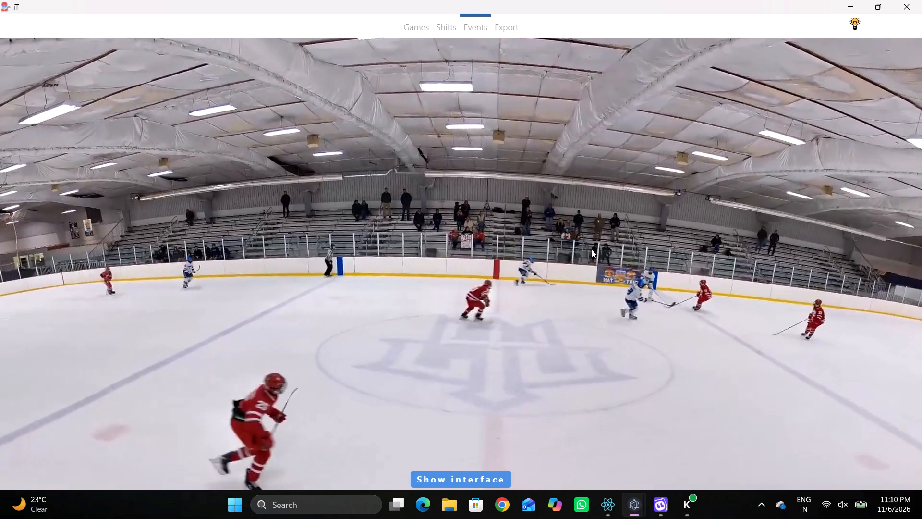
{"action": "key", "text": "space"}
{"action": "key", "text": "space"}
{"action": "type", "text": "v"}
{"action": "key", "text": "space"}
{"action": "key", "text": "space"}
{"action": "key", "text": "space"}
{"action": "key", "text": "space"}
{"action": "key", "text": "space"}
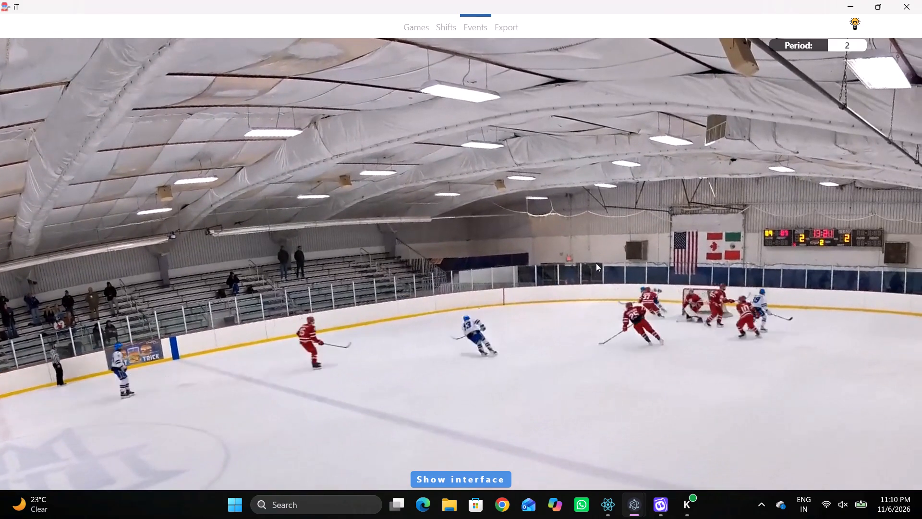
{"action": "key", "text": "space"}
{"action": "key", "text": "space"}
{"action": "type", "text": "q"}
{"action": "key", "text": "q"}
{"action": "key", "text": "q"}
{"action": "key", "text": "q"}
{"action": "key", "text": "space"}
{"action": "key", "text": "space"}
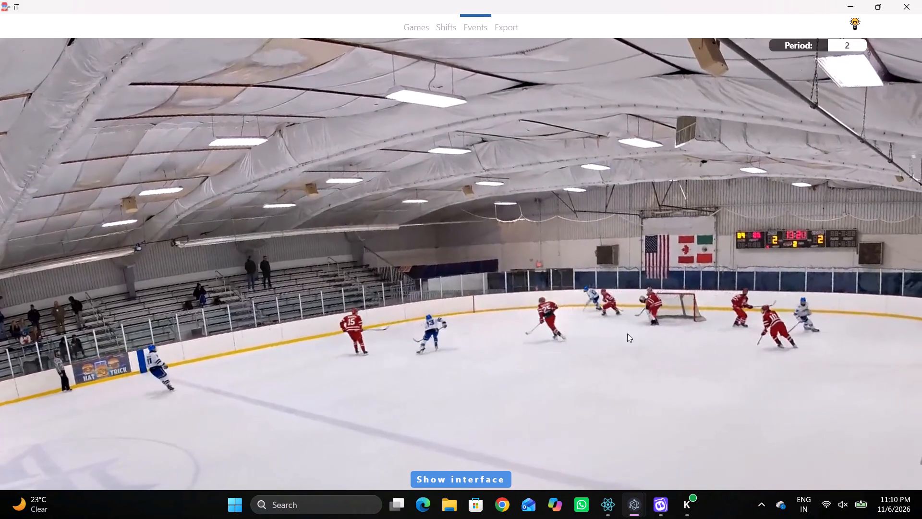
{"action": "key", "text": "q"}
{"action": "type", "text": "qq"}
{"action": "type", "text": "qq"}
{"action": "key", "text": "q"}
{"action": "key", "text": "q"}
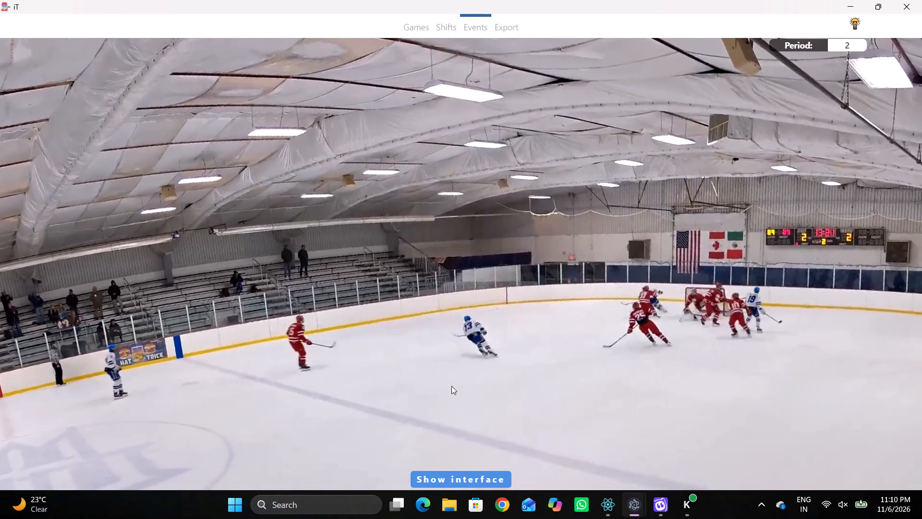
{"action": "type", "text": "qqqq"}
{"action": "key", "text": "shift+d"}
{"action": "left_click", "coordinate": [311, 379]}
{"action": "key", "text": "shift+d"}
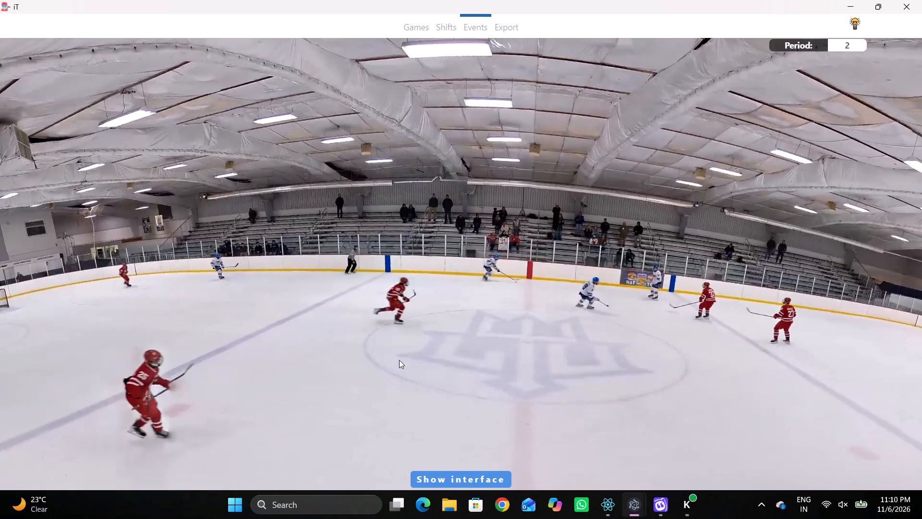
Add a Pass event by home number 12 in the neutral zone just before the away blue line, near the far boards.
{"action": "key", "text": "r"}
{"action": "key", "text": "space"}
{"action": "type", "text": "v q"}
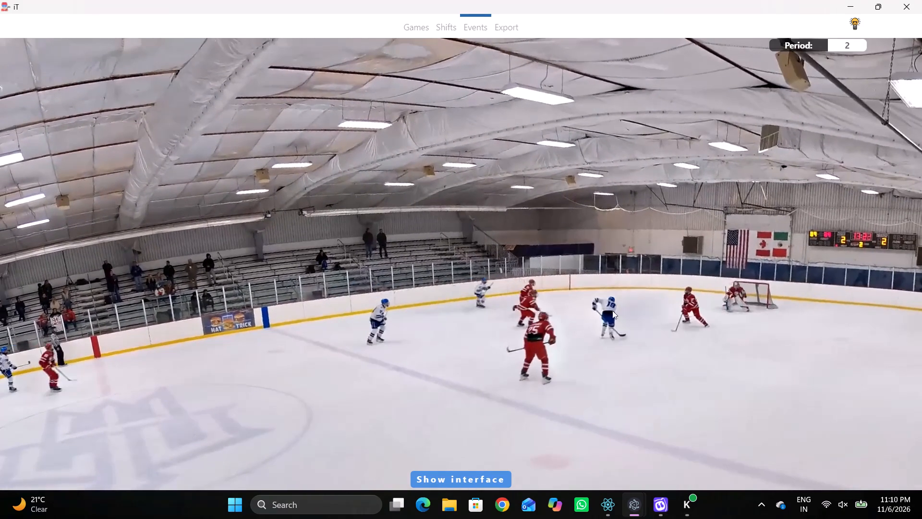
{"action": "key", "text": "q"}
{"action": "key", "text": "q"}
{"action": "right_click", "coordinate": [641, 258]}
{"action": "right_click", "coordinate": [632, 262]}
{"action": "left_click_drag", "start_coordinate": [654, 259], "coordinate": [650, 267]}
{"action": "right_click_drag", "start_coordinate": [738, 206], "coordinate": [714, 210]}
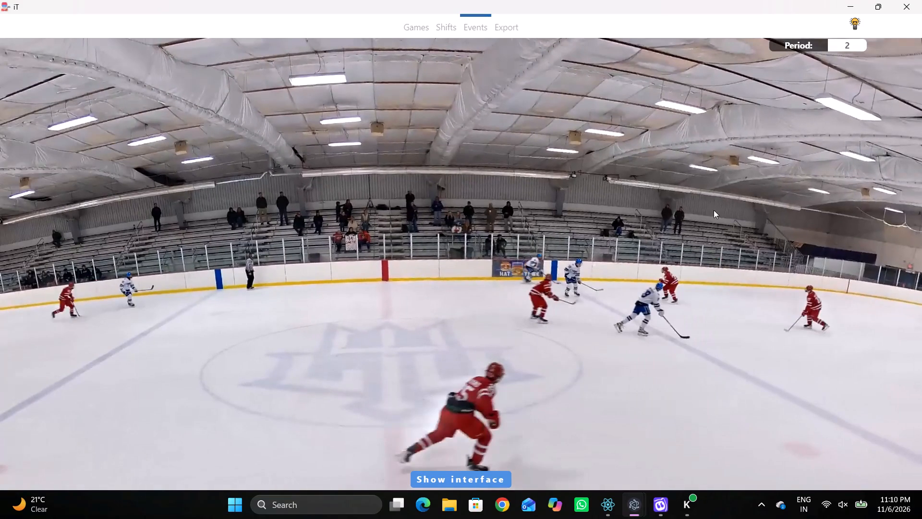
{"action": "right_click_drag", "start_coordinate": [714, 210], "coordinate": [719, 209]}
{"action": "left_click", "coordinate": [728, 206]}
{"action": "right_click_drag", "start_coordinate": [751, 174], "coordinate": [739, 174]}
{"action": "left_click", "coordinate": [771, 178]}
{"action": "left_click", "coordinate": [811, 163]}
{"action": "left_click", "coordinate": [537, 97]}
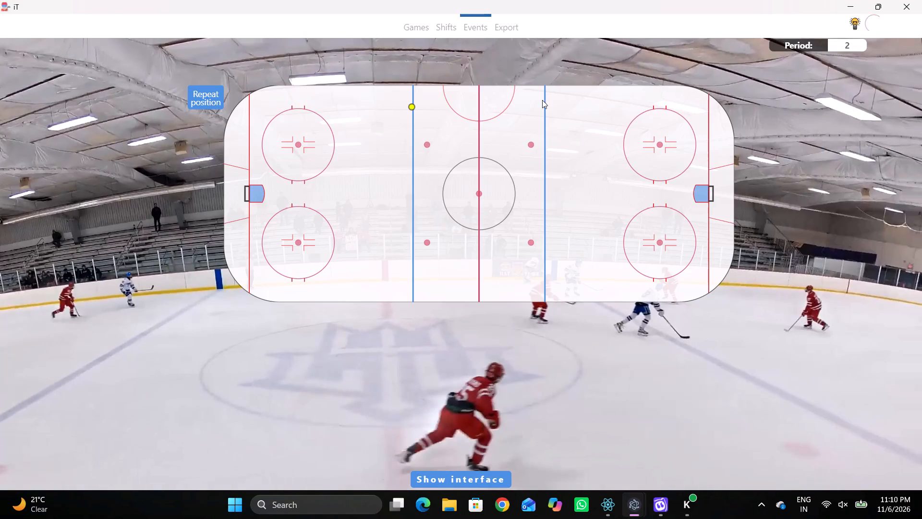
Add a Skating with the puck event by home number 19 in the middle of the away zone, between the blue line and the face-off circles.
{"action": "key", "text": "space"}
{"action": "key", "text": "space"}
{"action": "key", "text": "space"}
{"action": "key", "text": "space"}
{"action": "right_click", "coordinate": [614, 220]}
{"action": "left_click", "coordinate": [654, 242]}
{"action": "left_click", "coordinate": [873, 263]}
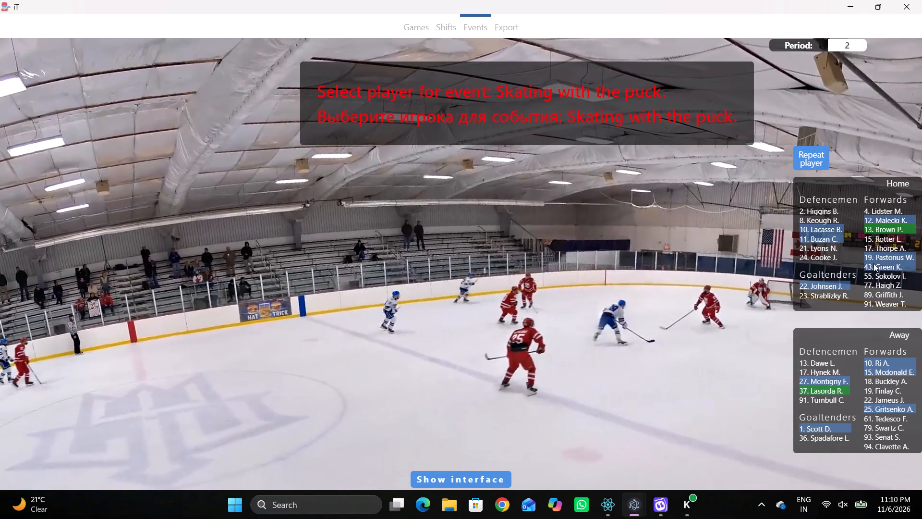
{"action": "left_click", "coordinate": [874, 254]}
{"action": "left_click", "coordinate": [601, 185]}
{"action": "key", "text": "r"}
Add a Shot event by the same player, home number 19, in the slot between the two away-zone face-off circles.
{"action": "key", "text": "space"}
{"action": "key", "text": "space"}
{"action": "key", "text": "space"}
{"action": "key", "text": "space"}
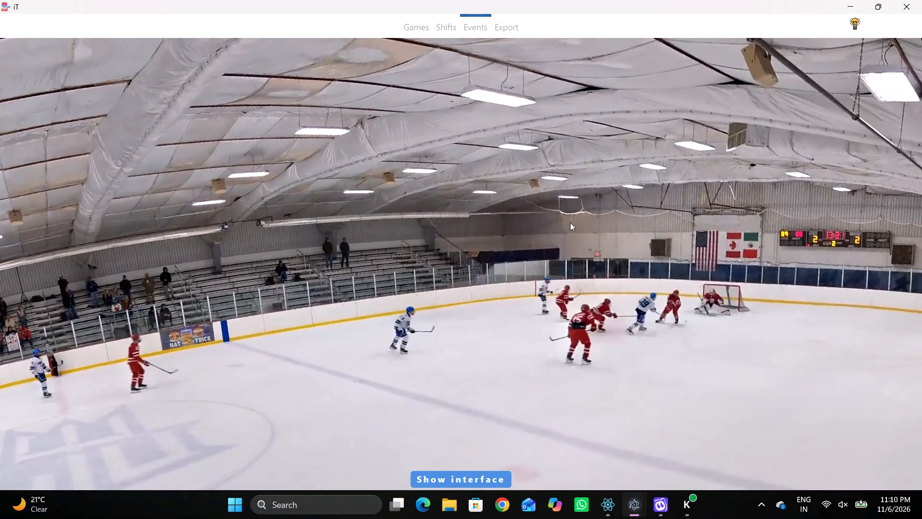
{"action": "key", "text": "space"}
{"action": "key", "text": "space"}
{"action": "key", "text": "q"}
{"action": "key", "text": "q"}
{"action": "key", "text": "q"}
{"action": "key", "text": "q"}
{"action": "key", "text": "q"}
{"action": "right_click_drag", "start_coordinate": [554, 231], "coordinate": [566, 237]}
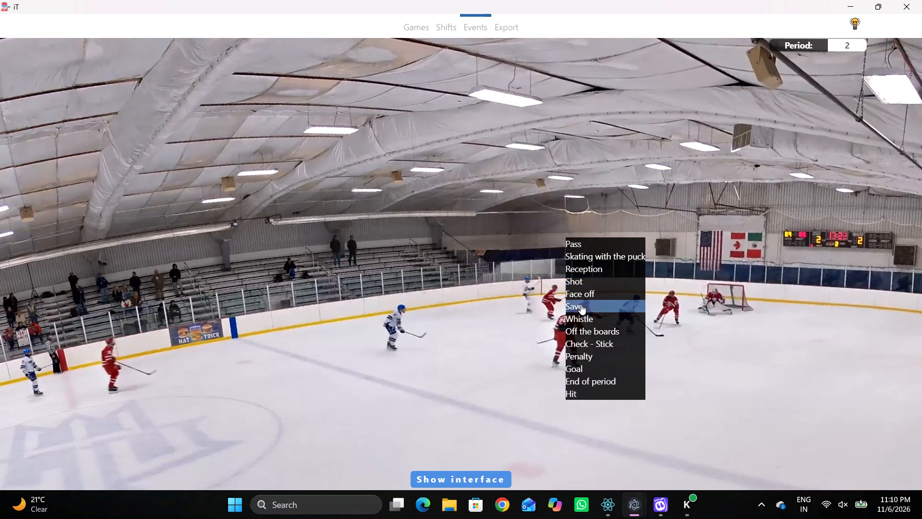
{"action": "left_click", "coordinate": [581, 278]}
{"action": "left_click", "coordinate": [481, 213]}
{"action": "left_click", "coordinate": [810, 155]}
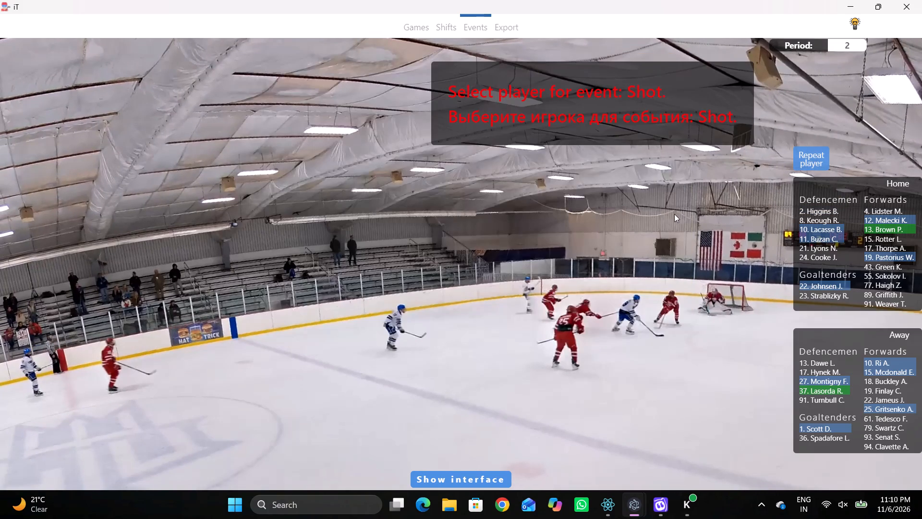
{"action": "left_click", "coordinate": [649, 192]}
{"action": "key", "text": "r"}
Add a Save event for the away team at the away goal crease.
{"action": "key", "text": "space"}
{"action": "key", "text": "space"}
{"action": "key", "text": "space"}
{"action": "key", "text": "space"}
{"action": "right_click_drag", "start_coordinate": [596, 210], "coordinate": [600, 210]}
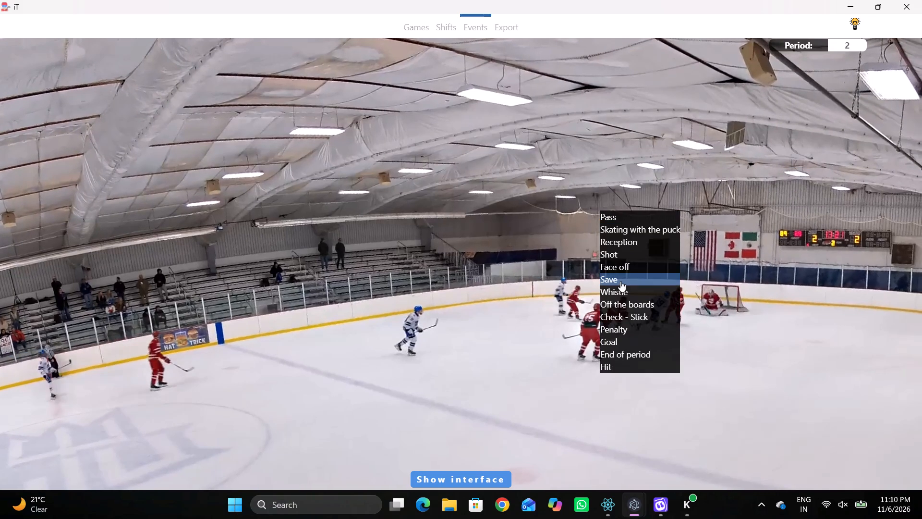
{"action": "left_click", "coordinate": [620, 281]}
{"action": "left_click", "coordinate": [405, 270]}
{"action": "left_click", "coordinate": [413, 270]}
{"action": "left_click_drag", "start_coordinate": [821, 381], "coordinate": [825, 381]}
{"action": "left_click", "coordinate": [833, 381]}
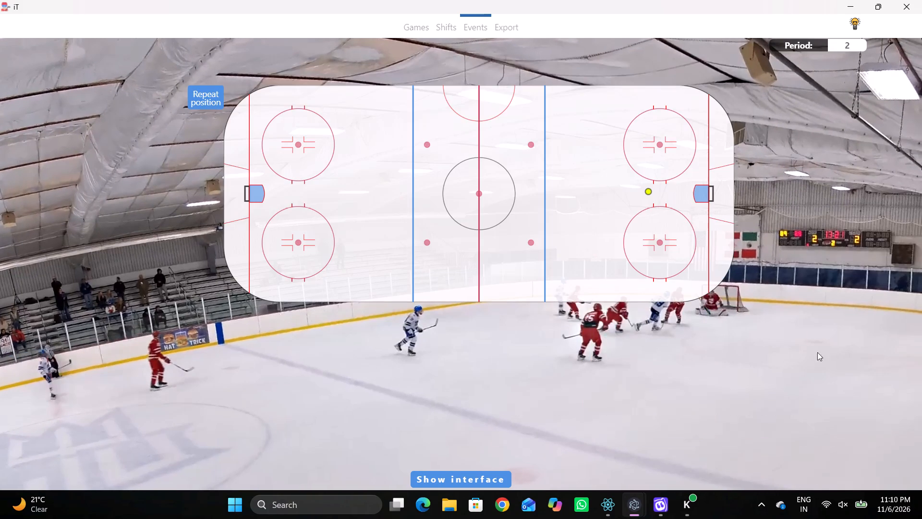
{"action": "left_click", "coordinate": [702, 195]}
{"action": "key", "text": "shift+d"}
{"action": "key", "text": "shift+d"}
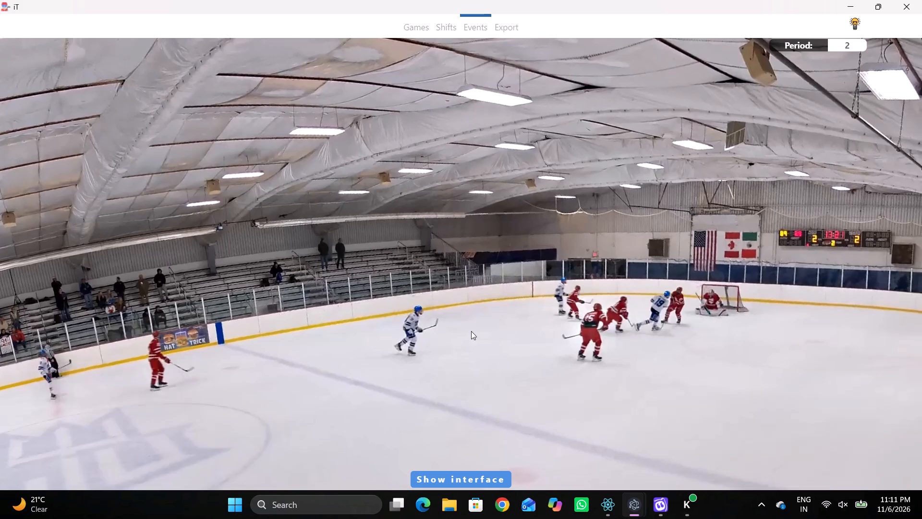
Add a Skating with the puck event by away number 15 between the away zone's far face-off circle and the far boards.
{"action": "key", "text": "space"}
{"action": "key", "text": "space"}
{"action": "key", "text": "space"}
{"action": "type", "text": "v"}
{"action": "key", "text": "space"}
{"action": "key", "text": "space"}
{"action": "key", "text": "space"}
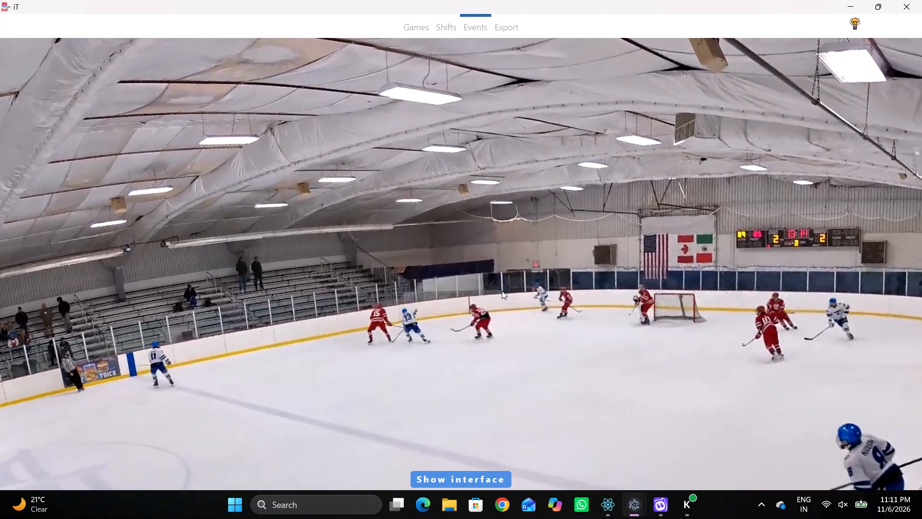
{"action": "key", "text": "space"}
{"action": "key", "text": "space"}
{"action": "key", "text": "space"}
{"action": "key", "text": "space"}
{"action": "key", "text": "q"}
{"action": "key", "text": "space"}
{"action": "key", "text": "space"}
{"action": "key", "text": "space"}
{"action": "key", "text": "space"}
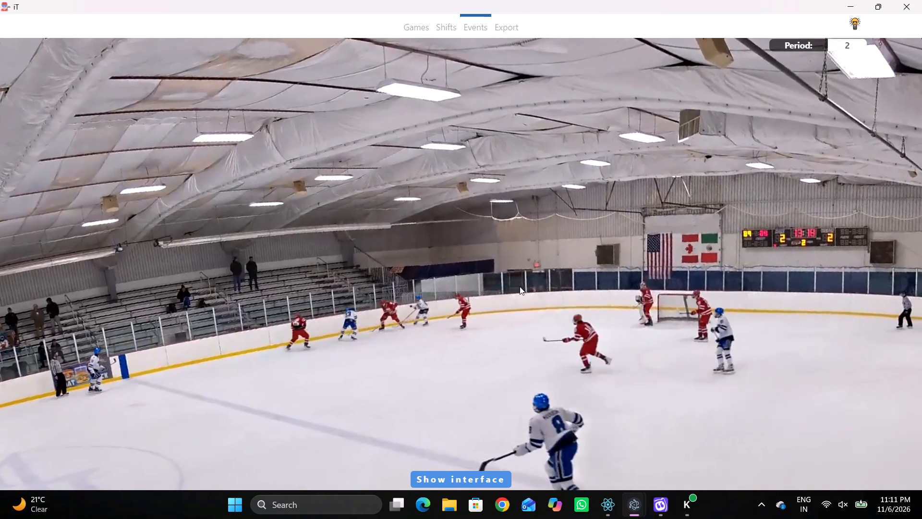
{"action": "key", "text": "q"}
{"action": "right_click", "coordinate": [523, 267]}
{"action": "key", "text": "space"}
{"action": "key", "text": "space"}
{"action": "key", "text": "space"}
{"action": "key", "text": "space"}
{"action": "type", "text": "q"}
{"action": "right_click", "coordinate": [521, 283]}
{"action": "key", "text": "q"}
{"action": "type", "text": "qq"}
{"action": "key", "text": "q"}
{"action": "right_click", "coordinate": [521, 284]}
{"action": "key", "text": "q"}
{"action": "left_click", "coordinate": [537, 300]}
{"action": "right_click_drag", "start_coordinate": [506, 297], "coordinate": [488, 301]}
{"action": "left_click", "coordinate": [502, 313]}
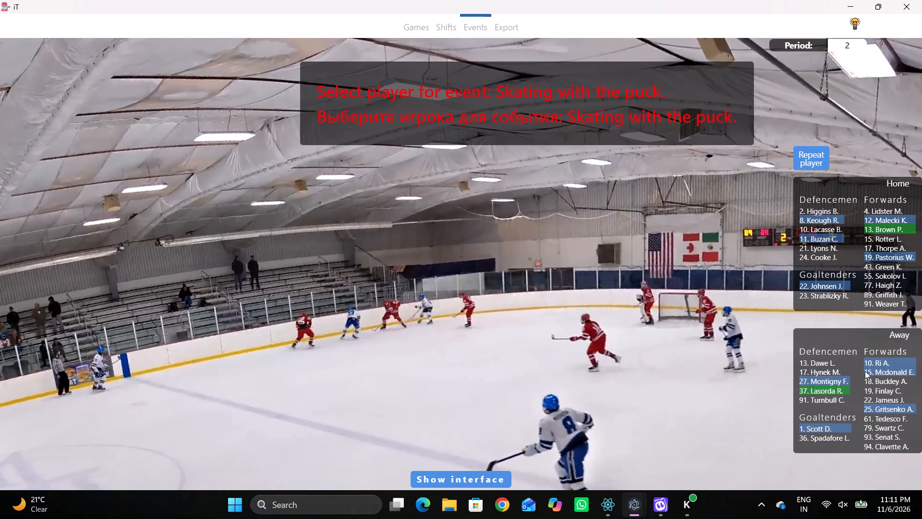
{"action": "left_click", "coordinate": [866, 371]}
{"action": "left_click", "coordinate": [671, 104]}
Add a Pass event by the same player, away number 15, at the boards-side edge of the away zone's far face-off circle.
{"action": "key", "text": "space"}
{"action": "key", "text": "space"}
{"action": "right_click", "coordinate": [671, 164]}
{"action": "left_click", "coordinate": [674, 167]}
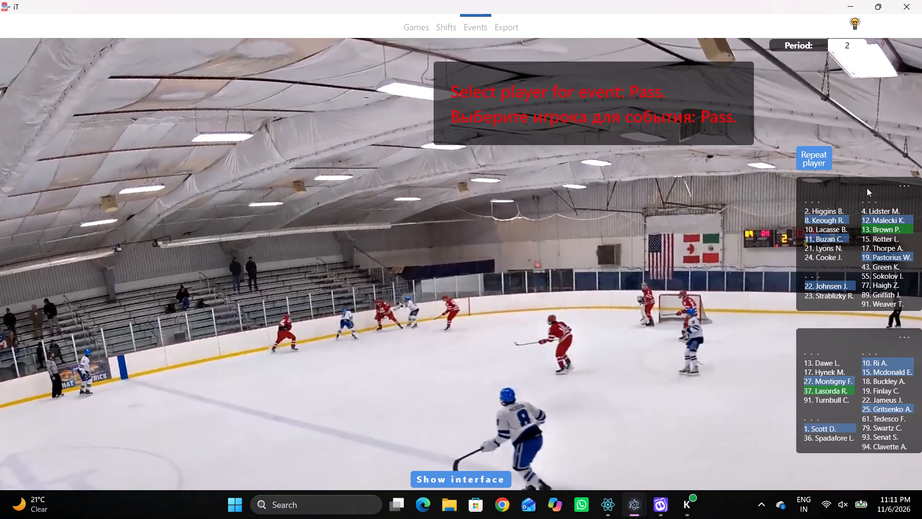
{"action": "left_click", "coordinate": [815, 159]}
{"action": "left_click", "coordinate": [666, 110]}
Add a Pass event by away number 25 just outside the blue-line-side edge of the away zone's far face-off circle, toward the far boards.
{"action": "key", "text": "space"}
{"action": "key", "text": "space"}
{"action": "key", "text": "space"}
{"action": "key", "text": "space"}
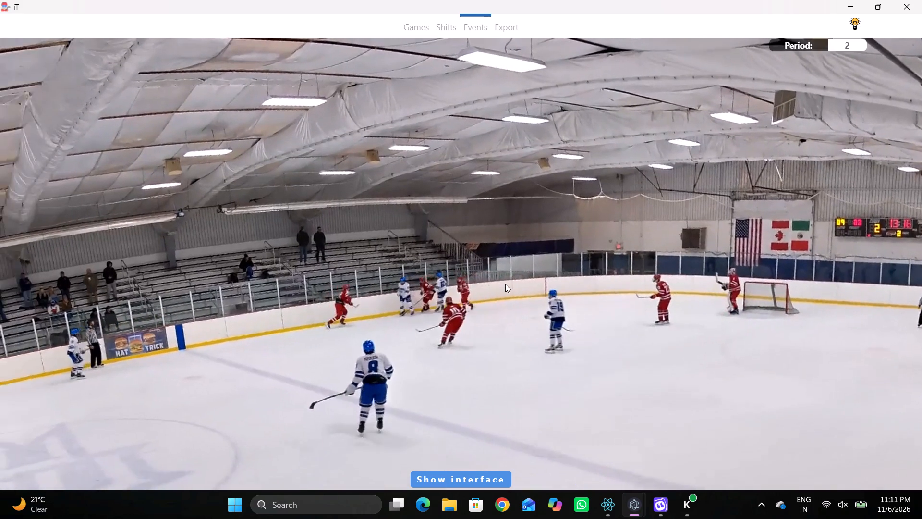
{"action": "key", "text": "space"}
{"action": "key", "text": "space"}
{"action": "key", "text": "space"}
{"action": "key", "text": "space"}
{"action": "key", "text": "space"}
{"action": "key", "text": "space"}
{"action": "key", "text": "space"}
{"action": "key", "text": "space"}
{"action": "key", "text": "space"}
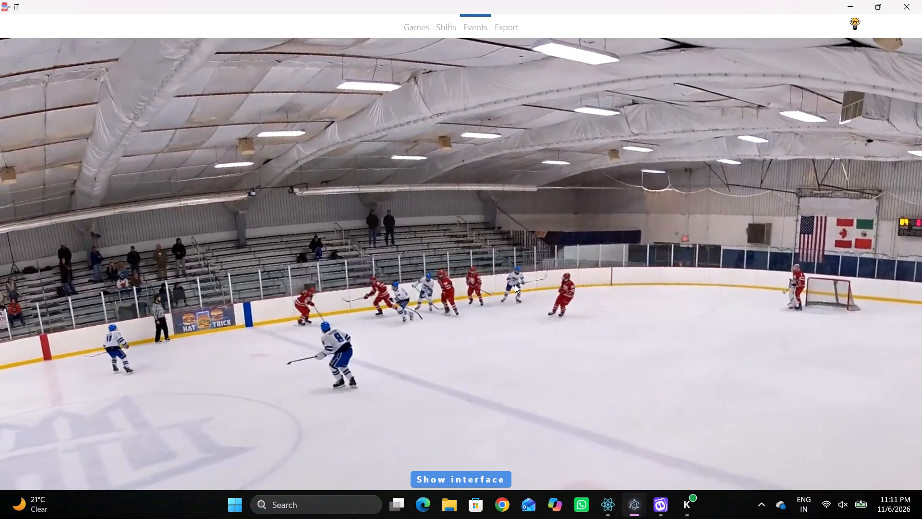
{"action": "key", "text": "space"}
{"action": "key", "text": "space"}
{"action": "key", "text": "space"}
{"action": "type", "text": "qq"}
{"action": "key", "text": "q"}
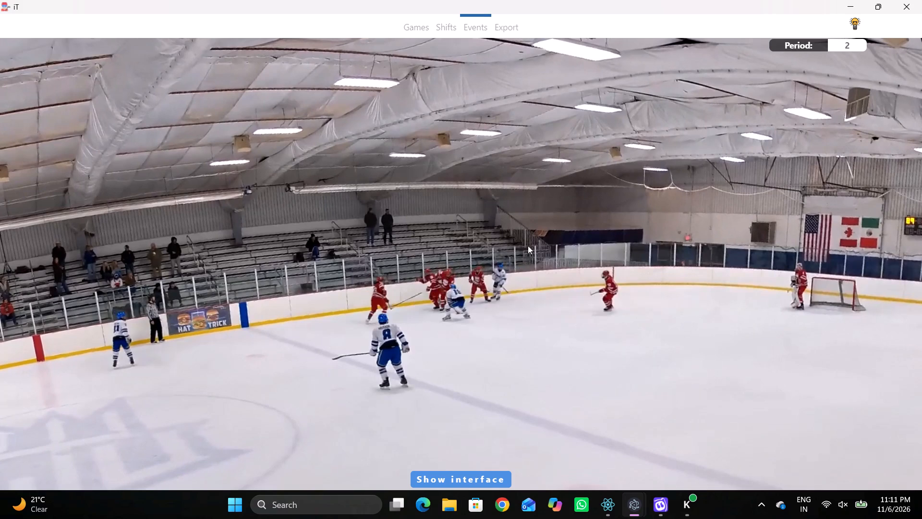
{"action": "right_click", "coordinate": [523, 240]}
{"action": "right_click_drag", "start_coordinate": [520, 243], "coordinate": [512, 245]}
{"action": "left_click", "coordinate": [521, 251]}
{"action": "right_click_drag", "start_coordinate": [506, 249], "coordinate": [501, 251]}
{"action": "left_click", "coordinate": [506, 256]}
{"action": "left_click", "coordinate": [874, 403]}
{"action": "left_click", "coordinate": [878, 413]}
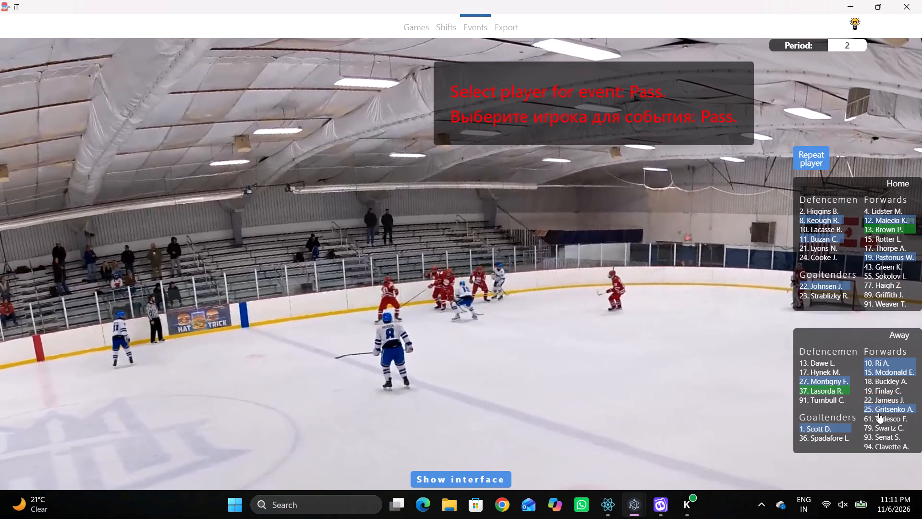
{"action": "left_click", "coordinate": [628, 116]}
Add a Skating with the puck event by the away forward carrying the puck, just on the away side of the centre line near the far boards.
{"action": "key", "text": "space"}
{"action": "key", "text": "space"}
{"action": "key", "text": "space"}
{"action": "key", "text": "space"}
{"action": "right_click", "coordinate": [556, 209]}
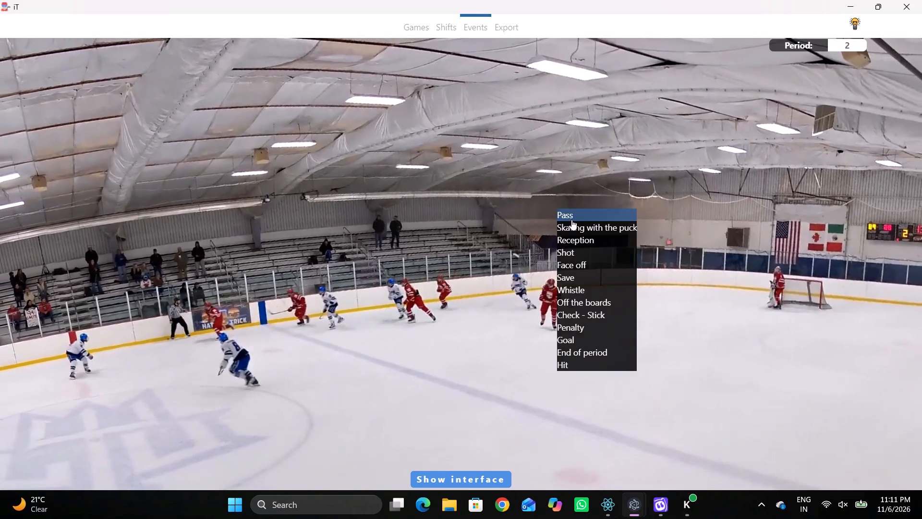
{"action": "key", "text": "space"}
{"action": "key", "text": "space"}
{"action": "key", "text": "space"}
{"action": "key", "text": "space"}
{"action": "right_click_drag", "start_coordinate": [547, 219], "coordinate": [542, 217]}
{"action": "key", "text": "space"}
{"action": "key", "text": "space"}
{"action": "right_click", "coordinate": [543, 219]}
{"action": "left_click", "coordinate": [581, 234]}
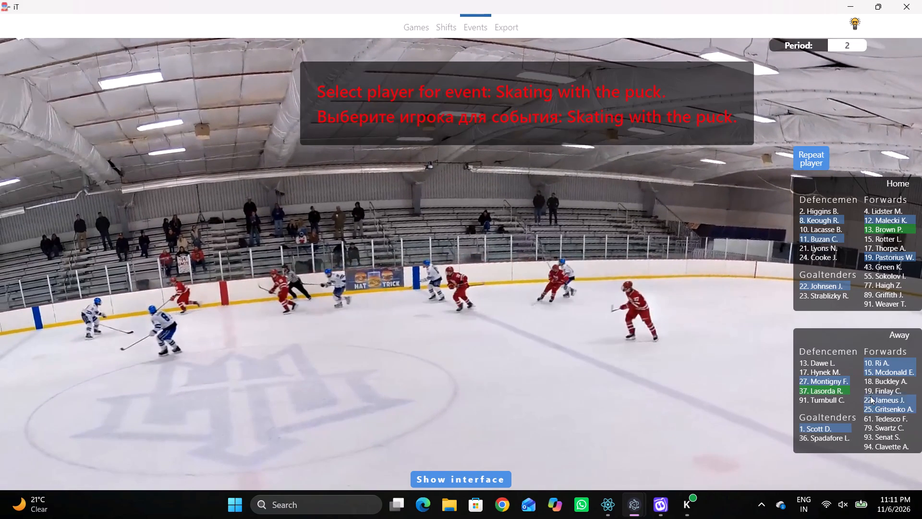
{"action": "left_click", "coordinate": [868, 368]}
{"action": "left_click", "coordinate": [497, 101]}
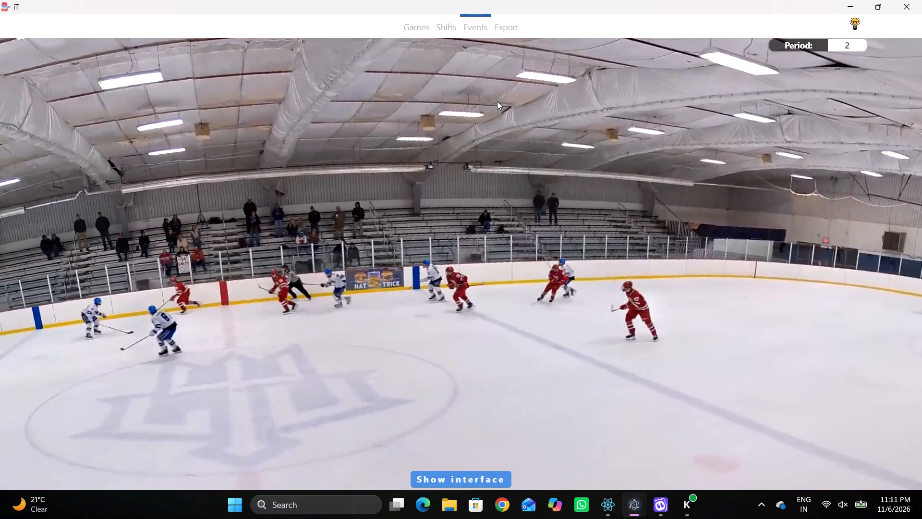
Add a Pass event by the same away player inside the home zone, between the blue line and the far face-off circle.
{"action": "key", "text": "space"}
{"action": "key", "text": "space"}
{"action": "key", "text": "space"}
{"action": "key", "text": "space"}
{"action": "key", "text": "space"}
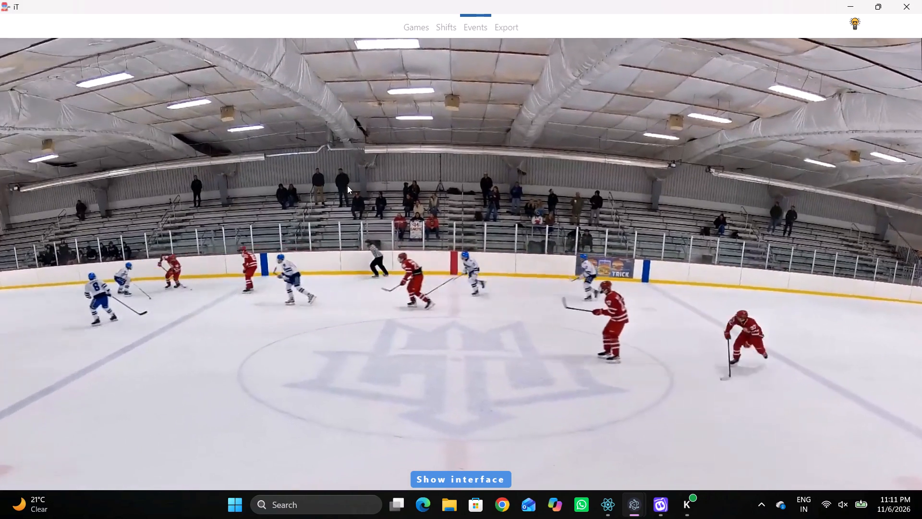
{"action": "key", "text": "space"}
{"action": "key", "text": "space"}
{"action": "key", "text": "space"}
{"action": "key", "text": "q"}
{"action": "key", "text": "q"}
{"action": "key", "text": "q"}
{"action": "key", "text": "q"}
{"action": "key", "text": "q"}
{"action": "key", "text": "q"}
{"action": "key", "text": "q"}
{"action": "key", "text": "q"}
{"action": "key", "text": "q"}
{"action": "key", "text": "q"}
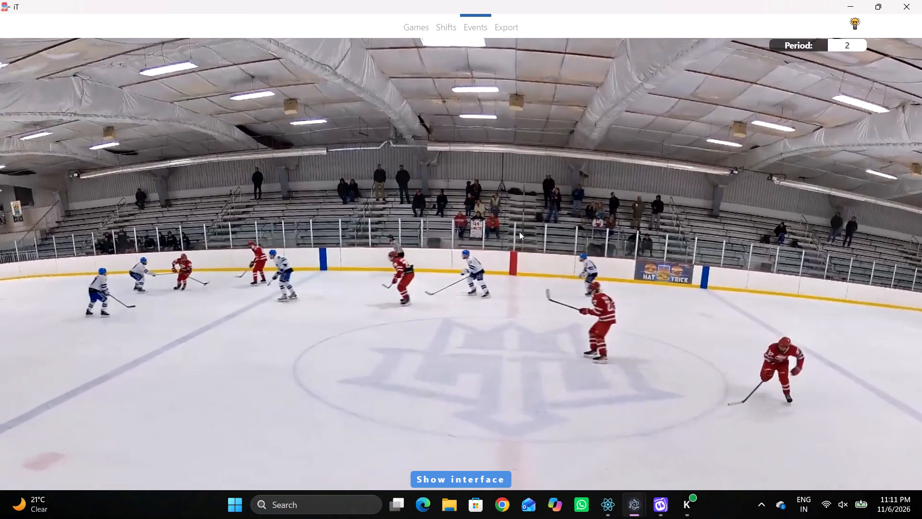
{"action": "key", "text": "q"}
{"action": "right_click", "coordinate": [536, 204]}
{"action": "key", "text": "q"}
{"action": "left_click", "coordinate": [542, 204]}
{"action": "key", "text": "q"}
{"action": "right_click_drag", "start_coordinate": [539, 204], "coordinate": [534, 205]}
{"action": "left_click", "coordinate": [538, 210]}
{"action": "right_click", "coordinate": [529, 209]}
{"action": "left_click", "coordinate": [535, 218]}
{"action": "left_click", "coordinate": [795, 160]}
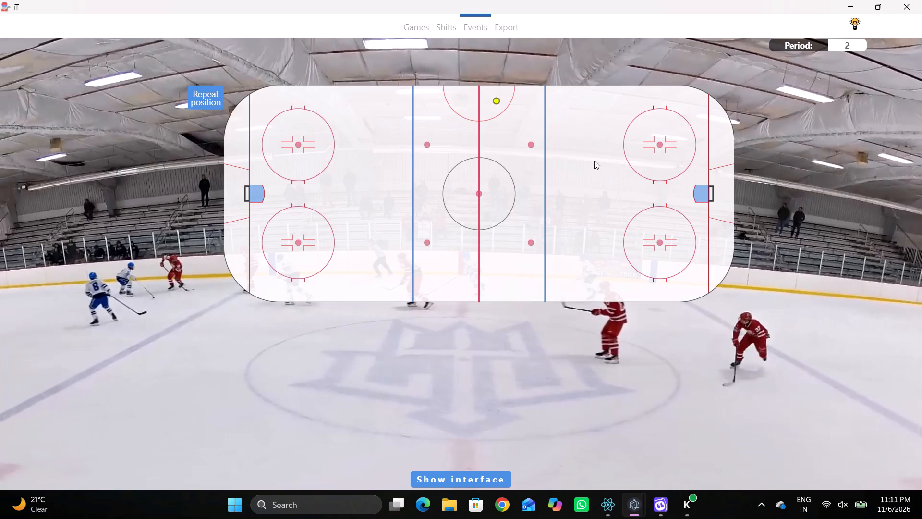
{"action": "left_click", "coordinate": [372, 130]}
Add a Skating with the puck event by away number 15 inside the home zone, midway between the blue line and the far face-off circle.
{"action": "key", "text": "space"}
{"action": "key", "text": "v"}
{"action": "key", "text": "space"}
{"action": "right_click", "coordinate": [443, 194]}
{"action": "left_click", "coordinate": [515, 220]}
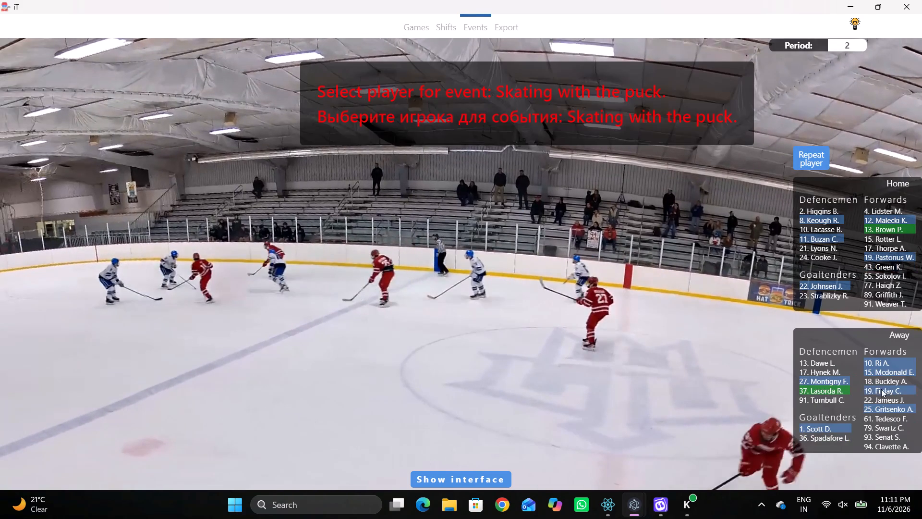
{"action": "left_click", "coordinate": [875, 372]}
{"action": "left_click", "coordinate": [355, 116]}
Add an on-goal Shot event by the same player, away number 15, just inside the home zone's blue line toward the far boards.
{"action": "key", "text": "space"}
{"action": "key", "text": "space"}
{"action": "key", "text": "space"}
{"action": "key", "text": "space"}
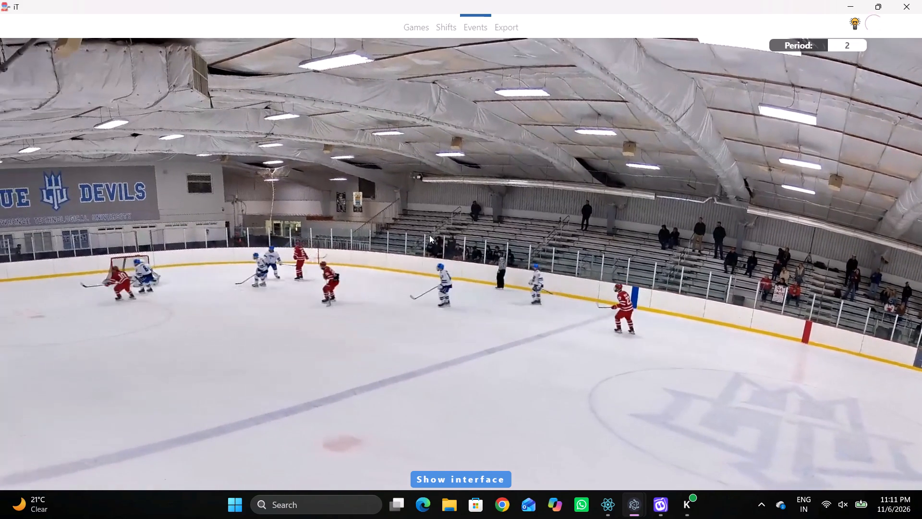
{"action": "key", "text": "q"}
{"action": "key", "text": "q"}
{"action": "key", "text": "q"}
{"action": "key", "text": "q"}
{"action": "key", "text": "q"}
{"action": "key", "text": "q"}
{"action": "key", "text": "q"}
{"action": "key", "text": "q"}
{"action": "right_click", "coordinate": [409, 217]}
{"action": "key", "text": "q"}
{"action": "key", "text": "q"}
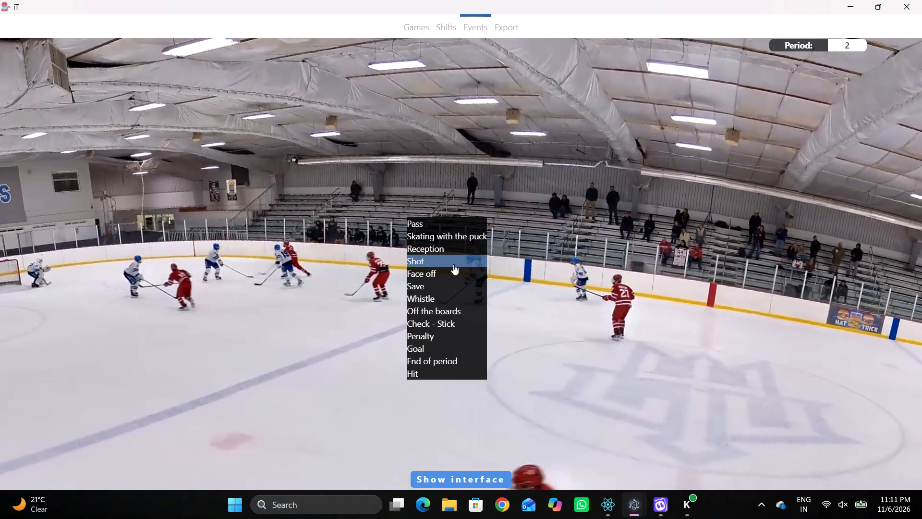
{"action": "left_click", "coordinate": [431, 268]}
{"action": "left_click", "coordinate": [425, 258]}
{"action": "right_click", "coordinate": [405, 241]}
{"action": "left_click", "coordinate": [425, 289]}
{"action": "left_click", "coordinate": [424, 206]}
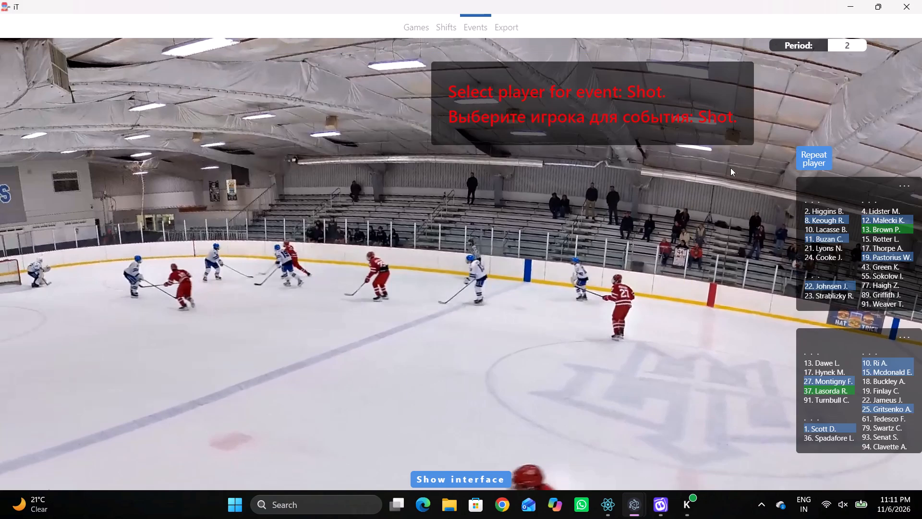
{"action": "left_click", "coordinate": [801, 152]}
{"action": "left_click_drag", "start_coordinate": [384, 108], "coordinate": [387, 114]}
Add a blocked Shot event by away number 13 in the home zone, between the near face-off circle and the blue line.
{"action": "key", "text": "r"}
{"action": "key", "text": "space"}
{"action": "key", "text": "space"}
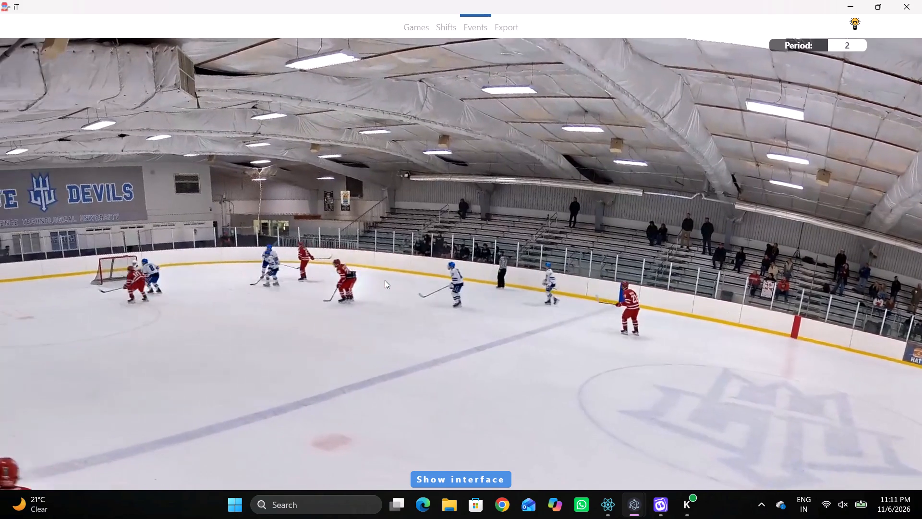
{"action": "key", "text": "space"}
{"action": "key", "text": "space"}
{"action": "key", "text": "space"}
{"action": "key", "text": "space"}
{"action": "key", "text": "space"}
{"action": "key", "text": "space"}
{"action": "key", "text": "space"}
{"action": "key", "text": "space"}
{"action": "key", "text": "space"}
{"action": "key", "text": "space"}
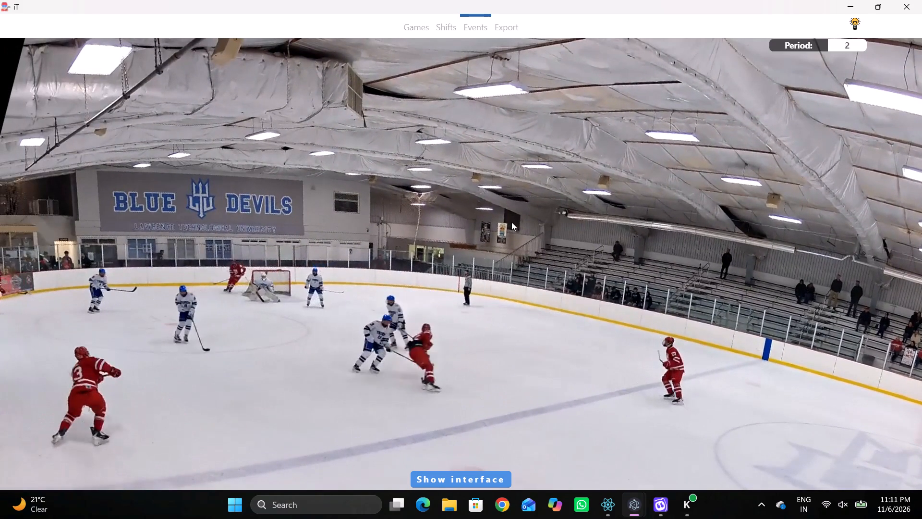
{"action": "type", "text": "q"}
{"action": "key", "text": "r"}
{"action": "key", "text": "space"}
{"action": "key", "text": "space"}
{"action": "type", "text": "q"}
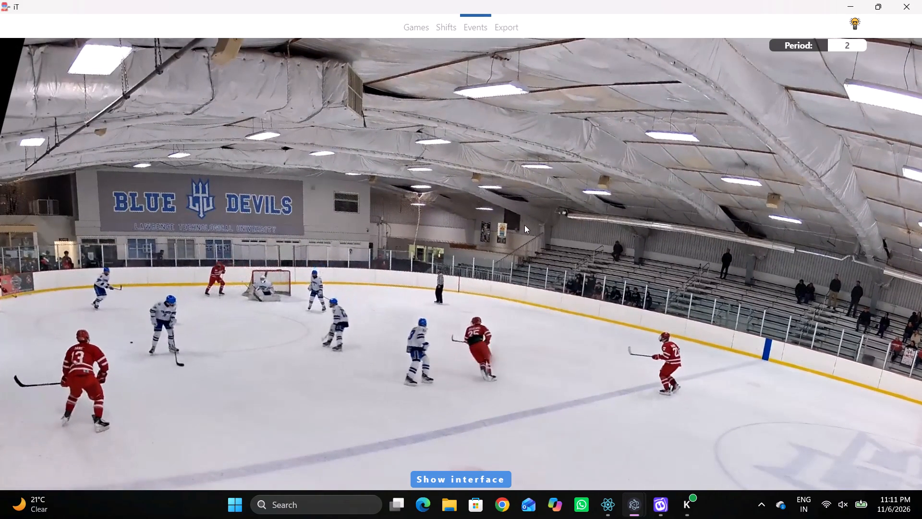
{"action": "key", "text": "q"}
{"action": "key", "text": "q"}
{"action": "right_click", "coordinate": [494, 210]}
{"action": "left_click", "coordinate": [510, 245]}
{"action": "right_click_drag", "start_coordinate": [483, 222], "coordinate": [493, 219]}
{"action": "left_click", "coordinate": [511, 251]}
{"action": "right_click", "coordinate": [493, 214]}
{"action": "left_click", "coordinate": [511, 256]}
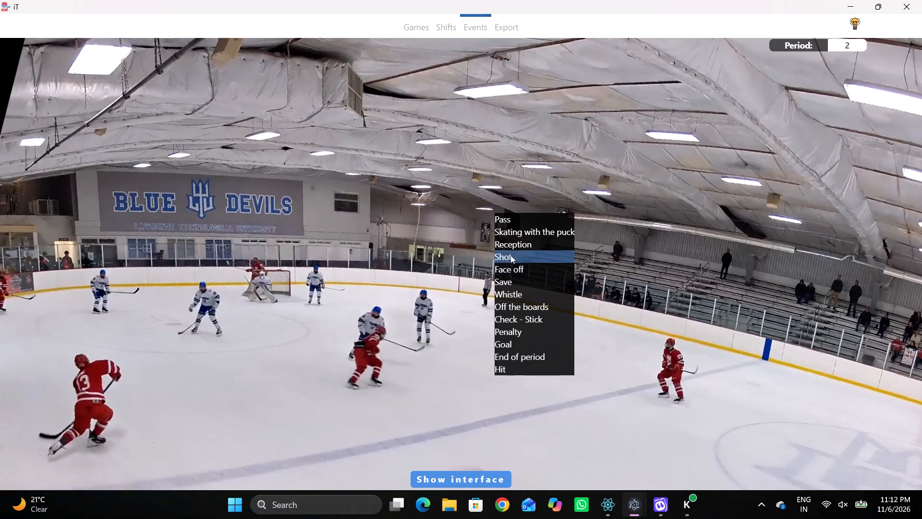
{"action": "left_click", "coordinate": [340, 314]}
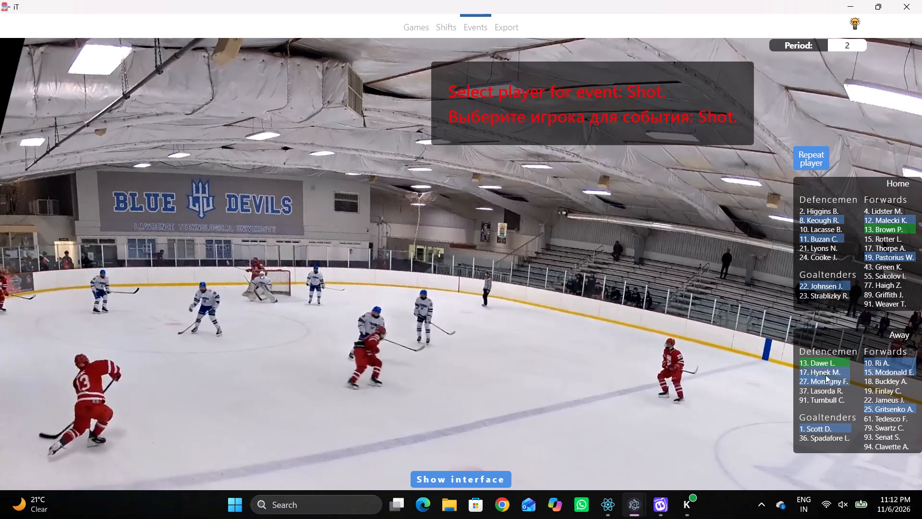
{"action": "left_click", "coordinate": [817, 359]}
{"action": "left_click_drag", "start_coordinate": [362, 275], "coordinate": [357, 275]}
Show the event list and add a Reception event by home number 19 in the near-boards half of the home zone's near face-off circle.
{"action": "key", "text": "space"}
{"action": "key", "text": "v"}
{"action": "key", "text": "space"}
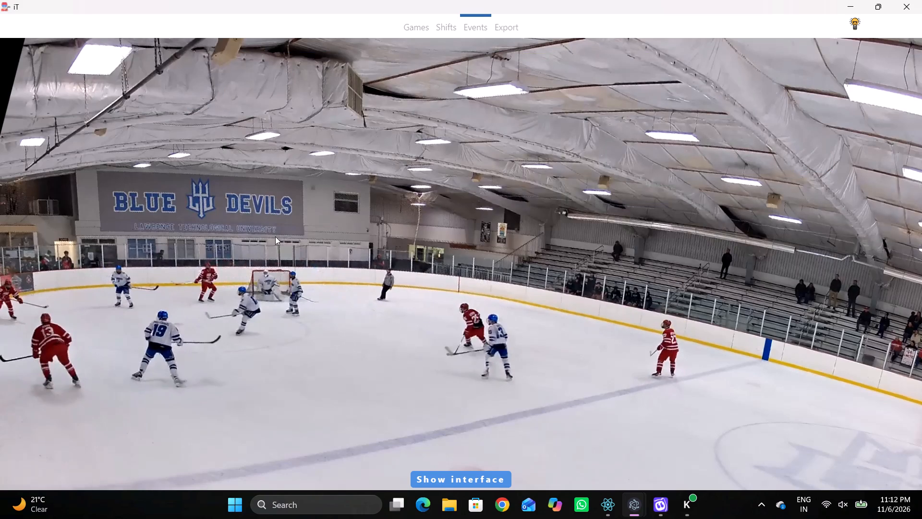
{"action": "key", "text": "shift+d"}
{"action": "left_click", "coordinate": [322, 384]}
{"action": "key", "text": "space"}
{"action": "key", "text": "space"}
{"action": "right_click", "coordinate": [401, 270]}
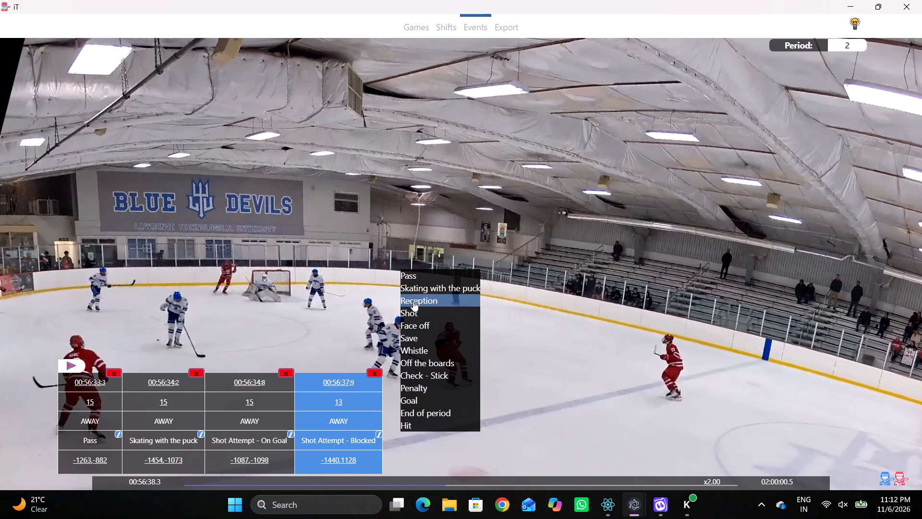
{"action": "left_click", "coordinate": [413, 301]}
{"action": "left_click", "coordinate": [871, 260]}
{"action": "left_click", "coordinate": [307, 265]}
Add a Skating with the puck event by away number 10 in the goal-line side of the home zone's near face-off circle.
{"action": "key", "text": "space"}
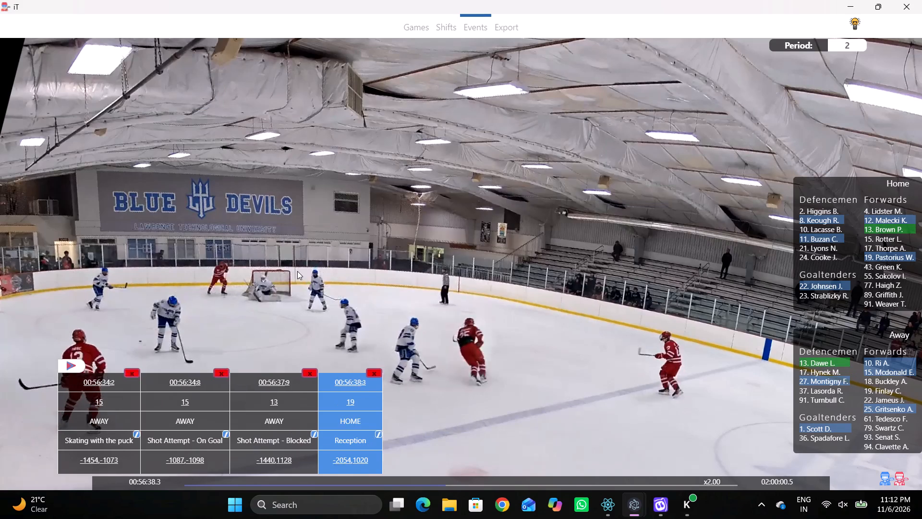
{"action": "key", "text": "space"}
{"action": "key", "text": "space"}
{"action": "key", "text": "space"}
{"action": "right_click", "coordinate": [527, 248]}
{"action": "left_click", "coordinate": [566, 261]}
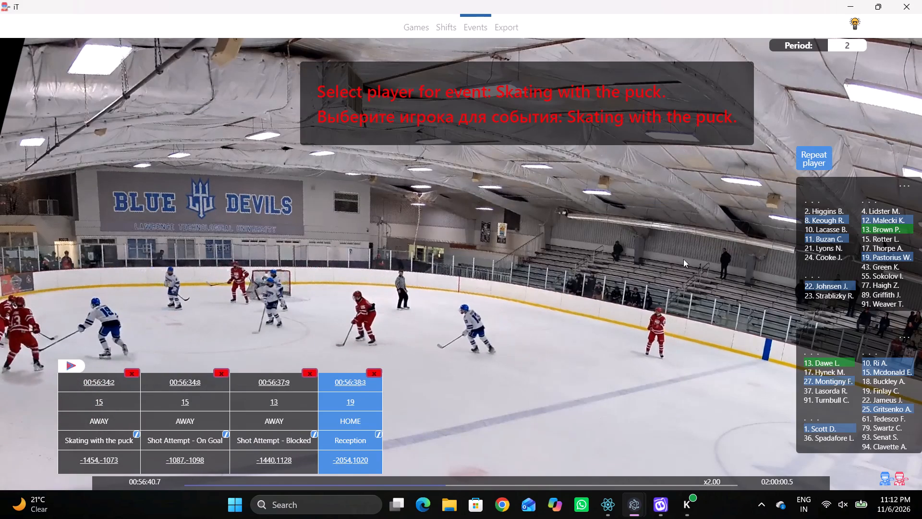
{"action": "left_click", "coordinate": [881, 353]}
{"action": "left_click", "coordinate": [878, 359]}
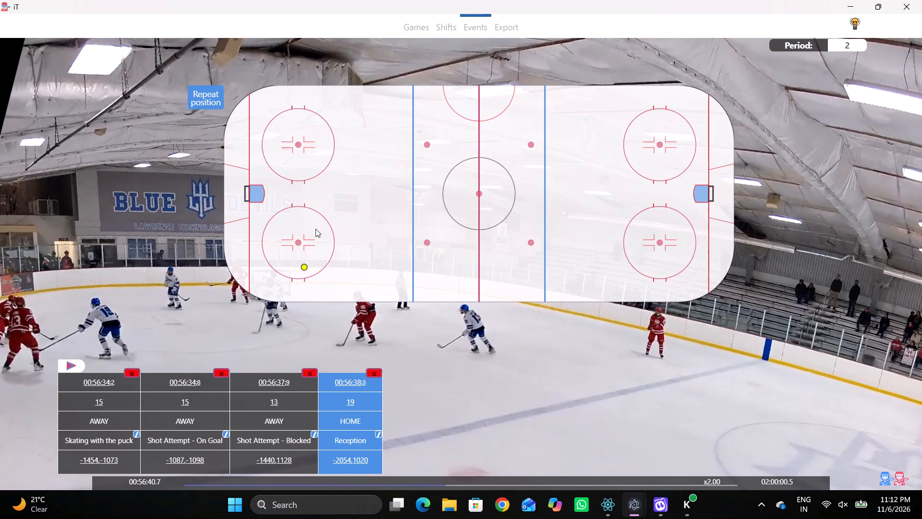
{"action": "left_click", "coordinate": [282, 256]}
Add a Pass event by the same player, away number 10, in the near corner behind the home goal line.
{"action": "key", "text": "space"}
{"action": "key", "text": "space"}
{"action": "key", "text": "space"}
{"action": "key", "text": "space"}
{"action": "key", "text": "space"}
{"action": "key", "text": "space"}
{"action": "key", "text": "space"}
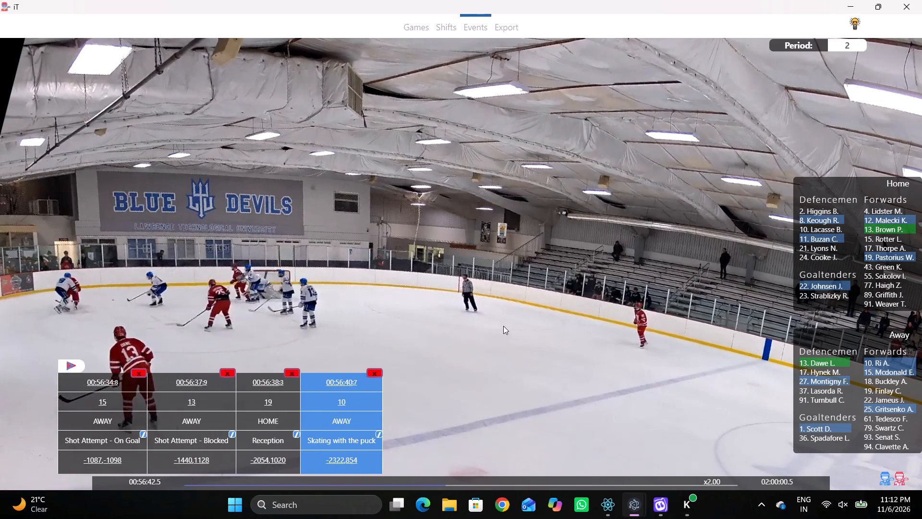
{"action": "key", "text": "space"}
{"action": "key", "text": "space"}
{"action": "key", "text": "q"}
{"action": "key", "text": "q"}
{"action": "key", "text": "q"}
{"action": "key", "text": "q"}
{"action": "key", "text": "q"}
{"action": "key", "text": "q"}
{"action": "key", "text": "q"}
{"action": "key", "text": "q"}
{"action": "key", "text": "q"}
{"action": "key", "text": "q"}
{"action": "key", "text": "q"}
{"action": "key", "text": "q"}
{"action": "key", "text": "q"}
{"action": "key", "text": "q"}
{"action": "key", "text": "q"}
{"action": "key", "text": "q"}
{"action": "key", "text": "q"}
{"action": "key", "text": "q"}
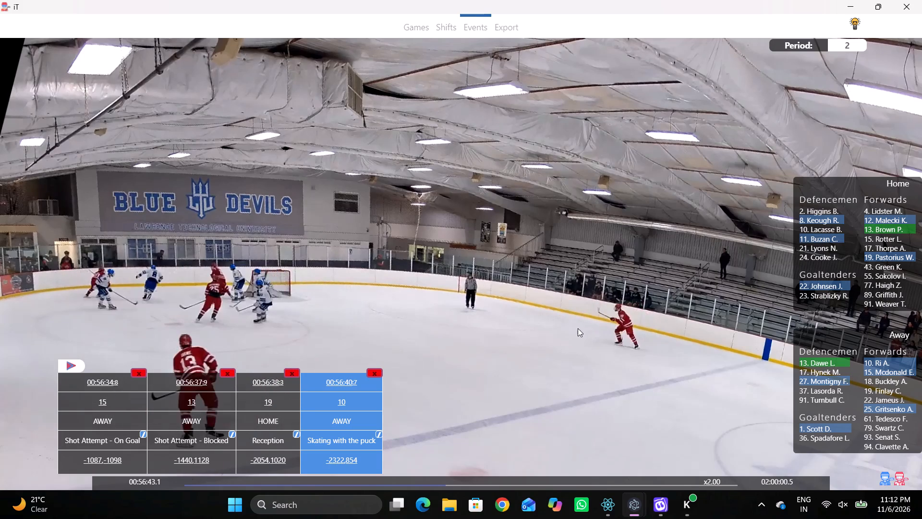
{"action": "key", "text": "q"}
{"action": "right_click", "coordinate": [552, 281]}
{"action": "right_click_drag", "start_coordinate": [488, 273], "coordinate": [476, 276]}
{"action": "left_click", "coordinate": [495, 284]}
{"action": "left_click", "coordinate": [801, 166]}
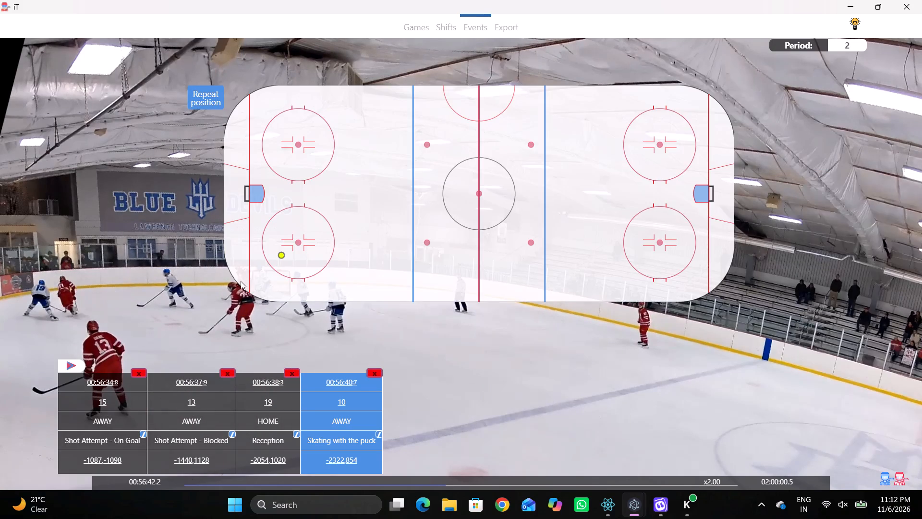
{"action": "left_click", "coordinate": [241, 281]}
Add a Skating with the puck event by away number 15 behind the home goal line, just to the near-boards side of the net.
{"action": "key", "text": "space"}
{"action": "key", "text": "space"}
{"action": "key", "text": "space"}
{"action": "key", "text": "space"}
{"action": "right_click", "coordinate": [538, 218]}
{"action": "key", "text": "q"}
{"action": "right_click_drag", "start_coordinate": [533, 218], "coordinate": [505, 231]}
{"action": "left_click", "coordinate": [544, 260]}
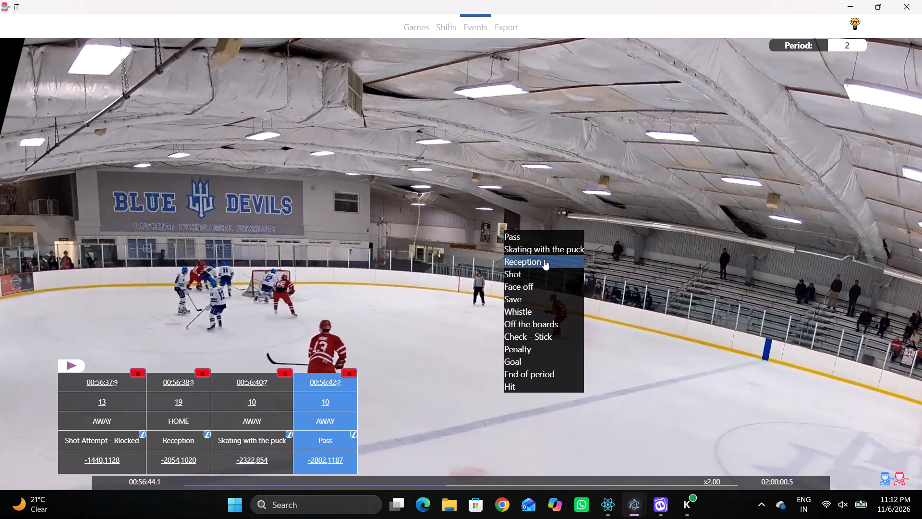
{"action": "right_click_drag", "start_coordinate": [534, 253], "coordinate": [541, 256]}
{"action": "left_click", "coordinate": [623, 269]}
{"action": "right_click", "coordinate": [600, 265]}
{"action": "left_click", "coordinate": [639, 282]}
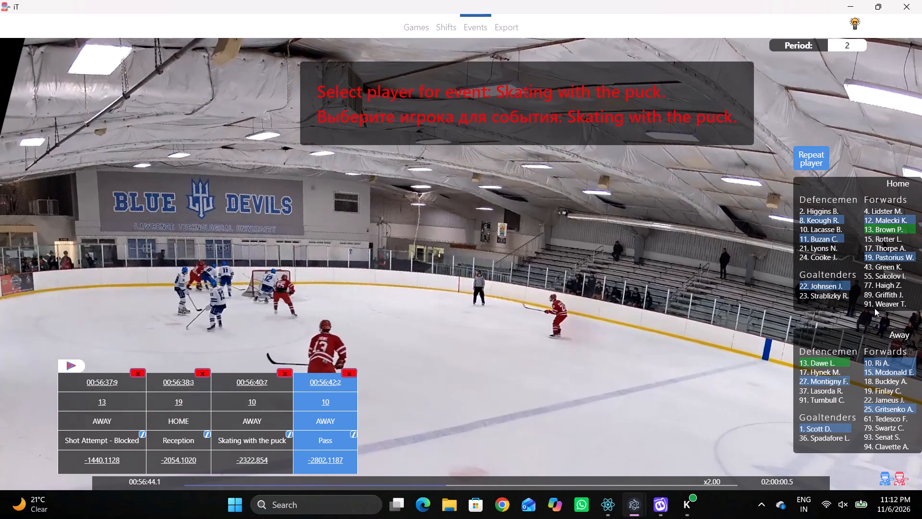
{"action": "left_click", "coordinate": [879, 368]}
{"action": "left_click", "coordinate": [241, 210]}
Add a Pass event by the same player, away number 15, just in front of the home goal line toward the near boards.
{"action": "key", "text": "space"}
{"action": "key", "text": "space"}
{"action": "key", "text": "space"}
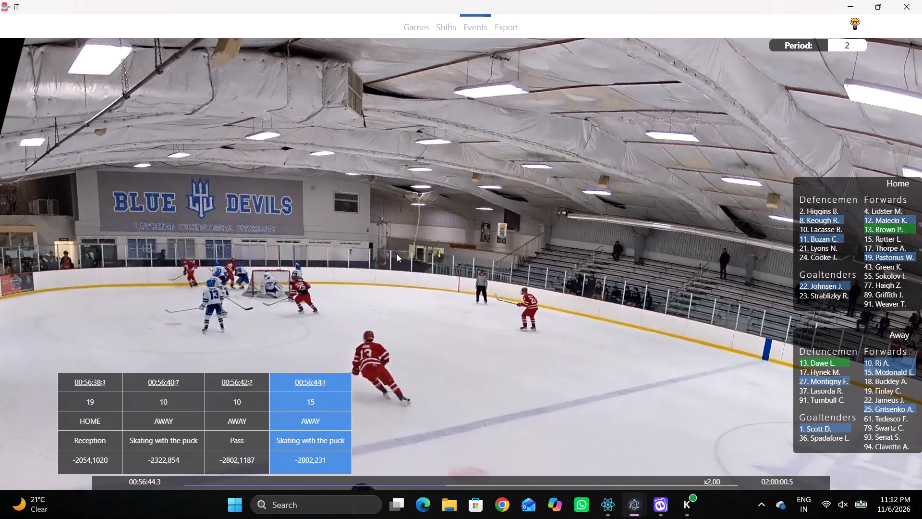
{"action": "key", "text": "space"}
{"action": "key", "text": "space"}
{"action": "key", "text": "space"}
{"action": "key", "text": "space"}
{"action": "key", "text": "space"}
{"action": "key", "text": "q"}
{"action": "key", "text": "space"}
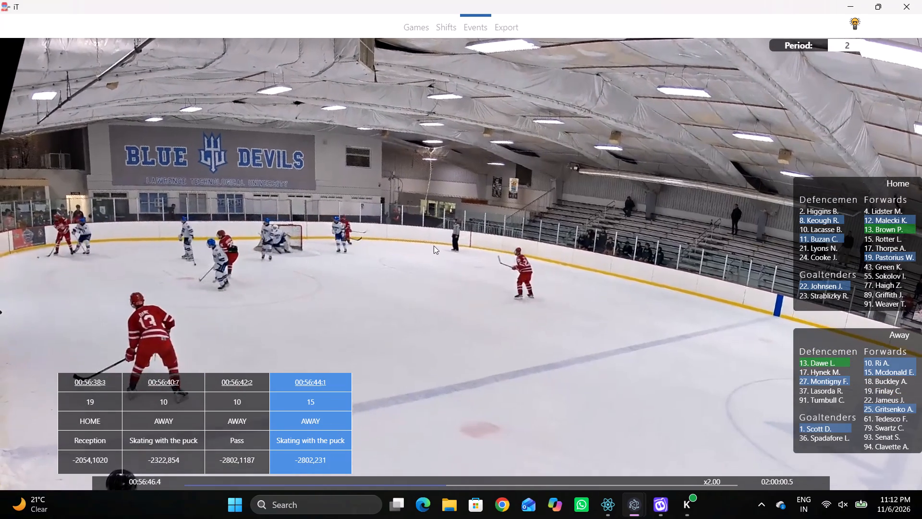
{"action": "key", "text": "space"}
{"action": "key", "text": "q"}
{"action": "key", "text": "q"}
{"action": "right_click", "coordinate": [419, 211]}
{"action": "left_click", "coordinate": [425, 213]}
{"action": "left_click", "coordinate": [816, 155]}
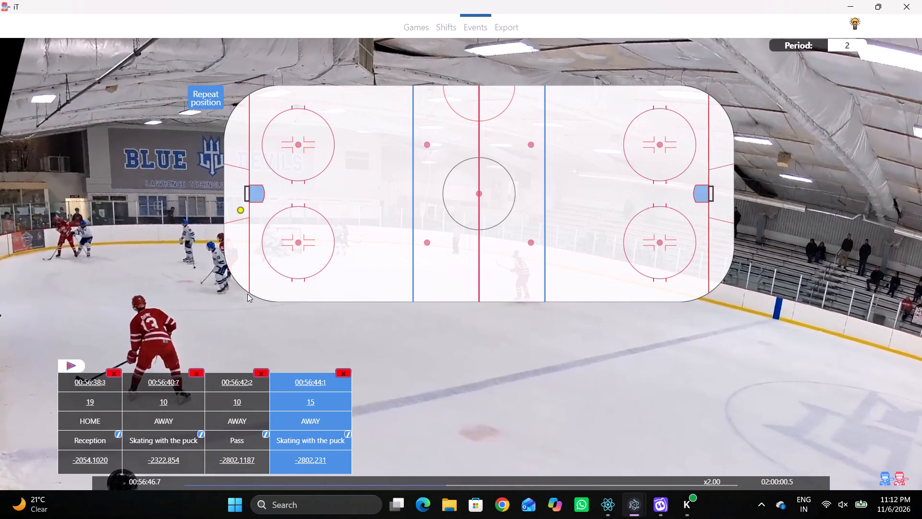
{"action": "left_click", "coordinate": [255, 271]}
Add a Skating with the puck event by away number 13 near the near boards, just inside the home zone's blue line.
{"action": "key", "text": "space"}
{"action": "key", "text": "v"}
{"action": "key", "text": "space"}
{"action": "key", "text": "space"}
{"action": "key", "text": "space"}
{"action": "right_click", "coordinate": [425, 251]}
{"action": "right_click_drag", "start_coordinate": [431, 258], "coordinate": [428, 266]}
{"action": "left_click", "coordinate": [452, 278]}
{"action": "right_click_drag", "start_coordinate": [540, 259], "coordinate": [532, 260]}
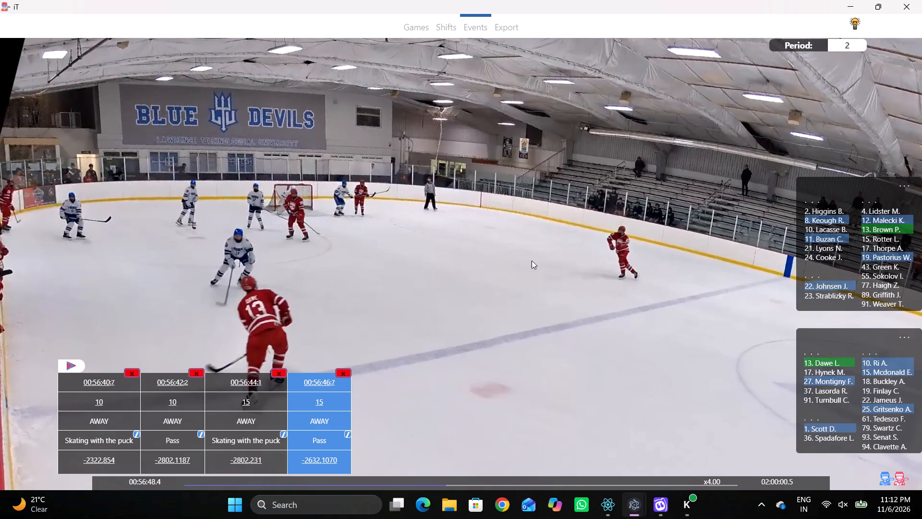
{"action": "right_click_drag", "start_coordinate": [532, 260], "coordinate": [534, 268]}
{"action": "left_click", "coordinate": [555, 285]}
{"action": "left_click", "coordinate": [808, 358]}
{"action": "left_click", "coordinate": [386, 282]}
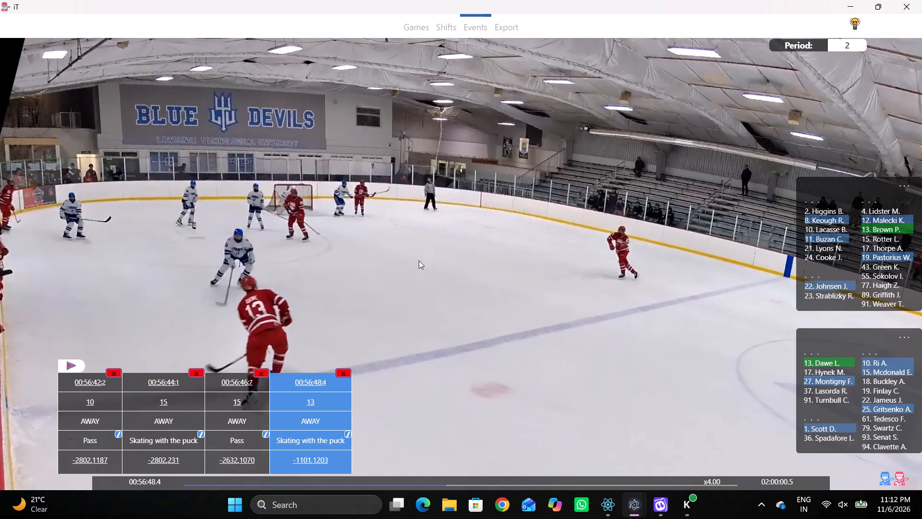
Add a Pass event by the same player, away number 13, at the home zone's blue line, toward the near boards.
{"action": "key", "text": "space"}
{"action": "key", "text": "space"}
{"action": "key", "text": "q"}
{"action": "key", "text": "q"}
{"action": "key", "text": "q"}
{"action": "key", "text": "q"}
{"action": "key", "text": "q"}
{"action": "key", "text": "q"}
{"action": "right_click", "coordinate": [542, 235]}
{"action": "left_click", "coordinate": [546, 239]}
{"action": "key", "text": "q"}
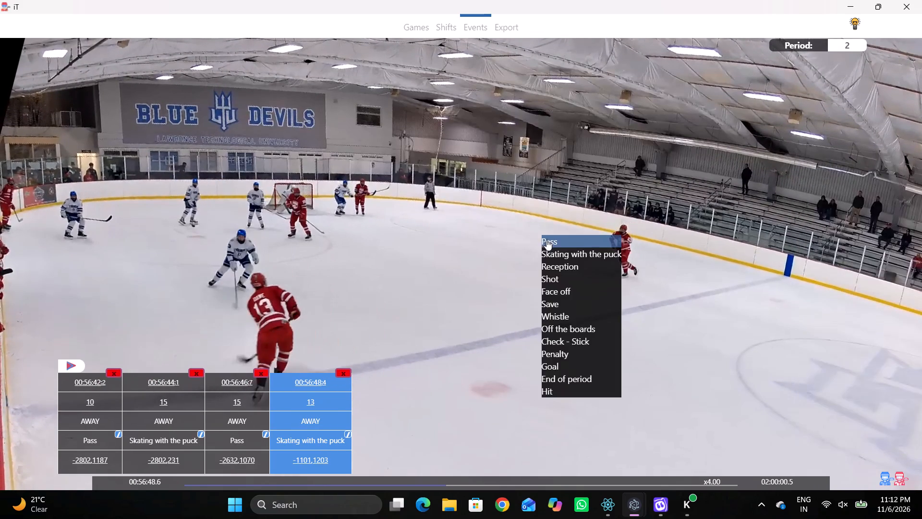
{"action": "right_click", "coordinate": [543, 238]}
{"action": "left_click", "coordinate": [553, 242]}
{"action": "left_click", "coordinate": [815, 154]}
{"action": "left_click", "coordinate": [416, 234]}
Add a Shot Attempt - On Goal event by away number 27 just inside the home zone's blue line, toward the far boards.
{"action": "key", "text": "space"}
{"action": "key", "text": "space"}
{"action": "right_click_drag", "start_coordinate": [480, 230], "coordinate": [484, 232]}
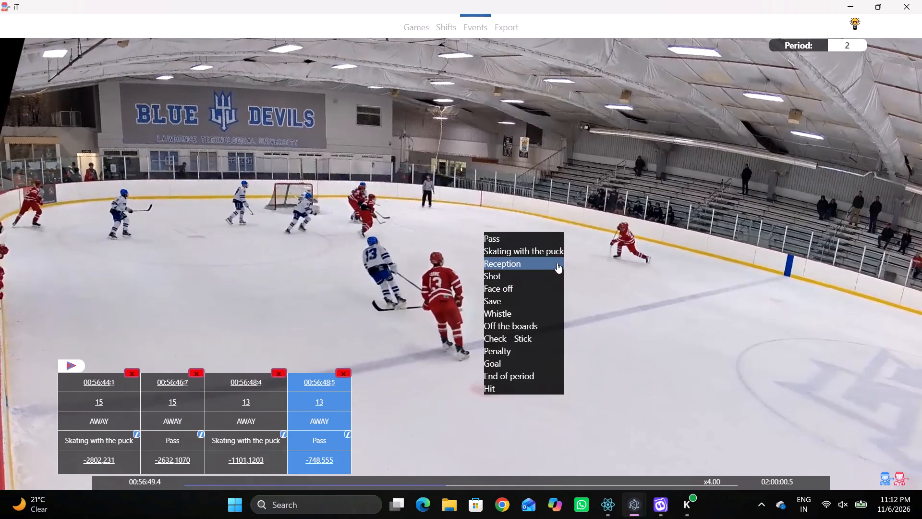
{"action": "key", "text": "space"}
{"action": "key", "text": "space"}
{"action": "key", "text": "q"}
{"action": "key", "text": "q"}
{"action": "type", "text": "r"}
{"action": "key", "text": "space"}
{"action": "key", "text": "space"}
{"action": "key", "text": "q"}
{"action": "key", "text": "q"}
{"action": "key", "text": "q"}
{"action": "key", "text": "q"}
{"action": "key", "text": "q"}
{"action": "key", "text": "q"}
{"action": "key", "text": "q"}
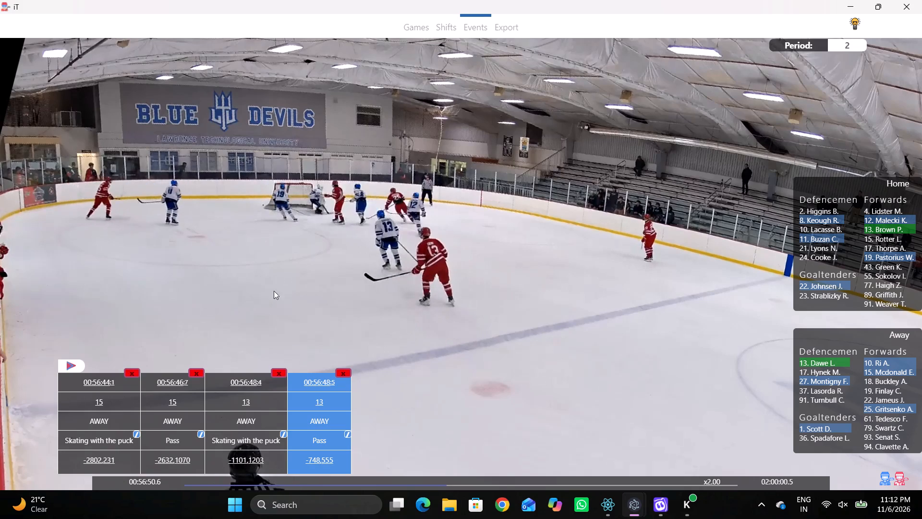
{"action": "key", "text": "q"}
{"action": "key", "text": "q"}
{"action": "type", "text": "qq"}
{"action": "key", "text": "q"}
{"action": "right_click_drag", "start_coordinate": [327, 223], "coordinate": [319, 218]}
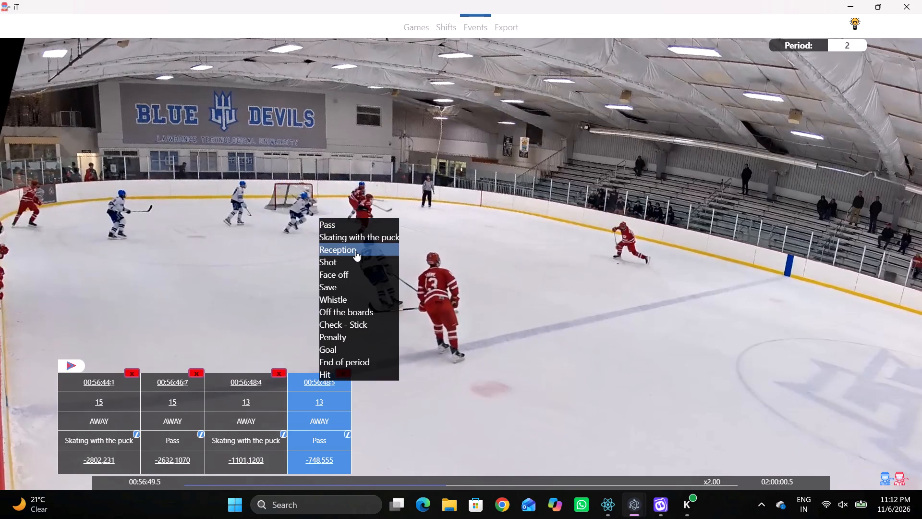
{"action": "left_click", "coordinate": [353, 250]}
{"action": "right_click", "coordinate": [369, 210]}
{"action": "left_click", "coordinate": [394, 259]}
{"action": "left_click", "coordinate": [397, 250]}
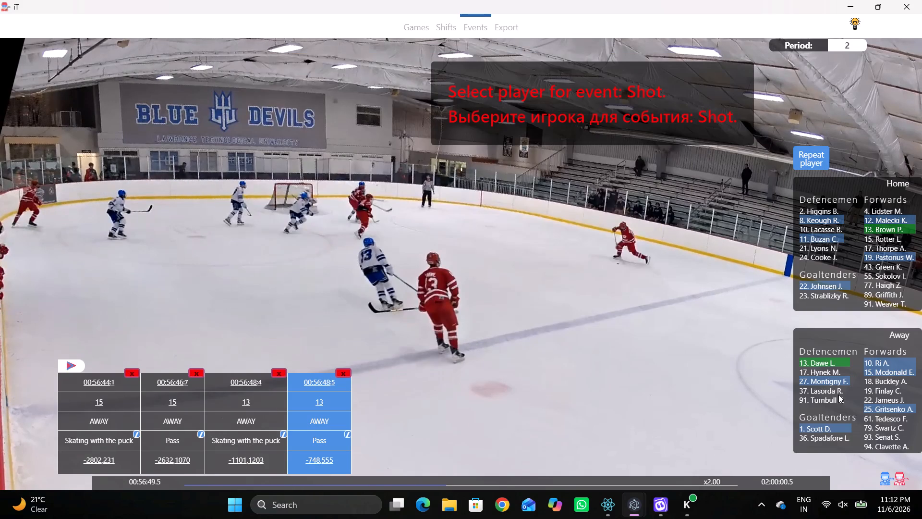
{"action": "left_click", "coordinate": [818, 382]}
{"action": "left_click", "coordinate": [399, 165]}
Add a Skating with the puck event by home number 19 just in front of the home net, on its near-boards side.
{"action": "key", "text": "space"}
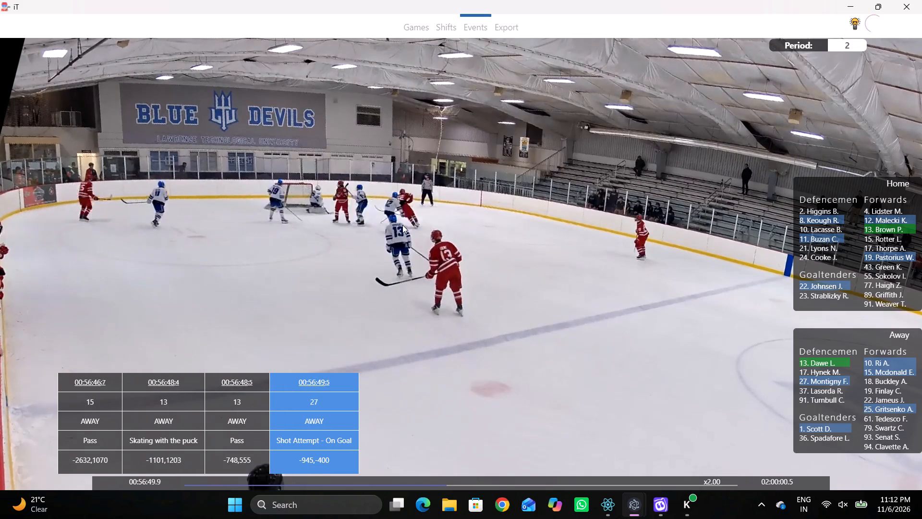
{"action": "key", "text": "space"}
{"action": "key", "text": "space"}
{"action": "key", "text": "space"}
{"action": "key", "text": "q"}
{"action": "right_click_drag", "start_coordinate": [328, 169], "coordinate": [334, 170]}
{"action": "left_click", "coordinate": [375, 193]}
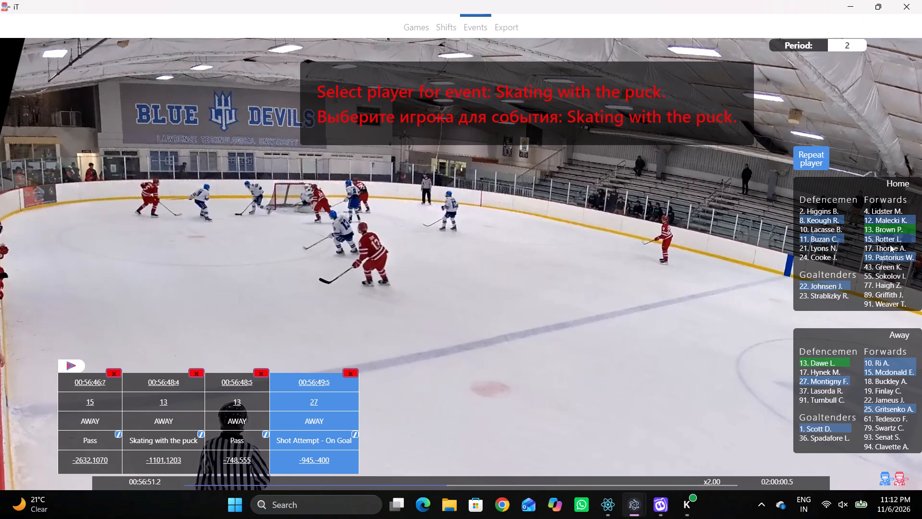
{"action": "left_click", "coordinate": [872, 256]}
{"action": "left_click", "coordinate": [275, 210]}
Add a Pass event by the same player, home number 19, in front of the home net on its near-boards side.
{"action": "key", "text": "space"}
{"action": "key", "text": "space"}
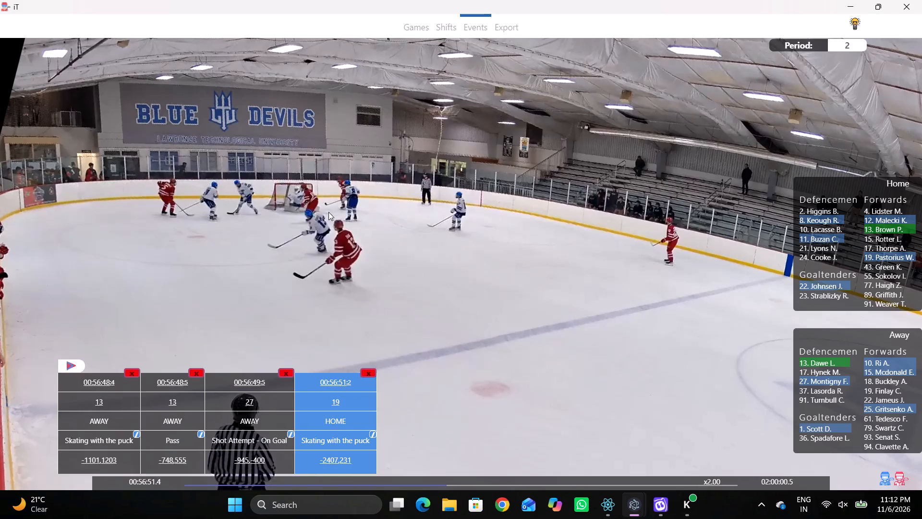
{"action": "key", "text": "space"}
{"action": "key", "text": "space"}
{"action": "key", "text": "q"}
{"action": "right_click", "coordinate": [337, 185]}
{"action": "left_click", "coordinate": [337, 190]}
{"action": "left_click", "coordinate": [803, 154]}
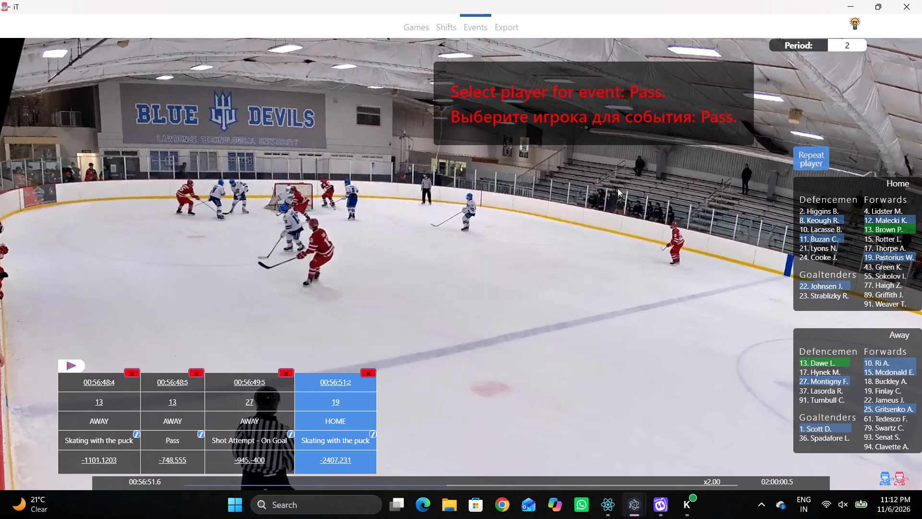
{"action": "left_click", "coordinate": [273, 213]}
Add a Pass event by home number 13 near the near boards, midway between the home faceoff circle and the blue line.
{"action": "key", "text": "space"}
{"action": "key", "text": "space"}
{"action": "key", "text": "space"}
{"action": "key", "text": "space"}
{"action": "key", "text": "space"}
{"action": "key", "text": "space"}
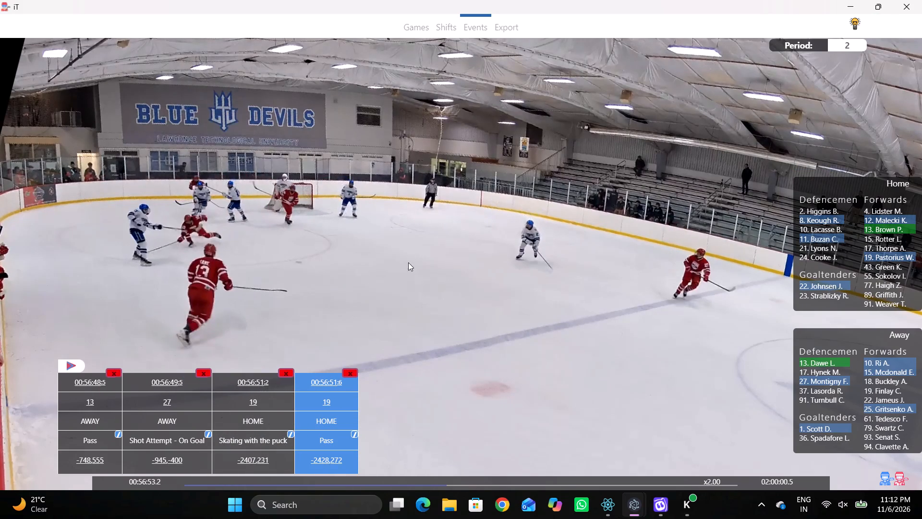
{"action": "key", "text": "q"}
{"action": "right_click_drag", "start_coordinate": [429, 214], "coordinate": [436, 223]}
{"action": "left_click", "coordinate": [446, 228]}
{"action": "left_click", "coordinate": [870, 229]}
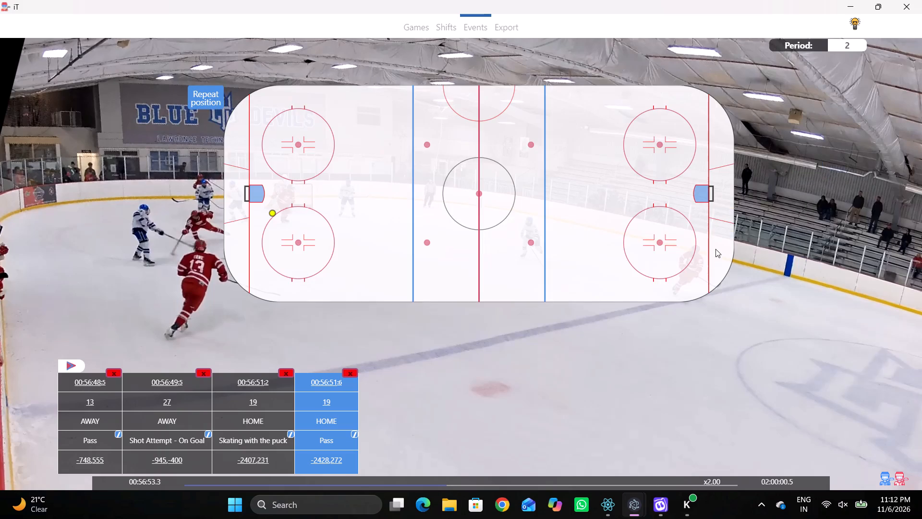
{"action": "left_click", "coordinate": [350, 276]}
Add a Pass event by away number 27 in the neutral zone, beside the far-side faceoff dot on the away half.
{"action": "key", "text": "space"}
{"action": "key", "text": "v"}
{"action": "key", "text": "space"}
{"action": "right_click", "coordinate": [613, 213]}
{"action": "key", "text": "space"}
{"action": "key", "text": "space"}
{"action": "key", "text": "space"}
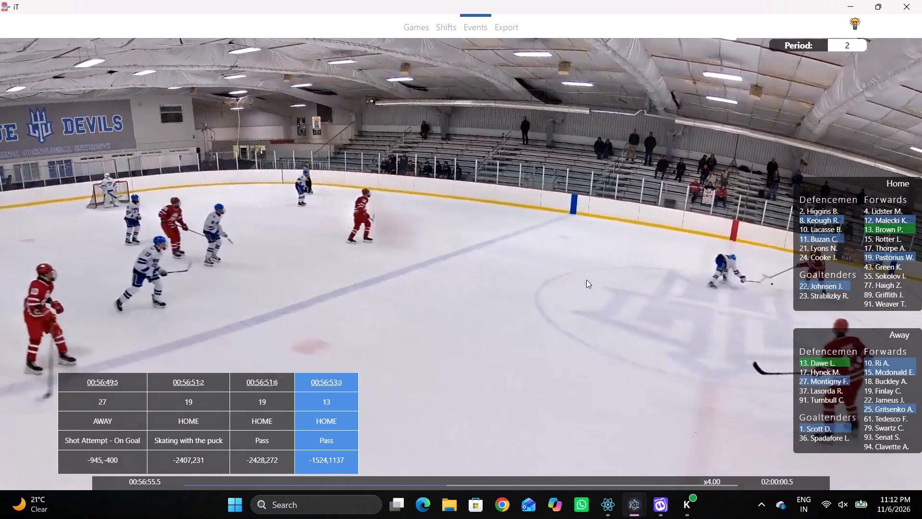
{"action": "key", "text": "space"}
{"action": "key", "text": "shift+d"}
{"action": "key", "text": "q"}
{"action": "key", "text": "q"}
{"action": "key", "text": "q"}
{"action": "key", "text": "q"}
{"action": "key", "text": "q"}
{"action": "key", "text": "q"}
{"action": "right_click", "coordinate": [633, 224]}
{"action": "right_click_drag", "start_coordinate": [629, 231], "coordinate": [606, 242]}
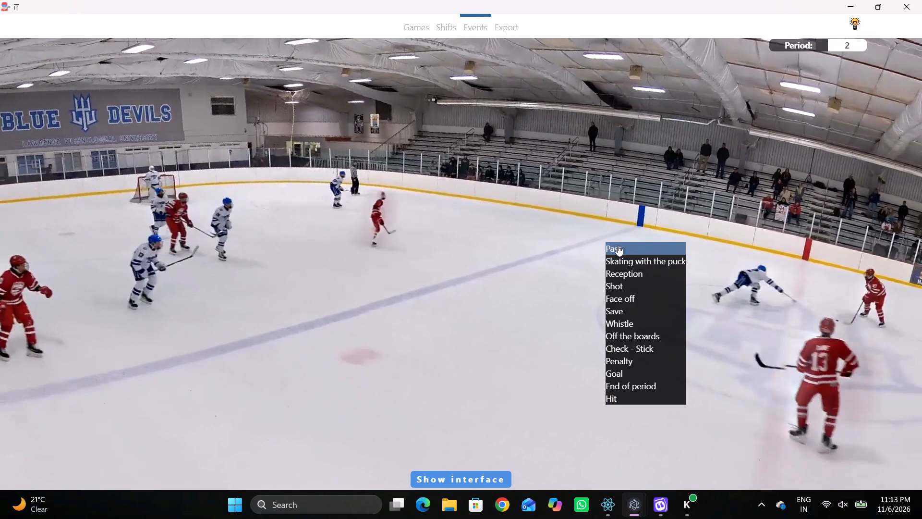
{"action": "left_click", "coordinate": [619, 246]}
{"action": "left_click", "coordinate": [825, 381]}
{"action": "left_click", "coordinate": [517, 142]}
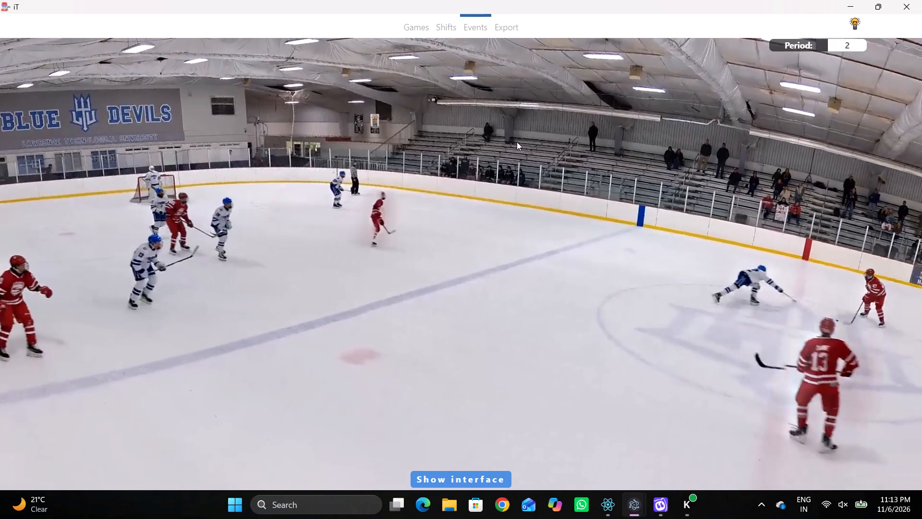
Add a Pass event by the same player, away number 27, at the far boards between the centre line and the away blue line.
{"action": "key", "text": "space"}
{"action": "key", "text": "space"}
{"action": "key", "text": "space"}
{"action": "key", "text": "space"}
{"action": "key", "text": "space"}
{"action": "key", "text": "space"}
{"action": "type", "text": "qr"}
{"action": "key", "text": "space"}
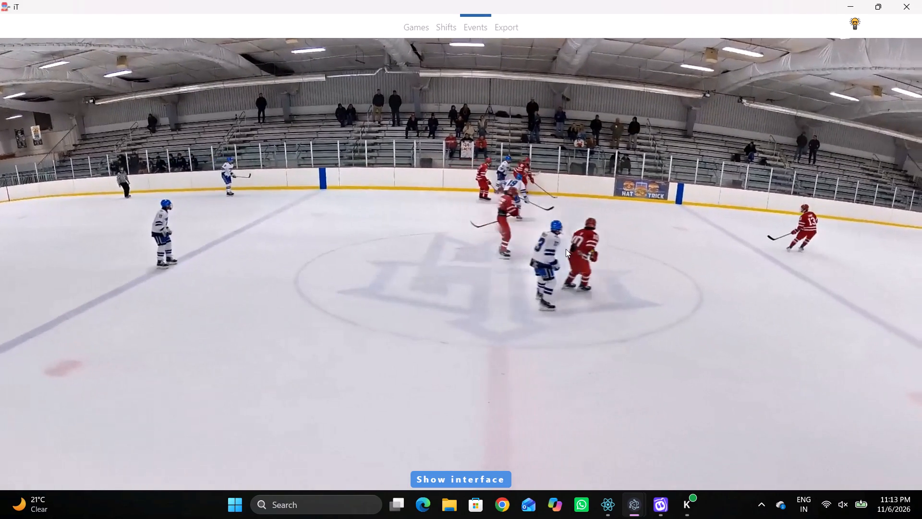
{"action": "key", "text": "space"}
{"action": "key", "text": "space"}
{"action": "key", "text": "space"}
{"action": "type", "text": "q"}
{"action": "right_click_drag", "start_coordinate": [593, 231], "coordinate": [594, 238]}
{"action": "left_click", "coordinate": [605, 241]}
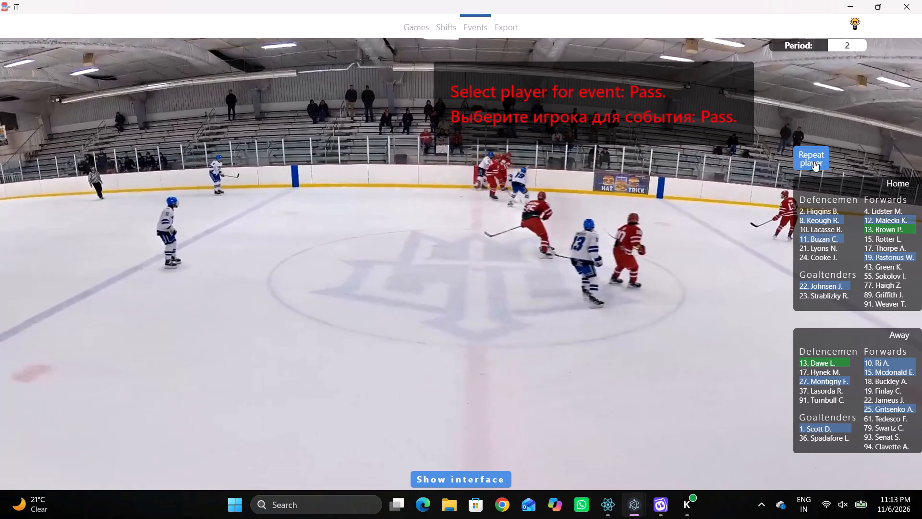
{"action": "left_click", "coordinate": [815, 161]}
{"action": "left_click", "coordinate": [514, 93]}
Change the type of away number 27's event at 00:56:55.7 from Pass to Skating with the puck.
{"action": "key", "text": "shift+d"}
{"action": "left_click", "coordinate": [248, 436]}
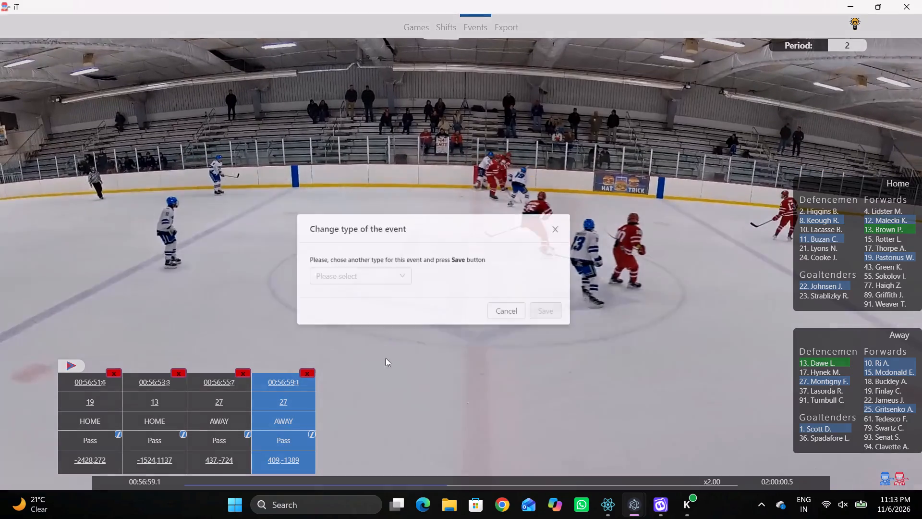
{"action": "left_click", "coordinate": [385, 252]}
{"action": "left_click", "coordinate": [361, 309]}
{"action": "left_click", "coordinate": [374, 258]}
{"action": "scroll", "coordinate": [362, 284], "scroll_direction": "up", "scroll_amount": 2}
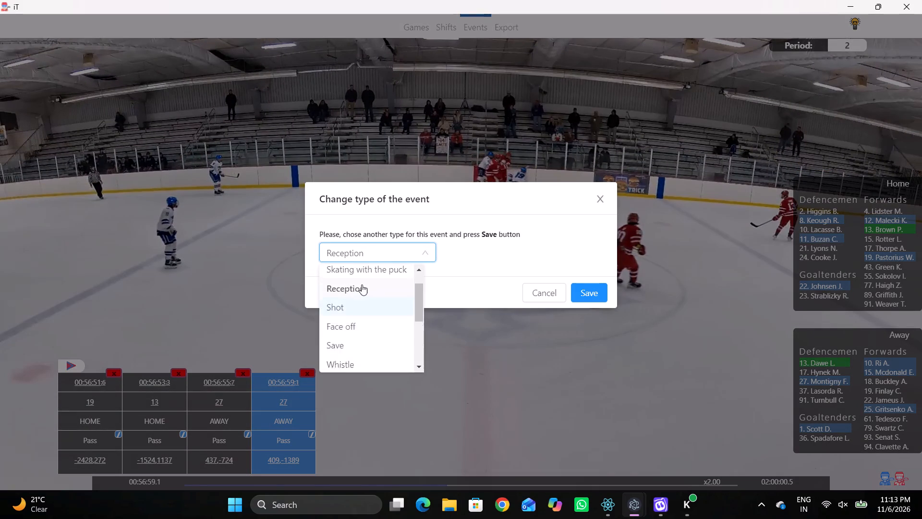
{"action": "left_click", "coordinate": [365, 292]}
{"action": "left_click", "coordinate": [595, 295]}
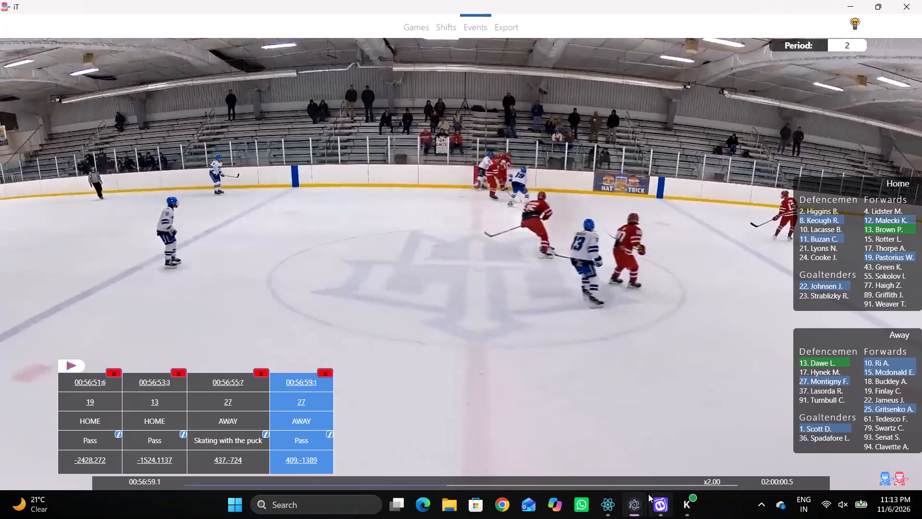
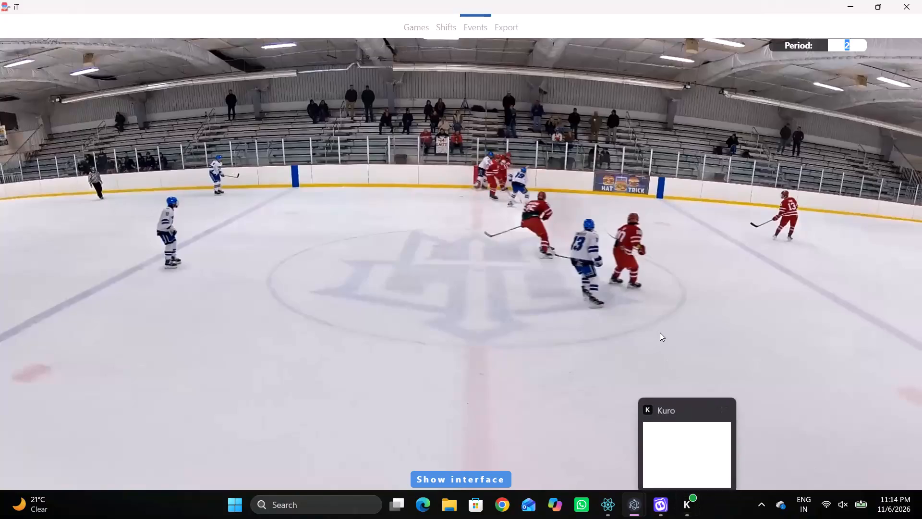
Preview the game action following away player 27's pass at 00:56:59.1.
{"action": "left_click", "coordinate": [658, 328]}
{"action": "key", "text": "shift+d"}
{"action": "key", "text": "space"}
{"action": "key", "text": "shift+d"}
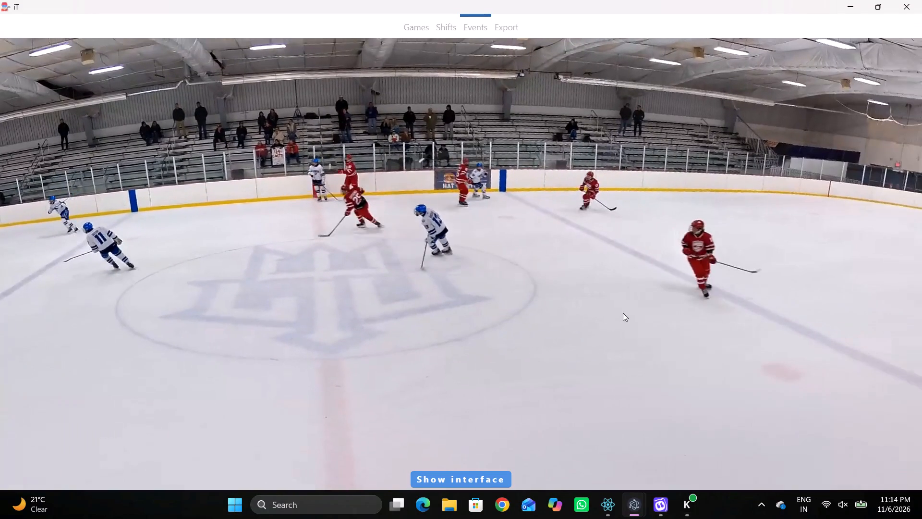
{"action": "key", "text": "space"}
Log a Pass by home player 8 at 00:57:04.3, positioned just behind the home goal line at -2816,-591.
{"action": "key", "text": "shift+d"}
{"action": "left_click", "coordinate": [300, 385]}
{"action": "type", "text": "v"}
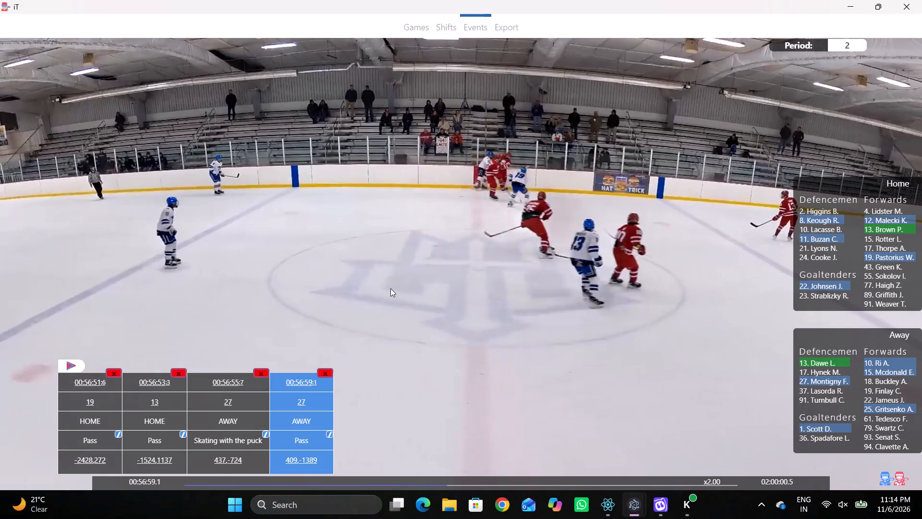
{"action": "key", "text": "space"}
{"action": "key", "text": "v"}
{"action": "key", "text": "space"}
{"action": "key", "text": "space"}
{"action": "key", "text": "space"}
{"action": "key", "text": "space"}
{"action": "key", "text": "space"}
{"action": "key", "text": "space"}
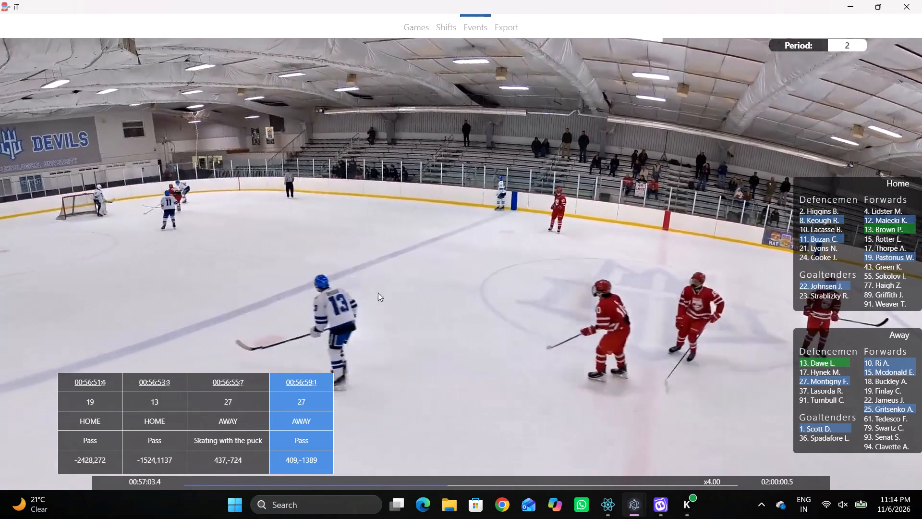
{"action": "key", "text": "space"}
{"action": "key", "text": "space"}
{"action": "key", "text": "space"}
{"action": "key", "text": "q"}
{"action": "key", "text": "q"}
{"action": "key", "text": "q"}
{"action": "key", "text": "q"}
{"action": "key", "text": "q"}
{"action": "key", "text": "q"}
{"action": "key", "text": "q"}
{"action": "key", "text": "q"}
{"action": "right_click", "coordinate": [441, 250]}
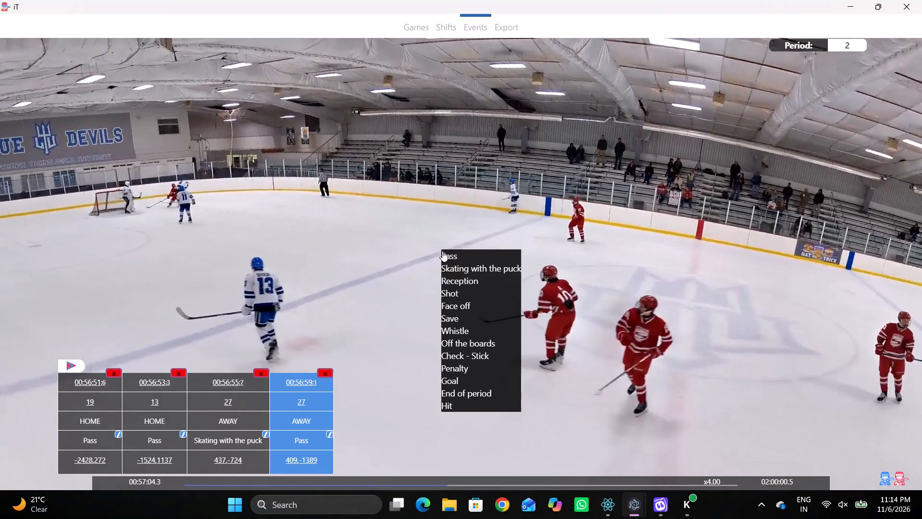
{"action": "double_click", "coordinate": [442, 252]}
{"action": "right_click_drag", "start_coordinate": [442, 252], "coordinate": [439, 258]}
{"action": "left_click", "coordinate": [444, 263]}
{"action": "left_click", "coordinate": [816, 221]}
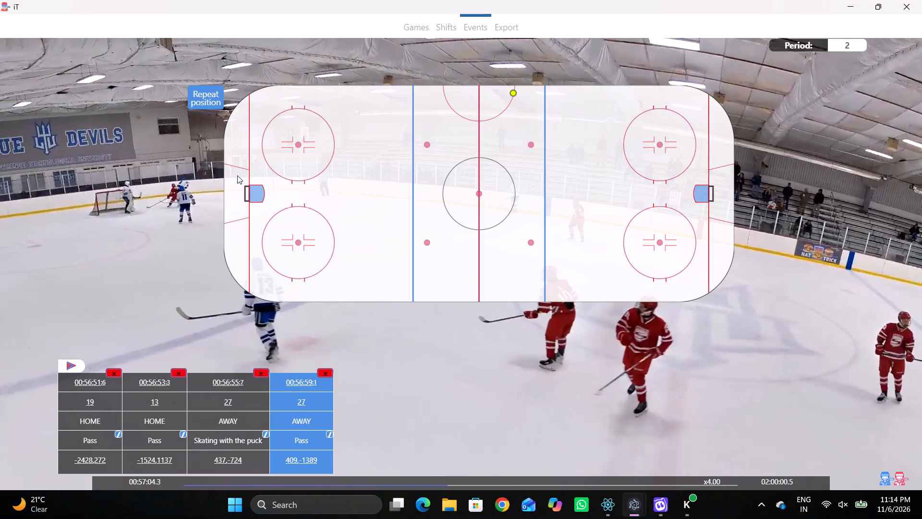
{"action": "left_click", "coordinate": [240, 151]}
Log Skating with the puck for home player 12 at 00:57:06.2, positioned just inside the home blue line at -1002,-1073.
{"action": "key", "text": "r"}
{"action": "key", "text": "space"}
{"action": "key", "text": "space"}
{"action": "key", "text": "space"}
{"action": "key", "text": "space"}
{"action": "key", "text": "space"}
{"action": "key", "text": "space"}
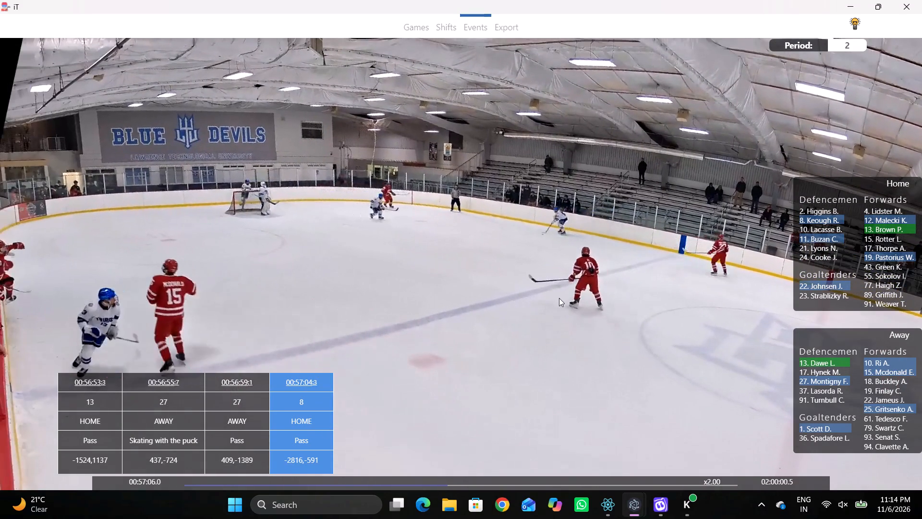
{"action": "key", "text": "space"}
{"action": "key", "text": "space"}
{"action": "right_click", "coordinate": [577, 252]}
{"action": "key", "text": "q"}
{"action": "right_click_drag", "start_coordinate": [580, 251], "coordinate": [575, 253]}
{"action": "left_click_drag", "start_coordinate": [601, 270], "coordinate": [591, 263]}
{"action": "right_click_drag", "start_coordinate": [551, 265], "coordinate": [534, 277]}
{"action": "left_click", "coordinate": [550, 289]}
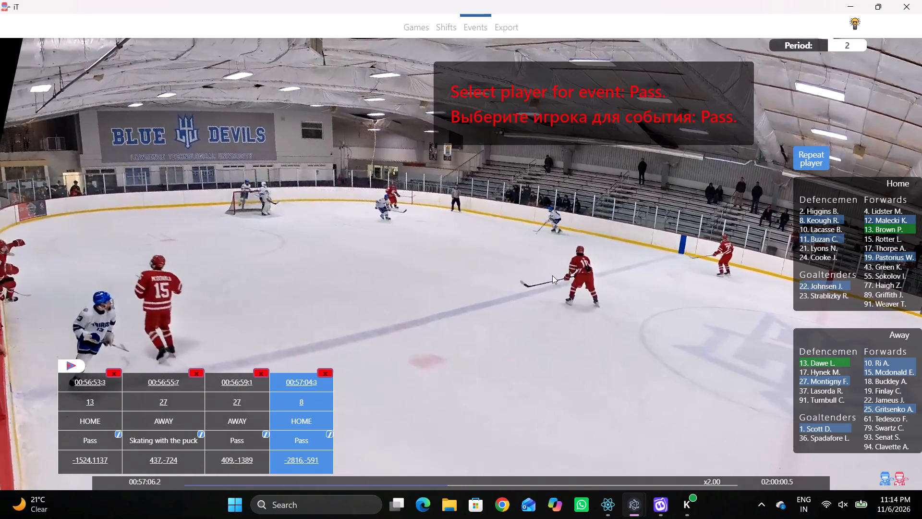
{"action": "right_click_drag", "start_coordinate": [540, 277], "coordinate": [529, 279]}
{"action": "left_click", "coordinate": [550, 291]}
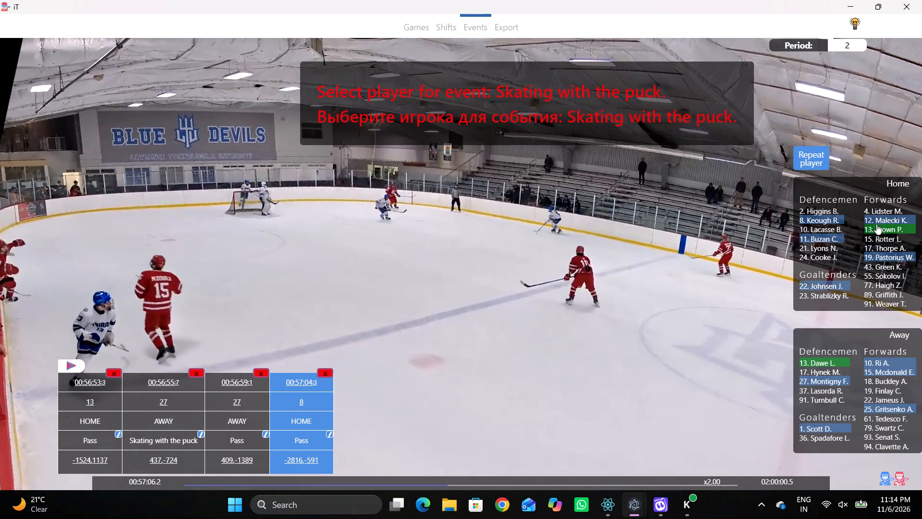
{"action": "left_click", "coordinate": [873, 215]}
{"action": "key", "text": "space"}
{"action": "left_click", "coordinate": [394, 116]}
Preview the play following home player 12's skating event to identify the upcoming puck actions.
{"action": "key", "text": "space"}
{"action": "key", "text": "v"}
{"action": "key", "text": "space"}
{"action": "key", "text": "space"}
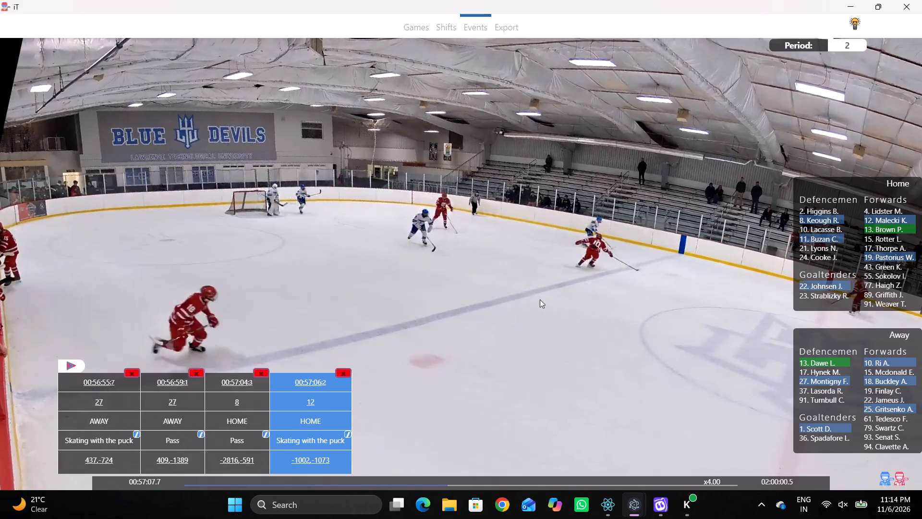
{"action": "key", "text": "space"}
{"action": "key", "text": "space"}
{"action": "key", "text": "space"}
{"action": "key", "text": "space"}
{"action": "key", "text": "v"}
{"action": "key", "text": "space"}
{"action": "key", "text": "space"}
{"action": "key", "text": "space"}
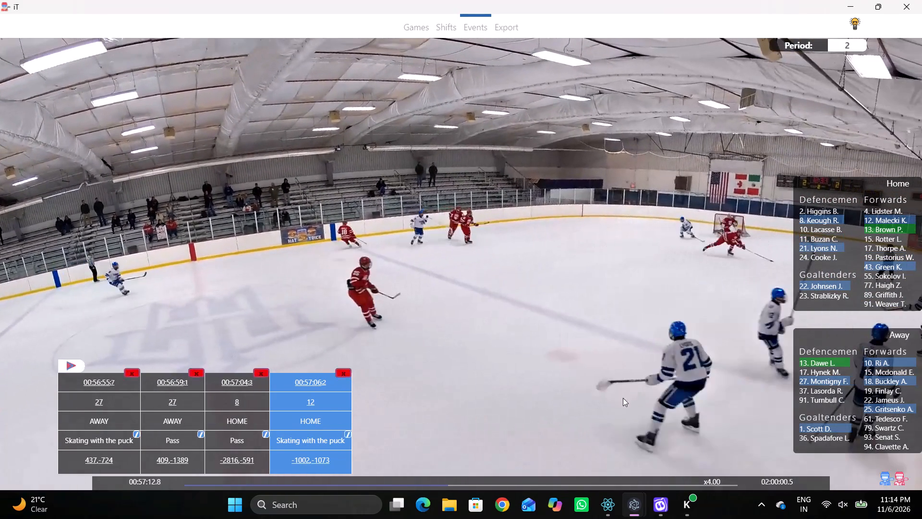
{"action": "key", "text": "q"}
Return to the 00:57:06.2 event and log a Pass by the same home player 12 just inside the home blue line.
{"action": "key", "text": "shift+d"}
{"action": "key", "text": "shift+d"}
{"action": "left_click", "coordinate": [320, 389]}
{"action": "key", "text": "shift+d"}
{"action": "key", "text": "space"}
{"action": "key", "text": "space"}
{"action": "key", "text": "space"}
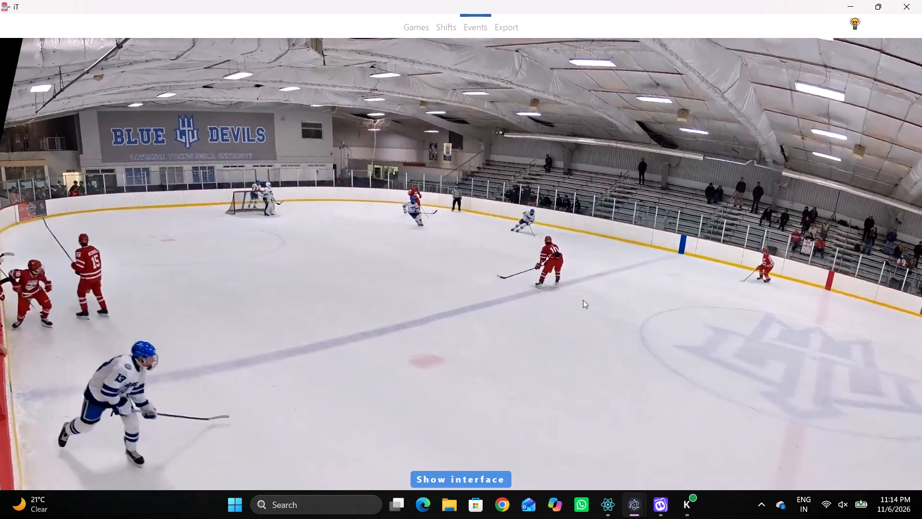
{"action": "key", "text": "space"}
{"action": "right_click", "coordinate": [606, 252]}
{"action": "left_click", "coordinate": [625, 250]}
{"action": "right_click_drag", "start_coordinate": [719, 196], "coordinate": [705, 202]}
{"action": "left_click", "coordinate": [713, 203]}
{"action": "left_click", "coordinate": [828, 164]}
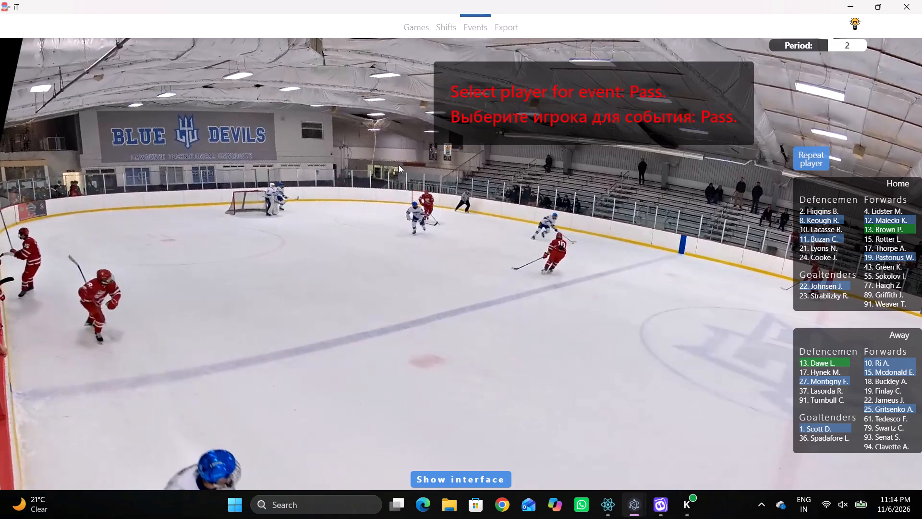
{"action": "left_click", "coordinate": [393, 127]}
Log Skating with the puck for home player 43 just inside the away blue line near the far boards.
{"action": "key", "text": "space"}
{"action": "key", "text": "space"}
{"action": "key", "text": "space"}
{"action": "key", "text": "space"}
{"action": "key", "text": "space"}
{"action": "key", "text": "space"}
{"action": "key", "text": "q"}
{"action": "key", "text": "q"}
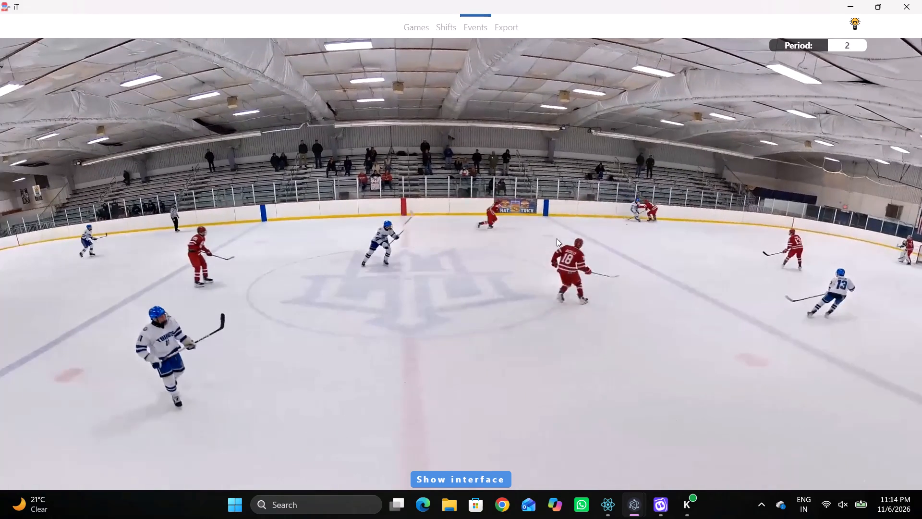
{"action": "right_click", "coordinate": [554, 236]}
{"action": "left_click", "coordinate": [581, 249]}
{"action": "right_click_drag", "start_coordinate": [534, 239], "coordinate": [510, 239]}
{"action": "left_click_drag", "start_coordinate": [567, 256], "coordinate": [558, 257]}
{"action": "left_click", "coordinate": [874, 262]}
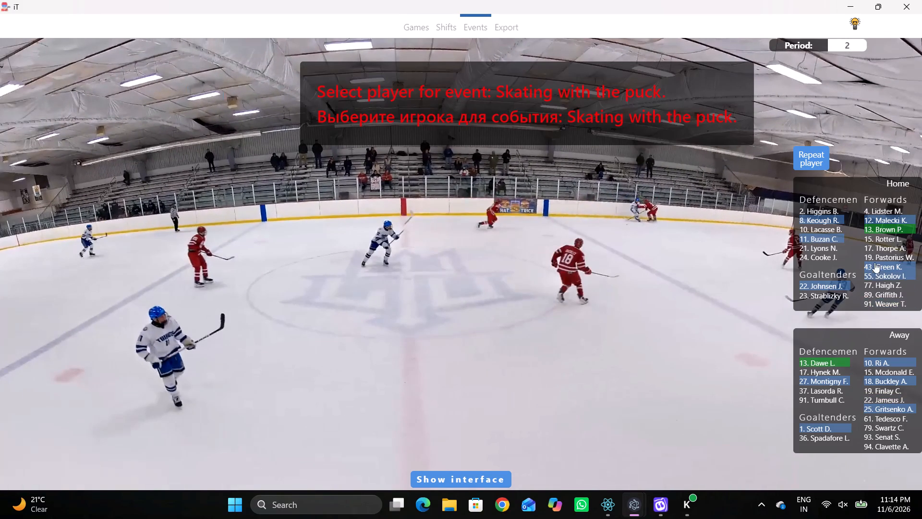
{"action": "left_click", "coordinate": [562, 101]}
Log a Pass by the same home player 43 deeper in the away zone, near the far boards.
{"action": "key", "text": "r"}
{"action": "key", "text": "space"}
{"action": "key", "text": "space"}
{"action": "key", "text": "space"}
{"action": "key", "text": "space"}
{"action": "key", "text": "space"}
{"action": "key", "text": "space"}
{"action": "key", "text": "space"}
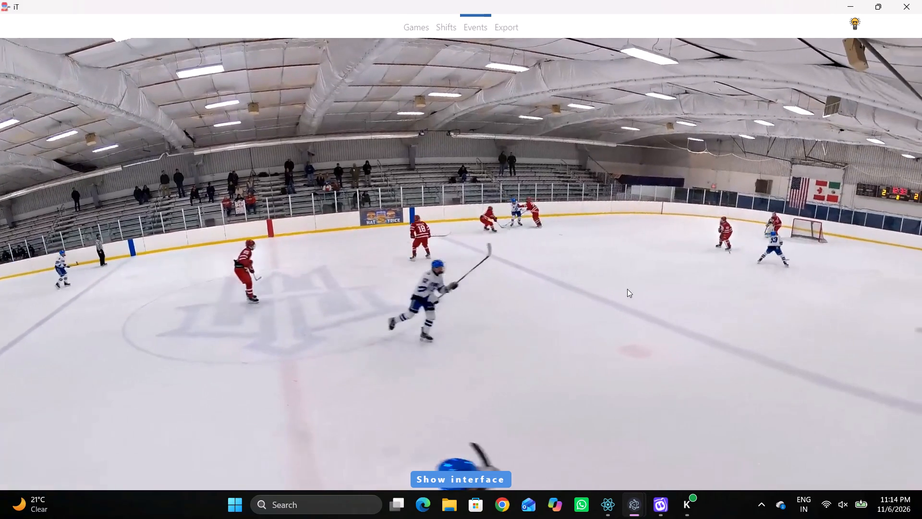
{"action": "key", "text": "space"}
{"action": "key", "text": "space"}
{"action": "key", "text": "space"}
{"action": "key", "text": "q"}
{"action": "key", "text": "q"}
{"action": "key", "text": "q"}
{"action": "key", "text": "q"}
{"action": "key", "text": "q"}
{"action": "key", "text": "q"}
{"action": "key", "text": "q"}
{"action": "right_click", "coordinate": [593, 236]}
{"action": "right_click", "coordinate": [578, 235]}
{"action": "left_click", "coordinate": [580, 236]}
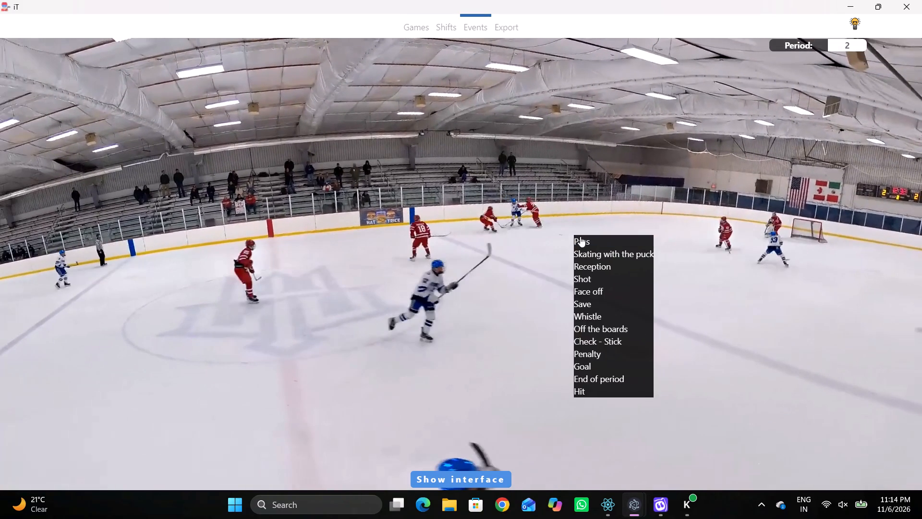
{"action": "right_click_drag", "start_coordinate": [563, 241], "coordinate": [552, 249]}
{"action": "left_click", "coordinate": [563, 254]}
{"action": "left_click", "coordinate": [803, 165]}
{"action": "left_click", "coordinate": [612, 109]}
Preview the play following home player 43's pass to identify who takes the puck.
{"action": "key", "text": "space"}
{"action": "key", "text": "v"}
{"action": "key", "text": "space"}
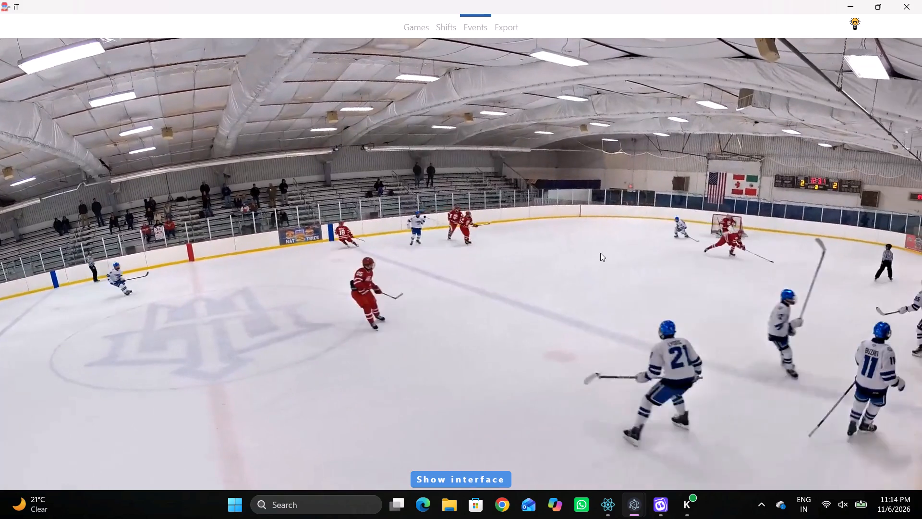
{"action": "key", "text": "space"}
{"action": "key", "text": "space"}
{"action": "key", "text": "space"}
{"action": "key", "text": "space"}
{"action": "key", "text": "space"}
{"action": "key", "text": "space"}
{"action": "key", "text": "space"}
{"action": "key", "text": "space"}
{"action": "key", "text": "q"}
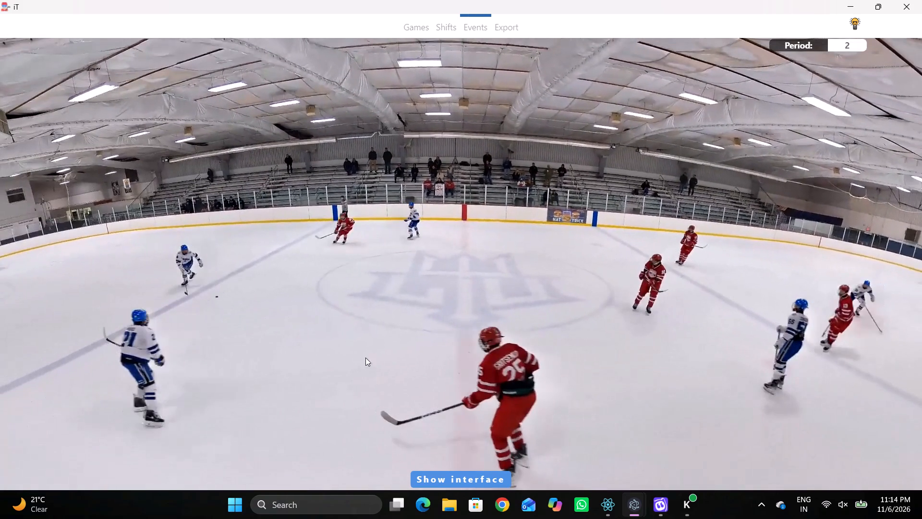
Return to the last logged event and log Skating with the puck for home player 8 just outside the home blue line, near mid-ice.
{"action": "key", "text": "shift+d"}
{"action": "left_click", "coordinate": [313, 382]}
{"action": "key", "text": "shift+d"}
{"action": "key", "text": "space"}
{"action": "key", "text": "space"}
{"action": "key", "text": "space"}
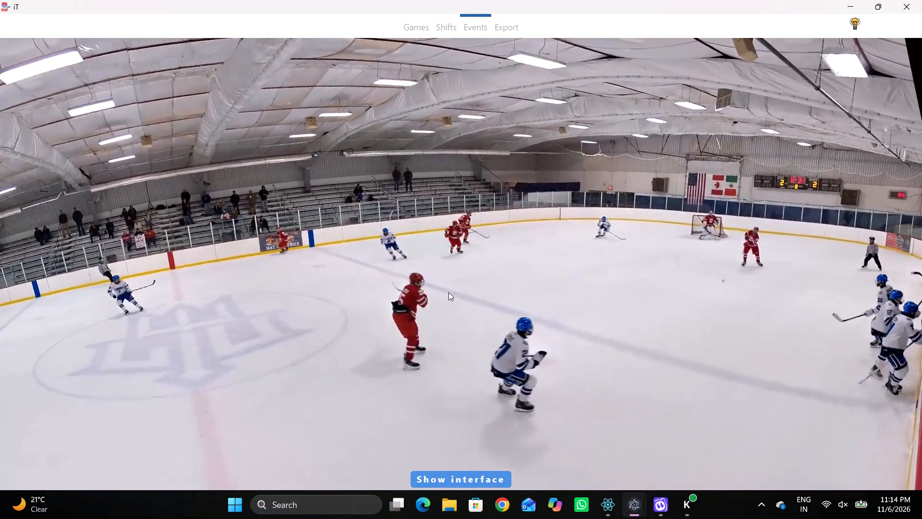
{"action": "key", "text": "space"}
{"action": "key", "text": "space"}
{"action": "key", "text": "space"}
{"action": "key", "text": "space"}
{"action": "key", "text": "space"}
{"action": "key", "text": "q"}
{"action": "right_click", "coordinate": [476, 260]}
{"action": "left_click", "coordinate": [491, 274]}
{"action": "right_click_drag", "start_coordinate": [444, 266], "coordinate": [410, 272]}
{"action": "left_click", "coordinate": [458, 293]}
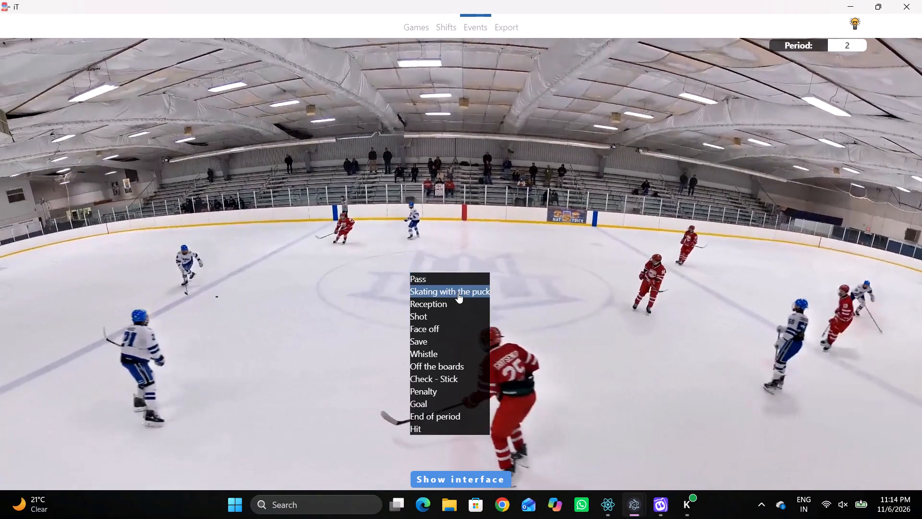
{"action": "left_click", "coordinate": [824, 221]}
{"action": "left_click_drag", "start_coordinate": [445, 216], "coordinate": [426, 211]}
Log a Pass by home player 8 just outside the home blue line, near mid-ice.
{"action": "key", "text": "space"}
{"action": "key", "text": "space"}
{"action": "key", "text": "space"}
{"action": "key", "text": "space"}
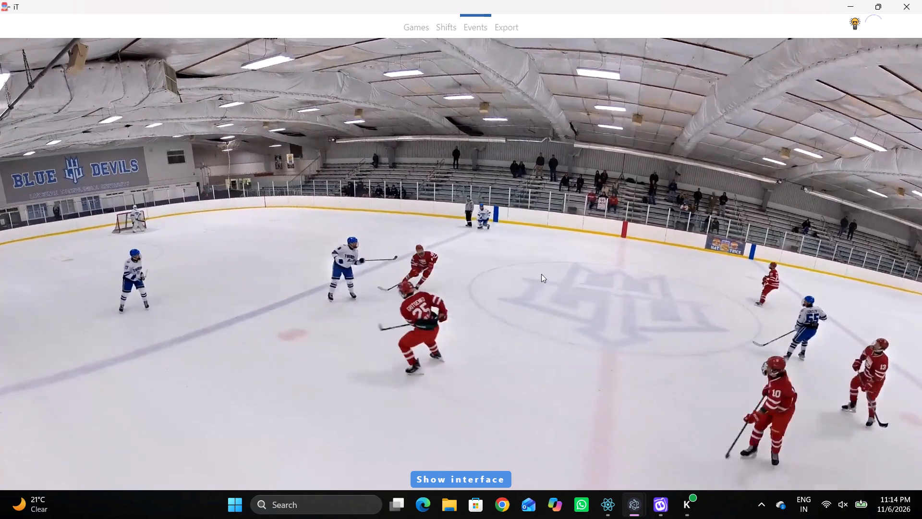
{"action": "key", "text": "q"}
{"action": "key", "text": "q"}
{"action": "key", "text": "q"}
{"action": "key", "text": "q"}
{"action": "right_click_drag", "start_coordinate": [621, 223], "coordinate": [614, 222]}
{"action": "left_click", "coordinate": [621, 226]}
{"action": "right_click_drag", "start_coordinate": [608, 225], "coordinate": [594, 229]}
{"action": "type", "text": "qqq"}
{"action": "right_click", "coordinate": [598, 226]}
{"action": "left_click", "coordinate": [604, 229]}
{"action": "right_click_drag", "start_coordinate": [604, 228], "coordinate": [595, 233]}
{"action": "left_click", "coordinate": [600, 235]}
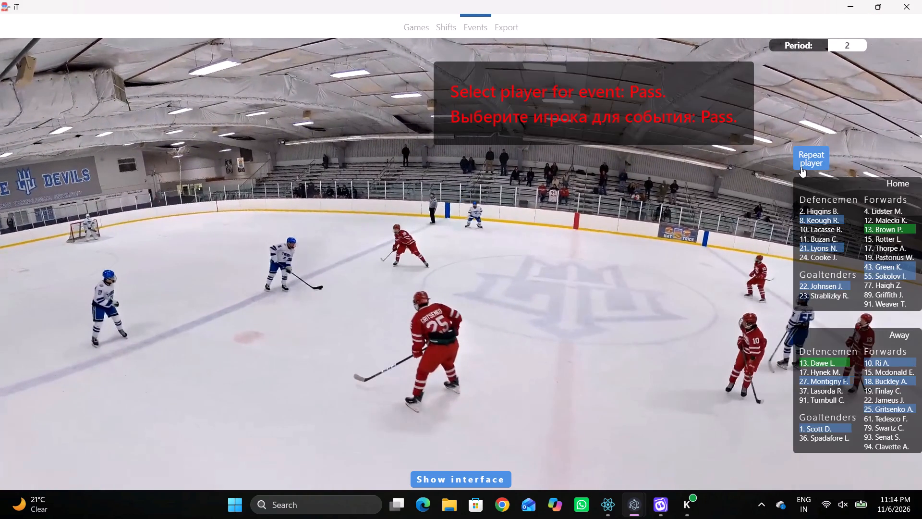
{"action": "left_click", "coordinate": [801, 167]}
{"action": "left_click", "coordinate": [422, 206]}
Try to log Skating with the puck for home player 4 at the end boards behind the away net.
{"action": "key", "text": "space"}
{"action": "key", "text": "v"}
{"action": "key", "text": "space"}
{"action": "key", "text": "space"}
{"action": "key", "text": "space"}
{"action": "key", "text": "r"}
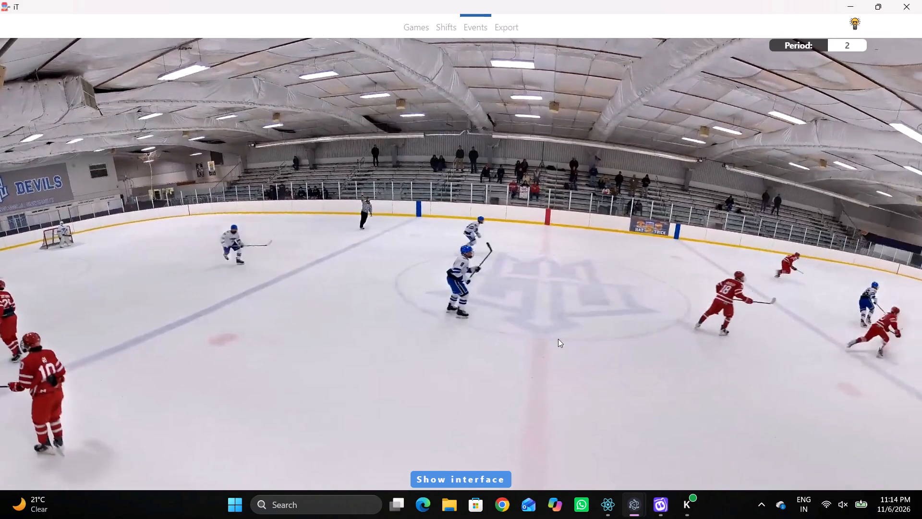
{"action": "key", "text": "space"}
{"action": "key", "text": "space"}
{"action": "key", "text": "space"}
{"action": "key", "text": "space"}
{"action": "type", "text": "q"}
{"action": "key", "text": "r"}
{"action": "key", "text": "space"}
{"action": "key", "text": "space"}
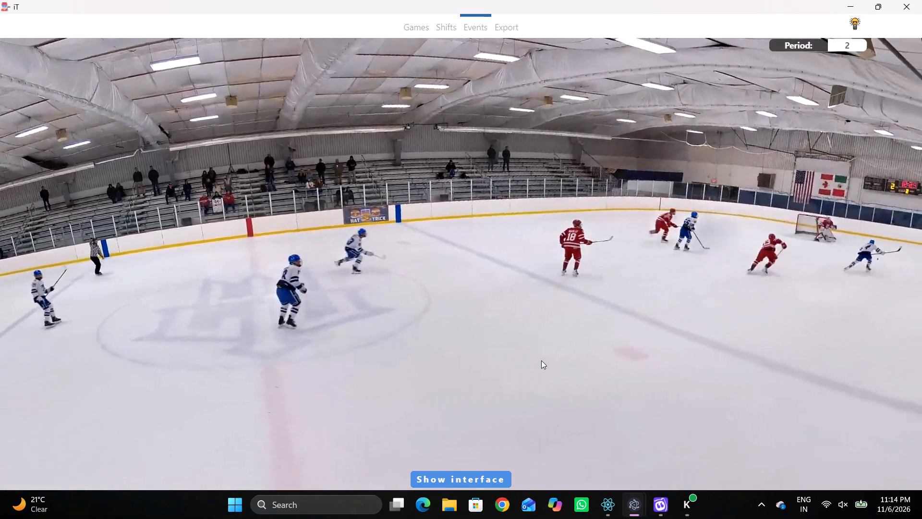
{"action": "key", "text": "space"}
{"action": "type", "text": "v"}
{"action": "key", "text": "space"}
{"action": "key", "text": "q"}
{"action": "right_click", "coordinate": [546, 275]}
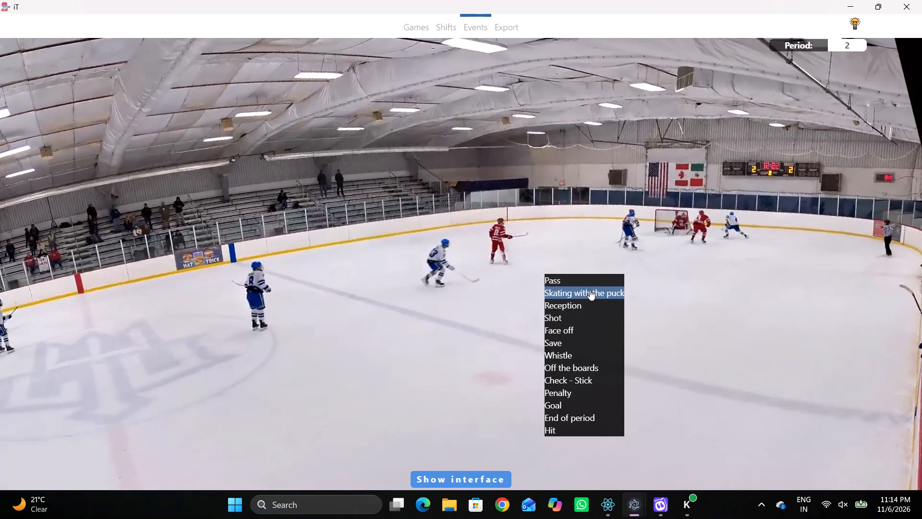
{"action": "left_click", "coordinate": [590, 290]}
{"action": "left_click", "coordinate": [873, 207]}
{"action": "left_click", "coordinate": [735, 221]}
Check the event list and return the video to home player 8's logged Pass at 00:57:17:0.
{"action": "key", "text": "space"}
{"action": "key", "text": "space"}
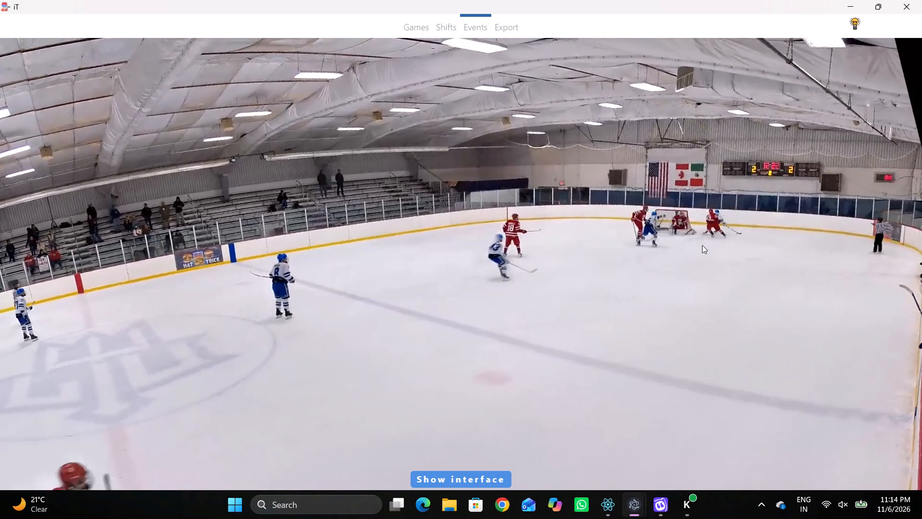
{"action": "key", "text": "space"}
{"action": "key", "text": "space"}
{"action": "key", "text": "shift+d"}
{"action": "left_click", "coordinate": [313, 383]}
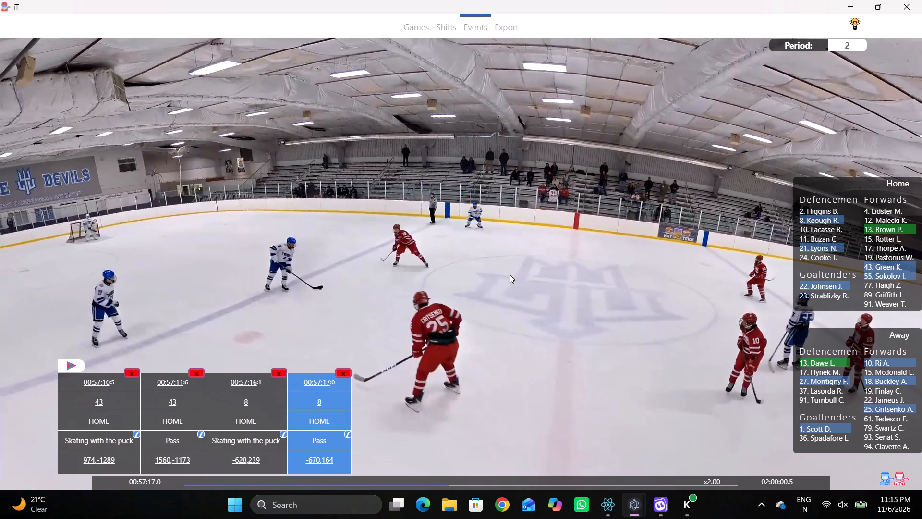
{"action": "type", "text": "c D"}
Log Skating with the puck for home player 4 near the away goal line, on the near-boards side of the net.
{"action": "key", "text": "space"}
{"action": "key", "text": "q"}
{"action": "key", "text": "q"}
{"action": "key", "text": "q"}
{"action": "key", "text": "q"}
{"action": "key", "text": "q"}
{"action": "key", "text": "q"}
{"action": "key", "text": "q"}
{"action": "key", "text": "q"}
{"action": "key", "text": "q"}
{"action": "key", "text": "q"}
{"action": "key", "text": "q"}
{"action": "key", "text": "q"}
{"action": "key", "text": "q"}
{"action": "key", "text": "q"}
{"action": "key", "text": "q"}
{"action": "key", "text": "q"}
{"action": "key", "text": "q"}
{"action": "key", "text": "q"}
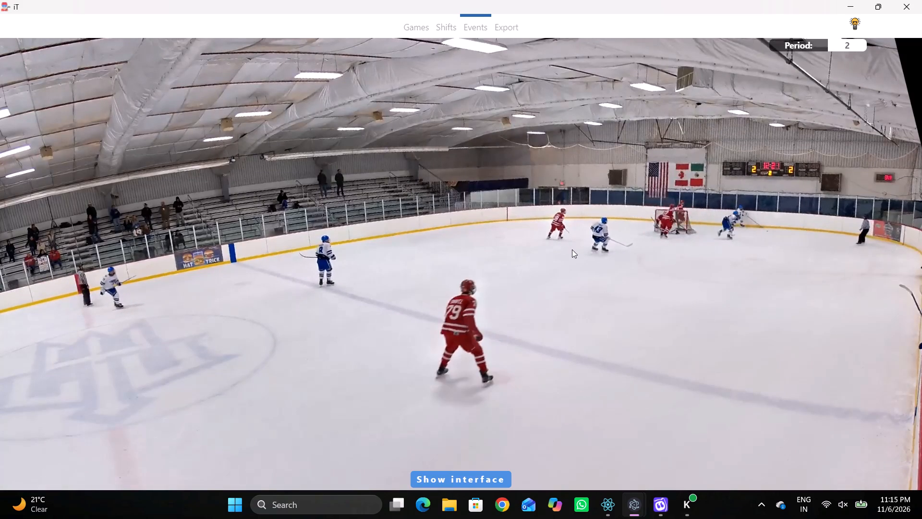
{"action": "key", "text": "q"}
{"action": "key", "text": "space"}
{"action": "key", "text": "space"}
{"action": "right_click", "coordinate": [614, 209]}
{"action": "left_click", "coordinate": [632, 220]}
{"action": "right_click_drag", "start_coordinate": [591, 214], "coordinate": [529, 225]}
{"action": "left_click", "coordinate": [588, 249]}
{"action": "left_click", "coordinate": [885, 211]}
{"action": "left_click", "coordinate": [699, 231]}
Log a Pass by the same home player 4 behind the away goal line, close to the end boards.
{"action": "key", "text": "space"}
{"action": "key", "text": "space"}
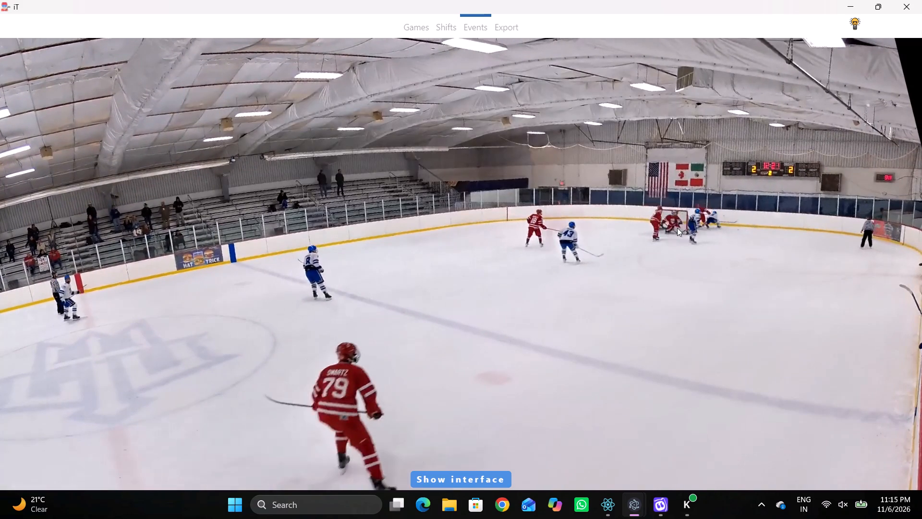
{"action": "key", "text": "space"}
{"action": "key", "text": "space"}
{"action": "key", "text": "space"}
{"action": "key", "text": "space"}
{"action": "key", "text": "space"}
{"action": "key", "text": "space"}
{"action": "key", "text": "space"}
{"action": "key", "text": "space"}
{"action": "key", "text": "space"}
{"action": "key", "text": "space"}
{"action": "key", "text": "q"}
{"action": "key", "text": "q"}
{"action": "key", "text": "q"}
{"action": "key", "text": "q"}
{"action": "key", "text": "q"}
{"action": "key", "text": "q"}
{"action": "key", "text": "q"}
{"action": "key", "text": "q"}
{"action": "key", "text": "q"}
{"action": "key", "text": "q"}
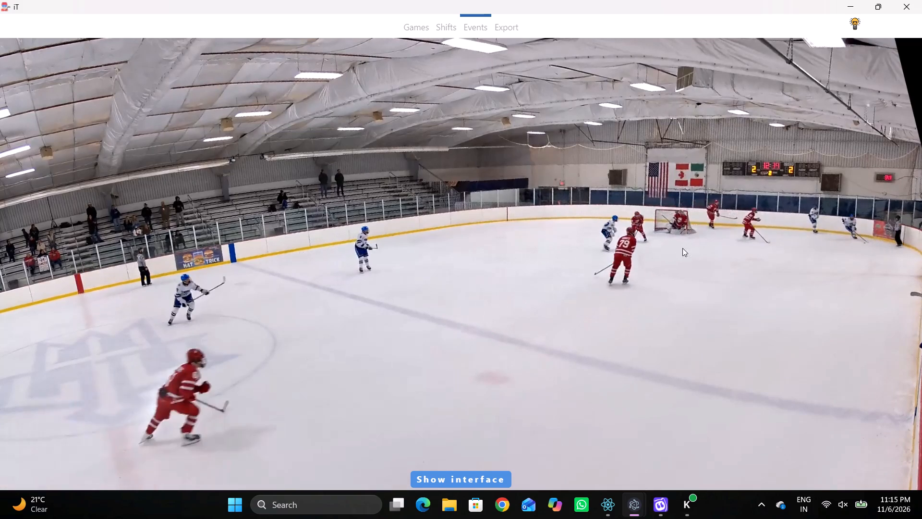
{"action": "right_click", "coordinate": [693, 200]}
{"action": "left_click", "coordinate": [698, 201]}
{"action": "right_click_drag", "start_coordinate": [692, 200], "coordinate": [675, 203]}
{"action": "left_click", "coordinate": [687, 202]}
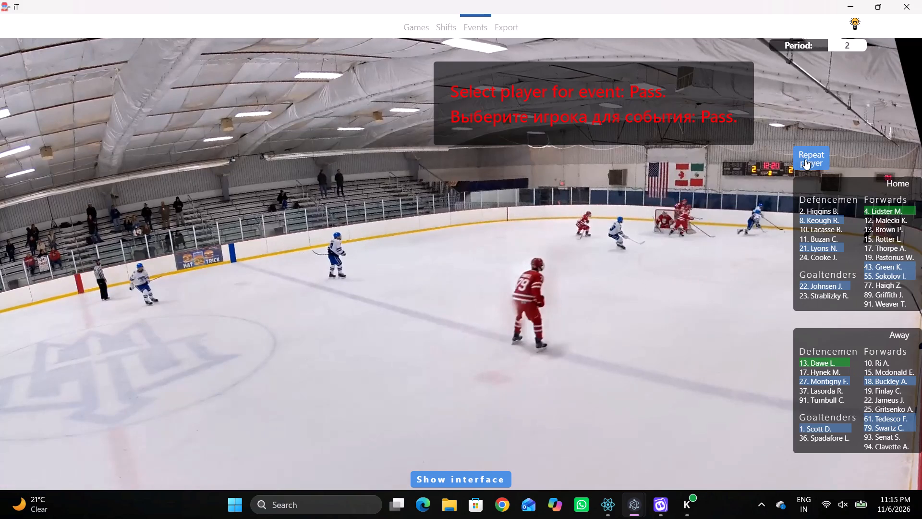
{"action": "left_click", "coordinate": [805, 159]}
{"action": "left_click", "coordinate": [731, 214]}
Log Skating with the puck for home player 55 at the away goal line, on the near-boards side of the net.
{"action": "key", "text": "space"}
{"action": "key", "text": "space"}
{"action": "right_click_drag", "start_coordinate": [697, 212], "coordinate": [704, 216]}
{"action": "left_click", "coordinate": [750, 234]}
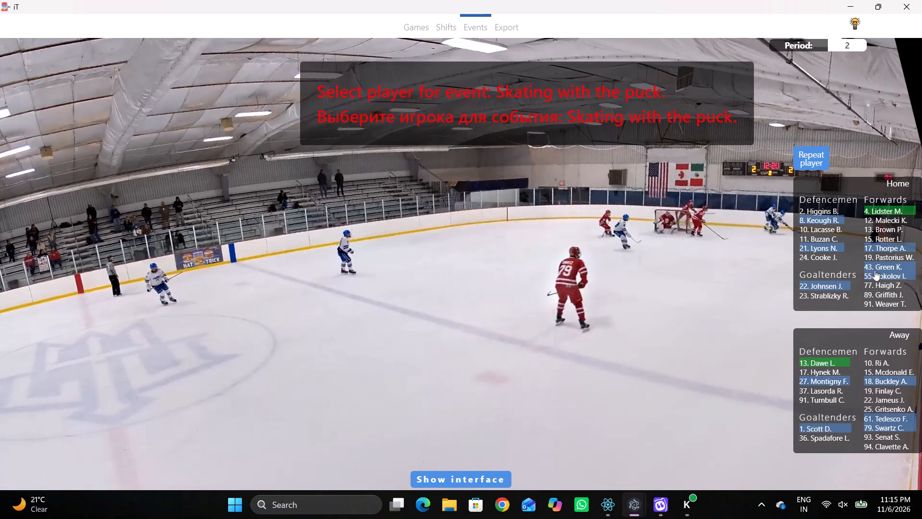
{"action": "left_click", "coordinate": [868, 278]}
{"action": "left_click", "coordinate": [712, 243]}
Review the play around home player 4's puck carry again and check the logged events in the event list.
{"action": "key", "text": "q"}
{"action": "key", "text": "q"}
{"action": "key", "text": "q"}
{"action": "key", "text": "q"}
{"action": "key", "text": "q"}
{"action": "key", "text": "q"}
{"action": "key", "text": "q"}
{"action": "key", "text": "q"}
{"action": "key", "text": "q"}
{"action": "key", "text": "q"}
{"action": "key", "text": "q"}
{"action": "key", "text": "q"}
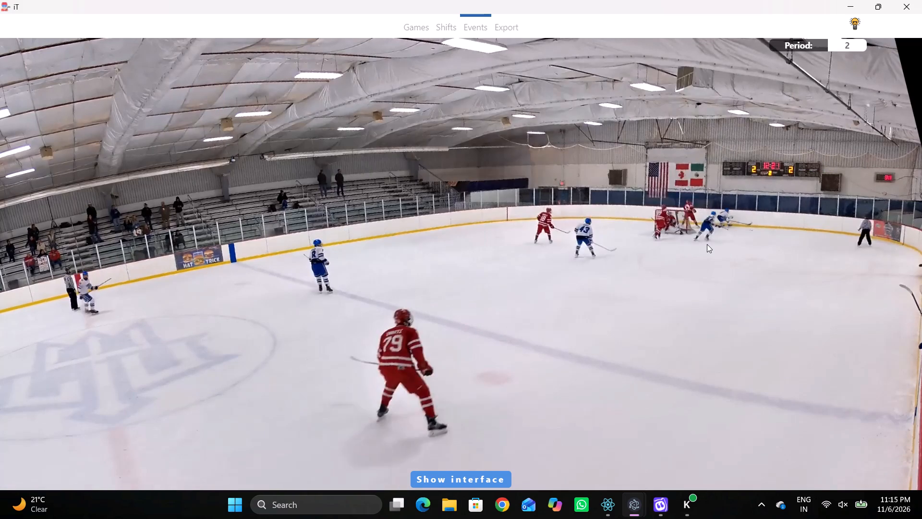
{"action": "type", "text": "qqq"}
{"action": "key", "text": "q"}
{"action": "type", "text": "qqq"}
{"action": "key", "text": "q"}
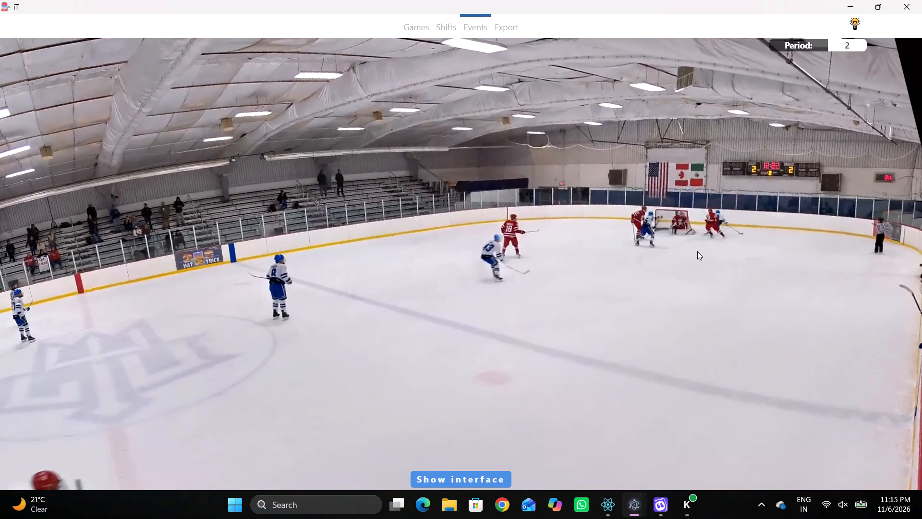
{"action": "key", "text": "space"}
{"action": "key", "text": "d"}
{"action": "key", "text": "shift+d"}
{"action": "key", "text": "space"}
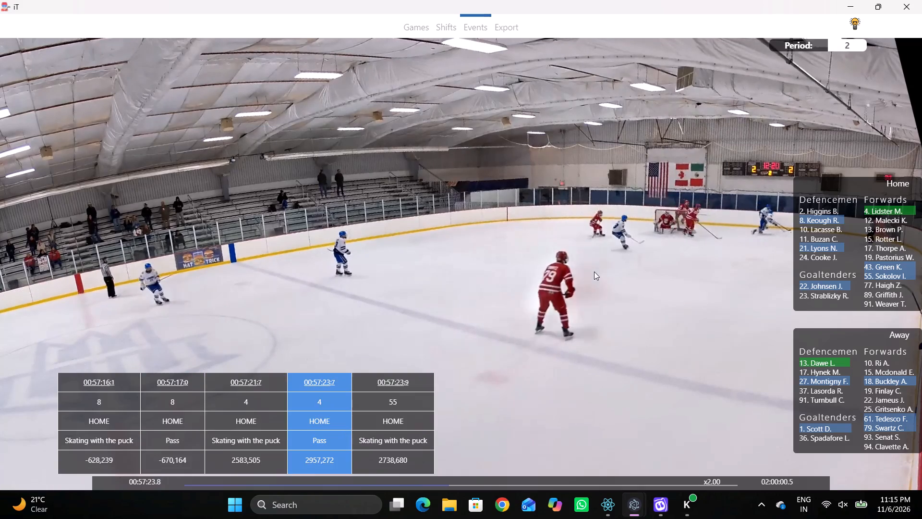
{"action": "key", "text": "v"}
{"action": "key", "text": "shift+d"}
Log a Pass by the same home player 55 at the blue-line side of the away zone's near-boards faceoff circle.
{"action": "key", "text": "space"}
{"action": "key", "text": "space"}
{"action": "key", "text": "space"}
{"action": "key", "text": "q"}
{"action": "key", "text": "q"}
{"action": "key", "text": "q"}
{"action": "key", "text": "q"}
{"action": "key", "text": "q"}
{"action": "key", "text": "q"}
{"action": "key", "text": "q"}
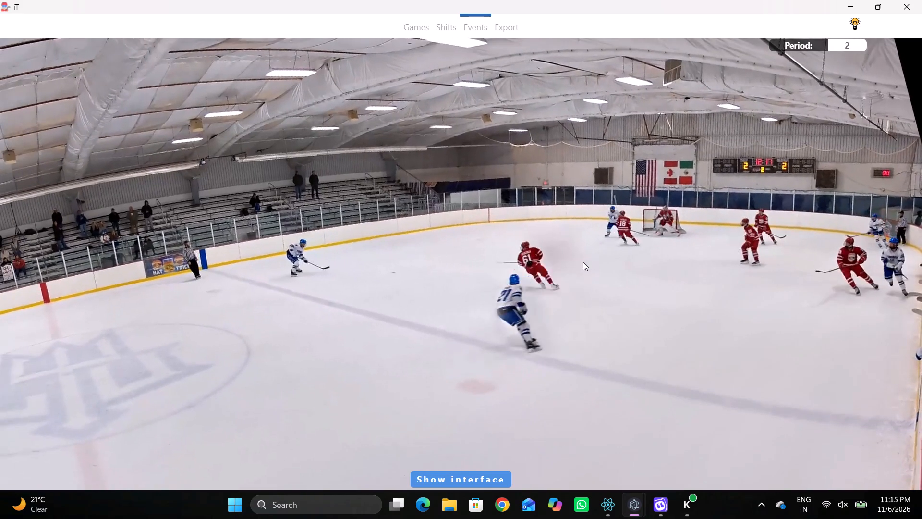
{"action": "key", "text": "q"}
{"action": "type", "text": "qq"}
{"action": "key", "text": "q"}
{"action": "right_click_drag", "start_coordinate": [578, 237], "coordinate": [572, 235]}
{"action": "right_click_drag", "start_coordinate": [556, 235], "coordinate": [531, 236]}
{"action": "left_click", "coordinate": [557, 243]}
{"action": "left_click", "coordinate": [808, 153]}
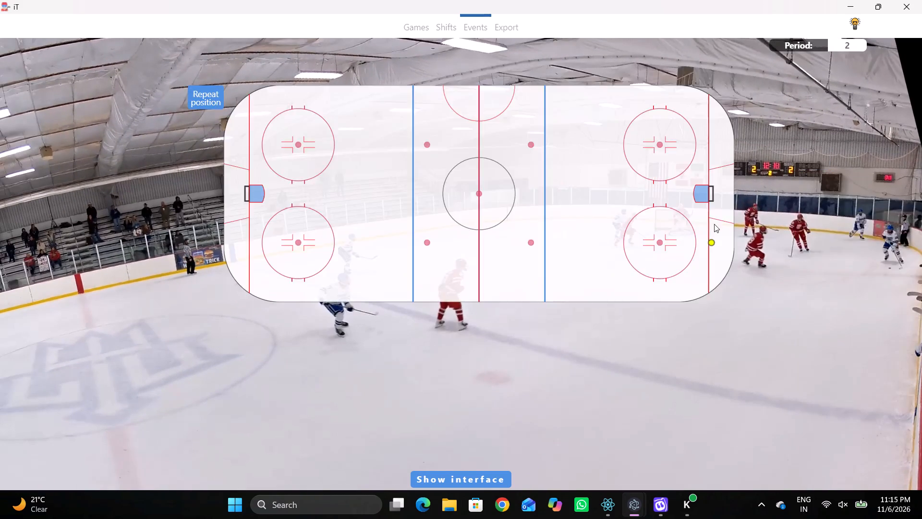
{"action": "left_click", "coordinate": [633, 264]}
Log Skating with the puck for home player 8 at 00:57:27.3, just outside the away blue line near the far boards.
{"action": "key", "text": "space"}
{"action": "key", "text": "v"}
{"action": "key", "text": "space"}
{"action": "right_click_drag", "start_coordinate": [528, 229], "coordinate": [521, 230]}
{"action": "left_click", "coordinate": [582, 249]}
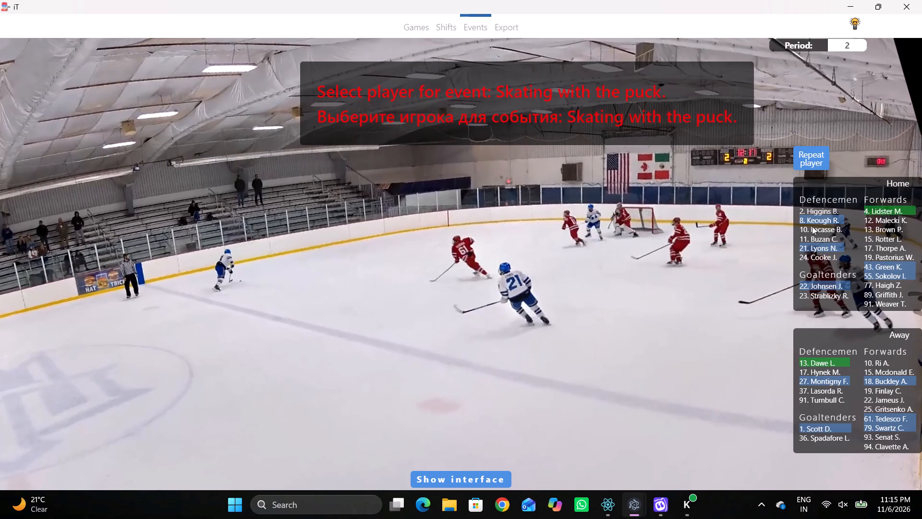
{"action": "left_click", "coordinate": [812, 226]}
{"action": "left_click", "coordinate": [810, 222]}
{"action": "left_click", "coordinate": [534, 118]}
Log a Shot Attempt - On Goal by the same home player 8 at 00:57:28.2, just inside the away blue line toward the far boards.
{"action": "key", "text": "r"}
{"action": "key", "text": "space"}
{"action": "key", "text": "space"}
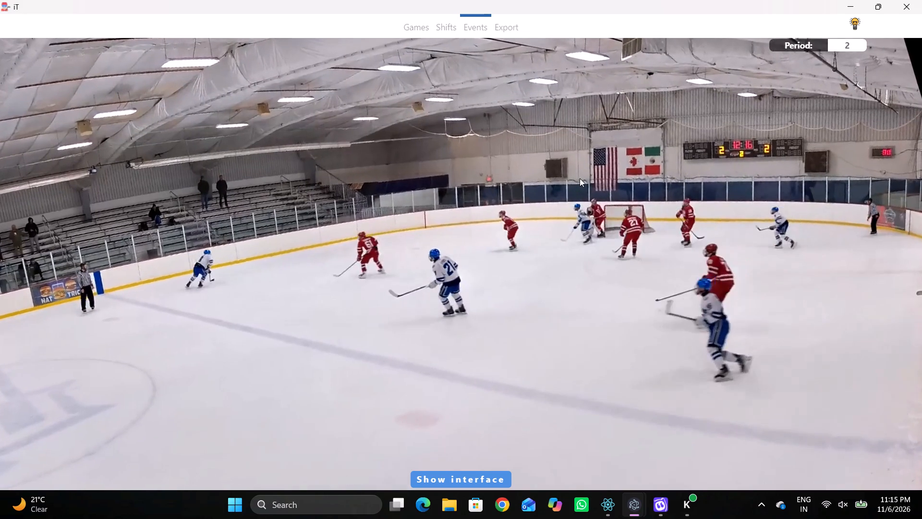
{"action": "key", "text": "space"}
{"action": "key", "text": "space"}
{"action": "key", "text": "space"}
{"action": "key", "text": "space"}
{"action": "key", "text": "space"}
{"action": "key", "text": "space"}
{"action": "key", "text": "q"}
{"action": "key", "text": "q"}
{"action": "key", "text": "q"}
{"action": "key", "text": "q"}
{"action": "key", "text": "q"}
{"action": "key", "text": "q"}
{"action": "key", "text": "q"}
{"action": "key", "text": "q"}
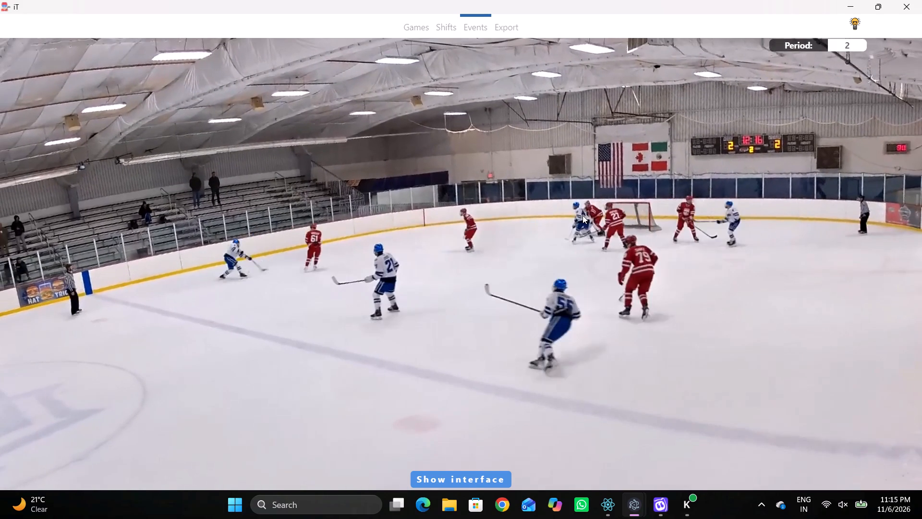
{"action": "right_click_drag", "start_coordinate": [554, 187], "coordinate": [549, 187]}
{"action": "left_click", "coordinate": [575, 231]}
{"action": "left_click_drag", "start_coordinate": [468, 198], "coordinate": [485, 196]}
{"action": "left_click", "coordinate": [797, 162]}
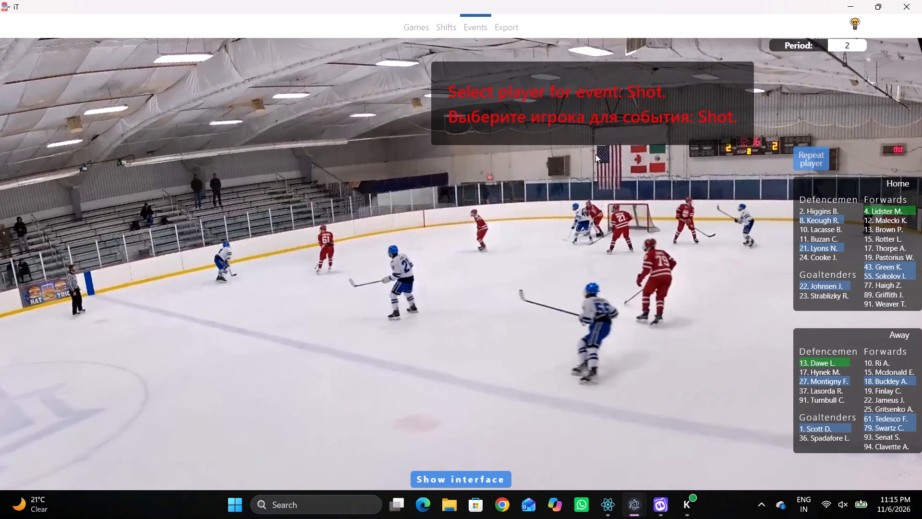
{"action": "left_click", "coordinate": [586, 126]}
Log a Save - Right Pad, Direction - Bottom middle, for home goaltender 22 at 00:57:29.4 in the away goal crease.
{"action": "key", "text": "space"}
{"action": "key", "text": "space"}
{"action": "key", "text": "space"}
{"action": "key", "text": "space"}
{"action": "key", "text": "space"}
{"action": "key", "text": "space"}
{"action": "right_click", "coordinate": [591, 182]}
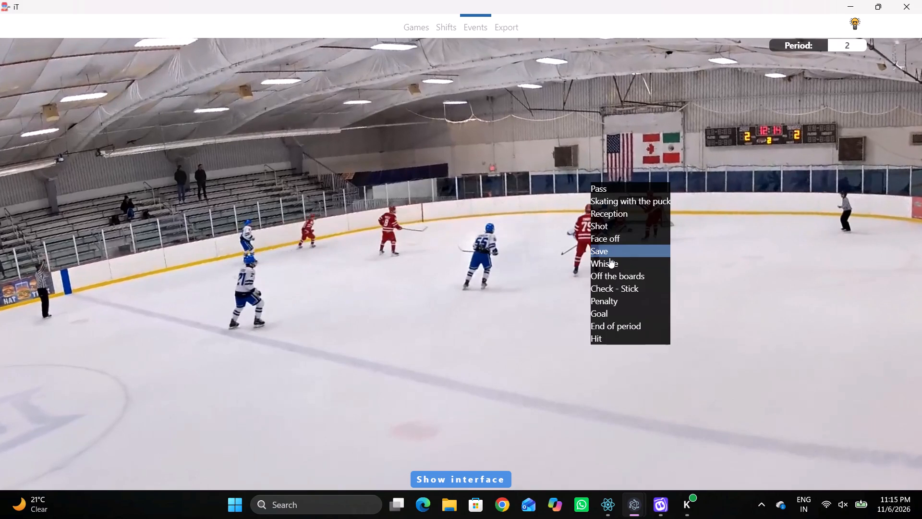
{"action": "left_click", "coordinate": [607, 249]}
{"action": "left_click", "coordinate": [408, 260]}
{"action": "left_click", "coordinate": [424, 268]}
{"action": "left_click", "coordinate": [849, 234]}
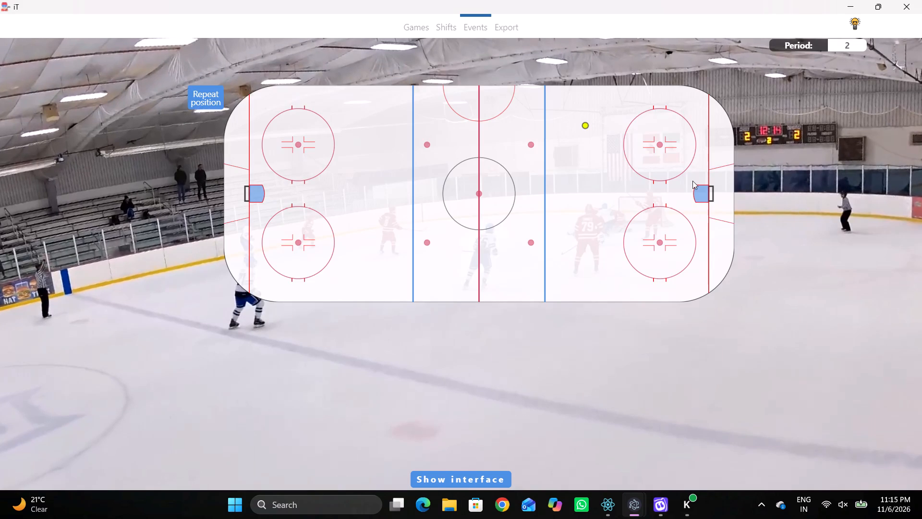
{"action": "left_click", "coordinate": [696, 191]}
Show the event list and change the logged save's player to away goaltender 1.
{"action": "key", "text": "shift+d"}
{"action": "left_click", "coordinate": [345, 401]}
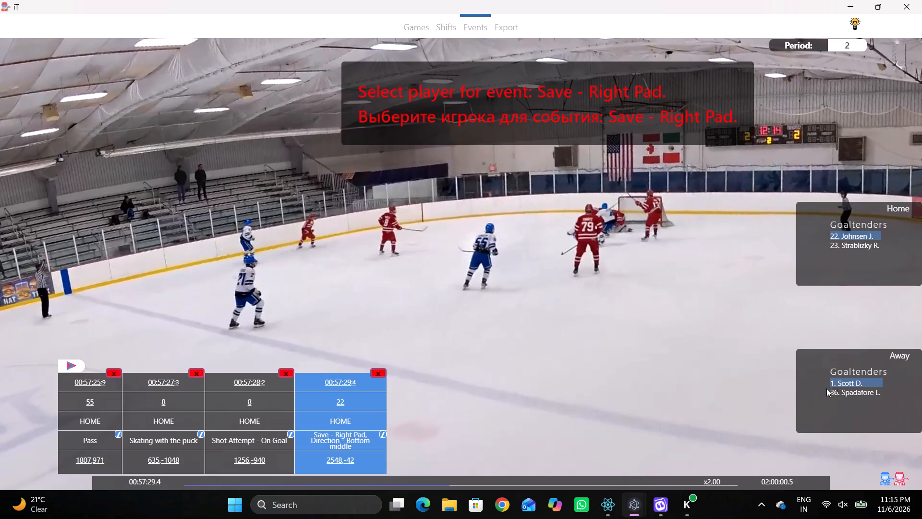
{"action": "left_click", "coordinate": [836, 383]}
{"action": "left_click", "coordinate": [638, 244]}
Log a Shot Attempt - On Goal by home player 4 at 00:57:31.9, directly in front of the away goal crease.
{"action": "key", "text": "space"}
{"action": "key", "text": "v"}
{"action": "key", "text": "space"}
{"action": "right_click", "coordinate": [616, 199]}
{"action": "left_click", "coordinate": [529, 267]}
{"action": "key", "text": "q"}
{"action": "type", "text": "qr"}
{"action": "key", "text": "space"}
{"action": "key", "text": "space"}
{"action": "key", "text": "space"}
{"action": "key", "text": "space"}
{"action": "key", "text": "space"}
{"action": "key", "text": "space"}
{"action": "right_click", "coordinate": [635, 210]}
{"action": "key", "text": "space"}
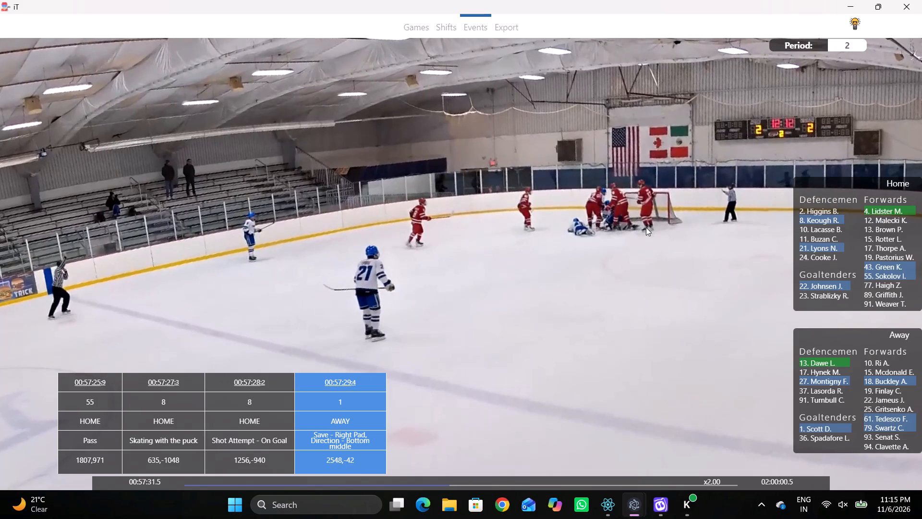
{"action": "key", "text": "space"}
{"action": "right_click", "coordinate": [634, 218]}
{"action": "left_click", "coordinate": [657, 259]}
{"action": "left_click", "coordinate": [507, 237]}
{"action": "left_click", "coordinate": [877, 214]}
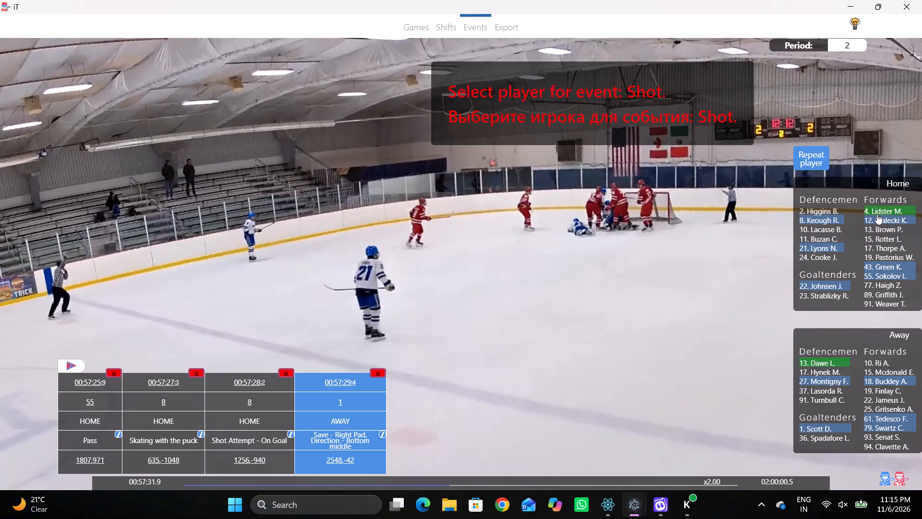
{"action": "left_click", "coordinate": [689, 194]}
Log a Whistle at 00:57:33.0 in the away zone, midway between the blue line and the faceoff circles, slightly toward the near boards.
{"action": "key", "text": "space"}
{"action": "key", "text": "v"}
{"action": "key", "text": "space"}
{"action": "right_click", "coordinate": [581, 179]}
{"action": "left_click", "coordinate": [612, 263]}
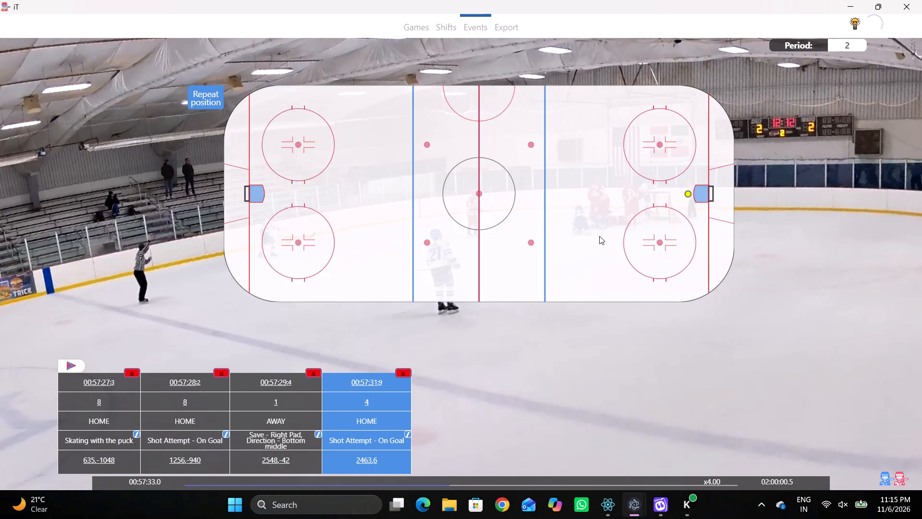
{"action": "left_click", "coordinate": [588, 211]}
Log the Face-off at 00:58:14.8 on the away zone's far-boards spot, won by home player 13 against away player 18.
{"action": "key", "text": "space"}
{"action": "type", "text": "vvc c vv"}
{"action": "type", "text": "c c"}
{"action": "key", "text": "space"}
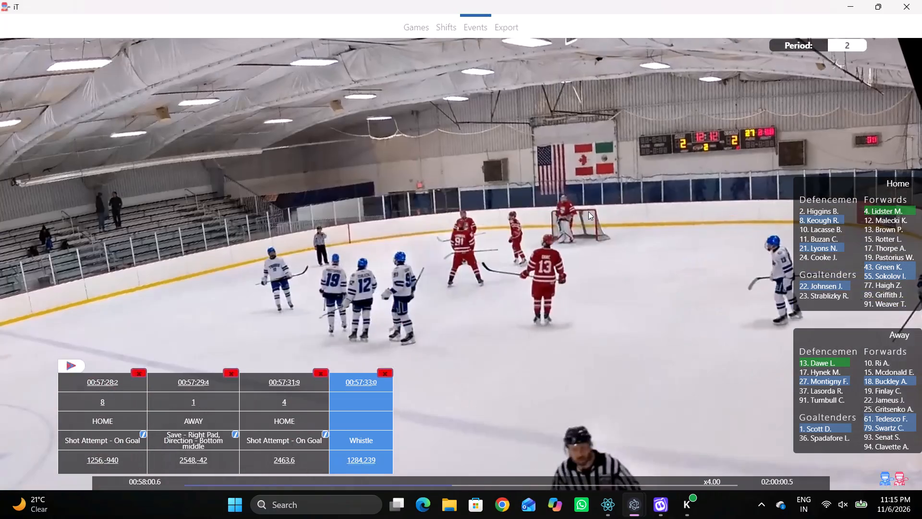
{"action": "type", "text": "vv"}
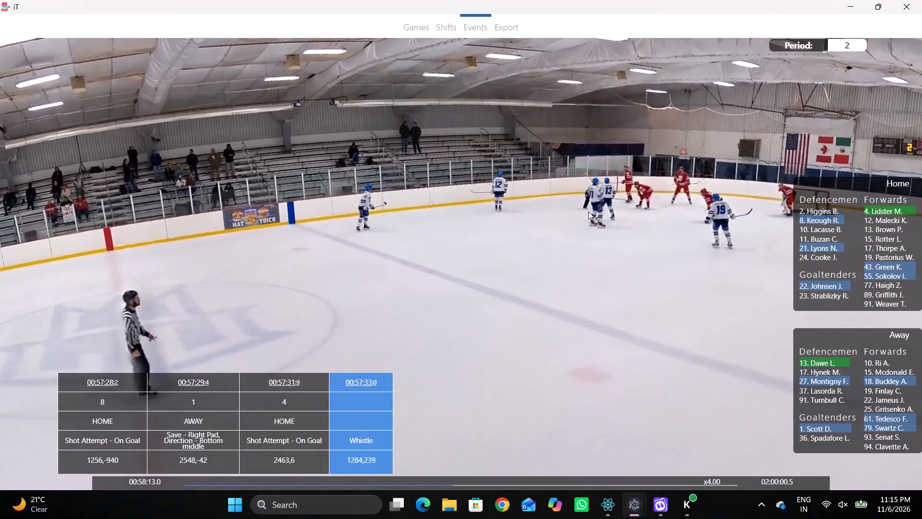
{"action": "key", "text": "space"}
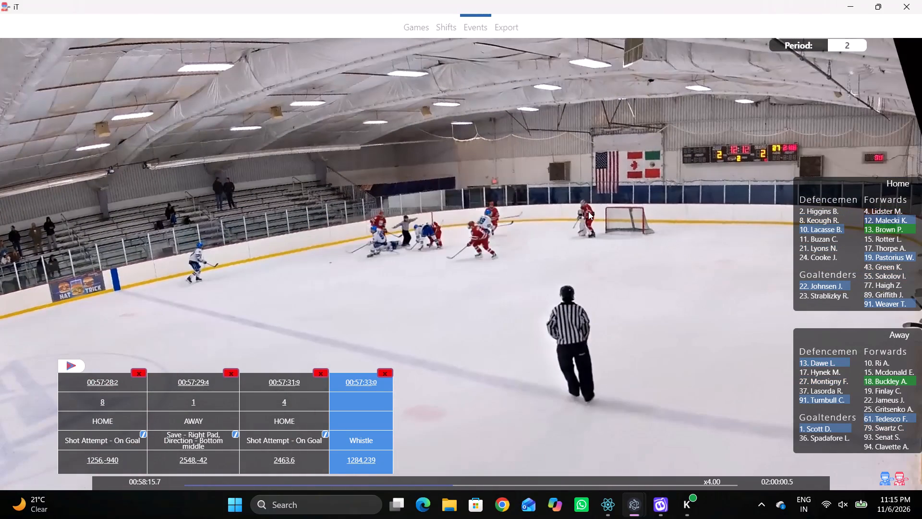
{"action": "type", "text": "qqqqqqqqq"}
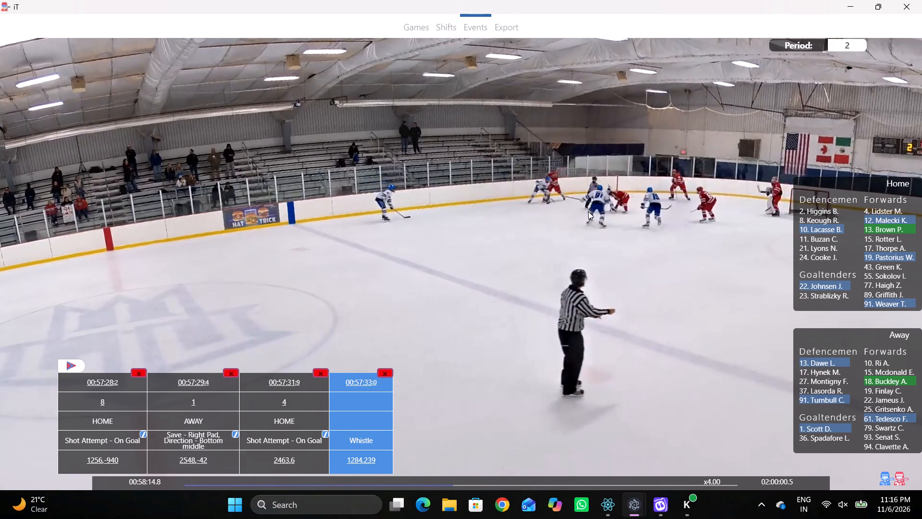
{"action": "right_click_drag", "start_coordinate": [661, 187], "coordinate": [687, 204]}
{"action": "left_click", "coordinate": [714, 246]}
{"action": "left_click_drag", "start_coordinate": [605, 410], "coordinate": [604, 398]}
{"action": "right_click_drag", "start_coordinate": [571, 291], "coordinate": [594, 296]}
{"action": "left_click", "coordinate": [608, 348]}
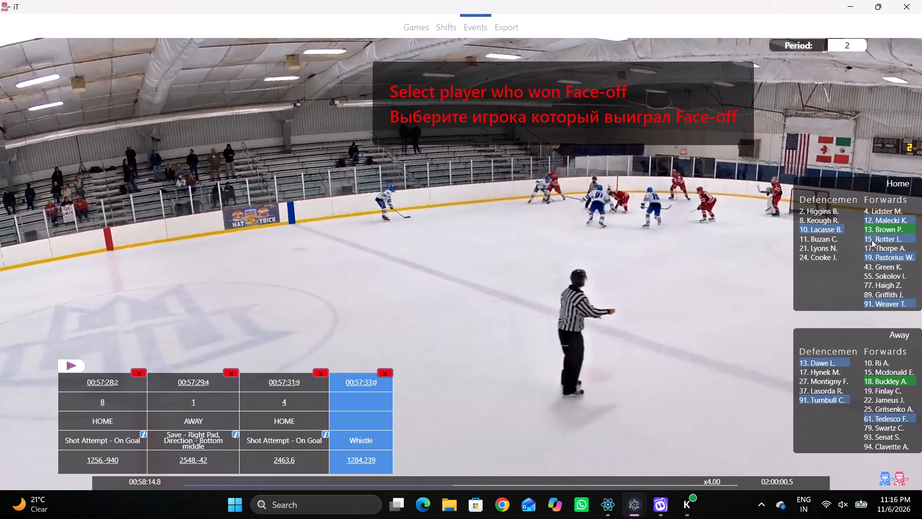
{"action": "left_click", "coordinate": [870, 232]}
{"action": "left_click", "coordinate": [877, 381]}
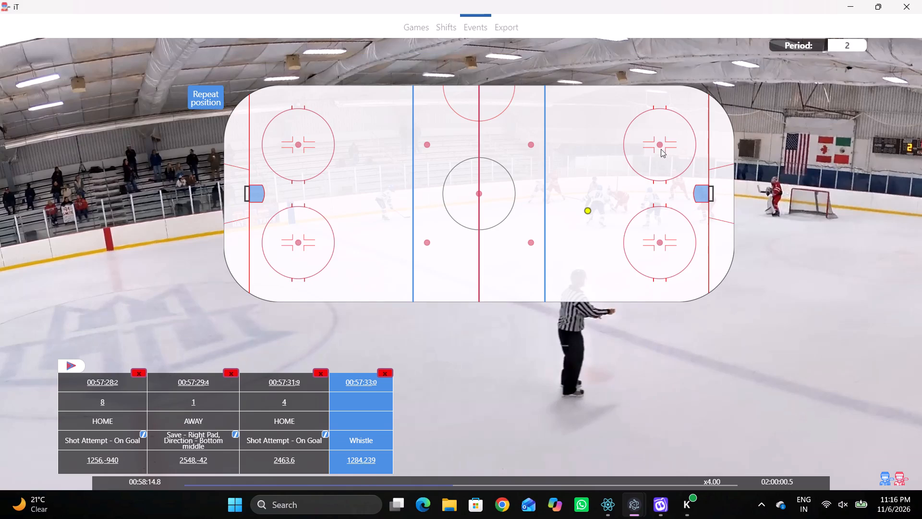
{"action": "left_click", "coordinate": [660, 144]}
Log a Pass by home player 91 at 00:58:15.8, at the blue-line edge of the away zone's far-boards faceoff circle.
{"action": "key", "text": "space"}
{"action": "key", "text": "space"}
{"action": "key", "text": "space"}
{"action": "key", "text": "space"}
{"action": "key", "text": "q"}
{"action": "key", "text": "r"}
{"action": "key", "text": "space"}
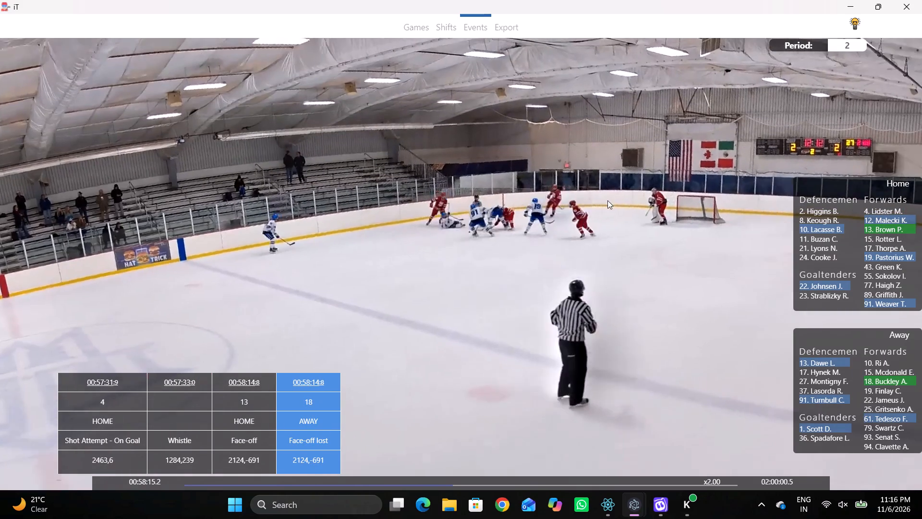
{"action": "key", "text": "space"}
{"action": "key", "text": "space"}
{"action": "key", "text": "space"}
{"action": "right_click", "coordinate": [600, 198]}
{"action": "key", "text": "q"}
{"action": "key", "text": "q"}
{"action": "left_click", "coordinate": [603, 211]}
{"action": "right_click", "coordinate": [601, 211]}
{"action": "left_click", "coordinate": [601, 213]}
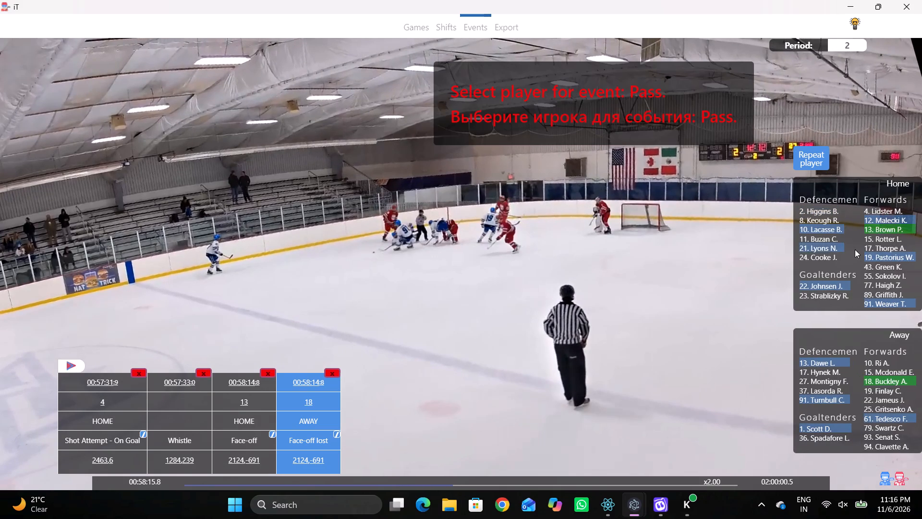
{"action": "left_click", "coordinate": [886, 302]}
{"action": "left_click", "coordinate": [631, 152]}
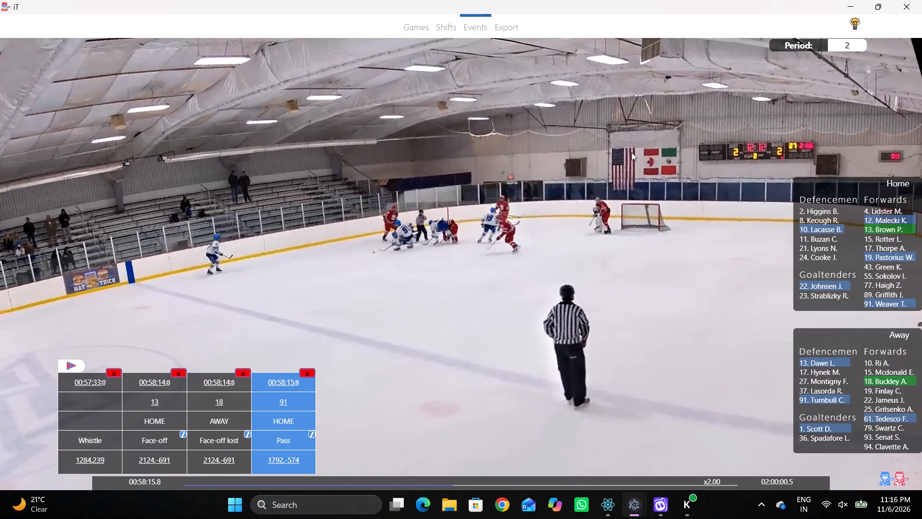
Log Skating with the puck for home player 10 at 00:58:17.0, inside the away blue line near the far boards.
{"action": "key", "text": "space"}
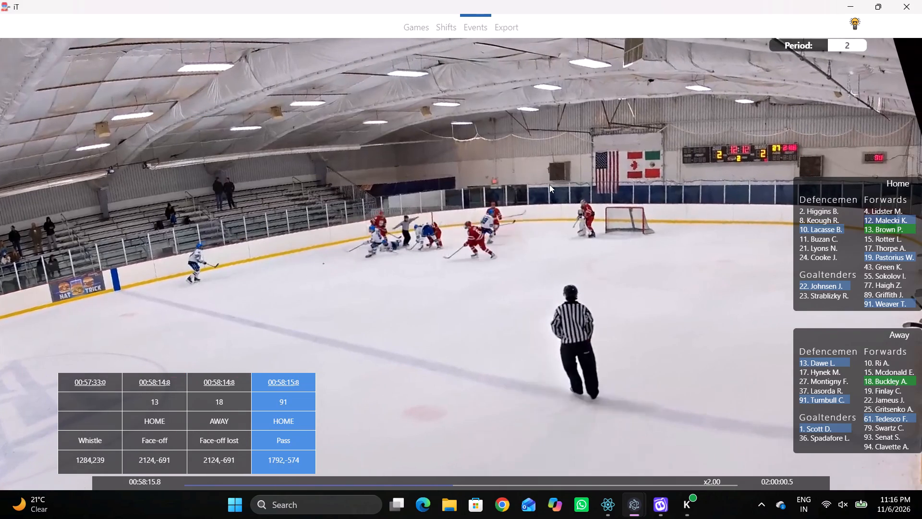
{"action": "key", "text": "space"}
{"action": "key", "text": "space"}
{"action": "key", "text": "space"}
{"action": "key", "text": "space"}
{"action": "key", "text": "space"}
{"action": "right_click", "coordinate": [570, 184]}
{"action": "right_click_drag", "start_coordinate": [544, 190], "coordinate": [532, 191]}
{"action": "left_click", "coordinate": [568, 218]}
{"action": "right_click", "coordinate": [584, 187]}
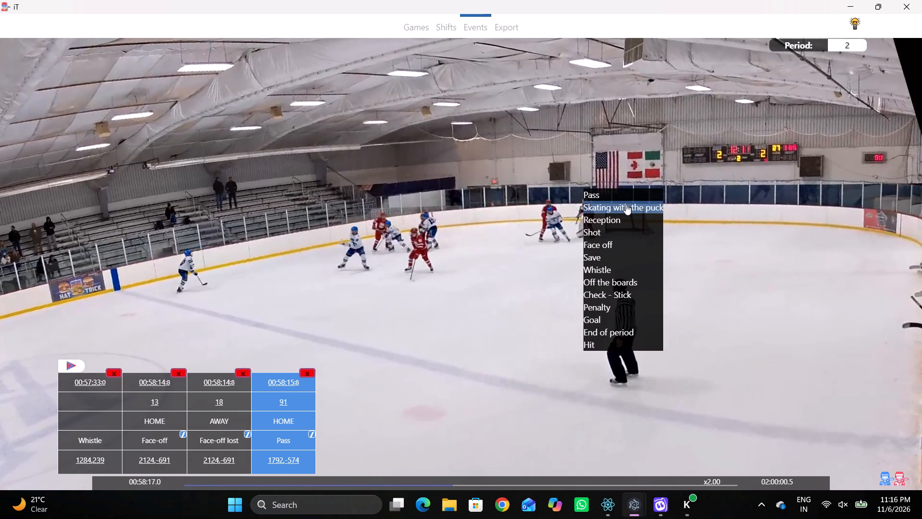
{"action": "left_click", "coordinate": [626, 204]}
{"action": "left_click", "coordinate": [811, 228]}
{"action": "left_click", "coordinate": [585, 109]}
Log a Shot Attempt - On Goal by the same home player 10 at 00:58:17.8, just inside the away blue line toward the far boards.
{"action": "key", "text": "space"}
{"action": "key", "text": "space"}
{"action": "key", "text": "space"}
{"action": "key", "text": "space"}
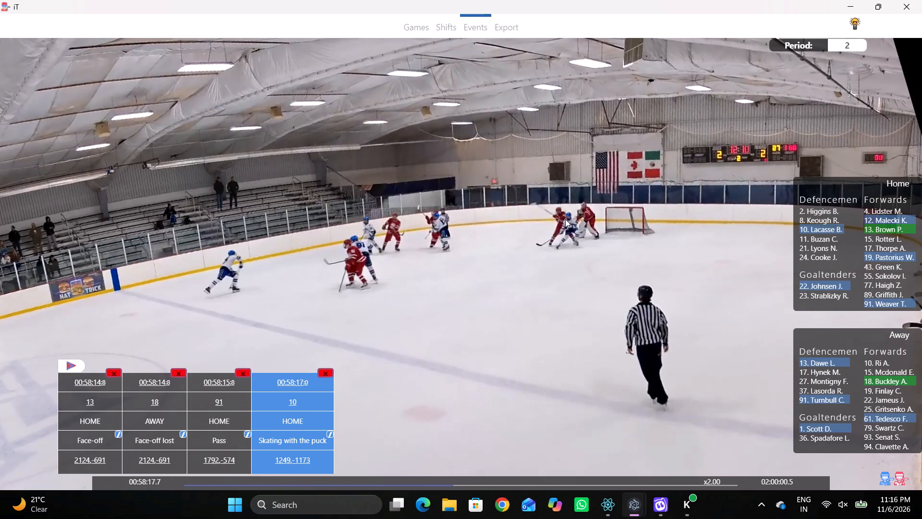
{"action": "key", "text": "space"}
{"action": "key", "text": "space"}
{"action": "type", "text": "rr"}
{"action": "key", "text": "space"}
{"action": "key", "text": "space"}
{"action": "key", "text": "q"}
{"action": "key", "text": "q"}
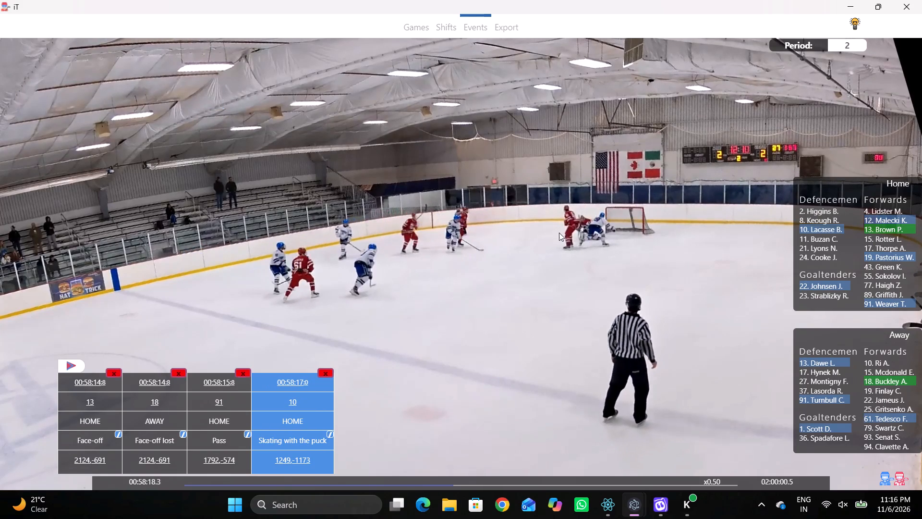
{"action": "key", "text": "q"}
{"action": "key", "text": "q"}
{"action": "key", "text": "q"}
{"action": "right_click", "coordinate": [532, 204]}
{"action": "key", "text": "q"}
{"action": "left_click", "coordinate": [554, 248]}
{"action": "left_click", "coordinate": [428, 189]}
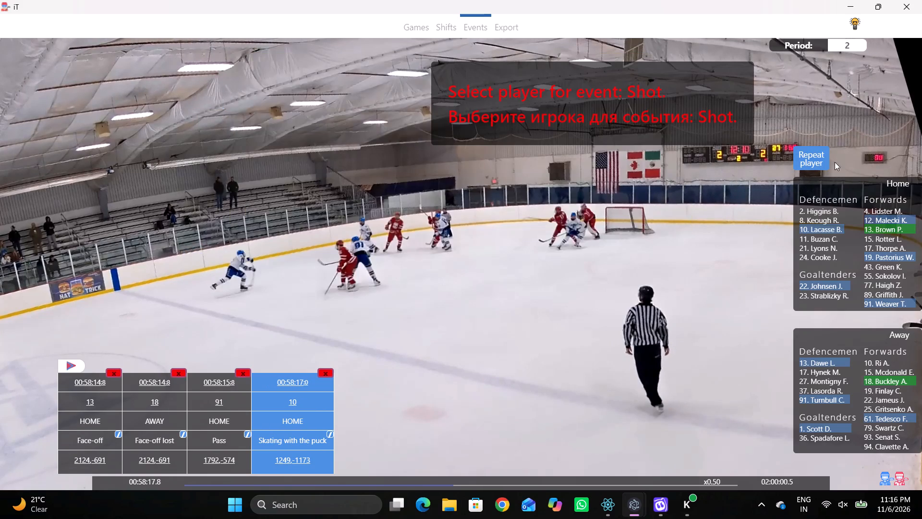
{"action": "left_click", "coordinate": [815, 156]}
{"action": "left_click", "coordinate": [566, 135]}
Log a Save - Right Pad, Direction - Bottom middle, for away goaltender 1 at 00:58:18.3 in the away goal crease.
{"action": "key", "text": "space"}
{"action": "key", "text": "v"}
{"action": "key", "text": "space"}
{"action": "right_click_drag", "start_coordinate": [580, 174], "coordinate": [582, 181]}
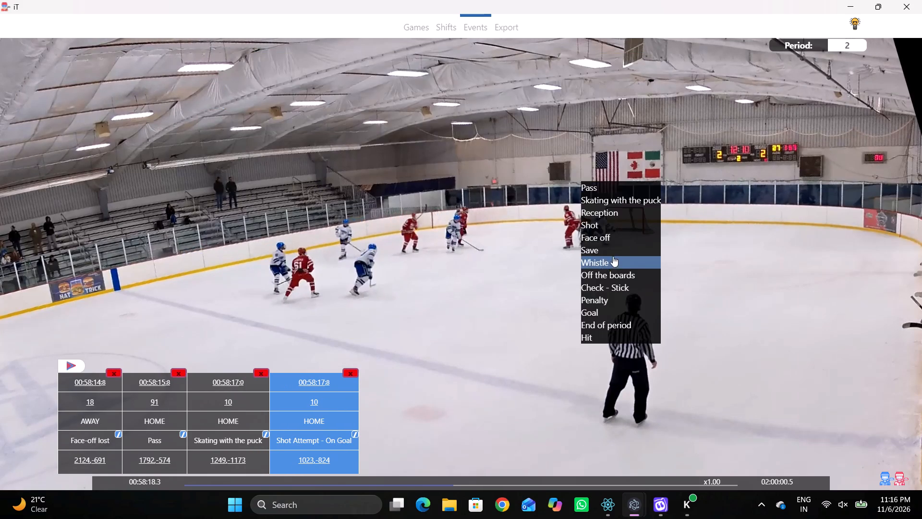
{"action": "left_click", "coordinate": [609, 252]}
{"action": "left_click", "coordinate": [401, 262]}
{"action": "left_click", "coordinate": [423, 262]}
{"action": "left_click", "coordinate": [862, 382]}
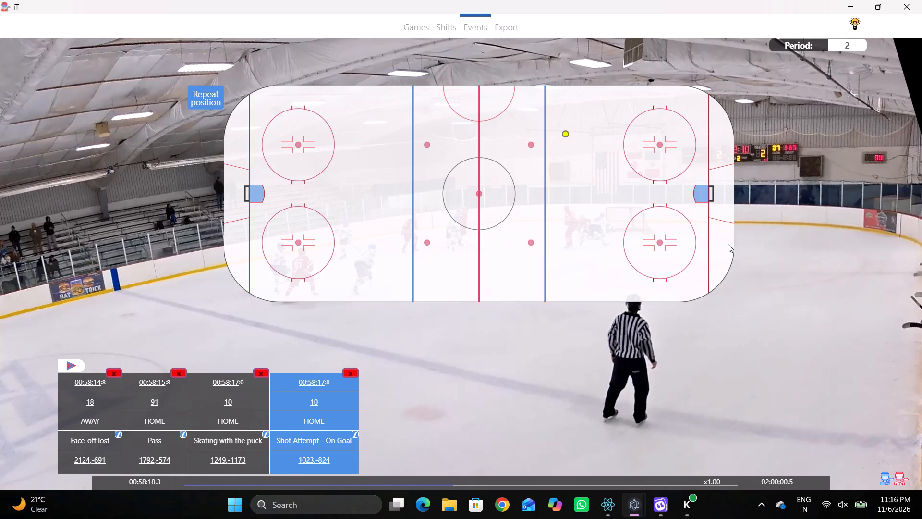
{"action": "left_click", "coordinate": [700, 193]}
Log a Whistle at 00:58:18.9 on the blue-line side of the away zone's near-boards faceoff circle.
{"action": "key", "text": "space"}
{"action": "key", "text": "v"}
{"action": "key", "text": "space"}
{"action": "right_click_drag", "start_coordinate": [626, 199], "coordinate": [638, 212]}
{"action": "left_click", "coordinate": [652, 289]}
{"action": "left_click", "coordinate": [634, 245]}
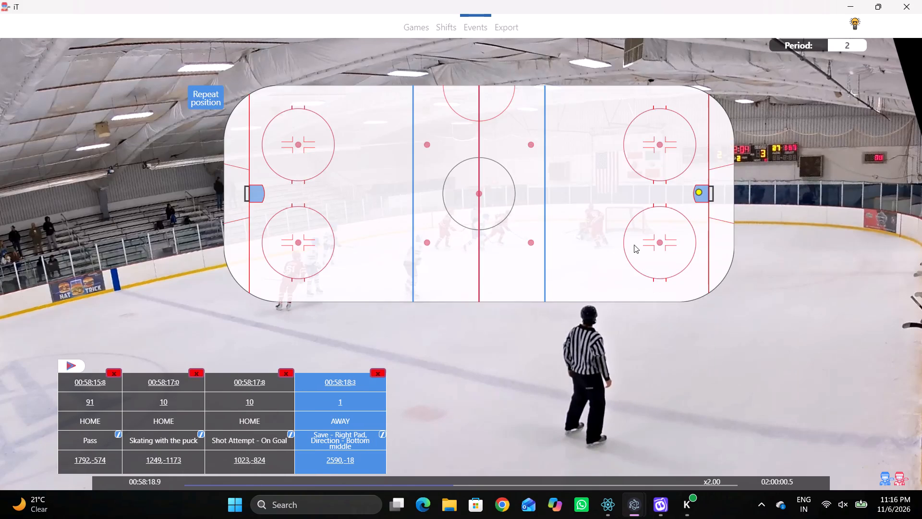
Log a Face-off at 00:58:36.0, won by away player 18 against home player 13, on the away zone's far-boards faceoff dot.
{"action": "key", "text": "space"}
{"action": "key", "text": "space"}
{"action": "key", "text": "space"}
{"action": "type", "text": "c c"}
{"action": "key", "text": "space"}
{"action": "type", "text": "c"}
{"action": "key", "text": "space"}
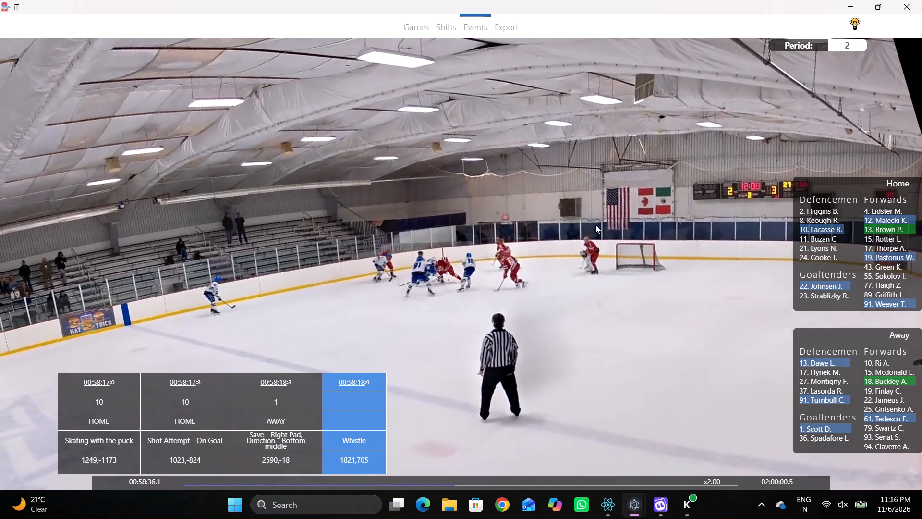
{"action": "key", "text": "space"}
{"action": "key", "text": "space"}
{"action": "key", "text": "space"}
{"action": "key", "text": "q"}
{"action": "key", "text": "q"}
{"action": "key", "text": "q"}
{"action": "key", "text": "q"}
{"action": "key", "text": "q"}
{"action": "key", "text": "q"}
{"action": "key", "text": "q"}
{"action": "key", "text": "q"}
{"action": "key", "text": "q"}
{"action": "key", "text": "q"}
{"action": "key", "text": "q"}
{"action": "key", "text": "q"}
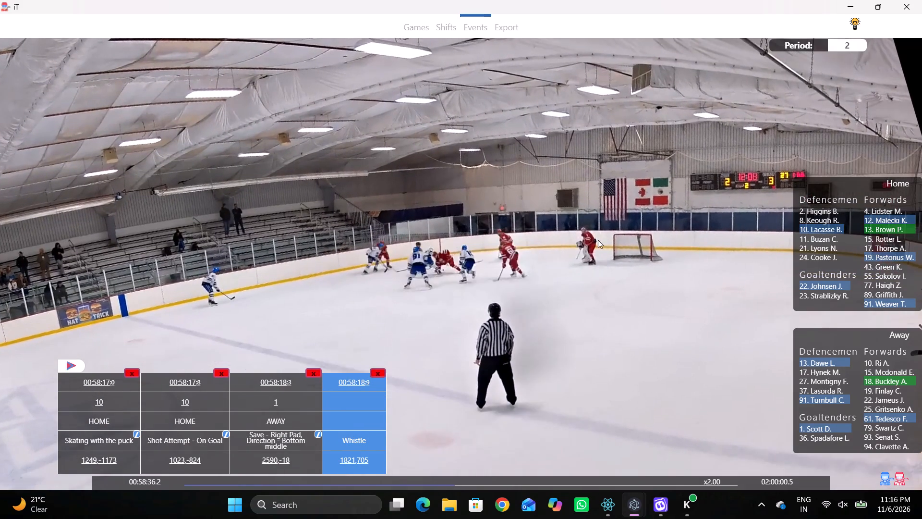
{"action": "right_click", "coordinate": [582, 215]}
{"action": "left_click", "coordinate": [592, 272]}
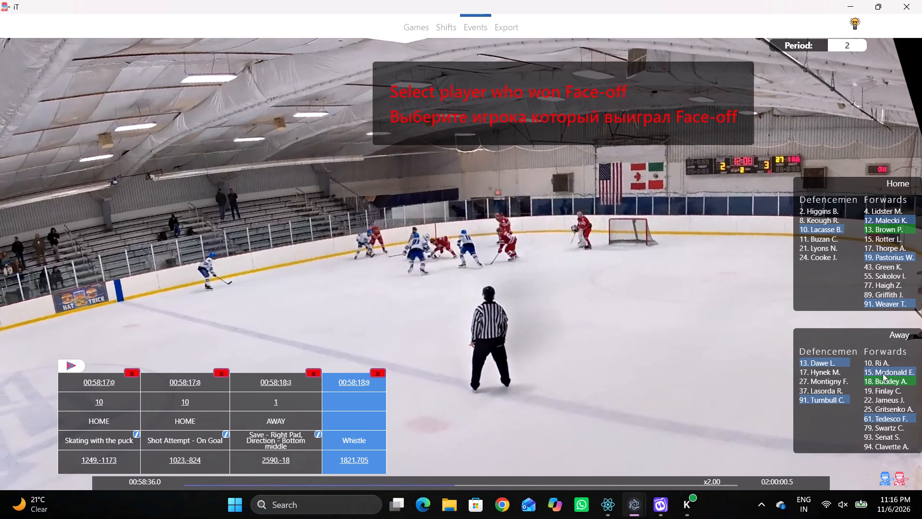
{"action": "left_click", "coordinate": [879, 382]}
{"action": "left_click", "coordinate": [876, 229]}
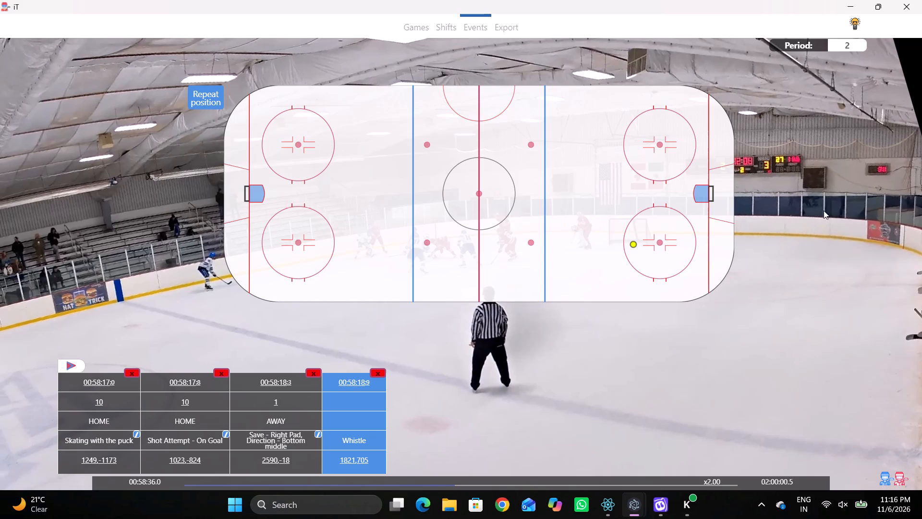
{"action": "left_click", "coordinate": [659, 148]}
Log a Pass for away player 13 at 00:58:37.4, just goal-side of the away zone's far-boards faceoff dot.
{"action": "key", "text": "space"}
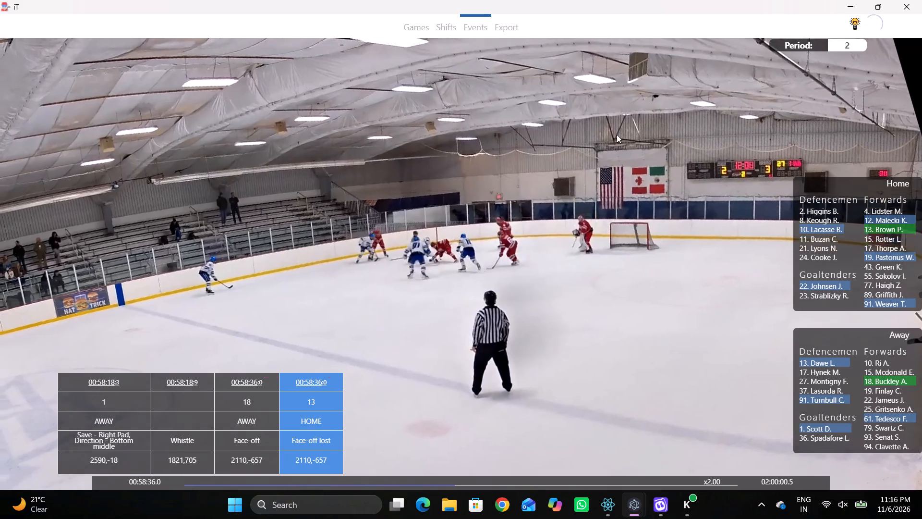
{"action": "key", "text": "space"}
{"action": "key", "text": "space"}
{"action": "key", "text": "space"}
{"action": "key", "text": "space"}
{"action": "key", "text": "space"}
{"action": "key", "text": "q"}
{"action": "right_click", "coordinate": [607, 241]}
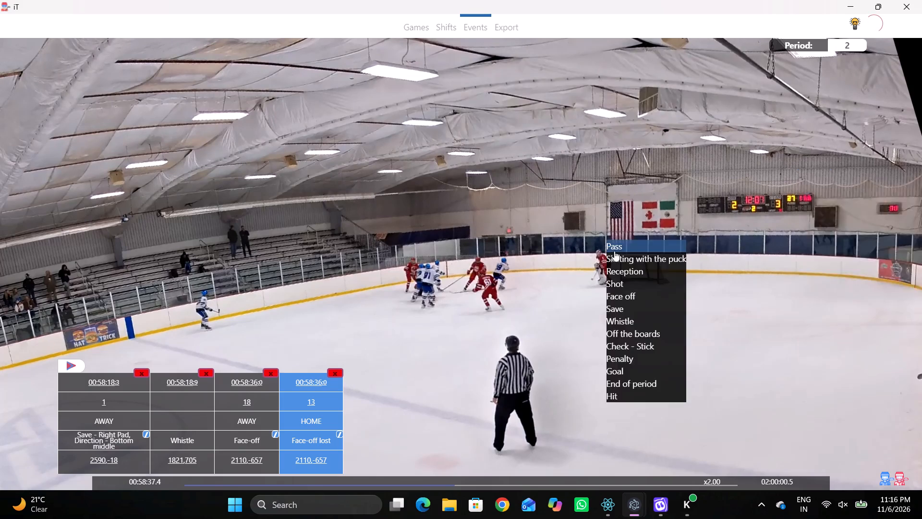
{"action": "left_click", "coordinate": [614, 251]}
{"action": "key", "text": "q"}
{"action": "left_click", "coordinate": [588, 256]}
{"action": "right_click_drag", "start_coordinate": [565, 251], "coordinate": [555, 253]}
{"action": "left_click", "coordinate": [564, 262]}
{"action": "right_click", "coordinate": [534, 261]}
{"action": "left_click", "coordinate": [547, 273]}
{"action": "left_click", "coordinate": [820, 361]}
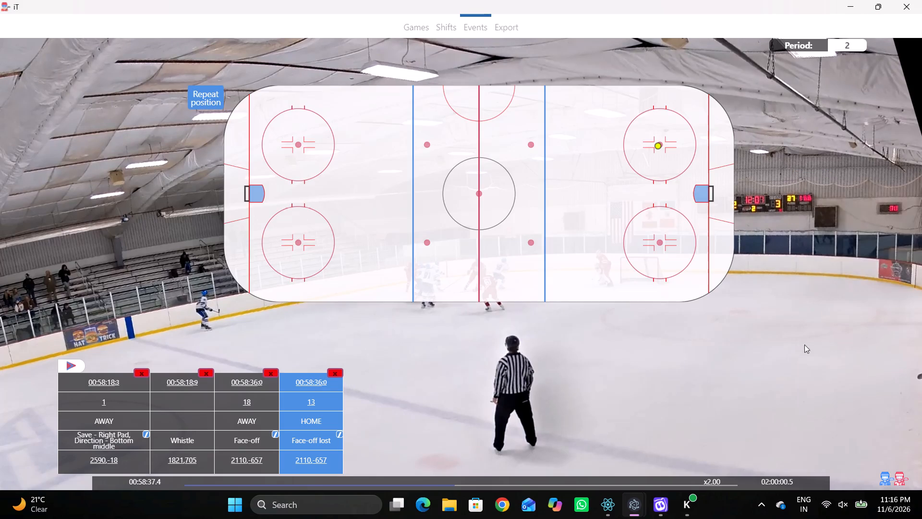
{"action": "left_click", "coordinate": [671, 153]}
Log Skating with the puck for home player 10 at 00:58:39.3, inside the away blue line near the far boards.
{"action": "key", "text": "space"}
{"action": "key", "text": "v"}
{"action": "key", "text": "space"}
{"action": "key", "text": "space"}
{"action": "key", "text": "space"}
{"action": "key", "text": "q"}
{"action": "right_click_drag", "start_coordinate": [588, 213], "coordinate": [593, 211]}
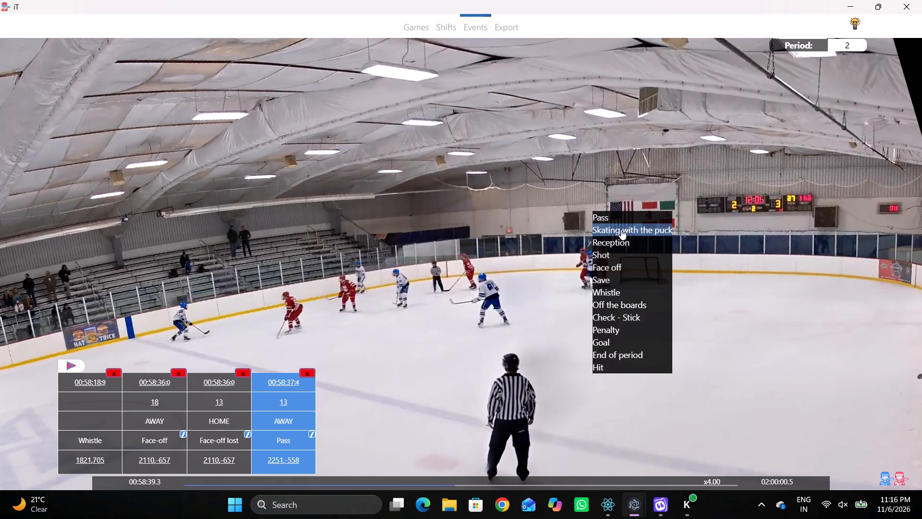
{"action": "left_click", "coordinate": [621, 229]}
{"action": "left_click", "coordinate": [811, 229]}
{"action": "left_click", "coordinate": [582, 103]}
Log a Pass by the same home player 10 at 00:58:39.9, between the away blue line and the far-boards faceoff circle.
{"action": "key", "text": "r"}
{"action": "key", "text": "space"}
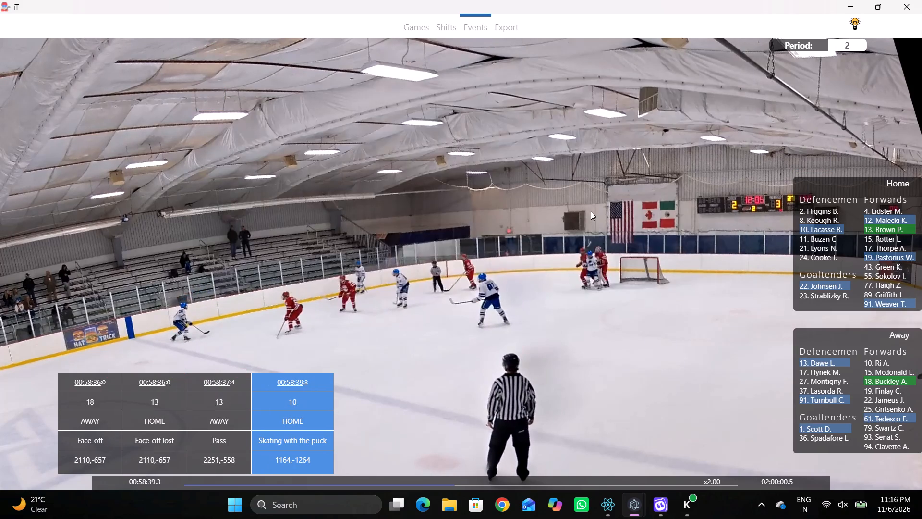
{"action": "key", "text": "space"}
{"action": "key", "text": "space"}
{"action": "key", "text": "space"}
{"action": "key", "text": "q"}
{"action": "key", "text": "q"}
{"action": "key", "text": "q"}
{"action": "right_click", "coordinate": [643, 207]}
{"action": "left_click", "coordinate": [649, 210]}
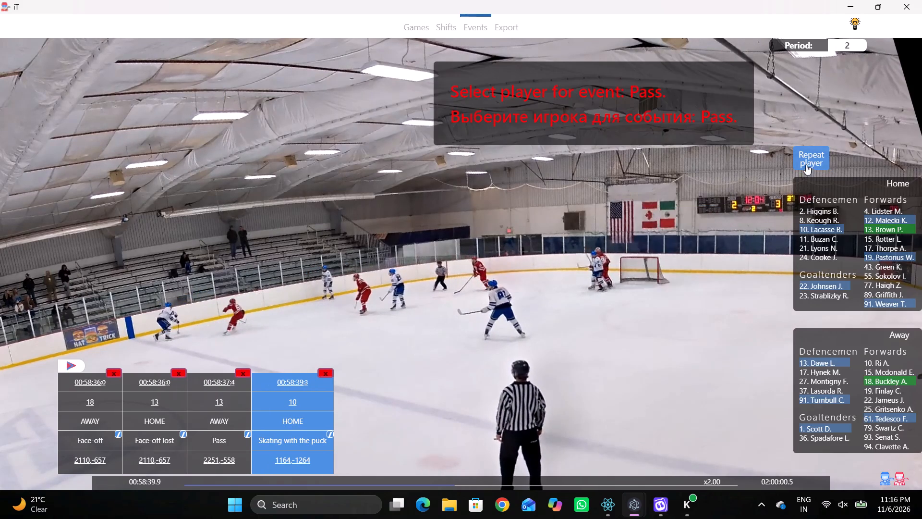
{"action": "left_click", "coordinate": [809, 155]}
{"action": "left_click", "coordinate": [610, 116]}
Log Skating with the puck for home player 12 at 00:58:40.6, on the blue-line side edge of the away zone's far-boards faceoff circle.
{"action": "key", "text": "space"}
{"action": "key", "text": "space"}
{"action": "right_click", "coordinate": [594, 167]}
{"action": "left_click", "coordinate": [641, 194]}
{"action": "right_click_drag", "start_coordinate": [607, 185], "coordinate": [601, 187]}
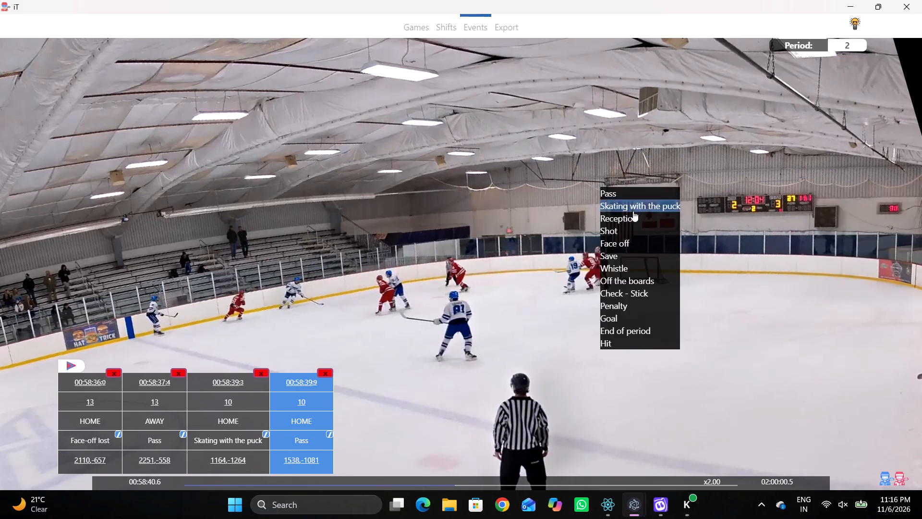
{"action": "left_click", "coordinate": [632, 210]}
{"action": "left_click", "coordinate": [877, 220]}
{"action": "left_click_drag", "start_coordinate": [639, 123], "coordinate": [634, 116]}
Log a Pass by the same home player 12 at 00:58:41.4, near the far boards beside the away zone's faceoff circle.
{"action": "key", "text": "space"}
{"action": "key", "text": "v"}
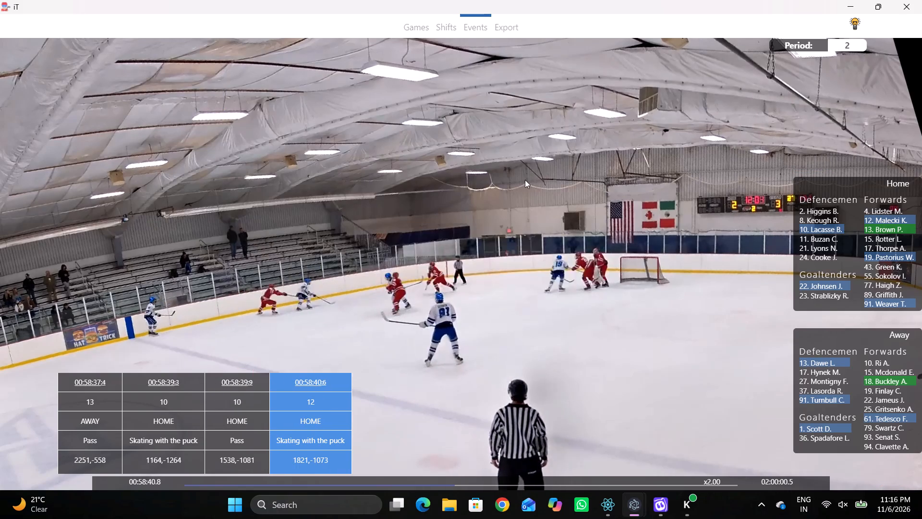
{"action": "key", "text": "space"}
{"action": "key", "text": "q"}
{"action": "key", "text": "q"}
{"action": "key", "text": "q"}
{"action": "key", "text": "q"}
{"action": "key", "text": "q"}
{"action": "key", "text": "q"}
{"action": "key", "text": "q"}
{"action": "right_click", "coordinate": [624, 212]}
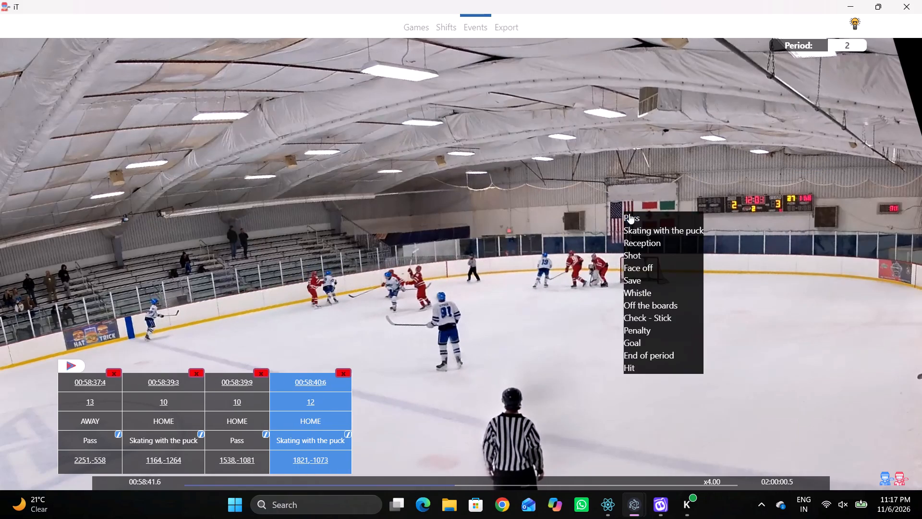
{"action": "left_click", "coordinate": [629, 213]}
{"action": "key", "text": "q"}
{"action": "right_click", "coordinate": [614, 210]}
{"action": "left_click", "coordinate": [619, 214]}
{"action": "right_click_drag", "start_coordinate": [700, 188], "coordinate": [678, 190]}
{"action": "left_click", "coordinate": [685, 199]}
{"action": "left_click", "coordinate": [811, 158]}
{"action": "left_click", "coordinate": [637, 98]}
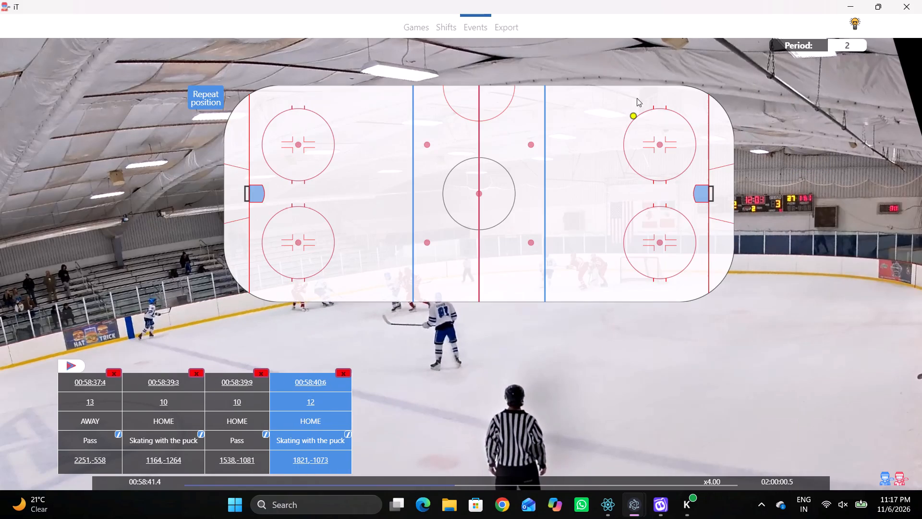
Log Skating with the puck for away player 13 at 00:58:43.5, behind the away goal line close to the end boards.
{"action": "key", "text": "space"}
{"action": "key", "text": "space"}
{"action": "key", "text": "space"}
{"action": "key", "text": "space"}
{"action": "key", "text": "q"}
{"action": "key", "text": "q"}
{"action": "right_click", "coordinate": [644, 211]}
{"action": "left_click_drag", "start_coordinate": [664, 226], "coordinate": [660, 222]}
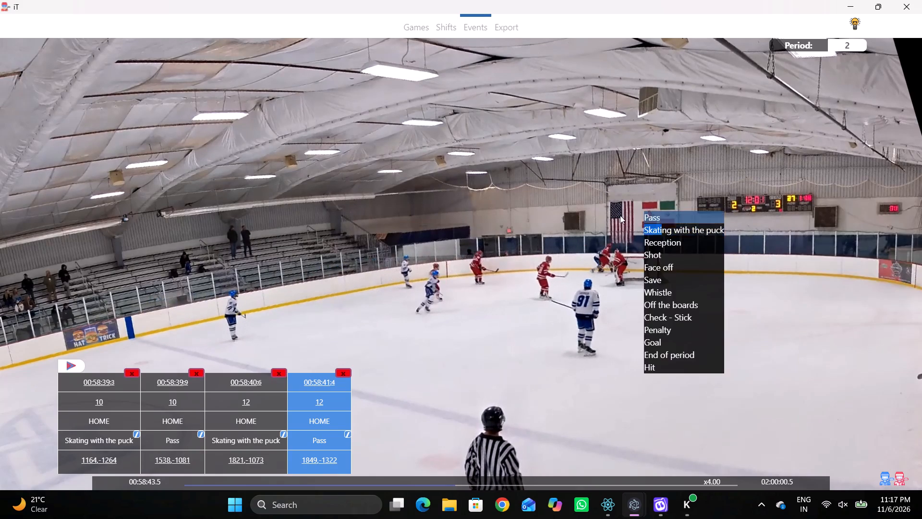
{"action": "right_click_drag", "start_coordinate": [583, 213], "coordinate": [560, 217]}
{"action": "left_click", "coordinate": [640, 242]}
{"action": "right_click_drag", "start_coordinate": [616, 232], "coordinate": [619, 237]}
{"action": "left_click", "coordinate": [663, 254]}
{"action": "left_click", "coordinate": [828, 364]}
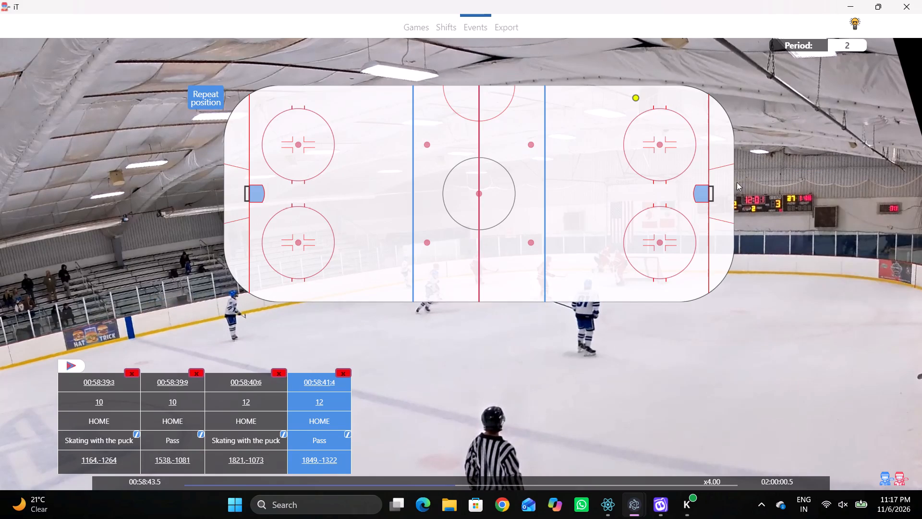
{"action": "left_click", "coordinate": [729, 175]}
Change the player of the 00:58:43.5 Skating with the puck event to away defenceman 91.
{"action": "key", "text": "q"}
{"action": "key", "text": "q"}
{"action": "key", "text": "q"}
{"action": "key", "text": "q"}
{"action": "key", "text": "q"}
{"action": "key", "text": "q"}
{"action": "key", "text": "q"}
{"action": "key", "text": "q"}
{"action": "key", "text": "space"}
{"action": "key", "text": "space"}
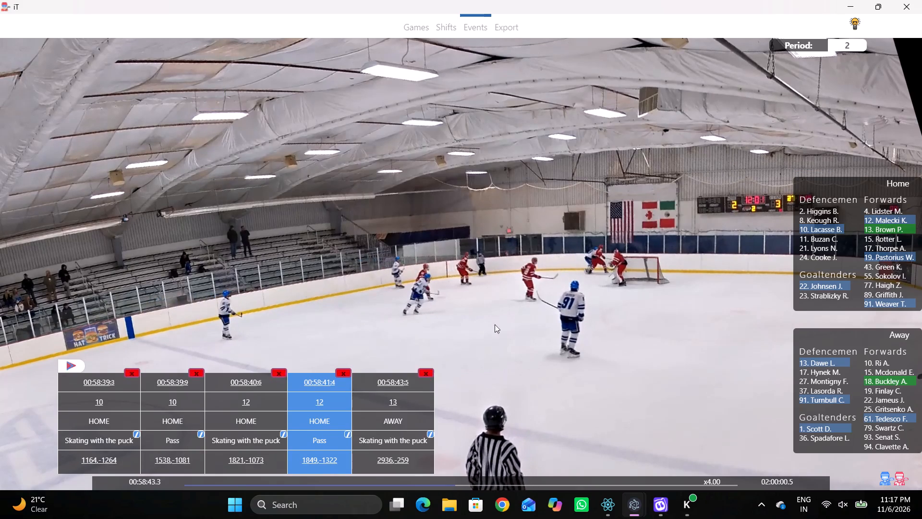
{"action": "key", "text": "shift+d"}
{"action": "key", "text": "shift+d"}
{"action": "left_click", "coordinate": [381, 395]}
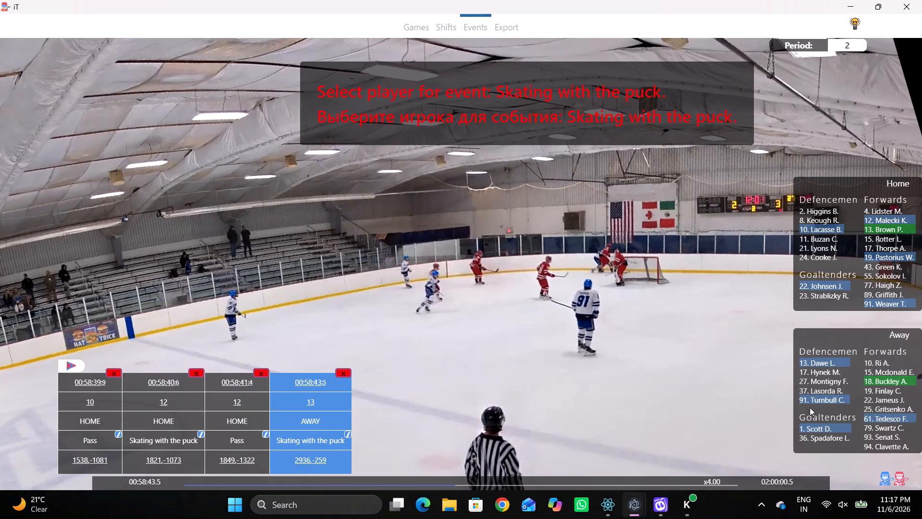
{"action": "double_click", "coordinate": [808, 395]}
Log a Pass by the same away player 91 at 00:58:46.0, behind the away goal line toward the far corner.
{"action": "key", "text": "space"}
{"action": "key", "text": "space"}
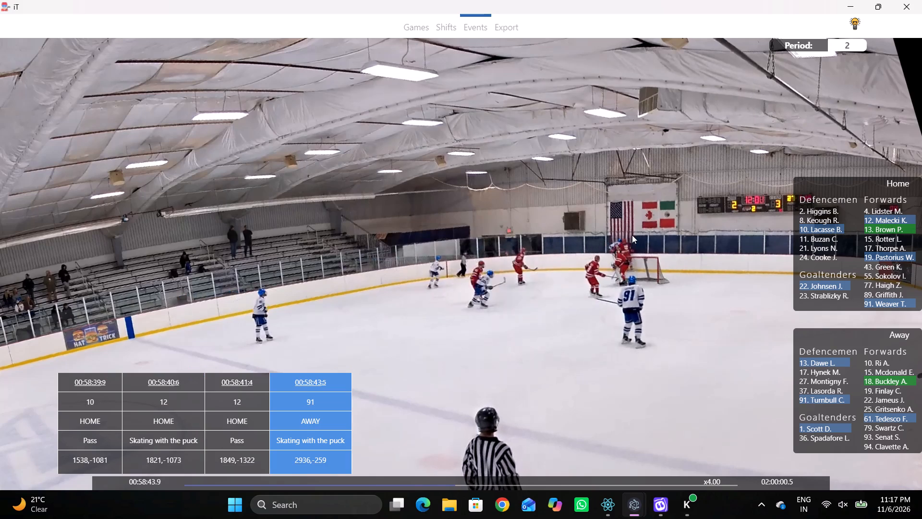
{"action": "key", "text": "space"}
{"action": "key", "text": "space"}
{"action": "key", "text": "space"}
{"action": "key", "text": "space"}
{"action": "key", "text": "space"}
{"action": "key", "text": "space"}
{"action": "key", "text": "q"}
{"action": "right_click", "coordinate": [646, 215]}
{"action": "right_click_drag", "start_coordinate": [627, 214], "coordinate": [593, 220]}
{"action": "left_click", "coordinate": [611, 229]}
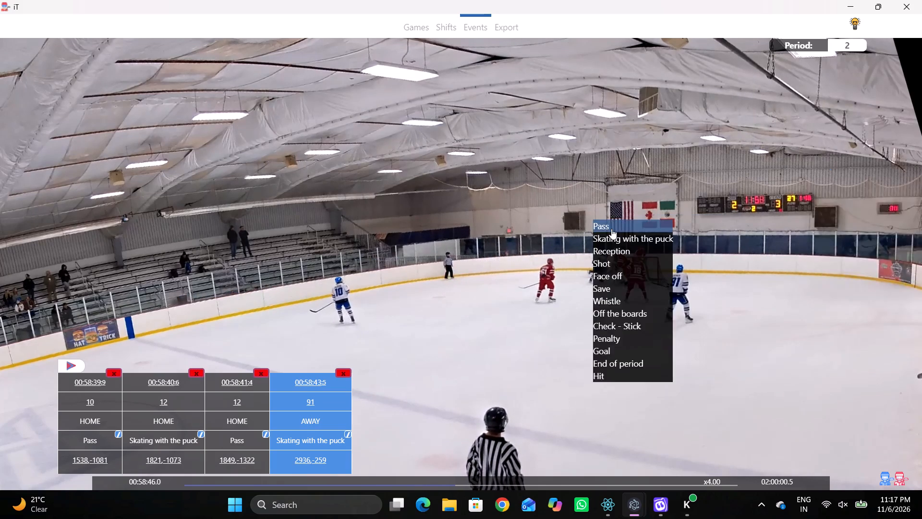
{"action": "left_click", "coordinate": [799, 161]}
{"action": "left_click", "coordinate": [724, 158]}
Log Skating with the puck for home defenceman 10, on the home goal line just to the near side of the net.
{"action": "key", "text": "space"}
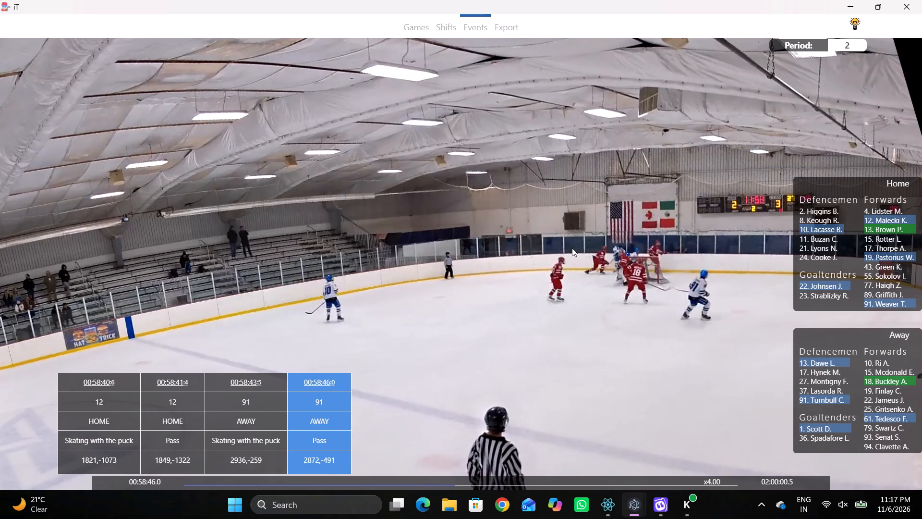
{"action": "key", "text": "space"}
{"action": "key", "text": "space"}
{"action": "key", "text": "space"}
{"action": "key", "text": "q"}
{"action": "key", "text": "shift+d"}
{"action": "key", "text": "space"}
{"action": "key", "text": "space"}
{"action": "key", "text": "space"}
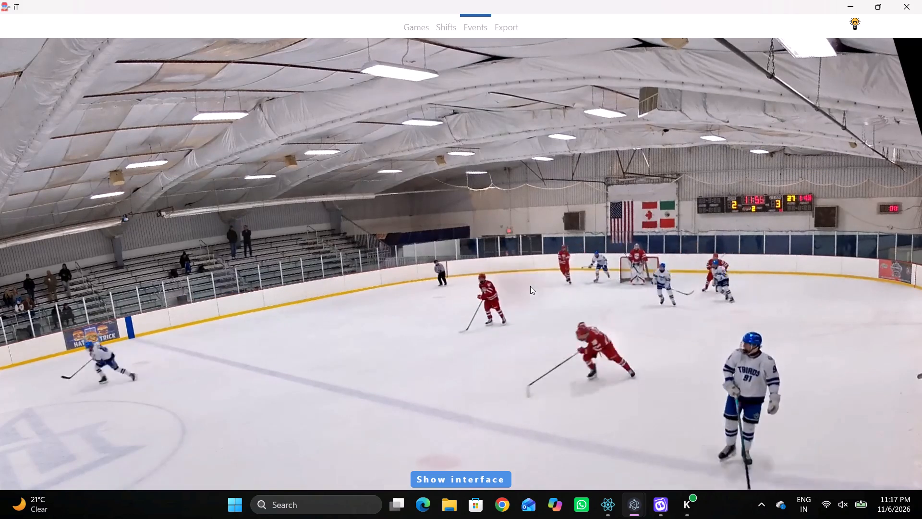
{"action": "key", "text": "space"}
{"action": "key", "text": "space"}
{"action": "key", "text": "space"}
{"action": "key", "text": "space"}
{"action": "key", "text": "space"}
{"action": "key", "text": "space"}
{"action": "key", "text": "space"}
{"action": "key", "text": "space"}
{"action": "key", "text": "space"}
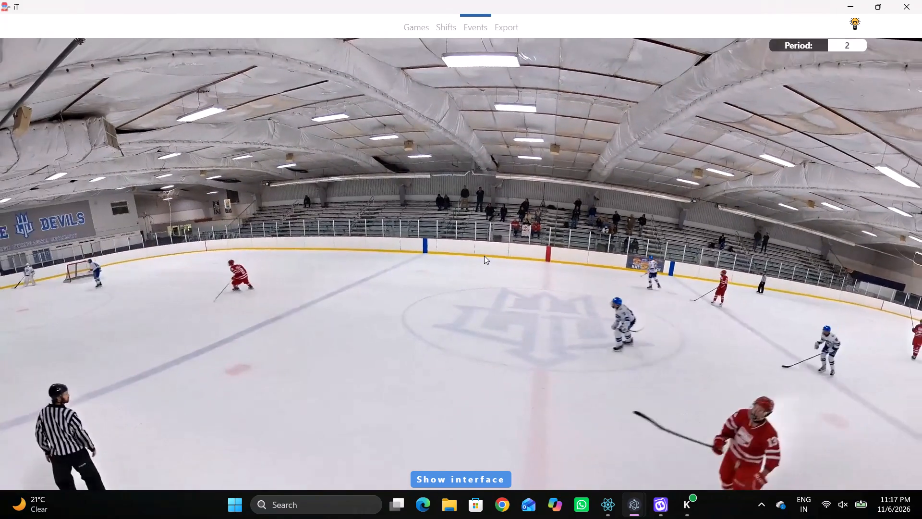
{"action": "key", "text": "space"}
{"action": "key", "text": "space"}
{"action": "key", "text": "space"}
{"action": "key", "text": "space"}
{"action": "key", "text": "space"}
{"action": "key", "text": "space"}
{"action": "right_click", "coordinate": [495, 200]}
{"action": "left_click", "coordinate": [534, 225]}
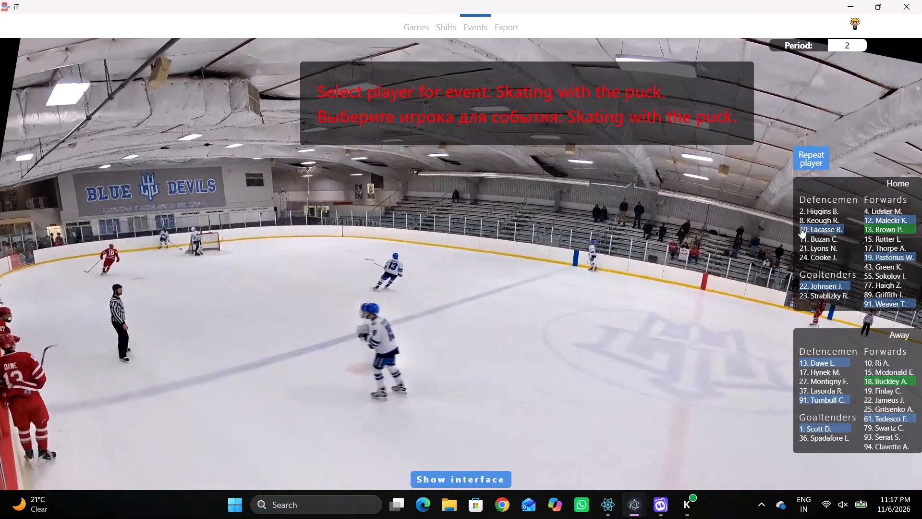
{"action": "left_click", "coordinate": [809, 230]}
{"action": "left_click", "coordinate": [249, 213]}
Log a Pass by the same home player 10 at 00:58:57.3, inside the home zone's far faceoff circle.
{"action": "key", "text": "space"}
{"action": "key", "text": "space"}
{"action": "key", "text": "space"}
{"action": "key", "text": "space"}
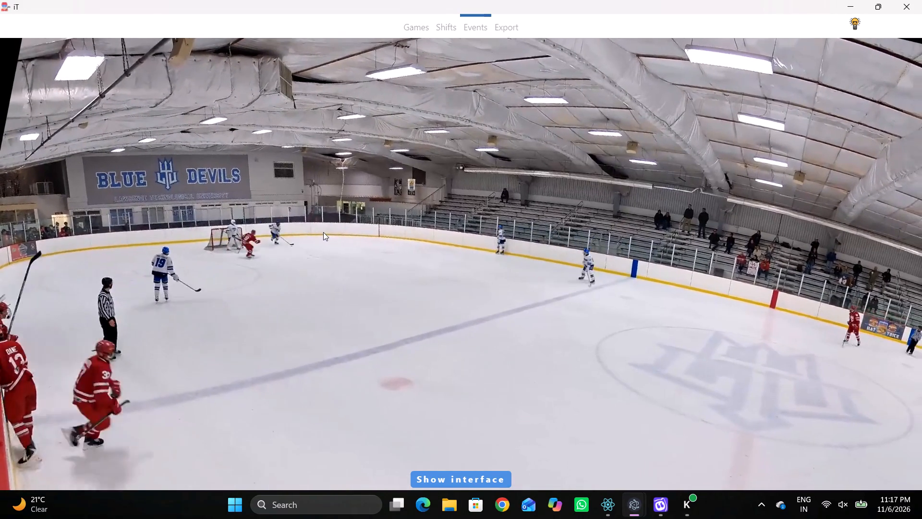
{"action": "key", "text": "space"}
{"action": "key", "text": "space"}
{"action": "type", "text": "r"}
{"action": "key", "text": "space"}
{"action": "key", "text": "space"}
{"action": "key", "text": "q"}
{"action": "key", "text": "q"}
{"action": "key", "text": "q"}
{"action": "key", "text": "q"}
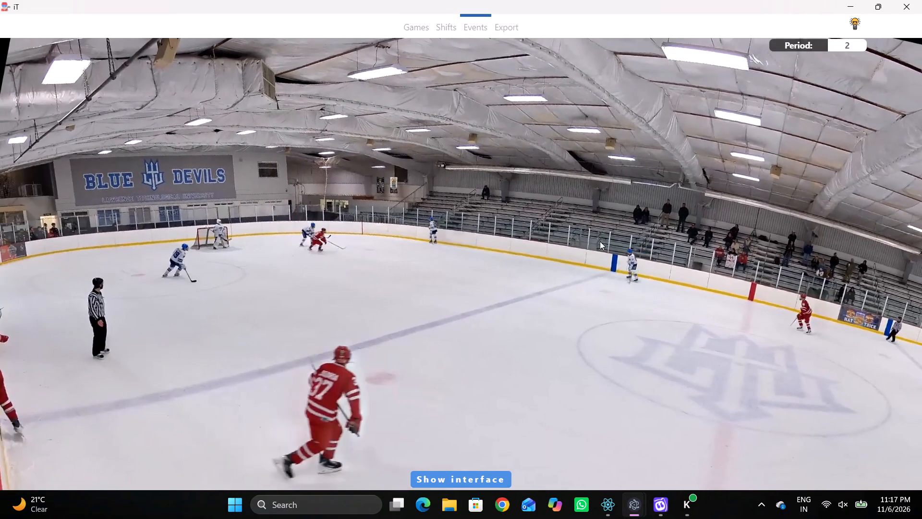
{"action": "key", "text": "q"}
{"action": "key", "text": "q"}
{"action": "right_click", "coordinate": [595, 221]}
{"action": "key", "text": "q"}
{"action": "left_click", "coordinate": [600, 226]}
{"action": "right_click", "coordinate": [598, 226]}
{"action": "left_click", "coordinate": [601, 234]}
{"action": "left_click", "coordinate": [805, 163]}
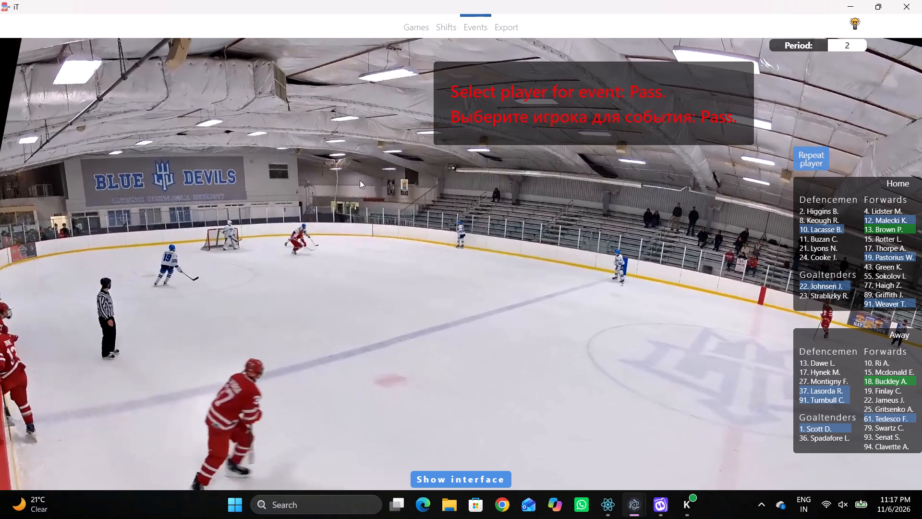
{"action": "left_click", "coordinate": [315, 157]}
Log Skating with the puck for home forward 13 at 00:58:58.6, in the far neutral zone just on the home side of the red line.
{"action": "key", "text": "q"}
{"action": "key", "text": "q"}
{"action": "key", "text": "q"}
{"action": "key", "text": "q"}
{"action": "key", "text": "q"}
{"action": "key", "text": "q"}
{"action": "key", "text": "q"}
{"action": "key", "text": "q"}
{"action": "key", "text": "q"}
{"action": "key", "text": "q"}
{"action": "key", "text": "q"}
{"action": "type", "text": "qq"}
{"action": "key", "text": "q"}
{"action": "key", "text": "q"}
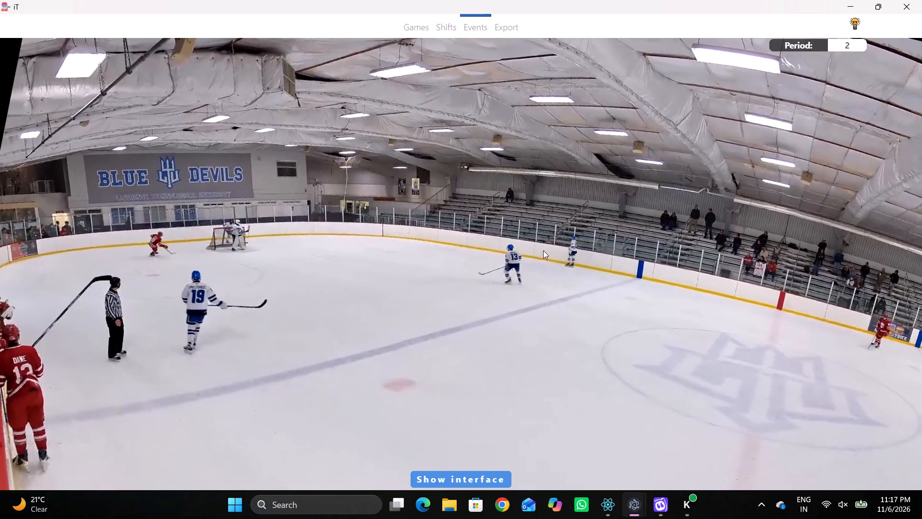
{"action": "key", "text": "space"}
{"action": "key", "text": "space"}
{"action": "key", "text": "space"}
{"action": "key", "text": "space"}
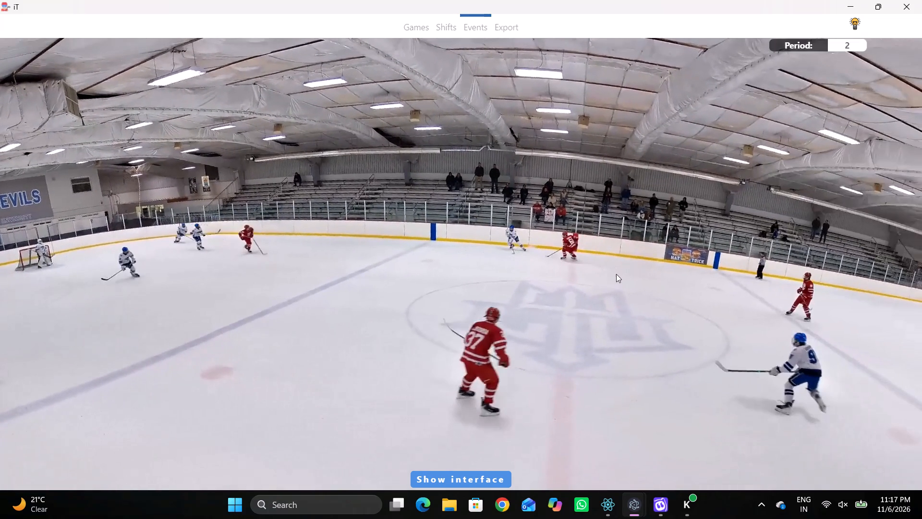
{"action": "right_click", "coordinate": [599, 235]}
{"action": "left_click", "coordinate": [675, 250]}
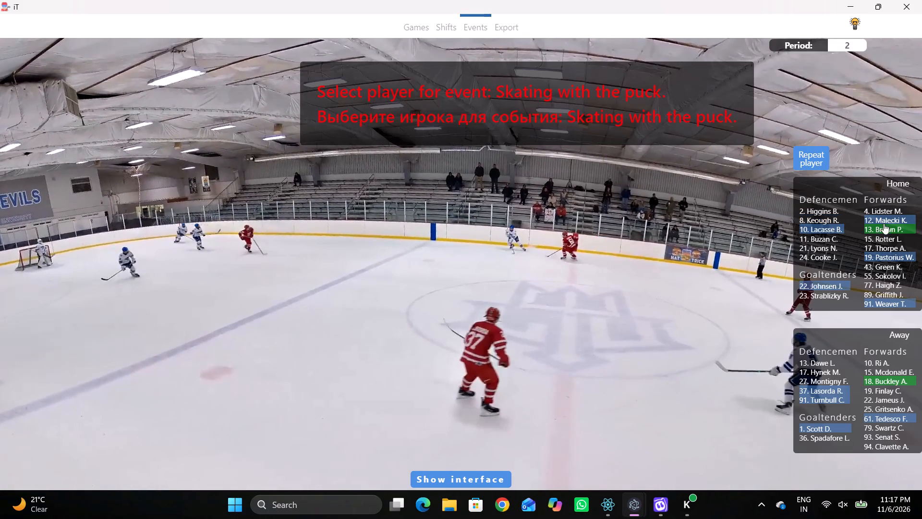
{"action": "left_click", "coordinate": [877, 229]}
{"action": "left_click", "coordinate": [454, 124]}
Log a Pass by the same home player 13 at 00:59:00.1, near the far boards just outside the home blue line.
{"action": "key", "text": "space"}
{"action": "key", "text": "space"}
{"action": "key", "text": "space"}
{"action": "key", "text": "space"}
{"action": "key", "text": "space"}
{"action": "key", "text": "space"}
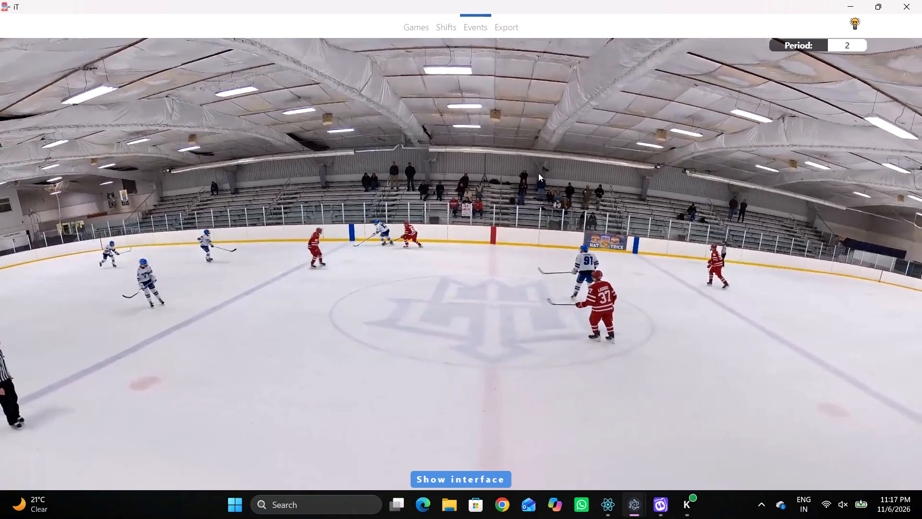
{"action": "key", "text": "space"}
{"action": "key", "text": "space"}
{"action": "type", "text": "q"}
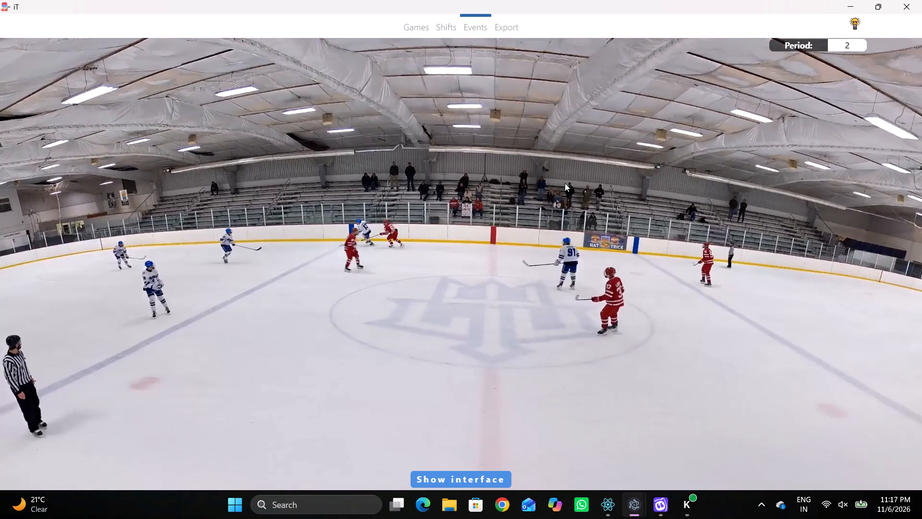
{"action": "right_click", "coordinate": [562, 175]}
{"action": "right_click", "coordinate": [553, 175]}
{"action": "left_click", "coordinate": [557, 183]}
{"action": "left_click", "coordinate": [804, 157]}
{"action": "left_click", "coordinate": [425, 102]}
Log Skating with the puck for home defenceman 10 at 00:59:01.2, between the home zone's far faceoff circle and the blue line.
{"action": "key", "text": "space"}
{"action": "key", "text": "space"}
{"action": "left_click", "coordinate": [519, 184]}
{"action": "right_click", "coordinate": [487, 184]}
{"action": "left_click", "coordinate": [508, 204]}
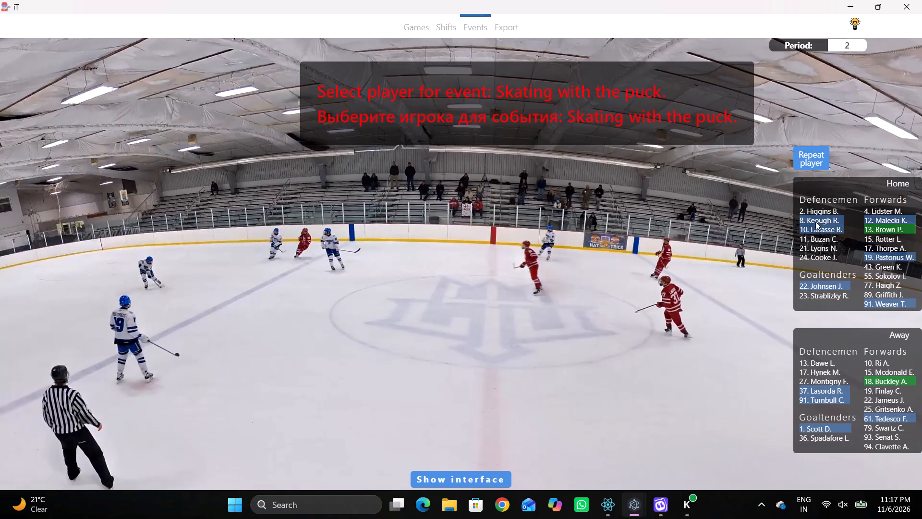
{"action": "left_click", "coordinate": [836, 227]}
{"action": "left_click", "coordinate": [367, 141]}
Change the player of the 00:59:01.2 Skating with the puck event to home forward 12.
{"action": "key", "text": "space"}
{"action": "key", "text": "space"}
{"action": "key", "text": "space"}
{"action": "key", "text": "space"}
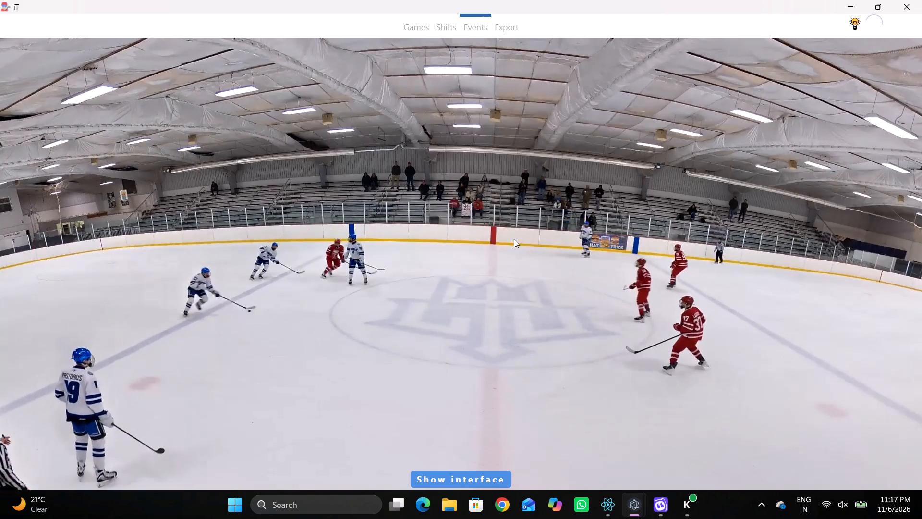
{"action": "key", "text": "space"}
{"action": "key", "text": "space"}
{"action": "key", "text": "space"}
{"action": "key", "text": "space"}
{"action": "key", "text": "space"}
{"action": "key", "text": "space"}
{"action": "key", "text": "shift+d"}
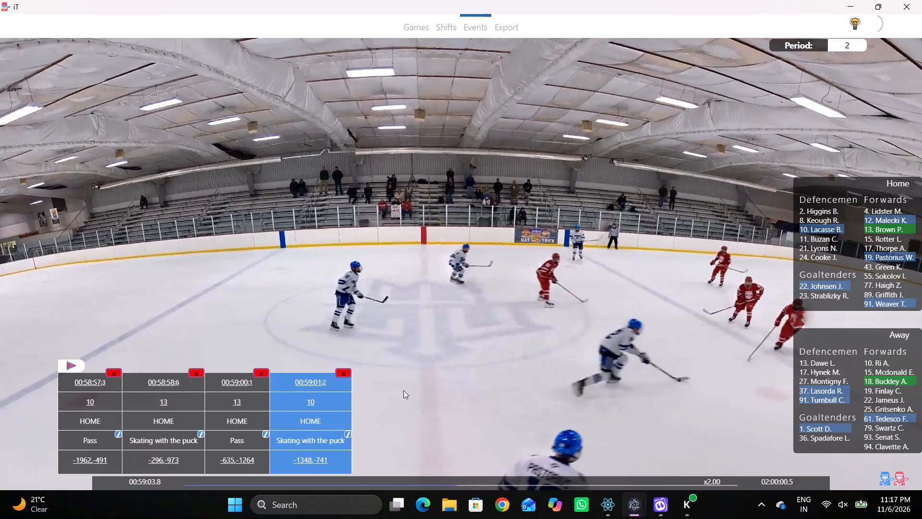
{"action": "left_click", "coordinate": [314, 401]}
{"action": "left_click", "coordinate": [869, 219]}
{"action": "key", "text": "shift+d"}
Log a Pass by the same home player 12, behind the away goal line against the end boards, slightly to the near side.
{"action": "key", "text": "space"}
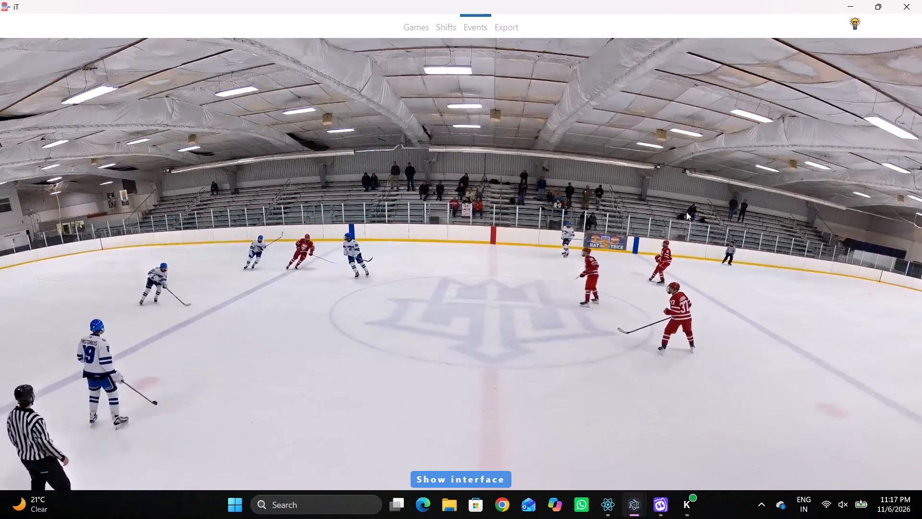
{"action": "key", "text": "v"}
{"action": "key", "text": "space"}
{"action": "key", "text": "space"}
{"action": "key", "text": "space"}
{"action": "key", "text": "r"}
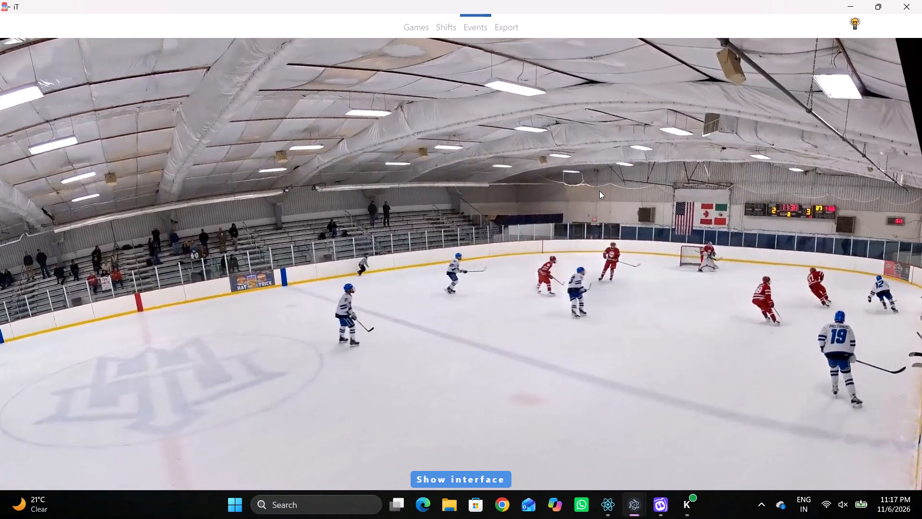
{"action": "key", "text": "space"}
{"action": "key", "text": "space"}
{"action": "key", "text": "space"}
{"action": "key", "text": "space"}
{"action": "type", "text": "q"}
{"action": "key", "text": "space"}
{"action": "key", "text": "space"}
{"action": "key", "text": "space"}
{"action": "key", "text": "space"}
{"action": "type", "text": "q"}
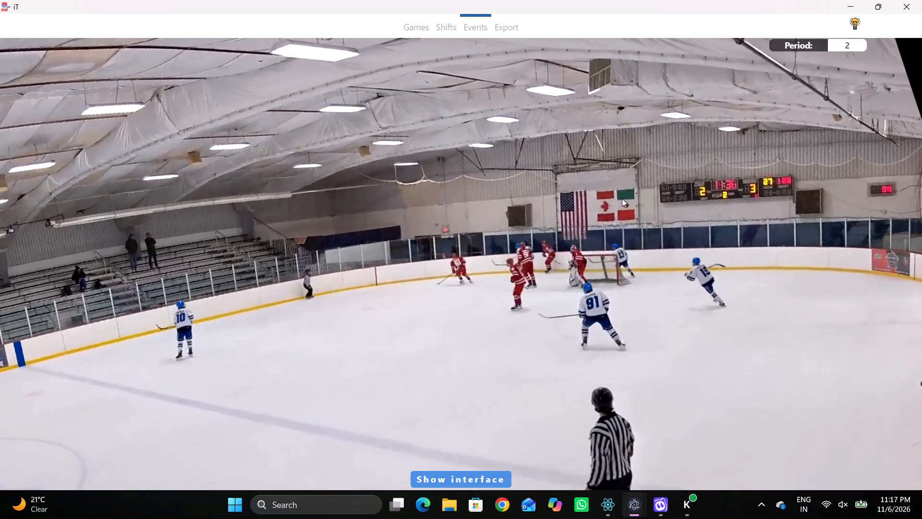
{"action": "key", "text": "q"}
{"action": "right_click", "coordinate": [667, 176]}
{"action": "left_click", "coordinate": [670, 181]}
{"action": "right_click", "coordinate": [662, 181]}
{"action": "left_click", "coordinate": [671, 183]}
{"action": "left_click", "coordinate": [815, 156]}
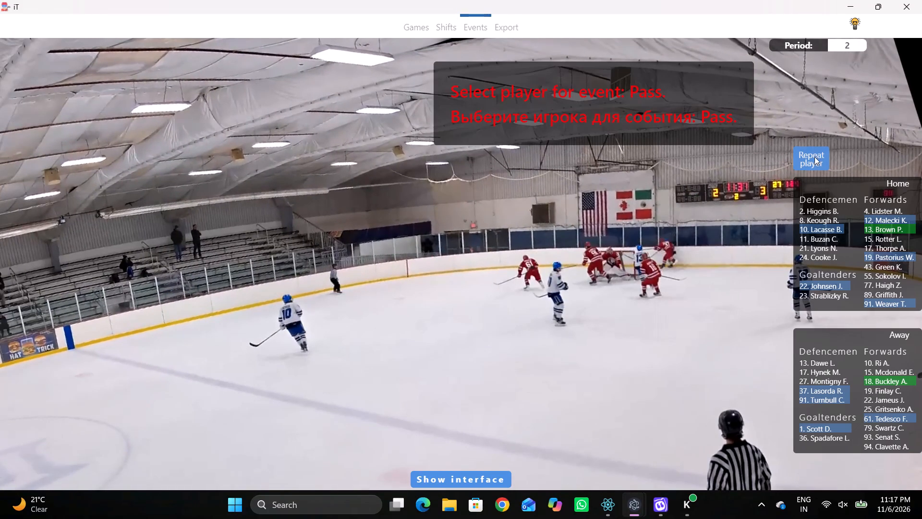
{"action": "left_click", "coordinate": [731, 218]}
Log a Hit with away defenceman 37 as the hit-taken player and home forward 12 as the other player, directly behind the away net.
{"action": "key", "text": "r"}
{"action": "key", "text": "space"}
{"action": "key", "text": "space"}
{"action": "right_click_drag", "start_coordinate": [604, 187], "coordinate": [614, 183]}
{"action": "left_click", "coordinate": [631, 339]}
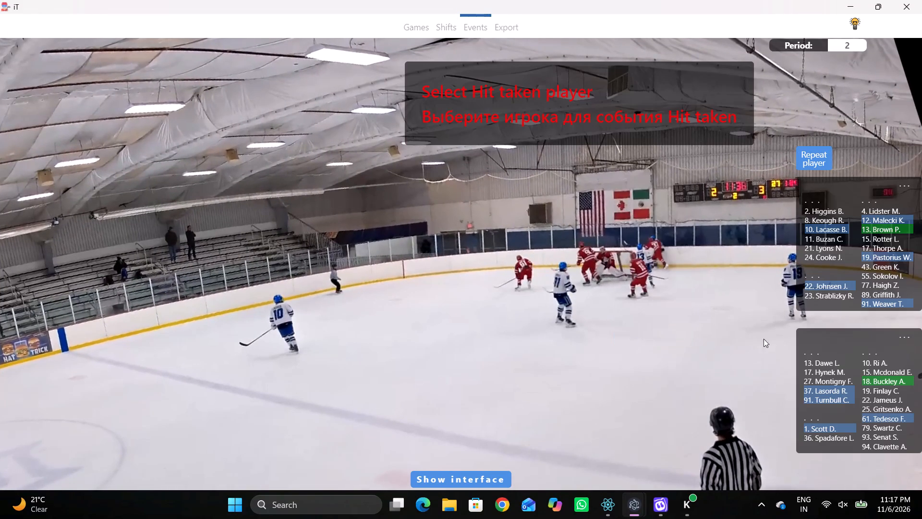
{"action": "left_click", "coordinate": [816, 390]}
{"action": "left_click", "coordinate": [872, 221]}
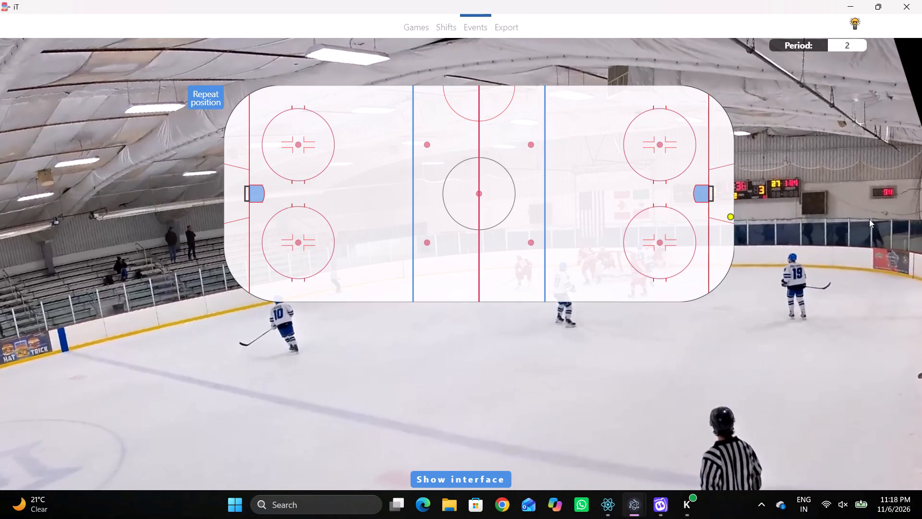
{"action": "left_click", "coordinate": [724, 203]}
Log a Pass for away forward 61 in the away zone's far corner, between the faceoff circle and the goal line near the boards.
{"action": "key", "text": "space"}
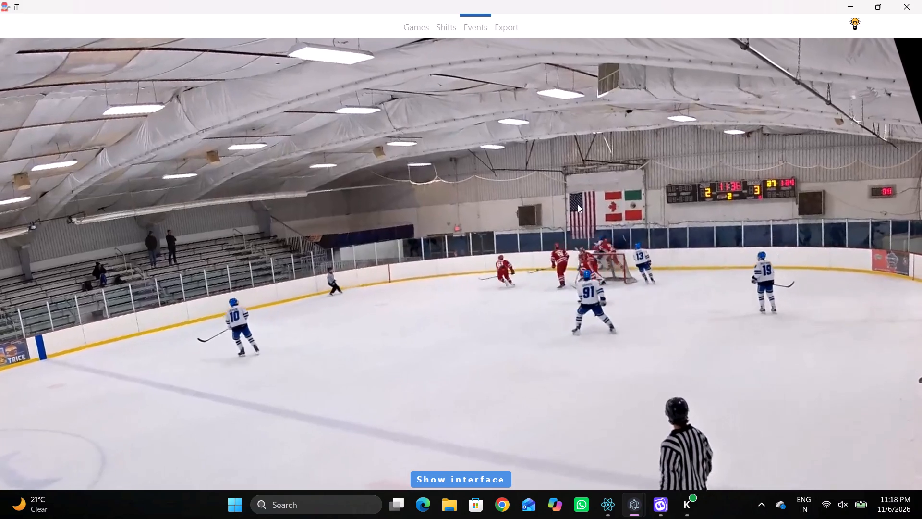
{"action": "key", "text": "v"}
{"action": "key", "text": "space"}
{"action": "key", "text": "space"}
{"action": "key", "text": "space"}
{"action": "right_click", "coordinate": [574, 200]}
{"action": "key", "text": "q"}
{"action": "key", "text": "q"}
{"action": "left_click", "coordinate": [587, 214]}
{"action": "right_click", "coordinate": [577, 210]}
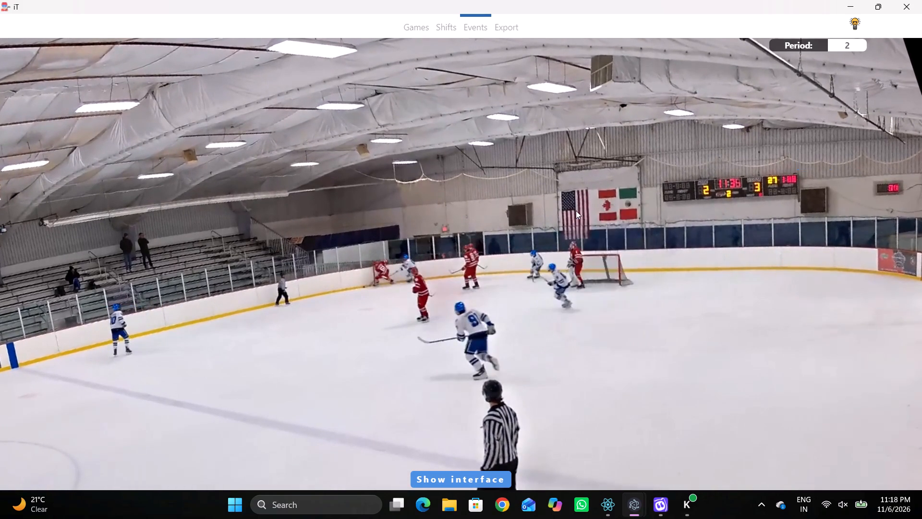
{"action": "left_click", "coordinate": [586, 221]}
{"action": "left_click", "coordinate": [872, 418]}
{"action": "left_click", "coordinate": [685, 104]}
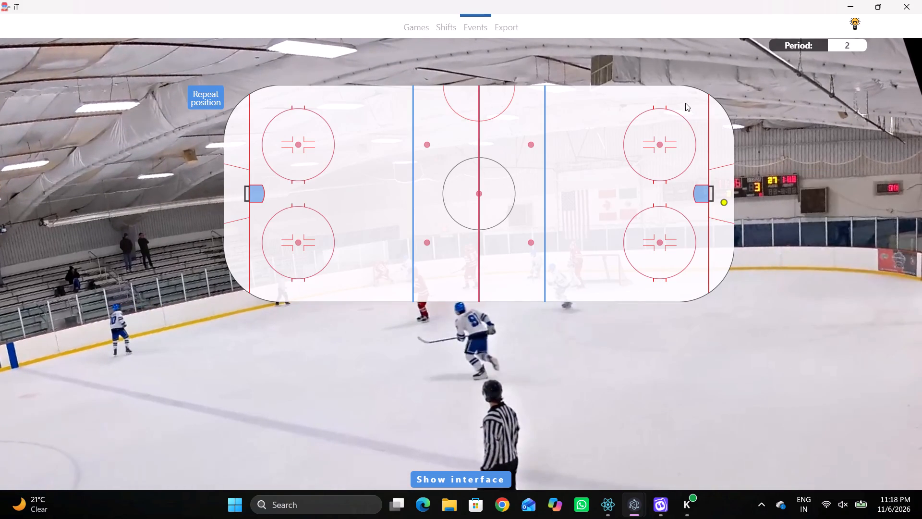
Log a Pass by away forward 18, inside the away blue line near the far boards.
{"action": "key", "text": "space"}
{"action": "key", "text": "space"}
{"action": "key", "text": "space"}
{"action": "key", "text": "space"}
{"action": "key", "text": "space"}
{"action": "key", "text": "space"}
{"action": "key", "text": "space"}
{"action": "key", "text": "space"}
{"action": "right_click", "coordinate": [627, 202]}
{"action": "key", "text": "q"}
{"action": "key", "text": "q"}
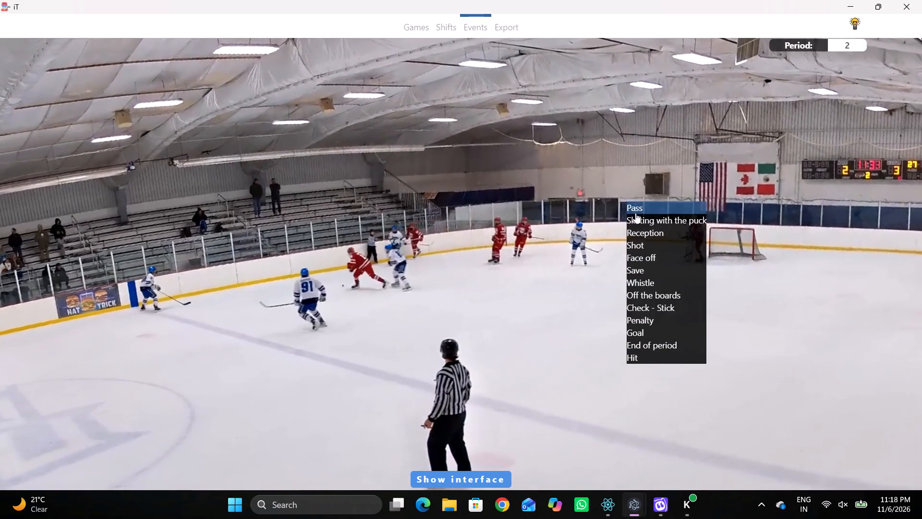
{"action": "left_click", "coordinate": [635, 213]}
{"action": "right_click_drag", "start_coordinate": [626, 211], "coordinate": [621, 214]}
{"action": "left_click", "coordinate": [632, 227]}
{"action": "right_click_drag", "start_coordinate": [689, 307], "coordinate": [683, 305]}
{"action": "left_click", "coordinate": [687, 309]}
{"action": "left_click", "coordinate": [869, 382]}
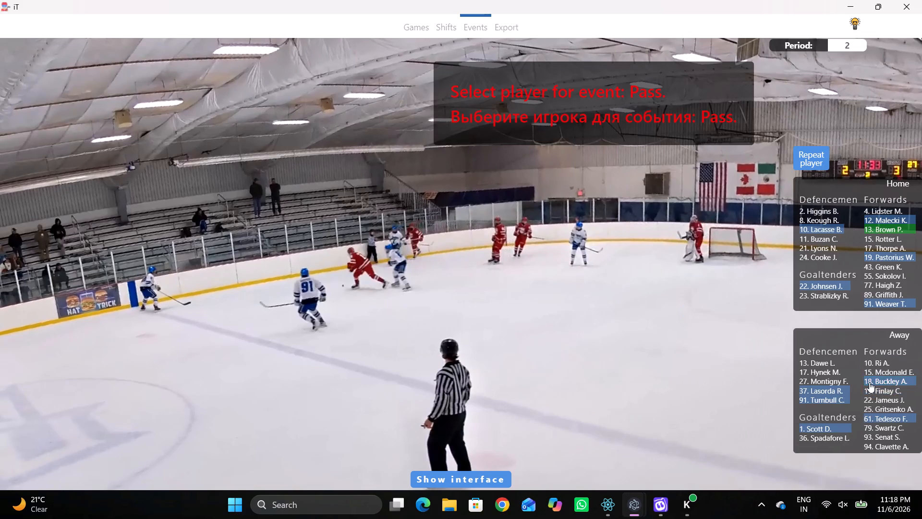
{"action": "left_click", "coordinate": [578, 105]}
Log a Skating with the puck event for home defenceman 10, in the neutral zone's far side between the home blue line and centre line.
{"action": "key", "text": "space"}
{"action": "key", "text": "space"}
{"action": "key", "text": "space"}
{"action": "key", "text": "space"}
{"action": "key", "text": "space"}
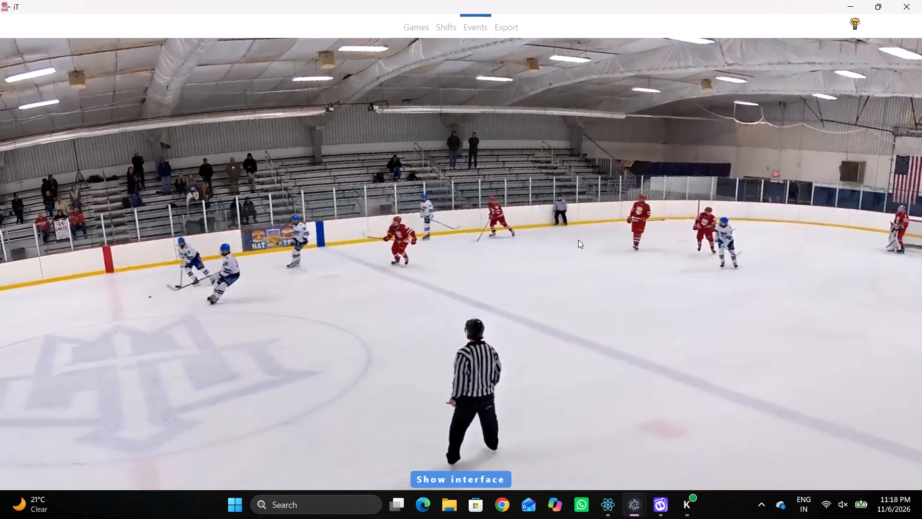
{"action": "key", "text": "space"}
{"action": "key", "text": "space"}
{"action": "key", "text": "space"}
{"action": "right_click", "coordinate": [580, 200]}
{"action": "left_click", "coordinate": [612, 227]}
{"action": "right_click_drag", "start_coordinate": [644, 231], "coordinate": [646, 238]}
{"action": "left_click", "coordinate": [709, 258]}
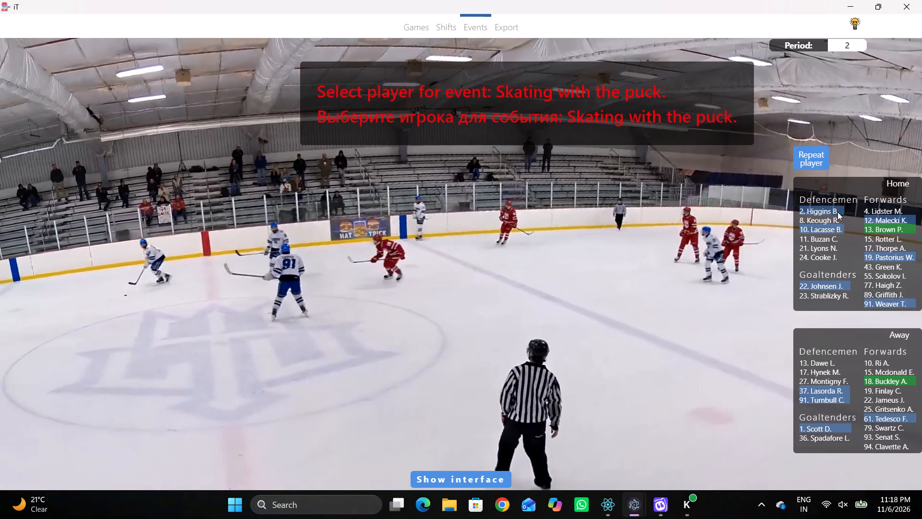
{"action": "left_click", "coordinate": [820, 230]}
{"action": "left_click", "coordinate": [449, 132]}
Log a Pass by the same home defenceman 10, in the home zone's far side just outside the faceoff circle.
{"action": "key", "text": "space"}
{"action": "key", "text": "space"}
{"action": "key", "text": "space"}
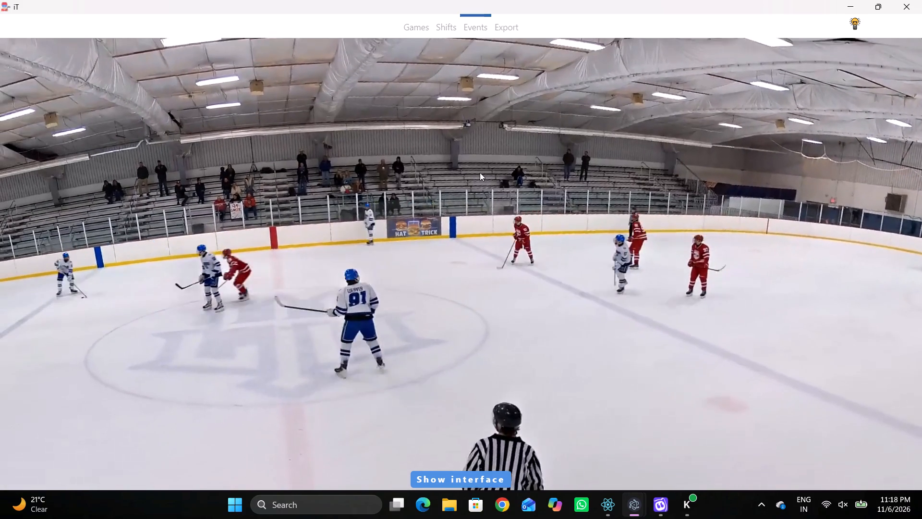
{"action": "key", "text": "space"}
{"action": "key", "text": "space"}
{"action": "key", "text": "space"}
{"action": "key", "text": "space"}
{"action": "key", "text": "space"}
{"action": "key", "text": "space"}
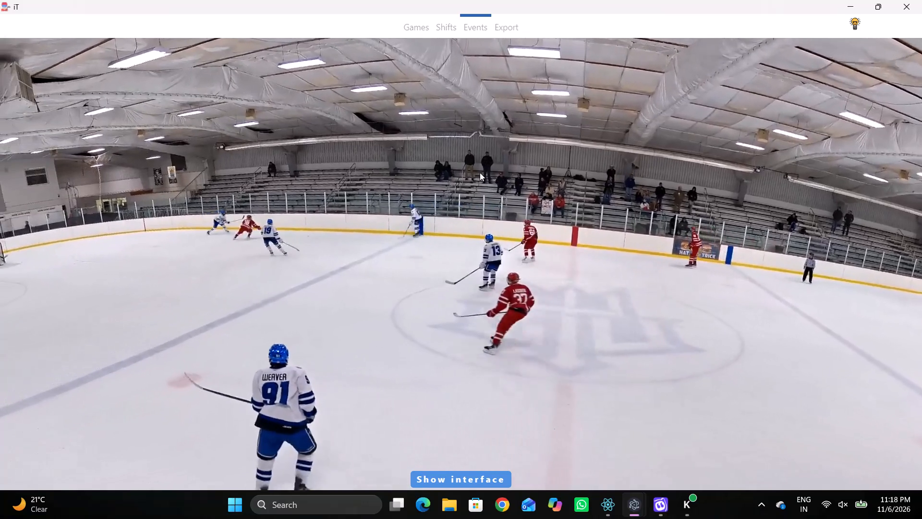
{"action": "key", "text": "space"}
{"action": "type", "text": "q"}
{"action": "key", "text": "q"}
{"action": "key", "text": "q"}
{"action": "key", "text": "q"}
{"action": "key", "text": "q"}
{"action": "left_click_drag", "start_coordinate": [547, 186], "coordinate": [534, 180]}
{"action": "right_click_drag", "start_coordinate": [496, 182], "coordinate": [490, 186]}
{"action": "left_click", "coordinate": [498, 195]}
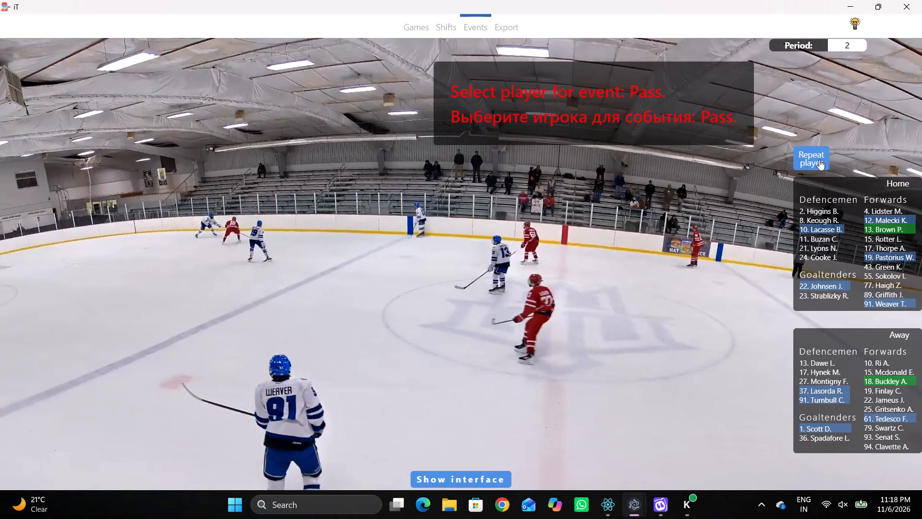
{"action": "left_click", "coordinate": [813, 156]}
{"action": "left_click", "coordinate": [347, 120]}
Log a Skating with the puck event for home forward 12, just inside the home blue line on the far side.
{"action": "key", "text": "space"}
{"action": "key", "text": "space"}
{"action": "right_click", "coordinate": [473, 201]}
{"action": "left_click", "coordinate": [498, 215]}
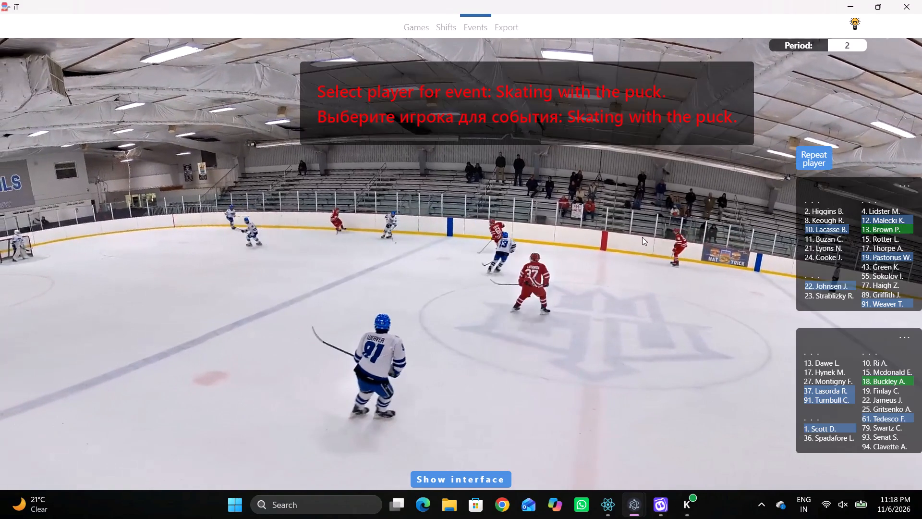
{"action": "left_click", "coordinate": [872, 224]}
{"action": "left_click", "coordinate": [398, 118]}
Log a Pass by the same home forward 12, right at the home blue line on the far side.
{"action": "key", "text": "space"}
{"action": "key", "text": "space"}
{"action": "key", "text": "space"}
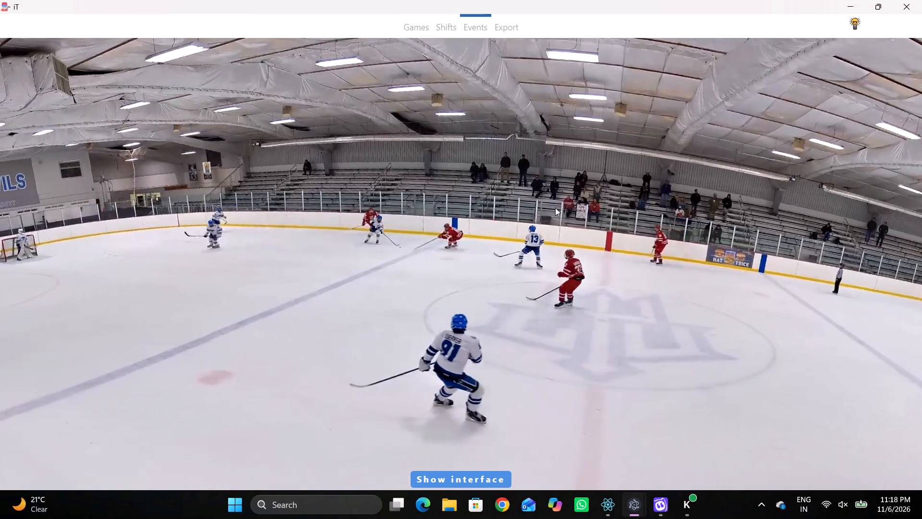
{"action": "key", "text": "space"}
{"action": "key", "text": "q"}
{"action": "key", "text": "q"}
{"action": "key", "text": "q"}
{"action": "right_click", "coordinate": [587, 178]}
{"action": "left_click", "coordinate": [593, 180]}
{"action": "left_click", "coordinate": [812, 164]}
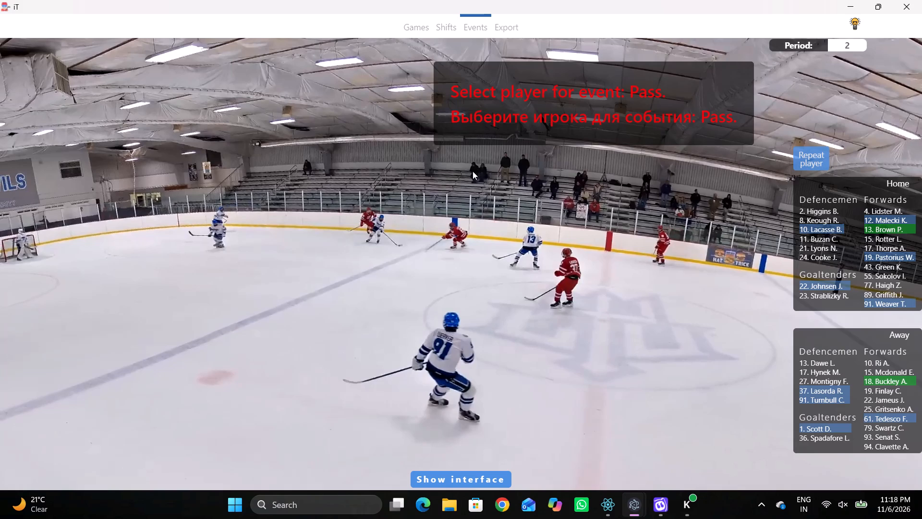
{"action": "left_click", "coordinate": [411, 121]}
Log a Skating with the puck event for home forward 91, between centre line and the away blue line near the near boards.
{"action": "key", "text": "space"}
{"action": "key", "text": "space"}
{"action": "right_click", "coordinate": [593, 198]}
{"action": "key", "text": "space"}
{"action": "key", "text": "space"}
{"action": "right_click_drag", "start_coordinate": [604, 224], "coordinate": [603, 231]}
{"action": "left_click", "coordinate": [651, 258]}
{"action": "right_click", "coordinate": [636, 247]}
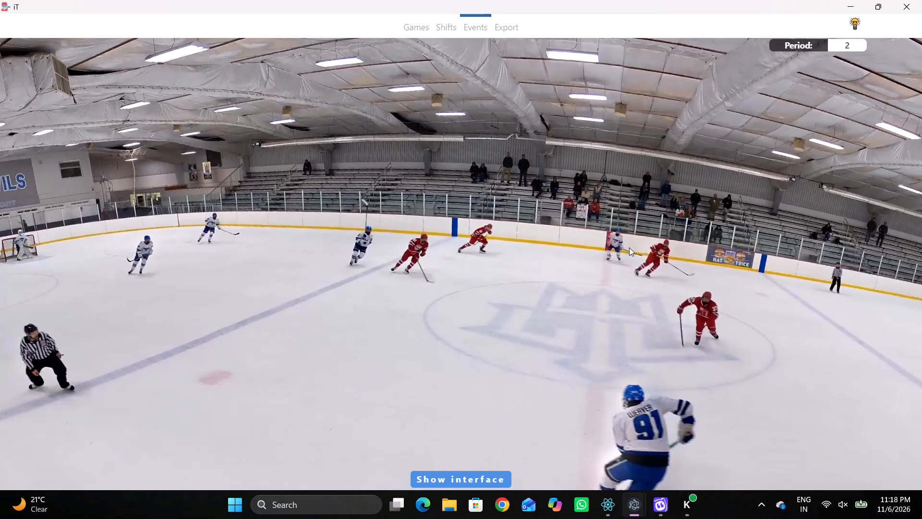
{"action": "left_click", "coordinate": [667, 274]}
{"action": "right_click_drag", "start_coordinate": [600, 219], "coordinate": [569, 216]}
{"action": "left_click", "coordinate": [610, 231]}
{"action": "left_click", "coordinate": [865, 304]}
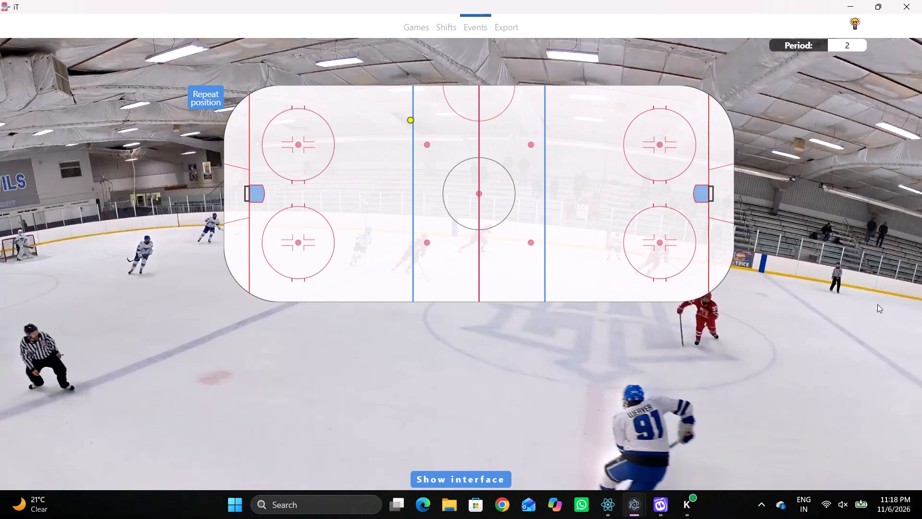
{"action": "left_click", "coordinate": [503, 276]}
Log a Pass by the same home forward 91, beside the near-side faceoff dot in the away zone.
{"action": "key", "text": "space"}
{"action": "key", "text": "space"}
{"action": "key", "text": "space"}
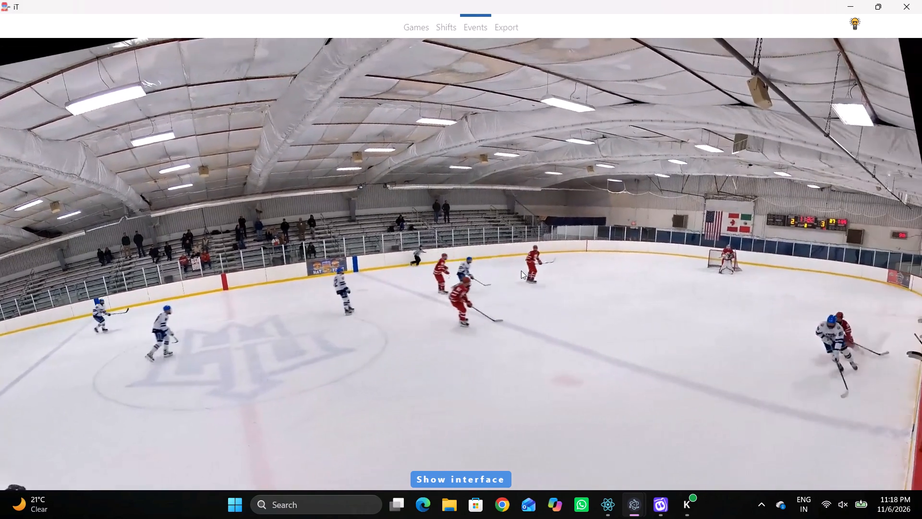
{"action": "key", "text": "space"}
{"action": "key", "text": "space"}
{"action": "key", "text": "space"}
{"action": "key", "text": "space"}
{"action": "key", "text": "space"}
{"action": "key", "text": "q"}
{"action": "key", "text": "q"}
{"action": "key", "text": "q"}
{"action": "key", "text": "q"}
{"action": "right_click", "coordinate": [606, 227]}
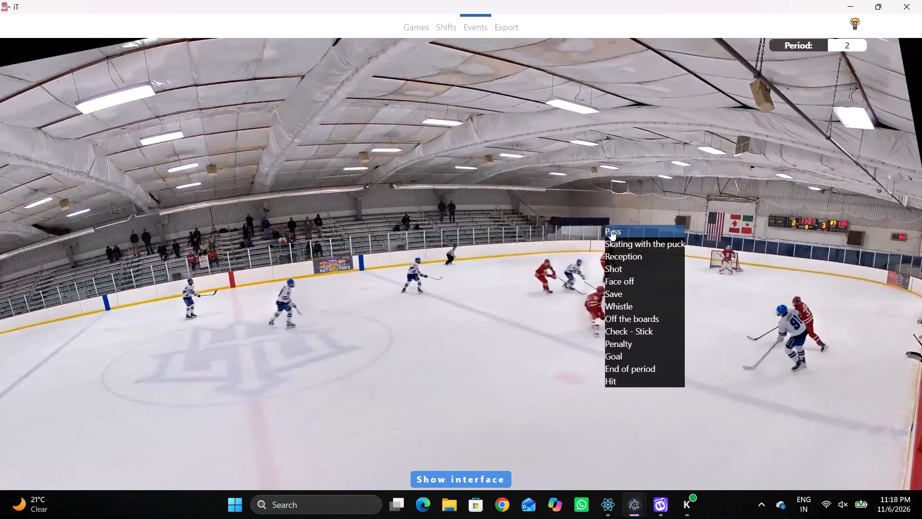
{"action": "left_click", "coordinate": [611, 230]}
{"action": "left_click", "coordinate": [821, 164]}
{"action": "left_click_drag", "start_coordinate": [675, 239], "coordinate": [665, 241]}
Log a Pass by away defenceman 37, inside the away zone's near-side faceoff circle, just to the far side of its dot.
{"action": "key", "text": "space"}
{"action": "key", "text": "space"}
{"action": "key", "text": "space"}
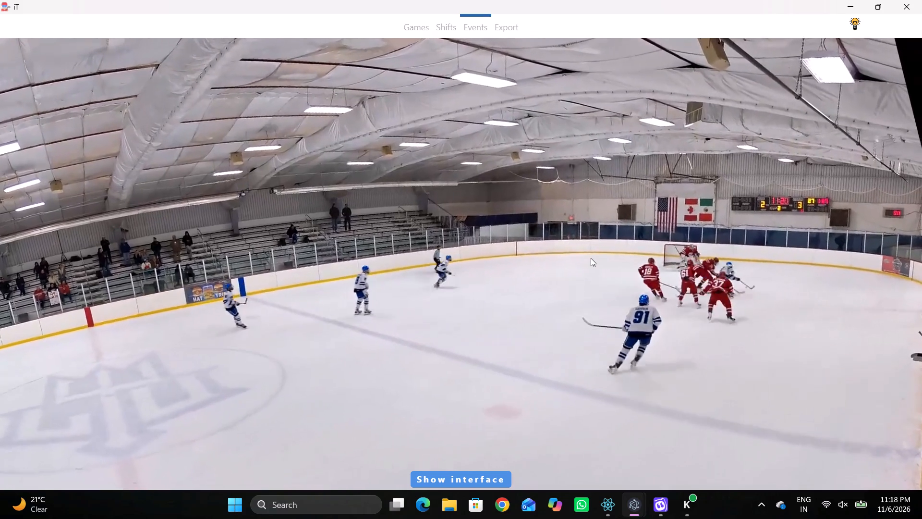
{"action": "key", "text": "space"}
{"action": "key", "text": "space"}
{"action": "key", "text": "space"}
{"action": "type", "text": "qqq"}
{"action": "key", "text": "q"}
{"action": "key", "text": "q"}
{"action": "key", "text": "q"}
{"action": "right_click", "coordinate": [633, 231]}
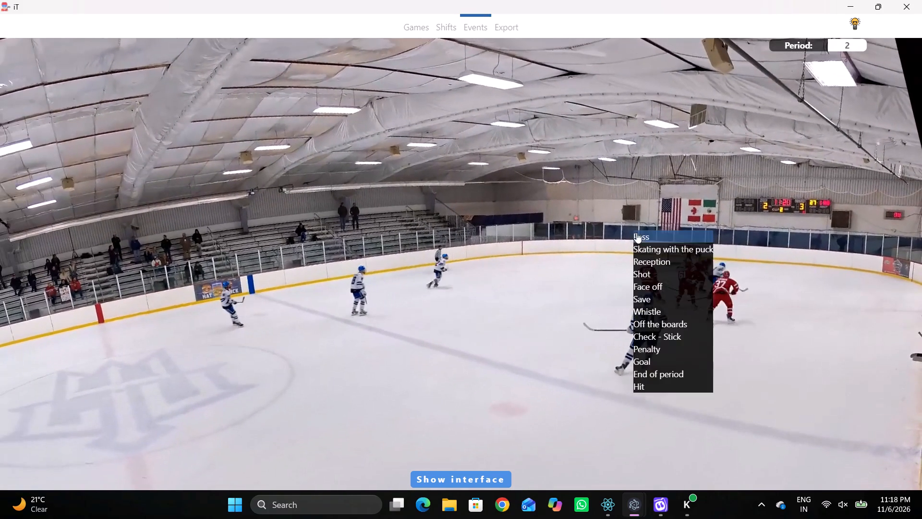
{"action": "left_click", "coordinate": [636, 233]}
{"action": "right_click_drag", "start_coordinate": [620, 230], "coordinate": [607, 231]}
{"action": "left_click", "coordinate": [617, 235]}
{"action": "left_click", "coordinate": [803, 395]}
{"action": "left_click", "coordinate": [664, 234]}
Log a Pass by home forward 91 in the away zone near the near boards, just outside the near-side faceoff circle.
{"action": "key", "text": "space"}
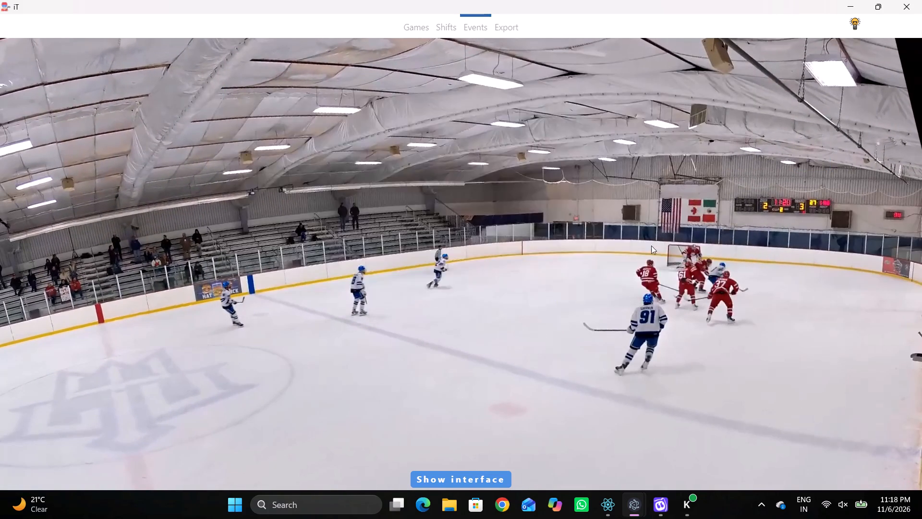
{"action": "key", "text": "space"}
{"action": "key", "text": "space"}
{"action": "key", "text": "space"}
{"action": "right_click", "coordinate": [619, 223]}
{"action": "key", "text": "q"}
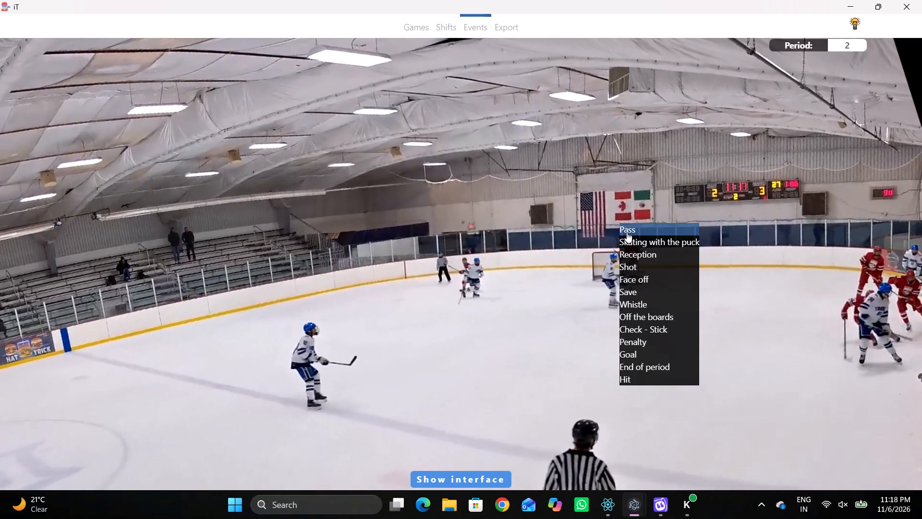
{"action": "key", "text": "q"}
{"action": "left_click", "coordinate": [627, 232]}
{"action": "right_click", "coordinate": [622, 229]}
{"action": "left_click", "coordinate": [623, 233]}
{"action": "left_click", "coordinate": [881, 307]}
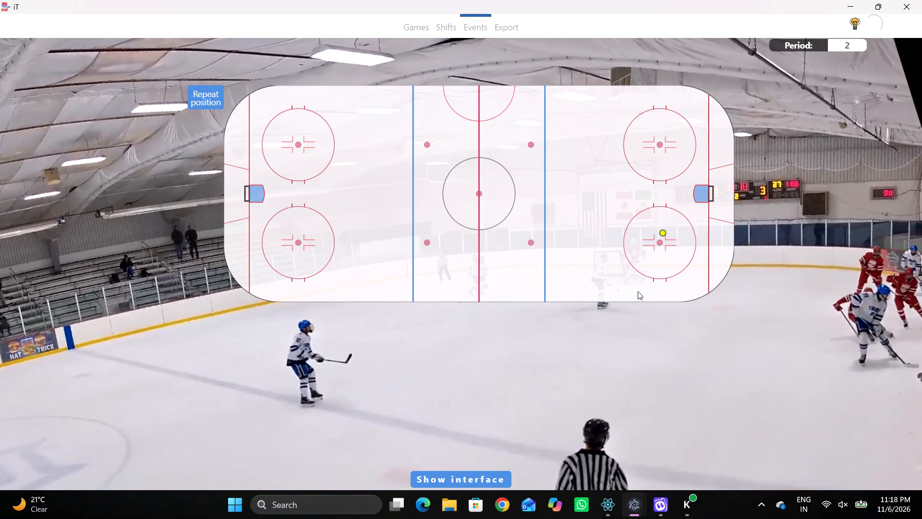
{"action": "left_click", "coordinate": [636, 288]}
Log a Skating with the puck event for home forward 19, just behind the away goal line on the near side.
{"action": "key", "text": "space"}
{"action": "key", "text": "space"}
{"action": "key", "text": "space"}
{"action": "key", "text": "space"}
{"action": "key", "text": "space"}
{"action": "key", "text": "space"}
{"action": "key", "text": "space"}
{"action": "key", "text": "space"}
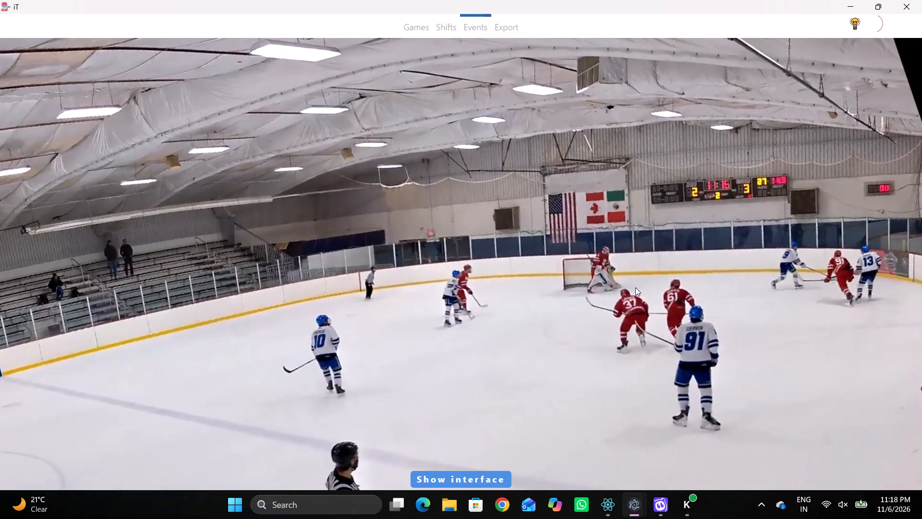
{"action": "key", "text": "space"}
{"action": "key", "text": "space"}
{"action": "right_click", "coordinate": [628, 244]}
{"action": "left_click", "coordinate": [653, 259]}
{"action": "left_click", "coordinate": [876, 251]}
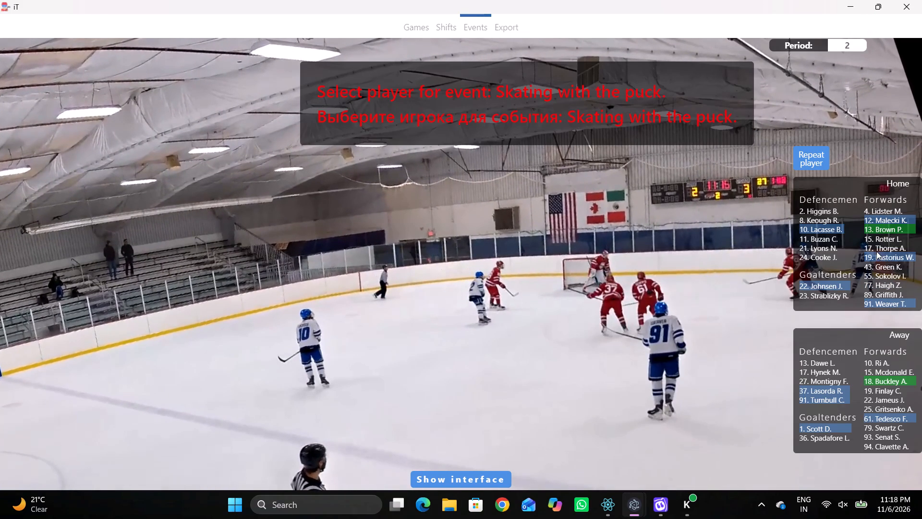
{"action": "left_click", "coordinate": [878, 258]}
{"action": "left_click", "coordinate": [719, 238]}
Log a Pass by the same home forward 19, behind the away goal line by the end boards, slightly to the near side.
{"action": "key", "text": "space"}
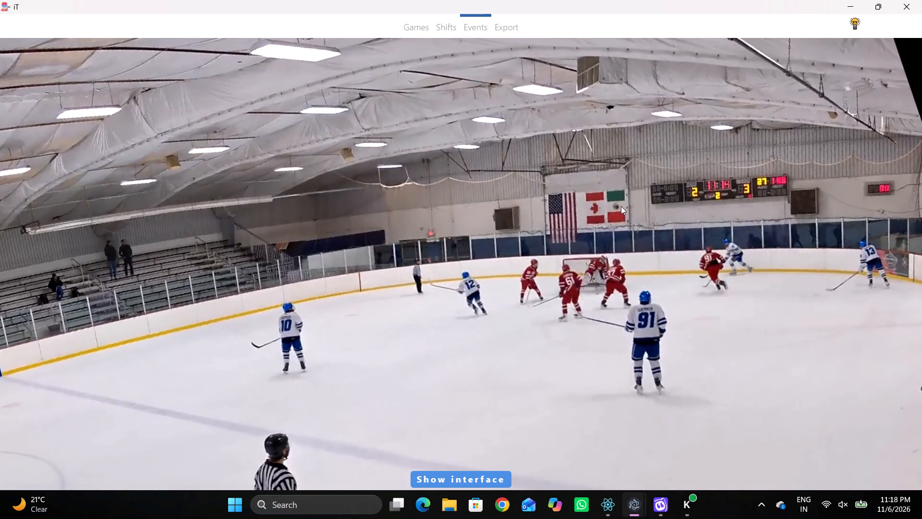
{"action": "key", "text": "space"}
{"action": "key", "text": "q"}
{"action": "key", "text": "q"}
{"action": "key", "text": "q"}
{"action": "key", "text": "q"}
{"action": "key", "text": "q"}
{"action": "key", "text": "q"}
{"action": "key", "text": "q"}
{"action": "key", "text": "q"}
{"action": "key", "text": "q"}
{"action": "key", "text": "q"}
{"action": "right_click", "coordinate": [659, 218]}
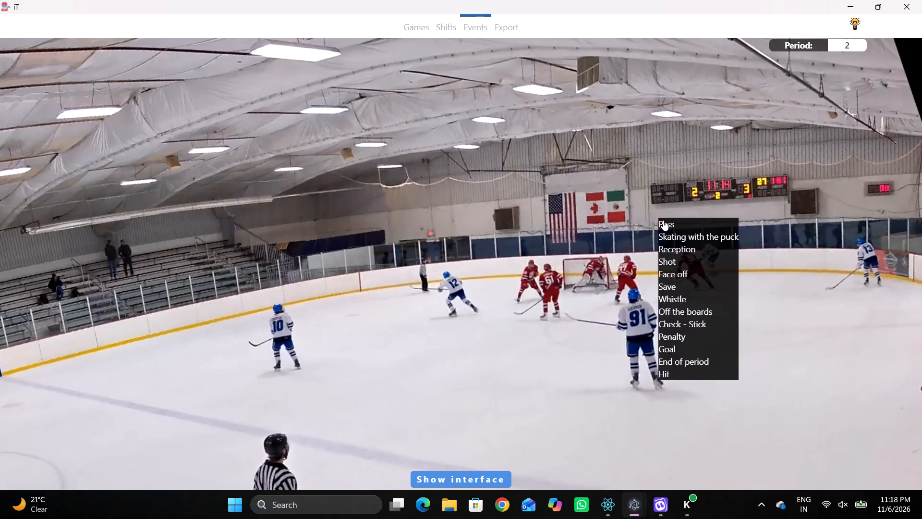
{"action": "right_click", "coordinate": [629, 216]}
{"action": "left_click", "coordinate": [643, 220]}
{"action": "left_click", "coordinate": [816, 158]}
{"action": "left_click", "coordinate": [726, 220]}
{"action": "key", "text": "space"}
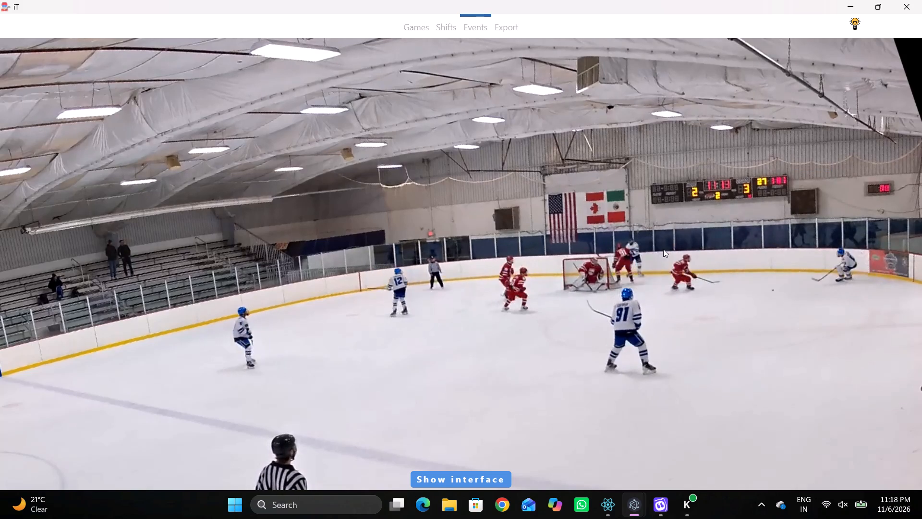
Log the next puck event at about 11:11 on the game clock, from the near-side play around home forward 91 in the away zone.
{"action": "key", "text": "space"}
{"action": "right_click", "coordinate": [658, 230]}
{"action": "key", "text": "space"}
{"action": "key", "text": "space"}
{"action": "right_click", "coordinate": [633, 233]}
{"action": "key", "text": "space"}
{"action": "key", "text": "space"}
{"action": "key", "text": "space"}
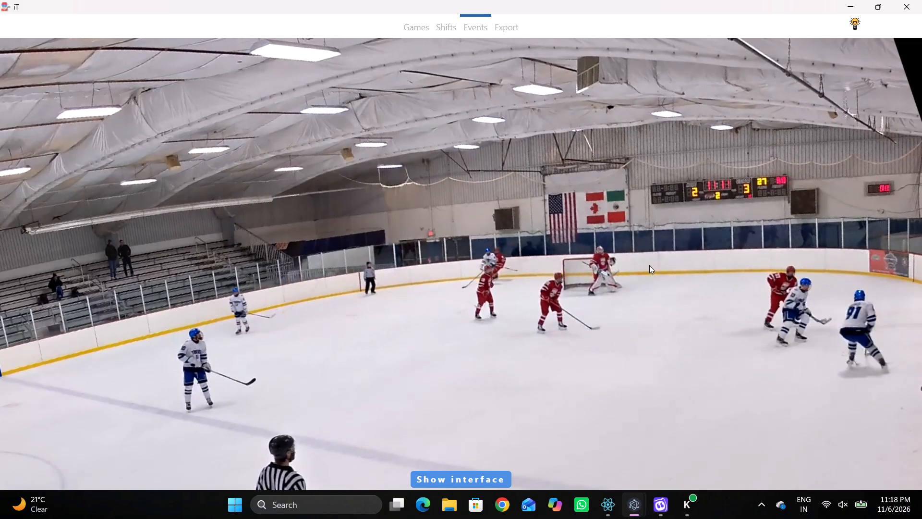
{"action": "key", "text": "space"}
{"action": "right_click", "coordinate": [642, 233]}
{"action": "left_click", "coordinate": [654, 251]}
{"action": "left_click", "coordinate": [806, 400]}
{"action": "left_click", "coordinate": [629, 282]}
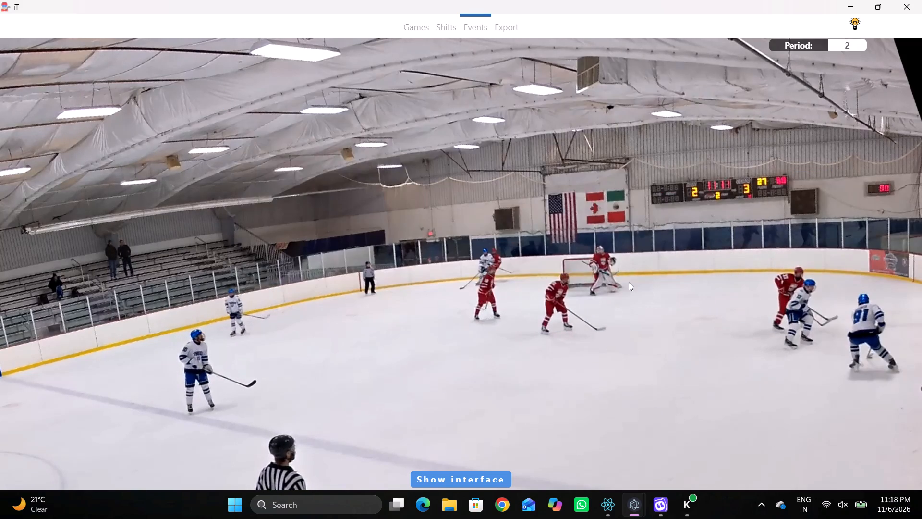
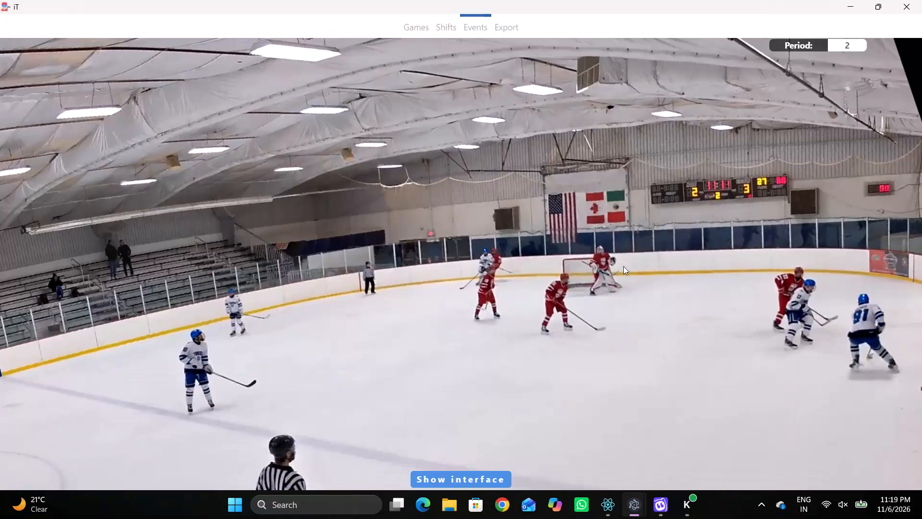
Log a Pass by the same player 91 in the away zone, at the blue-line edge of the near-side faceoff circle.
{"action": "key", "text": "space"}
{"action": "key", "text": "space"}
{"action": "key", "text": "space"}
{"action": "key", "text": "space"}
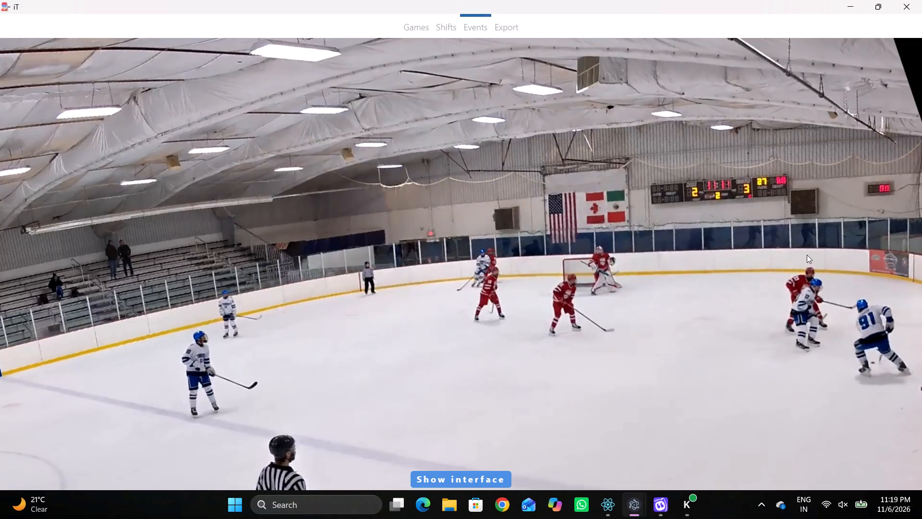
{"action": "key", "text": "space"}
{"action": "key", "text": "space"}
{"action": "key", "text": "space"}
{"action": "key", "text": "v"}
{"action": "key", "text": "space"}
{"action": "key", "text": "q"}
{"action": "key", "text": "r"}
{"action": "key", "text": "space"}
{"action": "key", "text": "space"}
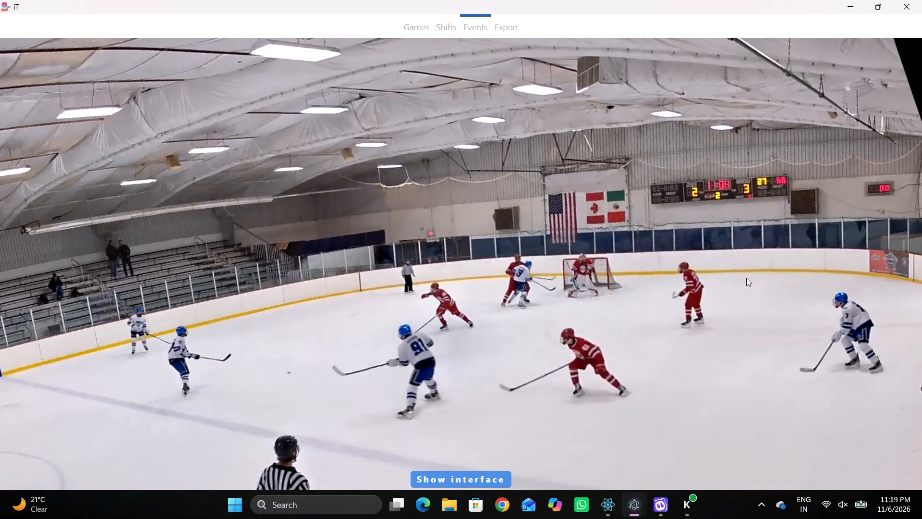
{"action": "key", "text": "q"}
{"action": "key", "text": "q"}
{"action": "key", "text": "q"}
{"action": "right_click", "coordinate": [775, 229]}
{"action": "key", "text": "q"}
{"action": "left_click", "coordinate": [782, 233]}
{"action": "right_click_drag", "start_coordinate": [757, 229], "coordinate": [751, 230]}
{"action": "left_click", "coordinate": [753, 234]}
{"action": "right_click_drag", "start_coordinate": [716, 227], "coordinate": [697, 229]}
{"action": "left_click", "coordinate": [717, 231]}
{"action": "left_click", "coordinate": [821, 158]}
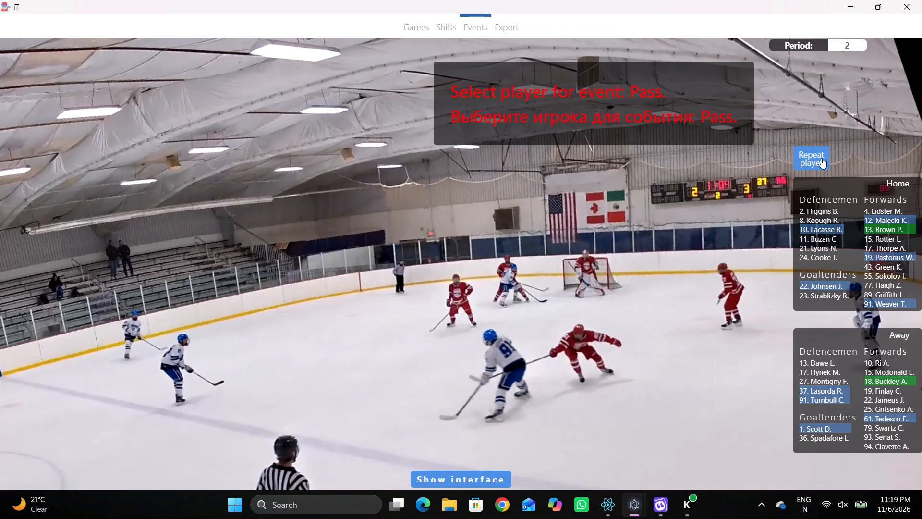
{"action": "left_click", "coordinate": [622, 227]}
Log a Skating with the puck event at 11:07 for home forward 12 in the away zone, near the far boards.
{"action": "key", "text": "space"}
{"action": "key", "text": "v"}
{"action": "key", "text": "space"}
{"action": "right_click", "coordinate": [466, 206]}
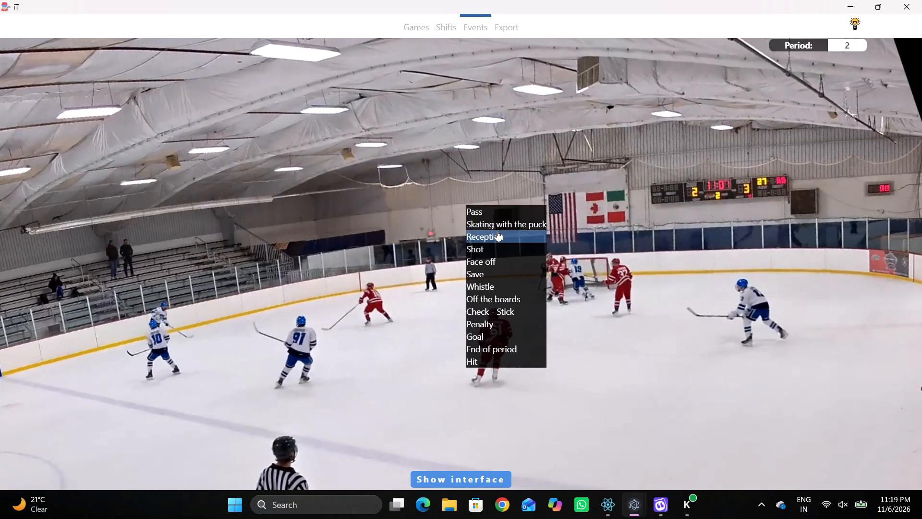
{"action": "left_click", "coordinate": [497, 231]}
{"action": "right_click_drag", "start_coordinate": [552, 227], "coordinate": [556, 232]}
{"action": "left_click", "coordinate": [596, 248]}
{"action": "left_click", "coordinate": [882, 219]}
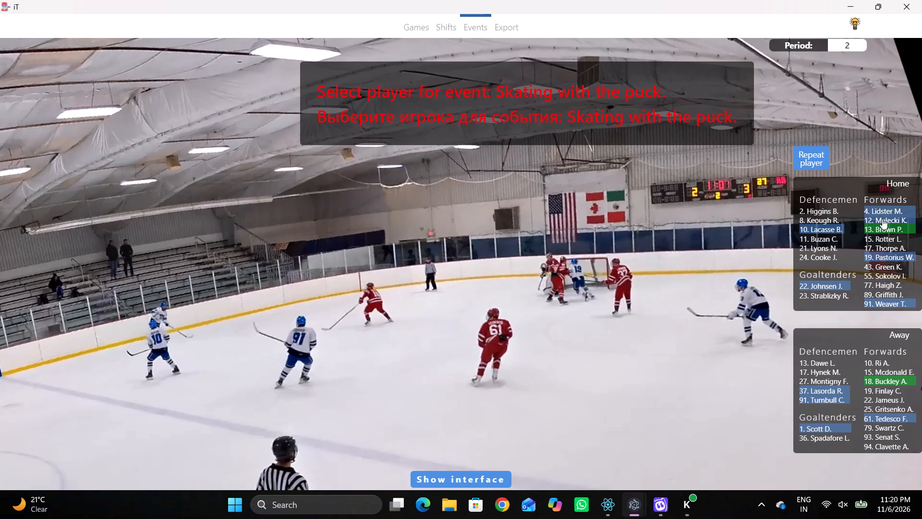
{"action": "left_click", "coordinate": [628, 111]}
Log a Pass by the same home forward 12 near the far boards, at the outer edge of the away zone's far-side faceoff circle.
{"action": "key", "text": "space"}
{"action": "key", "text": "space"}
{"action": "key", "text": "space"}
{"action": "key", "text": "space"}
{"action": "type", "text": "q"}
{"action": "key", "text": "shift+d"}
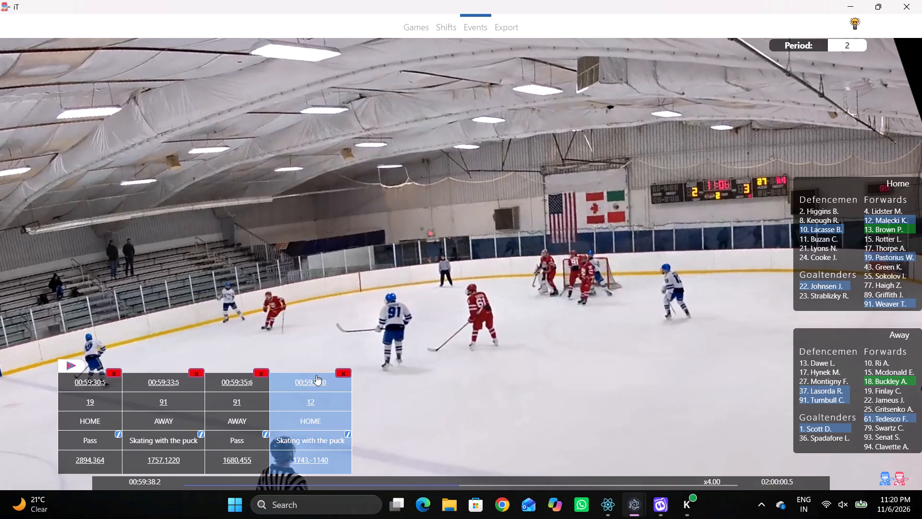
{"action": "left_click", "coordinate": [316, 385]}
{"action": "key", "text": "shift+d"}
{"action": "key", "text": "q"}
{"action": "key", "text": "space"}
{"action": "key", "text": "space"}
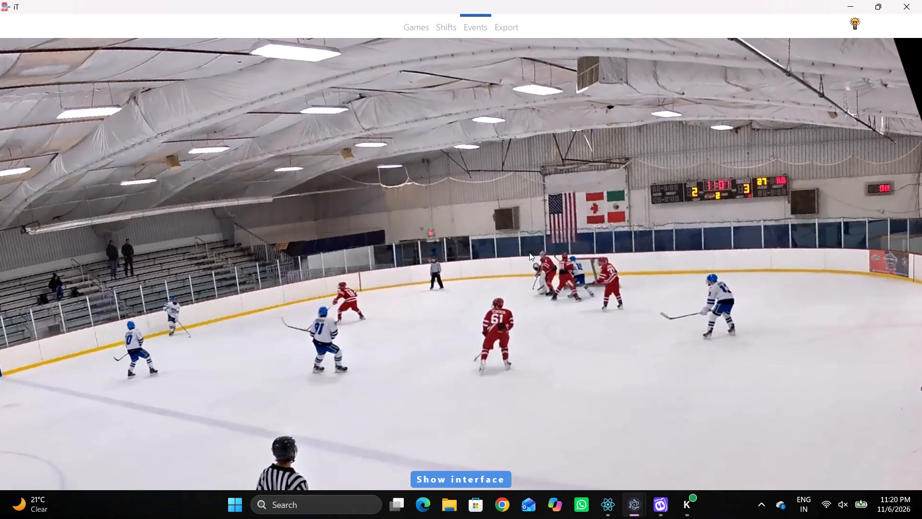
{"action": "right_click", "coordinate": [529, 247]}
{"action": "left_click", "coordinate": [536, 246]}
{"action": "right_click", "coordinate": [532, 247]}
{"action": "left_click", "coordinate": [537, 248]}
{"action": "left_click", "coordinate": [806, 146]}
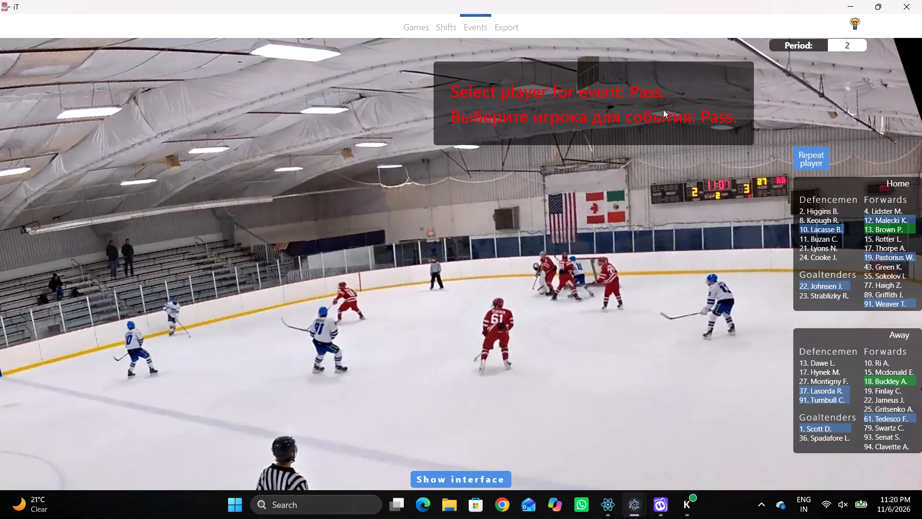
{"action": "left_click", "coordinate": [663, 110]}
Log a Skating with the puck event for home defenceman 10, inside the away zone's blue line on the far side.
{"action": "key", "text": "space"}
{"action": "key", "text": "v"}
{"action": "key", "text": "space"}
{"action": "right_click", "coordinate": [600, 175]}
{"action": "left_click", "coordinate": [629, 195]}
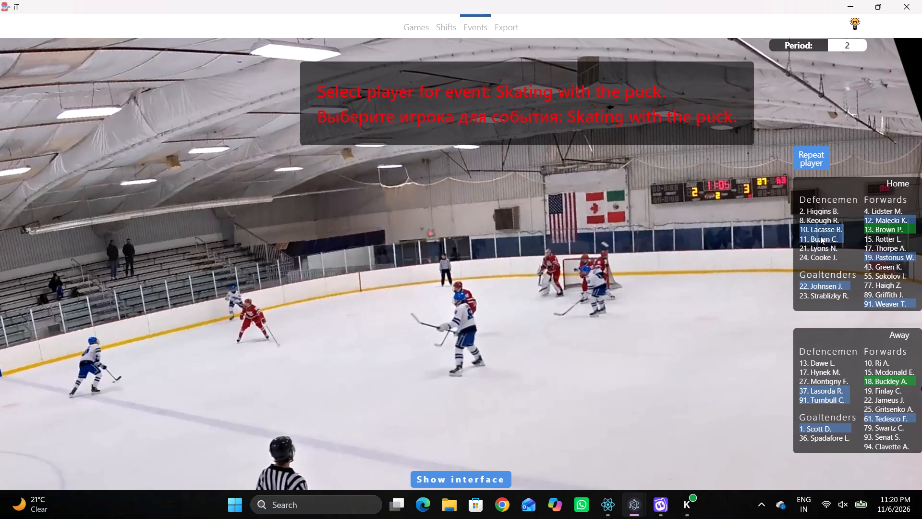
{"action": "left_click", "coordinate": [812, 221]}
{"action": "left_click", "coordinate": [814, 225]}
{"action": "left_click", "coordinate": [576, 138]}
Log a Pass by the same home defenceman 10, just inside the away zone's blue line on the far side.
{"action": "key", "text": "r"}
{"action": "key", "text": "space"}
{"action": "key", "text": "space"}
{"action": "key", "text": "space"}
{"action": "key", "text": "space"}
{"action": "type", "text": "q"}
{"action": "key", "text": "q"}
{"action": "key", "text": "q"}
{"action": "right_click", "coordinate": [656, 186]}
{"action": "left_click", "coordinate": [662, 189]}
{"action": "left_click", "coordinate": [824, 156]}
{"action": "left_click", "coordinate": [566, 144]}
Log a Pass by home forward 91 at about 11:04, central in the away zone between the blue line and the faceoff circles.
{"action": "key", "text": "space"}
{"action": "key", "text": "v"}
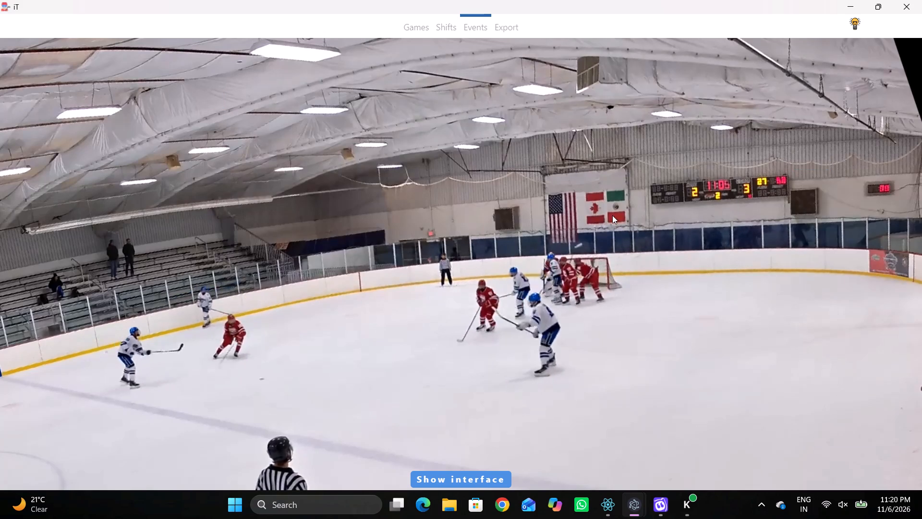
{"action": "key", "text": "space"}
{"action": "right_click", "coordinate": [618, 195]}
{"action": "key", "text": "q"}
{"action": "left_click", "coordinate": [595, 222]}
{"action": "key", "text": "r"}
{"action": "key", "text": "space"}
{"action": "key", "text": "space"}
{"action": "key", "text": "q"}
{"action": "key", "text": "q"}
{"action": "key", "text": "q"}
{"action": "key", "text": "q"}
{"action": "key", "text": "q"}
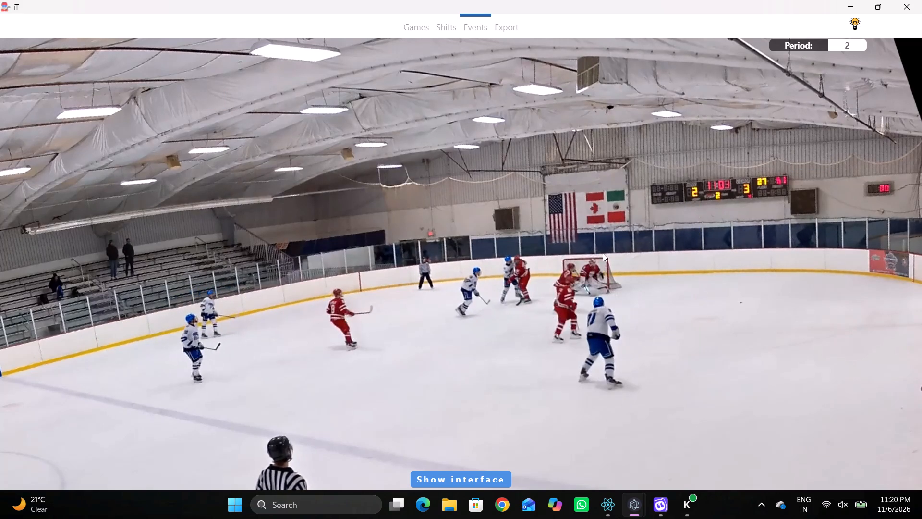
{"action": "key", "text": "q"}
{"action": "key", "text": "q"}
{"action": "key", "text": "q"}
{"action": "right_click", "coordinate": [616, 218]}
{"action": "key", "text": "space"}
{"action": "key", "text": "space"}
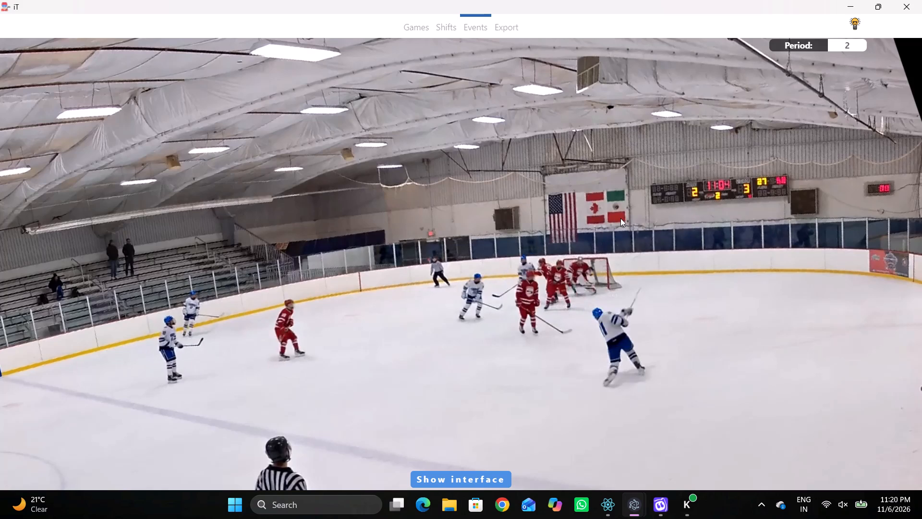
{"action": "key", "text": "q"}
{"action": "left_click", "coordinate": [622, 220]}
{"action": "right_click", "coordinate": [620, 220]}
{"action": "left_click", "coordinate": [624, 225]}
{"action": "left_click", "coordinate": [875, 303]}
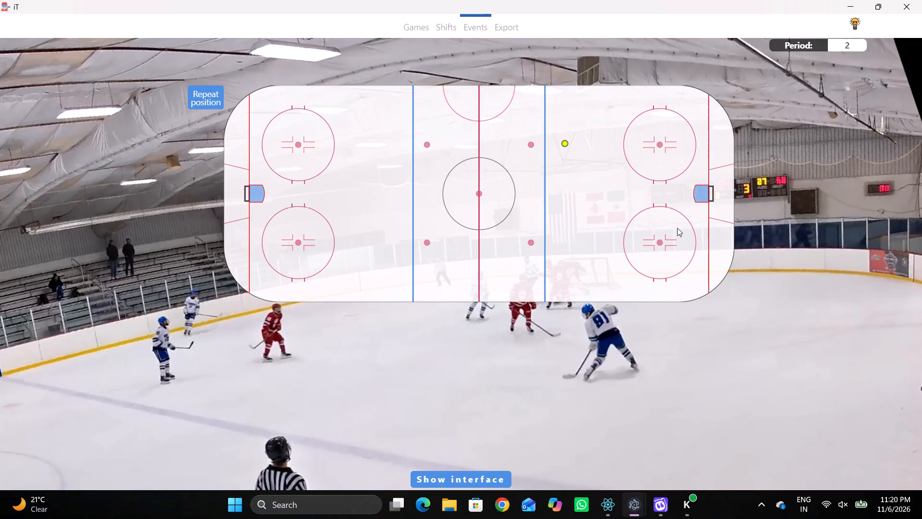
{"action": "left_click", "coordinate": [612, 198]}
Log a Skating with the puck event at 11:01 for away defenceman 37, behind the away goal line slightly to the near side.
{"action": "key", "text": "space"}
{"action": "key", "text": "space"}
{"action": "key", "text": "space"}
{"action": "key", "text": "space"}
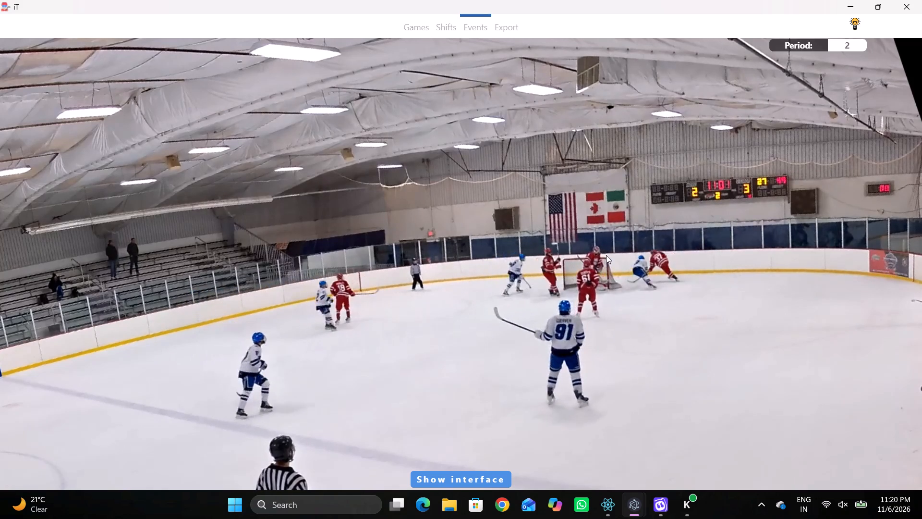
{"action": "key", "text": "space"}
{"action": "key", "text": "space"}
{"action": "right_click", "coordinate": [563, 177]}
{"action": "left_click", "coordinate": [593, 185]}
{"action": "right_click", "coordinate": [642, 198]}
{"action": "left_click", "coordinate": [670, 211]}
{"action": "left_click", "coordinate": [808, 394]}
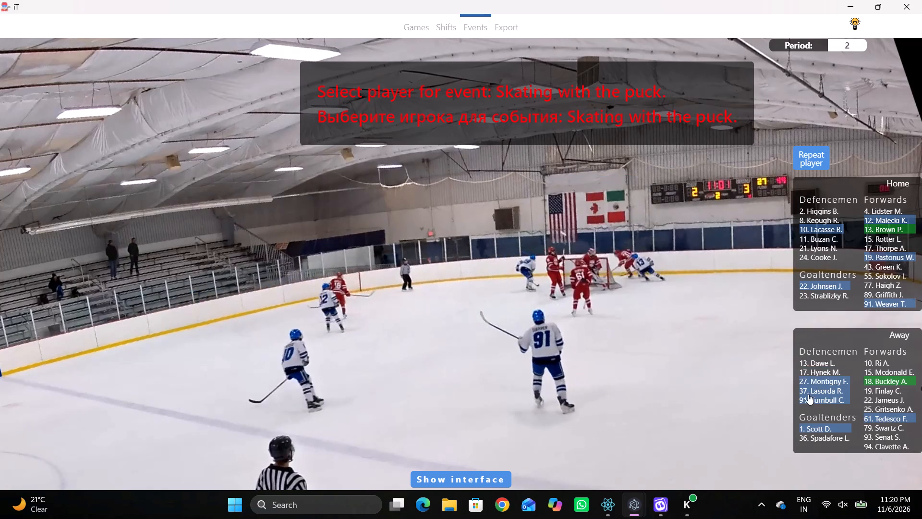
{"action": "left_click", "coordinate": [721, 220]}
Log a Pass at 11:00 by the same away defenceman 37, behind the away goal line on the far side.
{"action": "key", "text": "shift+d"}
{"action": "key", "text": "shift+d"}
{"action": "key", "text": "space"}
{"action": "key", "text": "space"}
{"action": "key", "text": "space"}
{"action": "key", "text": "space"}
{"action": "key", "text": "space"}
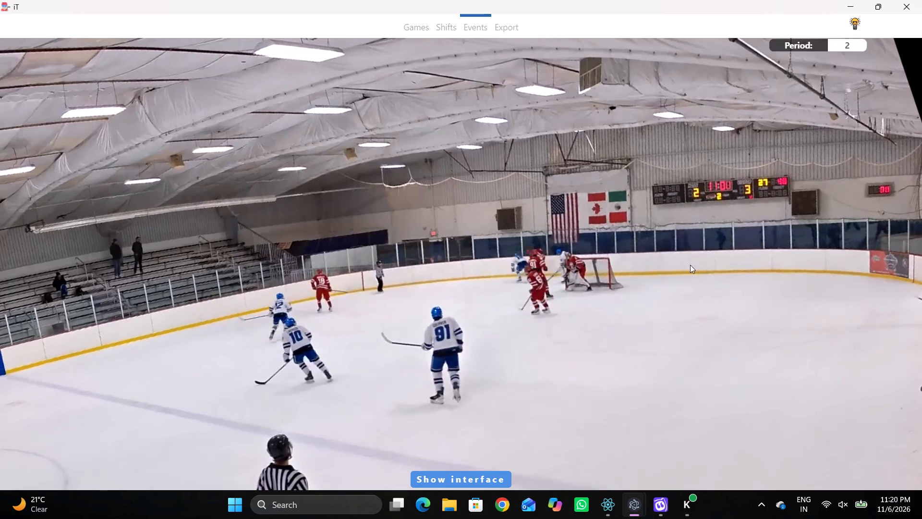
{"action": "key", "text": "space"}
{"action": "key", "text": "space"}
{"action": "key", "text": "space"}
{"action": "key", "text": "q"}
{"action": "key", "text": "q"}
{"action": "right_click", "coordinate": [659, 197]}
{"action": "right_click_drag", "start_coordinate": [628, 199], "coordinate": [622, 201]}
{"action": "left_click", "coordinate": [631, 204]}
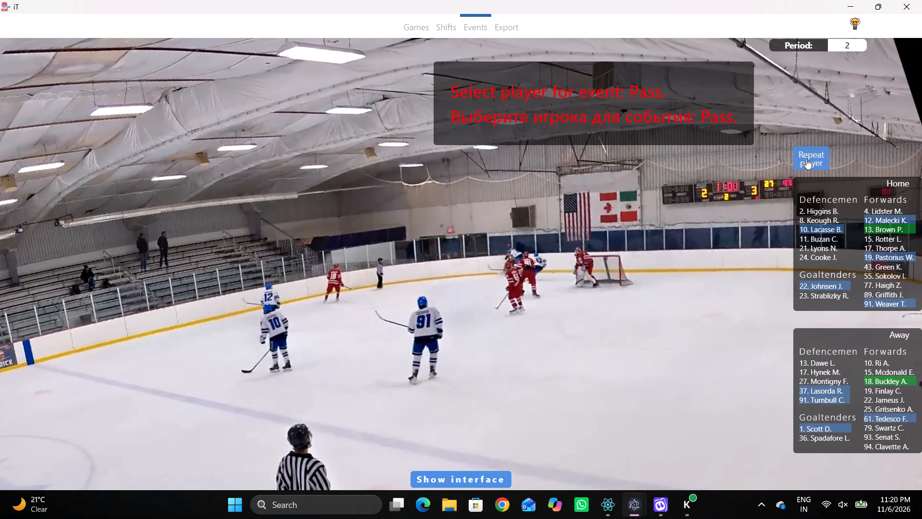
{"action": "left_click", "coordinate": [806, 159]}
{"action": "left_click", "coordinate": [719, 159]}
Log a Skating with the puck event for home forward 13, at the end boards behind the away net.
{"action": "key", "text": "space"}
{"action": "key", "text": "space"}
{"action": "right_click", "coordinate": [669, 222]}
{"action": "left_click", "coordinate": [688, 233]}
{"action": "right_click_drag", "start_coordinate": [707, 240], "coordinate": [700, 243]}
{"action": "left_click", "coordinate": [734, 261]}
{"action": "left_click", "coordinate": [864, 230]}
{"action": "left_click", "coordinate": [731, 185]}
Log a Pass at 10:59 by the same home forward 13, at the away goal line on the far side of the net.
{"action": "key", "text": "space"}
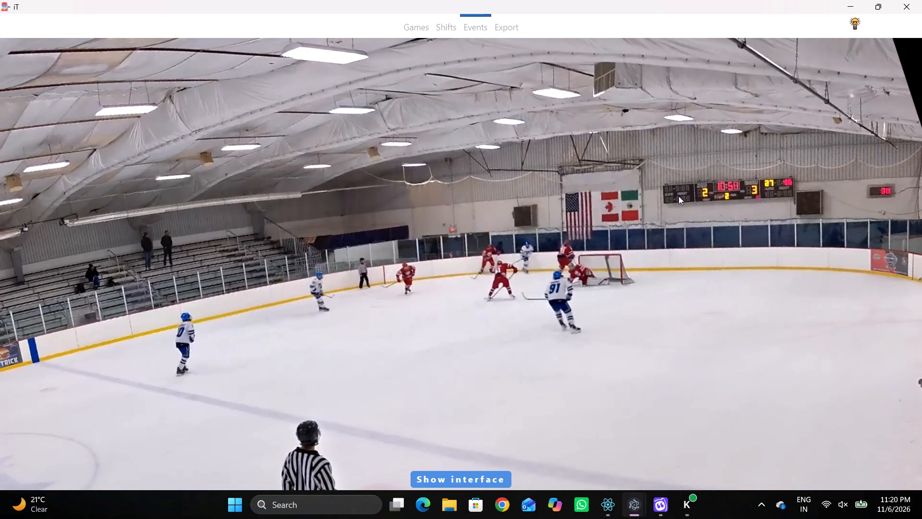
{"action": "key", "text": "space"}
{"action": "key", "text": "q"}
{"action": "type", "text": "qq"}
{"action": "key", "text": "q"}
{"action": "right_click", "coordinate": [642, 173]}
{"action": "left_click", "coordinate": [655, 173]}
{"action": "left_click_drag", "start_coordinate": [808, 142], "coordinate": [805, 149]}
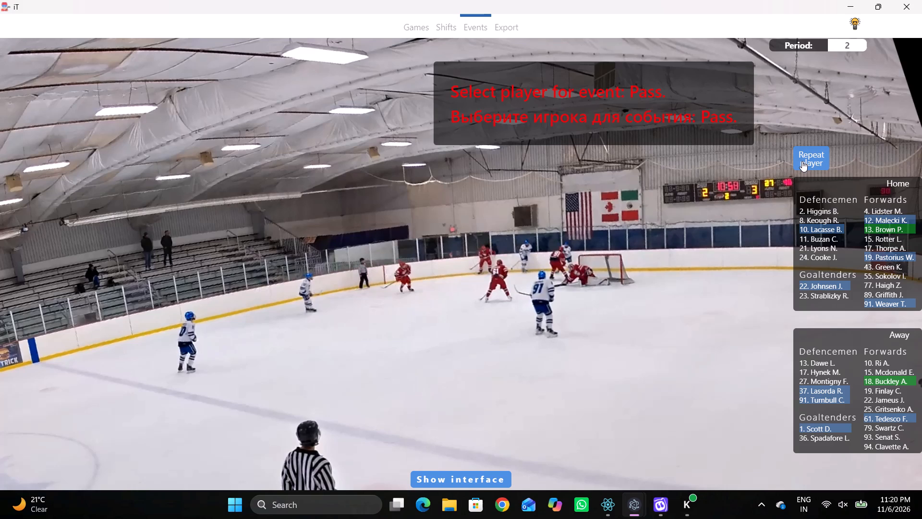
{"action": "left_click", "coordinate": [802, 161]}
{"action": "left_click", "coordinate": [711, 166]}
Log a Pass at 10:59 by away forward 61, inside the far-side face-off circle in the away zone.
{"action": "key", "text": "space"}
{"action": "key", "text": "space"}
{"action": "key", "text": "space"}
{"action": "key", "text": "space"}
{"action": "right_click", "coordinate": [668, 185]}
{"action": "key", "text": "q"}
{"action": "key", "text": "q"}
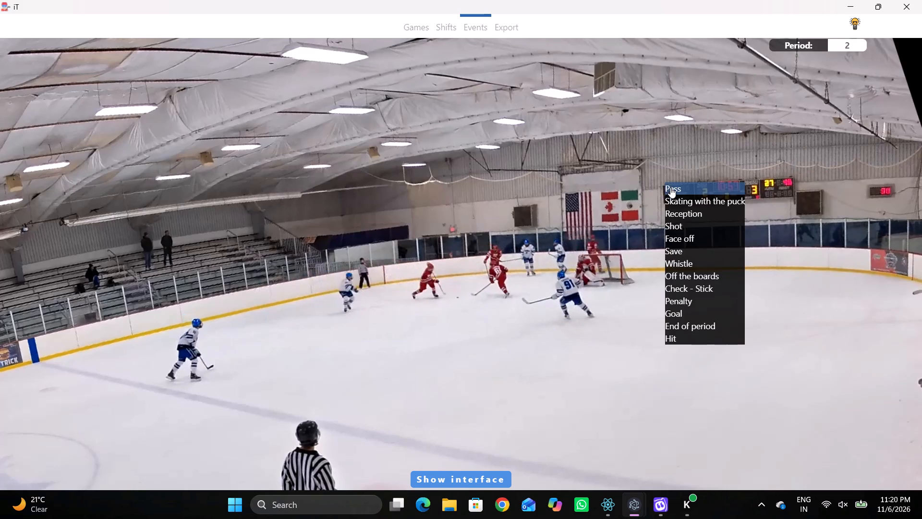
{"action": "key", "text": "q"}
{"action": "right_click", "coordinate": [668, 185]}
{"action": "left_click", "coordinate": [676, 188]}
{"action": "right_click_drag", "start_coordinate": [664, 184], "coordinate": [648, 186]}
{"action": "left_click", "coordinate": [661, 200]}
{"action": "right_click_drag", "start_coordinate": [683, 208], "coordinate": [674, 208]}
{"action": "left_click", "coordinate": [692, 213]}
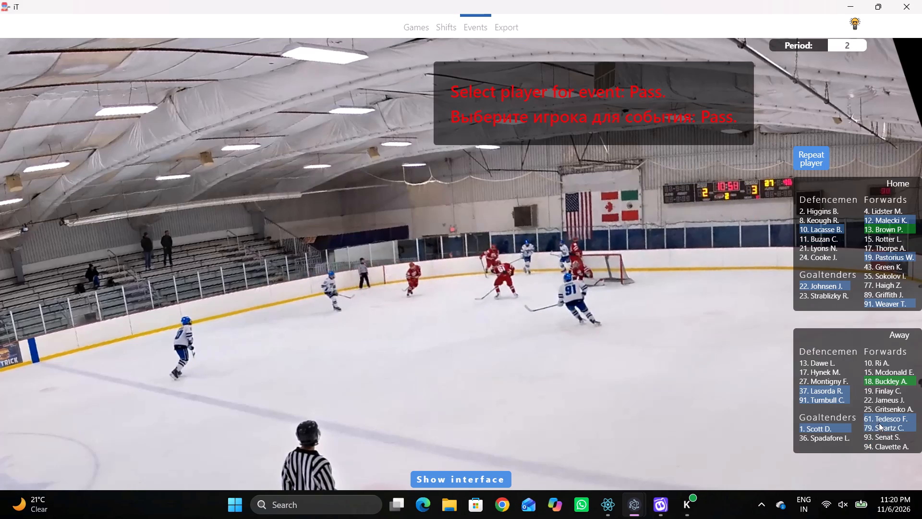
{"action": "left_click", "coordinate": [878, 419]}
{"action": "left_click", "coordinate": [650, 161]}
Log another Pass at 10:57 by the same away forward 61, near the far-side face-off dot in the away zone.
{"action": "key", "text": "space"}
{"action": "key", "text": "space"}
{"action": "key", "text": "space"}
{"action": "key", "text": "space"}
{"action": "key", "text": "space"}
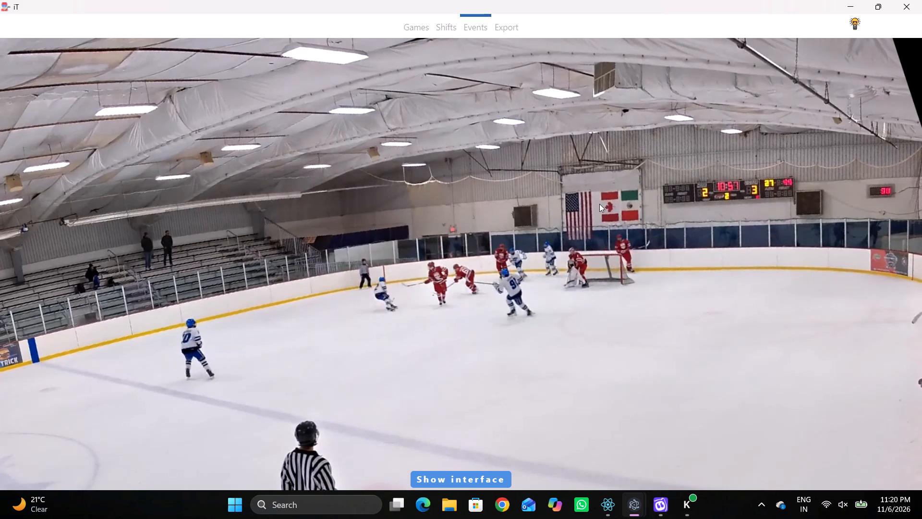
{"action": "key", "text": "space"}
{"action": "key", "text": "space"}
{"action": "key", "text": "space"}
{"action": "type", "text": "q"}
{"action": "key", "text": "q"}
{"action": "key", "text": "q"}
{"action": "key", "text": "q"}
{"action": "key", "text": "q"}
{"action": "key", "text": "q"}
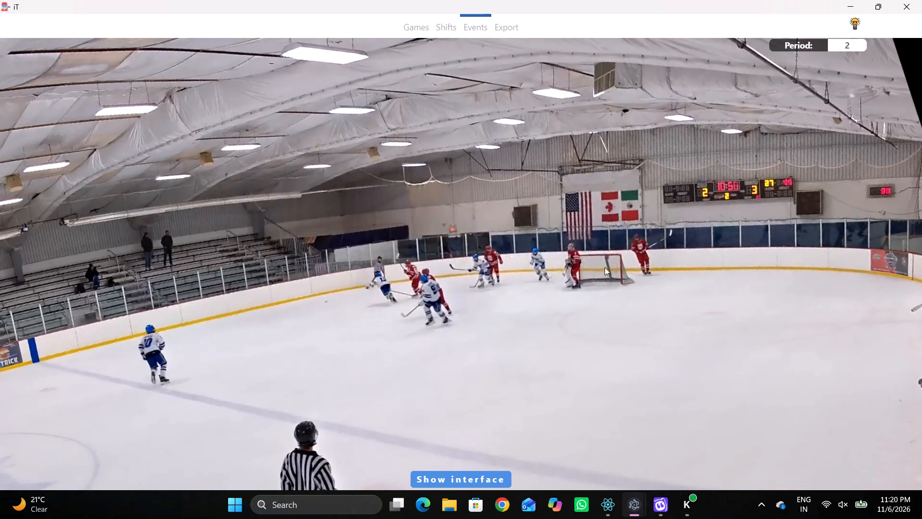
{"action": "key", "text": "q"}
{"action": "key", "text": "q"}
{"action": "key", "text": "q"}
{"action": "left_click", "coordinate": [575, 231]}
{"action": "key", "text": "q"}
{"action": "right_click", "coordinate": [603, 220]}
{"action": "left_click", "coordinate": [605, 224]}
{"action": "right_click_drag", "start_coordinate": [597, 223], "coordinate": [593, 228]}
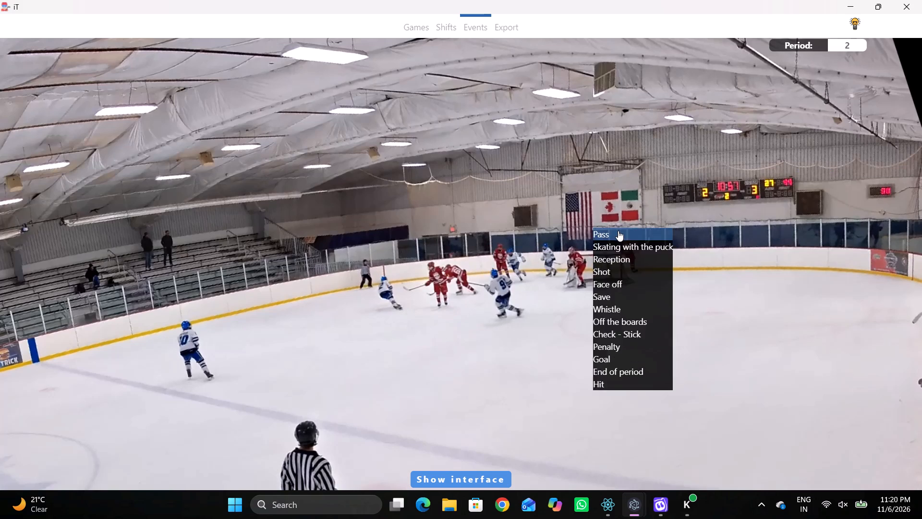
{"action": "left_click", "coordinate": [618, 231]}
{"action": "left_click", "coordinate": [817, 163]}
{"action": "left_click", "coordinate": [645, 149]}
Change the type of away forward 61's first Pass, at 00:59:46:6, to Skating with the puck.
{"action": "key", "text": "shift+d"}
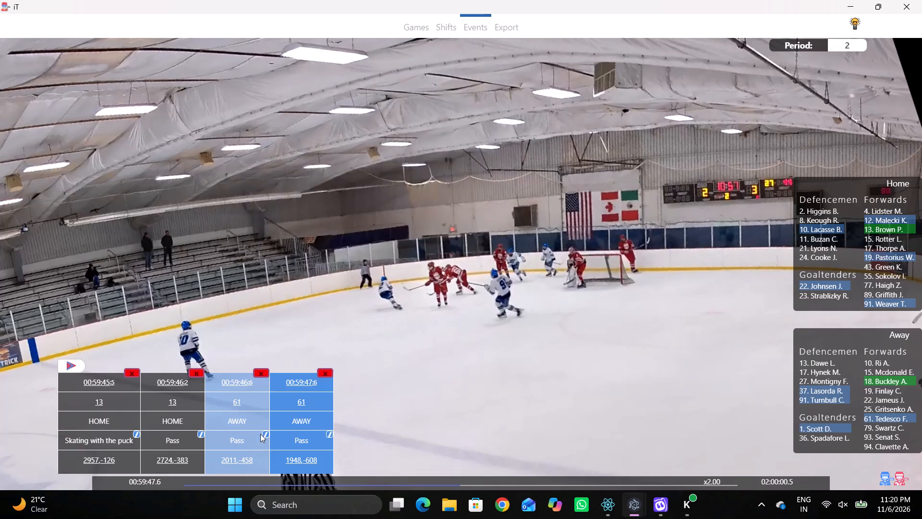
{"action": "left_click", "coordinate": [260, 434]}
{"action": "left_click", "coordinate": [264, 434]}
{"action": "left_click", "coordinate": [381, 250]}
{"action": "left_click", "coordinate": [379, 291]}
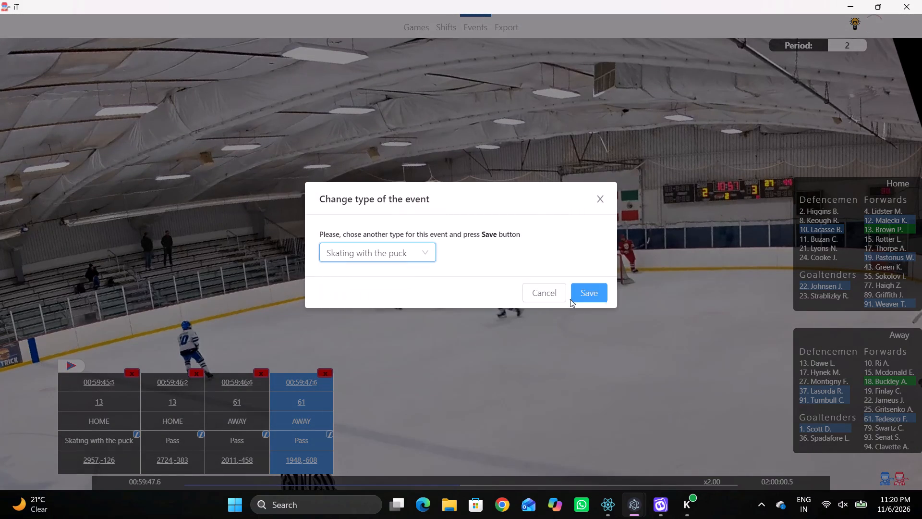
{"action": "left_click", "coordinate": [574, 296]}
Log a Skating with the puck event at 10:53 for home defenceman 10, at the centre red line on the far side.
{"action": "key", "text": "space"}
{"action": "key", "text": "v"}
{"action": "key", "text": "space"}
{"action": "key", "text": "space"}
{"action": "key", "text": "space"}
{"action": "key", "text": "space"}
{"action": "key", "text": "space"}
{"action": "key", "text": "space"}
{"action": "key", "text": "space"}
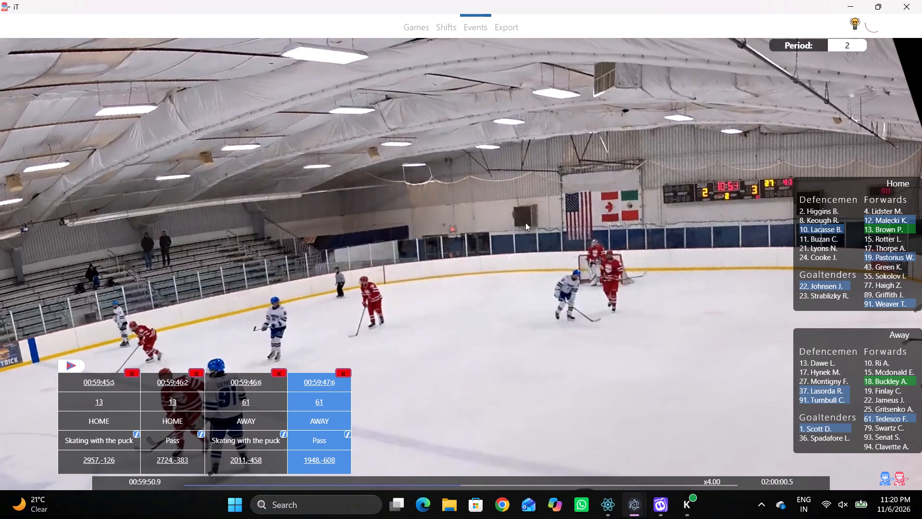
{"action": "right_click", "coordinate": [529, 225]}
{"action": "left_click", "coordinate": [578, 240]}
{"action": "left_click", "coordinate": [807, 223]}
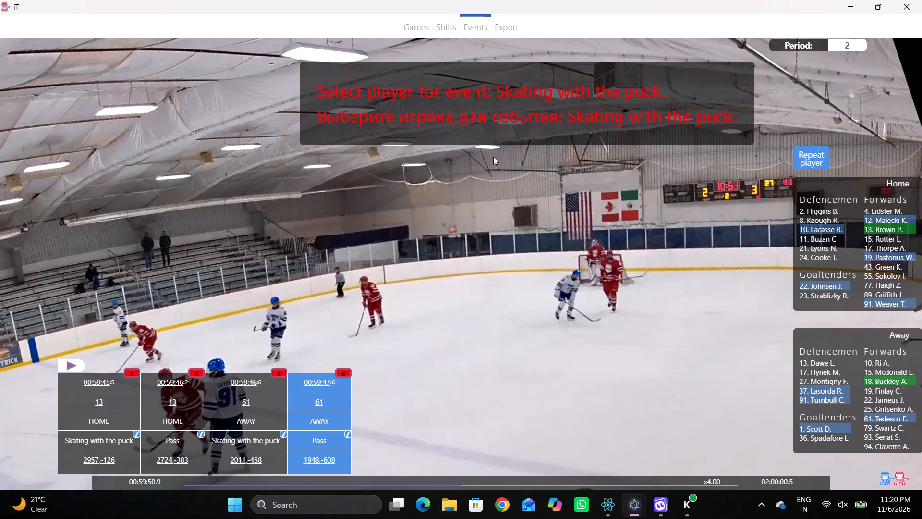
{"action": "left_click", "coordinate": [805, 240]}
{"action": "left_click", "coordinate": [805, 226]}
{"action": "left_click_drag", "start_coordinate": [498, 118], "coordinate": [483, 118]}
Log a Pass at 10:51 by the same home defenceman 10, just inside the home blue line on the far side.
{"action": "key", "text": "space"}
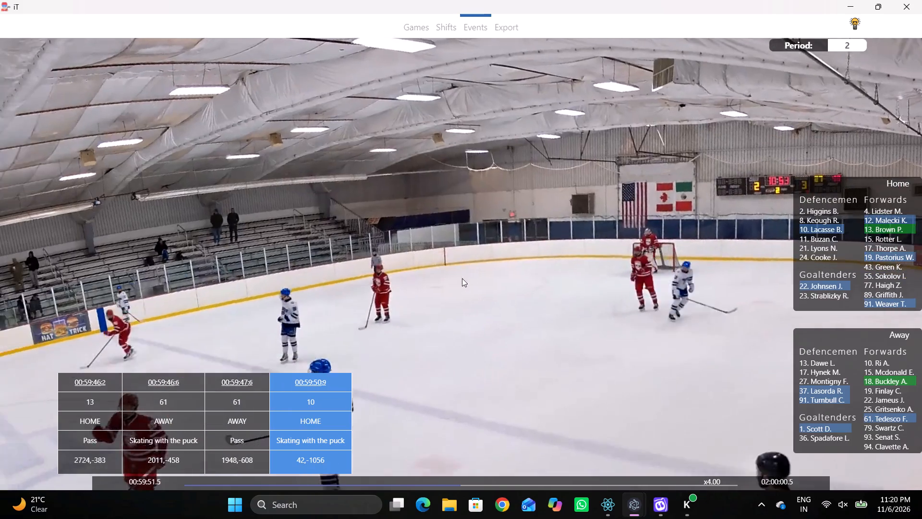
{"action": "key", "text": "space"}
{"action": "key", "text": "space"}
{"action": "key", "text": "space"}
{"action": "key", "text": "shift+d"}
{"action": "key", "text": "space"}
{"action": "key", "text": "space"}
{"action": "right_click", "coordinate": [454, 198]}
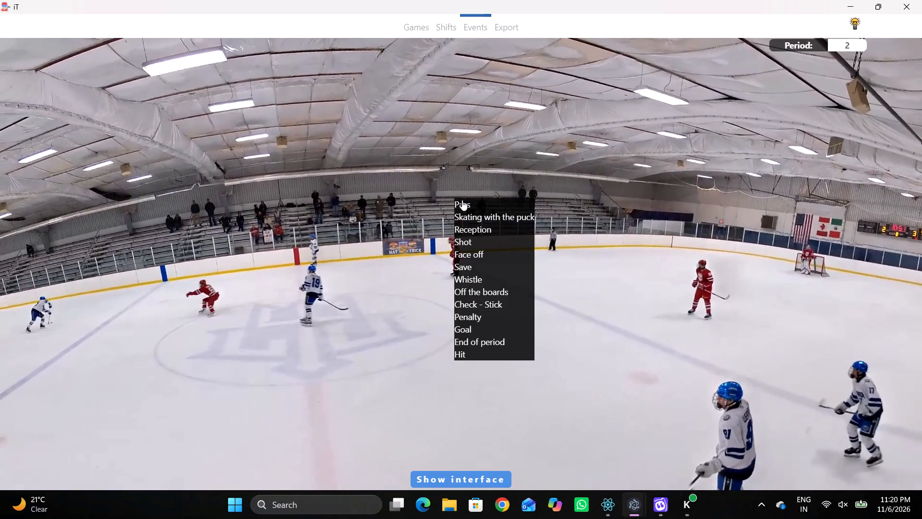
{"action": "right_click", "coordinate": [454, 197]}
{"action": "left_click", "coordinate": [461, 207]}
{"action": "left_click", "coordinate": [806, 164]}
{"action": "left_click", "coordinate": [385, 130]}
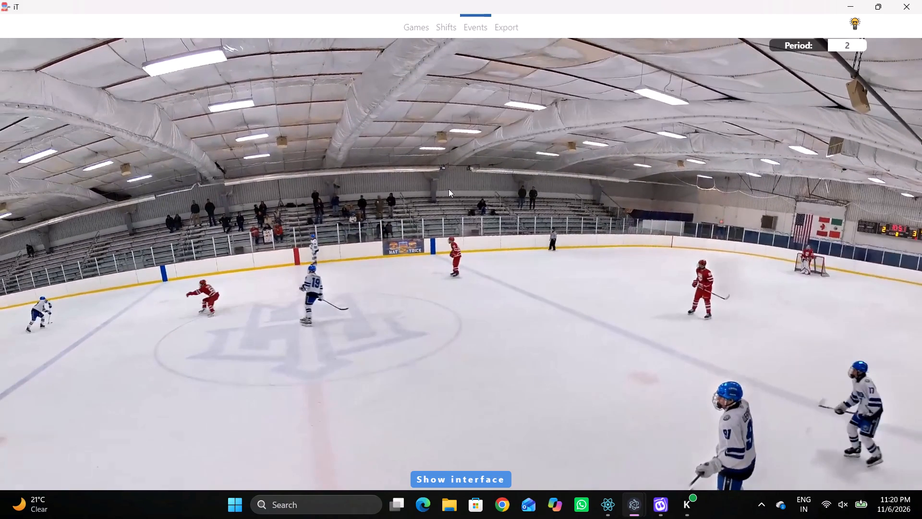
Log a Skating with the puck event for home forward 19, in the neutral zone near the far boards on the away side.
{"action": "key", "text": "space"}
{"action": "key", "text": "space"}
{"action": "key", "text": "space"}
{"action": "key", "text": "space"}
{"action": "key", "text": "q"}
{"action": "right_click_drag", "start_coordinate": [550, 205], "coordinate": [545, 204]}
{"action": "key", "text": "q"}
{"action": "left_click", "coordinate": [563, 222]}
{"action": "key", "text": "q"}
{"action": "right_click_drag", "start_coordinate": [543, 210], "coordinate": [532, 210]}
{"action": "left_click", "coordinate": [551, 226]}
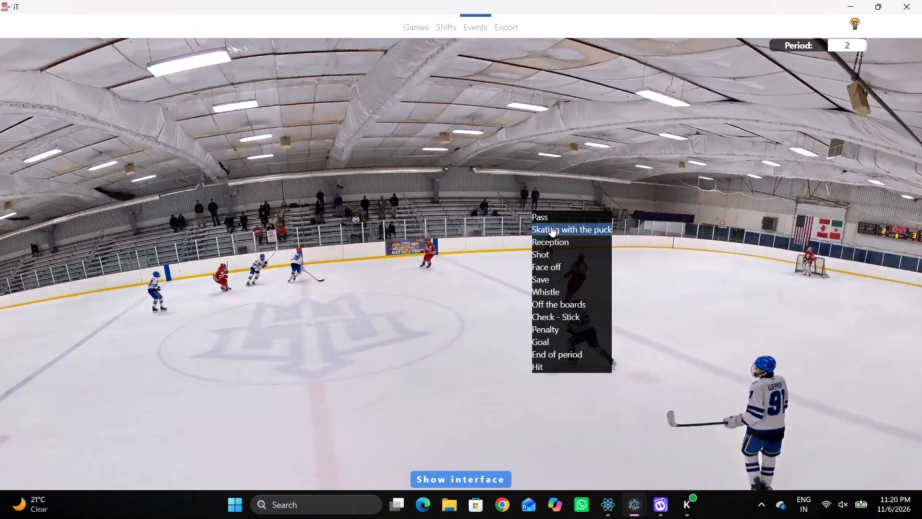
{"action": "left_click", "coordinate": [886, 259]}
{"action": "left_click", "coordinate": [512, 113]}
Log an on-goal Shot at 10:44 by the same home forward 19, at the inner edge of the away zone's near-side face-off circle.
{"action": "key", "text": "r"}
{"action": "key", "text": "space"}
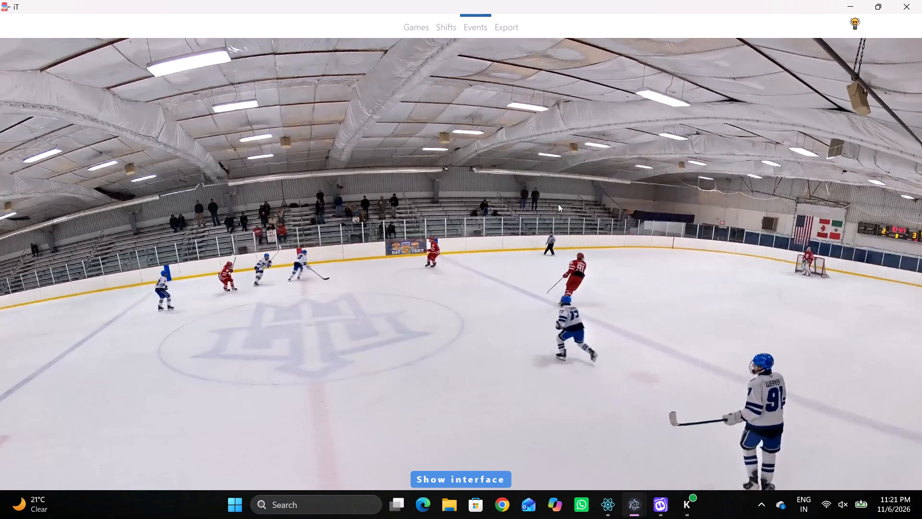
{"action": "key", "text": "space"}
{"action": "key", "text": "space"}
{"action": "type", "text": "v"}
{"action": "key", "text": "space"}
{"action": "key", "text": "space"}
{"action": "key", "text": "space"}
{"action": "key", "text": "r"}
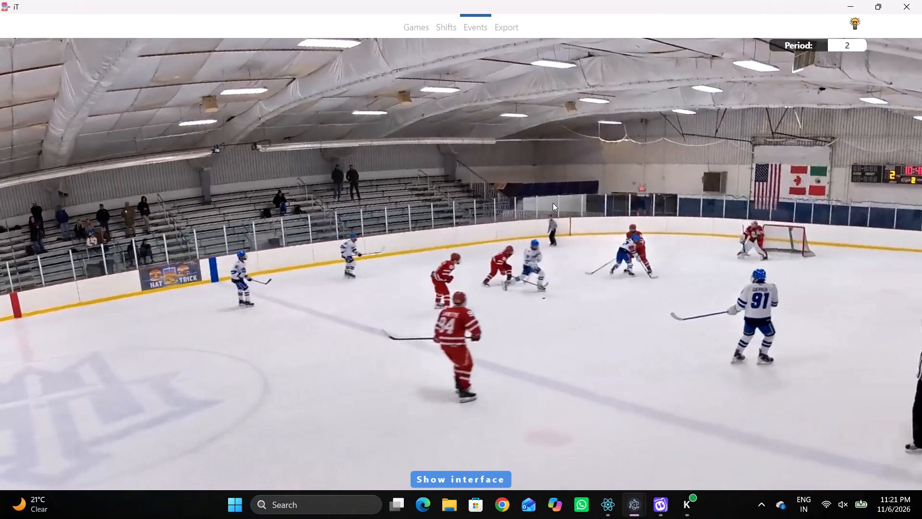
{"action": "key", "text": "space"}
{"action": "key", "text": "space"}
{"action": "key", "text": "space"}
{"action": "key", "text": "space"}
{"action": "key", "text": "space"}
{"action": "key", "text": "space"}
{"action": "key", "text": "space"}
{"action": "key", "text": "space"}
{"action": "key", "text": "space"}
{"action": "key", "text": "space"}
{"action": "key", "text": "q"}
{"action": "key", "text": "q"}
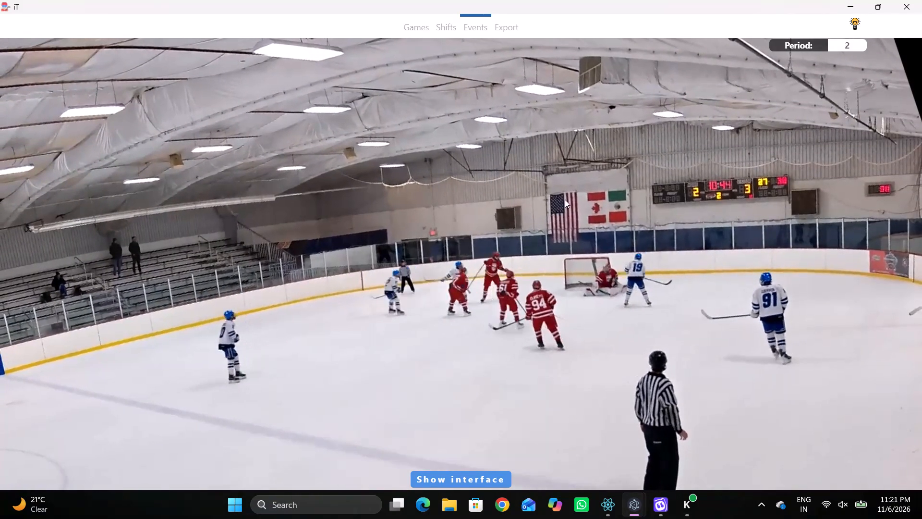
{"action": "key", "text": "q"}
{"action": "key", "text": "q"}
{"action": "right_click_drag", "start_coordinate": [558, 148], "coordinate": [551, 146]}
{"action": "left_click_drag", "start_coordinate": [589, 191], "coordinate": [585, 190]}
{"action": "left_click_drag", "start_coordinate": [420, 163], "coordinate": [440, 163]}
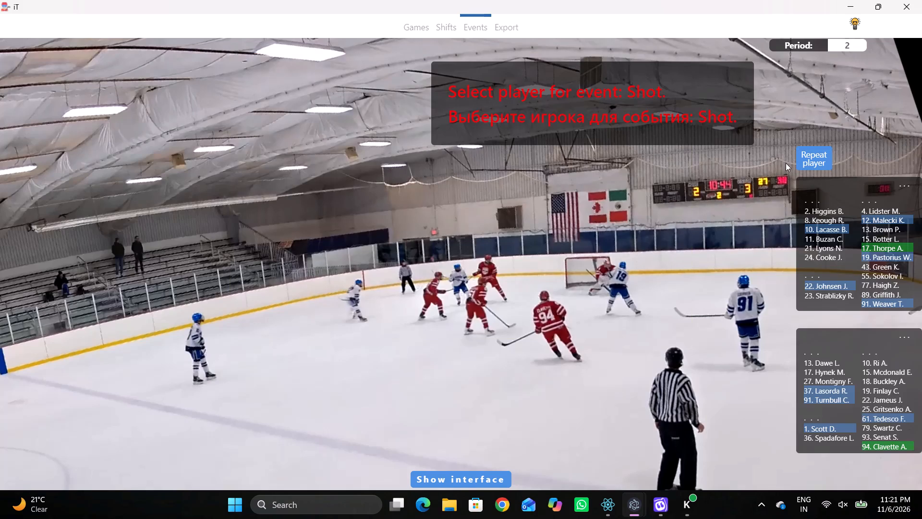
{"action": "left_click", "coordinate": [786, 163]}
{"action": "right_click_drag", "start_coordinate": [668, 173], "coordinate": [664, 184]}
{"action": "left_click", "coordinate": [701, 230]}
{"action": "left_click", "coordinate": [409, 173]}
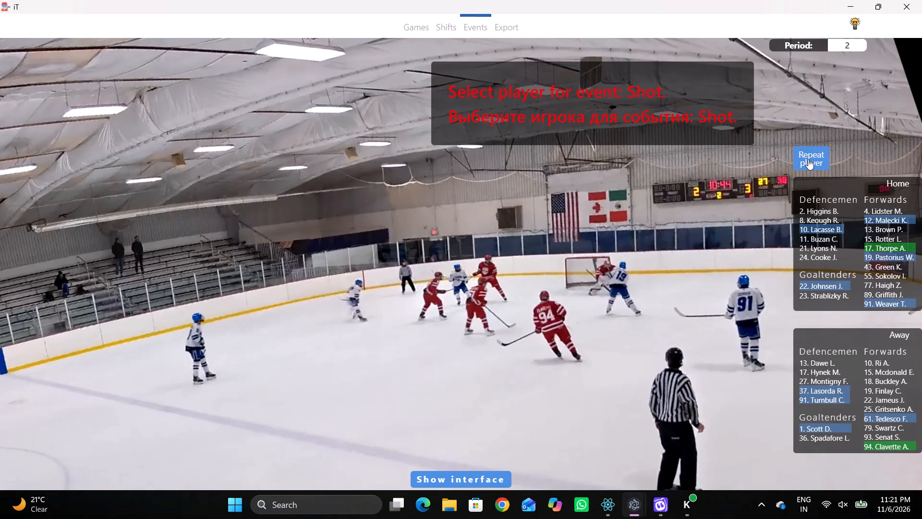
{"action": "left_click", "coordinate": [808, 158]}
{"action": "left_click", "coordinate": [666, 210]}
Log a Goal at 10:43 for the same home forward 19 with direction Center left, at the away goal line in the net.
{"action": "key", "text": "space"}
{"action": "key", "text": "space"}
{"action": "key", "text": "space"}
{"action": "key", "text": "space"}
{"action": "key", "text": "space"}
{"action": "key", "text": "space"}
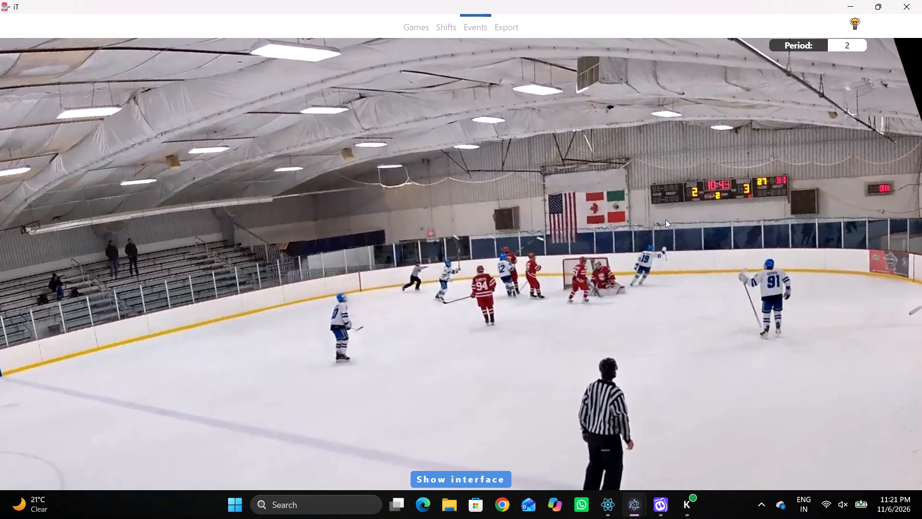
{"action": "key", "text": "shift+d"}
{"action": "left_click", "coordinate": [345, 389]}
{"action": "key", "text": "space"}
{"action": "key", "text": "v"}
{"action": "key", "text": "space"}
{"action": "right_click_drag", "start_coordinate": [542, 203], "coordinate": [547, 201]}
{"action": "left_click", "coordinate": [570, 331]}
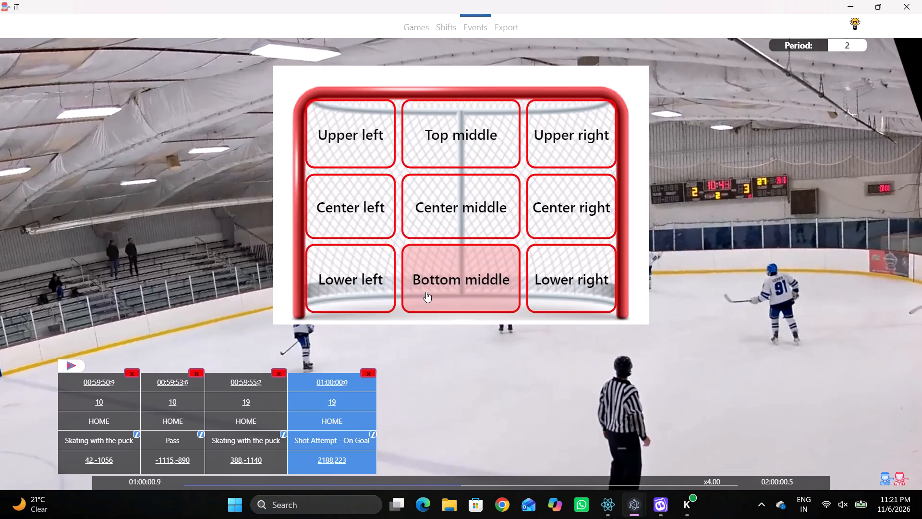
{"action": "left_click", "coordinate": [379, 228]}
{"action": "left_click", "coordinate": [802, 162]}
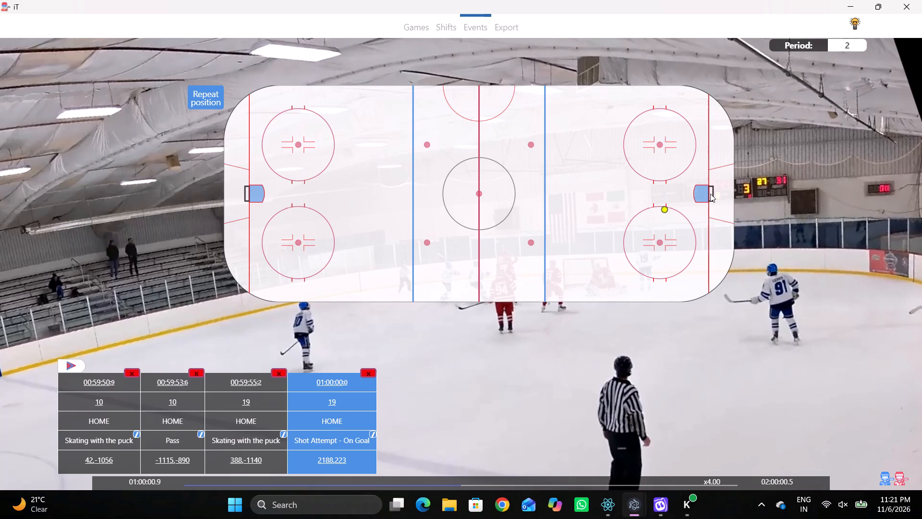
{"action": "left_click", "coordinate": [710, 194]}
Log the Whistle at 10:43 that follows the goal.
{"action": "key", "text": "space"}
{"action": "key", "text": "v"}
{"action": "key", "text": "space"}
{"action": "right_click_drag", "start_coordinate": [590, 174], "coordinate": [595, 173]}
{"action": "left_click", "coordinate": [603, 260]}
{"action": "left_click_drag", "start_coordinate": [607, 377], "coordinate": [596, 326]}
{"action": "right_click_drag", "start_coordinate": [563, 227], "coordinate": [572, 225]}
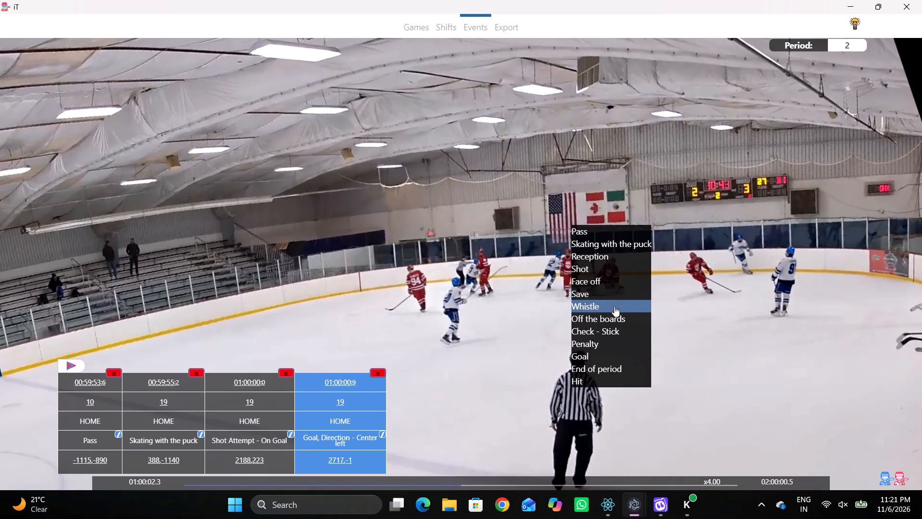
{"action": "left_click", "coordinate": [608, 306]}
{"action": "left_click", "coordinate": [580, 219]}
Log the Face off at the centre-ice dot, won by home forward 4 against away forward 22.
{"action": "key", "text": "space"}
{"action": "type", "text": "c c DdDc D"}
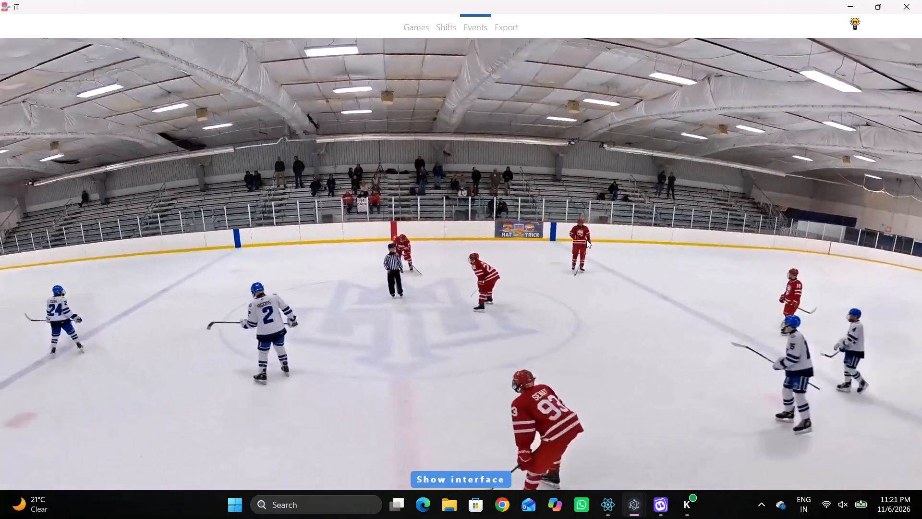
{"action": "key", "text": "shift+d"}
{"action": "key", "text": "shift+d"}
{"action": "key", "text": "shift+d"}
{"action": "key", "text": "shift+d"}
{"action": "key", "text": "space"}
{"action": "key", "text": "space"}
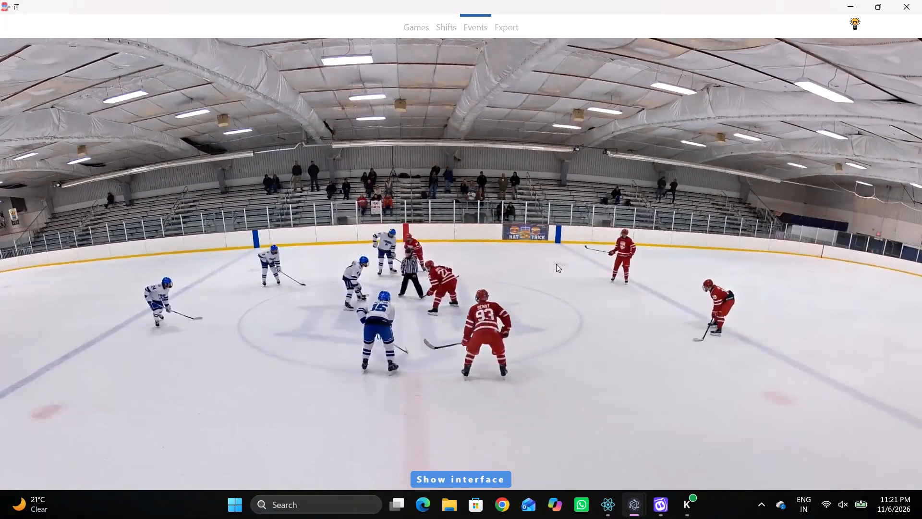
{"action": "key", "text": "space"}
{"action": "key", "text": "space"}
{"action": "key", "text": "space"}
{"action": "key", "text": "space"}
{"action": "key", "text": "space"}
{"action": "type", "text": "q"}
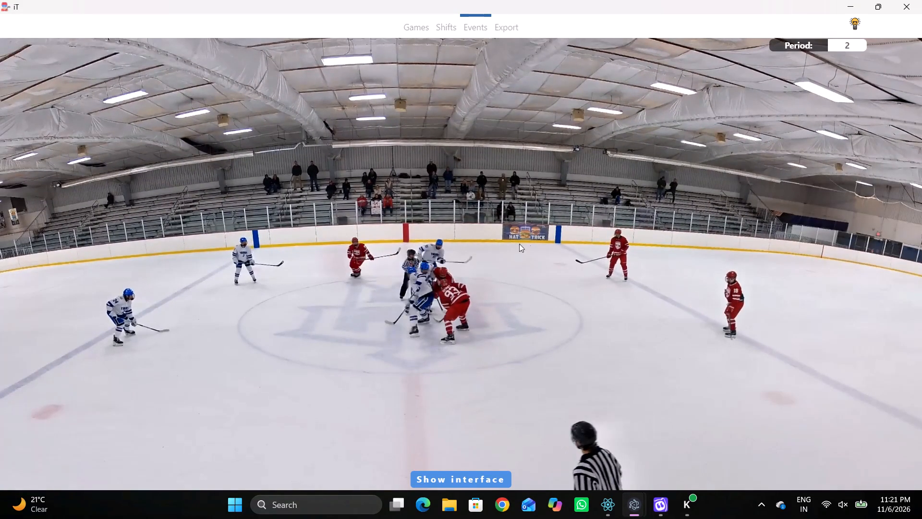
{"action": "key", "text": "q"}
{"action": "key", "text": "q"}
{"action": "key", "text": "q"}
{"action": "key", "text": "q"}
{"action": "right_click", "coordinate": [540, 207]}
{"action": "left_click", "coordinate": [569, 265]}
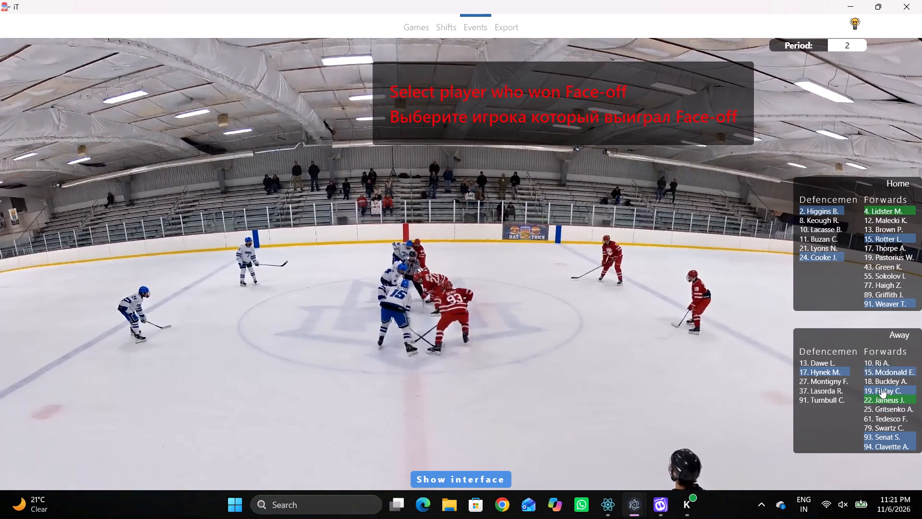
{"action": "left_click", "coordinate": [887, 209]}
{"action": "left_click", "coordinate": [871, 404]}
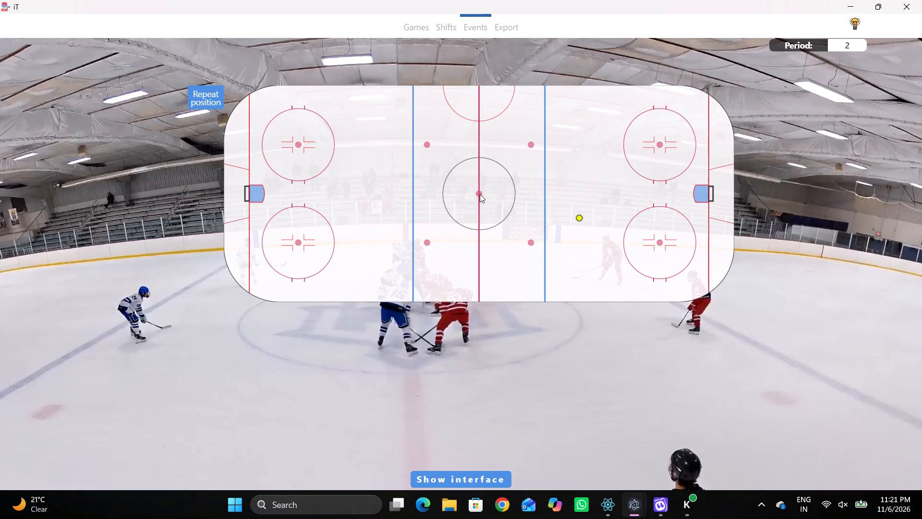
{"action": "left_click", "coordinate": [480, 194]}
Log a Pass for home forward 4 at video time 01:00:38.9, inside the centre circle just on the home side of the dot.
{"action": "key", "text": "r"}
{"action": "key", "text": "space"}
{"action": "key", "text": "space"}
{"action": "key", "text": "space"}
{"action": "key", "text": "space"}
{"action": "right_click", "coordinate": [596, 218]}
{"action": "right_click_drag", "start_coordinate": [593, 221], "coordinate": [587, 222]}
{"action": "left_click", "coordinate": [594, 229]}
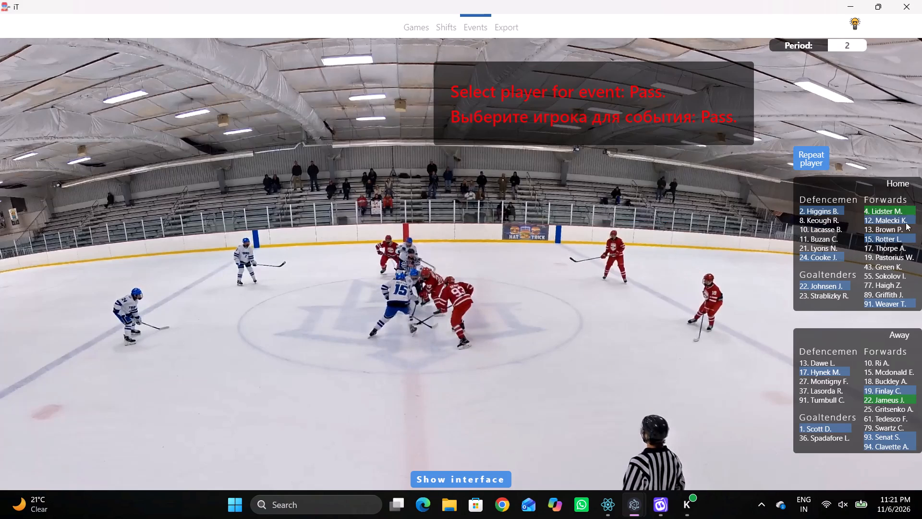
{"action": "left_click", "coordinate": [880, 213]}
{"action": "left_click", "coordinate": [473, 206]}
Log Skating with the puck for home forward 91 at video time 01:00:40.0, at the centre circle's far edge on the away side.
{"action": "key", "text": "space"}
{"action": "key", "text": "space"}
{"action": "key", "text": "space"}
{"action": "key", "text": "space"}
{"action": "key", "text": "space"}
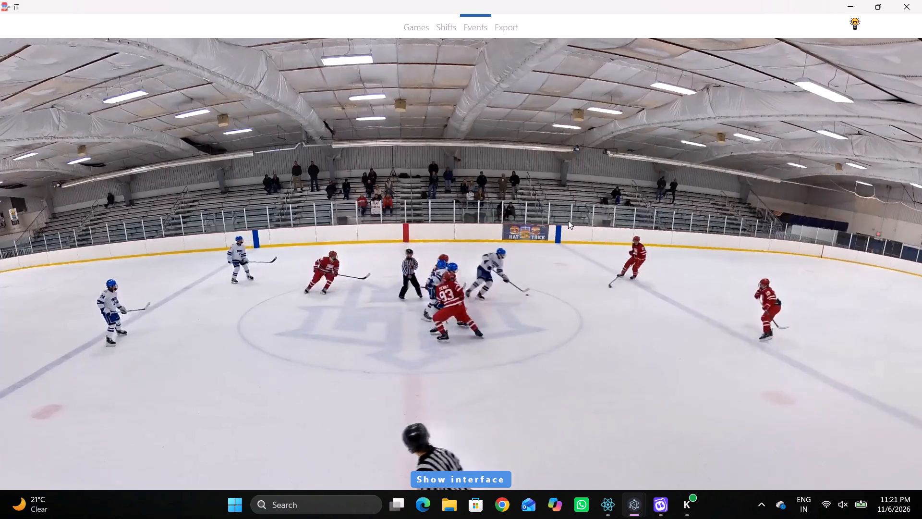
{"action": "key", "text": "space"}
{"action": "key", "text": "space"}
{"action": "key", "text": "space"}
{"action": "type", "text": "q"}
{"action": "key", "text": "q"}
{"action": "key", "text": "q"}
{"action": "key", "text": "q"}
{"action": "key", "text": "q"}
{"action": "right_click", "coordinate": [550, 174]}
{"action": "left_click_drag", "start_coordinate": [559, 189], "coordinate": [546, 184]}
{"action": "right_click_drag", "start_coordinate": [486, 185], "coordinate": [476, 189]}
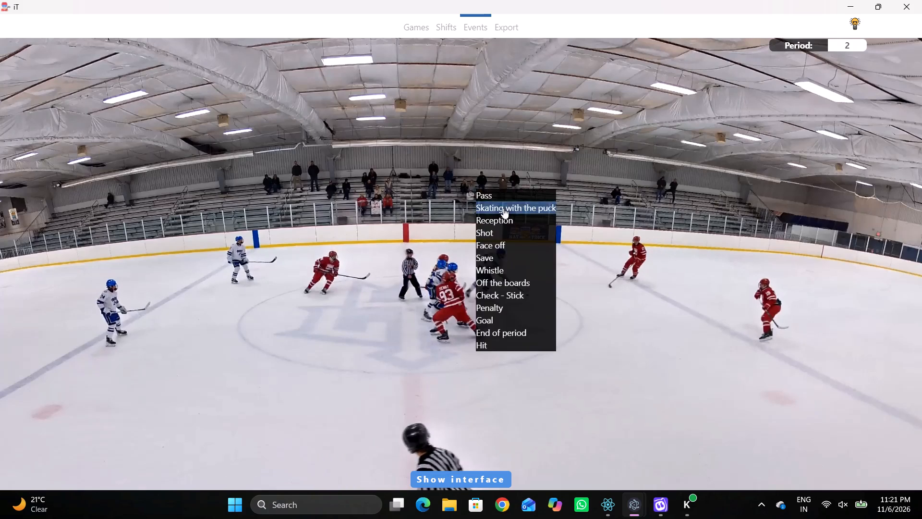
{"action": "left_click", "coordinate": [503, 208]}
{"action": "left_click", "coordinate": [875, 302]}
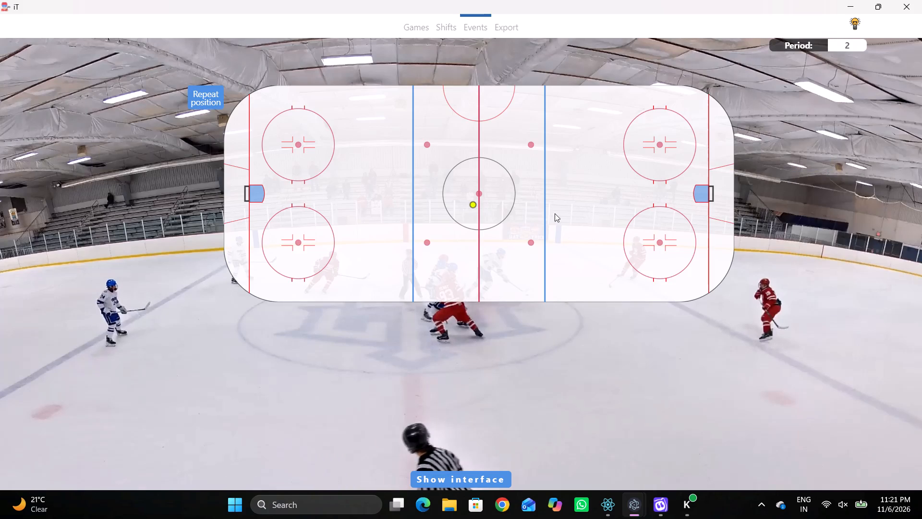
{"action": "left_click", "coordinate": [501, 168]}
Log a Pass at 10:36 for the same home forward 91, behind the away goal line on the far-boards side.
{"action": "key", "text": "space"}
{"action": "key", "text": "space"}
{"action": "key", "text": "space"}
{"action": "key", "text": "space"}
{"action": "key", "text": "space"}
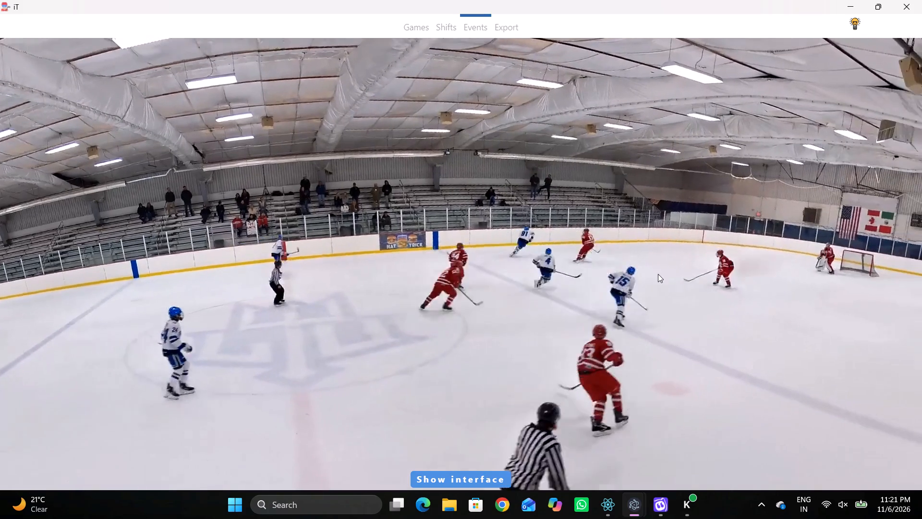
{"action": "key", "text": "space"}
{"action": "key", "text": "space"}
{"action": "key", "text": "space"}
{"action": "key", "text": "space"}
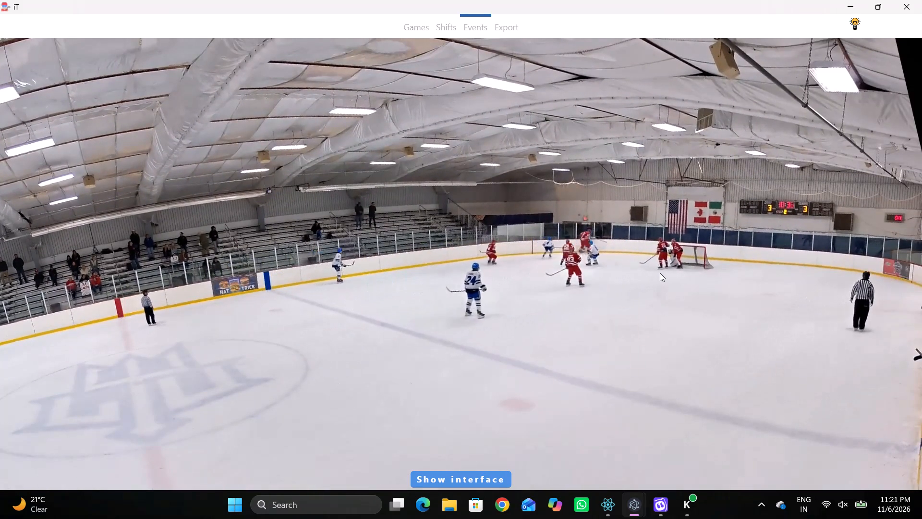
{"action": "key", "text": "space"}
{"action": "type", "text": "qq"}
{"action": "key", "text": "q"}
{"action": "key", "text": "q"}
{"action": "key", "text": "q"}
{"action": "key", "text": "q"}
{"action": "key", "text": "q"}
{"action": "key", "text": "q"}
{"action": "right_click", "coordinate": [657, 213]}
{"action": "left_click", "coordinate": [659, 216]}
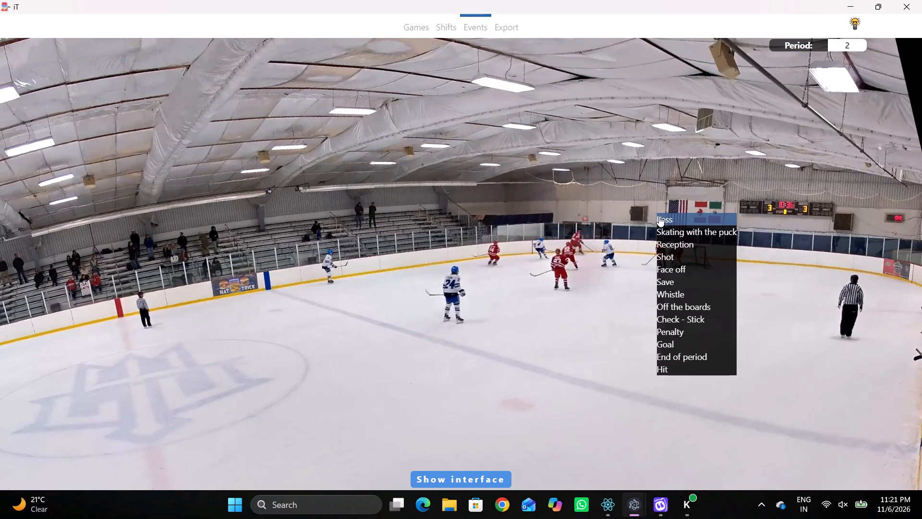
{"action": "right_click_drag", "start_coordinate": [611, 210], "coordinate": [590, 215]}
{"action": "left_click", "coordinate": [620, 216]}
{"action": "left_click", "coordinate": [807, 163]}
{"action": "left_click", "coordinate": [720, 137]}
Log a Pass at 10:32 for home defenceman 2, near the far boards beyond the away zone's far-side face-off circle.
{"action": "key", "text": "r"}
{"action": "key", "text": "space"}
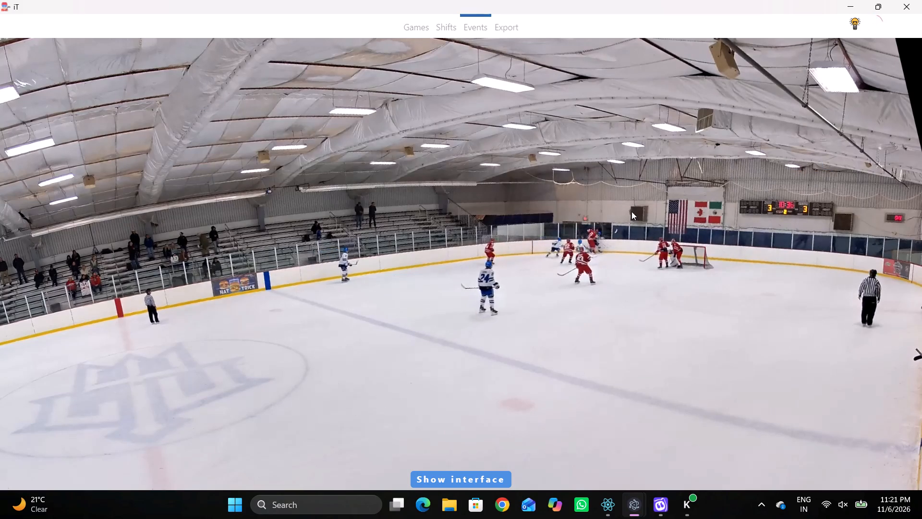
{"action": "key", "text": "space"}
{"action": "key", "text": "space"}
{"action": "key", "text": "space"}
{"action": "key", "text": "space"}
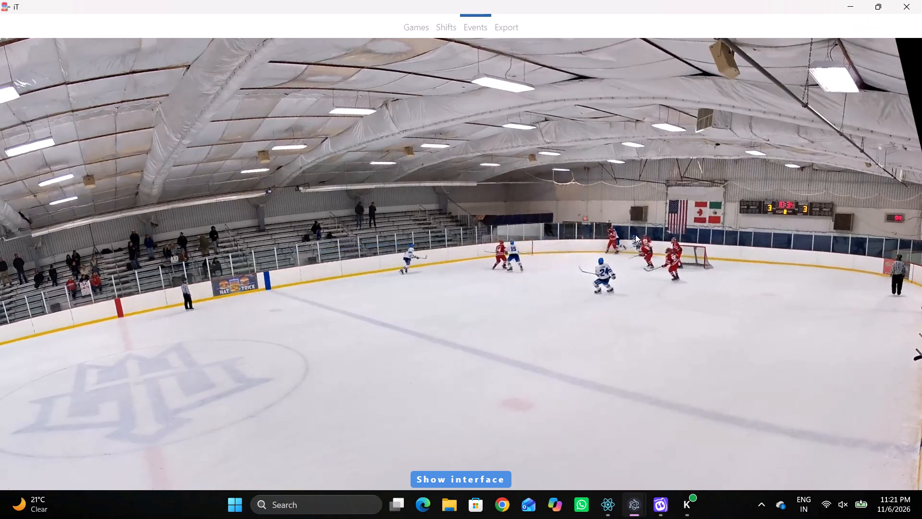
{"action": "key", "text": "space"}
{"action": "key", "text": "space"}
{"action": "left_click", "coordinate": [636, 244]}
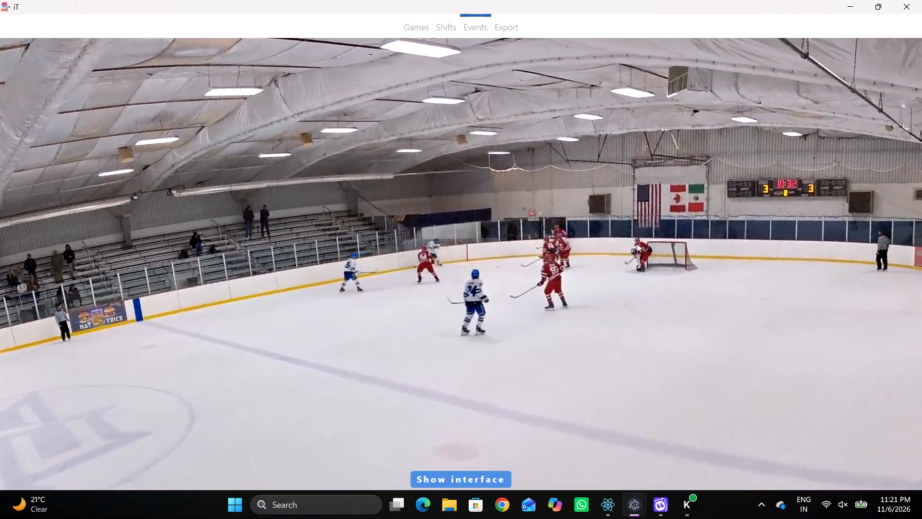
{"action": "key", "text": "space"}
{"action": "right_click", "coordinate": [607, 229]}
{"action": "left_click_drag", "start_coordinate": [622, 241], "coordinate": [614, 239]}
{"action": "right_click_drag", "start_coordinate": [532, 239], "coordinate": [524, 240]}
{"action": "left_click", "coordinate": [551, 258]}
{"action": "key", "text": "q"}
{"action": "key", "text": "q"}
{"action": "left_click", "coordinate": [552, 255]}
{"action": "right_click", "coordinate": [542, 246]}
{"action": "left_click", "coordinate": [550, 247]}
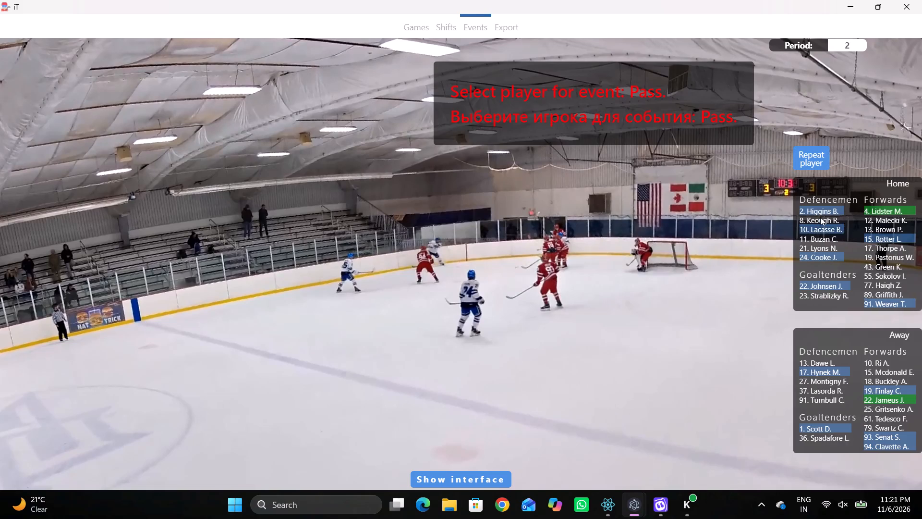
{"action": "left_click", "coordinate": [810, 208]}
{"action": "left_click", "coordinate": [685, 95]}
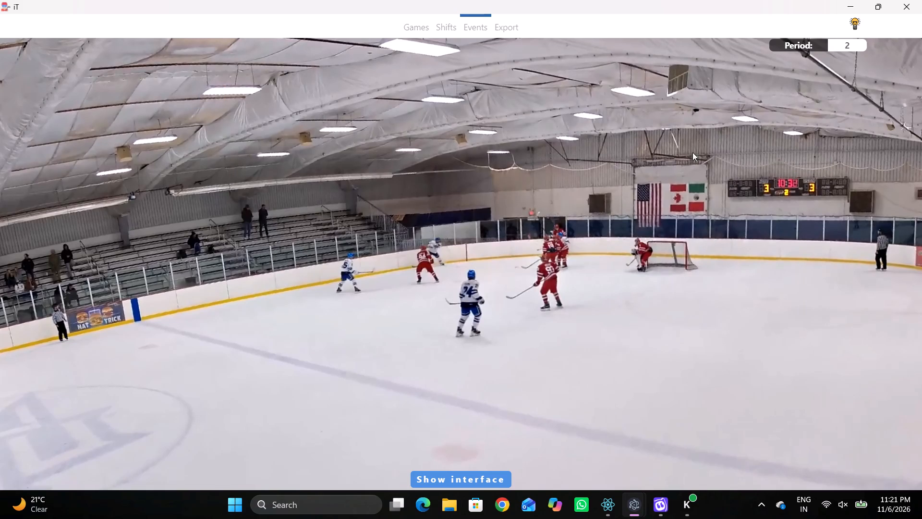
Review the play after the last pass and log an on-goal Shot at 10:32 for home defenceman 2, outside the away zone's far-side face-off circle.
{"action": "key", "text": "space"}
{"action": "key", "text": "space"}
{"action": "key", "text": "space"}
{"action": "key", "text": "space"}
{"action": "key", "text": "shift+d"}
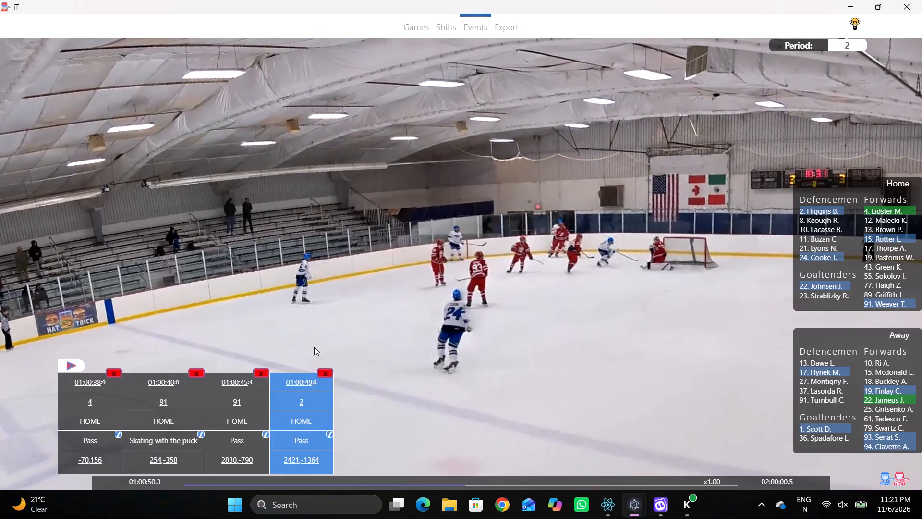
{"action": "key", "text": "shift+d"}
{"action": "key", "text": "space"}
{"action": "type", "text": "v"}
{"action": "key", "text": "space"}
{"action": "key", "text": "shift+d"}
{"action": "left_click", "coordinate": [292, 381]}
{"action": "key", "text": "shift+d"}
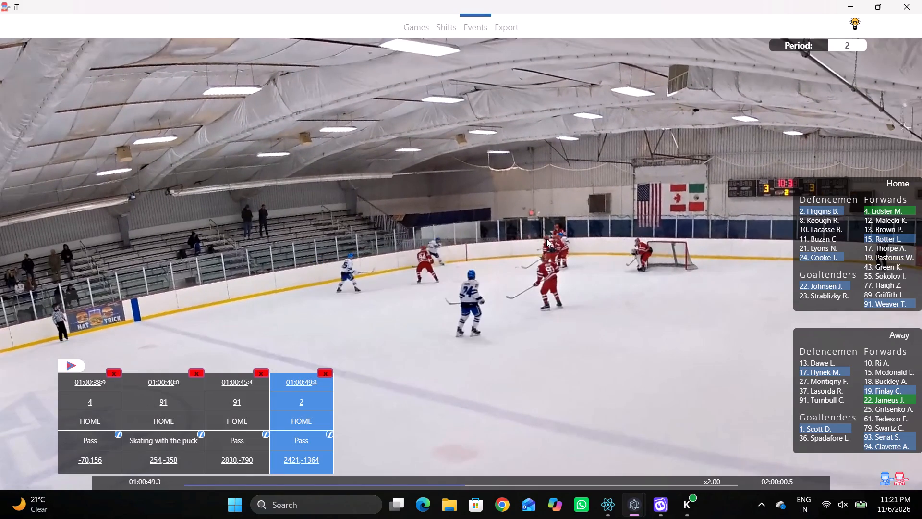
{"action": "key", "text": "q"}
{"action": "key", "text": "q"}
{"action": "right_click", "coordinate": [550, 201]}
{"action": "left_click", "coordinate": [568, 247]}
{"action": "left_click", "coordinate": [460, 194]}
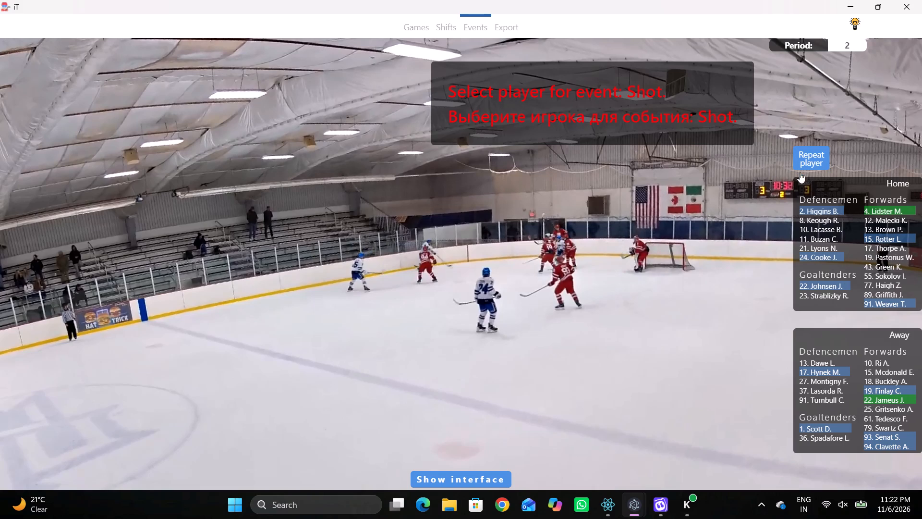
{"action": "double_click", "coordinate": [814, 202]}
{"action": "left_click", "coordinate": [806, 213]}
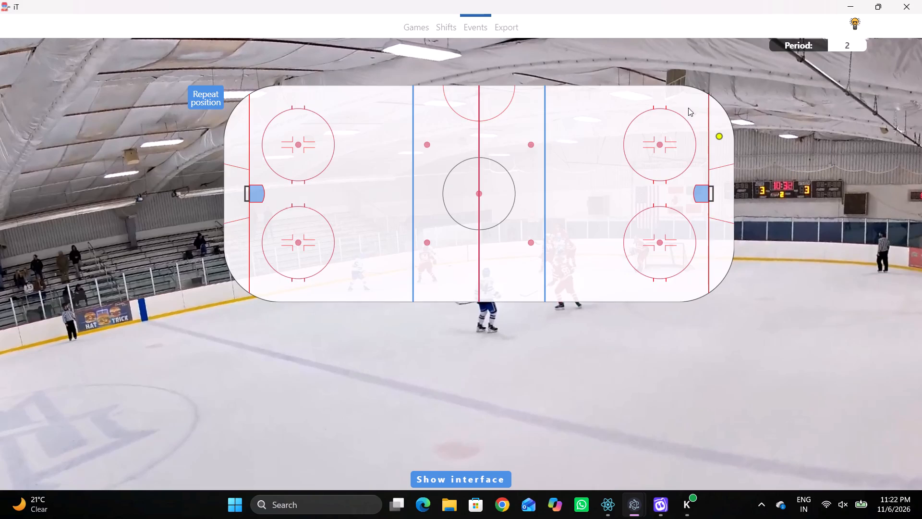
{"action": "left_click", "coordinate": [688, 108]}
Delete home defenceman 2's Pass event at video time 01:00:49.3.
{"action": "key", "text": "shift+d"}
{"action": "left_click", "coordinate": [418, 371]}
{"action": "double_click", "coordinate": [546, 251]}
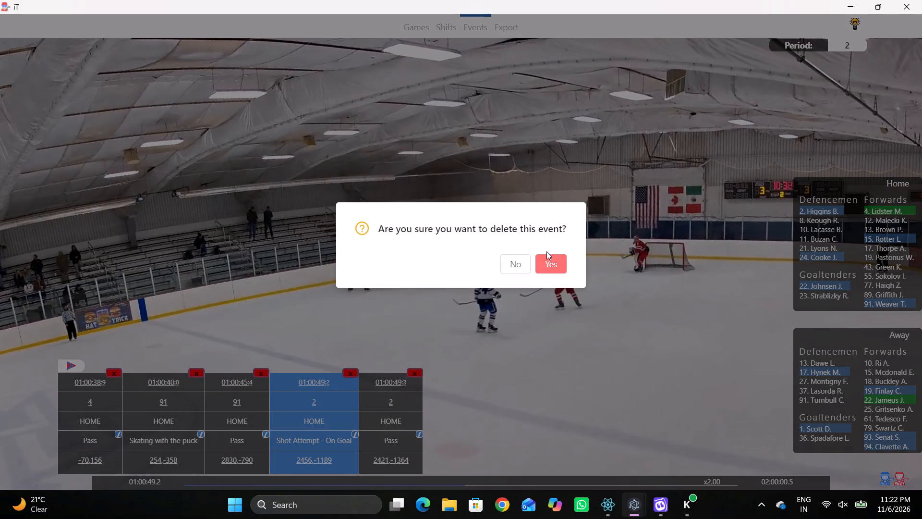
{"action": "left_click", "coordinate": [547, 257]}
Log a Save at 10:31 by away goaltender 1 with the Right Pad, direction Bottom middle, in the away crease.
{"action": "key", "text": "space"}
{"action": "key", "text": "space"}
{"action": "right_click", "coordinate": [599, 240]}
{"action": "left_click", "coordinate": [643, 305]}
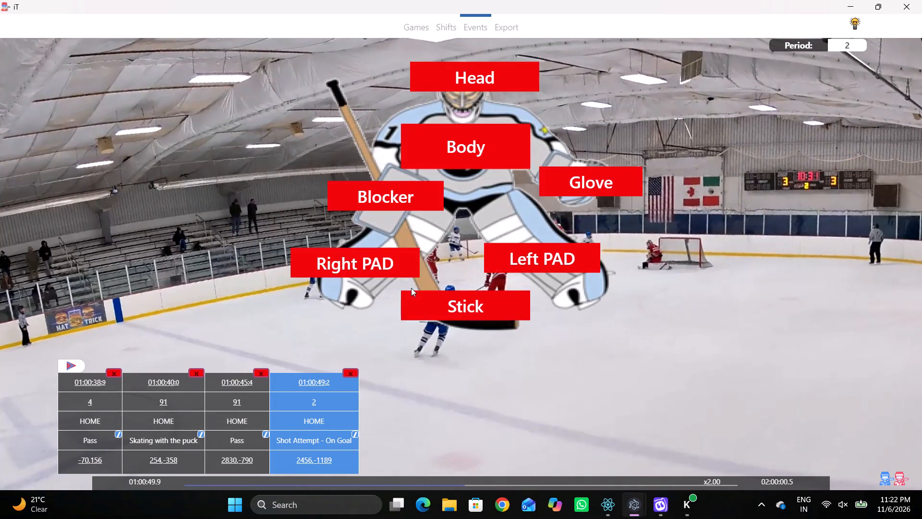
{"action": "left_click", "coordinate": [402, 266]}
{"action": "left_click", "coordinate": [446, 273]}
{"action": "left_click", "coordinate": [847, 385]}
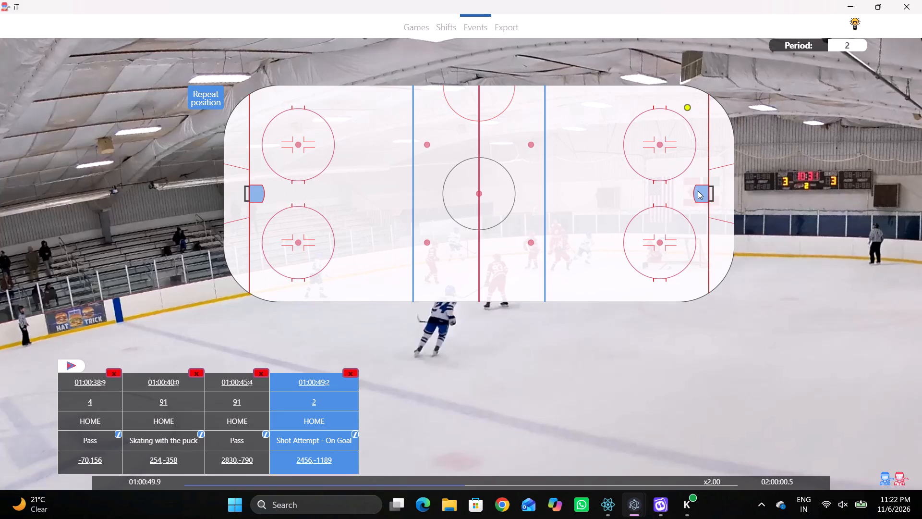
{"action": "left_click", "coordinate": [697, 190]}
Log Skating with the puck at 10:30 for home forward 4, behind the away goal line just to the near side of the net.
{"action": "key", "text": "space"}
{"action": "key", "text": "space"}
{"action": "key", "text": "space"}
{"action": "key", "text": "space"}
{"action": "right_click_drag", "start_coordinate": [637, 221], "coordinate": [645, 221]}
{"action": "left_click", "coordinate": [681, 242]}
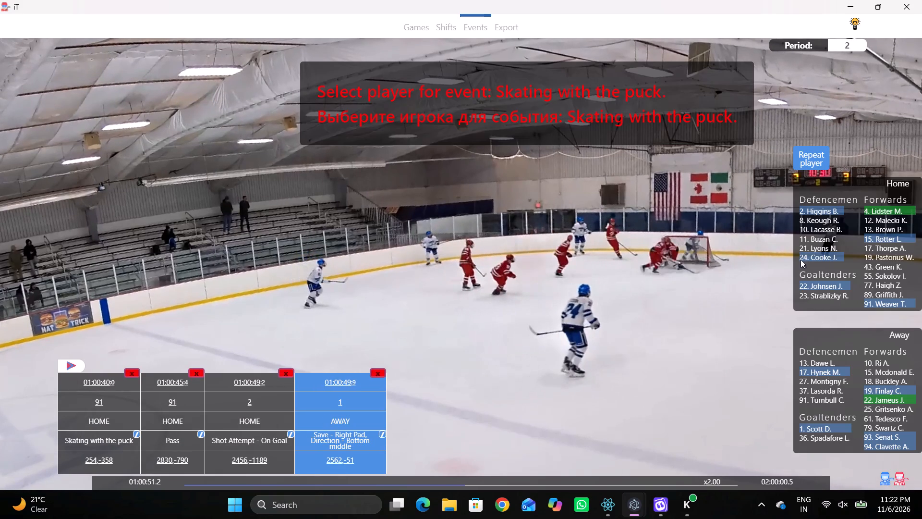
{"action": "left_click", "coordinate": [875, 213]}
{"action": "left_click", "coordinate": [721, 209]}
Log a Pass at 10:27 for home forward 4, on the away goal line to the near side of the net.
{"action": "key", "text": "space"}
{"action": "key", "text": "v"}
{"action": "key", "text": "space"}
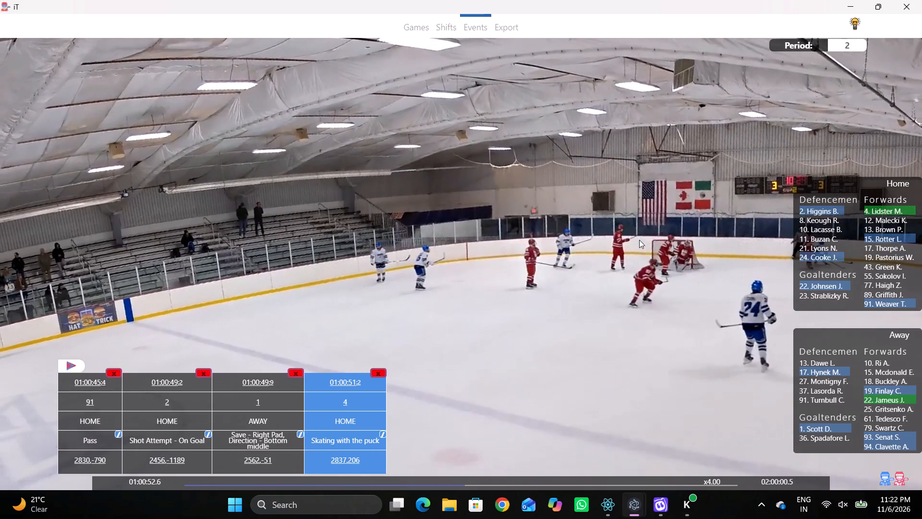
{"action": "key", "text": "shift+d"}
{"action": "key", "text": "space"}
{"action": "key", "text": "space"}
{"action": "type", "text": "qr v q"}
{"action": "key", "text": "q"}
{"action": "key", "text": "q"}
{"action": "key", "text": "q"}
{"action": "key", "text": "q"}
{"action": "right_click", "coordinate": [658, 235]}
{"action": "left_click", "coordinate": [661, 237]}
{"action": "right_click_drag", "start_coordinate": [636, 234], "coordinate": [631, 234]}
{"action": "left_click", "coordinate": [645, 238]}
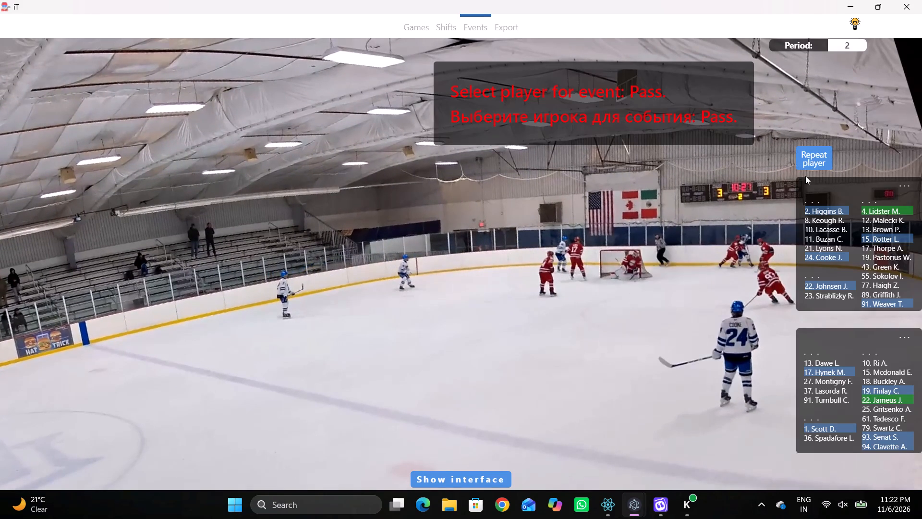
{"action": "left_click", "coordinate": [808, 154]}
{"action": "left_click", "coordinate": [708, 226]}
Log a Hit at 10:27 with away forward 22 as hit taken and home forward 4 as hit drawn, at the away goal line's near side.
{"action": "key", "text": "q"}
{"action": "key", "text": "q"}
{"action": "key", "text": "q"}
{"action": "key", "text": "q"}
{"action": "key", "text": "q"}
{"action": "key", "text": "q"}
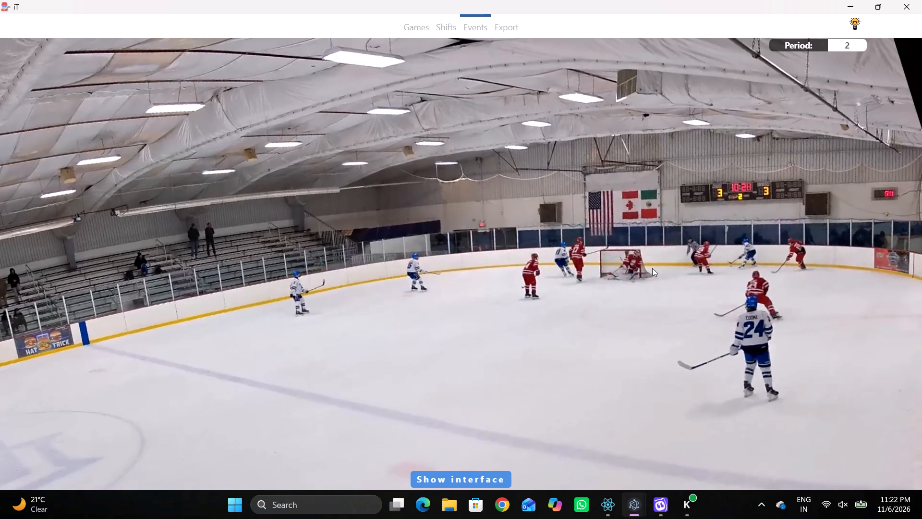
{"action": "key", "text": "space"}
{"action": "key", "text": "space"}
{"action": "right_click_drag", "start_coordinate": [667, 294], "coordinate": [667, 289]}
{"action": "left_click", "coordinate": [692, 439]}
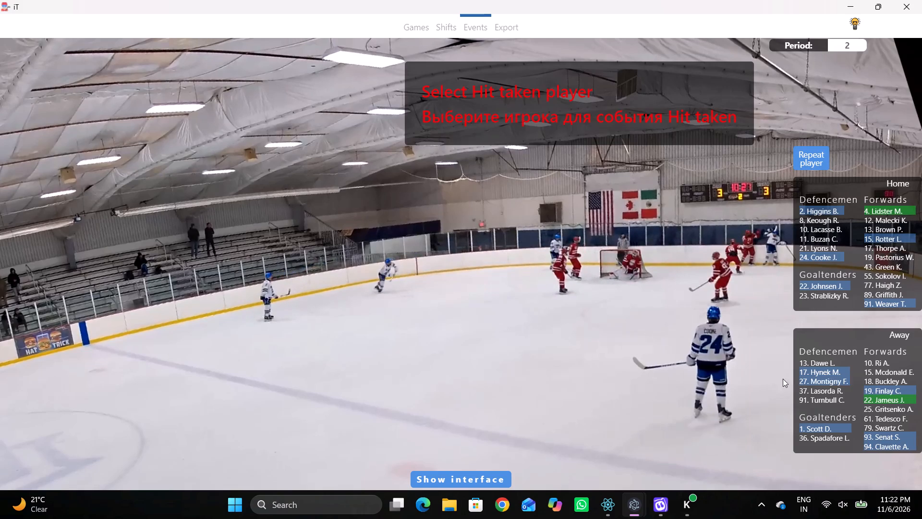
{"action": "left_click", "coordinate": [875, 400]}
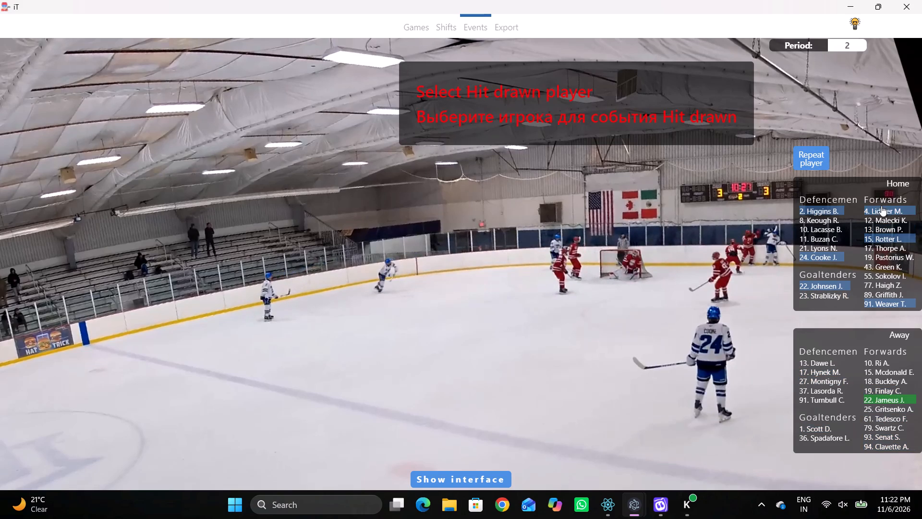
{"action": "left_click", "coordinate": [880, 216]}
{"action": "left_click", "coordinate": [881, 209]}
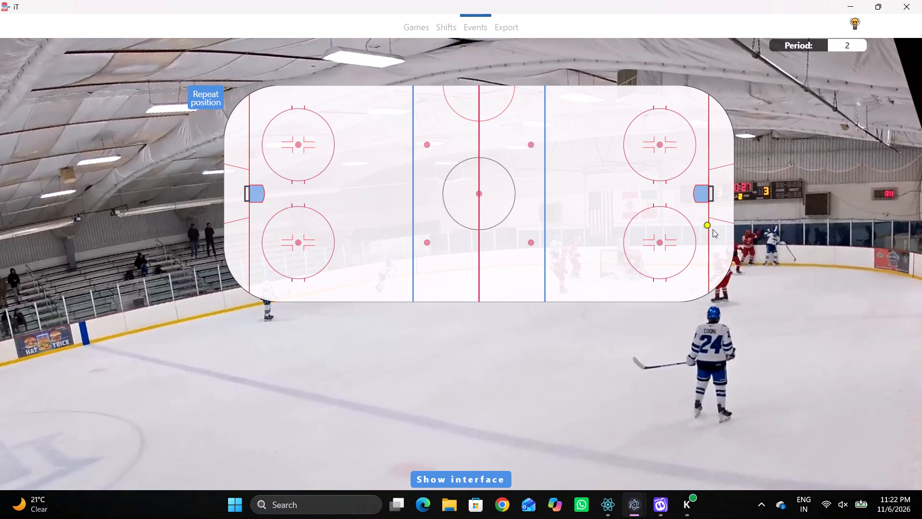
{"action": "left_click", "coordinate": [713, 224]}
Log Skating with the puck at 10:25 for away forward 19, by the end boards behind the away goal line's near side.
{"action": "key", "text": "space"}
{"action": "key", "text": "space"}
{"action": "key", "text": "space"}
{"action": "key", "text": "space"}
{"action": "right_click", "coordinate": [707, 250]}
{"action": "left_click", "coordinate": [731, 264]}
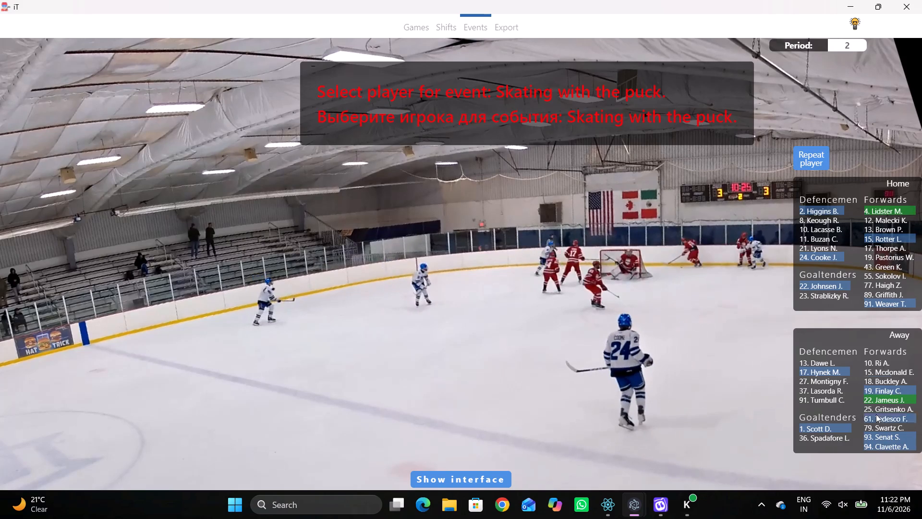
{"action": "left_click", "coordinate": [870, 391]}
{"action": "left_click", "coordinate": [729, 218]}
Log a Pass at 10:24 for away forward 19, on the away goal line just to the far side of the net.
{"action": "key", "text": "space"}
{"action": "key", "text": "space"}
{"action": "key", "text": "space"}
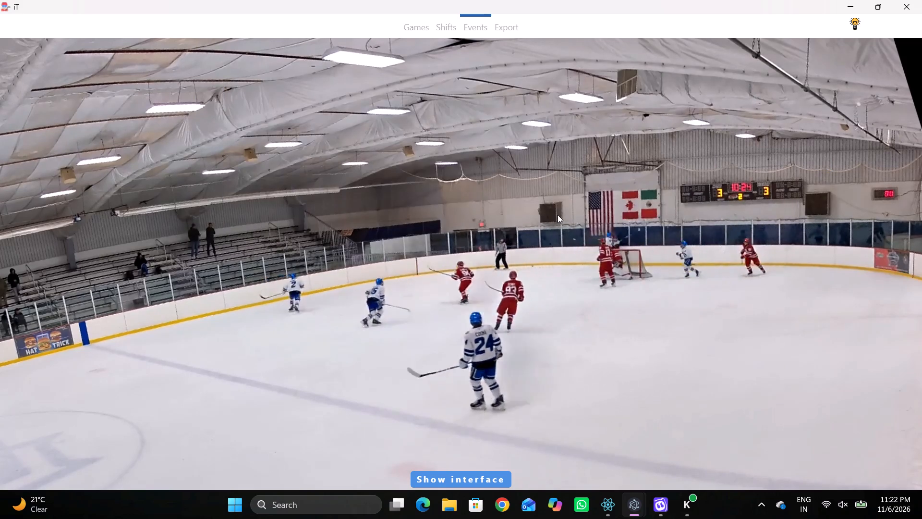
{"action": "key", "text": "space"}
{"action": "key", "text": "q"}
{"action": "key", "text": "q"}
{"action": "key", "text": "q"}
{"action": "key", "text": "q"}
{"action": "key", "text": "q"}
{"action": "key", "text": "q"}
{"action": "key", "text": "q"}
{"action": "right_click_drag", "start_coordinate": [616, 211], "coordinate": [617, 216]}
{"action": "left_click", "coordinate": [634, 226]}
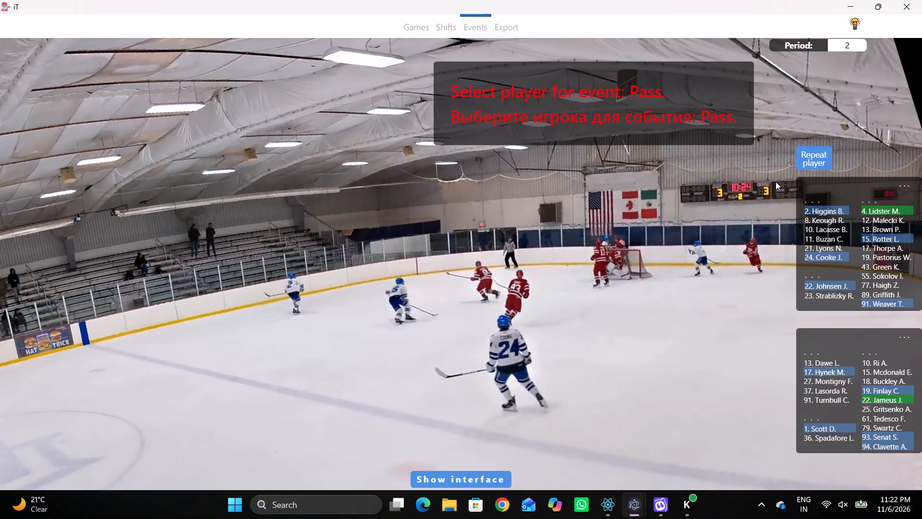
{"action": "left_click", "coordinate": [805, 156]}
{"action": "left_click", "coordinate": [712, 178]}
Log a Pass at 10:23 for home defenceman 2, along the far boards beyond the away zone's far-side face-off circle.
{"action": "key", "text": "space"}
{"action": "key", "text": "space"}
{"action": "key", "text": "space"}
{"action": "key", "text": "space"}
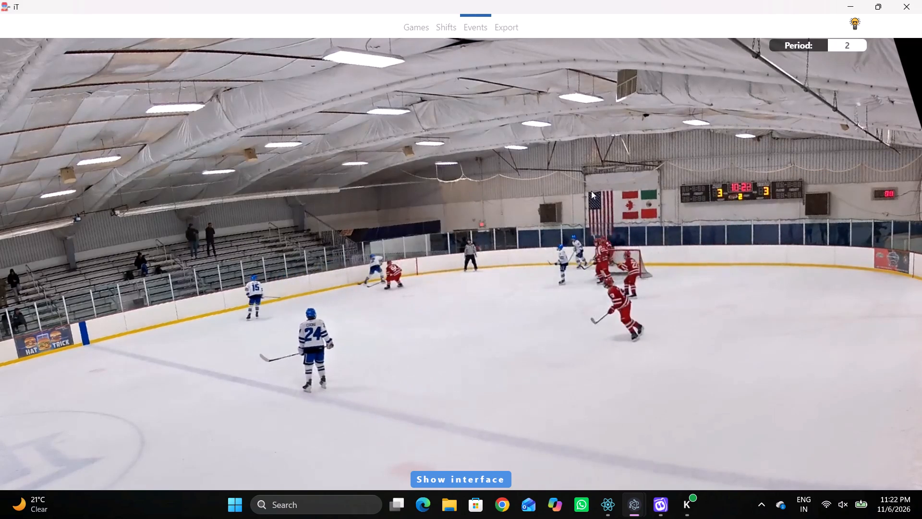
{"action": "right_click", "coordinate": [591, 191]}
{"action": "key", "text": "q"}
{"action": "left_click", "coordinate": [604, 204]}
{"action": "right_click", "coordinate": [586, 193]}
{"action": "left_click", "coordinate": [595, 206]}
{"action": "right_click_drag", "start_coordinate": [613, 211], "coordinate": [602, 214]}
{"action": "left_click", "coordinate": [614, 224]}
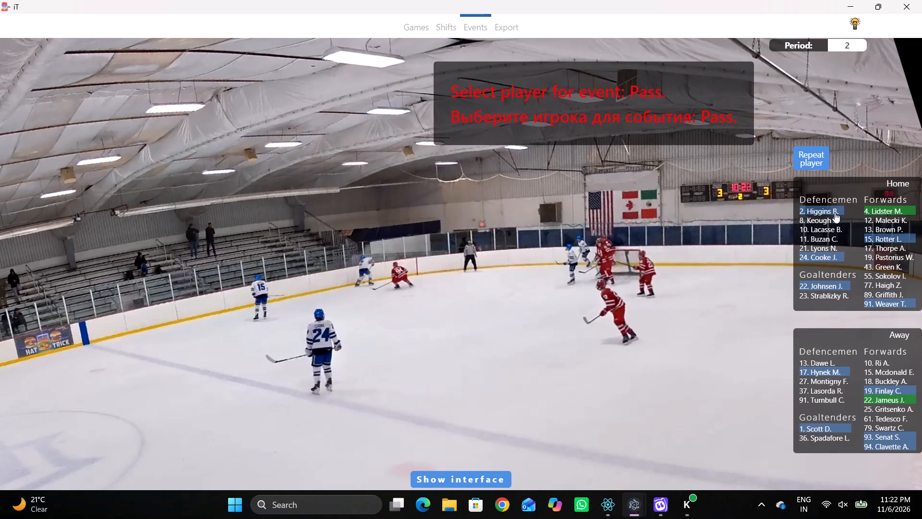
{"action": "left_click", "coordinate": [835, 212]}
{"action": "left_click", "coordinate": [674, 95]}
Log a Pass at 10:21 for home defenceman 2, in the away zone's far-side corner.
{"action": "key", "text": "r"}
{"action": "key", "text": "space"}
{"action": "key", "text": "space"}
{"action": "key", "text": "space"}
{"action": "key", "text": "space"}
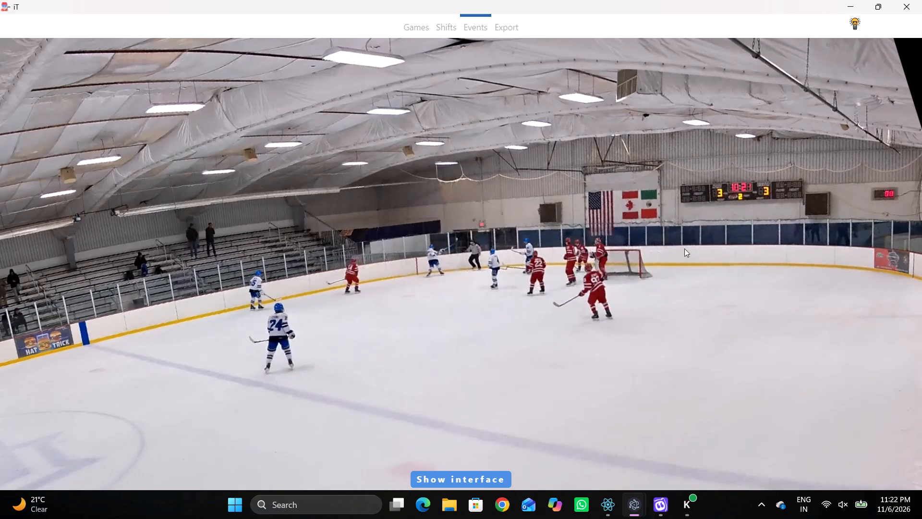
{"action": "key", "text": "space"}
{"action": "key", "text": "space"}
{"action": "key", "text": "q"}
{"action": "key", "text": "q"}
{"action": "key", "text": "q"}
{"action": "key", "text": "q"}
{"action": "key", "text": "q"}
{"action": "right_click", "coordinate": [683, 207]}
{"action": "left_click", "coordinate": [702, 208]}
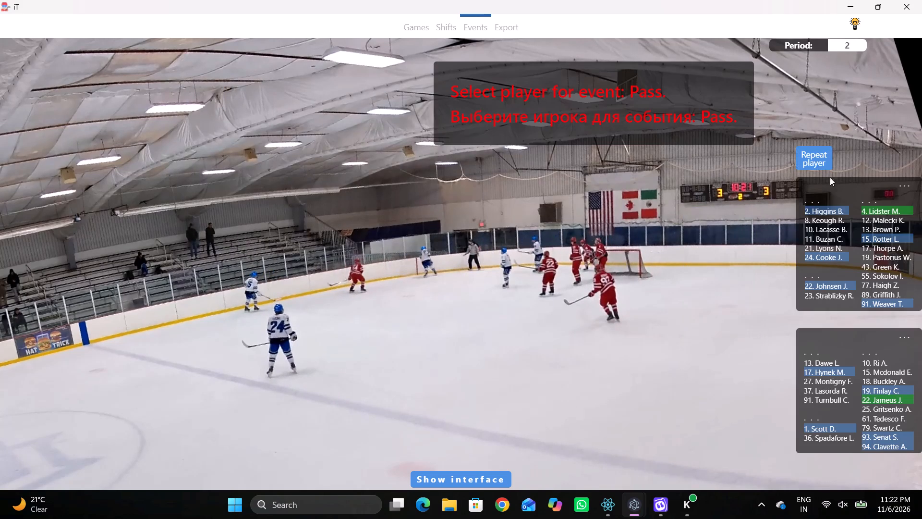
{"action": "left_click", "coordinate": [814, 154]}
{"action": "left_click", "coordinate": [698, 105]}
Change the type of home defenceman 2's Pass event at video time 01:00:59.1 to Skating with the puck.
{"action": "key", "text": "shift+d"}
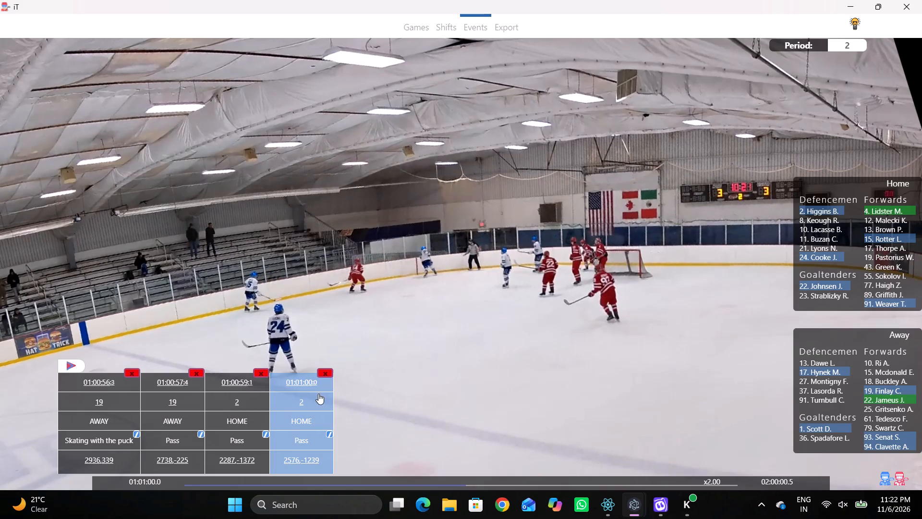
{"action": "left_click", "coordinate": [265, 435]}
{"action": "left_click", "coordinate": [407, 249]}
{"action": "left_click", "coordinate": [393, 295]}
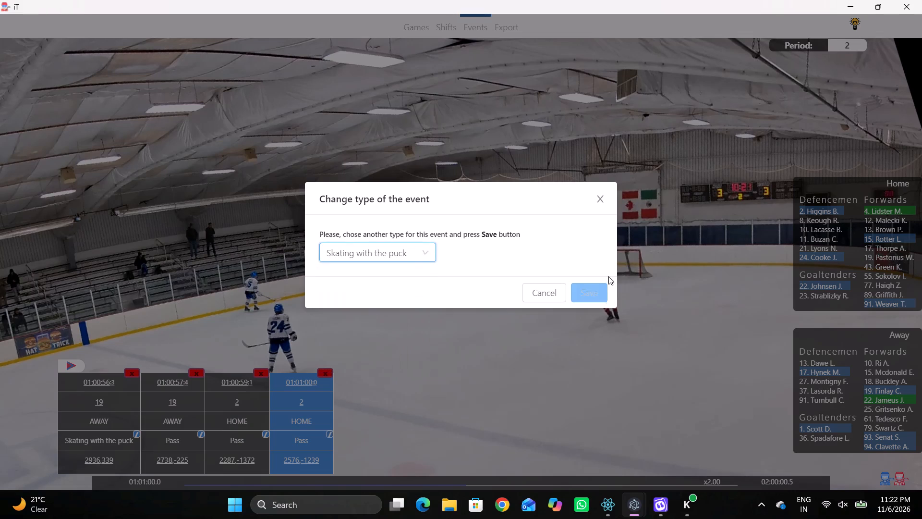
{"action": "left_click", "coordinate": [586, 285]}
{"action": "key", "text": "shift+d"}
Log a Pass at 10:18 for home defenceman 24, outside the away zone's near-side face-off circle towards the blue line.
{"action": "key", "text": "space"}
{"action": "key", "text": "v"}
{"action": "key", "text": "space"}
{"action": "key", "text": "space"}
{"action": "key", "text": "space"}
{"action": "key", "text": "shift+d"}
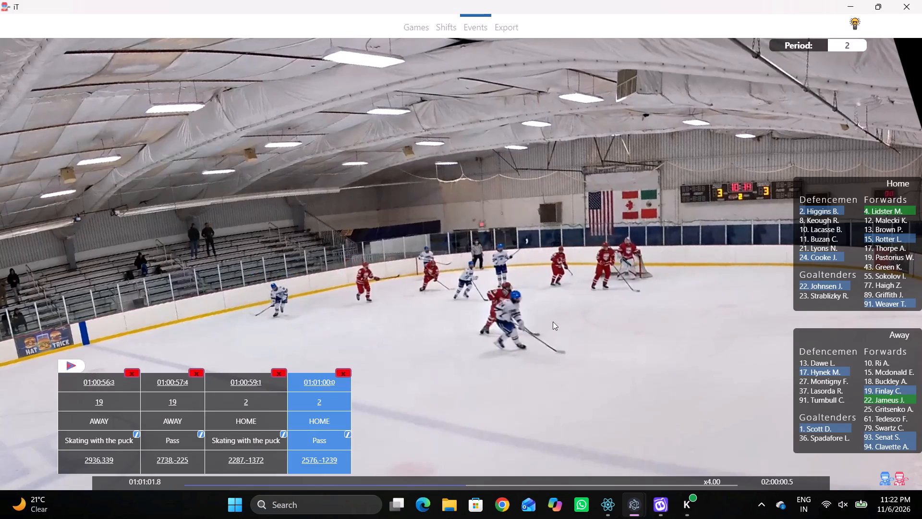
{"action": "key", "text": "space"}
{"action": "key", "text": "space"}
{"action": "key", "text": "shift+d"}
{"action": "key", "text": "space"}
{"action": "key", "text": "space"}
{"action": "key", "text": "q"}
{"action": "right_click", "coordinate": [544, 261]}
{"action": "key", "text": "q"}
{"action": "left_click", "coordinate": [550, 267]}
{"action": "right_click_drag", "start_coordinate": [494, 256], "coordinate": [482, 256]}
{"action": "key", "text": "q"}
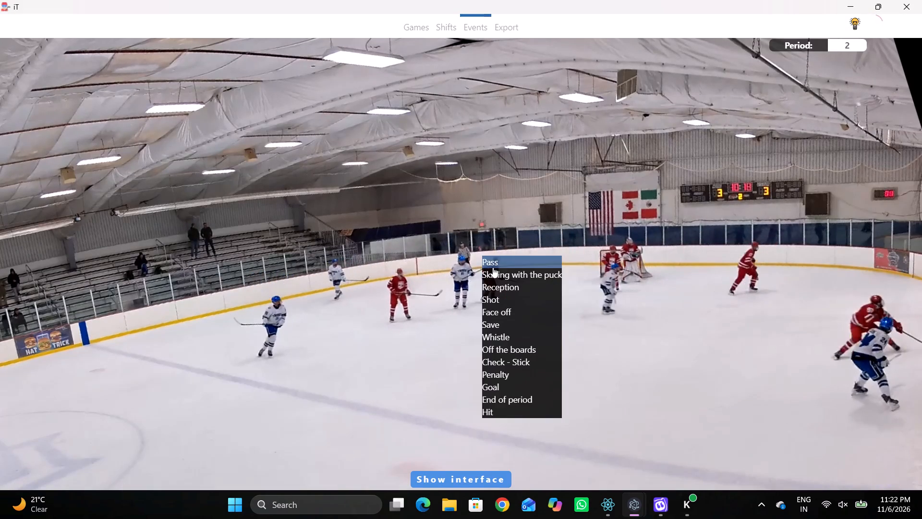
{"action": "key", "text": "q"}
{"action": "left_click", "coordinate": [493, 267]}
{"action": "key", "text": "q"}
{"action": "key", "text": "q"}
{"action": "key", "text": "q"}
{"action": "left_click", "coordinate": [494, 265]}
{"action": "right_click", "coordinate": [491, 263]}
{"action": "left_click", "coordinate": [494, 267]}
{"action": "right_click_drag", "start_coordinate": [473, 265], "coordinate": [465, 267]}
{"action": "left_click", "coordinate": [470, 273]}
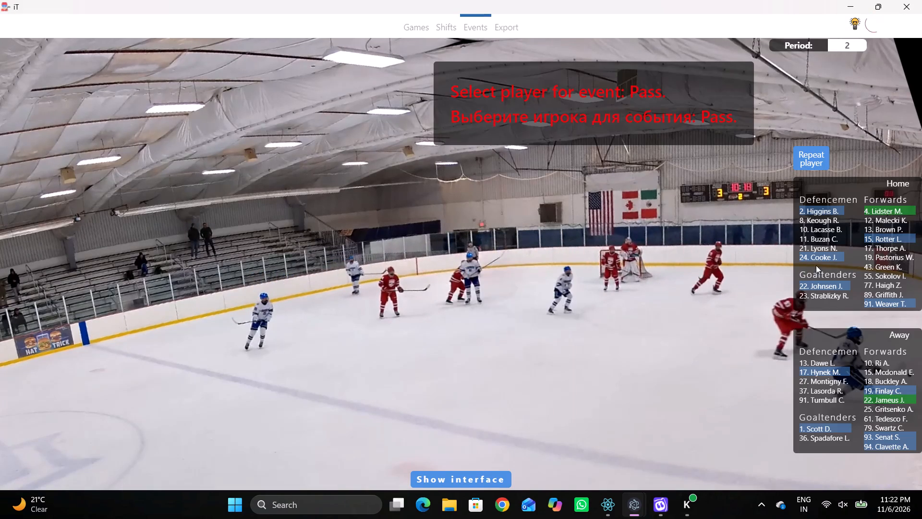
{"action": "left_click", "coordinate": [818, 254]}
{"action": "left_click", "coordinate": [618, 280]}
Log a Pass at 10:16 for away defenceman 17, behind the away goal line in the near-side corner.
{"action": "key", "text": "space"}
{"action": "key", "text": "space"}
{"action": "key", "text": "space"}
{"action": "key", "text": "space"}
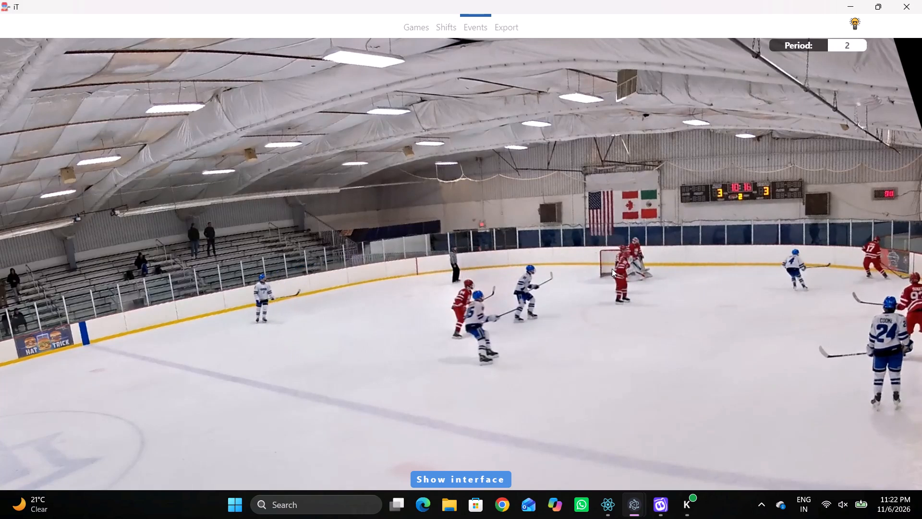
{"action": "key", "text": "r"}
{"action": "key", "text": "space"}
{"action": "key", "text": "space"}
{"action": "key", "text": "q"}
{"action": "key", "text": "q"}
{"action": "key", "text": "q"}
{"action": "right_click", "coordinate": [613, 219]}
{"action": "left_click", "coordinate": [622, 222]}
{"action": "right_click_drag", "start_coordinate": [618, 219], "coordinate": [610, 221]}
{"action": "key", "text": "q"}
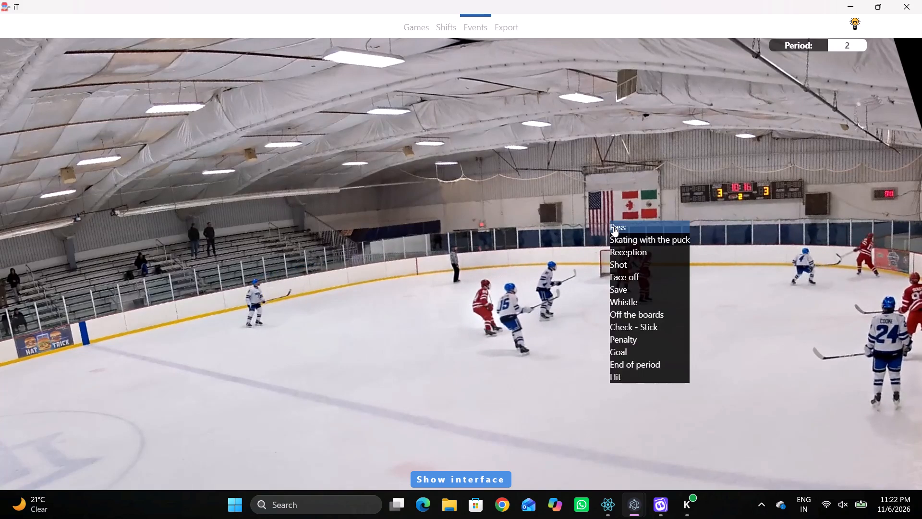
{"action": "left_click", "coordinate": [613, 226]}
{"action": "right_click", "coordinate": [608, 224]}
{"action": "left_click", "coordinate": [614, 232]}
{"action": "left_click", "coordinate": [819, 367]}
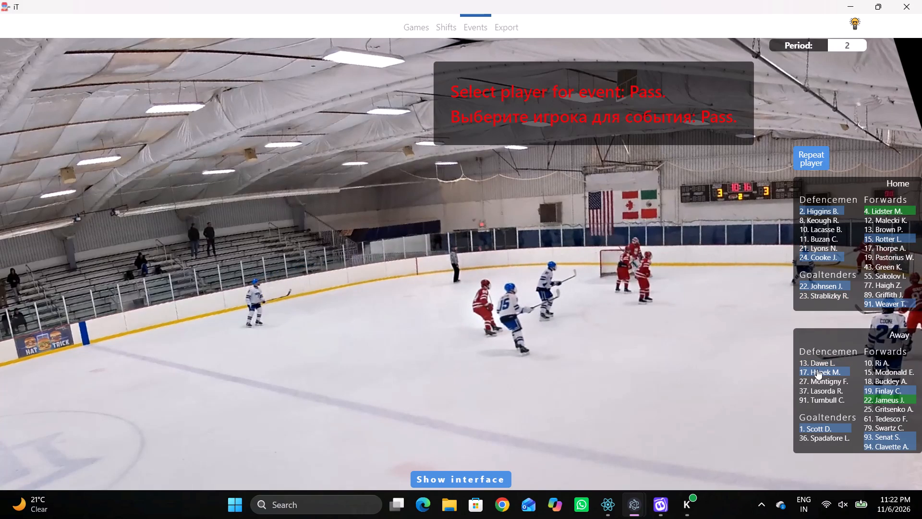
{"action": "double_click", "coordinate": [822, 366]}
{"action": "left_click", "coordinate": [816, 369]}
{"action": "left_click", "coordinate": [719, 268]}
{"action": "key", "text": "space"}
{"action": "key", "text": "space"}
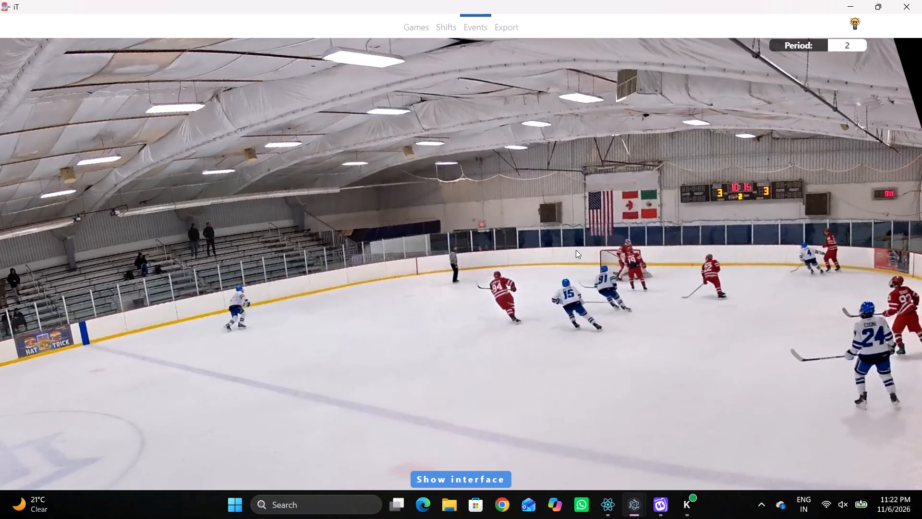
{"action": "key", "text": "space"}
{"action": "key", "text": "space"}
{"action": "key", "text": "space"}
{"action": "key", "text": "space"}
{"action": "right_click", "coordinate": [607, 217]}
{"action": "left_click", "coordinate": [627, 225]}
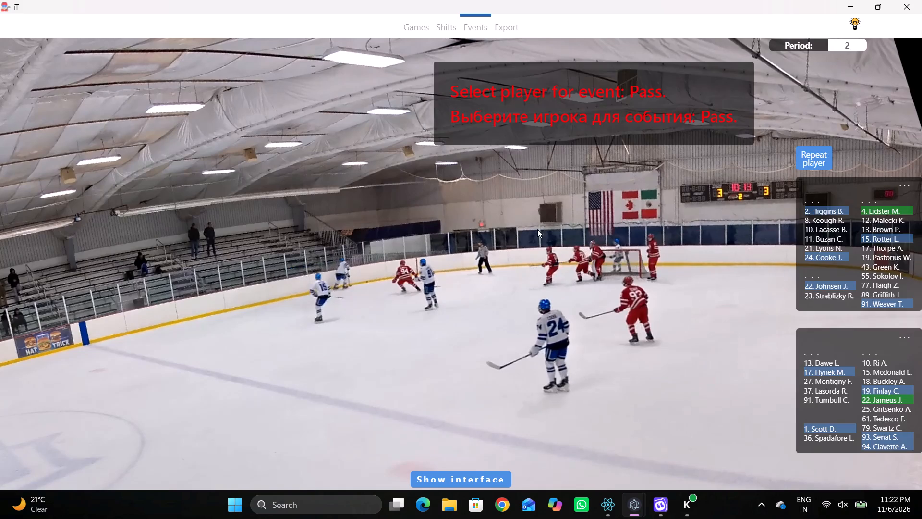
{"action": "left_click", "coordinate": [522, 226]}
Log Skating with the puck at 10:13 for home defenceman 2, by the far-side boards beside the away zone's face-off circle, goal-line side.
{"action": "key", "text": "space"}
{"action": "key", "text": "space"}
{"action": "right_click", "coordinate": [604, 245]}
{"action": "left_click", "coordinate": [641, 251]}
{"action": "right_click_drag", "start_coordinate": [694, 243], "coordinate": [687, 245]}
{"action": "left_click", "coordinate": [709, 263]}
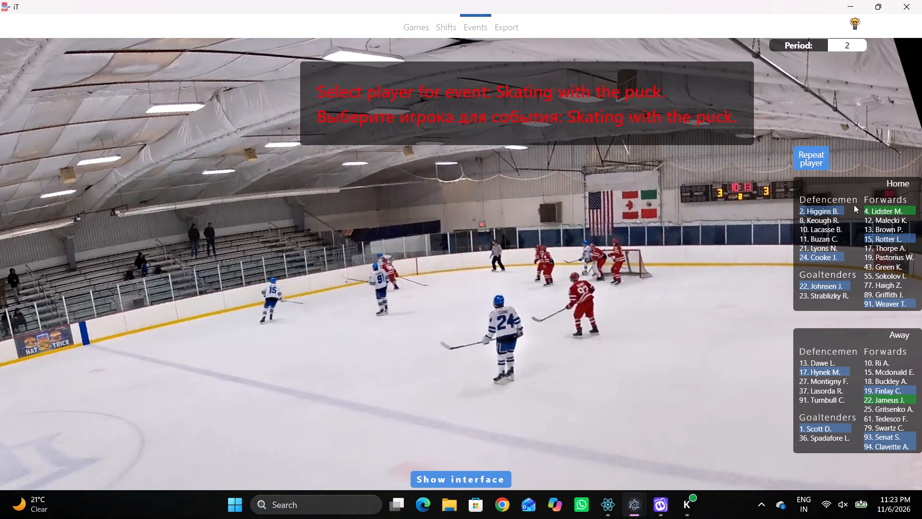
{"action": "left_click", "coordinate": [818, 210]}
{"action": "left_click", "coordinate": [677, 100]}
Log Skating with the puck at 10:12 for away forward 94, by the far-side boards beside the away zone's face-off circle, blue-line side.
{"action": "key", "text": "space"}
{"action": "key", "text": "space"}
{"action": "key", "text": "space"}
{"action": "key", "text": "space"}
{"action": "key", "text": "space"}
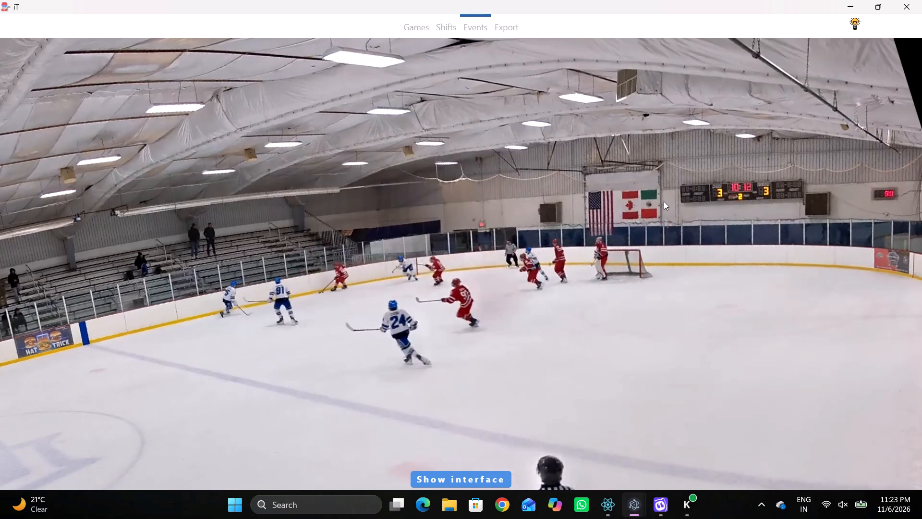
{"action": "key", "text": "space"}
{"action": "key", "text": "q"}
{"action": "key", "text": "q"}
{"action": "key", "text": "q"}
{"action": "key", "text": "q"}
{"action": "key", "text": "q"}
{"action": "key", "text": "q"}
{"action": "key", "text": "q"}
{"action": "right_click", "coordinate": [630, 194]}
{"action": "key", "text": "q"}
{"action": "key", "text": "space"}
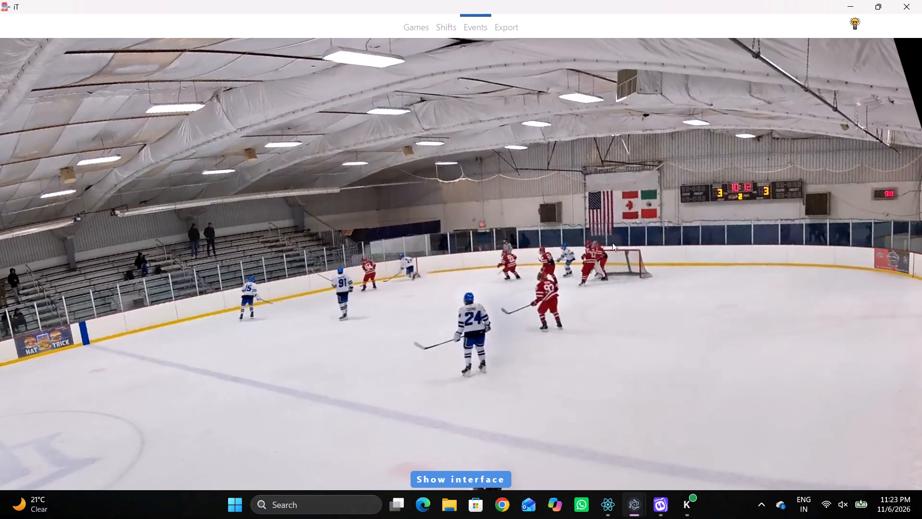
{"action": "key", "text": "space"}
{"action": "right_click", "coordinate": [593, 213]}
{"action": "left_click", "coordinate": [616, 237]}
{"action": "left_click", "coordinate": [873, 445]}
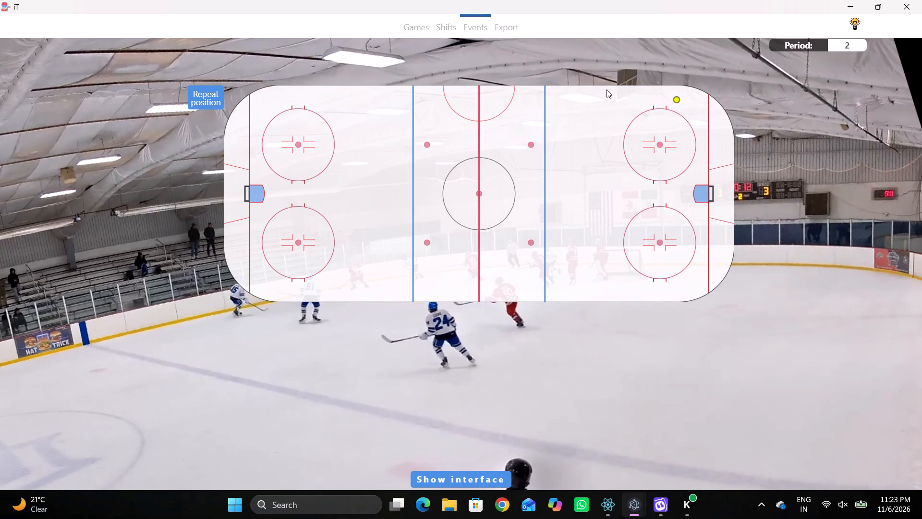
{"action": "left_click", "coordinate": [635, 99]}
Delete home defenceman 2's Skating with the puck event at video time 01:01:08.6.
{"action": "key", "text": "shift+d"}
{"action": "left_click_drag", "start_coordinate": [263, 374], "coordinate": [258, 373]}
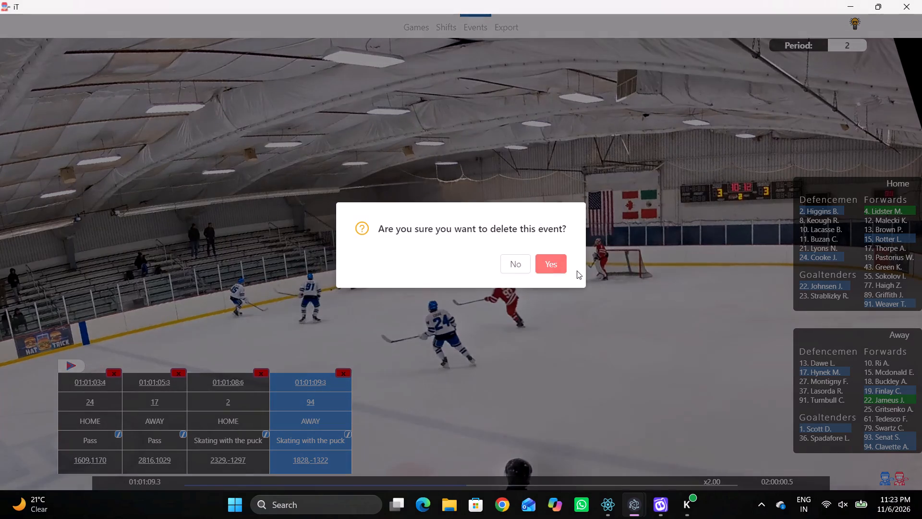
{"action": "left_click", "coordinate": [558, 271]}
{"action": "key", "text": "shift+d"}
Log a Pass at 10:11 for away forward 94, by the far-side boards beside the away zone's face-off circle, blue-line side.
{"action": "key", "text": "space"}
{"action": "key", "text": "space"}
{"action": "key", "text": "space"}
{"action": "key", "text": "space"}
{"action": "key", "text": "space"}
{"action": "key", "text": "space"}
{"action": "key", "text": "q"}
{"action": "right_click", "coordinate": [584, 195]}
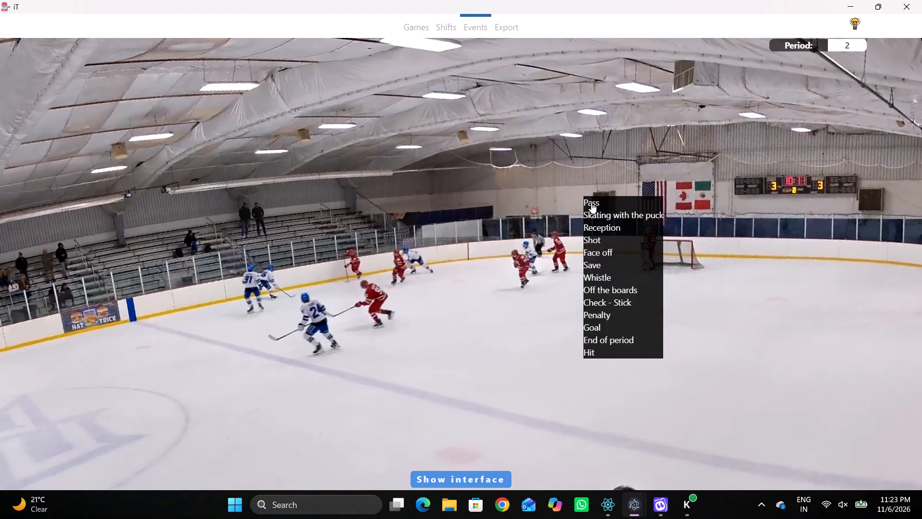
{"action": "left_click", "coordinate": [594, 206]}
{"action": "left_click", "coordinate": [817, 158]}
{"action": "left_click", "coordinate": [636, 95]}
Log a Pass at 10:03 for away defenceman 17, behind the away goal line on the far side of the net.
{"action": "key", "text": "space"}
{"action": "key", "text": "v"}
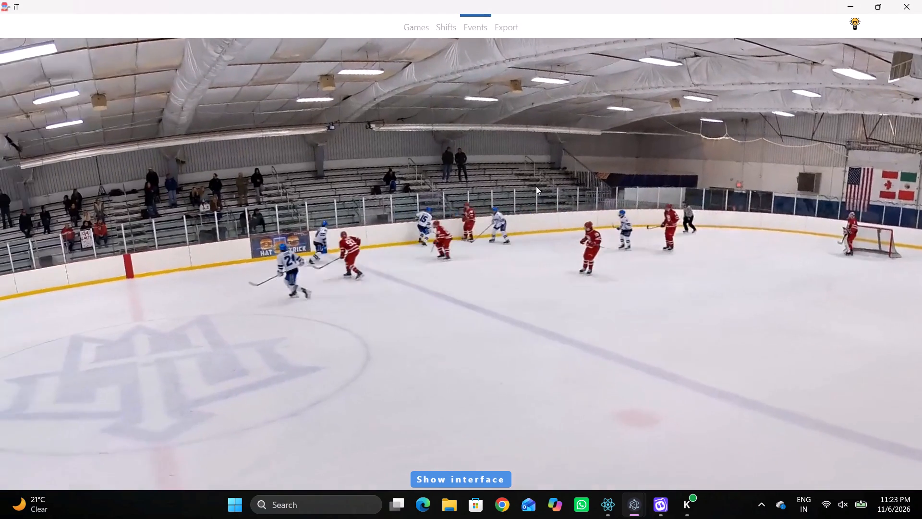
{"action": "key", "text": "space"}
{"action": "key", "text": "space"}
{"action": "key", "text": "space"}
{"action": "key", "text": "space"}
{"action": "key", "text": "space"}
{"action": "type", "text": "r"}
{"action": "key", "text": "space"}
{"action": "key", "text": "space"}
{"action": "key", "text": "space"}
{"action": "key", "text": "space"}
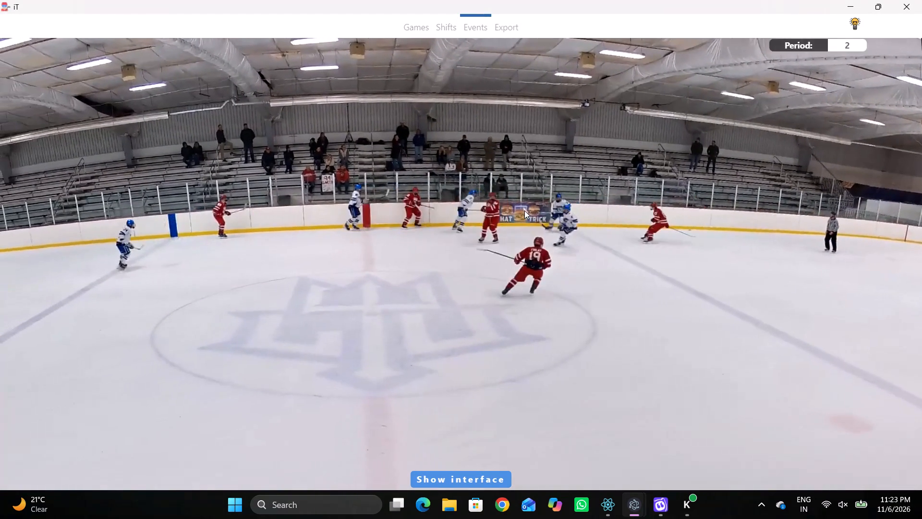
{"action": "key", "text": "space"}
{"action": "key", "text": "space"}
{"action": "key", "text": "space"}
{"action": "key", "text": "space"}
{"action": "key", "text": "space"}
{"action": "key", "text": "space"}
{"action": "key", "text": "space"}
{"action": "key", "text": "space"}
{"action": "key", "text": "space"}
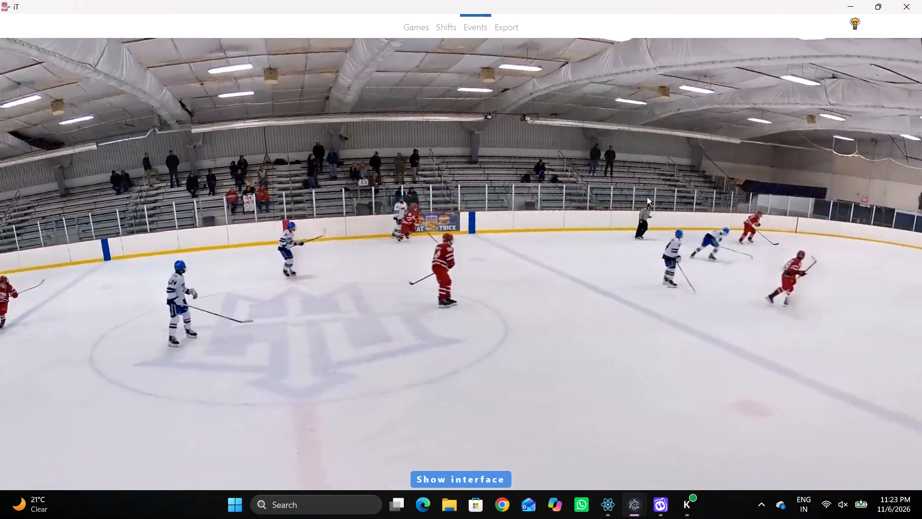
{"action": "key", "text": "space"}
{"action": "key", "text": "shift+d"}
{"action": "key", "text": "shift+d"}
{"action": "key", "text": "space"}
{"action": "key", "text": "space"}
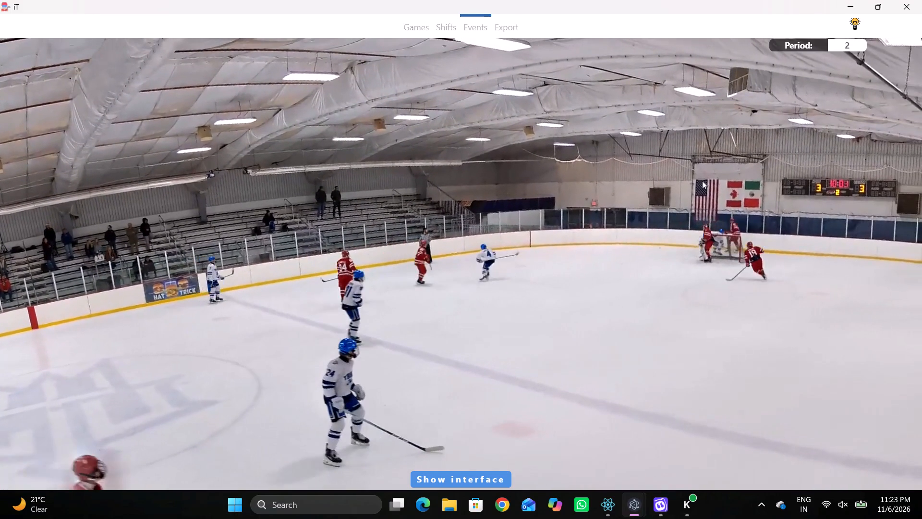
{"action": "right_click", "coordinate": [702, 181]}
{"action": "key", "text": "q"}
{"action": "key", "text": "q"}
{"action": "left_click", "coordinate": [714, 189]}
{"action": "right_click_drag", "start_coordinate": [630, 185], "coordinate": [619, 186]}
{"action": "left_click", "coordinate": [633, 195]}
{"action": "left_click", "coordinate": [804, 370]}
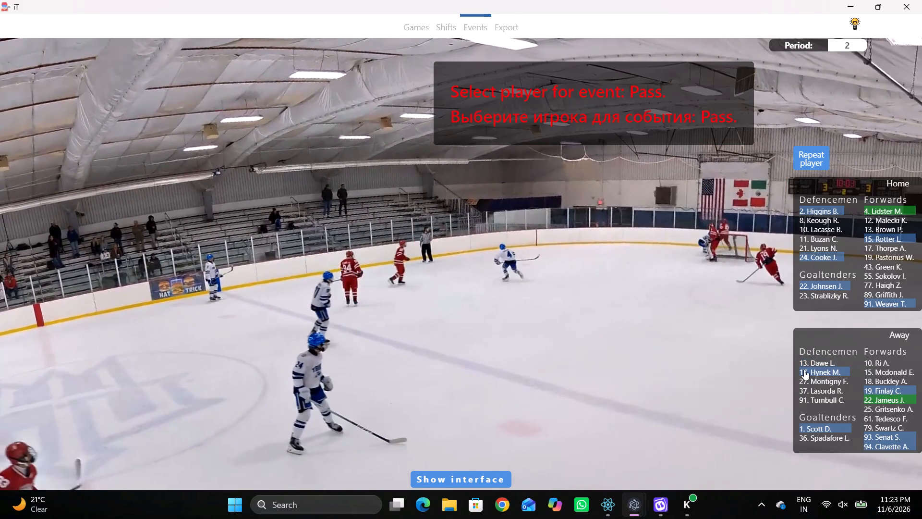
{"action": "left_click", "coordinate": [717, 161]}
Log a Pass at video time 01:01:20.6 for home forward 4, against the far-side boards at the away face-off circle's blue-line edge.
{"action": "key", "text": "space"}
{"action": "key", "text": "space"}
{"action": "key", "text": "space"}
{"action": "key", "text": "space"}
{"action": "key", "text": "space"}
{"action": "key", "text": "space"}
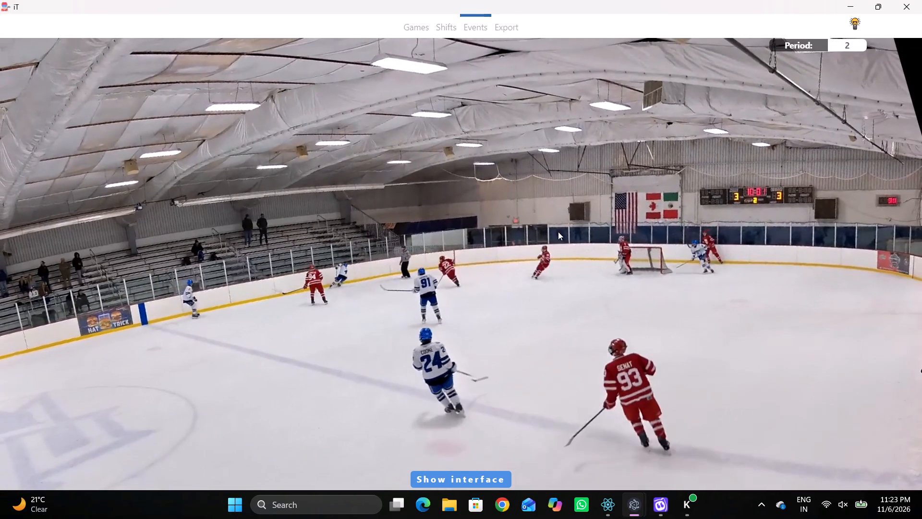
{"action": "key", "text": "space"}
{"action": "key", "text": "space"}
{"action": "left_click", "coordinate": [611, 218]}
{"action": "left_click", "coordinate": [620, 223]}
{"action": "right_click", "coordinate": [696, 204]}
{"action": "left_click", "coordinate": [711, 212]}
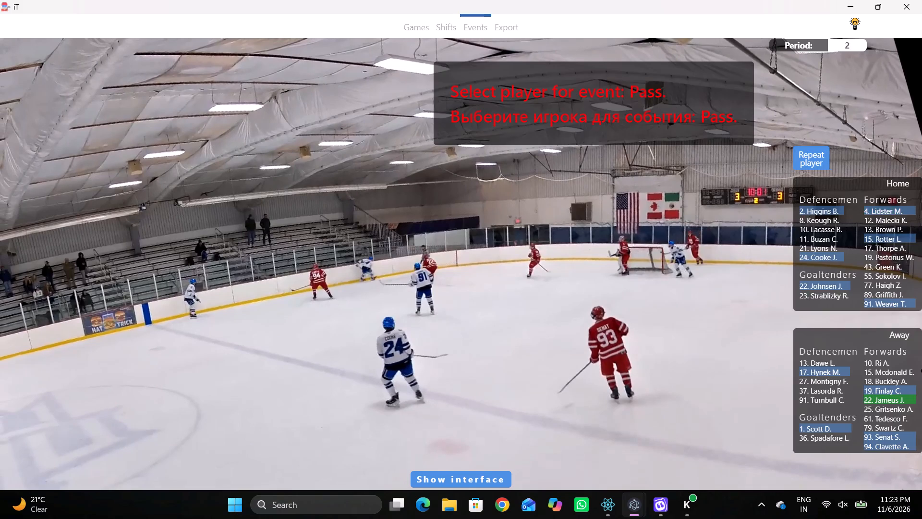
{"action": "left_click", "coordinate": [883, 206]}
{"action": "left_click", "coordinate": [625, 90]}
Log Skating with the puck at 9:59 for away forward 94, by the away zone's far-side boards, just blue-line side of the face-off circle.
{"action": "key", "text": "space"}
{"action": "key", "text": "space"}
{"action": "key", "text": "space"}
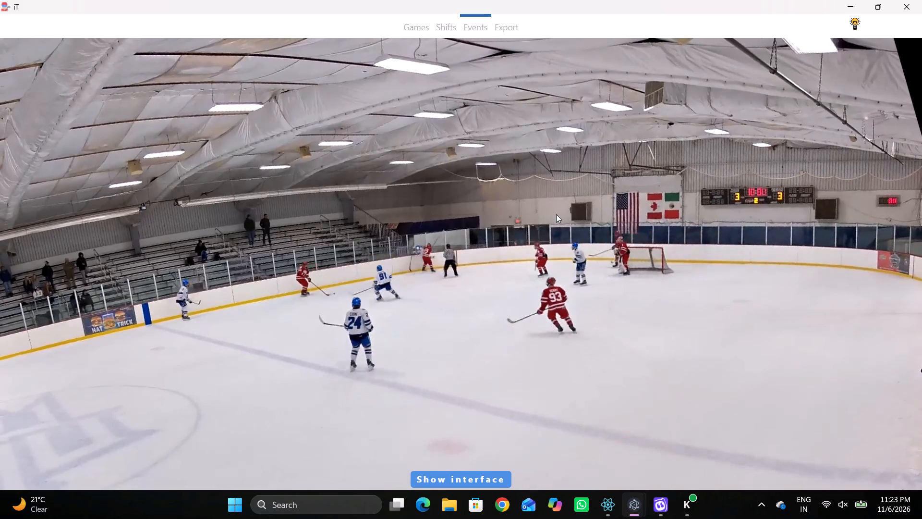
{"action": "key", "text": "space"}
{"action": "left_click", "coordinate": [645, 210]}
{"action": "left_click", "coordinate": [675, 222]}
{"action": "right_click", "coordinate": [607, 203]}
{"action": "left_click", "coordinate": [658, 227]}
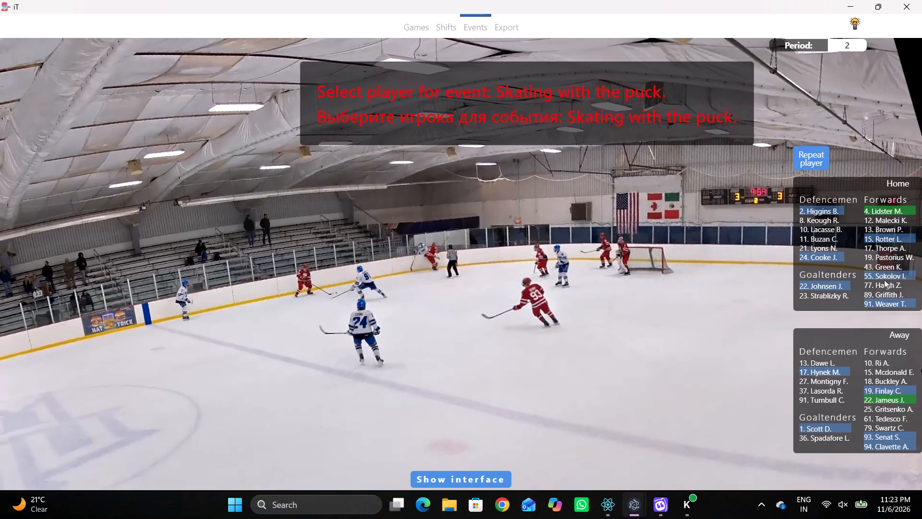
{"action": "left_click", "coordinate": [873, 445]}
{"action": "left_click", "coordinate": [612, 99]}
Log a Pass at video time 01:01:24.4 for away forward 94, just outside the away zone's far-side face-off circle, towards the blue line and mid-ice.
{"action": "key", "text": "space"}
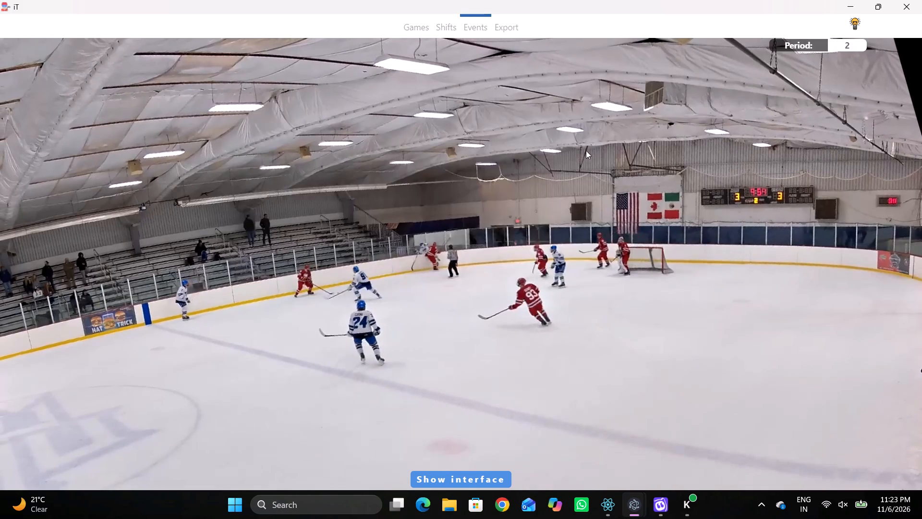
{"action": "key", "text": "space"}
{"action": "key", "text": "space"}
{"action": "key", "text": "space"}
{"action": "key", "text": "space"}
{"action": "key", "text": "space"}
{"action": "key", "text": "space"}
{"action": "key", "text": "space"}
{"action": "key", "text": "space"}
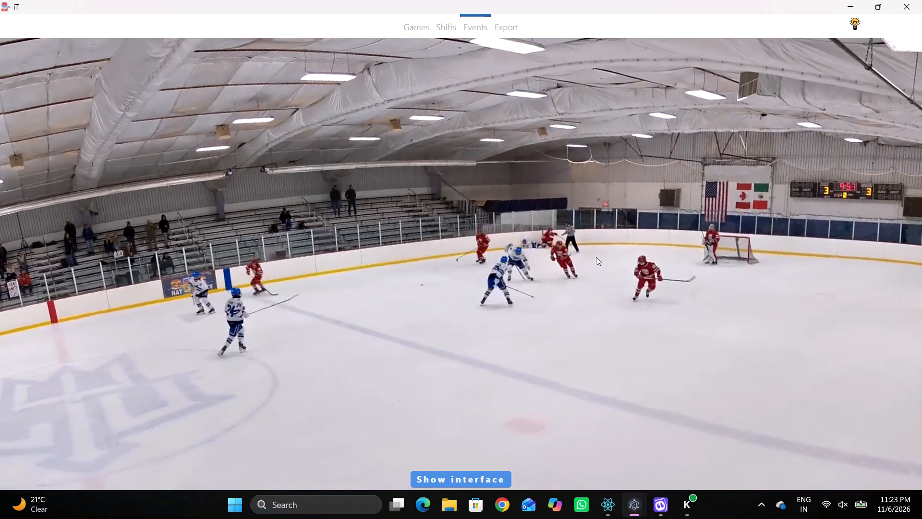
{"action": "key", "text": "space"}
{"action": "type", "text": "q"}
{"action": "key", "text": "q"}
{"action": "key", "text": "q"}
{"action": "key", "text": "q"}
{"action": "key", "text": "q"}
{"action": "right_click", "coordinate": [614, 242]}
{"action": "left_click", "coordinate": [620, 253]}
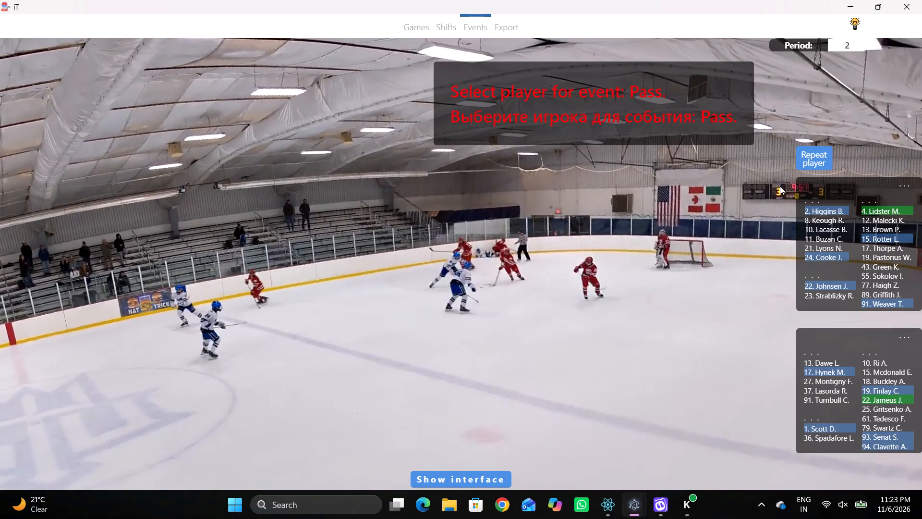
{"action": "left_click", "coordinate": [804, 166]}
{"action": "left_click", "coordinate": [616, 165]}
Log Skating with the puck at video time 01:01:26.2 for away forward 94, near the far-side boards just on the away side of centre.
{"action": "key", "text": "space"}
{"action": "key", "text": "space"}
{"action": "key", "text": "space"}
{"action": "key", "text": "space"}
{"action": "key", "text": "space"}
{"action": "key", "text": "space"}
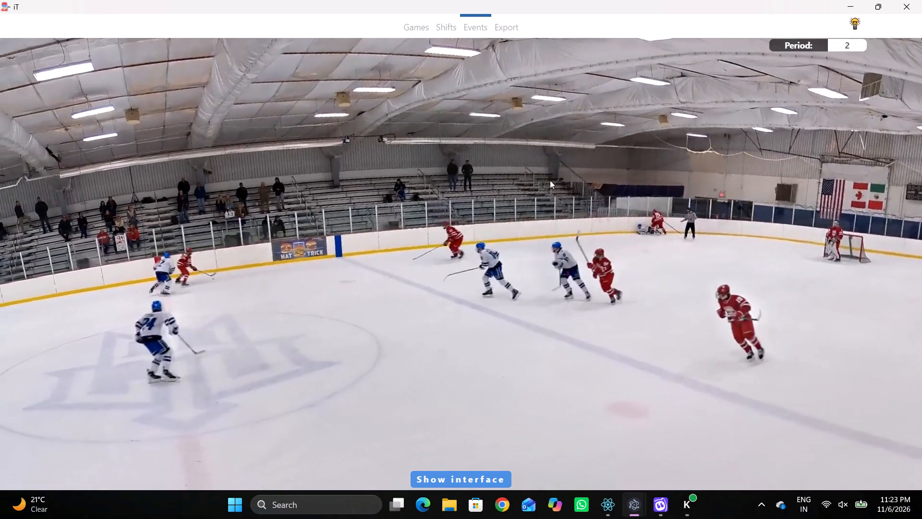
{"action": "key", "text": "space"}
{"action": "key", "text": "space"}
{"action": "right_click", "coordinate": [540, 202]}
{"action": "left_click", "coordinate": [553, 214]}
{"action": "right_click_drag", "start_coordinate": [534, 209], "coordinate": [526, 211]}
{"action": "left_click", "coordinate": [551, 230]}
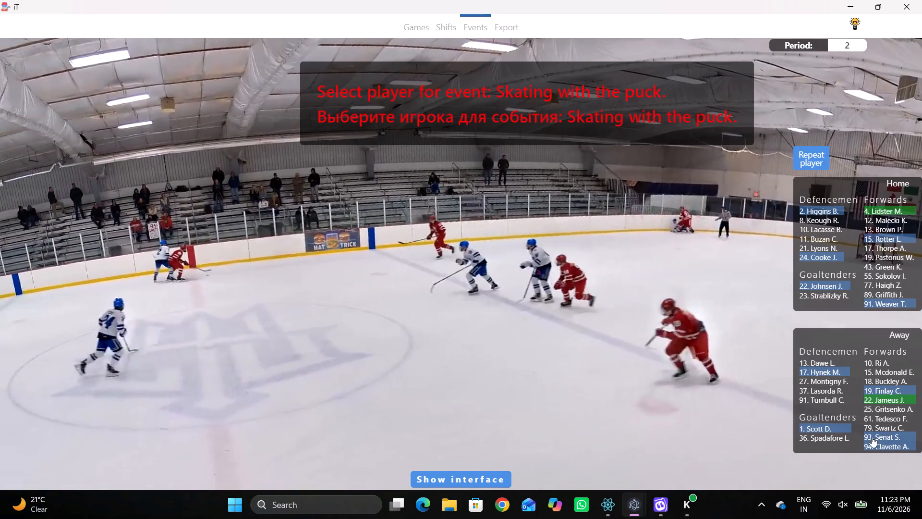
{"action": "left_click", "coordinate": [873, 446]}
{"action": "left_click", "coordinate": [496, 108]}
Change the player of the Skating with the puck event at video time 01:01:26.2 to away forward 93.
{"action": "key", "text": "space"}
{"action": "key", "text": "v"}
{"action": "key", "text": "space"}
{"action": "key", "text": "space"}
{"action": "key", "text": "space"}
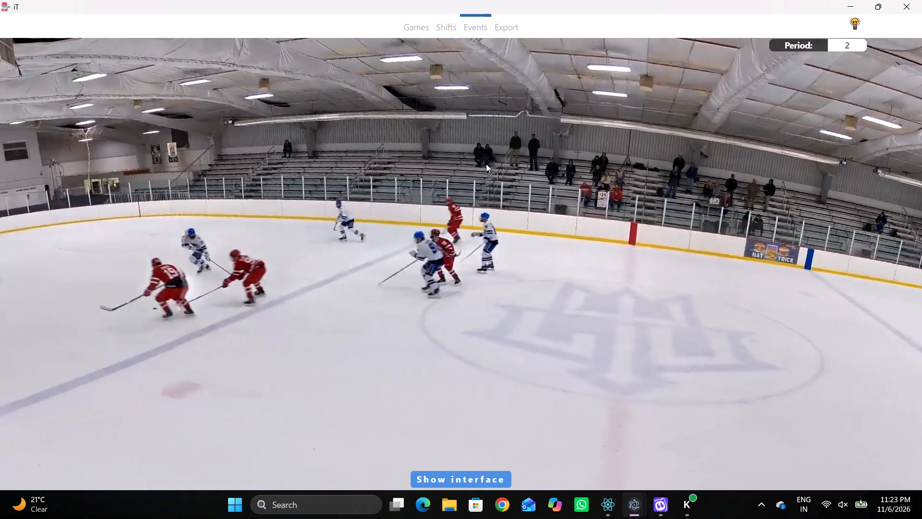
{"action": "key", "text": "space"}
{"action": "key", "text": "space"}
{"action": "key", "text": "shift+d"}
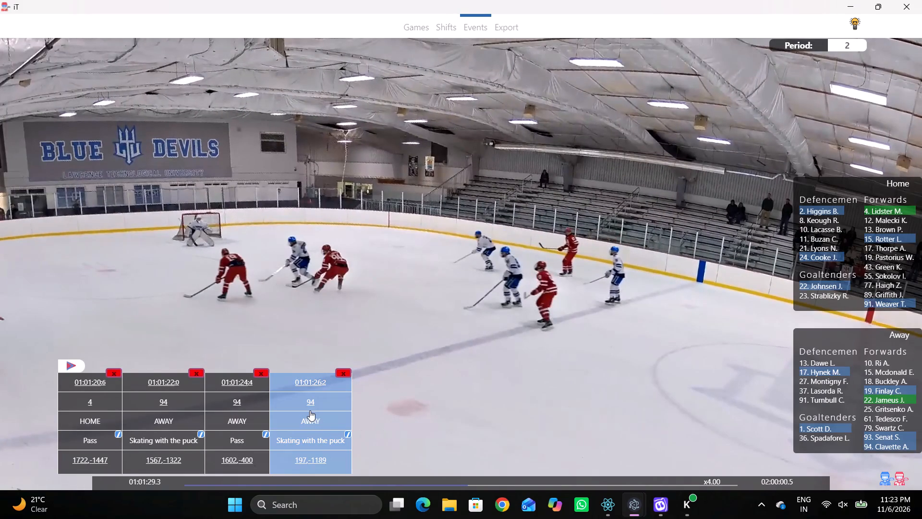
{"action": "left_click", "coordinate": [310, 410]}
{"action": "left_click", "coordinate": [884, 433]}
{"action": "key", "text": "shift+d"}
Log a Pass at video time 01:01:27.6 for away forward 93, on the neutral zone's far side, between centre and the home-side face-off dot.
{"action": "key", "text": "space"}
{"action": "key", "text": "space"}
{"action": "key", "text": "r"}
{"action": "key", "text": "space"}
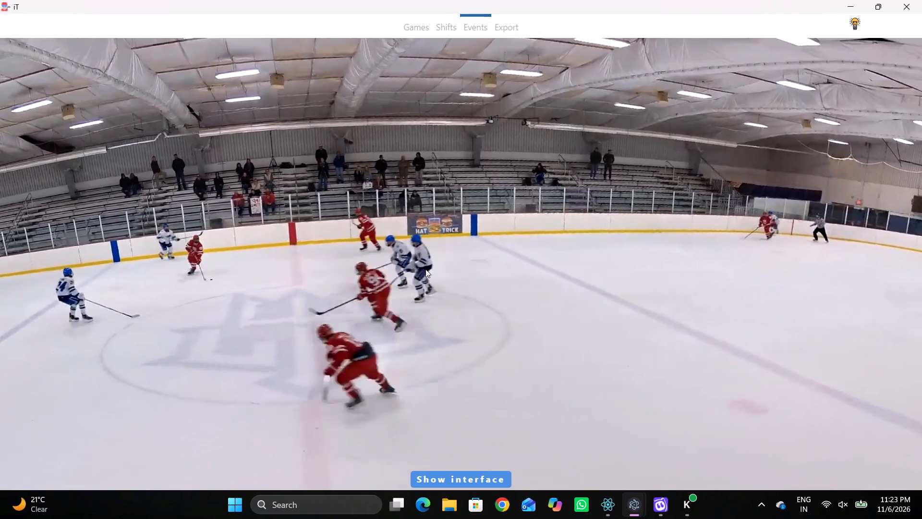
{"action": "key", "text": "space"}
{"action": "key", "text": "space"}
{"action": "key", "text": "space"}
{"action": "key", "text": "q"}
{"action": "right_click", "coordinate": [444, 233]}
{"action": "left_click", "coordinate": [452, 245]}
{"action": "left_click", "coordinate": [819, 164]}
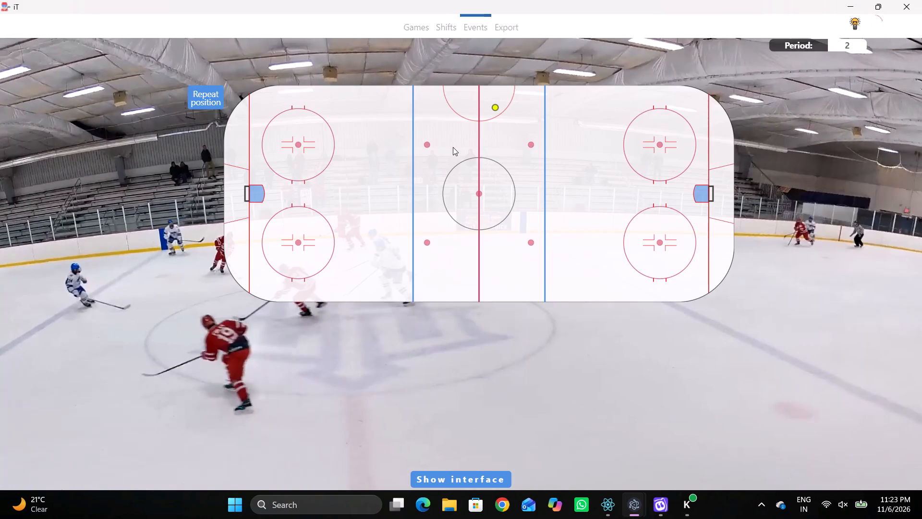
{"action": "left_click", "coordinate": [453, 147]}
Log Skating with the puck at video time 01:01:28.2 for away forward 94, beside the neutral zone's near-side face-off dot on the home side.
{"action": "key", "text": "space"}
{"action": "key", "text": "space"}
{"action": "key", "text": "space"}
{"action": "key", "text": "space"}
{"action": "right_click", "coordinate": [444, 186]}
{"action": "left_click", "coordinate": [479, 202]}
{"action": "left_click", "coordinate": [876, 446]}
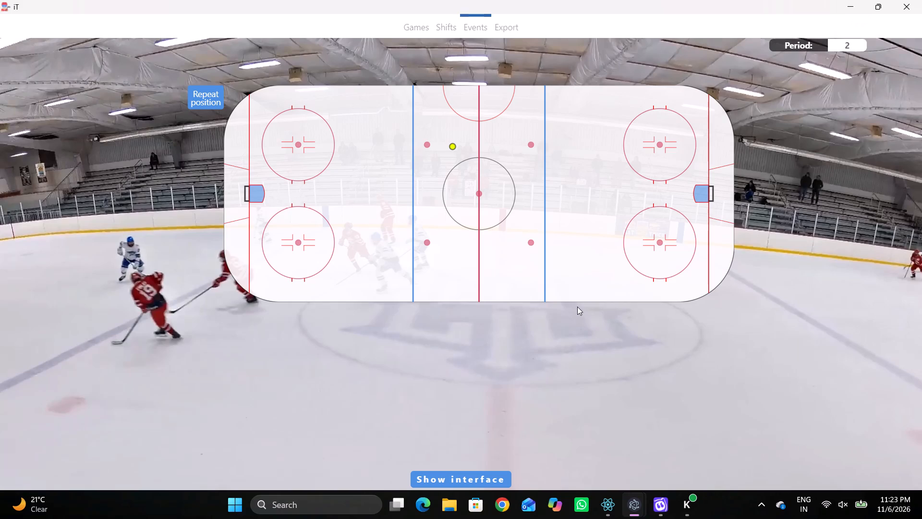
{"action": "left_click", "coordinate": [440, 236]}
Return to the 01:01:28.2 event and log the following Pass for away forward 94, just inside the home blue line near mid-ice.
{"action": "key", "text": "space"}
{"action": "key", "text": "space"}
{"action": "key", "text": "space"}
{"action": "key", "text": "space"}
{"action": "key", "text": "space"}
{"action": "key", "text": "space"}
{"action": "key", "text": "shift+d"}
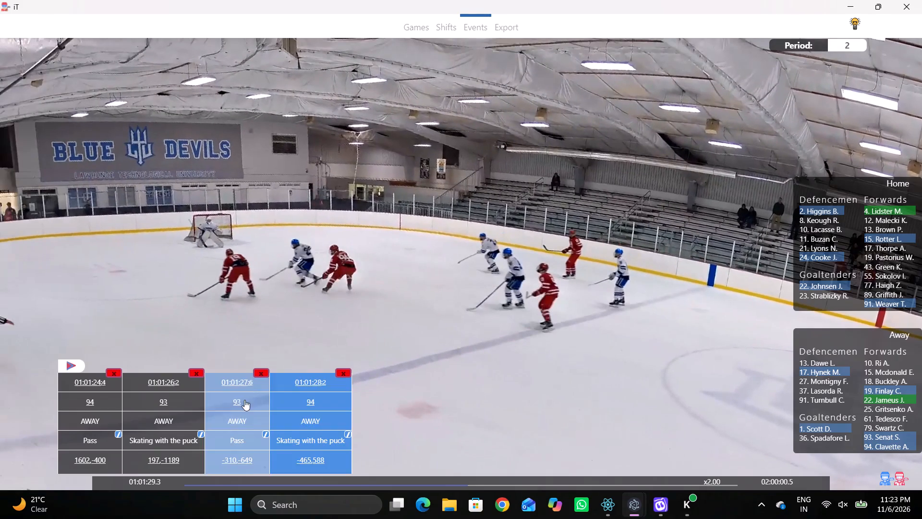
{"action": "left_click", "coordinate": [313, 391]}
{"action": "key", "text": "shift+d"}
{"action": "key", "text": "space"}
{"action": "key", "text": "space"}
{"action": "left_click", "coordinate": [468, 225]}
{"action": "right_click", "coordinate": [461, 223]}
{"action": "left_click", "coordinate": [471, 233]}
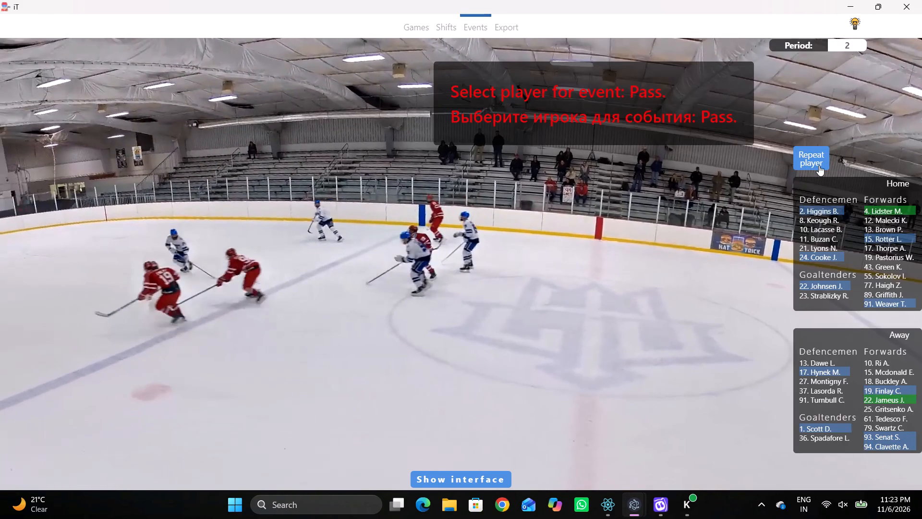
{"action": "left_click", "coordinate": [812, 165]}
{"action": "left_click", "coordinate": [390, 205]}
Log Skating with the puck for away forward 19, just on the blue-line side of the home zone's near-side face-off circle.
{"action": "key", "text": "space"}
{"action": "key", "text": "space"}
{"action": "left_click", "coordinate": [394, 215]}
{"action": "right_click", "coordinate": [398, 211]}
{"action": "left_click", "coordinate": [455, 238]}
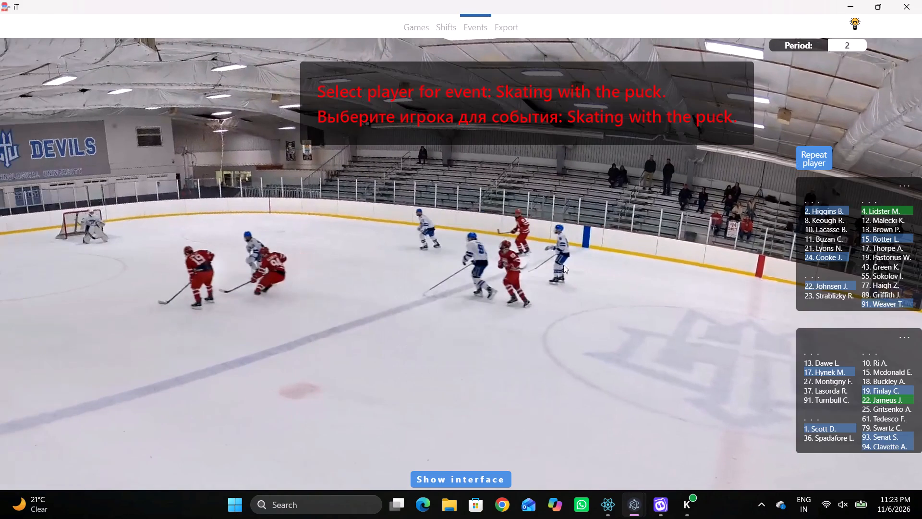
{"action": "left_click", "coordinate": [874, 390]}
{"action": "left_click", "coordinate": [352, 261]}
Log a Shot for away forward 19, inside the home zone's near-side face-off circle, towards the net.
{"action": "key", "text": "space"}
{"action": "key", "text": "space"}
{"action": "key", "text": "space"}
{"action": "key", "text": "space"}
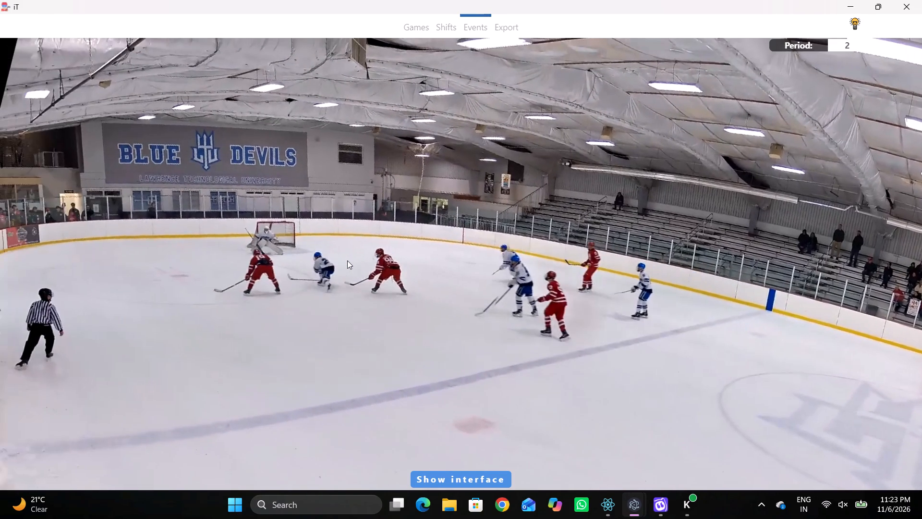
{"action": "type", "text": "r"}
{"action": "key", "text": "space"}
{"action": "key", "text": "space"}
{"action": "key", "text": "q"}
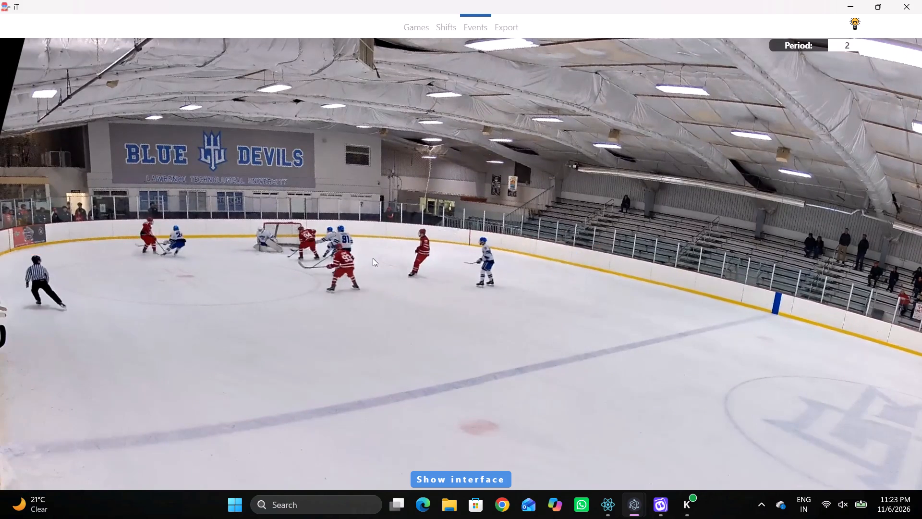
{"action": "key", "text": "q"}
{"action": "key", "text": "q"}
{"action": "key", "text": "q"}
{"action": "right_click_drag", "start_coordinate": [372, 231], "coordinate": [380, 227]}
{"action": "left_click", "coordinate": [397, 274]}
{"action": "left_click", "coordinate": [469, 206]}
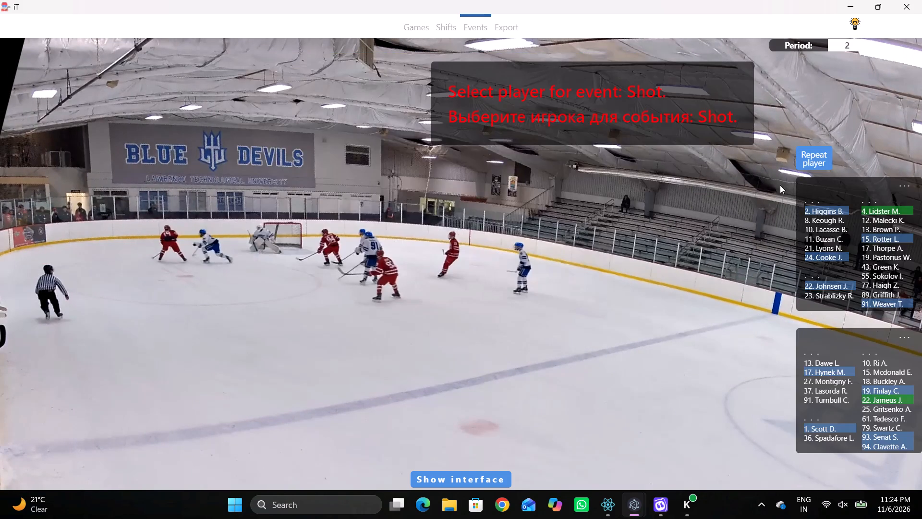
{"action": "left_click", "coordinate": [791, 161]}
{"action": "right_click_drag", "start_coordinate": [652, 166], "coordinate": [656, 169]}
{"action": "left_click", "coordinate": [686, 214]}
{"action": "left_click_drag", "start_coordinate": [371, 200], "coordinate": [375, 203]}
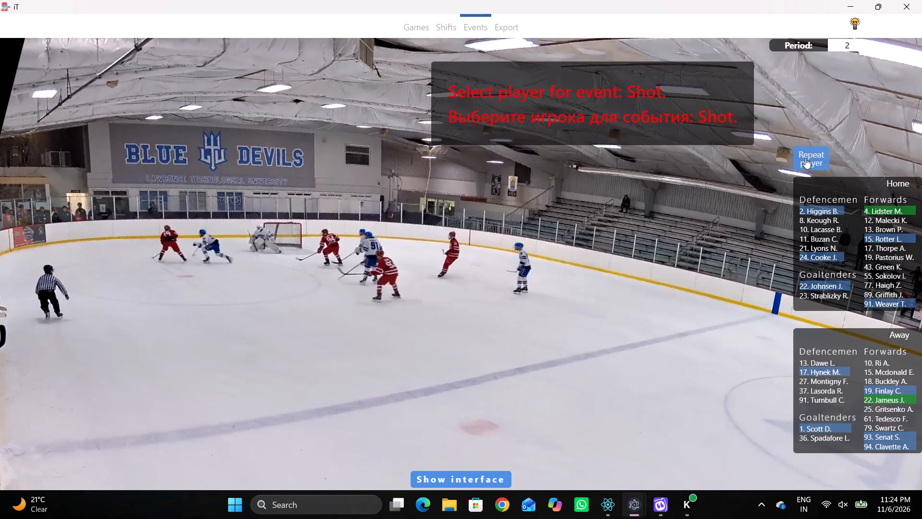
{"action": "left_click", "coordinate": [805, 158]}
{"action": "left_click", "coordinate": [280, 220]}
Log a Save for home goaltender 22, at the front of the home goal crease.
{"action": "key", "text": "space"}
{"action": "key", "text": "space"}
{"action": "key", "text": "space"}
{"action": "key", "text": "space"}
{"action": "right_click", "coordinate": [418, 203]}
{"action": "key", "text": "space"}
{"action": "key", "text": "space"}
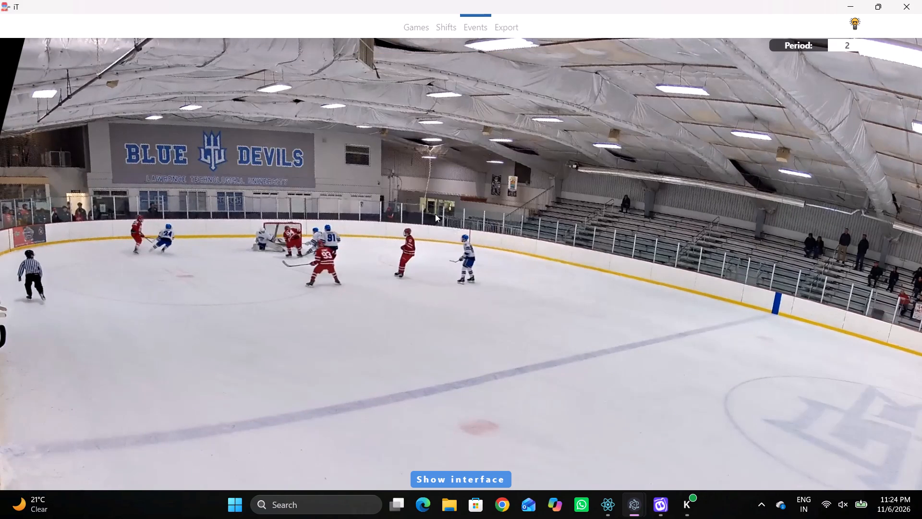
{"action": "right_click", "coordinate": [436, 214]}
{"action": "left_click", "coordinate": [460, 281]}
{"action": "left_click", "coordinate": [551, 260]}
{"action": "left_click", "coordinate": [482, 272]}
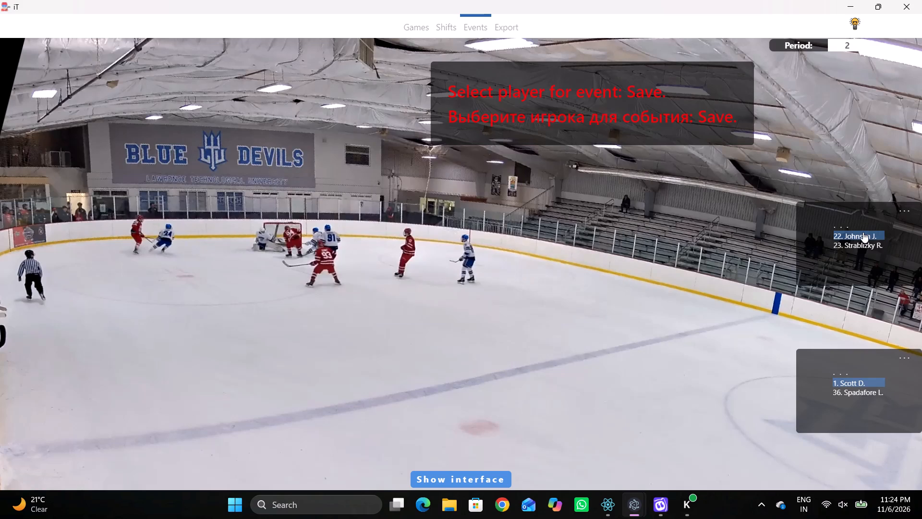
{"action": "left_click", "coordinate": [863, 232]}
{"action": "left_click", "coordinate": [261, 195]}
Log Skating with the puck for home forward 15, beside the dot of the home zone's far-side face-off circle.
{"action": "key", "text": "space"}
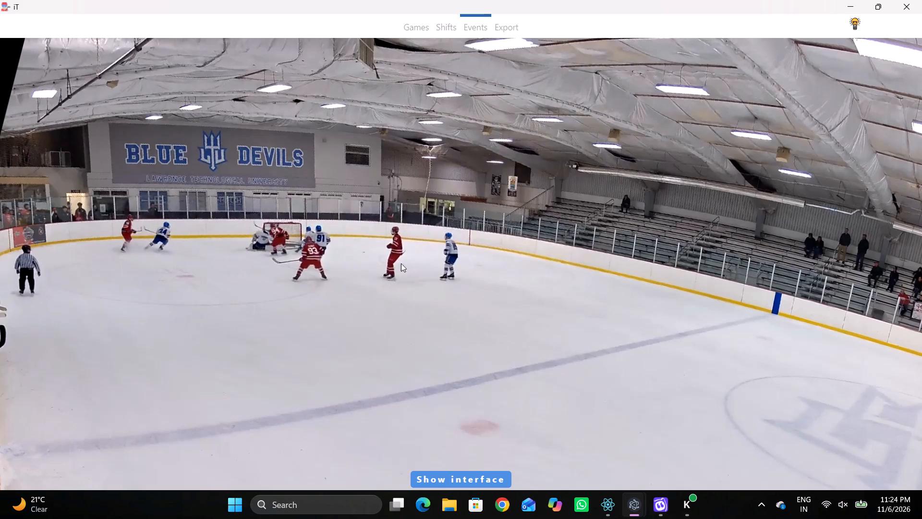
{"action": "key", "text": "space"}
{"action": "key", "text": "space"}
{"action": "type", "text": "v"}
{"action": "key", "text": "space"}
{"action": "key", "text": "space"}
{"action": "key", "text": "space"}
{"action": "key", "text": "space"}
{"action": "key", "text": "space"}
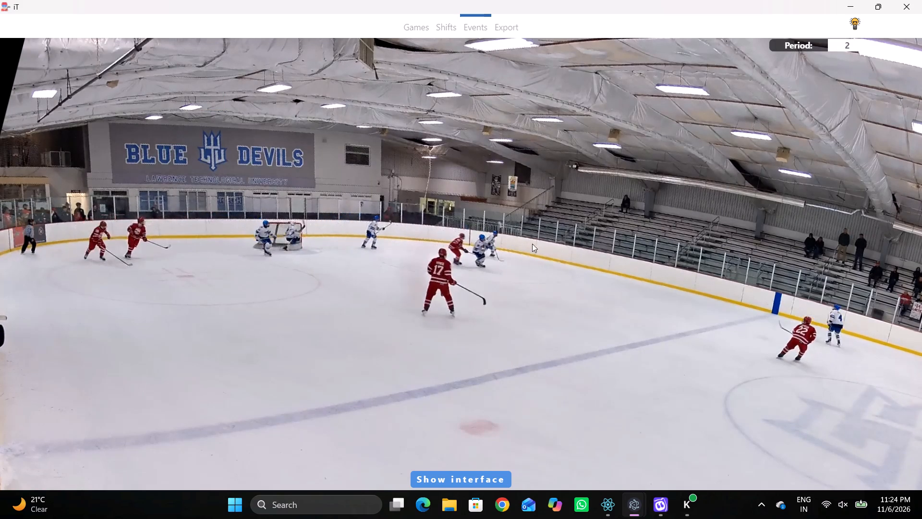
{"action": "right_click", "coordinate": [527, 232]}
{"action": "key", "text": "q"}
{"action": "left_click", "coordinate": [544, 240]}
{"action": "right_click_drag", "start_coordinate": [518, 238], "coordinate": [499, 246]}
{"action": "left_click", "coordinate": [517, 263]}
{"action": "left_click", "coordinate": [873, 236]}
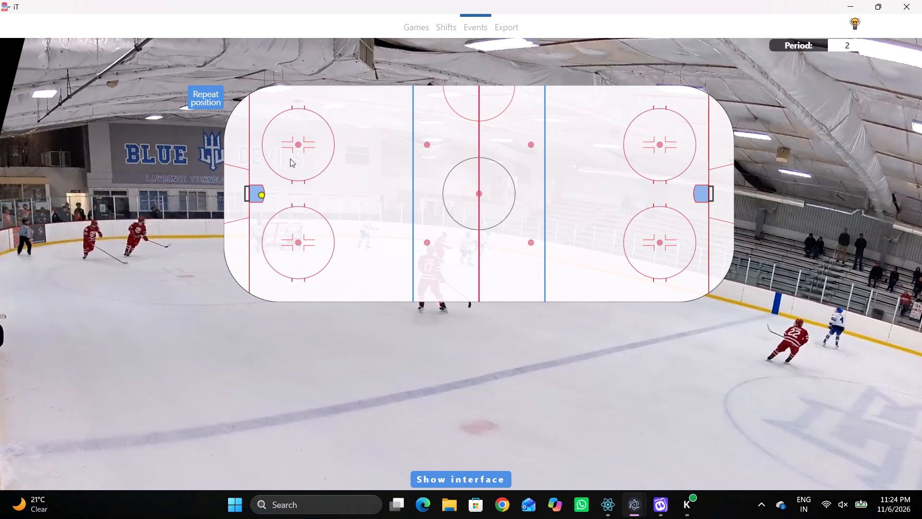
{"action": "left_click", "coordinate": [288, 139]}
Log a Pass for home forward 15, on the boards side of the home zone's far-side face-off circle.
{"action": "key", "text": "space"}
{"action": "key", "text": "space"}
{"action": "key", "text": "space"}
{"action": "key", "text": "space"}
{"action": "key", "text": "space"}
{"action": "key", "text": "space"}
{"action": "key", "text": "q"}
{"action": "key", "text": "q"}
{"action": "key", "text": "q"}
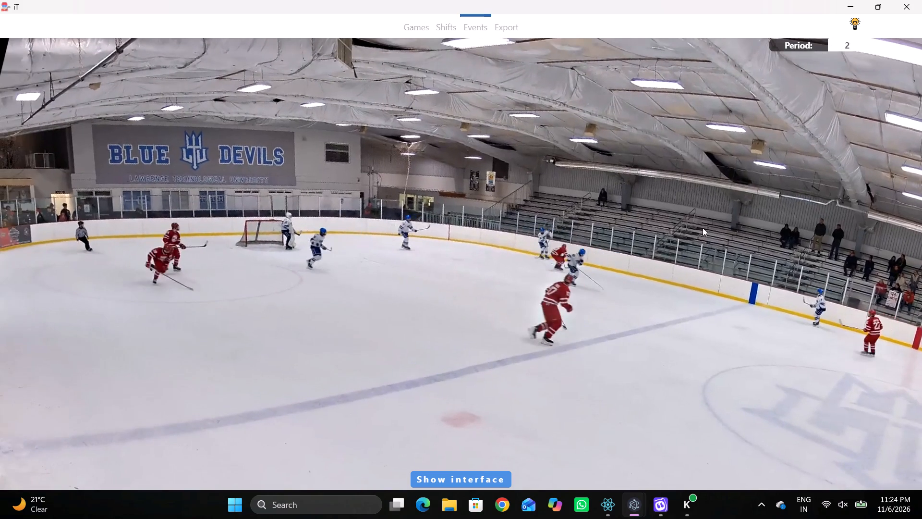
{"action": "right_click", "coordinate": [691, 220]}
{"action": "left_click", "coordinate": [703, 214]}
{"action": "right_click_drag", "start_coordinate": [734, 167], "coordinate": [701, 178]}
{"action": "left_click", "coordinate": [712, 185]}
{"action": "left_click", "coordinate": [800, 170]}
{"action": "left_click", "coordinate": [818, 158]}
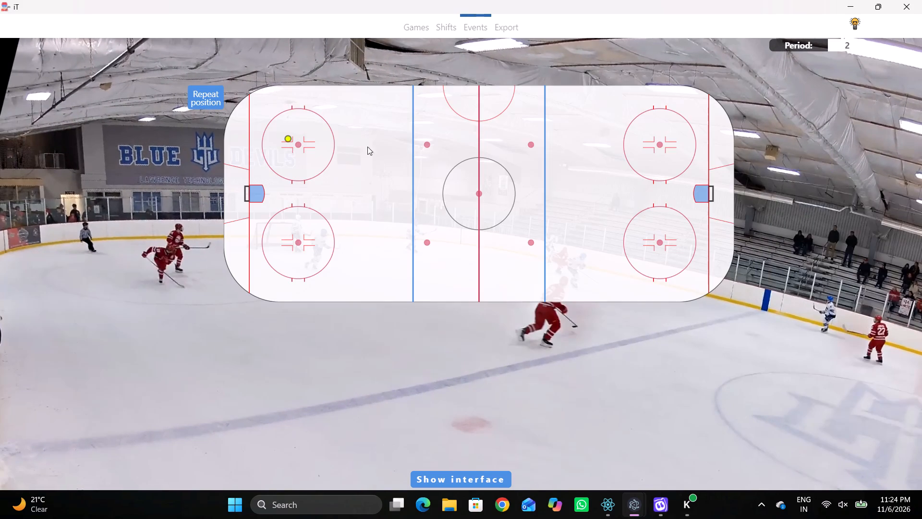
{"action": "left_click", "coordinate": [294, 121]}
Log Skating with the puck for home defenceman 2, just behind the goal line in the home zone's far-side corner.
{"action": "key", "text": "space"}
{"action": "key", "text": "space"}
{"action": "key", "text": "space"}
{"action": "key", "text": "space"}
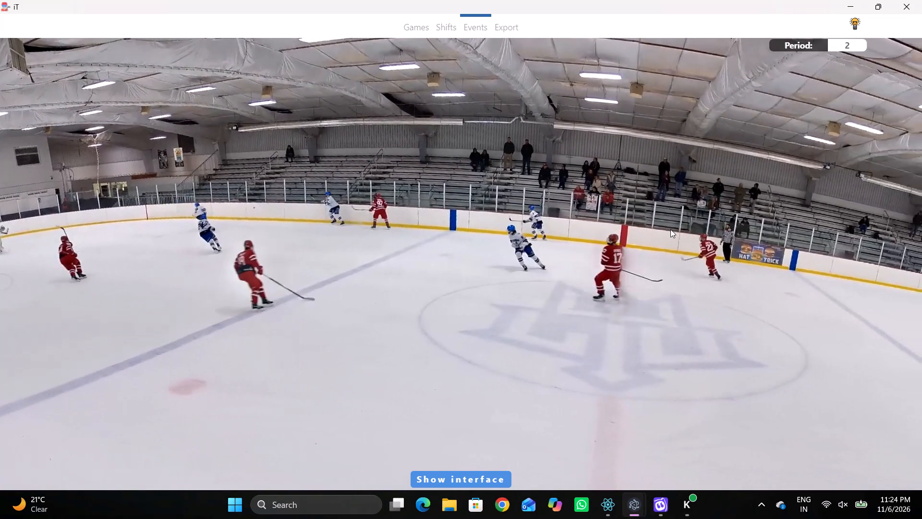
{"action": "key", "text": "space"}
{"action": "key", "text": "space"}
{"action": "key", "text": "space"}
{"action": "key", "text": "space"}
{"action": "key", "text": "space"}
{"action": "key", "text": "space"}
{"action": "key", "text": "space"}
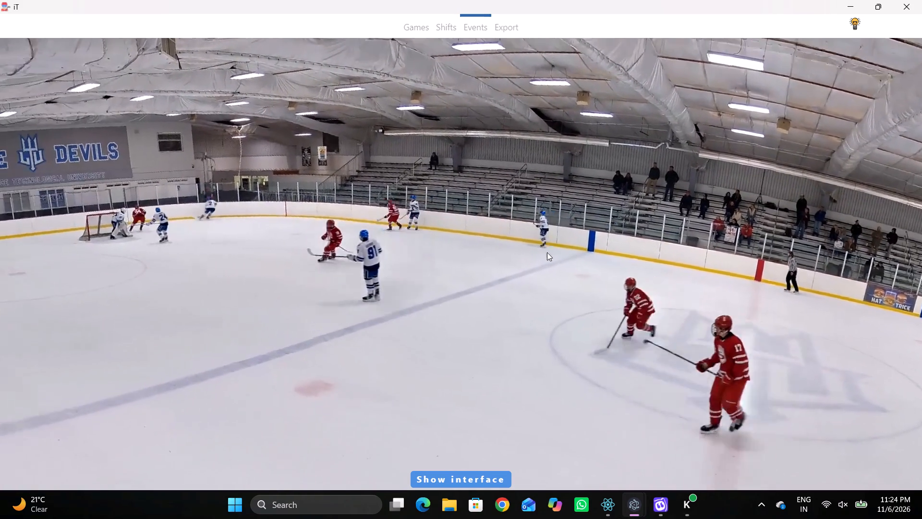
{"action": "key", "text": "space"}
{"action": "left_click", "coordinate": [574, 248]}
{"action": "right_click_drag", "start_coordinate": [528, 242], "coordinate": [521, 246]}
{"action": "left_click", "coordinate": [547, 268]}
{"action": "left_click", "coordinate": [836, 208]}
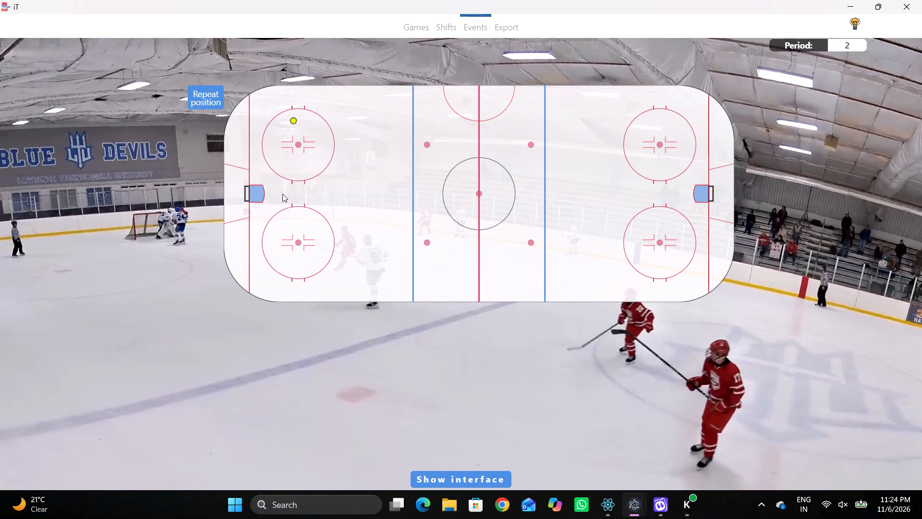
{"action": "left_click", "coordinate": [243, 125]}
Log a Pass for home defenceman 2, on the home goal line, between the net and the far-side corner.
{"action": "key", "text": "space"}
{"action": "key", "text": "space"}
{"action": "key", "text": "space"}
{"action": "key", "text": "space"}
{"action": "key", "text": "q"}
{"action": "key", "text": "q"}
{"action": "key", "text": "q"}
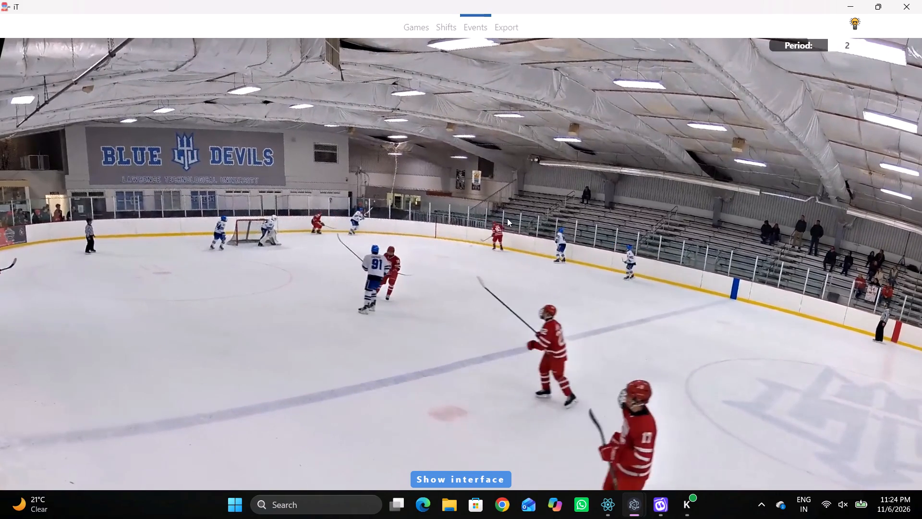
{"action": "key", "text": "q"}
{"action": "key", "text": "q"}
{"action": "right_click", "coordinate": [524, 194]}
{"action": "left_click", "coordinate": [531, 202]}
{"action": "left_click_drag", "start_coordinate": [806, 150], "coordinate": [806, 156]}
{"action": "left_click", "coordinate": [249, 136]}
Log a Pass for away forward 93, near the far boards above the blue-line side of the home zone's far-side face-off circle.
{"action": "key", "text": "space"}
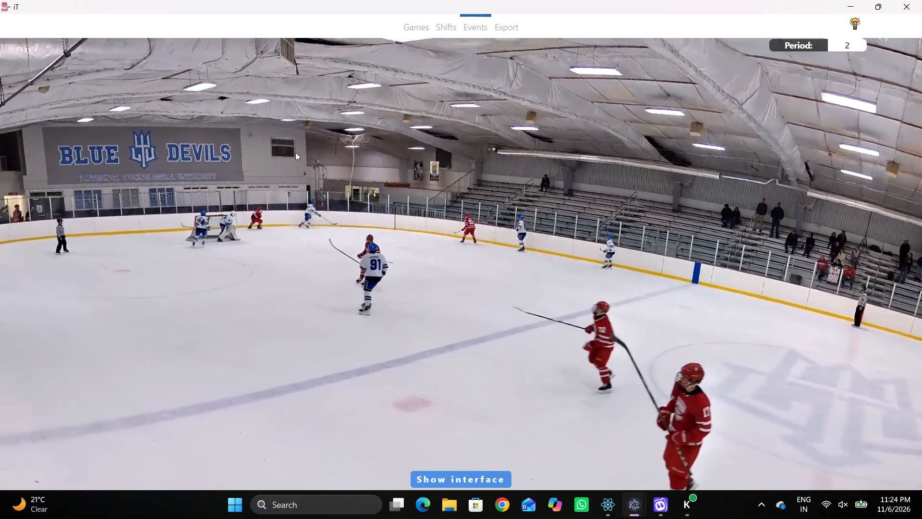
{"action": "key", "text": "space"}
{"action": "key", "text": "space"}
{"action": "key", "text": "space"}
{"action": "key", "text": "q"}
{"action": "key", "text": "q"}
{"action": "key", "text": "q"}
{"action": "right_click", "coordinate": [607, 210]}
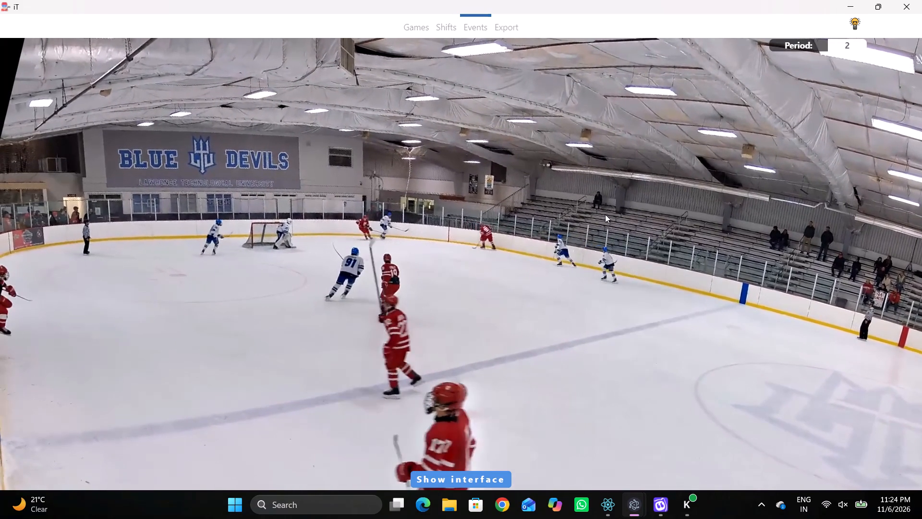
{"action": "left_click", "coordinate": [605, 214]}
{"action": "right_click_drag", "start_coordinate": [594, 212], "coordinate": [590, 213]}
{"action": "left_click", "coordinate": [595, 217]}
{"action": "left_click", "coordinate": [498, 216]}
{"action": "left_click", "coordinate": [562, 222]}
{"action": "left_click", "coordinate": [795, 319]}
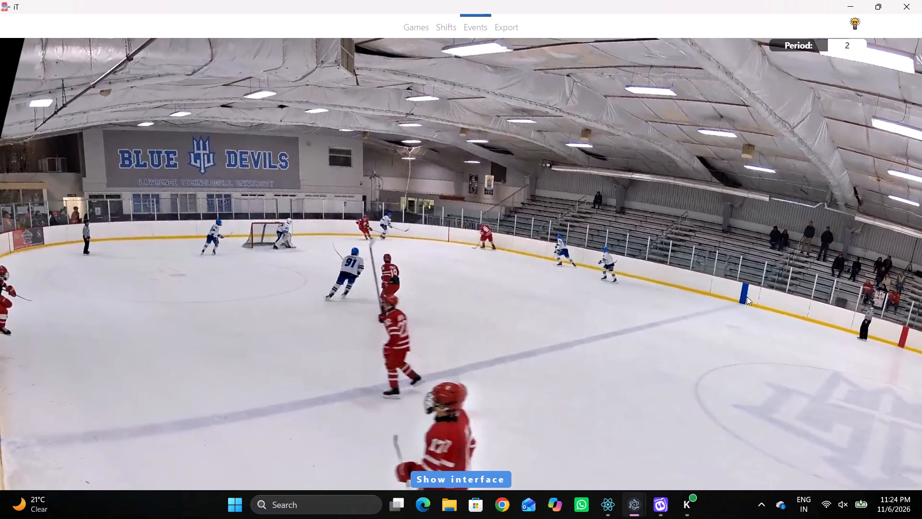
{"action": "left_click", "coordinate": [739, 299]}
{"action": "right_click", "coordinate": [739, 299]}
{"action": "left_click", "coordinate": [753, 305]}
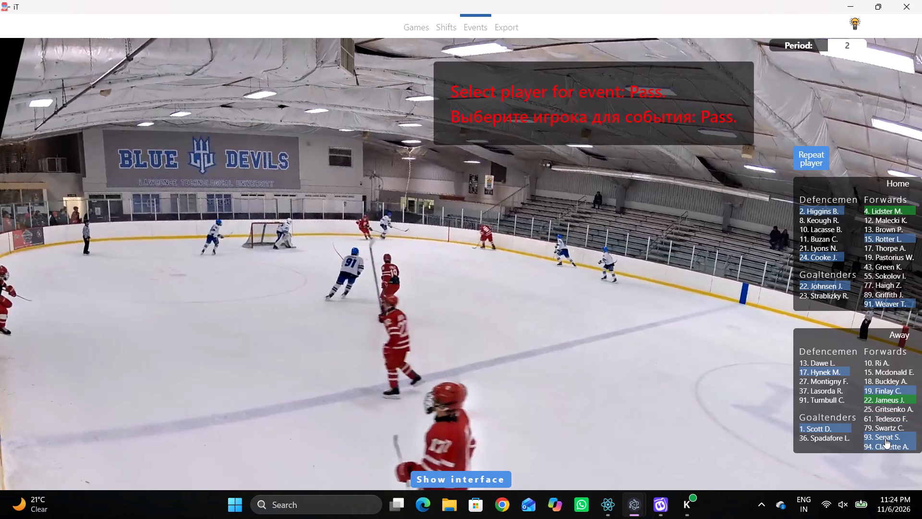
{"action": "left_click", "coordinate": [885, 438]}
{"action": "left_click", "coordinate": [310, 94]}
Log a Pass for home defenceman 2, between the far boards and the top of the home zone's far-side face-off circle.
{"action": "key", "text": "space"}
{"action": "key", "text": "space"}
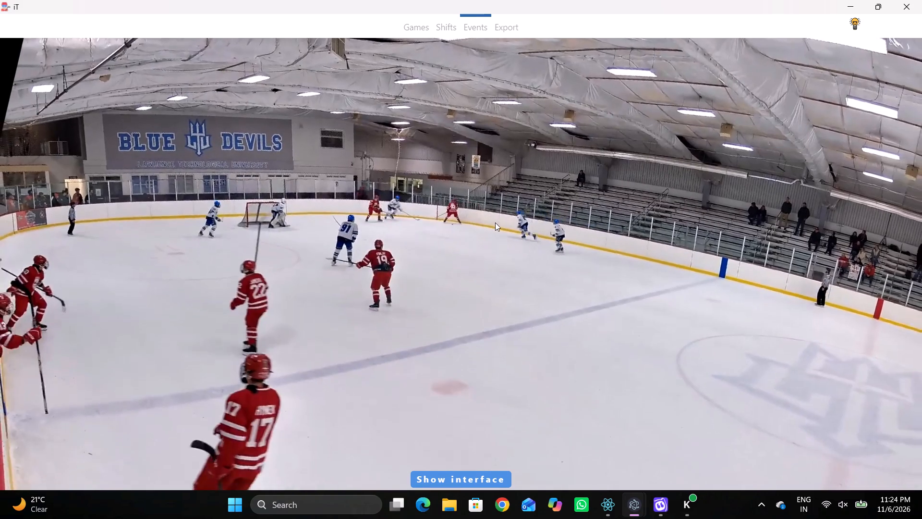
{"action": "key", "text": "space"}
{"action": "key", "text": "space"}
{"action": "key", "text": "space"}
{"action": "key", "text": "space"}
{"action": "key", "text": "space"}
{"action": "key", "text": "space"}
{"action": "key", "text": "space"}
{"action": "key", "text": "space"}
{"action": "key", "text": "space"}
{"action": "key", "text": "space"}
{"action": "type", "text": "qq"}
{"action": "type", "text": "qq"}
{"action": "key", "text": "q"}
{"action": "key", "text": "q"}
{"action": "key", "text": "q"}
{"action": "type", "text": "qqqqqqq"}
{"action": "key", "text": "space"}
{"action": "key", "text": "space"}
{"action": "key", "text": "space"}
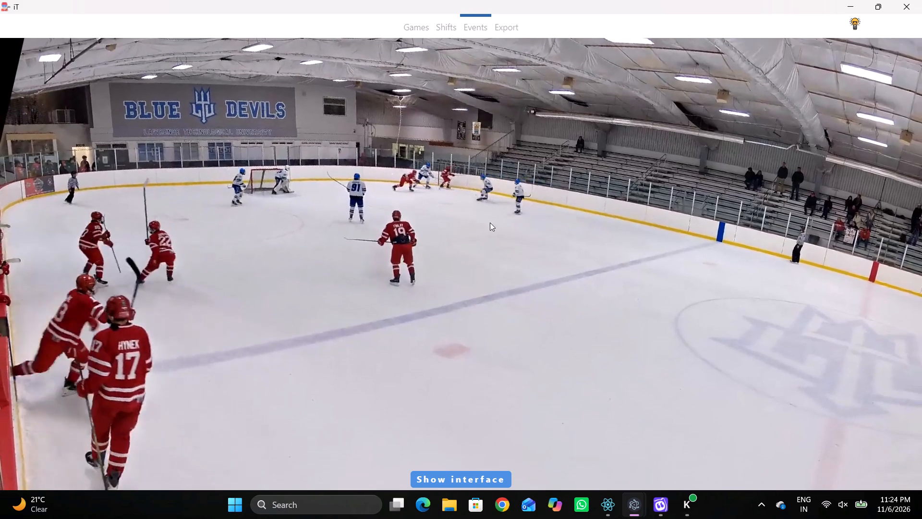
{"action": "key", "text": "space"}
{"action": "left_click", "coordinate": [496, 219]}
{"action": "right_click", "coordinate": [496, 219]}
{"action": "left_click", "coordinate": [501, 228]}
{"action": "left_click", "coordinate": [813, 210]}
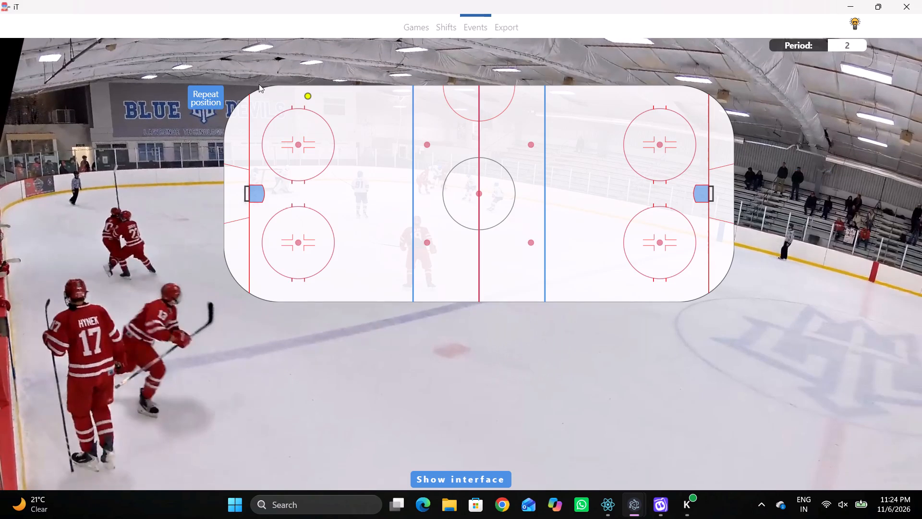
{"action": "left_click", "coordinate": [288, 102]}
Log Skating with the puck for away defenceman 13, on the far side of the neutral zone, right beside the away blue line.
{"action": "key", "text": "space"}
{"action": "key", "text": "v"}
{"action": "key", "text": "space"}
{"action": "key", "text": "space"}
{"action": "key", "text": "space"}
{"action": "type", "text": "r"}
{"action": "key", "text": "space"}
{"action": "key", "text": "v"}
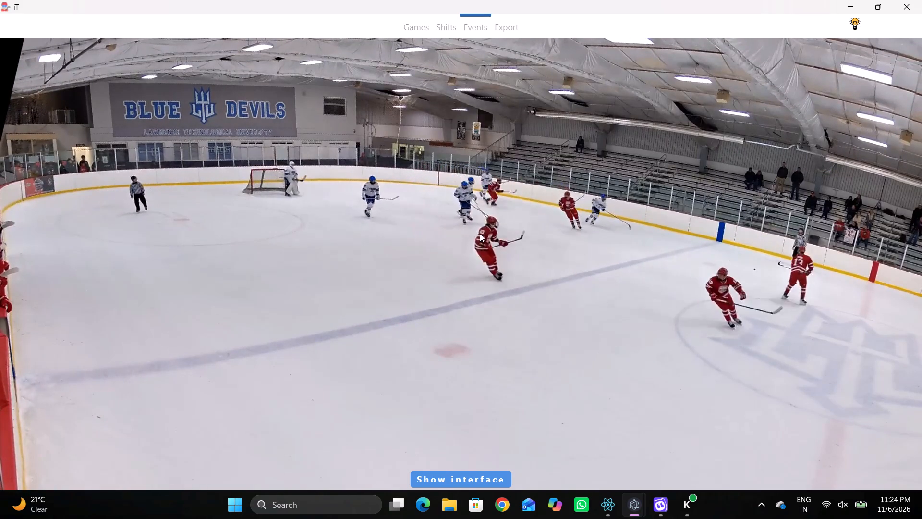
{"action": "key", "text": "space"}
{"action": "key", "text": "space"}
{"action": "key", "text": "space"}
{"action": "right_click", "coordinate": [531, 159]}
{"action": "left_click", "coordinate": [602, 185]}
{"action": "right_click", "coordinate": [596, 185]}
{"action": "left_click", "coordinate": [626, 203]}
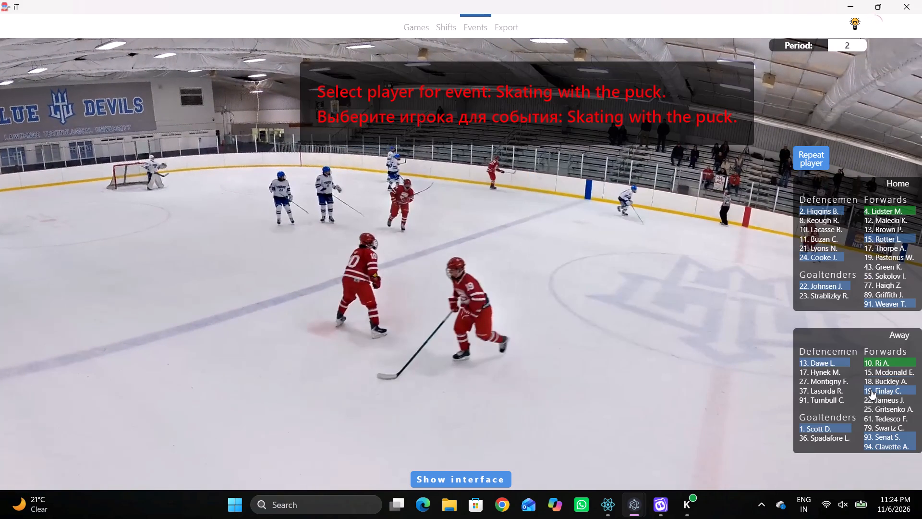
{"action": "left_click", "coordinate": [807, 361]}
{"action": "left_click", "coordinate": [541, 115]}
Log a Pass for away defenceman 13, in the neutral zone near the away blue line, on the mid-ice side of the far-side dot.
{"action": "key", "text": "r"}
{"action": "key", "text": "space"}
{"action": "key", "text": "space"}
{"action": "key", "text": "space"}
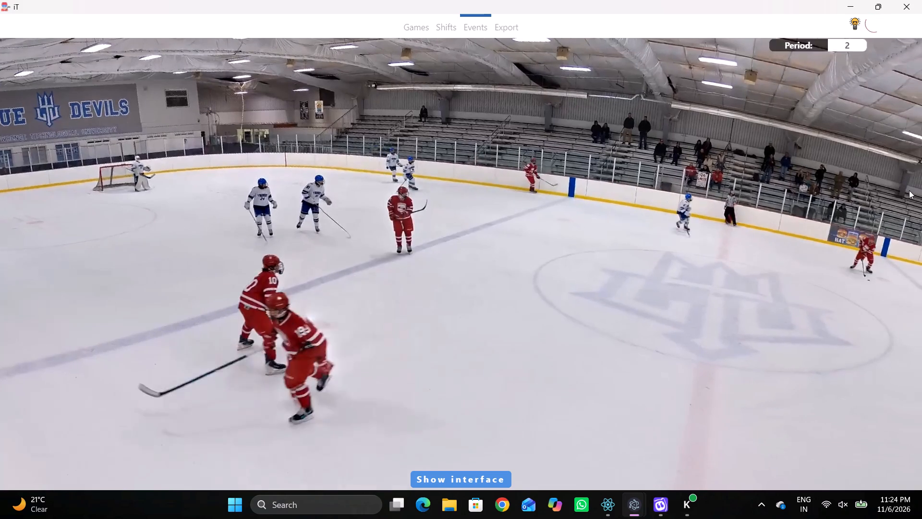
{"action": "key", "text": "space"}
{"action": "key", "text": "space"}
{"action": "key", "text": "space"}
{"action": "key", "text": "space"}
{"action": "key", "text": "space"}
{"action": "type", "text": "q"}
{"action": "key", "text": "q"}
{"action": "key", "text": "q"}
{"action": "key", "text": "q"}
{"action": "right_click", "coordinate": [883, 185]}
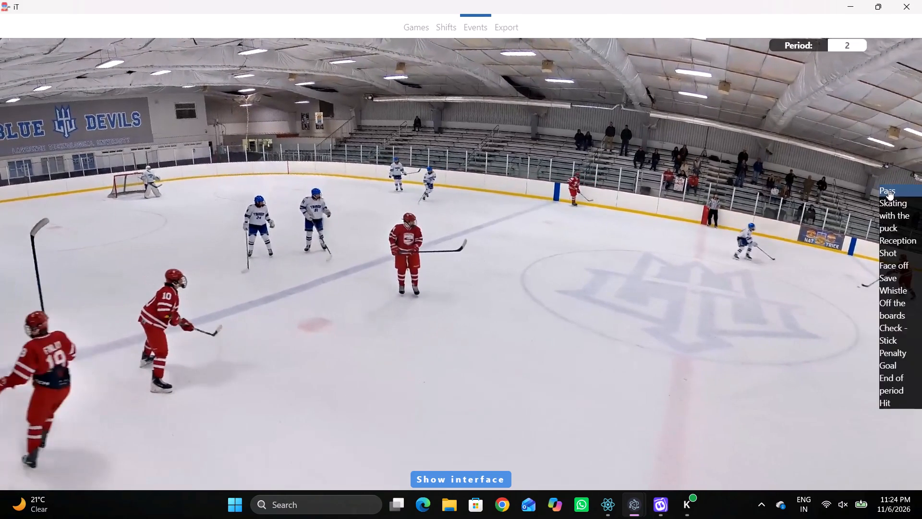
{"action": "left_click", "coordinate": [888, 190]}
{"action": "left_click", "coordinate": [660, 187]}
{"action": "right_click_drag", "start_coordinate": [719, 180], "coordinate": [711, 185]}
{"action": "left_click", "coordinate": [722, 187]}
{"action": "left_click_drag", "start_coordinate": [835, 160], "coordinate": [825, 160]}
{"action": "left_click", "coordinate": [821, 160]}
{"action": "left_click", "coordinate": [536, 161]}
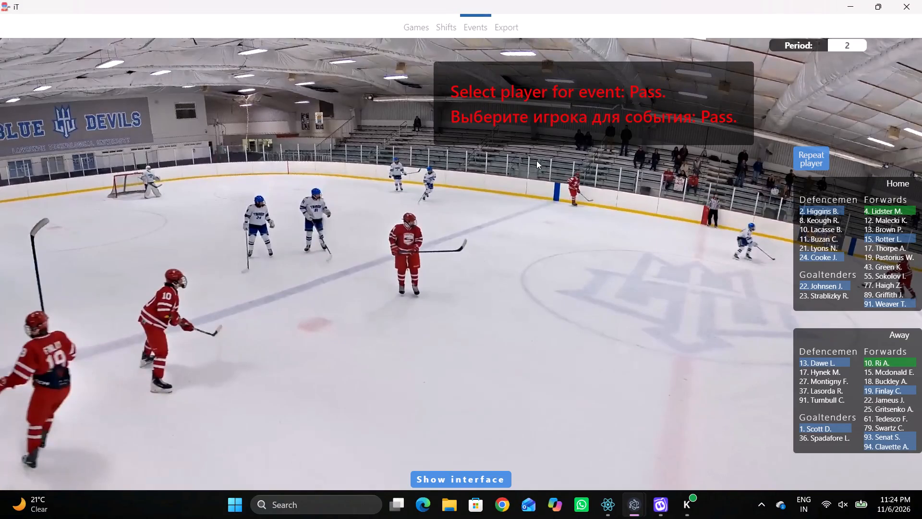
Log a Pass for home forward 15, on the far side of the neutral zone, between the home blue line and the red line.
{"action": "key", "text": "space"}
{"action": "key", "text": "space"}
{"action": "right_click", "coordinate": [573, 173]}
{"action": "key", "text": "space"}
{"action": "key", "text": "space"}
{"action": "key", "text": "space"}
{"action": "key", "text": "space"}
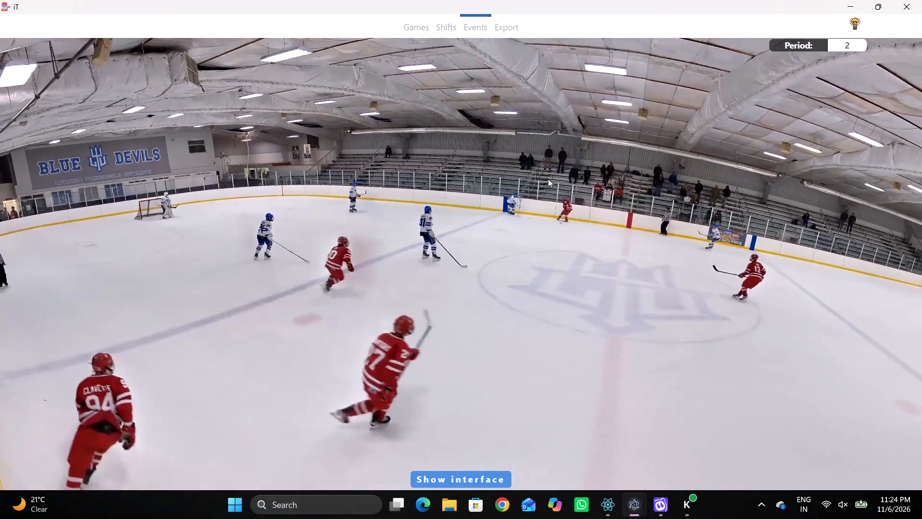
{"action": "right_click", "coordinate": [545, 179]}
{"action": "left_click", "coordinate": [560, 190]}
{"action": "right_click_drag", "start_coordinate": [519, 185], "coordinate": [513, 188]}
{"action": "key", "text": "space"}
{"action": "left_click", "coordinate": [504, 217]}
{"action": "key", "text": "space"}
{"action": "key", "text": "q"}
{"action": "key", "text": "q"}
{"action": "key", "text": "q"}
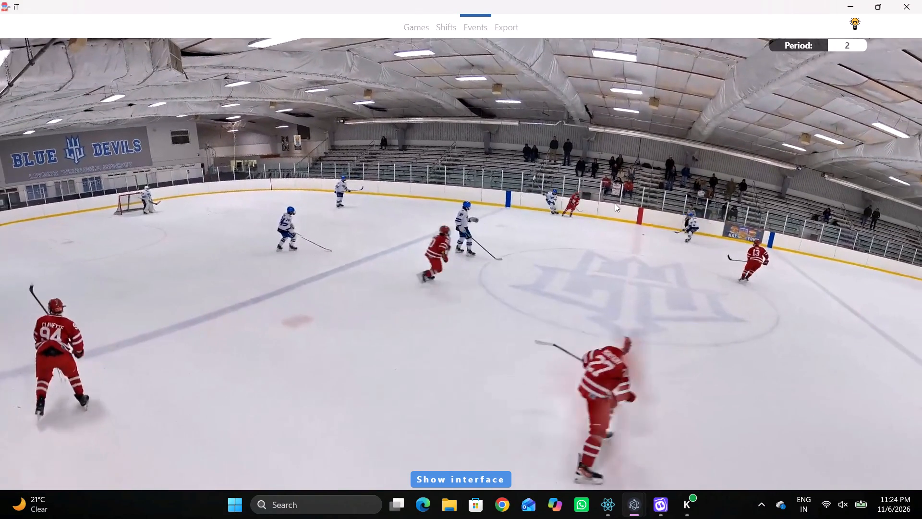
{"action": "key", "text": "q"}
{"action": "key", "text": "q"}
{"action": "right_click", "coordinate": [604, 190]}
{"action": "left_click", "coordinate": [605, 199]}
{"action": "right_click_drag", "start_coordinate": [590, 197], "coordinate": [581, 200]}
{"action": "left_click", "coordinate": [592, 209]}
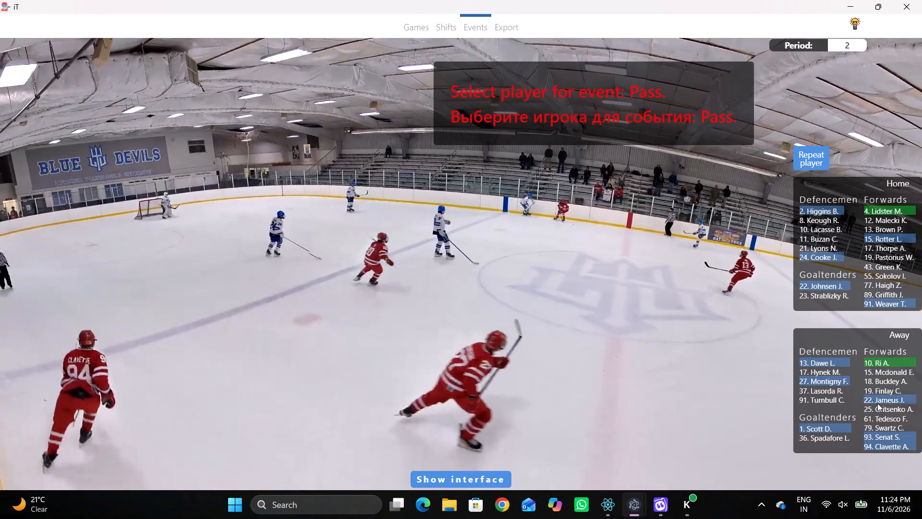
{"action": "left_click", "coordinate": [877, 236]}
{"action": "left_click", "coordinate": [448, 115]}
Log Skating with the puck for home forward 4, on the far side of the neutral zone, between the red line and away blue line.
{"action": "key", "text": "r"}
{"action": "key", "text": "space"}
{"action": "type", "text": "v"}
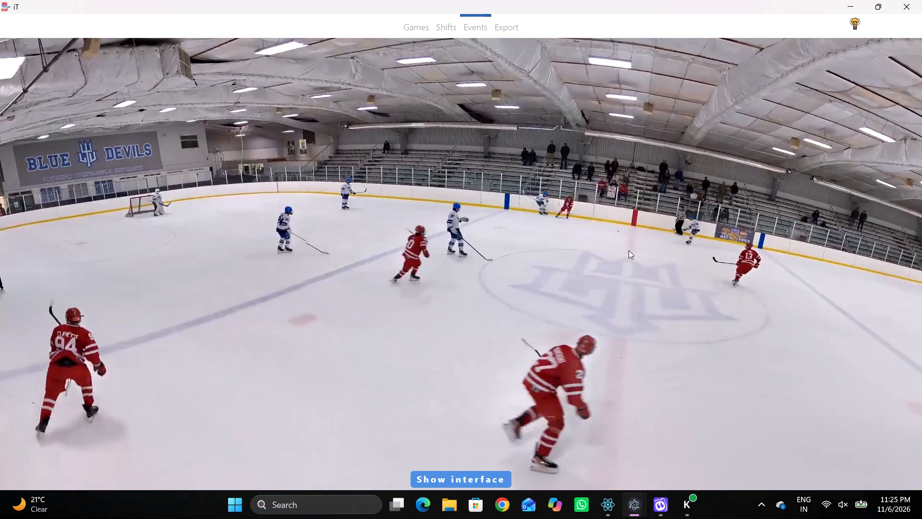
{"action": "key", "text": "space"}
{"action": "right_click", "coordinate": [516, 211]}
{"action": "left_click", "coordinate": [536, 233]}
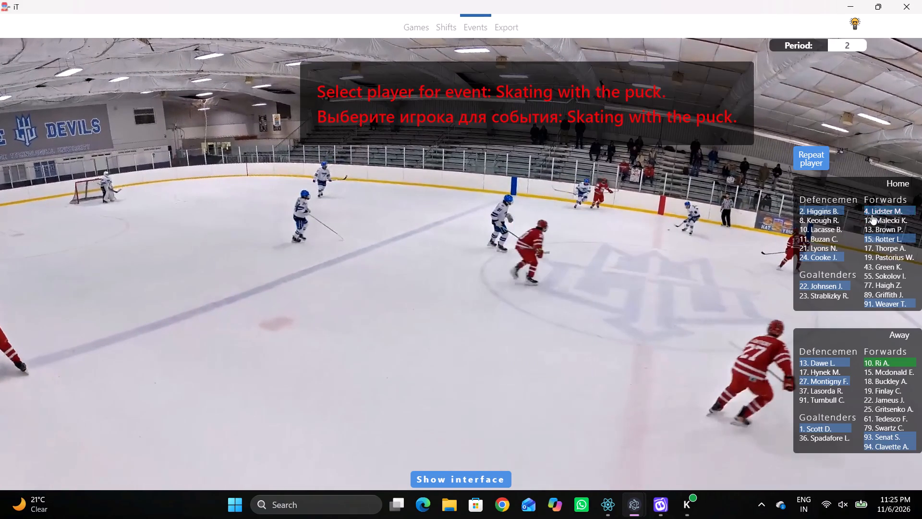
{"action": "left_click", "coordinate": [874, 214]}
{"action": "left_click", "coordinate": [512, 129]}
Log a Pass for home forward 4, just outside the far edge of the centre circle, on the away side of the red line.
{"action": "key", "text": "space"}
{"action": "key", "text": "space"}
{"action": "key", "text": "space"}
{"action": "key", "text": "space"}
{"action": "key", "text": "space"}
{"action": "key", "text": "space"}
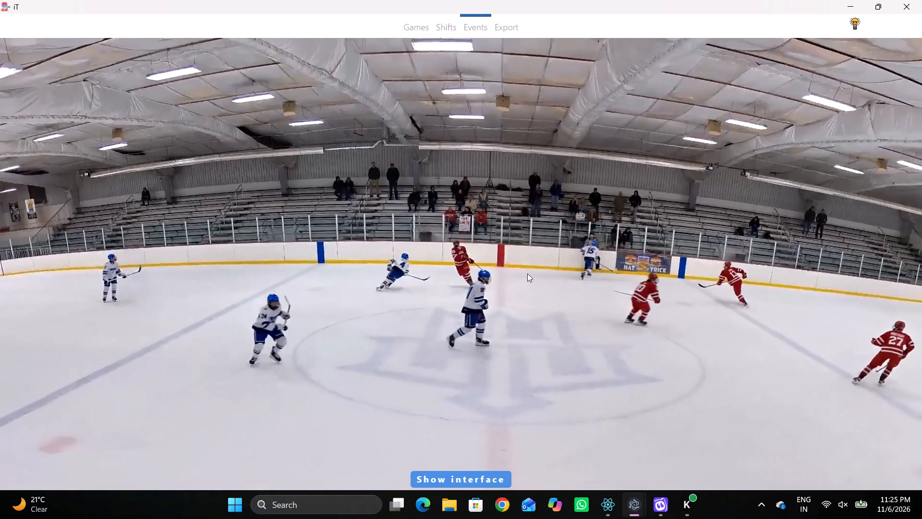
{"action": "key", "text": "shift+d"}
{"action": "left_click_drag", "start_coordinate": [322, 377], "coordinate": [316, 378]}
{"action": "key", "text": "shift+d"}
{"action": "key", "text": "space"}
{"action": "key", "text": "space"}
{"action": "left_click", "coordinate": [543, 238]}
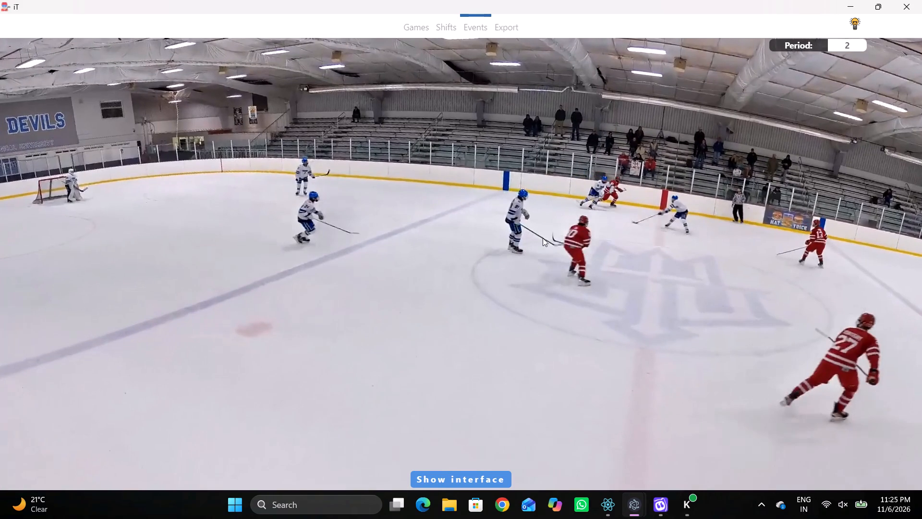
{"action": "left_click", "coordinate": [679, 219]}
{"action": "left_click", "coordinate": [736, 204]}
{"action": "right_click_drag", "start_coordinate": [717, 195], "coordinate": [708, 198]}
{"action": "left_click", "coordinate": [718, 209]}
{"action": "left_click", "coordinate": [834, 158]}
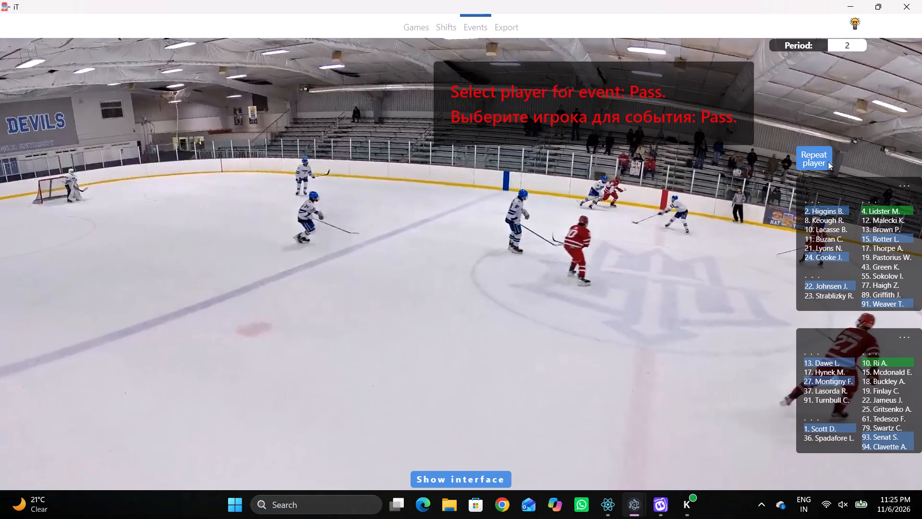
{"action": "left_click", "coordinate": [819, 162]}
{"action": "left_click", "coordinate": [499, 153]}
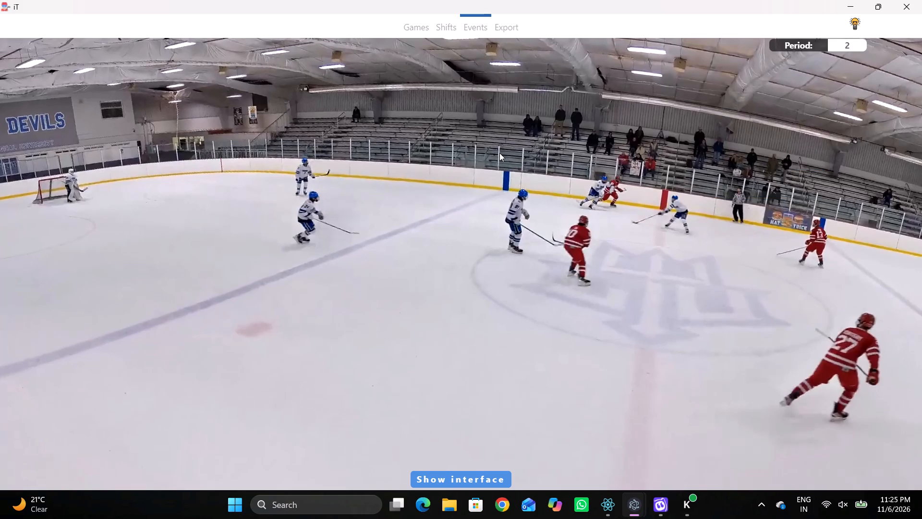
Log a Pass for home forward 15, in the neutral zone beside the away blue line, between the far-side dot and the boards.
{"action": "key", "text": "space"}
{"action": "key", "text": "space"}
{"action": "key", "text": "space"}
{"action": "key", "text": "space"}
{"action": "key", "text": "space"}
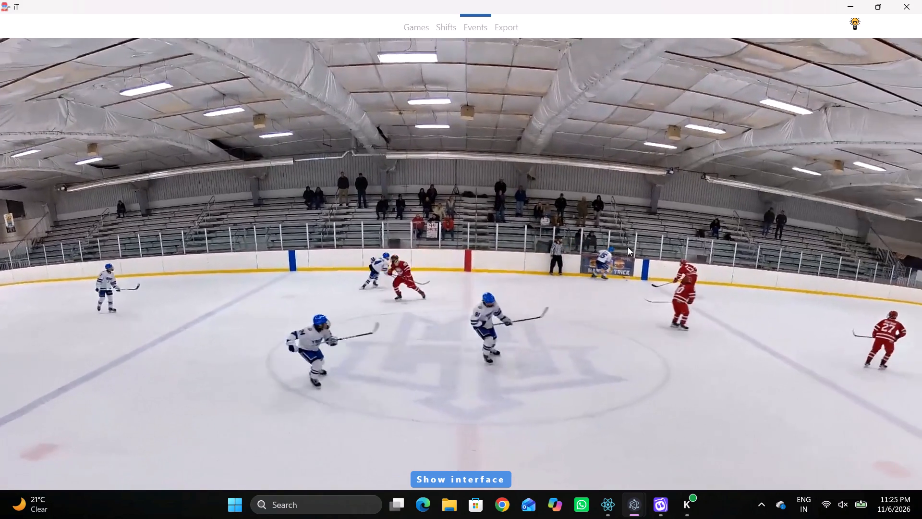
{"action": "key", "text": "space"}
{"action": "key", "text": "space"}
{"action": "key", "text": "space"}
{"action": "key", "text": "q"}
{"action": "key", "text": "q"}
{"action": "right_click", "coordinate": [650, 224]}
{"action": "left_click", "coordinate": [660, 230]}
{"action": "right_click_drag", "start_coordinate": [637, 226], "coordinate": [622, 232]}
{"action": "left_click", "coordinate": [636, 243]}
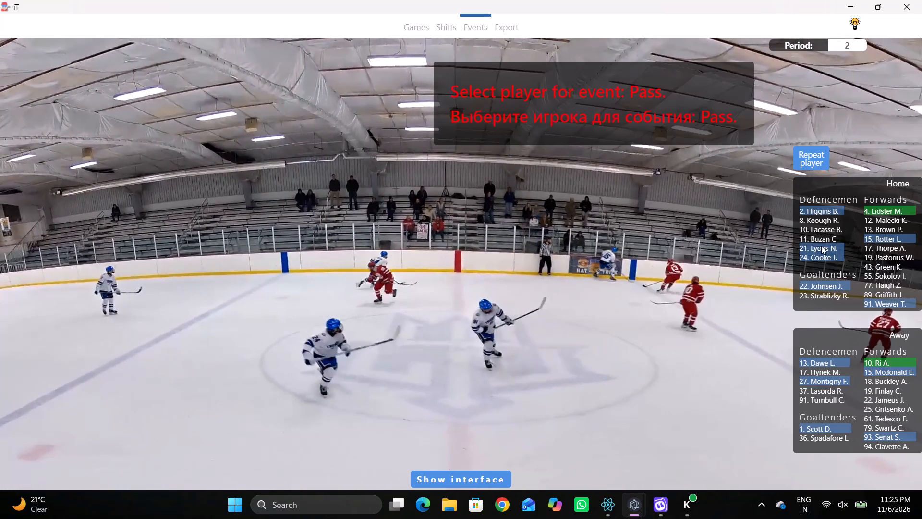
{"action": "left_click", "coordinate": [861, 243]}
{"action": "left_click", "coordinate": [872, 234]}
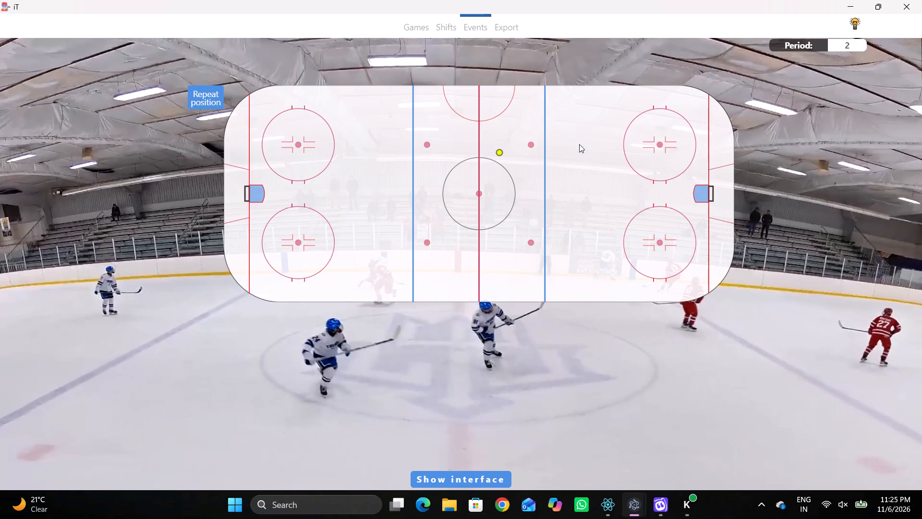
{"action": "left_click", "coordinate": [535, 110]}
Log Skating with the puck for away defenceman 27, on the away goal line, level with the far-side face-off dot.
{"action": "key", "text": "space"}
{"action": "key", "text": "space"}
{"action": "key", "text": "space"}
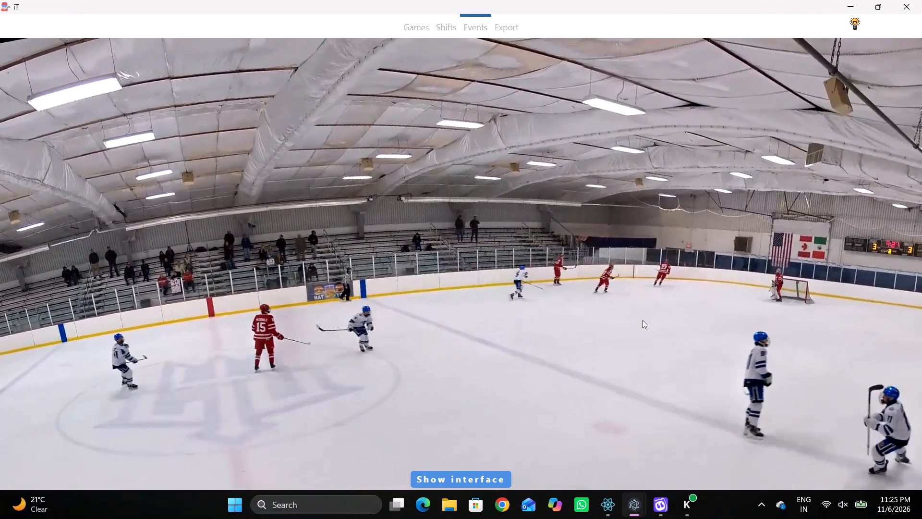
{"action": "key", "text": "space"}
{"action": "key", "text": "space"}
{"action": "key", "text": "space"}
{"action": "right_click", "coordinate": [653, 246]}
{"action": "left_click", "coordinate": [687, 260]}
{"action": "left_click", "coordinate": [808, 383]}
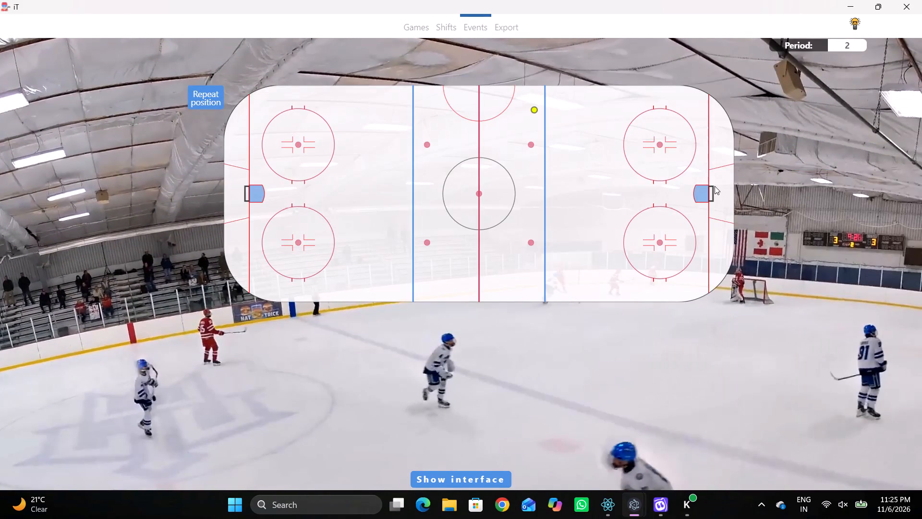
{"action": "left_click", "coordinate": [711, 143]}
Log a Pass for the same player, away defenceman 27, behind the away goal line on the far side of the net.
{"action": "key", "text": "space"}
{"action": "key", "text": "space"}
{"action": "key", "text": "space"}
{"action": "key", "text": "space"}
{"action": "key", "text": "space"}
{"action": "key", "text": "space"}
{"action": "key", "text": "space"}
{"action": "key", "text": "space"}
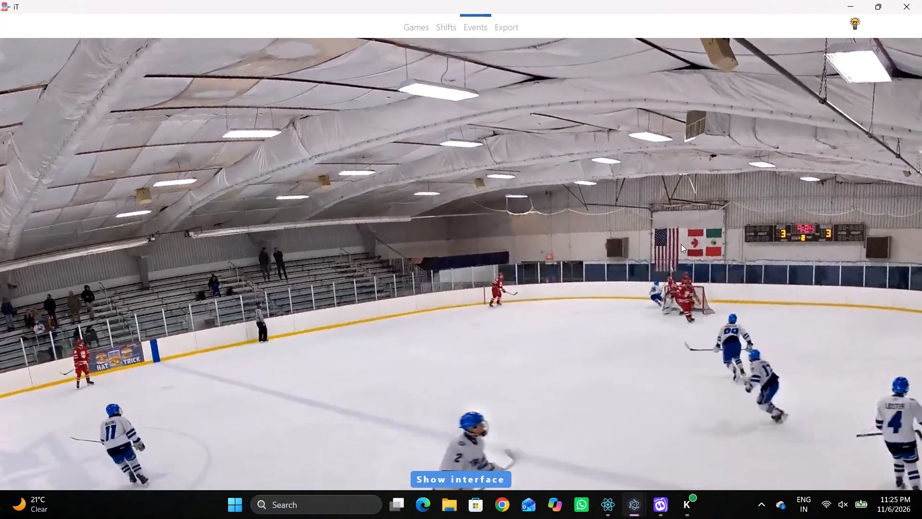
{"action": "key", "text": "space"}
{"action": "key", "text": "space"}
{"action": "type", "text": "q"}
{"action": "key", "text": "q"}
{"action": "key", "text": "q"}
{"action": "key", "text": "q"}
{"action": "right_click", "coordinate": [683, 226]}
{"action": "left_click", "coordinate": [685, 230]}
{"action": "right_click_drag", "start_coordinate": [673, 232], "coordinate": [667, 235]}
{"action": "left_click", "coordinate": [679, 236]}
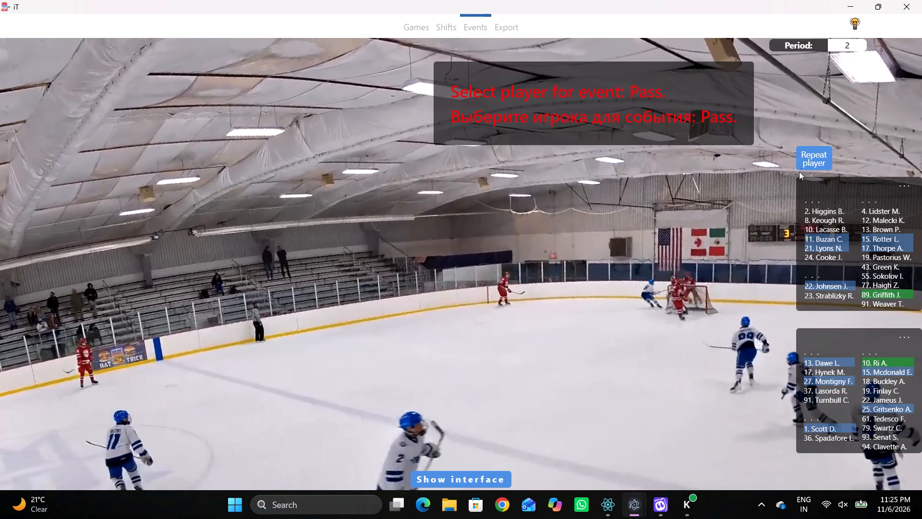
{"action": "left_click", "coordinate": [804, 162]}
{"action": "left_click", "coordinate": [727, 157]}
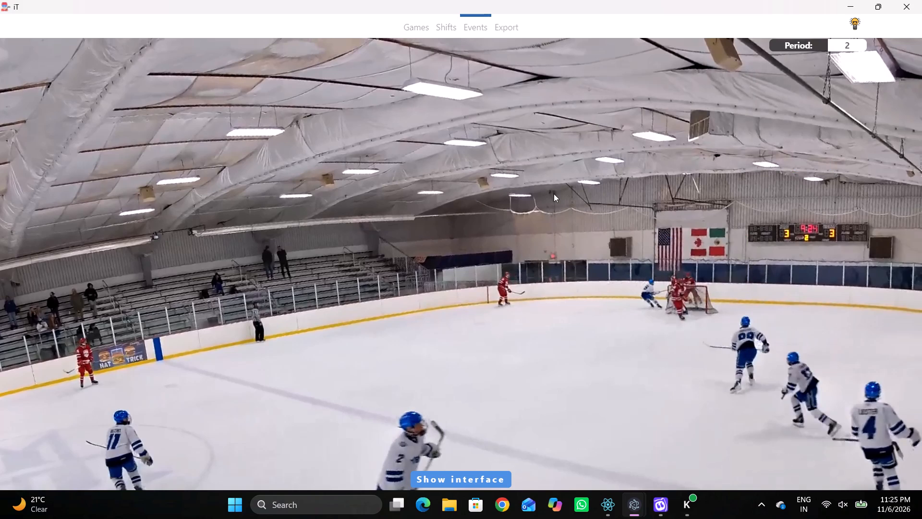
Log Skating with the puck for home forward 15, just behind the away goal line, close to the far side of the net.
{"action": "key", "text": "space"}
{"action": "key", "text": "space"}
{"action": "key", "text": "space"}
{"action": "key", "text": "space"}
{"action": "key", "text": "space"}
{"action": "key", "text": "space"}
{"action": "key", "text": "q"}
{"action": "right_click", "coordinate": [611, 198]}
{"action": "key", "text": "q"}
{"action": "left_click", "coordinate": [623, 212]}
{"action": "right_click_drag", "start_coordinate": [600, 210], "coordinate": [577, 216]}
{"action": "key", "text": "q"}
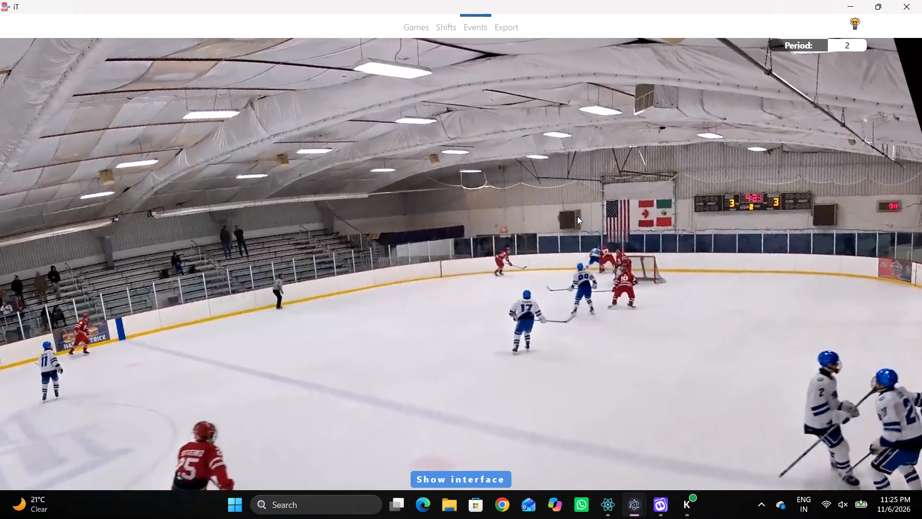
{"action": "right_click_drag", "start_coordinate": [577, 216], "coordinate": [577, 218]}
{"action": "left_click", "coordinate": [610, 237]}
{"action": "left_click", "coordinate": [876, 240]}
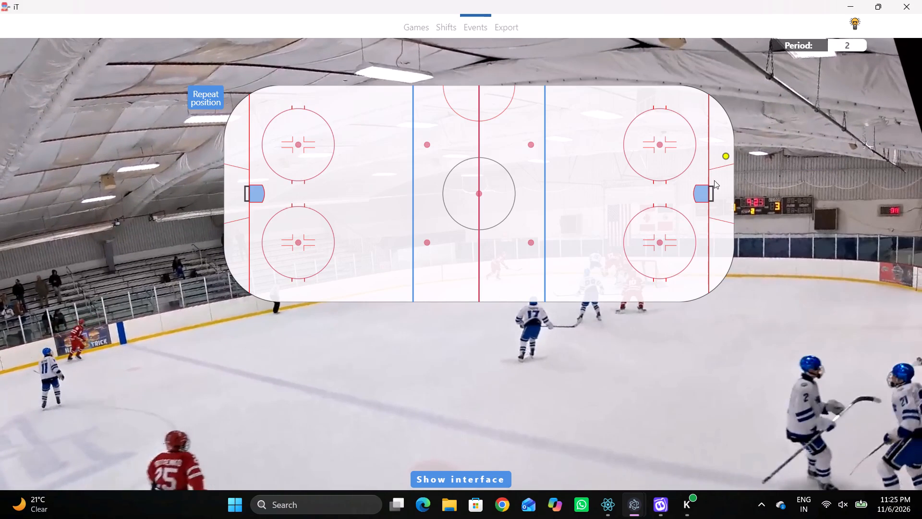
{"action": "left_click", "coordinate": [714, 172]}
Log a Pass for the same player, home forward 15, behind the away goal line, nearly level with the far-side face-off dot.
{"action": "key", "text": "space"}
{"action": "key", "text": "space"}
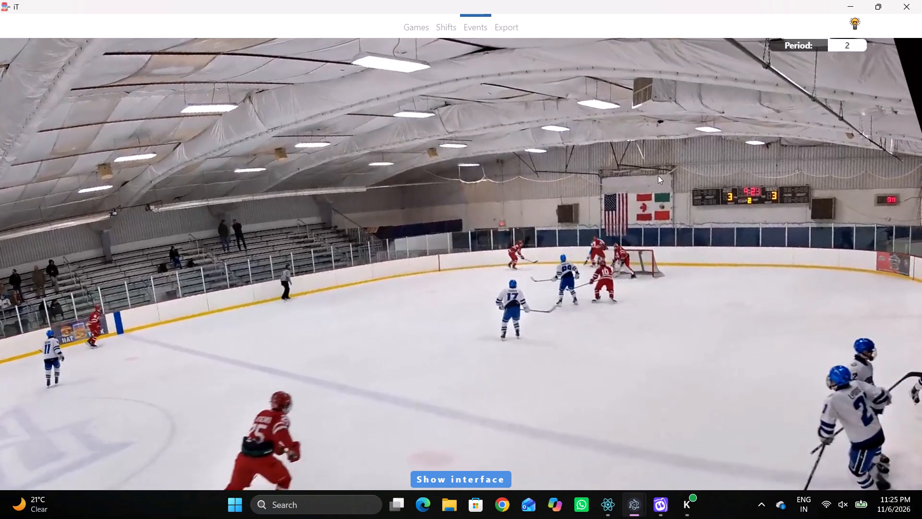
{"action": "key", "text": "space"}
{"action": "key", "text": "space"}
{"action": "key", "text": "space"}
{"action": "key", "text": "space"}
{"action": "key", "text": "space"}
{"action": "key", "text": "space"}
{"action": "key", "text": "space"}
{"action": "key", "text": "space"}
{"action": "key", "text": "space"}
{"action": "key", "text": "space"}
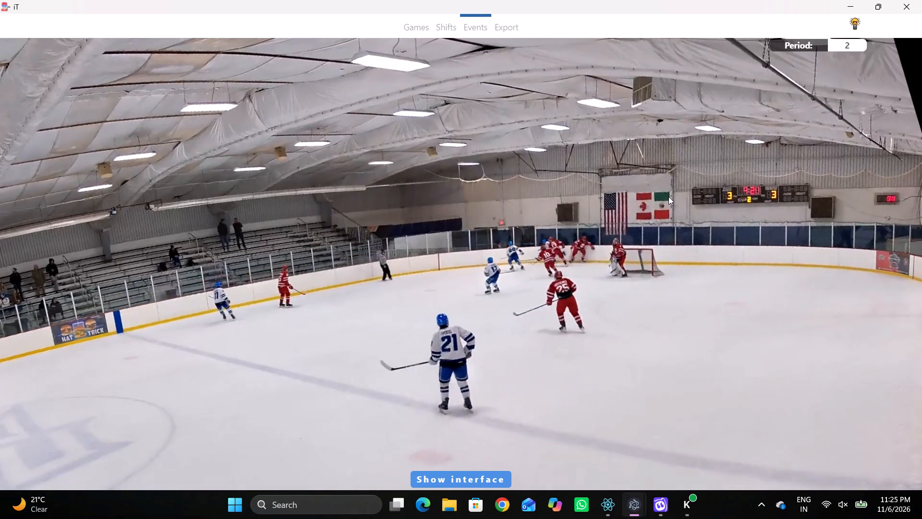
{"action": "key", "text": "space"}
{"action": "key", "text": "space"}
{"action": "key", "text": "space"}
{"action": "key", "text": "space"}
{"action": "key", "text": "space"}
{"action": "key", "text": "space"}
{"action": "type", "text": "q"}
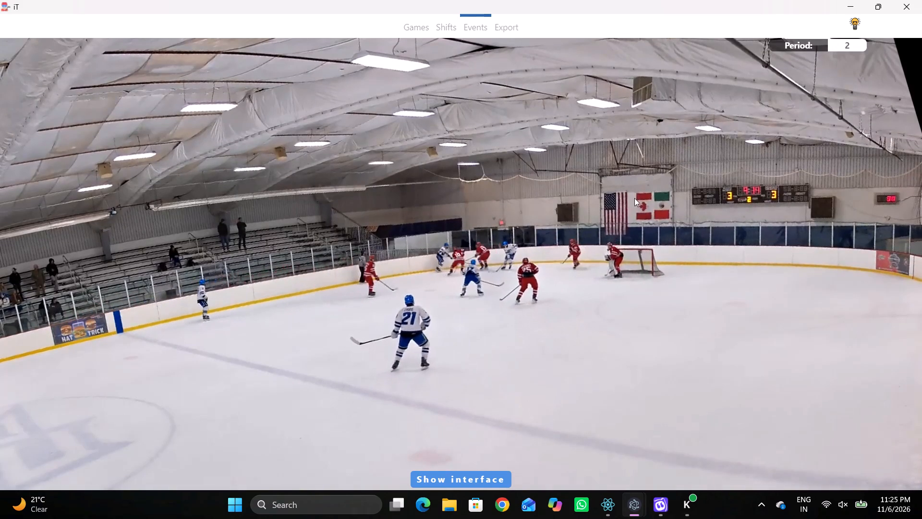
{"action": "right_click_drag", "start_coordinate": [639, 183], "coordinate": [633, 185]}
{"action": "left_click", "coordinate": [641, 191]}
{"action": "right_click", "coordinate": [609, 191]}
{"action": "left_click", "coordinate": [614, 190]}
{"action": "right_click", "coordinate": [730, 179]}
{"action": "left_click", "coordinate": [738, 186]}
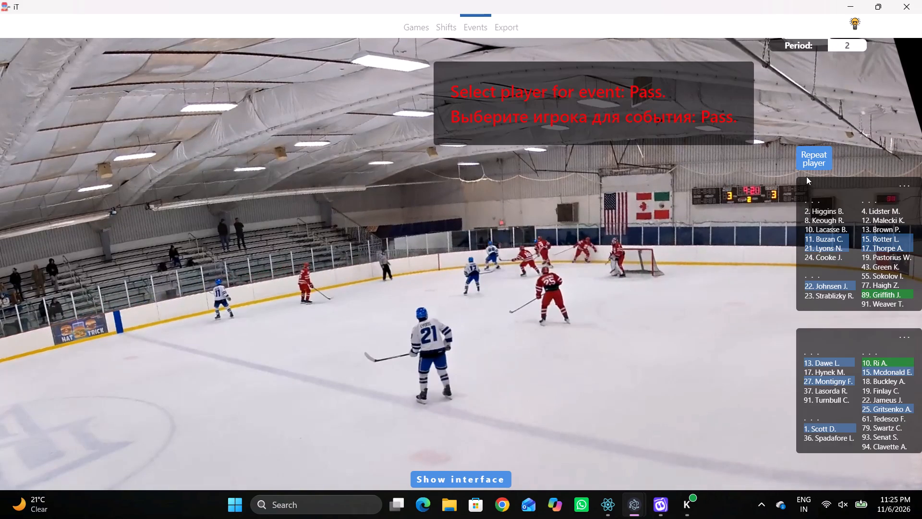
{"action": "left_click", "coordinate": [815, 162]}
{"action": "left_click", "coordinate": [722, 150]}
Log Skating with the puck for home forward 89, in the far corner just behind the away goal line.
{"action": "key", "text": "space"}
{"action": "key", "text": "space"}
{"action": "key", "text": "space"}
{"action": "key", "text": "space"}
{"action": "right_click", "coordinate": [587, 196]}
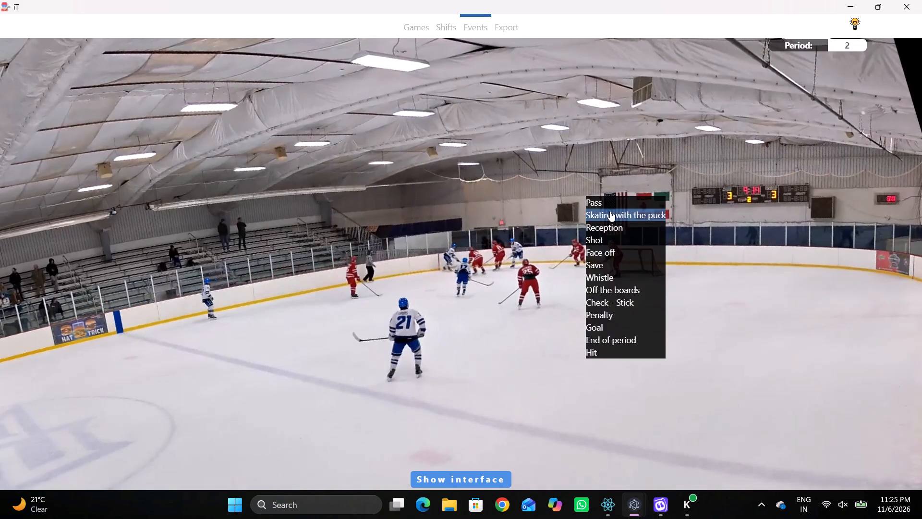
{"action": "left_click", "coordinate": [610, 211]}
{"action": "left_click", "coordinate": [868, 296]}
{"action": "left_click", "coordinate": [714, 111]}
Log a Pass for the same player, home forward 89, in the far corner just in front of the away goal line.
{"action": "key", "text": "space"}
{"action": "key", "text": "space"}
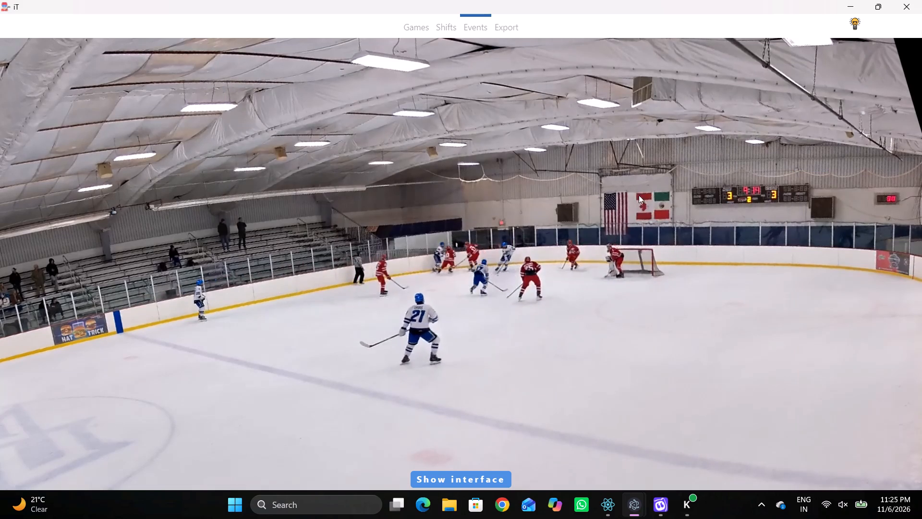
{"action": "key", "text": "space"}
{"action": "key", "text": "space"}
{"action": "type", "text": "q"}
{"action": "key", "text": "q"}
{"action": "right_click", "coordinate": [639, 209]}
{"action": "left_click", "coordinate": [645, 208]}
{"action": "key", "text": "q"}
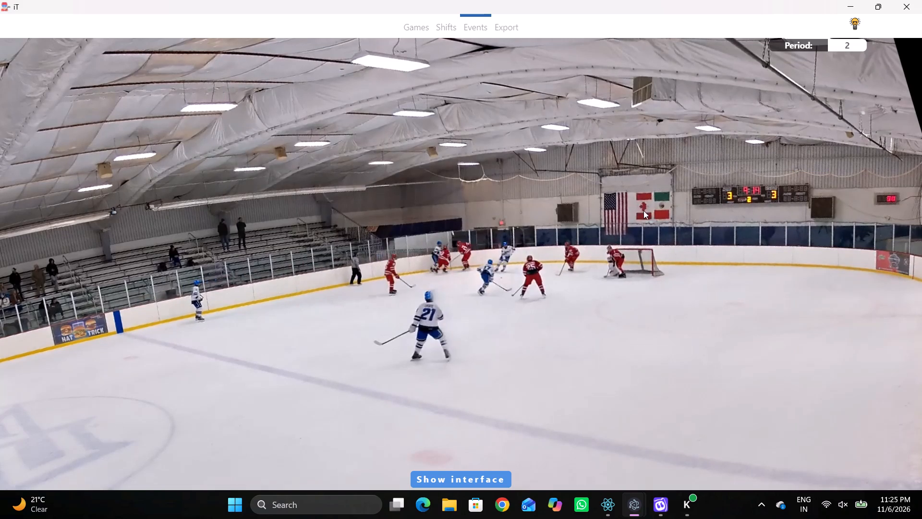
{"action": "left_click", "coordinate": [643, 213]}
{"action": "key", "text": "q"}
{"action": "key", "text": "q"}
{"action": "right_click", "coordinate": [636, 208]}
{"action": "left_click", "coordinate": [640, 217]}
{"action": "right_click", "coordinate": [631, 217]}
{"action": "left_click", "coordinate": [641, 215]}
{"action": "right_click_drag", "start_coordinate": [748, 158], "coordinate": [740, 159]}
{"action": "left_click", "coordinate": [764, 165]}
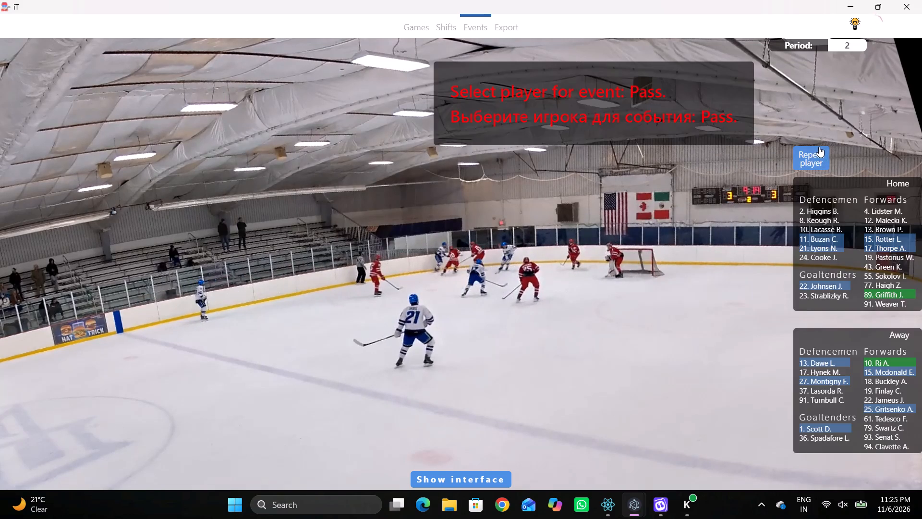
{"action": "left_click", "coordinate": [819, 147]}
{"action": "left_click", "coordinate": [702, 122]}
Log a Pass for home forward 17, in the away zone, just outside the far-side face-off circle towards the blue line and mid-ice.
{"action": "key", "text": "r"}
{"action": "key", "text": "space"}
{"action": "key", "text": "space"}
{"action": "key", "text": "space"}
{"action": "key", "text": "space"}
{"action": "key", "text": "space"}
{"action": "key", "text": "space"}
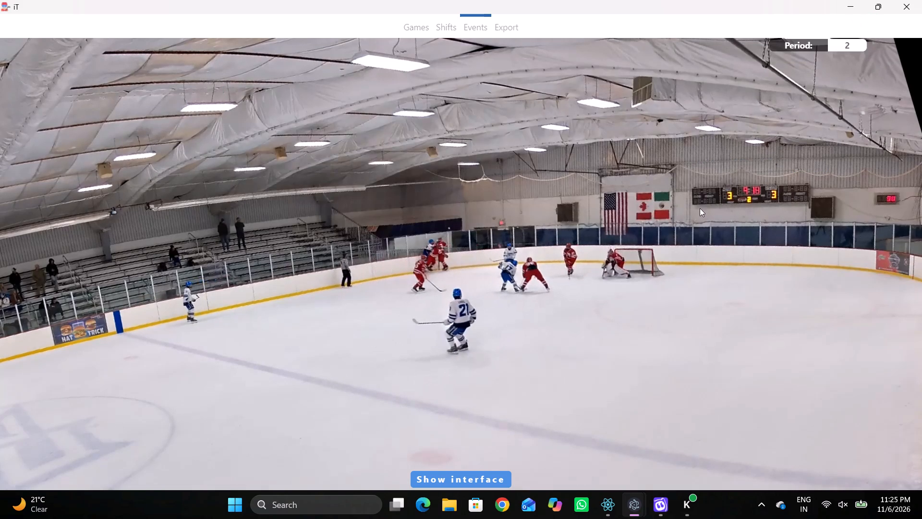
{"action": "right_click", "coordinate": [698, 207]}
{"action": "left_click", "coordinate": [708, 217]}
{"action": "right_click", "coordinate": [673, 209]}
{"action": "left_click", "coordinate": [675, 214]}
{"action": "left_click", "coordinate": [867, 249]}
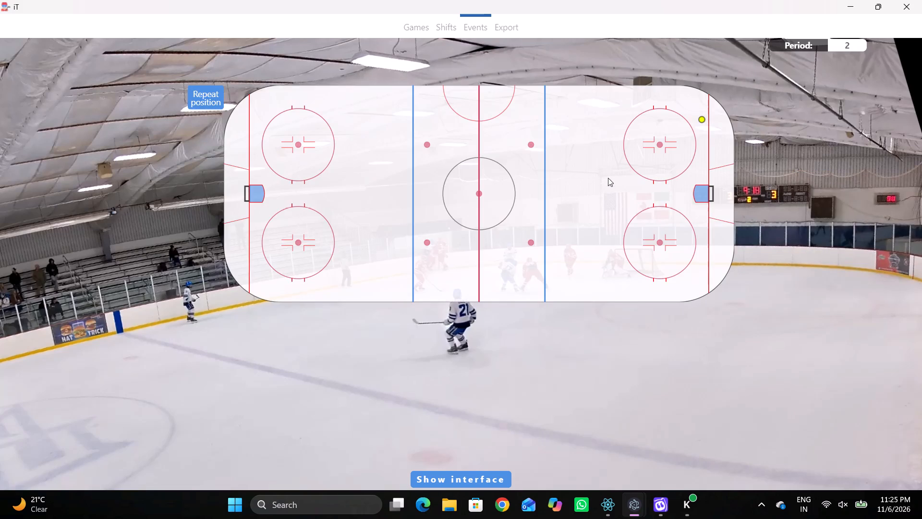
{"action": "left_click", "coordinate": [608, 168]}
Log a Pass for home defenceman 11, near the far boards in the away zone, between the blue line and the face-off circle.
{"action": "key", "text": "space"}
{"action": "type", "text": "v"}
{"action": "key", "text": "space"}
{"action": "key", "text": "space"}
{"action": "key", "text": "space"}
{"action": "key", "text": "space"}
{"action": "key", "text": "space"}
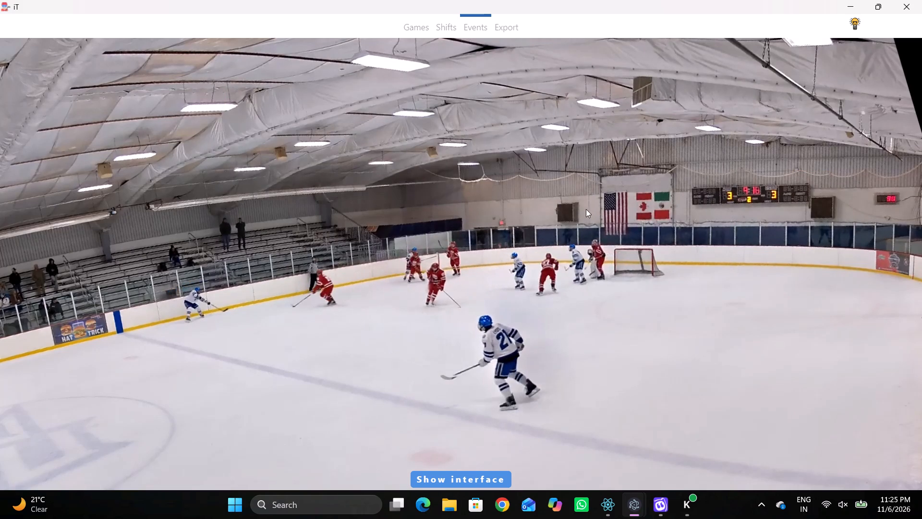
{"action": "right_click", "coordinate": [586, 209]}
{"action": "left_click", "coordinate": [612, 221]}
{"action": "right_click", "coordinate": [606, 220]}
{"action": "left_click", "coordinate": [614, 230]}
{"action": "right_click", "coordinate": [607, 233]}
{"action": "left_click", "coordinate": [617, 236]}
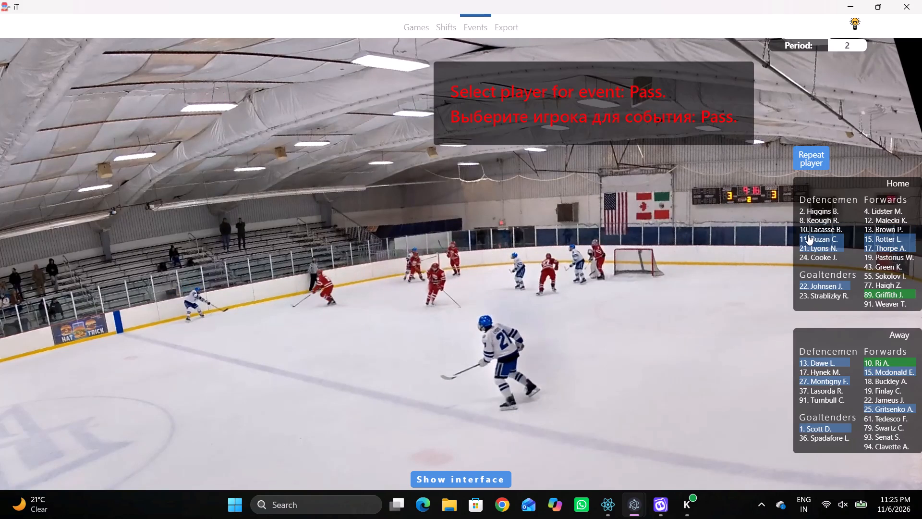
{"action": "left_click", "coordinate": [808, 236]}
{"action": "left_click", "coordinate": [582, 119]}
Show the event interface and replay the video from the logged Pass by home defenceman 11.
{"action": "key", "text": "r"}
{"action": "key", "text": "space"}
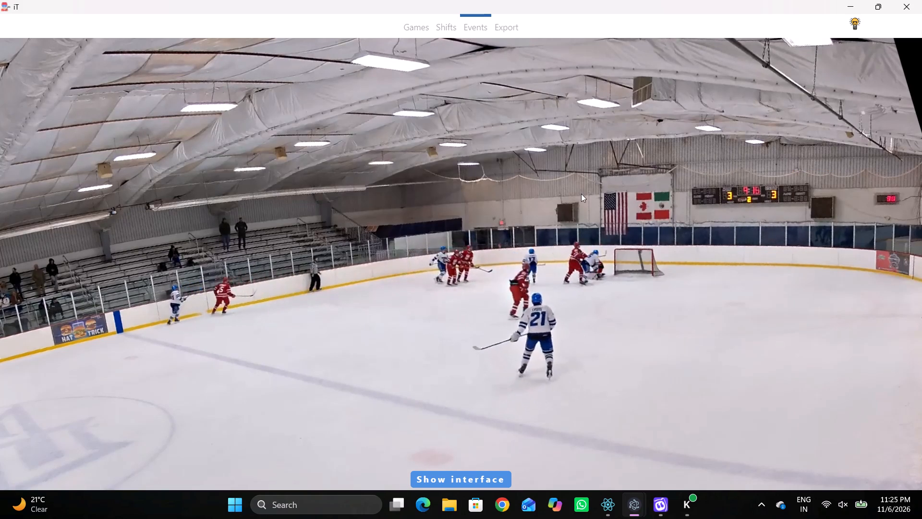
{"action": "key", "text": "space"}
{"action": "key", "text": "shift+d"}
{"action": "left_click", "coordinate": [291, 391]}
{"action": "key", "text": "r"}
{"action": "key", "text": "space"}
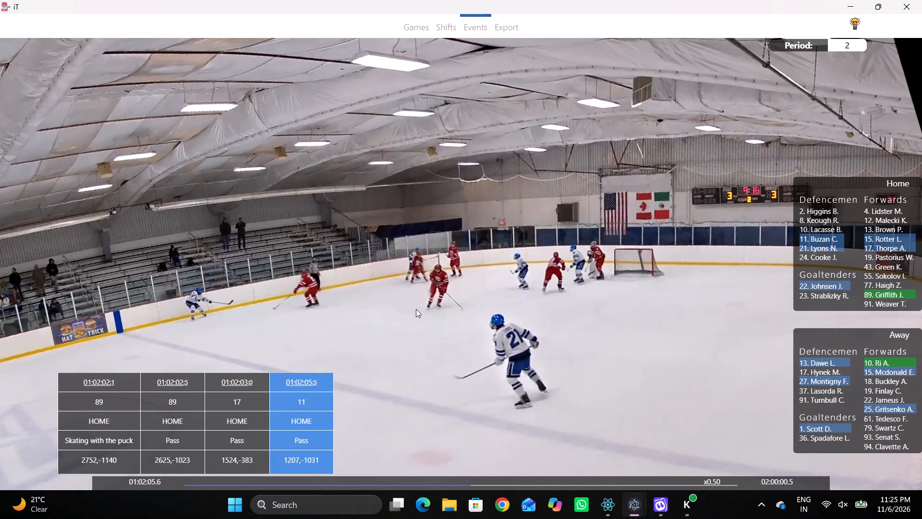
{"action": "type", "text": "v"}
{"action": "key", "text": "space"}
{"action": "key", "text": "space"}
{"action": "key", "text": "space"}
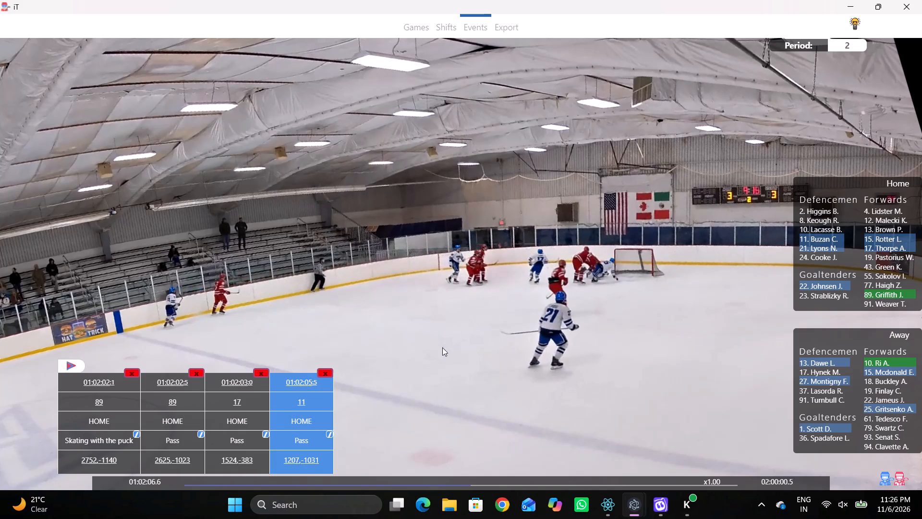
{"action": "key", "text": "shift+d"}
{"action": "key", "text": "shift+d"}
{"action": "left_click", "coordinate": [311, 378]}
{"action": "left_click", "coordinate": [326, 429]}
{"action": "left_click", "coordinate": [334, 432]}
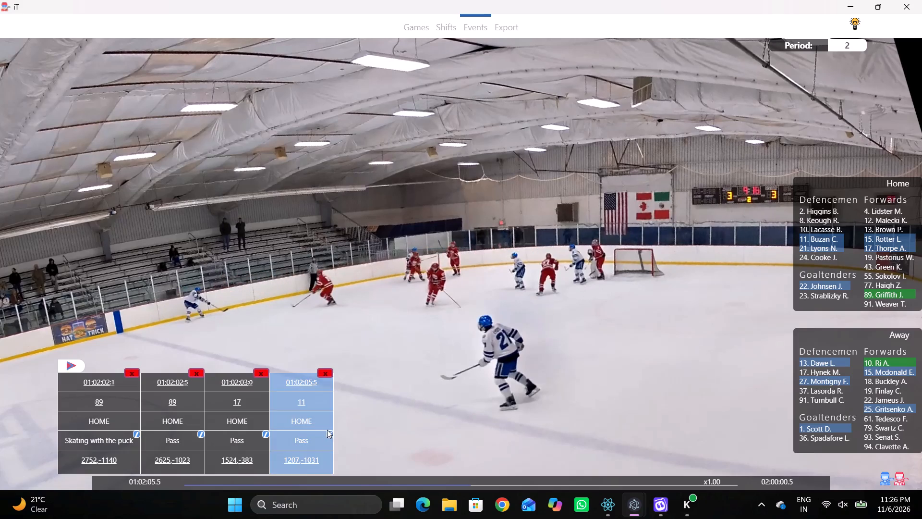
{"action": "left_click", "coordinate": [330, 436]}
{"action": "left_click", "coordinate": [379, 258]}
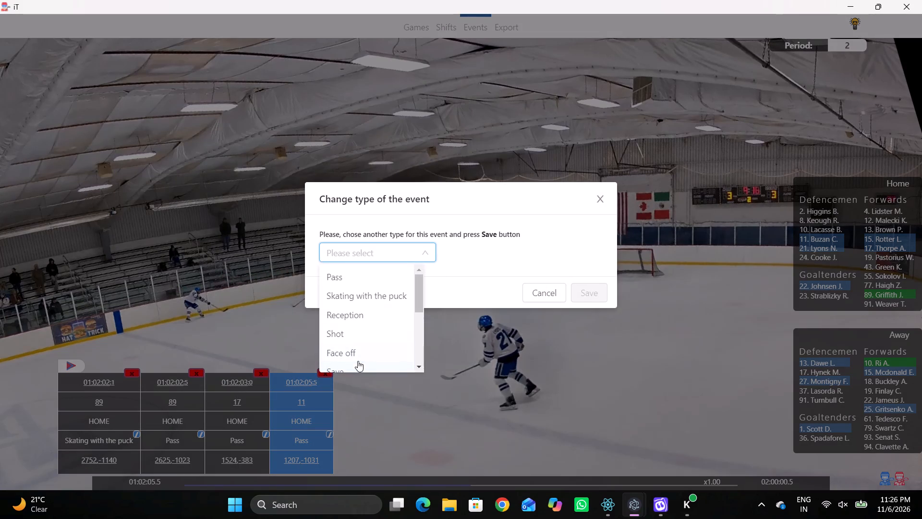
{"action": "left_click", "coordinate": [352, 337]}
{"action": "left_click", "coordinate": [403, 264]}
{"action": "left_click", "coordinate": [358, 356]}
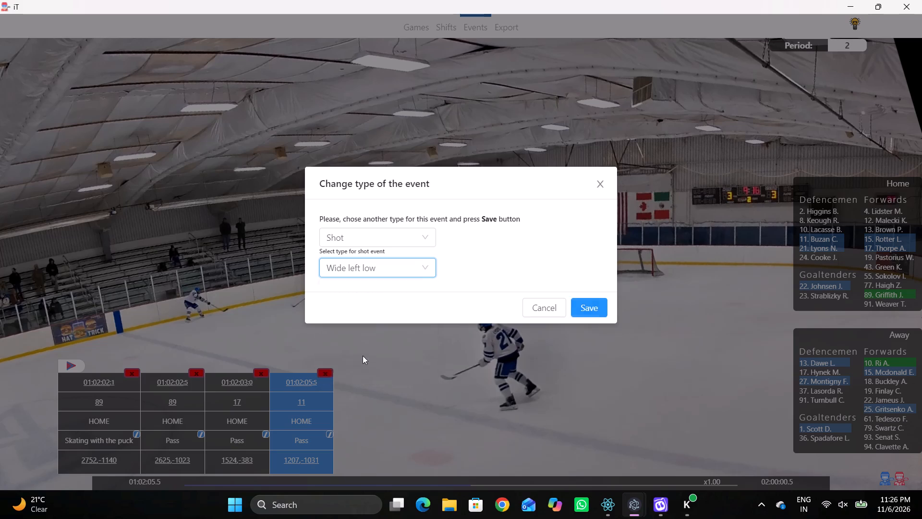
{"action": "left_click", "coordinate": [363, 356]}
Change the event type of the Pass by home defenceman 11 to Shot with the shot type ON GOAL.
{"action": "left_click", "coordinate": [329, 434]}
{"action": "left_click", "coordinate": [360, 263]}
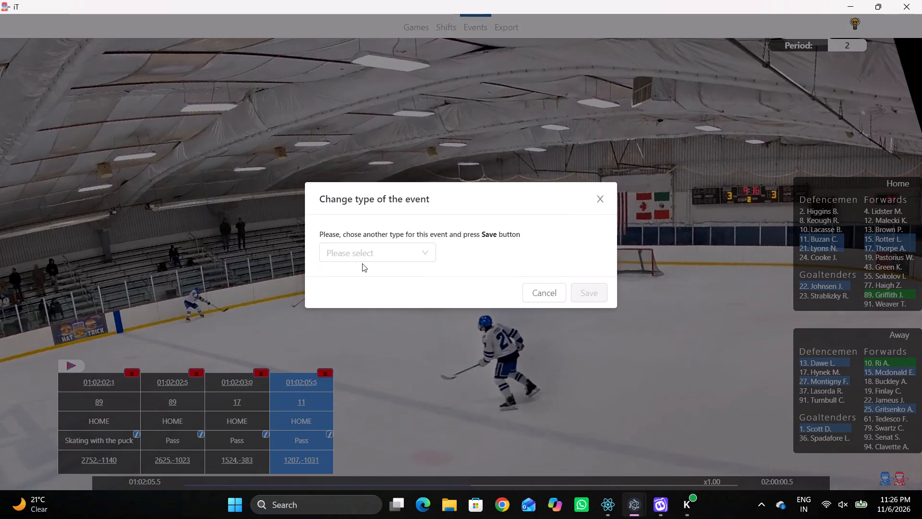
{"action": "left_click", "coordinate": [374, 258]}
{"action": "left_click", "coordinate": [353, 338]}
{"action": "left_click", "coordinate": [386, 267]}
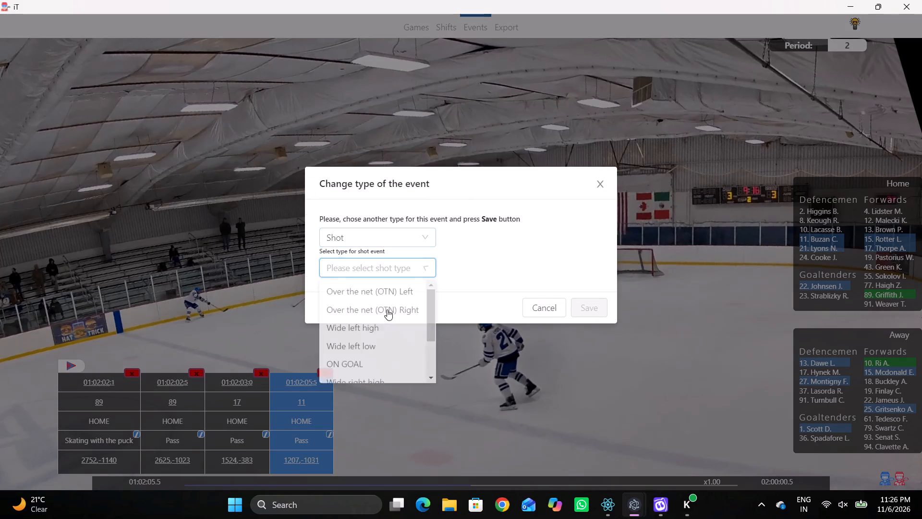
{"action": "left_click", "coordinate": [357, 367]}
{"action": "left_click", "coordinate": [585, 306]}
Log a Save with the Right PAD, direction bottom middle, for away goaltender 1 in the away goal crease.
{"action": "left_click", "coordinate": [347, 382]}
{"action": "key", "text": "space"}
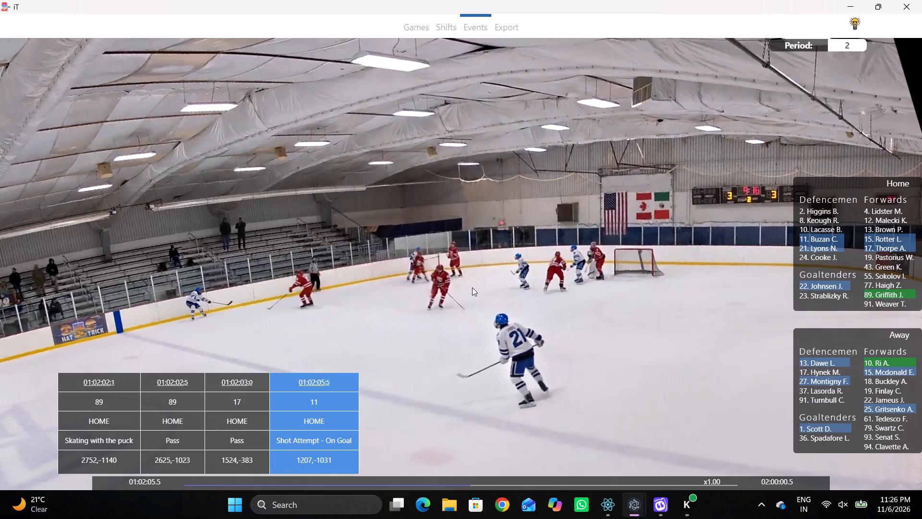
{"action": "key", "text": "v"}
{"action": "key", "text": "space"}
{"action": "right_click_drag", "start_coordinate": [584, 251], "coordinate": [598, 247]}
{"action": "left_click", "coordinate": [613, 316]}
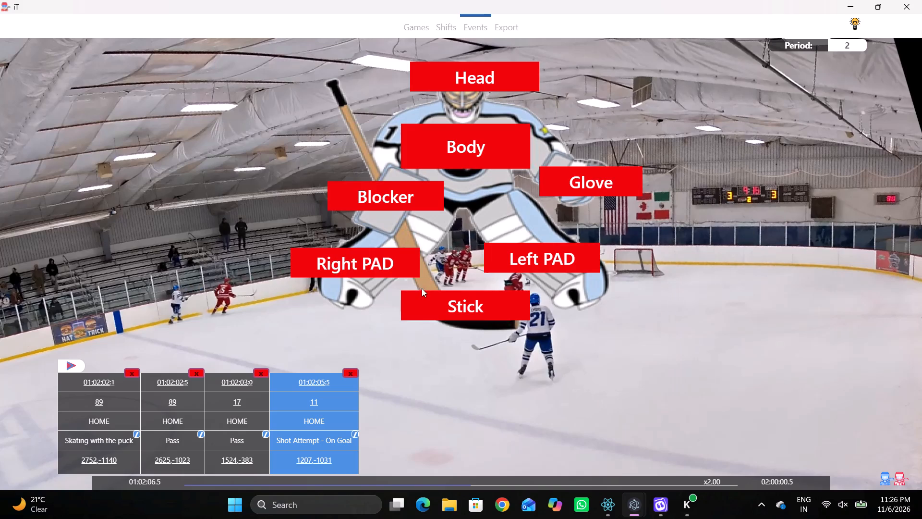
{"action": "left_click", "coordinate": [409, 269]}
{"action": "left_click", "coordinate": [447, 276]}
{"action": "left_click", "coordinate": [856, 236]}
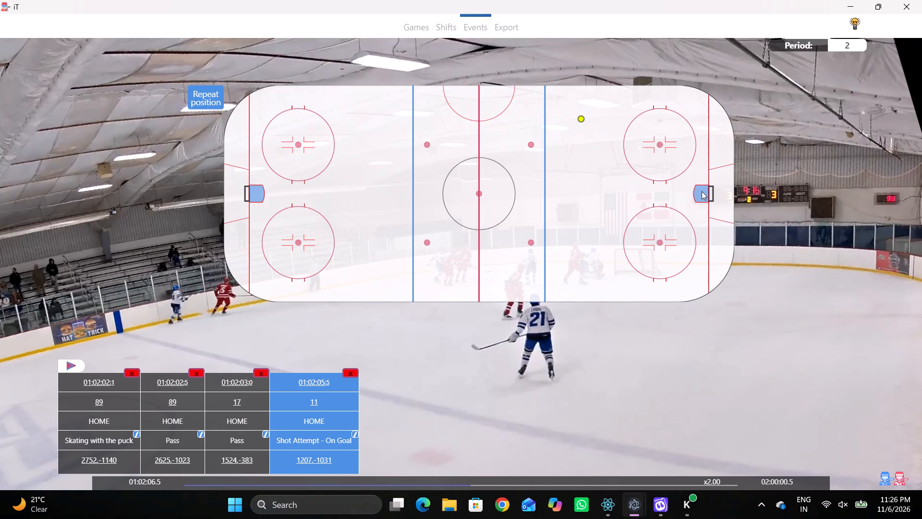
{"action": "left_click", "coordinate": [702, 191]}
{"action": "left_click", "coordinate": [334, 404]}
{"action": "left_click", "coordinate": [856, 381]}
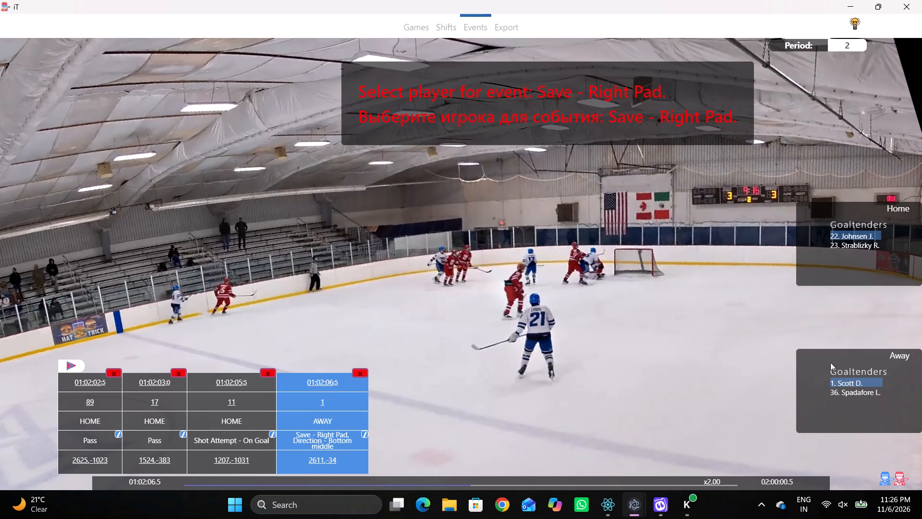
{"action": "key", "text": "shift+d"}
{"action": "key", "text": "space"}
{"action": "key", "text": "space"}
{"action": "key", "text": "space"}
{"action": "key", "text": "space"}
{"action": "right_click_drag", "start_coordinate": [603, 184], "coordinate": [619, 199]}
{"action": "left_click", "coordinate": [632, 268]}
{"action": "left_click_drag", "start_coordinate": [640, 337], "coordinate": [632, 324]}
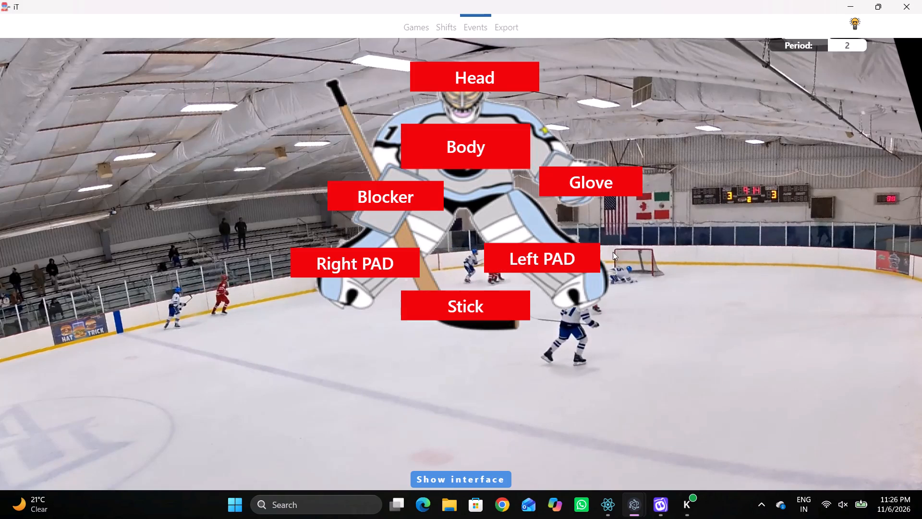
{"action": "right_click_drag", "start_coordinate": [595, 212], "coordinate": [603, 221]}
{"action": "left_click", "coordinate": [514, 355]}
Log Skating with the puck for home forward 17, behind the away goal line just to the far side of the net.
{"action": "key", "text": "space"}
{"action": "key", "text": "space"}
{"action": "key", "text": "space"}
{"action": "key", "text": "space"}
{"action": "key", "text": "space"}
{"action": "key", "text": "space"}
{"action": "right_click", "coordinate": [664, 234]}
{"action": "left_click", "coordinate": [692, 245]}
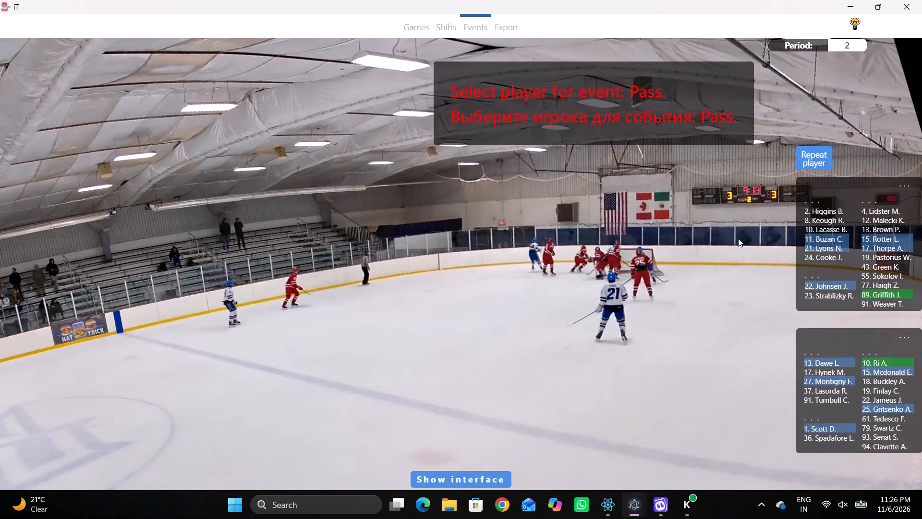
{"action": "right_click_drag", "start_coordinate": [700, 234], "coordinate": [692, 237]}
{"action": "left_click", "coordinate": [709, 254]}
{"action": "left_click", "coordinate": [872, 250]}
{"action": "left_click", "coordinate": [724, 172]}
Log a Pass for the same player, home forward 17, just behind the away goal line on the far side of the net.
{"action": "key", "text": "space"}
{"action": "key", "text": "space"}
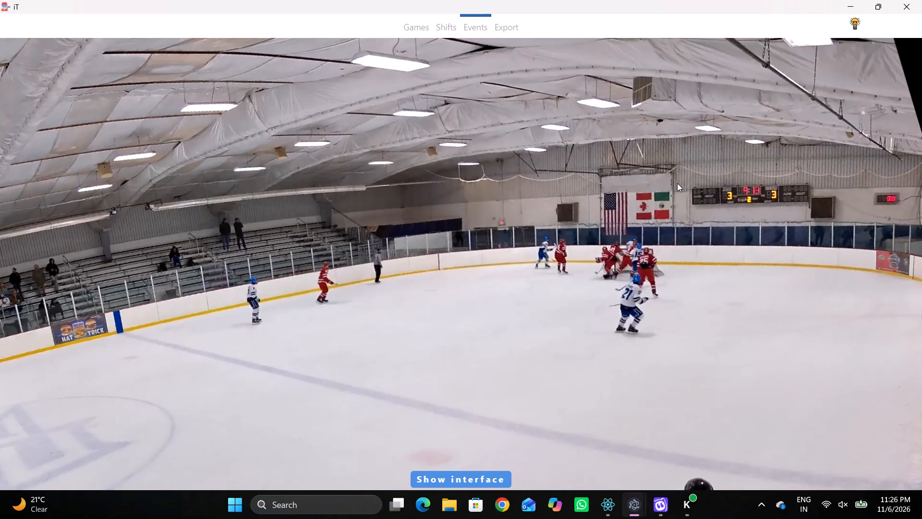
{"action": "key", "text": "space"}
{"action": "key", "text": "space"}
{"action": "key", "text": "space"}
{"action": "key", "text": "space"}
{"action": "key", "text": "q"}
{"action": "key", "text": "q"}
{"action": "key", "text": "q"}
{"action": "key", "text": "q"}
{"action": "right_click", "coordinate": [655, 176]}
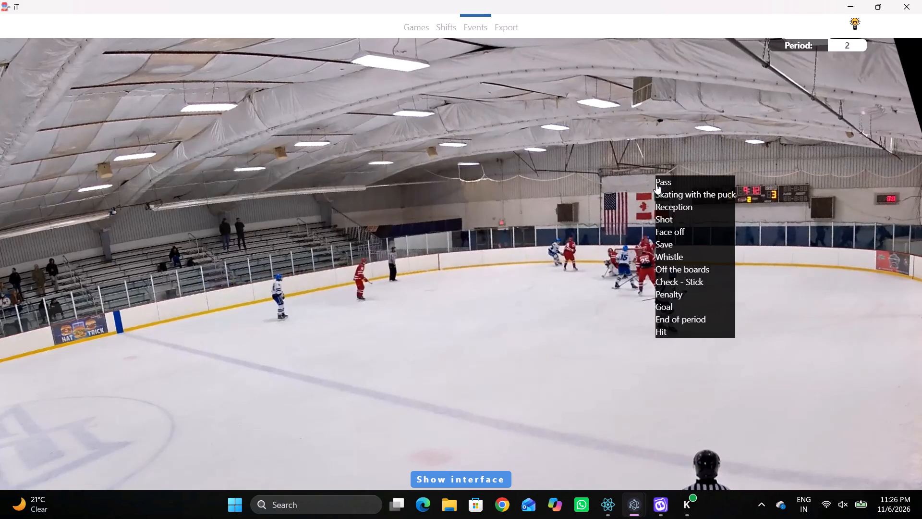
{"action": "left_click", "coordinate": [670, 195]}
{"action": "right_click", "coordinate": [675, 192]}
{"action": "left_click", "coordinate": [676, 192]}
{"action": "right_click", "coordinate": [740, 153]}
{"action": "left_click", "coordinate": [740, 162]}
{"action": "left_click", "coordinate": [809, 150]}
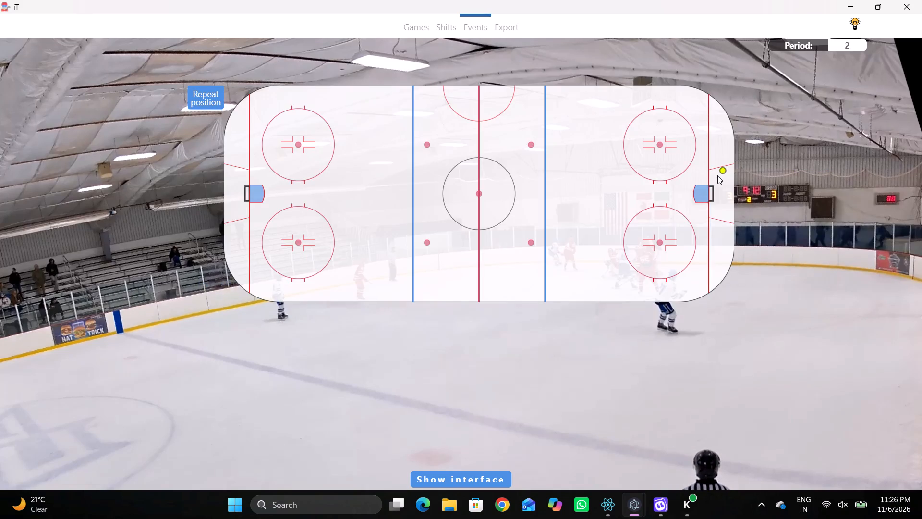
{"action": "left_click", "coordinate": [717, 174]}
Log Skating with the puck for home forward 89, behind the away goal line on the far side of the net.
{"action": "key", "text": "space"}
{"action": "key", "text": "space"}
{"action": "key", "text": "space"}
{"action": "key", "text": "space"}
{"action": "right_click", "coordinate": [638, 196]}
{"action": "right_click_drag", "start_coordinate": [629, 199], "coordinate": [622, 200]}
{"action": "left_click", "coordinate": [660, 218]}
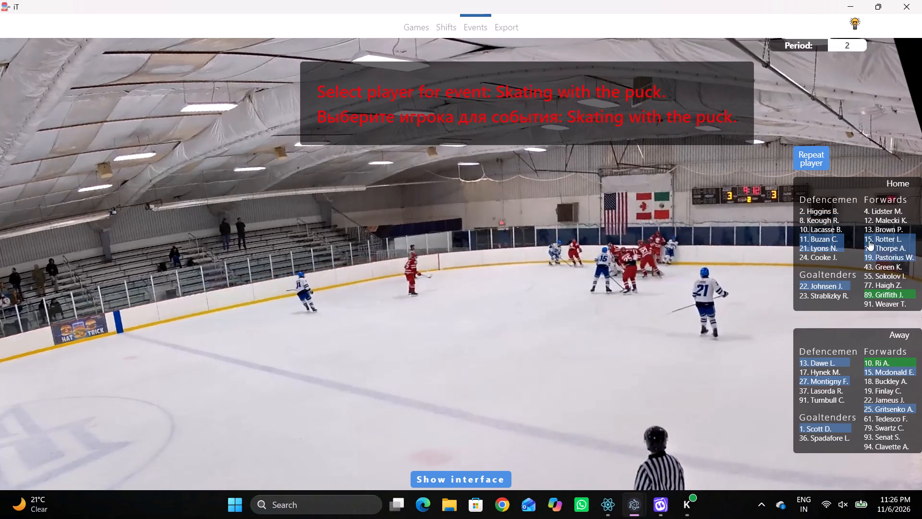
{"action": "left_click", "coordinate": [869, 239]}
{"action": "right_click", "coordinate": [721, 318]}
{"action": "left_click", "coordinate": [731, 339]}
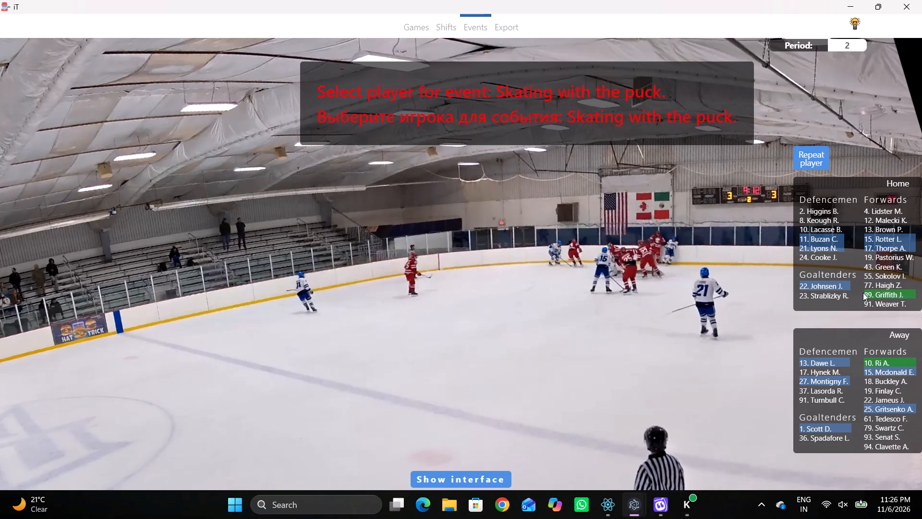
{"action": "left_click", "coordinate": [866, 292]}
{"action": "left_click", "coordinate": [719, 159]}
Replay from the last event and log a Pass for the same player, home forward 89, behind the away goal line on the far side.
{"action": "key", "text": "space"}
{"action": "key", "text": "space"}
{"action": "key", "text": "space"}
{"action": "key", "text": "space"}
{"action": "key", "text": "shift+d"}
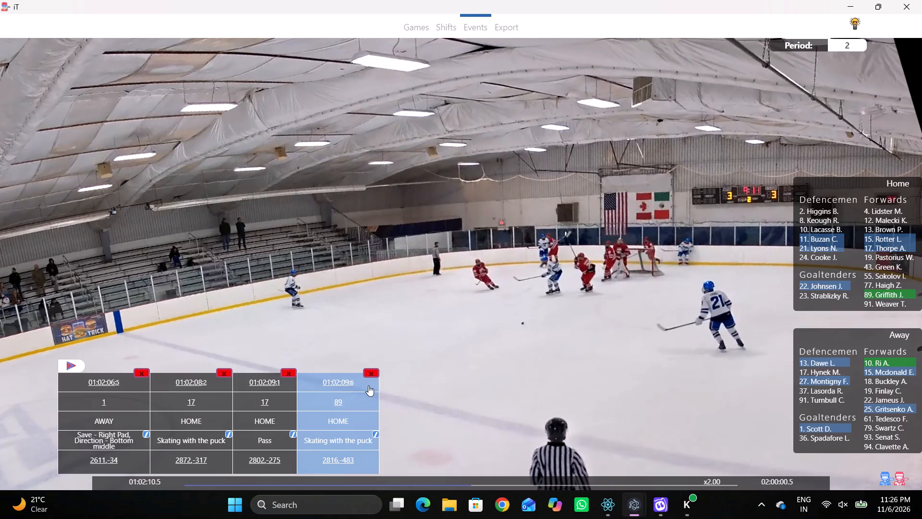
{"action": "left_click", "coordinate": [350, 380]}
{"action": "key", "text": "shift+d"}
{"action": "key", "text": "space"}
{"action": "key", "text": "space"}
{"action": "right_click", "coordinate": [590, 237]}
{"action": "left_click", "coordinate": [597, 238]}
{"action": "left_click", "coordinate": [803, 162]}
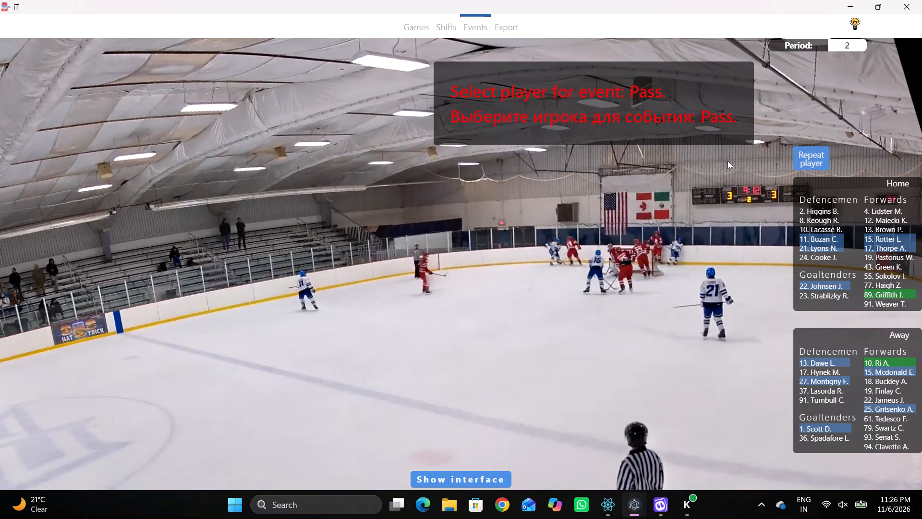
{"action": "left_click", "coordinate": [728, 161]}
Log Skating with the puck for home defenceman 21, in the home zone just inside the blue line on the near side.
{"action": "key", "text": "space"}
{"action": "key", "text": "v"}
{"action": "key", "text": "space"}
{"action": "key", "text": "space"}
{"action": "key", "text": "space"}
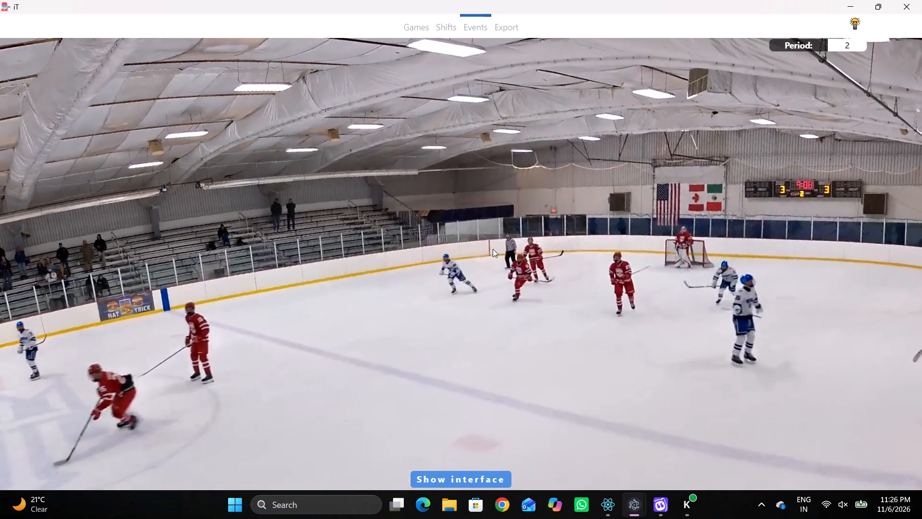
{"action": "key", "text": "shift+d"}
{"action": "left_click", "coordinate": [314, 386]}
{"action": "key", "text": "shift+d"}
{"action": "key", "text": "space"}
{"action": "key", "text": "space"}
{"action": "key", "text": "space"}
{"action": "key", "text": "v"}
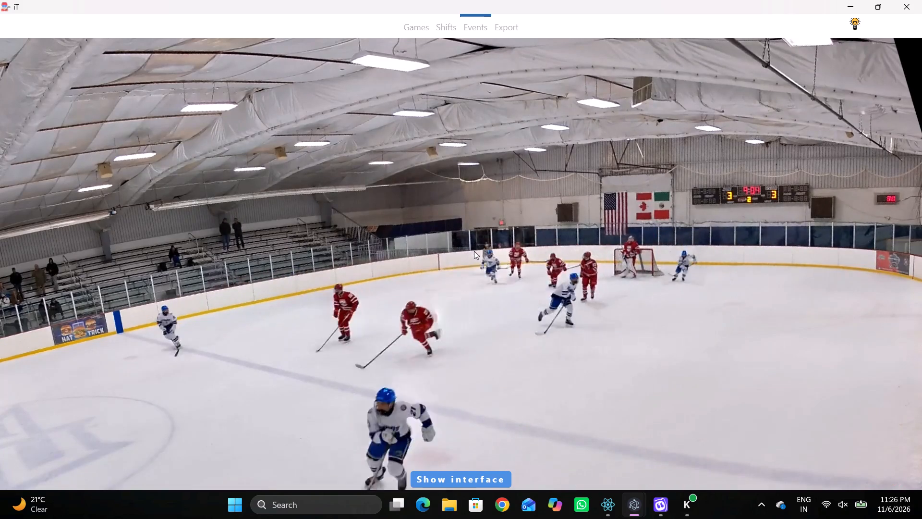
{"action": "key", "text": "space"}
{"action": "right_click", "coordinate": [527, 190]}
{"action": "left_click", "coordinate": [579, 212]}
{"action": "left_click", "coordinate": [825, 247]}
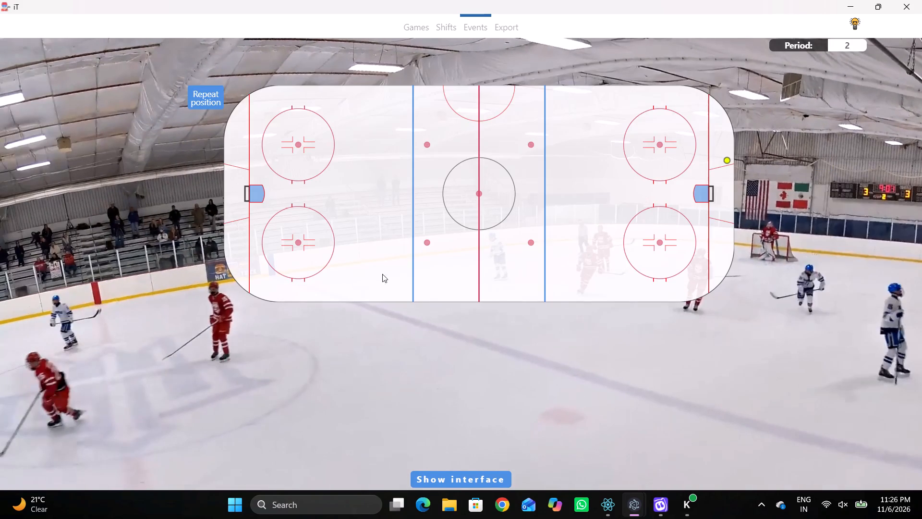
{"action": "left_click", "coordinate": [394, 248]}
Replay from the last event and log a Pass for home defenceman 21 at the near-boards edge of the home zone's near-side face-off circle.
{"action": "key", "text": "space"}
{"action": "key", "text": "space"}
{"action": "key", "text": "space"}
{"action": "key", "text": "space"}
{"action": "key", "text": "space"}
{"action": "key", "text": "space"}
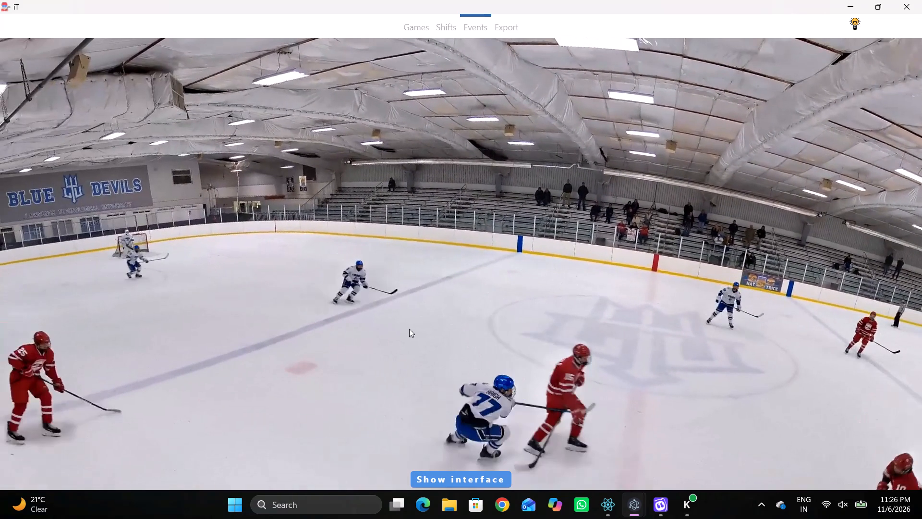
{"action": "key", "text": "shift+d"}
{"action": "left_click", "coordinate": [316, 383]}
{"action": "key", "text": "shift+d"}
{"action": "key", "text": "space"}
{"action": "key", "text": "space"}
{"action": "left_click", "coordinate": [578, 249]}
{"action": "right_click", "coordinate": [695, 221]}
{"action": "left_click", "coordinate": [704, 227]}
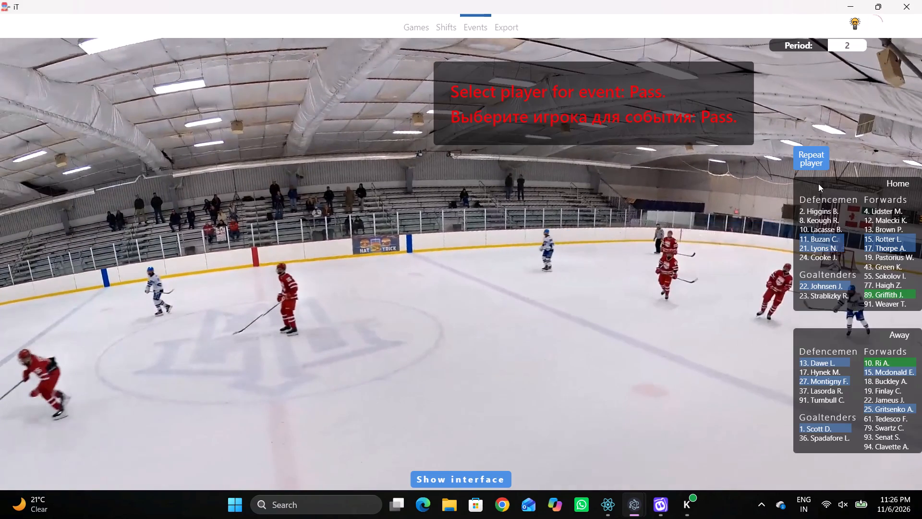
{"action": "left_click", "coordinate": [816, 149]}
{"action": "left_click", "coordinate": [296, 277]}
Log a Pass for away forward 10, in the neutral zone just outside the home blue line towards the near boards.
{"action": "key", "text": "space"}
{"action": "key", "text": "space"}
{"action": "key", "text": "space"}
{"action": "key", "text": "space"}
{"action": "key", "text": "space"}
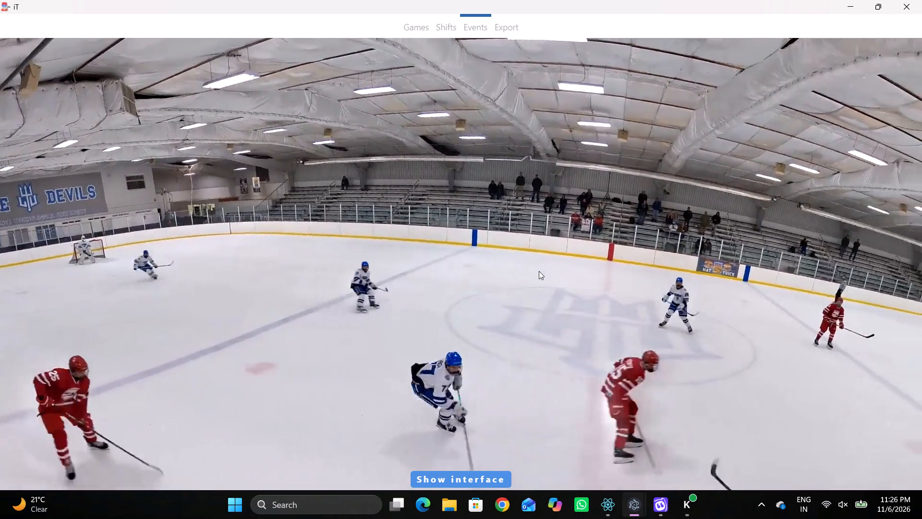
{"action": "key", "text": "space"}
{"action": "key", "text": "space"}
{"action": "key", "text": "space"}
{"action": "type", "text": "r"}
{"action": "key", "text": "space"}
{"action": "key", "text": "space"}
{"action": "key", "text": "space"}
{"action": "key", "text": "space"}
{"action": "key", "text": "space"}
{"action": "key", "text": "space"}
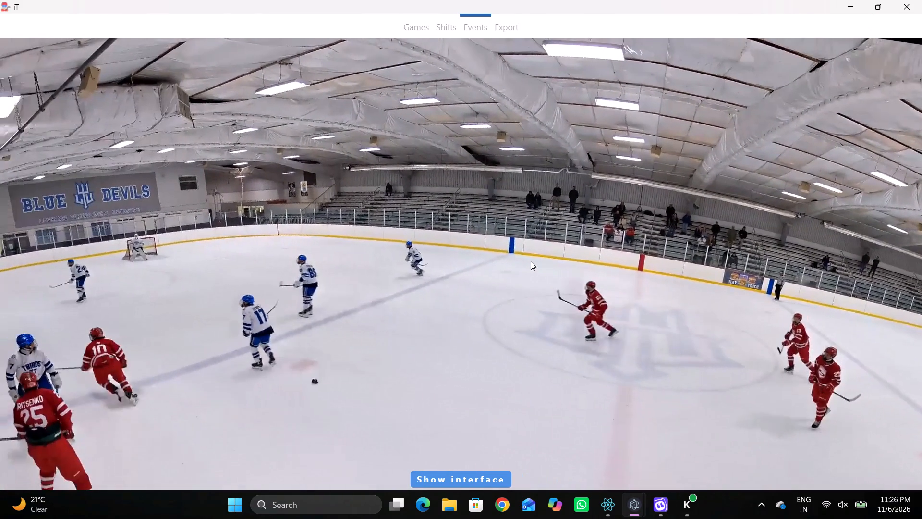
{"action": "type", "text": "q"}
{"action": "right_click", "coordinate": [527, 248]}
{"action": "left_click", "coordinate": [531, 254]}
{"action": "right_click", "coordinate": [512, 252]}
{"action": "left_click", "coordinate": [521, 258]}
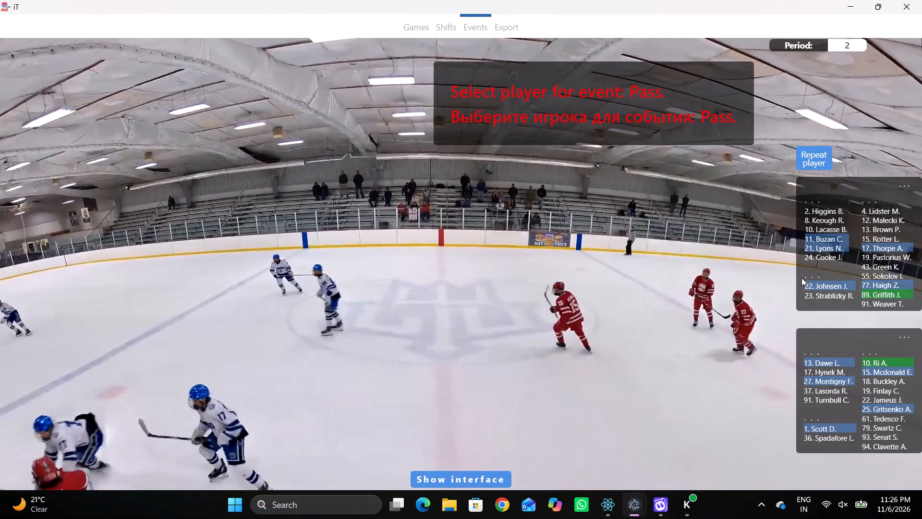
{"action": "left_click", "coordinate": [879, 363]}
{"action": "left_click", "coordinate": [420, 280]}
{"action": "key", "text": "space"}
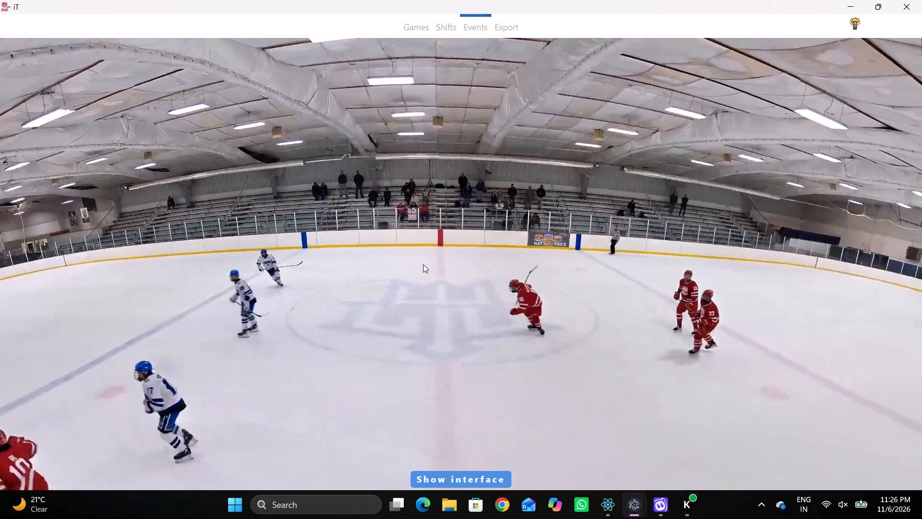
Log a Whistle at 01:02:21.9 in the home zone, just inside the blue line on the near side.
{"action": "key", "text": "space"}
{"action": "key", "text": "space"}
{"action": "key", "text": "space"}
{"action": "key", "text": "space"}
{"action": "key", "text": "space"}
{"action": "key", "text": "space"}
{"action": "key", "text": "space"}
{"action": "right_click_drag", "start_coordinate": [363, 166], "coordinate": [369, 159]}
{"action": "left_click", "coordinate": [386, 239]}
{"action": "left_click", "coordinate": [386, 229]}
Play the video on from the whistle at x4 speed, watching the stoppage for the next face-off.
{"action": "key", "text": "space"}
{"action": "type", "text": "vv"}
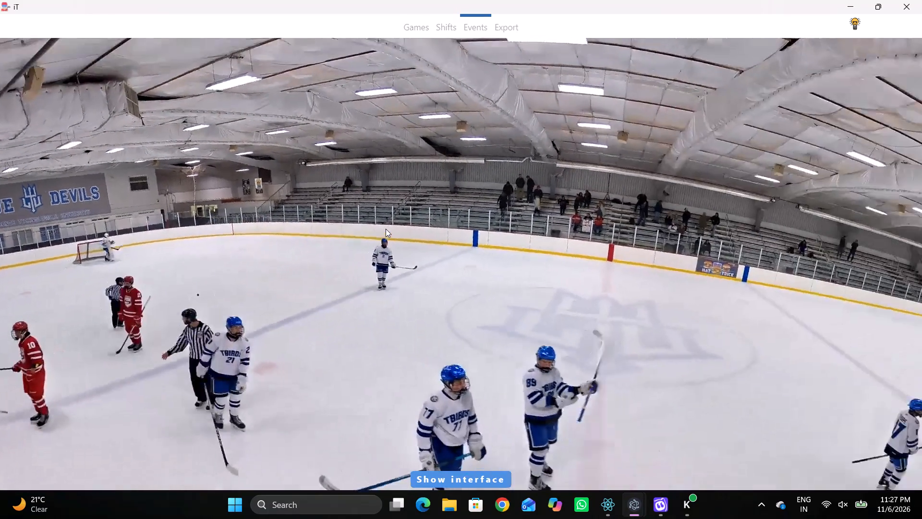
{"action": "type", "text": "c"}
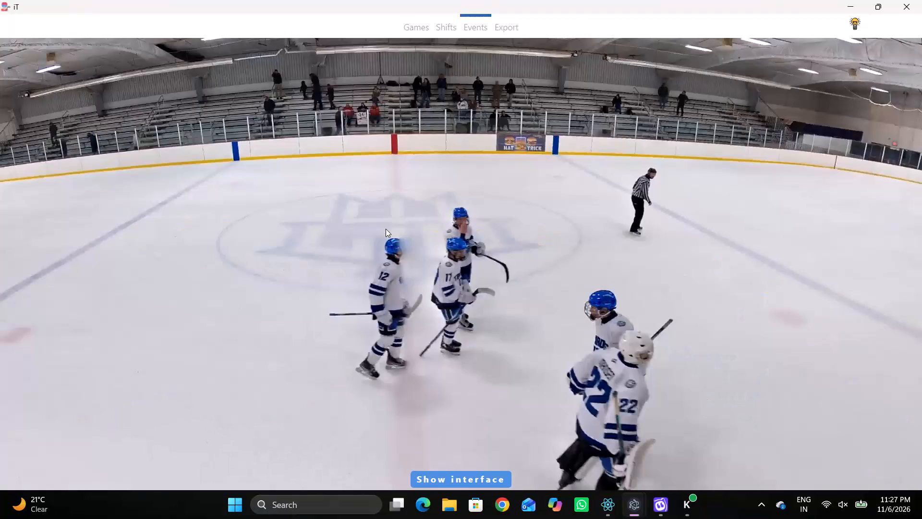
{"action": "key", "text": "space"}
{"action": "key", "text": "space"}
{"action": "key", "text": "space"}
{"action": "key", "text": "space"}
Jump the video to the shift starting at 01:13:51.1 and return to event logging with the interface hidden.
{"action": "type", "text": "D"}
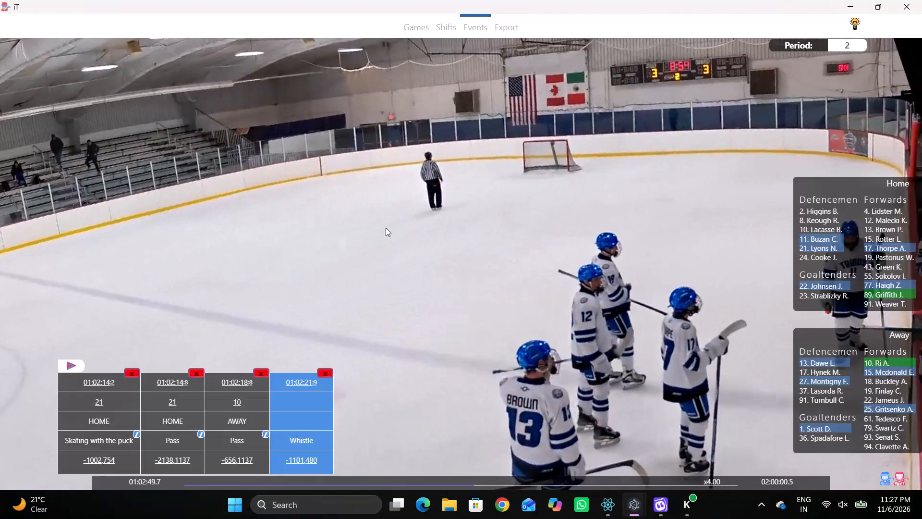
{"action": "left_click", "coordinate": [450, 28]}
{"action": "left_click", "coordinate": [497, 384]}
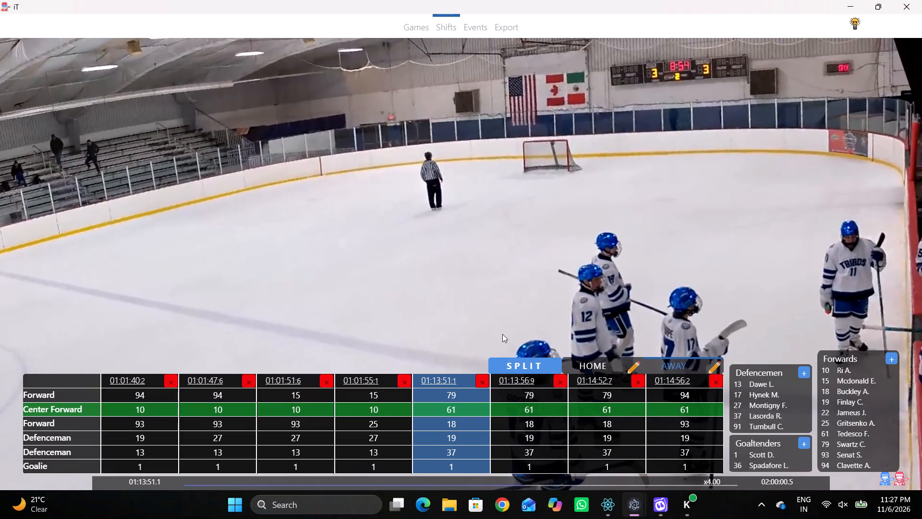
{"action": "left_click", "coordinate": [461, 31]}
{"action": "left_click", "coordinate": [592, 195]}
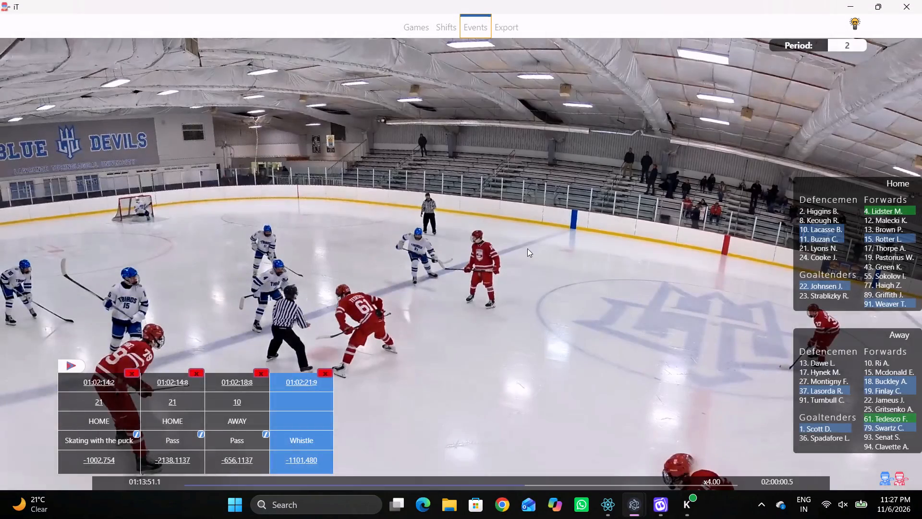
{"action": "key", "text": "shift+d"}
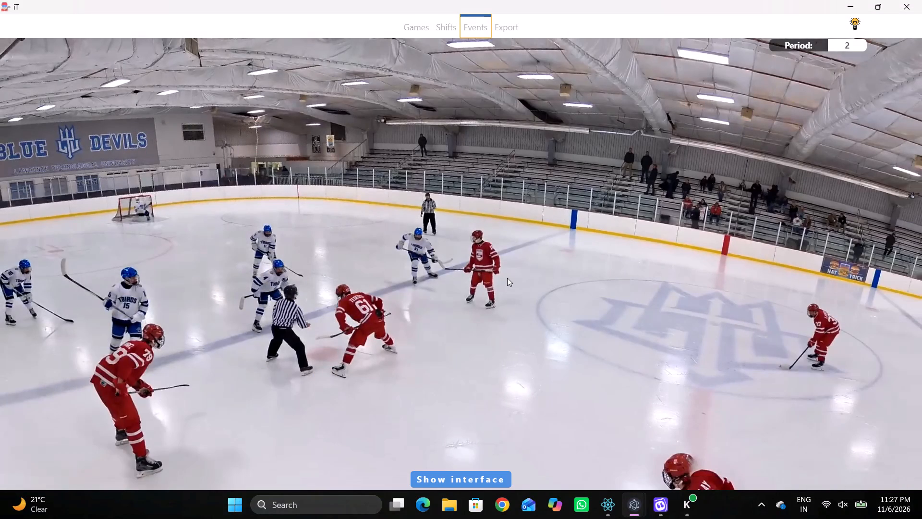
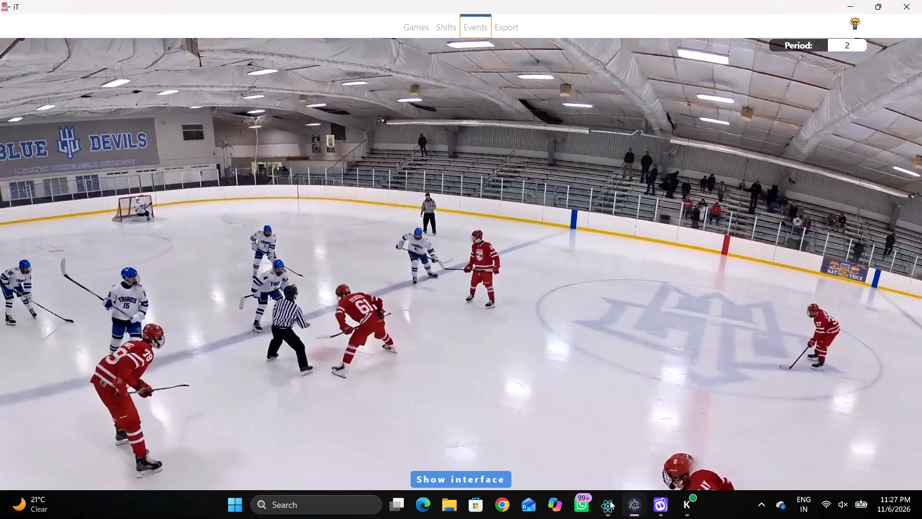
Switch to TMS Tagger, expand game 173641 to check its period 2 entry, and return to the event logging window.
{"action": "left_click", "coordinate": [610, 501]}
{"action": "left_click", "coordinate": [76, 254]}
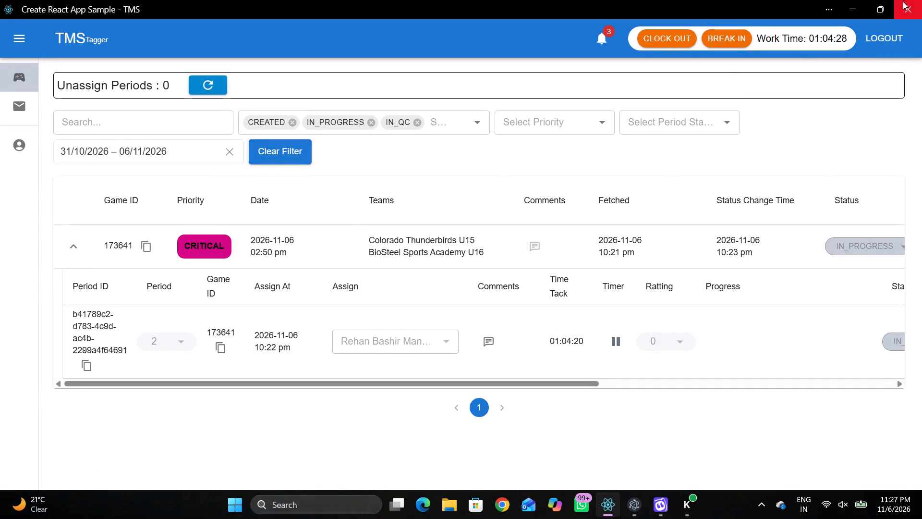
{"action": "left_click", "coordinate": [860, 7]}
Log a Face off won by away forward 61 against home forward 4 at the near-side neutral-zone dot outside the home blue line.
{"action": "key", "text": "shift+d"}
{"action": "key", "text": "space"}
{"action": "key", "text": "space"}
{"action": "key", "text": "shift+d"}
{"action": "key", "text": "space"}
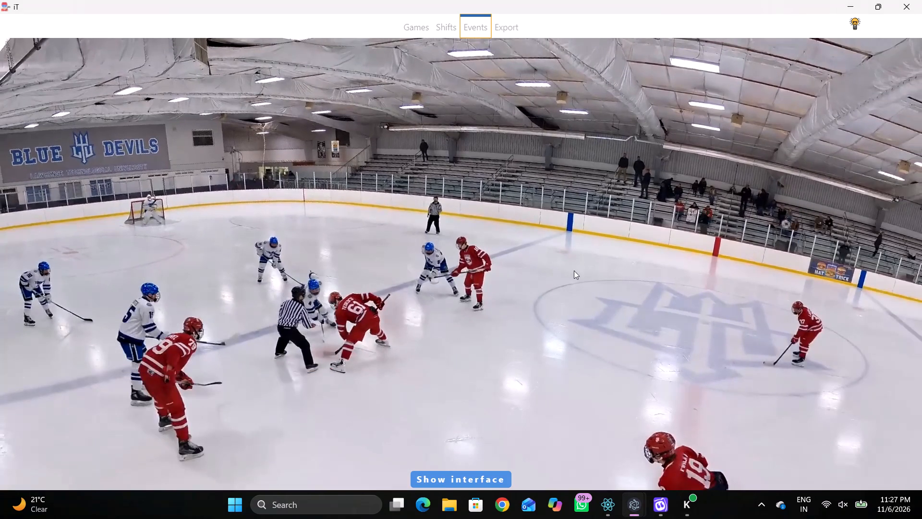
{"action": "key", "text": "space"}
{"action": "key", "text": "q"}
{"action": "key", "text": "q"}
{"action": "key", "text": "q"}
{"action": "type", "text": "qq"}
{"action": "key", "text": "q"}
{"action": "key", "text": "q"}
{"action": "right_click_drag", "start_coordinate": [616, 240], "coordinate": [623, 244]}
{"action": "key", "text": "q"}
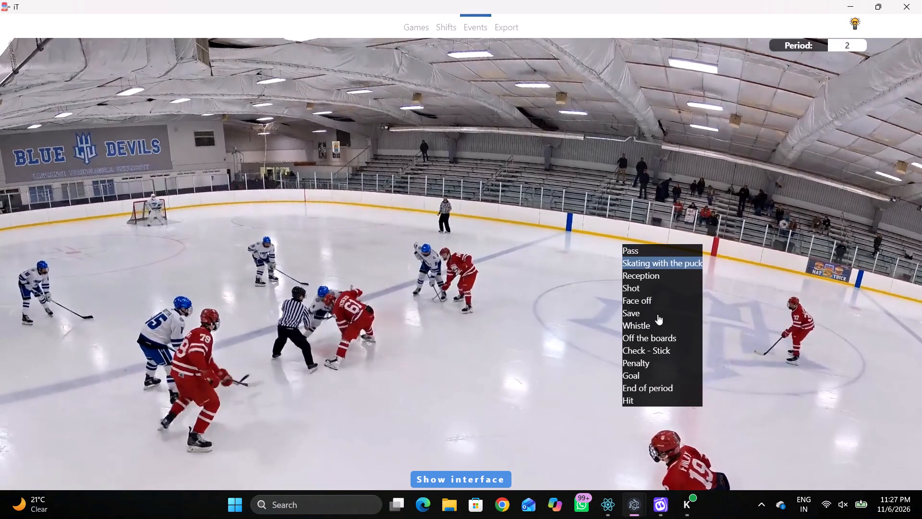
{"action": "left_click", "coordinate": [643, 298]}
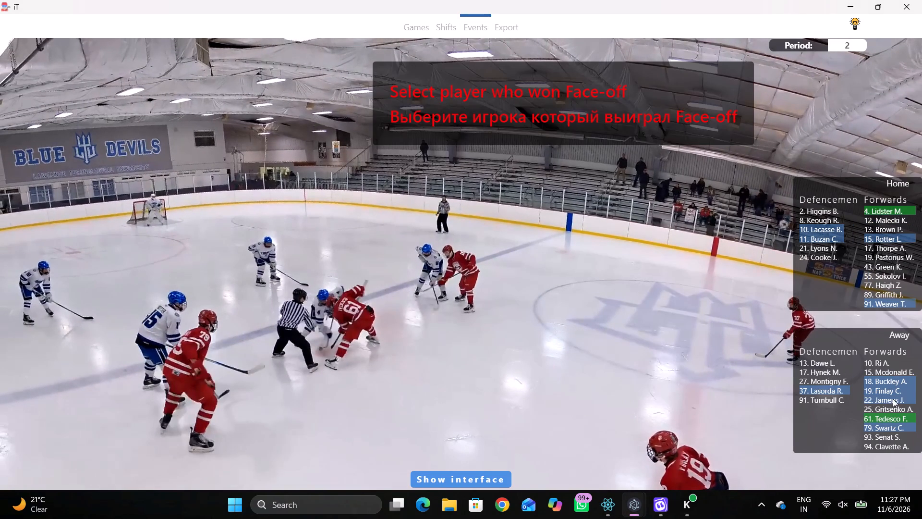
{"action": "left_click", "coordinate": [879, 412]}
{"action": "left_click", "coordinate": [877, 417]}
{"action": "left_click", "coordinate": [890, 220]}
{"action": "left_click", "coordinate": [880, 213]}
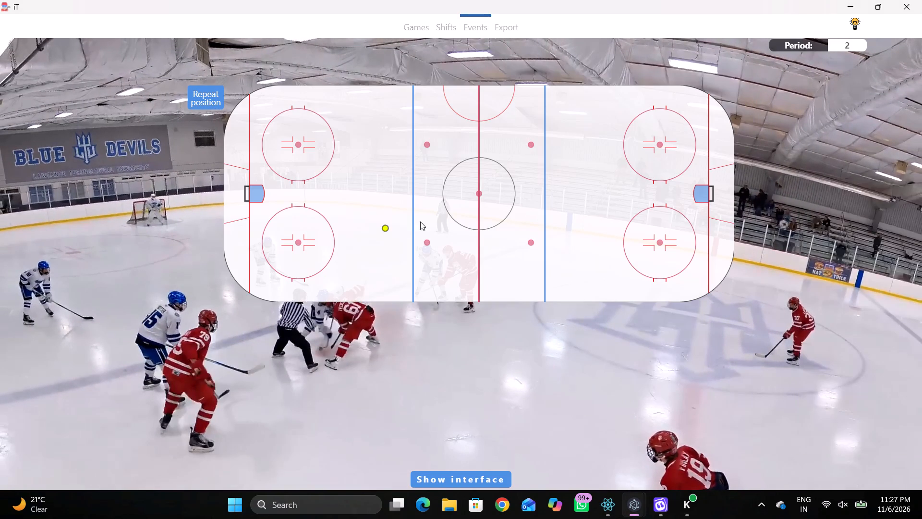
{"action": "left_click", "coordinate": [424, 242]}
Log a Pass for away forward 79 on the home blue line, towards the near boards.
{"action": "key", "text": "space"}
{"action": "key", "text": "space"}
{"action": "key", "text": "space"}
{"action": "key", "text": "space"}
{"action": "key", "text": "q"}
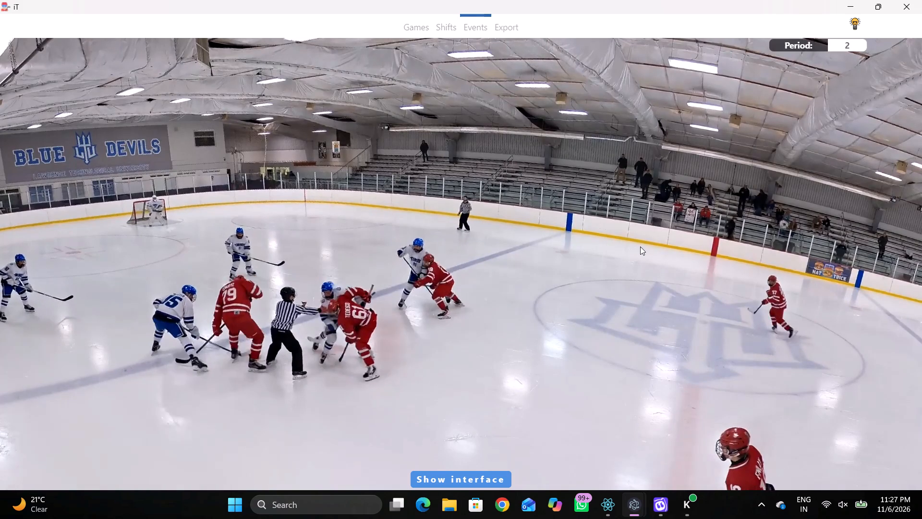
{"action": "key", "text": "q"}
{"action": "right_click", "coordinate": [642, 242]}
{"action": "key", "text": "space"}
{"action": "key", "text": "space"}
{"action": "key", "text": "space"}
{"action": "key", "text": "space"}
{"action": "key", "text": "q"}
{"action": "key", "text": "q"}
{"action": "key", "text": "q"}
{"action": "key", "text": "q"}
{"action": "key", "text": "q"}
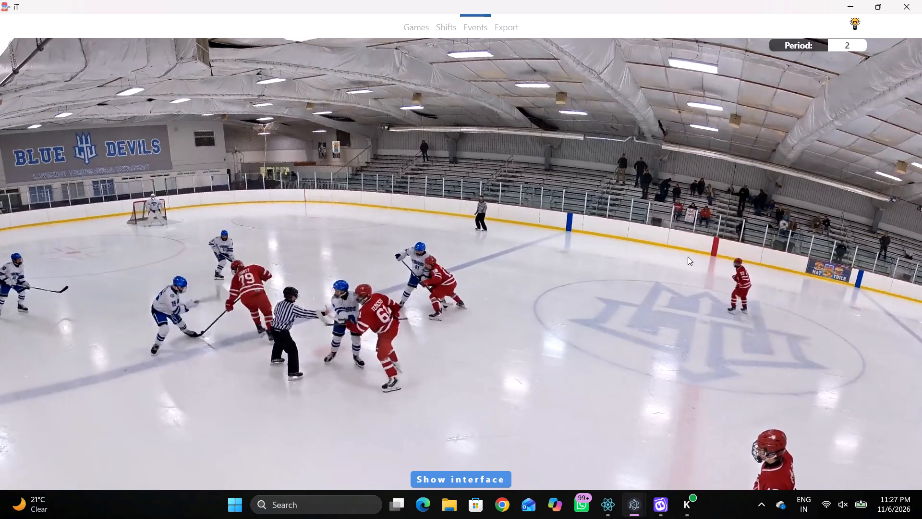
{"action": "right_click", "coordinate": [686, 256]}
{"action": "left_click", "coordinate": [691, 264]}
{"action": "right_click_drag", "start_coordinate": [686, 263], "coordinate": [680, 264]}
{"action": "key", "text": "q"}
{"action": "left_click", "coordinate": [688, 271]}
{"action": "right_click", "coordinate": [669, 268]}
{"action": "key", "text": "space"}
{"action": "key", "text": "space"}
{"action": "right_click", "coordinate": [670, 271]}
{"action": "key", "text": "q"}
{"action": "left_click", "coordinate": [679, 274]}
{"action": "key", "text": "q"}
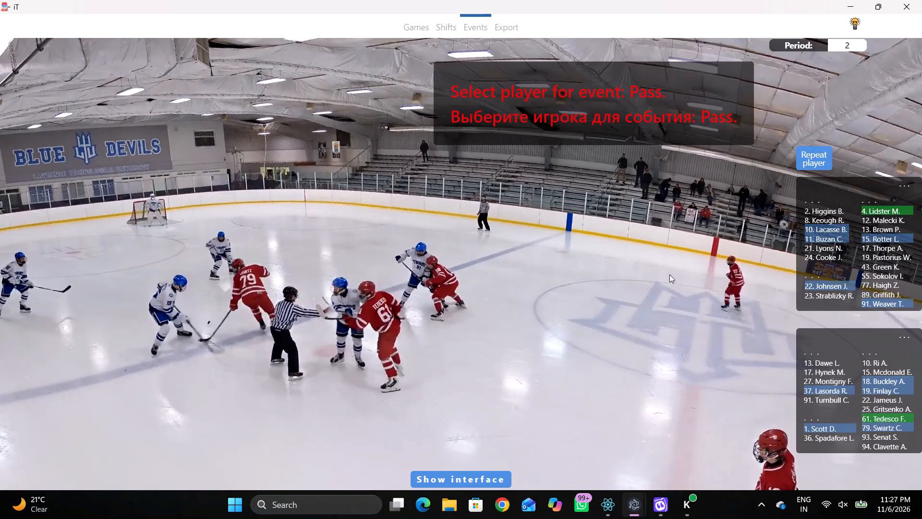
{"action": "left_click", "coordinate": [672, 277]}
{"action": "key", "text": "q"}
{"action": "left_click", "coordinate": [674, 279]}
{"action": "right_click", "coordinate": [670, 277]}
{"action": "left_click", "coordinate": [675, 287]}
{"action": "left_click", "coordinate": [879, 427]}
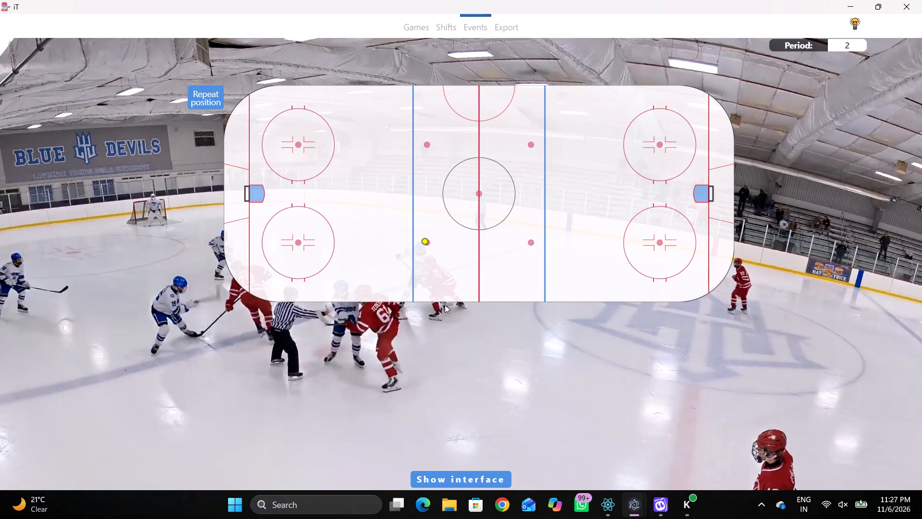
{"action": "left_click", "coordinate": [414, 270]}
Log Skating with the puck for home defenceman 11 at 01:13:55.6, in the middle of the home zone.
{"action": "key", "text": "space"}
{"action": "key", "text": "space"}
{"action": "key", "text": "space"}
{"action": "key", "text": "space"}
{"action": "key", "text": "space"}
{"action": "key", "text": "space"}
{"action": "right_click_drag", "start_coordinate": [534, 233], "coordinate": [528, 230]}
{"action": "key", "text": "q"}
{"action": "left_click", "coordinate": [570, 246]}
{"action": "right_click", "coordinate": [492, 240]}
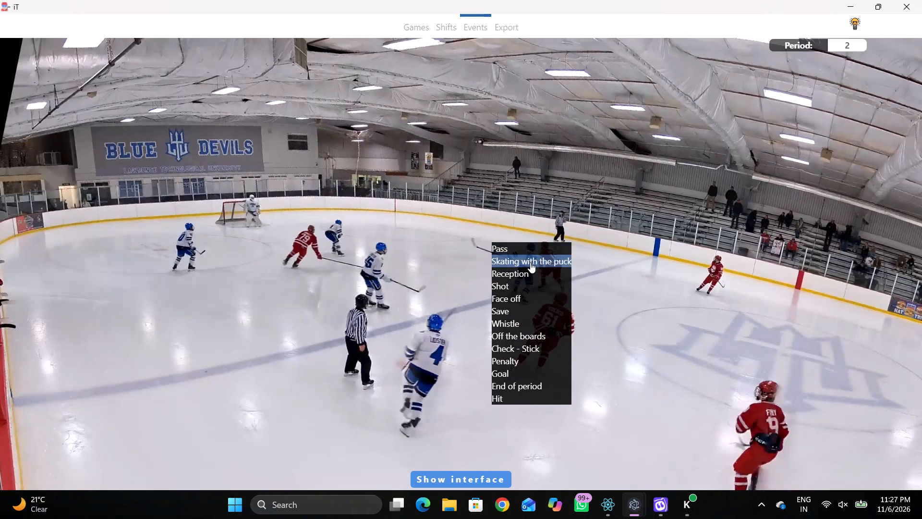
{"action": "left_click", "coordinate": [531, 262]}
{"action": "left_click", "coordinate": [809, 235]}
{"action": "left_click", "coordinate": [355, 202]}
Log a Pass at 01:13:56.1 for the same player, home defenceman 11, in the middle of the home zone.
{"action": "key", "text": "r"}
{"action": "key", "text": "space"}
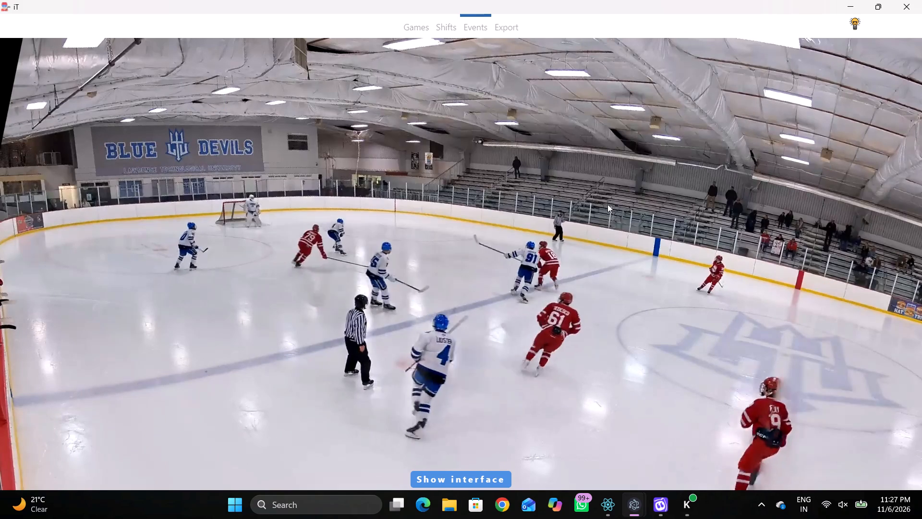
{"action": "key", "text": "space"}
{"action": "key", "text": "space"}
{"action": "key", "text": "space"}
{"action": "key", "text": "q"}
{"action": "left_click", "coordinate": [615, 201]}
{"action": "right_click_drag", "start_coordinate": [731, 181], "coordinate": [692, 189]}
{"action": "left_click", "coordinate": [706, 194]}
{"action": "left_click", "coordinate": [813, 161]}
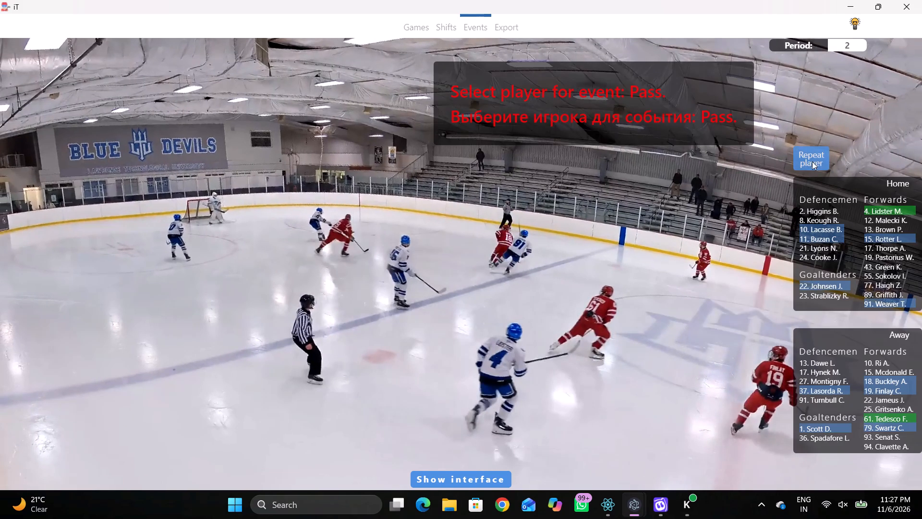
{"action": "left_click", "coordinate": [364, 195]}
Log a Pass for away forward 79 at 01:13:57.4, in the neutral zone just past the centre line on the far side.
{"action": "key", "text": "space"}
{"action": "key", "text": "space"}
{"action": "key", "text": "space"}
{"action": "key", "text": "space"}
{"action": "key", "text": "q"}
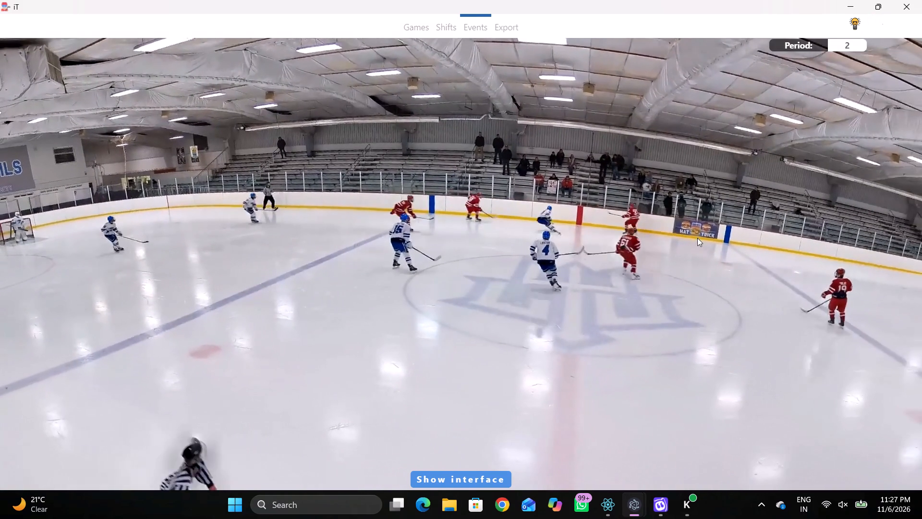
{"action": "key", "text": "q"}
{"action": "key", "text": "q"}
{"action": "key", "text": "q"}
{"action": "key", "text": "q"}
{"action": "key", "text": "q"}
{"action": "right_click", "coordinate": [683, 206]}
{"action": "left_click", "coordinate": [690, 211]}
{"action": "right_click_drag", "start_coordinate": [634, 202], "coordinate": [627, 203]}
{"action": "left_click", "coordinate": [640, 210]}
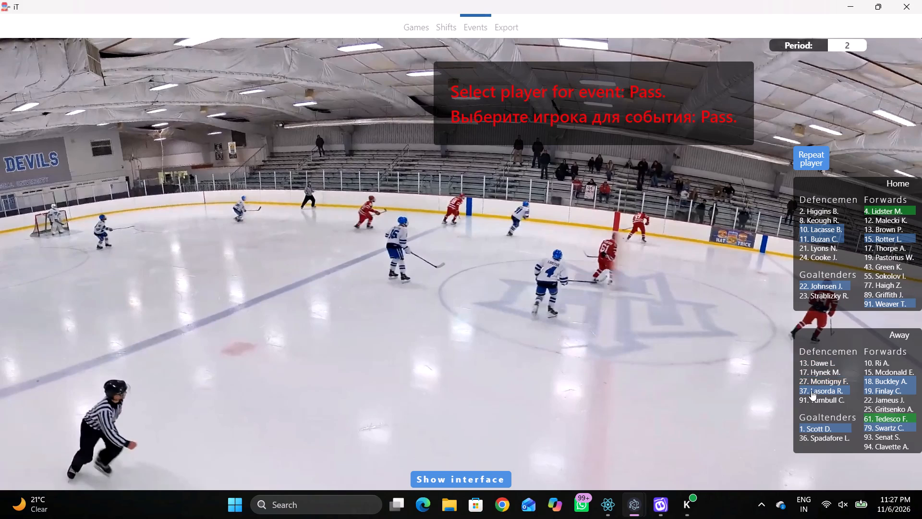
{"action": "left_click", "coordinate": [880, 430]}
{"action": "left_click", "coordinate": [508, 127]}
Change the player of the latest Pass to away defenceman 37 in the event table.
{"action": "key", "text": "r"}
{"action": "key", "text": "space"}
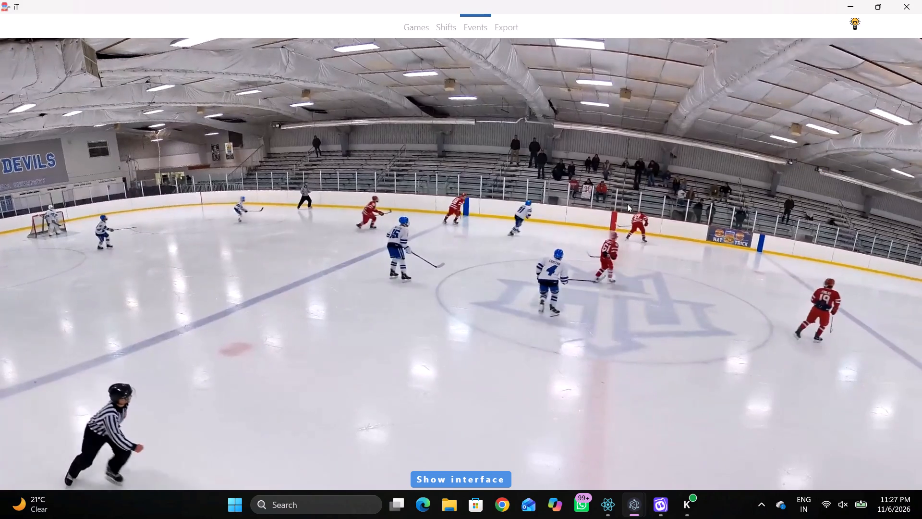
{"action": "key", "text": "space"}
{"action": "key", "text": "shift+d"}
{"action": "left_click", "coordinate": [308, 409]}
{"action": "left_click", "coordinate": [816, 391]}
{"action": "key", "text": "shift+d"}
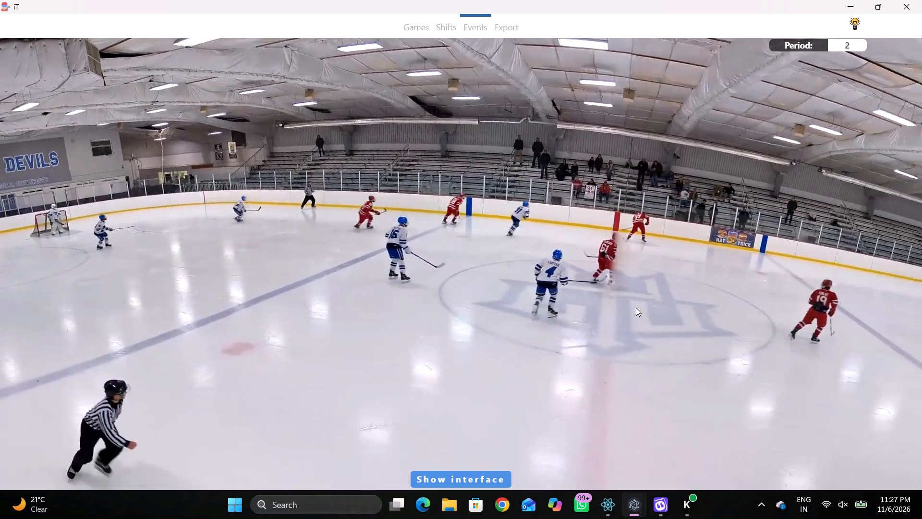
Log a Pass for away forward 19 at 01:13:58.4, by the centre line near the far boards.
{"action": "key", "text": "space"}
{"action": "key", "text": "space"}
{"action": "key", "text": "q"}
{"action": "right_click", "coordinate": [594, 184]}
{"action": "left_click", "coordinate": [608, 200]}
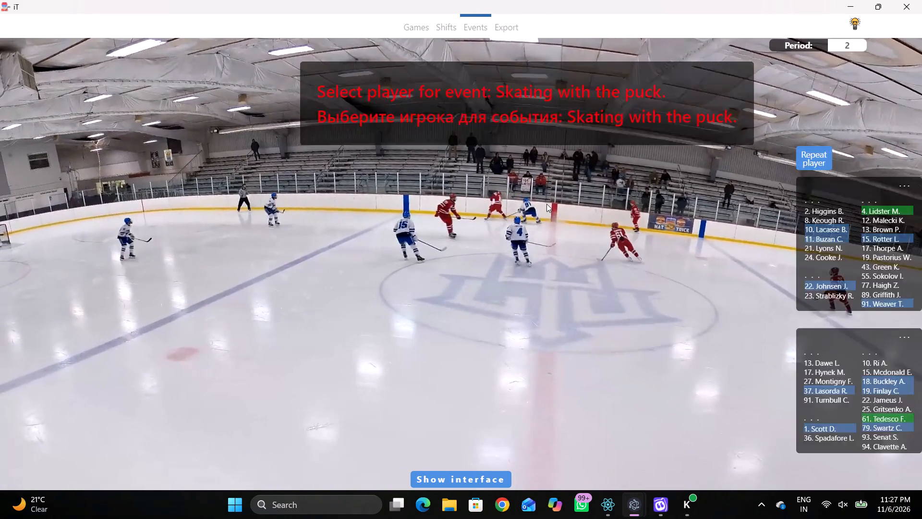
{"action": "right_click_drag", "start_coordinate": [536, 205], "coordinate": [528, 209]}
{"action": "left_click", "coordinate": [539, 219]}
{"action": "left_click", "coordinate": [880, 391]}
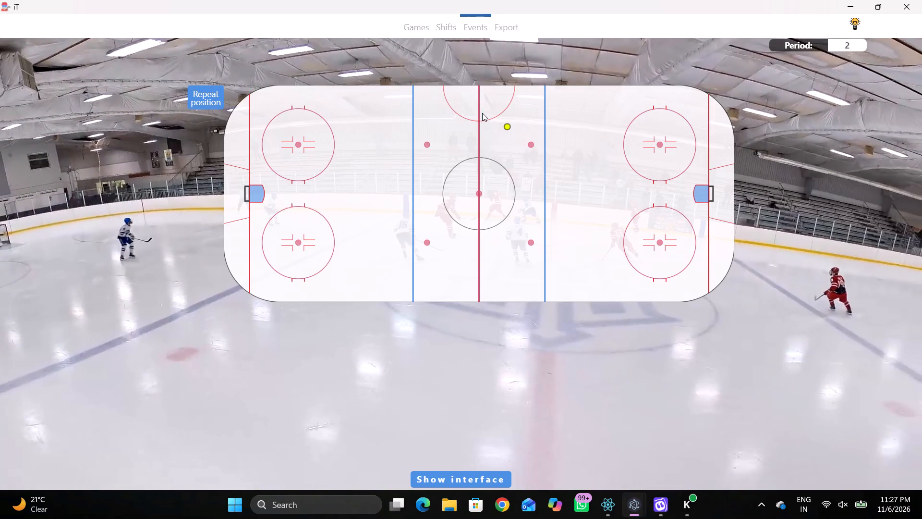
{"action": "left_click", "coordinate": [482, 112]}
Change the player of the Pass at 01:13:58.4 to away forward 18 in the event table.
{"action": "key", "text": "q"}
{"action": "key", "text": "q"}
{"action": "key", "text": "space"}
{"action": "key", "text": "space"}
{"action": "key", "text": "shift+d"}
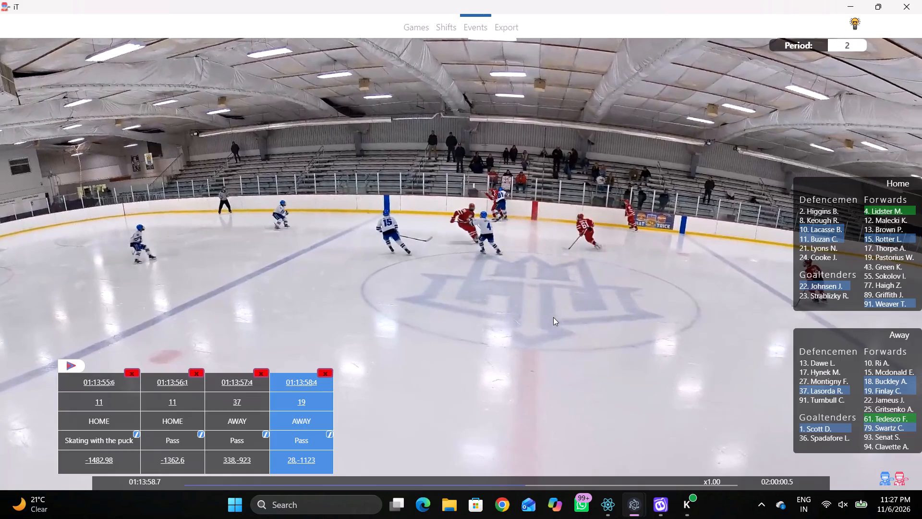
{"action": "key", "text": "shift+d"}
{"action": "left_click", "coordinate": [304, 400]}
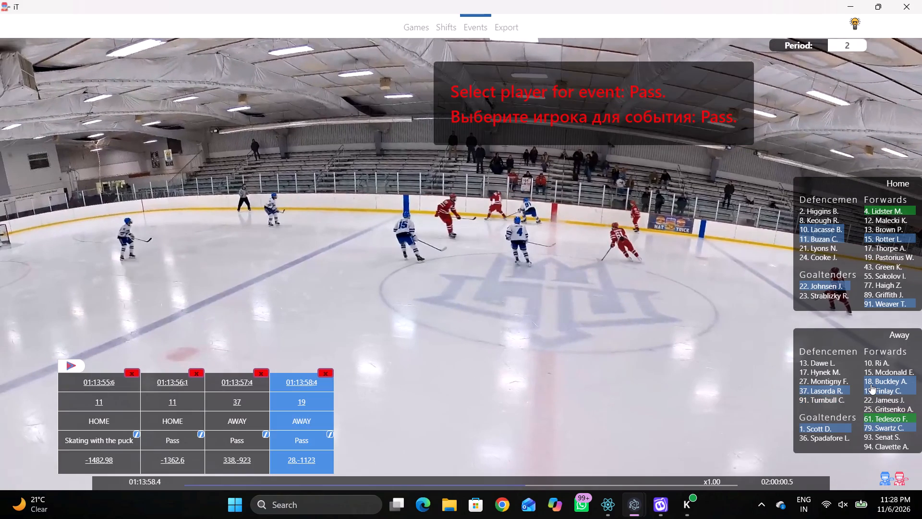
{"action": "left_click", "coordinate": [871, 384]}
{"action": "key", "text": "shift+d"}
Log Skating with the puck for away forward 79 in the home zone's near-side corner, just in front of the goal line.
{"action": "key", "text": "space"}
{"action": "type", "text": "v"}
{"action": "key", "text": "space"}
{"action": "key", "text": "space"}
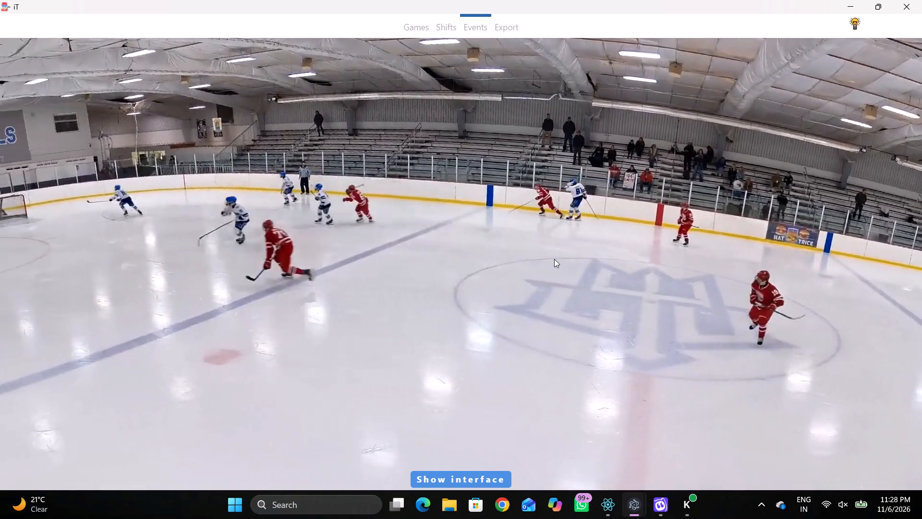
{"action": "key", "text": "v"}
{"action": "key", "text": "space"}
{"action": "key", "text": "space"}
{"action": "key", "text": "space"}
{"action": "key", "text": "q"}
{"action": "right_click", "coordinate": [505, 235]}
{"action": "left_click", "coordinate": [534, 244]}
{"action": "right_click_drag", "start_coordinate": [479, 244], "coordinate": [480, 248]}
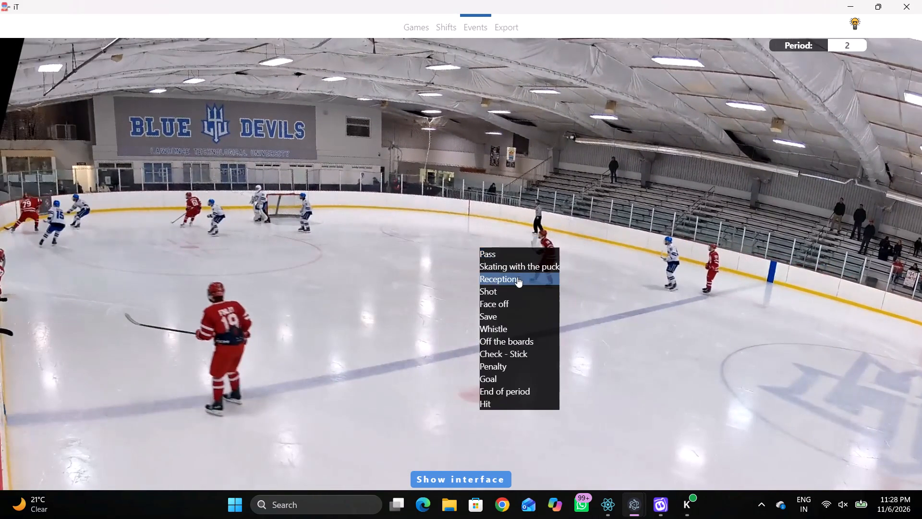
{"action": "left_click", "coordinate": [519, 276]}
{"action": "right_click_drag", "start_coordinate": [611, 272], "coordinate": [615, 277]}
{"action": "left_click", "coordinate": [662, 297]}
{"action": "left_click", "coordinate": [873, 425]}
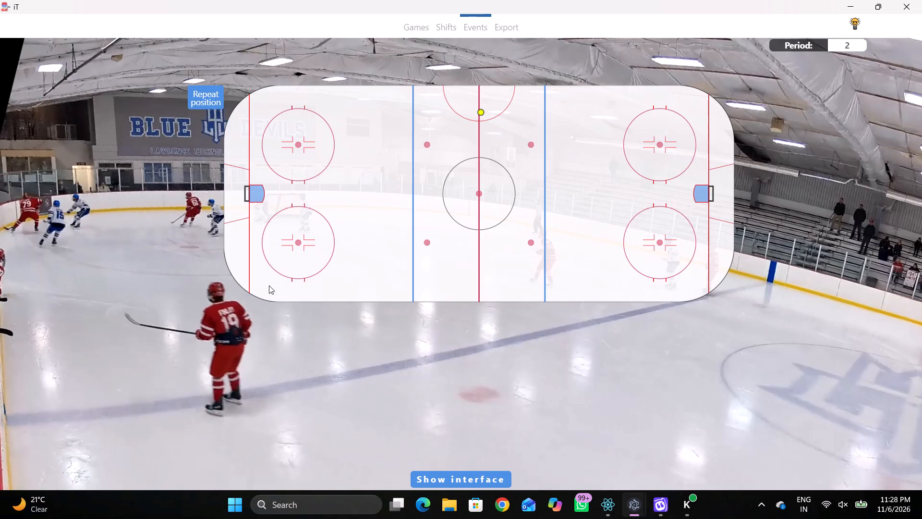
{"action": "left_click", "coordinate": [269, 283]}
Log a Pass for away forward 79 at 01:14:04.1, on the goal-side edge of the home zone's near-side face-off circle.
{"action": "key", "text": "r"}
{"action": "key", "text": "space"}
{"action": "key", "text": "space"}
{"action": "key", "text": "space"}
{"action": "key", "text": "space"}
{"action": "key", "text": "space"}
{"action": "key", "text": "space"}
{"action": "key", "text": "space"}
{"action": "key", "text": "space"}
{"action": "key", "text": "space"}
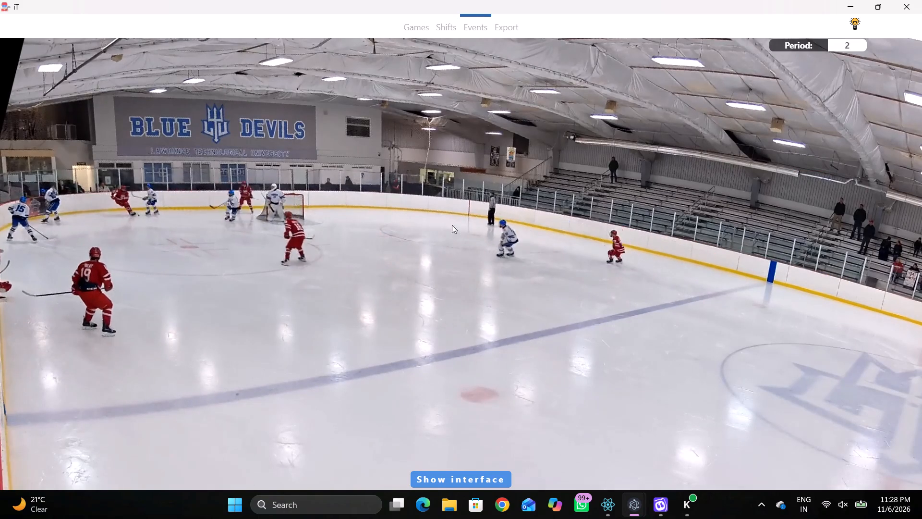
{"action": "key", "text": "space"}
{"action": "key", "text": "q"}
{"action": "key", "text": "q"}
{"action": "key", "text": "q"}
{"action": "key", "text": "q"}
{"action": "key", "text": "q"}
{"action": "key", "text": "q"}
{"action": "key", "text": "q"}
{"action": "key", "text": "q"}
{"action": "key", "text": "q"}
{"action": "key", "text": "q"}
{"action": "key", "text": "q"}
{"action": "right_click", "coordinate": [384, 225]}
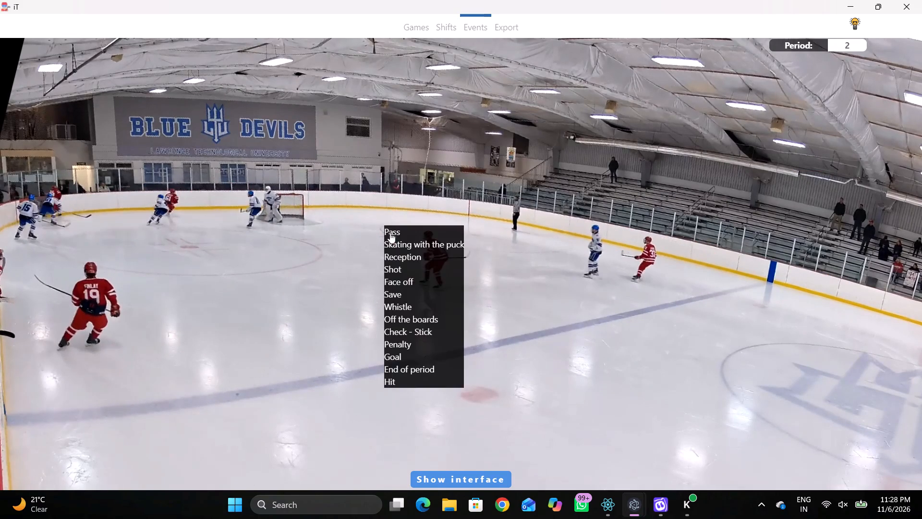
{"action": "right_click_drag", "start_coordinate": [376, 227], "coordinate": [364, 234]}
{"action": "left_click", "coordinate": [375, 243]}
{"action": "left_click", "coordinate": [817, 156]}
{"action": "left_click", "coordinate": [262, 257]}
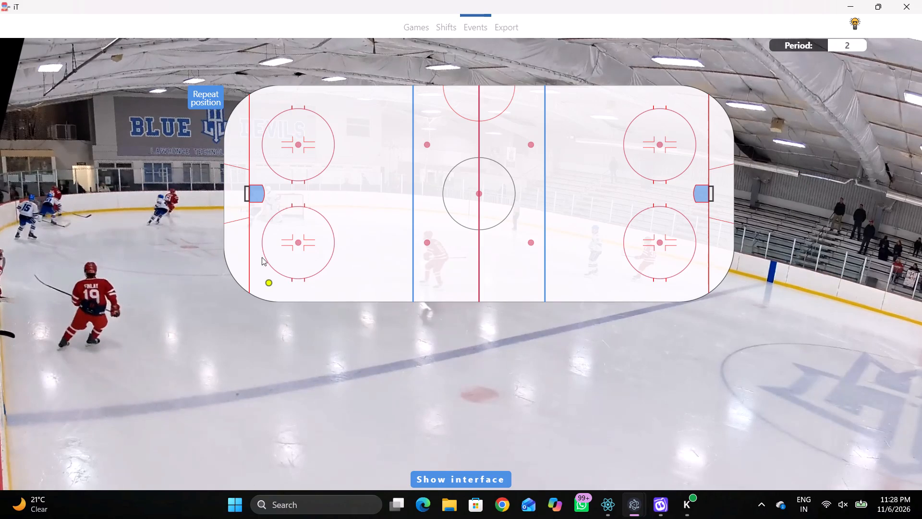
Review the play that follows away forward 79's Pass to find the next puck event.
{"action": "key", "text": "space"}
{"action": "key", "text": "space"}
{"action": "key", "text": "space"}
{"action": "key", "text": "space"}
{"action": "key", "text": "space"}
{"action": "key", "text": "space"}
{"action": "right_click", "coordinate": [416, 226]}
{"action": "left_click", "coordinate": [485, 254]}
{"action": "key", "text": "space"}
{"action": "key", "text": "q"}
{"action": "key", "text": "q"}
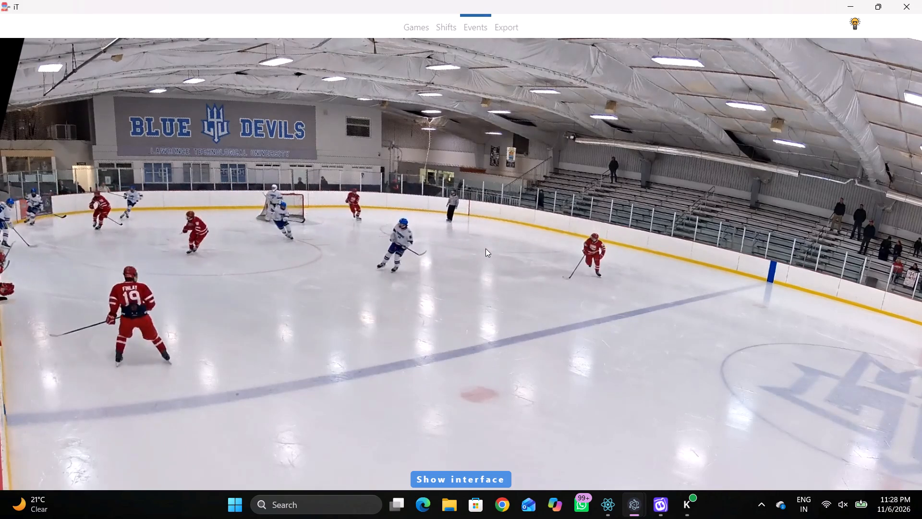
{"action": "key", "text": "q"}
{"action": "key", "text": "q"}
{"action": "key", "text": "space"}
{"action": "key", "text": "shift+d"}
{"action": "key", "text": "space"}
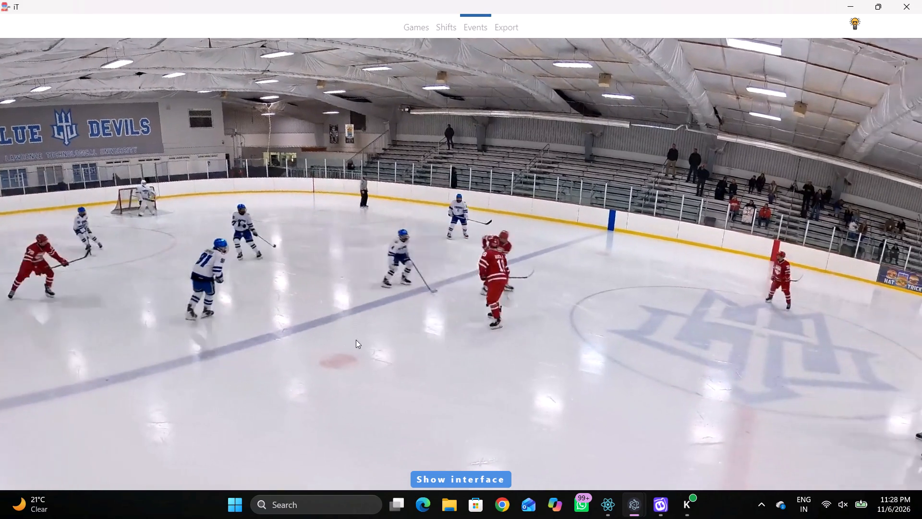
{"action": "key", "text": "shift+d"}
{"action": "key", "text": "space"}
Reload the Events view, show the interface and bring the video back to the Pass at 01:14:04.1.
{"action": "left_click", "coordinate": [443, 32]}
{"action": "key", "text": "space"}
{"action": "key", "text": "shift+d"}
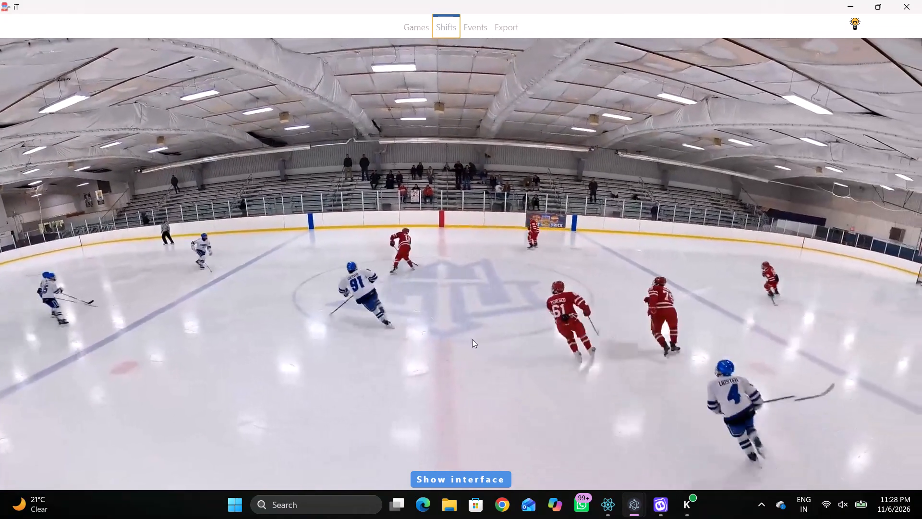
{"action": "left_click", "coordinate": [414, 27]}
{"action": "left_click", "coordinate": [437, 25]}
{"action": "key", "text": "shift+d"}
{"action": "left_click", "coordinate": [474, 26]}
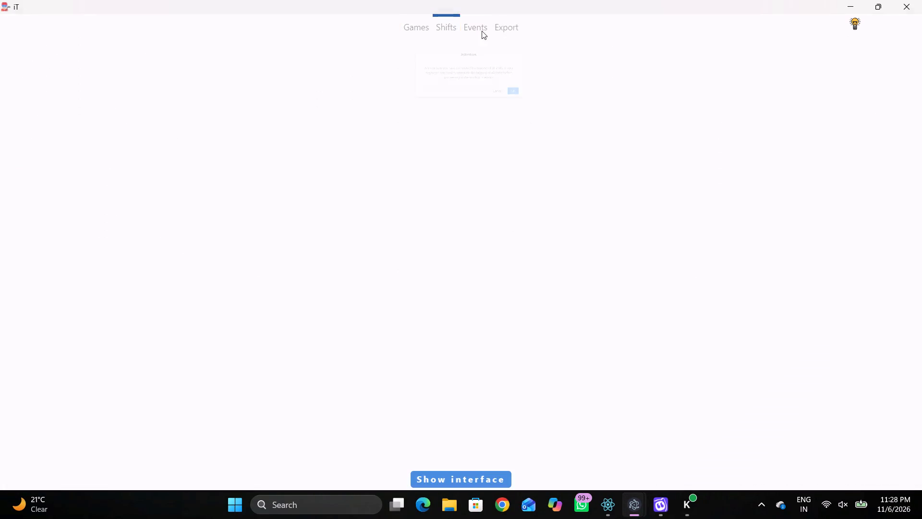
{"action": "left_click", "coordinate": [575, 203]}
{"action": "key", "text": "shift+d"}
{"action": "key", "text": "shift+d"}
{"action": "left_click", "coordinate": [442, 364]}
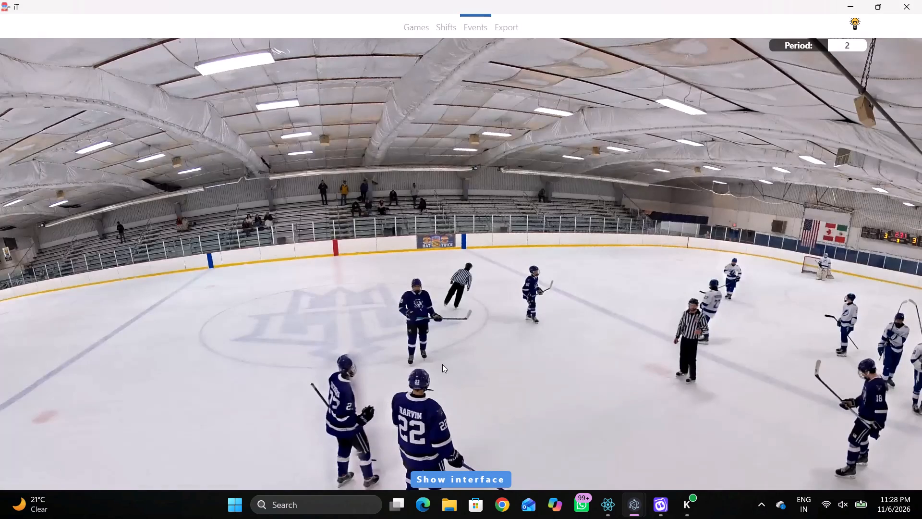
{"action": "key", "text": "shift+d"}
{"action": "left_click", "coordinate": [459, 476]}
{"action": "left_click", "coordinate": [525, 478]}
{"action": "left_click", "coordinate": [524, 482]}
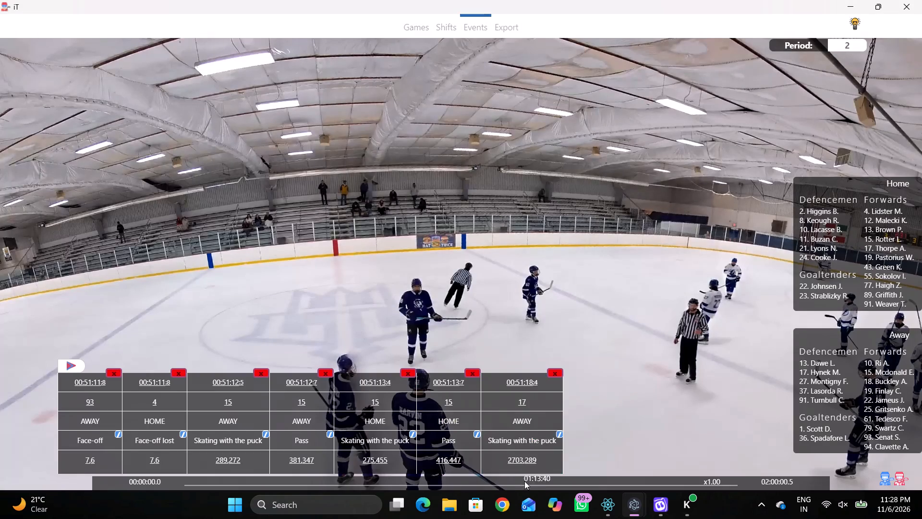
{"action": "left_click", "coordinate": [515, 483]}
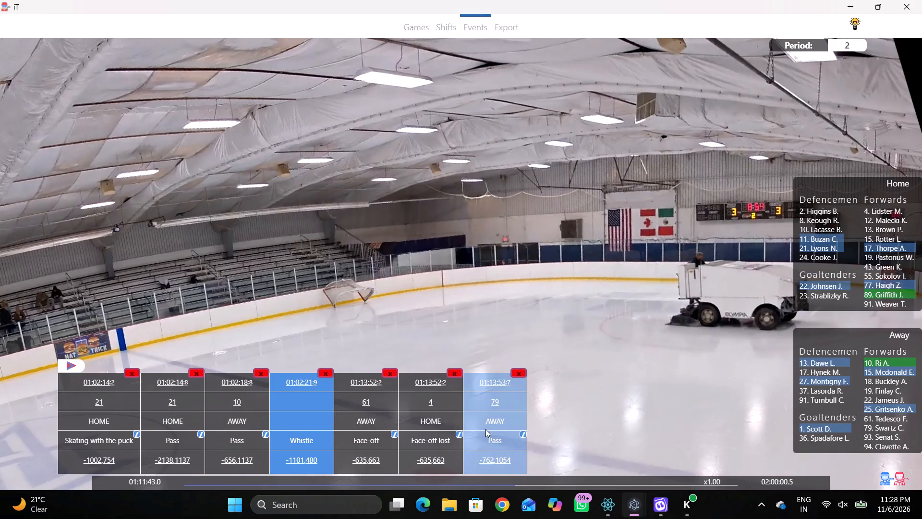
{"action": "left_click", "coordinate": [525, 480]}
{"action": "left_click", "coordinate": [527, 479]}
{"action": "left_click", "coordinate": [534, 480]}
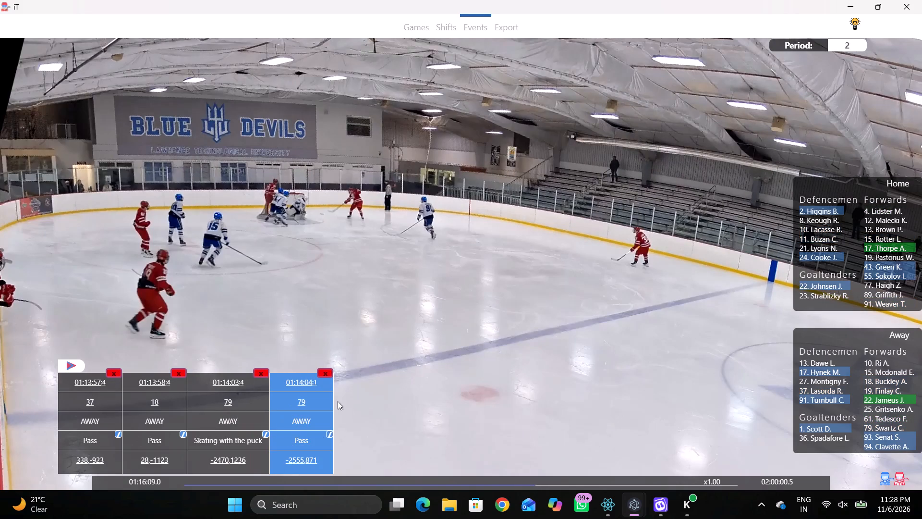
{"action": "left_click", "coordinate": [320, 392]}
{"action": "left_click", "coordinate": [312, 383]}
Log Skating with the puck for home defenceman 10 at 01:14:04.9, just behind the home goal line on the near side.
{"action": "key", "text": "shift+d"}
{"action": "key", "text": "space"}
{"action": "key", "text": "space"}
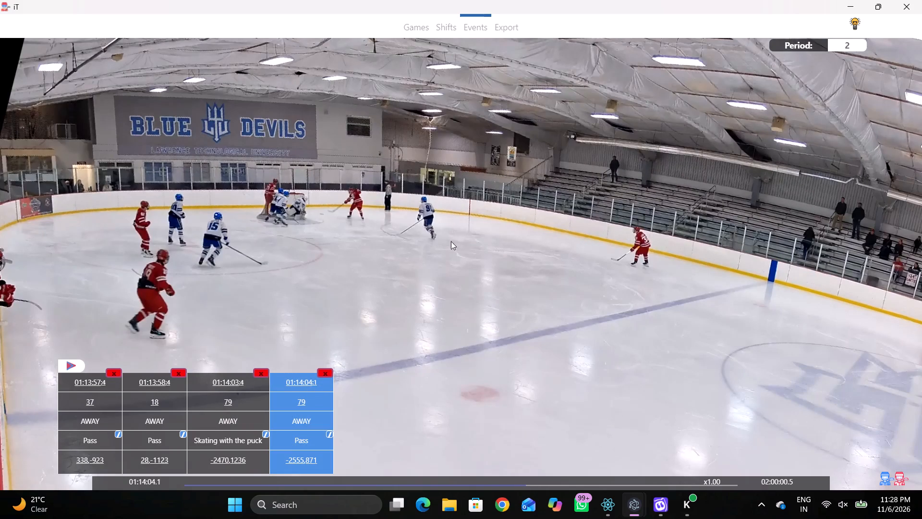
{"action": "key", "text": "space"}
{"action": "key", "text": "space"}
{"action": "key", "text": "space"}
{"action": "key", "text": "space"}
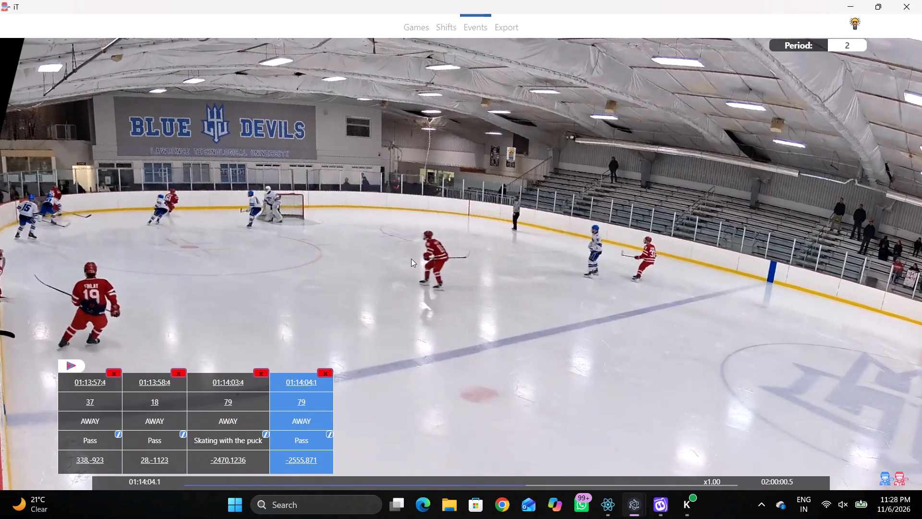
{"action": "type", "text": "eeee"}
{"action": "right_click", "coordinate": [428, 250]}
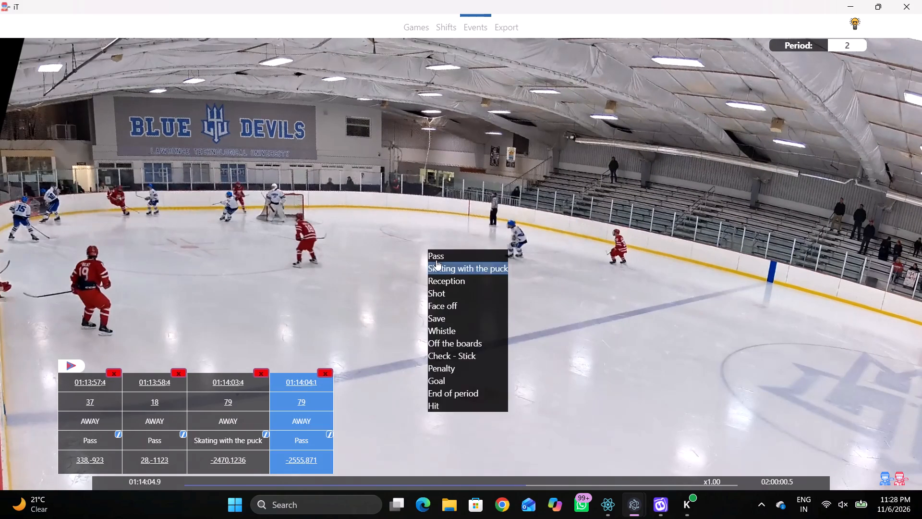
{"action": "right_click_drag", "start_coordinate": [416, 260], "coordinate": [414, 265]}
{"action": "left_click", "coordinate": [470, 289]}
{"action": "right_click", "coordinate": [432, 272]}
{"action": "left_click", "coordinate": [511, 294]}
{"action": "left_click", "coordinate": [806, 225]}
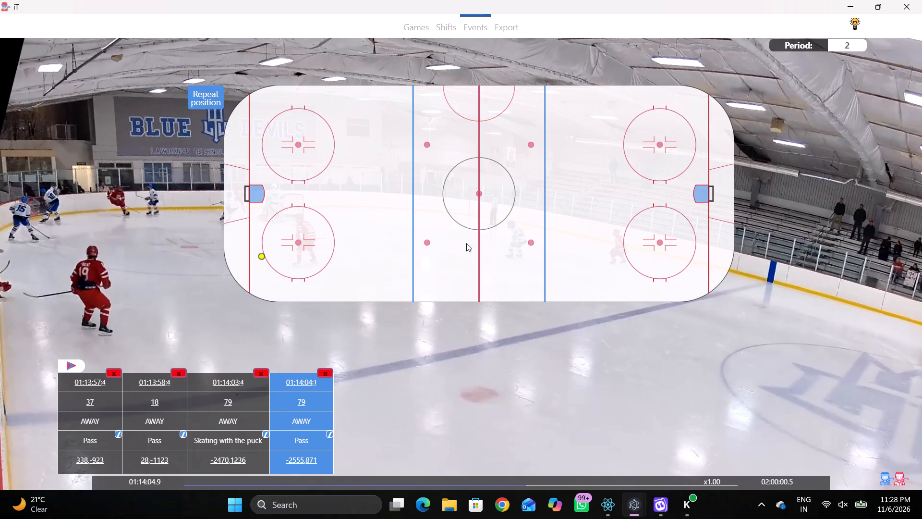
{"action": "left_click", "coordinate": [244, 252]}
Log a Pass for home defenceman 10 at 01:14:05.5, inside the home zone's near-side face-off circle on the goal side.
{"action": "key", "text": "e"}
{"action": "key", "text": "e"}
{"action": "type", "text": "eee"}
{"action": "key", "text": "q"}
{"action": "key", "text": "Tab"}
{"action": "key", "text": "e"}
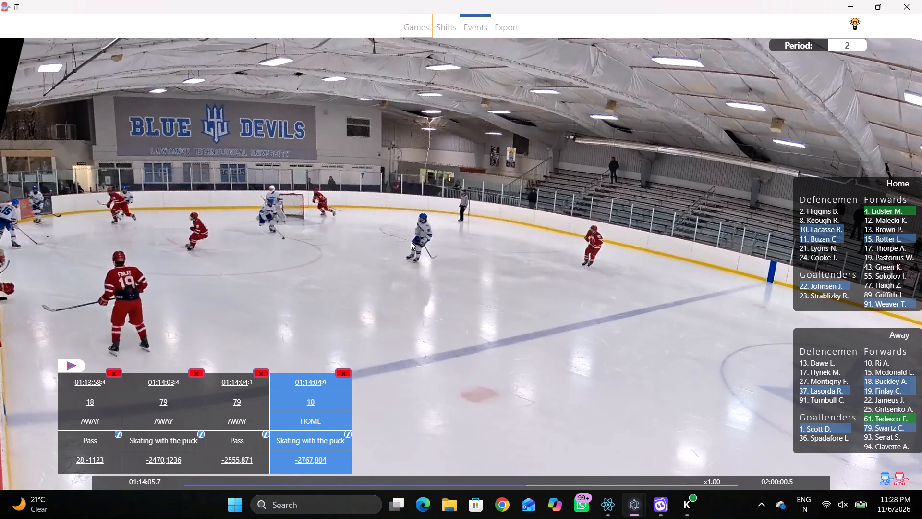
{"action": "key", "text": "Tab"}
{"action": "key", "text": "Tab"}
{"action": "key", "text": "Tab"}
{"action": "key", "text": "q"}
{"action": "key", "text": "q"}
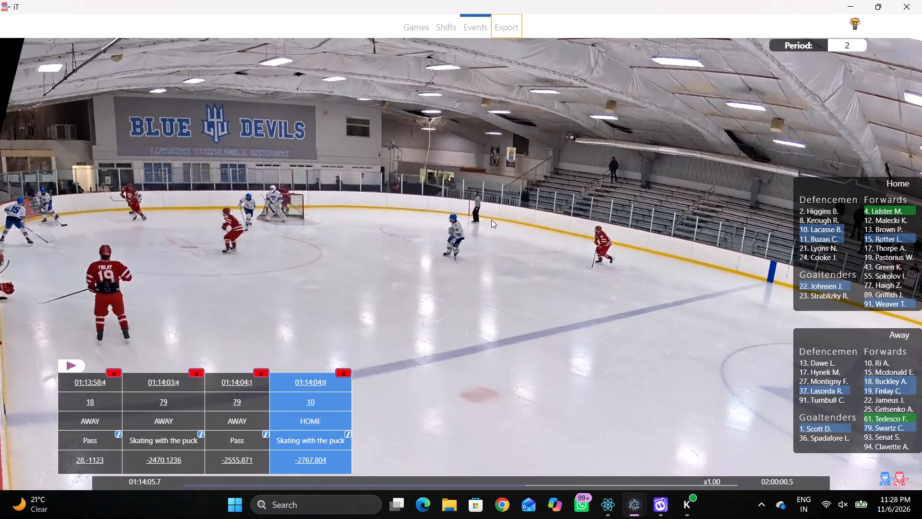
{"action": "right_click", "coordinate": [491, 219]}
{"action": "left_click_drag", "start_coordinate": [494, 222], "coordinate": [488, 219]}
{"action": "right_click", "coordinate": [486, 218]}
{"action": "left_click", "coordinate": [490, 224]}
{"action": "left_click", "coordinate": [808, 157]}
{"action": "left_click", "coordinate": [279, 252]}
Log Skating with the puck for home forward 15 at 01:14:06.3, at the near-boards edge of the home zone's near-side face-off circle.
{"action": "key", "text": "e"}
{"action": "key", "text": "e"}
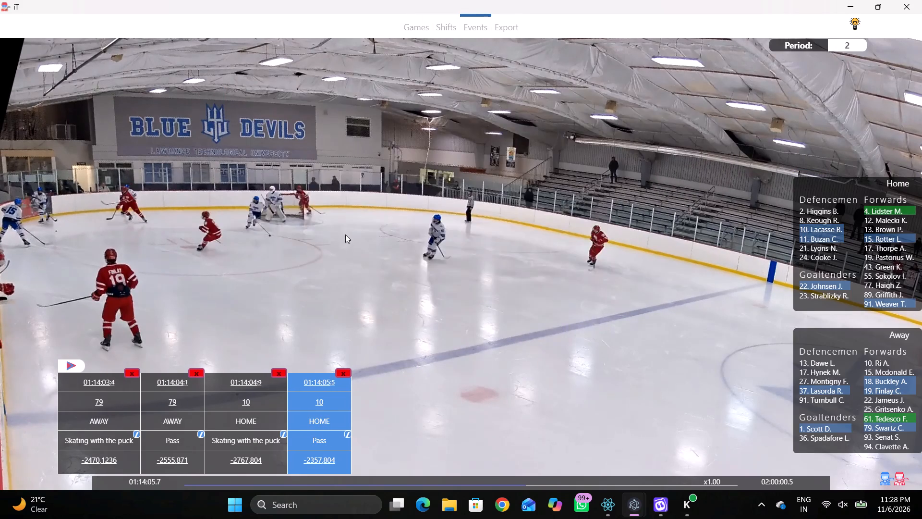
{"action": "key", "text": "e"}
{"action": "key", "text": "e"}
{"action": "right_click", "coordinate": [451, 235]}
{"action": "left_click", "coordinate": [474, 254]}
{"action": "left_click", "coordinate": [877, 236]}
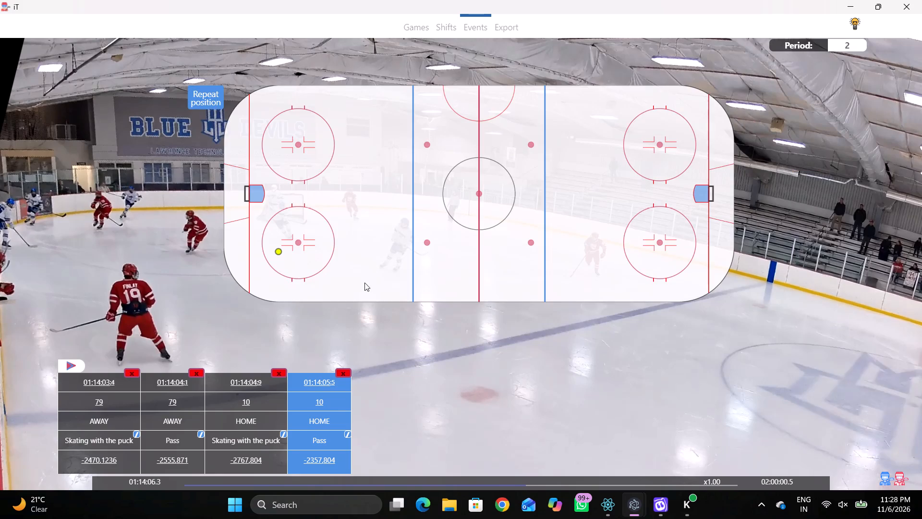
{"action": "left_click", "coordinate": [307, 277]}
Log a Pass for home forward 15 at 01:14:06.3, between the home zone's near-side face-off circle and the boards.
{"action": "key", "text": "e"}
{"action": "key", "text": "e"}
{"action": "key", "text": "e"}
{"action": "type", "text": "eqq"}
{"action": "key", "text": "q"}
{"action": "key", "text": "q"}
{"action": "right_click", "coordinate": [548, 223]}
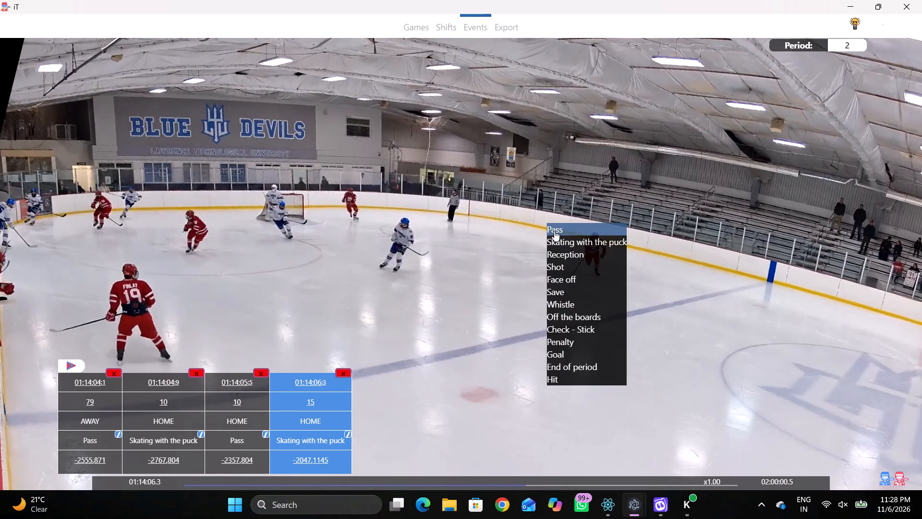
{"action": "left_click", "coordinate": [554, 231]}
{"action": "right_click", "coordinate": [551, 231]}
{"action": "left_click", "coordinate": [565, 236]}
{"action": "left_click", "coordinate": [811, 162]}
{"action": "left_click", "coordinate": [318, 284]}
Log Skating with the puck for away forward 19 at 01:14:10.5, between the home blue line and the centre circle.
{"action": "key", "text": "e"}
{"action": "key", "text": "e"}
{"action": "key", "text": "e"}
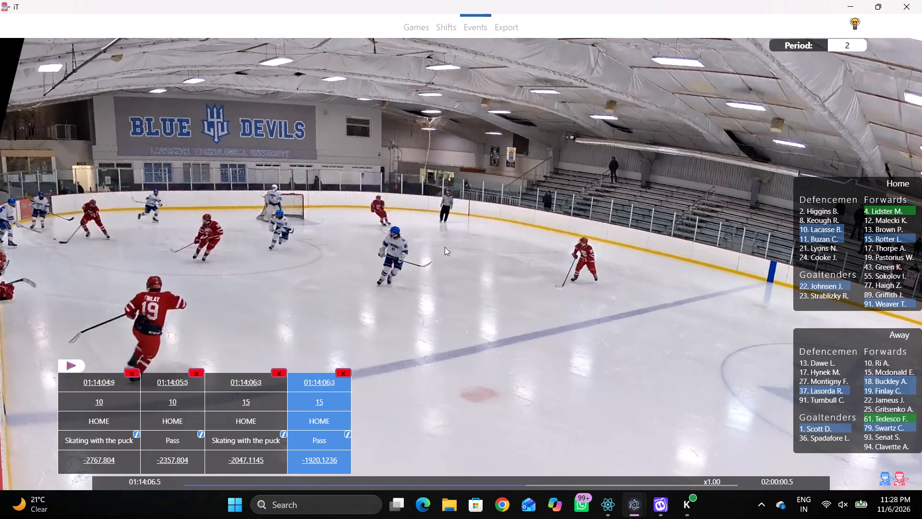
{"action": "key", "text": "e"}
{"action": "key", "text": "e"}
{"action": "key", "text": "e"}
{"action": "type", "text": "eeee"}
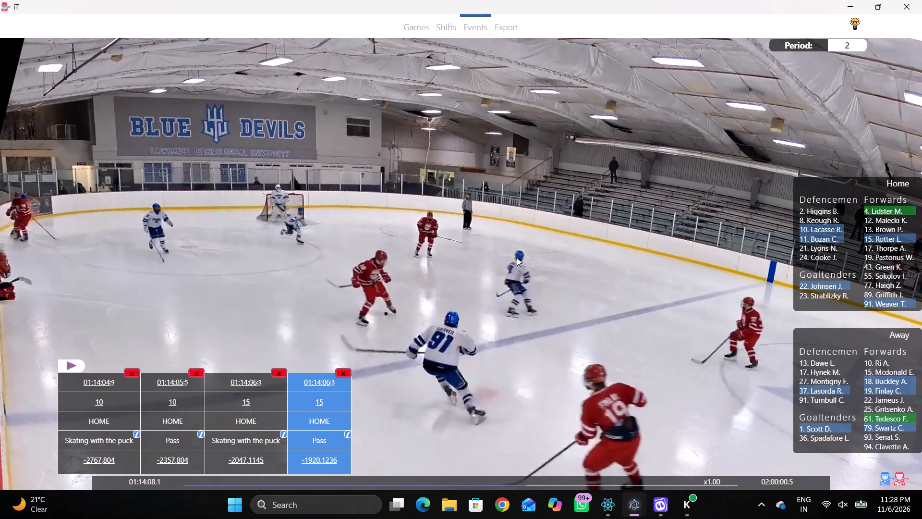
{"action": "type", "text": "qqe"}
{"action": "key", "text": "e"}
{"action": "key", "text": "e"}
{"action": "key", "text": "e"}
{"action": "key", "text": "e"}
{"action": "type", "text": "eeeeee"}
{"action": "key", "text": "e"}
{"action": "type", "text": "eq"}
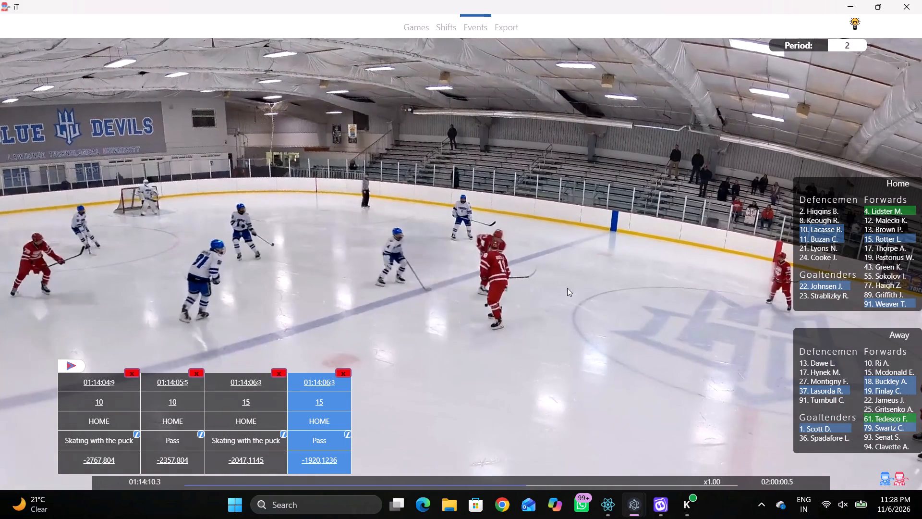
{"action": "right_click", "coordinate": [561, 286]}
{"action": "right_click_drag", "start_coordinate": [523, 293], "coordinate": [499, 302]}
{"action": "key", "text": "e"}
{"action": "key", "text": "e"}
{"action": "right_click", "coordinate": [511, 298]}
{"action": "key", "text": "q"}
{"action": "left_click", "coordinate": [519, 306]}
{"action": "right_click_drag", "start_coordinate": [502, 300], "coordinate": [497, 305]}
{"action": "left_click", "coordinate": [532, 325]}
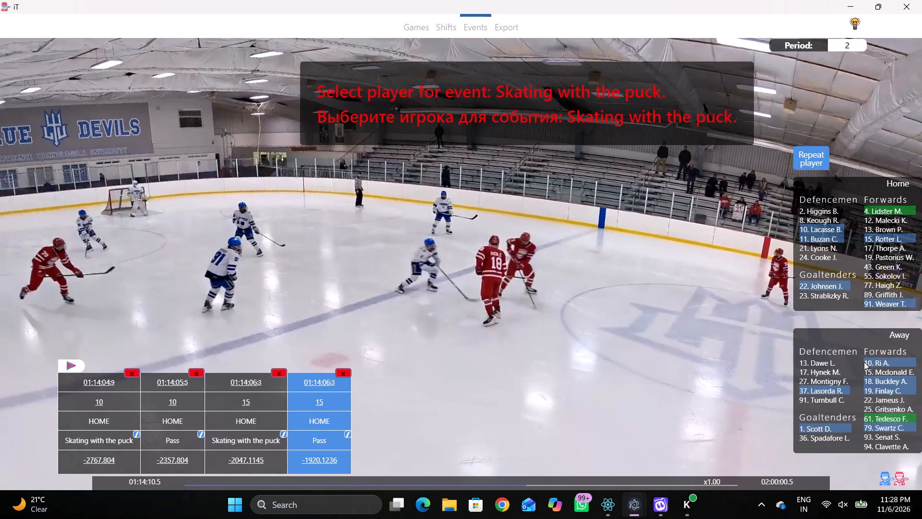
{"action": "left_click", "coordinate": [871, 385]}
{"action": "left_click", "coordinate": [438, 213]}
Log a Pass for away forward 19 at 01:14:10.7, just outside the home blue line near the near-side neutral-zone face-off spot.
{"action": "key", "text": "e"}
{"action": "key", "text": "e"}
{"action": "key", "text": "e"}
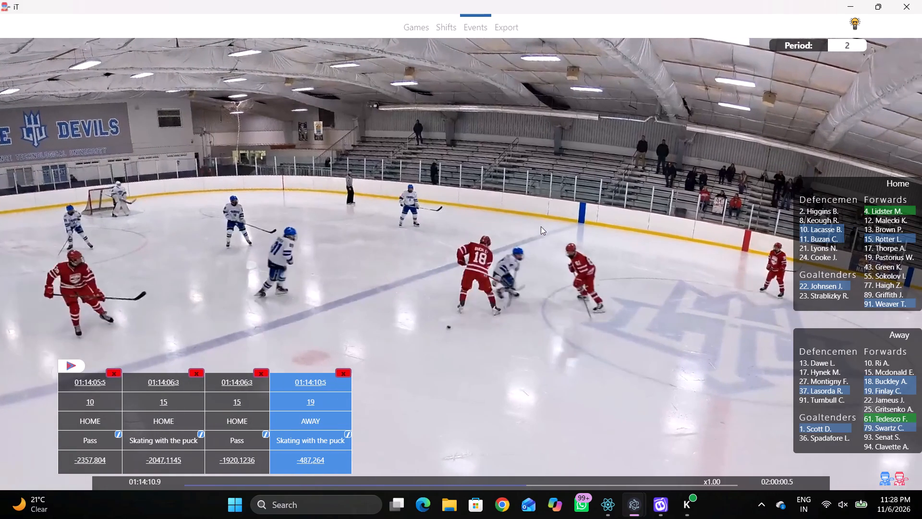
{"action": "key", "text": "e"}
{"action": "key", "text": "q"}
{"action": "key", "text": "q"}
{"action": "key", "text": "q"}
{"action": "right_click", "coordinate": [550, 231]}
{"action": "left_click", "coordinate": [557, 232]}
{"action": "left_click", "coordinate": [809, 164]}
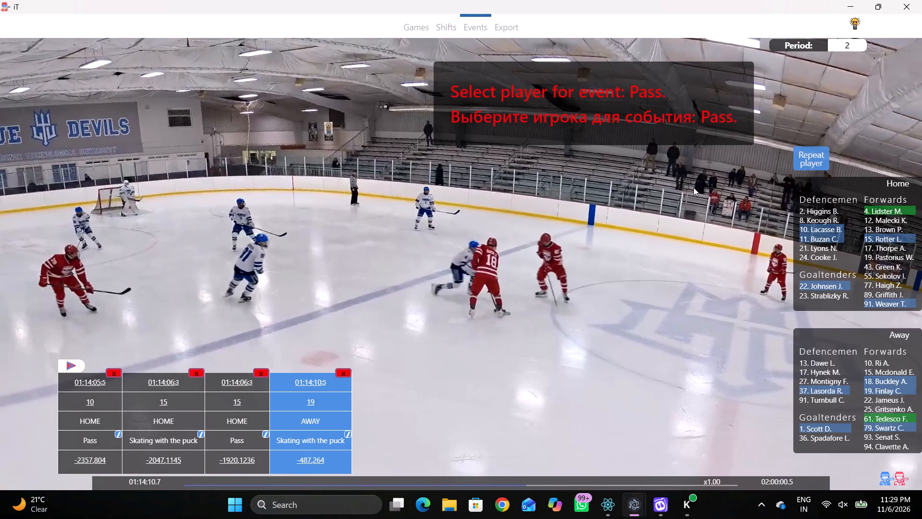
{"action": "left_click", "coordinate": [426, 221]}
Log Skating with the puck for away forward 79 at 01:14:11.7, just inside the home blue line toward the near boards.
{"action": "key", "text": "e"}
{"action": "key", "text": "e"}
{"action": "type", "text": "ee"}
{"action": "key", "text": "e"}
{"action": "right_click", "coordinate": [526, 232]}
{"action": "left_click", "coordinate": [565, 249]}
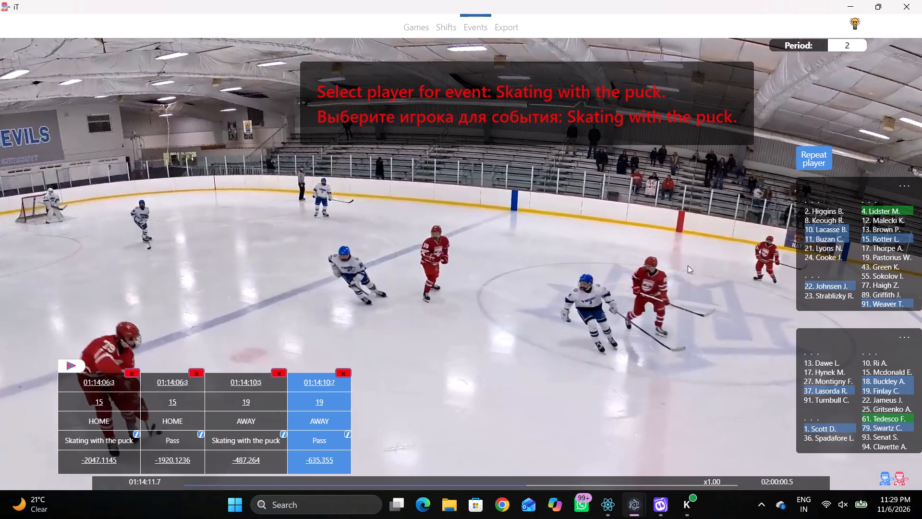
{"action": "left_click", "coordinate": [872, 432]}
{"action": "left_click", "coordinate": [869, 426]}
{"action": "left_click_drag", "start_coordinate": [390, 267], "coordinate": [395, 269]}
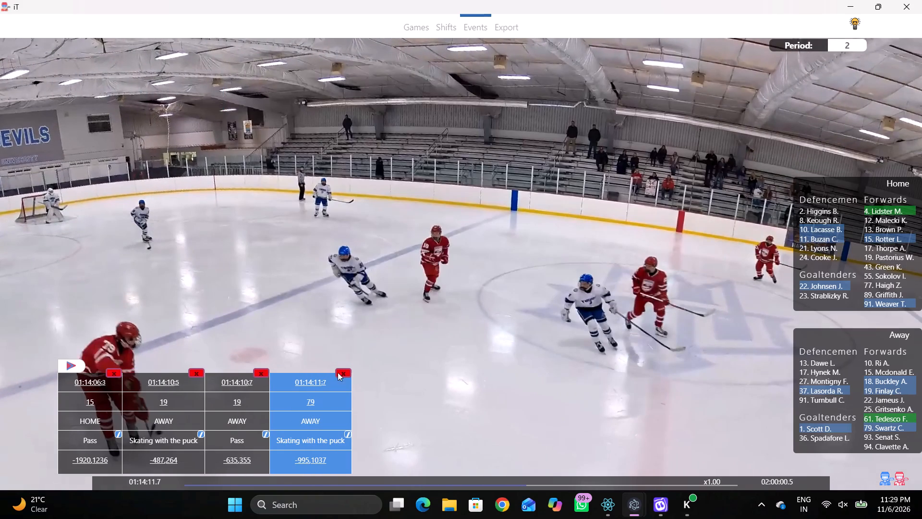
Move the rink position of away forward 79's skating event into the neutral zone near the near boards, about -508, 1128.
{"action": "left_click", "coordinate": [325, 463]}
{"action": "left_click", "coordinate": [419, 277]}
Log a Pass for away forward 79 at 01:14:12.3, on the home side of centre between the centre circle and the near boards.
{"action": "type", "text": "eeeee"}
{"action": "key", "text": "e"}
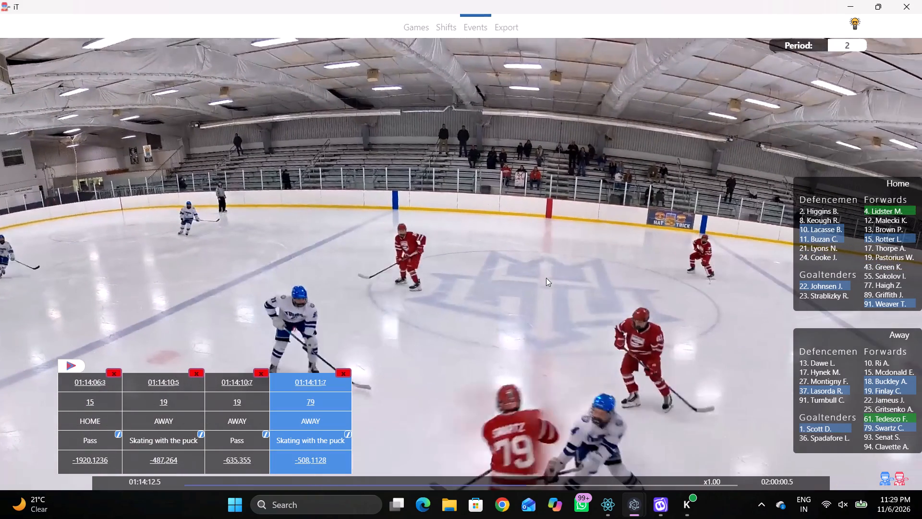
{"action": "type", "text": "ee"}
{"action": "type", "text": "qq"}
{"action": "key", "text": "q"}
{"action": "key", "text": "q"}
{"action": "key", "text": "q"}
{"action": "left_click", "coordinate": [578, 259]}
{"action": "right_click", "coordinate": [543, 259]}
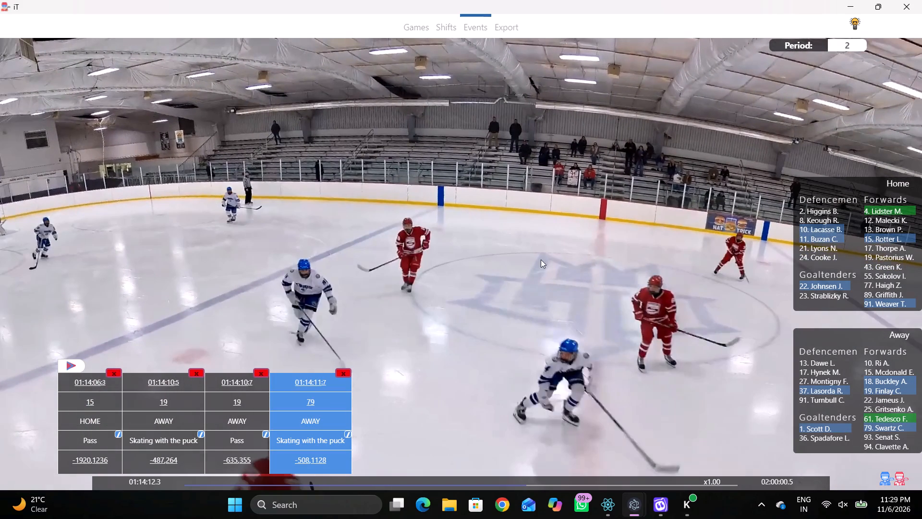
{"action": "left_click", "coordinate": [552, 268]}
{"action": "left_click", "coordinate": [818, 163]}
{"action": "left_click", "coordinate": [444, 259]}
Log Skating with the puck for away forward 18 at 01:14:13.5, at the centre circle's far-side edge toward the home zone.
{"action": "key", "text": "e"}
{"action": "key", "text": "e"}
{"action": "key", "text": "e"}
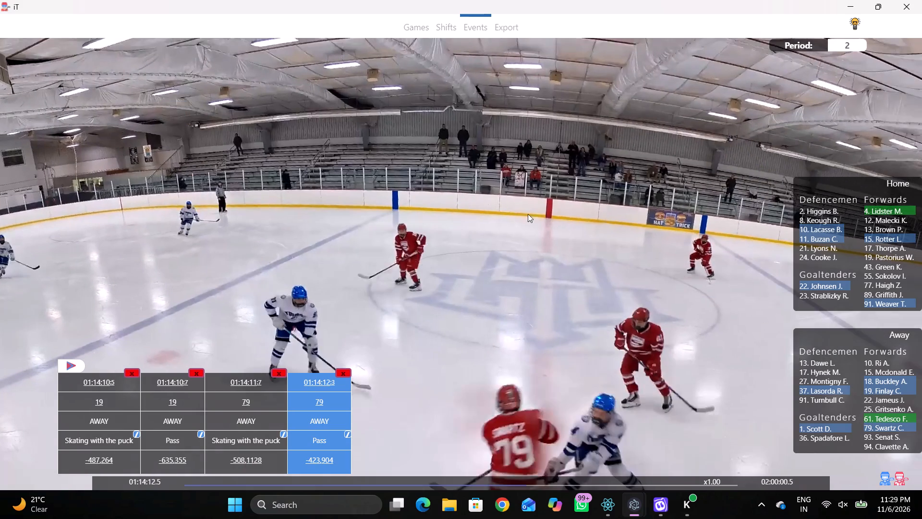
{"action": "key", "text": "e"}
{"action": "key", "text": "e"}
{"action": "key", "text": "e"}
{"action": "right_click", "coordinate": [561, 219]}
{"action": "left_click", "coordinate": [583, 239]}
{"action": "right_click_drag", "start_coordinate": [501, 230], "coordinate": [471, 235]}
{"action": "left_click", "coordinate": [513, 253]}
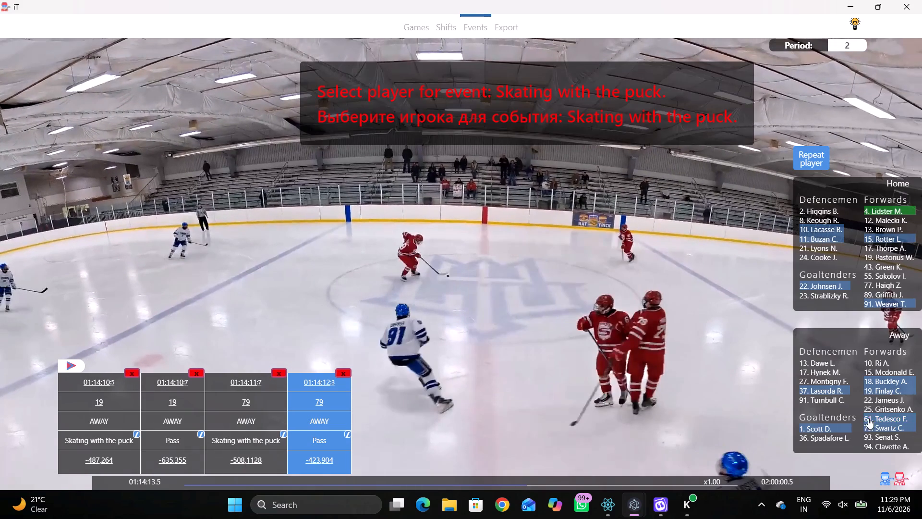
{"action": "left_click", "coordinate": [872, 380]}
{"action": "left_click", "coordinate": [448, 172]}
Log a Pass for away forward 18 at 01:14:14.1, just beyond the centre circle's far-side edge on the home side of centre.
{"action": "key", "text": "e"}
{"action": "key", "text": "e"}
{"action": "key", "text": "e"}
{"action": "type", "text": "eeq"}
{"action": "key", "text": "q"}
{"action": "right_click", "coordinate": [533, 175]}
{"action": "left_click", "coordinate": [541, 181]}
{"action": "left_click", "coordinate": [810, 154]}
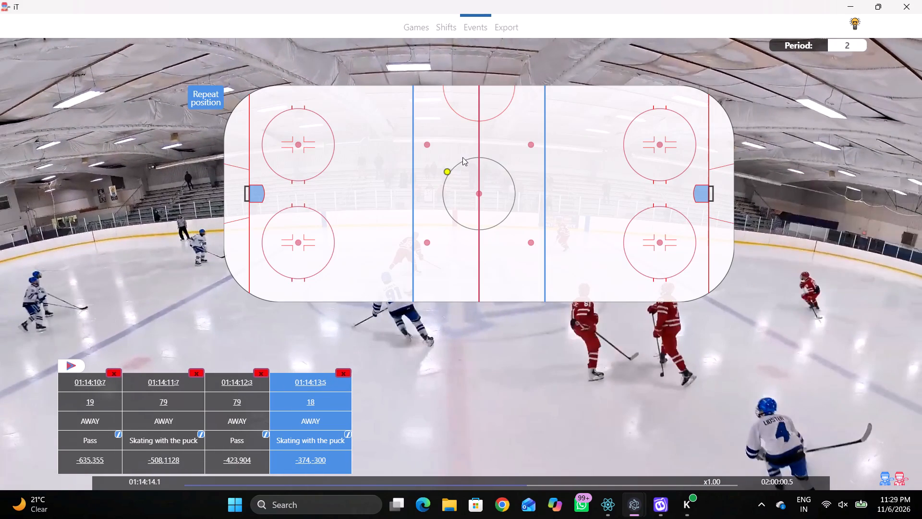
{"action": "left_click", "coordinate": [462, 157]}
Log Skating with the puck for home defenceman 10 at 01:14:18.7, between the home near-side face-off circle and the corner by the goal line.
{"action": "key", "text": "e"}
{"action": "key", "text": "e"}
{"action": "key", "text": "e"}
{"action": "key", "text": "e"}
{"action": "key", "text": "e"}
{"action": "key", "text": "e"}
{"action": "type", "text": "ee"}
{"action": "type", "text": "eeeeeeeeee"}
{"action": "type", "text": "ee"}
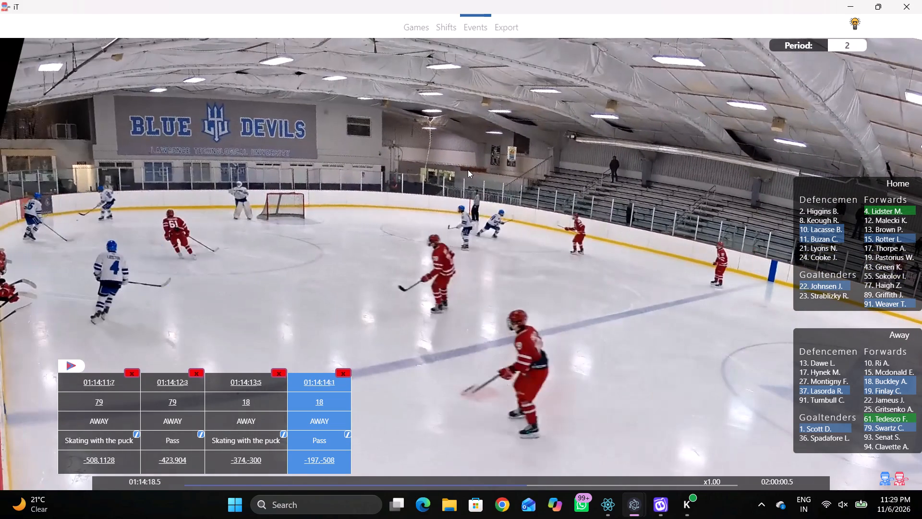
{"action": "key", "text": "e"}
{"action": "right_click_drag", "start_coordinate": [465, 157], "coordinate": [460, 157]}
{"action": "left_click_drag", "start_coordinate": [473, 171], "coordinate": [464, 165]}
{"action": "right_click_drag", "start_coordinate": [430, 162], "coordinate": [398, 172]}
{"action": "left_click", "coordinate": [460, 193]}
{"action": "left_click", "coordinate": [821, 232]}
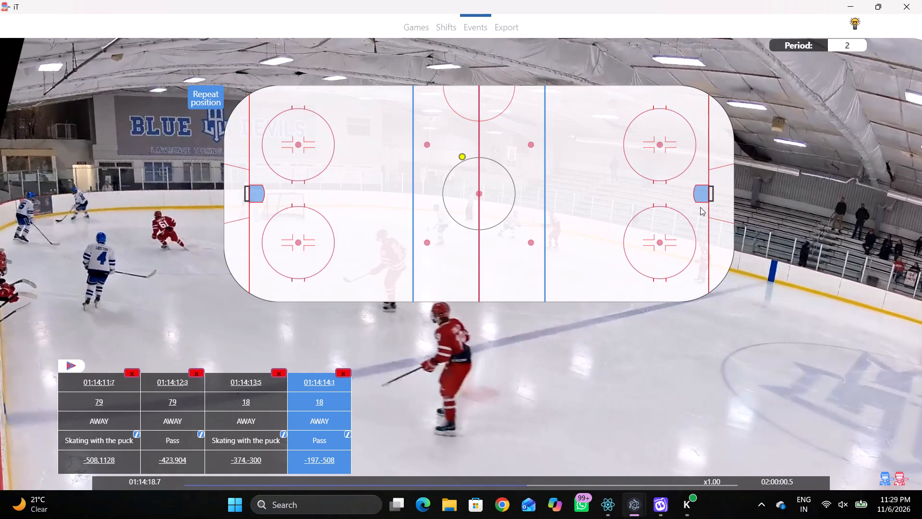
{"action": "left_click", "coordinate": [258, 266]}
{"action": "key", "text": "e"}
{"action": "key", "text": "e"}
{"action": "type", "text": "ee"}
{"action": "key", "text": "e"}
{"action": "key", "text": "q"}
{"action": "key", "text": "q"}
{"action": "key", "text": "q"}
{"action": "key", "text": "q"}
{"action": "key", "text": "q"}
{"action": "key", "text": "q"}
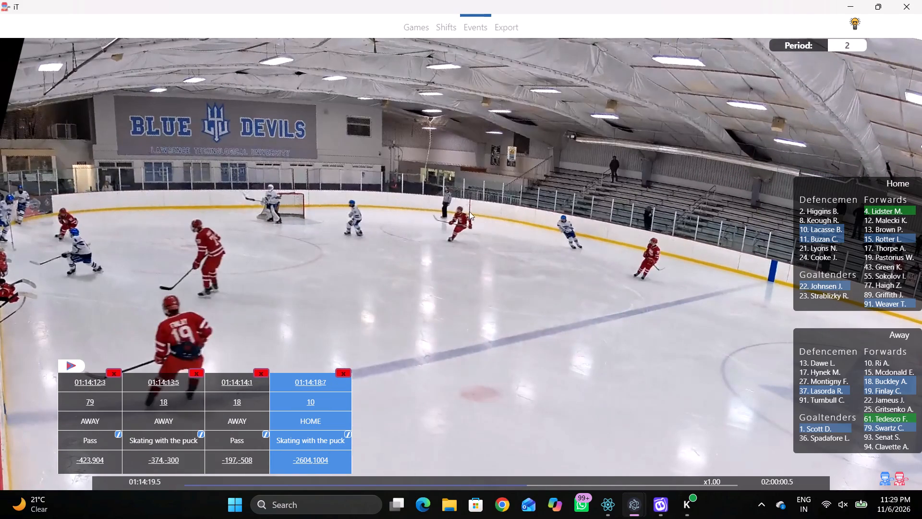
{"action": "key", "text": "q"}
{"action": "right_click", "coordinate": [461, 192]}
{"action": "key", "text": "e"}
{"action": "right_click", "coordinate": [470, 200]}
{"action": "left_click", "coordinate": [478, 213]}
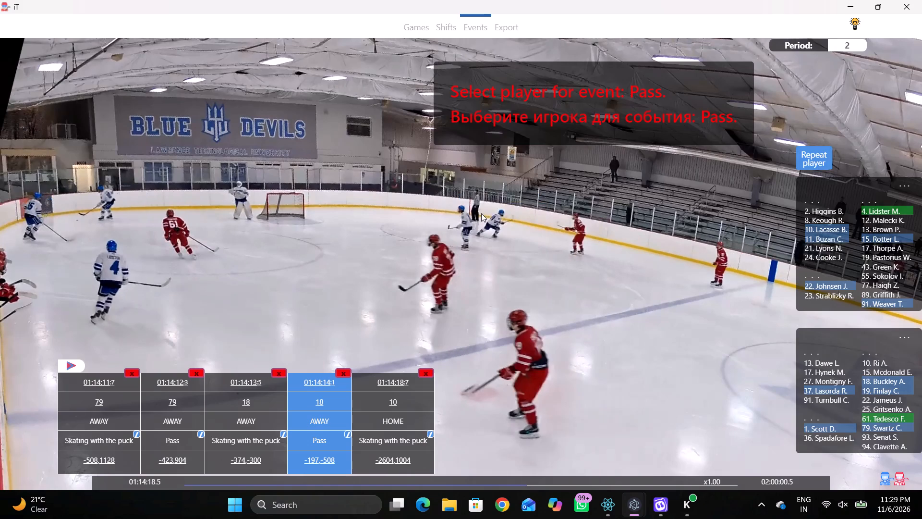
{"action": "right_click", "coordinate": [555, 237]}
Log a Pass for home defenceman 10 at 01:14:18.9, on the corner-side edge of the home zone's near-side face-off circle.
{"action": "key", "text": "e"}
{"action": "key", "text": "e"}
{"action": "right_click", "coordinate": [544, 240]}
{"action": "left_click", "coordinate": [546, 246]}
{"action": "right_click_drag", "start_coordinate": [541, 242], "coordinate": [536, 242]}
{"action": "left_click", "coordinate": [542, 248]}
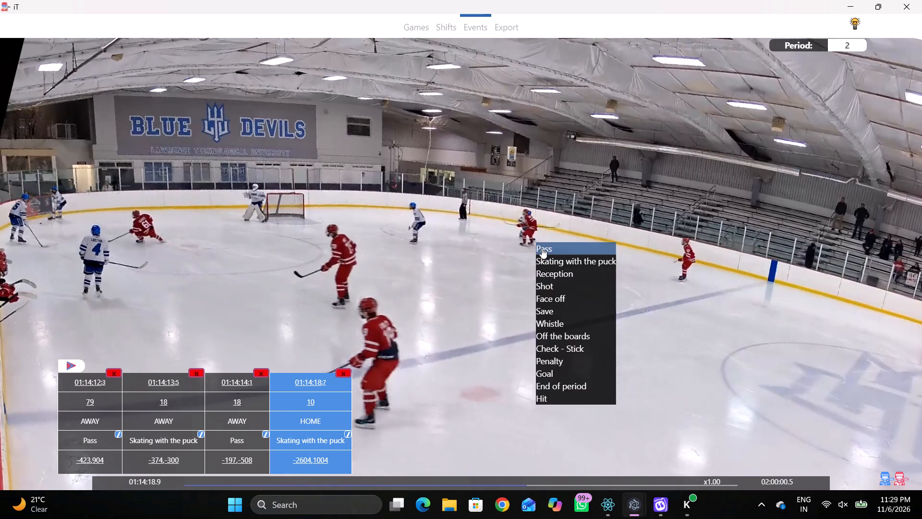
{"action": "left_click", "coordinate": [807, 158]}
{"action": "left_click", "coordinate": [268, 263]}
Log a Pass for home forward 15 at 01:14:19.5, at the near-boards edge of the home zone's near-side face-off circle.
{"action": "key", "text": "e"}
{"action": "key", "text": "e"}
{"action": "key", "text": "e"}
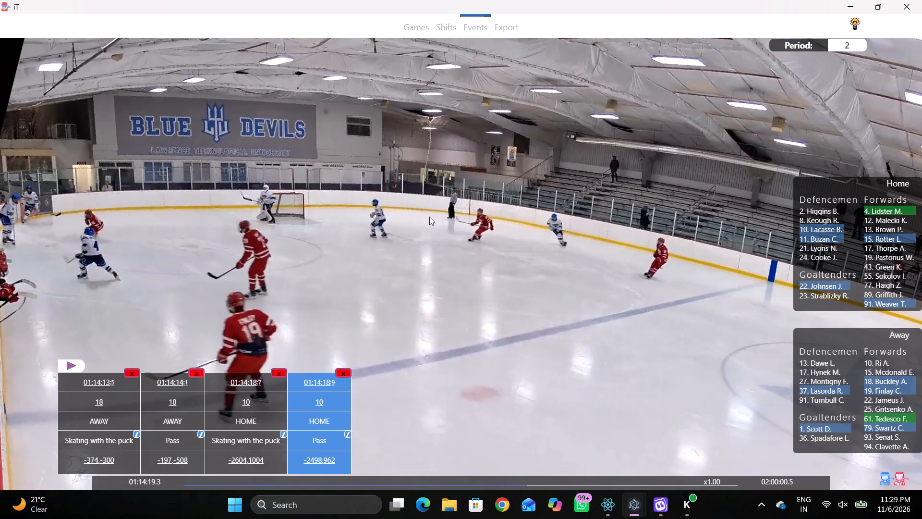
{"action": "left_click", "coordinate": [456, 230]}
{"action": "right_click_drag", "start_coordinate": [409, 222], "coordinate": [403, 227]}
{"action": "left_click", "coordinate": [425, 241]}
{"action": "right_click_drag", "start_coordinate": [661, 227], "coordinate": [554, 241]}
{"action": "left_click", "coordinate": [575, 248]}
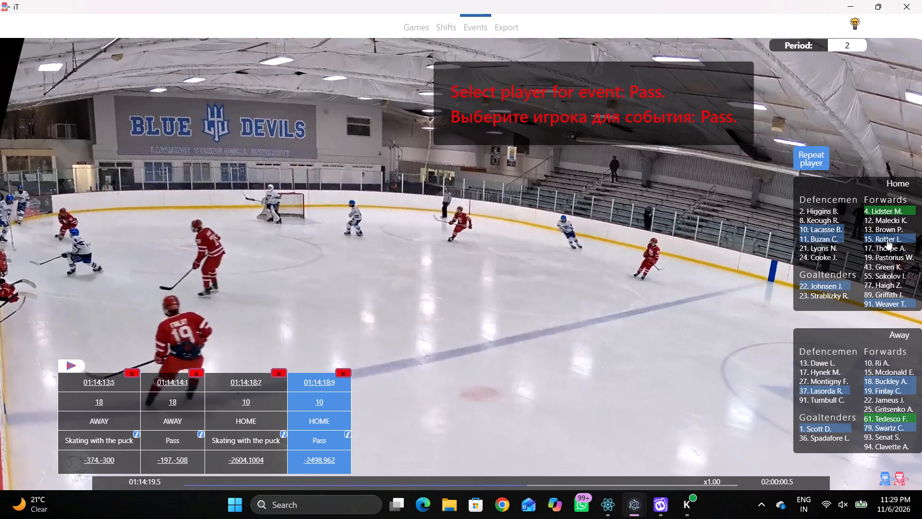
{"action": "left_click", "coordinate": [887, 239]}
{"action": "left_click", "coordinate": [290, 277]}
Log a Pass for home defenceman 11 at 01:14:21.3, in front of the home goal toward the near-side face-off circle.
{"action": "key", "text": "e"}
{"action": "key", "text": "e"}
{"action": "type", "text": "eeee"}
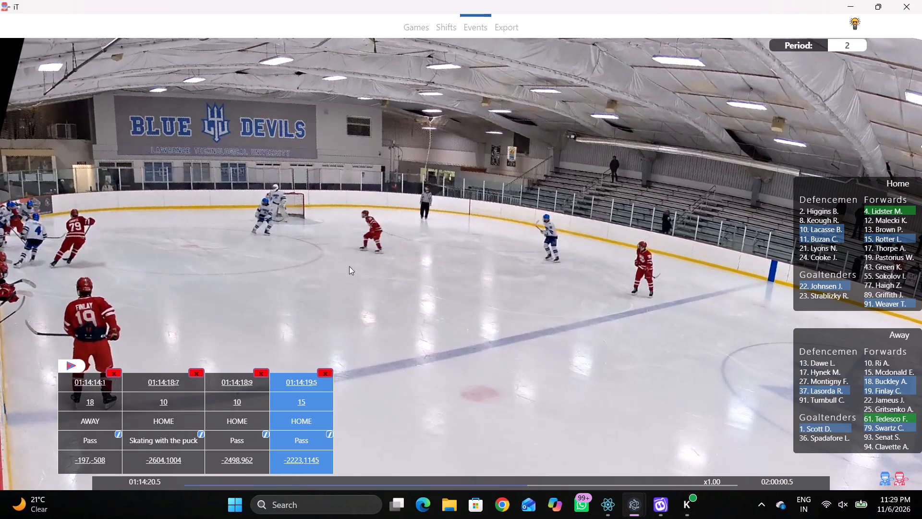
{"action": "key", "text": "e"}
{"action": "type", "text": "eeeqeeee"}
{"action": "type", "text": "qq"}
{"action": "key", "text": "q"}
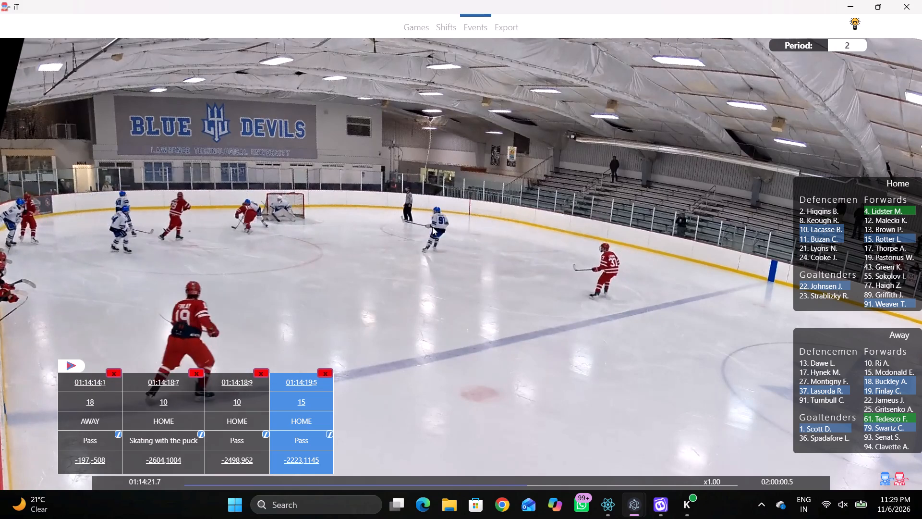
{"action": "type", "text": "qq"}
{"action": "right_click", "coordinate": [425, 216]}
{"action": "key", "text": "e"}
{"action": "key", "text": "e"}
{"action": "right_click", "coordinate": [422, 220]}
{"action": "key", "text": "q"}
{"action": "left_click", "coordinate": [425, 231]}
{"action": "right_click", "coordinate": [424, 230]}
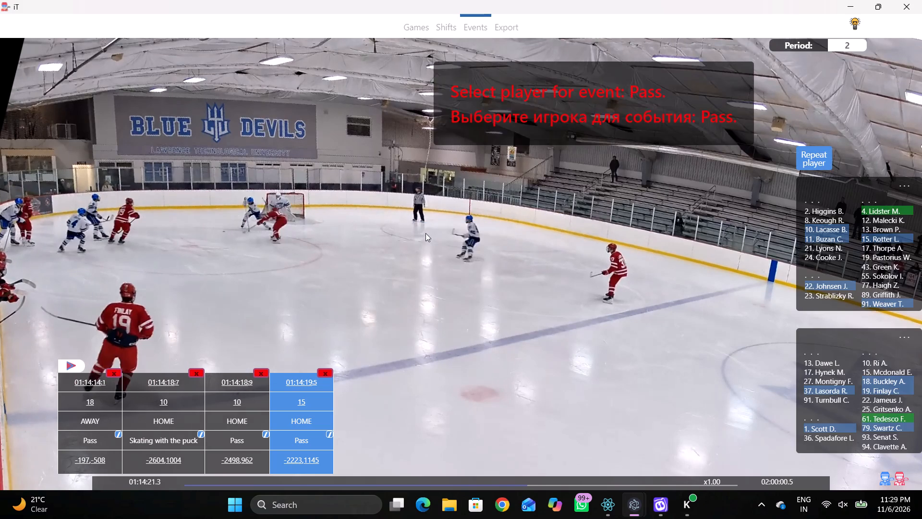
{"action": "left_click", "coordinate": [428, 235]}
{"action": "right_click_drag", "start_coordinate": [551, 236], "coordinate": [545, 248]}
{"action": "left_click", "coordinate": [555, 252]}
{"action": "left_click", "coordinate": [808, 239]}
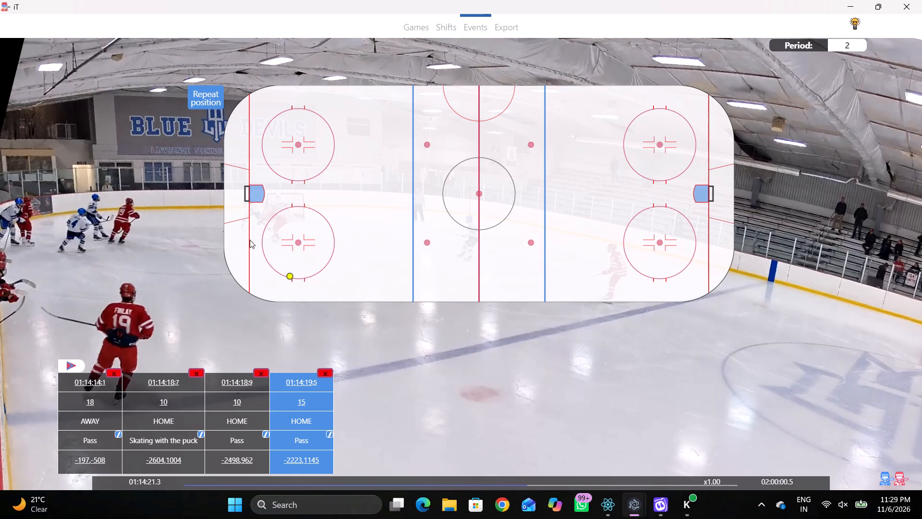
{"action": "left_click", "coordinate": [270, 211]}
Log Skating with the puck for away forward 61 at 01:14:22.5, behind the home goal line in the near-side corner.
{"action": "key", "text": "e"}
{"action": "key", "text": "e"}
{"action": "key", "text": "e"}
{"action": "type", "text": "ee"}
{"action": "type", "text": "ee"}
{"action": "key", "text": "e"}
{"action": "key", "text": "e"}
{"action": "key", "text": "e"}
{"action": "key", "text": "q"}
{"action": "key", "text": "q"}
{"action": "key", "text": "q"}
{"action": "key", "text": "q"}
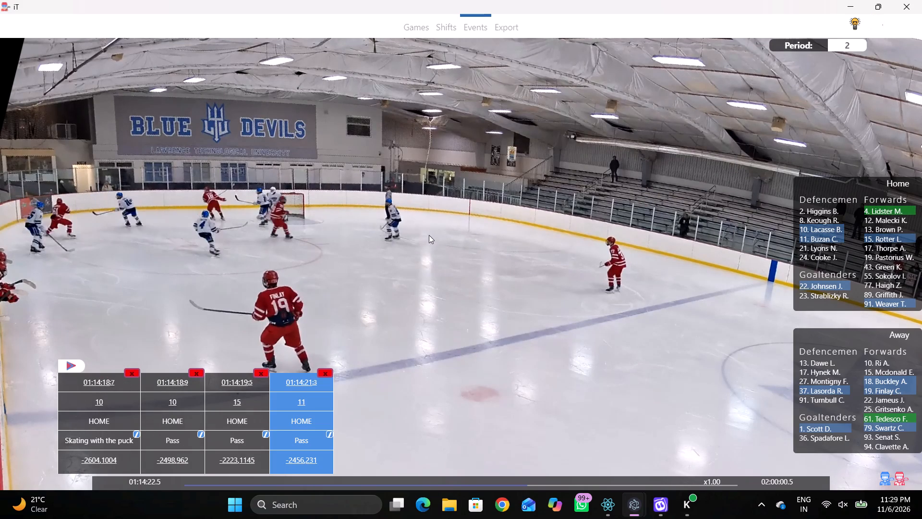
{"action": "right_click_drag", "start_coordinate": [348, 219], "coordinate": [291, 223]}
{"action": "left_click", "coordinate": [321, 236]}
{"action": "left_click", "coordinate": [873, 415]}
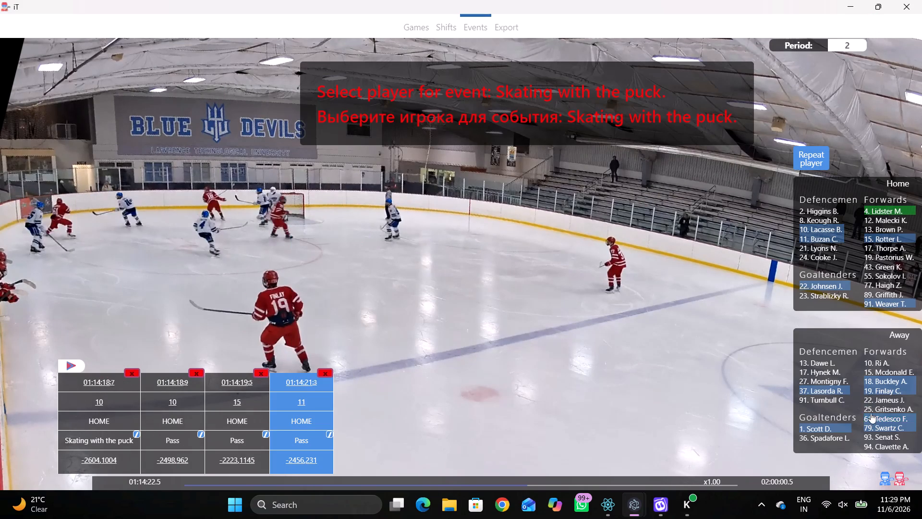
{"action": "left_click", "coordinate": [240, 254]}
Move the rink position of away forward 61's skating event inside the home zone's near-side face-off circle, about -2336, 879.
{"action": "left_click", "coordinate": [297, 453]}
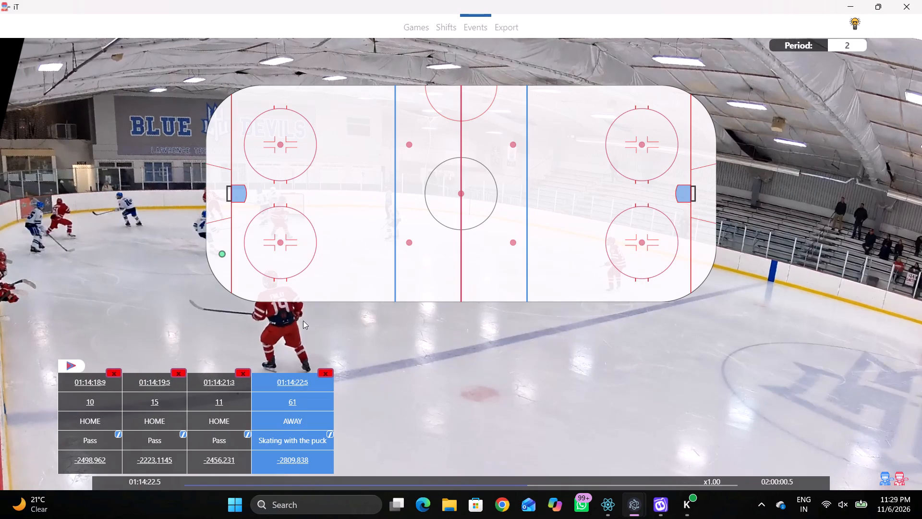
{"action": "left_click", "coordinate": [263, 258]}
Examine the play around away forward 61's skating event, back to about 01:14:19.9, to follow the puck from player to player.
{"action": "key", "text": "e"}
{"action": "key", "text": "e"}
{"action": "key", "text": "e"}
{"action": "type", "text": "eeee"}
{"action": "key", "text": "e"}
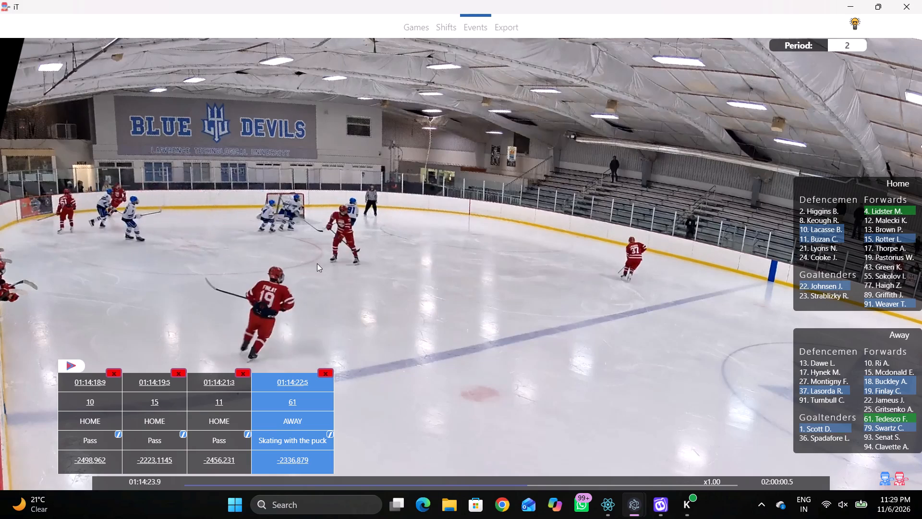
{"action": "type", "text": "eee"}
{"action": "key", "text": "e"}
{"action": "key", "text": "q"}
{"action": "key", "text": "q"}
{"action": "key", "text": "q"}
{"action": "key", "text": "q"}
{"action": "key", "text": "q"}
{"action": "key", "text": "q"}
{"action": "key", "text": "q"}
{"action": "key", "text": "q"}
{"action": "key", "text": "q"}
{"action": "key", "text": "q"}
{"action": "key", "text": "q"}
{"action": "key", "text": "q"}
{"action": "key", "text": "q"}
{"action": "key", "text": "q"}
{"action": "key", "text": "q"}
{"action": "key", "text": "q"}
{"action": "key", "text": "q"}
{"action": "key", "text": "q"}
{"action": "key", "text": "q"}
{"action": "key", "text": "q"}
{"action": "key", "text": "q"}
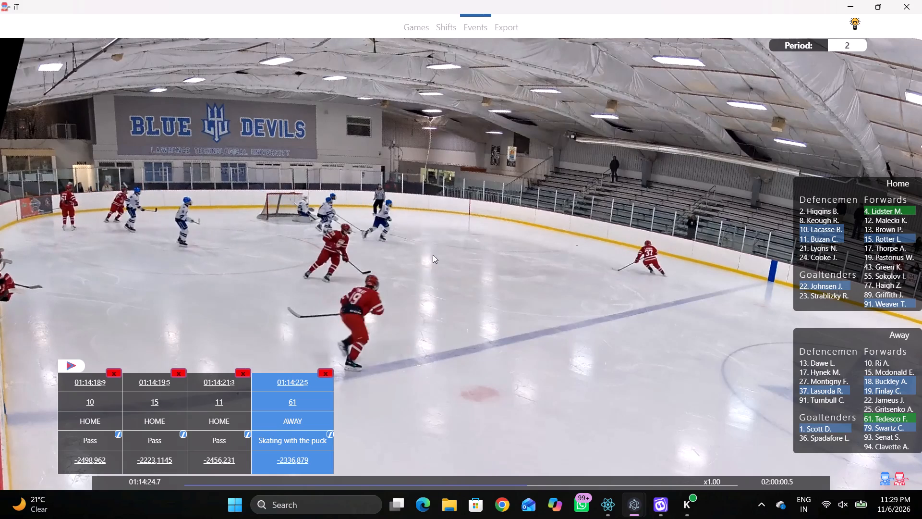
{"action": "key", "text": "q"}
{"action": "key", "text": "q"}
{"action": "key", "text": "q"}
{"action": "key", "text": "q"}
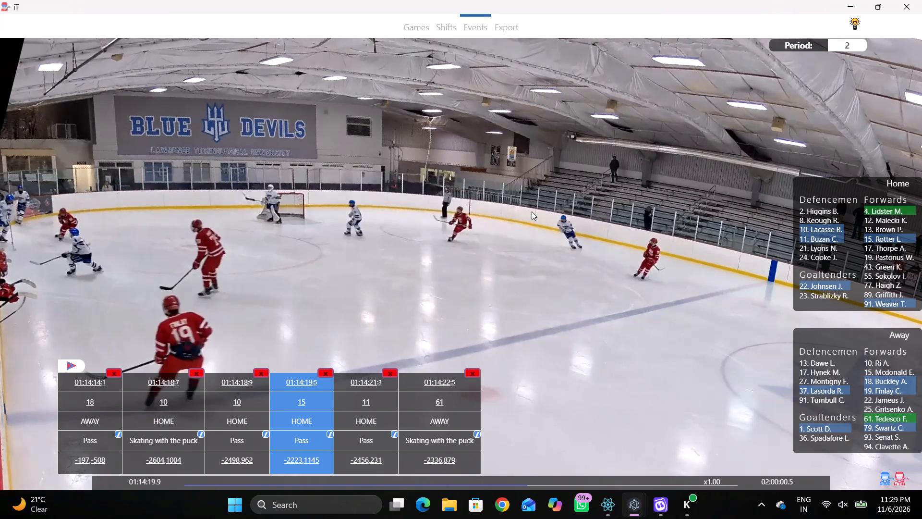
{"action": "type", "text": "ee"}
{"action": "key", "text": "e"}
{"action": "key", "text": "e"}
{"action": "key", "text": "e"}
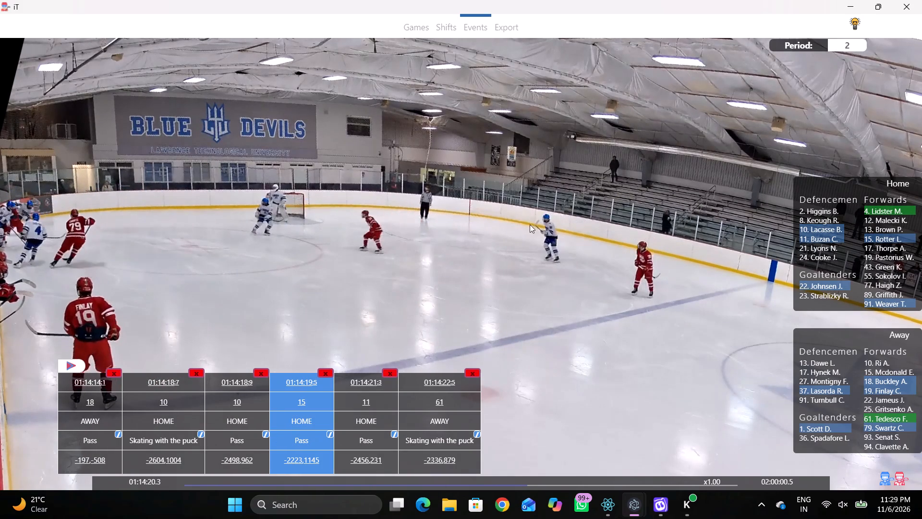
{"action": "key", "text": "e"}
{"action": "key", "text": "e"}
Log a Pass for away forward 61 at 01:14:22.9, on the blue-line side of the home zone's near-side face-off circle, about -1962, 912.
{"action": "left_click", "coordinate": [435, 386]}
{"action": "key", "text": "e"}
{"action": "key", "text": "e"}
{"action": "right_click", "coordinate": [490, 276]}
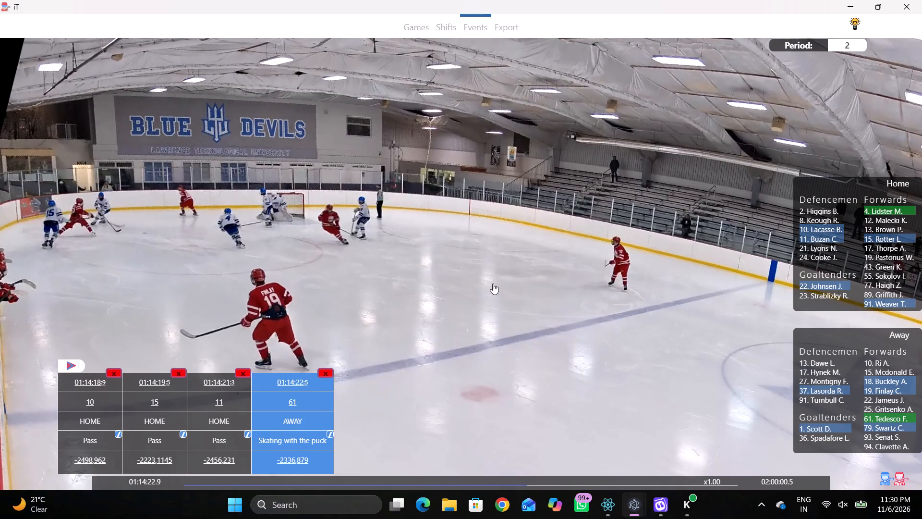
{"action": "left_click", "coordinate": [493, 284]}
{"action": "key", "text": "q"}
{"action": "right_click", "coordinate": [491, 283]}
{"action": "left_click", "coordinate": [492, 287]}
{"action": "right_click", "coordinate": [491, 287]}
{"action": "left_click", "coordinate": [499, 294]}
{"action": "left_click", "coordinate": [813, 161]}
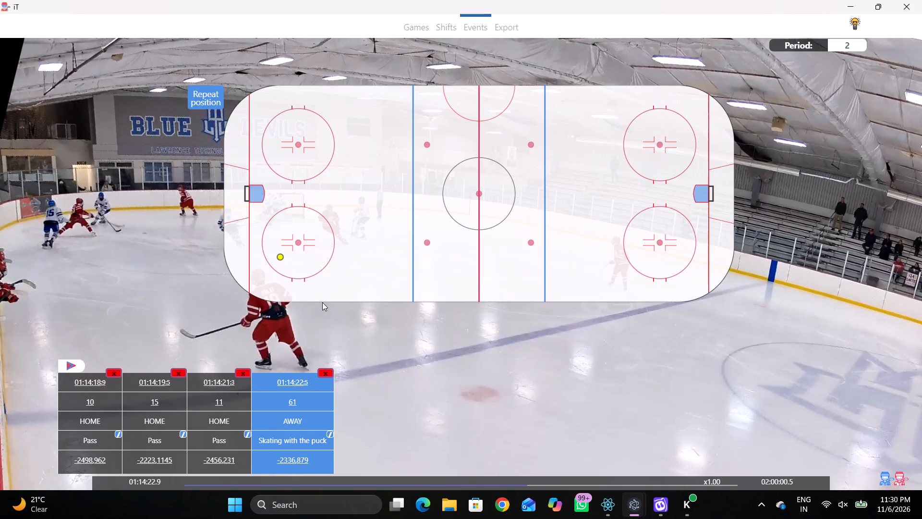
{"action": "left_click", "coordinate": [313, 260]}
Log Skating with the puck for away defenceman 37 at 01:14:25.3, far side of the home zone near the blue line, about -1171, -741.
{"action": "key", "text": "e"}
{"action": "key", "text": "e"}
{"action": "key", "text": "e"}
{"action": "type", "text": "ee"}
{"action": "key", "text": "e"}
{"action": "type", "text": "ee"}
{"action": "key", "text": "e"}
{"action": "key", "text": "e"}
{"action": "key", "text": "e"}
{"action": "right_click_drag", "start_coordinate": [539, 230], "coordinate": [534, 228]}
{"action": "key", "text": "e"}
{"action": "left_click", "coordinate": [549, 258]}
{"action": "right_click_drag", "start_coordinate": [512, 246], "coordinate": [497, 250]}
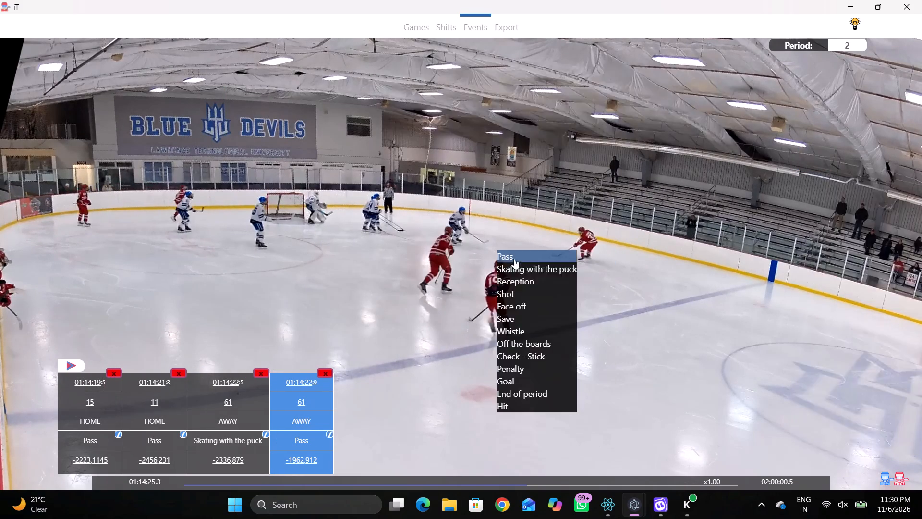
{"action": "left_click", "coordinate": [531, 266]}
{"action": "left_click", "coordinate": [809, 388]}
{"action": "left_click", "coordinate": [380, 140]}
Log a Pass for away defenceman 37 at 01:14:25.3, between the home zone's far-side face-off circle and blue line, about -1312, -749.
{"action": "key", "text": "e"}
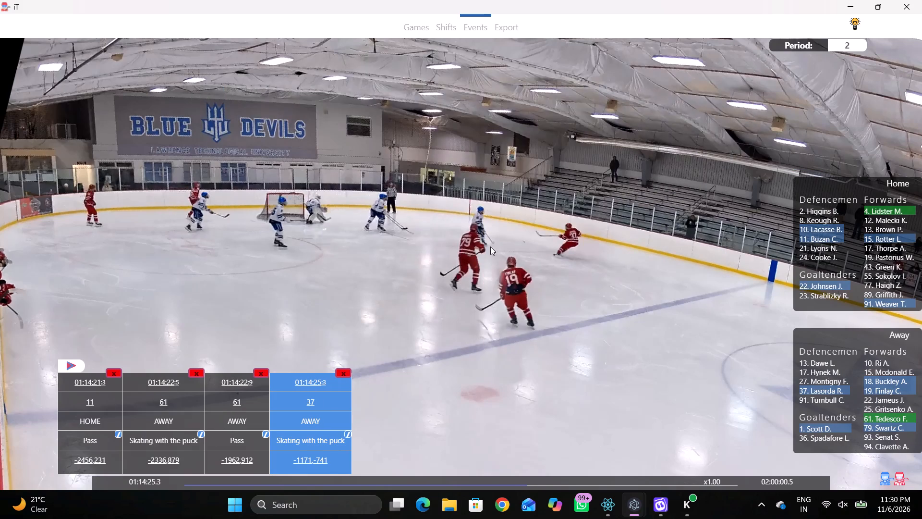
{"action": "key", "text": "e"}
{"action": "key", "text": "e"}
{"action": "key", "text": "e"}
{"action": "key", "text": "e"}
{"action": "key", "text": "q"}
{"action": "key", "text": "q"}
{"action": "key", "text": "q"}
{"action": "key", "text": "q"}
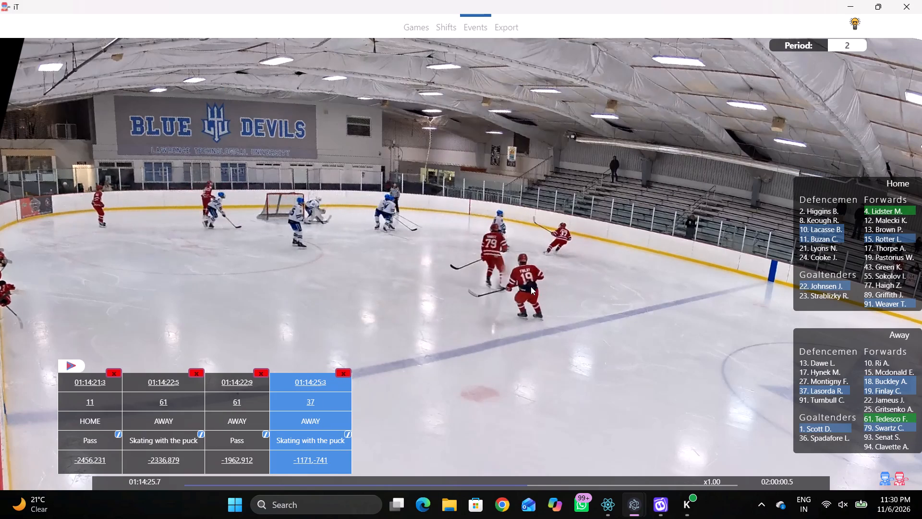
{"action": "key", "text": "q"}
{"action": "key", "text": "q"}
{"action": "right_click", "coordinate": [515, 262]}
{"action": "key", "text": "e"}
{"action": "key", "text": "e"}
{"action": "right_click", "coordinate": [513, 257]}
{"action": "key", "text": "q"}
{"action": "right_click", "coordinate": [513, 259]}
{"action": "left_click", "coordinate": [514, 261]}
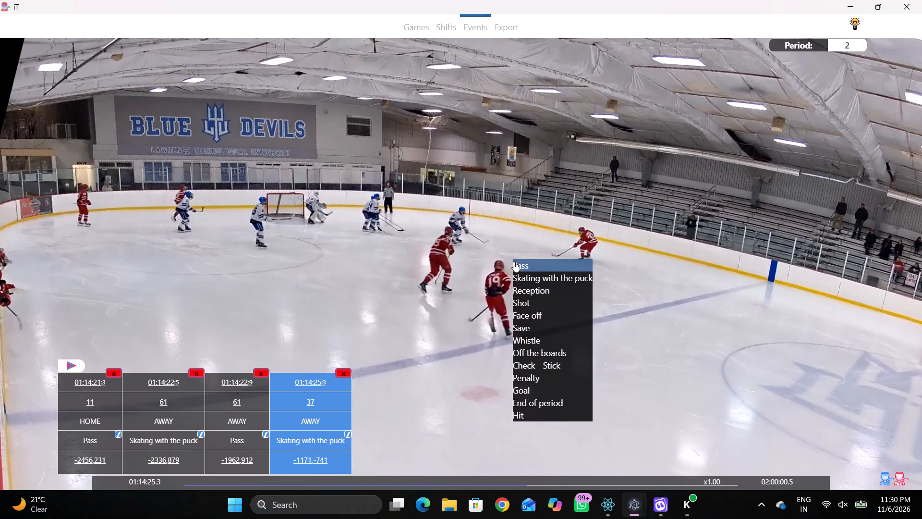
{"action": "left_click", "coordinate": [805, 163]}
{"action": "left_click", "coordinate": [367, 140]}
Log Skating with the puck for away forward 18 at 01:14:27.5, behind the home goal line on the far side, about -2894, -633.
{"action": "key", "text": "e"}
{"action": "key", "text": "e"}
{"action": "key", "text": "e"}
{"action": "key", "text": "e"}
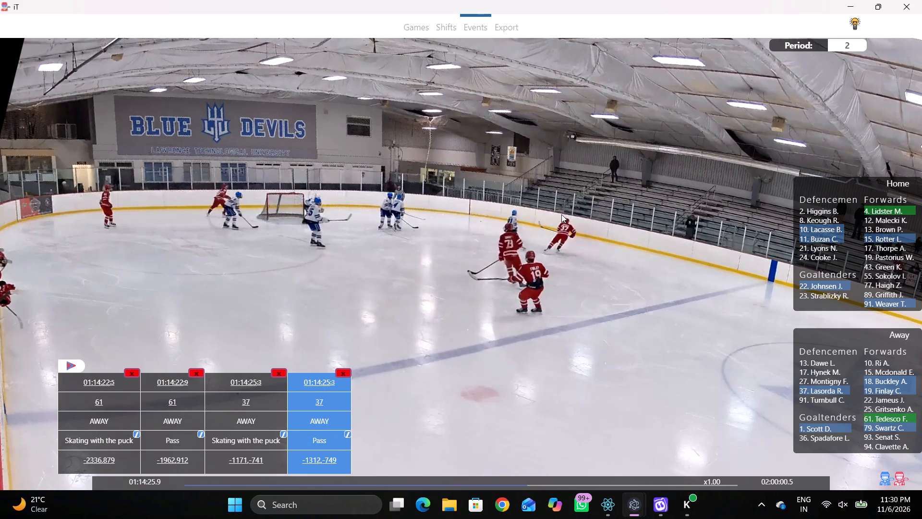
{"action": "key", "text": "e"}
{"action": "key", "text": "e"}
{"action": "key", "text": "e"}
{"action": "type", "text": "ee"}
{"action": "right_click", "coordinate": [536, 230]}
{"action": "key", "text": "e"}
{"action": "key", "text": "e"}
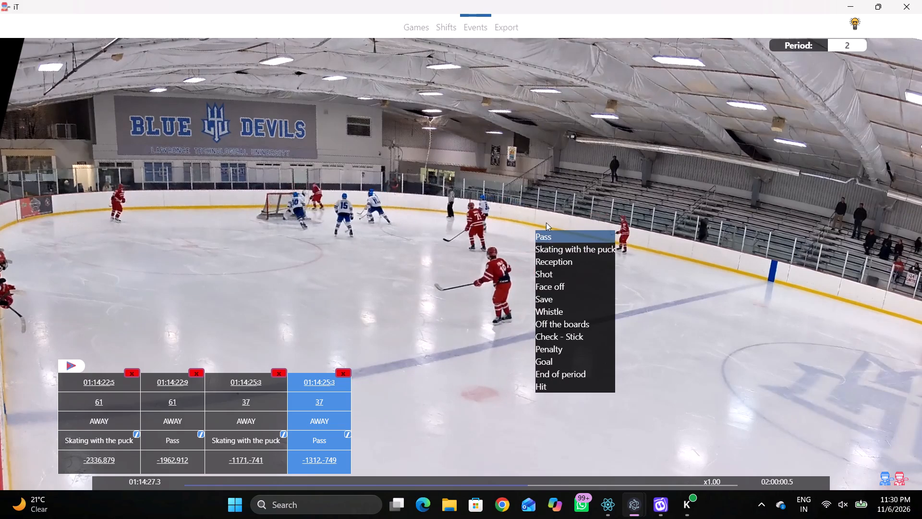
{"action": "right_click_drag", "start_coordinate": [537, 215], "coordinate": [532, 214]}
{"action": "left_click", "coordinate": [562, 225]}
{"action": "right_click", "coordinate": [558, 224]}
{"action": "left_click", "coordinate": [590, 240]}
{"action": "left_click", "coordinate": [872, 383]}
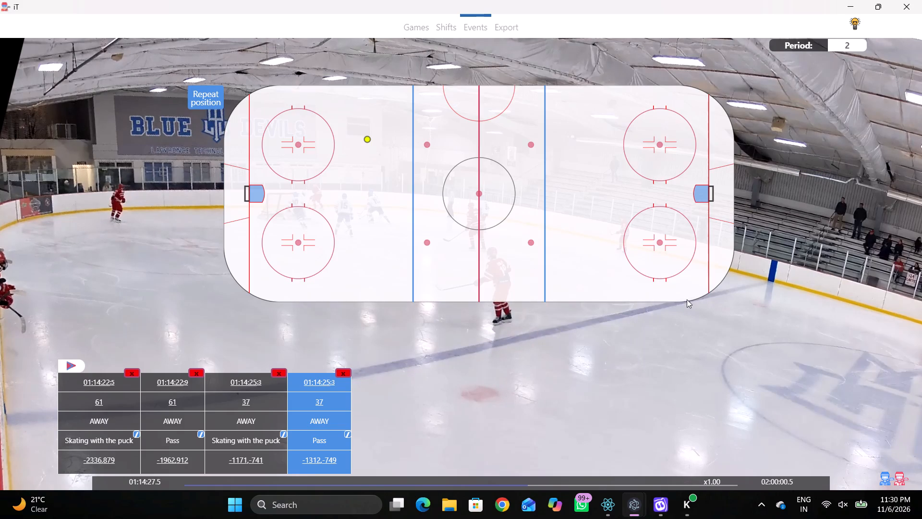
{"action": "left_click", "coordinate": [234, 148]}
Log a Pass for away forward 18 at 01:14:27.9, just behind the home goal line on the far side, about -2752, -541.
{"action": "key", "text": "e"}
{"action": "key", "text": "e"}
{"action": "right_click", "coordinate": [409, 168]}
{"action": "left_click", "coordinate": [408, 169]}
{"action": "left_click", "coordinate": [807, 160]}
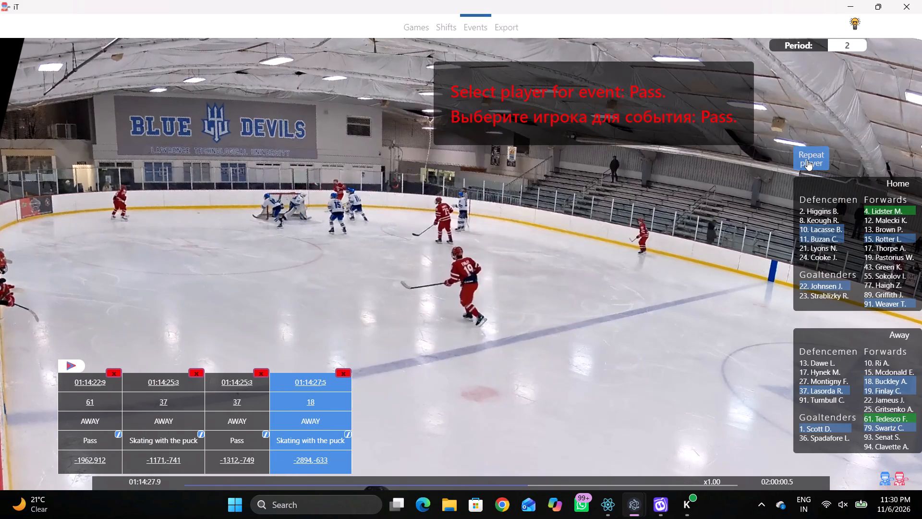
{"action": "left_click", "coordinate": [245, 155]}
Log Skating with the puck for away forward 61 at 01:14:28.5, behind the home goal line on the near side, about -2922, 505.
{"action": "key", "text": "e"}
{"action": "key", "text": "e"}
{"action": "key", "text": "e"}
{"action": "right_click", "coordinate": [393, 188]}
{"action": "left_click", "coordinate": [422, 207]}
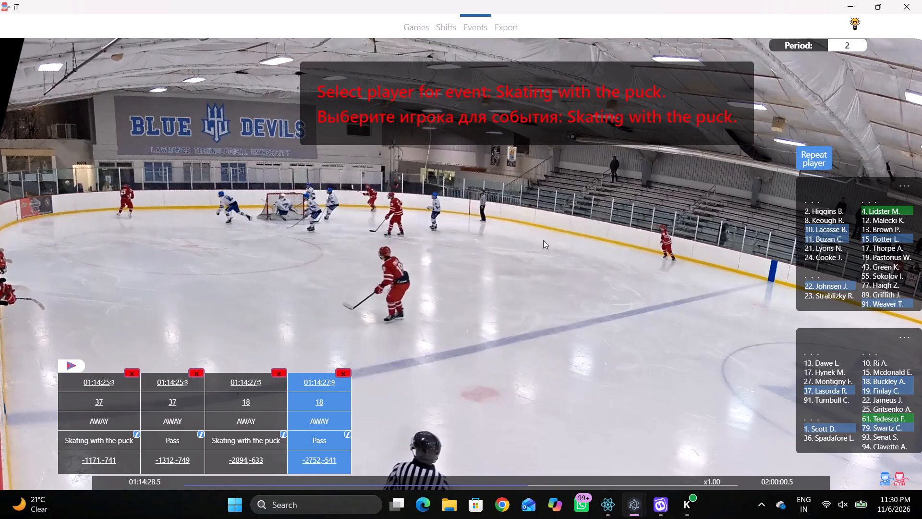
{"action": "left_click", "coordinate": [868, 419]}
{"action": "left_click", "coordinate": [231, 231]}
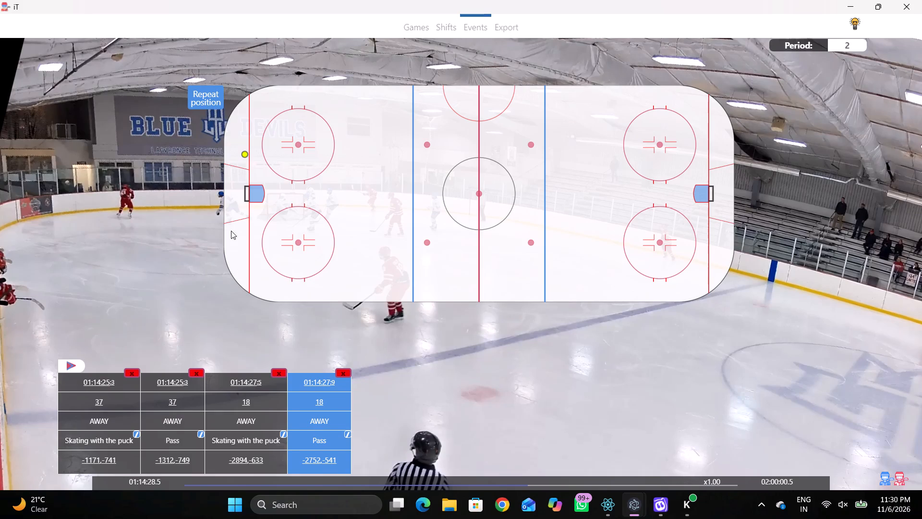
Log a Pass for away forward 61 at 01:14:30.9, on the goal-line side of the home zone's near-side face-off circle, about -2449, 929.
{"action": "key", "text": "e"}
{"action": "key", "text": "e"}
{"action": "type", "text": "eeeee"}
{"action": "key", "text": "e"}
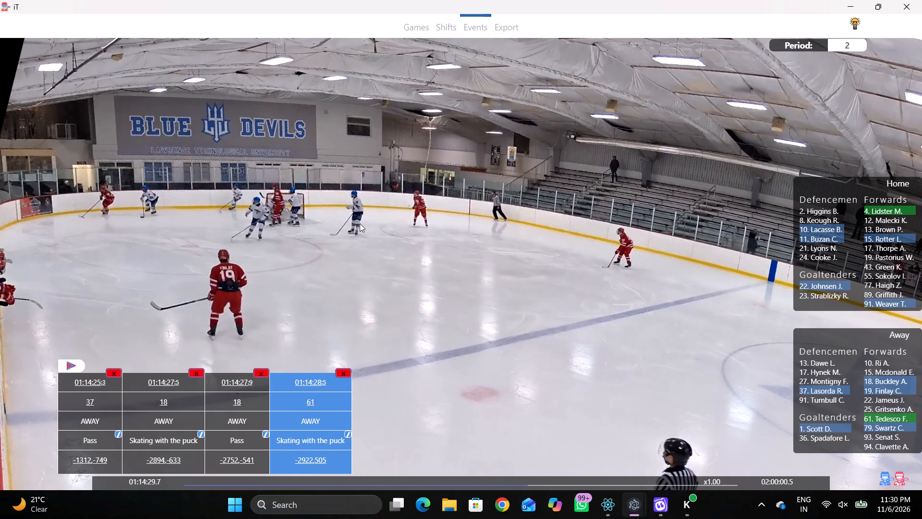
{"action": "key", "text": "e"}
{"action": "key", "text": "e"}
{"action": "key", "text": "e"}
{"action": "key", "text": "e"}
{"action": "key", "text": "e"}
{"action": "key", "text": "e"}
{"action": "key", "text": "e"}
{"action": "key", "text": "q"}
{"action": "key", "text": "q"}
{"action": "key", "text": "q"}
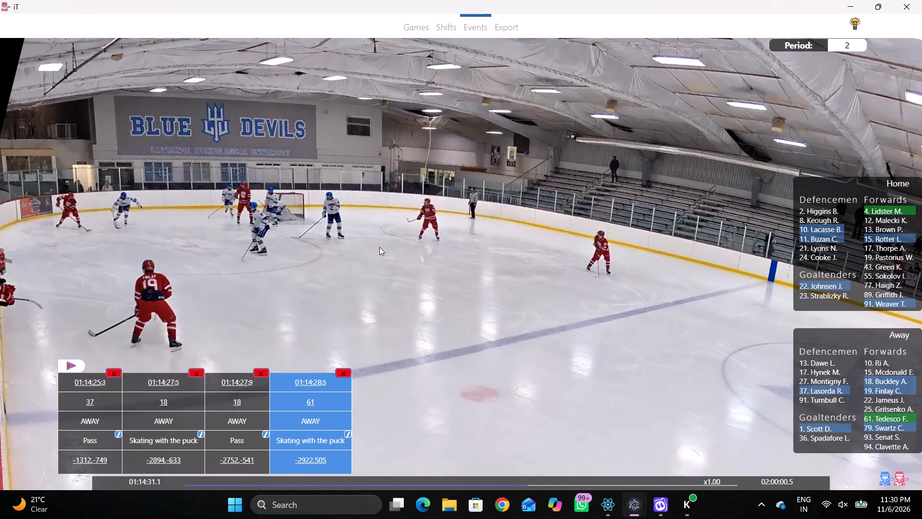
{"action": "right_click", "coordinate": [366, 231]}
{"action": "left_click", "coordinate": [396, 239]}
{"action": "right_click_drag", "start_coordinate": [392, 241], "coordinate": [387, 244]}
{"action": "left_click", "coordinate": [413, 248]}
{"action": "left_click", "coordinate": [810, 160]}
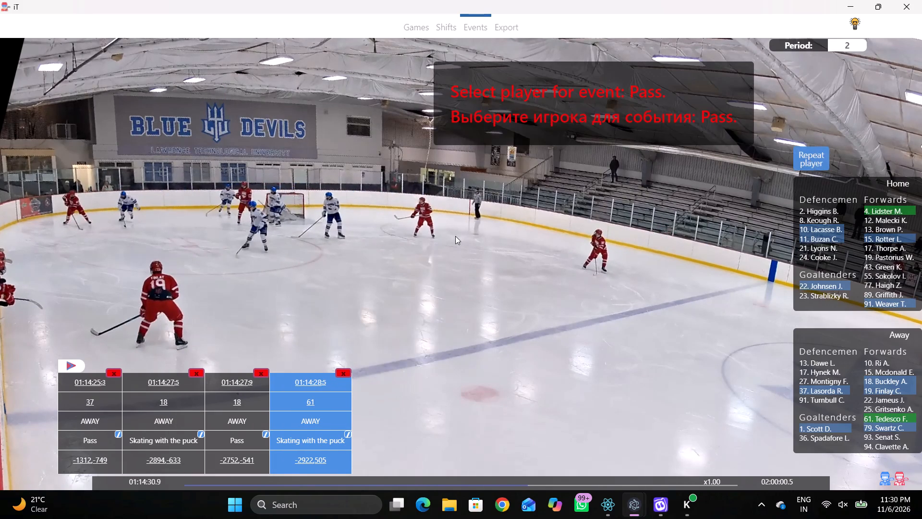
{"action": "left_click", "coordinate": [271, 262]}
Log Skating with the puck for away forward 19 at 01:14:32.1, between the home zone's near-side face-off circle and blue line, about -1531, 962.
{"action": "key", "text": "e"}
{"action": "key", "text": "e"}
{"action": "key", "text": "e"}
{"action": "key", "text": "e"}
{"action": "key", "text": "e"}
{"action": "key", "text": "e"}
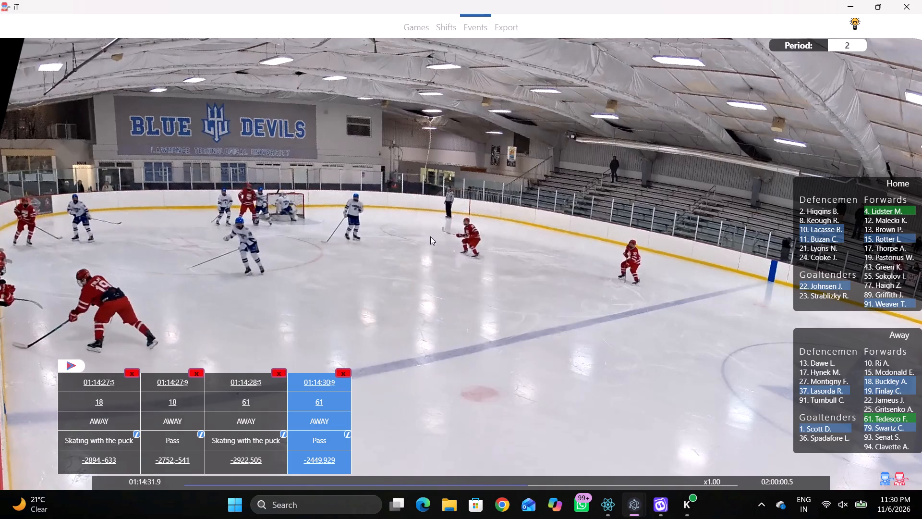
{"action": "right_click", "coordinate": [427, 233]}
{"action": "left_click", "coordinate": [468, 249]}
{"action": "left_click", "coordinate": [873, 390]}
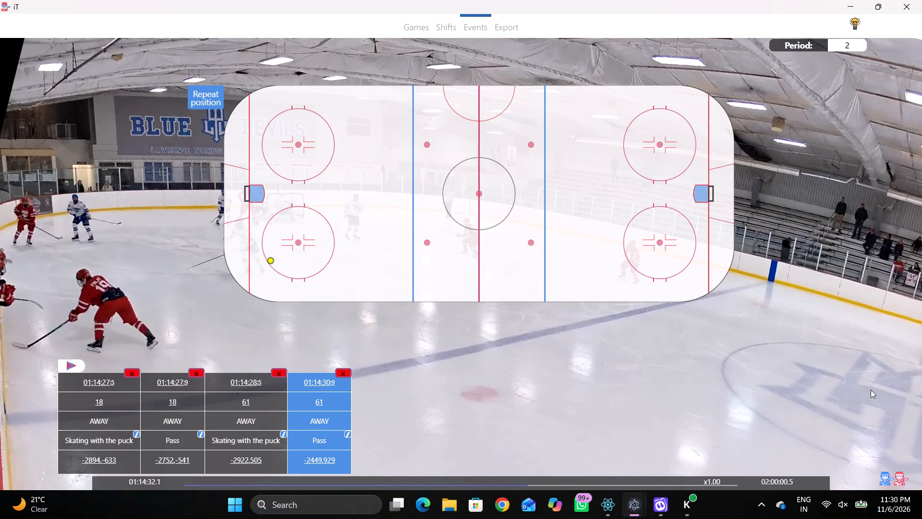
{"action": "left_click", "coordinate": [349, 263]}
Step the video through the seconds after 01:14:32.1 to examine what away forward 19 does with the puck.
{"action": "key", "text": "e"}
{"action": "key", "text": "e"}
{"action": "key", "text": "e"}
{"action": "key", "text": "q"}
{"action": "key", "text": "e"}
{"action": "key", "text": "e"}
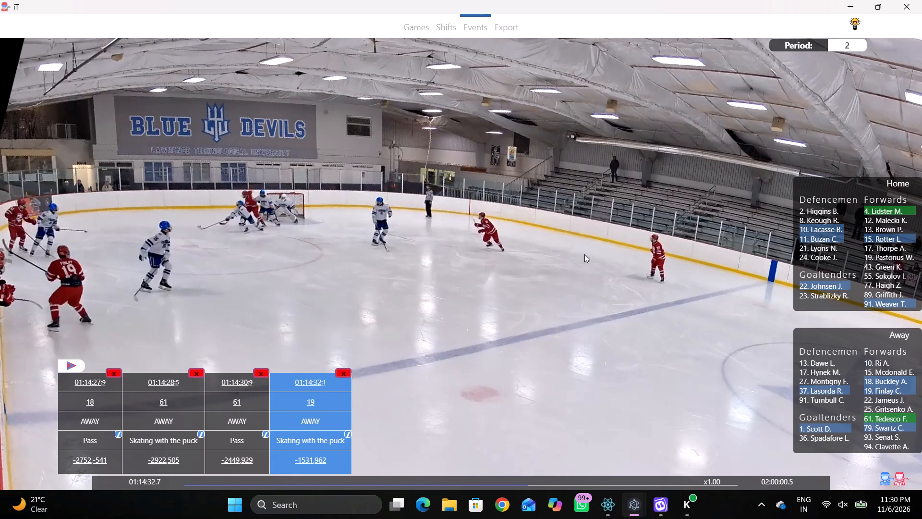
{"action": "key", "text": "e"}
{"action": "key", "text": "e"}
{"action": "key", "text": "e"}
{"action": "key", "text": "e"}
{"action": "type", "text": "eeq"}
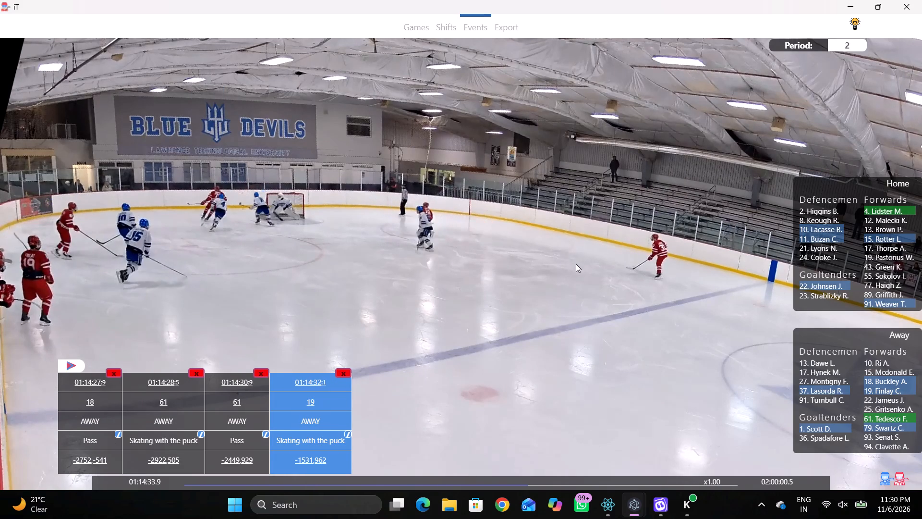
{"action": "type", "text": "qee"}
{"action": "type", "text": "eq"}
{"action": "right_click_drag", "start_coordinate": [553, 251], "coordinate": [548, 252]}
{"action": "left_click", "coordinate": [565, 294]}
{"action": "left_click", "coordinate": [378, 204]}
Log a Shot Attempt - Wide Left Low for away forward 19 at 01:14:32.3, between the home near-side face-off circle and blue line, about -1277, 879.
{"action": "right_click_drag", "start_coordinate": [534, 200], "coordinate": [539, 209]}
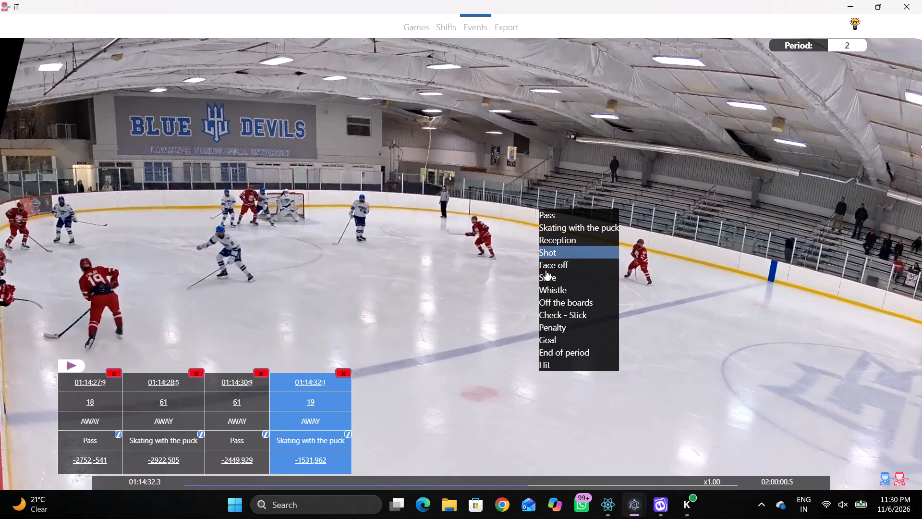
{"action": "left_click", "coordinate": [553, 251]}
{"action": "left_click", "coordinate": [258, 235]}
{"action": "left_click", "coordinate": [801, 152]}
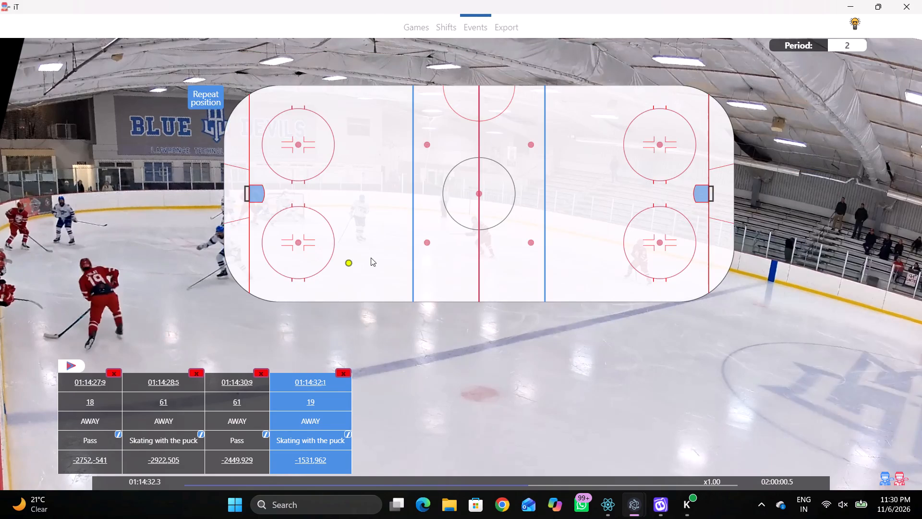
{"action": "left_click", "coordinate": [371, 258]}
Log Off the boards at 01:14:34.7, behind the home goal slightly to the near side, about -2922, 256.
{"action": "key", "text": "e"}
{"action": "key", "text": "e"}
{"action": "key", "text": "e"}
{"action": "key", "text": "e"}
{"action": "key", "text": "e"}
{"action": "key", "text": "e"}
{"action": "key", "text": "e"}
{"action": "key", "text": "e"}
{"action": "key", "text": "e"}
{"action": "key", "text": "e"}
{"action": "key", "text": "e"}
{"action": "key", "text": "e"}
{"action": "right_click", "coordinate": [439, 191]}
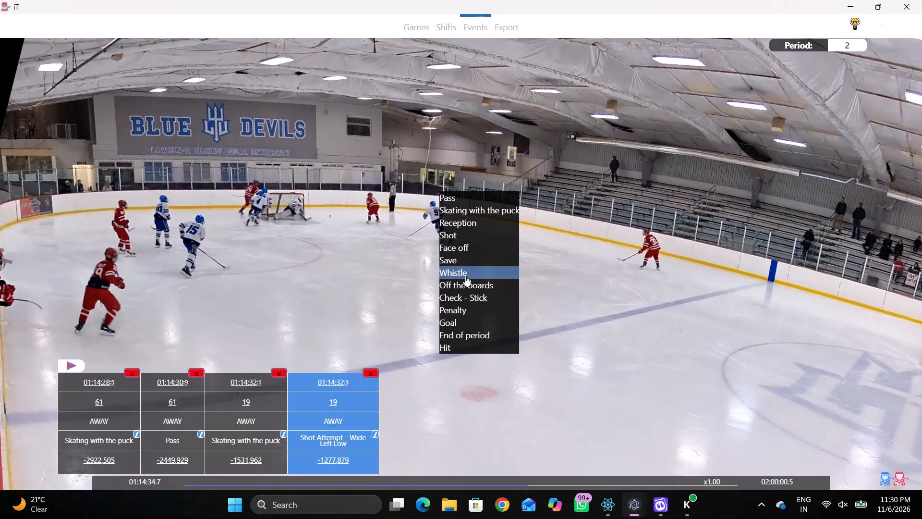
{"action": "left_click", "coordinate": [467, 285]}
{"action": "left_click", "coordinate": [230, 212]}
Log a Shot Attempt - On Goal for away forward 18 at 01:14:34.9, in front of the home goal on the far side, about -2407, -259.
{"action": "key", "text": "e"}
{"action": "key", "text": "e"}
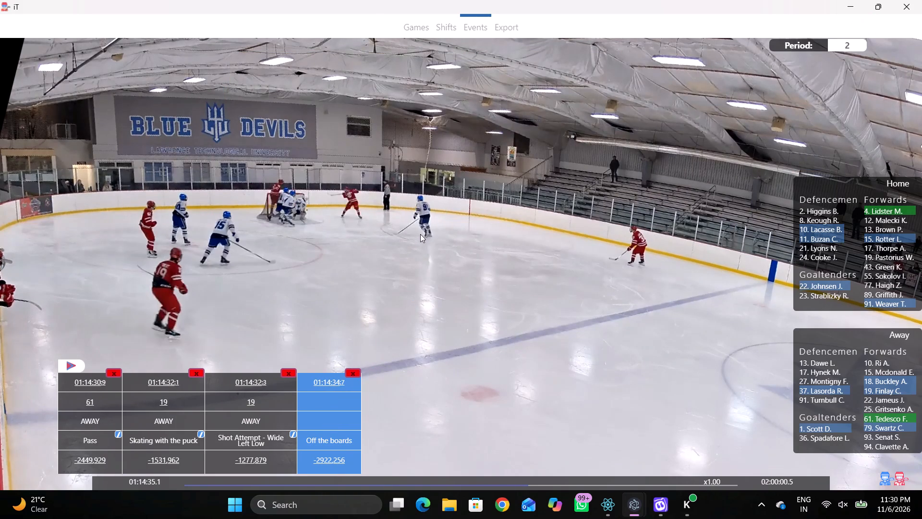
{"action": "key", "text": "q"}
{"action": "right_click", "coordinate": [428, 208]}
{"action": "left_click", "coordinate": [469, 250]}
{"action": "left_click", "coordinate": [417, 202]}
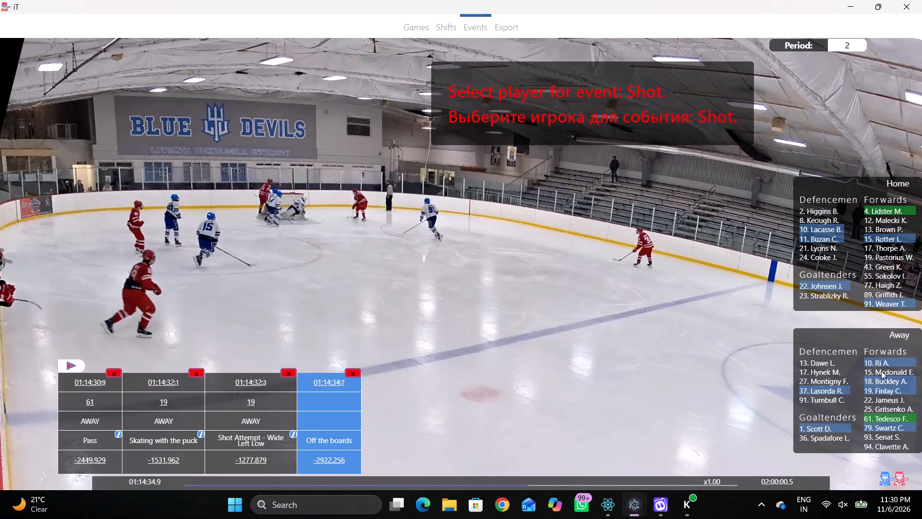
{"action": "left_click", "coordinate": [879, 378]}
{"action": "left_click", "coordinate": [275, 175]}
Log the End of period at 01:14:35.3, positioned on the centre-ice spot.
{"action": "key", "text": "e"}
{"action": "key", "text": "e"}
{"action": "key", "text": "e"}
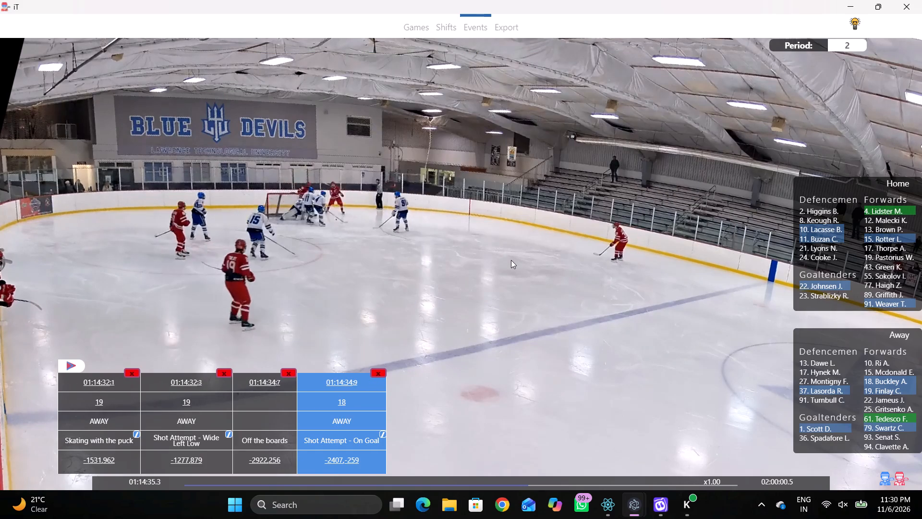
{"action": "key", "text": "e"}
{"action": "left_click", "coordinate": [372, 383]}
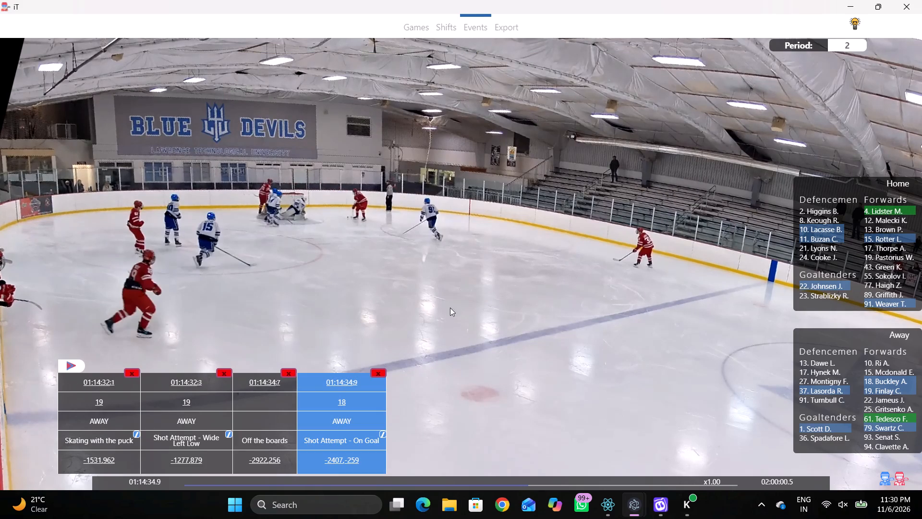
{"action": "key", "text": "e"}
{"action": "key", "text": "e"}
{"action": "right_click", "coordinate": [467, 232]}
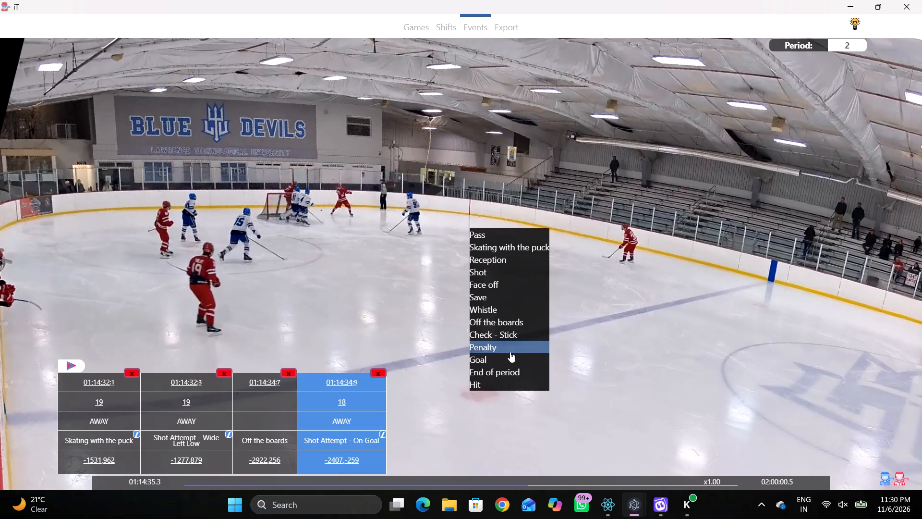
{"action": "left_click", "coordinate": [498, 369]}
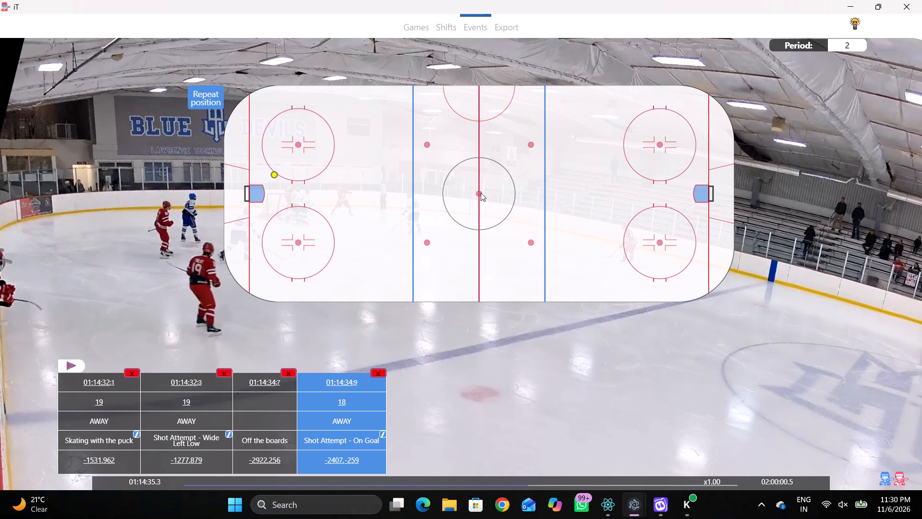
{"action": "left_click", "coordinate": [480, 193]}
Scan the footage forward from 01:14:35.3 to about 01:18:09 to examine the play following the logged End of period.
{"action": "key", "text": "e"}
{"action": "type", "text": "eee"}
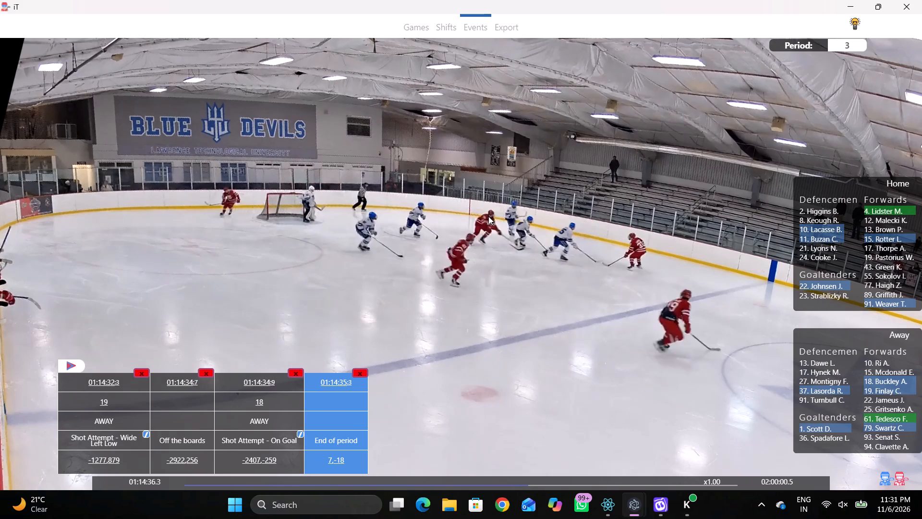
{"action": "type", "text": "eee"}
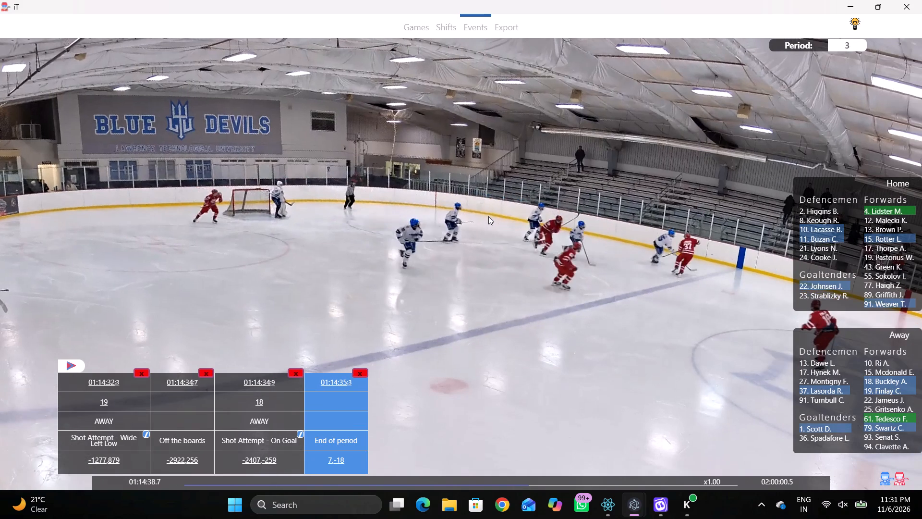
{"action": "key", "text": "e"}
{"action": "key", "text": "e"}
{"action": "key", "text": "e"}
{"action": "key", "text": "e"}
{"action": "key", "text": "e"}
{"action": "key", "text": "e"}
{"action": "key", "text": "e"}
{"action": "key", "text": "e"}
{"action": "key", "text": "e"}
{"action": "key", "text": "e"}
{"action": "key", "text": "e"}
{"action": "key", "text": "e"}
{"action": "key", "text": "e"}
{"action": "key", "text": "e"}
{"action": "key", "text": "e"}
{"action": "key", "text": "e"}
{"action": "key", "text": "e"}
{"action": "key", "text": "e"}
{"action": "key", "text": "e"}
{"action": "key", "text": "e"}
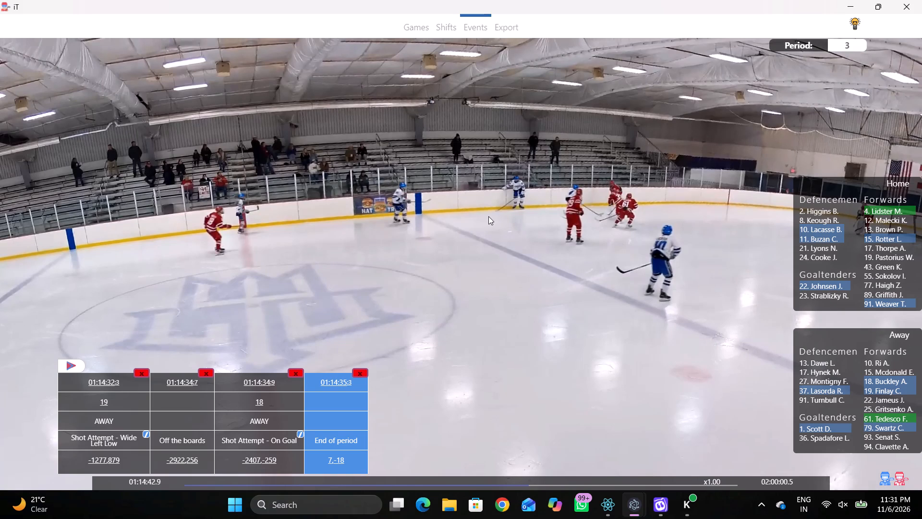
{"action": "key", "text": "e"}
{"action": "key", "text": "e"}
{"action": "key", "text": "e"}
{"action": "key", "text": "e"}
{"action": "key", "text": "e"}
{"action": "key", "text": "e"}
{"action": "key", "text": "e"}
{"action": "key", "text": "e"}
{"action": "key", "text": "e"}
{"action": "key", "text": "e"}
{"action": "key", "text": "e"}
{"action": "key", "text": "e"}
{"action": "key", "text": "e"}
{"action": "key", "text": "e"}
{"action": "key", "text": "e"}
{"action": "key", "text": "e"}
{"action": "key", "text": "e"}
{"action": "key", "text": "e"}
{"action": "key", "text": "e"}
{"action": "key", "text": "e"}
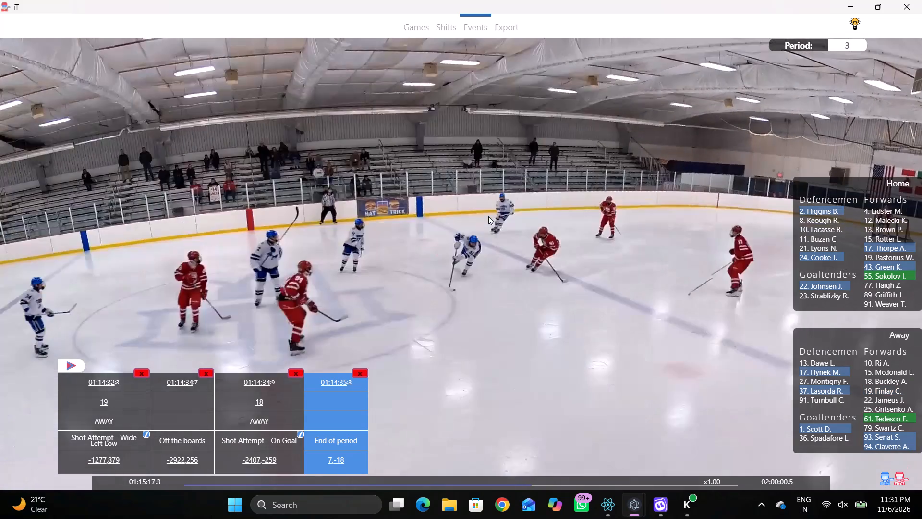
{"action": "key", "text": "e"}
{"action": "key", "text": "e"}
{"action": "key", "text": "e"}
{"action": "key", "text": "e"}
{"action": "key", "text": "e"}
{"action": "key", "text": "e"}
{"action": "key", "text": "e"}
{"action": "key", "text": "e"}
{"action": "key", "text": "e"}
{"action": "key", "text": "e"}
{"action": "key", "text": "e"}
{"action": "key", "text": "e"}
{"action": "key", "text": "e"}
{"action": "key", "text": "e"}
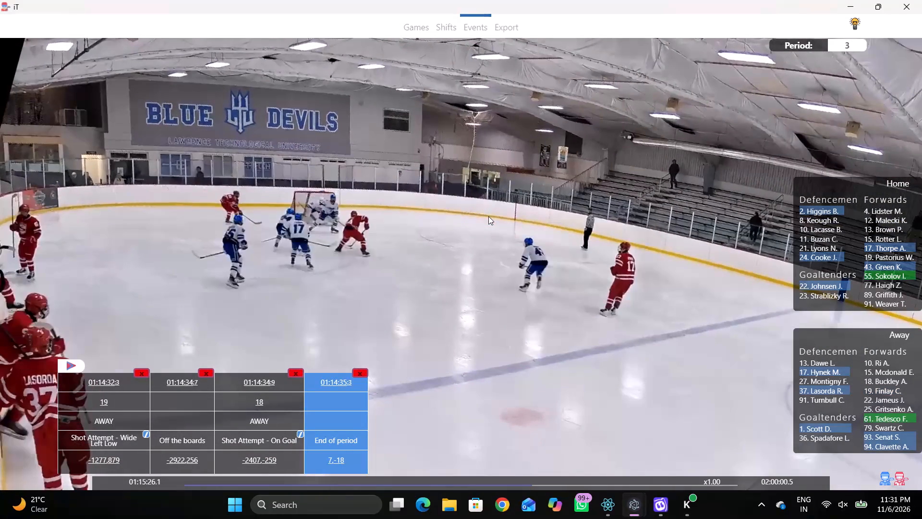
{"action": "key", "text": "e"}
{"action": "key", "text": "e"}
{"action": "key", "text": "e"}
{"action": "key", "text": "e"}
{"action": "key", "text": "e"}
{"action": "key", "text": "e"}
{"action": "key", "text": "e"}
{"action": "key", "text": "e"}
{"action": "key", "text": "e"}
{"action": "key", "text": "e"}
{"action": "key", "text": "e"}
{"action": "key", "text": "e"}
{"action": "key", "text": "e"}
{"action": "key", "text": "e"}
{"action": "key", "text": "e"}
{"action": "key", "text": "e"}
{"action": "key", "text": "e"}
{"action": "key", "text": "e"}
{"action": "key", "text": "e"}
{"action": "key", "text": "e"}
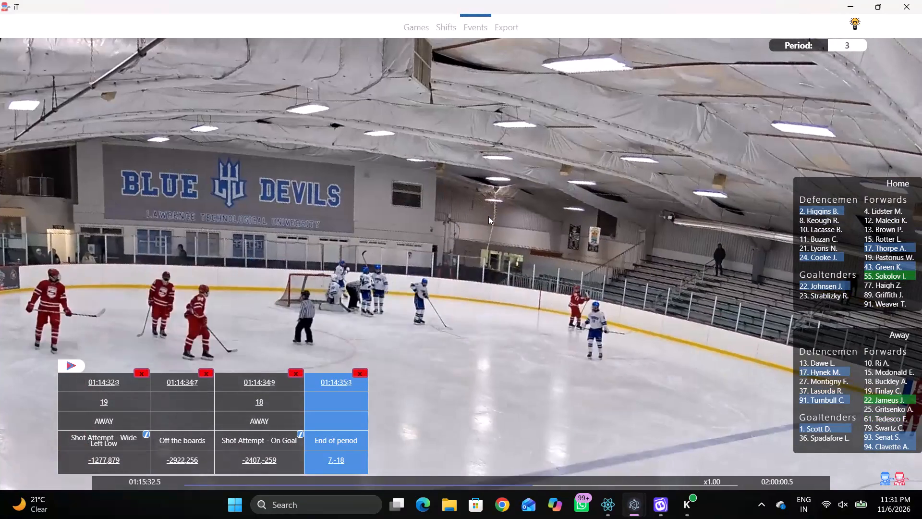
{"action": "key", "text": "e"}
{"action": "key", "text": "e"}
{"action": "key", "text": "e"}
{"action": "key", "text": "e"}
{"action": "key", "text": "e"}
{"action": "key", "text": "e"}
{"action": "key", "text": "e"}
{"action": "key", "text": "e"}
{"action": "key", "text": "e"}
{"action": "key", "text": "e"}
{"action": "key", "text": "e"}
{"action": "key", "text": "e"}
{"action": "key", "text": "e"}
{"action": "key", "text": "e"}
{"action": "key", "text": "e"}
{"action": "key", "text": "e"}
{"action": "key", "text": "e"}
{"action": "key", "text": "e"}
{"action": "key", "text": "e"}
{"action": "key", "text": "e"}
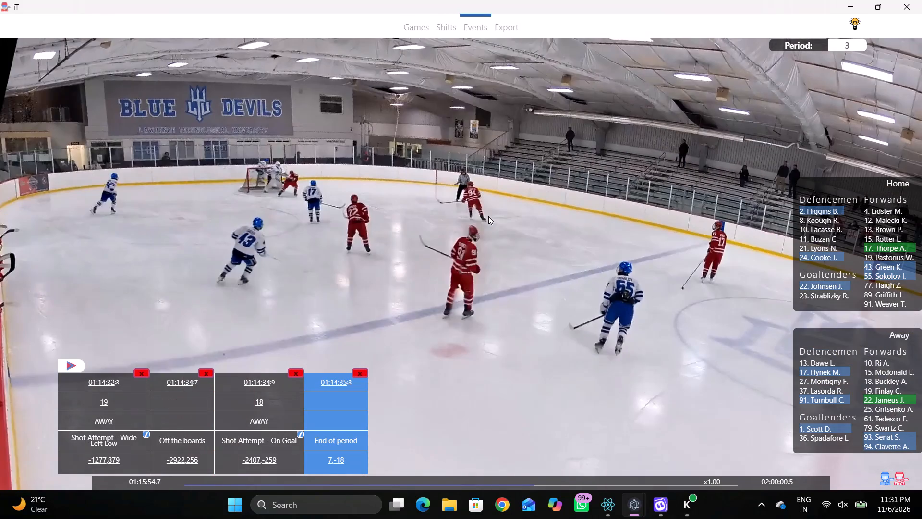
{"action": "key", "text": "e"}
{"action": "key", "text": "e"}
{"action": "key", "text": "e"}
{"action": "key", "text": "e"}
{"action": "key", "text": "e"}
{"action": "key", "text": "e"}
{"action": "key", "text": "e"}
{"action": "key", "text": "e"}
{"action": "key", "text": "e"}
{"action": "key", "text": "e"}
{"action": "key", "text": "e"}
{"action": "key", "text": "e"}
{"action": "key", "text": "e"}
{"action": "key", "text": "e"}
{"action": "key", "text": "e"}
{"action": "key", "text": "e"}
{"action": "key", "text": "e"}
{"action": "key", "text": "e"}
{"action": "key", "text": "e"}
{"action": "key", "text": "e"}
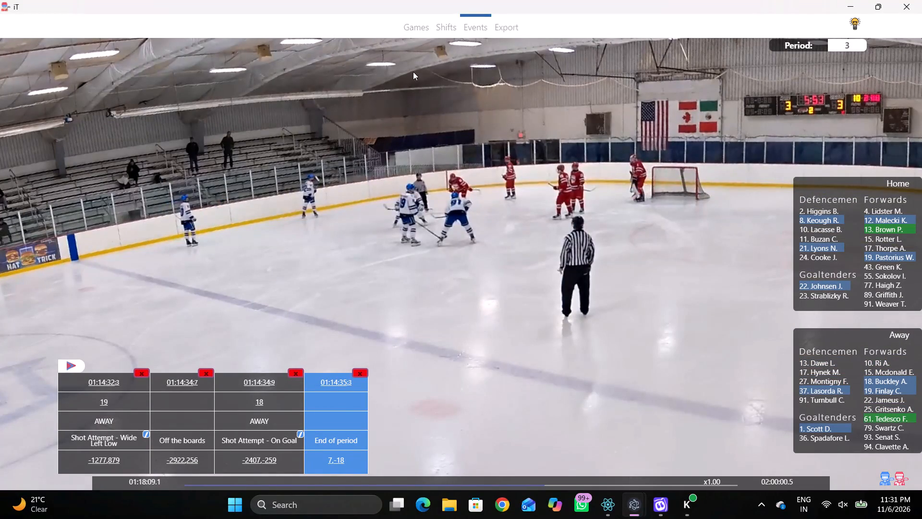
Return the footage to the logged End of period event at 01:14:35.3.
{"action": "left_click", "coordinate": [318, 398]}
{"action": "left_click", "coordinate": [324, 390]}
{"action": "left_click", "coordinate": [331, 381]}
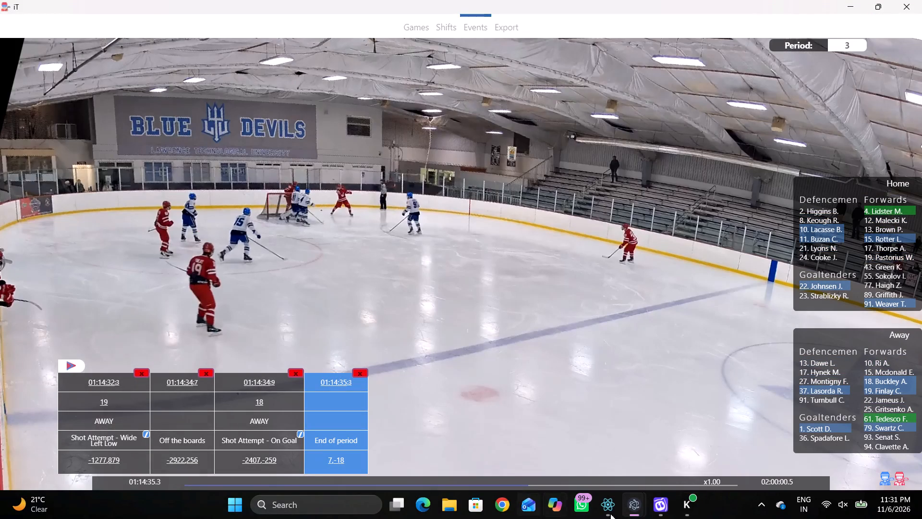
Switch to the other iT window, start a new game load and load the game using the copied game ID.
{"action": "left_click", "coordinate": [639, 455]}
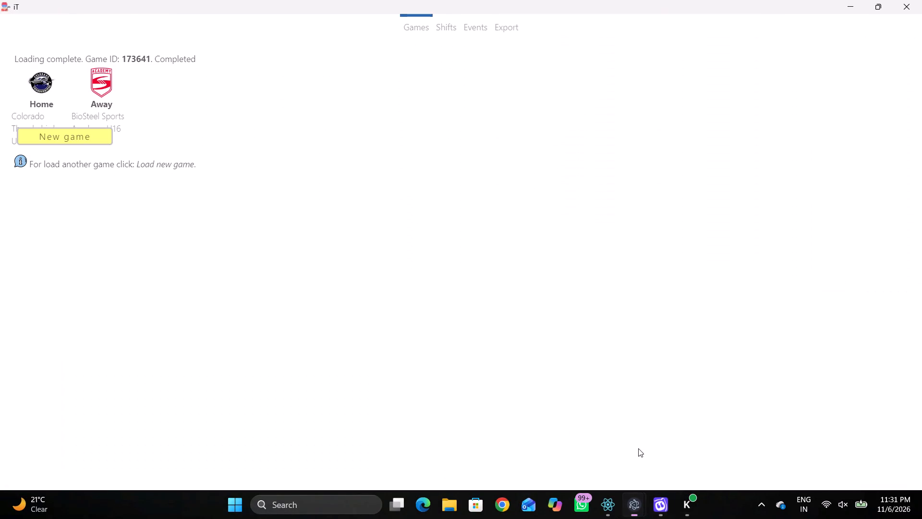
{"action": "left_click", "coordinate": [68, 132]}
{"action": "left_click", "coordinate": [117, 72]}
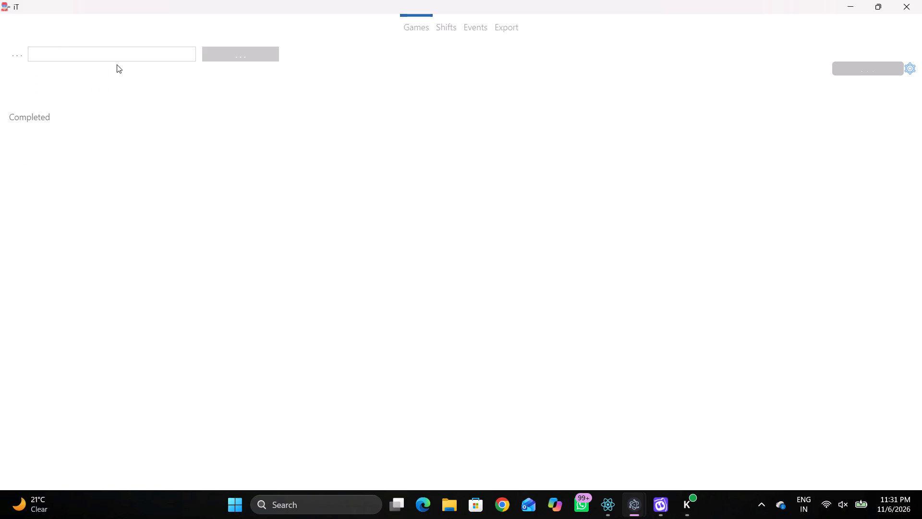
{"action": "left_click", "coordinate": [117, 64]}
{"action": "left_click", "coordinate": [118, 56]}
{"action": "key", "text": "ctrl+v"}
{"action": "left_click", "coordinate": [236, 62]}
{"action": "left_click", "coordinate": [271, 57]}
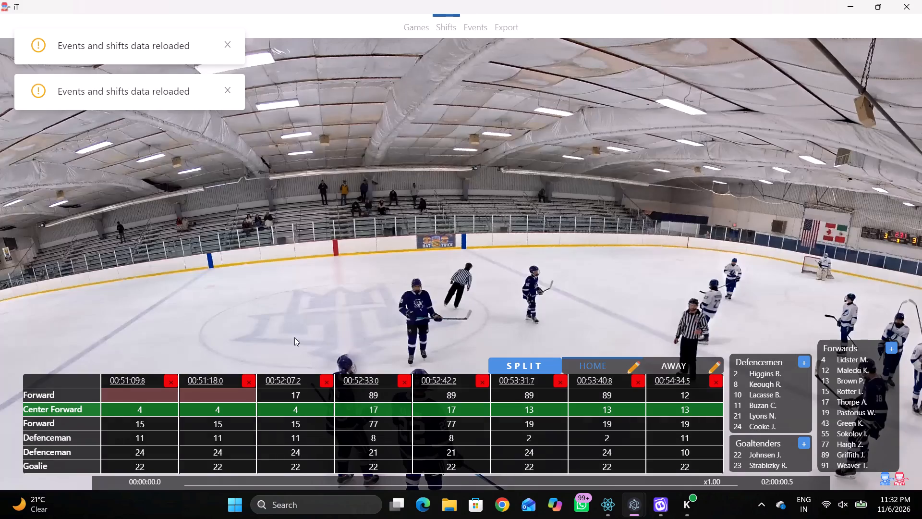
In the loaded game's Events view, find and delete the End of period event at 01:14:35.3.
{"action": "left_click", "coordinate": [467, 42]}
{"action": "left_click", "coordinate": [470, 29]}
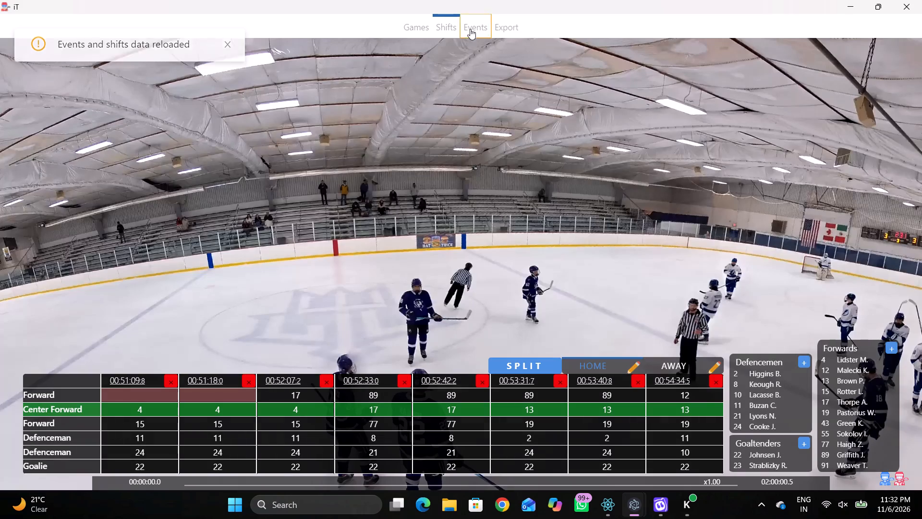
{"action": "left_click", "coordinate": [566, 202]}
{"action": "left_click", "coordinate": [546, 387]}
{"action": "left_click", "coordinate": [516, 488]}
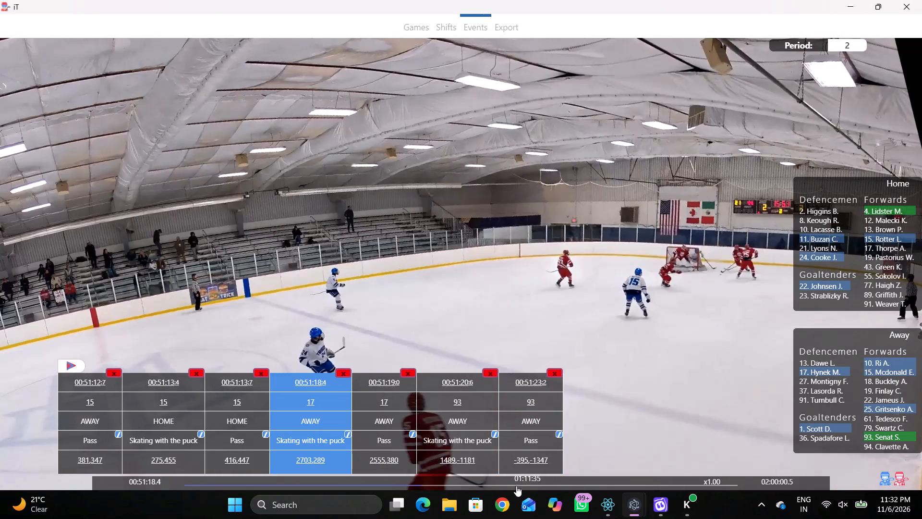
{"action": "left_click", "coordinate": [473, 376]}
{"action": "left_click", "coordinate": [536, 482]}
{"action": "left_click", "coordinate": [555, 483]}
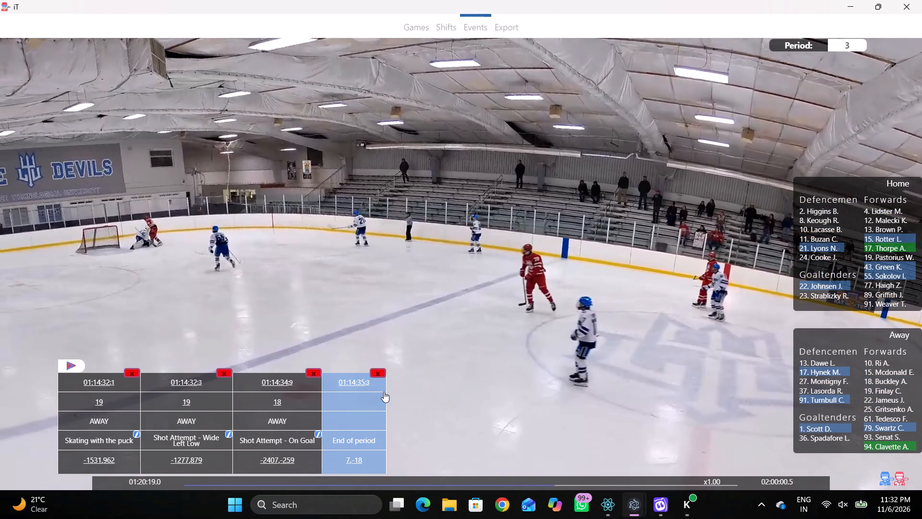
{"action": "left_click", "coordinate": [353, 390]}
{"action": "left_click", "coordinate": [368, 377]}
{"action": "left_click", "coordinate": [381, 372]}
{"action": "left_click", "coordinate": [546, 272]}
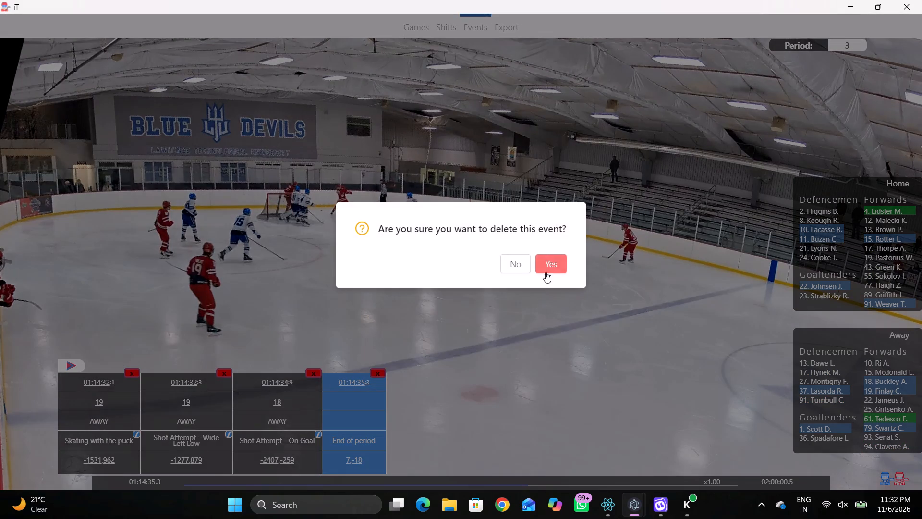
Review the second-period footage from about 01:14:33.6 to 01:14:36.5 to examine the play around away player 18's on-goal shot.
{"action": "left_click", "coordinate": [315, 386]}
{"action": "key", "text": "q"}
{"action": "key", "text": "q"}
{"action": "key", "text": "q"}
{"action": "key", "text": "q"}
{"action": "key", "text": "q"}
{"action": "key", "text": "q"}
{"action": "key", "text": "q"}
{"action": "key", "text": "q"}
{"action": "key", "text": "q"}
{"action": "key", "text": "q"}
{"action": "key", "text": "q"}
{"action": "key", "text": "q"}
{"action": "key", "text": "q"}
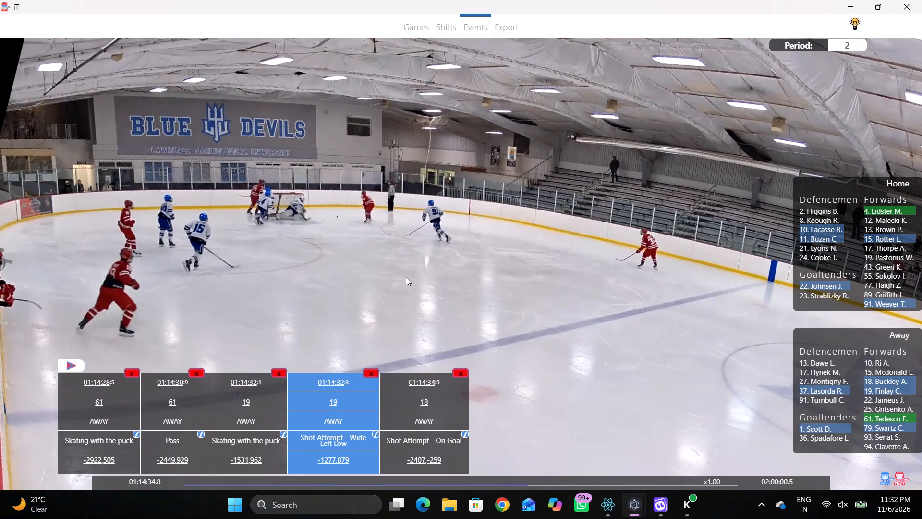
{"action": "key", "text": "q"}
{"action": "key", "text": "q"}
{"action": "type", "text": "q"}
{"action": "key", "text": "space"}
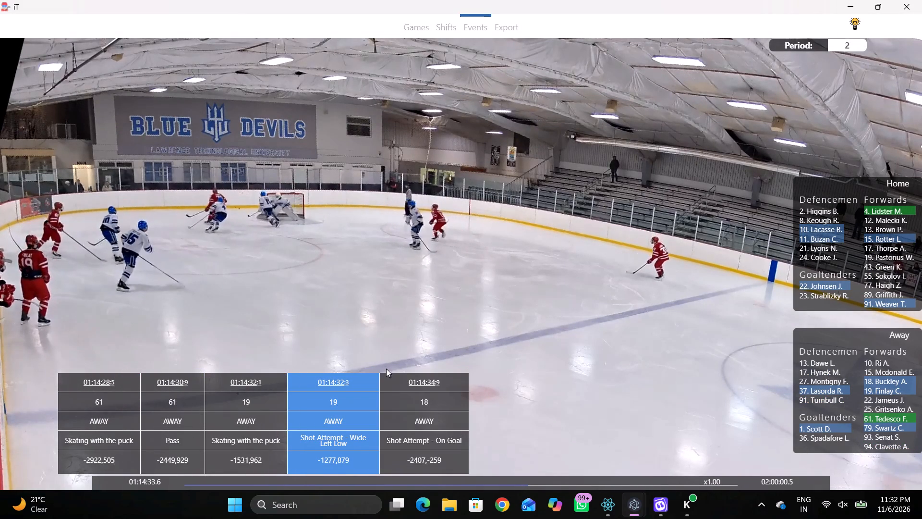
{"action": "key", "text": "space"}
{"action": "key", "text": "space"}
{"action": "key", "text": "v"}
{"action": "key", "text": "v"}
{"action": "key", "text": "space"}
{"action": "key", "text": "space"}
Log an on-goal Shot by away player 18 at 01:14:34.9, placed near the net at about -2258,-275.
{"action": "type", "text": "qq"}
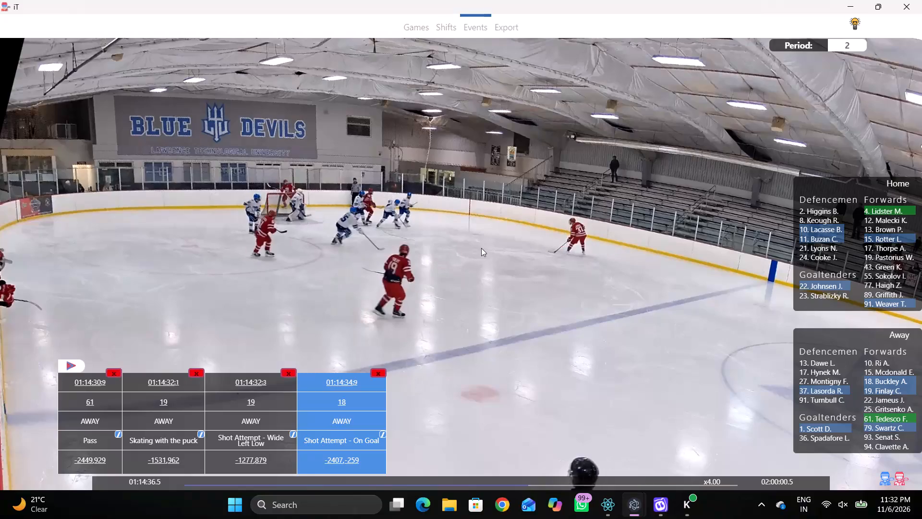
{"action": "type", "text": "qq"}
{"action": "key", "text": "q"}
{"action": "key", "text": "q"}
{"action": "key", "text": "q"}
{"action": "key", "text": "q"}
{"action": "type", "text": "qqq"}
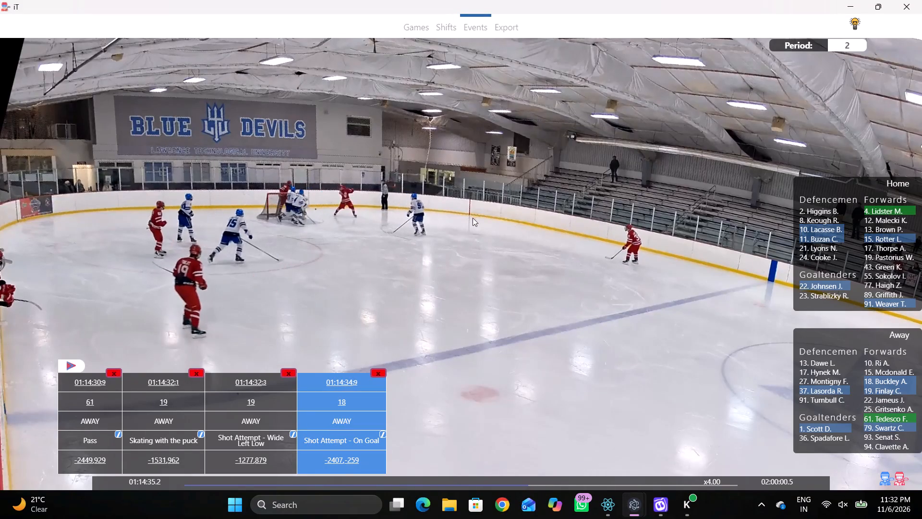
{"action": "right_click", "coordinate": [466, 212]}
{"action": "key", "text": "q"}
{"action": "key", "text": "q"}
{"action": "right_click", "coordinate": [467, 216]}
{"action": "key", "text": "q"}
{"action": "left_click", "coordinate": [484, 257]}
{"action": "left_click", "coordinate": [428, 213]}
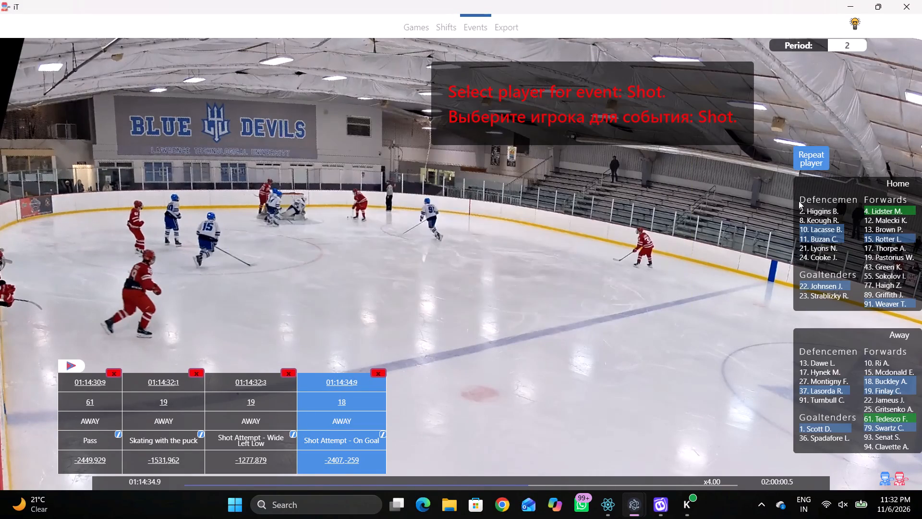
{"action": "left_click", "coordinate": [809, 169]}
{"action": "left_click", "coordinate": [288, 174]}
{"action": "key", "text": "r"}
Log Skating with the puck for home player 4 at 01:14:36.3, at rink position about -2188,-433.
{"action": "key", "text": "space"}
{"action": "key", "text": "space"}
{"action": "key", "text": "space"}
{"action": "key", "text": "space"}
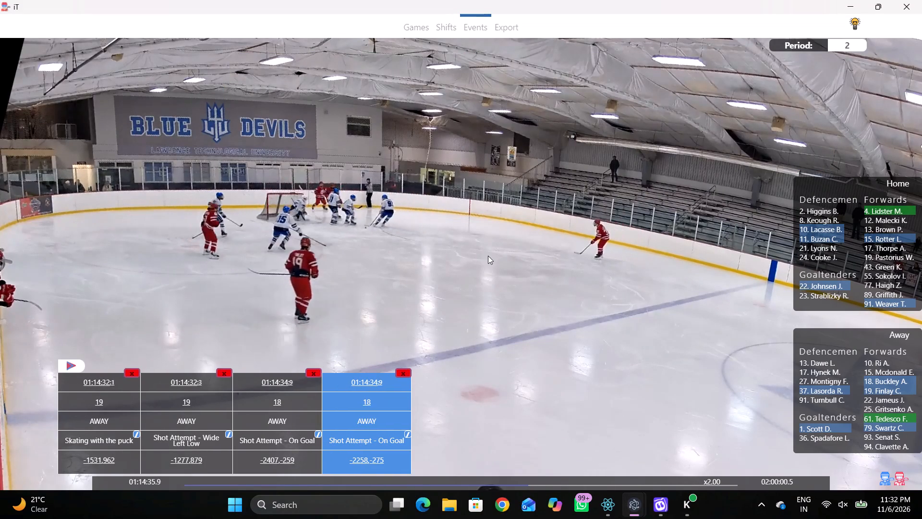
{"action": "key", "text": "space"}
{"action": "key", "text": "space"}
{"action": "key", "text": "q"}
{"action": "key", "text": "q"}
{"action": "key", "text": "q"}
{"action": "key", "text": "q"}
{"action": "key", "text": "q"}
{"action": "key", "text": "q"}
{"action": "key", "text": "space"}
{"action": "key", "text": "space"}
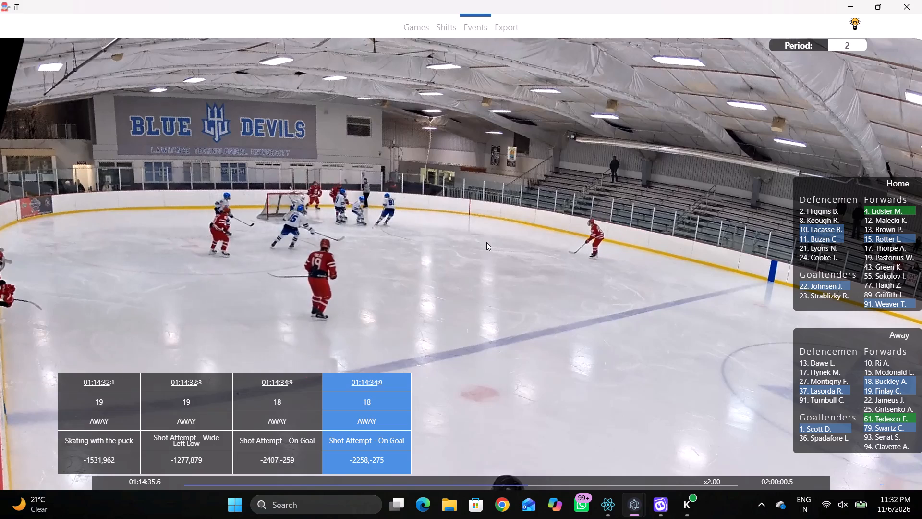
{"action": "key", "text": "space"}
{"action": "key", "text": "space"}
{"action": "right_click", "coordinate": [512, 212]}
{"action": "right_click_drag", "start_coordinate": [493, 210], "coordinate": [479, 223]}
{"action": "left_click", "coordinate": [515, 241]}
{"action": "left_click", "coordinate": [883, 214]}
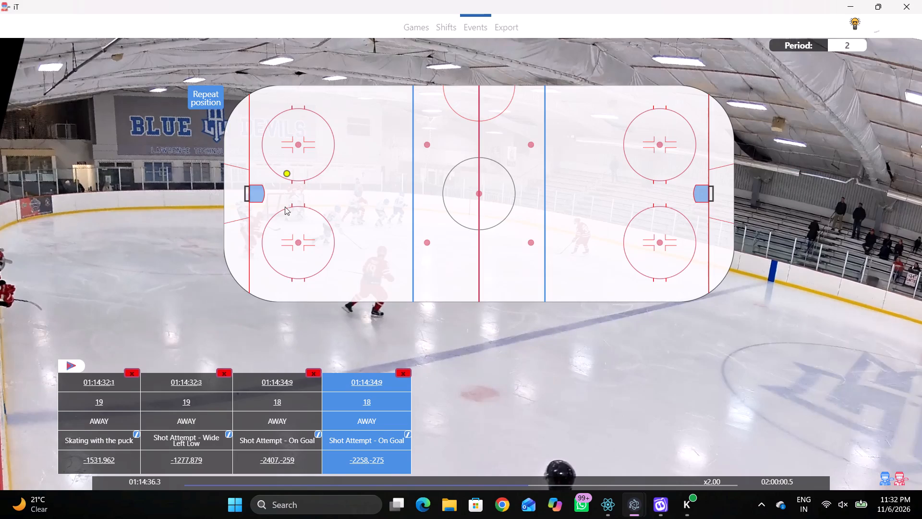
{"action": "left_click", "coordinate": [293, 163]}
Log a Pass by home player 4 at 01:14:37.4, at rink position about -2103,-466.
{"action": "key", "text": "space"}
{"action": "key", "text": "space"}
{"action": "key", "text": "space"}
{"action": "key", "text": "space"}
{"action": "key", "text": "space"}
{"action": "key", "text": "space"}
{"action": "key", "text": "q"}
{"action": "right_click", "coordinate": [577, 197]}
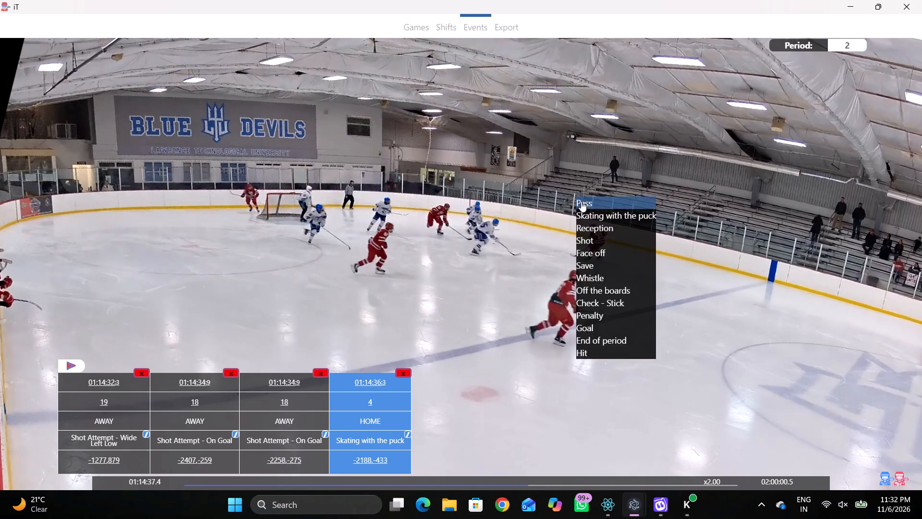
{"action": "right_click_drag", "start_coordinate": [538, 194], "coordinate": [530, 196]}
{"action": "left_click", "coordinate": [543, 207]}
{"action": "left_click", "coordinate": [837, 152]}
{"action": "left_click", "coordinate": [821, 155]}
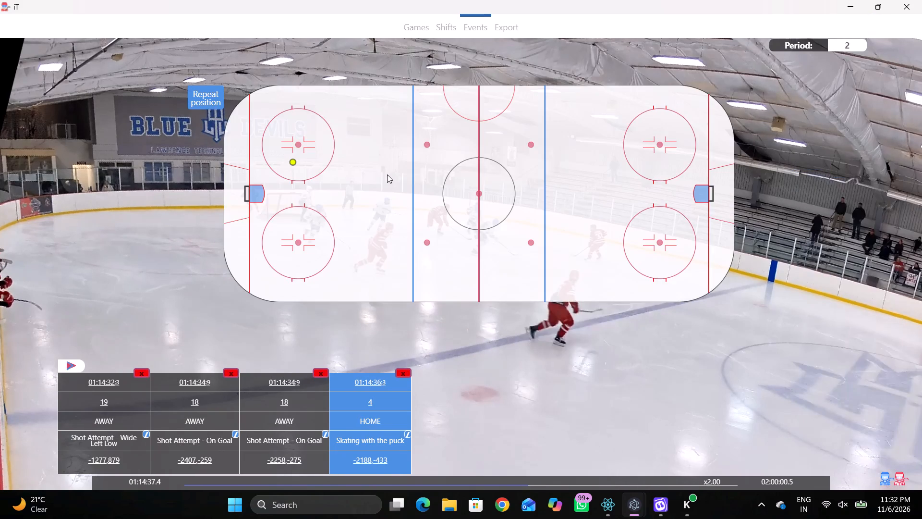
{"action": "left_click", "coordinate": [300, 160]}
Log Skating with the puck for home player 15 at 01:14:41.6, at rink position about 1108,-1198.
{"action": "key", "text": "space"}
{"action": "key", "text": "space"}
{"action": "key", "text": "space"}
{"action": "key", "text": "space"}
{"action": "key", "text": "space"}
{"action": "key", "text": "space"}
{"action": "key", "text": "space"}
{"action": "key", "text": "space"}
{"action": "key", "text": "space"}
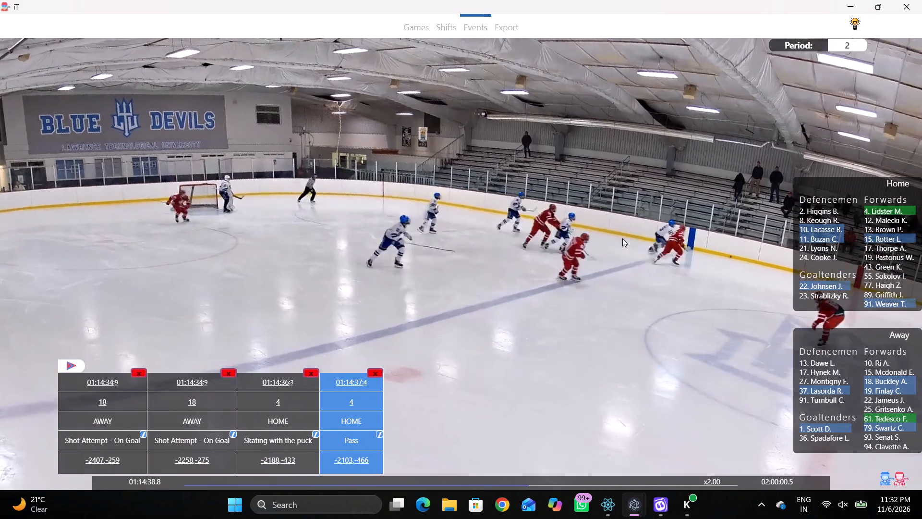
{"action": "key", "text": "space"}
{"action": "right_click", "coordinate": [577, 185]}
{"action": "left_click_drag", "start_coordinate": [601, 198], "coordinate": [597, 194]}
{"action": "right_click_drag", "start_coordinate": [534, 188], "coordinate": [530, 188]}
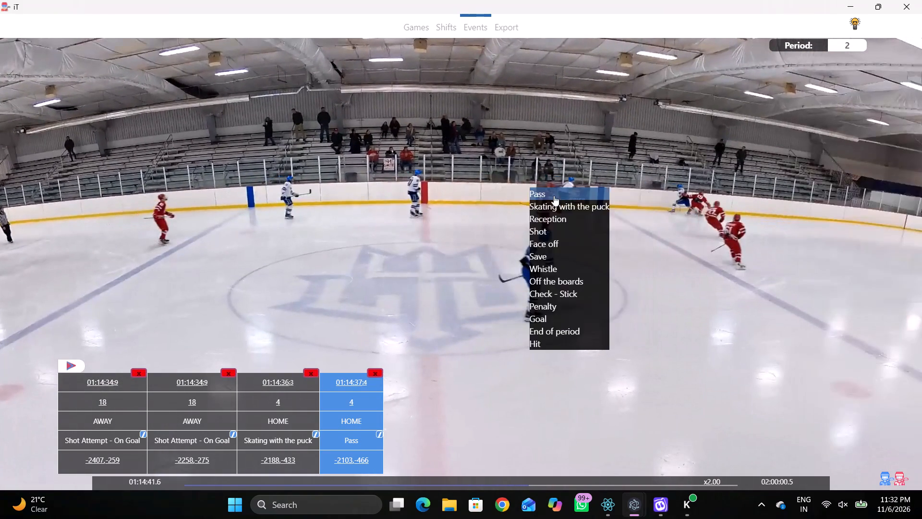
{"action": "left_click", "coordinate": [554, 196]}
{"action": "right_click_drag", "start_coordinate": [514, 192], "coordinate": [485, 197]}
{"action": "left_click", "coordinate": [519, 199]}
{"action": "right_click", "coordinate": [528, 215]}
{"action": "left_click", "coordinate": [613, 238]}
{"action": "right_click_drag", "start_coordinate": [641, 229], "coordinate": [634, 229]}
{"action": "left_click", "coordinate": [661, 242]}
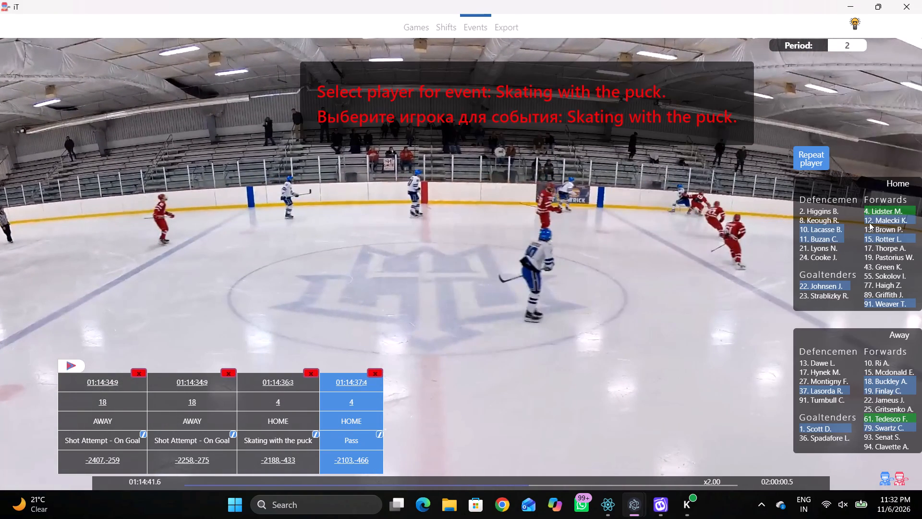
{"action": "left_click", "coordinate": [879, 240]}
{"action": "left_click_drag", "start_coordinate": [578, 108], "coordinate": [573, 107]}
Log a Pass by home player 15 at 01:14:42.4, at rink position about 1087,-1281.
{"action": "key", "text": "space"}
{"action": "key", "text": "space"}
{"action": "key", "text": "space"}
{"action": "key", "text": "space"}
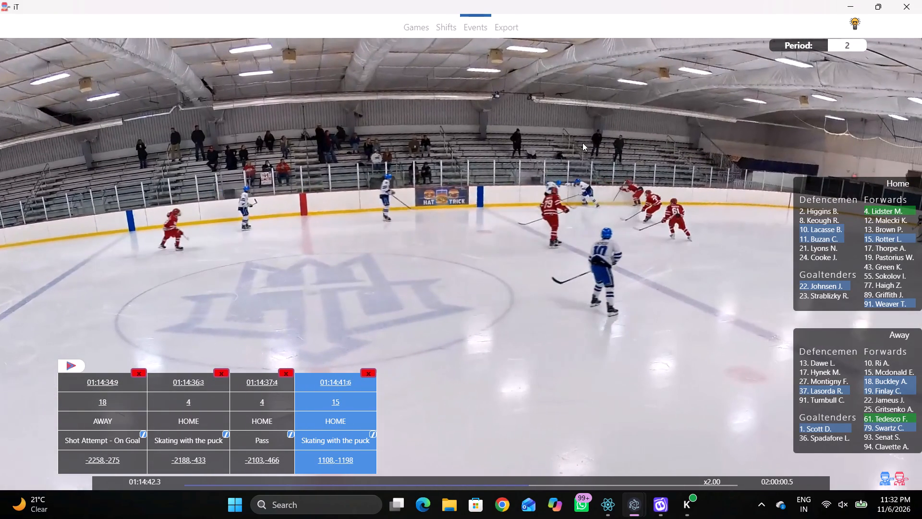
{"action": "key", "text": "space"}
{"action": "key", "text": "space"}
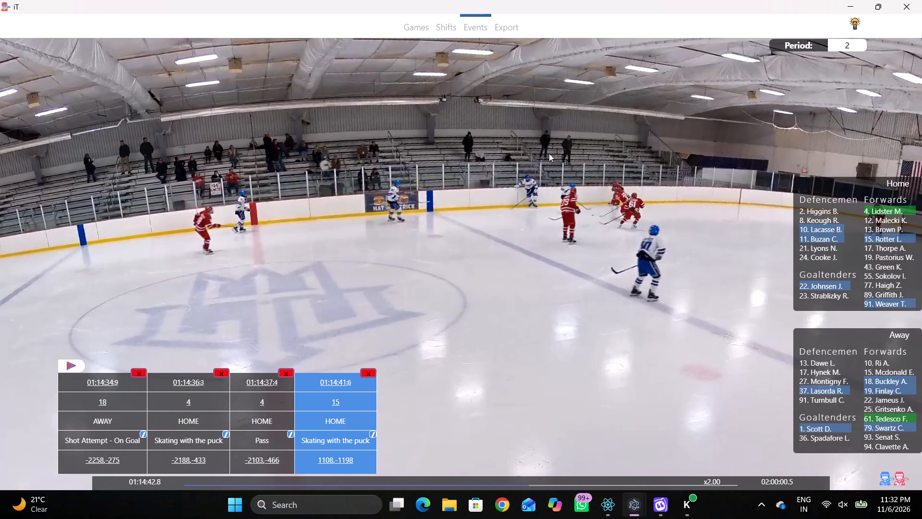
{"action": "key", "text": "q"}
{"action": "key", "text": "q"}
{"action": "key", "text": "q"}
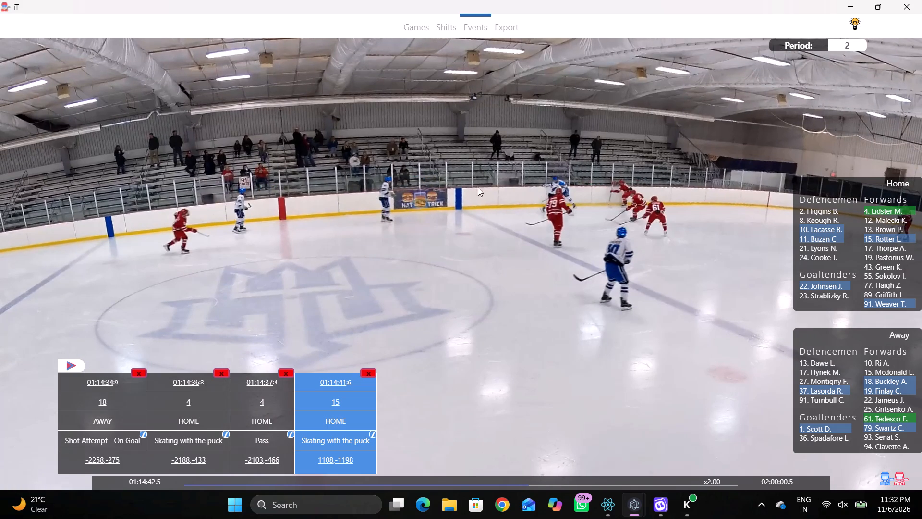
{"action": "key", "text": "q"}
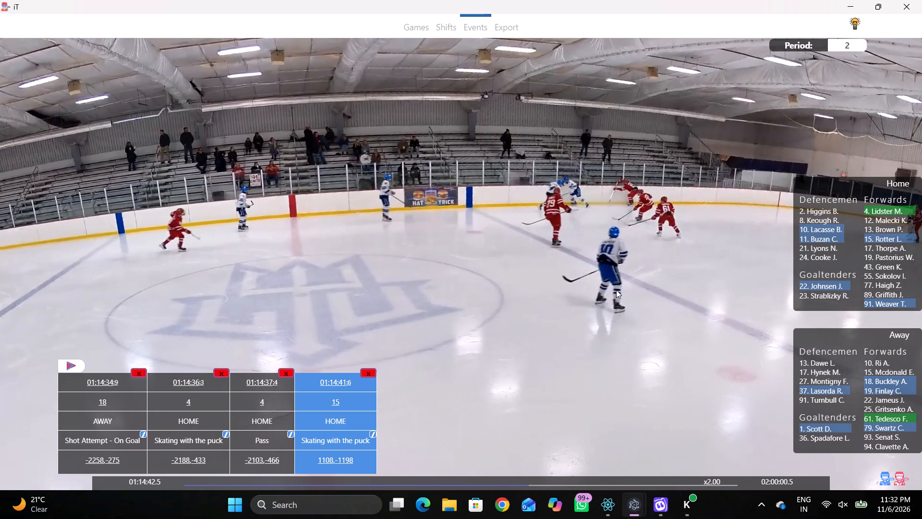
{"action": "key", "text": "v"}
{"action": "right_click", "coordinate": [602, 168]}
{"action": "right_click", "coordinate": [610, 180]}
{"action": "left_click", "coordinate": [613, 184]}
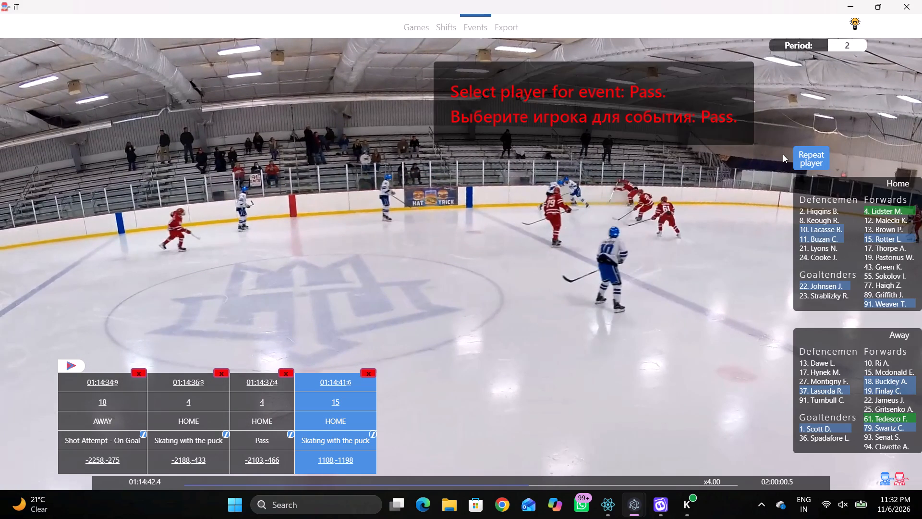
{"action": "left_click", "coordinate": [805, 158]}
{"action": "left_click", "coordinate": [572, 101]}
Log Skating with the puck for home player 4 at 01:14:42.7, at rink position about 1291,-1198.
{"action": "key", "text": "space"}
{"action": "key", "text": "space"}
{"action": "right_click", "coordinate": [619, 155]}
{"action": "left_click_drag", "start_coordinate": [648, 178], "coordinate": [638, 178]}
{"action": "right_click_drag", "start_coordinate": [558, 180], "coordinate": [552, 182]}
{"action": "left_click", "coordinate": [607, 210]}
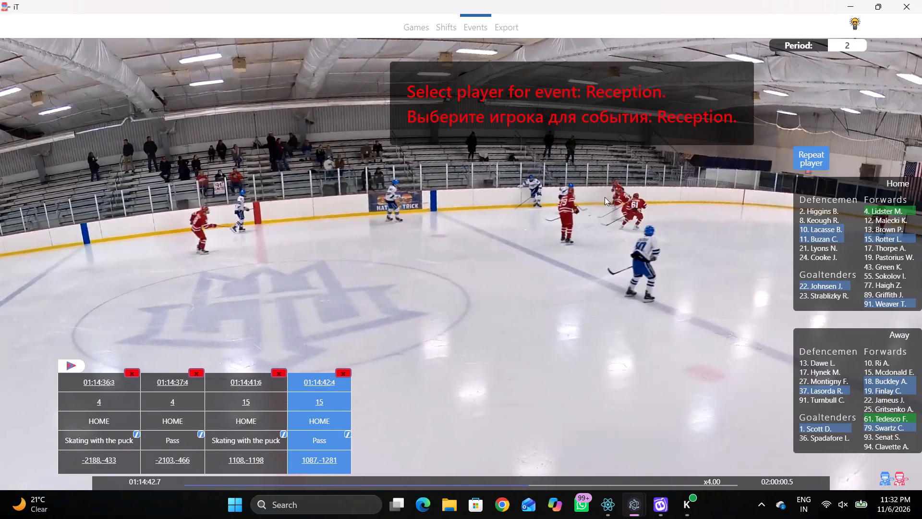
{"action": "right_click", "coordinate": [603, 197]}
{"action": "left_click", "coordinate": [632, 215]}
{"action": "left_click", "coordinate": [888, 207]}
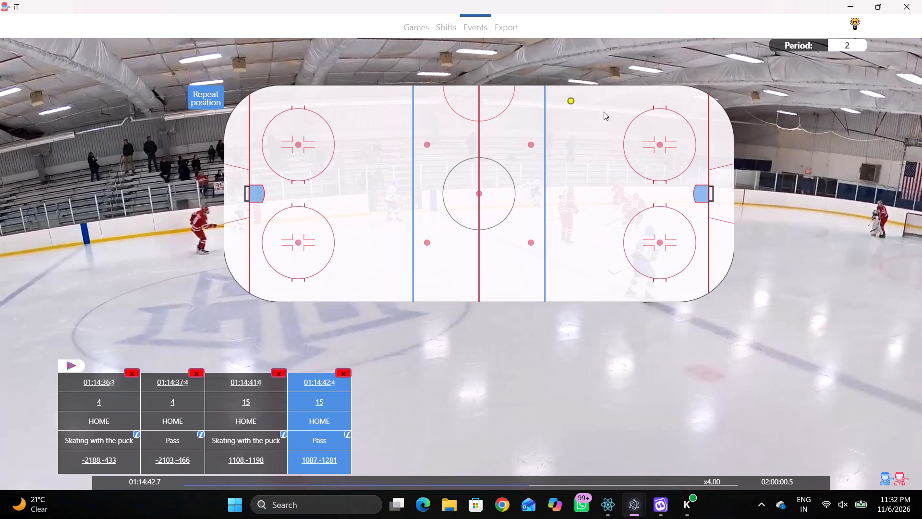
{"action": "left_click", "coordinate": [589, 107]}
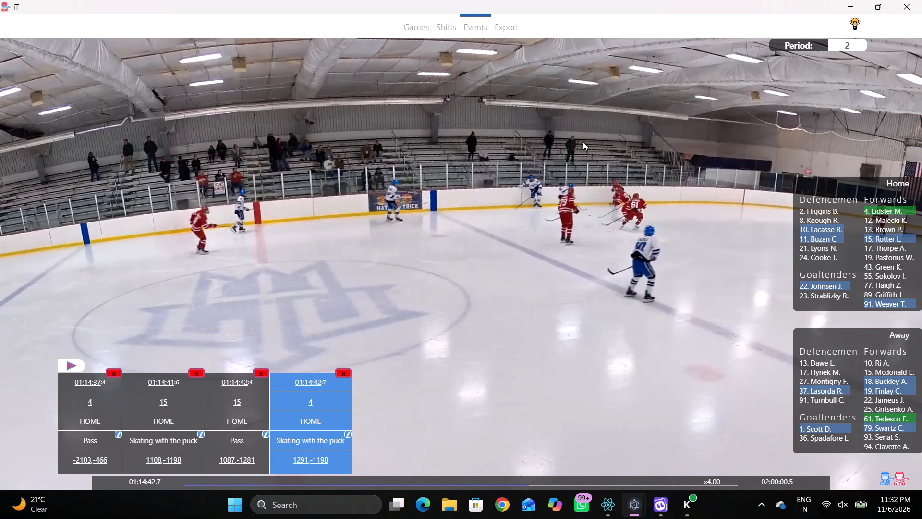
Log a Pass by home player 4 at 01:14:43.9, at rink position about 1785,-898.
{"action": "key", "text": "space"}
{"action": "key", "text": "space"}
{"action": "key", "text": "space"}
{"action": "key", "text": "space"}
{"action": "key", "text": "space"}
{"action": "key", "text": "space"}
{"action": "key", "text": "q"}
{"action": "key", "text": "q"}
{"action": "key", "text": "q"}
{"action": "key", "text": "q"}
{"action": "key", "text": "q"}
{"action": "key", "text": "q"}
{"action": "key", "text": "q"}
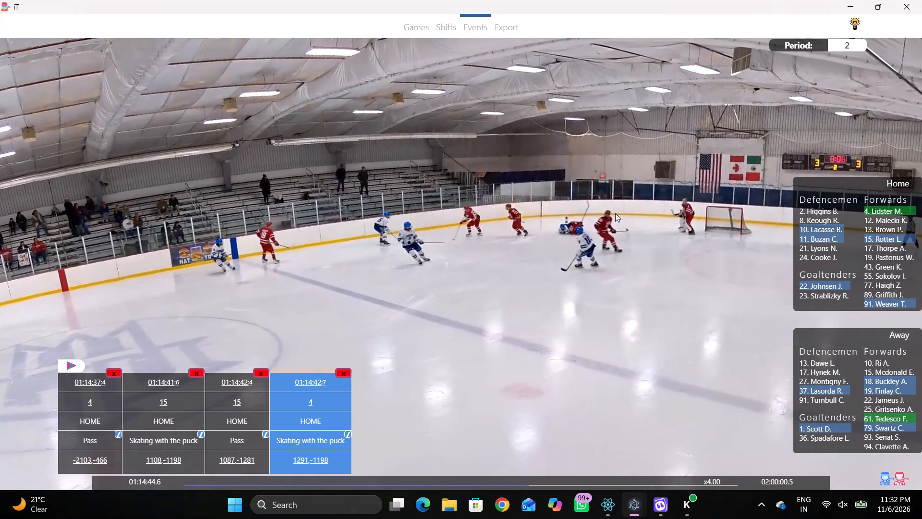
{"action": "key", "text": "q"}
{"action": "key", "text": "q"}
{"action": "right_click_drag", "start_coordinate": [602, 196], "coordinate": [594, 196]}
{"action": "right_click_drag", "start_coordinate": [565, 203], "coordinate": [559, 205]}
{"action": "left_click", "coordinate": [571, 200]}
{"action": "right_click_drag", "start_coordinate": [505, 205], "coordinate": [494, 210]}
{"action": "left_click", "coordinate": [509, 212]}
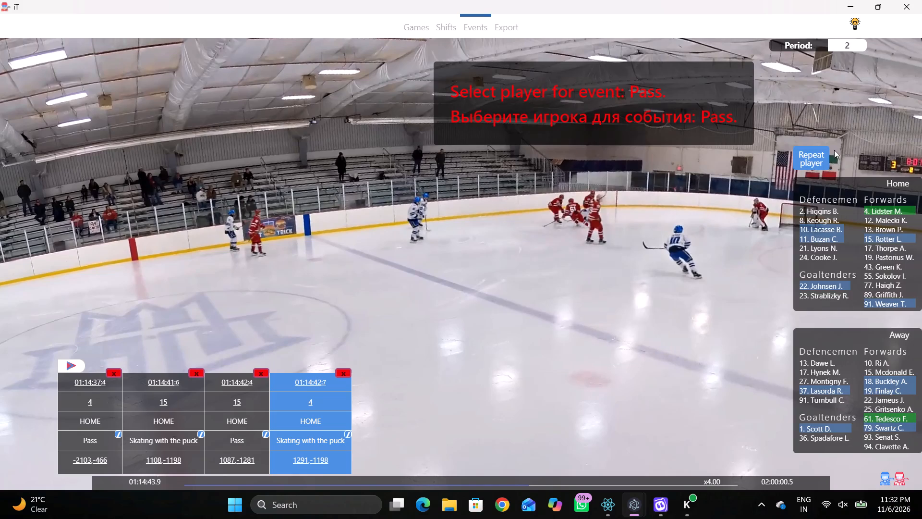
{"action": "left_click", "coordinate": [811, 161]}
{"action": "left_click", "coordinate": [631, 129]}
{"action": "key", "text": "e"}
Log a Pass by away player 61 at 01:14:44.7, at rink position about 1235,-923.
{"action": "key", "text": "space"}
{"action": "key", "text": "space"}
{"action": "key", "text": "space"}
{"action": "key", "text": "space"}
{"action": "right_click", "coordinate": [537, 179]}
{"action": "key", "text": "Tab"}
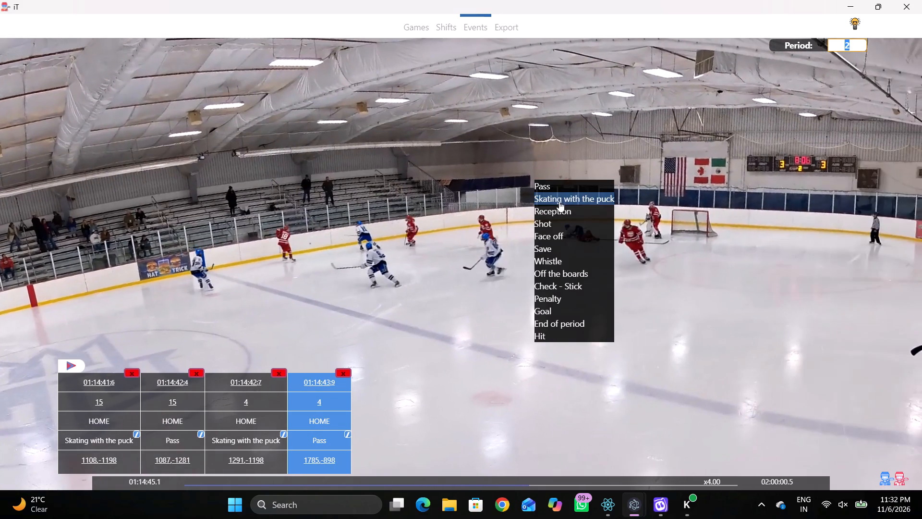
{"action": "key", "text": "q"}
{"action": "key", "text": "q"}
{"action": "left_click", "coordinate": [541, 197]}
{"action": "right_click", "coordinate": [532, 193]}
{"action": "left_click", "coordinate": [538, 200]}
{"action": "key", "text": "q"}
{"action": "right_click_drag", "start_coordinate": [532, 198], "coordinate": [523, 200]}
{"action": "left_click", "coordinate": [532, 207]}
{"action": "key", "text": "q"}
{"action": "right_click_drag", "start_coordinate": [495, 201], "coordinate": [490, 201]}
{"action": "key", "text": "q"}
{"action": "left_click", "coordinate": [521, 207]}
{"action": "key", "text": "q"}
{"action": "right_click", "coordinate": [511, 206]}
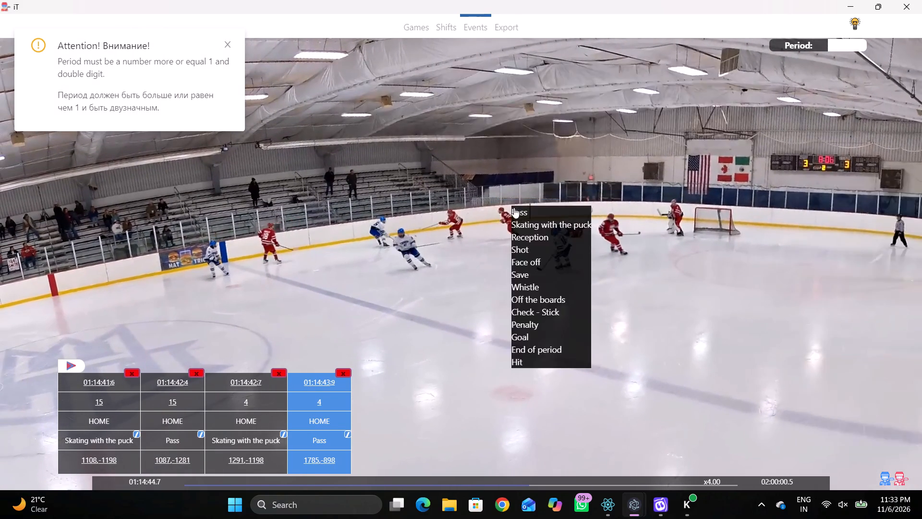
{"action": "left_click", "coordinate": [519, 210]}
{"action": "right_click_drag", "start_coordinate": [516, 209], "coordinate": [510, 214]}
{"action": "left_click", "coordinate": [518, 219]}
{"action": "left_click", "coordinate": [868, 414]}
{"action": "left_click", "coordinate": [584, 127]}
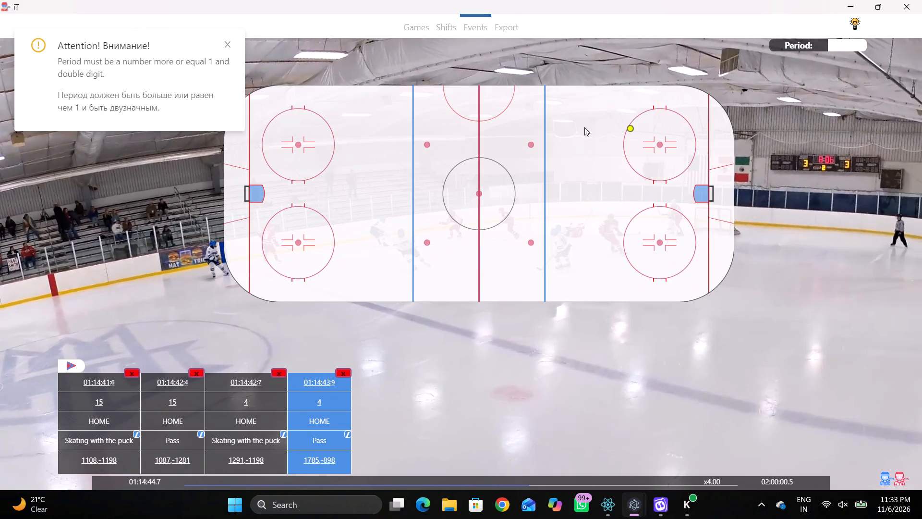
Log a Pass by home player 91 at 01:14:47.2, at rink position about 437,-1015.
{"action": "key", "text": "space"}
{"action": "key", "text": "space"}
{"action": "key", "text": "space"}
{"action": "key", "text": "space"}
{"action": "key", "text": "q"}
{"action": "key", "text": "q"}
{"action": "key", "text": "q"}
{"action": "key", "text": "q"}
{"action": "key", "text": "q"}
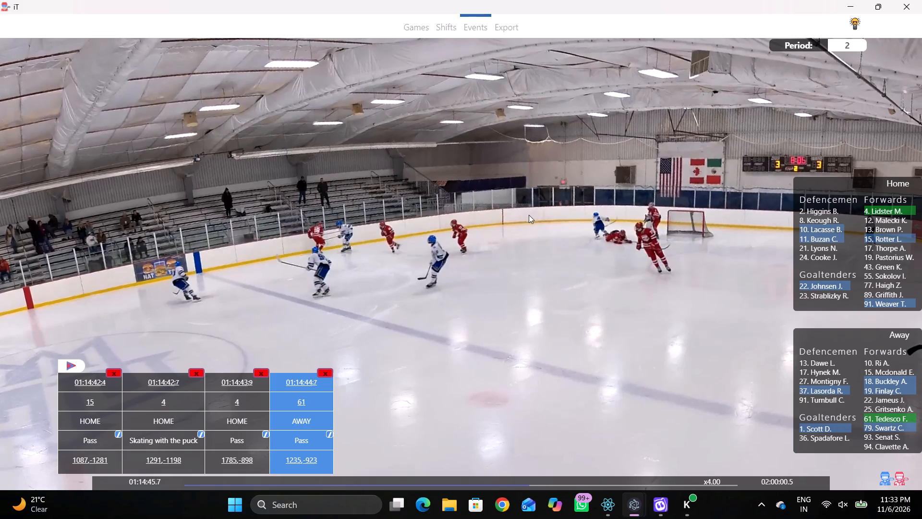
{"action": "key", "text": "space"}
{"action": "key", "text": "space"}
{"action": "key", "text": "space"}
{"action": "key", "text": "space"}
{"action": "key", "text": "space"}
{"action": "key", "text": "space"}
{"action": "type", "text": "qqq"}
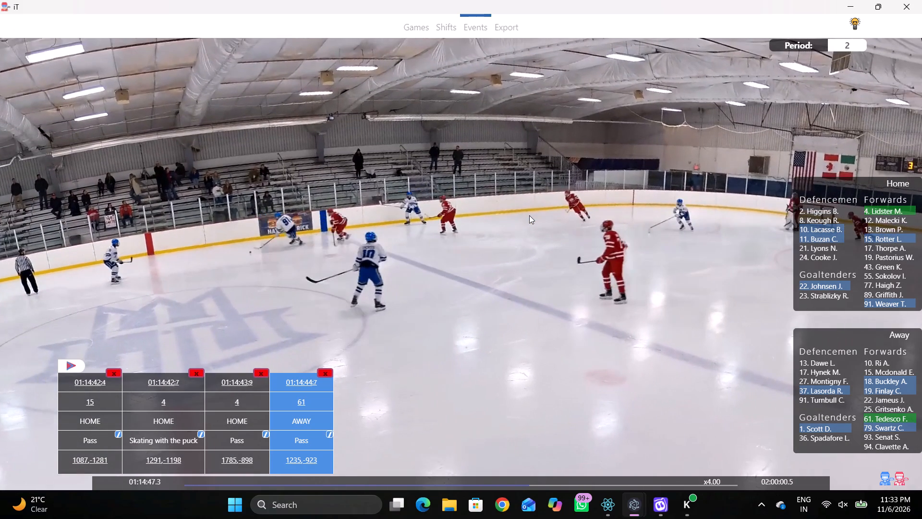
{"action": "left_click_drag", "start_coordinate": [532, 230], "coordinate": [535, 240]}
{"action": "right_click_drag", "start_coordinate": [694, 241], "coordinate": [683, 241]}
{"action": "left_click", "coordinate": [706, 245]}
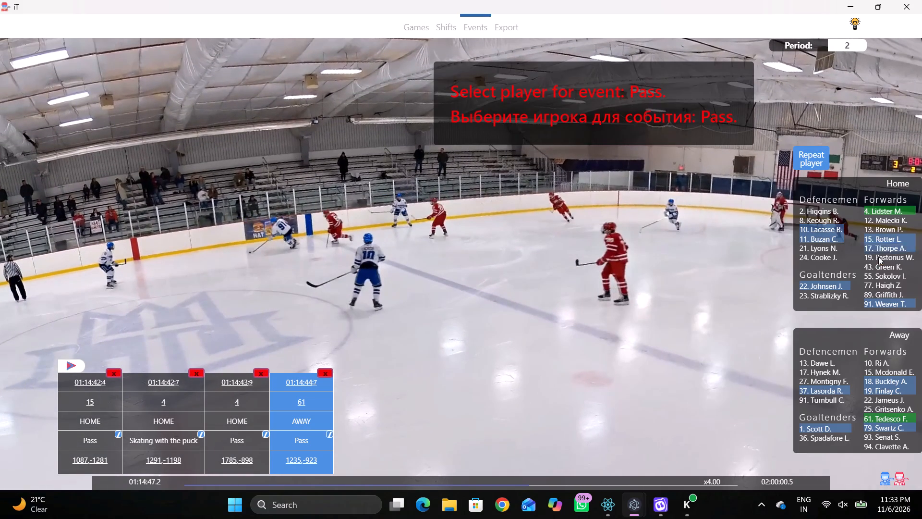
{"action": "left_click", "coordinate": [881, 305]}
{"action": "left_click", "coordinate": [516, 121]}
Log Skating with the puck for home player 11 at 01:14:48.9, at rink position about -1298,-707.
{"action": "key", "text": "space"}
{"action": "key", "text": "space"}
{"action": "key", "text": "space"}
{"action": "key", "text": "space"}
{"action": "key", "text": "space"}
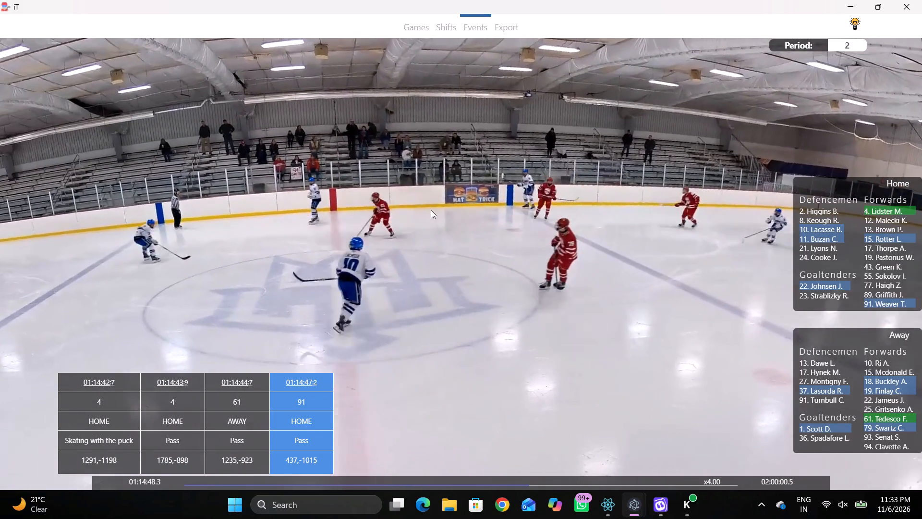
{"action": "key", "text": "space"}
{"action": "right_click", "coordinate": [419, 185]}
{"action": "left_click", "coordinate": [487, 199]}
{"action": "left_click", "coordinate": [811, 239]}
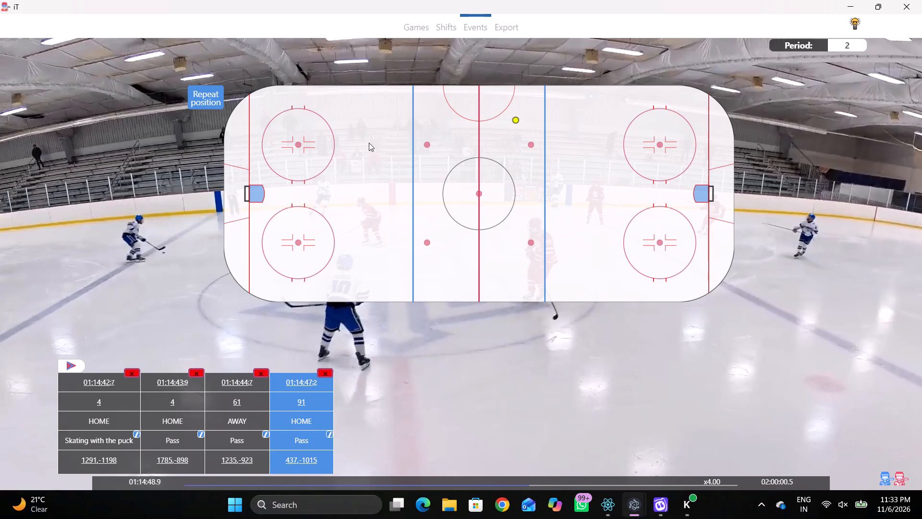
{"action": "left_click", "coordinate": [369, 143]}
Log a Pass by home player 11 at 01:14:49.7, at rink position about -1397,-524.
{"action": "key", "text": "space"}
{"action": "key", "text": "space"}
{"action": "key", "text": "space"}
{"action": "key", "text": "space"}
{"action": "type", "text": "qq"}
{"action": "key", "text": "q"}
{"action": "key", "text": "q"}
{"action": "key", "text": "q"}
{"action": "key", "text": "q"}
{"action": "key", "text": "q"}
{"action": "key", "text": "q"}
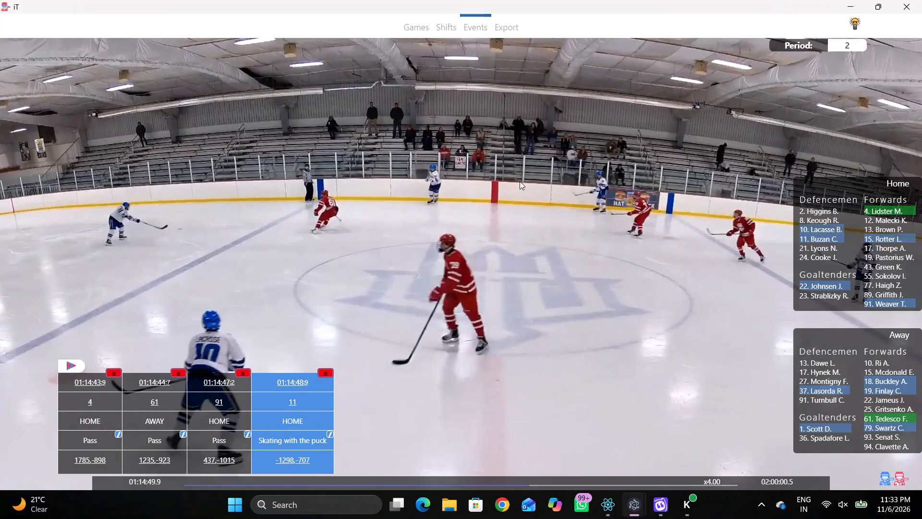
{"action": "right_click", "coordinate": [517, 177]}
{"action": "right_click_drag", "start_coordinate": [512, 181], "coordinate": [507, 183]}
{"action": "left_click", "coordinate": [516, 189]}
{"action": "left_click", "coordinate": [820, 146]}
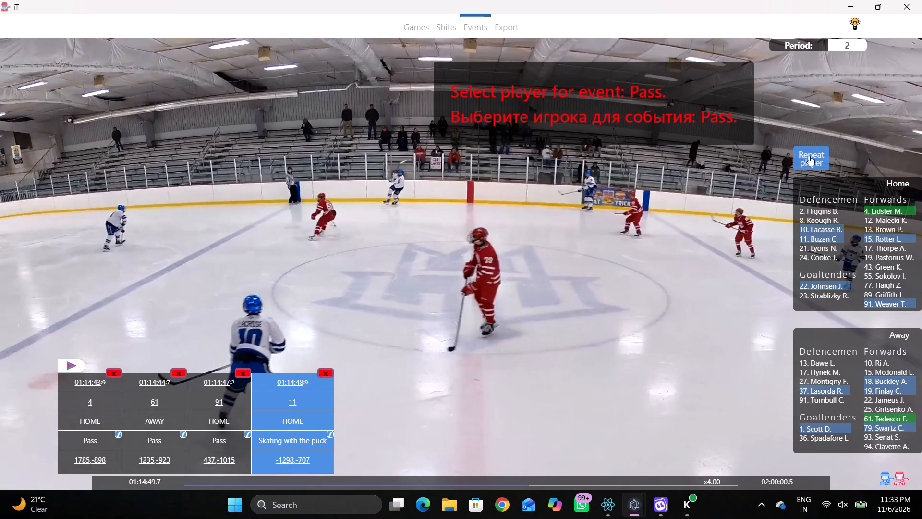
{"action": "left_click", "coordinate": [809, 159]}
{"action": "left_click", "coordinate": [359, 158]}
Log Skating with the puck for away player 37 at 01:14:55.7, at rink position about 2929,339.
{"action": "key", "text": "space"}
{"action": "key", "text": "space"}
{"action": "key", "text": "space"}
{"action": "key", "text": "space"}
{"action": "key", "text": "shift+d"}
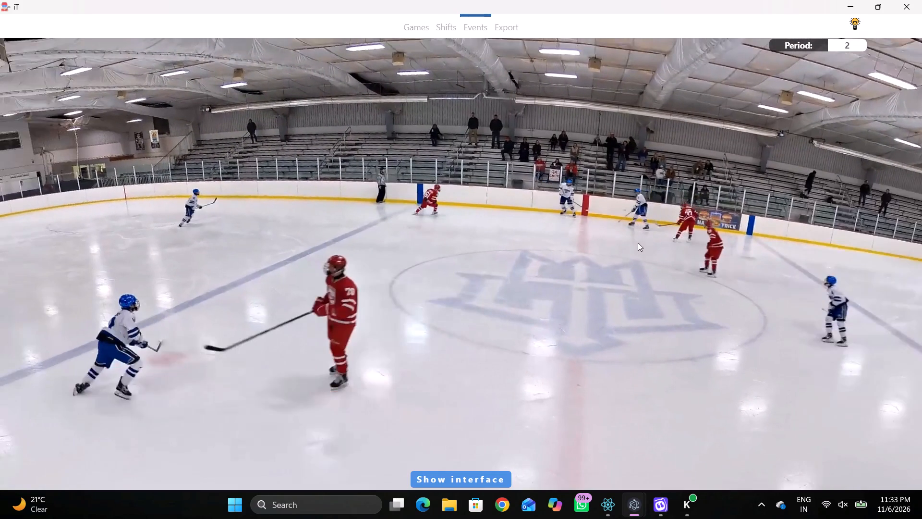
{"action": "key", "text": "space"}
{"action": "key", "text": "space"}
{"action": "key", "text": "space"}
{"action": "key", "text": "space"}
{"action": "key", "text": "space"}
{"action": "key", "text": "space"}
{"action": "key", "text": "space"}
{"action": "key", "text": "space"}
{"action": "key", "text": "space"}
{"action": "key", "text": "space"}
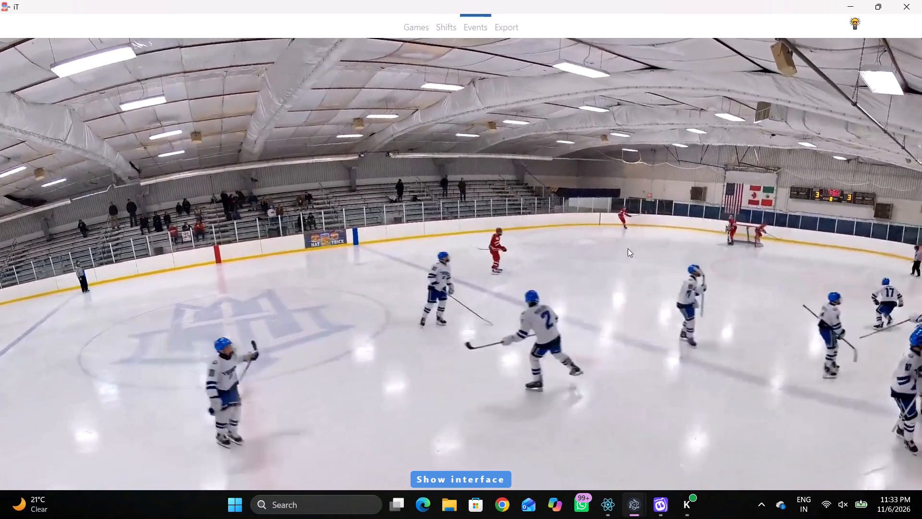
{"action": "key", "text": "space"}
{"action": "key", "text": "space"}
{"action": "left_click", "coordinate": [640, 228]}
{"action": "right_click_drag", "start_coordinate": [587, 226], "coordinate": [584, 233]}
{"action": "left_click", "coordinate": [615, 249]}
{"action": "left_click", "coordinate": [817, 393]}
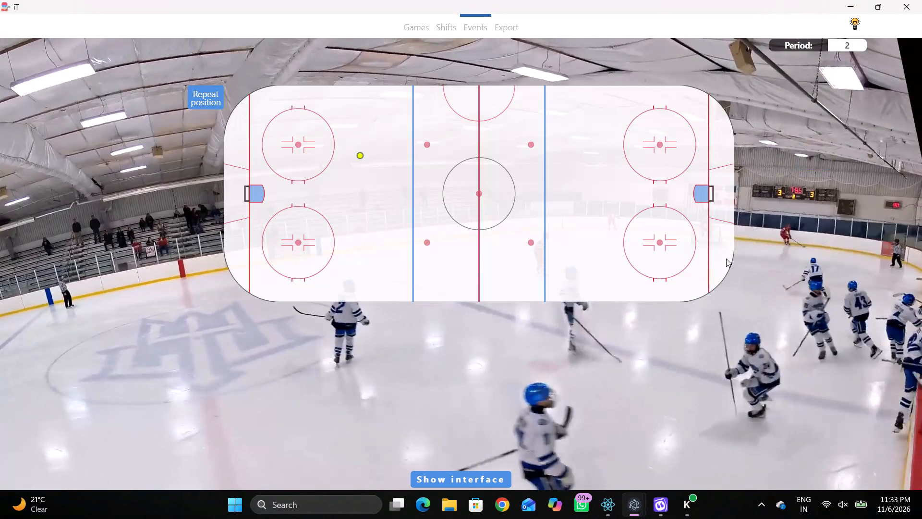
{"action": "left_click", "coordinate": [729, 219]}
Change the player of the 01:14:55.7 Skating with the puck event to away player 19.
{"action": "key", "text": "q"}
{"action": "key", "text": "q"}
{"action": "key", "text": "q"}
{"action": "key", "text": "q"}
{"action": "key", "text": "q"}
{"action": "key", "text": "q"}
{"action": "key", "text": "q"}
{"action": "key", "text": "q"}
{"action": "key", "text": "q"}
{"action": "key", "text": "q"}
{"action": "key", "text": "q"}
{"action": "key", "text": "q"}
{"action": "type", "text": "qq"}
{"action": "key", "text": "shift+d"}
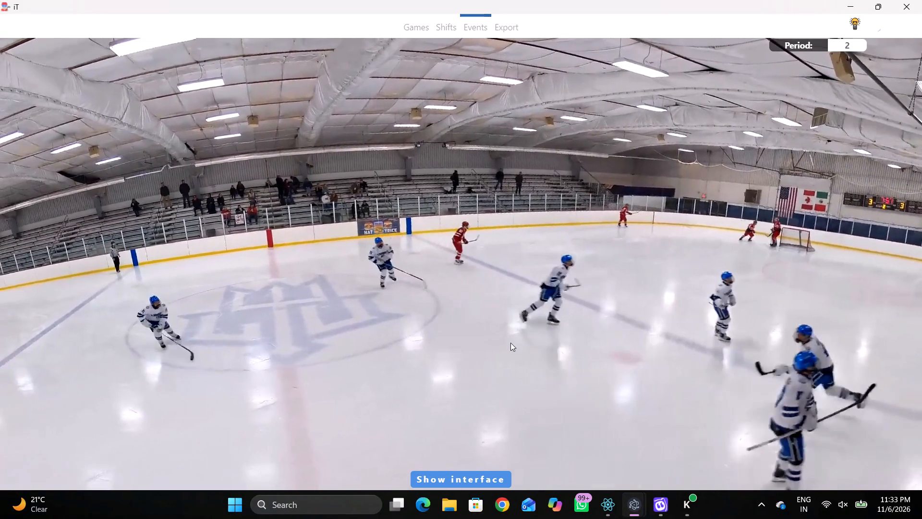
{"action": "left_click_drag", "start_coordinate": [388, 395], "coordinate": [384, 395]}
{"action": "left_click", "coordinate": [872, 390]}
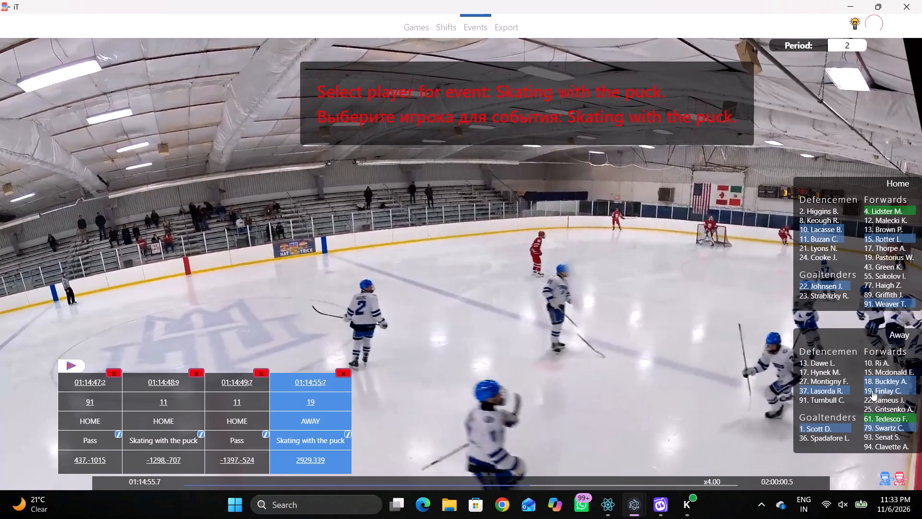
{"action": "left_click", "coordinate": [595, 213]}
Log a Pass by the repeated last player, just behind the right-end goal line on the rink map.
{"action": "key", "text": "space"}
{"action": "key", "text": "space"}
{"action": "key", "text": "space"}
{"action": "key", "text": "space"}
{"action": "key", "text": "shift+d"}
{"action": "key", "text": "space"}
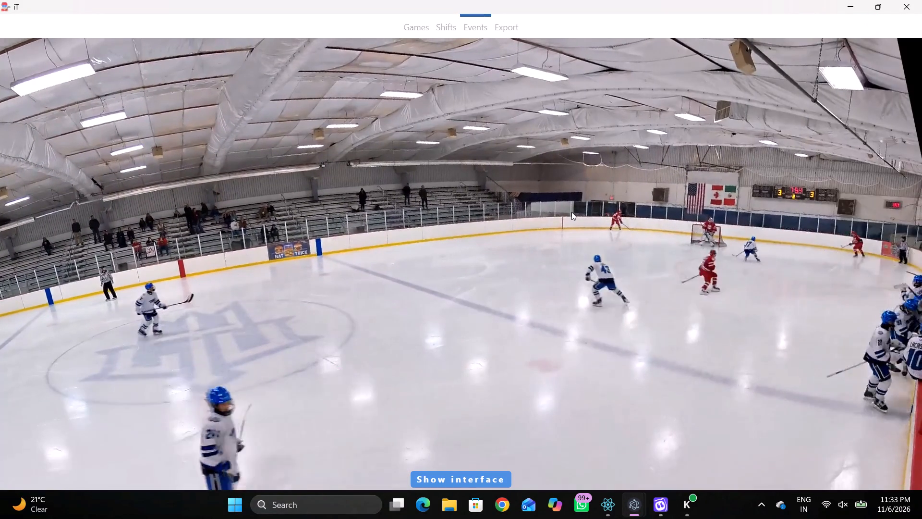
{"action": "key", "text": "space"}
{"action": "key", "text": "q"}
{"action": "key", "text": "q"}
{"action": "key", "text": "q"}
{"action": "key", "text": "q"}
{"action": "key", "text": "q"}
{"action": "key", "text": "q"}
{"action": "key", "text": "q"}
{"action": "right_click", "coordinate": [544, 177]}
{"action": "left_click", "coordinate": [557, 181]}
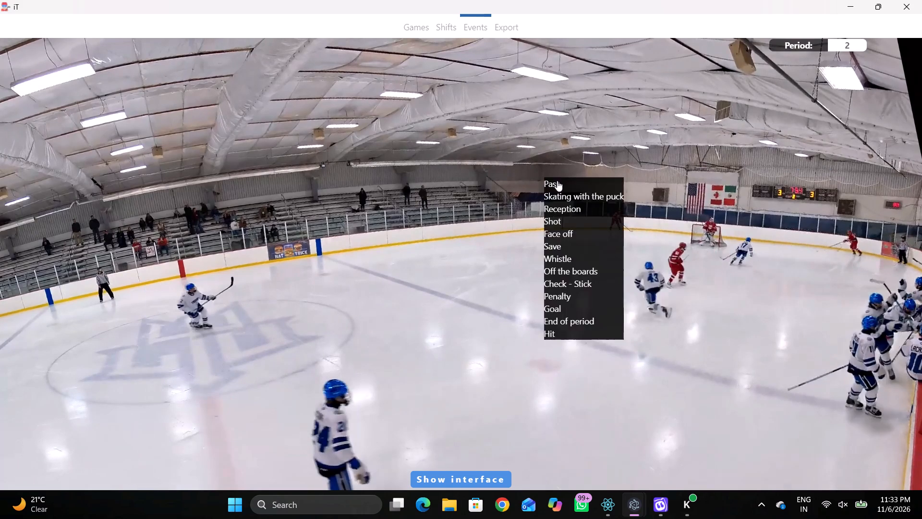
{"action": "left_click", "coordinate": [629, 163]}
{"action": "key", "text": "q"}
{"action": "right_click", "coordinate": [625, 162]}
{"action": "left_click", "coordinate": [635, 173]}
{"action": "left_click", "coordinate": [818, 168]}
{"action": "left_click", "coordinate": [714, 237]}
Log Skating with the puck for away player 37, close to the right-end goal line on the rink map's upper side.
{"action": "key", "text": "space"}
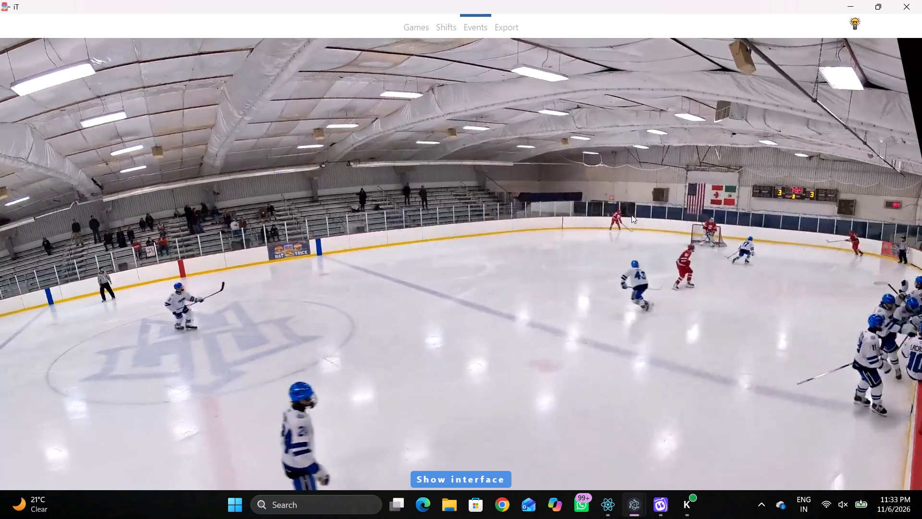
{"action": "key", "text": "v"}
{"action": "key", "text": "space"}
{"action": "right_click", "coordinate": [613, 204]}
{"action": "left_click_drag", "start_coordinate": [663, 229], "coordinate": [656, 233]}
{"action": "right_click_drag", "start_coordinate": [666, 289], "coordinate": [672, 309]}
{"action": "left_click", "coordinate": [701, 331]}
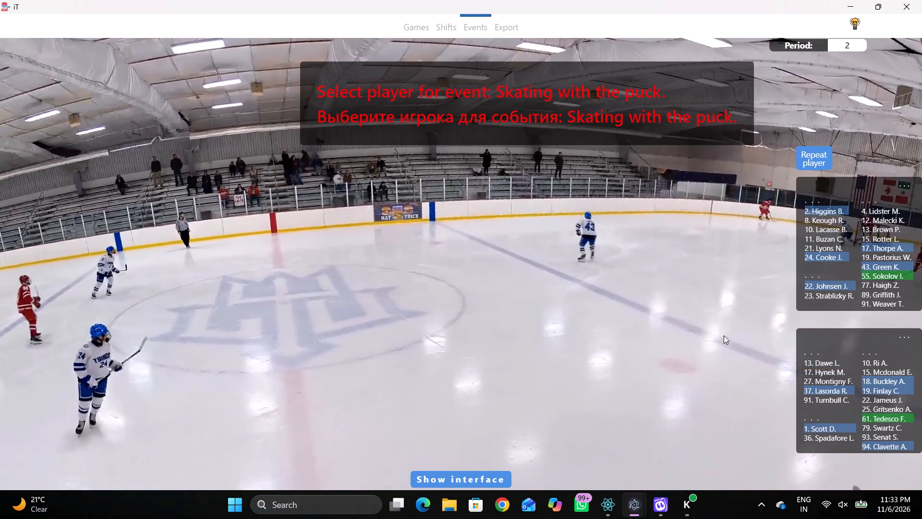
{"action": "left_click", "coordinate": [820, 383]}
{"action": "double_click", "coordinate": [817, 387]}
{"action": "right_click", "coordinate": [727, 292]}
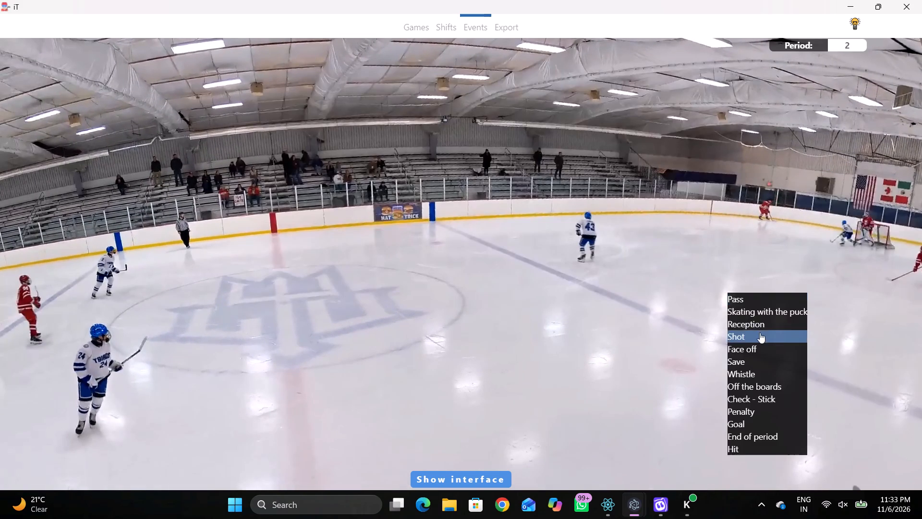
{"action": "left_click", "coordinate": [741, 308]}
{"action": "left_click", "coordinate": [810, 393]}
{"action": "left_click", "coordinate": [707, 129]}
Log a Pass at 01:14:59.8 by the repeated last player, just behind the right-end goal line on the rink map's upper side.
{"action": "key", "text": "r"}
{"action": "key", "text": "space"}
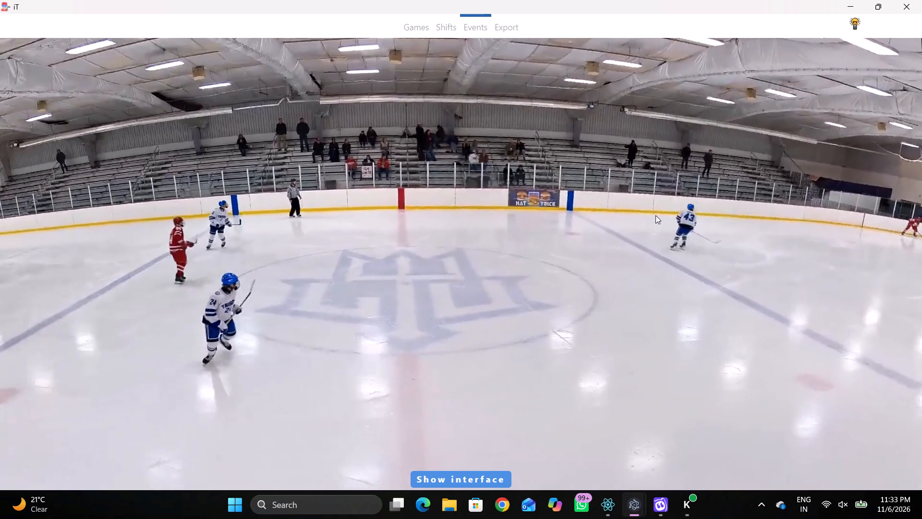
{"action": "key", "text": "space"}
{"action": "key", "text": "space"}
{"action": "key", "text": "space"}
{"action": "key", "text": "space"}
{"action": "key", "text": "space"}
{"action": "right_click", "coordinate": [667, 190]}
{"action": "key", "text": "q"}
{"action": "key", "text": "q"}
{"action": "key", "text": "q"}
{"action": "key", "text": "q"}
{"action": "key", "text": "q"}
{"action": "key", "text": "q"}
{"action": "key", "text": "q"}
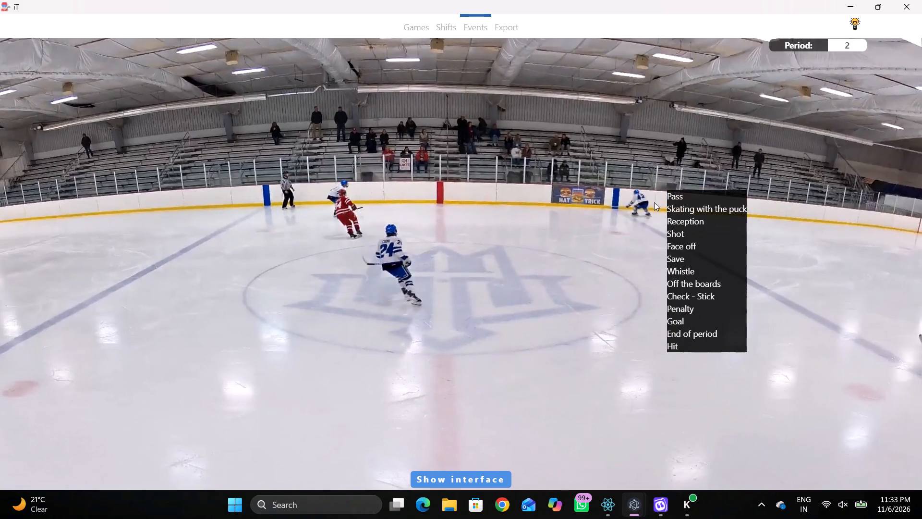
{"action": "right_click", "coordinate": [640, 167]}
{"action": "left_click", "coordinate": [647, 175]}
{"action": "right_click_drag", "start_coordinate": [626, 173], "coordinate": [619, 176]}
{"action": "left_click_drag", "start_coordinate": [628, 185], "coordinate": [633, 190]}
{"action": "right_click", "coordinate": [764, 168]}
{"action": "left_click", "coordinate": [767, 172]}
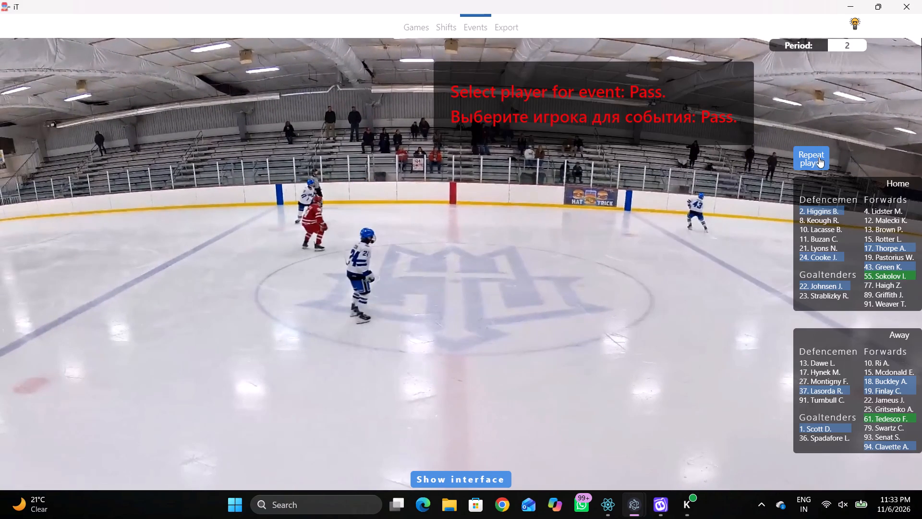
{"action": "left_click", "coordinate": [819, 157]}
{"action": "left_click", "coordinate": [713, 140]}
Filter the period 2 event list for hit taken and check stick events to review them.
{"action": "key", "text": "shift+d"}
{"action": "left_click", "coordinate": [70, 360]}
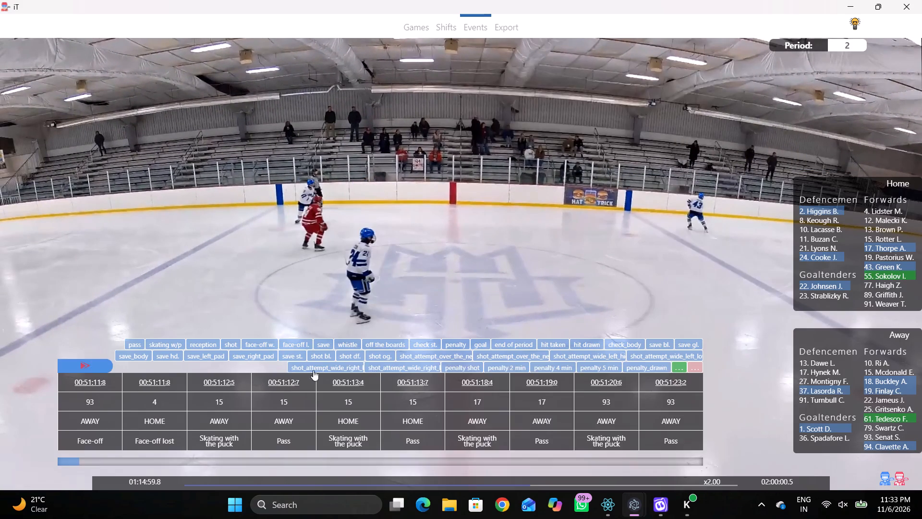
{"action": "left_click", "coordinate": [679, 366]}
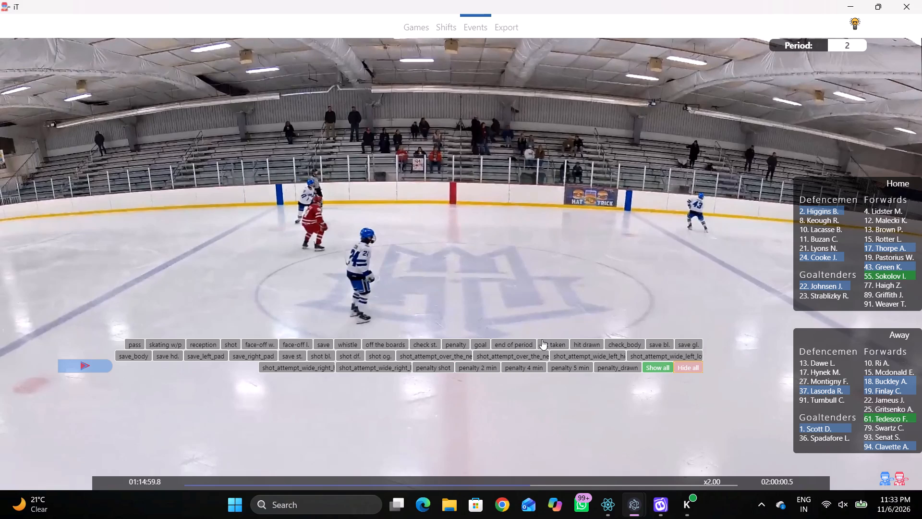
{"action": "double_click", "coordinate": [544, 338]}
{"action": "triple_click", "coordinate": [415, 340]}
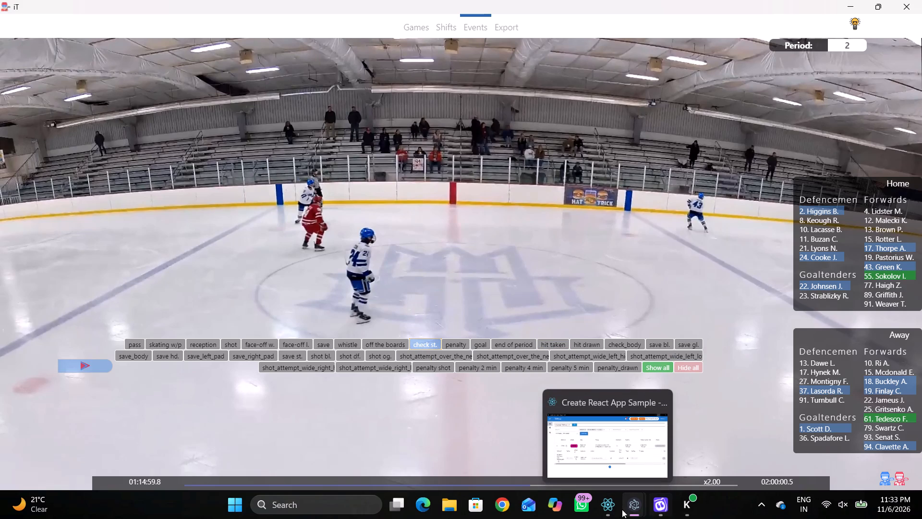
Switch to the period 3 window and review its check stick and hit taken events using the event filters.
{"action": "left_click", "coordinate": [757, 461]}
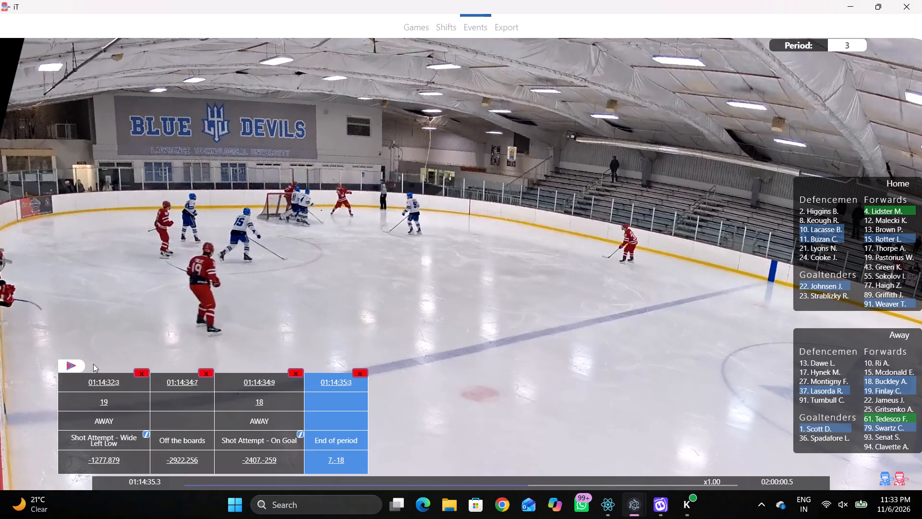
{"action": "left_click", "coordinate": [76, 364]}
{"action": "left_click", "coordinate": [677, 368]}
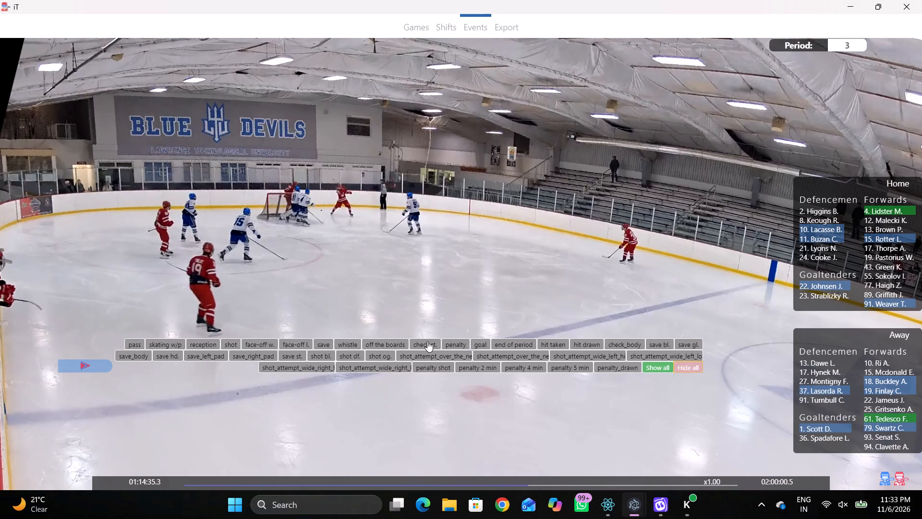
{"action": "left_click", "coordinate": [427, 341]}
{"action": "left_click", "coordinate": [427, 341]}
{"action": "left_click", "coordinate": [559, 342]}
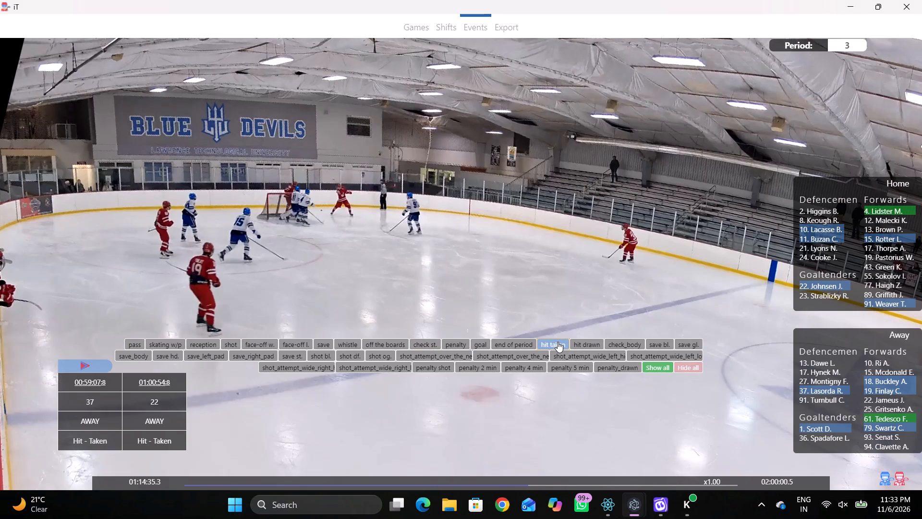
{"action": "left_click", "coordinate": [558, 342]}
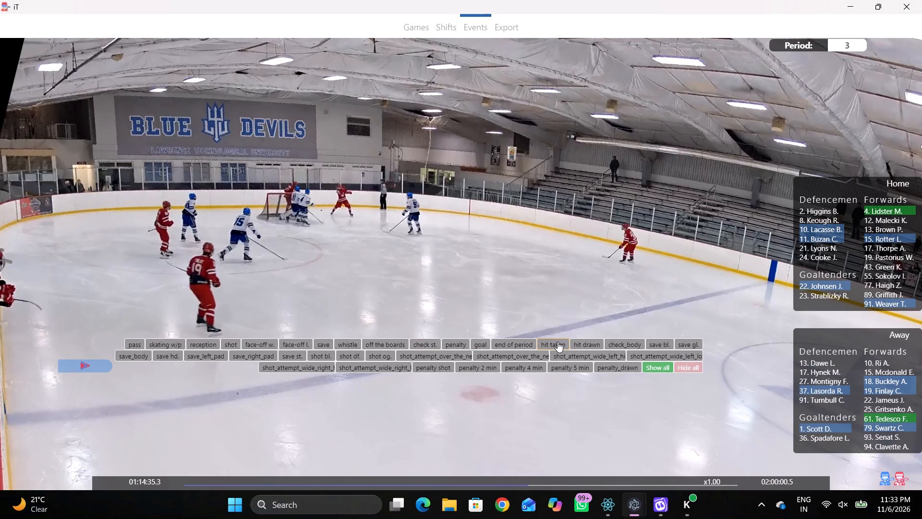
{"action": "key", "text": "shift+d"}
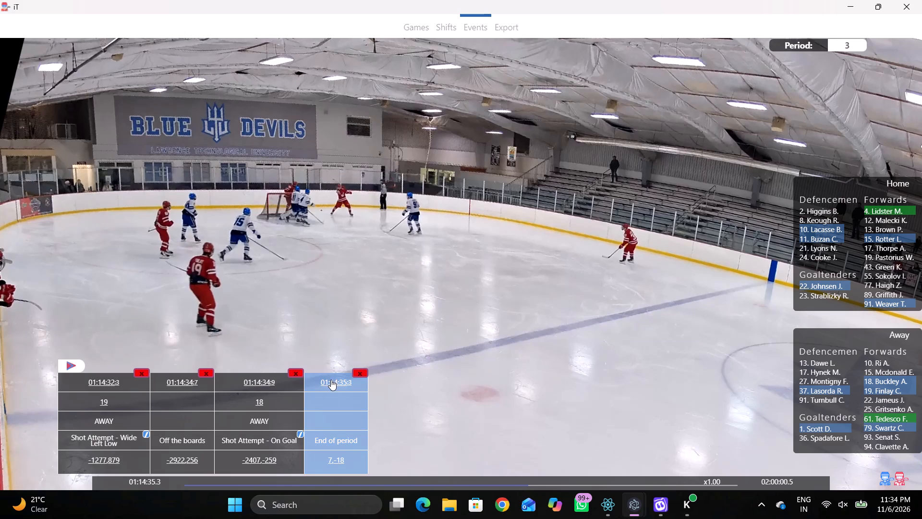
{"action": "left_click", "coordinate": [331, 380]}
{"action": "left_click", "coordinate": [75, 367]}
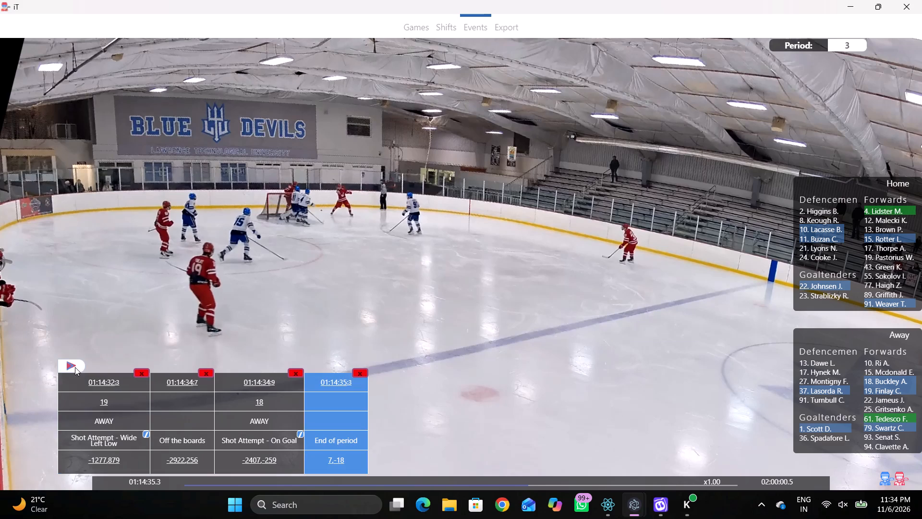
{"action": "left_click", "coordinate": [415, 341]}
{"action": "left_click", "coordinate": [416, 342]}
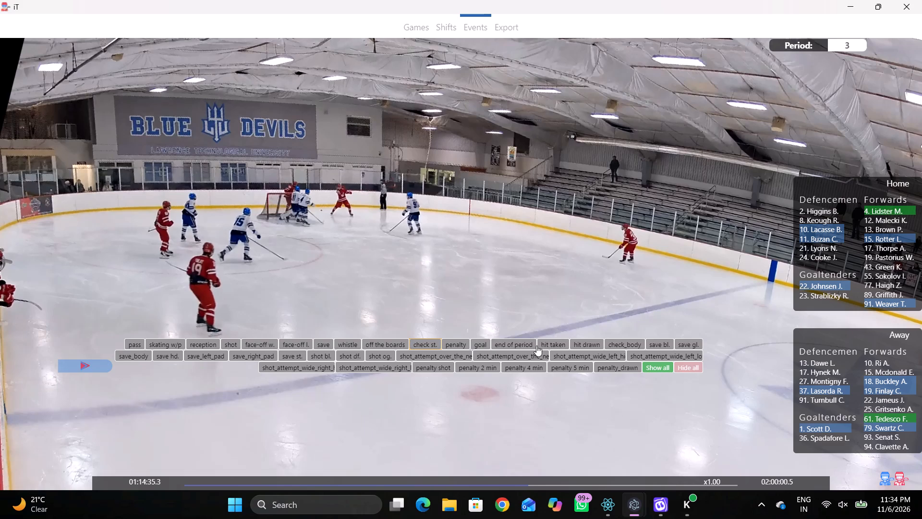
{"action": "left_click", "coordinate": [564, 341]}
{"action": "left_click", "coordinate": [534, 275]}
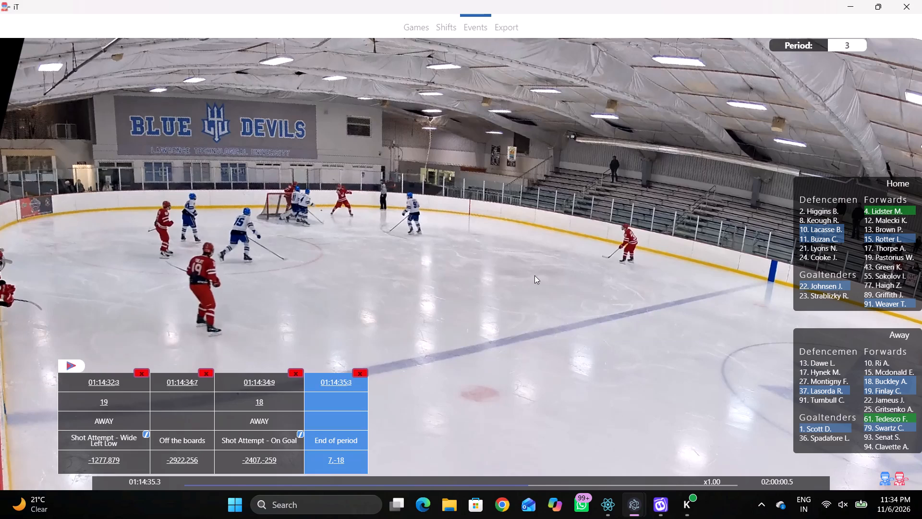
{"action": "key", "text": "shift+d"}
Switch back to the period 2 window and check its hit taken events, leaving the event filters cleared.
{"action": "left_click", "coordinate": [626, 454]}
{"action": "left_click", "coordinate": [424, 346]}
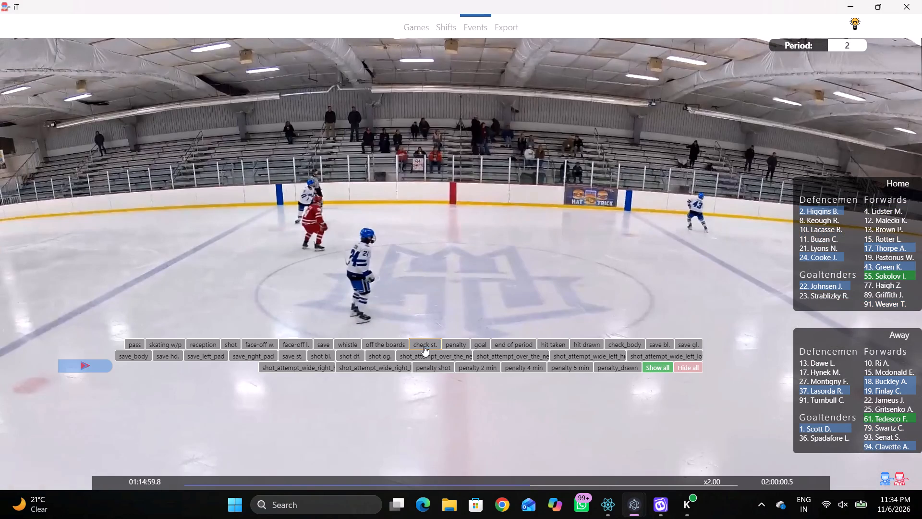
{"action": "left_click", "coordinate": [556, 340]}
{"action": "left_click", "coordinate": [556, 340]}
{"action": "key", "text": "shift+d"}
Log Skating with the puck for home player 2, just right of the centre line near the rink map's upper boards.
{"action": "key", "text": "space"}
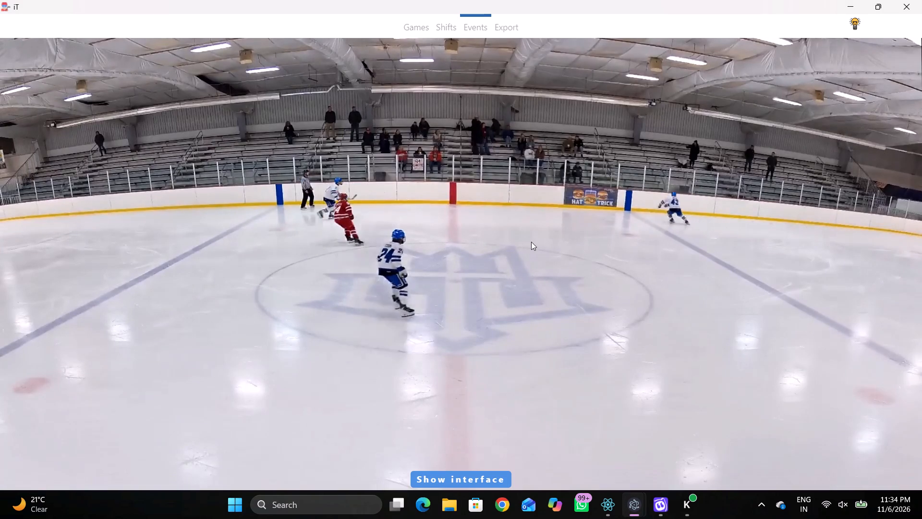
{"action": "key", "text": "space"}
{"action": "key", "text": "space"}
{"action": "key", "text": "space"}
{"action": "key", "text": "space"}
{"action": "key", "text": "space"}
{"action": "key", "text": "space"}
{"action": "key", "text": "space"}
{"action": "key", "text": "space"}
{"action": "key", "text": "space"}
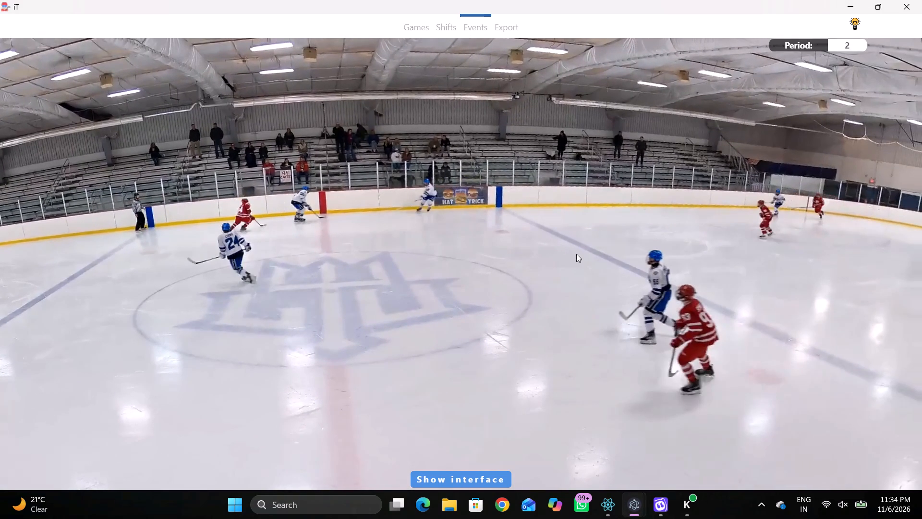
{"action": "right_click_drag", "start_coordinate": [543, 263], "coordinate": [540, 268]}
{"action": "left_click_drag", "start_coordinate": [558, 286], "coordinate": [547, 283]}
{"action": "right_click_drag", "start_coordinate": [493, 289], "coordinate": [477, 292]}
{"action": "left_click", "coordinate": [517, 307]}
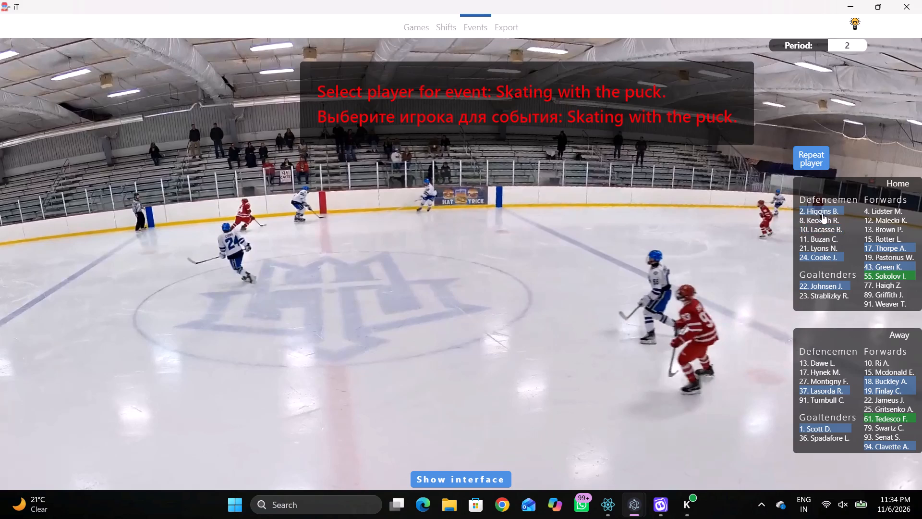
{"action": "left_click", "coordinate": [821, 213]}
{"action": "left_click", "coordinate": [493, 107]}
Log a Pass by the repeated last player, just right of the centre line on the rink map's lower side.
{"action": "key", "text": "r"}
{"action": "key", "text": "space"}
{"action": "key", "text": "space"}
{"action": "key", "text": "space"}
{"action": "key", "text": "space"}
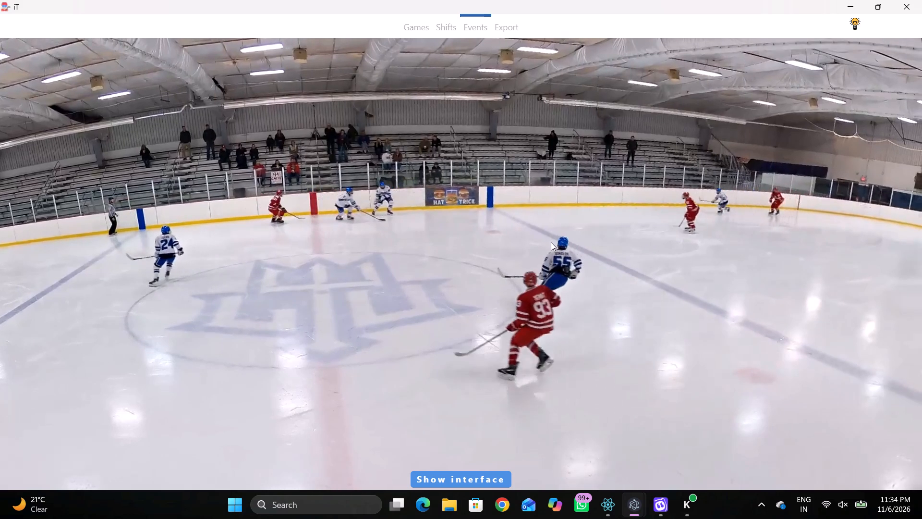
{"action": "key", "text": "space"}
{"action": "type", "text": "v"}
{"action": "key", "text": "space"}
{"action": "key", "text": "space"}
{"action": "key", "text": "space"}
{"action": "key", "text": "space"}
{"action": "key", "text": "space"}
{"action": "key", "text": "space"}
{"action": "key", "text": "space"}
{"action": "key", "text": "space"}
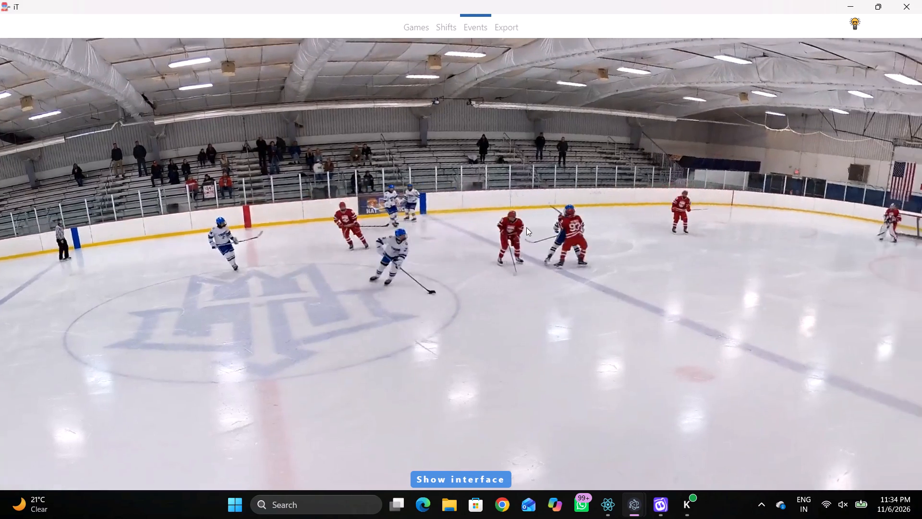
{"action": "type", "text": "v q"}
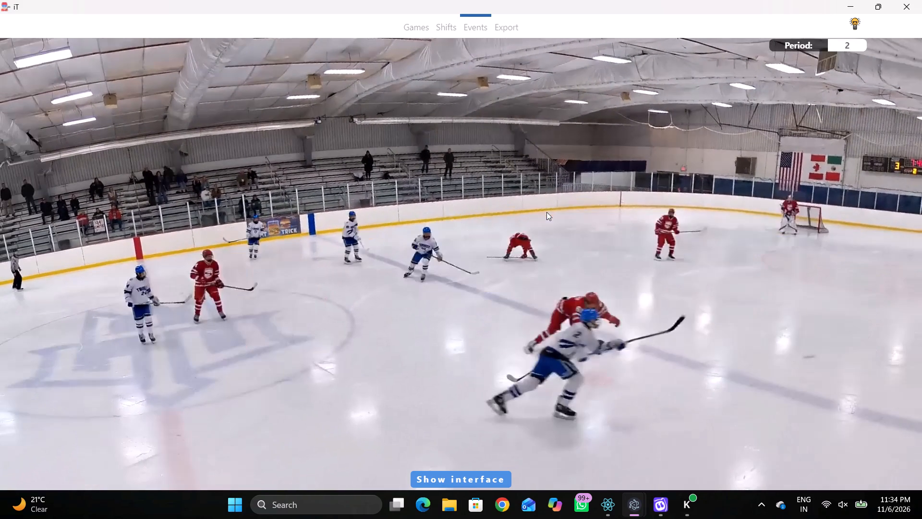
{"action": "key", "text": "q"}
{"action": "right_click", "coordinate": [536, 198]}
{"action": "key", "text": "q"}
{"action": "left_click", "coordinate": [542, 204]}
{"action": "right_click", "coordinate": [535, 203]}
{"action": "left_click", "coordinate": [544, 210]}
{"action": "left_click", "coordinate": [816, 165]}
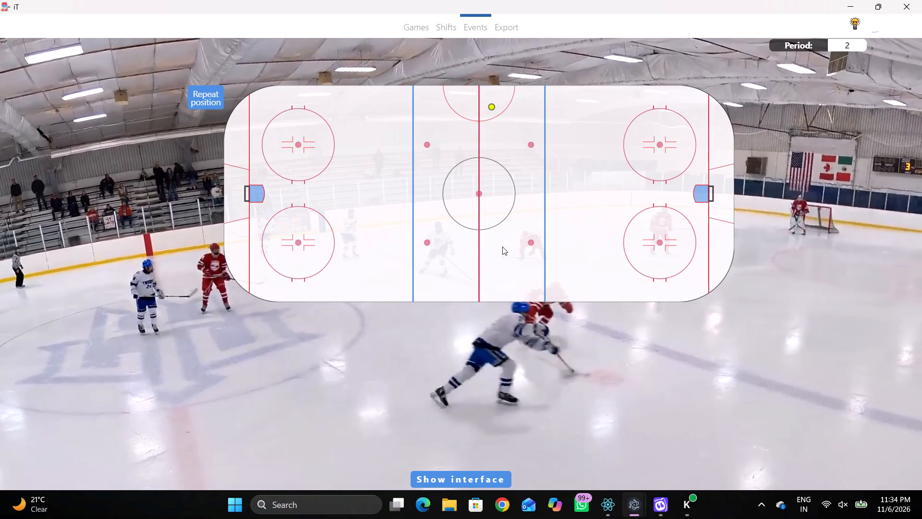
{"action": "left_click", "coordinate": [502, 246]}
Log Skating with the puck for away player 37, just in front of the right-end goal line near the rink map's upper boards.
{"action": "key", "text": "r"}
{"action": "key", "text": "space"}
{"action": "key", "text": "v"}
{"action": "key", "text": "space"}
{"action": "key", "text": "space"}
{"action": "key", "text": "space"}
{"action": "key", "text": "space"}
{"action": "key", "text": "space"}
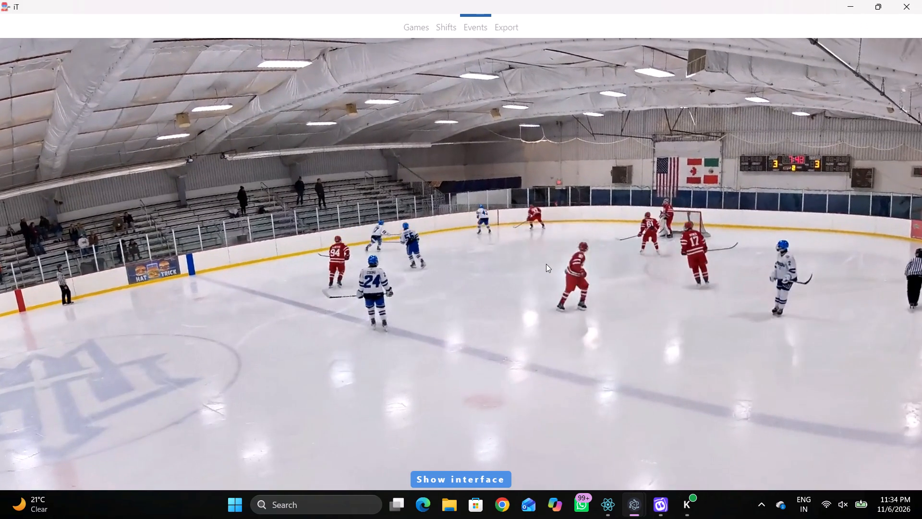
{"action": "key", "text": "space"}
{"action": "key", "text": "space"}
{"action": "type", "text": "q"}
{"action": "key", "text": "q"}
{"action": "right_click", "coordinate": [528, 248]}
{"action": "right_click_drag", "start_coordinate": [513, 241], "coordinate": [506, 240]}
{"action": "key", "text": "space"}
{"action": "key", "text": "space"}
{"action": "key", "text": "space"}
{"action": "key", "text": "space"}
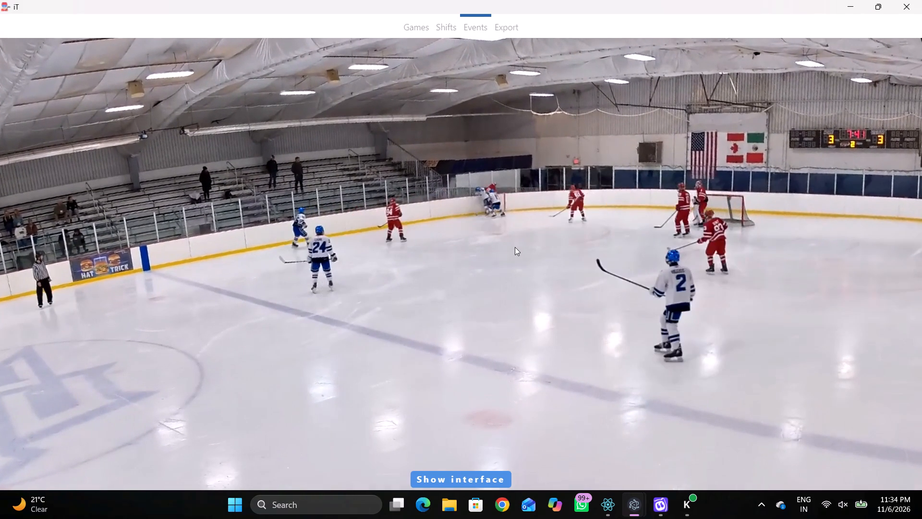
{"action": "right_click", "coordinate": [512, 234]}
{"action": "key", "text": "q"}
{"action": "right_click_drag", "start_coordinate": [519, 235], "coordinate": [515, 235]}
{"action": "left_click", "coordinate": [557, 250]}
{"action": "right_click_drag", "start_coordinate": [519, 247], "coordinate": [508, 251]}
{"action": "left_click", "coordinate": [528, 260]}
{"action": "right_click_drag", "start_coordinate": [656, 282], "coordinate": [634, 286]}
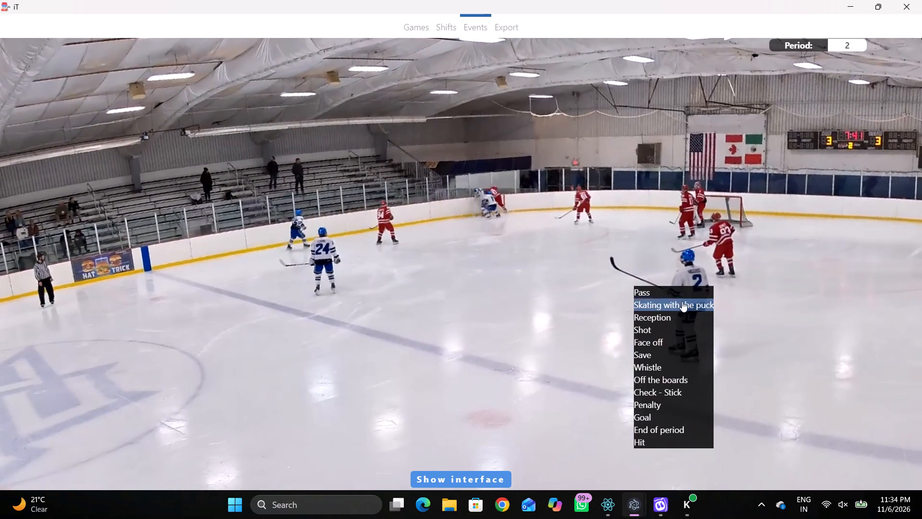
{"action": "left_click", "coordinate": [680, 302]}
{"action": "left_click", "coordinate": [820, 394]}
{"action": "left_click", "coordinate": [698, 99]}
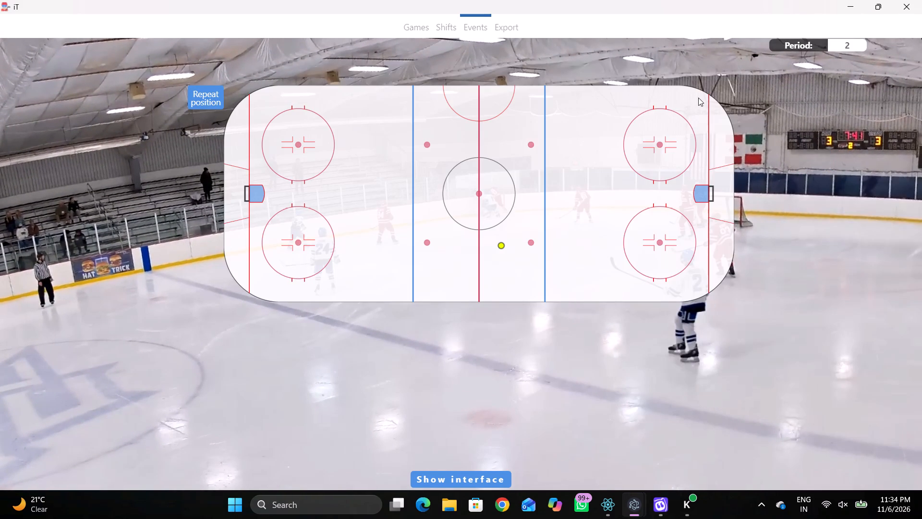
Log a Pass by the repeated last player, at the right-end goal line near the rink map's upper boards.
{"action": "key", "text": "space"}
{"action": "key", "text": "space"}
{"action": "key", "text": "space"}
{"action": "key", "text": "space"}
{"action": "key", "text": "space"}
{"action": "key", "text": "space"}
{"action": "key", "text": "q"}
{"action": "key", "text": "q"}
{"action": "key", "text": "q"}
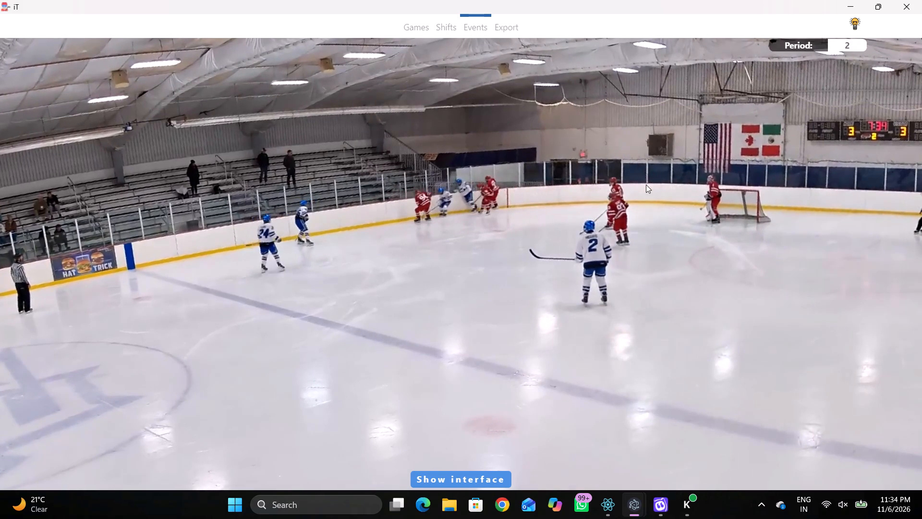
{"action": "right_click", "coordinate": [647, 185]}
{"action": "left_click", "coordinate": [643, 198]}
{"action": "right_click", "coordinate": [739, 172]}
{"action": "left_click", "coordinate": [745, 177]}
{"action": "left_click", "coordinate": [798, 150]}
{"action": "left_click", "coordinate": [711, 100]}
Log Skating with the puck for away player 94, between the upper right face-off circle and the boards on the rink map.
{"action": "key", "text": "r"}
{"action": "key", "text": "space"}
{"action": "key", "text": "space"}
{"action": "key", "text": "space"}
{"action": "key", "text": "space"}
{"action": "right_click", "coordinate": [513, 222]}
{"action": "left_click", "coordinate": [551, 235]}
{"action": "right_click", "coordinate": [623, 252]}
{"action": "left_click", "coordinate": [657, 272]}
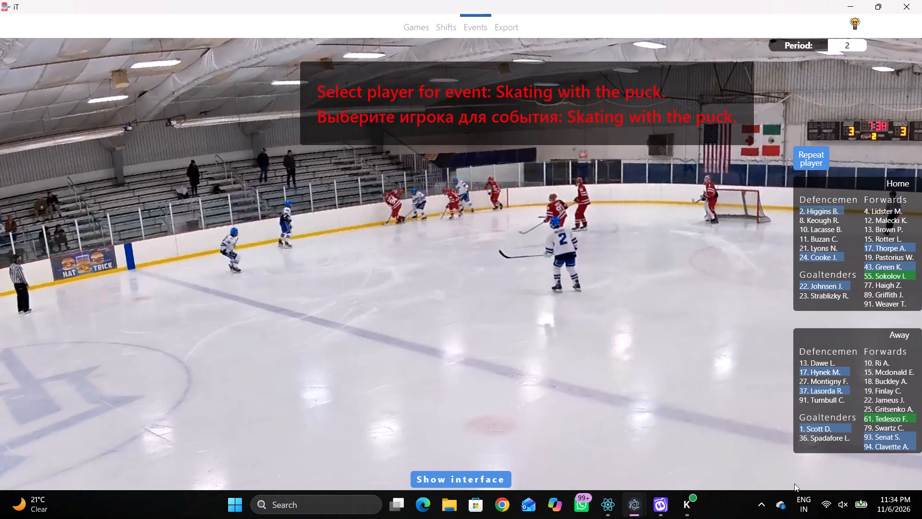
{"action": "left_click", "coordinate": [878, 445]}
{"action": "left_click", "coordinate": [647, 99]}
Log a Pass by the repeated last player, away 94, between the right blue line and the upper right face-off circle on the rink map.
{"action": "key", "text": "space"}
{"action": "key", "text": "space"}
{"action": "key", "text": "space"}
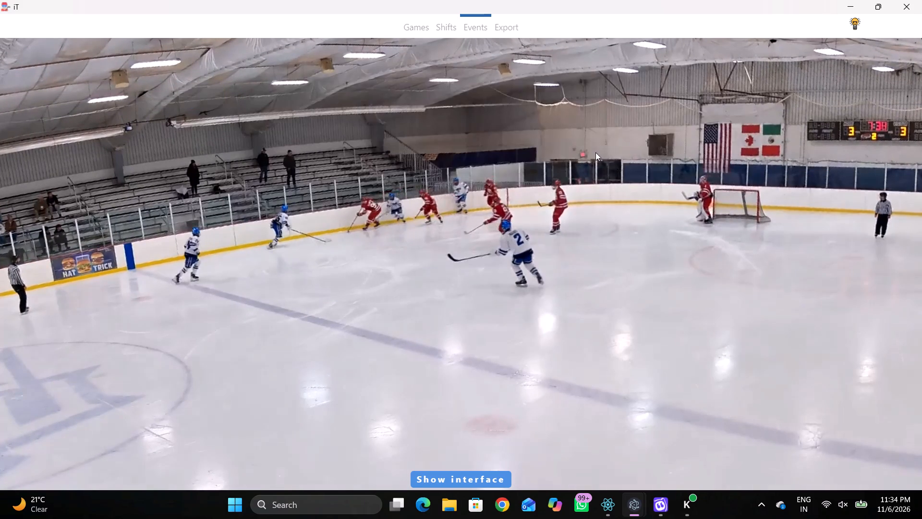
{"action": "key", "text": "space"}
{"action": "key", "text": "space"}
{"action": "key", "text": "space"}
{"action": "key", "text": "space"}
{"action": "key", "text": "space"}
{"action": "type", "text": "q"}
{"action": "key", "text": "space"}
{"action": "key", "text": "space"}
{"action": "key", "text": "space"}
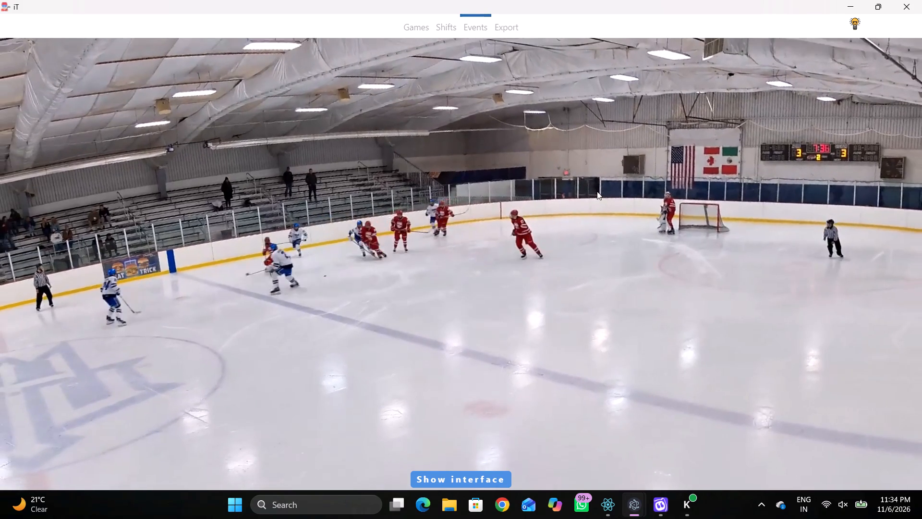
{"action": "key", "text": "space"}
{"action": "type", "text": "q"}
{"action": "key", "text": "q"}
{"action": "key", "text": "q"}
{"action": "key", "text": "q"}
{"action": "right_click", "coordinate": [613, 206]}
{"action": "left_click", "coordinate": [622, 212]}
{"action": "key", "text": "q"}
{"action": "left_click", "coordinate": [800, 161]}
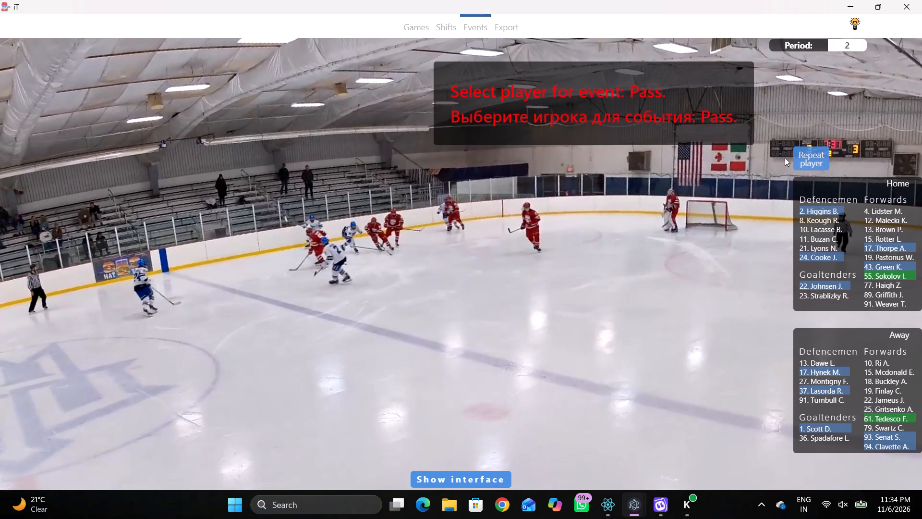
{"action": "left_click_drag", "start_coordinate": [626, 123], "coordinate": [602, 123]}
Log Skating with the puck for home player 2, just right of the centre line and above the centre circle on the rink map.
{"action": "key", "text": "space"}
{"action": "key", "text": "space"}
{"action": "key", "text": "space"}
{"action": "key", "text": "space"}
{"action": "key", "text": "space"}
{"action": "key", "text": "space"}
{"action": "key", "text": "space"}
{"action": "key", "text": "space"}
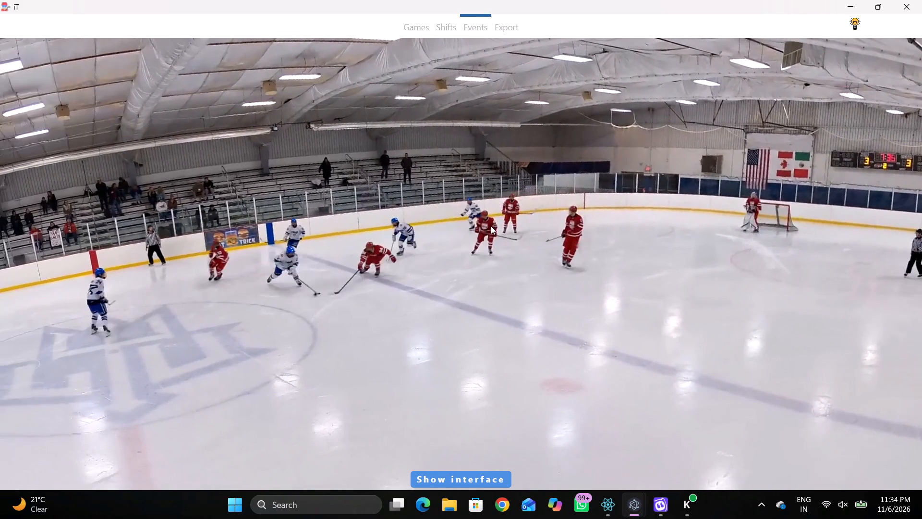
{"action": "key", "text": "space"}
{"action": "key", "text": "space"}
{"action": "right_click", "coordinate": [517, 205]}
{"action": "left_click_drag", "start_coordinate": [537, 217], "coordinate": [493, 208]}
{"action": "right_click_drag", "start_coordinate": [473, 204], "coordinate": [432, 211]}
{"action": "left_click", "coordinate": [489, 226]}
{"action": "left_click", "coordinate": [815, 207]}
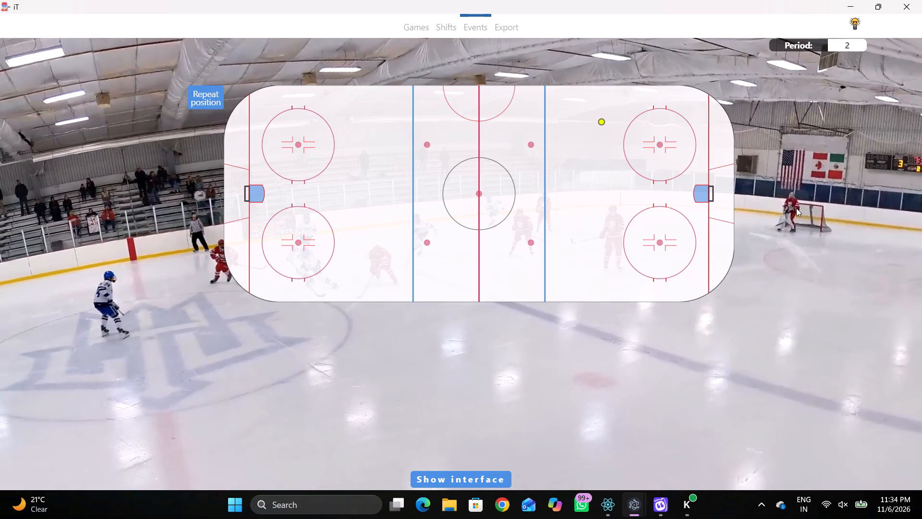
{"action": "left_click", "coordinate": [491, 148]}
Log a Pass by the repeated last player, home 2, between the centre circle and the upper right neutral-zone dot.
{"action": "key", "text": "space"}
{"action": "key", "text": "space"}
{"action": "key", "text": "space"}
{"action": "key", "text": "space"}
{"action": "key", "text": "shift+d"}
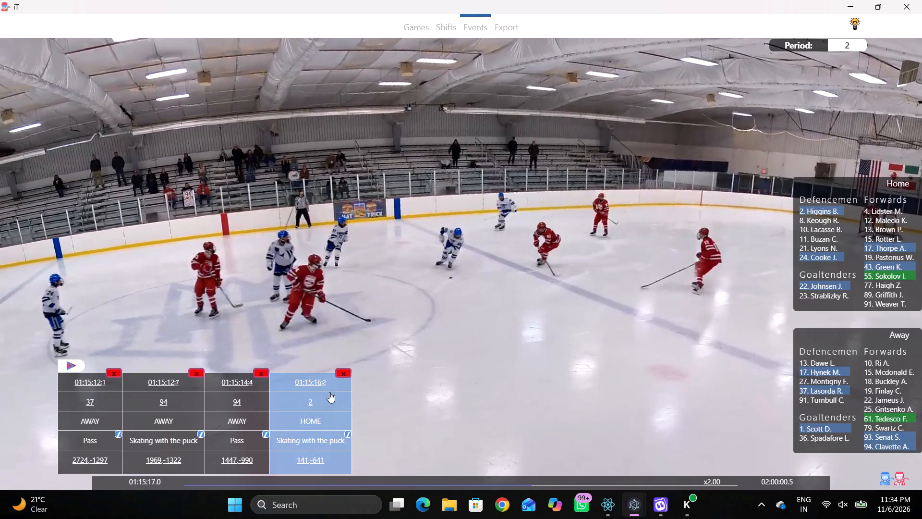
{"action": "left_click", "coordinate": [323, 389]}
{"action": "key", "text": "shift+d"}
{"action": "key", "text": "space"}
{"action": "key", "text": "space"}
{"action": "right_click", "coordinate": [572, 229]}
{"action": "left_click", "coordinate": [575, 236]}
{"action": "left_click", "coordinate": [814, 164]}
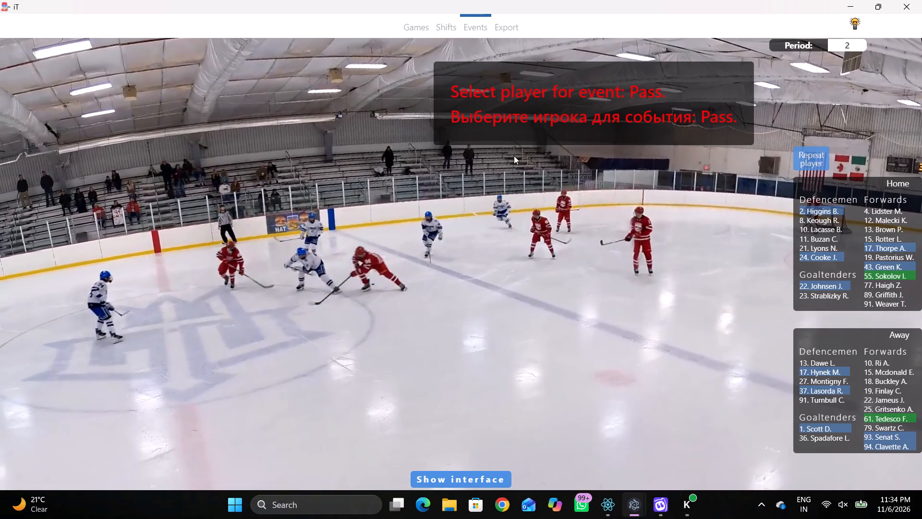
{"action": "left_click", "coordinate": [514, 156]}
Log Skating with the puck for home player 55, near the right blue line and slightly above mid-rink on the rink map.
{"action": "key", "text": "space"}
{"action": "key", "text": "space"}
{"action": "key", "text": "space"}
{"action": "key", "text": "space"}
{"action": "right_click_drag", "start_coordinate": [574, 222], "coordinate": [564, 226]}
{"action": "left_click", "coordinate": [609, 236]}
{"action": "right_click_drag", "start_coordinate": [686, 217], "coordinate": [669, 222]}
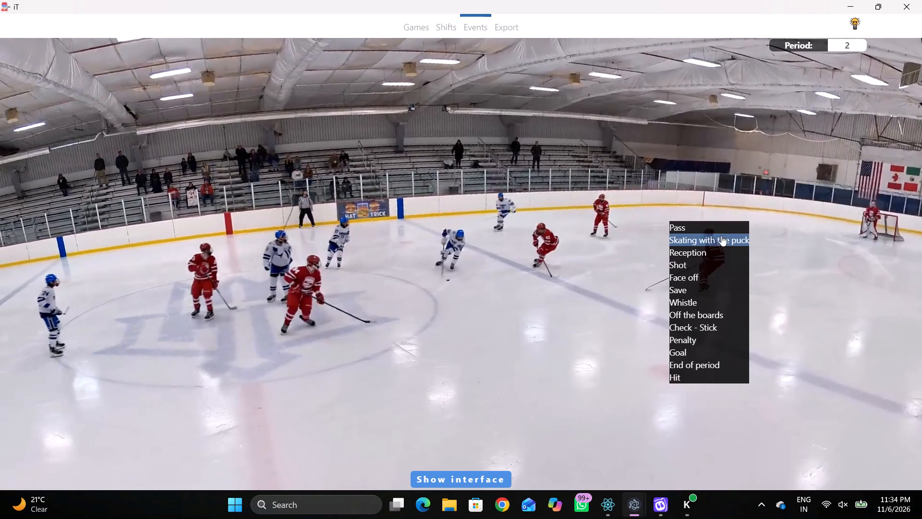
{"action": "left_click_drag", "start_coordinate": [719, 237], "coordinate": [714, 240]}
{"action": "left_click", "coordinate": [868, 272]}
{"action": "left_click", "coordinate": [533, 179]}
Log a Pass by the repeated last player, home 55, just inside the right edge of the centre circle on the rink map.
{"action": "key", "text": "space"}
{"action": "key", "text": "space"}
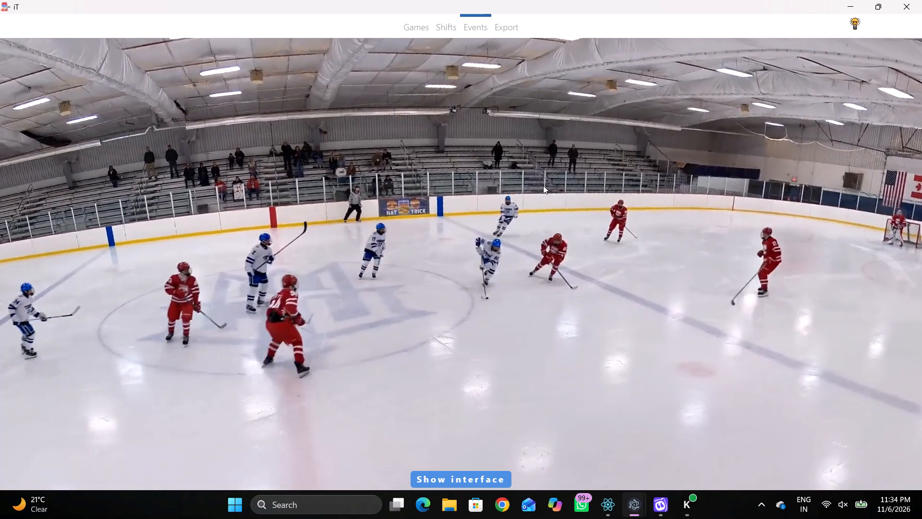
{"action": "key", "text": "space"}
{"action": "key", "text": "space"}
{"action": "key", "text": "q"}
{"action": "key", "text": "space"}
{"action": "key", "text": "space"}
{"action": "key", "text": "space"}
{"action": "key", "text": "space"}
{"action": "type", "text": "q"}
{"action": "key", "text": "q"}
{"action": "key", "text": "q"}
{"action": "key", "text": "q"}
{"action": "right_click_drag", "start_coordinate": [559, 195], "coordinate": [554, 195]}
{"action": "left_click", "coordinate": [568, 198]}
{"action": "right_click", "coordinate": [560, 197]}
{"action": "left_click", "coordinate": [568, 201]}
{"action": "right_click_drag", "start_coordinate": [674, 190], "coordinate": [670, 192]}
{"action": "left_click", "coordinate": [676, 198]}
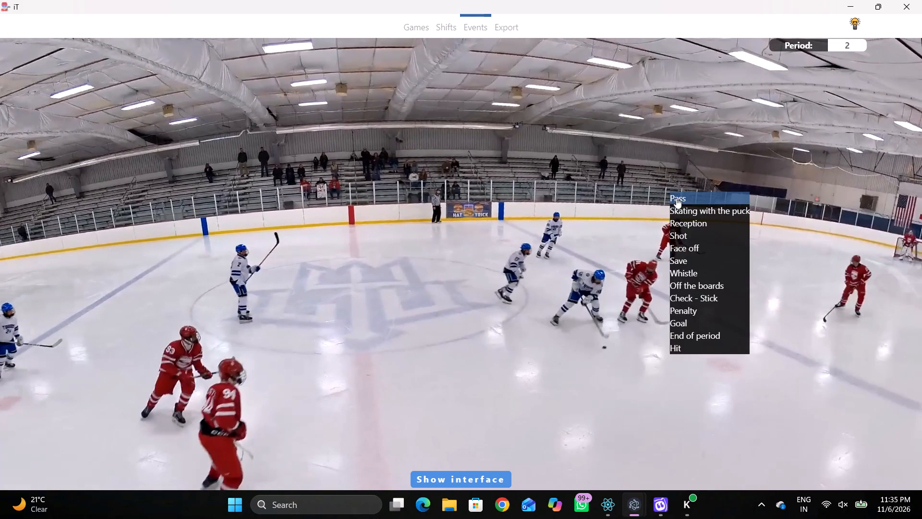
{"action": "left_click", "coordinate": [811, 150]}
{"action": "left_click", "coordinate": [512, 197]}
Log Skating with the puck for an away forward, just left of the centre line near the rink map's lower boards.
{"action": "key", "text": "space"}
{"action": "key", "text": "space"}
{"action": "key", "text": "space"}
{"action": "key", "text": "space"}
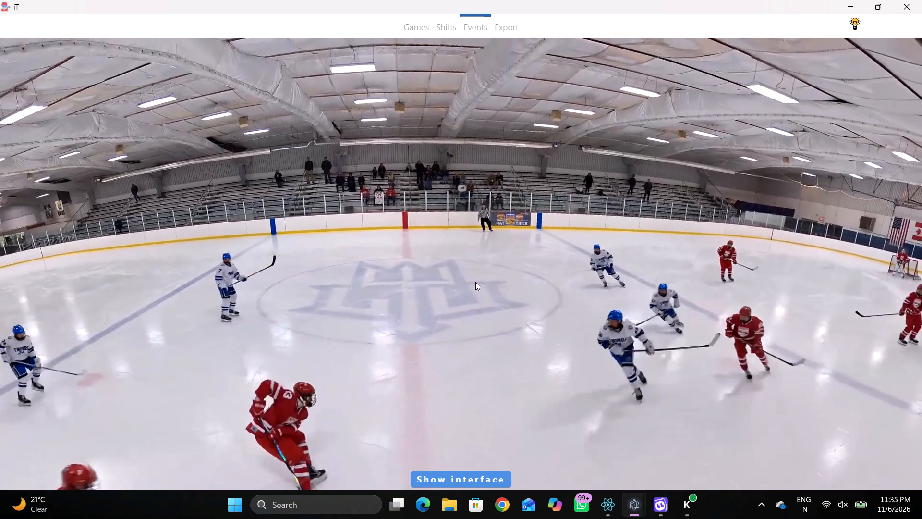
{"action": "left_click", "coordinate": [529, 253]}
{"action": "right_click", "coordinate": [475, 245]}
{"action": "left_click", "coordinate": [519, 267]}
{"action": "left_click", "coordinate": [867, 441]}
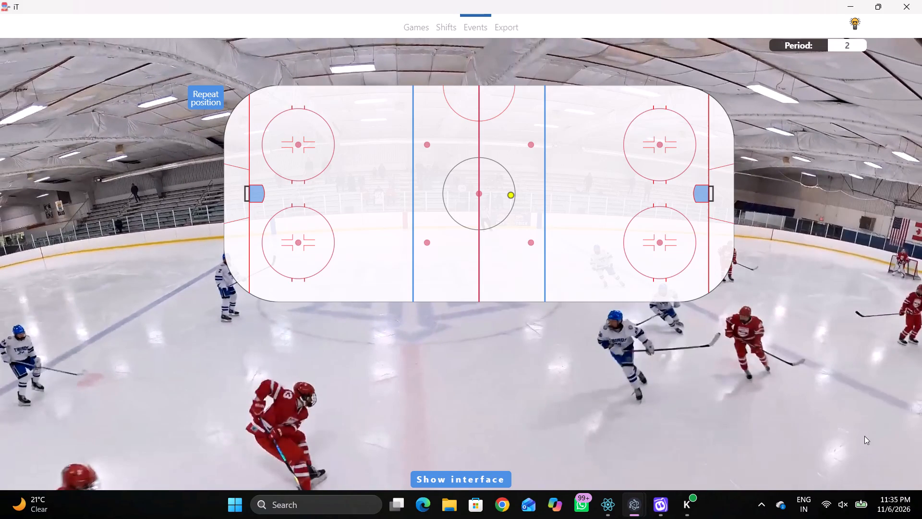
{"action": "left_click", "coordinate": [464, 272]}
Reassign the latest event, at 01:15:18:9, to away player 93.
{"action": "type", "text": "DD"}
{"action": "key", "text": "space"}
{"action": "key", "text": "space"}
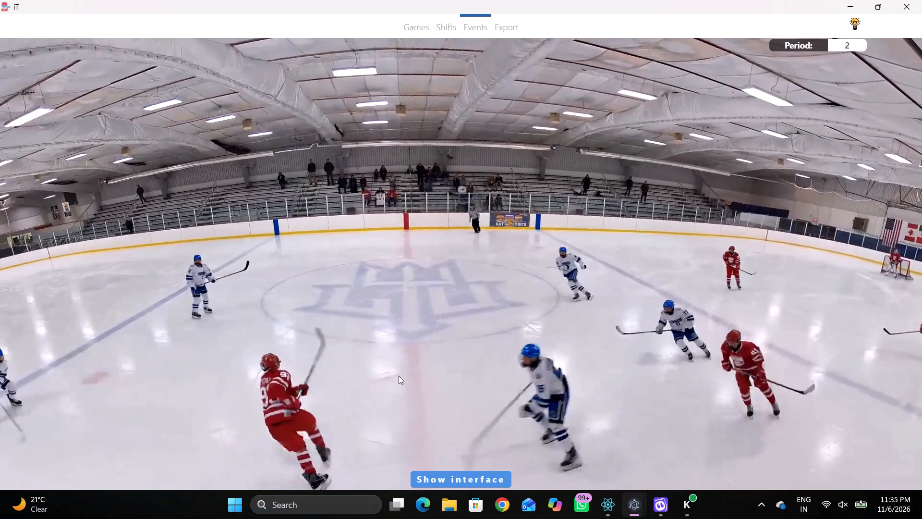
{"action": "key", "text": "shift+d"}
{"action": "left_click", "coordinate": [317, 397]}
{"action": "left_click", "coordinate": [879, 416]}
{"action": "double_click", "coordinate": [878, 433]}
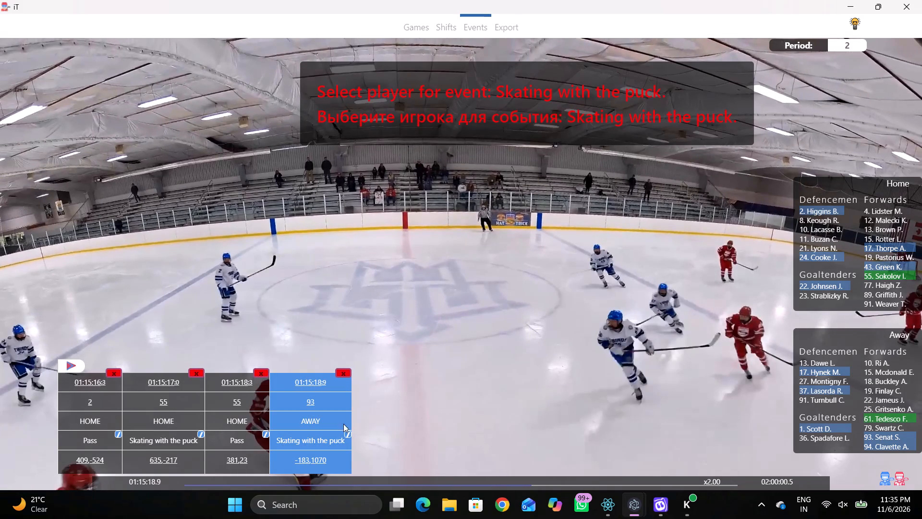
Change the type of away player 93's event at 01:15:18:9 to Pass and save it.
{"action": "left_click", "coordinate": [351, 435]}
{"action": "left_click", "coordinate": [406, 255]}
{"action": "left_click", "coordinate": [381, 262]}
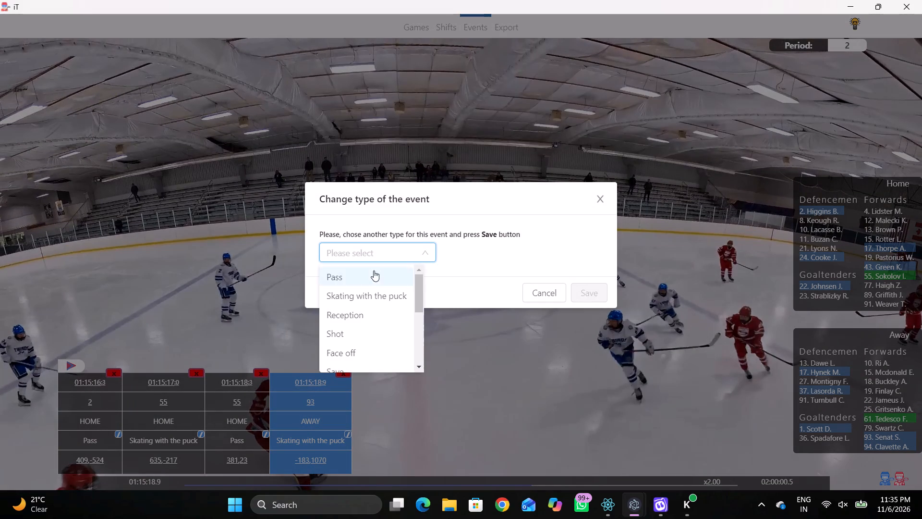
{"action": "left_click", "coordinate": [374, 271]}
{"action": "left_click", "coordinate": [601, 295]}
{"action": "key", "text": "shift+d"}
Log a Pass for home player 24, between the left blue line and the lower left face-off circle, near the rink map's lower boards.
{"action": "key", "text": "space"}
{"action": "key", "text": "v"}
{"action": "key", "text": "space"}
{"action": "key", "text": "space"}
{"action": "key", "text": "space"}
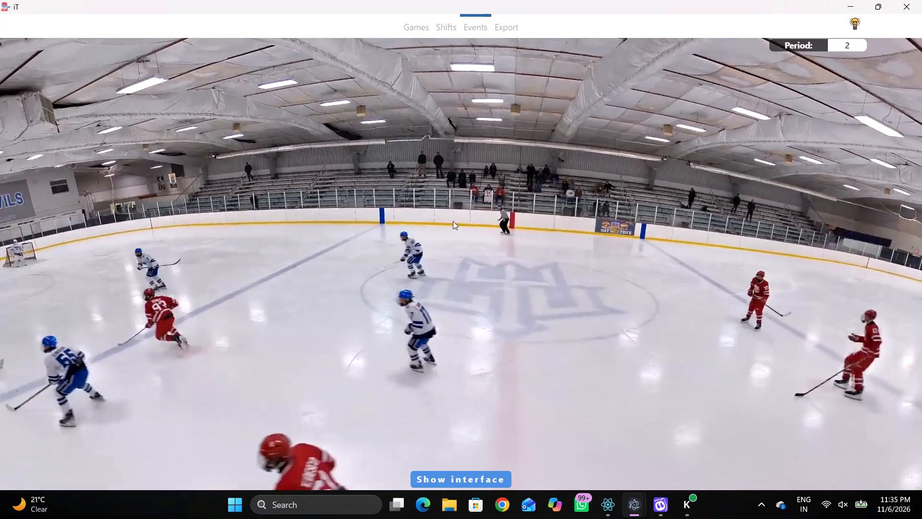
{"action": "key", "text": "space"}
{"action": "key", "text": "space"}
{"action": "key", "text": "q"}
{"action": "key", "text": "q"}
{"action": "key", "text": "q"}
{"action": "key", "text": "q"}
{"action": "right_click", "coordinate": [540, 161]}
{"action": "right_click_drag", "start_coordinate": [540, 161], "coordinate": [531, 169]}
{"action": "left_click", "coordinate": [545, 176]}
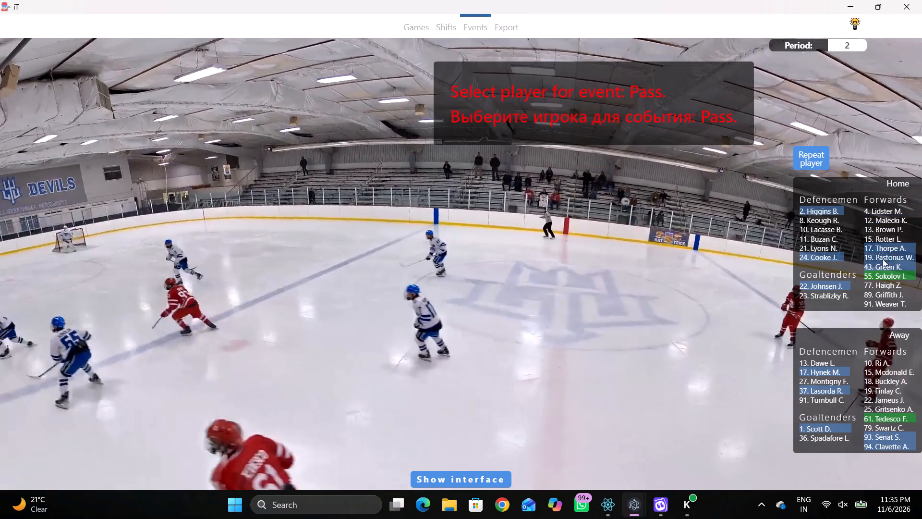
{"action": "left_click", "coordinate": [821, 255]}
{"action": "left_click", "coordinate": [374, 274]}
Log Skating with the puck for home player 55, just left of the left blue line on the rink map's lower side.
{"action": "key", "text": "r"}
{"action": "key", "text": "space"}
{"action": "key", "text": "space"}
{"action": "key", "text": "space"}
{"action": "key", "text": "space"}
{"action": "right_click", "coordinate": [423, 239]}
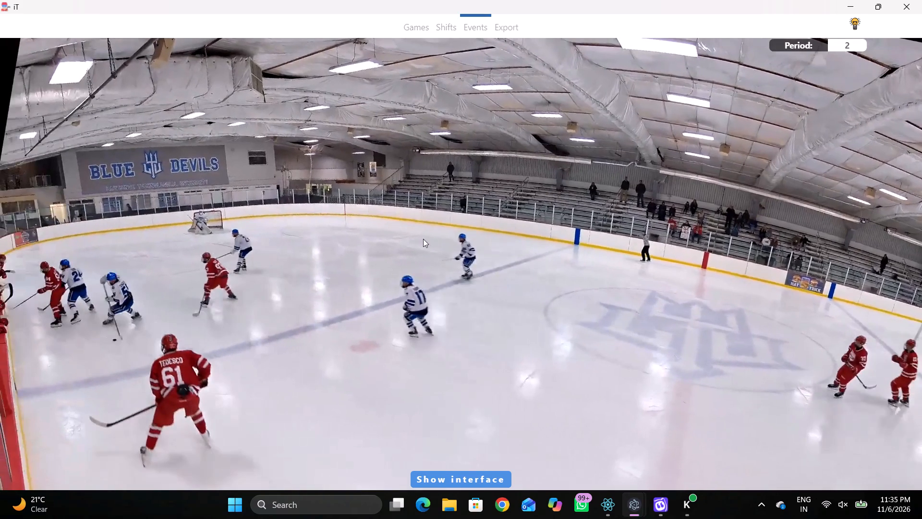
{"action": "left_click", "coordinate": [499, 259]}
{"action": "left_click", "coordinate": [879, 272]}
{"action": "left_click_drag", "start_coordinate": [455, 377], "coordinate": [448, 361]}
{"action": "right_click_drag", "start_coordinate": [415, 259], "coordinate": [423, 259]}
{"action": "left_click_drag", "start_coordinate": [455, 281], "coordinate": [460, 282]}
{"action": "left_click", "coordinate": [875, 277]}
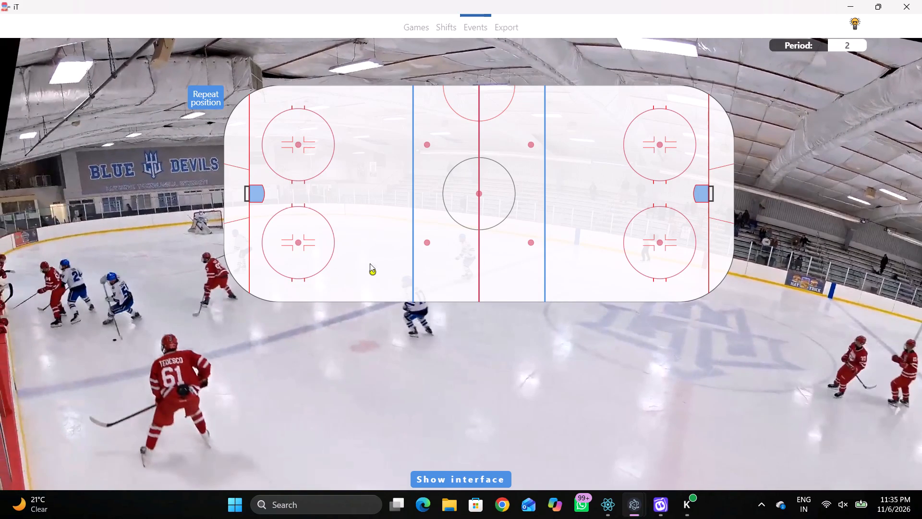
{"action": "left_click", "coordinate": [390, 262]}
Log a Check - Stick for away player 61, between the lower left face-off circle and the left blue line, near the rink map's lower boards.
{"action": "key", "text": "space"}
{"action": "key", "text": "space"}
{"action": "key", "text": "space"}
{"action": "key", "text": "space"}
{"action": "key", "text": "space"}
{"action": "key", "text": "space"}
{"action": "type", "text": "q"}
{"action": "key", "text": "space"}
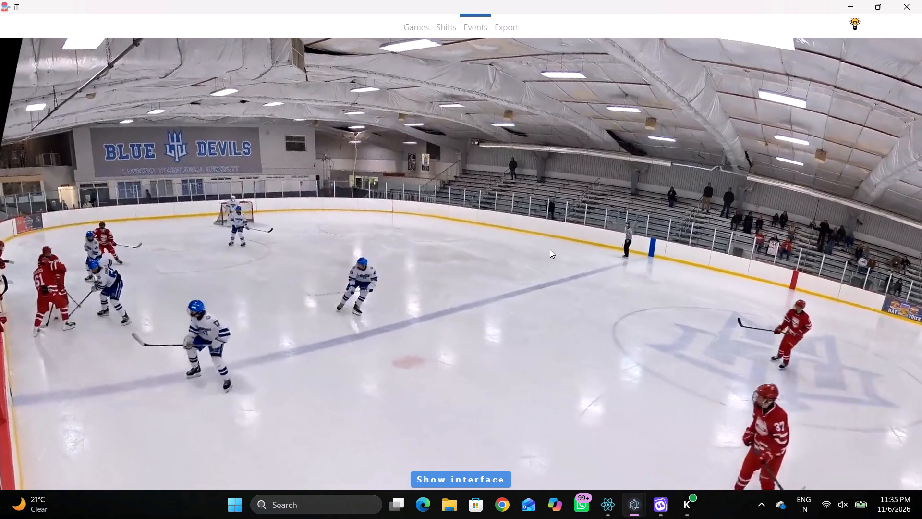
{"action": "key", "text": "space"}
{"action": "type", "text": "q"}
{"action": "key", "text": "space"}
{"action": "key", "text": "space"}
{"action": "key", "text": "q"}
{"action": "key", "text": "q"}
{"action": "key", "text": "q"}
{"action": "key", "text": "q"}
{"action": "key", "text": "q"}
{"action": "key", "text": "q"}
{"action": "key", "text": "q"}
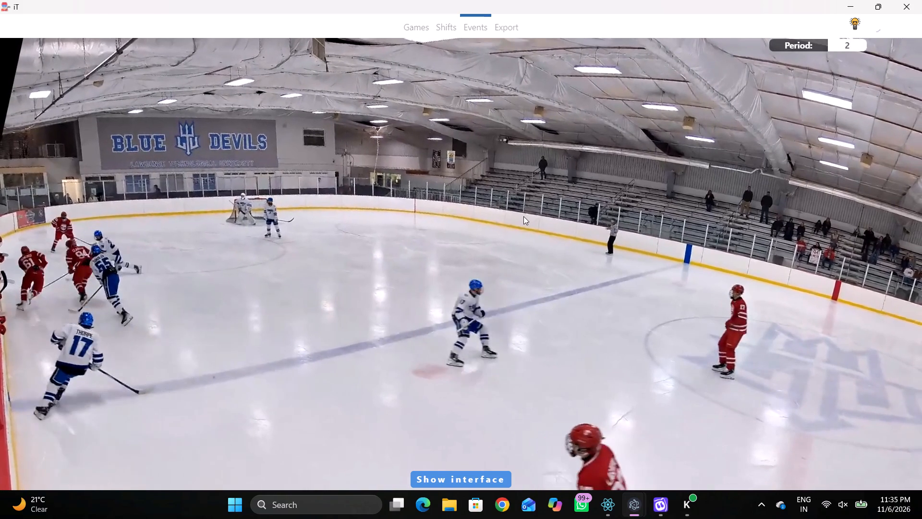
{"action": "key", "text": "q"}
{"action": "key", "text": "q"}
{"action": "right_click", "coordinate": [515, 199]}
{"action": "left_click", "coordinate": [558, 305]}
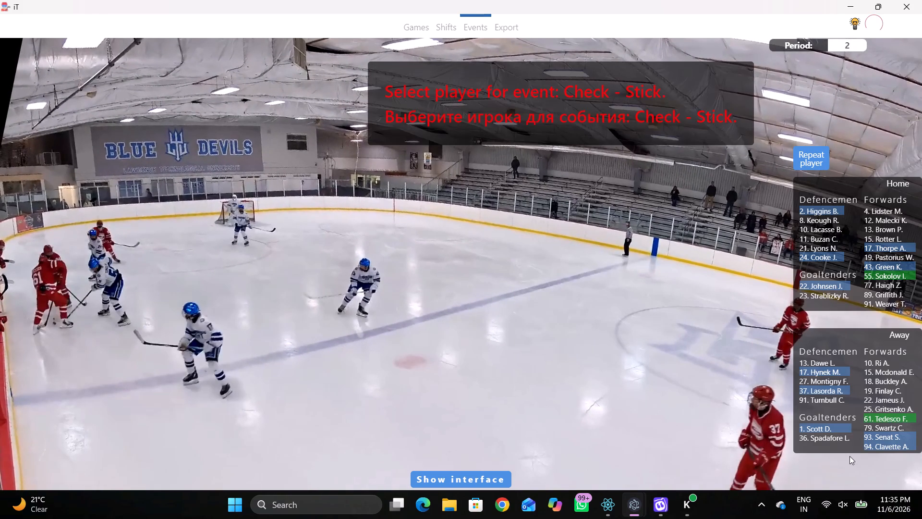
{"action": "left_click", "coordinate": [871, 413]}
{"action": "left_click", "coordinate": [898, 422]}
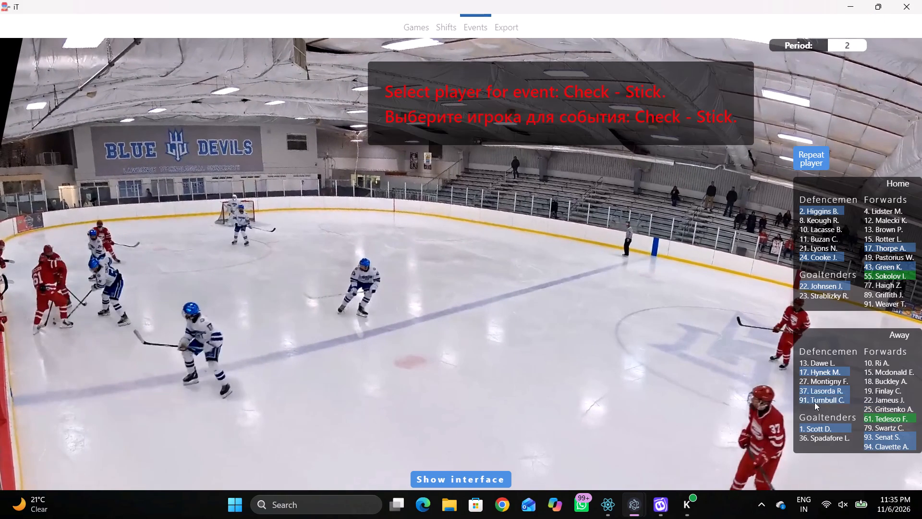
{"action": "left_click", "coordinate": [885, 419]}
{"action": "left_click", "coordinate": [378, 276]}
Log Skating with the puck for the same away player 61, between the lower left face-off circle and the left blue line.
{"action": "key", "text": "space"}
{"action": "key", "text": "space"}
{"action": "right_click", "coordinate": [422, 248]}
{"action": "left_click", "coordinate": [482, 261]}
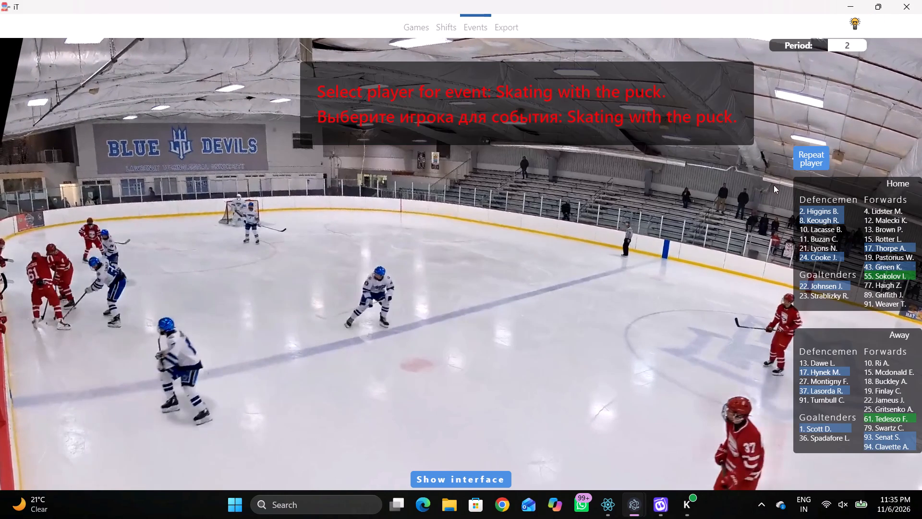
{"action": "left_click", "coordinate": [796, 171]}
{"action": "left_click", "coordinate": [811, 162]}
{"action": "left_click", "coordinate": [380, 272]}
Log a Pass for the same away player 61, just right of the lower left face-off circle on the rink map.
{"action": "key", "text": "space"}
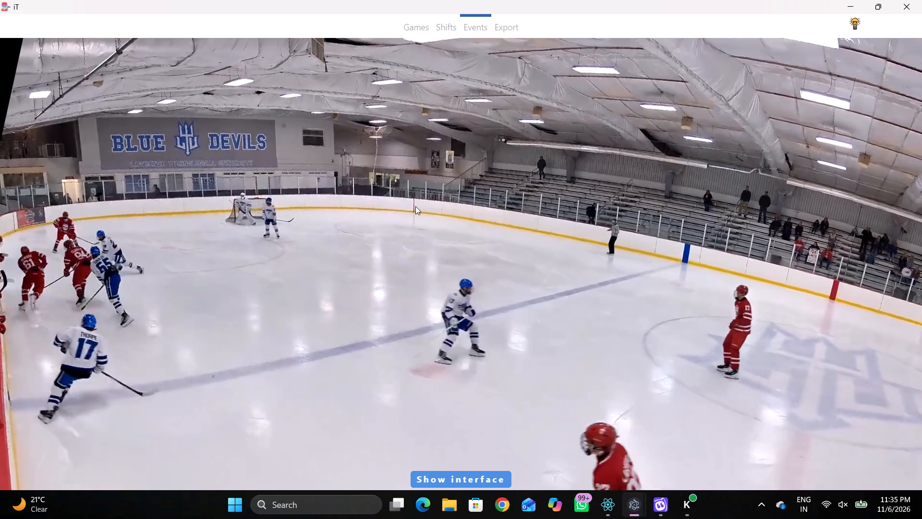
{"action": "key", "text": "space"}
{"action": "key", "text": "space"}
{"action": "key", "text": "space"}
{"action": "key", "text": "r"}
{"action": "key", "text": "space"}
{"action": "key", "text": "space"}
{"action": "type", "text": "q"}
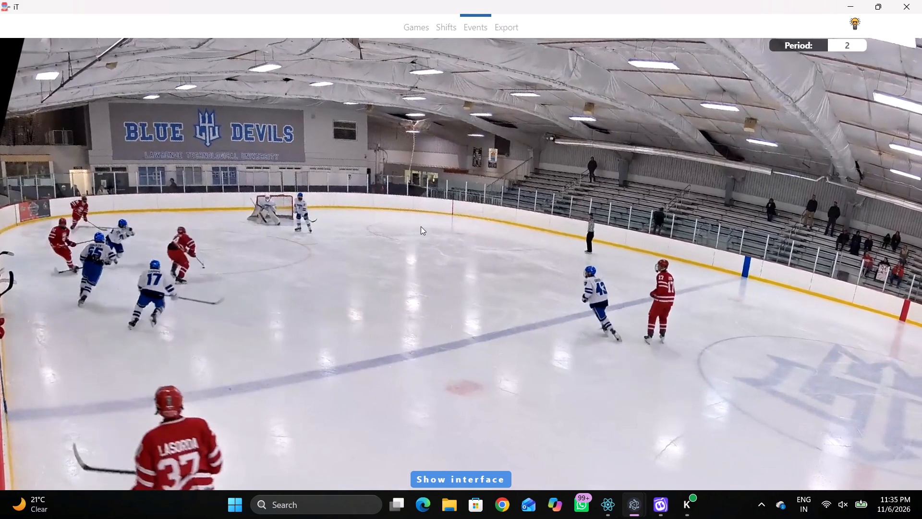
{"action": "right_click", "coordinate": [499, 187]}
{"action": "left_click", "coordinate": [513, 196]}
{"action": "right_click_drag", "start_coordinate": [484, 198], "coordinate": [478, 201]}
{"action": "left_click", "coordinate": [485, 206]}
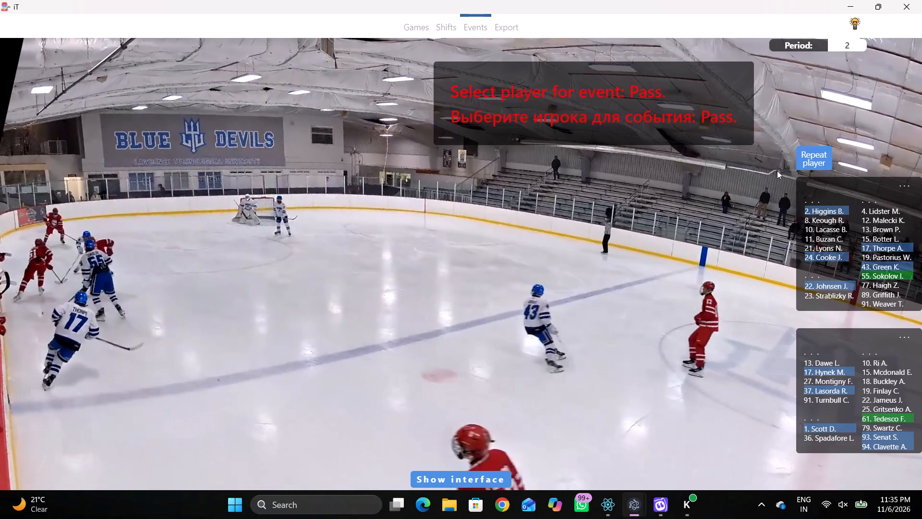
{"action": "left_click", "coordinate": [817, 160]}
{"action": "left_click", "coordinate": [347, 262]}
Log Skating with the puck for away player 94, between the lower left face-off circle and the left blue line.
{"action": "key", "text": "space"}
{"action": "key", "text": "space"}
{"action": "right_click_drag", "start_coordinate": [453, 219], "coordinate": [456, 223]}
{"action": "left_click", "coordinate": [502, 227]}
{"action": "right_click", "coordinate": [523, 235]}
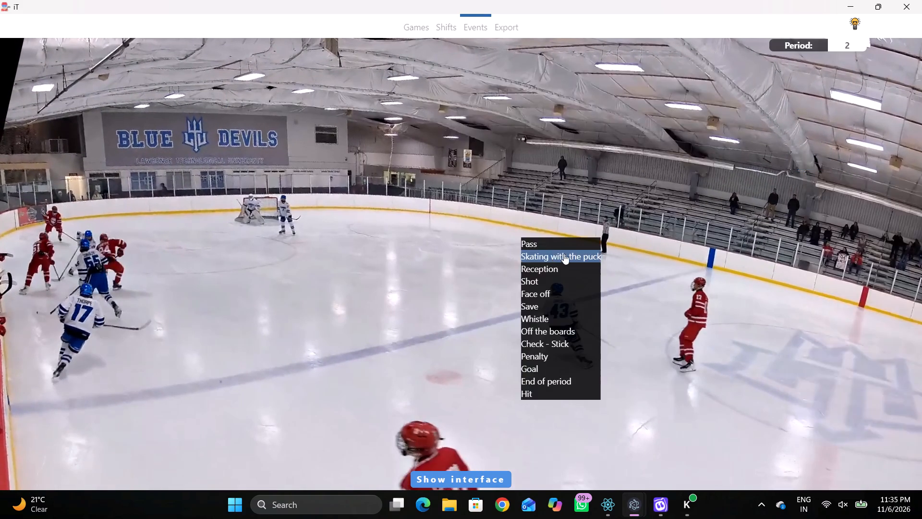
{"action": "left_click", "coordinate": [568, 255]}
{"action": "left_click", "coordinate": [866, 447]}
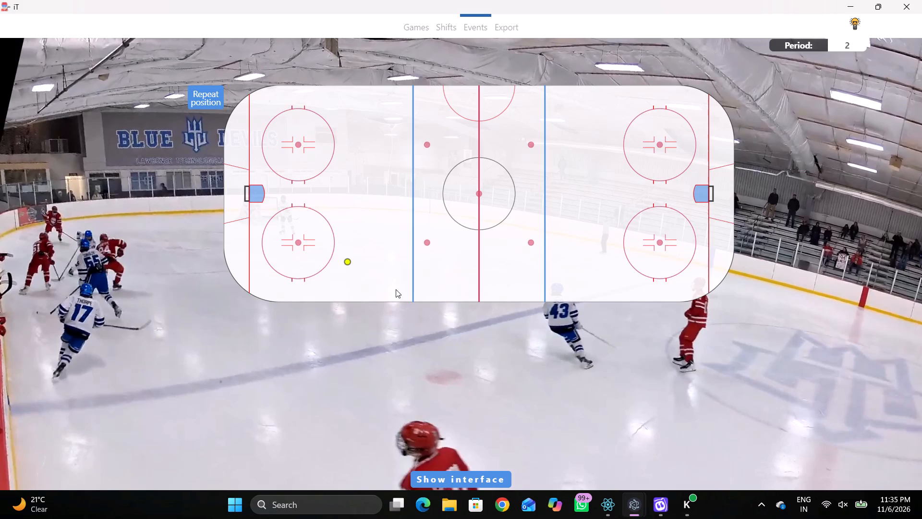
{"action": "left_click", "coordinate": [367, 259]}
Log an on-goal Shot for the same away player 94, in front of the left net between the two face-off circles.
{"action": "key", "text": "space"}
{"action": "key", "text": "v"}
{"action": "key", "text": "space"}
{"action": "type", "text": "r"}
{"action": "key", "text": "space"}
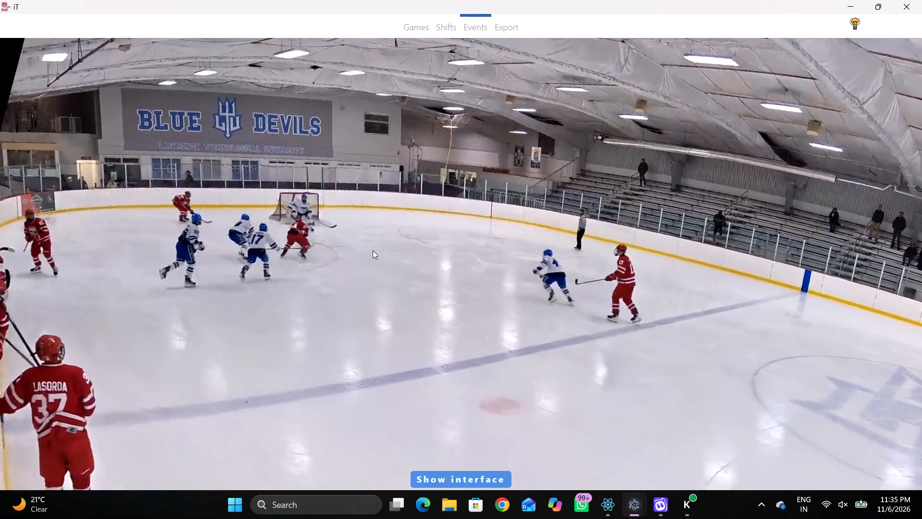
{"action": "key", "text": "space"}
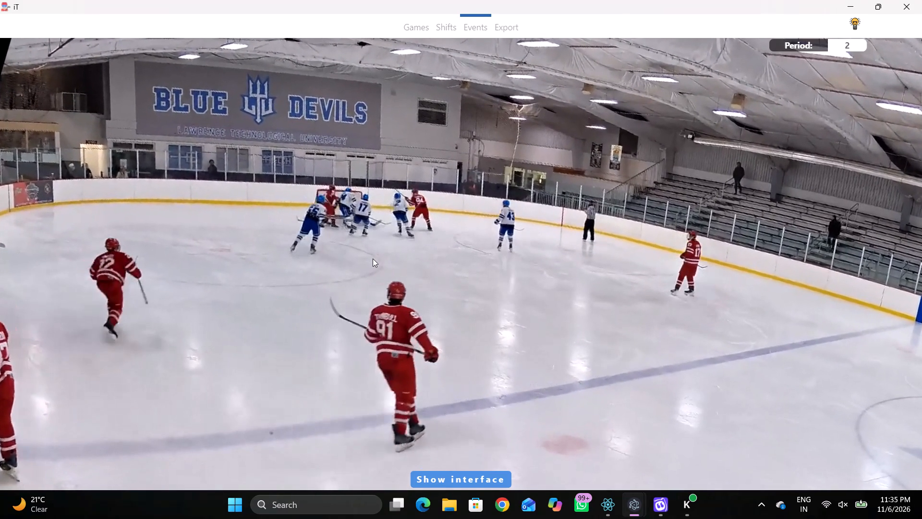
{"action": "type", "text": "q"}
{"action": "key", "text": "q"}
{"action": "key", "text": "q"}
{"action": "right_click", "coordinate": [393, 197]}
{"action": "left_click", "coordinate": [416, 236]}
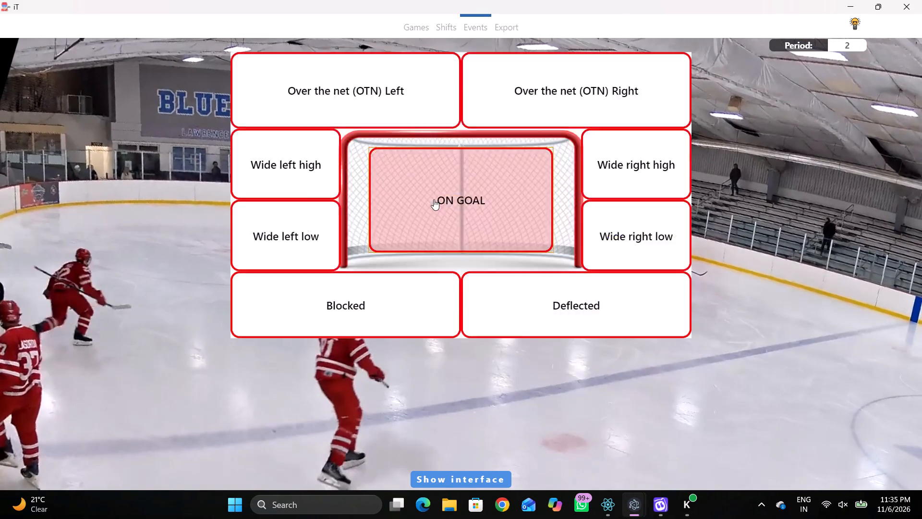
{"action": "left_click", "coordinate": [434, 199]}
{"action": "left_click", "coordinate": [801, 164]}
{"action": "left_click", "coordinate": [289, 187]}
Log a Save by home goaltender 22 with the left pad, direction bottom middle, at the edge of the left crease.
{"action": "key", "text": "space"}
{"action": "key", "text": "space"}
{"action": "right_click_drag", "start_coordinate": [365, 181], "coordinate": [364, 181]}
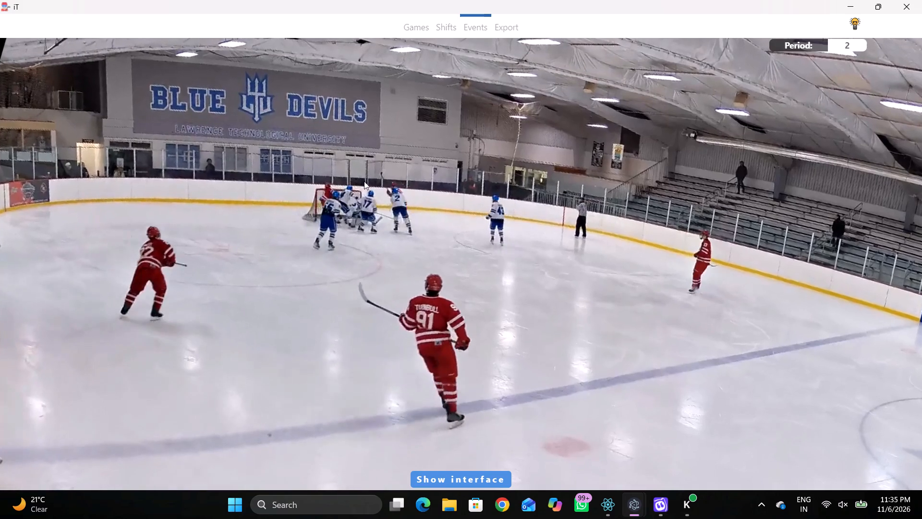
{"action": "right_click_drag", "start_coordinate": [364, 181], "coordinate": [372, 187]}
{"action": "left_click", "coordinate": [383, 252]}
{"action": "left_click", "coordinate": [552, 220]}
{"action": "left_click_drag", "start_coordinate": [560, 234], "coordinate": [555, 243]}
{"action": "left_click", "coordinate": [551, 254]}
{"action": "left_click_drag", "start_coordinate": [442, 297], "coordinate": [450, 298]}
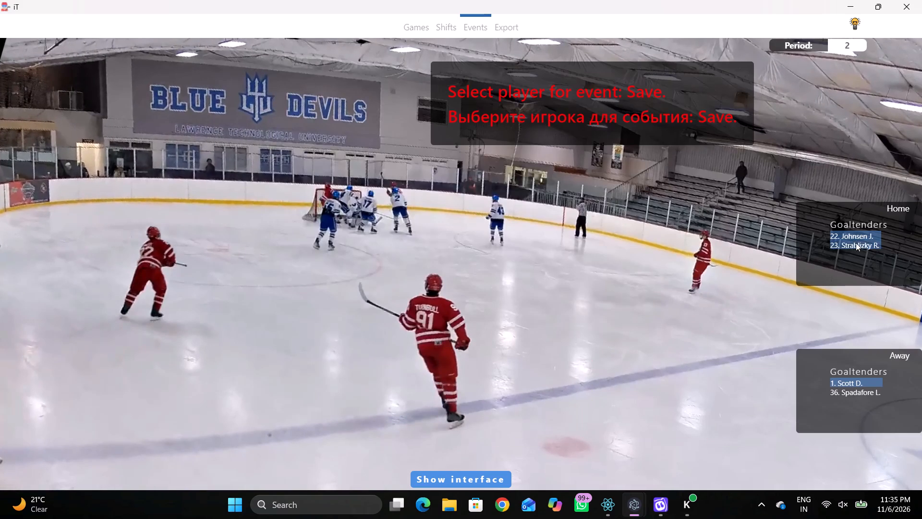
{"action": "left_click", "coordinate": [839, 235]}
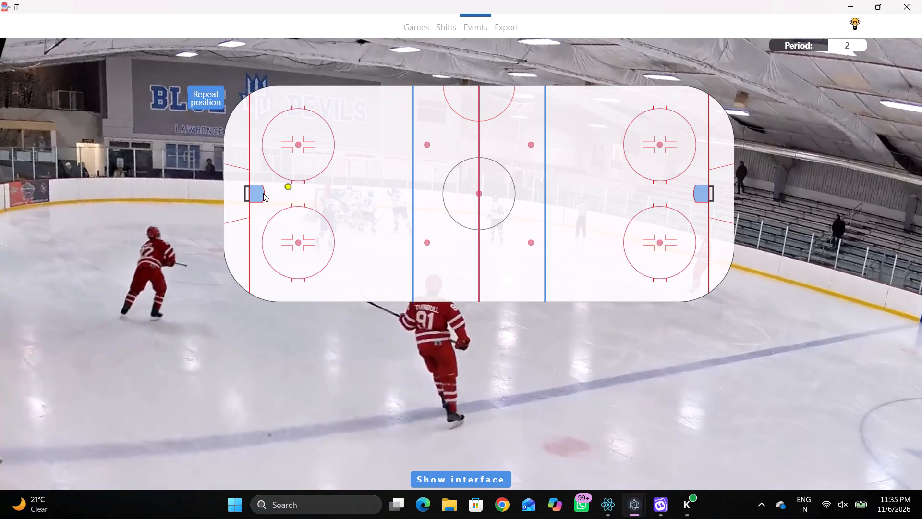
{"action": "left_click", "coordinate": [263, 193]}
Advance the video to the moment play stops after the save.
{"action": "key", "text": "space"}
{"action": "key", "text": "v"}
{"action": "key", "text": "space"}
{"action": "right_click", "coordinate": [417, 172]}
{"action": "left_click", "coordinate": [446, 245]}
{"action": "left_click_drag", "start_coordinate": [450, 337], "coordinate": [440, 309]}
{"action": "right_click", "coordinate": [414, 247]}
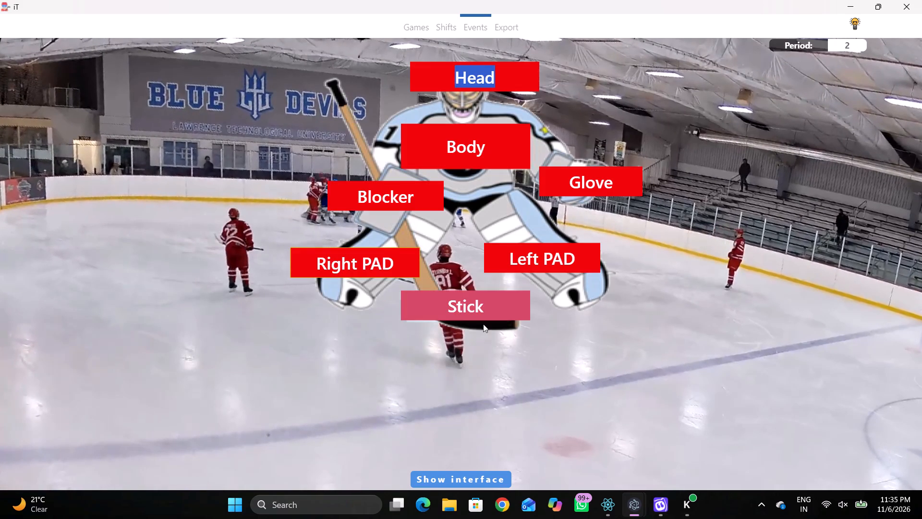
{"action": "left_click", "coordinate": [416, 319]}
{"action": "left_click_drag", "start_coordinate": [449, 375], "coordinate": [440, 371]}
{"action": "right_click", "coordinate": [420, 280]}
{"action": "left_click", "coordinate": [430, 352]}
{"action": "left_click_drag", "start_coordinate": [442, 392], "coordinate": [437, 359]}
Log a Whistle midway between the left face-off circles and the left blue line, just below the rink map's centre.
{"action": "right_click", "coordinate": [413, 245]}
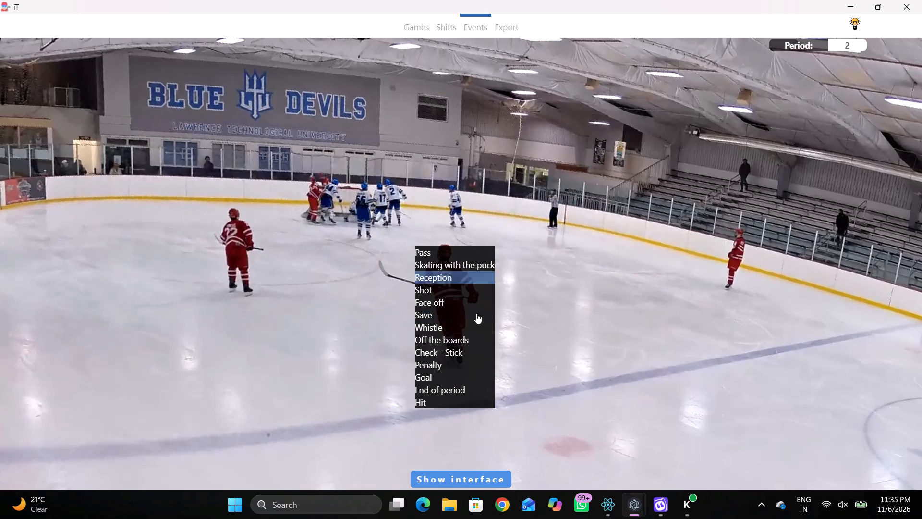
{"action": "left_click", "coordinate": [433, 325]}
{"action": "double_click", "coordinate": [380, 207]}
Play the video past the stoppage and stop at the moment of the following face-off.
{"action": "key", "text": "space"}
{"action": "key", "text": "c"}
{"action": "key", "text": "space"}
{"action": "key", "text": "c"}
{"action": "key", "text": "space"}
{"action": "key", "text": "c"}
{"action": "key", "text": "v"}
{"action": "key", "text": "v"}
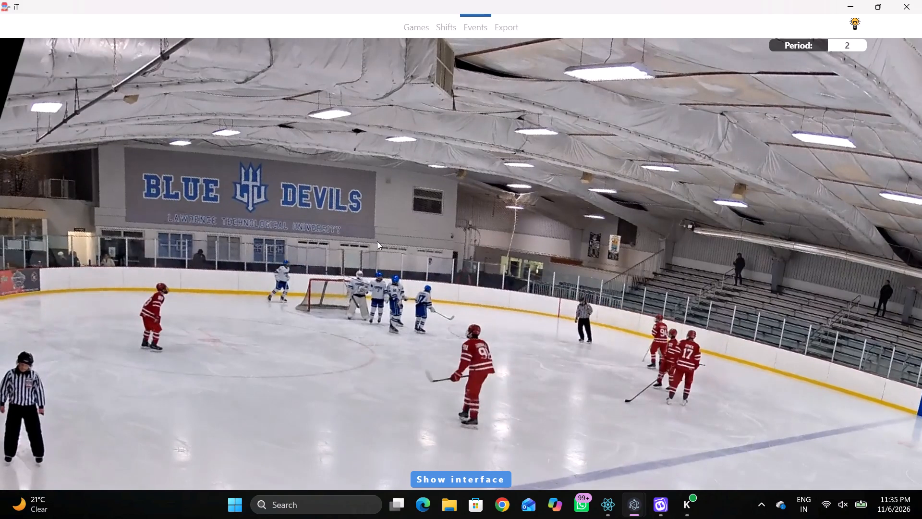
{"action": "key", "text": "space"}
{"action": "key", "text": "space"}
{"action": "key", "text": "space"}
{"action": "key", "text": "space"}
{"action": "key", "text": "q"}
{"action": "key", "text": "q"}
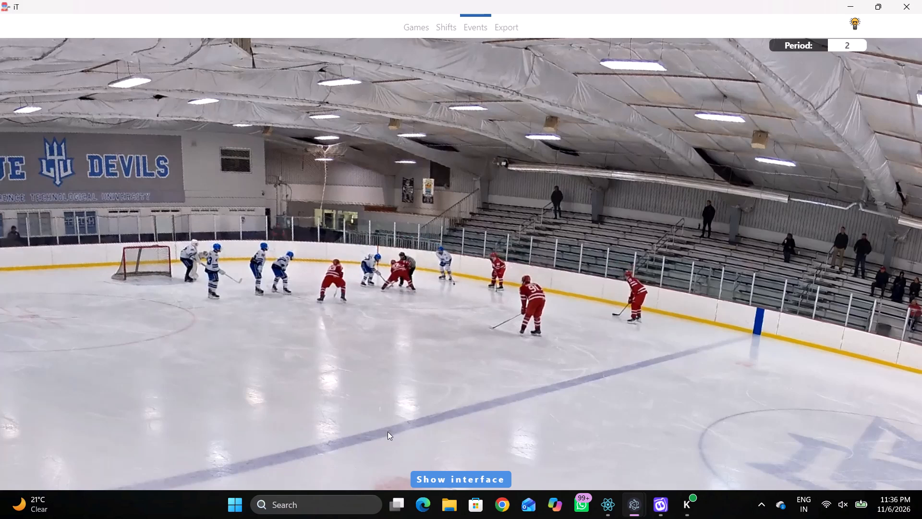
{"action": "key", "text": "shift+d"}
{"action": "key", "text": "shift+d"}
{"action": "key", "text": "shift+d"}
{"action": "key", "text": "space"}
{"action": "key", "text": "space"}
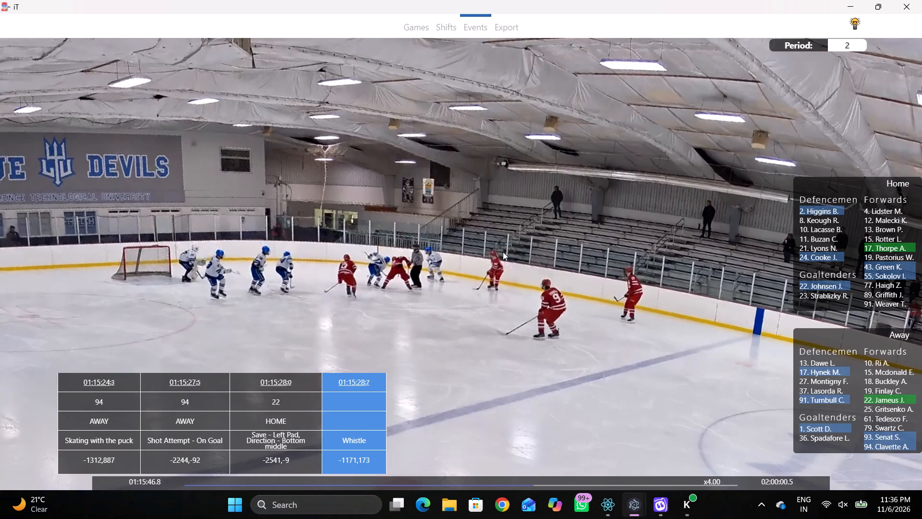
{"action": "key", "text": "shift+d"}
{"action": "key", "text": "q"}
{"action": "key", "text": "q"}
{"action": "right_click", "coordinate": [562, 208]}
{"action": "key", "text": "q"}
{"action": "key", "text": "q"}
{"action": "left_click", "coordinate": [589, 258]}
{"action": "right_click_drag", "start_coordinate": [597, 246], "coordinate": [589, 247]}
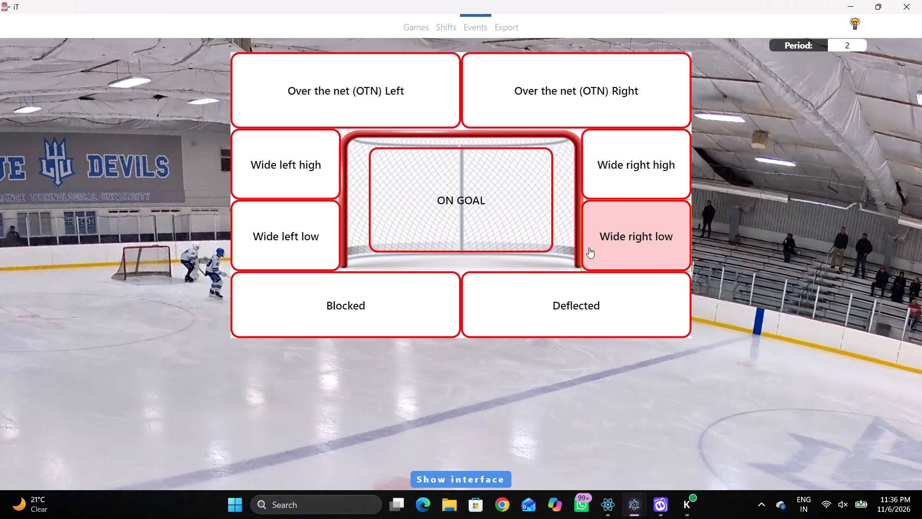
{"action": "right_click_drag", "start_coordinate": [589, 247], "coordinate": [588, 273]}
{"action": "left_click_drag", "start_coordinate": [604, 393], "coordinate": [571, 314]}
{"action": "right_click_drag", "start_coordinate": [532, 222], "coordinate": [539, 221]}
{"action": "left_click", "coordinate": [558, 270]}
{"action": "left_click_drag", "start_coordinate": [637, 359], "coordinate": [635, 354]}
Log a Face off between home player 17 and away player 22 at the upper left face-off dot.
{"action": "right_click_drag", "start_coordinate": [589, 207], "coordinate": [601, 206]}
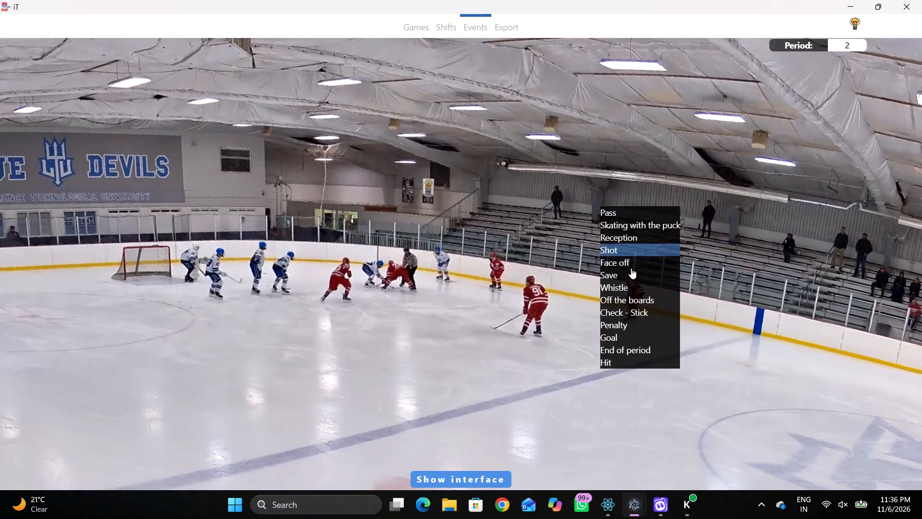
{"action": "left_click", "coordinate": [630, 267]}
{"action": "left_click", "coordinate": [870, 245]}
{"action": "left_click", "coordinate": [879, 401]}
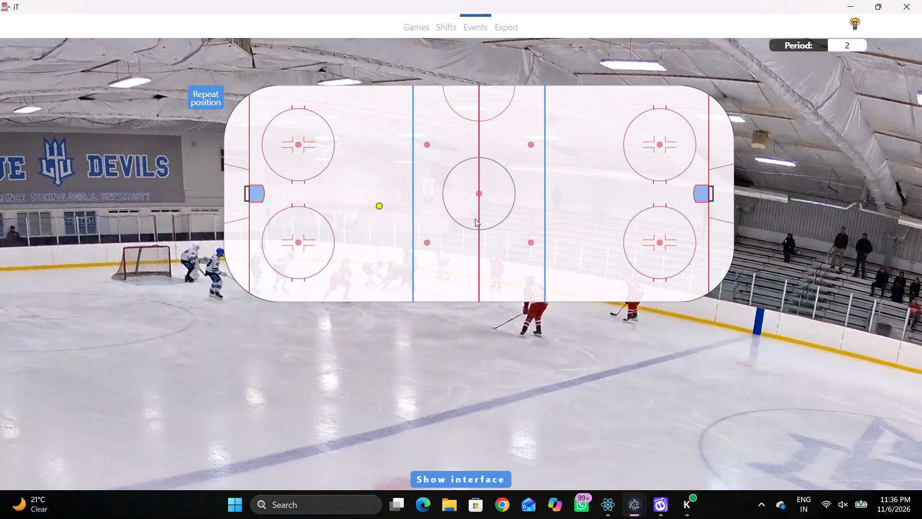
{"action": "left_click", "coordinate": [299, 145]}
Advance past the face-off and log a Pass by home player 2 behind the left goal line, level with the upper left face-off dot.
{"action": "key", "text": "r"}
{"action": "key", "text": "space"}
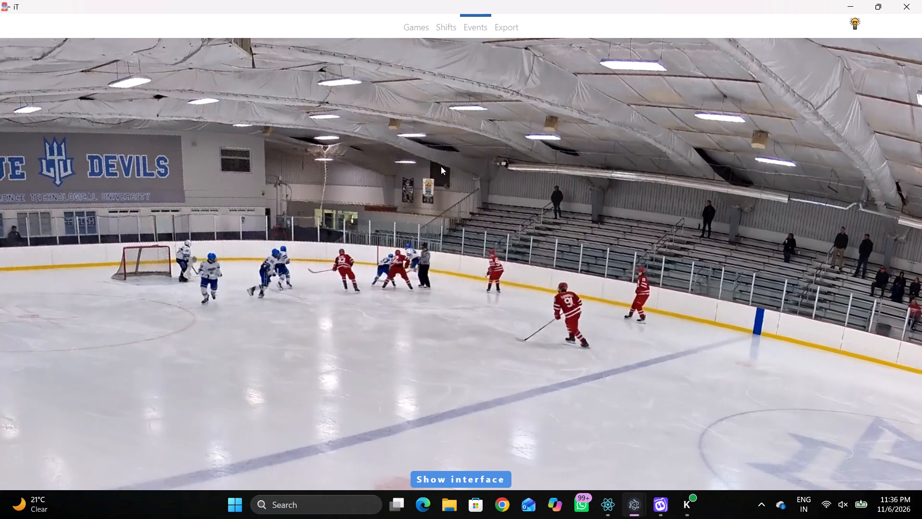
{"action": "key", "text": "space"}
{"action": "key", "text": "space"}
{"action": "key", "text": "space"}
{"action": "key", "text": "space"}
{"action": "key", "text": "space"}
{"action": "key", "text": "q"}
{"action": "right_click", "coordinate": [456, 189]}
{"action": "key", "text": "space"}
{"action": "key", "text": "space"}
{"action": "right_click", "coordinate": [435, 192]}
{"action": "key", "text": "q"}
{"action": "left_click", "coordinate": [437, 198]}
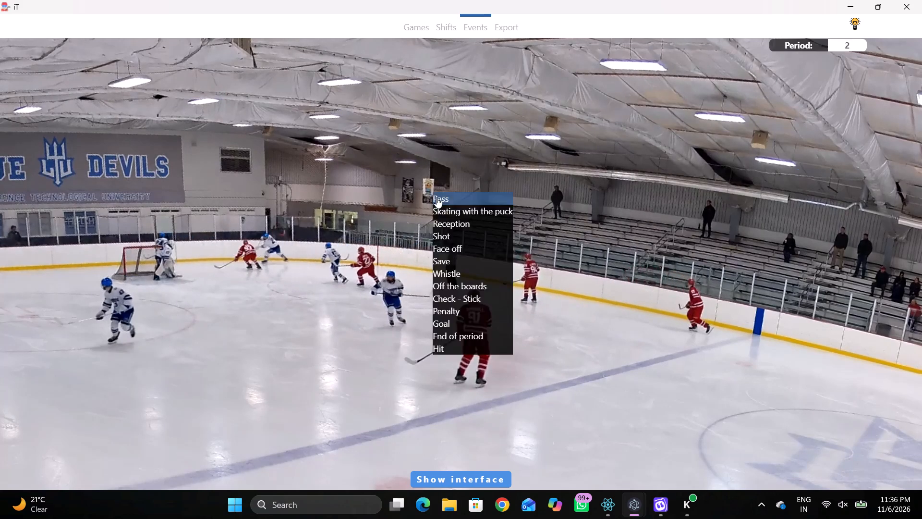
{"action": "right_click_drag", "start_coordinate": [422, 194], "coordinate": [406, 201]}
{"action": "left_click", "coordinate": [422, 208]}
{"action": "double_click", "coordinate": [819, 218]}
{"action": "left_click", "coordinate": [818, 211]}
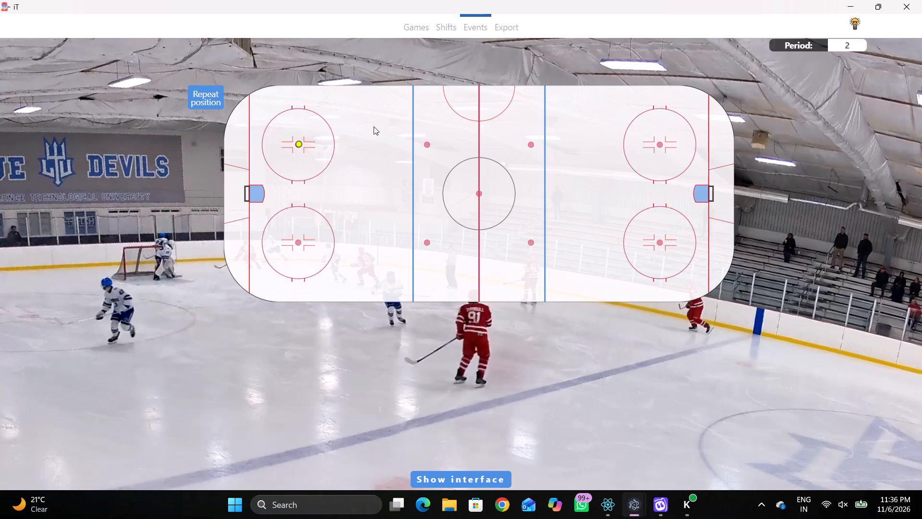
{"action": "left_click", "coordinate": [236, 144]}
Advance to the next puck touch and log a Pass by home player 24 at the bottom edge of the lower left face-off circle.
{"action": "key", "text": "space"}
{"action": "key", "text": "space"}
{"action": "key", "text": "space"}
{"action": "key", "text": "space"}
{"action": "key", "text": "space"}
{"action": "key", "text": "space"}
{"action": "key", "text": "space"}
{"action": "key", "text": "space"}
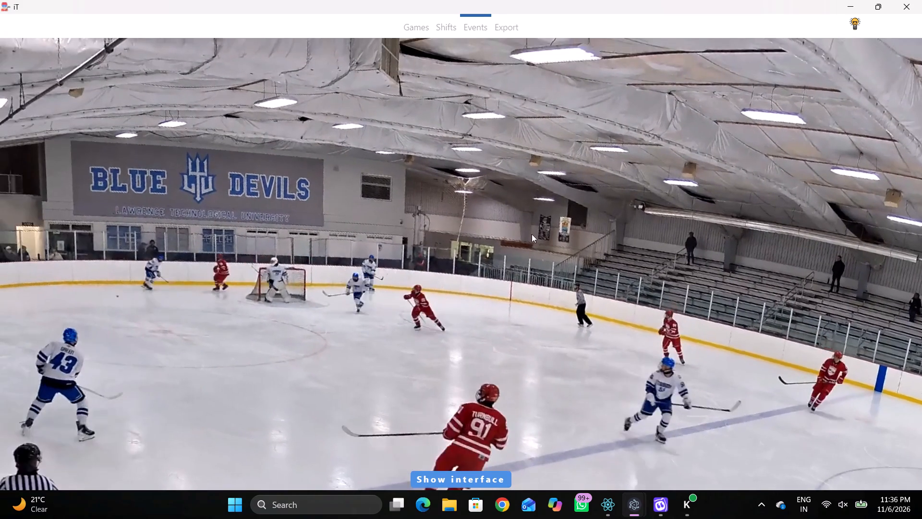
{"action": "key", "text": "space"}
{"action": "key", "text": "space"}
{"action": "right_click", "coordinate": [484, 194]}
{"action": "left_click", "coordinate": [484, 199]}
{"action": "right_click", "coordinate": [422, 197]}
{"action": "left_click", "coordinate": [449, 212]}
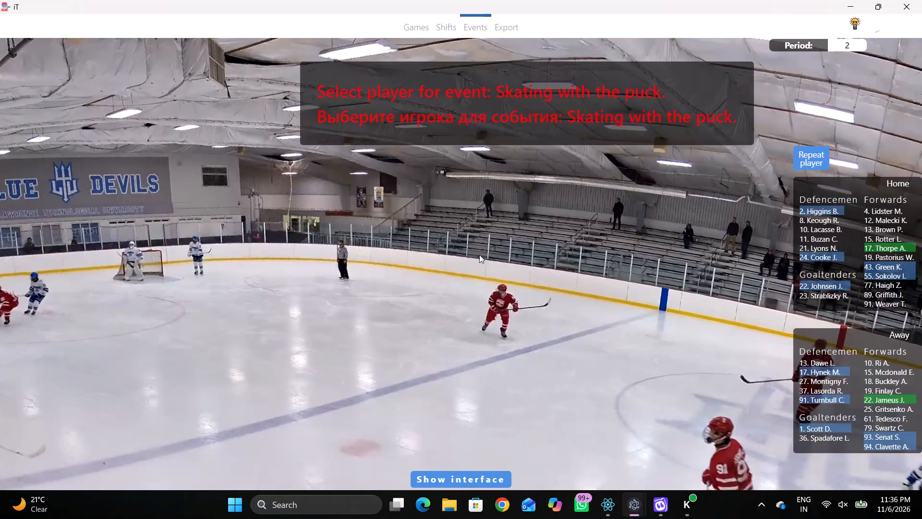
{"action": "right_click", "coordinate": [480, 255]}
{"action": "left_click", "coordinate": [533, 271]}
{"action": "right_click_drag", "start_coordinate": [543, 229], "coordinate": [541, 235]}
{"action": "left_click", "coordinate": [569, 239]}
{"action": "left_click", "coordinate": [817, 257]}
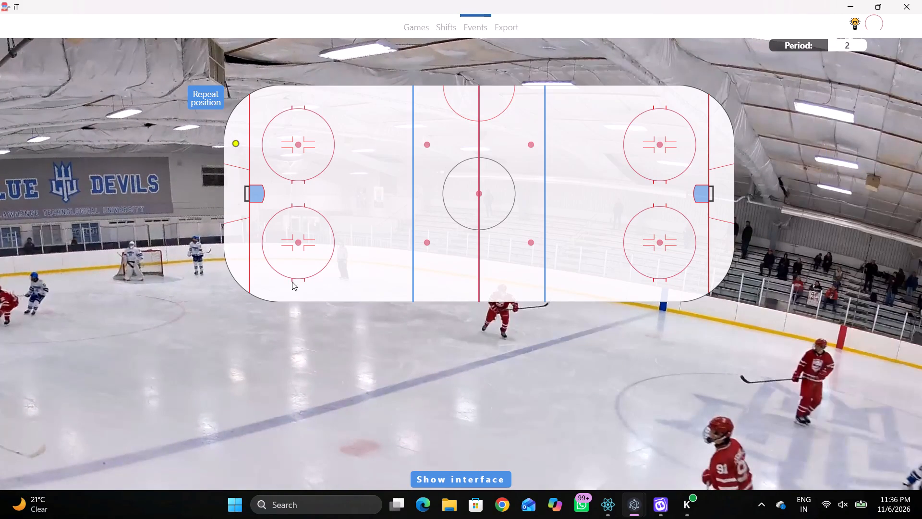
{"action": "left_click", "coordinate": [292, 282]}
Advance to the next possession and log Skating with the puck by home player 2 directly behind the left goal.
{"action": "key", "text": "space"}
{"action": "key", "text": "space"}
{"action": "key", "text": "space"}
{"action": "key", "text": "space"}
{"action": "key", "text": "space"}
{"action": "key", "text": "space"}
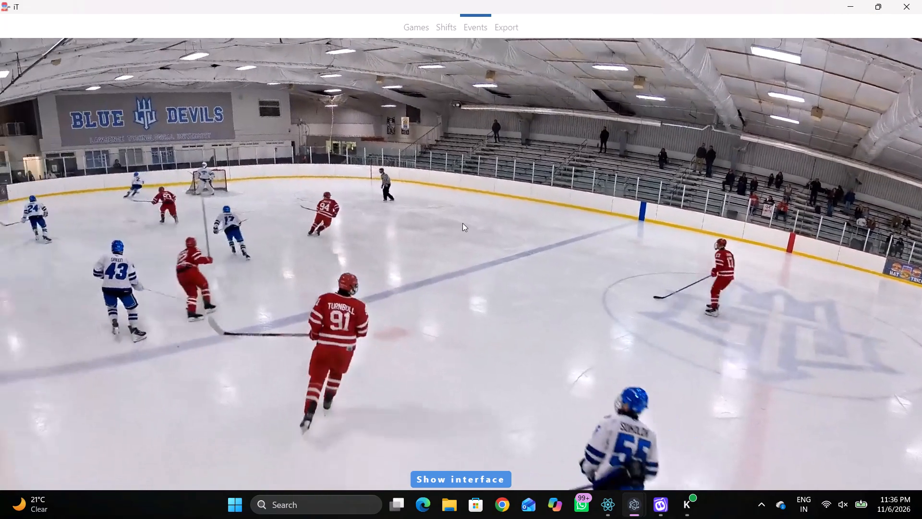
{"action": "key", "text": "space"}
{"action": "key", "text": "space"}
{"action": "key", "text": "space"}
{"action": "key", "text": "space"}
{"action": "right_click_drag", "start_coordinate": [439, 205], "coordinate": [433, 207]}
{"action": "left_click", "coordinate": [489, 231]}
{"action": "left_click", "coordinate": [801, 213]}
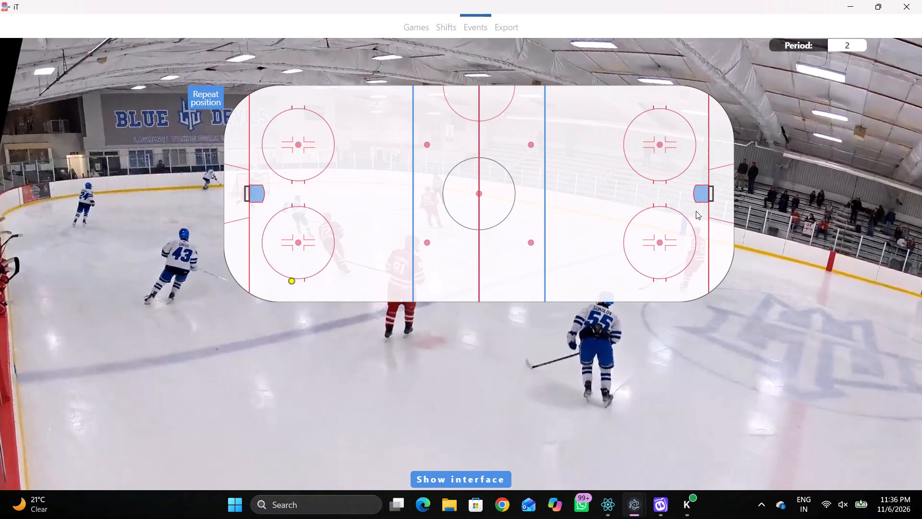
{"action": "left_click", "coordinate": [235, 203]}
Advance to the release and log a Pass by the same home player 2, behind the left goal line just above the goal.
{"action": "key", "text": "space"}
{"action": "key", "text": "space"}
{"action": "key", "text": "space"}
{"action": "key", "text": "space"}
{"action": "key", "text": "space"}
{"action": "key", "text": "space"}
{"action": "key", "text": "q"}
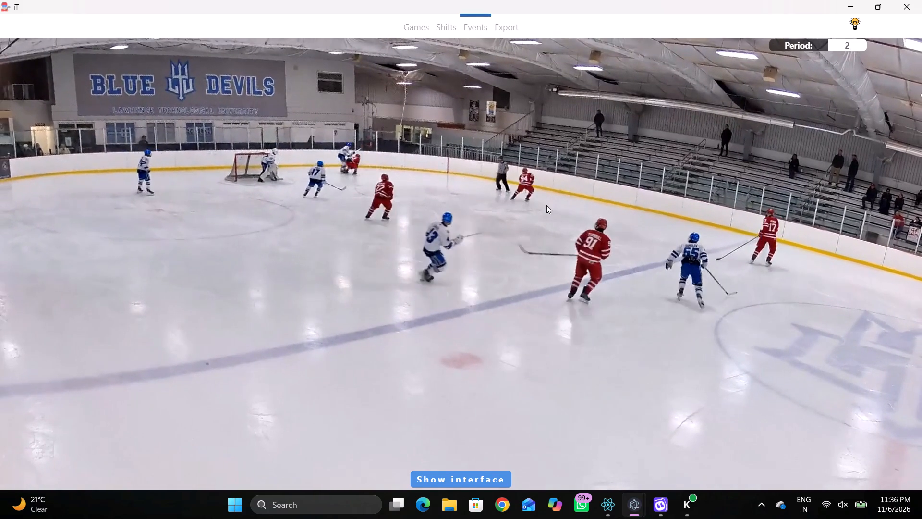
{"action": "key", "text": "q"}
{"action": "key", "text": "q"}
{"action": "right_click", "coordinate": [583, 171]}
{"action": "left_click", "coordinate": [593, 179]}
{"action": "right_click_drag", "start_coordinate": [582, 176], "coordinate": [577, 176]}
{"action": "left_click", "coordinate": [583, 183]}
{"action": "left_click", "coordinate": [801, 162]}
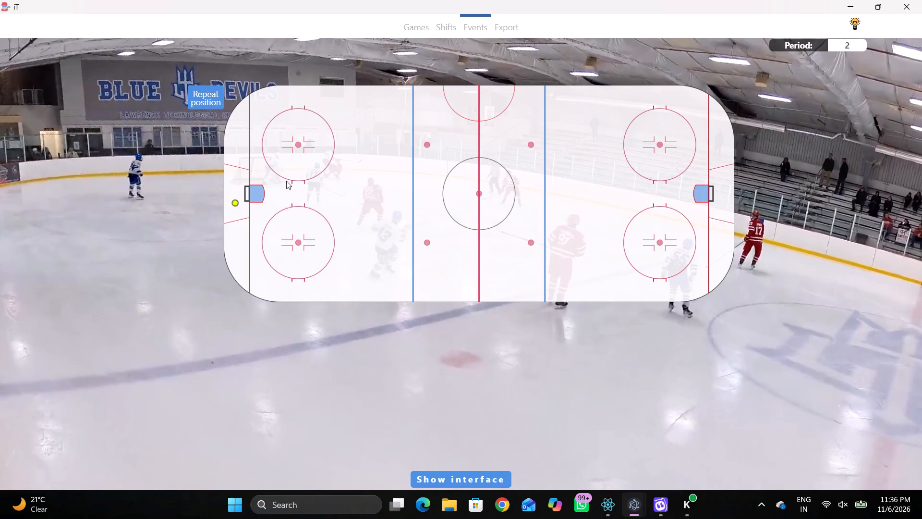
{"action": "left_click", "coordinate": [238, 156]}
Advance to the next touch and log a Pass by away player 17 near the upper boards, above the upper right neutral-zone dot.
{"action": "key", "text": "space"}
{"action": "key", "text": "space"}
{"action": "key", "text": "space"}
{"action": "key", "text": "space"}
{"action": "key", "text": "space"}
{"action": "key", "text": "space"}
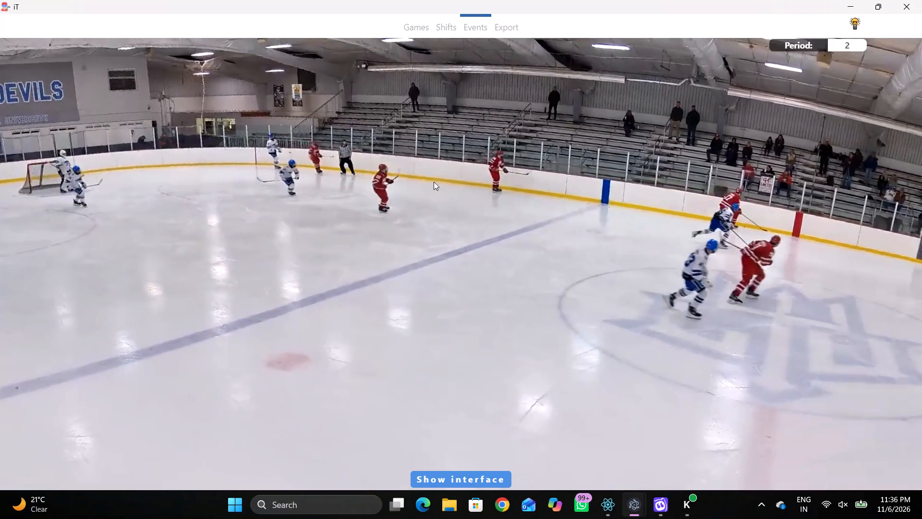
{"action": "key", "text": "space"}
{"action": "key", "text": "space"}
{"action": "key", "text": "q"}
{"action": "key", "text": "q"}
{"action": "key", "text": "q"}
{"action": "left_click", "coordinate": [563, 217]}
{"action": "right_click", "coordinate": [563, 217]}
{"action": "left_click", "coordinate": [569, 223]}
{"action": "right_click", "coordinate": [526, 222]}
{"action": "left_click", "coordinate": [534, 226]}
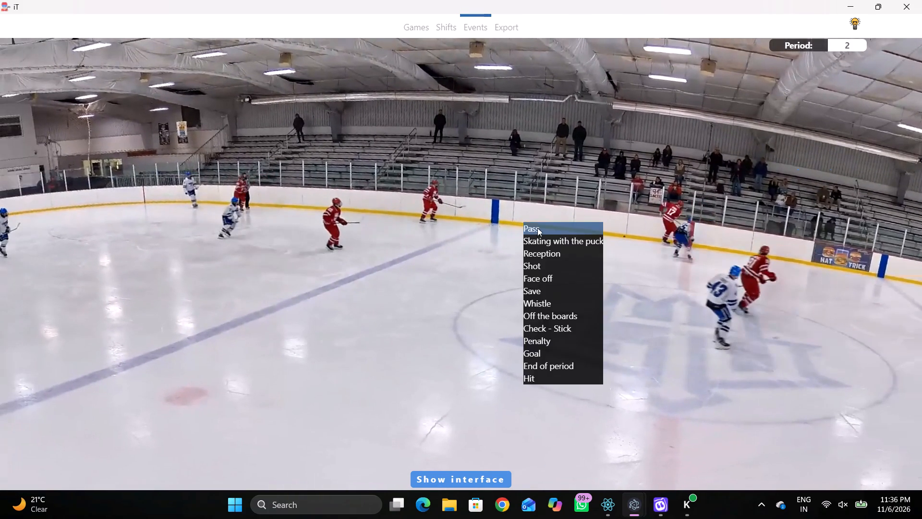
{"action": "left_click", "coordinate": [800, 378]}
{"action": "left_click", "coordinate": [804, 376]}
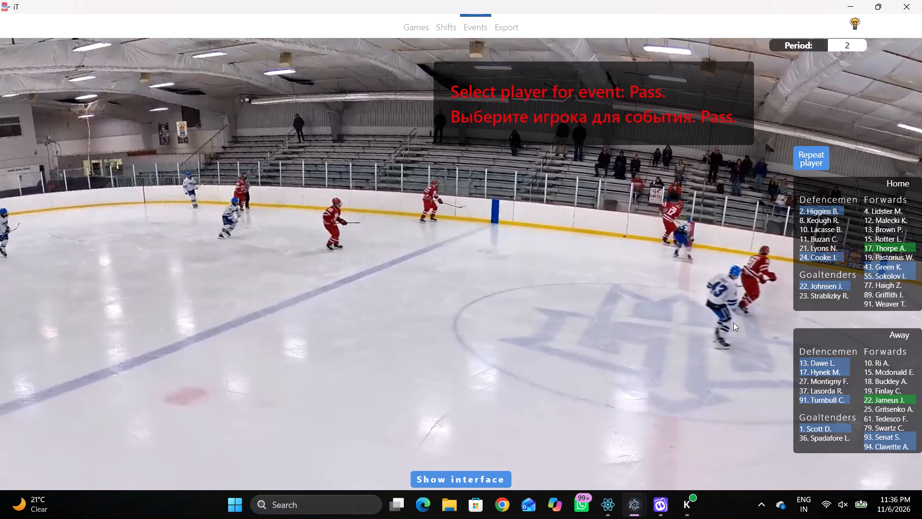
{"action": "left_click", "coordinate": [540, 214]}
{"action": "right_click", "coordinate": [735, 308]}
{"action": "left_click", "coordinate": [739, 306]}
{"action": "right_click", "coordinate": [621, 284]}
{"action": "left_click", "coordinate": [650, 296]}
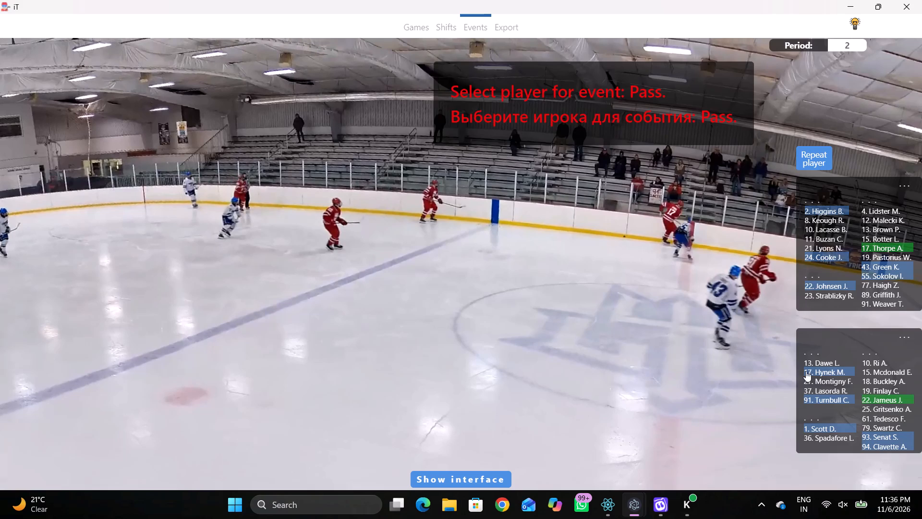
{"action": "left_click", "coordinate": [806, 371]}
{"action": "left_click", "coordinate": [530, 104]}
Advance to the next possession and log Skating with the puck by home player 17, just above the upper left neutral-zone dot.
{"action": "key", "text": "space"}
{"action": "key", "text": "space"}
{"action": "key", "text": "space"}
{"action": "key", "text": "space"}
{"action": "right_click", "coordinate": [499, 178]}
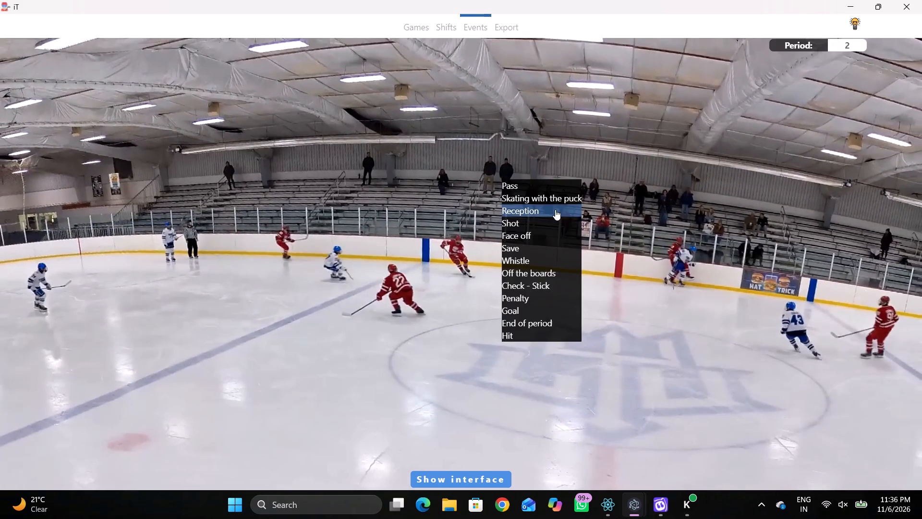
{"action": "left_click", "coordinate": [556, 209]}
{"action": "right_click_drag", "start_coordinate": [631, 240], "coordinate": [623, 244]}
{"action": "left_click", "coordinate": [657, 254]}
{"action": "right_click_drag", "start_coordinate": [646, 229], "coordinate": [633, 228]}
{"action": "left_click", "coordinate": [673, 251]}
{"action": "left_click", "coordinate": [880, 253]}
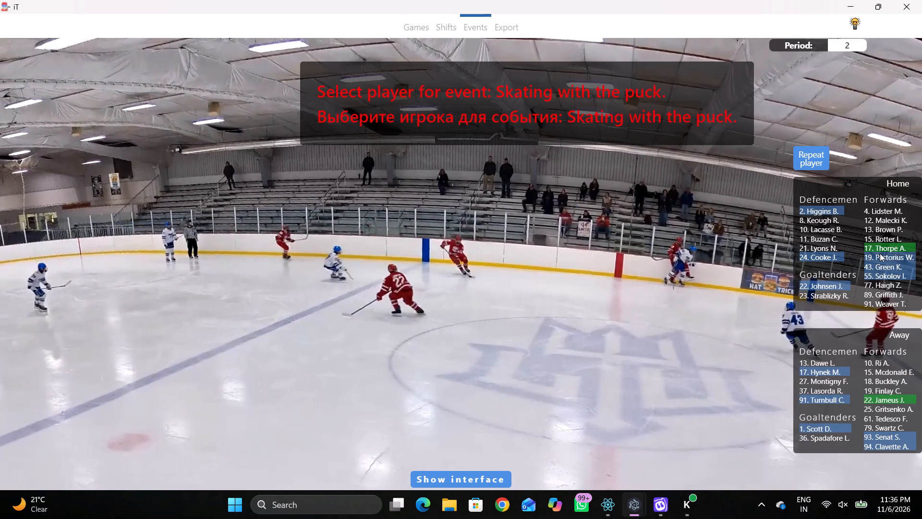
{"action": "left_click", "coordinate": [872, 246]}
{"action": "left_click", "coordinate": [434, 127]}
Review the following play and reassign the latest Skating with the puck event to the away forward carrying the puck.
{"action": "key", "text": "space"}
{"action": "key", "text": "v"}
{"action": "key", "text": "space"}
{"action": "key", "text": "space"}
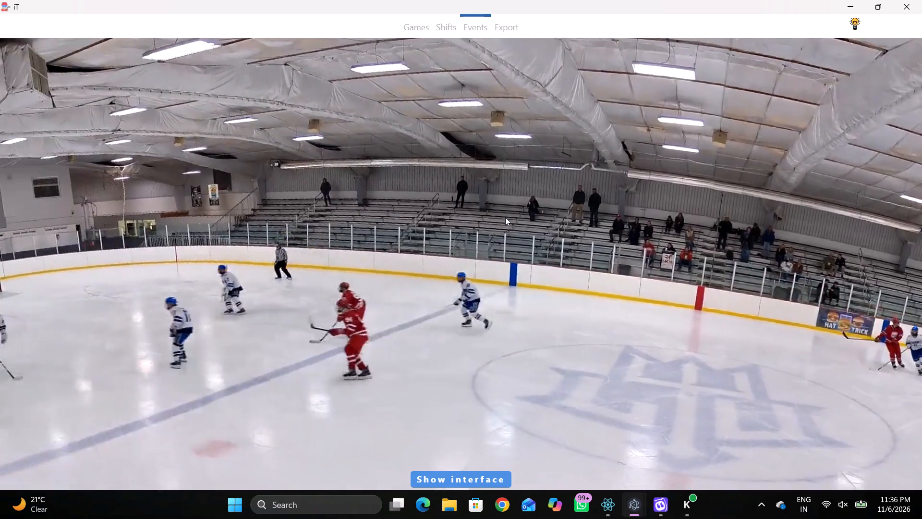
{"action": "key", "text": "space"}
{"action": "key", "text": "space"}
{"action": "key", "text": "space"}
{"action": "key", "text": "shift+d"}
{"action": "left_click", "coordinate": [303, 407]}
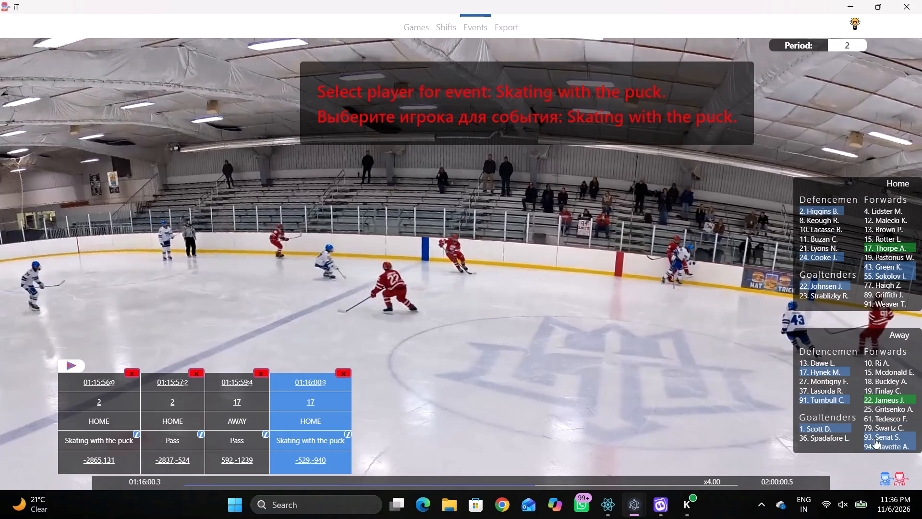
{"action": "left_click", "coordinate": [871, 443]}
{"action": "key", "text": "shift+d"}
Log a Pass repeating the previous player, between the upper left neutral-zone dot and the centre line.
{"action": "key", "text": "space"}
{"action": "key", "text": "space"}
{"action": "key", "text": "q"}
{"action": "right_click", "coordinate": [511, 263]}
{"action": "left_click", "coordinate": [520, 270]}
{"action": "right_click_drag", "start_coordinate": [508, 265], "coordinate": [502, 265]}
{"action": "left_click", "coordinate": [512, 276]}
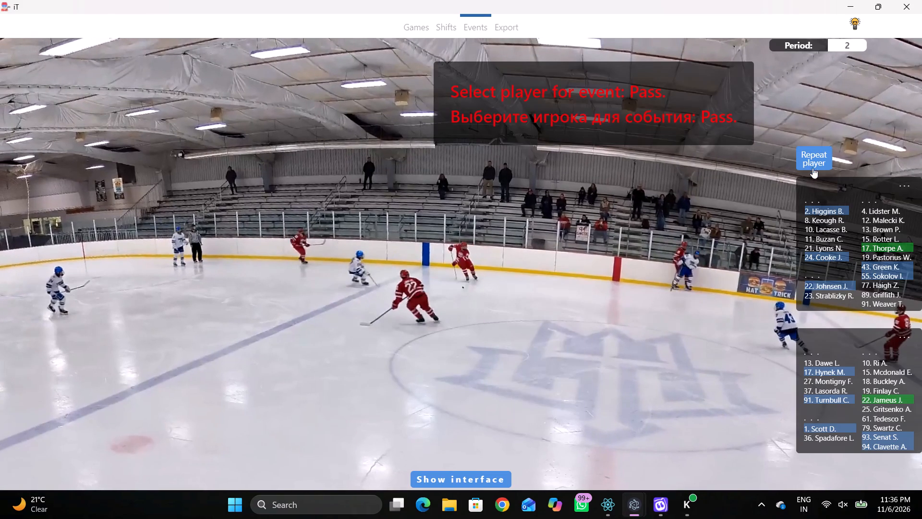
{"action": "left_click", "coordinate": [812, 161]}
{"action": "left_click", "coordinate": [445, 133]}
Advance to the next possession and log Skating with the puck by away player 22, just below the lower left neutral-zone dot.
{"action": "key", "text": "space"}
{"action": "key", "text": "space"}
{"action": "key", "text": "space"}
{"action": "key", "text": "space"}
{"action": "right_click_drag", "start_coordinate": [387, 192], "coordinate": [381, 198]}
{"action": "left_click", "coordinate": [431, 237]}
{"action": "right_click", "coordinate": [428, 218]}
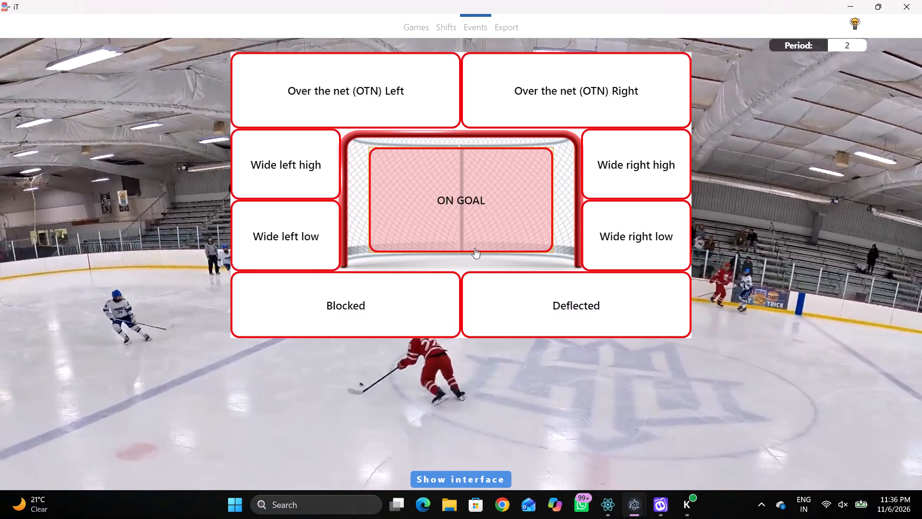
{"action": "left_click_drag", "start_coordinate": [461, 376], "coordinate": [454, 349]}
{"action": "right_click_drag", "start_coordinate": [422, 257], "coordinate": [427, 259]}
{"action": "left_click", "coordinate": [457, 273]}
{"action": "left_click", "coordinate": [870, 396]}
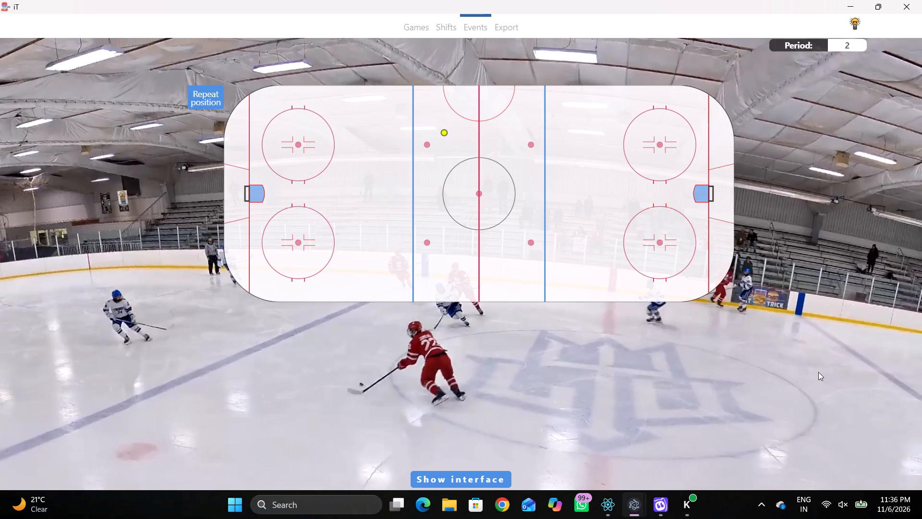
{"action": "left_click", "coordinate": [422, 253]}
Advance to the release and log a Pass repeating away player 22, just inside the left blue line in the lower half of the rink.
{"action": "key", "text": "r"}
{"action": "key", "text": "space"}
{"action": "key", "text": "space"}
{"action": "key", "text": "space"}
{"action": "key", "text": "space"}
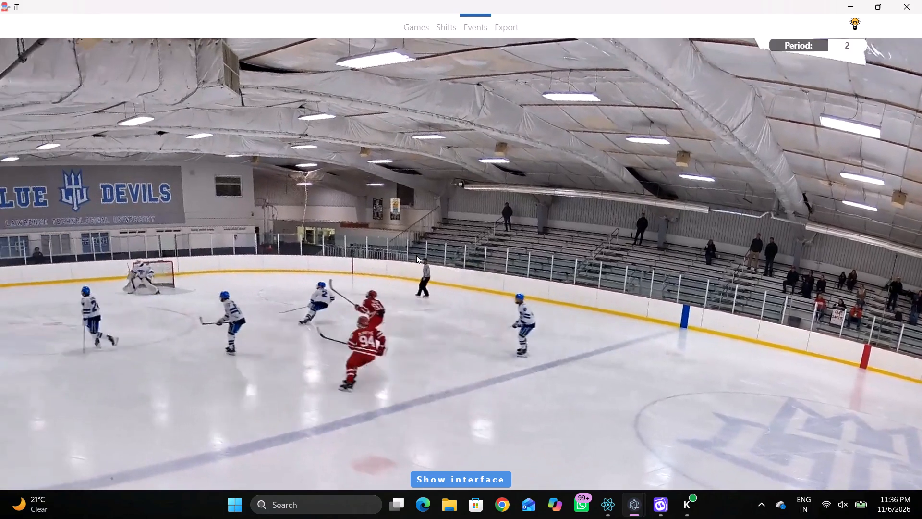
{"action": "key", "text": "space"}
{"action": "key", "text": "space"}
{"action": "key", "text": "space"}
{"action": "key", "text": "space"}
{"action": "type", "text": "q"}
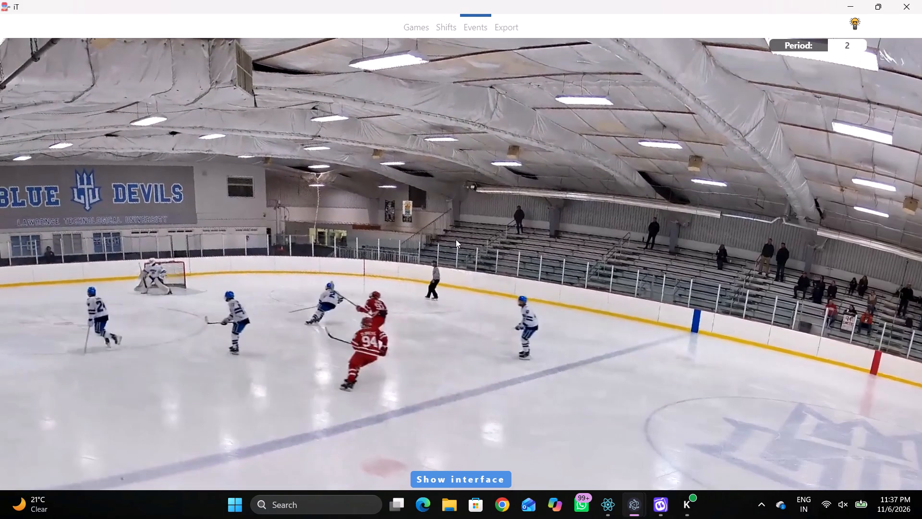
{"action": "right_click", "coordinate": [454, 241]}
{"action": "left_click", "coordinate": [461, 247]}
{"action": "left_click", "coordinate": [797, 161]}
{"action": "left_click", "coordinate": [402, 256]}
Advance to the next release and log a Pass by home player 2, just inside the left blue line near the upper boards.
{"action": "key", "text": "space"}
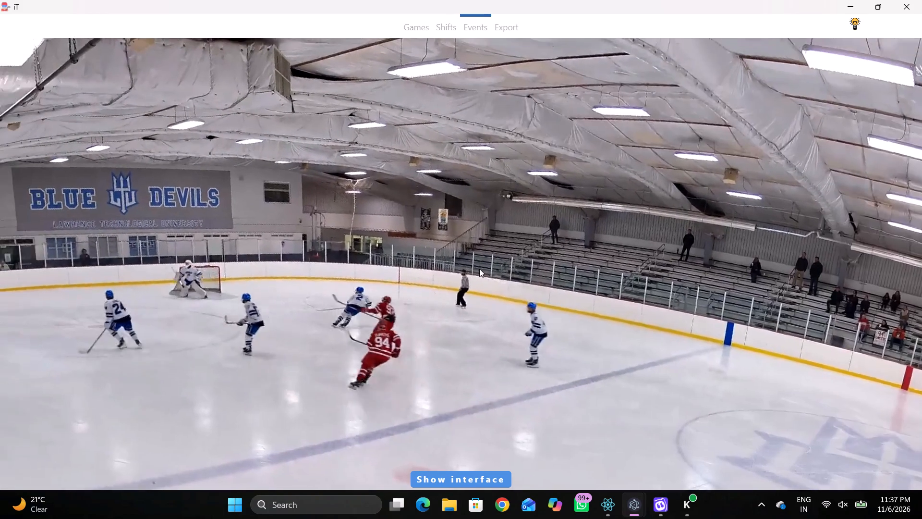
{"action": "key", "text": "space"}
{"action": "key", "text": "space"}
{"action": "key", "text": "space"}
{"action": "key", "text": "space"}
{"action": "key", "text": "space"}
{"action": "right_click", "coordinate": [608, 251]}
{"action": "key", "text": "q"}
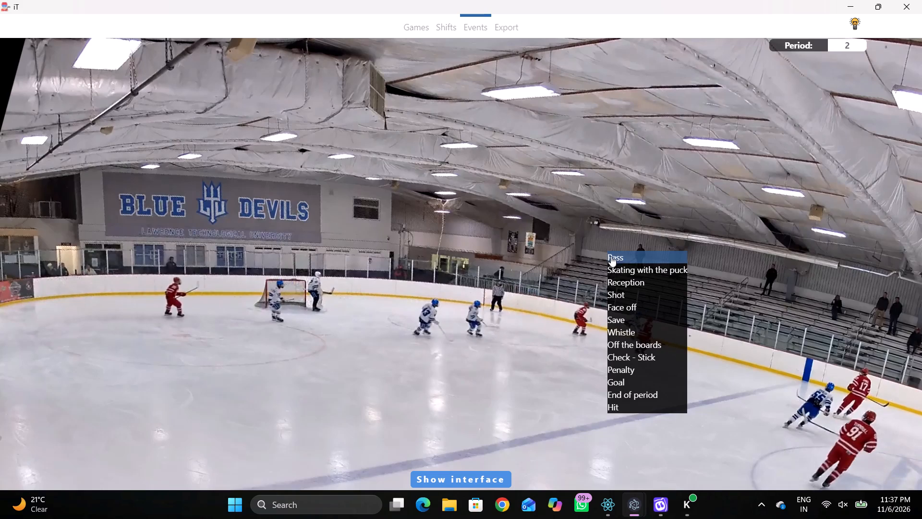
{"action": "key", "text": "q"}
{"action": "key", "text": "q"}
{"action": "left_click", "coordinate": [624, 260]}
{"action": "right_click", "coordinate": [607, 258]}
{"action": "left_click_drag", "start_coordinate": [608, 264], "coordinate": [604, 260]}
{"action": "right_click", "coordinate": [593, 255]}
{"action": "left_click", "coordinate": [593, 260]}
{"action": "left_click", "coordinate": [805, 214]}
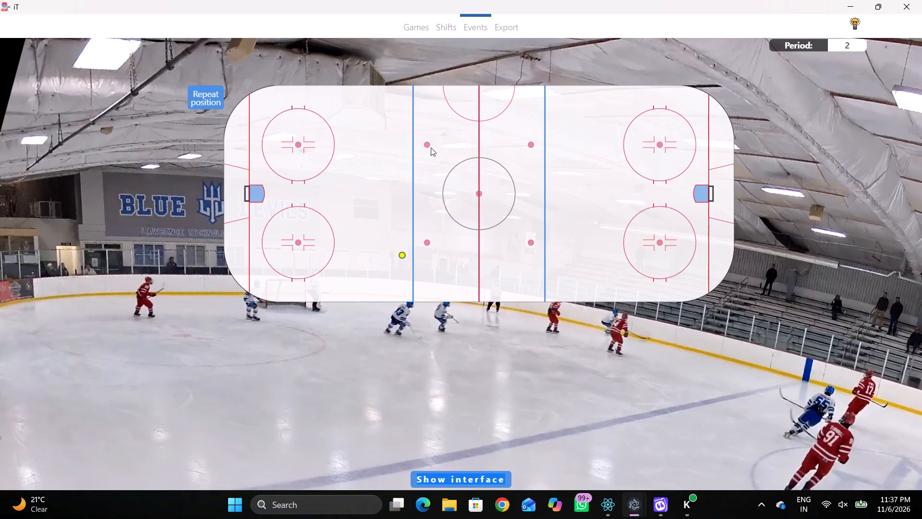
{"action": "left_click", "coordinate": [386, 110]}
Advance to the next possession and log Skating with the puck by away player 91, just inside the right blue line near the upper boards.
{"action": "key", "text": "space"}
{"action": "key", "text": "space"}
{"action": "key", "text": "shift+d"}
{"action": "key", "text": "space"}
{"action": "key", "text": "space"}
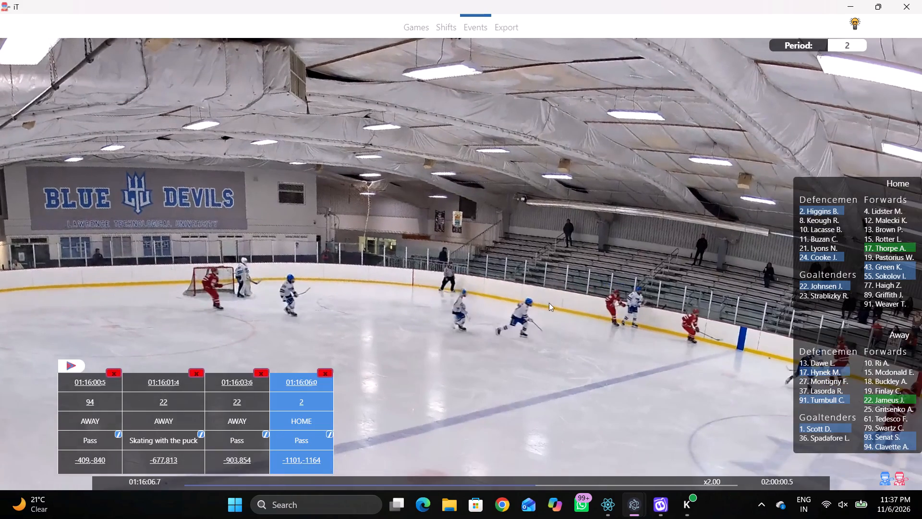
{"action": "key", "text": "shift+d"}
{"action": "key", "text": "space"}
{"action": "key", "text": "space"}
{"action": "key", "text": "space"}
{"action": "key", "text": "space"}
{"action": "key", "text": "space"}
{"action": "key", "text": "space"}
{"action": "key", "text": "space"}
{"action": "key", "text": "space"}
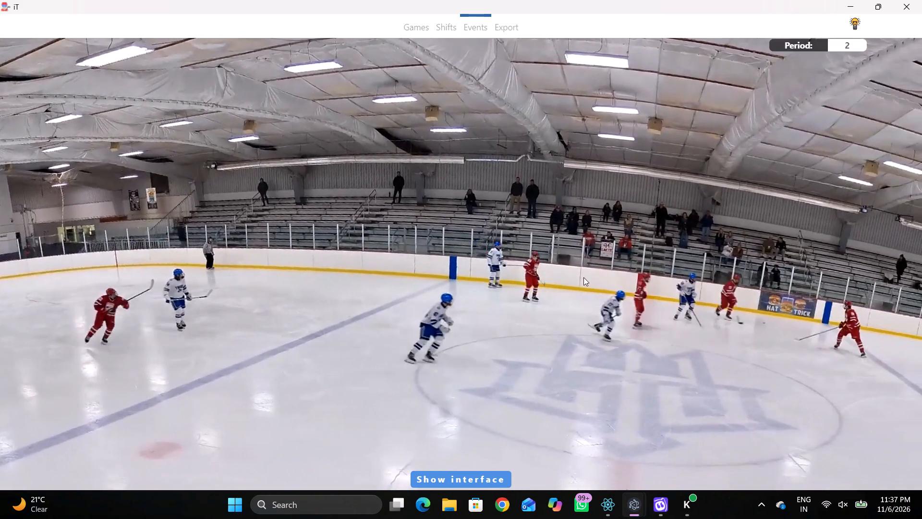
{"action": "key", "text": "space"}
{"action": "key", "text": "space"}
{"action": "key", "text": "space"}
{"action": "key", "text": "space"}
{"action": "right_click", "coordinate": [567, 246]}
{"action": "left_click", "coordinate": [597, 262]}
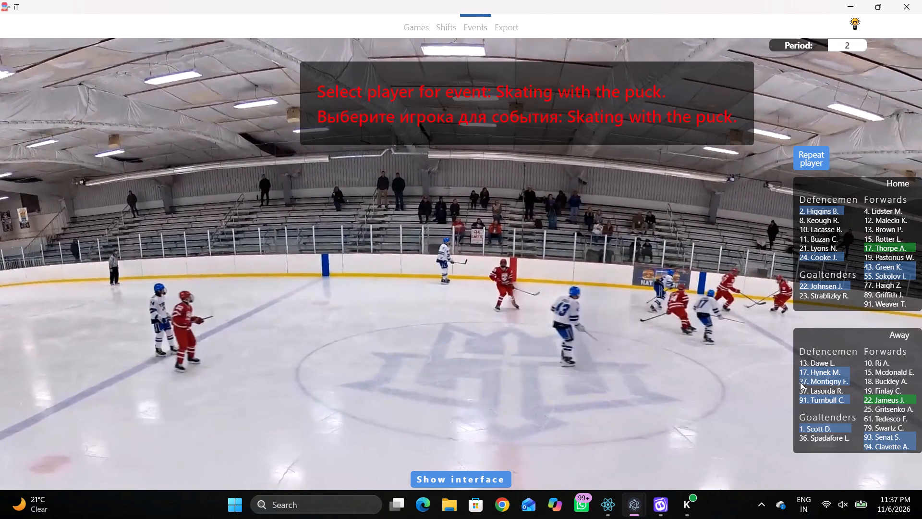
{"action": "left_click", "coordinate": [800, 393]}
{"action": "left_click", "coordinate": [806, 393]}
{"action": "left_click", "coordinate": [812, 400]}
{"action": "left_click", "coordinate": [572, 114]}
Advance to the release and log a Pass repeating away player 91, on the blue-line side of the upper right face-off circle.
{"action": "key", "text": "space"}
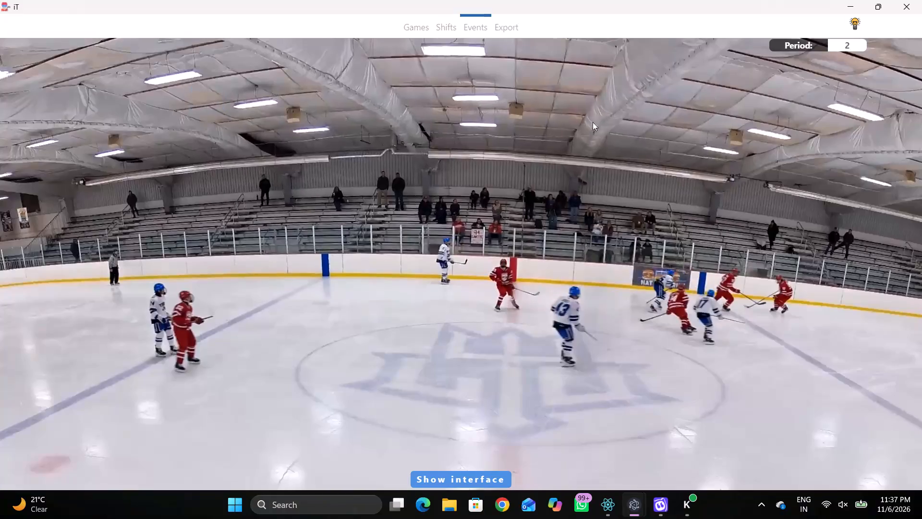
{"action": "key", "text": "space"}
{"action": "key", "text": "space"}
{"action": "key", "text": "space"}
{"action": "key", "text": "space"}
{"action": "key", "text": "space"}
{"action": "key", "text": "q"}
{"action": "right_click_drag", "start_coordinate": [741, 245], "coordinate": [735, 250]}
{"action": "left_click", "coordinate": [748, 267]}
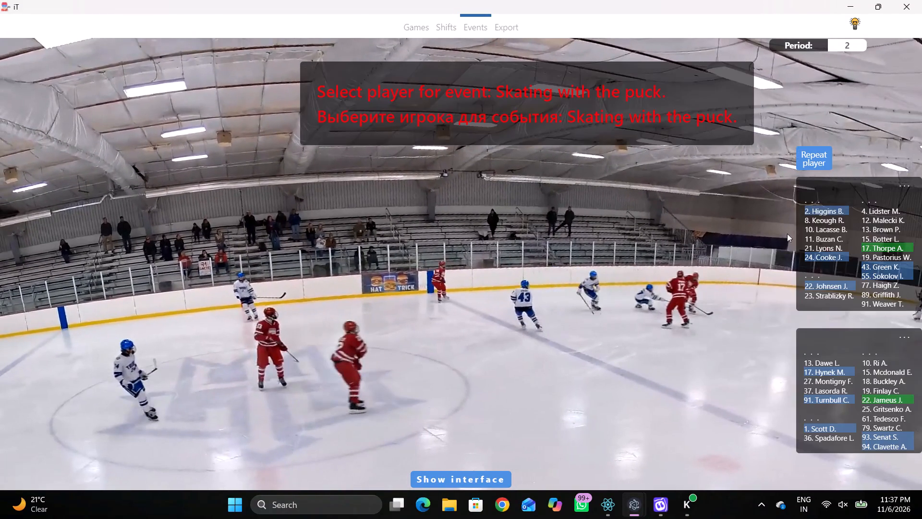
{"action": "left_click_drag", "start_coordinate": [800, 214], "coordinate": [786, 209]}
{"action": "right_click_drag", "start_coordinate": [705, 207], "coordinate": [692, 210]}
{"action": "left_click", "coordinate": [700, 216]}
{"action": "left_click", "coordinate": [789, 166]}
{"action": "right_click_drag", "start_coordinate": [673, 149], "coordinate": [663, 150]}
{"action": "left_click", "coordinate": [677, 159]}
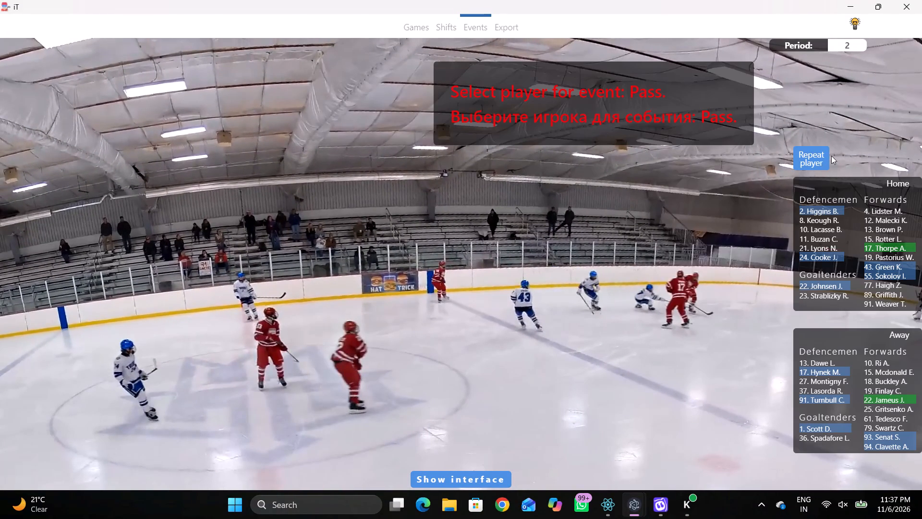
{"action": "left_click_drag", "start_coordinate": [814, 162], "coordinate": [813, 169]}
{"action": "left_click", "coordinate": [610, 148]}
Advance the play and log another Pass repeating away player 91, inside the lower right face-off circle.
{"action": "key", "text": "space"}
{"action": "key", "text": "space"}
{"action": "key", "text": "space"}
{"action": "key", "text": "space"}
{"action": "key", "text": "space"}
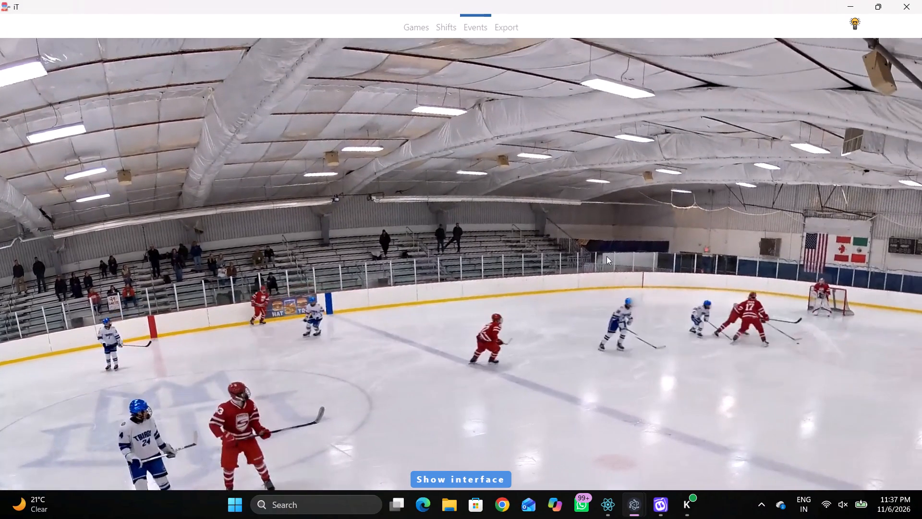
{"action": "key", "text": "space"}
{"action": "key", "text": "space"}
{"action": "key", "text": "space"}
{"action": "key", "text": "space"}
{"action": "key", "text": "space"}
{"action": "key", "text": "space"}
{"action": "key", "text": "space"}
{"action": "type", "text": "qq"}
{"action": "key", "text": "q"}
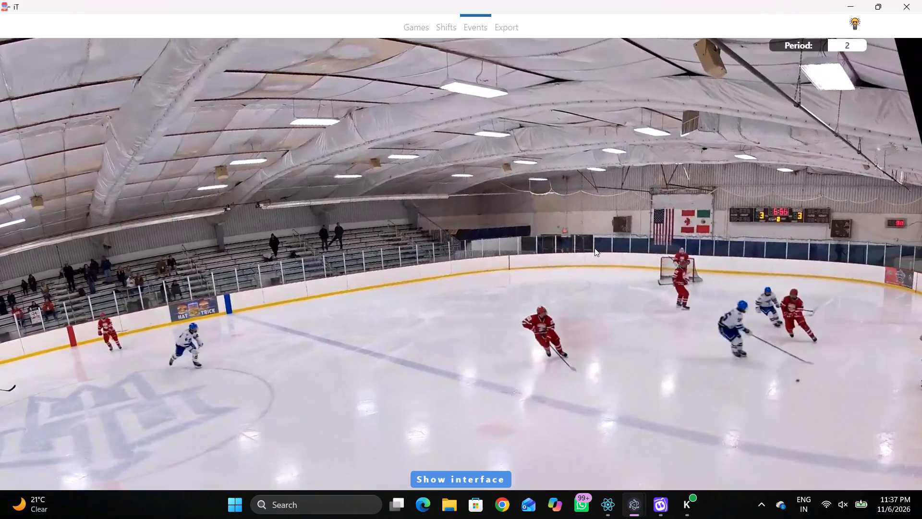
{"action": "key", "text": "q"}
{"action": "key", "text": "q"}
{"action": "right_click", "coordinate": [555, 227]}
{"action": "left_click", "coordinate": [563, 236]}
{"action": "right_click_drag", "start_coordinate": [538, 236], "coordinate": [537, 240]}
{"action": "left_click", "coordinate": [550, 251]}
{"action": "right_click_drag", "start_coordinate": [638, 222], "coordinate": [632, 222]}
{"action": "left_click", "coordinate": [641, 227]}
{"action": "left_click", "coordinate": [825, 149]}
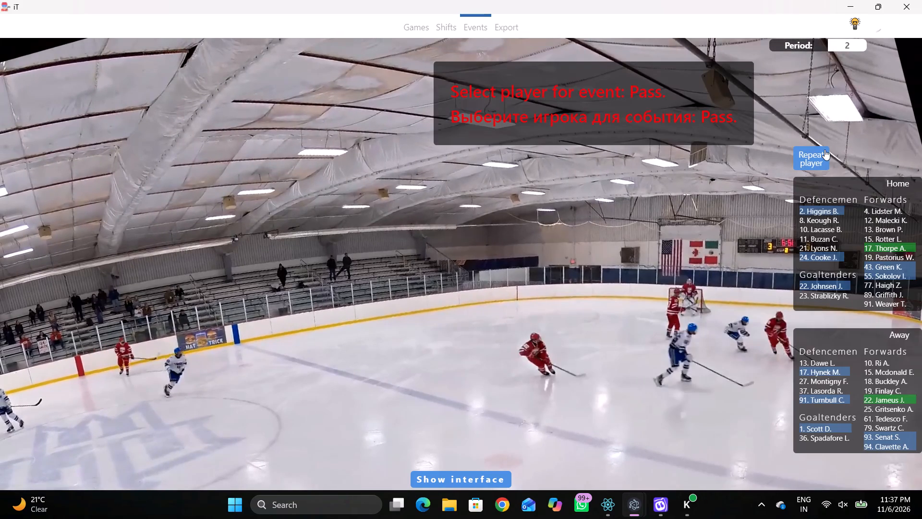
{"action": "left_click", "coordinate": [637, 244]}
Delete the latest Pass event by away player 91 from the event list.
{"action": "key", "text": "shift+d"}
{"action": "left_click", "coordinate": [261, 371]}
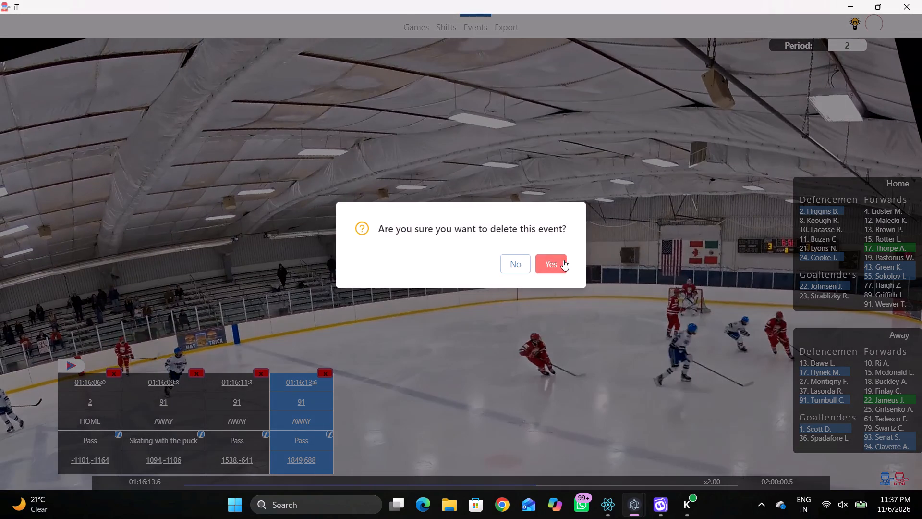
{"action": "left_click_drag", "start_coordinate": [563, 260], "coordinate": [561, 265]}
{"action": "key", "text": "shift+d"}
Advance to the next possession and log Skating with the puck by away player 22, just below the lower right neutral-zone dot.
{"action": "key", "text": "space"}
{"action": "key", "text": "space"}
{"action": "right_click", "coordinate": [411, 200]}
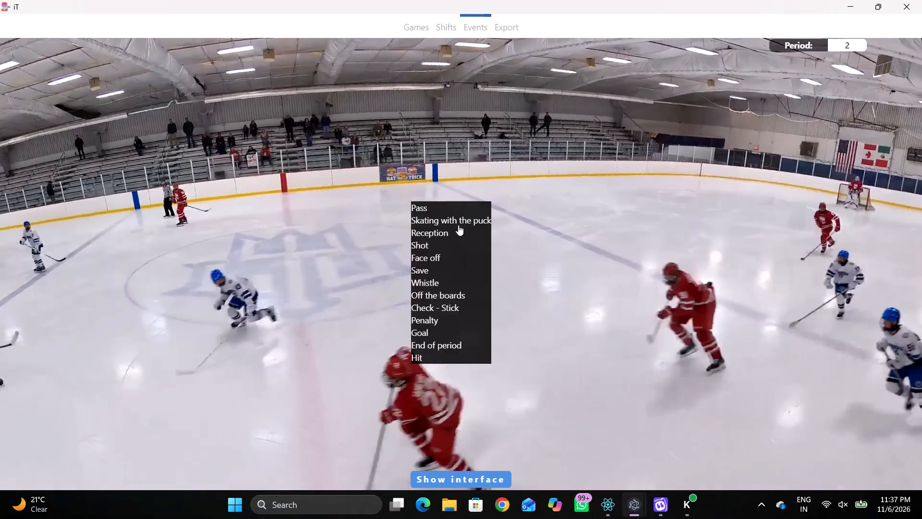
{"action": "left_click", "coordinate": [471, 225]}
{"action": "left_click", "coordinate": [870, 403]}
{"action": "left_click", "coordinate": [870, 399]}
{"action": "right_click", "coordinate": [620, 304]}
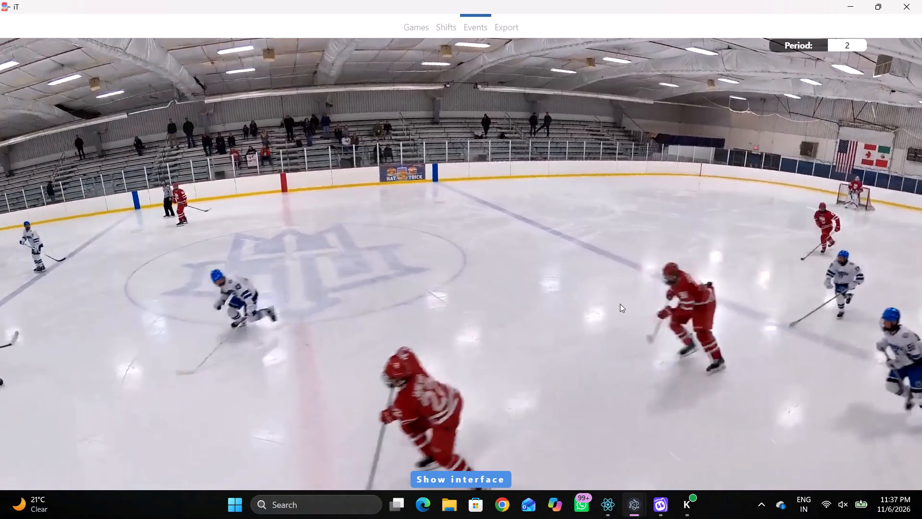
{"action": "left_click", "coordinate": [656, 319]}
{"action": "left_click", "coordinate": [886, 399]}
{"action": "left_click", "coordinate": [521, 268]}
Advance to the release and log a Pass repeating away player 22, just inside the left blue line in the lower half of the rink.
{"action": "key", "text": "space"}
{"action": "key", "text": "space"}
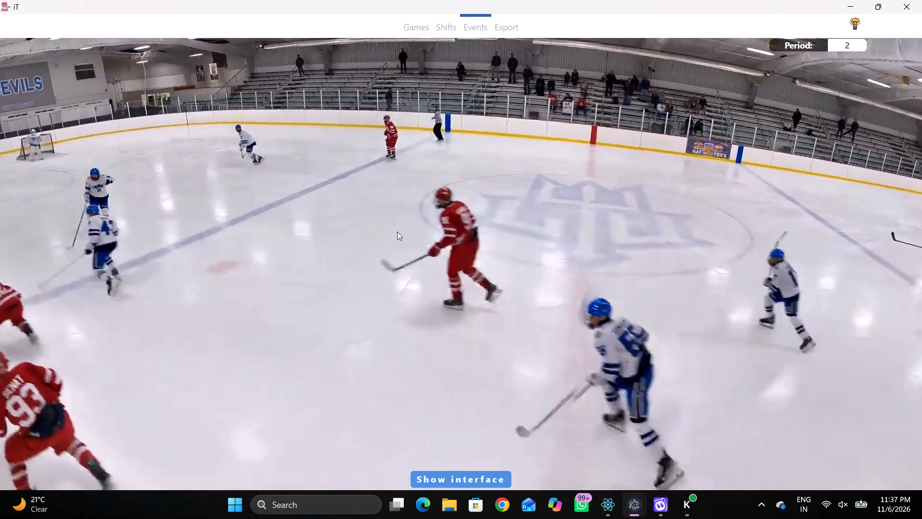
{"action": "key", "text": "space"}
{"action": "key", "text": "space"}
{"action": "key", "text": "q"}
{"action": "key", "text": "q"}
{"action": "key", "text": "q"}
{"action": "key", "text": "q"}
{"action": "key", "text": "q"}
{"action": "right_click", "coordinate": [411, 115]}
{"action": "right_click_drag", "start_coordinate": [405, 108], "coordinate": [397, 109]}
{"action": "left_click", "coordinate": [412, 124]}
{"action": "right_click_drag", "start_coordinate": [547, 264], "coordinate": [533, 264]}
{"action": "left_click", "coordinate": [544, 265]}
{"action": "left_click", "coordinate": [805, 164]}
{"action": "left_click", "coordinate": [383, 244]}
Advance to the next possession and log Skating with the puck by away player 91, at the blue-line edge of the lower left face-off circle.
{"action": "key", "text": "space"}
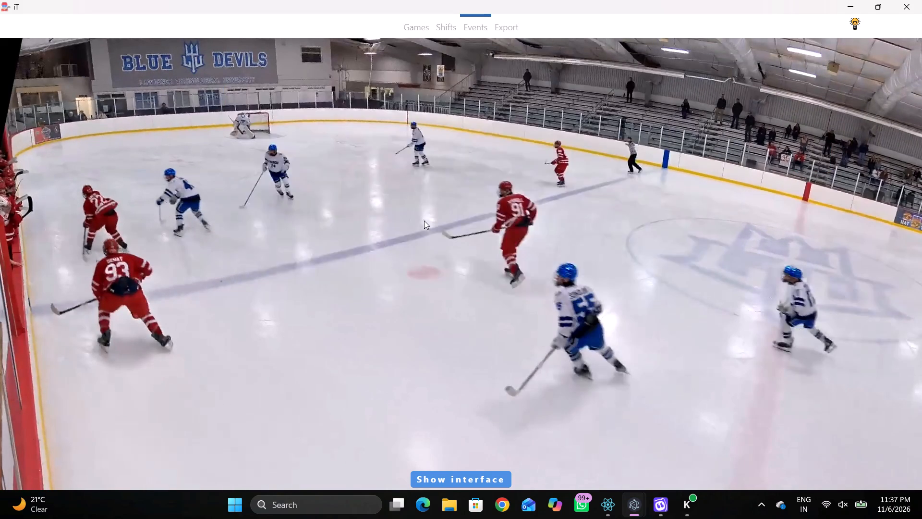
{"action": "key", "text": "space"}
{"action": "key", "text": "space"}
{"action": "key", "text": "space"}
{"action": "right_click", "coordinate": [483, 200]}
{"action": "right_click_drag", "start_coordinate": [479, 205], "coordinate": [461, 211]}
{"action": "left_click", "coordinate": [509, 235]}
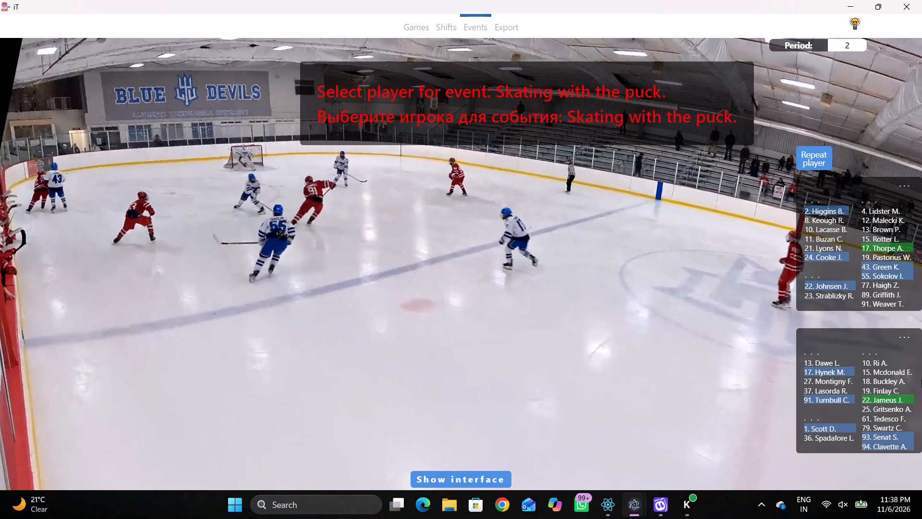
{"action": "left_click", "coordinate": [821, 394]}
{"action": "left_click", "coordinate": [826, 397]}
{"action": "left_click", "coordinate": [336, 232]}
Advance to the attempt and log an on-goal Shot repeating away player 91, directly in front of the left net.
{"action": "key", "text": "r"}
{"action": "key", "text": "space"}
{"action": "key", "text": "space"}
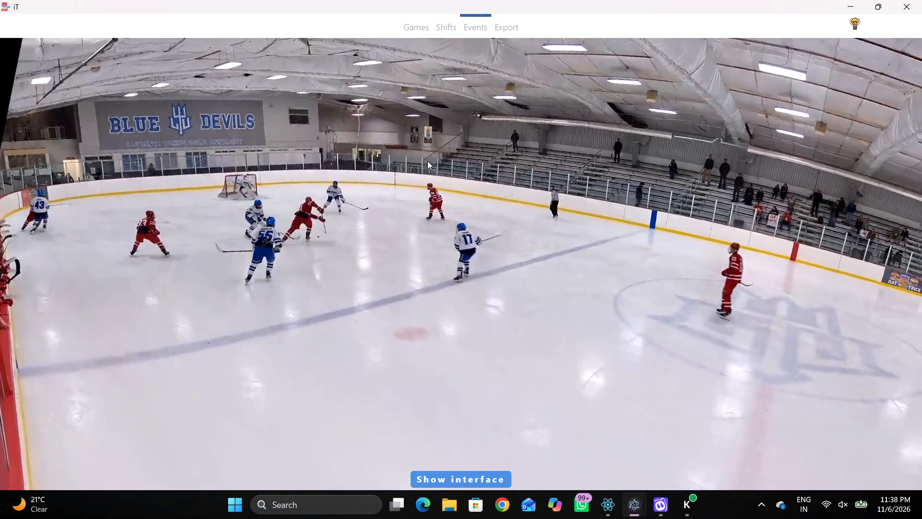
{"action": "key", "text": "space"}
{"action": "key", "text": "space"}
{"action": "key", "text": "q"}
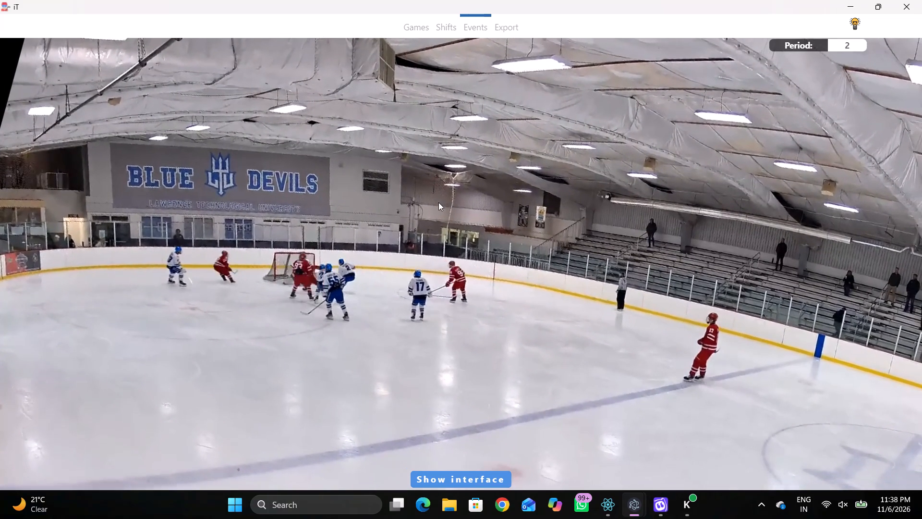
{"action": "key", "text": "q"}
{"action": "right_click", "coordinate": [452, 157]}
{"action": "left_click", "coordinate": [473, 196]}
{"action": "left_click", "coordinate": [459, 177]}
{"action": "left_click", "coordinate": [820, 158]}
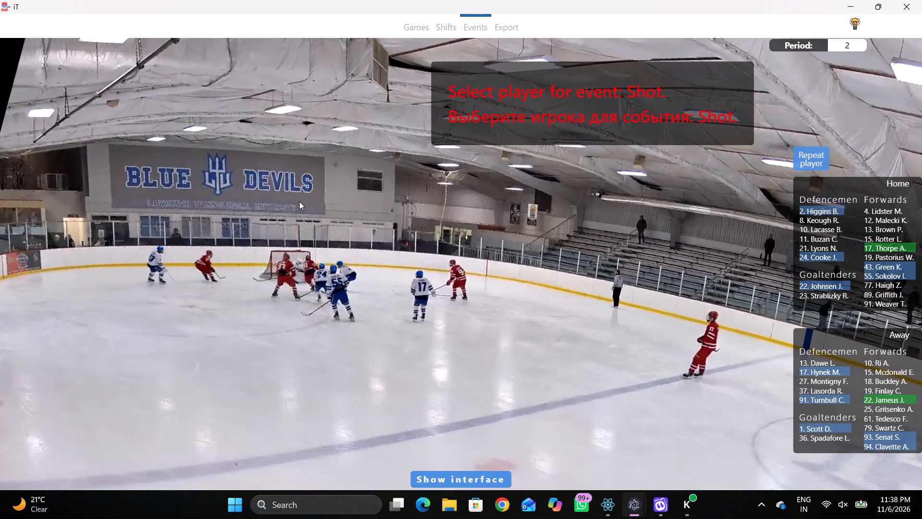
{"action": "left_click", "coordinate": [288, 198]}
Review the play after the on-goal Shot and return to that event from the event log.
{"action": "key", "text": "space"}
{"action": "key", "text": "v"}
{"action": "key", "text": "space"}
{"action": "key", "text": "space"}
{"action": "key", "text": "space"}
{"action": "key", "text": "space"}
{"action": "key", "text": "space"}
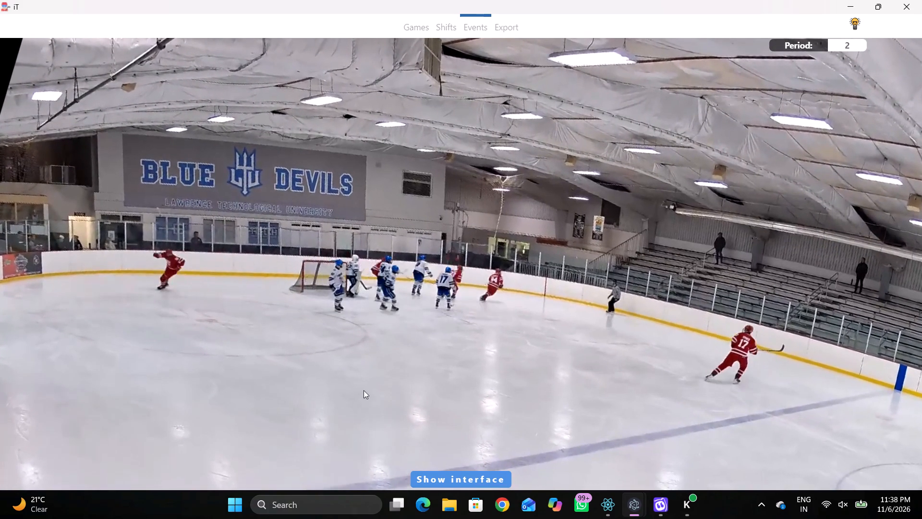
{"action": "key", "text": "shift+d"}
{"action": "left_click", "coordinate": [315, 387]}
{"action": "key", "text": "r"}
Advance to the release and log a Pass by away player 94, in the upper left corner of the rink near the goal line.
{"action": "key", "text": "space"}
{"action": "type", "text": "v"}
{"action": "key", "text": "space"}
{"action": "key", "text": "space"}
{"action": "key", "text": "space"}
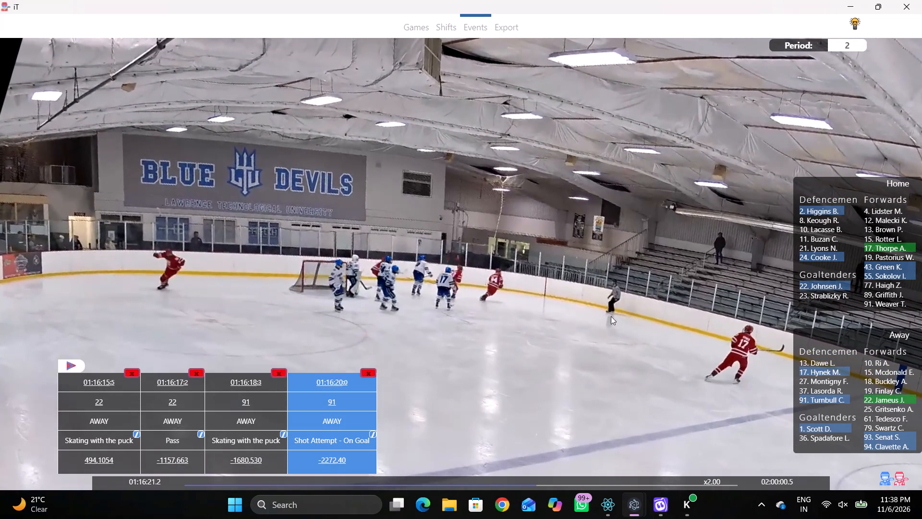
{"action": "key", "text": "space"}
{"action": "key", "text": "space"}
{"action": "key", "text": "space"}
{"action": "key", "text": "space"}
{"action": "right_click", "coordinate": [565, 291]}
{"action": "right_click", "coordinate": [540, 282]}
{"action": "left_click", "coordinate": [551, 286]}
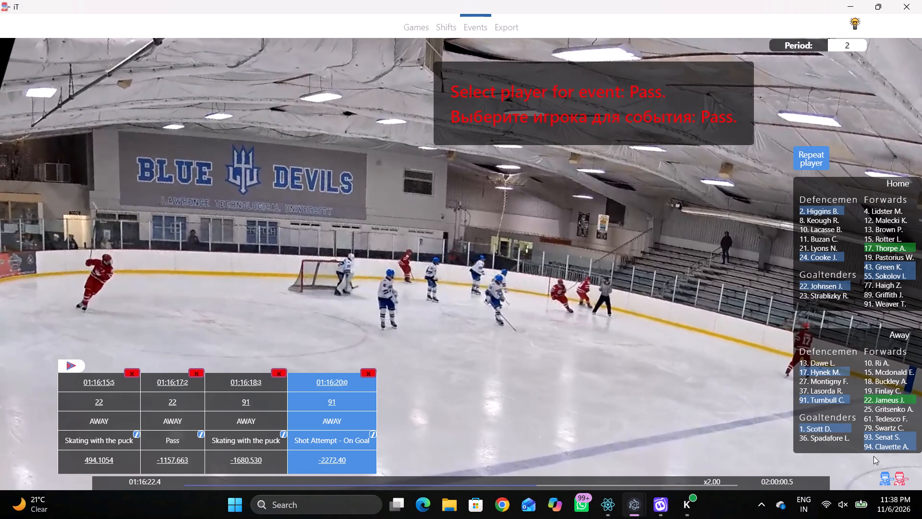
{"action": "left_click", "coordinate": [873, 448]}
{"action": "left_click", "coordinate": [263, 104]}
Advance to the next possession and log Skating with the puck by away player 17, near the upper boards between the left face-off circle and blue line.
{"action": "key", "text": "space"}
{"action": "key", "text": "space"}
{"action": "key", "text": "space"}
{"action": "key", "text": "space"}
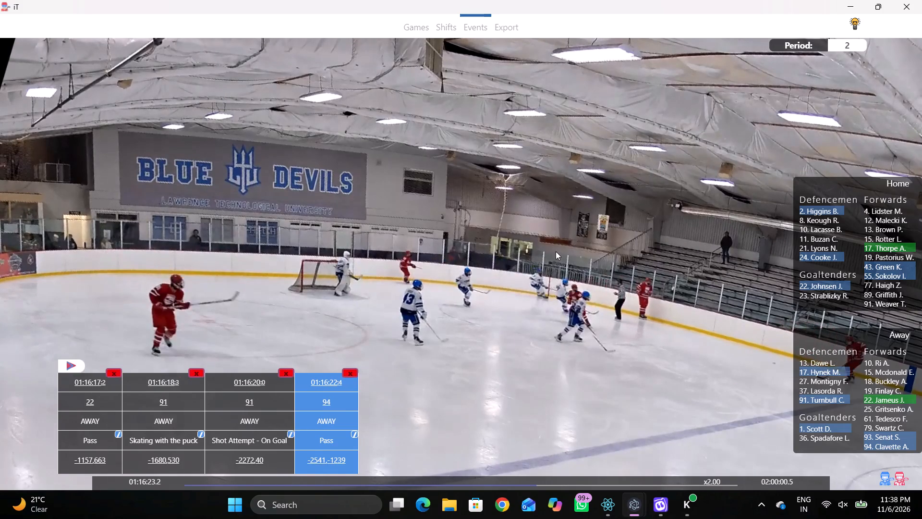
{"action": "key", "text": "shift+d"}
{"action": "key", "text": "space"}
{"action": "key", "text": "space"}
{"action": "right_click", "coordinate": [516, 221]}
{"action": "left_click", "coordinate": [570, 240]}
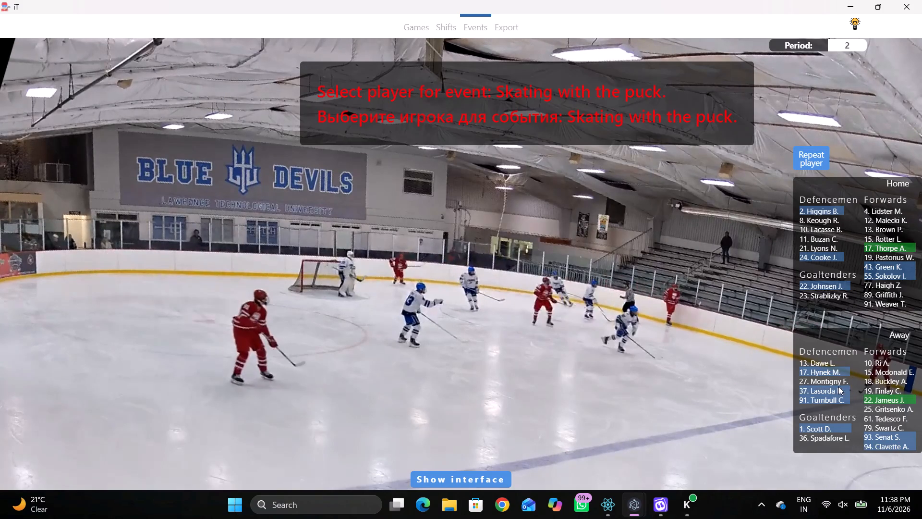
{"action": "left_click", "coordinate": [827, 375]}
{"action": "left_click", "coordinate": [373, 111]}
Advance to the release and log a Pass repeating away player 17, near the upper boards just inside the left blue line.
{"action": "key", "text": "space"}
{"action": "key", "text": "space"}
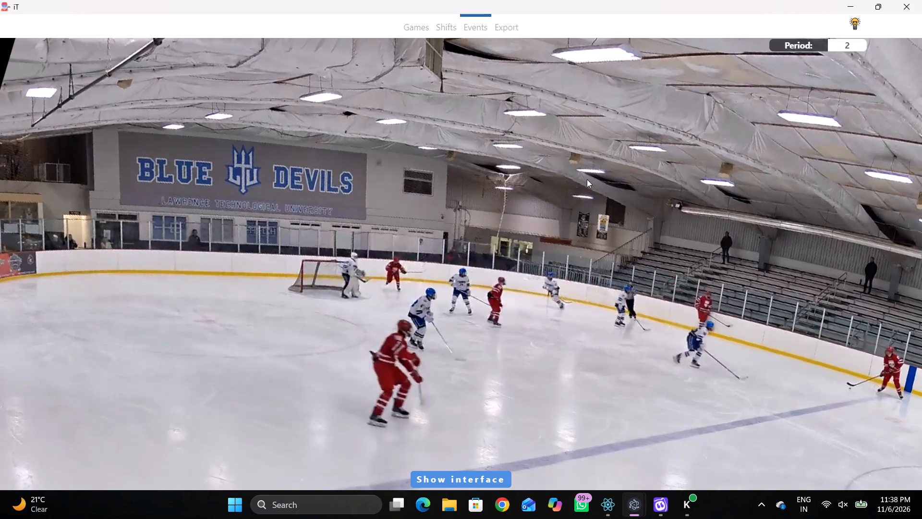
{"action": "key", "text": "space"}
{"action": "key", "text": "space"}
{"action": "key", "text": "space"}
{"action": "key", "text": "space"}
{"action": "key", "text": "q"}
{"action": "right_click", "coordinate": [631, 226]}
{"action": "key", "text": "space"}
{"action": "key", "text": "space"}
{"action": "type", "text": "q"}
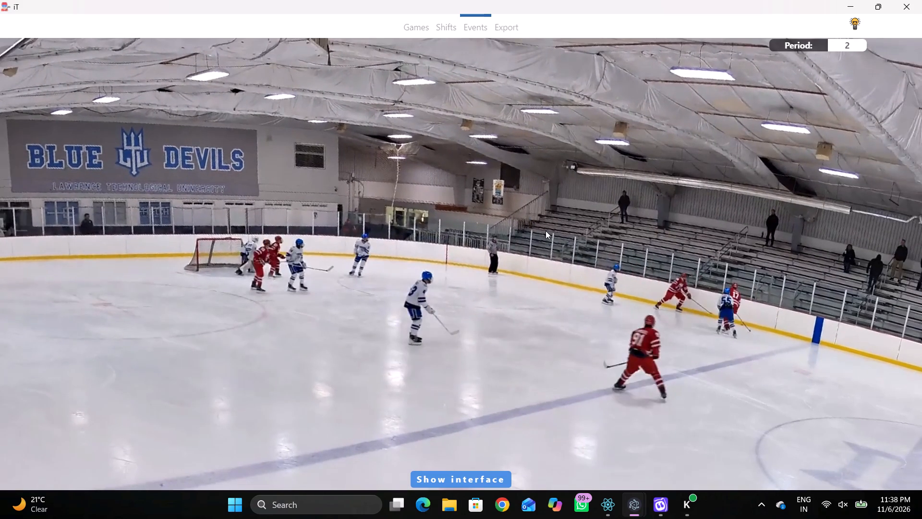
{"action": "right_click", "coordinate": [546, 231]}
{"action": "key", "text": "space"}
{"action": "key", "text": "space"}
{"action": "key", "text": "space"}
{"action": "key", "text": "space"}
{"action": "key", "text": "space"}
{"action": "key", "text": "space"}
{"action": "key", "text": "q"}
{"action": "key", "text": "q"}
{"action": "key", "text": "q"}
{"action": "key", "text": "q"}
{"action": "key", "text": "q"}
{"action": "key", "text": "q"}
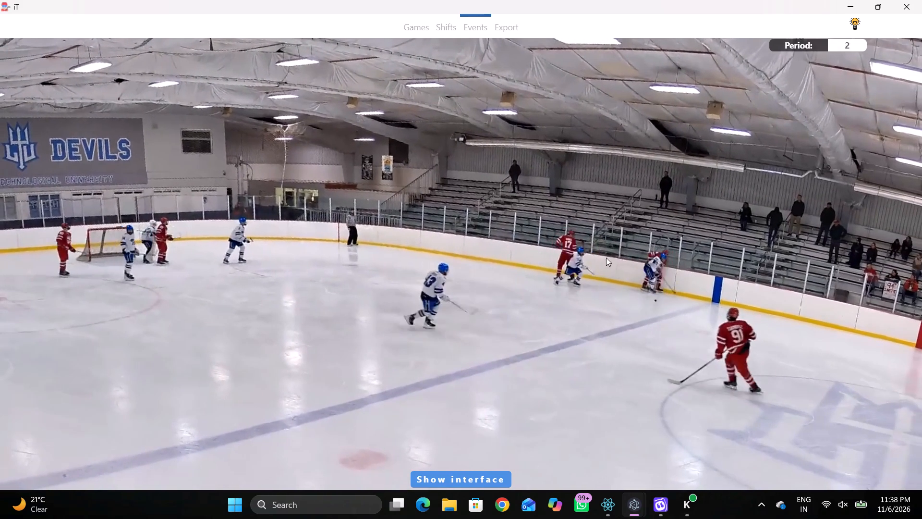
{"action": "right_click", "coordinate": [594, 215]}
{"action": "right_click_drag", "start_coordinate": [546, 213], "coordinate": [523, 215]}
{"action": "left_click", "coordinate": [550, 220]}
{"action": "left_click", "coordinate": [809, 151]}
{"action": "left_click", "coordinate": [394, 110]}
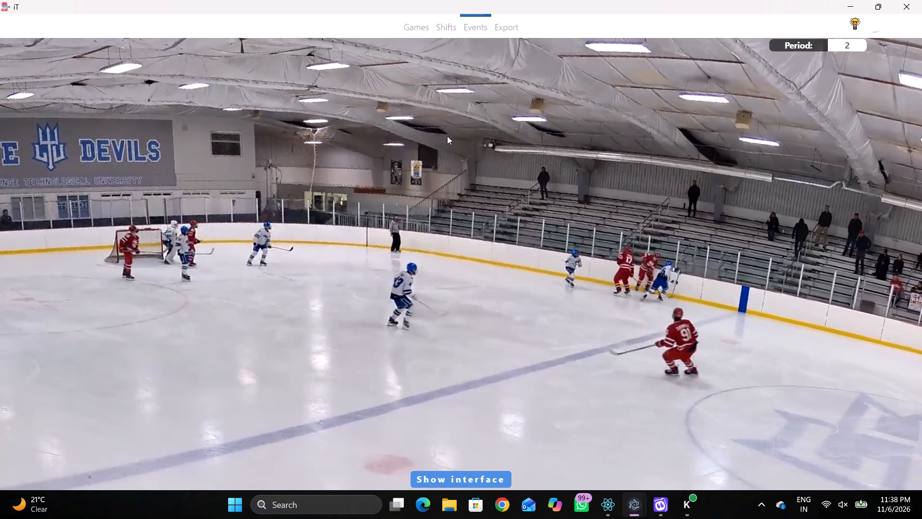
Rewind to the play right after the shot and review the sequence up to the puck battle along the far boards.
{"action": "key", "text": "q"}
{"action": "key", "text": "q"}
{"action": "key", "text": "q"}
{"action": "key", "text": "q"}
{"action": "key", "text": "q"}
{"action": "key", "text": "q"}
{"action": "key", "text": "q"}
{"action": "key", "text": "q"}
{"action": "key", "text": "q"}
{"action": "key", "text": "q"}
{"action": "key", "text": "q"}
{"action": "key", "text": "q"}
{"action": "key", "text": "q"}
{"action": "key", "text": "q"}
{"action": "key", "text": "q"}
{"action": "key", "text": "q"}
{"action": "key", "text": "q"}
{"action": "key", "text": "q"}
{"action": "key", "text": "q"}
{"action": "key", "text": "q"}
{"action": "key", "text": "q"}
{"action": "key", "text": "q"}
{"action": "key", "text": "q"}
{"action": "key", "text": "q"}
{"action": "key", "text": "q"}
{"action": "key", "text": "q"}
{"action": "key", "text": "q"}
{"action": "key", "text": "q"}
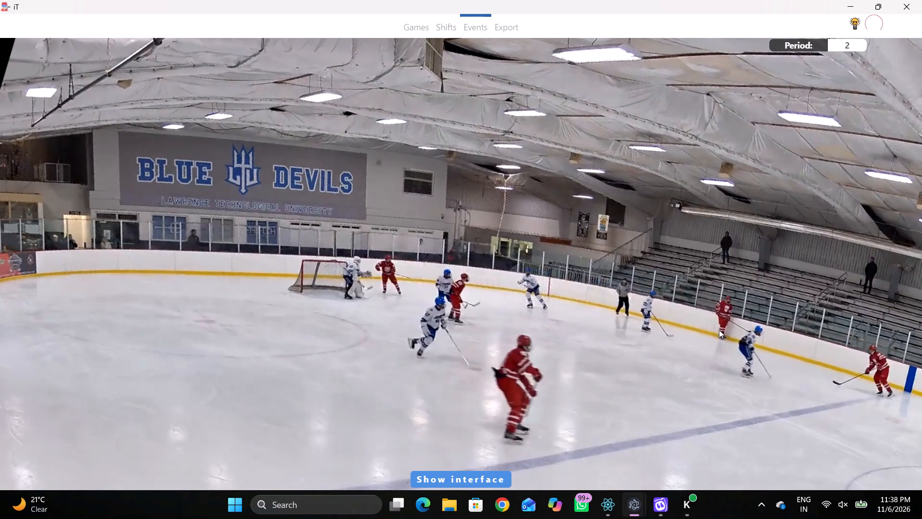
{"action": "key", "text": "q"}
{"action": "key", "text": "q"}
{"action": "key", "text": "q"}
{"action": "key", "text": "q"}
{"action": "key", "text": "q"}
{"action": "key", "text": "q"}
{"action": "key", "text": "q"}
{"action": "key", "text": "q"}
{"action": "key", "text": "q"}
{"action": "key", "text": "q"}
{"action": "key", "text": "q"}
{"action": "key", "text": "q"}
{"action": "key", "text": "q"}
{"action": "key", "text": "q"}
{"action": "type", "text": "qq"}
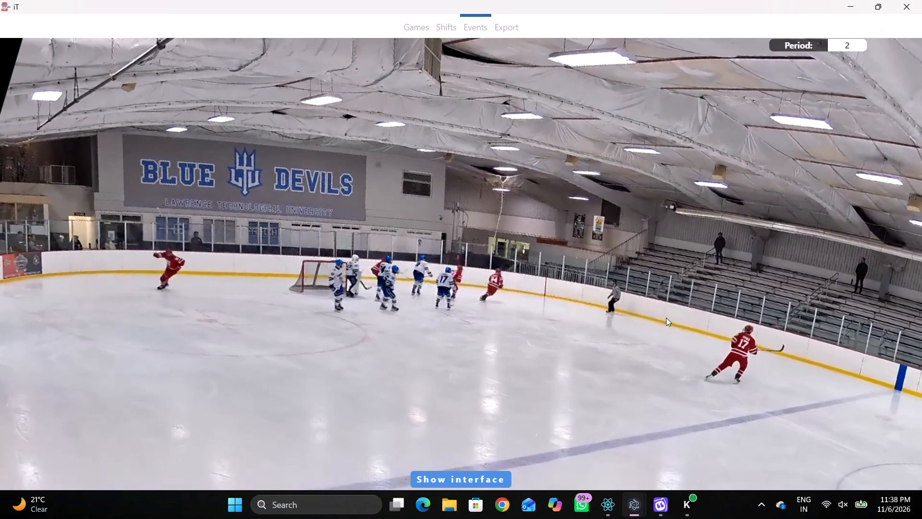
{"action": "key", "text": "space"}
{"action": "key", "text": "v"}
{"action": "key", "text": "space"}
{"action": "key", "text": "space"}
{"action": "key", "text": "space"}
{"action": "key", "text": "space"}
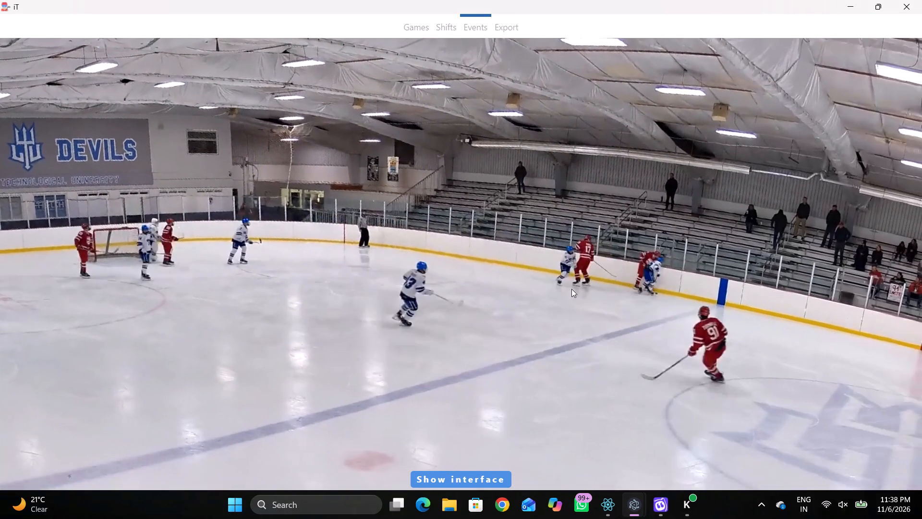
Log a Pass by away player 94 during the board battle, near the upper boards just inside the left blue line.
{"action": "key", "text": "space"}
{"action": "key", "text": "q"}
{"action": "right_click", "coordinate": [553, 241]}
{"action": "right_click_drag", "start_coordinate": [534, 239], "coordinate": [517, 240]}
{"action": "left_click", "coordinate": [547, 253]}
{"action": "right_click", "coordinate": [644, 294]}
{"action": "left_click_drag", "start_coordinate": [679, 292], "coordinate": [672, 291]}
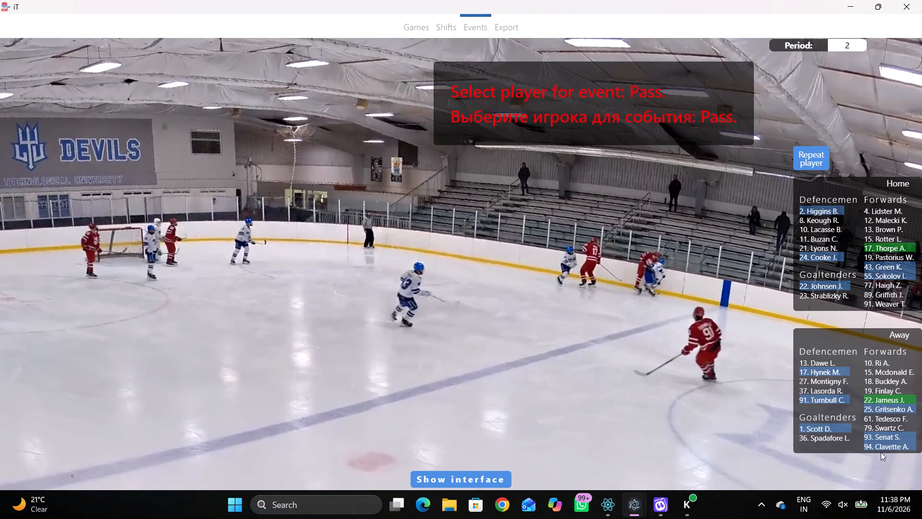
{"action": "left_click", "coordinate": [873, 439]}
{"action": "left_click", "coordinate": [862, 449]}
{"action": "left_click", "coordinate": [873, 446]}
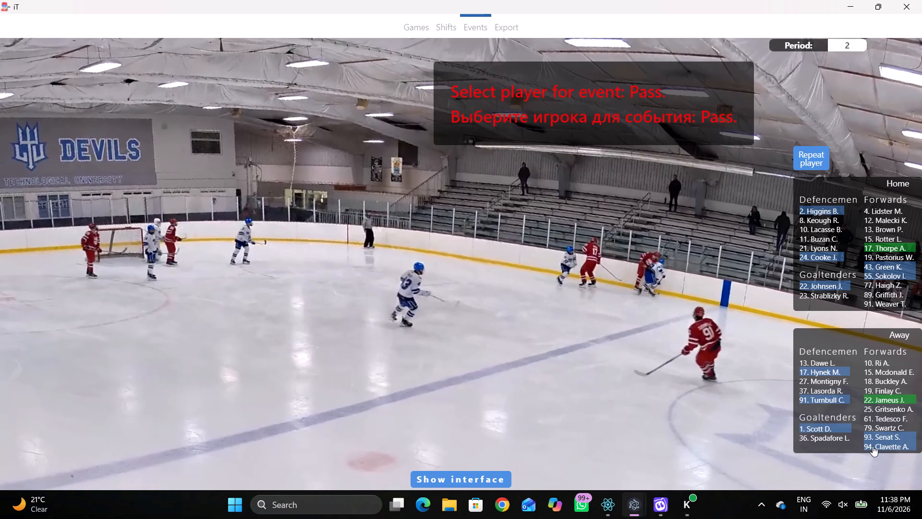
{"action": "left_click", "coordinate": [385, 105]}
Advance to the next possession and log Skating with the puck by home player 43, at the left edge of the center circle.
{"action": "key", "text": "space"}
{"action": "key", "text": "space"}
{"action": "key", "text": "space"}
{"action": "key", "text": "space"}
{"action": "key", "text": "space"}
{"action": "key", "text": "space"}
{"action": "key", "text": "q"}
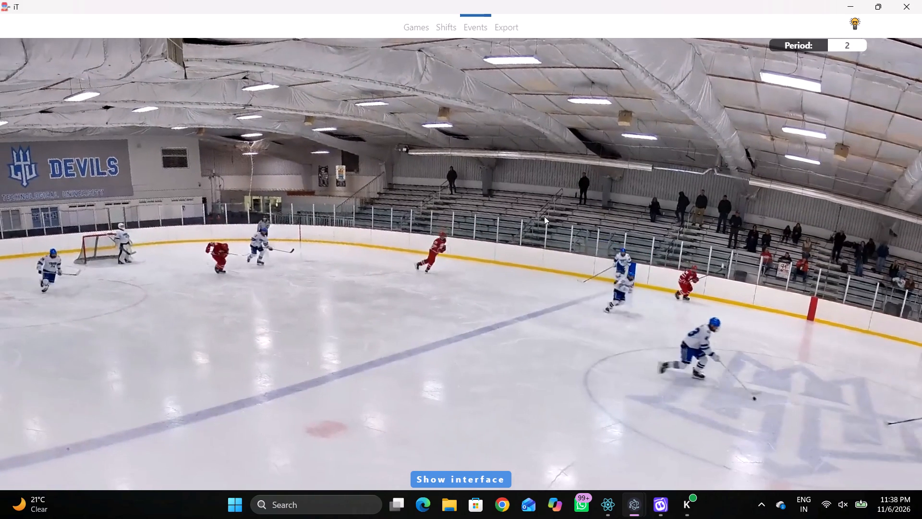
{"action": "right_click_drag", "start_coordinate": [538, 216], "coordinate": [540, 222]}
{"action": "left_click", "coordinate": [585, 255]}
{"action": "right_click", "coordinate": [574, 240]}
{"action": "left_click", "coordinate": [618, 265]}
{"action": "left_click", "coordinate": [875, 270]}
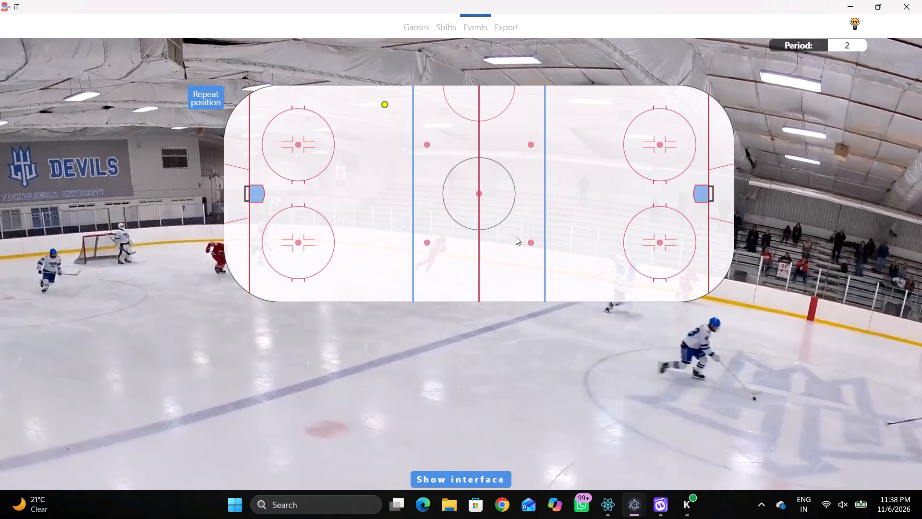
{"action": "left_click", "coordinate": [446, 205]}
Advance to the next release and log a Pass by home player 43, just left of the lower right face-off circle.
{"action": "key", "text": "space"}
{"action": "key", "text": "space"}
{"action": "key", "text": "space"}
{"action": "key", "text": "space"}
{"action": "key", "text": "space"}
{"action": "key", "text": "space"}
{"action": "key", "text": "space"}
{"action": "key", "text": "space"}
{"action": "key", "text": "r"}
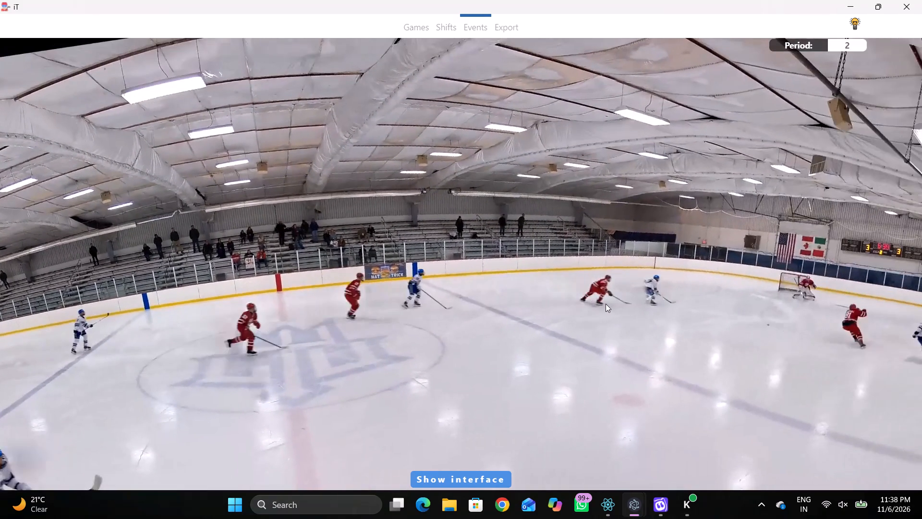
{"action": "key", "text": "space"}
{"action": "key", "text": "space"}
{"action": "type", "text": "q"}
{"action": "type", "text": "qqqq"}
{"action": "key", "text": "q"}
{"action": "right_click", "coordinate": [580, 260]}
{"action": "key", "text": "q"}
{"action": "left_click", "coordinate": [584, 267]}
{"action": "right_click", "coordinate": [582, 267]}
{"action": "left_click", "coordinate": [586, 272]}
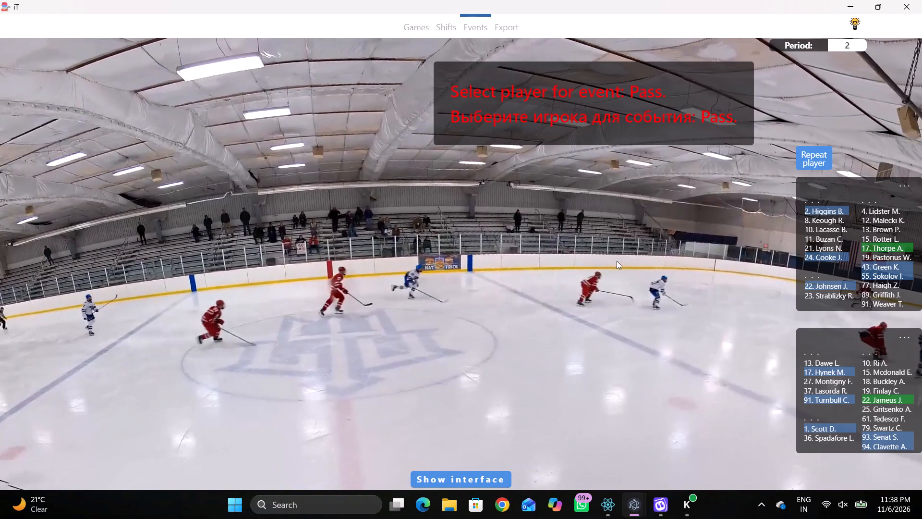
{"action": "left_click", "coordinate": [823, 168]}
{"action": "left_click", "coordinate": [618, 242]}
Log a Shot On Goal by home player 17, positioned in the slot between the two right face-off circles.
{"action": "key", "text": "r"}
{"action": "key", "text": "space"}
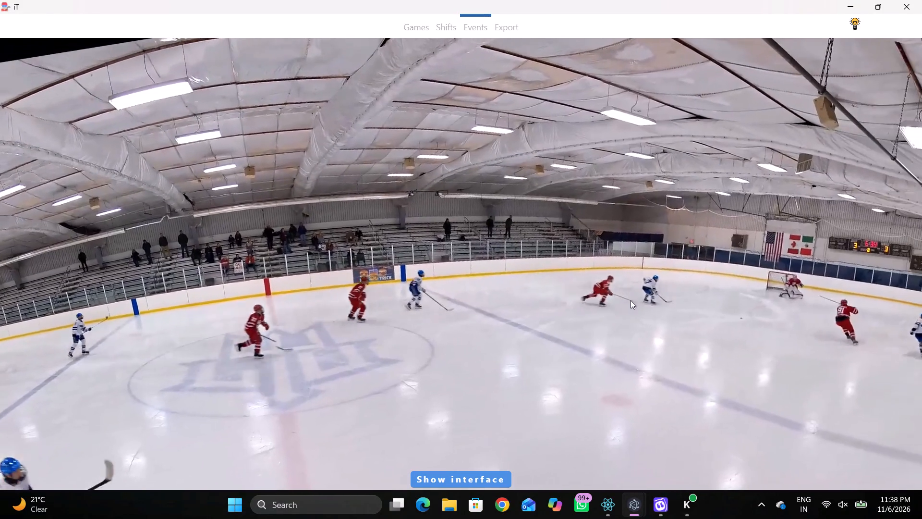
{"action": "key", "text": "space"}
{"action": "right_click", "coordinate": [635, 243]}
{"action": "left_click", "coordinate": [662, 260]}
{"action": "right_click", "coordinate": [611, 284]}
{"action": "left_click", "coordinate": [619, 325]}
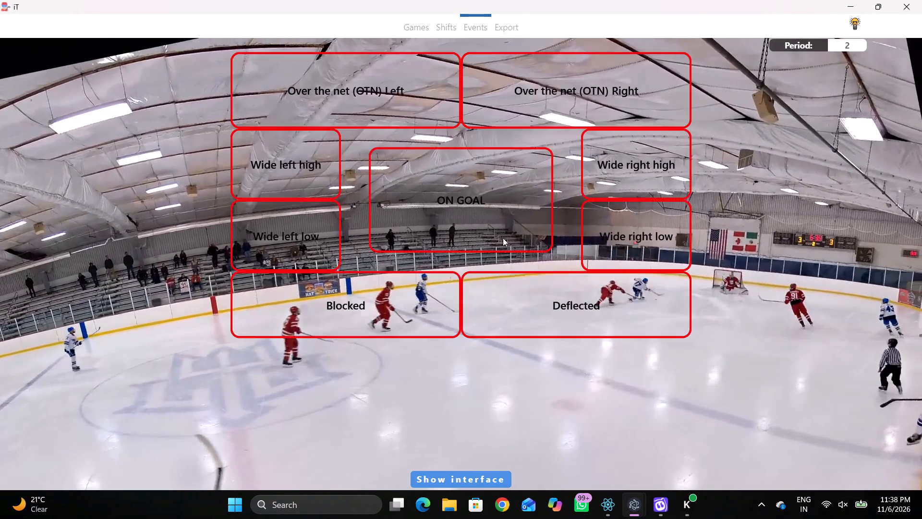
{"action": "left_click", "coordinate": [473, 219]}
{"action": "left_click", "coordinate": [875, 250]}
{"action": "left_click", "coordinate": [654, 184]}
Log a Save by away goaltender 1 with the right pad, direction bottom middle, in the right goal crease.
{"action": "key", "text": "r"}
{"action": "key", "text": "space"}
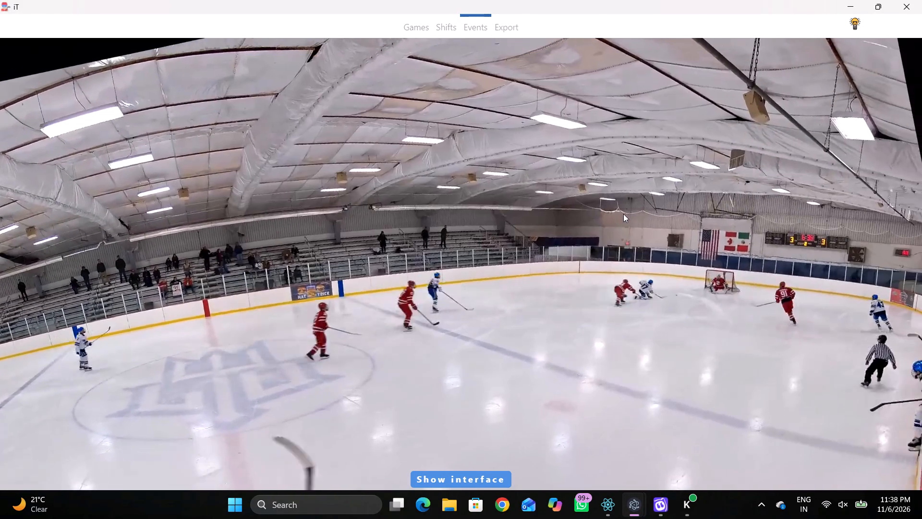
{"action": "key", "text": "space"}
{"action": "right_click", "coordinate": [594, 198]}
{"action": "left_click", "coordinate": [607, 257]}
{"action": "right_click", "coordinate": [584, 218]}
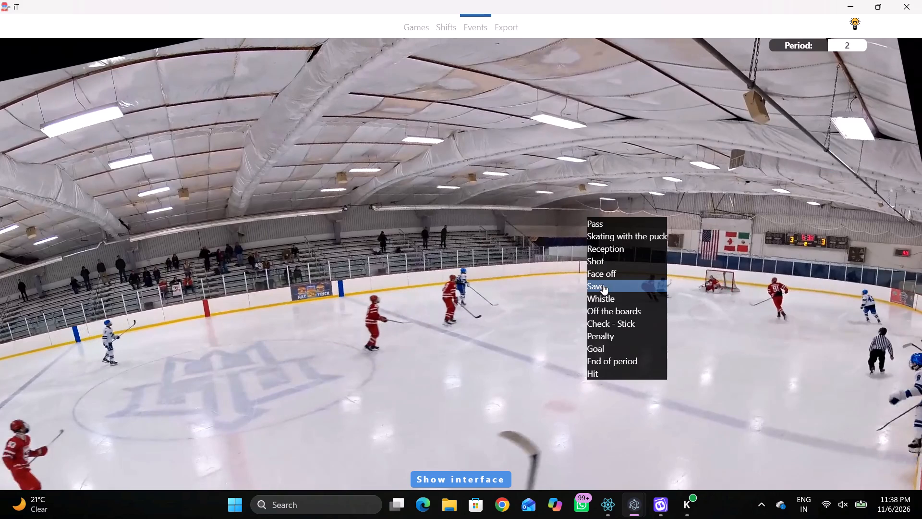
{"action": "left_click", "coordinate": [589, 283]}
{"action": "left_click", "coordinate": [384, 267]}
{"action": "left_click", "coordinate": [453, 280]}
{"action": "left_click", "coordinate": [849, 376]}
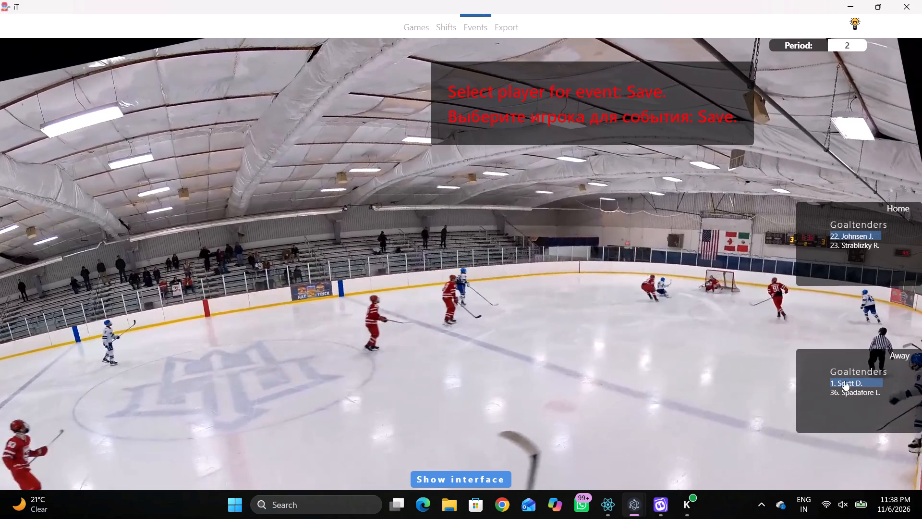
{"action": "left_click", "coordinate": [855, 379]}
{"action": "left_click", "coordinate": [698, 191]}
{"action": "key", "text": "shift+d"}
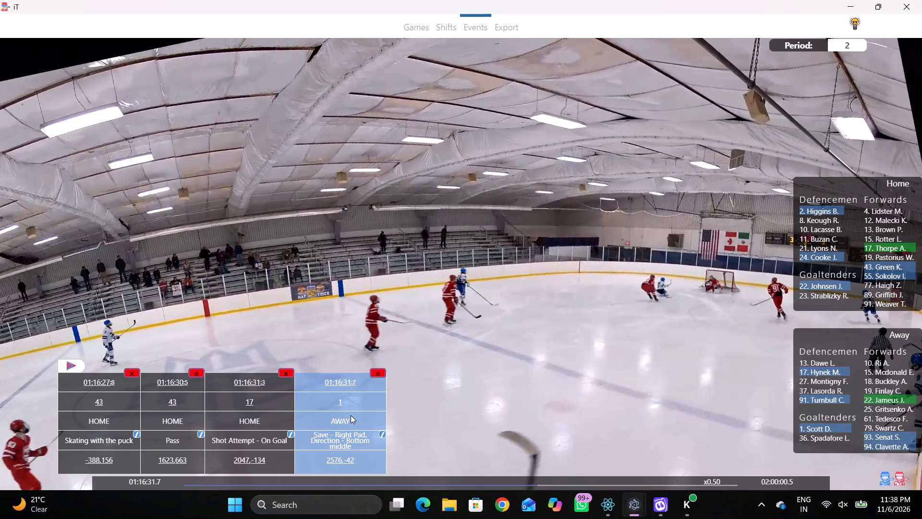
{"action": "key", "text": "shift+d"}
Advance to the puck's next release and log a Pass by home player 43, near the upper boards above the upper right face-off circle.
{"action": "key", "text": "space"}
{"action": "key", "text": "v"}
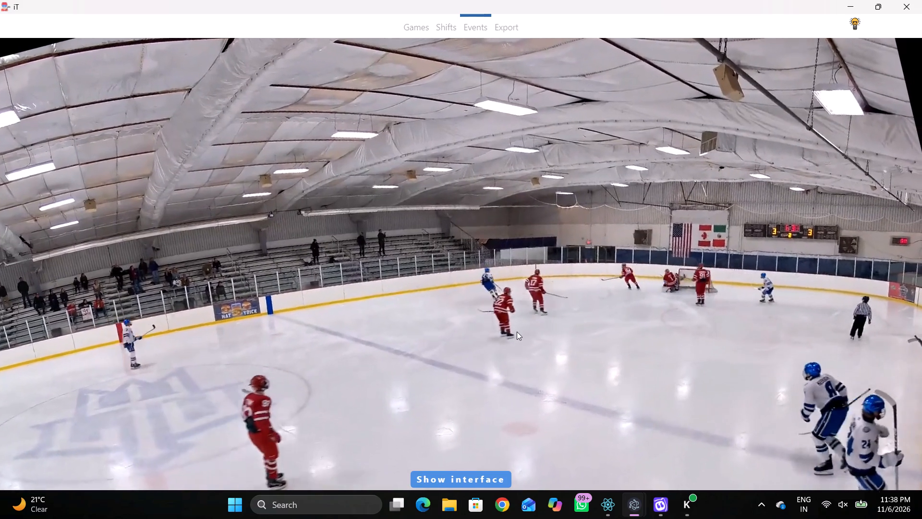
{"action": "key", "text": "space"}
{"action": "key", "text": "space"}
{"action": "key", "text": "v"}
{"action": "key", "text": "space"}
{"action": "key", "text": "space"}
{"action": "key", "text": "space"}
{"action": "key", "text": "space"}
{"action": "key", "text": "space"}
{"action": "key", "text": "q"}
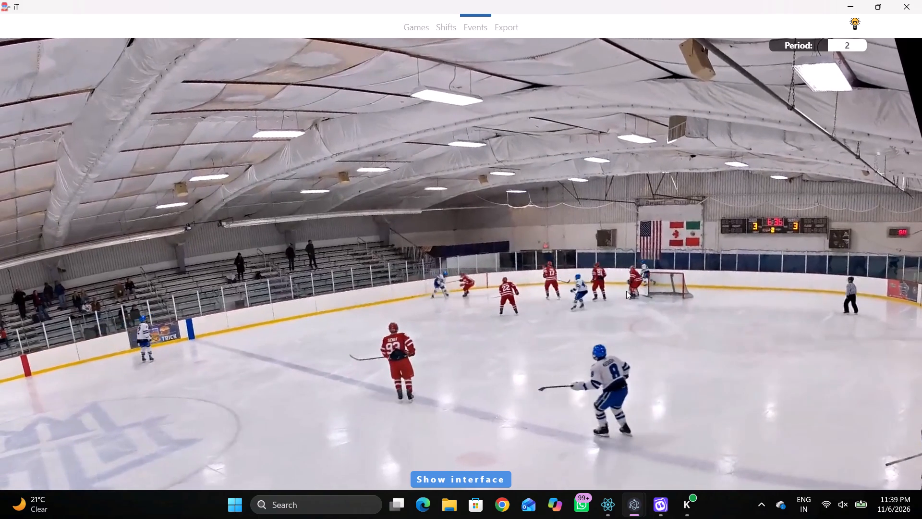
{"action": "key", "text": "q"}
{"action": "right_click", "coordinate": [632, 269]}
{"action": "left_click", "coordinate": [643, 265]}
{"action": "right_click_drag", "start_coordinate": [616, 265], "coordinate": [581, 274]}
{"action": "left_click", "coordinate": [601, 267]}
{"action": "right_click_drag", "start_coordinate": [697, 272], "coordinate": [675, 278]}
{"action": "left_click", "coordinate": [700, 291]}
{"action": "right_click_drag", "start_coordinate": [680, 267], "coordinate": [671, 267]}
{"action": "left_click", "coordinate": [693, 272]}
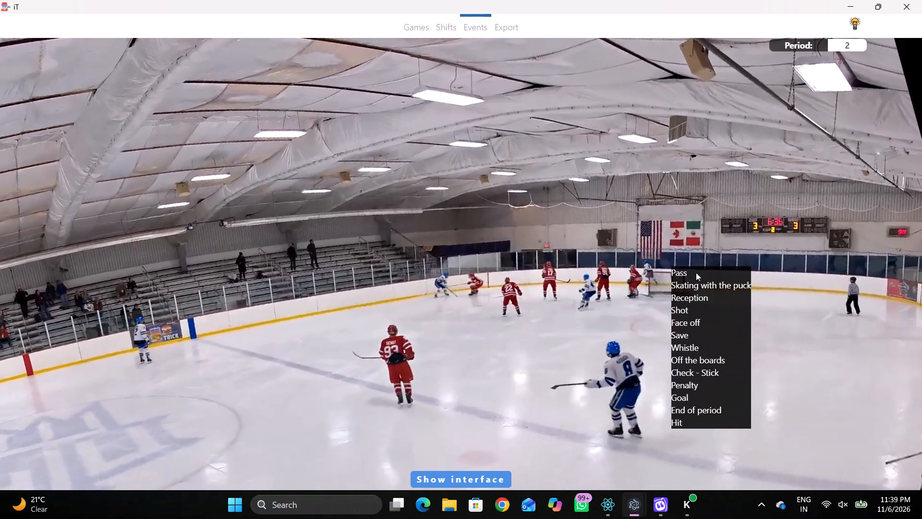
{"action": "left_click", "coordinate": [868, 271]}
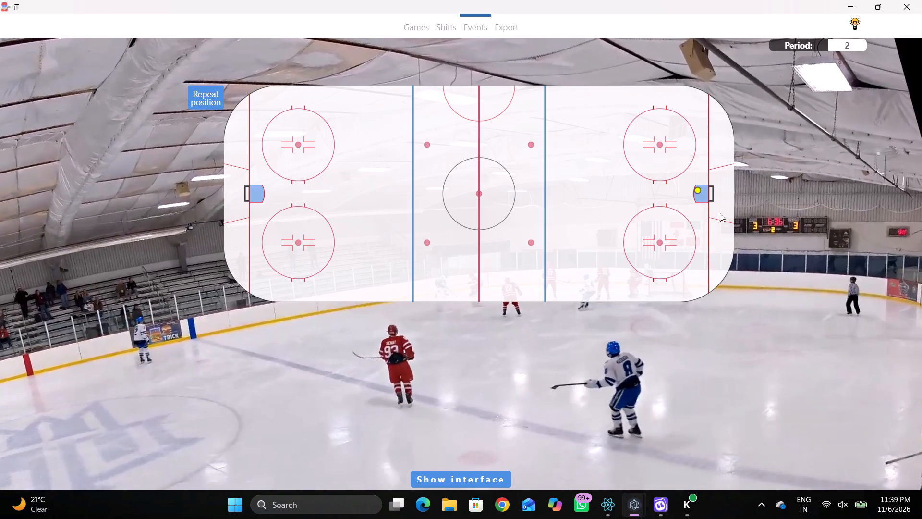
{"action": "left_click", "coordinate": [649, 110]}
Change the player of the newly logged Pass to home player 55.
{"action": "key", "text": "shift+d"}
{"action": "key", "text": "shift+d"}
{"action": "key", "text": "shift+d"}
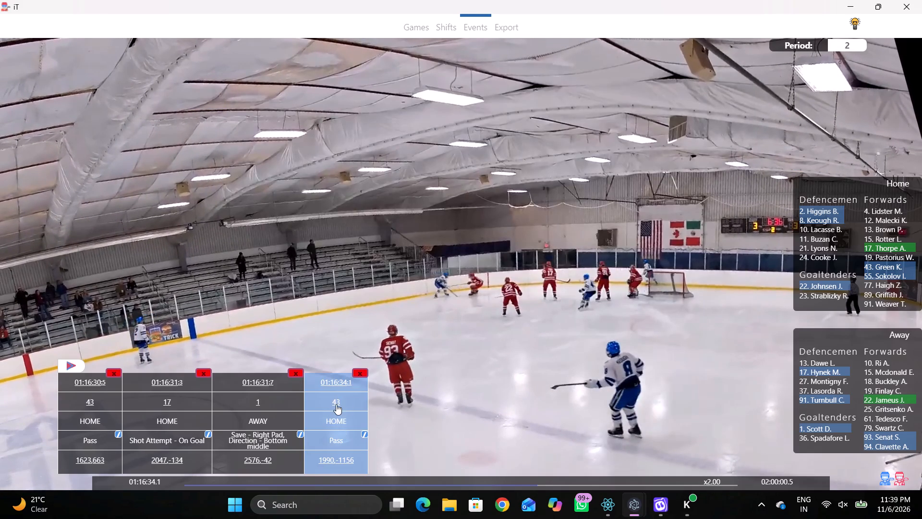
{"action": "left_click_drag", "start_coordinate": [432, 394], "coordinate": [407, 398]}
{"action": "left_click_drag", "start_coordinate": [349, 393], "coordinate": [339, 399]}
{"action": "left_click", "coordinate": [339, 401]}
{"action": "left_click", "coordinate": [885, 274]}
Review the play after the pass frame by frame to locate the next home possession along the far boards.
{"action": "key", "text": "r"}
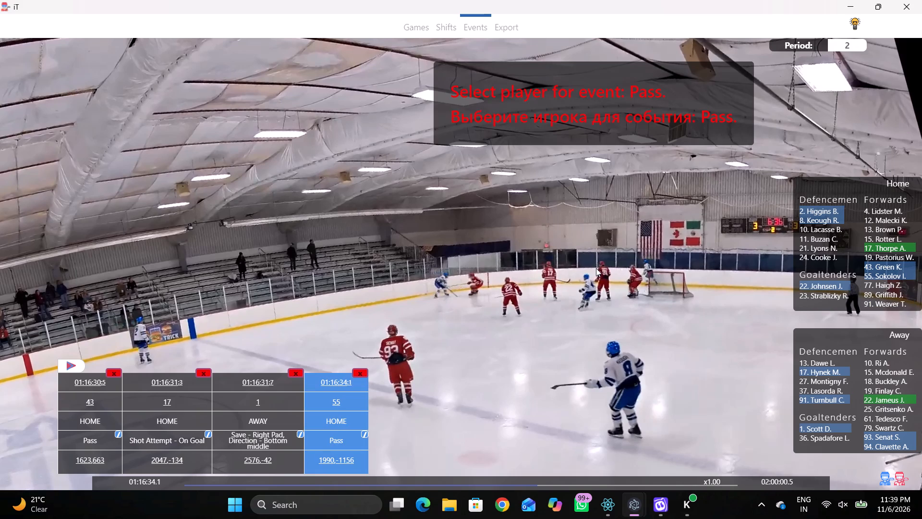
{"action": "key", "text": "space"}
{"action": "key", "text": "v"}
{"action": "key", "text": "space"}
{"action": "key", "text": "space"}
{"action": "key", "text": "space"}
{"action": "key", "text": "space"}
{"action": "key", "text": "space"}
{"action": "type", "text": "q"}
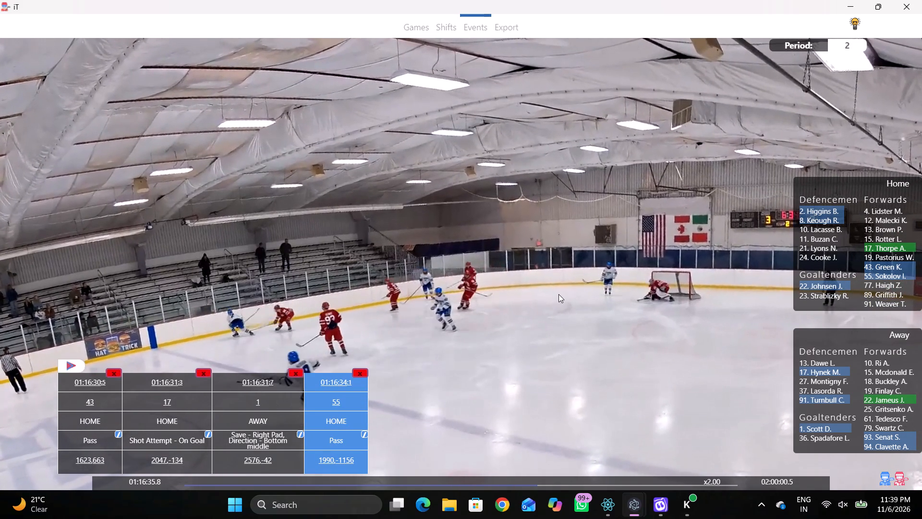
{"action": "key", "text": "space"}
{"action": "key", "text": "space"}
{"action": "key", "text": "space"}
{"action": "key", "text": "space"}
{"action": "key", "text": "space"}
{"action": "key", "text": "space"}
{"action": "type", "text": "q"}
{"action": "key", "text": "q"}
{"action": "key", "text": "q"}
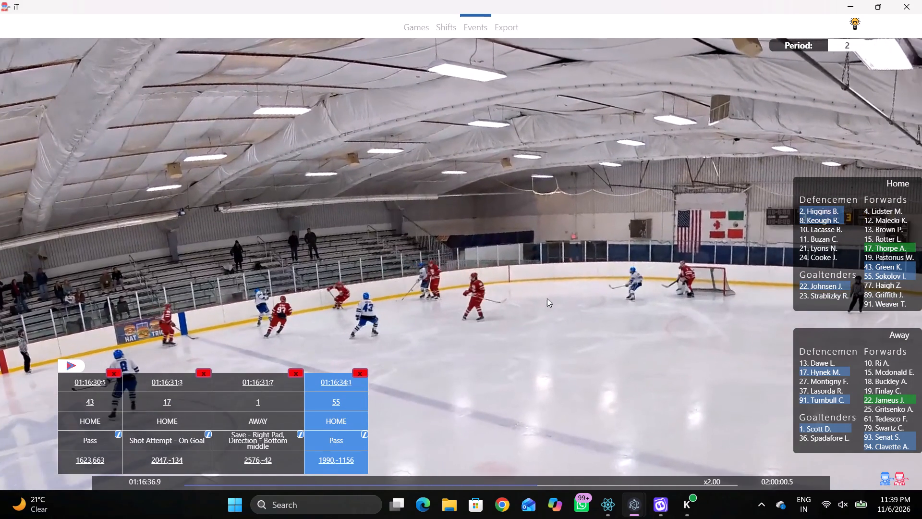
{"action": "key", "text": "q"}
{"action": "key", "text": "q"}
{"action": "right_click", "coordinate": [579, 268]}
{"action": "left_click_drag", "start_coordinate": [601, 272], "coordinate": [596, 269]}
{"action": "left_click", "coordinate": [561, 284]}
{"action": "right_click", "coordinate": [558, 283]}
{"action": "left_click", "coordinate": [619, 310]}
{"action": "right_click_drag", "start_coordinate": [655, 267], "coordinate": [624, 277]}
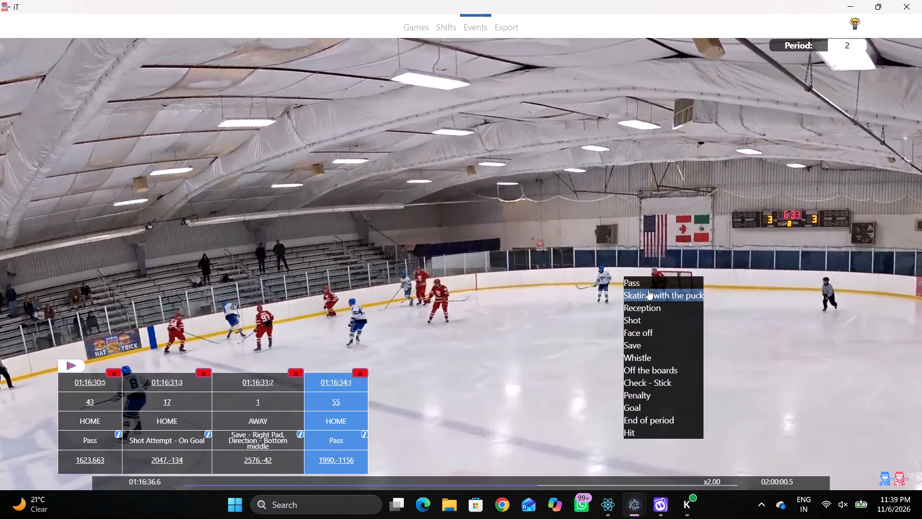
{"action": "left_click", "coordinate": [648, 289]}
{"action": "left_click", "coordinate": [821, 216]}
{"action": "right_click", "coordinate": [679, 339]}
Log Skating with the puck by home player 2 at 01:16:36.5, near the upper boards just inside the right blue line.
{"action": "key", "text": "q"}
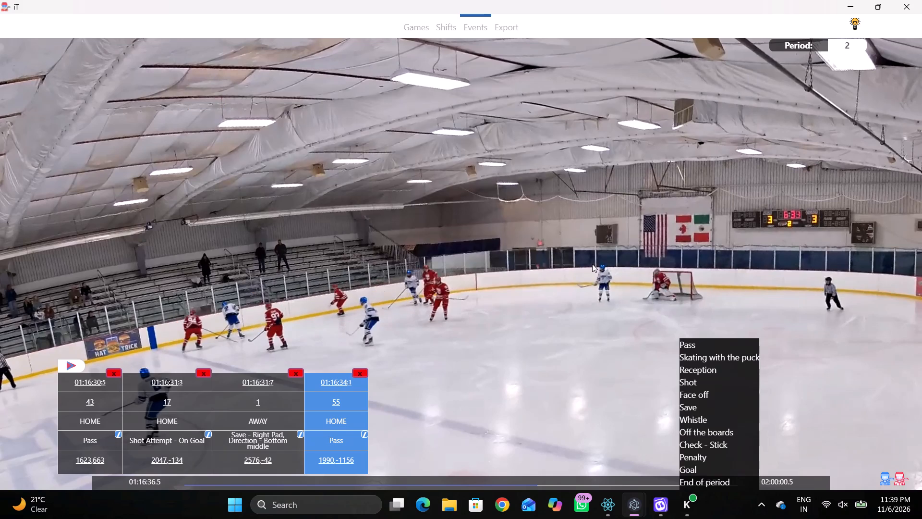
{"action": "key", "text": "Tab"}
{"action": "key", "text": "Tab"}
{"action": "right_click_drag", "start_coordinate": [539, 226], "coordinate": [537, 235]}
{"action": "key", "text": "Tab"}
{"action": "key", "text": "Tab"}
{"action": "right_click_drag", "start_coordinate": [523, 236], "coordinate": [530, 232]}
{"action": "left_click", "coordinate": [618, 265]}
{"action": "right_click", "coordinate": [601, 255]}
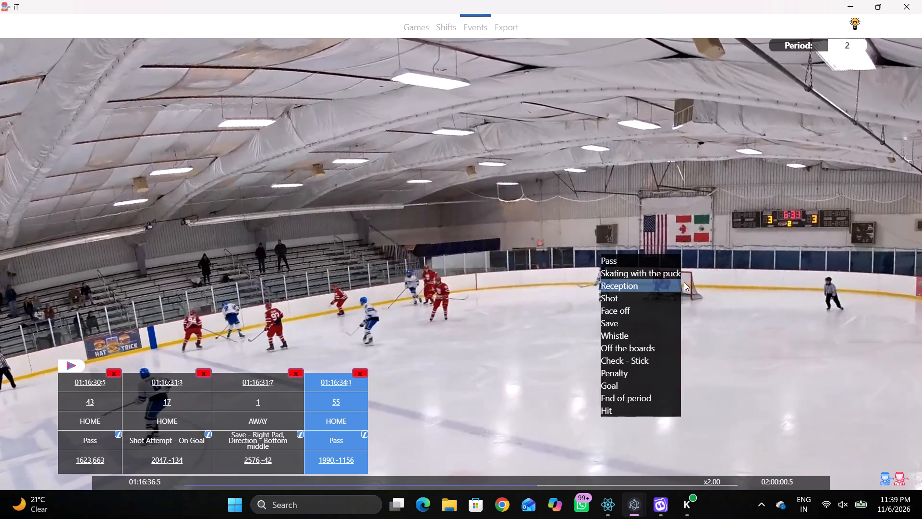
{"action": "left_click", "coordinate": [658, 268]}
{"action": "left_click", "coordinate": [823, 205]}
{"action": "left_click", "coordinate": [566, 104]}
Log a Pass by home player 2 at 01:16:36.6, near the upper boards close to the right blue line.
{"action": "key", "text": "space"}
{"action": "key", "text": "space"}
{"action": "right_click", "coordinate": [566, 137]}
{"action": "left_click", "coordinate": [599, 145]}
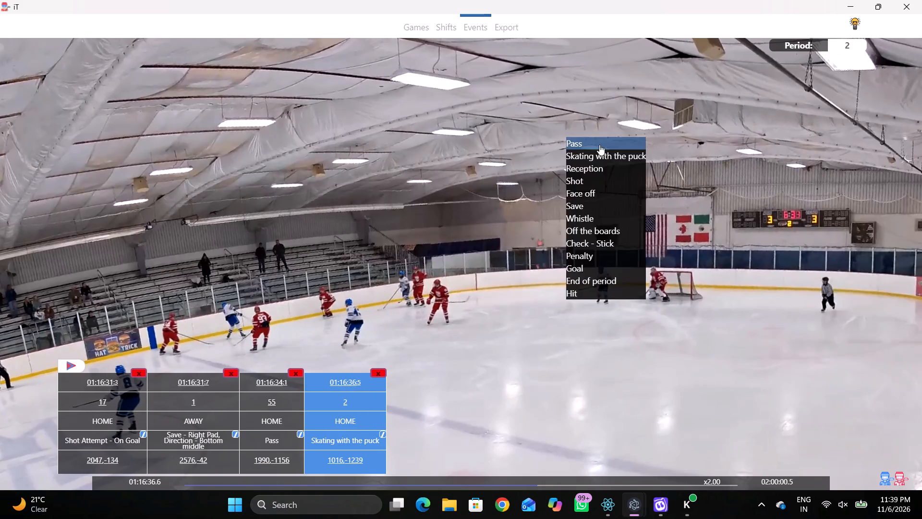
{"action": "left_click", "coordinate": [830, 165]}
{"action": "left_click", "coordinate": [831, 156]}
{"action": "left_click", "coordinate": [819, 160]}
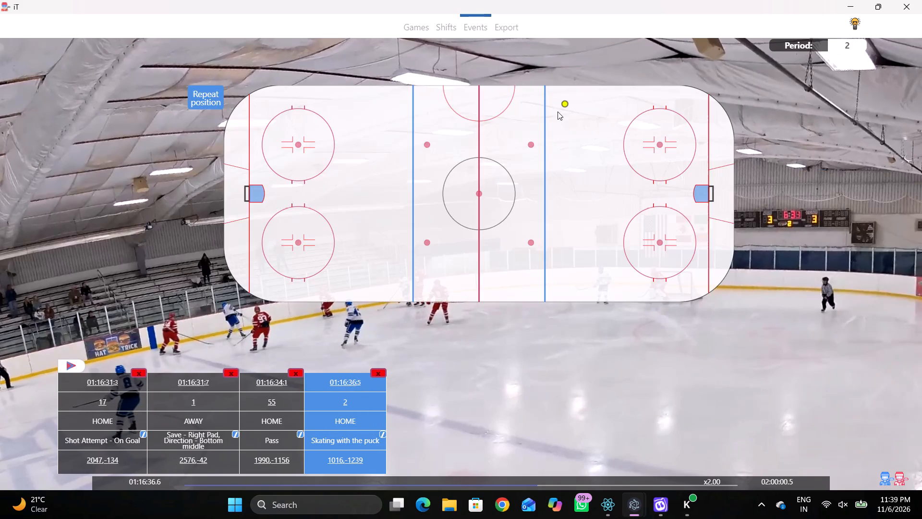
{"action": "left_click", "coordinate": [558, 107]}
Review the play following home player 2's pass to find when the action is stopped.
{"action": "key", "text": "space"}
{"action": "key", "text": "space"}
{"action": "key", "text": "space"}
{"action": "key", "text": "space"}
{"action": "key", "text": "shift+d"}
{"action": "key", "text": "space"}
{"action": "type", "text": "v"}
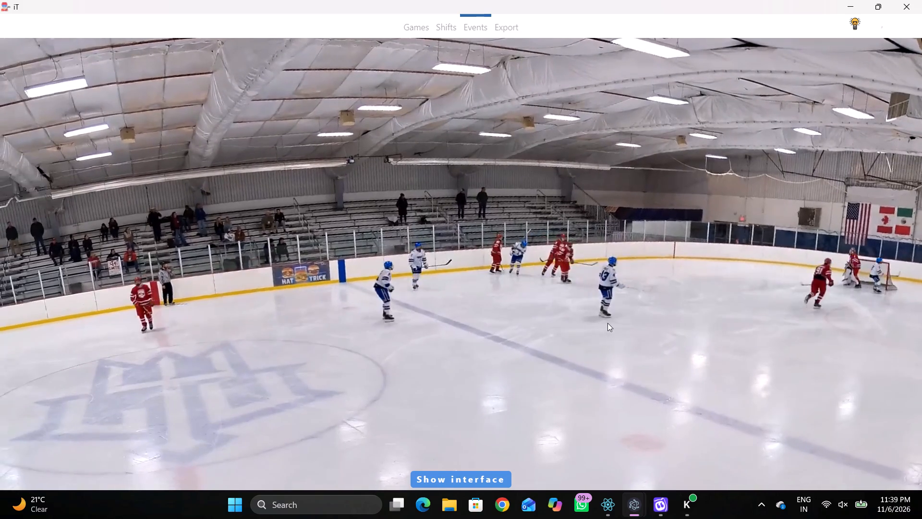
{"action": "key", "text": "space"}
{"action": "key", "text": "space"}
{"action": "key", "text": "space"}
{"action": "key", "text": "space"}
{"action": "key", "text": "space"}
{"action": "key", "text": "space"}
{"action": "key", "text": "space"}
{"action": "key", "text": "shift+d"}
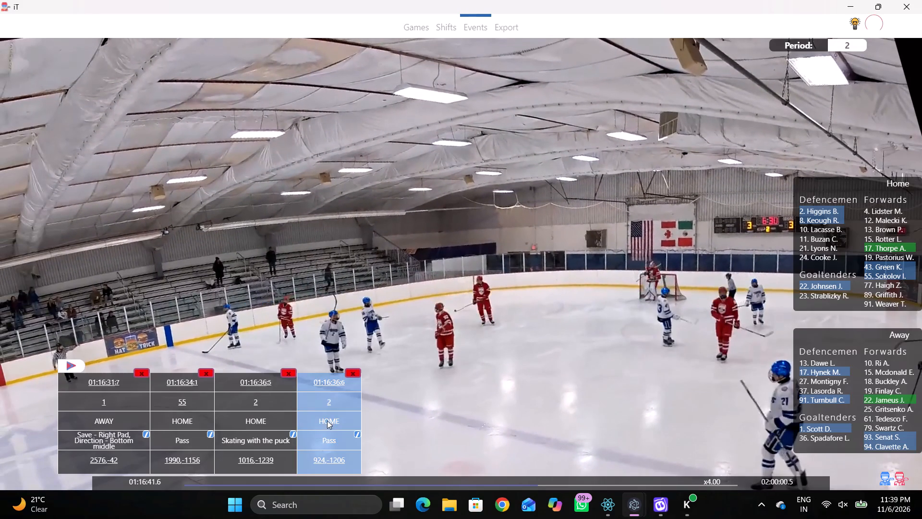
Return to the last pass, advance to the stoppage and log a Whistle at 01:16:38.2, just left of the lower right face-off circle.
{"action": "left_click", "coordinate": [323, 385]}
{"action": "key", "text": "space"}
{"action": "key", "text": "v"}
{"action": "key", "text": "space"}
{"action": "right_click_drag", "start_coordinate": [599, 216], "coordinate": [615, 217]}
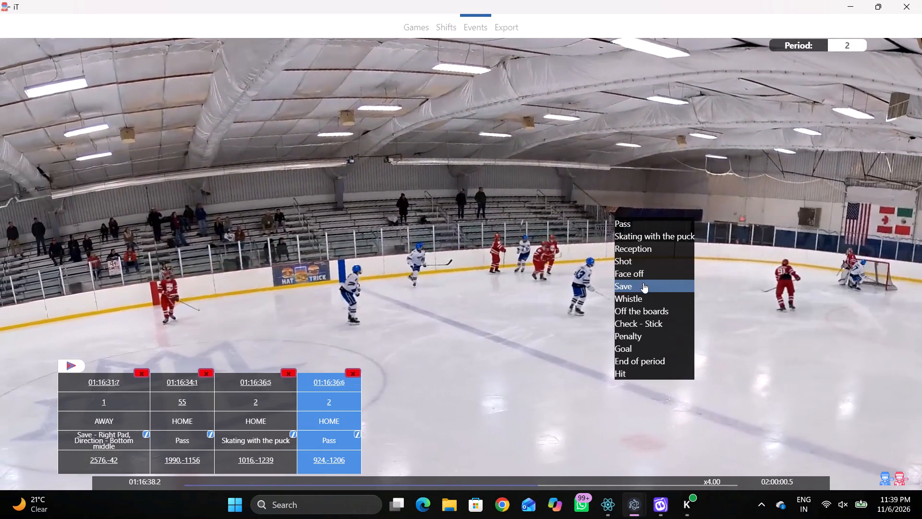
{"action": "left_click", "coordinate": [632, 302]}
{"action": "left_click", "coordinate": [607, 247]}
Advance through the stoppage toward the next face-off.
{"action": "type", "text": "c"}
{"action": "key", "text": "space"}
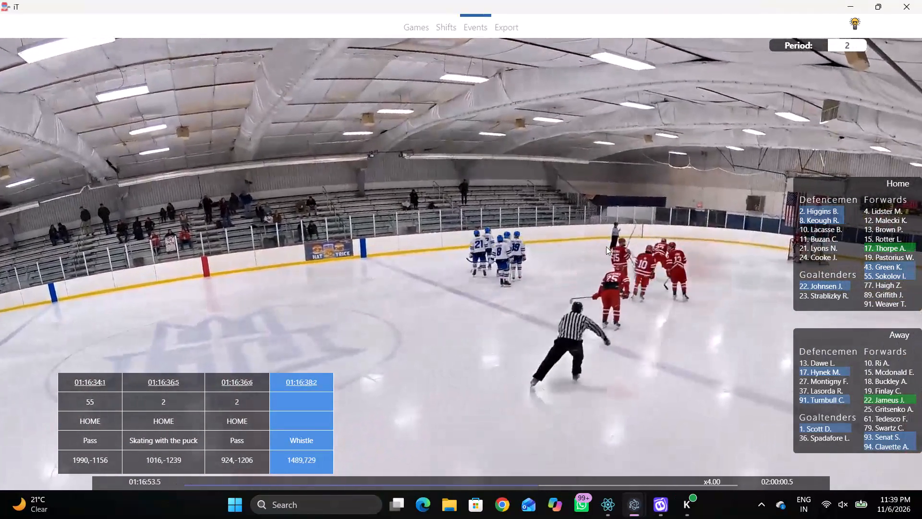
{"action": "key", "text": "space"}
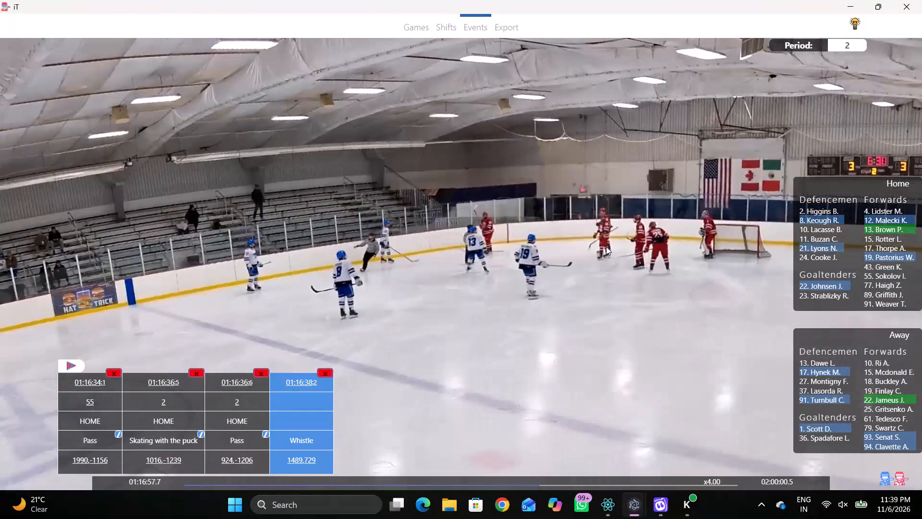
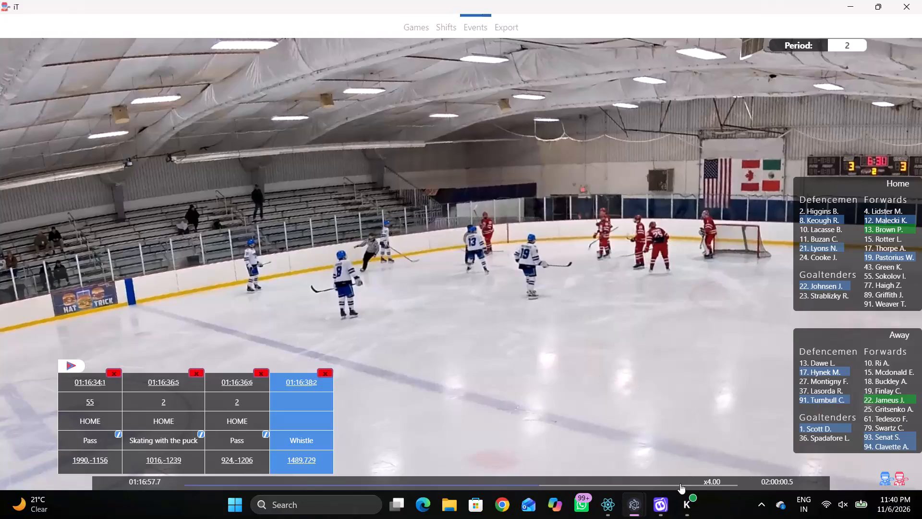
Switch to TMS Tagger, examine the activity log of game 173641, and return to the game video in iT.
{"action": "left_click", "coordinate": [608, 506]}
{"action": "left_click", "coordinate": [585, 377]}
{"action": "left_click", "coordinate": [590, 382]}
{"action": "left_click_drag", "start_coordinate": [846, 396], "coordinate": [868, 396]}
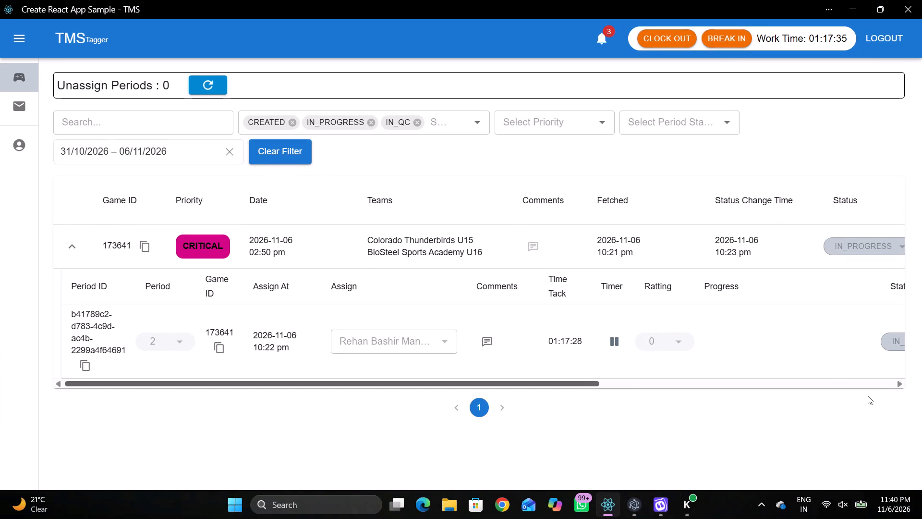
{"action": "left_click_drag", "start_coordinate": [868, 396], "coordinate": [868, 395]}
{"action": "left_click", "coordinate": [740, 396]}
{"action": "left_click", "coordinate": [748, 391]}
{"action": "left_click", "coordinate": [785, 382]}
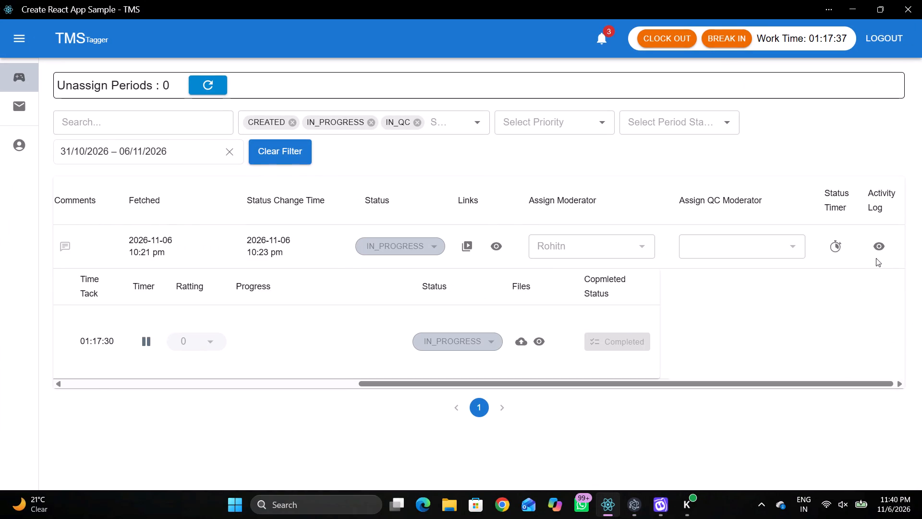
{"action": "left_click", "coordinate": [874, 250]}
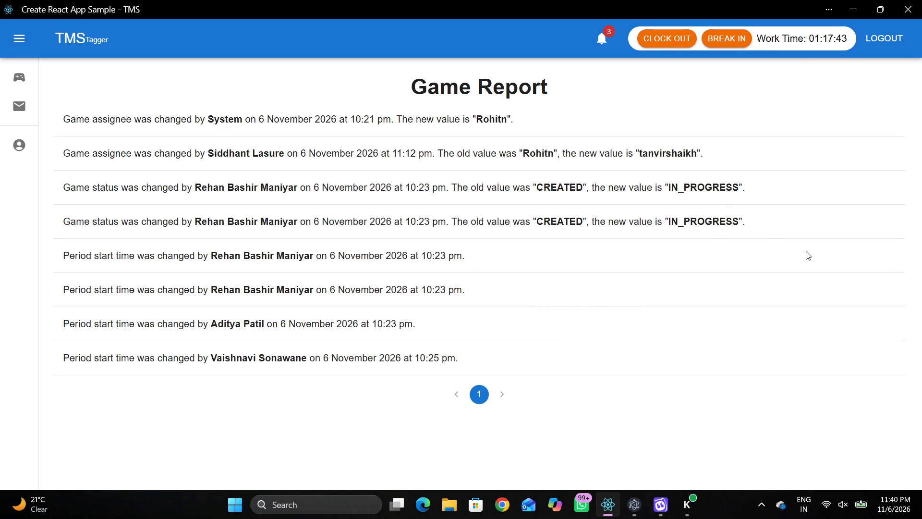
{"action": "left_click", "coordinate": [859, 10]}
Log the Face-off at 01:17:07.7 at the upper right face-off dot, won by home player 13 against away player 10.
{"action": "key", "text": "shift+d"}
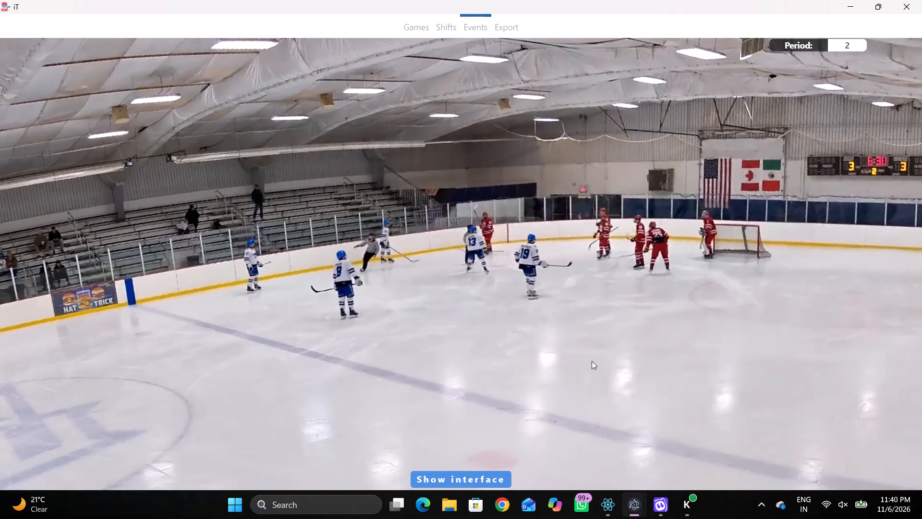
{"action": "key", "text": "shift+d"}
{"action": "key", "text": "space"}
{"action": "key", "text": "shift+d"}
{"action": "key", "text": "space"}
{"action": "key", "text": "space"}
{"action": "key", "text": "v"}
{"action": "key", "text": "v"}
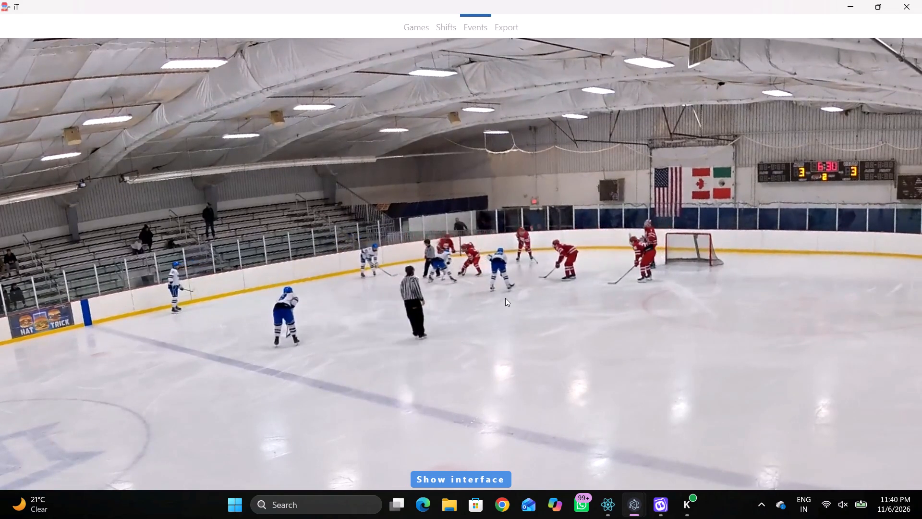
{"action": "key", "text": "space"}
{"action": "key", "text": "space"}
{"action": "key", "text": "space"}
{"action": "key", "text": "space"}
{"action": "key", "text": "space"}
{"action": "key", "text": "space"}
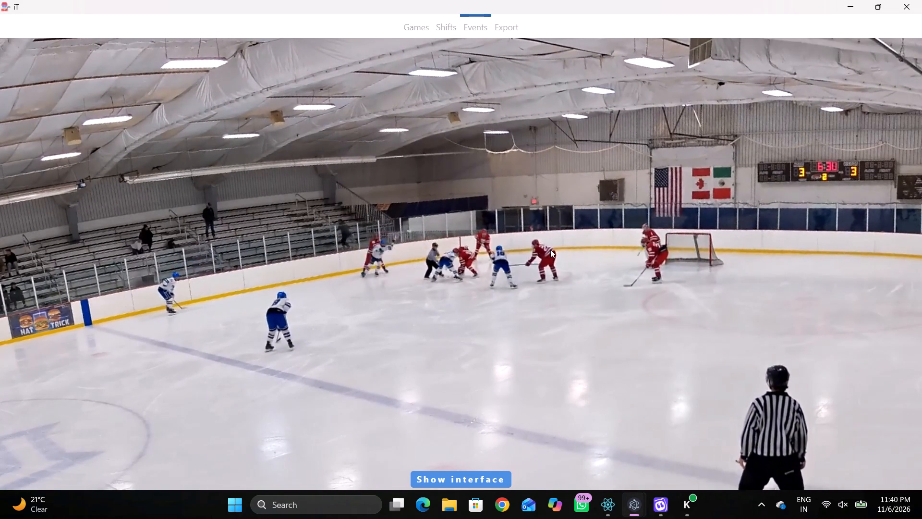
{"action": "key", "text": "space"}
{"action": "key", "text": "q"}
{"action": "key", "text": "q"}
{"action": "right_click", "coordinate": [570, 222]}
{"action": "left_click", "coordinate": [594, 279]}
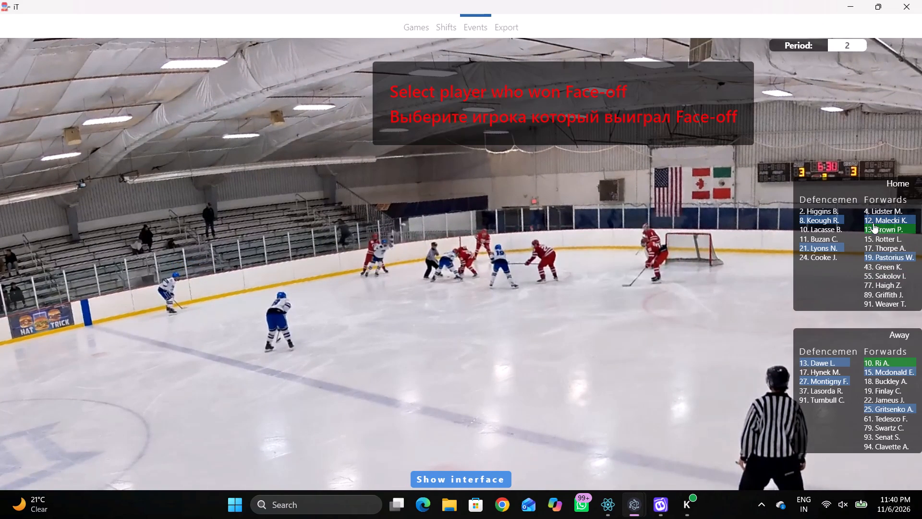
{"action": "left_click", "coordinate": [876, 227]}
{"action": "left_click", "coordinate": [873, 363]}
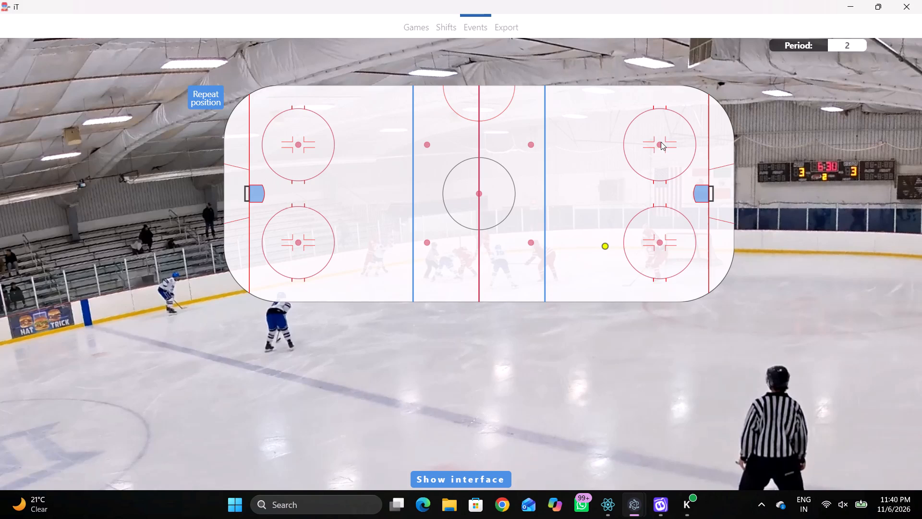
{"action": "left_click", "coordinate": [661, 142]}
Log Skating with the puck by home player 21 at 01:17:09.5, near the upper boards inside the right blue line.
{"action": "key", "text": "space"}
{"action": "key", "text": "space"}
{"action": "key", "text": "space"}
{"action": "key", "text": "space"}
{"action": "key", "text": "space"}
{"action": "key", "text": "space"}
{"action": "key", "text": "q"}
{"action": "right_click", "coordinate": [557, 198]}
{"action": "left_click_drag", "start_coordinate": [560, 210], "coordinate": [537, 209]}
{"action": "right_click_drag", "start_coordinate": [444, 203], "coordinate": [416, 209]}
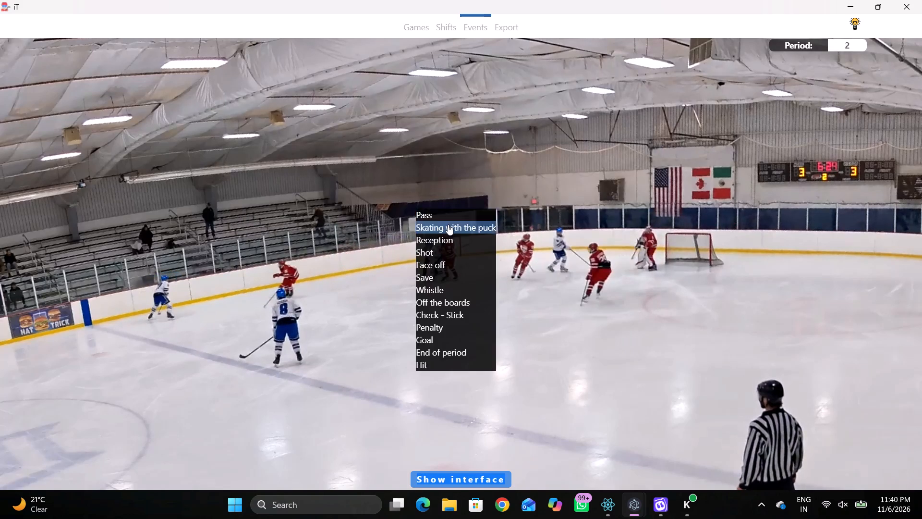
{"action": "left_click", "coordinate": [448, 224]}
{"action": "left_click", "coordinate": [814, 251]}
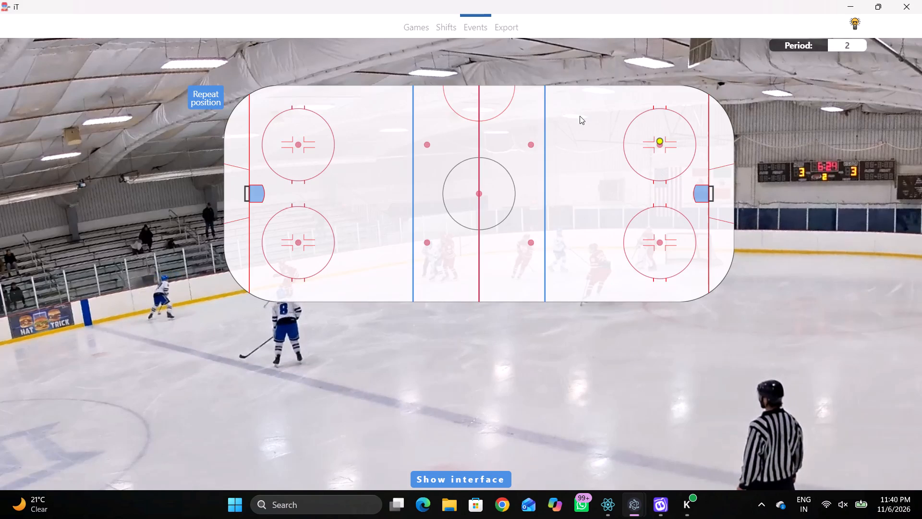
{"action": "left_click", "coordinate": [580, 115]}
Return to home player 21's skating event and log their Pass at 01:17:09.7, between the right blue line and upper right face-off circle.
{"action": "key", "text": "r"}
{"action": "key", "text": "space"}
{"action": "key", "text": "space"}
{"action": "key", "text": "space"}
{"action": "key", "text": "space"}
{"action": "key", "text": "space"}
{"action": "key", "text": "space"}
{"action": "type", "text": "q"}
{"action": "key", "text": "shift+d"}
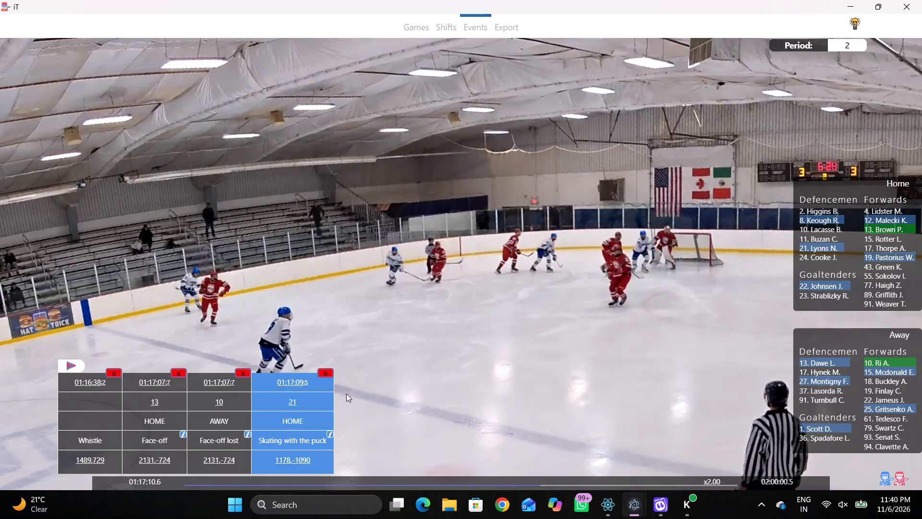
{"action": "left_click", "coordinate": [316, 386]}
{"action": "key", "text": "shift+d"}
{"action": "key", "text": "space"}
{"action": "key", "text": "space"}
{"action": "key", "text": "space"}
{"action": "key", "text": "q"}
{"action": "key", "text": "q"}
{"action": "key", "text": "q"}
{"action": "key", "text": "q"}
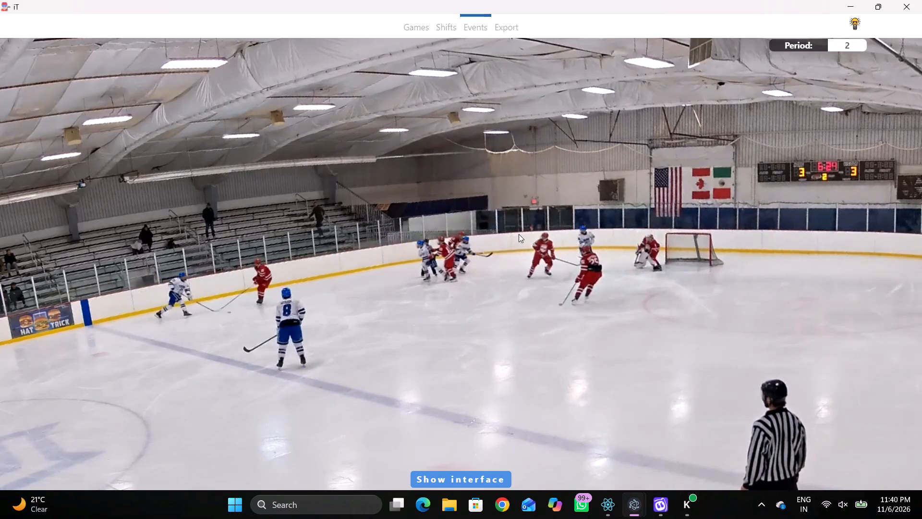
{"action": "key", "text": "q"}
{"action": "right_click", "coordinate": [527, 219]}
{"action": "left_click", "coordinate": [533, 224]}
{"action": "left_click", "coordinate": [806, 156]}
{"action": "left_click", "coordinate": [606, 129]}
Log Skating with the puck by away player 25 at 01:17:11.7, placed just outside the right blue line in the lower half.
{"action": "key", "text": "space"}
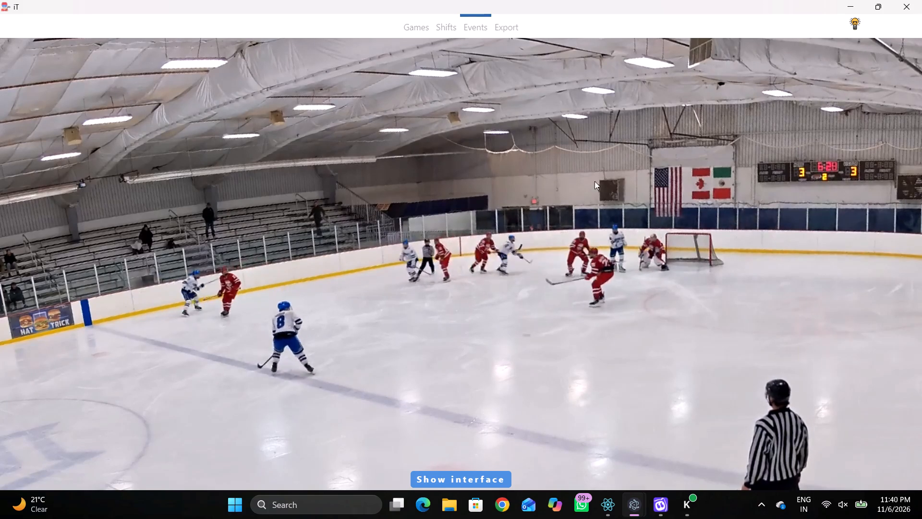
{"action": "key", "text": "space"}
{"action": "key", "text": "space"}
{"action": "key", "text": "space"}
{"action": "right_click", "coordinate": [470, 171]}
{"action": "right_click_drag", "start_coordinate": [441, 179], "coordinate": [419, 182]}
{"action": "left_click", "coordinate": [493, 208]}
{"action": "right_click_drag", "start_coordinate": [570, 233], "coordinate": [564, 234]}
{"action": "left_click", "coordinate": [597, 252]}
{"action": "left_click", "coordinate": [879, 407]}
{"action": "left_click", "coordinate": [538, 222]}
Move away player 25's Skating with the puck position to 1242,937, inside the right blue line toward the lower boards.
{"action": "key", "text": "space"}
{"action": "key", "text": "space"}
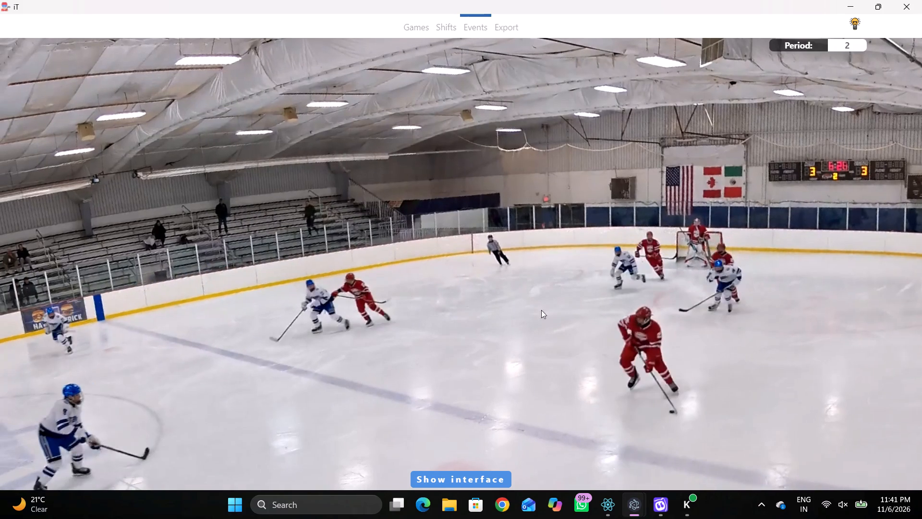
{"action": "key", "text": "shift+d"}
{"action": "left_click", "coordinate": [336, 456]}
{"action": "left_click", "coordinate": [567, 262]}
Log a Pass by away player 25 at 01:17:13.3, just right of the centre red line toward the lower boards.
{"action": "key", "text": "space"}
{"action": "key", "text": "space"}
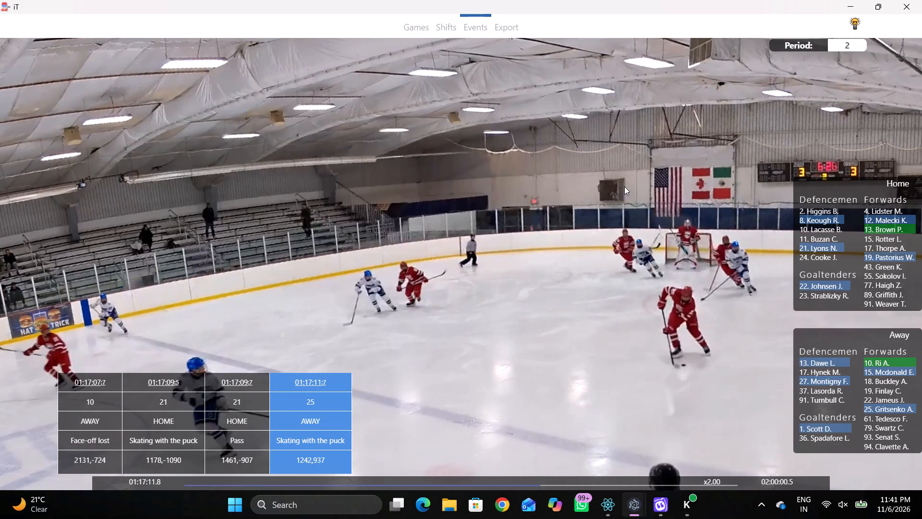
{"action": "key", "text": "space"}
{"action": "key", "text": "space"}
{"action": "key", "text": "space"}
{"action": "key", "text": "space"}
{"action": "key", "text": "space"}
{"action": "type", "text": "qq"}
{"action": "key", "text": "q"}
{"action": "key", "text": "q"}
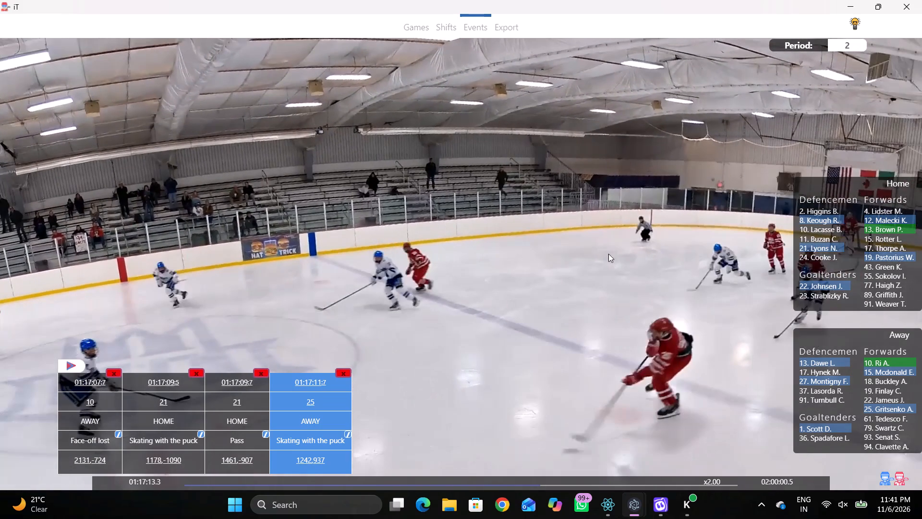
{"action": "right_click", "coordinate": [605, 232]}
{"action": "left_click", "coordinate": [606, 234]}
{"action": "left_click", "coordinate": [628, 185]}
{"action": "right_click_drag", "start_coordinate": [622, 185], "coordinate": [619, 194]}
{"action": "left_click", "coordinate": [647, 199]}
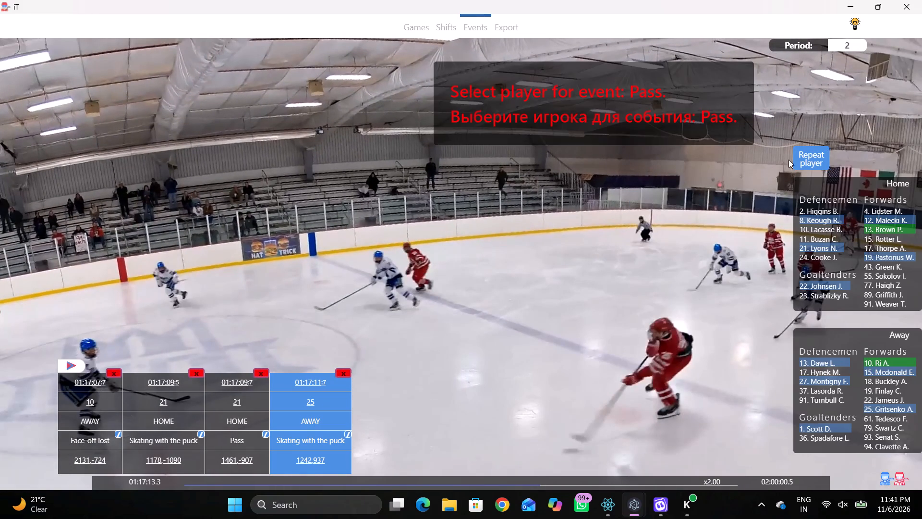
{"action": "left_click", "coordinate": [798, 157]}
{"action": "left_click", "coordinate": [486, 264]}
Log Skating with the puck by home player 13 at 01:17:16.5, between the lower left face-off circle and the left blue line.
{"action": "key", "text": "space"}
{"action": "key", "text": "v"}
{"action": "key", "text": "space"}
{"action": "key", "text": "space"}
{"action": "key", "text": "space"}
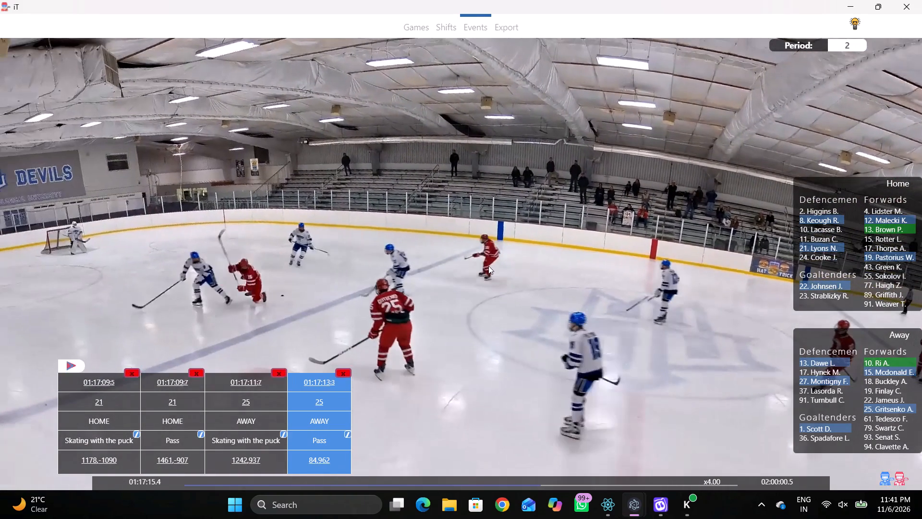
{"action": "key", "text": "shift+d"}
{"action": "key", "text": "space"}
{"action": "key", "text": "space"}
{"action": "key", "text": "space"}
{"action": "key", "text": "space"}
{"action": "right_click_drag", "start_coordinate": [534, 254], "coordinate": [535, 258]}
{"action": "key", "text": "q"}
{"action": "key", "text": "q"}
{"action": "key", "text": "q"}
{"action": "left_click", "coordinate": [561, 279]}
{"action": "right_click_drag", "start_coordinate": [522, 271], "coordinate": [510, 275]}
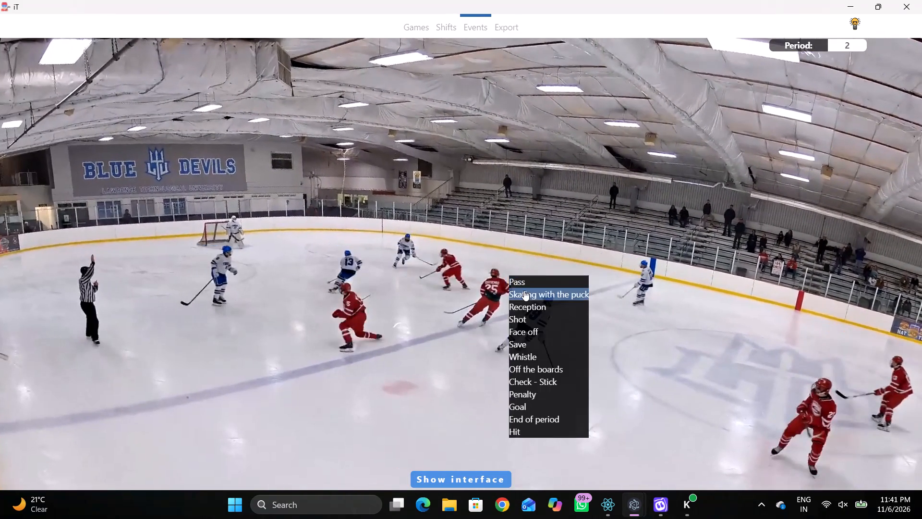
{"action": "left_click_drag", "start_coordinate": [525, 290], "coordinate": [521, 288]}
{"action": "right_click_drag", "start_coordinate": [494, 282], "coordinate": [487, 287]}
{"action": "left_click", "coordinate": [510, 310]}
{"action": "left_click", "coordinate": [878, 231]}
{"action": "left_click", "coordinate": [356, 211]}
Log a Pass by home player 13 at 01:17:16.6, just inside the left blue line slightly below mid-ice.
{"action": "key", "text": "r"}
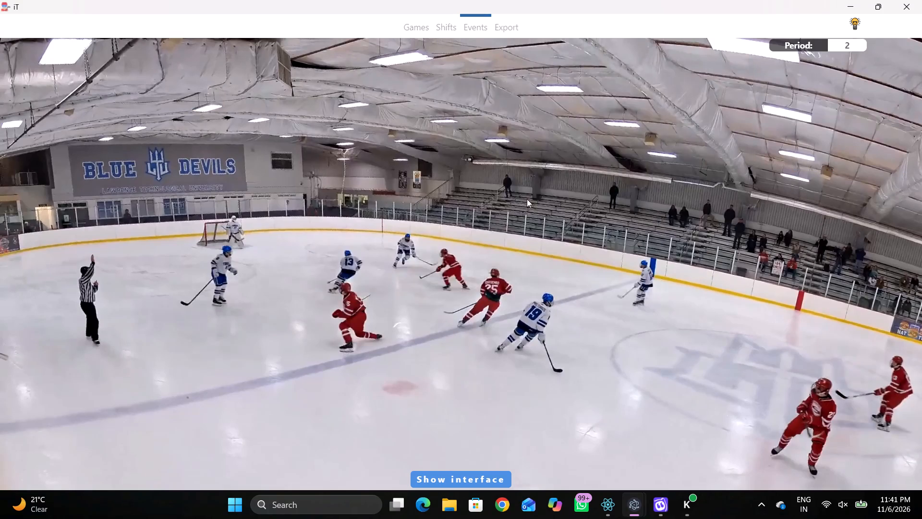
{"action": "key", "text": "space"}
{"action": "key", "text": "space"}
{"action": "right_click", "coordinate": [562, 180]}
{"action": "left_click", "coordinate": [567, 185]}
{"action": "left_click", "coordinate": [828, 156]}
{"action": "left_click", "coordinate": [405, 206]}
Log Skating with the puck by home player 12, along the upper boards between the upper left face-off circle and left blue line.
{"action": "key", "text": "space"}
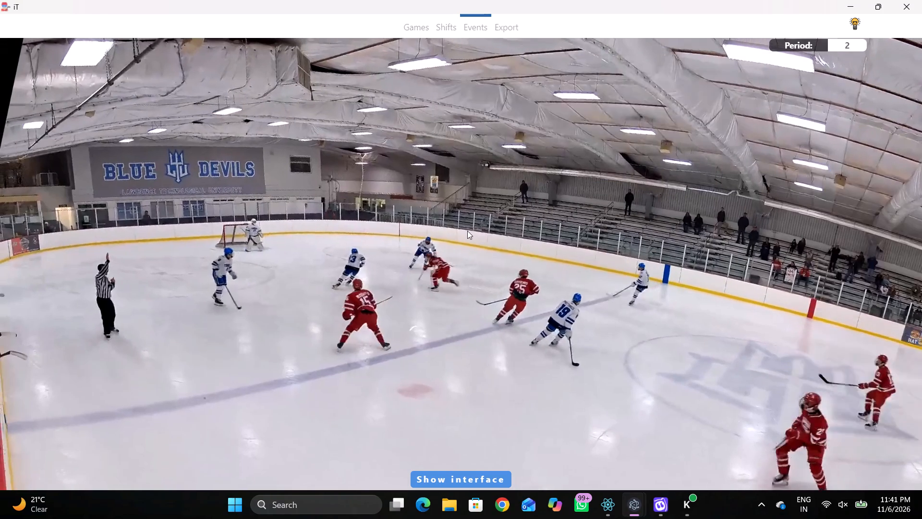
{"action": "key", "text": "space"}
{"action": "key", "text": "space"}
{"action": "key", "text": "space"}
{"action": "key", "text": "space"}
{"action": "key", "text": "space"}
{"action": "key", "text": "space"}
{"action": "key", "text": "space"}
{"action": "right_click_drag", "start_coordinate": [543, 197], "coordinate": [539, 195]}
{"action": "left_click", "coordinate": [559, 213]}
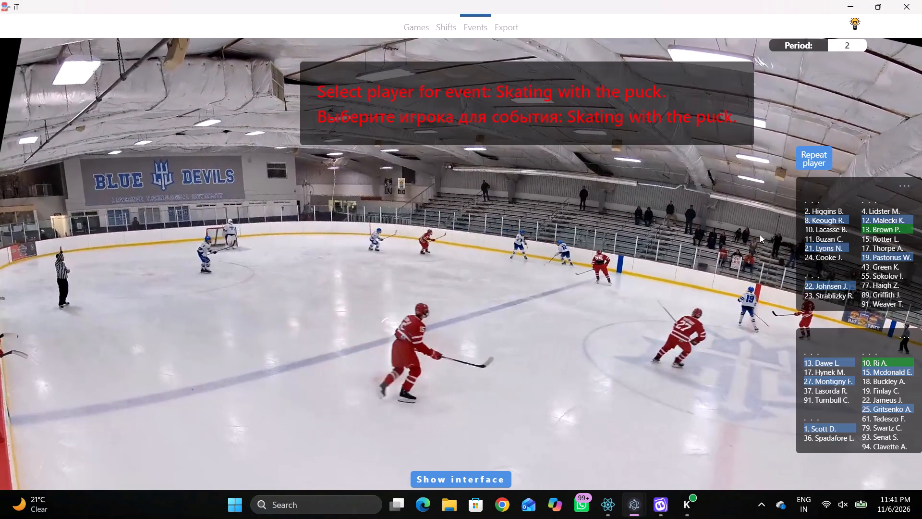
{"action": "left_click", "coordinate": [869, 216]}
{"action": "left_click", "coordinate": [880, 216]}
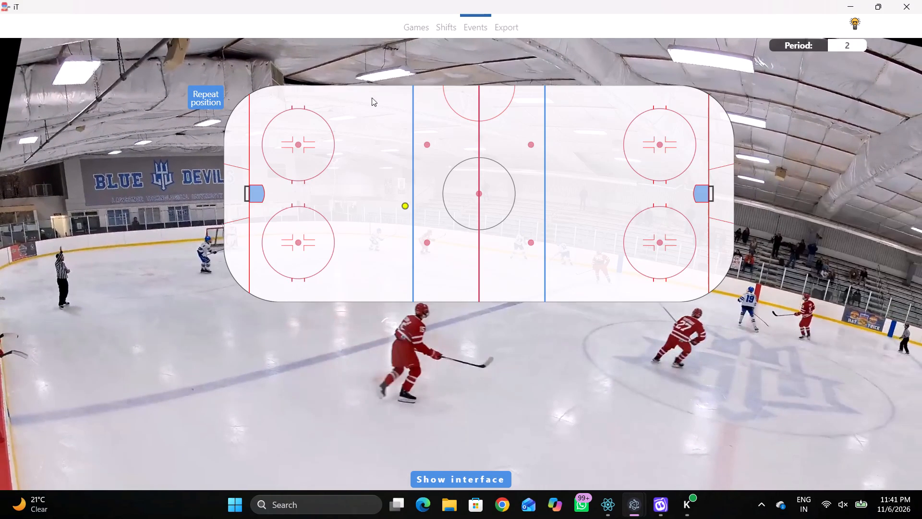
{"action": "left_click", "coordinate": [367, 91]}
Return to home player 12's skating event and log their Pass, just beside the upper left face-off circle toward the blue line.
{"action": "key", "text": "space"}
{"action": "key", "text": "v"}
{"action": "key", "text": "space"}
{"action": "key", "text": "space"}
{"action": "key", "text": "space"}
{"action": "key", "text": "shift+d"}
{"action": "left_click", "coordinate": [315, 379]}
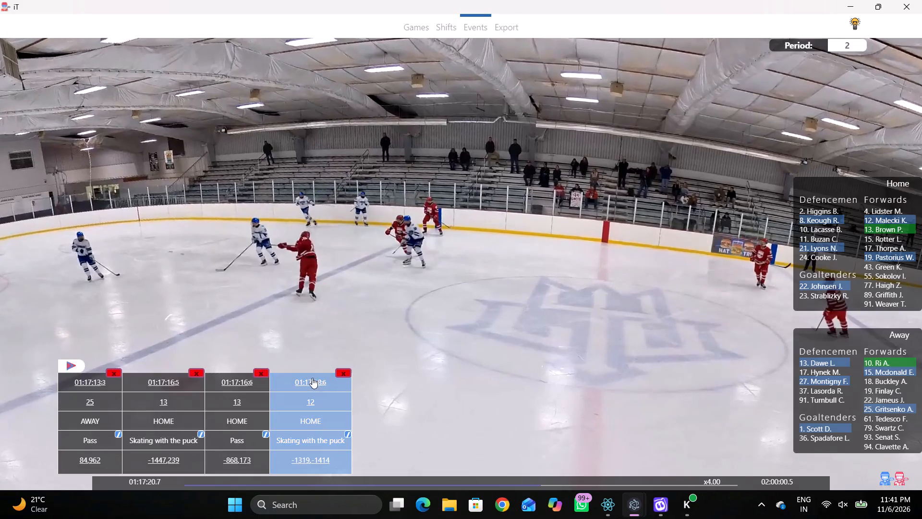
{"action": "key", "text": "shift+d"}
{"action": "key", "text": "space"}
{"action": "key", "text": "space"}
{"action": "right_click", "coordinate": [524, 212]}
{"action": "left_click", "coordinate": [528, 217]}
{"action": "left_click", "coordinate": [795, 161]}
{"action": "left_click", "coordinate": [336, 119]}
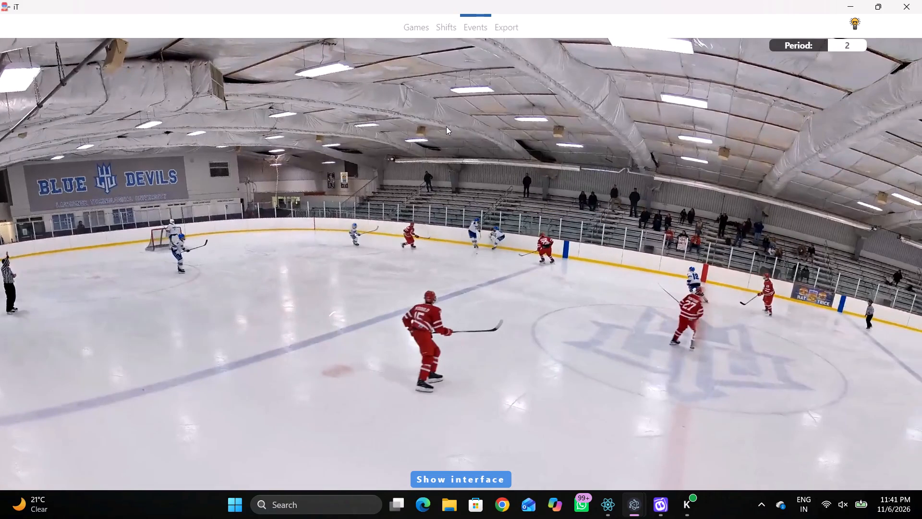
Replay the play from home player 12's Pass at 01:17:18.8 to examine who plays the puck next.
{"action": "key", "text": "space"}
{"action": "key", "text": "space"}
{"action": "key", "text": "space"}
{"action": "key", "text": "space"}
{"action": "key", "text": "q"}
{"action": "key", "text": "r"}
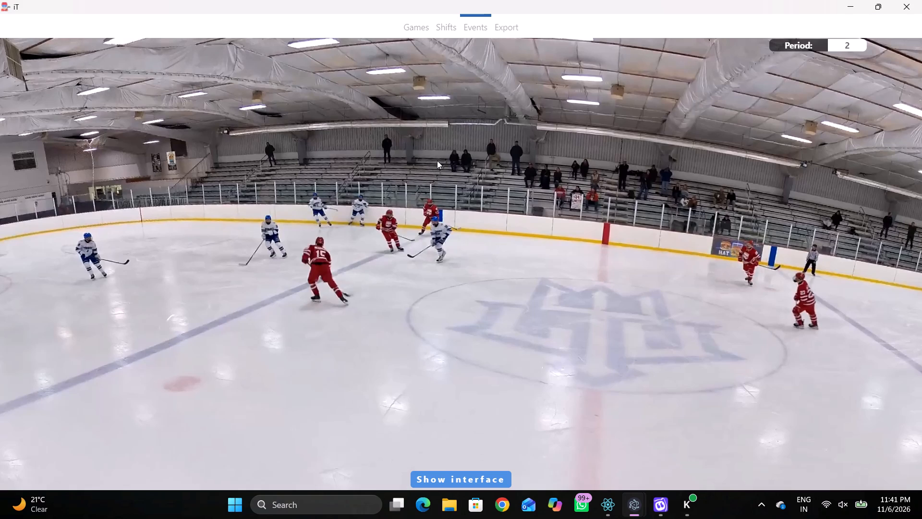
{"action": "key", "text": "shift+d"}
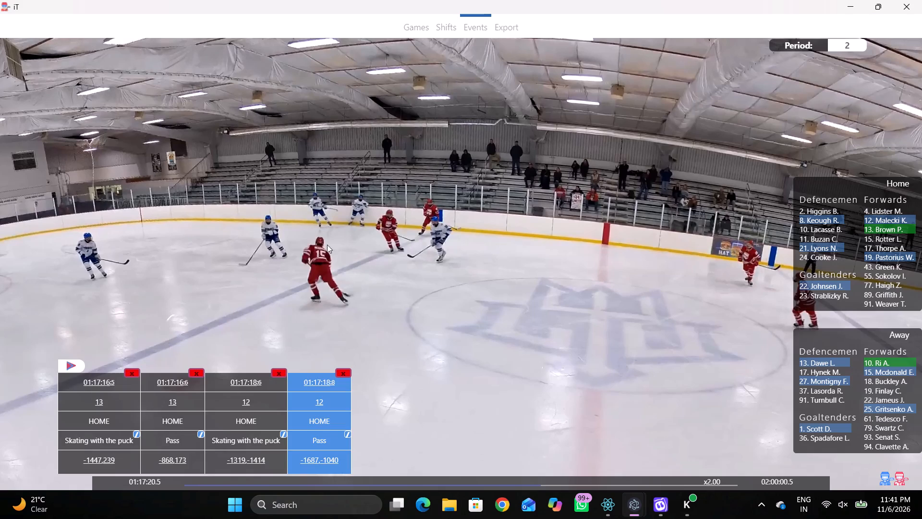
{"action": "left_click", "coordinate": [312, 384]}
{"action": "type", "text": "rr"}
{"action": "key", "text": "space"}
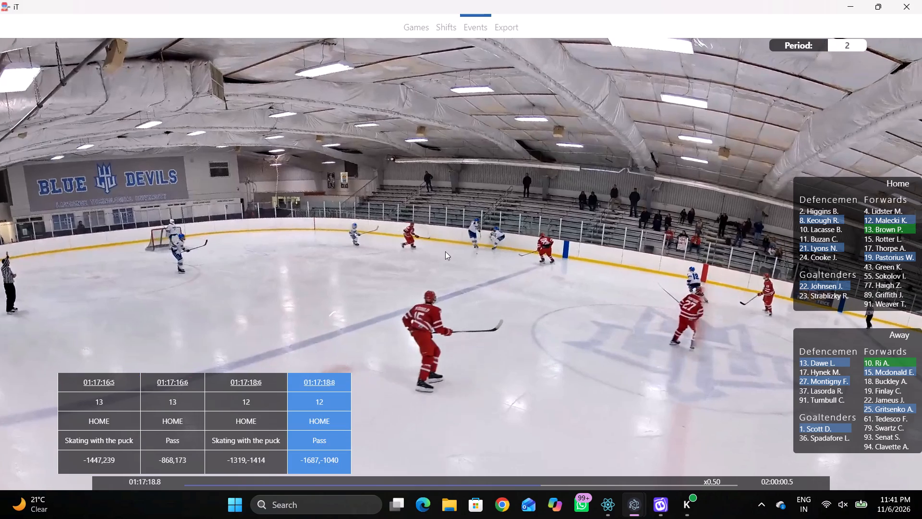
{"action": "key", "text": "space"}
{"action": "key", "text": "space"}
{"action": "type", "text": "v"}
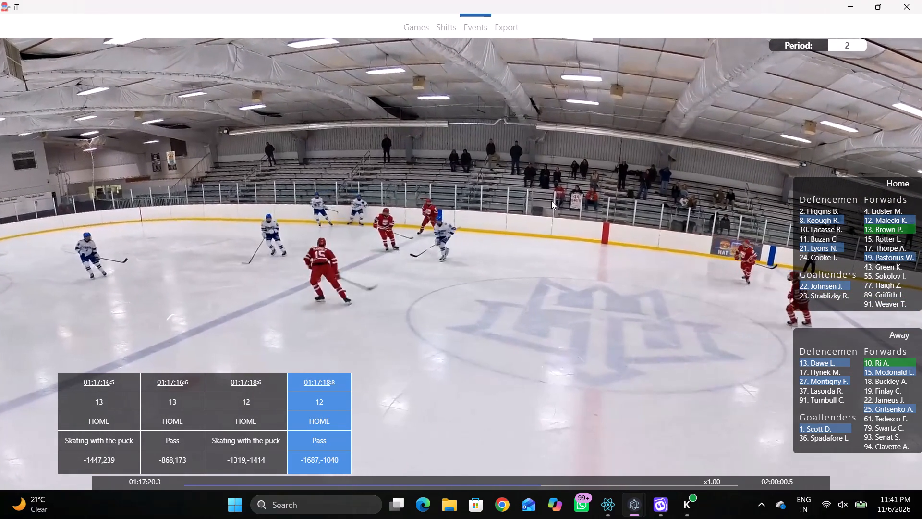
{"action": "key", "text": "space"}
{"action": "left_click_drag", "start_coordinate": [328, 371], "coordinate": [322, 372]}
{"action": "left_click", "coordinate": [321, 374]}
{"action": "key", "text": "shift+d"}
{"action": "key", "text": "space"}
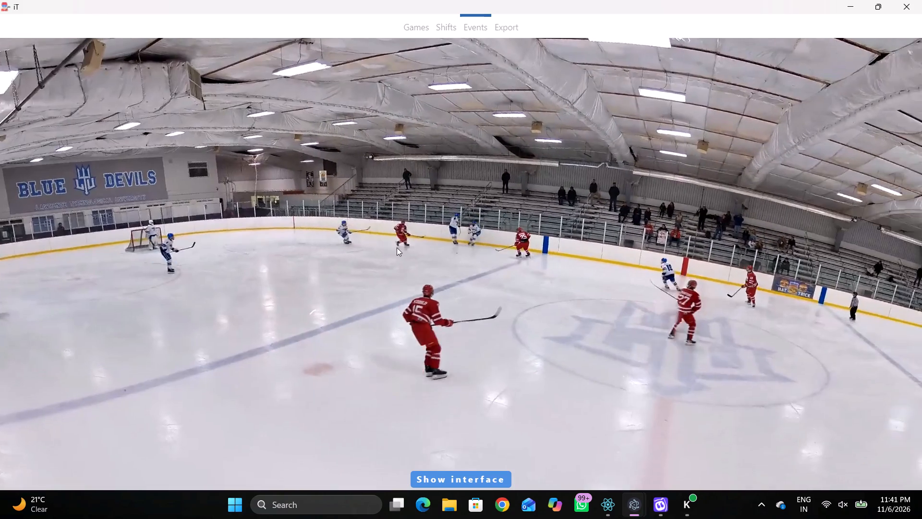
Log a Shot by away player 15, just on the neutral-zone side of the left blue line, slightly below mid-ice.
{"action": "type", "text": "v"}
{"action": "key", "text": "space"}
{"action": "key", "text": "space"}
{"action": "key", "text": "space"}
{"action": "key", "text": "q"}
{"action": "right_click_drag", "start_coordinate": [402, 219], "coordinate": [400, 227]}
{"action": "key", "text": "q"}
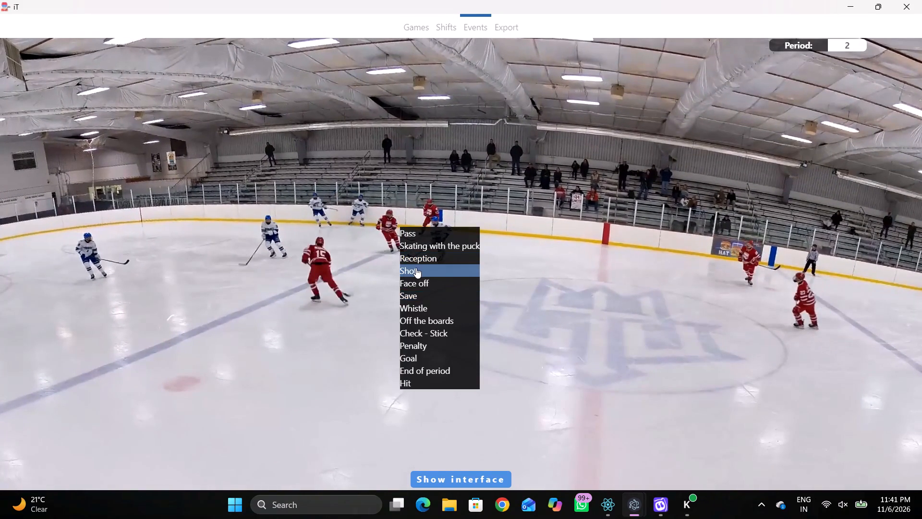
{"action": "left_click", "coordinate": [416, 267]}
{"action": "left_click", "coordinate": [446, 211]}
{"action": "double_click", "coordinate": [869, 376]}
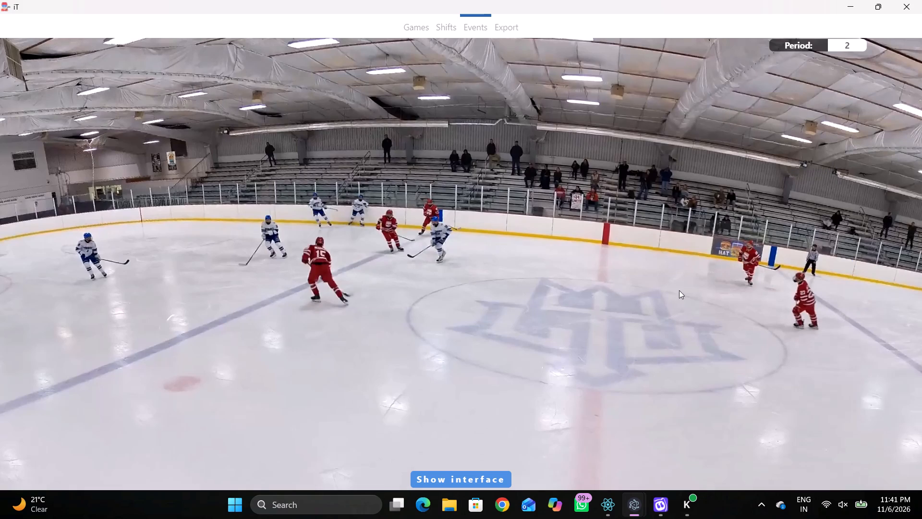
{"action": "right_click_drag", "start_coordinate": [628, 276], "coordinate": [637, 280]}
{"action": "left_click", "coordinate": [657, 321]}
{"action": "left_click", "coordinate": [505, 226]}
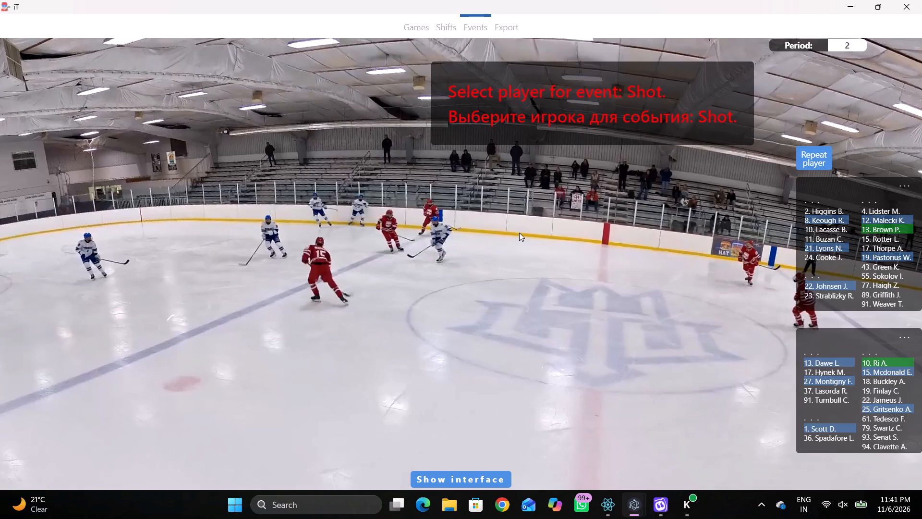
{"action": "left_click", "coordinate": [872, 374]}
{"action": "left_click", "coordinate": [417, 205]}
Advance to the puck pickup and log Skating with the puck by home player 21, on the left goal line near the upper corner.
{"action": "key", "text": "r"}
{"action": "key", "text": "space"}
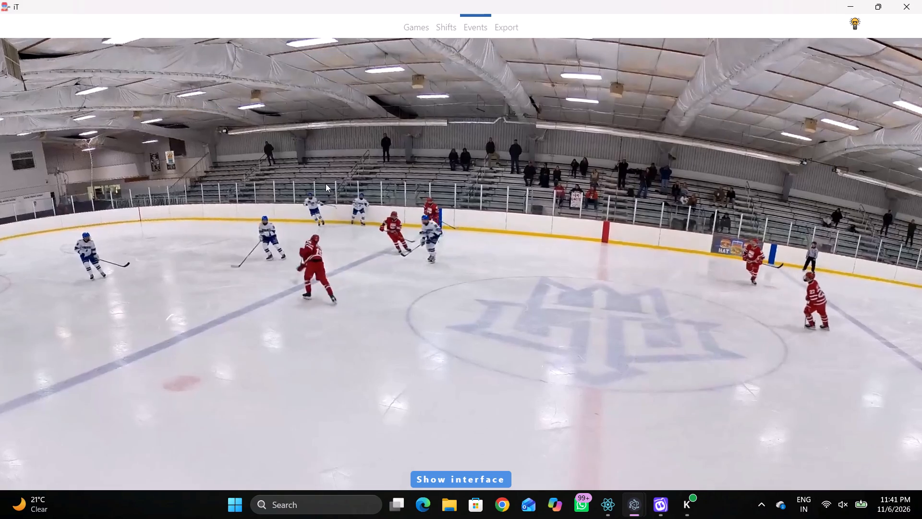
{"action": "key", "text": "v"}
{"action": "key", "text": "space"}
{"action": "key", "text": "space"}
{"action": "key", "text": "space"}
{"action": "right_click", "coordinate": [378, 165]}
{"action": "key", "text": "q"}
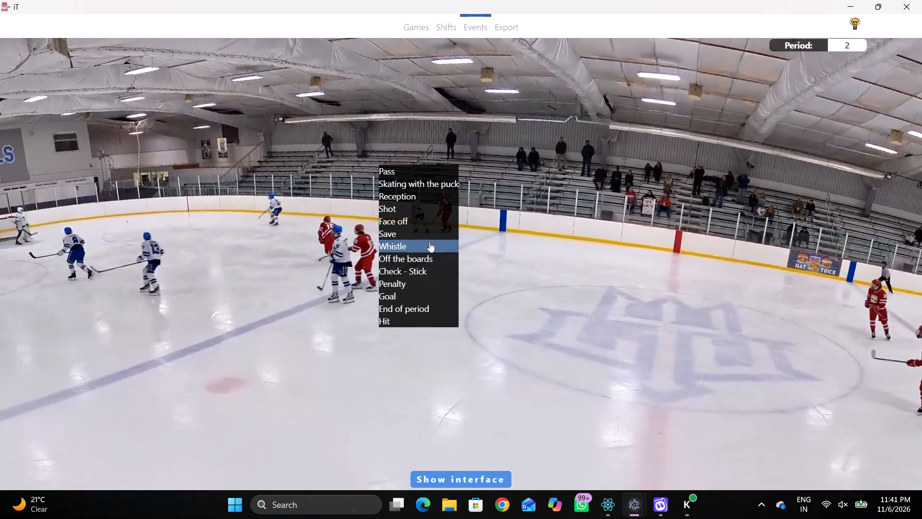
{"action": "key", "text": "space"}
{"action": "key", "text": "v"}
{"action": "key", "text": "space"}
{"action": "key", "text": "q"}
{"action": "right_click", "coordinate": [498, 219]}
{"action": "key", "text": "q"}
{"action": "right_click_drag", "start_coordinate": [467, 236], "coordinate": [461, 242]}
{"action": "left_click", "coordinate": [535, 259]}
{"action": "right_click_drag", "start_coordinate": [473, 246], "coordinate": [459, 257]}
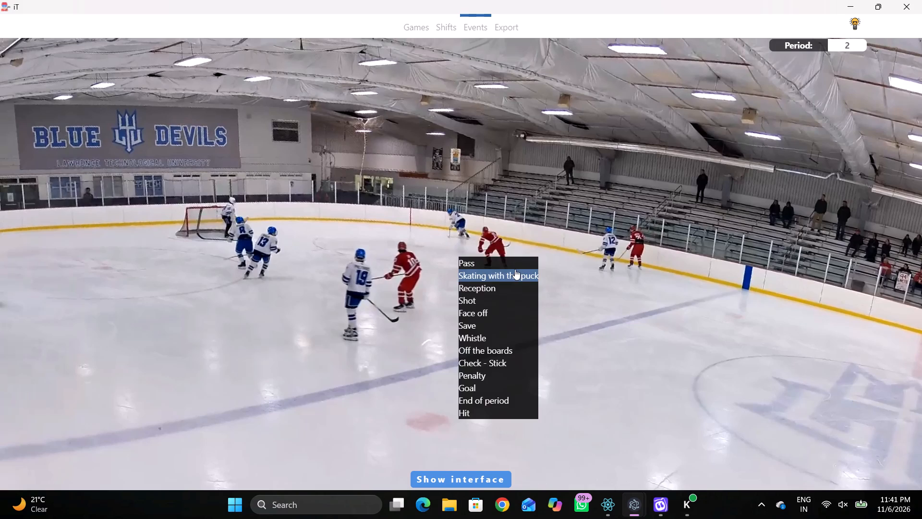
{"action": "left_click", "coordinate": [515, 269]}
{"action": "left_click", "coordinate": [816, 253]}
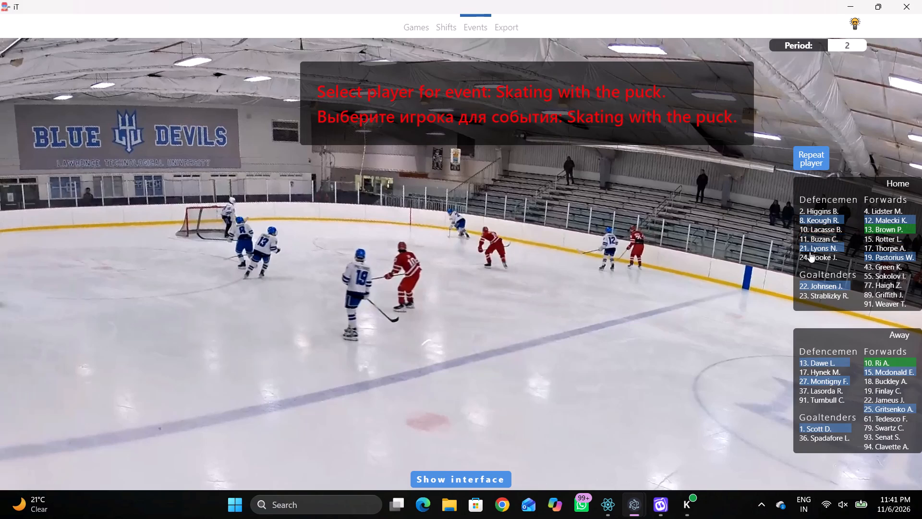
{"action": "left_click", "coordinate": [810, 252]}
{"action": "left_click", "coordinate": [250, 115]}
Log a Pass by home player 21, in the upper part of the upper left face-off circle, toward the goal line.
{"action": "key", "text": "space"}
{"action": "key", "text": "space"}
{"action": "key", "text": "space"}
{"action": "key", "text": "space"}
{"action": "key", "text": "space"}
{"action": "key", "text": "space"}
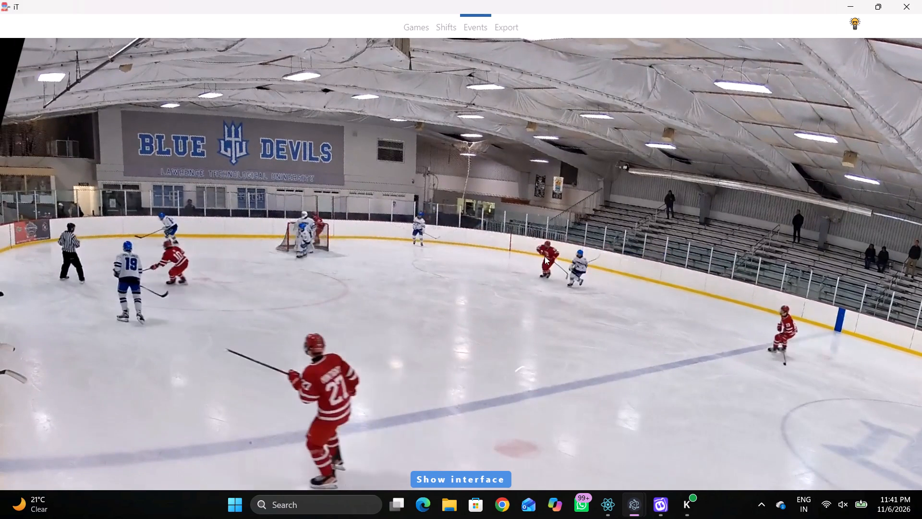
{"action": "type", "text": "q"}
{"action": "key", "text": "q"}
{"action": "key", "text": "q"}
{"action": "right_click", "coordinate": [600, 198]}
{"action": "key", "text": "q"}
{"action": "key", "text": "q"}
{"action": "key", "text": "q"}
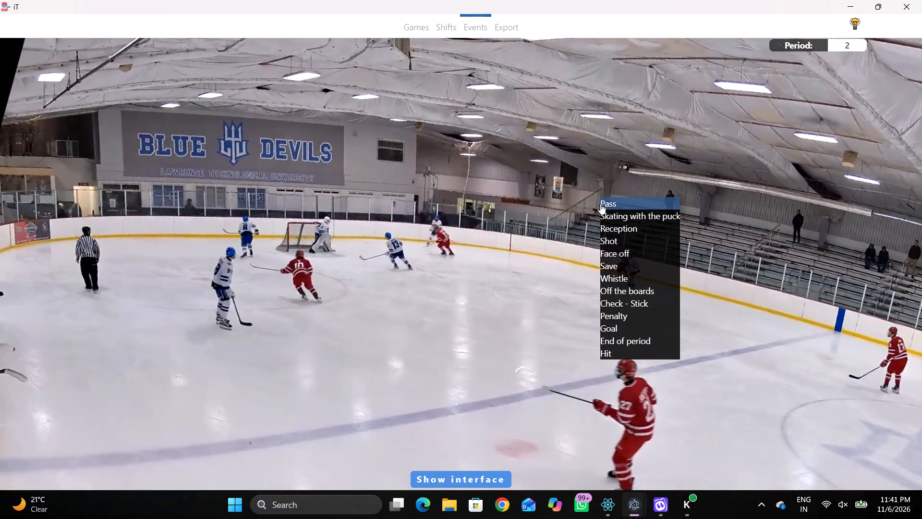
{"action": "left_click", "coordinate": [607, 208]}
{"action": "right_click_drag", "start_coordinate": [567, 208], "coordinate": [560, 212]}
{"action": "left_click", "coordinate": [577, 218]}
{"action": "left_click", "coordinate": [806, 164]}
{"action": "left_click", "coordinate": [276, 130]}
Log a Pass by home player 8, beside the lower left face-off circle's lower edge, near the goal line.
{"action": "key", "text": "r"}
{"action": "key", "text": "space"}
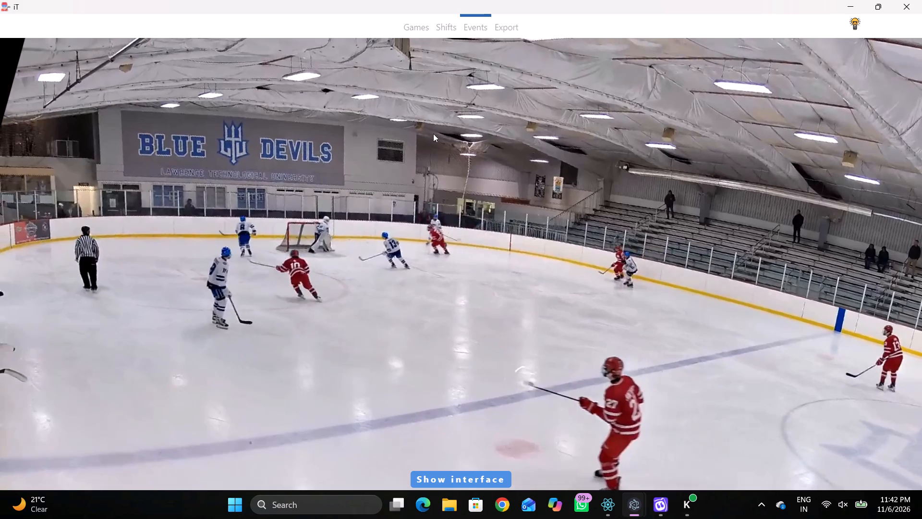
{"action": "key", "text": "space"}
{"action": "key", "text": "space"}
{"action": "key", "text": "space"}
{"action": "key", "text": "space"}
{"action": "key", "text": "space"}
{"action": "key", "text": "space"}
{"action": "key", "text": "space"}
{"action": "key", "text": "q"}
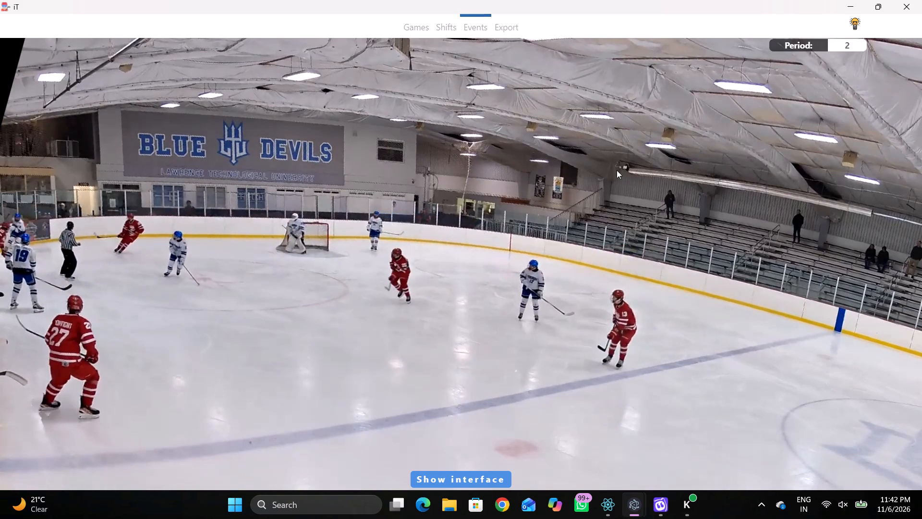
{"action": "right_click", "coordinate": [620, 170]}
{"action": "right_click_drag", "start_coordinate": [586, 174], "coordinate": [567, 185]}
{"action": "left_click", "coordinate": [600, 197]}
{"action": "left_click", "coordinate": [823, 226]}
{"action": "left_click", "coordinate": [819, 221]}
{"action": "left_click", "coordinate": [264, 271]}
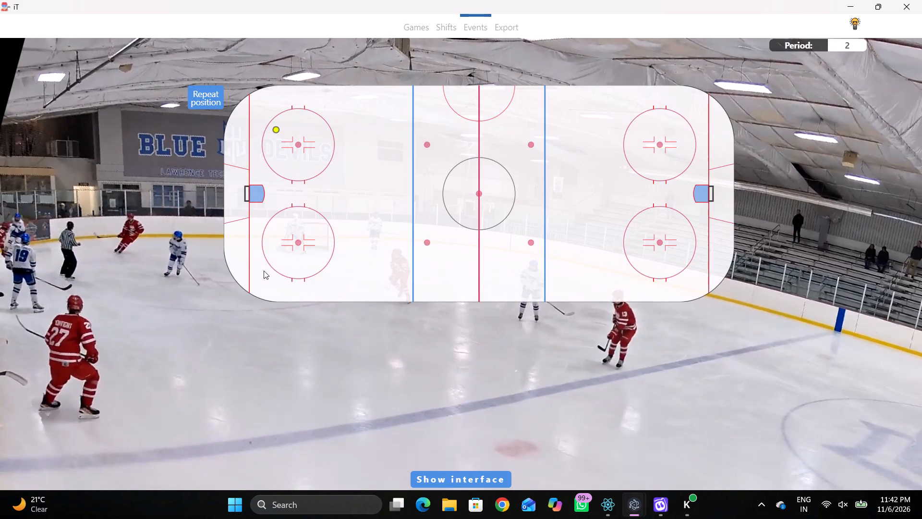
Log Skating with the puck by away player 25, at the blue-line side edge of the lower left face-off circle.
{"action": "key", "text": "space"}
{"action": "key", "text": "space"}
{"action": "key", "text": "space"}
{"action": "key", "text": "space"}
{"action": "key", "text": "space"}
{"action": "key", "text": "space"}
{"action": "key", "text": "q"}
{"action": "right_click_drag", "start_coordinate": [504, 237], "coordinate": [491, 242]}
{"action": "right_click_drag", "start_coordinate": [447, 238], "coordinate": [417, 248]}
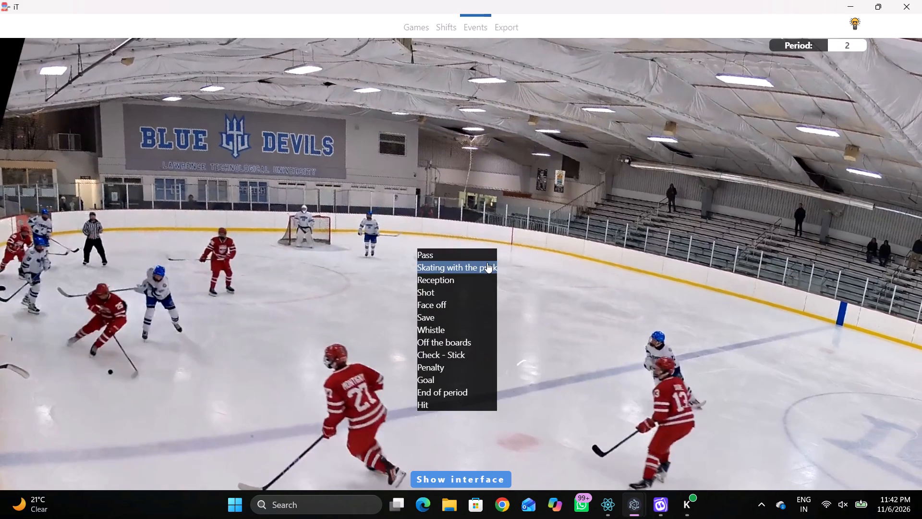
{"action": "left_click", "coordinate": [487, 262]}
{"action": "left_click", "coordinate": [873, 408]}
{"action": "left_click", "coordinate": [334, 257]}
Log a Pass by away player 25, near the lower boards between the lower left face-off circle and the left blue line.
{"action": "key", "text": "space"}
{"action": "key", "text": "space"}
{"action": "key", "text": "space"}
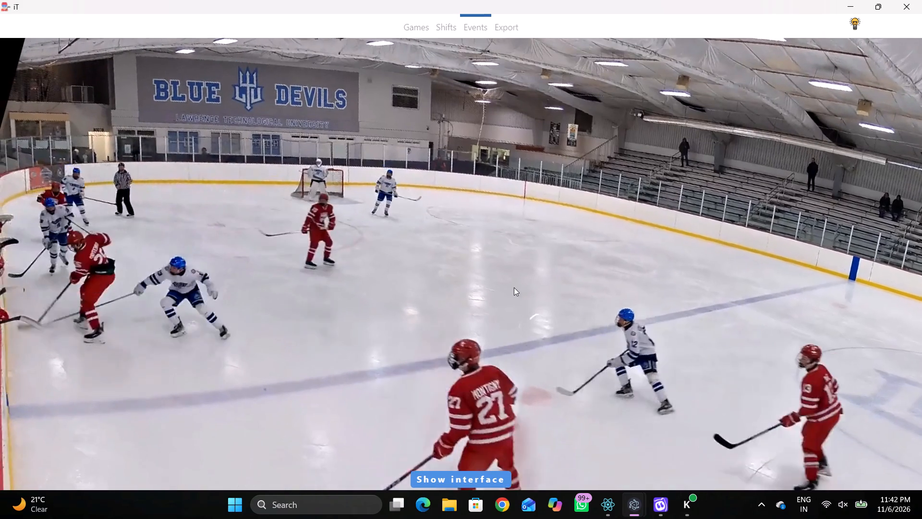
{"action": "key", "text": "space"}
{"action": "key", "text": "space"}
{"action": "key", "text": "space"}
{"action": "key", "text": "q"}
{"action": "key", "text": "q"}
{"action": "key", "text": "q"}
{"action": "key", "text": "q"}
{"action": "right_click", "coordinate": [498, 221]}
{"action": "right_click_drag", "start_coordinate": [482, 222], "coordinate": [471, 228]}
{"action": "left_click", "coordinate": [478, 235]}
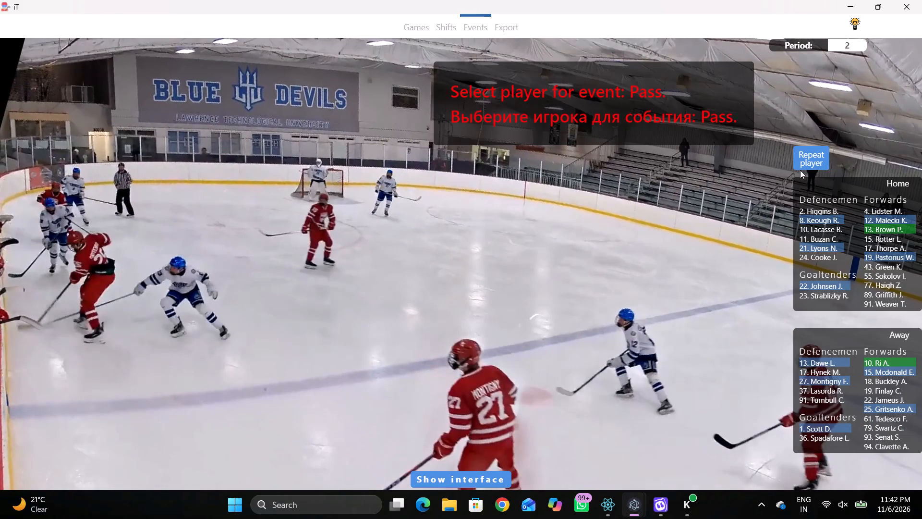
{"action": "left_click", "coordinate": [800, 170]}
{"action": "left_click", "coordinate": [808, 163]}
{"action": "left_click", "coordinate": [360, 286]}
Log a Pass by home player 8, behind the left goal line in the lower corner.
{"action": "key", "text": "space"}
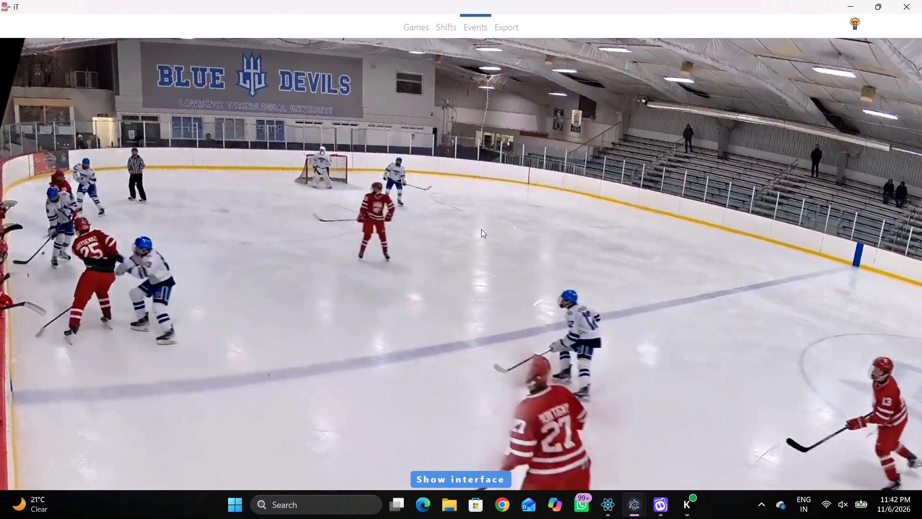
{"action": "key", "text": "space"}
{"action": "key", "text": "space"}
{"action": "key", "text": "space"}
{"action": "key", "text": "space"}
{"action": "key", "text": "space"}
{"action": "key", "text": "q"}
{"action": "key", "text": "space"}
{"action": "key", "text": "v"}
{"action": "key", "text": "space"}
{"action": "key", "text": "space"}
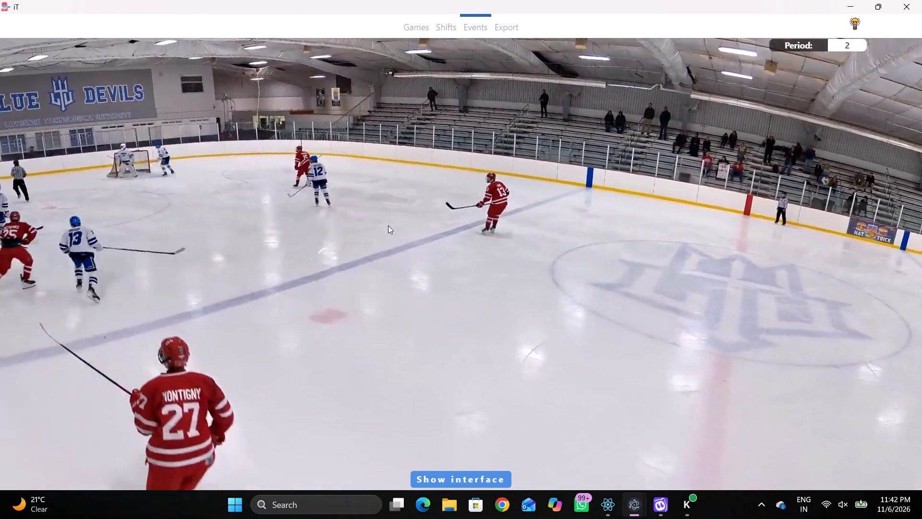
{"action": "key", "text": "space"}
{"action": "key", "text": "space"}
{"action": "key", "text": "space"}
{"action": "key", "text": "q"}
{"action": "key", "text": "q"}
{"action": "key", "text": "q"}
{"action": "key", "text": "q"}
{"action": "key", "text": "q"}
{"action": "right_click", "coordinate": [533, 180]}
{"action": "left_click", "coordinate": [536, 183]}
{"action": "right_click_drag", "start_coordinate": [504, 186], "coordinate": [477, 196]}
{"action": "left_click", "coordinate": [500, 206]}
{"action": "right_click", "coordinate": [478, 200]}
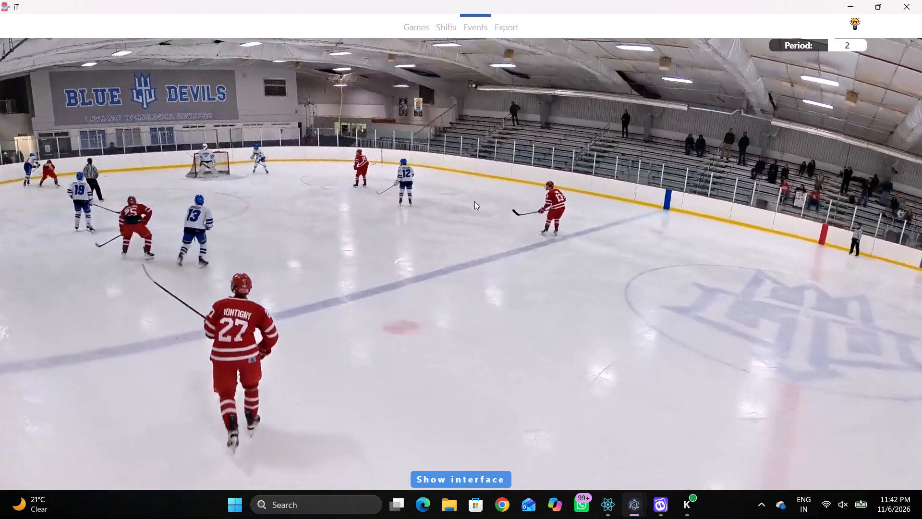
{"action": "left_click", "coordinate": [488, 208]}
{"action": "left_click", "coordinate": [806, 228]}
{"action": "double_click", "coordinate": [806, 225]}
{"action": "left_click", "coordinate": [810, 218]}
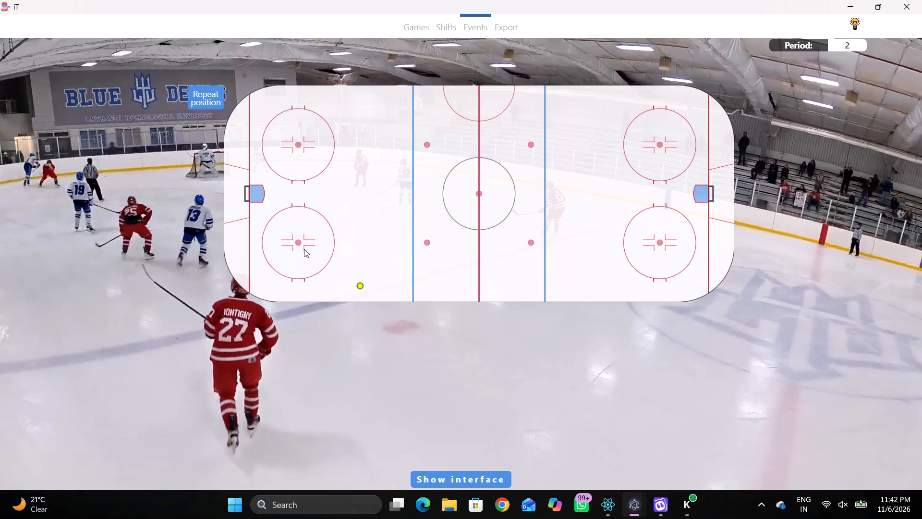
{"action": "left_click", "coordinate": [236, 256]}
Log a Pass by home player 12, near the upper boards between the upper left face-off circle and the left blue line.
{"action": "key", "text": "space"}
{"action": "key", "text": "space"}
{"action": "key", "text": "space"}
{"action": "key", "text": "space"}
{"action": "key", "text": "q"}
{"action": "key", "text": "r"}
{"action": "key", "text": "space"}
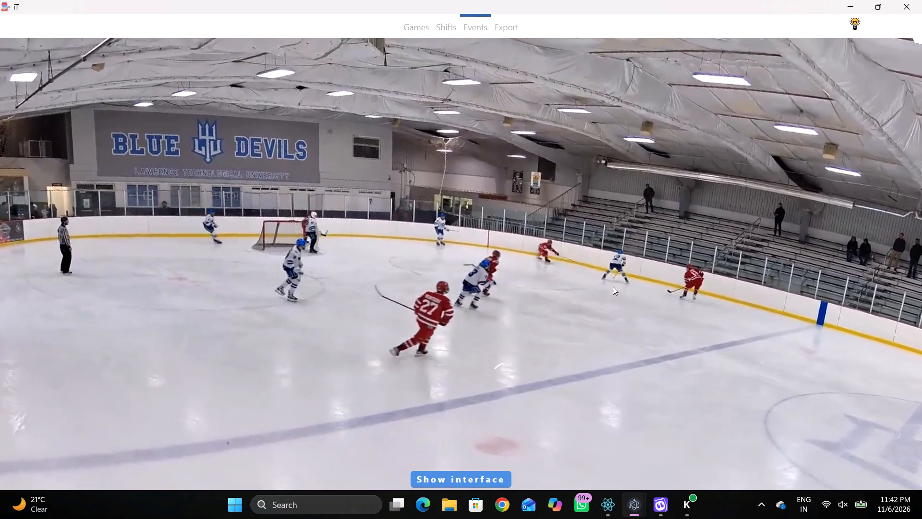
{"action": "key", "text": "space"}
{"action": "key", "text": "space"}
{"action": "key", "text": "space"}
{"action": "right_click", "coordinate": [612, 243]}
{"action": "key", "text": "q"}
{"action": "right_click_drag", "start_coordinate": [598, 239], "coordinate": [573, 250]}
{"action": "left_click", "coordinate": [583, 251]}
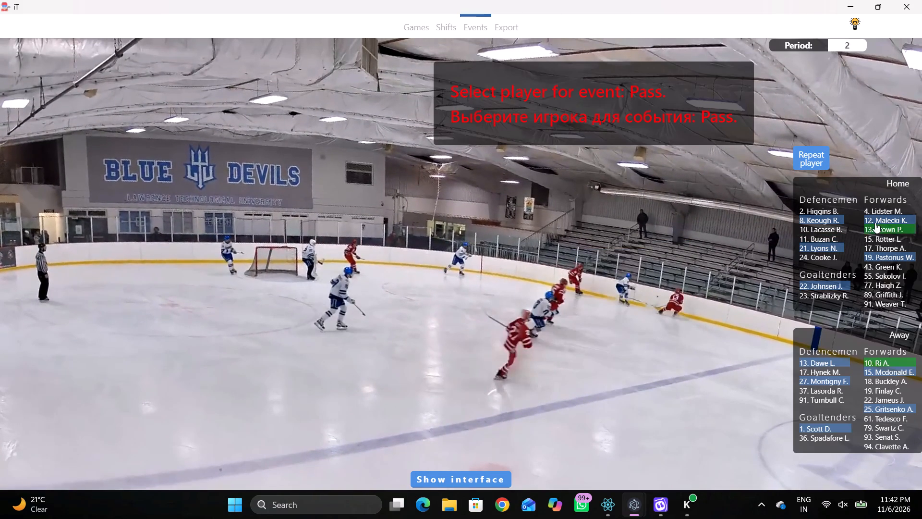
{"action": "left_click", "coordinate": [875, 222]}
{"action": "left_click", "coordinate": [343, 107]}
Replay the sequence around home player 12's pass and examine the contact and puck battle along the upper boards.
{"action": "key", "text": "q"}
{"action": "key", "text": "q"}
{"action": "key", "text": "q"}
{"action": "key", "text": "q"}
{"action": "key", "text": "q"}
{"action": "key", "text": "q"}
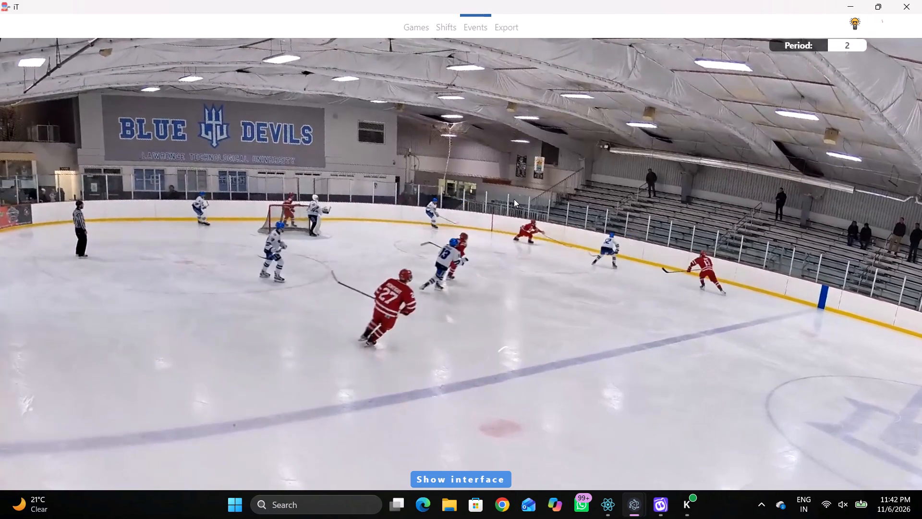
{"action": "key", "text": "space"}
{"action": "key", "text": "space"}
{"action": "key", "text": "space"}
{"action": "key", "text": "space"}
{"action": "key", "text": "space"}
{"action": "key", "text": "space"}
{"action": "key", "text": "space"}
{"action": "key", "text": "space"}
{"action": "key", "text": "q"}
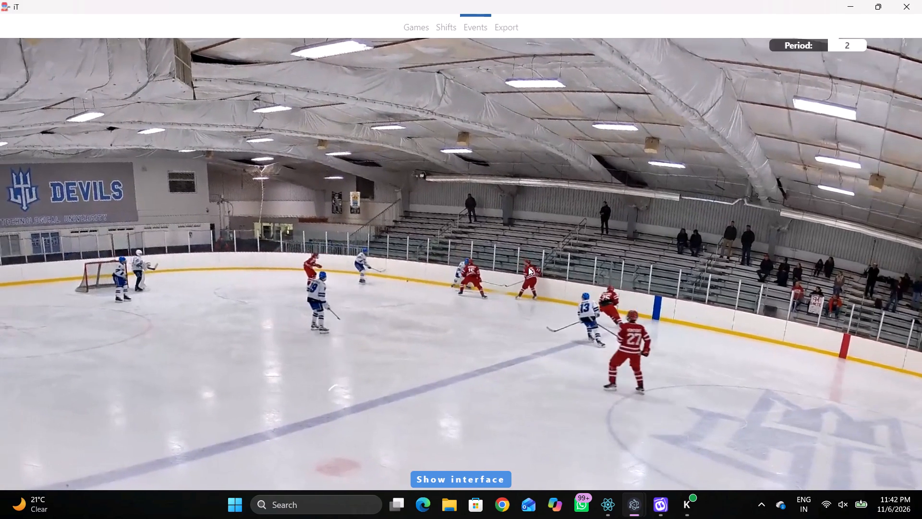
{"action": "key", "text": "r"}
{"action": "key", "text": "space"}
{"action": "key", "text": "space"}
{"action": "key", "text": "space"}
{"action": "key", "text": "space"}
{"action": "key", "text": "space"}
{"action": "key", "text": "space"}
{"action": "key", "text": "space"}
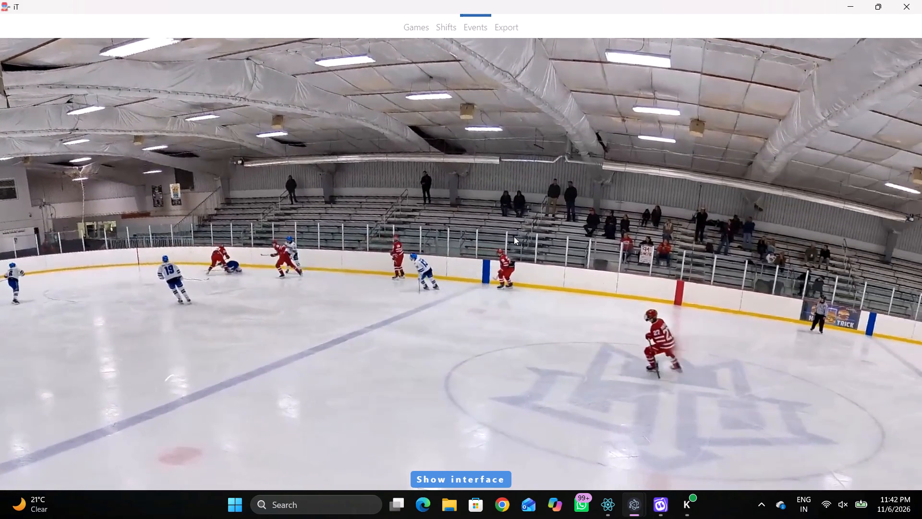
{"action": "key", "text": "space"}
{"action": "type", "text": "qq"}
{"action": "key", "text": "q"}
{"action": "key", "text": "q"}
{"action": "type", "text": "qqqqqq"}
{"action": "type", "text": "qq"}
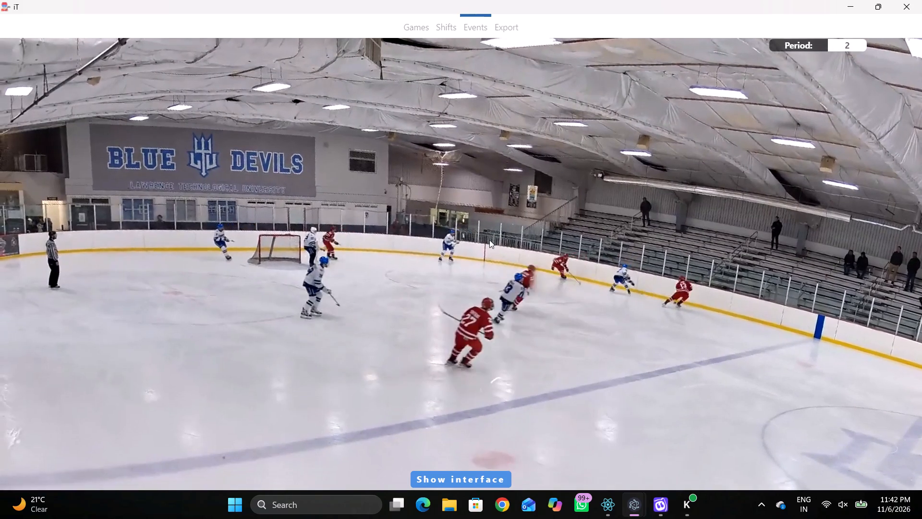
{"action": "type", "text": "qqq v"}
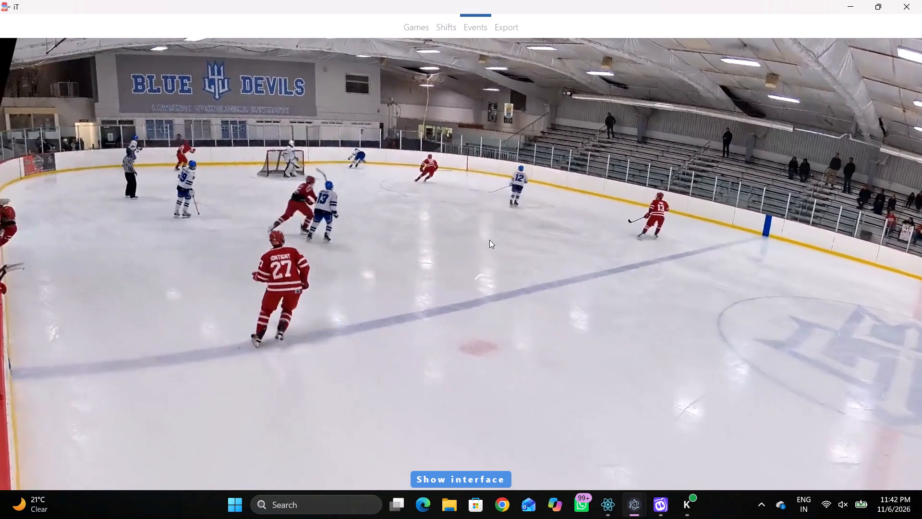
Log a Hit by away player 10 on home player 21, just above the upper left face-off circle near the boards.
{"action": "key", "text": "space"}
{"action": "key", "text": "space"}
{"action": "key", "text": "space"}
{"action": "key", "text": "space"}
{"action": "key", "text": "space"}
{"action": "right_click", "coordinate": [518, 244]}
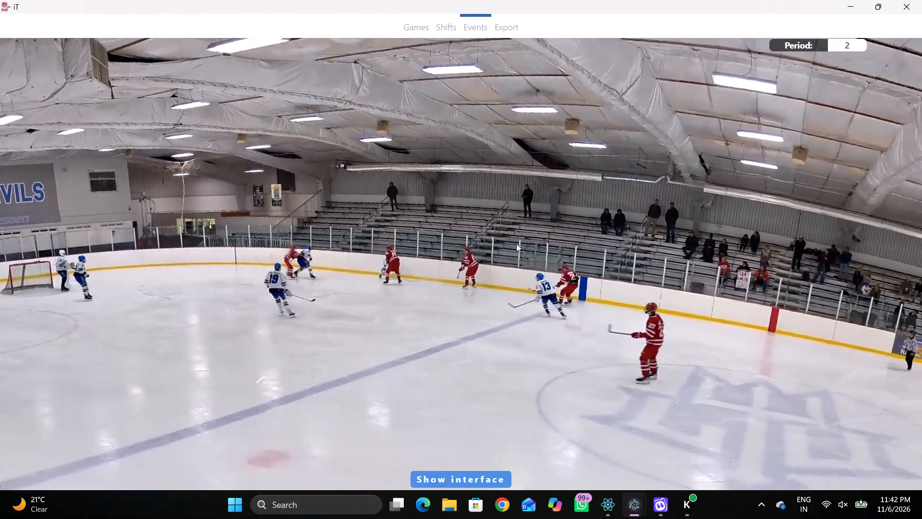
{"action": "left_click", "coordinate": [527, 395]}
{"action": "left_click", "coordinate": [873, 360]}
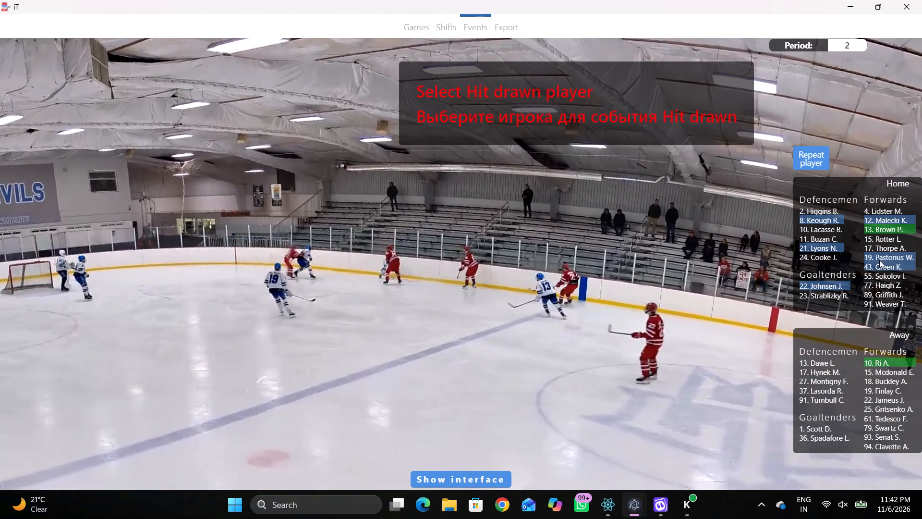
{"action": "left_click", "coordinate": [815, 243]}
{"action": "left_click", "coordinate": [831, 243]}
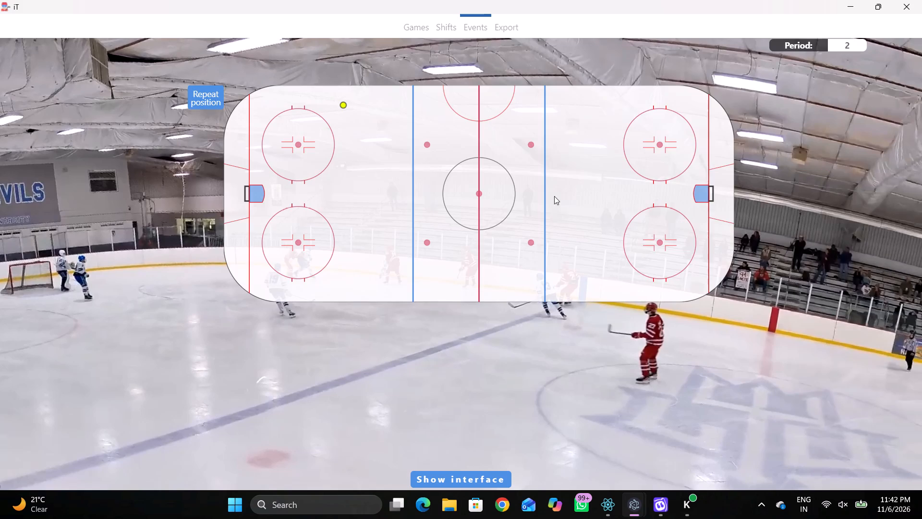
{"action": "left_click", "coordinate": [303, 103]}
Log a Pass by home player 8, in the upper corner between the left goal line and the upper left face-off circle.
{"action": "key", "text": "space"}
{"action": "key", "text": "space"}
{"action": "key", "text": "space"}
{"action": "key", "text": "space"}
{"action": "key", "text": "space"}
{"action": "key", "text": "space"}
{"action": "key", "text": "space"}
{"action": "key", "text": "space"}
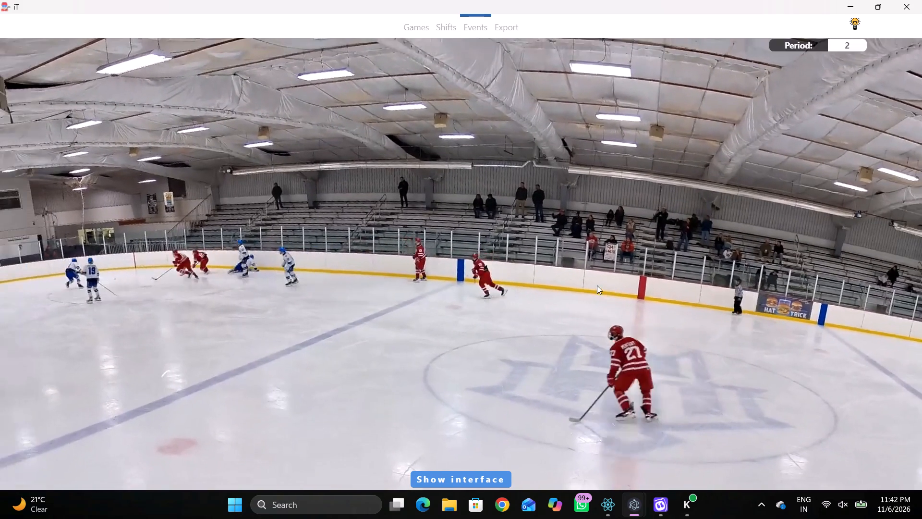
{"action": "key", "text": "space"}
{"action": "key", "text": "space"}
{"action": "key", "text": "space"}
{"action": "key", "text": "space"}
{"action": "right_click_drag", "start_coordinate": [600, 252], "coordinate": [594, 252]}
{"action": "key", "text": "q"}
{"action": "left_click", "coordinate": [633, 263]}
{"action": "left_click", "coordinate": [614, 259]}
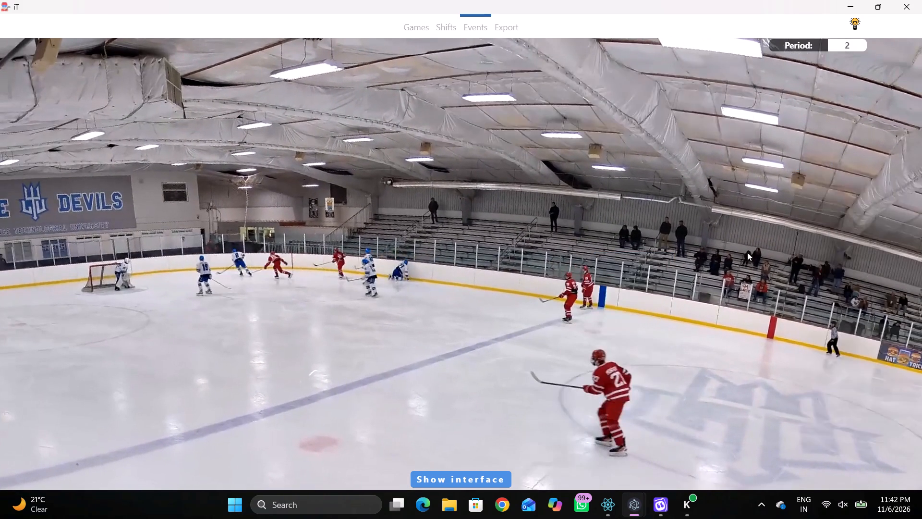
{"action": "right_click_drag", "start_coordinate": [738, 226], "coordinate": [712, 232]}
{"action": "left_click", "coordinate": [728, 233]}
{"action": "left_click", "coordinate": [810, 218]}
{"action": "left_click", "coordinate": [269, 107]}
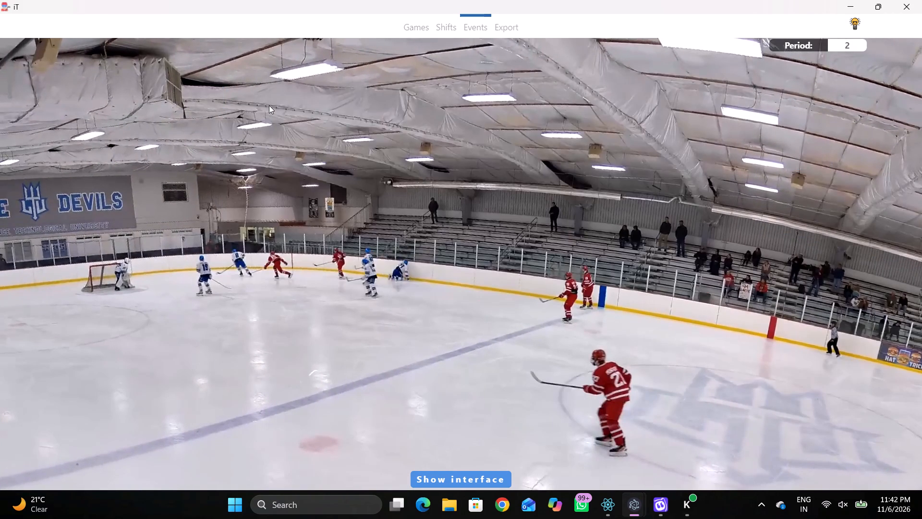
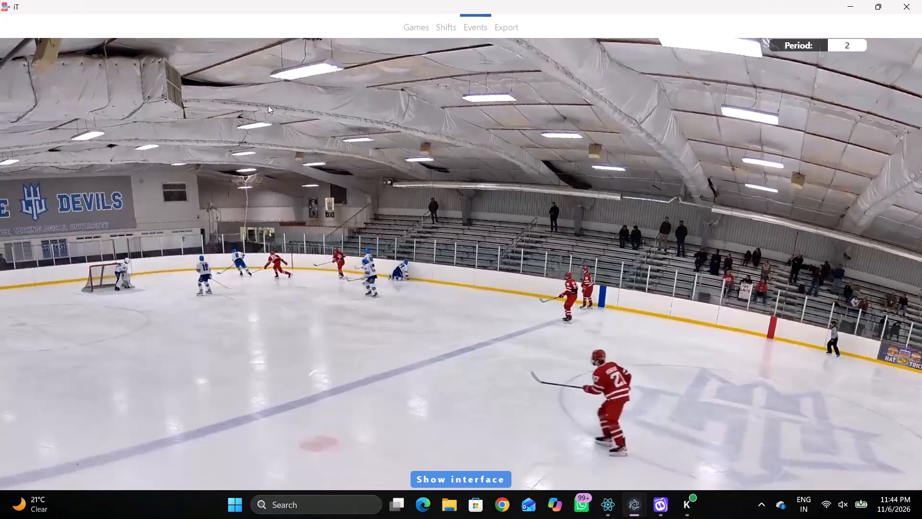
Log a Skating with the puck event by home player 19, just outside the lower left face-off circle toward the blue line.
{"action": "key", "text": "space"}
{"action": "key", "text": "space"}
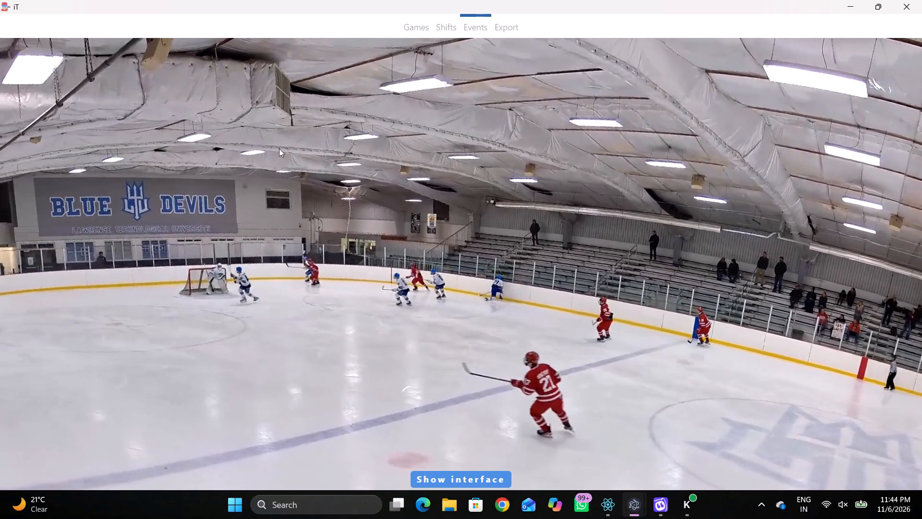
{"action": "key", "text": "space"}
{"action": "key", "text": "v"}
{"action": "key", "text": "space"}
{"action": "key", "text": "space"}
{"action": "key", "text": "space"}
{"action": "key", "text": "space"}
{"action": "key", "text": "space"}
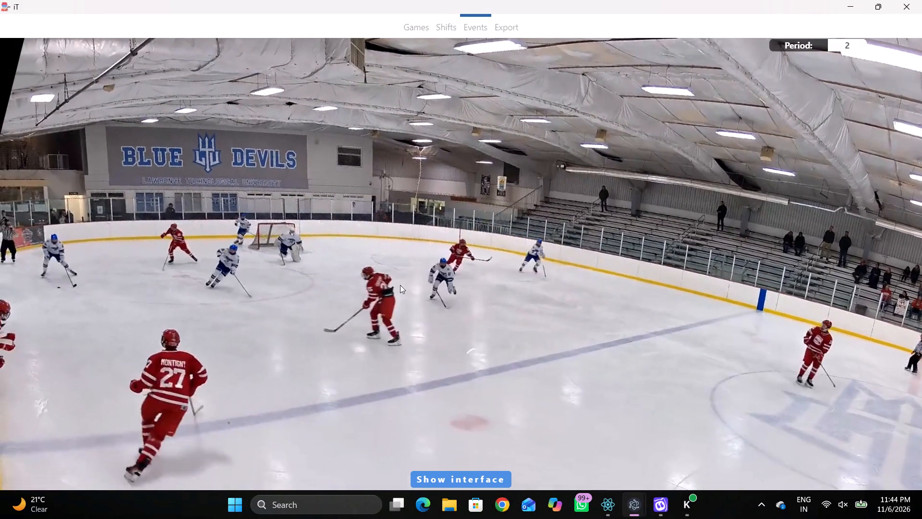
{"action": "key", "text": "space"}
{"action": "key", "text": "space"}
{"action": "right_click", "coordinate": [484, 162]}
{"action": "key", "text": "q"}
{"action": "right_click_drag", "start_coordinate": [444, 158], "coordinate": [437, 158]}
{"action": "left_click_drag", "start_coordinate": [453, 173], "coordinate": [447, 168]}
{"action": "right_click_drag", "start_coordinate": [423, 163], "coordinate": [423, 168]}
{"action": "left_click", "coordinate": [443, 185]}
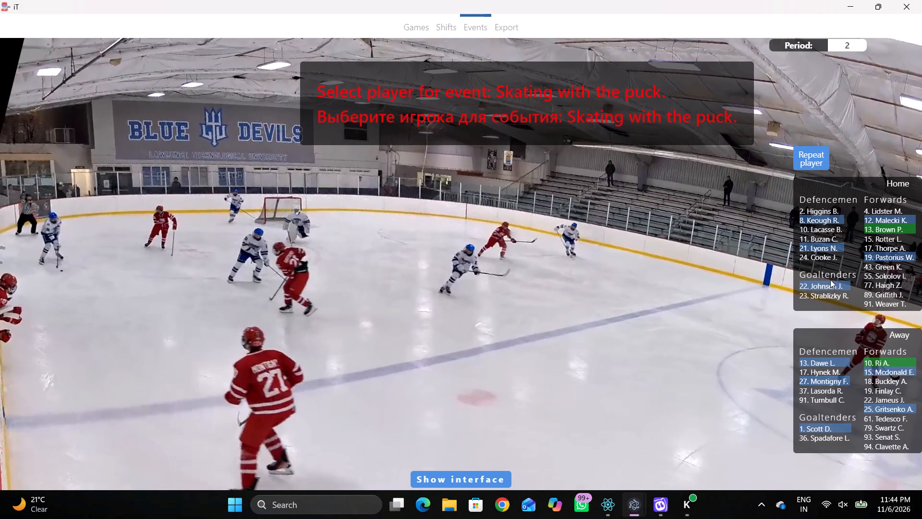
{"action": "left_click", "coordinate": [884, 254]}
{"action": "left_click", "coordinate": [337, 275]}
Replay the preceding sequence from the upper boards battle to home player 19's puck possession and examine the play.
{"action": "key", "text": "q"}
{"action": "key", "text": "q"}
{"action": "key", "text": "q"}
{"action": "key", "text": "q"}
{"action": "key", "text": "q"}
{"action": "key", "text": "q"}
{"action": "key", "text": "q"}
{"action": "key", "text": "q"}
{"action": "key", "text": "q"}
{"action": "key", "text": "q"}
{"action": "key", "text": "q"}
{"action": "key", "text": "q"}
{"action": "key", "text": "q"}
{"action": "key", "text": "q"}
{"action": "key", "text": "q"}
{"action": "key", "text": "q"}
{"action": "key", "text": "q"}
{"action": "key", "text": "q"}
{"action": "key", "text": "q"}
{"action": "key", "text": "q"}
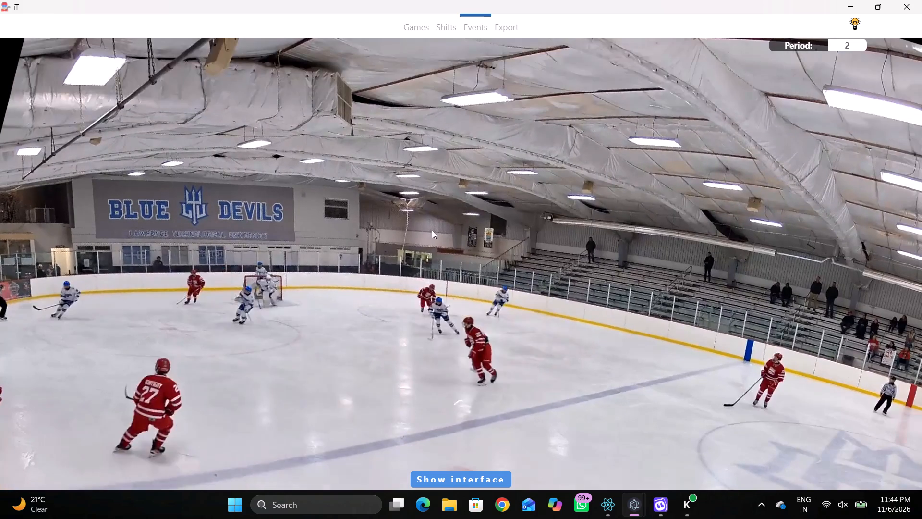
{"action": "key", "text": "q"}
{"action": "key", "text": "q"}
{"action": "key", "text": "q"}
{"action": "key", "text": "q"}
{"action": "key", "text": "q"}
{"action": "key", "text": "q"}
{"action": "key", "text": "q"}
{"action": "key", "text": "q"}
{"action": "key", "text": "q"}
{"action": "key", "text": "q"}
{"action": "key", "text": "q"}
{"action": "key", "text": "space"}
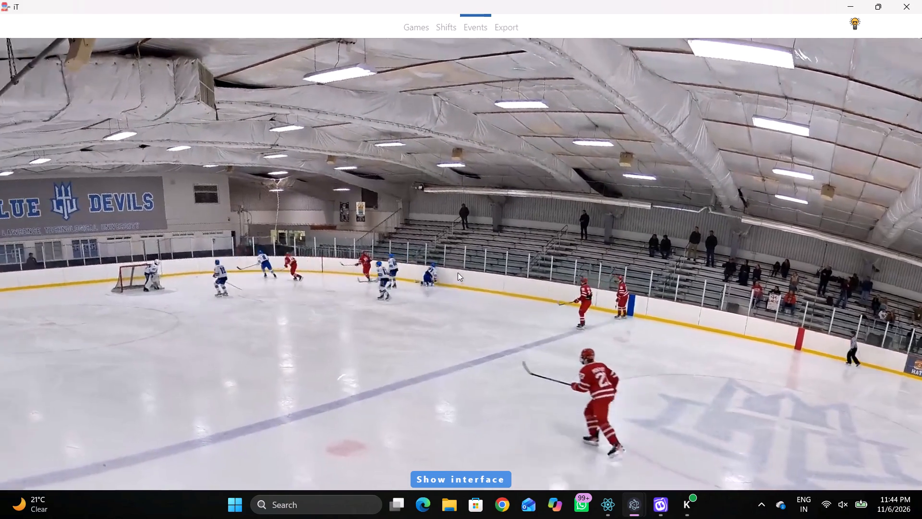
{"action": "type", "text": "v"}
{"action": "key", "text": "v"}
{"action": "key", "text": "space"}
{"action": "key", "text": "space"}
{"action": "key", "text": "space"}
{"action": "key", "text": "space"}
{"action": "key", "text": "space"}
{"action": "type", "text": "q"}
{"action": "key", "text": "q"}
{"action": "key", "text": "q"}
Log a Pass by the same player as the previous event, at the bottom edge inside the lower left face-off circle.
{"action": "right_click", "coordinate": [518, 193]}
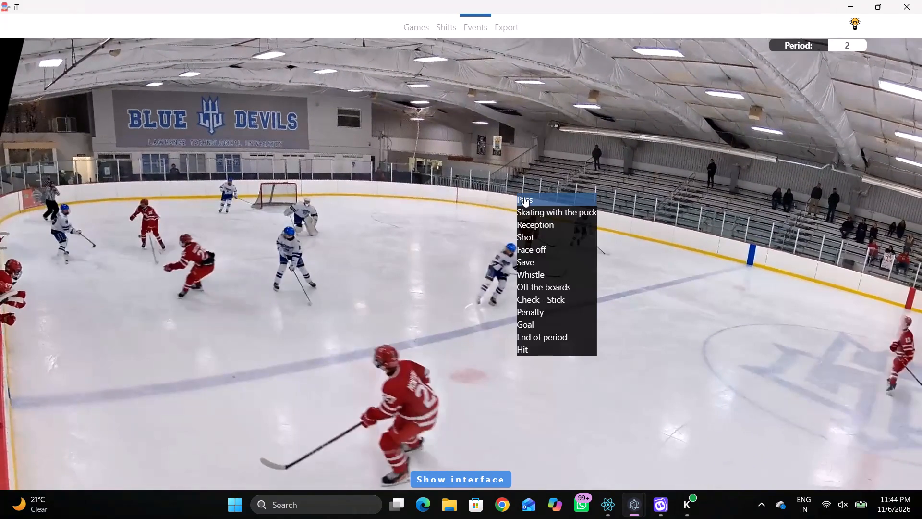
{"action": "left_click", "coordinate": [524, 197]}
{"action": "right_click_drag", "start_coordinate": [523, 196], "coordinate": [518, 197]}
{"action": "left_click", "coordinate": [532, 205]}
{"action": "key", "text": "q"}
{"action": "left_click", "coordinate": [508, 212]}
{"action": "right_click", "coordinate": [506, 212]}
{"action": "left_click", "coordinate": [515, 215]}
{"action": "left_click", "coordinate": [803, 160]}
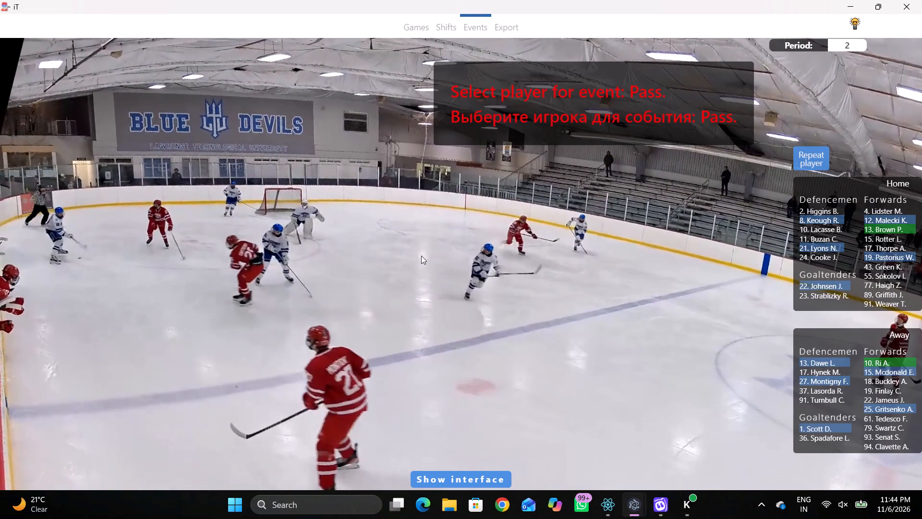
{"action": "left_click", "coordinate": [298, 273]}
Log a Whistle at the stoppage following the pass, on the right blue line slightly below mid-ice.
{"action": "key", "text": "space"}
{"action": "key", "text": "v"}
{"action": "key", "text": "space"}
{"action": "key", "text": "space"}
{"action": "key", "text": "space"}
{"action": "key", "text": "space"}
{"action": "key", "text": "space"}
{"action": "key", "text": "space"}
{"action": "key", "text": "space"}
{"action": "key", "text": "space"}
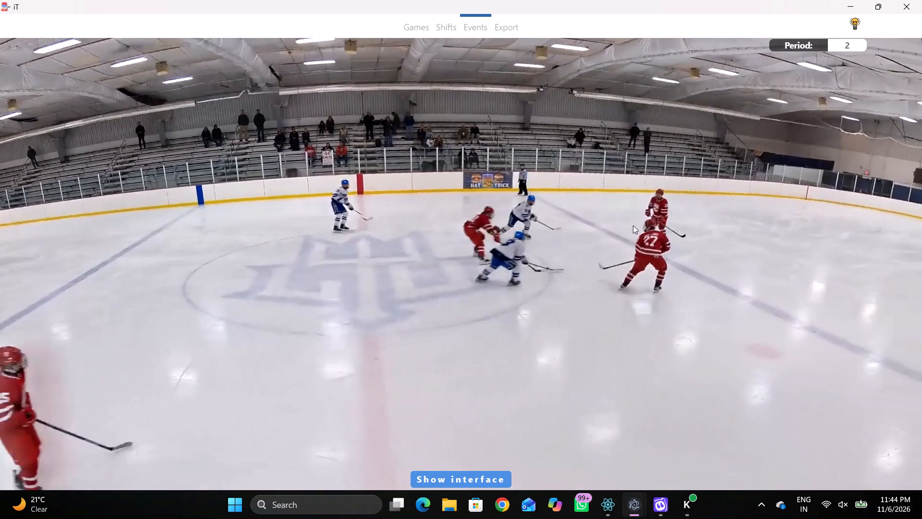
{"action": "key", "text": "q"}
{"action": "key", "text": "q"}
{"action": "type", "text": "qr"}
{"action": "key", "text": "space"}
{"action": "key", "text": "space"}
{"action": "key", "text": "space"}
{"action": "key", "text": "space"}
{"action": "key", "text": "space"}
{"action": "key", "text": "space"}
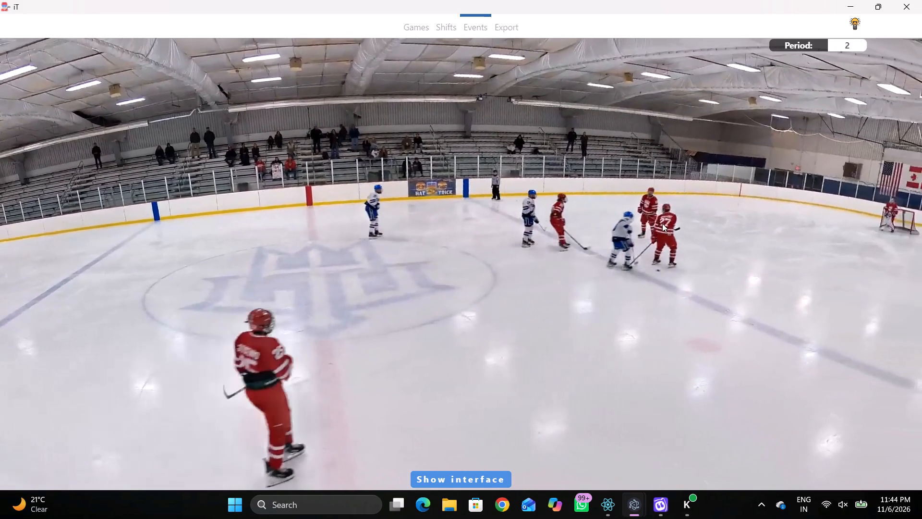
{"action": "right_click", "coordinate": [652, 205]}
{"action": "left_click", "coordinate": [684, 287]}
{"action": "left_click", "coordinate": [545, 221]}
Advance the video past the stoppage to the next face-off and examine the moment the puck is dropped.
{"action": "key", "text": "space"}
{"action": "type", "text": "v"}
{"action": "key", "text": "v"}
{"action": "key", "text": "c"}
{"action": "key", "text": "space"}
{"action": "key", "text": "c"}
{"action": "key", "text": "space"}
{"action": "key", "text": "c"}
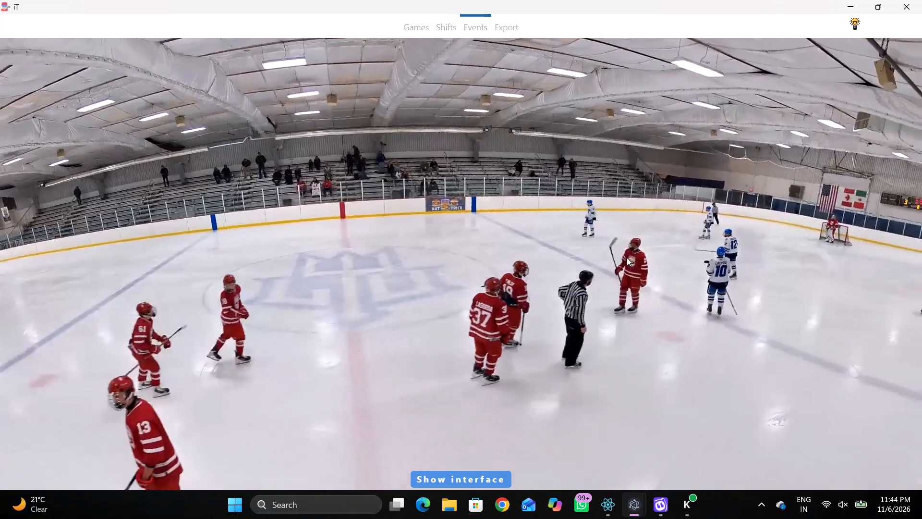
{"action": "key", "text": "space"}
{"action": "type", "text": "c D"}
{"action": "key", "text": "shift+d"}
{"action": "key", "text": "space"}
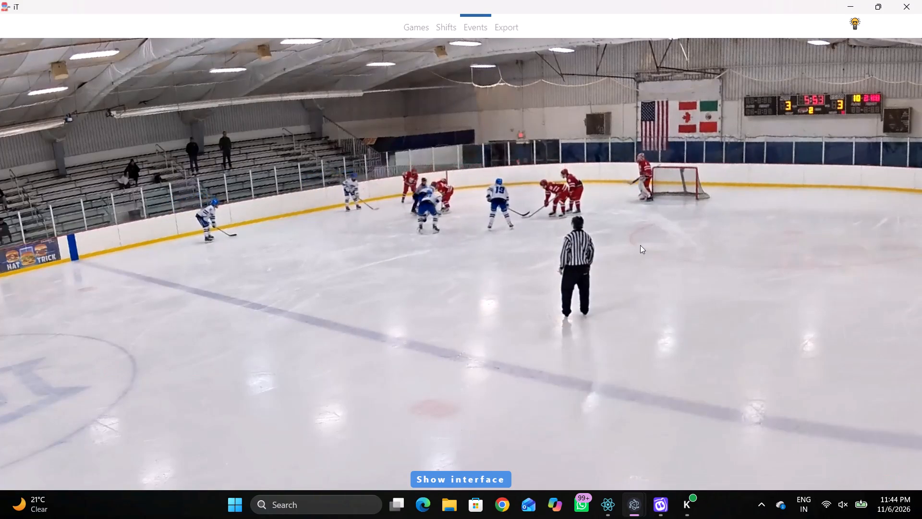
{"action": "key", "text": "space"}
{"action": "key", "text": "space"}
{"action": "key", "text": "space"}
{"action": "key", "text": "space"}
{"action": "key", "text": "space"}
{"action": "key", "text": "q"}
{"action": "key", "text": "q"}
{"action": "key", "text": "q"}
{"action": "key", "text": "q"}
{"action": "key", "text": "q"}
{"action": "key", "text": "q"}
{"action": "key", "text": "q"}
{"action": "key", "text": "q"}
{"action": "key", "text": "q"}
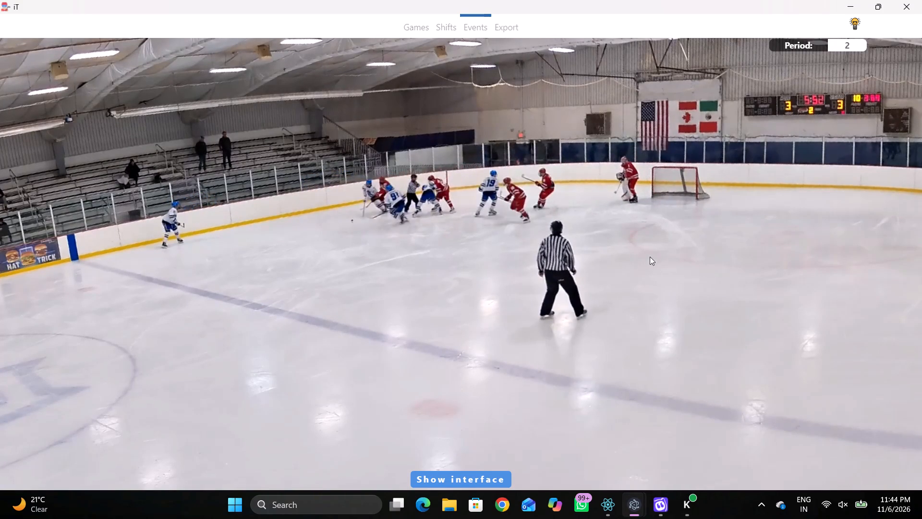
{"action": "key", "text": "q"}
{"action": "key", "text": "q"}
{"action": "key", "text": "q"}
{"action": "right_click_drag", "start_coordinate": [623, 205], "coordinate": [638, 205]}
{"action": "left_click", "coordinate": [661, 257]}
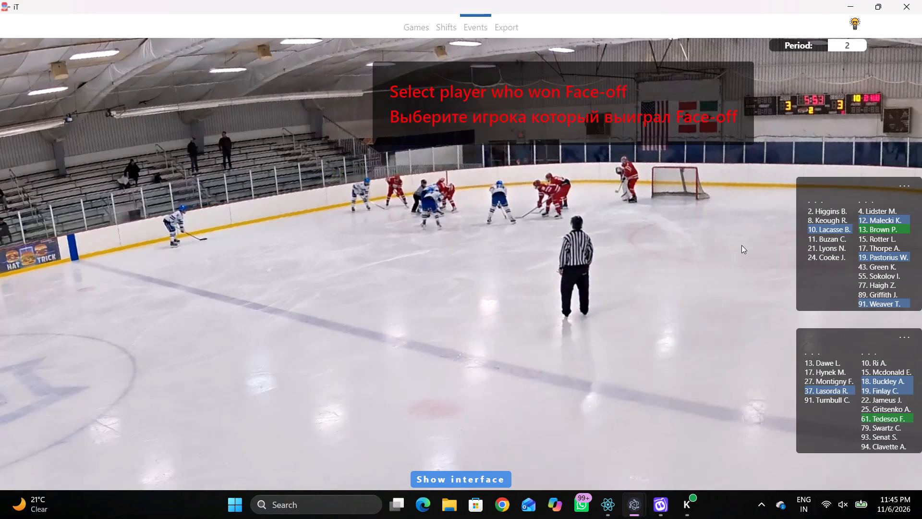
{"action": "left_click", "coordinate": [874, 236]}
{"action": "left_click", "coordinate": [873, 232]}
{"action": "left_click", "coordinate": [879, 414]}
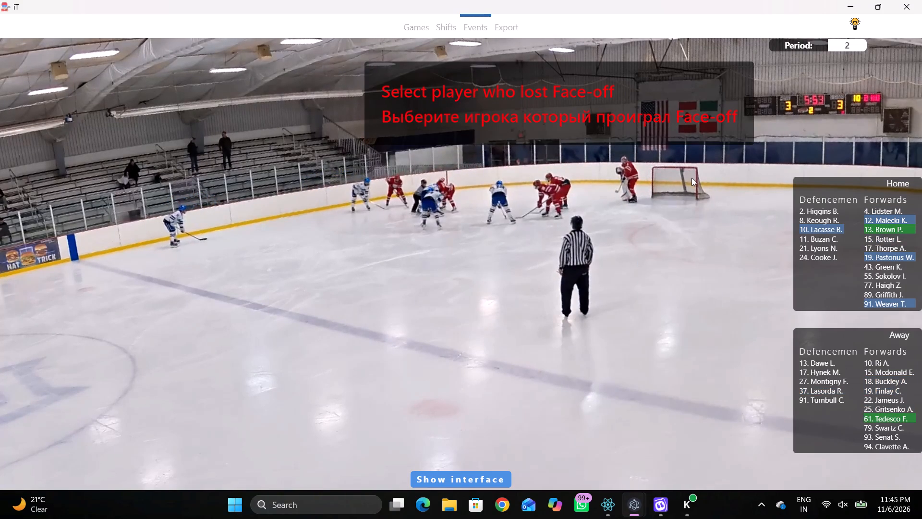
Log a Face off won by home player 13 against away player 61, at the upper right face-off dot.
{"action": "right_click_drag", "start_coordinate": [689, 264], "coordinate": [716, 262]}
{"action": "left_click", "coordinate": [720, 320]}
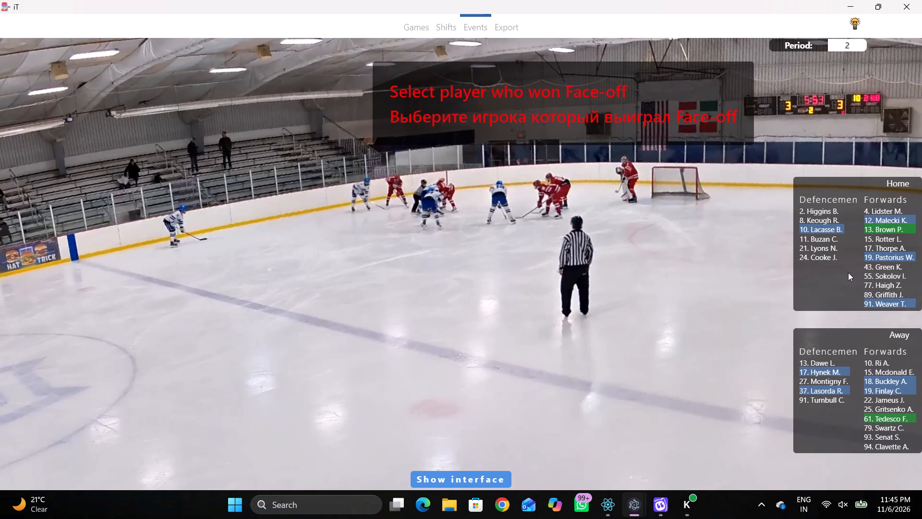
{"action": "left_click", "coordinate": [866, 234]}
{"action": "left_click", "coordinate": [871, 228]}
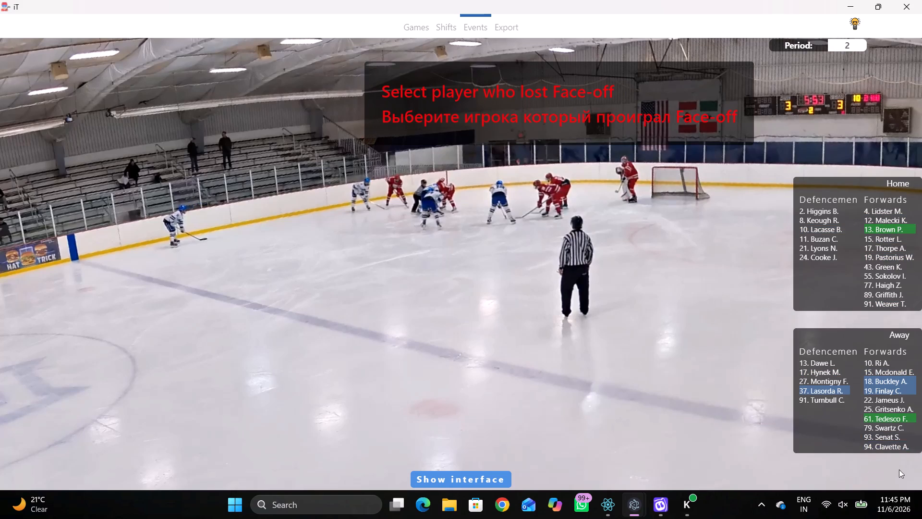
{"action": "left_click", "coordinate": [883, 427]}
{"action": "left_click", "coordinate": [879, 418]}
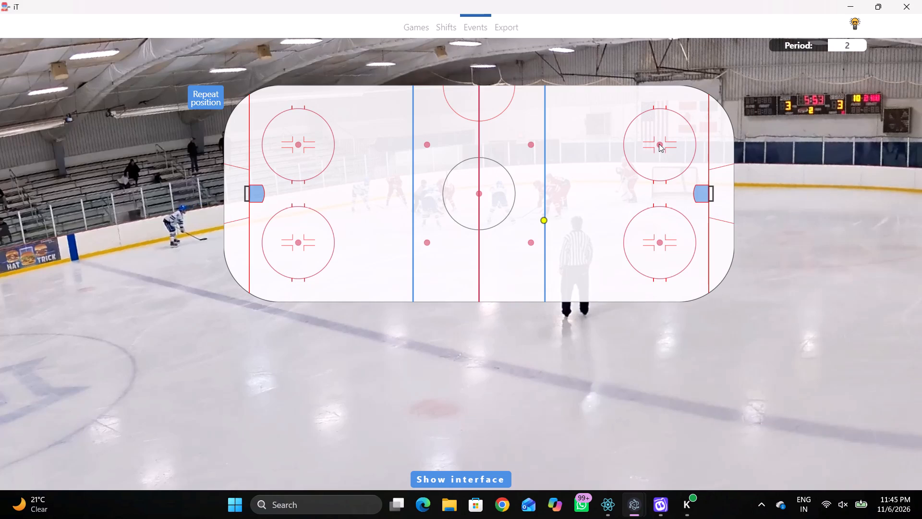
{"action": "left_click", "coordinate": [659, 144]}
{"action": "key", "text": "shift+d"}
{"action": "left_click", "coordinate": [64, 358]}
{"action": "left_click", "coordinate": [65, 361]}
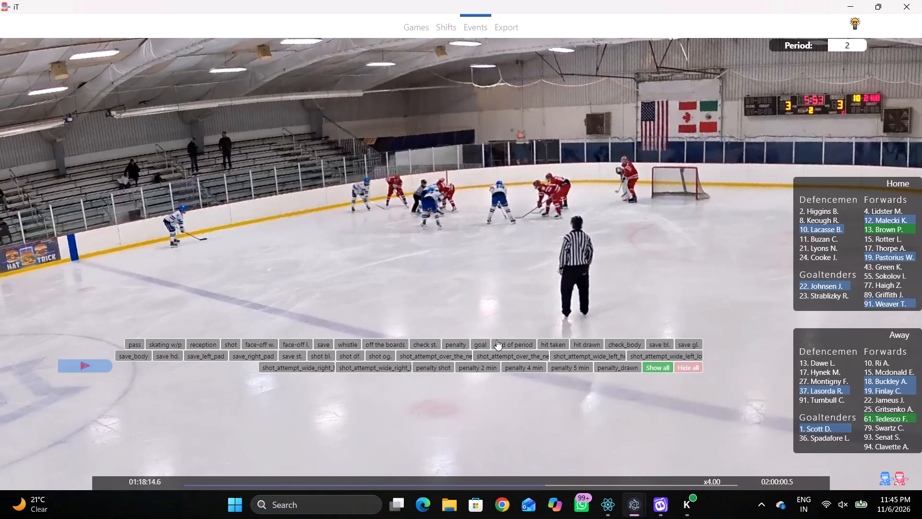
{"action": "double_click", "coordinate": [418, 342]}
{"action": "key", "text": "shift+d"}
Play the video on from the face-off and examine which home player takes the puck near the upper boards.
{"action": "key", "text": "space"}
{"action": "key", "text": "space"}
{"action": "key", "text": "space"}
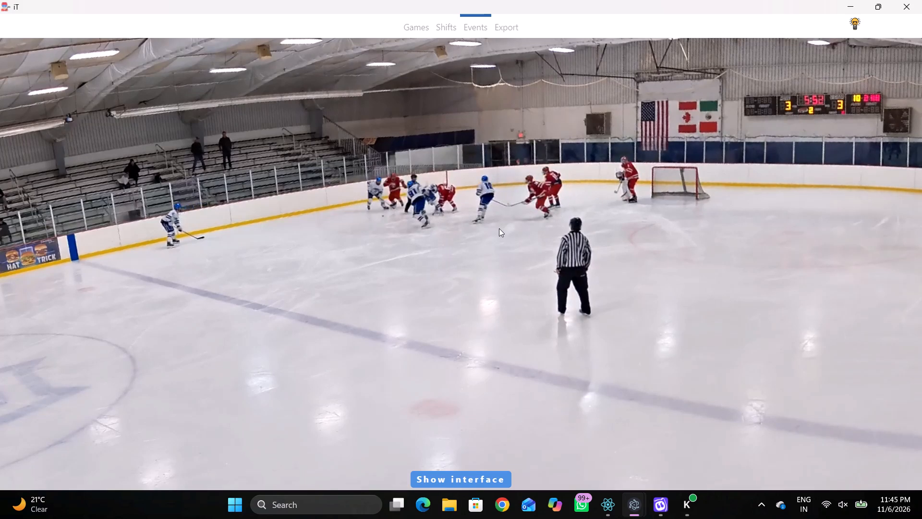
{"action": "key", "text": "space"}
{"action": "key", "text": "space"}
{"action": "key", "text": "space"}
{"action": "key", "text": "space"}
{"action": "key", "text": "space"}
{"action": "key", "text": "q"}
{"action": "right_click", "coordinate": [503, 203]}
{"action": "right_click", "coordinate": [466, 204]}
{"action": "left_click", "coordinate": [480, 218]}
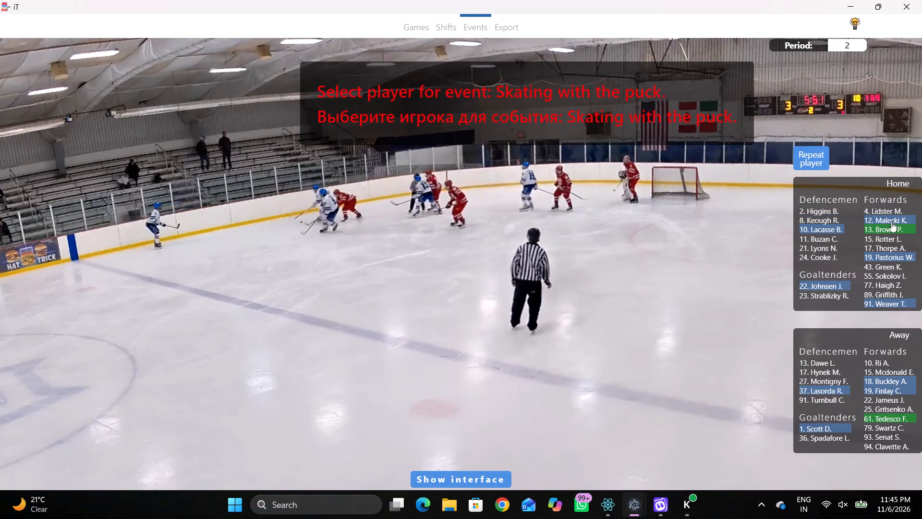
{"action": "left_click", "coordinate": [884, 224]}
Log Skating with the puck by home player 12, at the upper-left edge of the upper right face-off circle.
{"action": "right_click_drag", "start_coordinate": [742, 289], "coordinate": [741, 284]}
{"action": "right_click", "coordinate": [771, 319]}
{"action": "right_click", "coordinate": [716, 199]}
{"action": "left_click", "coordinate": [739, 217]}
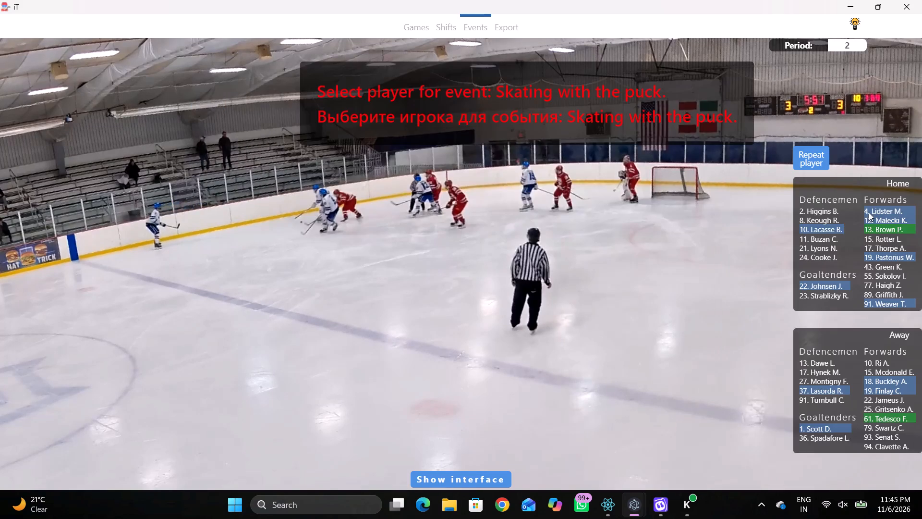
{"action": "left_click", "coordinate": [874, 219]}
{"action": "left_click", "coordinate": [635, 109]}
Log a Pass by the same home player, 12, just above the upper right face-off circle.
{"action": "key", "text": "r"}
{"action": "key", "text": "space"}
{"action": "key", "text": "space"}
{"action": "key", "text": "space"}
{"action": "key", "text": "space"}
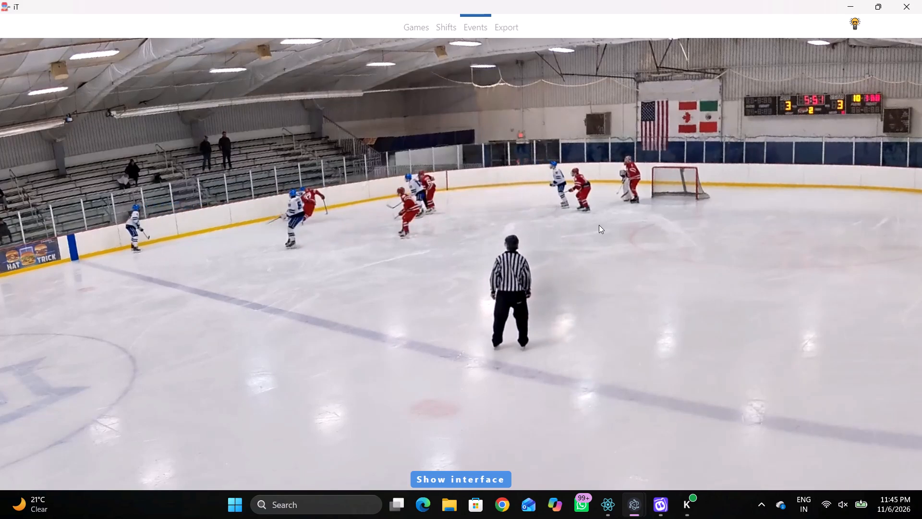
{"action": "key", "text": "q"}
{"action": "key", "text": "space"}
{"action": "key", "text": "space"}
{"action": "key", "text": "space"}
{"action": "key", "text": "space"}
{"action": "key", "text": "space"}
{"action": "key", "text": "space"}
{"action": "key", "text": "q"}
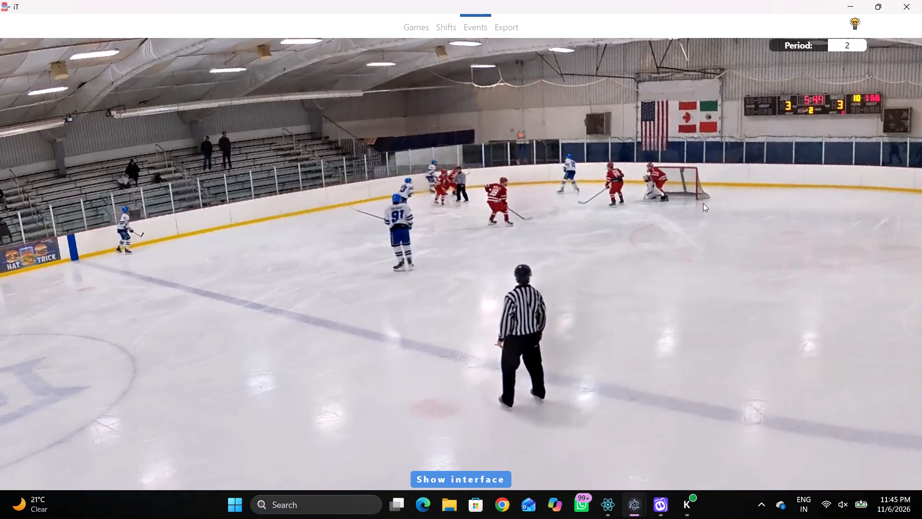
{"action": "right_click", "coordinate": [698, 194]}
{"action": "right_click_drag", "start_coordinate": [680, 191], "coordinate": [672, 191]}
{"action": "left_click", "coordinate": [681, 197]}
{"action": "left_click", "coordinate": [810, 154]}
{"action": "left_click", "coordinate": [658, 104]}
Log Skating with the puck by home player 10, between the right blue line and the upper right face-off circle.
{"action": "key", "text": "space"}
{"action": "key", "text": "space"}
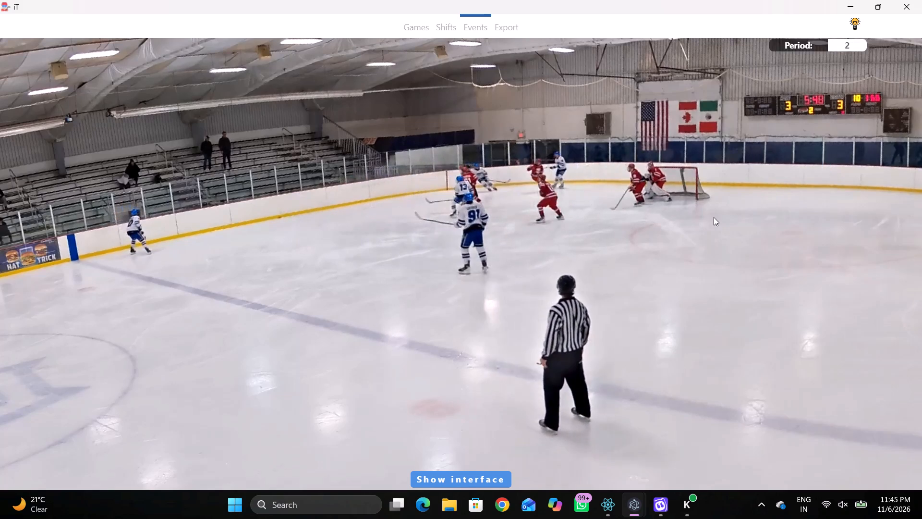
{"action": "key", "text": "space"}
{"action": "key", "text": "space"}
{"action": "key", "text": "space"}
{"action": "key", "text": "space"}
{"action": "key", "text": "space"}
{"action": "key", "text": "space"}
{"action": "right_click", "coordinate": [546, 185]}
{"action": "left_click", "coordinate": [569, 209]}
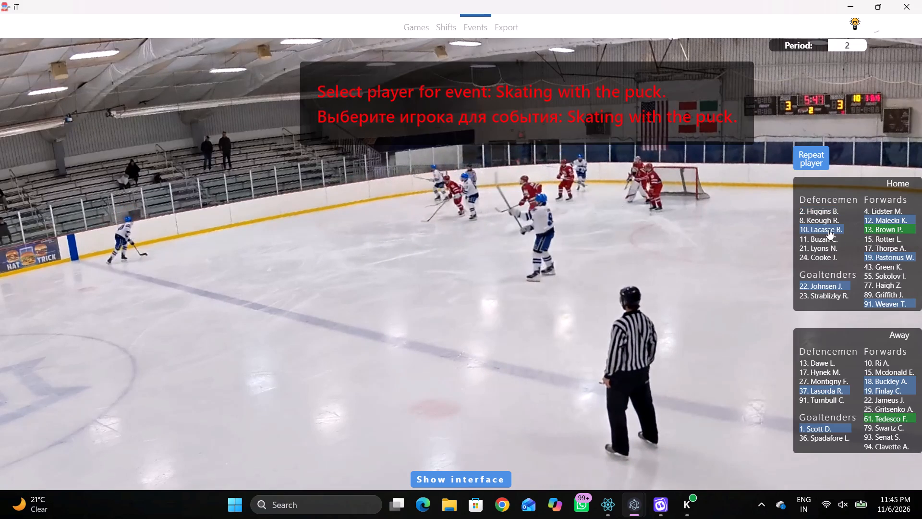
{"action": "left_click", "coordinate": [828, 229]}
{"action": "left_click", "coordinate": [587, 132]}
Log a Shot on goal by the same home player, 10, just inside the right blue line above mid-ice.
{"action": "key", "text": "space"}
{"action": "key", "text": "space"}
{"action": "key", "text": "space"}
{"action": "key", "text": "space"}
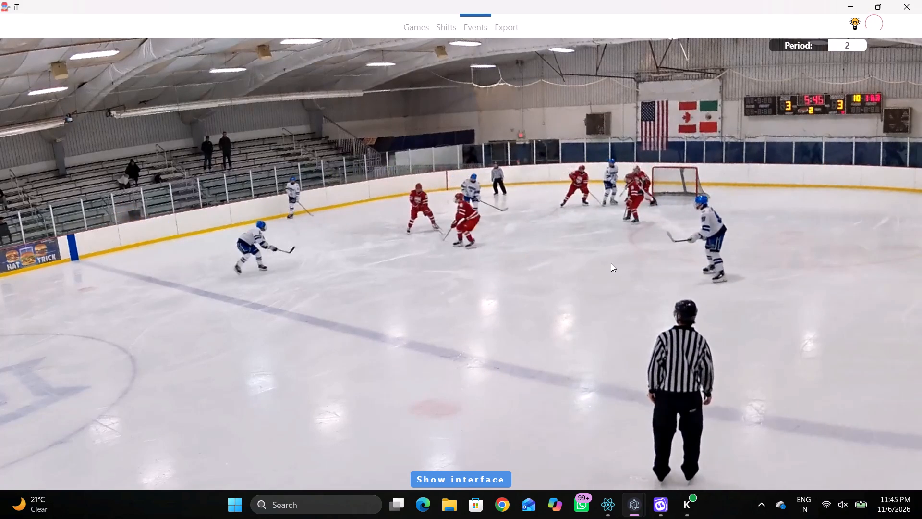
{"action": "key", "text": "space"}
{"action": "key", "text": "space"}
{"action": "key", "text": "q"}
{"action": "key", "text": "q"}
{"action": "key", "text": "q"}
{"action": "key", "text": "q"}
{"action": "key", "text": "q"}
{"action": "key", "text": "q"}
{"action": "key", "text": "q"}
{"action": "key", "text": "q"}
{"action": "key", "text": "q"}
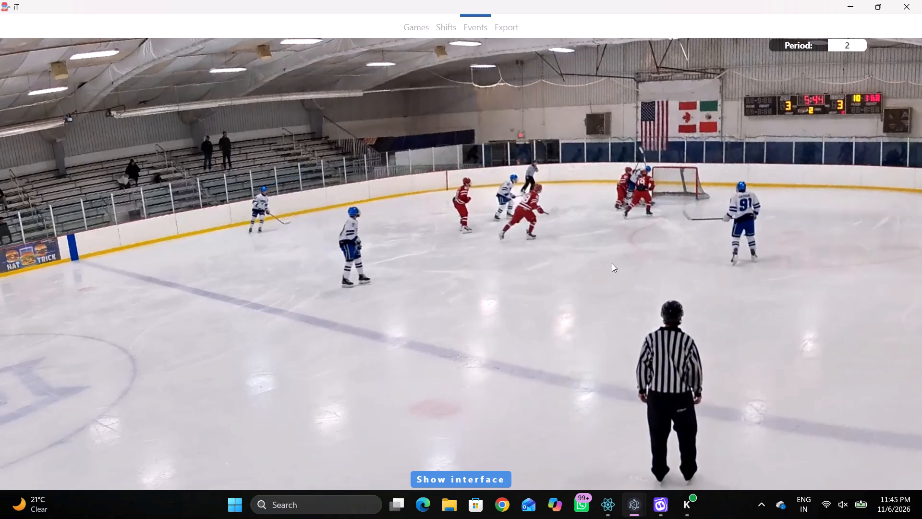
{"action": "key", "text": "q"}
{"action": "key", "text": "q"}
{"action": "key", "text": "q"}
{"action": "right_click", "coordinate": [631, 191]}
{"action": "left_click", "coordinate": [652, 234]}
{"action": "left_click", "coordinate": [501, 186]}
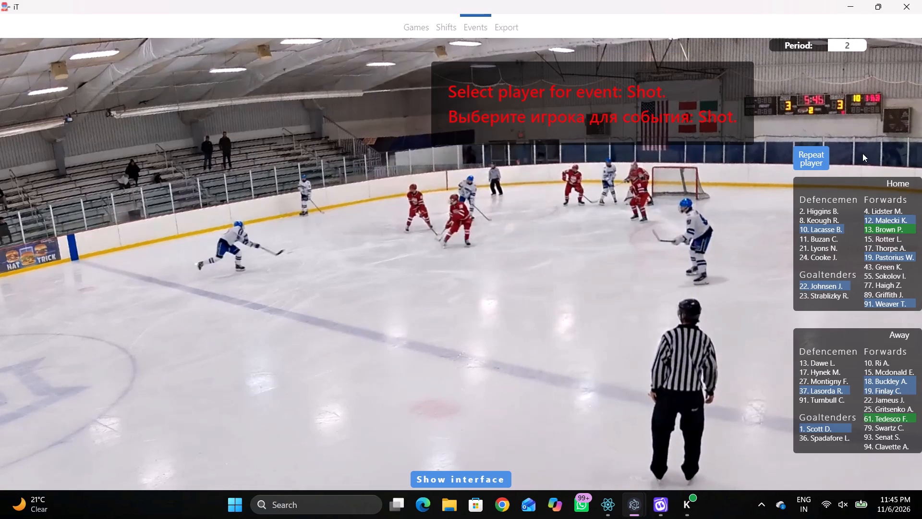
{"action": "left_click_drag", "start_coordinate": [830, 156], "coordinate": [820, 161]}
{"action": "left_click", "coordinate": [799, 153]}
{"action": "left_click", "coordinate": [563, 153]}
Log a Save by away goaltender 1 with the right pad, direction bottom middle, at the right goal crease.
{"action": "key", "text": "r"}
{"action": "key", "text": "space"}
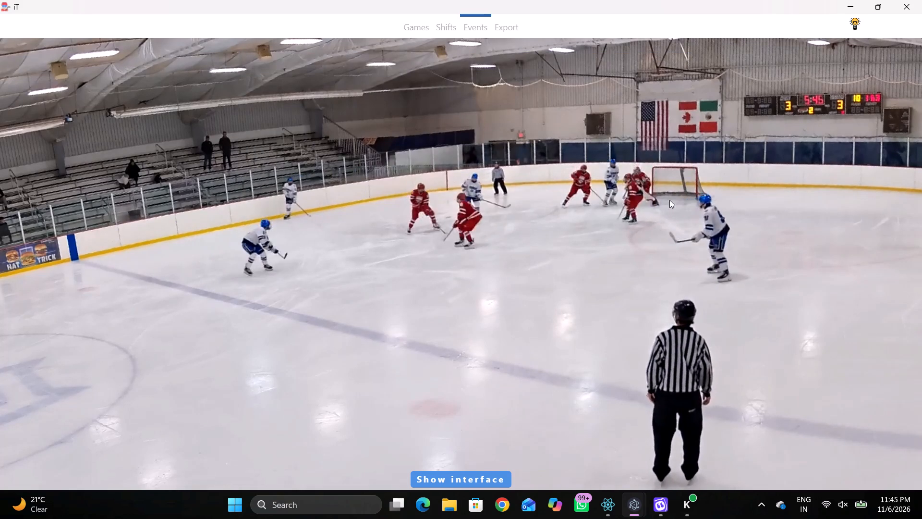
{"action": "key", "text": "space"}
{"action": "key", "text": "space"}
{"action": "key", "text": "v"}
{"action": "key", "text": "space"}
{"action": "key", "text": "space"}
{"action": "right_click", "coordinate": [619, 131]}
{"action": "key", "text": "space"}
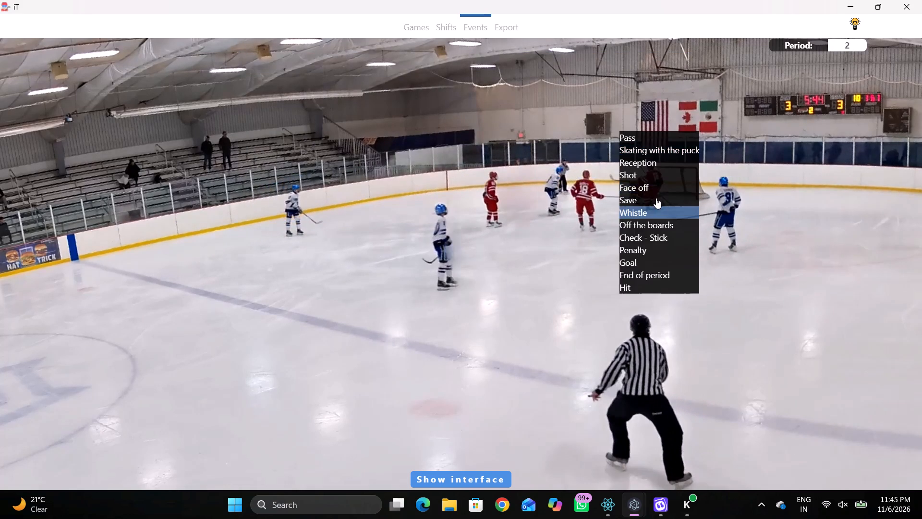
{"action": "left_click", "coordinate": [640, 199]}
{"action": "left_click", "coordinate": [378, 259]}
{"action": "left_click", "coordinate": [457, 266]}
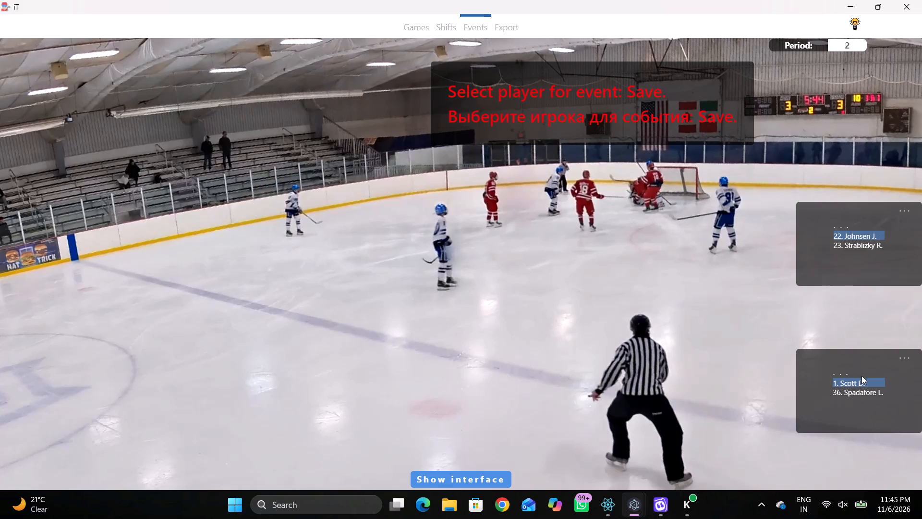
{"action": "double_click", "coordinate": [861, 376]}
{"action": "left_click", "coordinate": [696, 191]}
Log a Whistle at the stoppage after the save, slightly above and left of the lower right face-off dot.
{"action": "key", "text": "space"}
{"action": "key", "text": "v"}
{"action": "key", "text": "space"}
{"action": "right_click", "coordinate": [622, 173]}
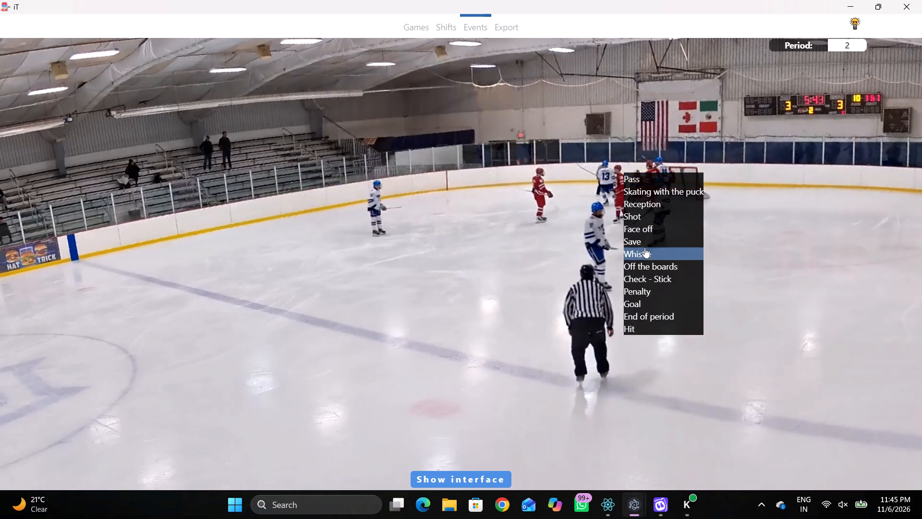
{"action": "left_click", "coordinate": [644, 247]}
{"action": "left_click_drag", "start_coordinate": [656, 372], "coordinate": [647, 339]}
{"action": "right_click_drag", "start_coordinate": [609, 212], "coordinate": [617, 210]}
{"action": "left_click", "coordinate": [637, 286]}
{"action": "left_click", "coordinate": [647, 222]}
Log the next Face off, won by away player 61 against home player 13, at the upper right face-off dot.
{"action": "type", "text": "D v"}
{"action": "key", "text": "shift+d"}
{"action": "type", "text": "c"}
{"action": "key", "text": "space"}
{"action": "key", "text": "shift+d"}
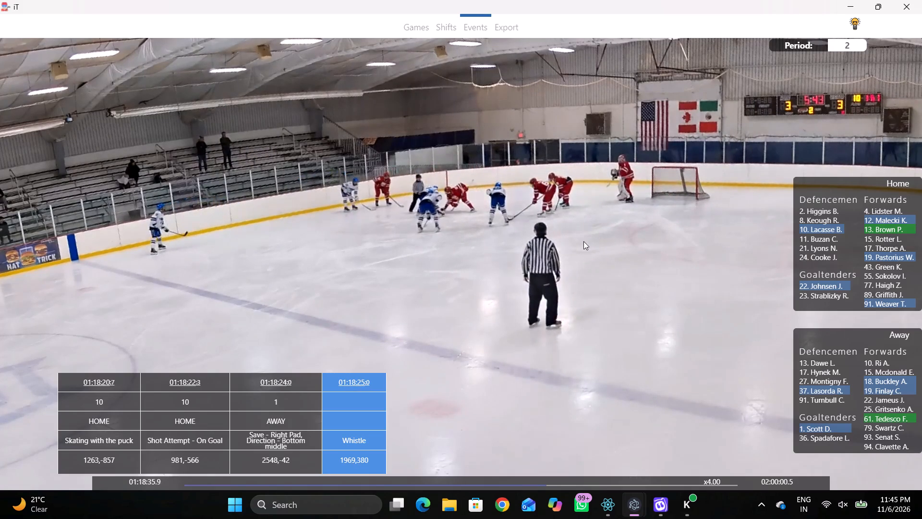
{"action": "key", "text": "space"}
{"action": "key", "text": "space"}
{"action": "key", "text": "space"}
{"action": "type", "text": "q"}
{"action": "key", "text": "q"}
{"action": "key", "text": "q"}
{"action": "key", "text": "q"}
{"action": "key", "text": "q"}
{"action": "right_click", "coordinate": [620, 208]}
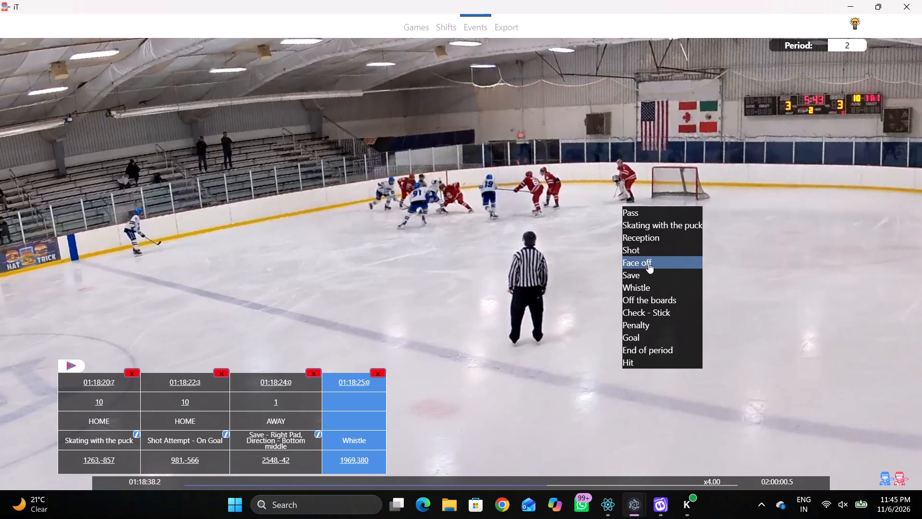
{"action": "left_click", "coordinate": [649, 257]}
{"action": "left_click", "coordinate": [874, 417]}
{"action": "left_click", "coordinate": [867, 227]}
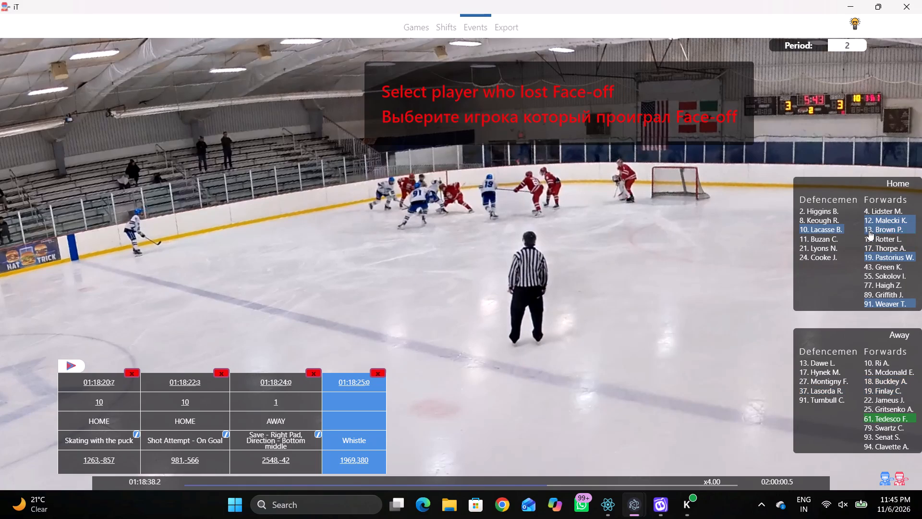
{"action": "left_click", "coordinate": [658, 146]}
Log a Pass by away player 61 at the upper boards, above the upper right face-off circle.
{"action": "key", "text": "space"}
{"action": "key", "text": "space"}
{"action": "key", "text": "space"}
{"action": "key", "text": "space"}
{"action": "right_click", "coordinate": [617, 169]}
{"action": "key", "text": "q"}
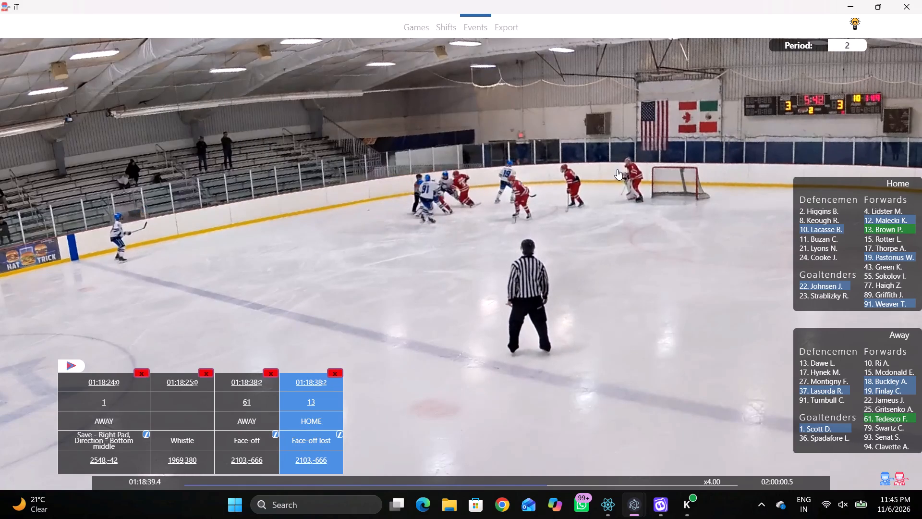
{"action": "key", "text": "q"}
{"action": "key", "text": "space"}
{"action": "key", "text": "space"}
{"action": "key", "text": "space"}
{"action": "key", "text": "space"}
{"action": "key", "text": "space"}
{"action": "key", "text": "space"}
{"action": "type", "text": "q"}
{"action": "right_click", "coordinate": [618, 169]}
{"action": "key", "text": "q"}
{"action": "left_click", "coordinate": [621, 174]}
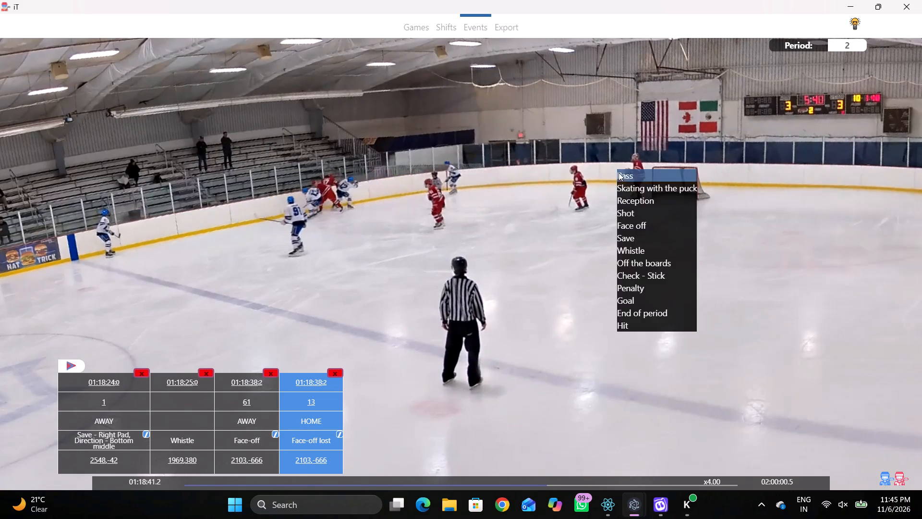
{"action": "right_click", "coordinate": [601, 172]}
{"action": "left_click", "coordinate": [612, 183]}
{"action": "left_click", "coordinate": [877, 415]}
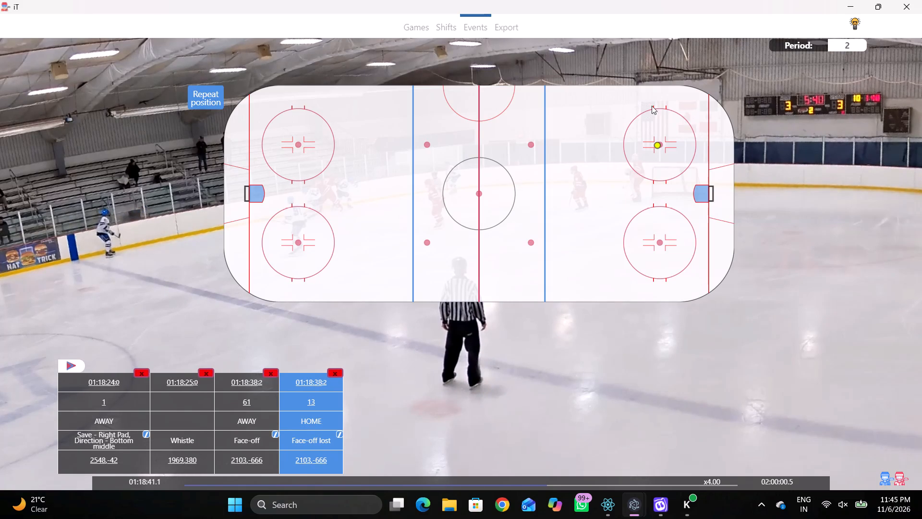
{"action": "left_click", "coordinate": [649, 91]}
Play the video on from the pass and examine which home player takes the puck in the left end.
{"action": "key", "text": "r"}
{"action": "key", "text": "space"}
{"action": "key", "text": "space"}
{"action": "key", "text": "space"}
{"action": "key", "text": "space"}
{"action": "key", "text": "space"}
{"action": "key", "text": "space"}
{"action": "key", "text": "space"}
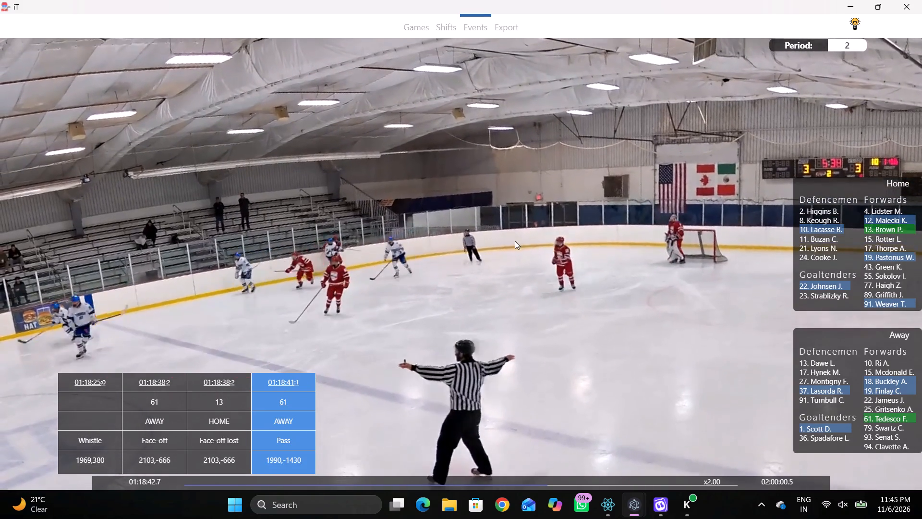
{"action": "key", "text": "shift+d"}
{"action": "key", "text": "v"}
{"action": "key", "text": "space"}
{"action": "key", "text": "space"}
{"action": "key", "text": "space"}
{"action": "key", "text": "space"}
{"action": "key", "text": "space"}
{"action": "key", "text": "space"}
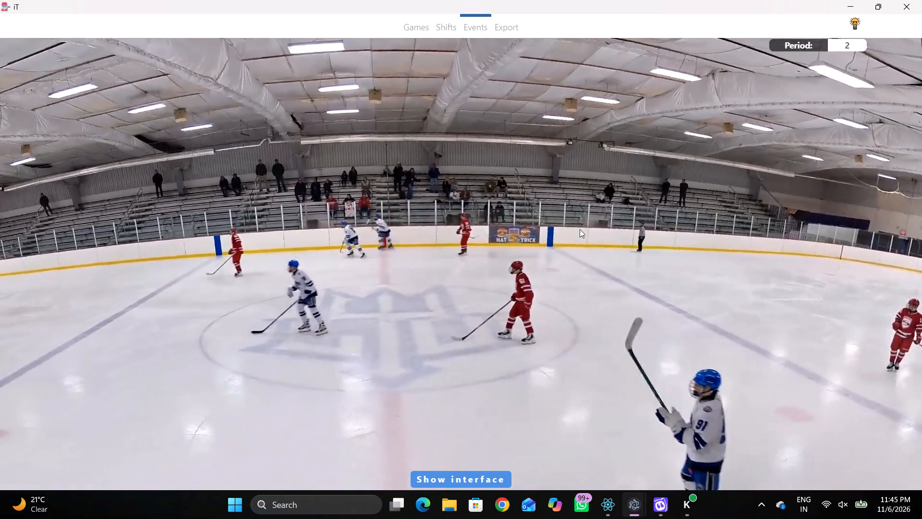
{"action": "key", "text": "space"}
{"action": "right_click", "coordinate": [562, 184]}
{"action": "key", "text": "space"}
{"action": "key", "text": "space"}
Log Skating with the puck by home player 10, behind the left goal line slightly above the net.
{"action": "right_click", "coordinate": [540, 199]}
{"action": "left_click", "coordinate": [616, 228]}
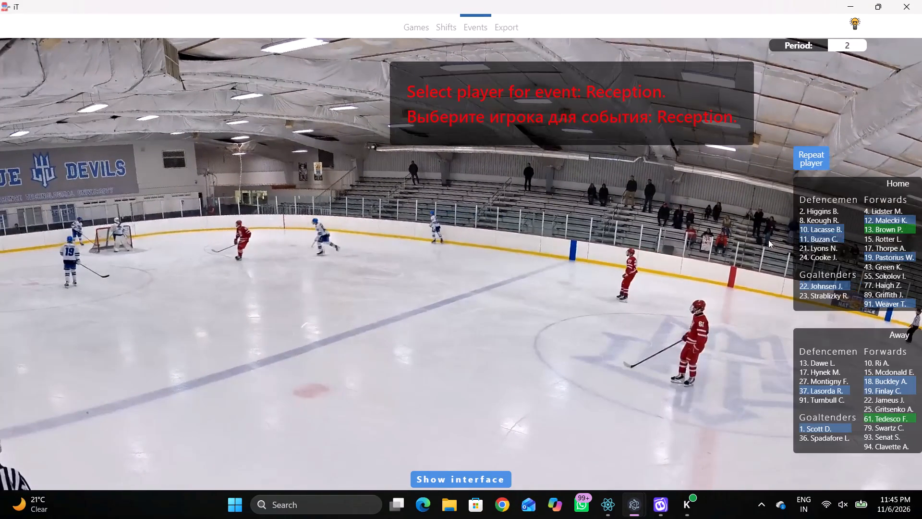
{"action": "right_click", "coordinate": [675, 230]}
{"action": "left_click", "coordinate": [710, 234]}
{"action": "right_click_drag", "start_coordinate": [700, 236], "coordinate": [690, 239]}
{"action": "left_click", "coordinate": [731, 262]}
{"action": "left_click", "coordinate": [812, 235]}
{"action": "left_click", "coordinate": [811, 231]}
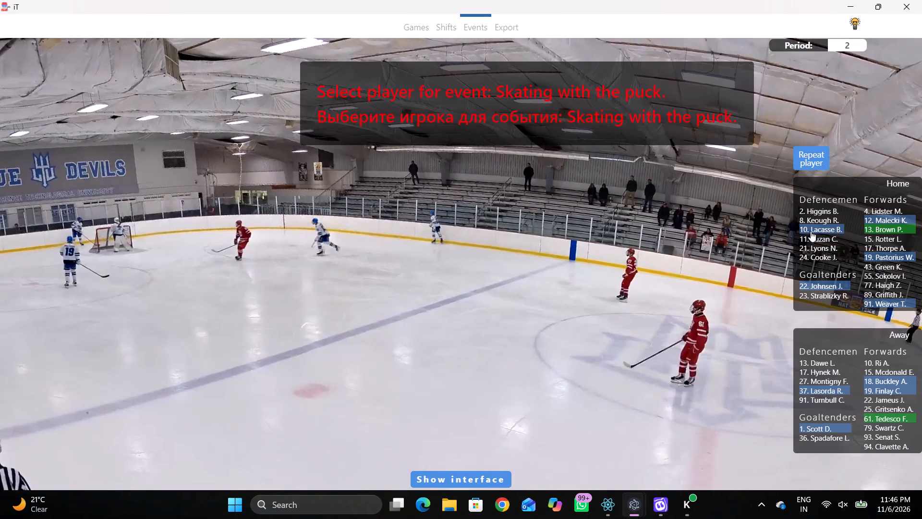
{"action": "left_click", "coordinate": [230, 179]}
Log a Pass by home player 10 inside the upper left face-off circle, just right of its dot.
{"action": "key", "text": "space"}
{"action": "key", "text": "space"}
{"action": "key", "text": "space"}
{"action": "key", "text": "space"}
{"action": "key", "text": "r"}
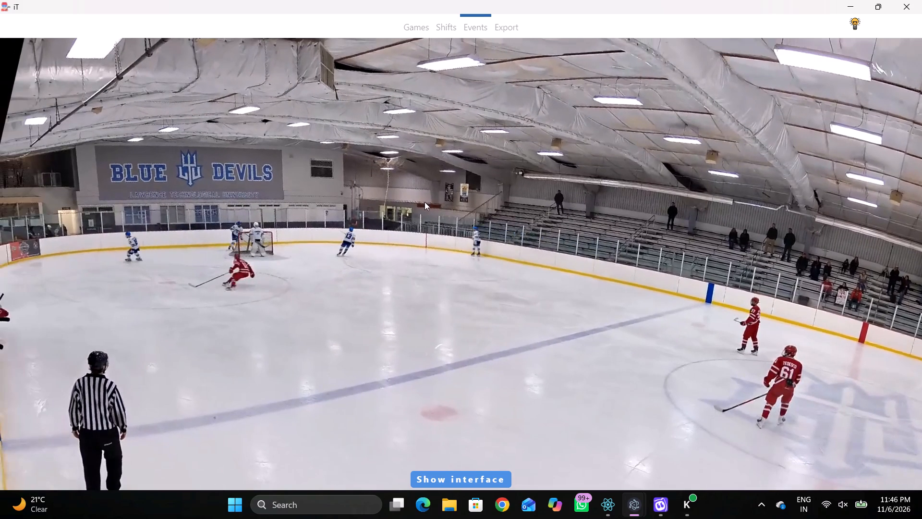
{"action": "key", "text": "space"}
{"action": "key", "text": "space"}
{"action": "key", "text": "space"}
{"action": "key", "text": "space"}
{"action": "key", "text": "space"}
{"action": "key", "text": "space"}
{"action": "key", "text": "space"}
{"action": "key", "text": "space"}
{"action": "key", "text": "q"}
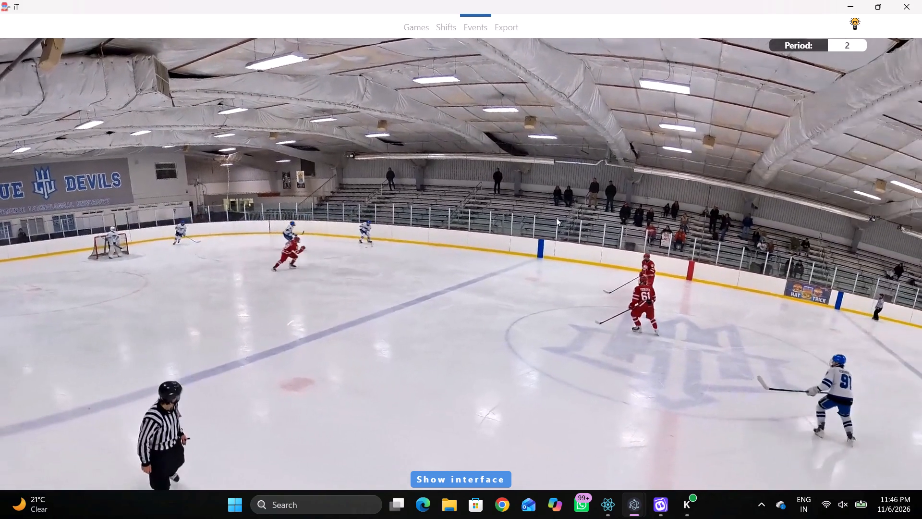
{"action": "key", "text": "q"}
{"action": "key", "text": "q"}
{"action": "type", "text": "qq"}
{"action": "right_click", "coordinate": [587, 204]}
{"action": "right_click", "coordinate": [551, 199]}
{"action": "left_click", "coordinate": [554, 207]}
{"action": "left_click", "coordinate": [799, 169]}
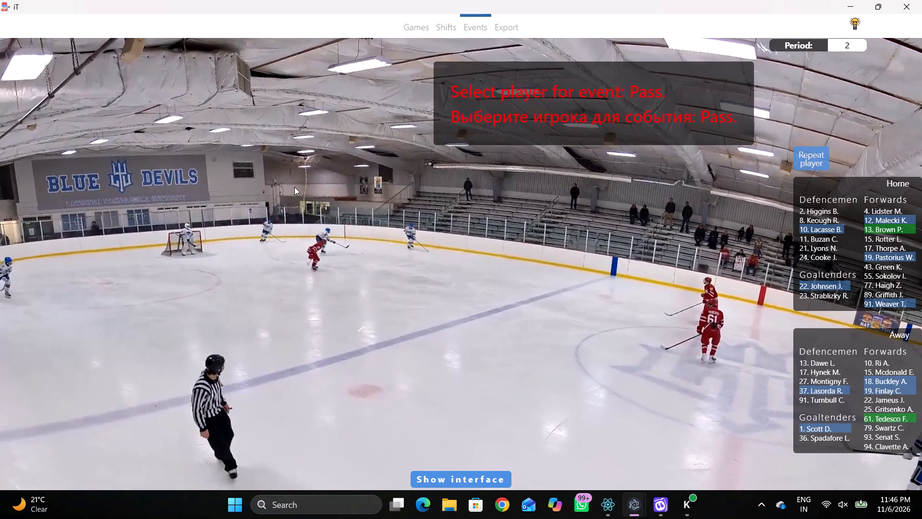
{"action": "left_click", "coordinate": [309, 140]}
Log Skating with the puck by home player 12, between the upper left face-off circle and the left blue line, near the upper boards.
{"action": "key", "text": "space"}
{"action": "key", "text": "space"}
{"action": "right_click_drag", "start_coordinate": [505, 191], "coordinate": [508, 195]}
{"action": "left_click", "coordinate": [538, 215]}
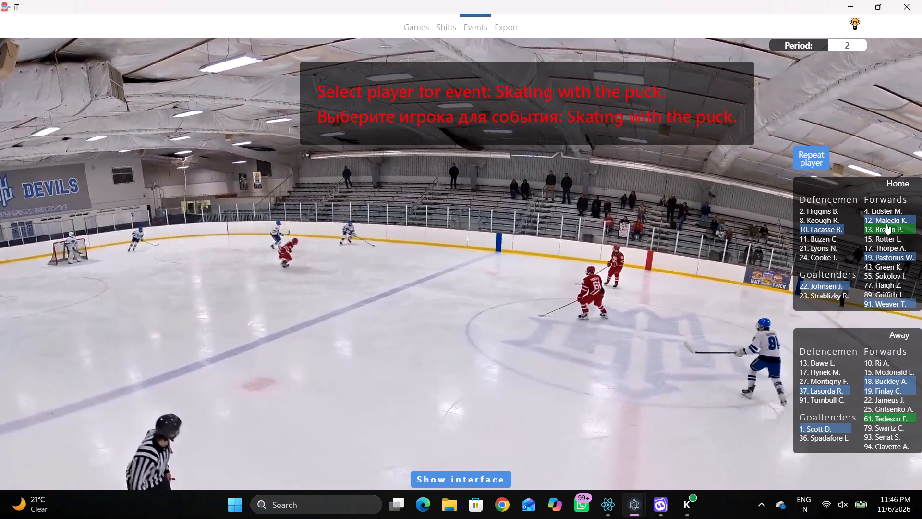
{"action": "left_click", "coordinate": [886, 223]}
{"action": "left_click", "coordinate": [364, 110]}
Play the video on and back through the rush to examine which home player carries the puck after the pass.
{"action": "key", "text": "space"}
{"action": "key", "text": "v"}
{"action": "key", "text": "space"}
{"action": "key", "text": "space"}
{"action": "key", "text": "space"}
{"action": "key", "text": "q"}
{"action": "key", "text": "q"}
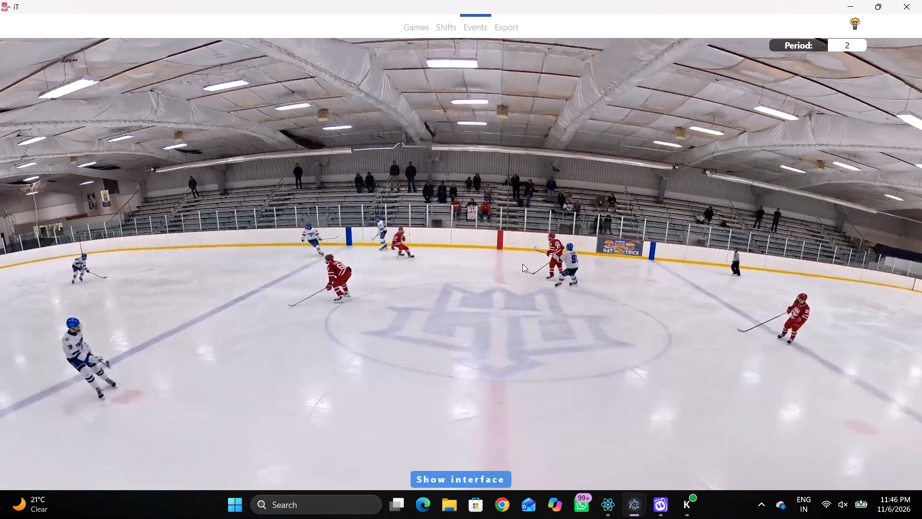
{"action": "key", "text": "q"}
{"action": "key", "text": "q"}
{"action": "key", "text": "q"}
{"action": "key", "text": "q"}
{"action": "key", "text": "q"}
{"action": "key", "text": "q"}
{"action": "key", "text": "q"}
{"action": "key", "text": "q"}
{"action": "key", "text": "q"}
{"action": "key", "text": "q"}
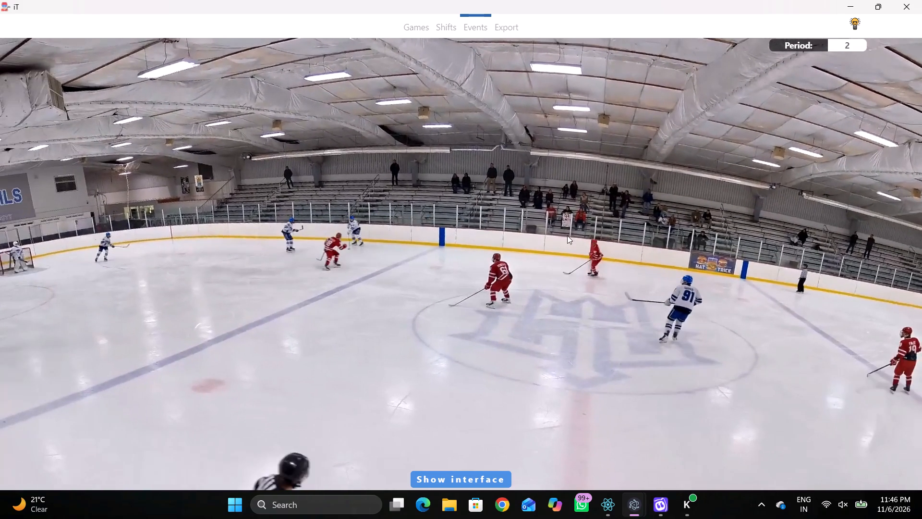
{"action": "key", "text": "space"}
{"action": "key", "text": "space"}
{"action": "key", "text": "space"}
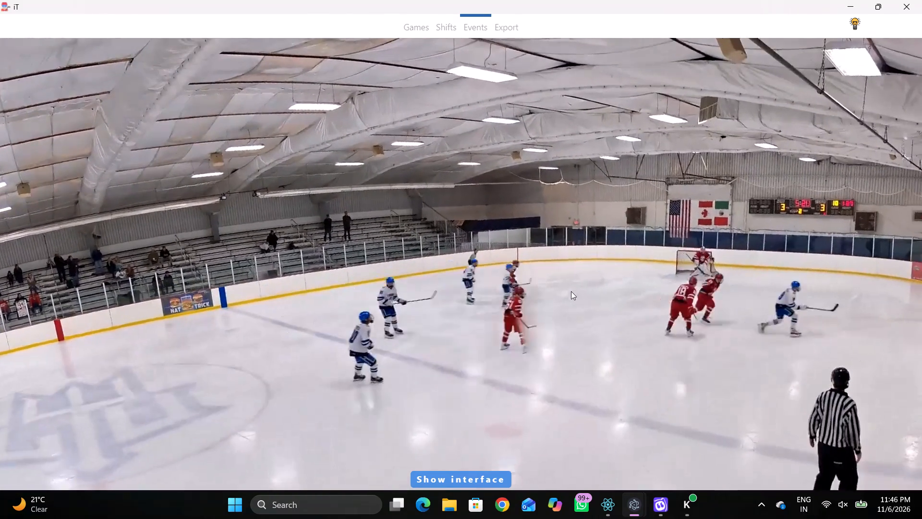
{"action": "key", "text": "space"}
{"action": "key", "text": "space"}
{"action": "key", "text": "space"}
{"action": "key", "text": "q"}
{"action": "key", "text": "q"}
{"action": "key", "text": "q"}
{"action": "key", "text": "q"}
{"action": "key", "text": "q"}
{"action": "key", "text": "q"}
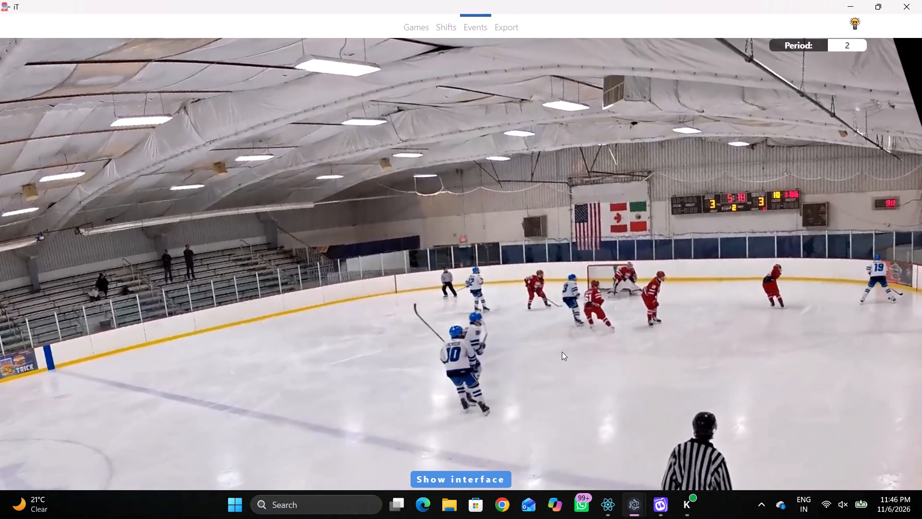
Reassign home player 12's latest Skating with the puck event at 01:18:54 to home player 13.
{"action": "key", "text": "shift+d"}
{"action": "left_click", "coordinate": [303, 398]}
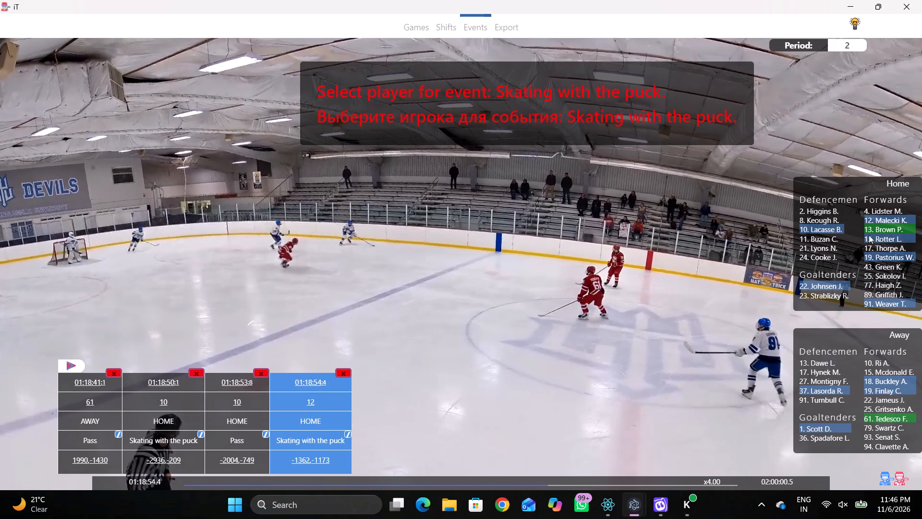
{"action": "left_click", "coordinate": [869, 235]}
{"action": "left_click", "coordinate": [871, 232]}
{"action": "key", "text": "shift+d"}
Log a Pass by the same home player as the previous event, right of the upper left face-off circle, above the dot's level.
{"action": "key", "text": "space"}
{"action": "key", "text": "space"}
{"action": "key", "text": "space"}
{"action": "key", "text": "space"}
{"action": "type", "text": "qq"}
{"action": "key", "text": "q"}
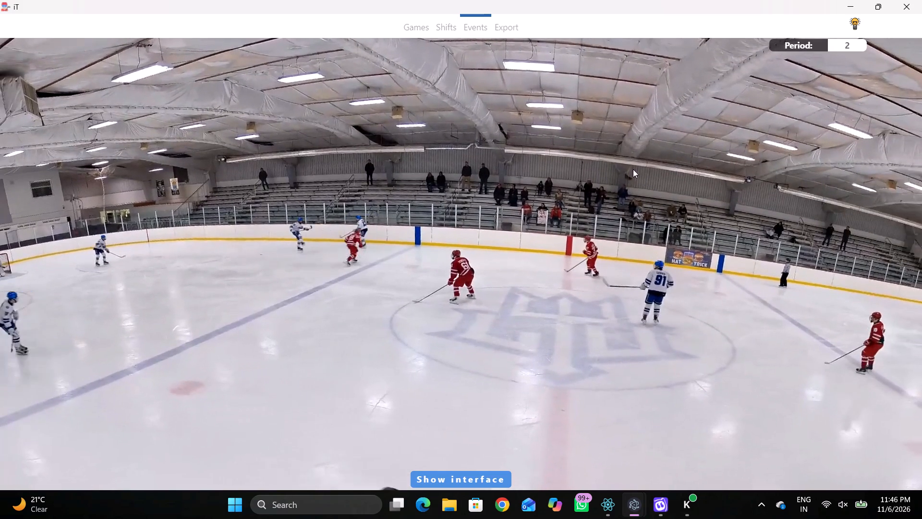
{"action": "key", "text": "q"}
{"action": "right_click", "coordinate": [632, 164]}
{"action": "right_click", "coordinate": [635, 173]}
{"action": "left_click", "coordinate": [640, 177]}
{"action": "left_click", "coordinate": [795, 157]}
{"action": "left_click", "coordinate": [353, 117]}
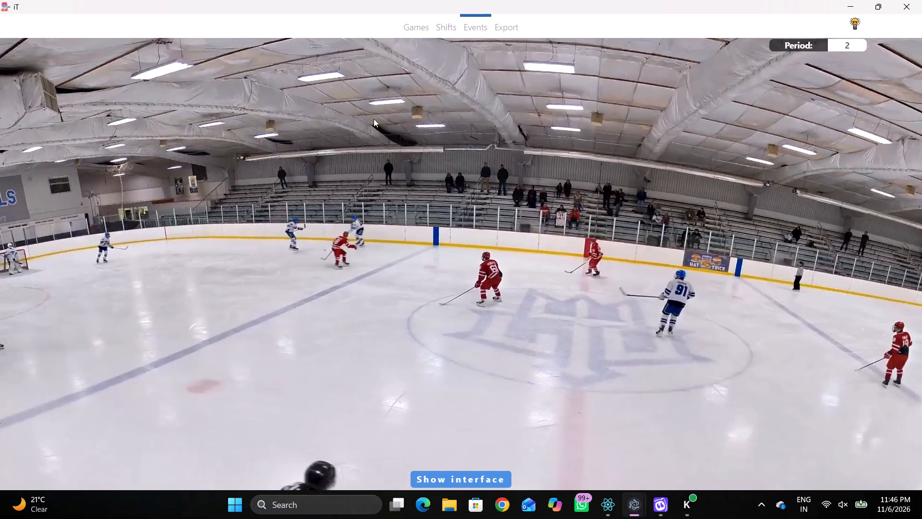
Log Skating with the puck by home player 10, inside the upper left face-off circle near its right edge.
{"action": "key", "text": "space"}
{"action": "key", "text": "space"}
{"action": "key", "text": "space"}
{"action": "key", "text": "space"}
{"action": "right_click", "coordinate": [514, 166]}
{"action": "left_click", "coordinate": [542, 182]}
{"action": "left_click", "coordinate": [808, 227]}
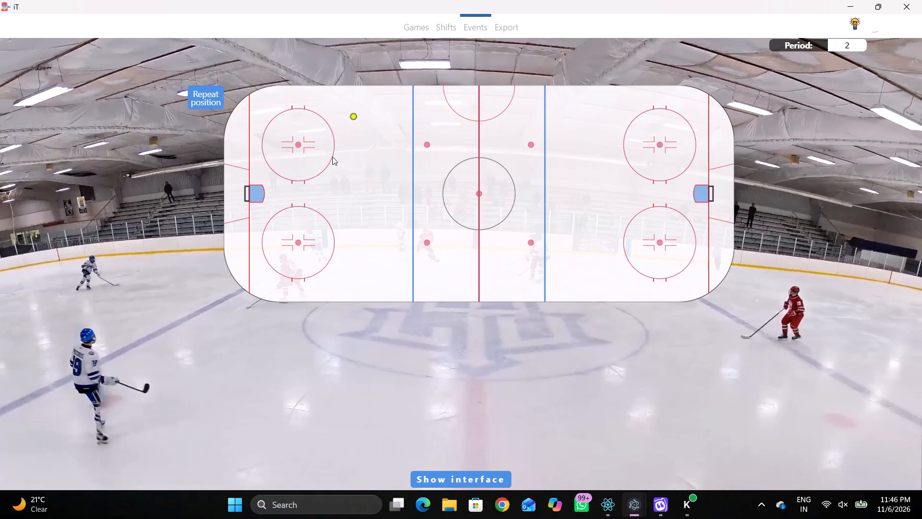
{"action": "left_click", "coordinate": [327, 150]}
Log a Pass by home player 10 in the upper half of the left zone, just left of the left blue line.
{"action": "key", "text": "r"}
{"action": "key", "text": "space"}
{"action": "key", "text": "space"}
{"action": "key", "text": "space"}
{"action": "key", "text": "space"}
{"action": "key", "text": "space"}
{"action": "key", "text": "space"}
{"action": "key", "text": "q"}
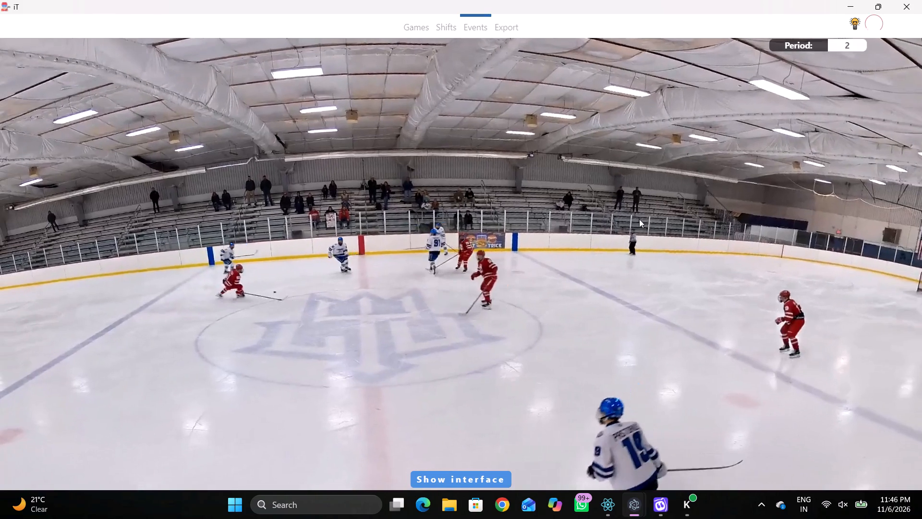
{"action": "key", "text": "q"}
{"action": "key", "text": "q"}
{"action": "key", "text": "q"}
{"action": "right_click_drag", "start_coordinate": [677, 190], "coordinate": [672, 190]}
{"action": "left_click", "coordinate": [679, 197]}
{"action": "key", "text": "q"}
{"action": "left_click", "coordinate": [623, 200]}
{"action": "key", "text": "q"}
{"action": "right_click", "coordinate": [620, 201]}
{"action": "left_click", "coordinate": [622, 208]}
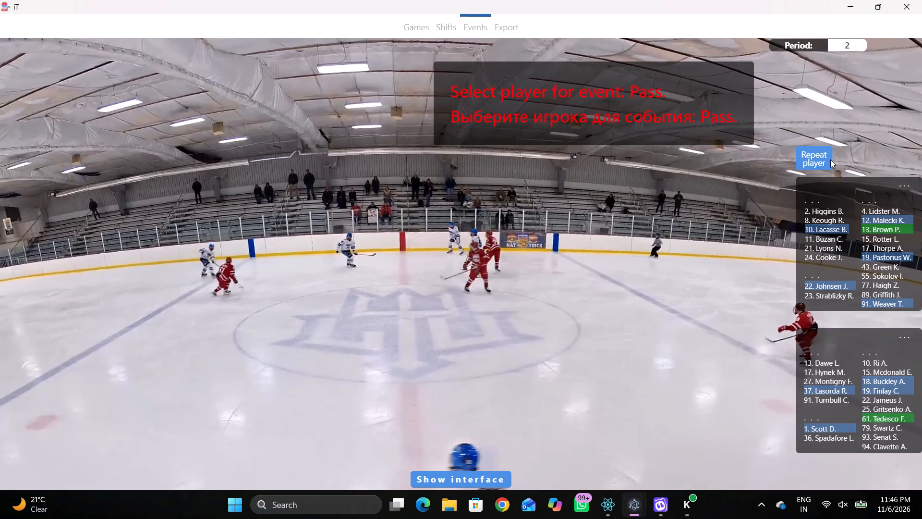
{"action": "left_click", "coordinate": [822, 160]}
{"action": "left_click", "coordinate": [397, 132]}
Log Skating with the puck by home player 19 in the neutral zone, near the right blue line below the lower face-off dot.
{"action": "key", "text": "space"}
{"action": "key", "text": "space"}
{"action": "key", "text": "space"}
{"action": "key", "text": "space"}
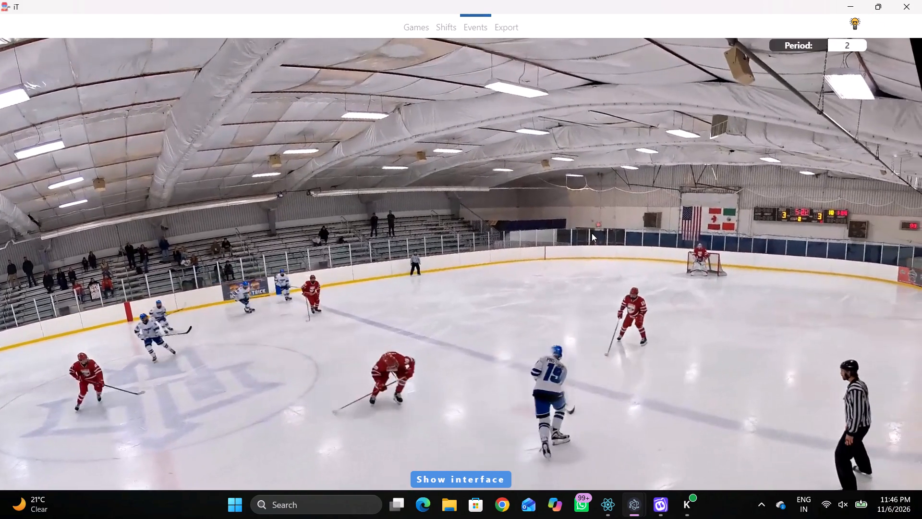
{"action": "key", "text": "space"}
{"action": "key", "text": "space"}
{"action": "right_click", "coordinate": [597, 190]}
{"action": "left_click", "coordinate": [611, 205]}
{"action": "left_click", "coordinate": [880, 251]}
{"action": "left_click", "coordinate": [867, 257]}
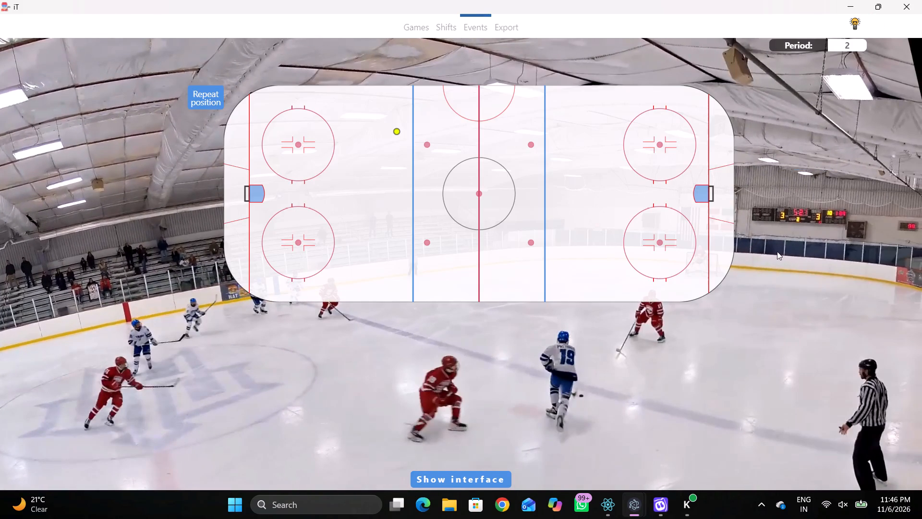
{"action": "left_click", "coordinate": [534, 258]}
Log a Pass by home player 19 behind the right goal line, level with the lower right face-off dot.
{"action": "key", "text": "space"}
{"action": "key", "text": "space"}
{"action": "key", "text": "space"}
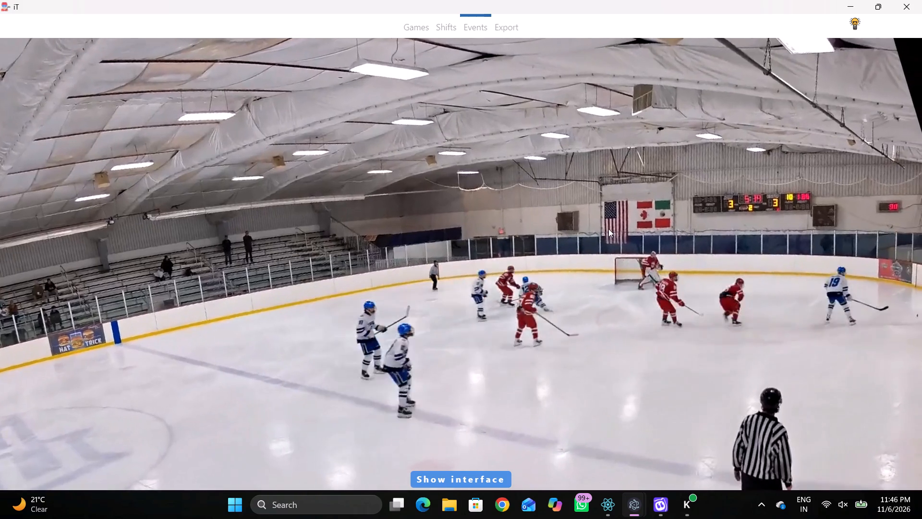
{"action": "key", "text": "space"}
{"action": "type", "text": "q"}
{"action": "key", "text": "q"}
{"action": "key", "text": "q"}
{"action": "key", "text": "q"}
{"action": "key", "text": "q"}
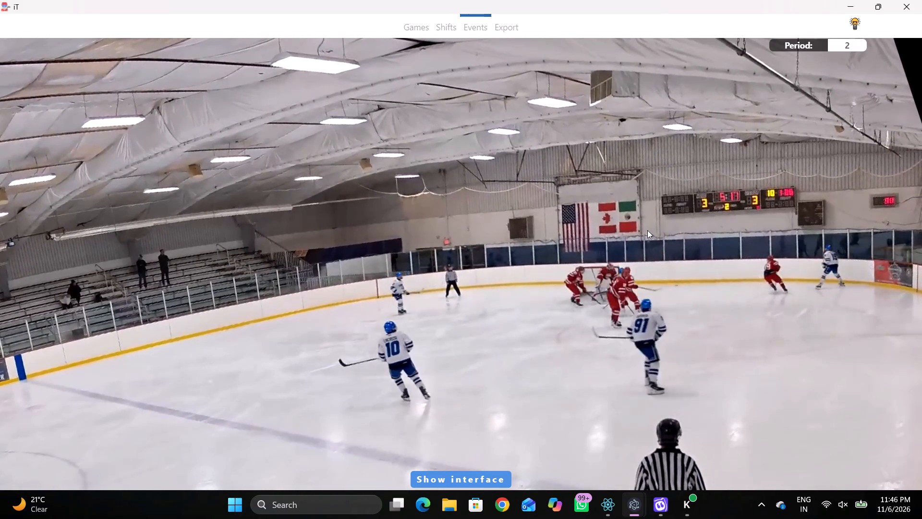
{"action": "right_click", "coordinate": [633, 208]}
{"action": "left_click", "coordinate": [642, 219]}
{"action": "left_click_drag", "start_coordinate": [735, 192], "coordinate": [729, 196]}
{"action": "key", "text": "q"}
{"action": "key", "text": "q"}
{"action": "key", "text": "q"}
{"action": "right_click", "coordinate": [678, 187]}
{"action": "left_click", "coordinate": [690, 187]}
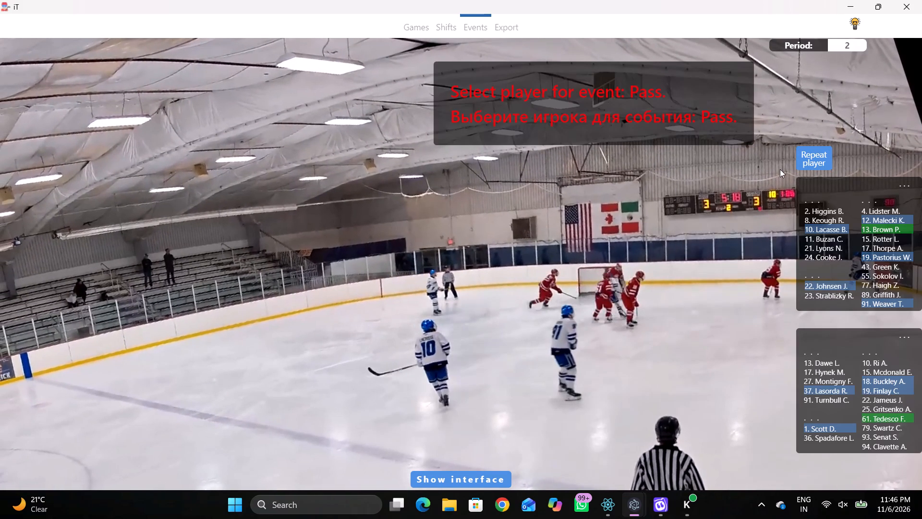
{"action": "left_click", "coordinate": [794, 158]}
{"action": "left_click", "coordinate": [717, 245]}
Log Skating with the puck by home player 12 at the upper boards, above the upper right face-off circle.
{"action": "key", "text": "space"}
{"action": "key", "text": "space"}
{"action": "key", "text": "space"}
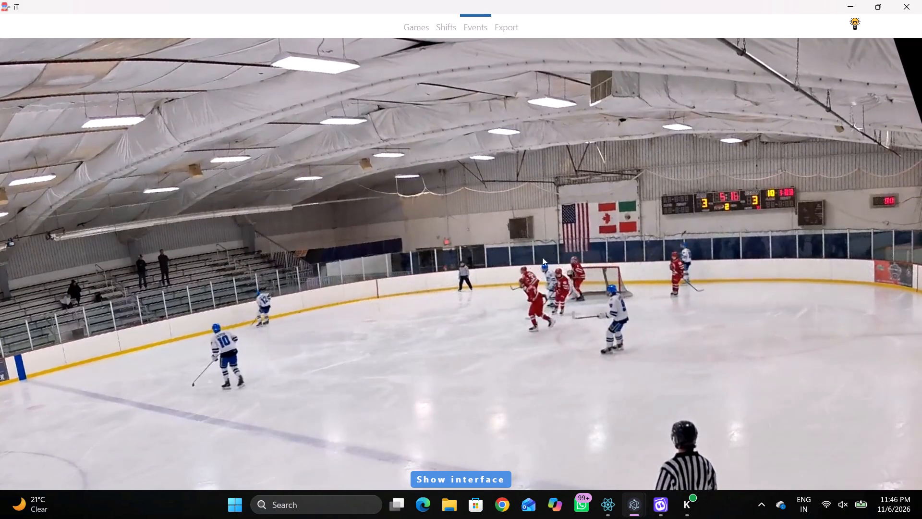
{"action": "key", "text": "space"}
{"action": "right_click", "coordinate": [588, 232]}
{"action": "left_click", "coordinate": [599, 247]}
{"action": "left_click", "coordinate": [882, 225]}
{"action": "right_click_drag", "start_coordinate": [761, 308], "coordinate": [755, 286]}
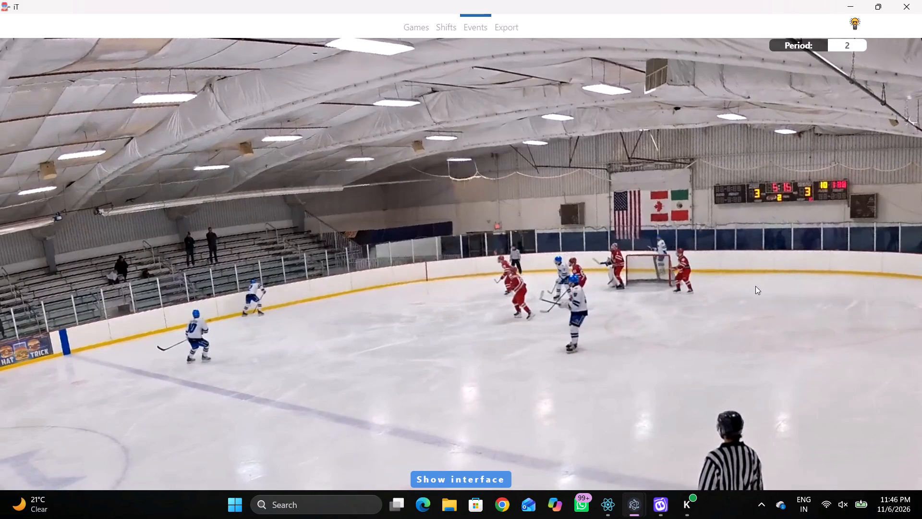
{"action": "right_click_drag", "start_coordinate": [755, 286], "coordinate": [753, 275]}
{"action": "right_click_drag", "start_coordinate": [741, 153], "coordinate": [745, 154]}
{"action": "left_click", "coordinate": [753, 171]}
{"action": "left_click", "coordinate": [881, 212]}
{"action": "left_click", "coordinate": [879, 217]}
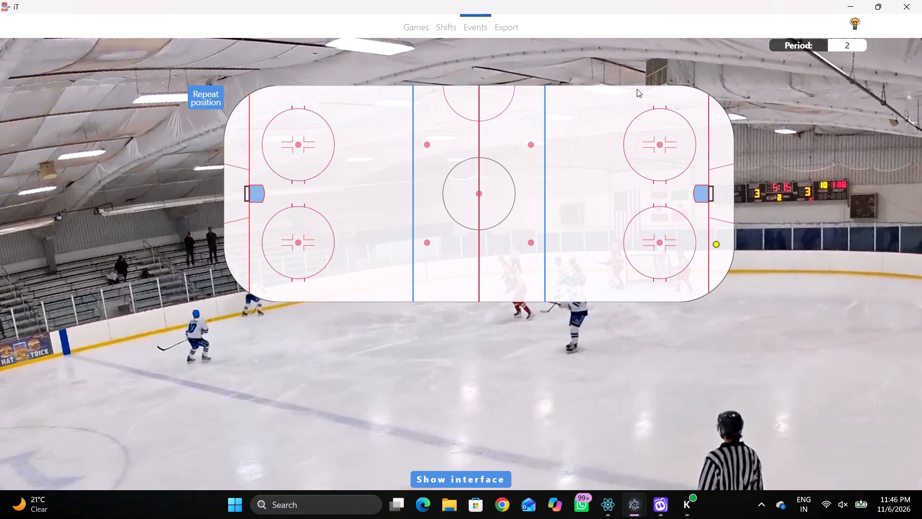
{"action": "left_click", "coordinate": [637, 89]}
Log Skating with the puck by home player 10 between the upper left face-off circle and the left blue line.
{"action": "key", "text": "space"}
{"action": "key", "text": "space"}
{"action": "key", "text": "space"}
{"action": "key", "text": "v"}
{"action": "key", "text": "space"}
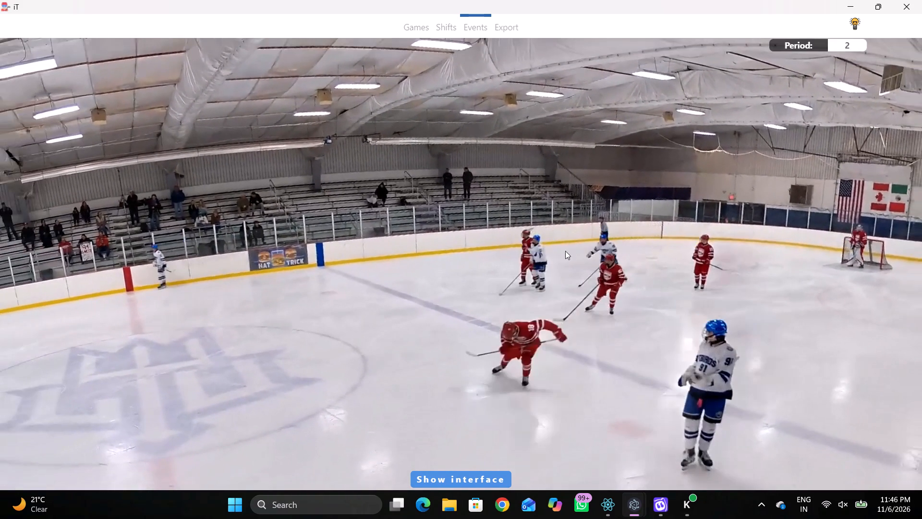
{"action": "right_click_drag", "start_coordinate": [508, 206], "coordinate": [503, 205]}
{"action": "left_click", "coordinate": [547, 230]}
{"action": "right_click", "coordinate": [682, 197]}
{"action": "left_click", "coordinate": [715, 210]}
{"action": "left_click", "coordinate": [824, 230]}
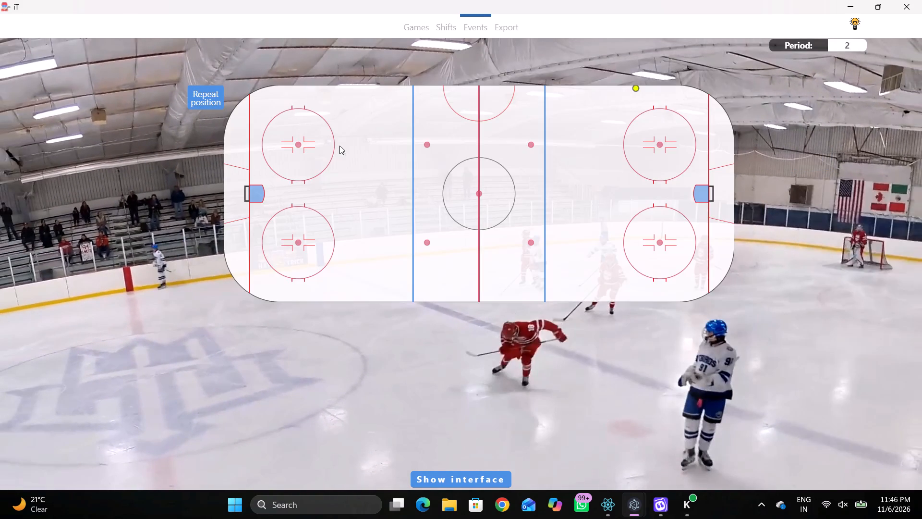
{"action": "left_click", "coordinate": [367, 127]}
Delete the Skating with the puck event logged for home player 12 at 01:19:06:3.
{"action": "key", "text": "shift+d"}
{"action": "double_click", "coordinate": [275, 366]}
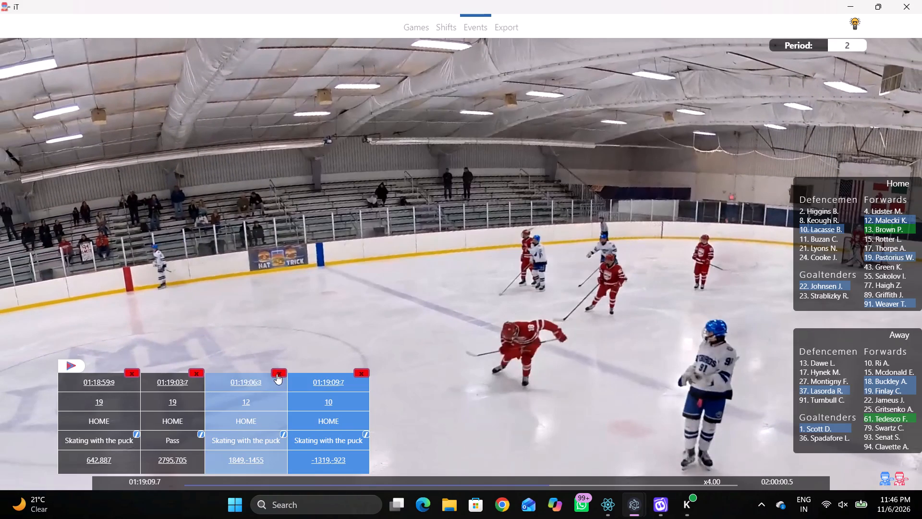
{"action": "left_click", "coordinate": [277, 374]}
{"action": "left_click", "coordinate": [555, 260]}
Log a Pass by home player 10 at 01:19:16:4, just outside the upper left face-off circle on its blue-line side.
{"action": "key", "text": "space"}
{"action": "key", "text": "v"}
{"action": "key", "text": "space"}
{"action": "key", "text": "shift+d"}
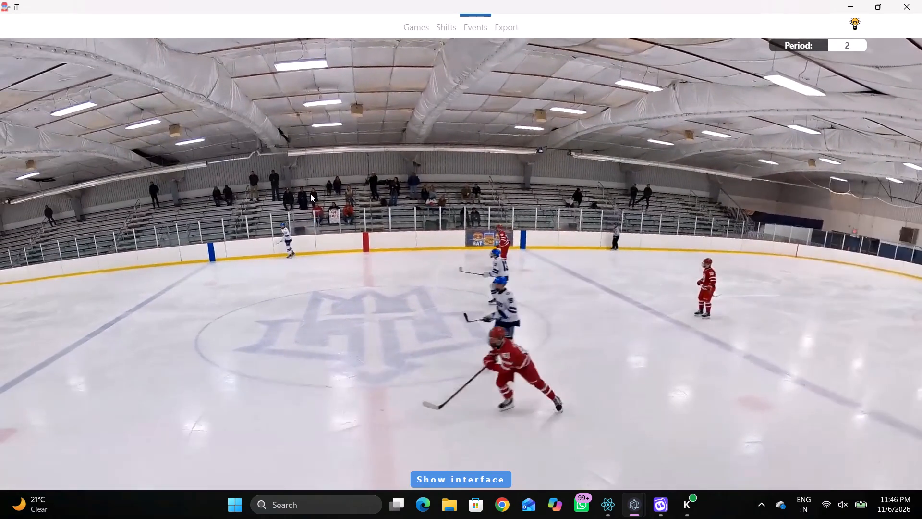
{"action": "key", "text": "space"}
{"action": "key", "text": "space"}
{"action": "key", "text": "space"}
{"action": "key", "text": "space"}
{"action": "key", "text": "r"}
{"action": "key", "text": "space"}
{"action": "key", "text": "space"}
{"action": "key", "text": "space"}
{"action": "key", "text": "space"}
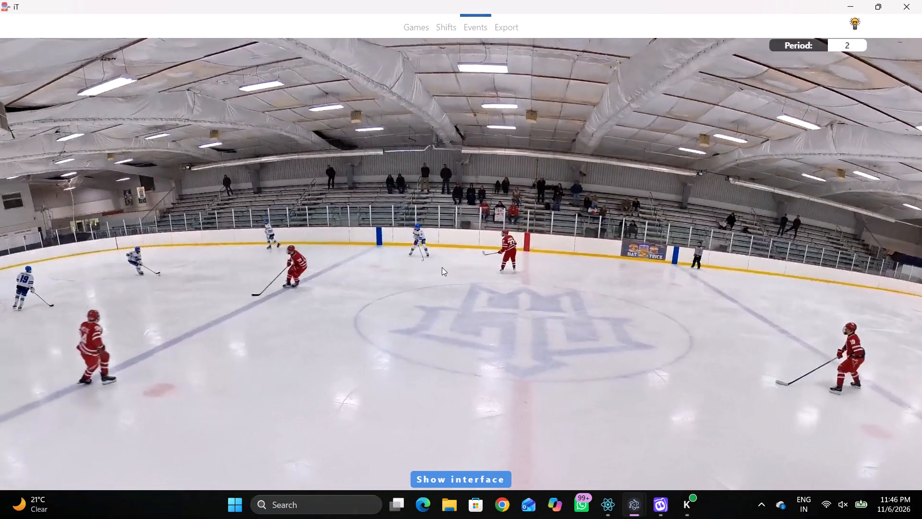
{"action": "key", "text": "space"}
{"action": "key", "text": "space"}
{"action": "key", "text": "space"}
{"action": "key", "text": "space"}
{"action": "key", "text": "q"}
{"action": "key", "text": "q"}
{"action": "key", "text": "q"}
{"action": "key", "text": "q"}
{"action": "key", "text": "q"}
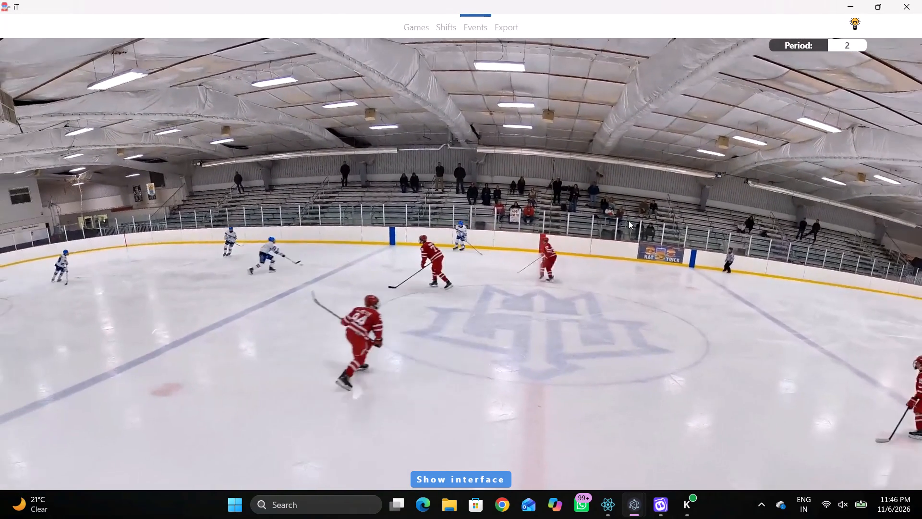
{"action": "key", "text": "q"}
{"action": "right_click", "coordinate": [624, 205]}
{"action": "left_click", "coordinate": [629, 212]}
{"action": "right_click", "coordinate": [626, 212]}
{"action": "left_click", "coordinate": [632, 225]}
{"action": "left_click", "coordinate": [816, 155]}
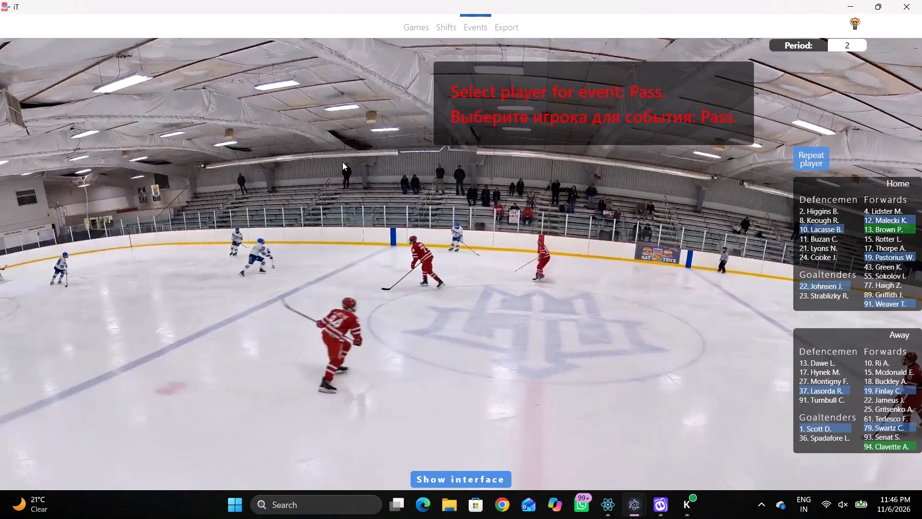
{"action": "left_click", "coordinate": [348, 159]}
Log Skating with the puck by home player 12 at 01:19:17:3 in the neutral zone, just left of the centre line near the upper boards.
{"action": "key", "text": "space"}
{"action": "key", "text": "space"}
{"action": "key", "text": "space"}
{"action": "key", "text": "space"}
{"action": "right_click", "coordinate": [638, 204]}
{"action": "left_click", "coordinate": [672, 226]}
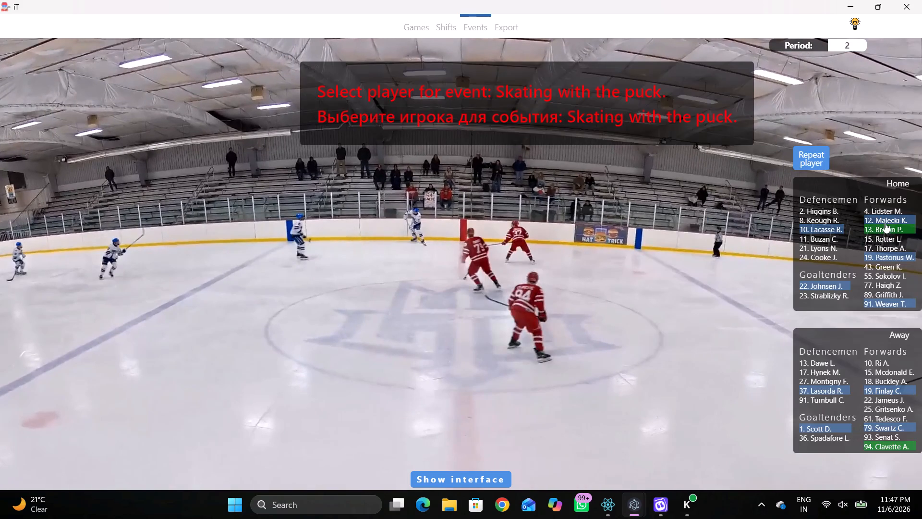
{"action": "left_click", "coordinate": [885, 222]}
{"action": "left_click", "coordinate": [457, 111]}
Change the player of the 01:19:17:3 Skating with the puck event to home player 13.
{"action": "key", "text": "space"}
{"action": "key", "text": "v"}
{"action": "key", "text": "space"}
{"action": "key", "text": "space"}
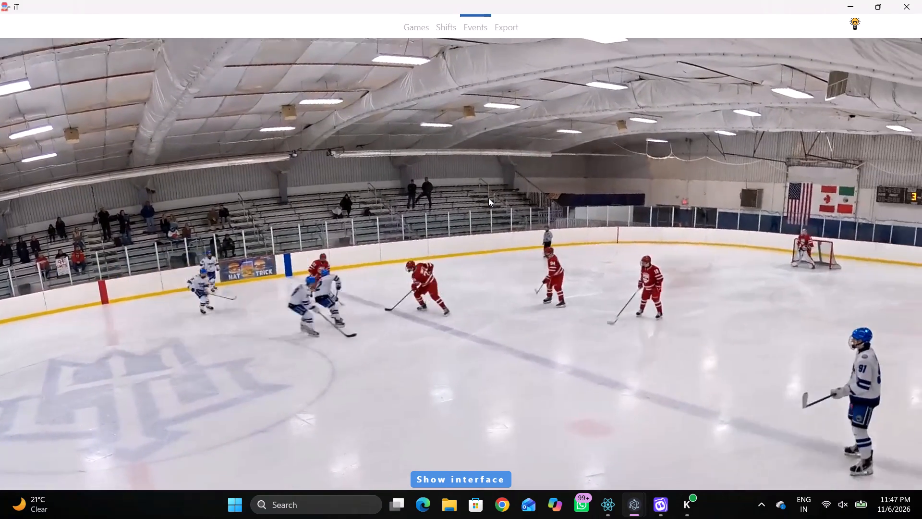
{"action": "key", "text": "space"}
{"action": "key", "text": "shift+d"}
{"action": "left_click_drag", "start_coordinate": [328, 395], "coordinate": [316, 396]}
{"action": "left_click", "coordinate": [315, 396]}
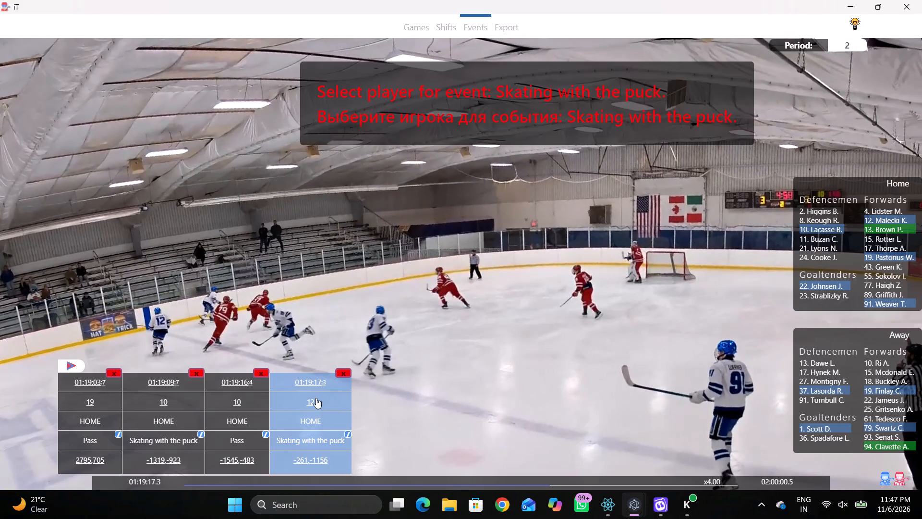
{"action": "left_click", "coordinate": [873, 234]}
{"action": "left_click", "coordinate": [873, 226]}
{"action": "key", "text": "shift+d"}
Log a Pass by home player 13 at 01:19:17:7, left of the centre line near the upper boards.
{"action": "key", "text": "space"}
{"action": "key", "text": "space"}
{"action": "right_click_drag", "start_coordinate": [651, 168], "coordinate": [645, 168]}
{"action": "left_click", "coordinate": [655, 178]}
{"action": "left_click", "coordinate": [789, 148]}
{"action": "right_click_drag", "start_coordinate": [734, 149], "coordinate": [732, 157]}
{"action": "left_click", "coordinate": [741, 164]}
{"action": "left_click", "coordinate": [822, 153]}
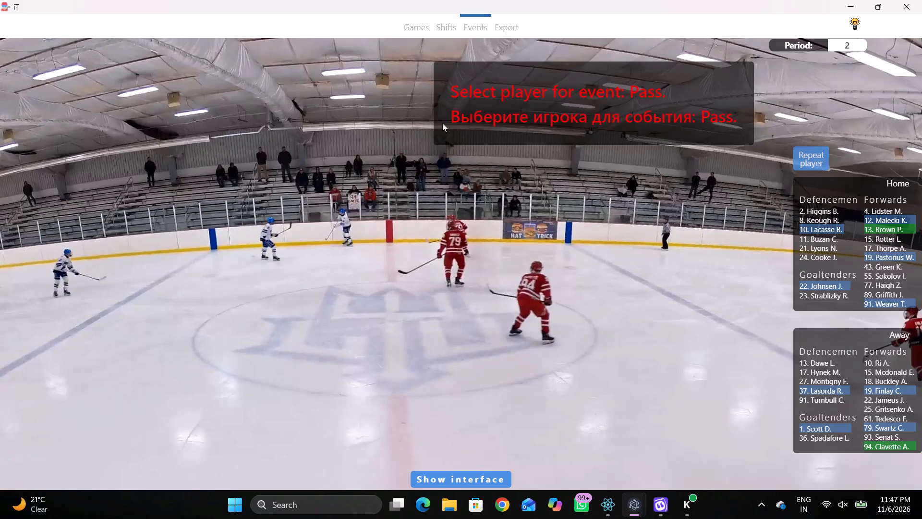
{"action": "left_click", "coordinate": [449, 115]}
Log Skating with the puck by home player 10 at 01:19:19:9 in the neutral zone, between the upper left neutral dot and centre line.
{"action": "key", "text": "space"}
{"action": "key", "text": "space"}
{"action": "key", "text": "space"}
{"action": "key", "text": "space"}
{"action": "key", "text": "space"}
{"action": "key", "text": "space"}
{"action": "right_click_drag", "start_coordinate": [478, 202], "coordinate": [473, 201]}
{"action": "left_click", "coordinate": [511, 227]}
{"action": "right_click", "coordinate": [617, 230]}
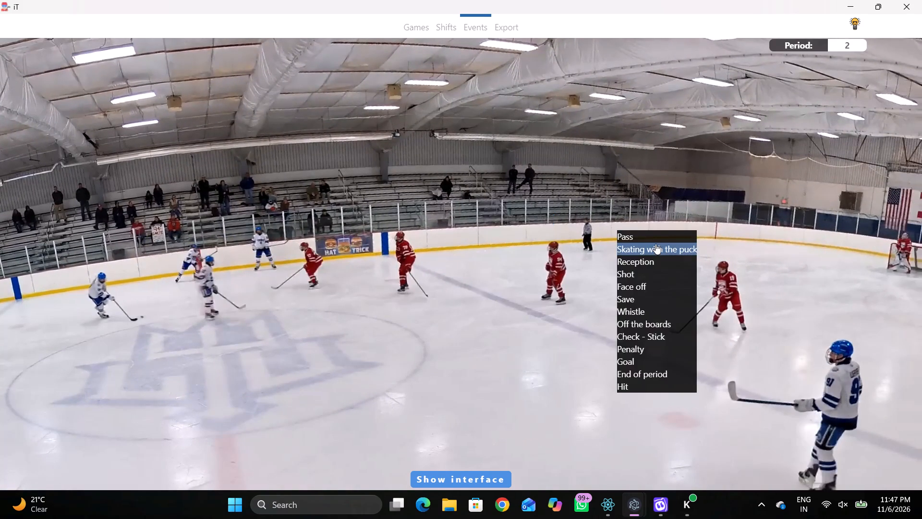
{"action": "left_click", "coordinate": [655, 244]}
{"action": "left_click", "coordinate": [802, 228]}
{"action": "left_click", "coordinate": [452, 133]}
Change the player of the 01:19:19:9 Skating with the puck event to home player 19.
{"action": "key", "text": "r"}
{"action": "key", "text": "space"}
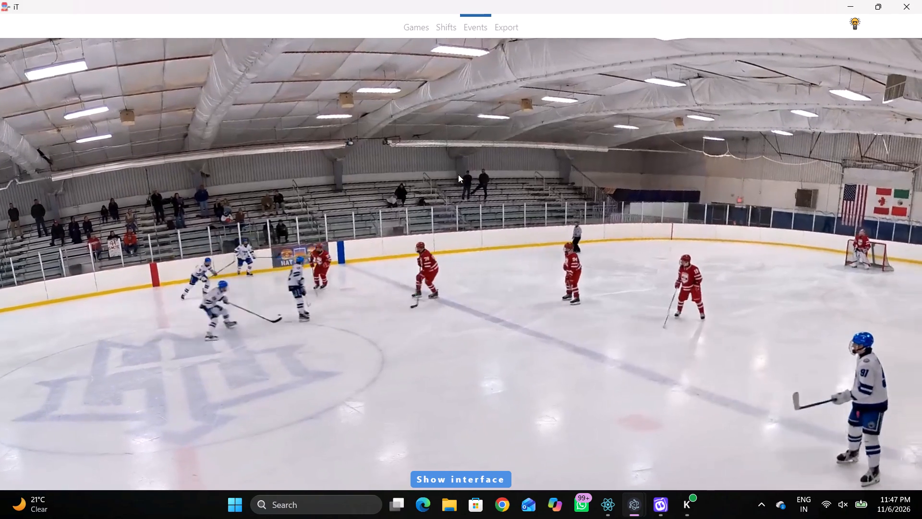
{"action": "key", "text": "space"}
{"action": "key", "text": "space"}
{"action": "key", "text": "space"}
{"action": "key", "text": "space"}
{"action": "key", "text": "space"}
{"action": "key", "text": "shift+d"}
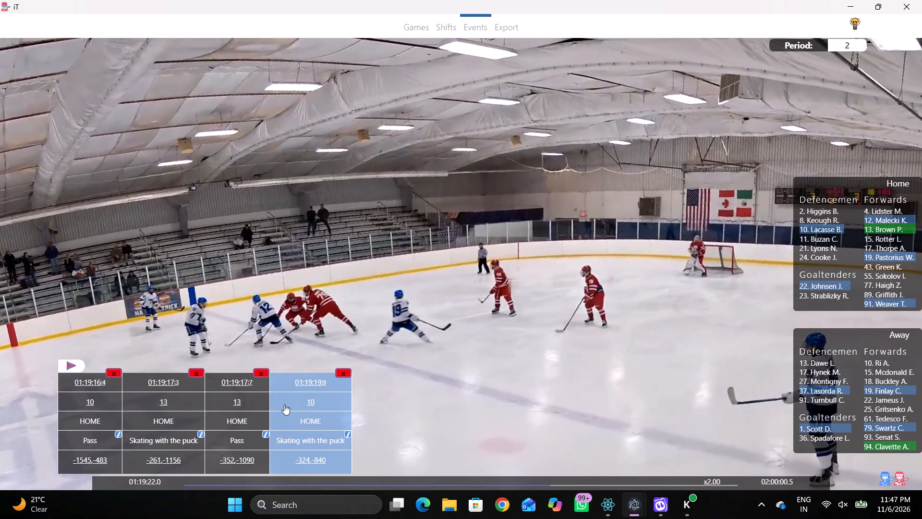
{"action": "left_click", "coordinate": [316, 401]}
{"action": "left_click", "coordinate": [895, 260]}
{"action": "left_click", "coordinate": [886, 251], "text": "shift"}
{"action": "key", "text": "shift+d"}
Log a Pass by home player 19 at 01:19:20:7, just right of the centre line at the top of the centre circle.
{"action": "key", "text": "space"}
{"action": "key", "text": "space"}
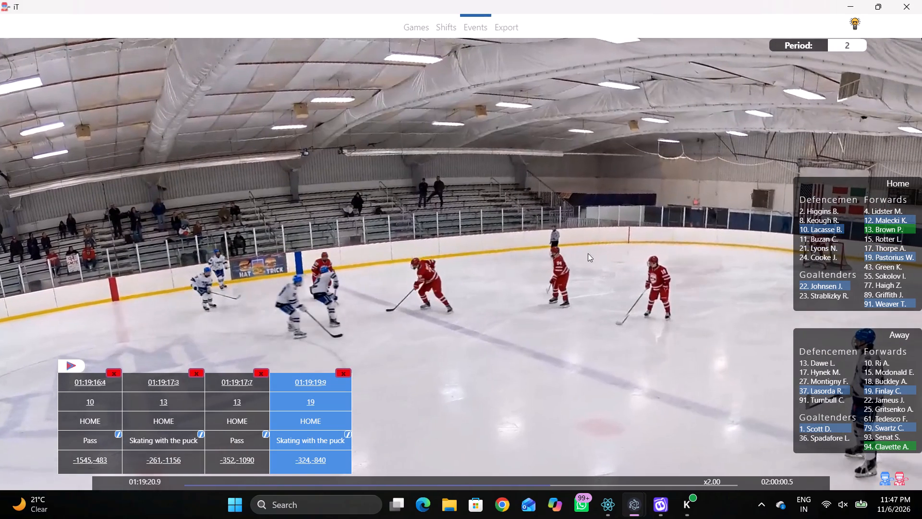
{"action": "left_click_drag", "start_coordinate": [326, 367], "coordinate": [320, 370]}
{"action": "left_click", "coordinate": [314, 377]}
{"action": "key", "text": "r"}
{"action": "key", "text": "space"}
{"action": "key", "text": "space"}
{"action": "key", "text": "space"}
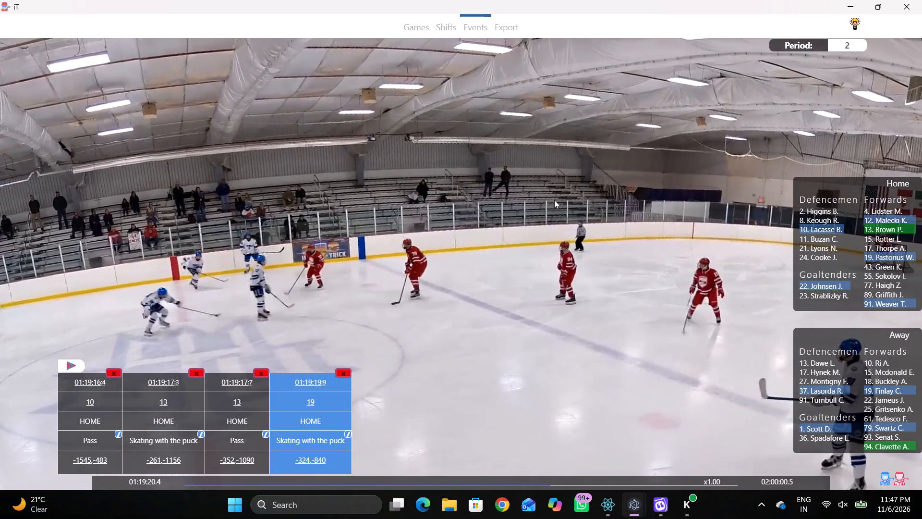
{"action": "key", "text": "space"}
{"action": "key", "text": "space"}
{"action": "key", "text": "space"}
{"action": "key", "text": "q"}
{"action": "right_click", "coordinate": [577, 204]}
{"action": "left_click", "coordinate": [591, 214]}
{"action": "left_click", "coordinate": [799, 162]}
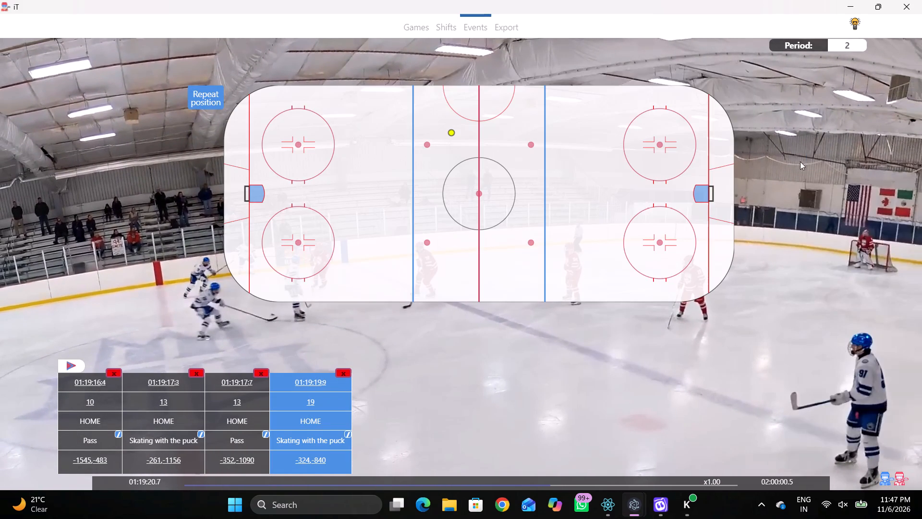
{"action": "left_click", "coordinate": [500, 157]}
Log Skating with the puck by home player 12 at 01:19:21:4, beside the upper right neutral-zone face-off dot.
{"action": "key", "text": "space"}
{"action": "key", "text": "space"}
{"action": "right_click_drag", "start_coordinate": [522, 161], "coordinate": [519, 166]}
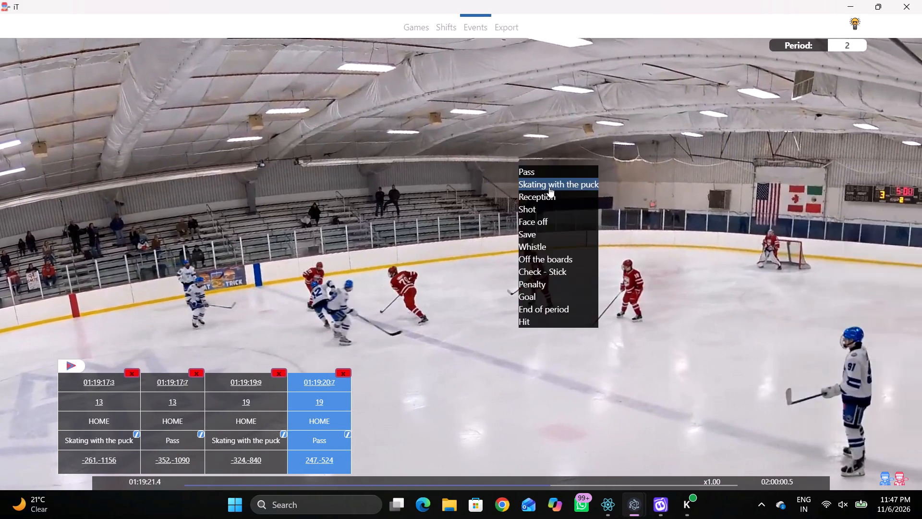
{"action": "left_click", "coordinate": [549, 187]}
{"action": "left_click", "coordinate": [889, 212]}
{"action": "left_click", "coordinate": [883, 218]}
{"action": "left_click", "coordinate": [535, 142]}
Log a Pass by home player 12 at 01:19:22:4, just right of the right blue line, level with the upper face-off dots.
{"action": "key", "text": "space"}
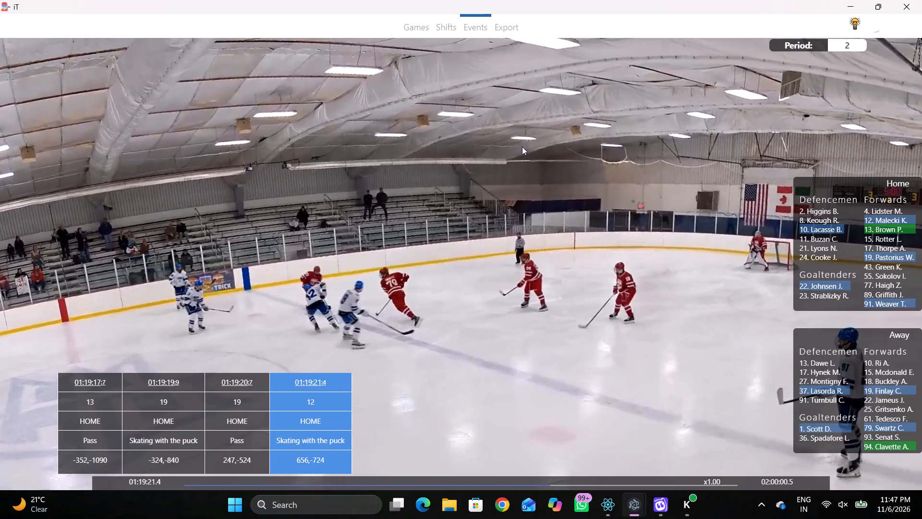
{"action": "key", "text": "space"}
{"action": "key", "text": "space"}
{"action": "key", "text": "space"}
{"action": "key", "text": "space"}
{"action": "key", "text": "space"}
{"action": "key", "text": "q"}
{"action": "key", "text": "q"}
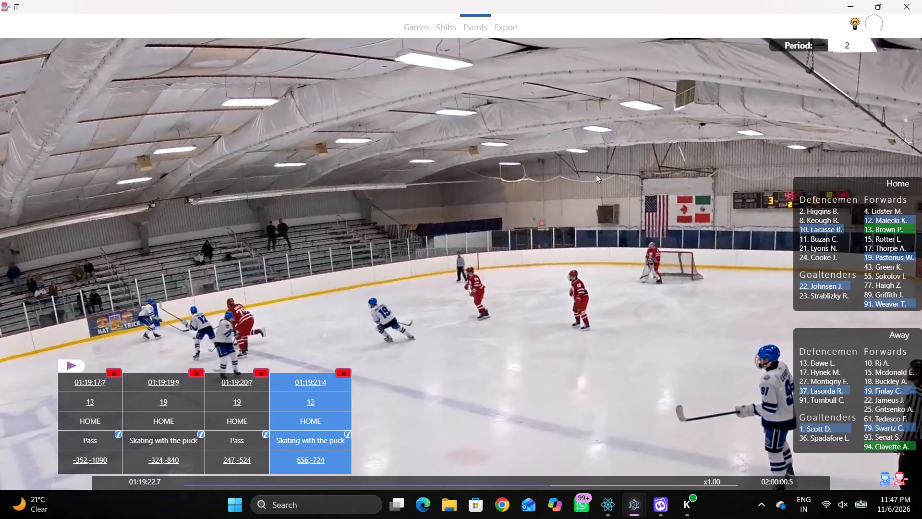
{"action": "key", "text": "q"}
{"action": "key", "text": "q"}
{"action": "right_click", "coordinate": [586, 137]}
{"action": "left_click", "coordinate": [599, 153]}
{"action": "right_click_drag", "start_coordinate": [653, 171], "coordinate": [647, 175]}
{"action": "left_click", "coordinate": [656, 185]}
{"action": "left_click", "coordinate": [810, 159]}
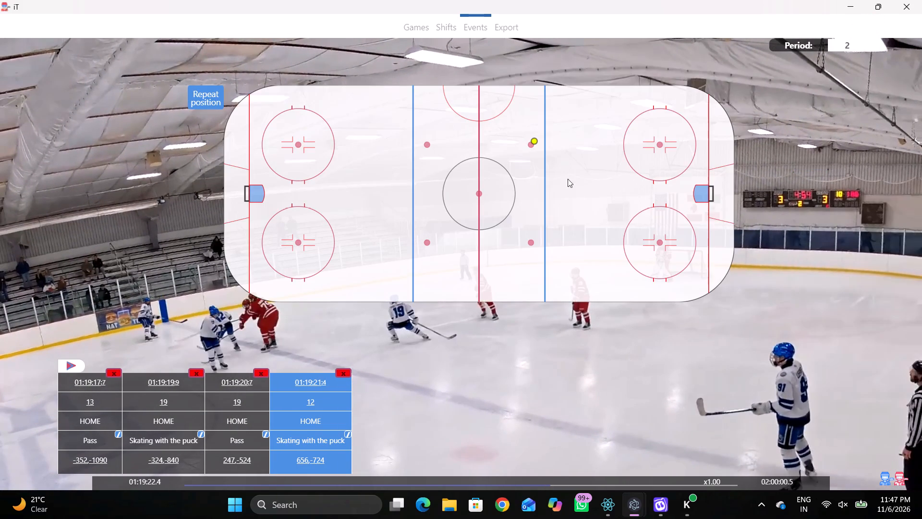
{"action": "left_click", "coordinate": [556, 146]}
Log Skating with the puck by home player 13 at 01:19:23:3, just right of the right blue line near the upper boards.
{"action": "key", "text": "space"}
{"action": "key", "text": "v"}
{"action": "key", "text": "space"}
{"action": "right_click", "coordinate": [534, 192]}
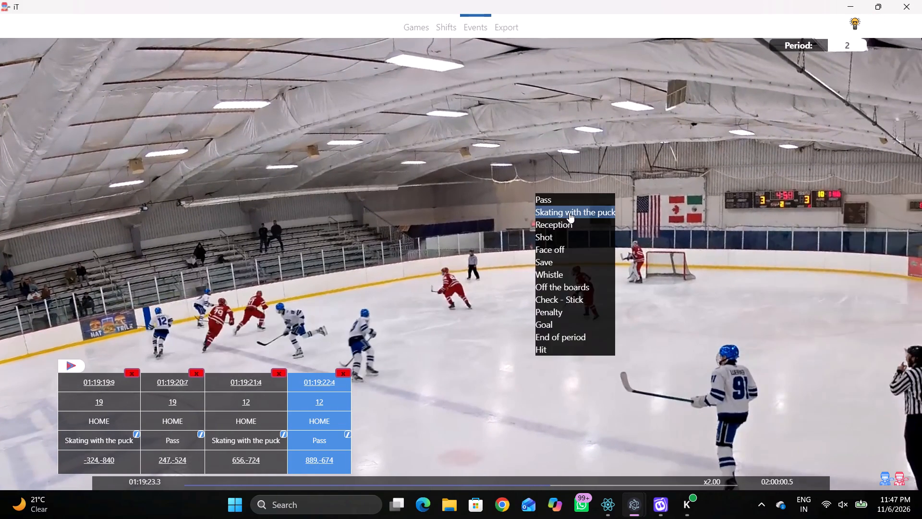
{"action": "left_click", "coordinate": [569, 212]}
{"action": "left_click", "coordinate": [872, 229]}
{"action": "left_click", "coordinate": [561, 99]}
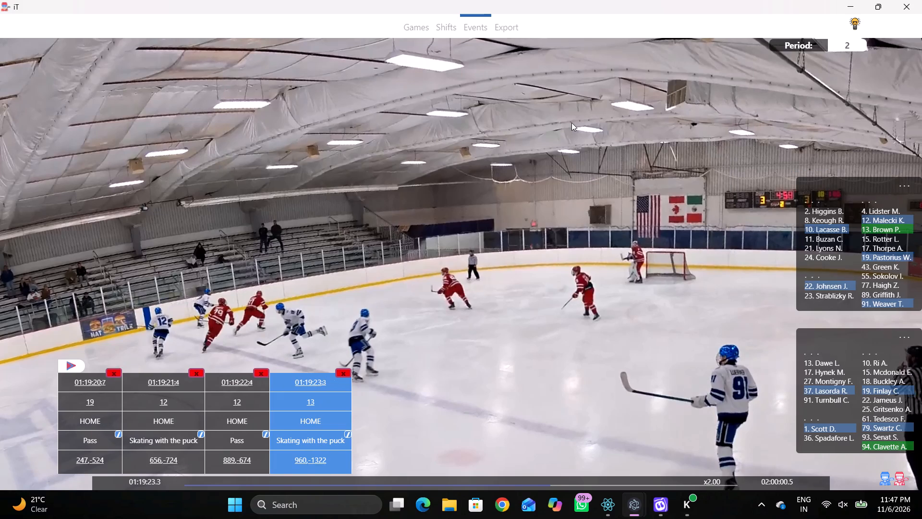
Replay the play from about 01:19:17 up to the stoppage to check which home player carries the puck.
{"action": "key", "text": "space"}
{"action": "key", "text": "space"}
{"action": "key", "text": "q"}
{"action": "key", "text": "q"}
{"action": "type", "text": "qq"}
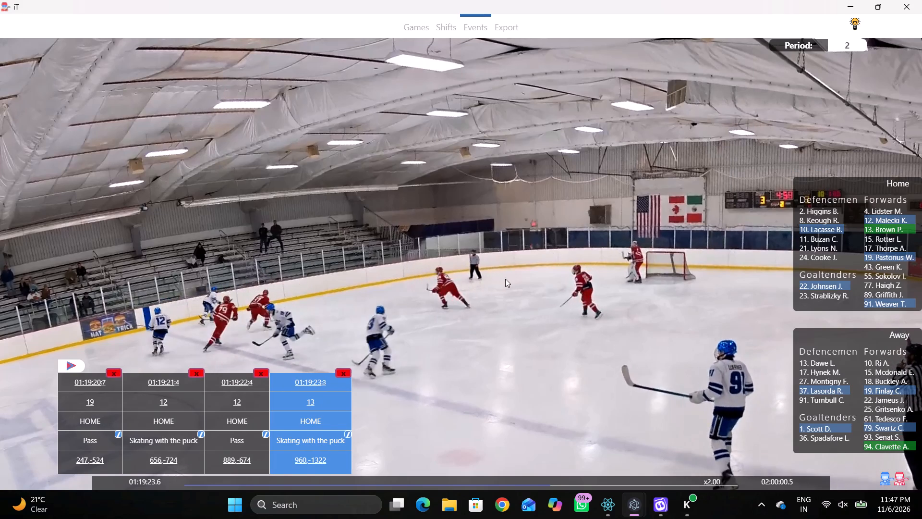
{"action": "key", "text": "q"}
{"action": "type", "text": "qq"}
{"action": "key", "text": "q"}
{"action": "key", "text": "q"}
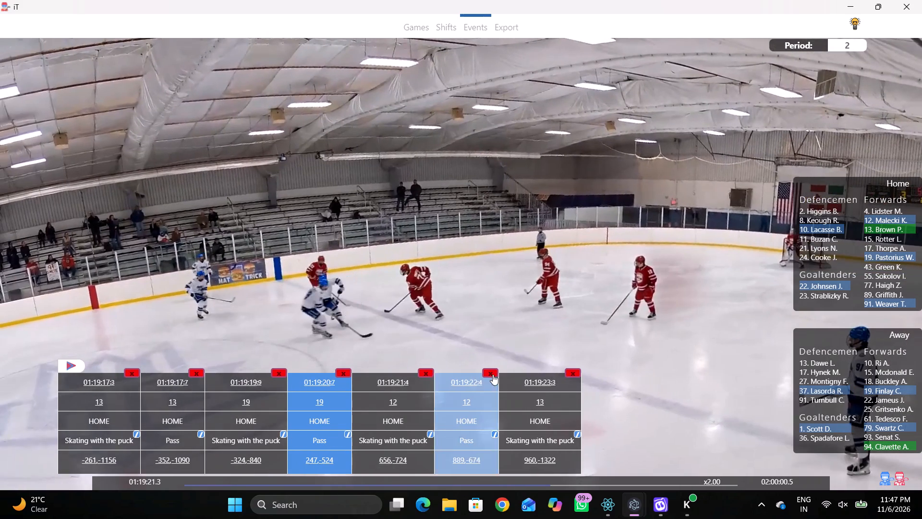
{"action": "key", "text": "q"}
{"action": "key", "text": "q"}
{"action": "key", "text": "q"}
{"action": "key", "text": "q"}
{"action": "key", "text": "q"}
{"action": "key", "text": "q"}
{"action": "key", "text": "q"}
{"action": "key", "text": "q"}
{"action": "key", "text": "q"}
{"action": "key", "text": "q"}
{"action": "key", "text": "q"}
{"action": "key", "text": "q"}
{"action": "key", "text": "q"}
{"action": "key", "text": "q"}
{"action": "key", "text": "q"}
{"action": "key", "text": "q"}
{"action": "key", "text": "q"}
{"action": "key", "text": "q"}
{"action": "key", "text": "q"}
{"action": "key", "text": "q"}
{"action": "key", "text": "q"}
{"action": "key", "text": "q"}
{"action": "key", "text": "q"}
{"action": "key", "text": "q"}
{"action": "key", "text": "q"}
{"action": "key", "text": "q"}
{"action": "key", "text": "q"}
{"action": "key", "text": "q"}
{"action": "key", "text": "q"}
{"action": "key", "text": "q"}
{"action": "key", "text": "q"}
{"action": "key", "text": "q"}
{"action": "key", "text": "q"}
{"action": "key", "text": "q"}
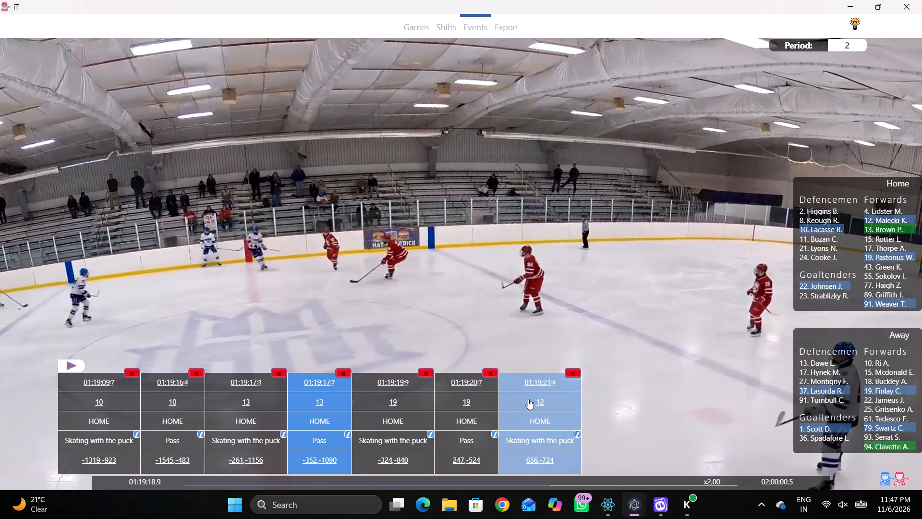
{"action": "type", "text": "qqqq"}
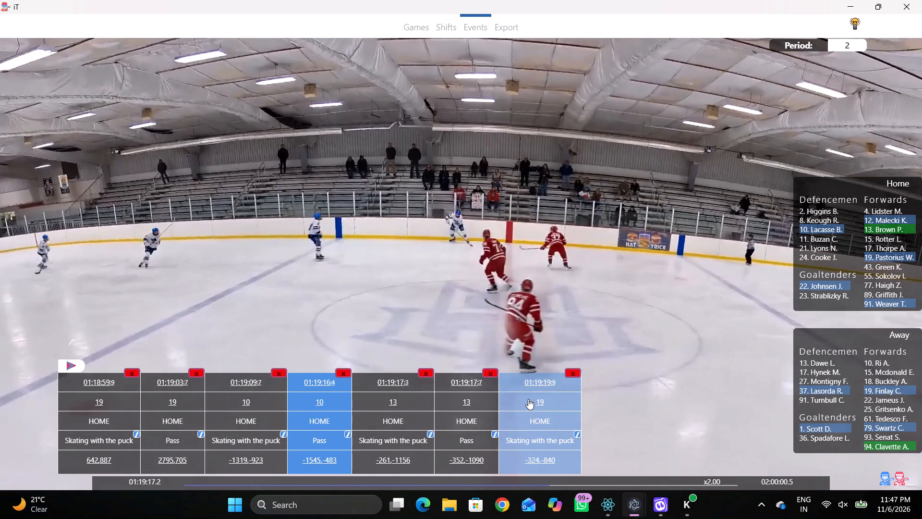
{"action": "type", "text": "qqq"}
{"action": "type", "text": "q D"}
{"action": "key", "text": "shift+d"}
{"action": "key", "text": "shift+d"}
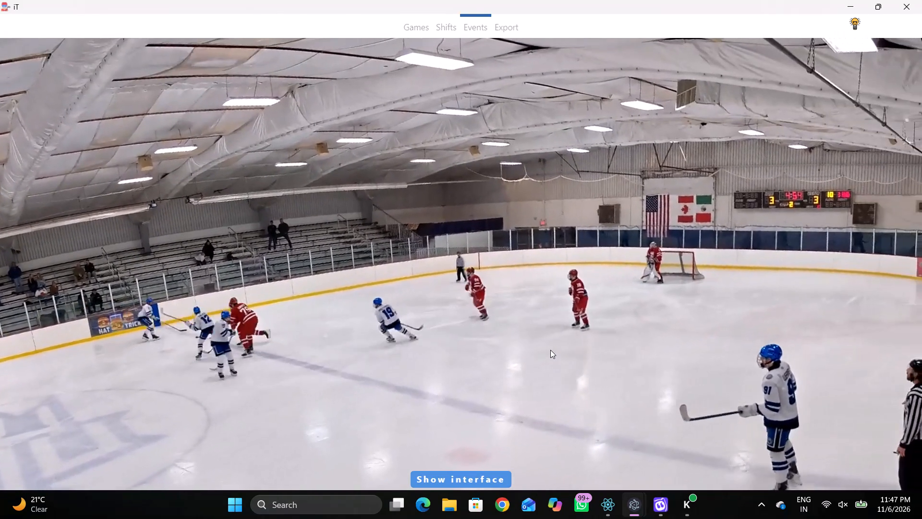
Change the player of the 01:19:23:3 Skating with the puck event to home player 10.
{"action": "key", "text": "space"}
{"action": "type", "text": "qqqqqqqqqqq"}
{"action": "key", "text": "shift+d"}
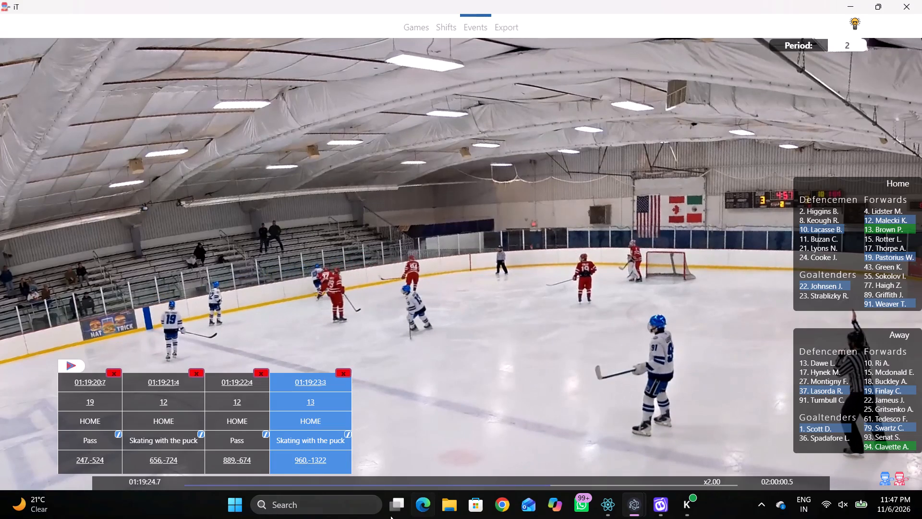
{"action": "left_click", "coordinate": [303, 408]}
{"action": "left_click", "coordinate": [813, 231]}
{"action": "key", "text": "shift+d"}
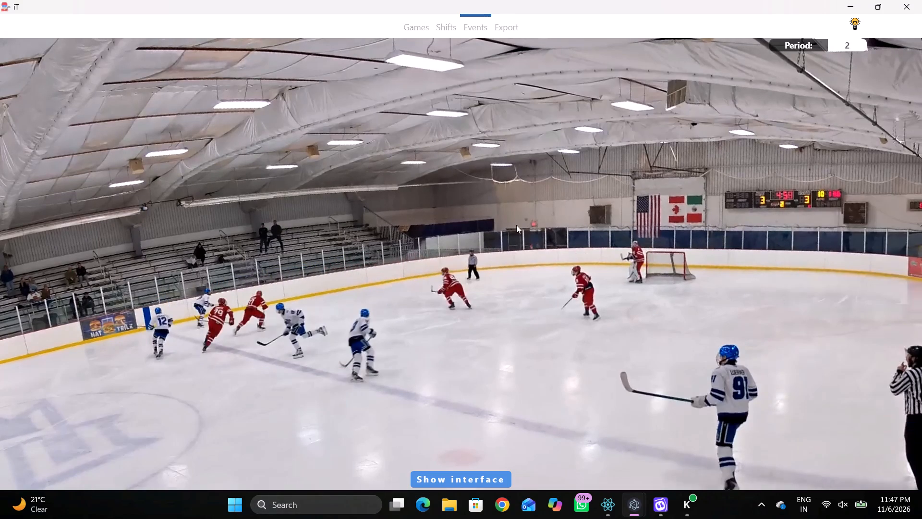
Log a Pass by home player 10 near the upper boards, level with the left edge of the upper right face-off circle.
{"action": "key", "text": "space"}
{"action": "key", "text": "space"}
{"action": "key", "text": "shift+d"}
{"action": "key", "text": "shift+d"}
{"action": "key", "text": "space"}
{"action": "key", "text": "space"}
{"action": "key", "text": "space"}
{"action": "key", "text": "space"}
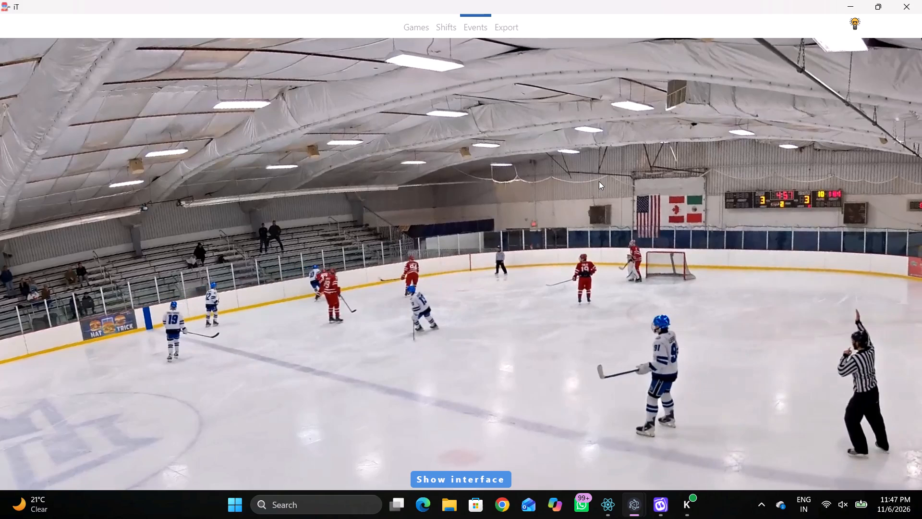
{"action": "key", "text": "space"}
{"action": "key", "text": "space"}
{"action": "key", "text": "q"}
{"action": "right_click", "coordinate": [611, 174]}
{"action": "right_click_drag", "start_coordinate": [594, 183], "coordinate": [586, 184]}
{"action": "left_click", "coordinate": [597, 186]}
{"action": "left_click", "coordinate": [809, 155]}
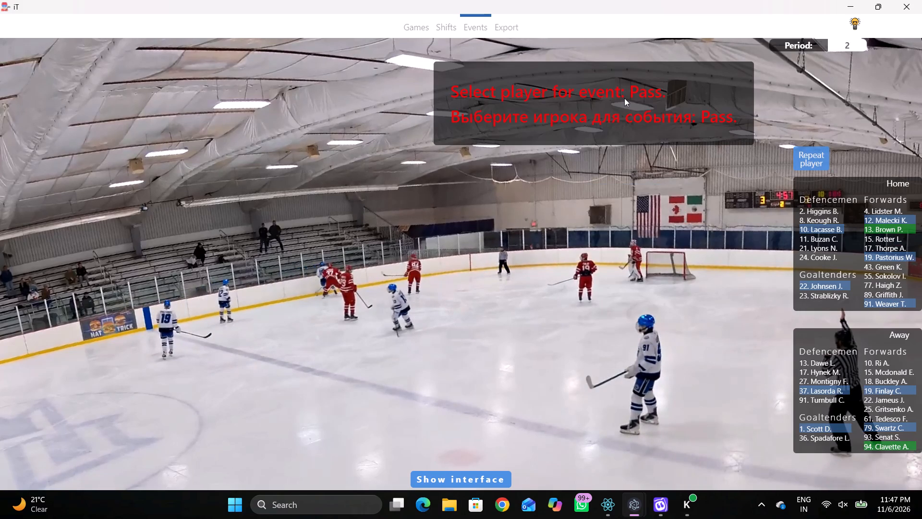
{"action": "left_click", "coordinate": [624, 98]}
Log a Whistle in the right end zone, between the blue line and the lower right face-off circle.
{"action": "key", "text": "space"}
{"action": "key", "text": "space"}
{"action": "key", "text": "space"}
{"action": "key", "text": "space"}
{"action": "key", "text": "space"}
{"action": "key", "text": "space"}
{"action": "right_click_drag", "start_coordinate": [593, 185], "coordinate": [598, 187]}
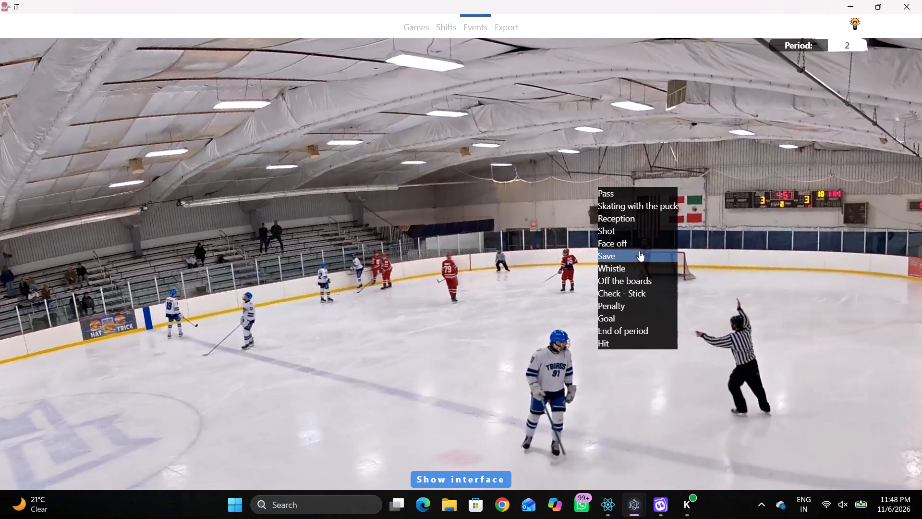
{"action": "left_click", "coordinate": [614, 268]}
{"action": "left_click", "coordinate": [602, 227]}
Filter the event list to the hit taken events to check those logged so far.
{"action": "key", "text": "space"}
{"action": "key", "text": "v"}
{"action": "key", "text": "c"}
{"action": "key", "text": "space"}
{"action": "key", "text": "space"}
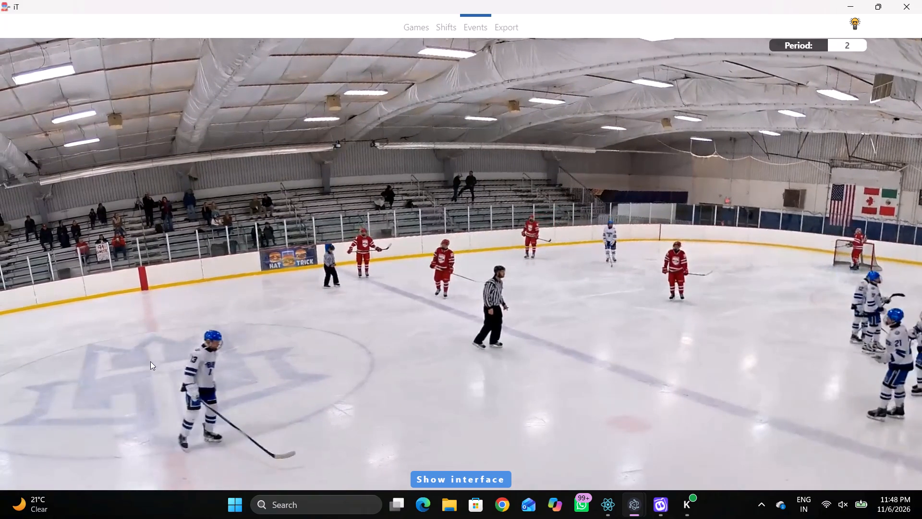
{"action": "key", "text": "shift+d"}
{"action": "left_click", "coordinate": [73, 363]}
{"action": "double_click", "coordinate": [556, 340]}
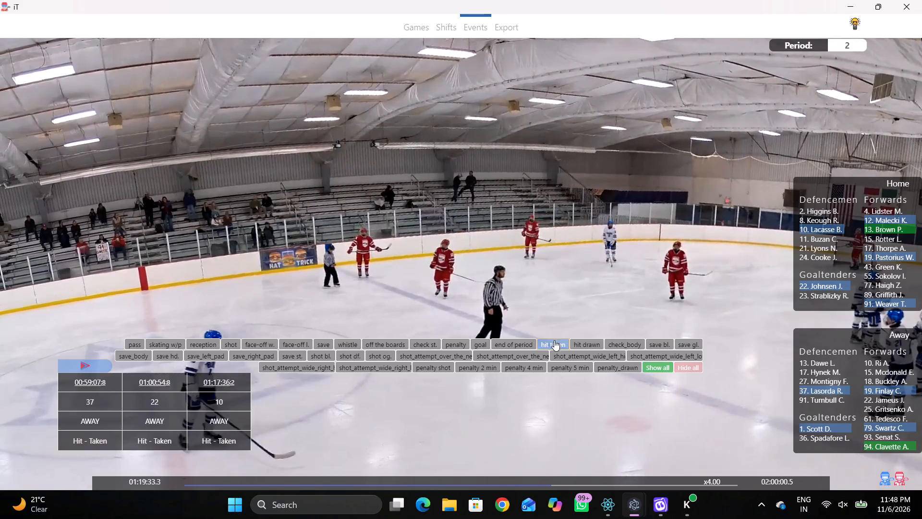
{"action": "key", "text": "shift+d"}
Log the next Face off at the upper right neutral-zone dot, won by away player 94 against home player 17.
{"action": "key", "text": "space"}
{"action": "type", "text": "c"}
{"action": "key", "text": "space"}
{"action": "key", "text": "v"}
{"action": "key", "text": "v"}
{"action": "key", "text": "c"}
{"action": "key", "text": "space"}
{"action": "key", "text": "space"}
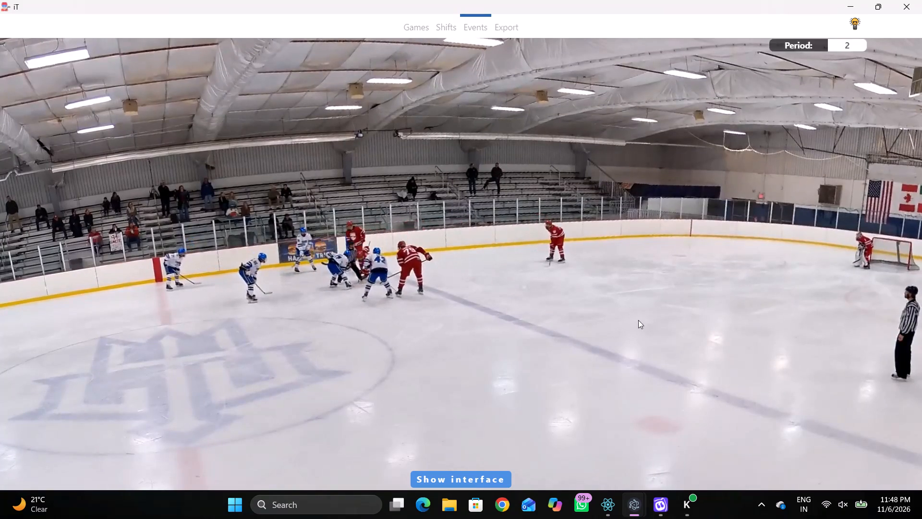
{"action": "key", "text": "space"}
{"action": "key", "text": "space"}
{"action": "key", "text": "r"}
{"action": "key", "text": "space"}
{"action": "key", "text": "space"}
{"action": "key", "text": "space"}
{"action": "key", "text": "space"}
{"action": "key", "text": "q"}
{"action": "key", "text": "q"}
{"action": "key", "text": "q"}
{"action": "key", "text": "q"}
{"action": "key", "text": "q"}
{"action": "key", "text": "q"}
{"action": "key", "text": "q"}
{"action": "key", "text": "q"}
{"action": "key", "text": "q"}
{"action": "key", "text": "q"}
{"action": "key", "text": "q"}
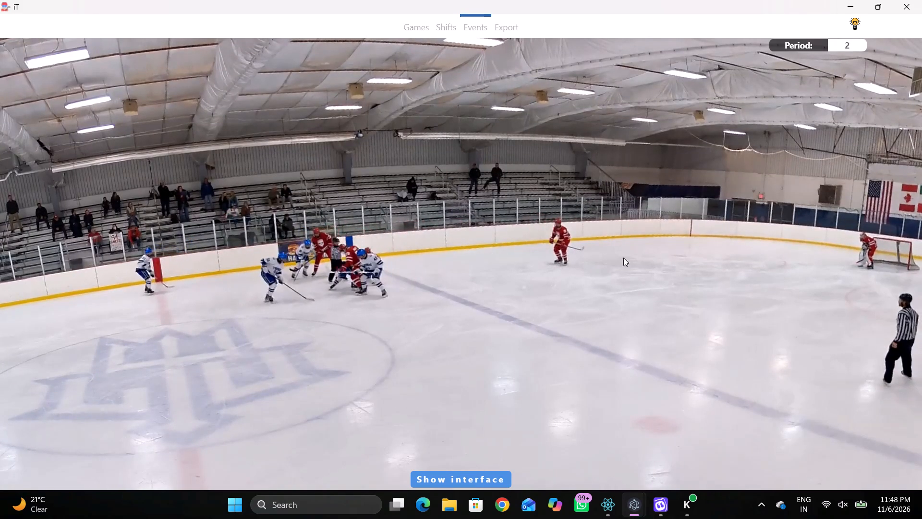
{"action": "right_click_drag", "start_coordinate": [606, 210], "coordinate": [614, 213]}
{"action": "scroll", "coordinate": [606, 210], "scroll_direction": "up", "scroll_amount": 1}
{"action": "left_click", "coordinate": [646, 265]}
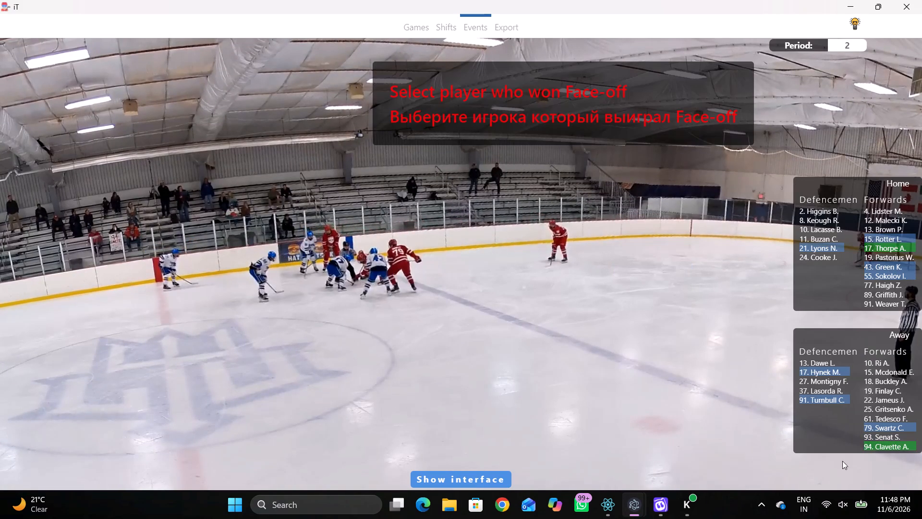
{"action": "left_click", "coordinate": [868, 447]}
{"action": "left_click", "coordinate": [873, 250]}
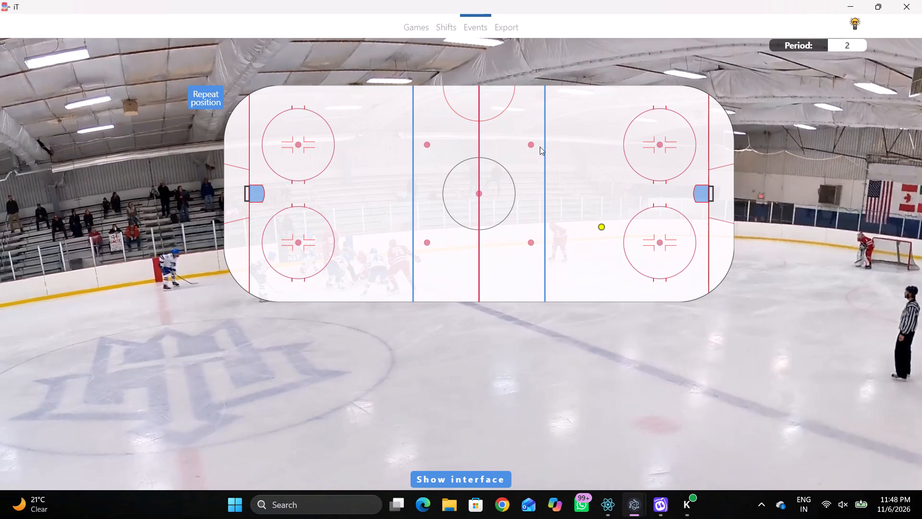
{"action": "left_click", "coordinate": [532, 146]}
Log a Pass by away player 94 on the right blue line, level with the upper face-off dots.
{"action": "key", "text": "space"}
{"action": "key", "text": "space"}
{"action": "key", "text": "space"}
{"action": "key", "text": "space"}
{"action": "right_click", "coordinate": [499, 178]}
{"action": "right_click", "coordinate": [499, 185]}
{"action": "left_click", "coordinate": [508, 193]}
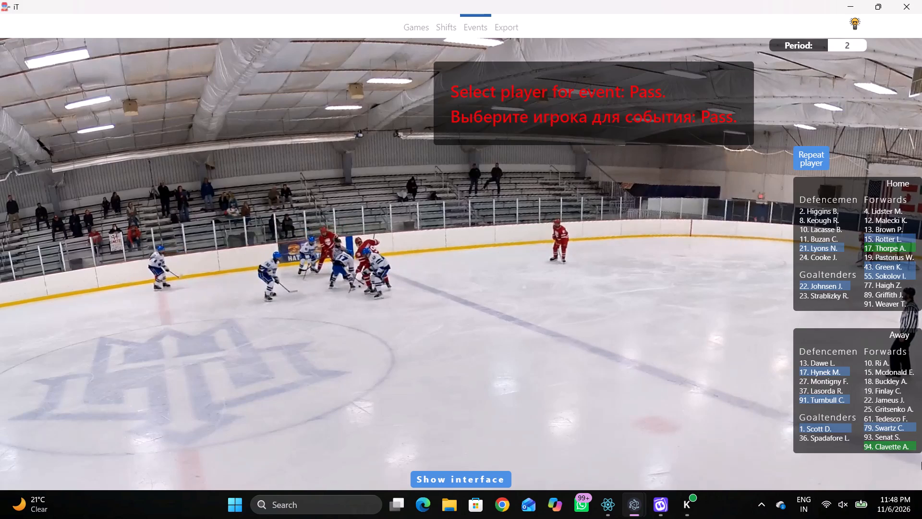
{"action": "left_click", "coordinate": [873, 444]}
{"action": "left_click", "coordinate": [545, 147]}
Log Skating with the puck by home player 55 in the upper right part of the centre circle.
{"action": "key", "text": "space"}
{"action": "key", "text": "space"}
{"action": "key", "text": "space"}
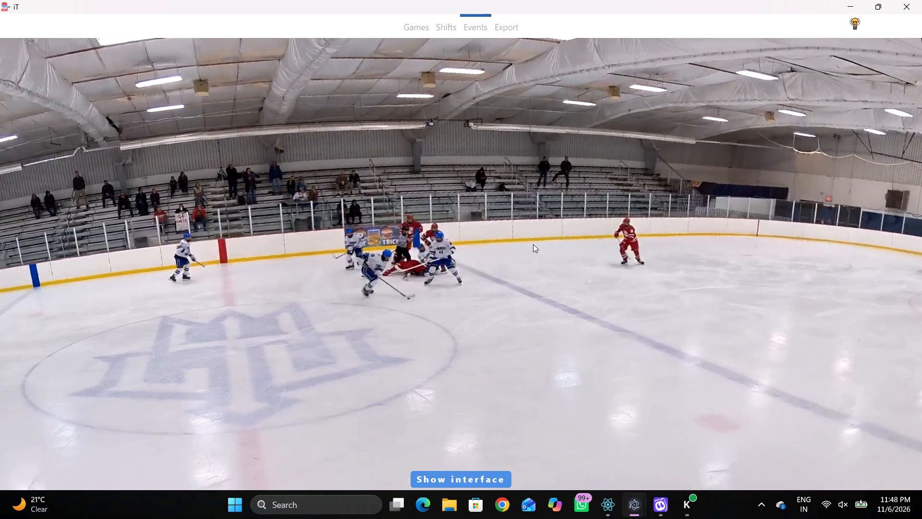
{"action": "key", "text": "space"}
{"action": "key", "text": "space"}
{"action": "key", "text": "space"}
{"action": "key", "text": "q"}
{"action": "right_click", "coordinate": [558, 203]}
{"action": "left_click", "coordinate": [576, 218]}
{"action": "left_click", "coordinate": [879, 272]}
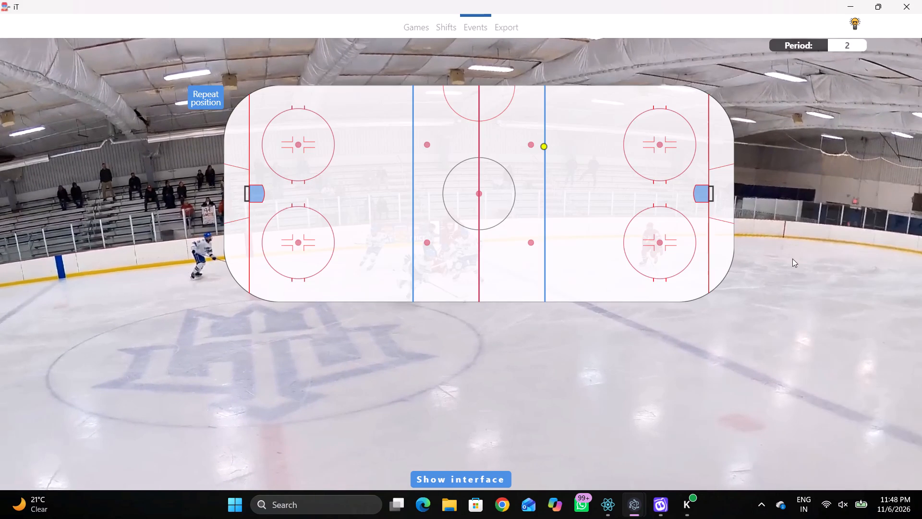
{"action": "left_click", "coordinate": [498, 169]}
Log a Pass by home player 55 between the right blue line and the lower right face-off circle.
{"action": "key", "text": "space"}
{"action": "key", "text": "v"}
{"action": "key", "text": "space"}
{"action": "key", "text": "space"}
{"action": "key", "text": "space"}
{"action": "key", "text": "space"}
{"action": "key", "text": "space"}
{"action": "key", "text": "q"}
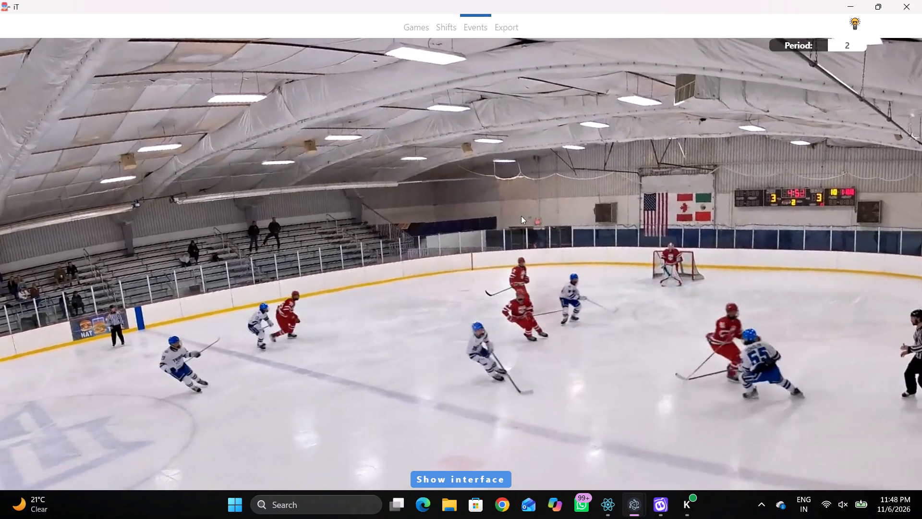
{"action": "key", "text": "q"}
{"action": "key", "text": "q"}
{"action": "key", "text": "q"}
{"action": "key", "text": "q"}
{"action": "key", "text": "q"}
{"action": "key", "text": "q"}
{"action": "key", "text": "q"}
{"action": "right_click", "coordinate": [548, 168]}
{"action": "left_click", "coordinate": [558, 177]}
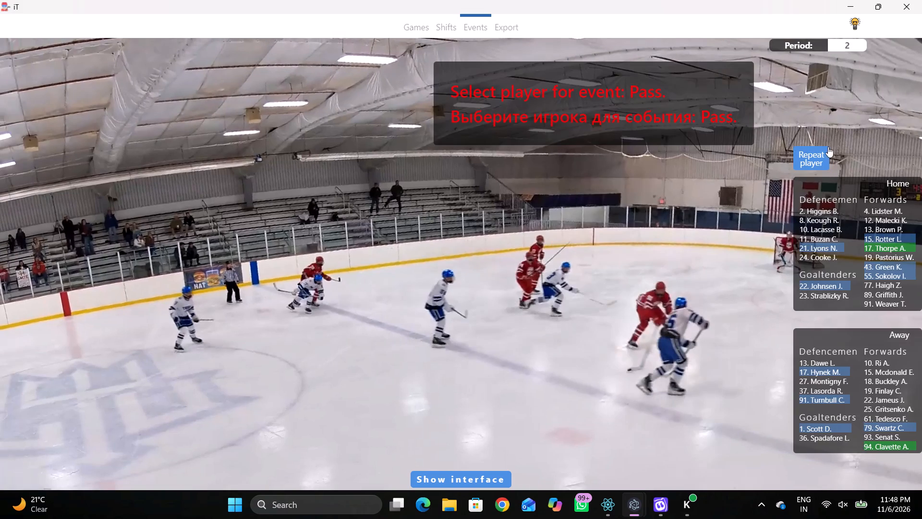
{"action": "left_click_drag", "start_coordinate": [828, 147], "coordinate": [821, 151]}
{"action": "left_click", "coordinate": [813, 156]}
{"action": "right_click", "coordinate": [584, 215]}
{"action": "left_click", "coordinate": [603, 215]}
{"action": "left_click_drag", "start_coordinate": [818, 156], "coordinate": [814, 159]}
{"action": "left_click", "coordinate": [577, 223]}
Log Skating with the puck by home player 17 in the neutral zone, below the lower right neutral-zone dot.
{"action": "key", "text": "space"}
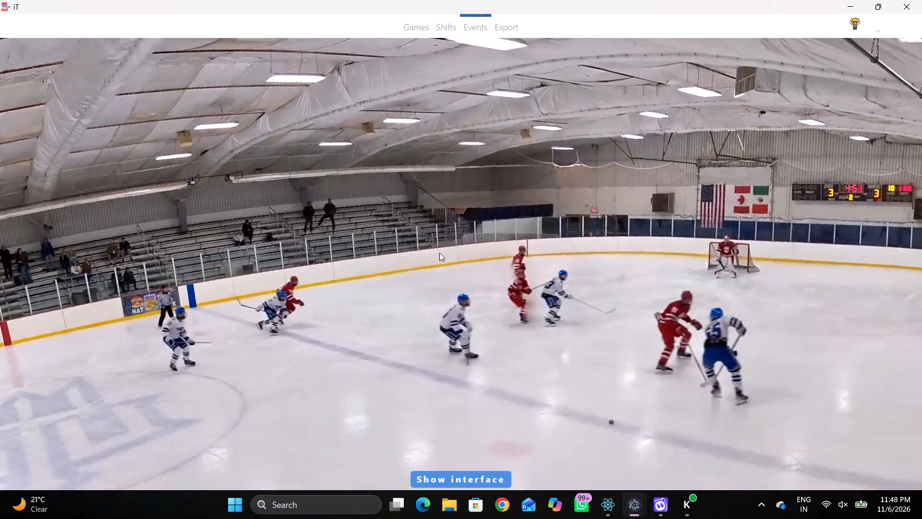
{"action": "key", "text": "space"}
{"action": "key", "text": "space"}
{"action": "key", "text": "space"}
{"action": "right_click_drag", "start_coordinate": [563, 160], "coordinate": [558, 162]}
{"action": "left_click", "coordinate": [578, 185]}
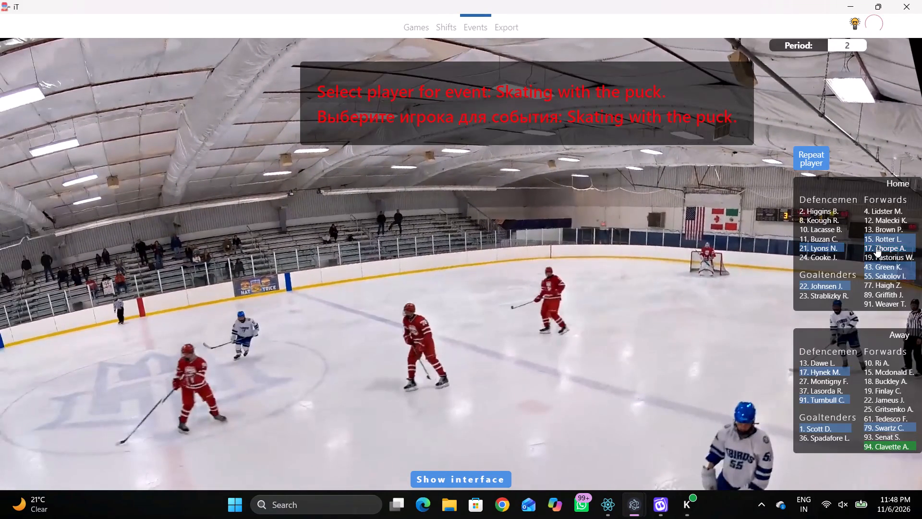
{"action": "left_click", "coordinate": [875, 246]}
{"action": "left_click", "coordinate": [521, 262]}
Replay the latest Skating with the puck event and reassign it to home player 15.
{"action": "key", "text": "q"}
{"action": "key", "text": "q"}
{"action": "key", "text": "q"}
{"action": "key", "text": "q"}
{"action": "key", "text": "q"}
{"action": "key", "text": "q"}
{"action": "key", "text": "q"}
{"action": "key", "text": "q"}
{"action": "key", "text": "q"}
{"action": "key", "text": "q"}
{"action": "key", "text": "q"}
{"action": "key", "text": "q"}
{"action": "type", "text": "qqr"}
{"action": "key", "text": "space"}
{"action": "key", "text": "space"}
{"action": "key", "text": "shift+d"}
{"action": "left_click_drag", "start_coordinate": [361, 404], "coordinate": [450, 404]}
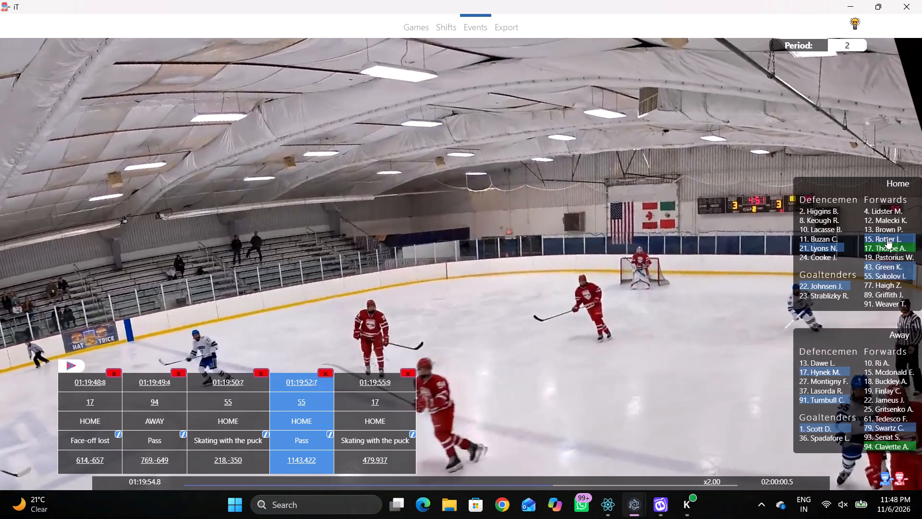
{"action": "left_click", "coordinate": [887, 238]}
{"action": "key", "text": "shift+d"}
{"action": "key", "text": "shift+d"}
{"action": "left_click", "coordinate": [376, 401]}
{"action": "left_click", "coordinate": [889, 236]}
{"action": "key", "text": "shift+d"}
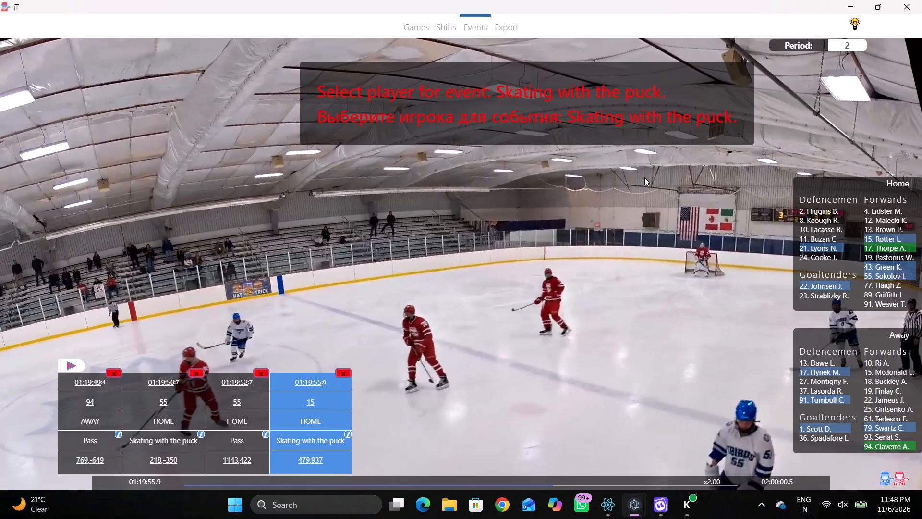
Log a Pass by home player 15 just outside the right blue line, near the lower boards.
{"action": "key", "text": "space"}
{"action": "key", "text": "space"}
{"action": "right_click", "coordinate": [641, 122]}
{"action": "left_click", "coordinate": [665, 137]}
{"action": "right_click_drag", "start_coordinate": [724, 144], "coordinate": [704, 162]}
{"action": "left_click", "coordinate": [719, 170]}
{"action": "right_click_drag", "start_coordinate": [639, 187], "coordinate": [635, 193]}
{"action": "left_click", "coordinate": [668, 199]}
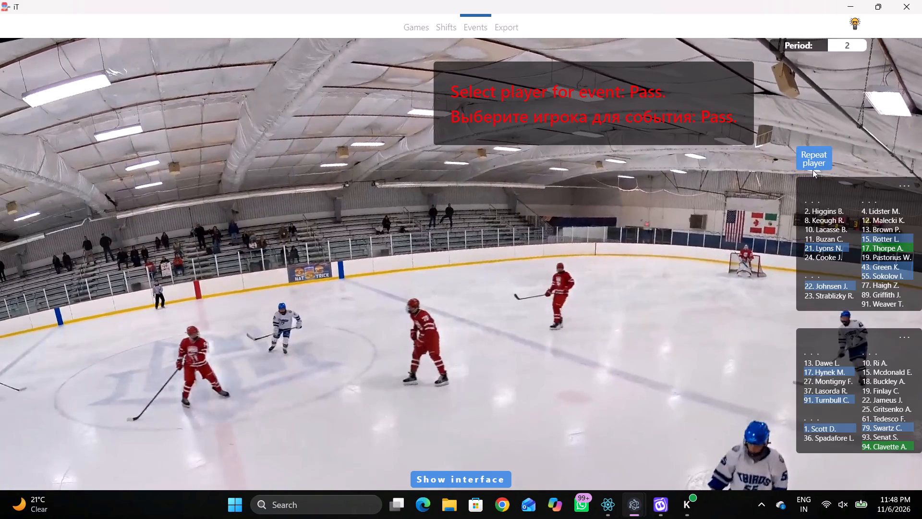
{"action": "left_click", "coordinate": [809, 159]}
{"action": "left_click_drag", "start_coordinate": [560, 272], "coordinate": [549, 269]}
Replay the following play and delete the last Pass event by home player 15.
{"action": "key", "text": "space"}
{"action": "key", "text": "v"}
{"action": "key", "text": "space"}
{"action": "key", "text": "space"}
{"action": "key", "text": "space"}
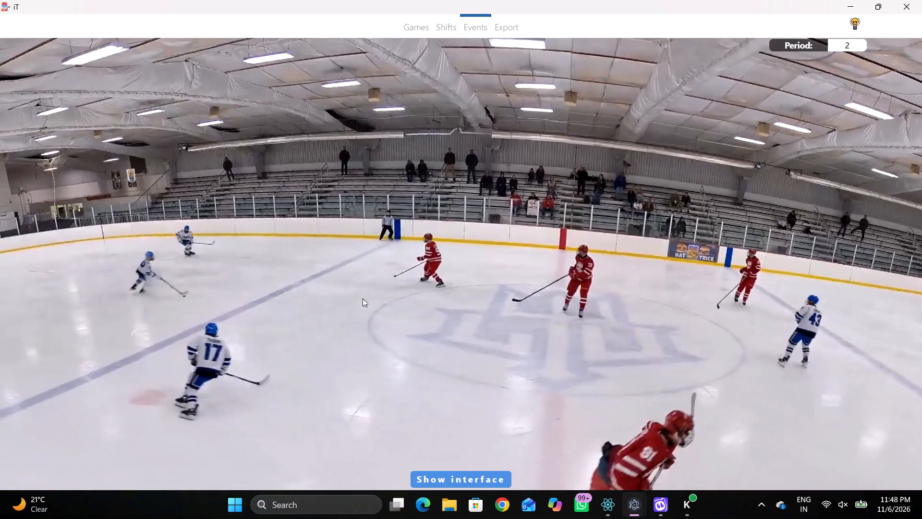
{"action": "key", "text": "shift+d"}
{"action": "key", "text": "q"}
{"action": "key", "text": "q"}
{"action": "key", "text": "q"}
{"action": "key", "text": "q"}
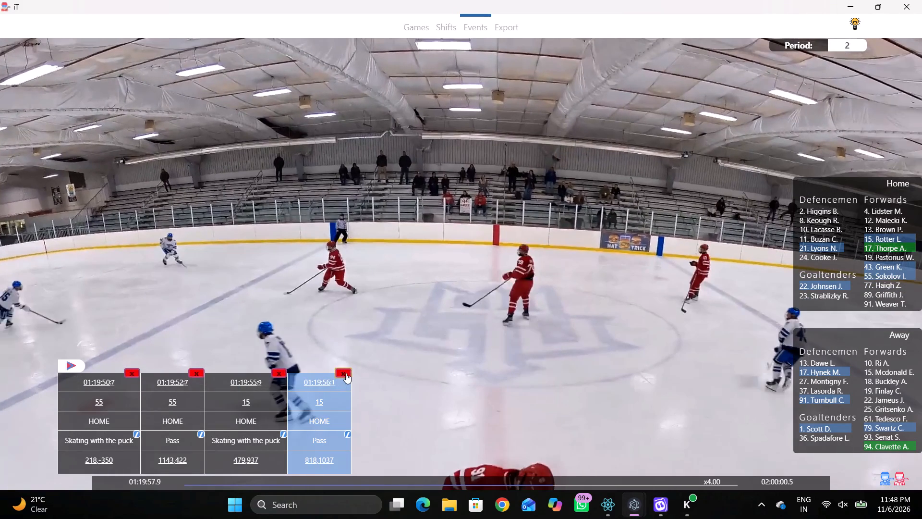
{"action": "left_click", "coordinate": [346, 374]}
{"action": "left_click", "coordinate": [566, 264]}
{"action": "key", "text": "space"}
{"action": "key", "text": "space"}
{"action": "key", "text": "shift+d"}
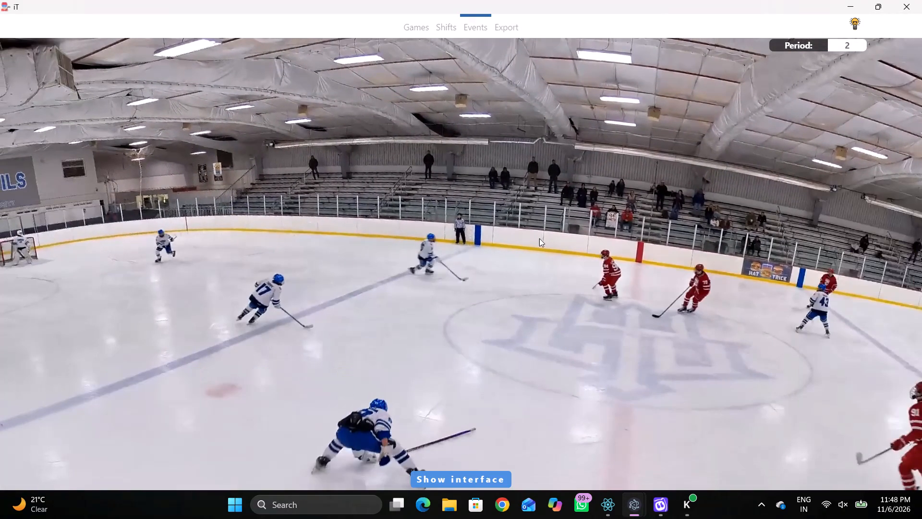
Find the next shot and log a Shot by the repeated player between the right blue line and the upper right face-off circle.
{"action": "key", "text": "space"}
{"action": "key", "text": "space"}
{"action": "key", "text": "space"}
{"action": "key", "text": "space"}
{"action": "key", "text": "space"}
{"action": "key", "text": "space"}
{"action": "type", "text": "r"}
{"action": "key", "text": "space"}
{"action": "key", "text": "space"}
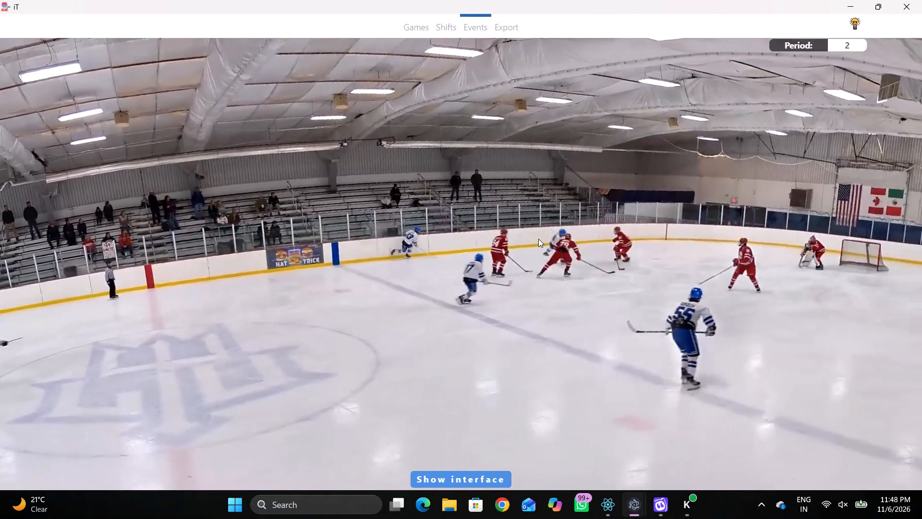
{"action": "key", "text": "space"}
{"action": "key", "text": "space"}
{"action": "type", "text": "qqr"}
{"action": "key", "text": "space"}
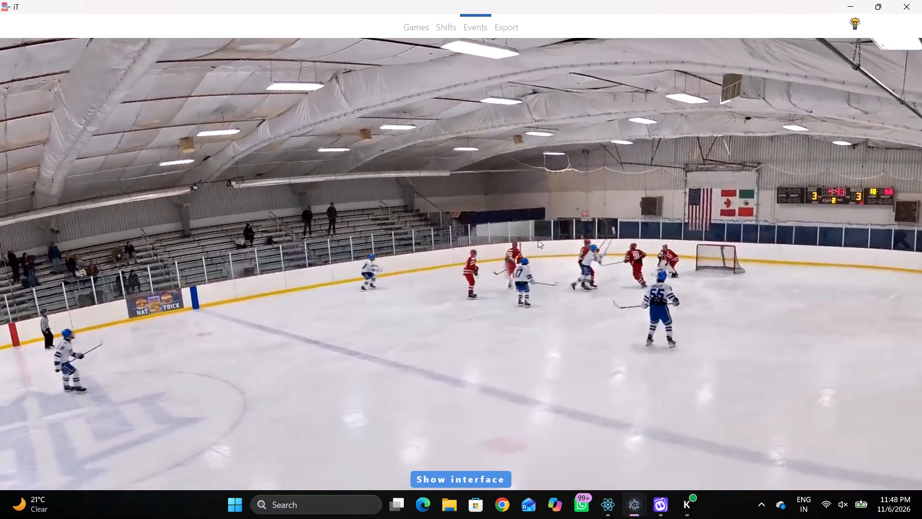
{"action": "key", "text": "space"}
{"action": "key", "text": "space"}
{"action": "key", "text": "space"}
{"action": "type", "text": "q q"}
{"action": "key", "text": "q"}
{"action": "key", "text": "q"}
{"action": "key", "text": "q"}
{"action": "right_click_drag", "start_coordinate": [611, 231], "coordinate": [614, 236]}
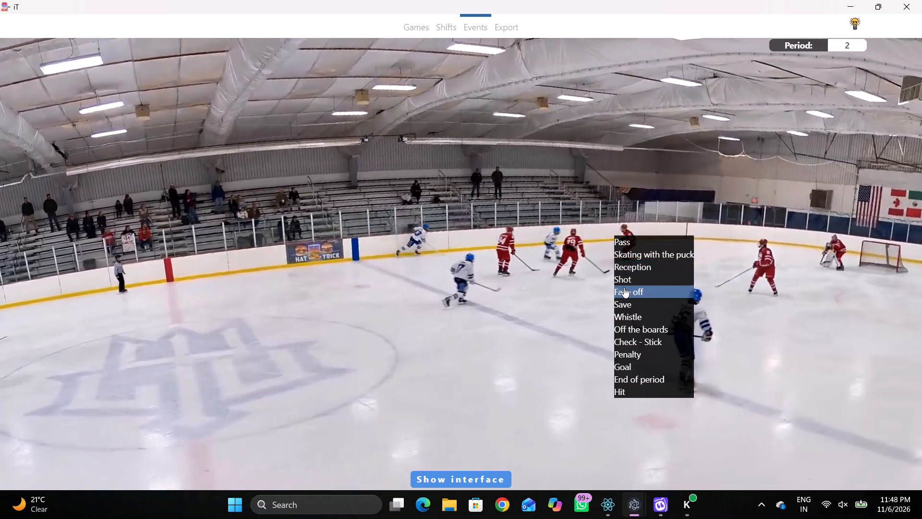
{"action": "left_click", "coordinate": [628, 287]}
{"action": "right_click_drag", "start_coordinate": [568, 240], "coordinate": [578, 245]}
{"action": "left_click", "coordinate": [594, 289]}
{"action": "left_click", "coordinate": [449, 216]}
{"action": "left_click", "coordinate": [804, 161]}
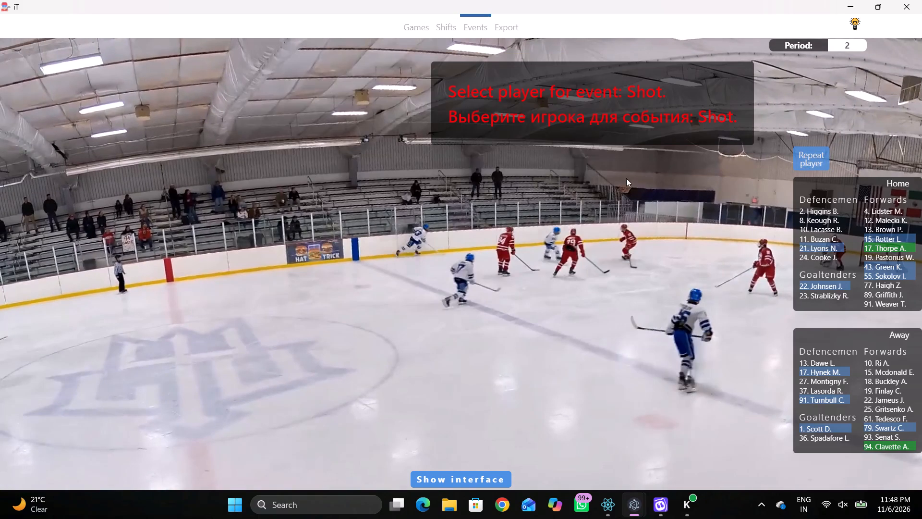
{"action": "left_click", "coordinate": [595, 169]}
Log the next Pass by away player 91 behind the right goal line, just above the net.
{"action": "key", "text": "space"}
{"action": "key", "text": "v"}
{"action": "key", "text": "space"}
{"action": "key", "text": "q"}
{"action": "type", "text": "r"}
{"action": "key", "text": "space"}
{"action": "key", "text": "space"}
{"action": "key", "text": "space"}
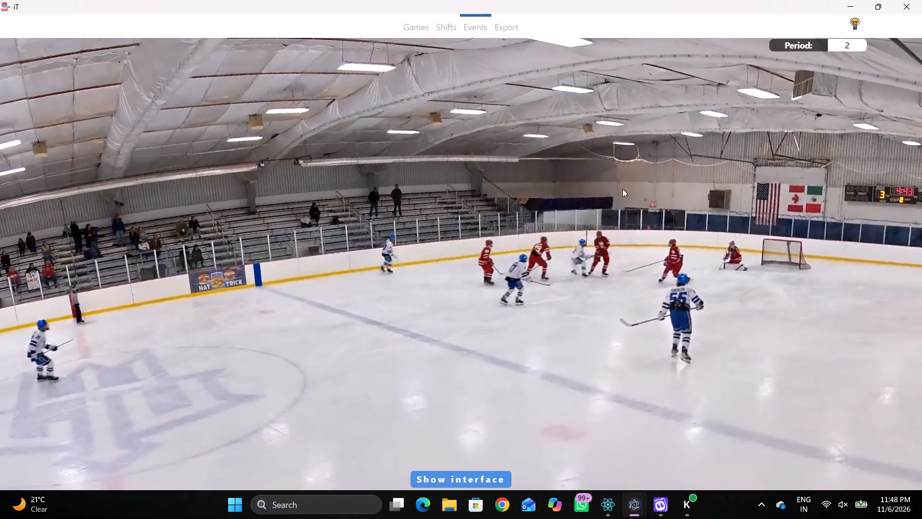
{"action": "key", "text": "v"}
{"action": "key", "text": "space"}
{"action": "key", "text": "space"}
{"action": "key", "text": "space"}
{"action": "key", "text": "space"}
{"action": "key", "text": "space"}
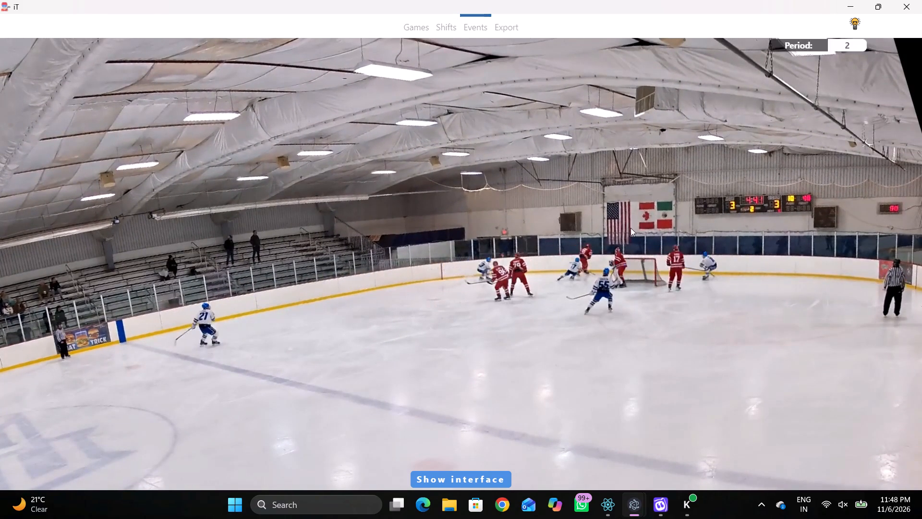
{"action": "key", "text": "space"}
{"action": "key", "text": "space"}
{"action": "key", "text": "space"}
{"action": "key", "text": "space"}
{"action": "key", "text": "q"}
{"action": "key", "text": "q"}
{"action": "key", "text": "q"}
{"action": "key", "text": "q"}
{"action": "key", "text": "q"}
{"action": "key", "text": "q"}
{"action": "key", "text": "q"}
{"action": "key", "text": "q"}
{"action": "right_click", "coordinate": [632, 187]}
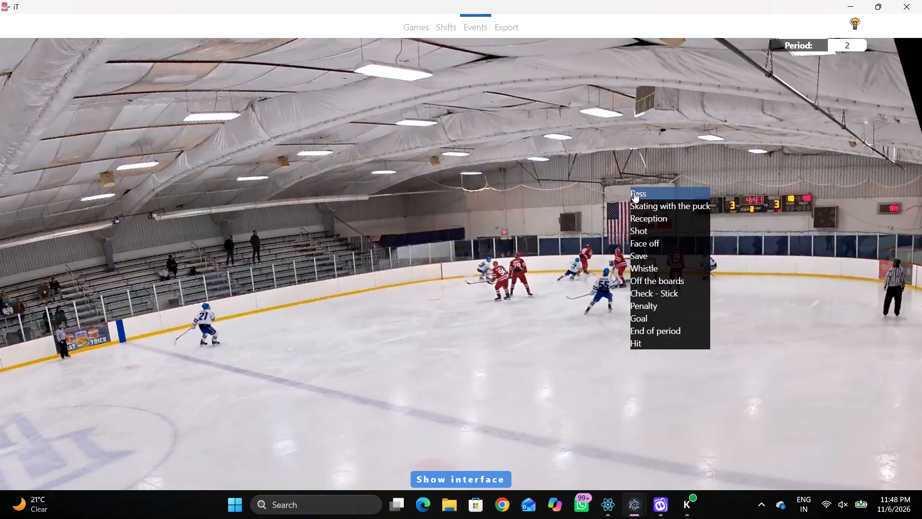
{"action": "left_click", "coordinate": [634, 192]}
{"action": "right_click", "coordinate": [631, 193]}
{"action": "left_click", "coordinate": [634, 197]}
{"action": "left_click", "coordinate": [825, 398]}
{"action": "left_click", "coordinate": [718, 159]}
Log Skating with the puck by home player 55 in the right zone, between the blue line and the lower face-off circle.
{"action": "key", "text": "space"}
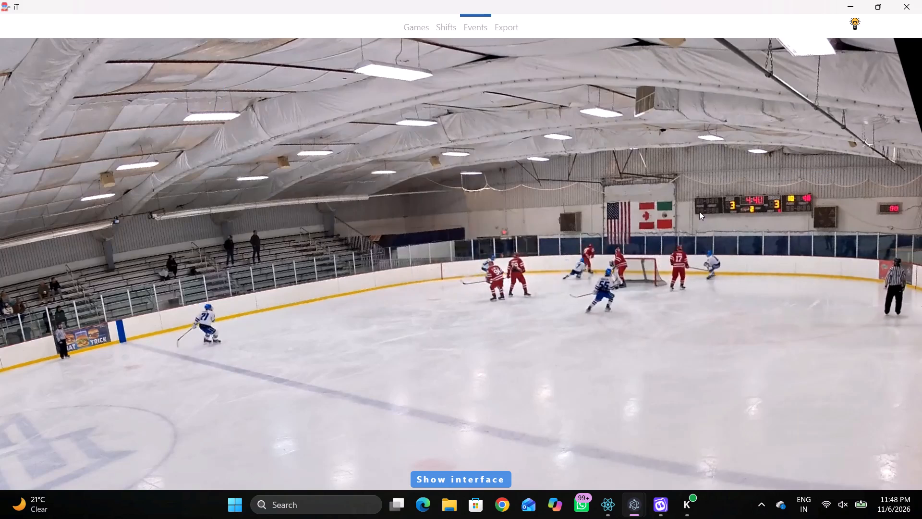
{"action": "key", "text": "space"}
{"action": "key", "text": "space"}
{"action": "key", "text": "space"}
{"action": "key", "text": "space"}
{"action": "key", "text": "v"}
{"action": "key", "text": "space"}
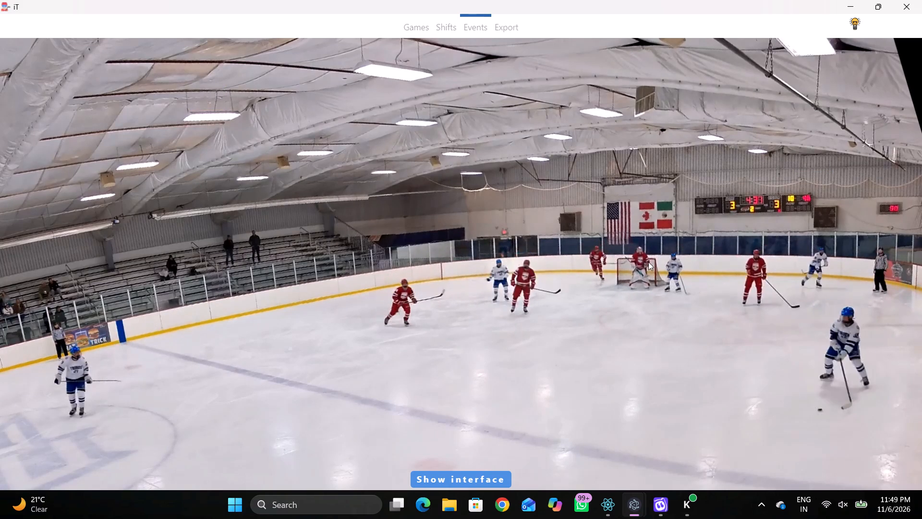
{"action": "key", "text": "space"}
{"action": "key", "text": "space"}
{"action": "right_click_drag", "start_coordinate": [609, 231], "coordinate": [604, 233]}
{"action": "left_click", "coordinate": [634, 254]}
{"action": "left_click", "coordinate": [866, 274]}
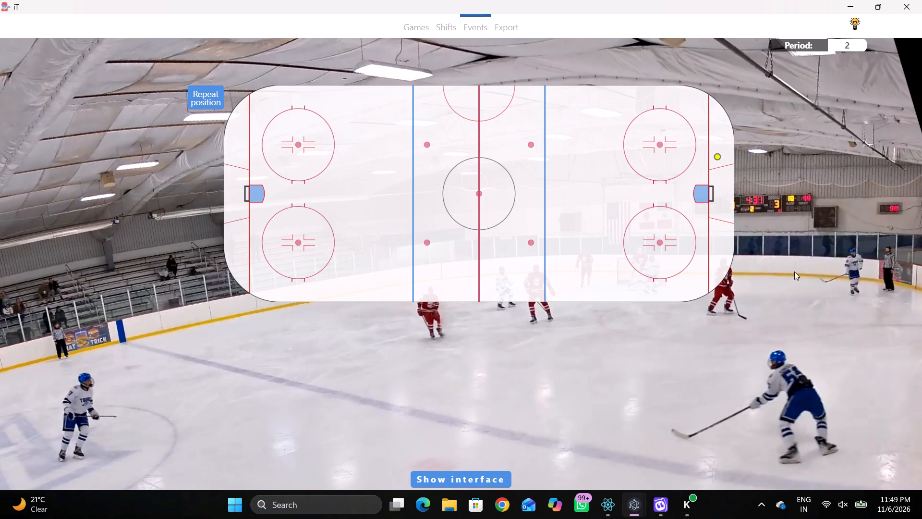
{"action": "left_click", "coordinate": [603, 272]}
{"action": "key", "text": "t"}
{"action": "key", "text": "space"}
{"action": "key", "text": "space"}
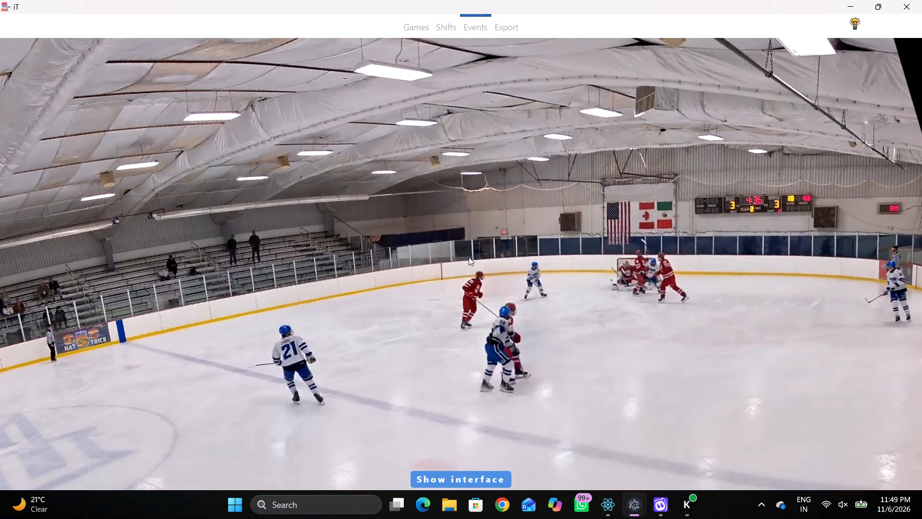
Replay the play to the next shot and log a Shot by the repeated player between the right blue line and lower right face-off circle.
{"action": "key", "text": "space"}
{"action": "key", "text": "space"}
{"action": "type", "text": "q"}
{"action": "key", "text": "q"}
{"action": "key", "text": "q"}
{"action": "key", "text": "q"}
{"action": "key", "text": "q"}
{"action": "key", "text": "q"}
{"action": "key", "text": "q"}
{"action": "key", "text": "q"}
{"action": "key", "text": "q"}
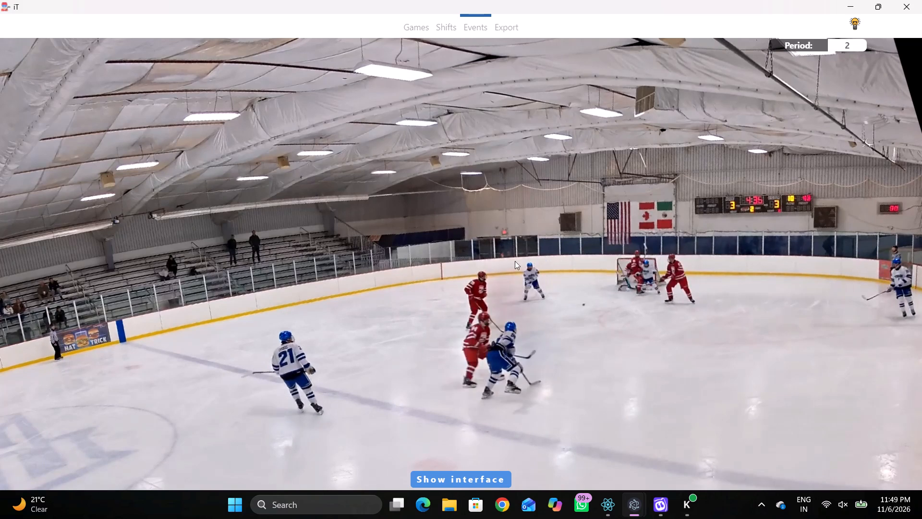
{"action": "key", "text": "q"}
{"action": "right_click", "coordinate": [509, 236]}
{"action": "key", "text": "q"}
{"action": "left_click", "coordinate": [526, 278]}
{"action": "left_click_drag", "start_coordinate": [468, 219], "coordinate": [475, 222]}
{"action": "left_click_drag", "start_coordinate": [823, 157], "coordinate": [816, 161]}
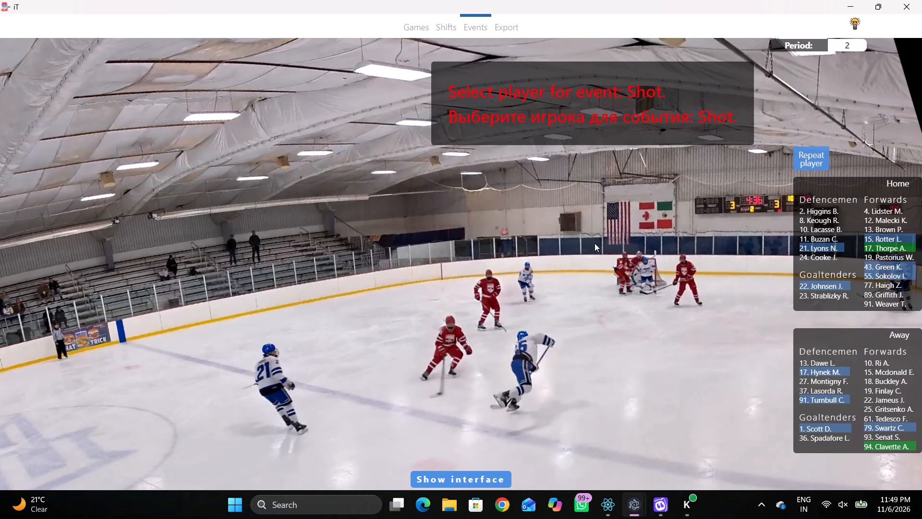
{"action": "left_click", "coordinate": [570, 240]}
Log a Save with the right pad by away goaltender 1 in the right goal crease.
{"action": "key", "text": "r"}
{"action": "key", "text": "space"}
{"action": "key", "text": "space"}
{"action": "right_click_drag", "start_coordinate": [582, 212], "coordinate": [587, 215]}
{"action": "left_click", "coordinate": [594, 281]}
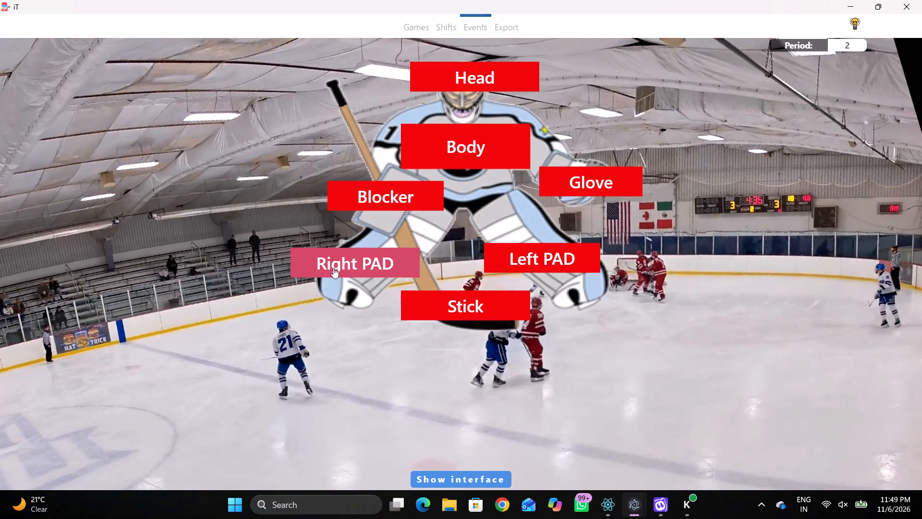
{"action": "left_click", "coordinate": [348, 261]}
{"action": "left_click_drag", "start_coordinate": [461, 262], "coordinate": [476, 271]}
{"action": "left_click", "coordinate": [840, 377]}
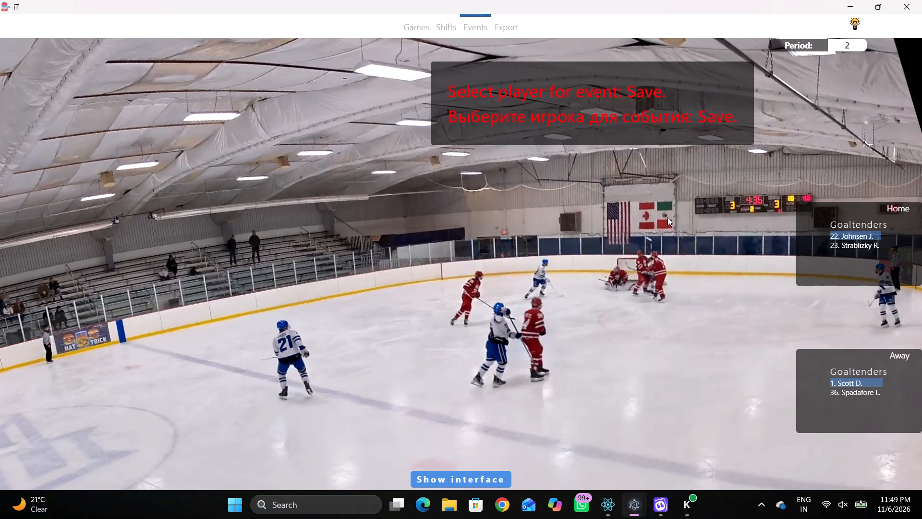
{"action": "left_click", "coordinate": [864, 379]}
{"action": "left_click", "coordinate": [701, 193]}
Find the next puck possession and log Skating with the puck by away player 79 in the lower part of the upper right face-off circle.
{"action": "key", "text": "space"}
{"action": "key", "text": "space"}
{"action": "key", "text": "space"}
{"action": "key", "text": "space"}
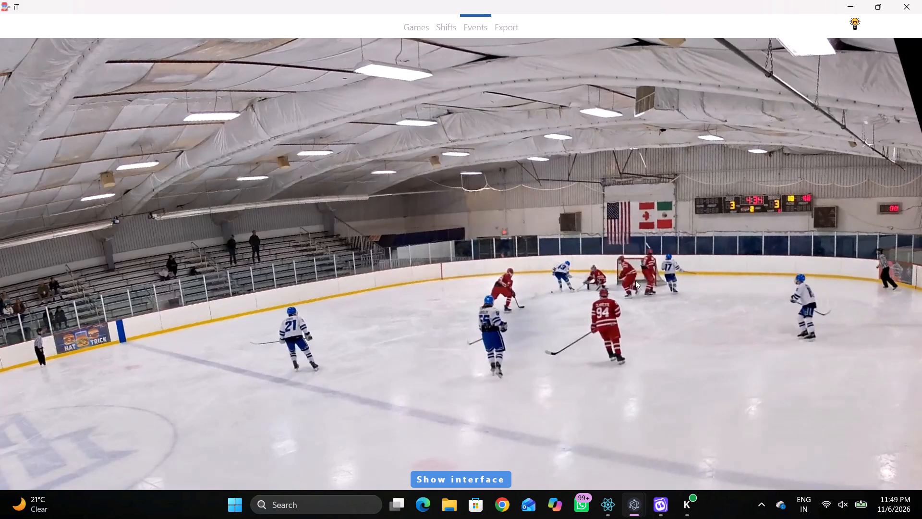
{"action": "key", "text": "q"}
{"action": "key", "text": "r"}
{"action": "key", "text": "space"}
{"action": "key", "text": "v"}
{"action": "key", "text": "space"}
{"action": "key", "text": "space"}
{"action": "key", "text": "space"}
{"action": "right_click", "coordinate": [539, 243]}
{"action": "key", "text": "q"}
{"action": "left_click", "coordinate": [559, 259]}
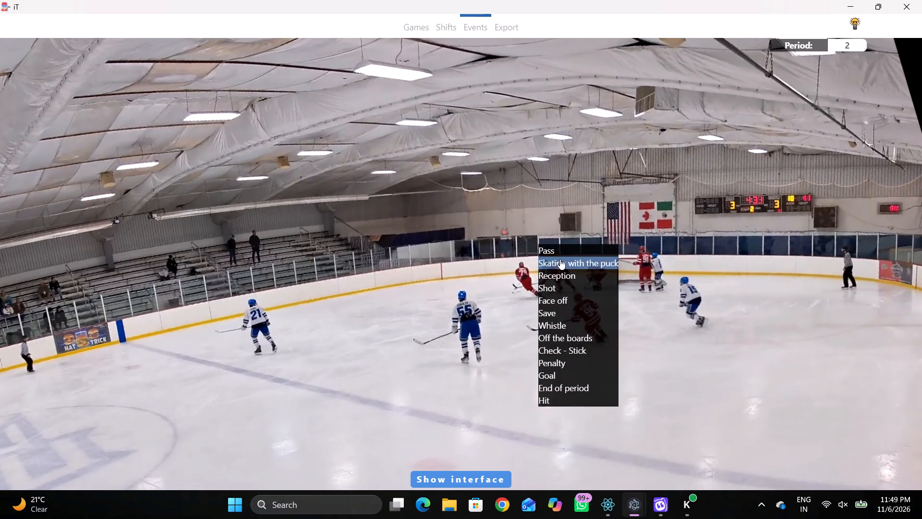
{"action": "right_click_drag", "start_coordinate": [547, 252], "coordinate": [540, 255]}
{"action": "left_click", "coordinate": [564, 264]}
{"action": "right_click_drag", "start_coordinate": [651, 281], "coordinate": [635, 279]}
{"action": "left_click", "coordinate": [671, 293]}
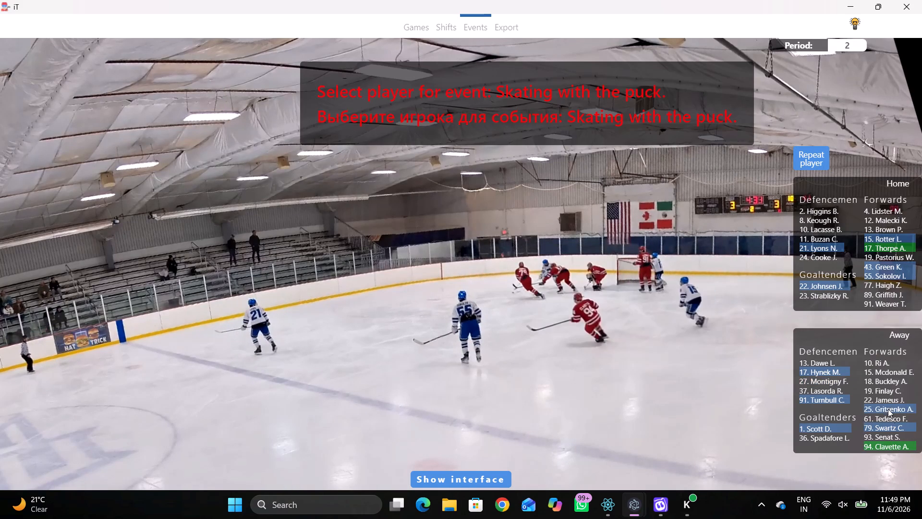
{"action": "left_click", "coordinate": [877, 425]}
{"action": "left_click", "coordinate": [649, 165]}
Log the following Pass by the repeated player in the upper left part of the upper right face-off circle.
{"action": "key", "text": "space"}
{"action": "key", "text": "space"}
{"action": "key", "text": "space"}
{"action": "key", "text": "space"}
{"action": "key", "text": "space"}
{"action": "key", "text": "space"}
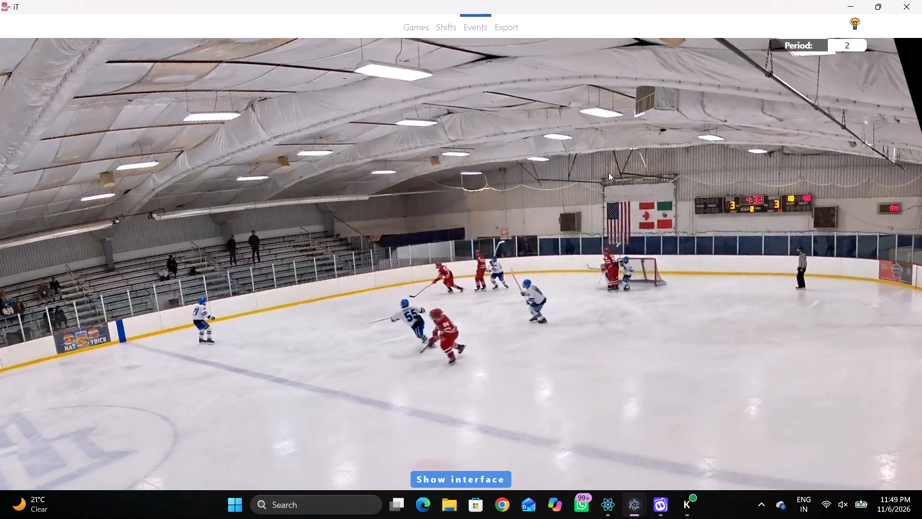
{"action": "key", "text": "space"}
{"action": "key", "text": "space"}
{"action": "key", "text": "space"}
{"action": "key", "text": "space"}
{"action": "key", "text": "space"}
{"action": "key", "text": "space"}
{"action": "type", "text": "q"}
{"action": "key", "text": "q"}
{"action": "key", "text": "q"}
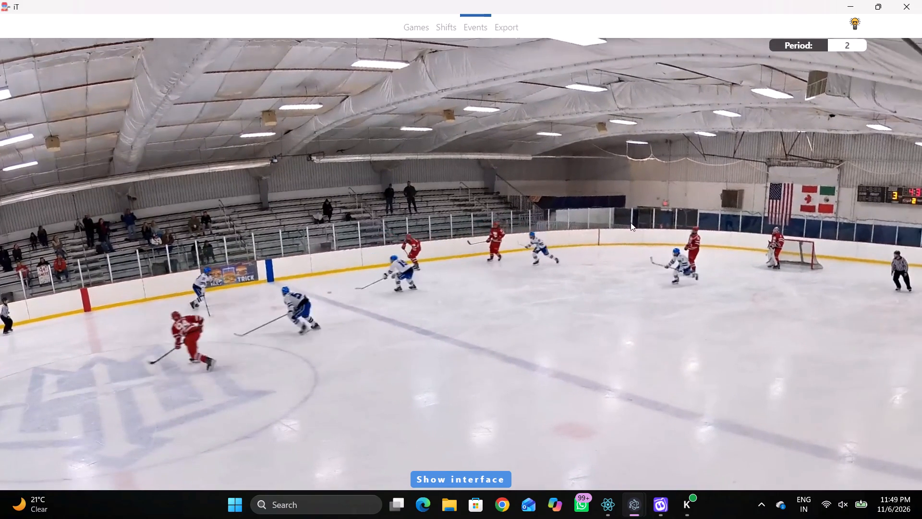
{"action": "key", "text": "q"}
{"action": "key", "text": "q"}
{"action": "right_click", "coordinate": [637, 198]}
{"action": "left_click", "coordinate": [652, 210]}
{"action": "left_click_drag", "start_coordinate": [824, 163], "coordinate": [818, 163]}
{"action": "left_click", "coordinate": [640, 133]}
Find the next stoppage of play and log a Whistle inside the lower left face-off circle.
{"action": "key", "text": "space"}
{"action": "key", "text": "space"}
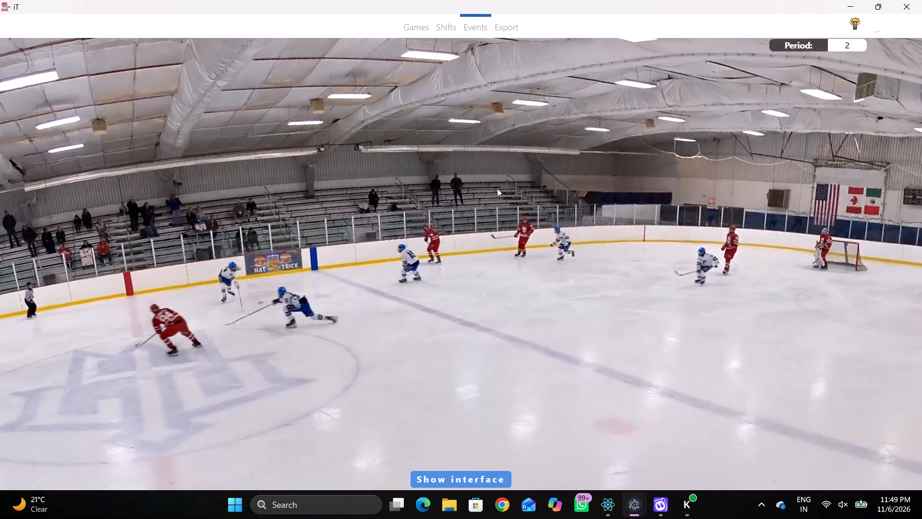
{"action": "key", "text": "space"}
{"action": "key", "text": "space"}
{"action": "key", "text": "space"}
{"action": "key", "text": "space"}
{"action": "key", "text": "space"}
{"action": "key", "text": "space"}
{"action": "key", "text": "space"}
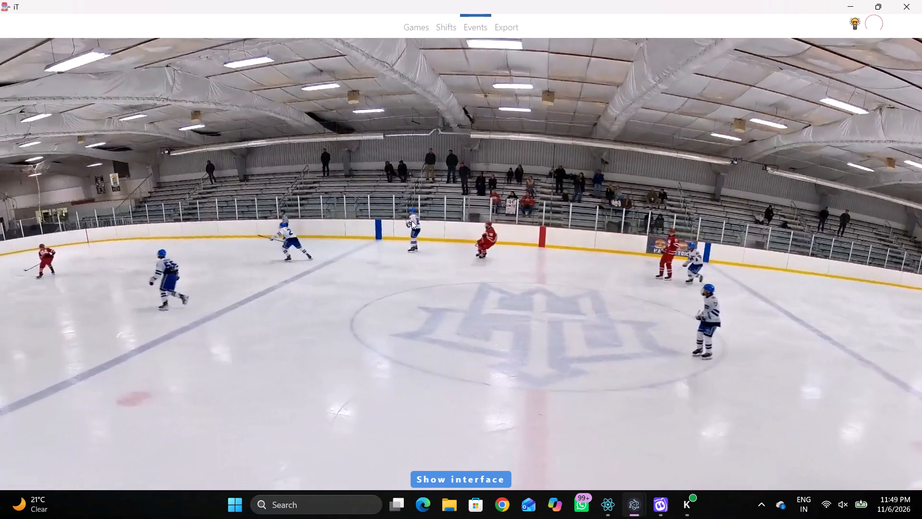
{"action": "key", "text": "space"}
{"action": "key", "text": "space"}
{"action": "key", "text": "space"}
{"action": "key", "text": "space"}
{"action": "key", "text": "space"}
{"action": "right_click_drag", "start_coordinate": [297, 207], "coordinate": [301, 212]}
{"action": "left_click", "coordinate": [325, 289]}
{"action": "left_click", "coordinate": [315, 241]}
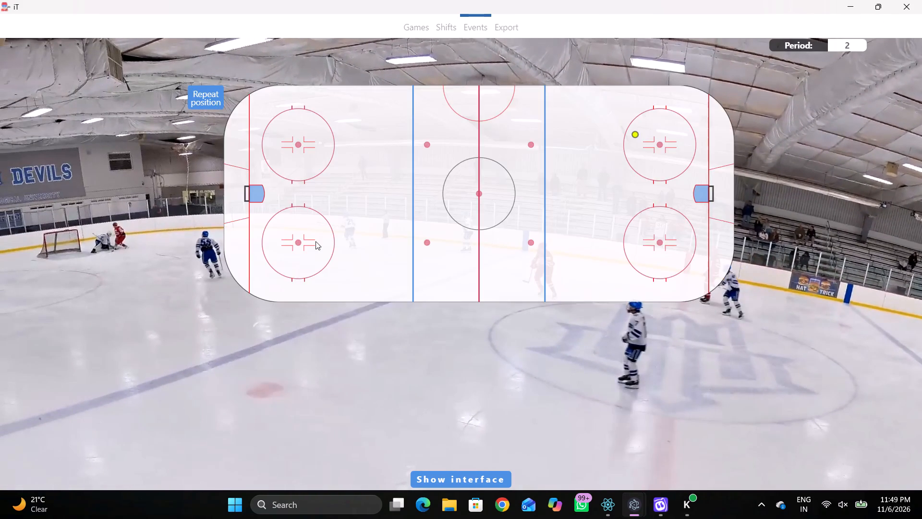
Find the puck drop and log a Face off won by home player 17 against away player 22 at the upper left face-off dot.
{"action": "key", "text": "space"}
{"action": "type", "text": "v"}
{"action": "key", "text": "space"}
{"action": "key", "text": "space"}
{"action": "key", "text": "space"}
{"action": "key", "text": "c"}
{"action": "key", "text": "space"}
{"action": "type", "text": "c"}
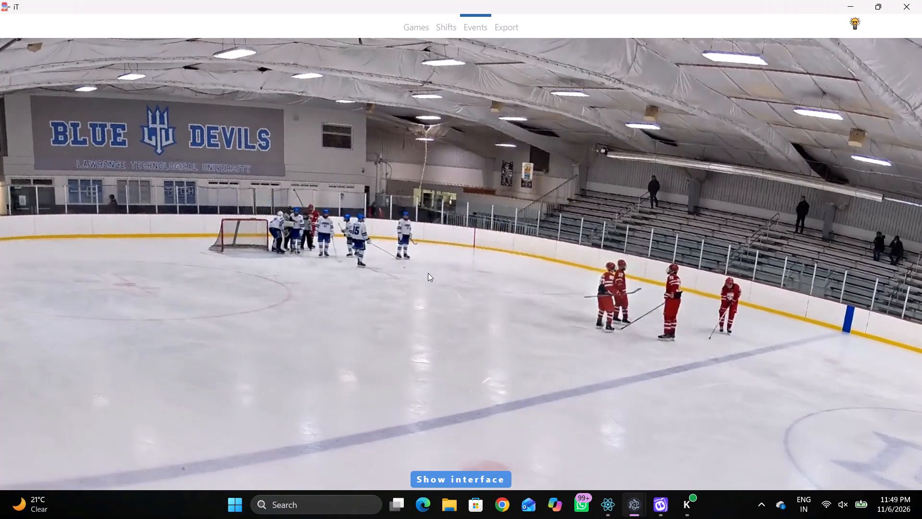
{"action": "key", "text": "space"}
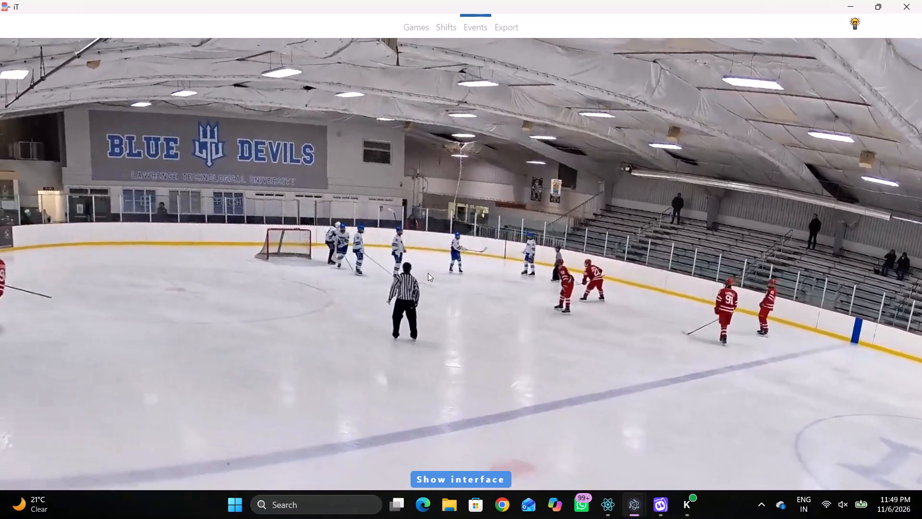
{"action": "key", "text": "space"}
{"action": "key", "text": "space"}
{"action": "key", "text": "space"}
{"action": "key", "text": "space"}
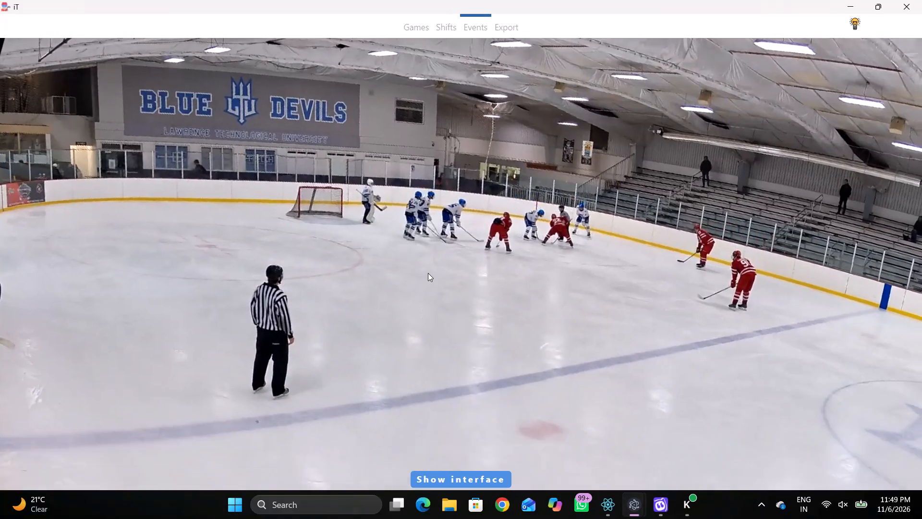
{"action": "scroll", "coordinate": [428, 273], "scroll_direction": "up", "scroll_amount": 1}
{"action": "key", "text": "space"}
{"action": "key", "text": "space"}
{"action": "key", "text": "space"}
{"action": "key", "text": "q"}
{"action": "key", "text": "q"}
{"action": "key", "text": "q"}
{"action": "key", "text": "q"}
{"action": "key", "text": "q"}
{"action": "key", "text": "q"}
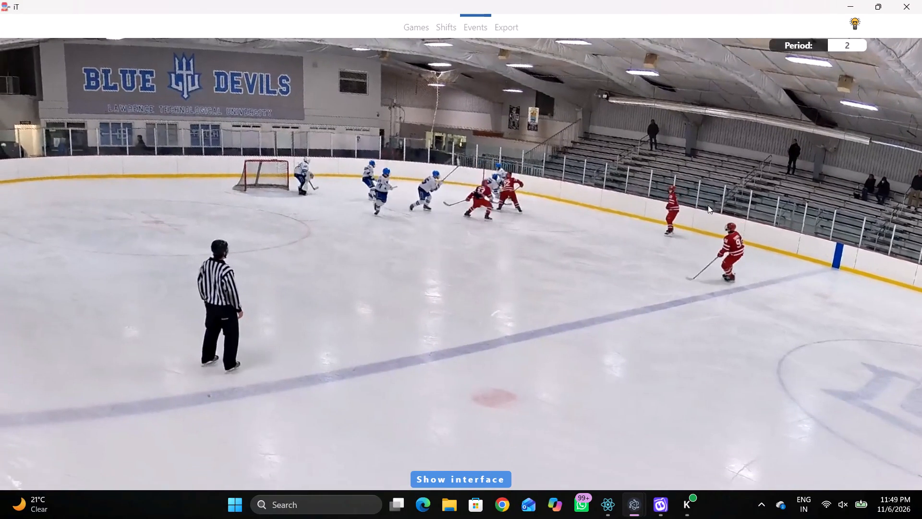
{"action": "key", "text": "q"}
{"action": "key", "text": "q"}
{"action": "key", "text": "q"}
{"action": "right_click_drag", "start_coordinate": [619, 182], "coordinate": [623, 190]}
{"action": "key", "text": "q"}
{"action": "left_click", "coordinate": [654, 247]}
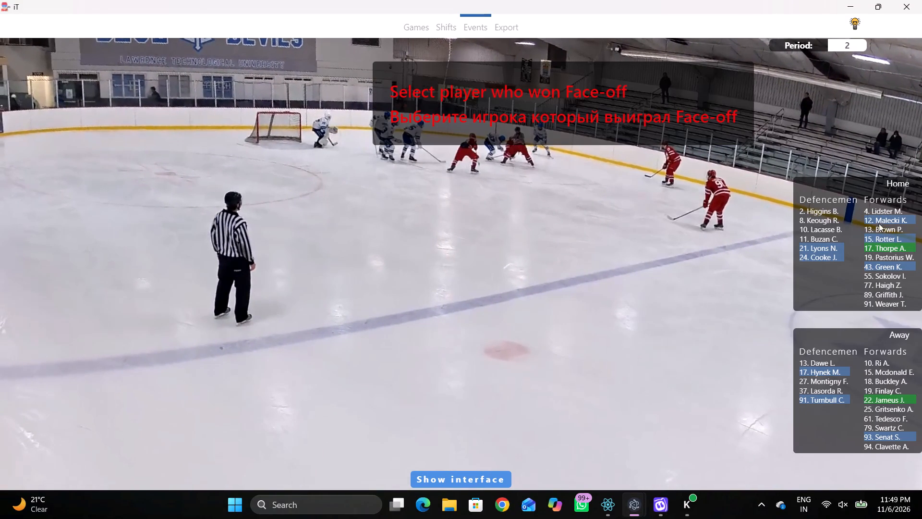
{"action": "left_click", "coordinate": [872, 249]}
{"action": "left_click", "coordinate": [873, 397]}
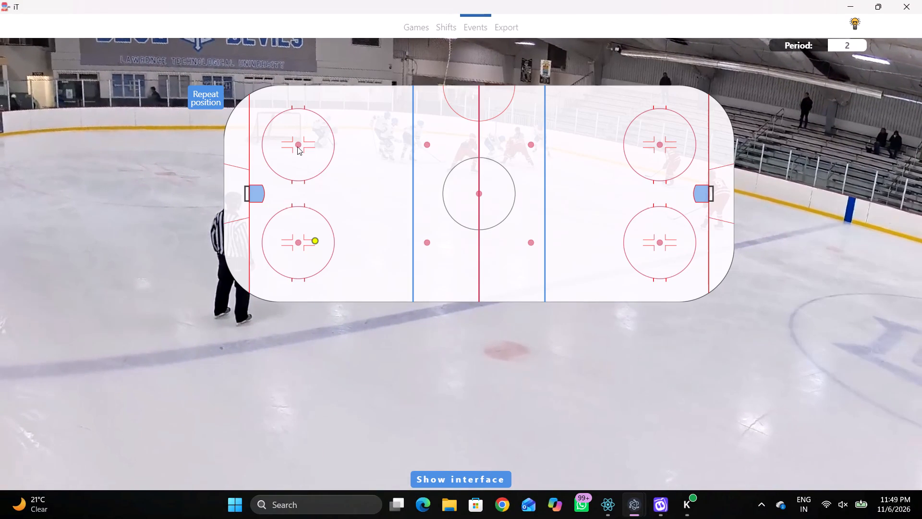
{"action": "left_click", "coordinate": [297, 147]}
Log Skating with the puck by home player 21 between the left goal line and the top of the upper left face-off circle.
{"action": "key", "text": "space"}
{"action": "key", "text": "space"}
{"action": "key", "text": "space"}
{"action": "key", "text": "space"}
{"action": "key", "text": "space"}
{"action": "key", "text": "space"}
{"action": "right_click_drag", "start_coordinate": [509, 167], "coordinate": [510, 173]}
{"action": "key", "text": "q"}
{"action": "key", "text": "q"}
{"action": "right_click_drag", "start_coordinate": [481, 177], "coordinate": [460, 189]}
{"action": "key", "text": "q"}
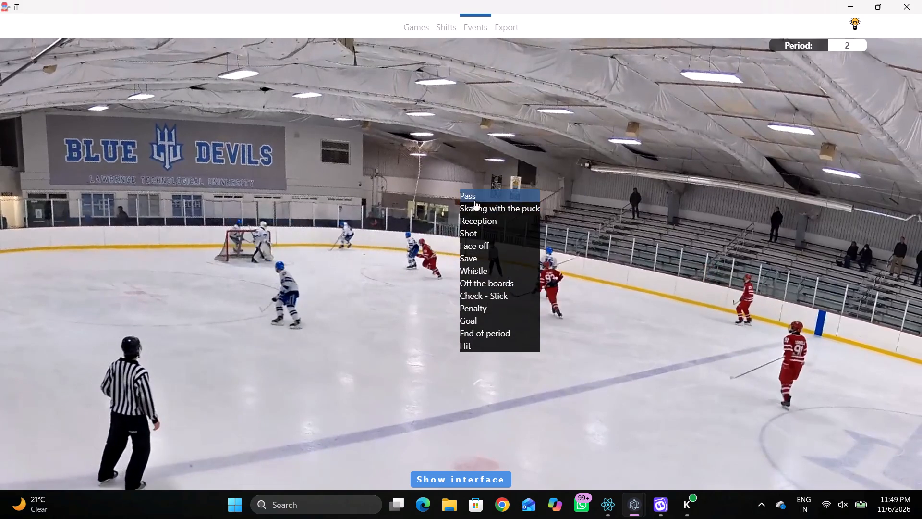
{"action": "left_click", "coordinate": [495, 200]}
{"action": "right_click_drag", "start_coordinate": [610, 216], "coordinate": [612, 221]}
{"action": "left_click", "coordinate": [643, 239]}
{"action": "left_click", "coordinate": [822, 245]}
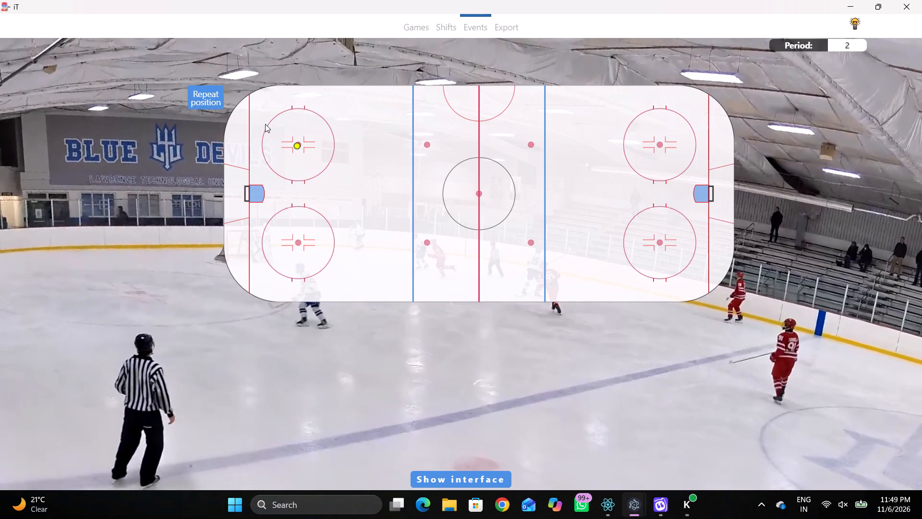
{"action": "left_click", "coordinate": [262, 122]}
Log the next Pass by the repeated player inside the upper left face-off circle, on the side nearest the goal line.
{"action": "key", "text": "r"}
{"action": "key", "text": "space"}
{"action": "key", "text": "space"}
{"action": "key", "text": "space"}
{"action": "key", "text": "space"}
{"action": "key", "text": "space"}
{"action": "key", "text": "space"}
{"action": "key", "text": "space"}
{"action": "key", "text": "space"}
{"action": "type", "text": "q"}
{"action": "right_click", "coordinate": [558, 200]}
{"action": "left_click", "coordinate": [567, 209]}
{"action": "left_click_drag", "start_coordinate": [841, 150], "coordinate": [835, 152]}
{"action": "left_click", "coordinate": [820, 154]}
{"action": "left_click", "coordinate": [273, 149]}
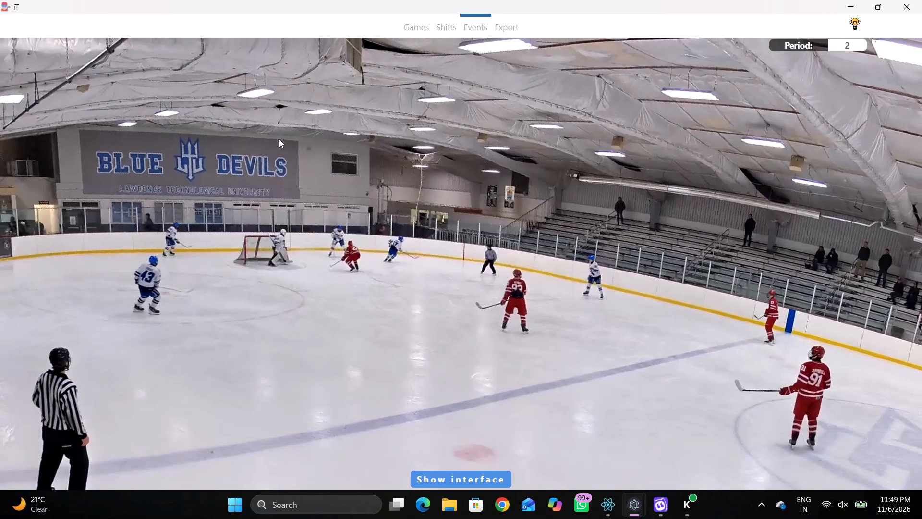
Log Skating with the puck by home player 24 behind the left goal line, just below the net.
{"action": "key", "text": "space"}
{"action": "key", "text": "space"}
{"action": "key", "text": "space"}
{"action": "key", "text": "space"}
{"action": "right_click_drag", "start_coordinate": [402, 178], "coordinate": [405, 187]}
{"action": "left_click", "coordinate": [445, 209]}
{"action": "left_click", "coordinate": [808, 260]}
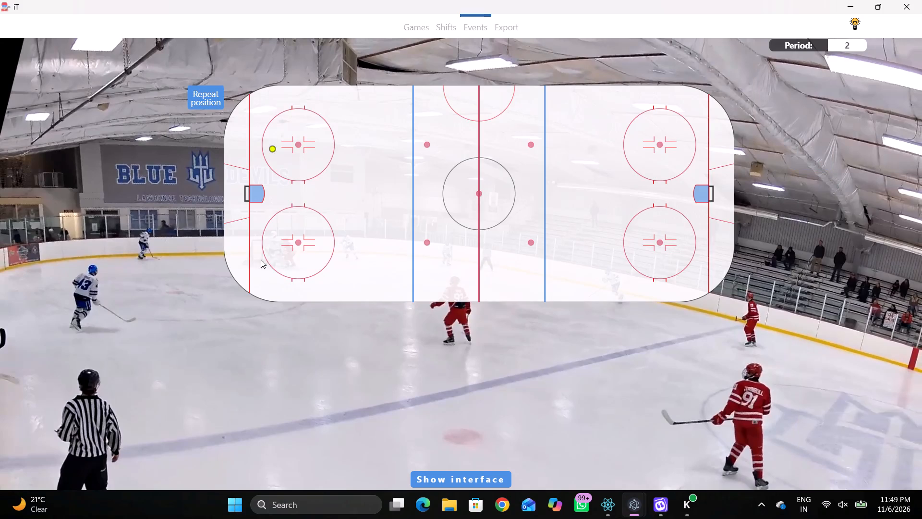
{"action": "left_click", "coordinate": [233, 230]}
Find the release of the puck and log a Pass by the repeated player behind the left goal line, above the net.
{"action": "key", "text": "space"}
{"action": "key", "text": "v"}
{"action": "key", "text": "space"}
{"action": "key", "text": "space"}
{"action": "key", "text": "space"}
{"action": "type", "text": "r"}
{"action": "key", "text": "space"}
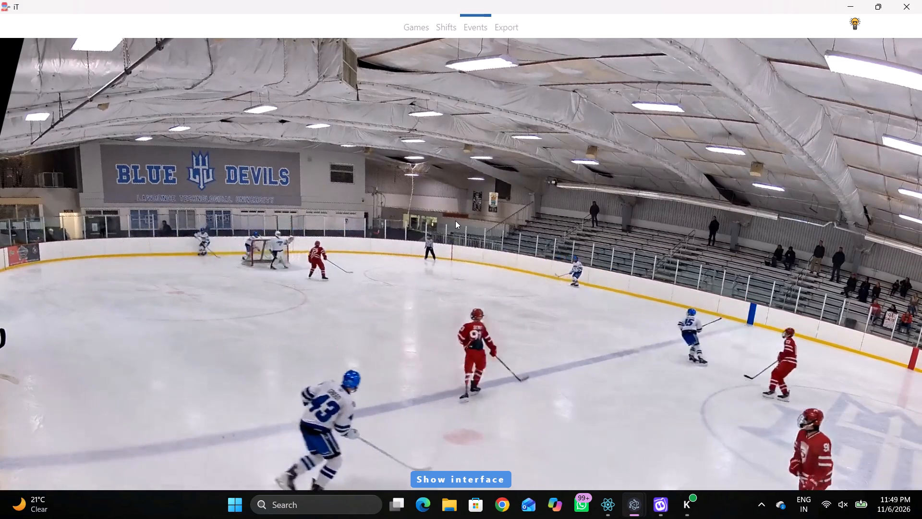
{"action": "type", "text": "v q"}
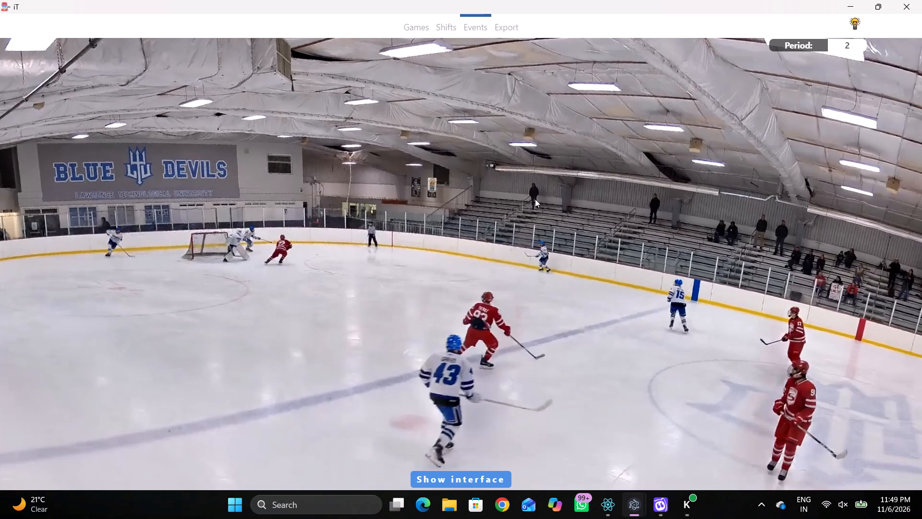
{"action": "right_click", "coordinate": [533, 196]}
{"action": "left_click", "coordinate": [536, 203]}
{"action": "right_click_drag", "start_coordinate": [506, 200], "coordinate": [487, 208]}
{"action": "left_click", "coordinate": [511, 214]}
{"action": "left_click", "coordinate": [799, 163]}
{"action": "left_click", "coordinate": [232, 155]}
Replay the breakout from behind the left net and look for the player who carries the puck next.
{"action": "key", "text": "q"}
{"action": "key", "text": "q"}
{"action": "key", "text": "q"}
{"action": "key", "text": "q"}
{"action": "key", "text": "q"}
{"action": "key", "text": "q"}
{"action": "key", "text": "q"}
{"action": "key", "text": "q"}
{"action": "key", "text": "q"}
{"action": "key", "text": "q"}
{"action": "key", "text": "q"}
{"action": "key", "text": "q"}
{"action": "key", "text": "q"}
{"action": "key", "text": "q"}
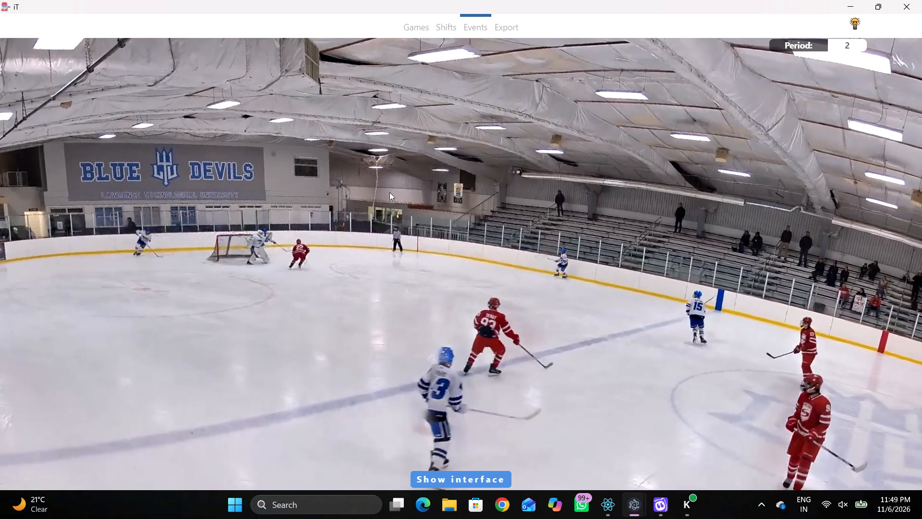
{"action": "key", "text": "q"}
{"action": "key", "text": "space"}
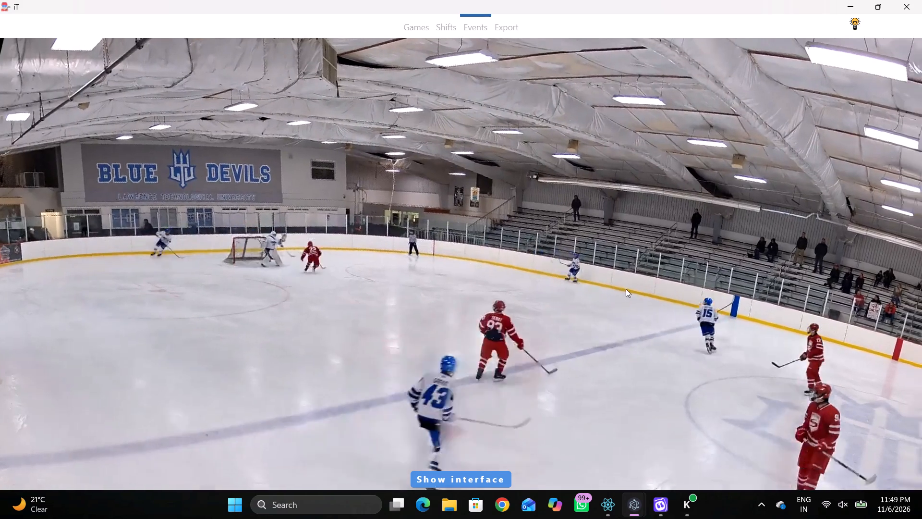
{"action": "key", "text": "space"}
{"action": "key", "text": "q"}
{"action": "key", "text": "q"}
{"action": "type", "text": "qqq"}
{"action": "key", "text": "space"}
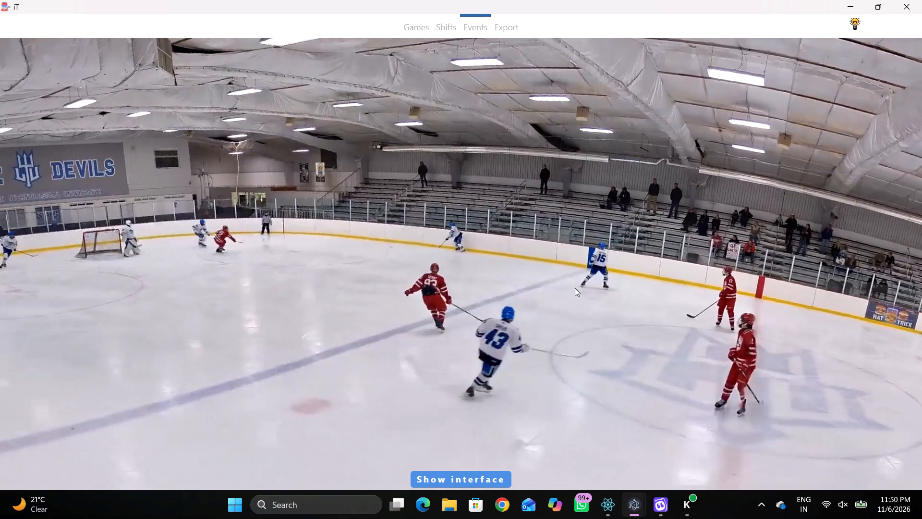
{"action": "key", "text": "space"}
{"action": "right_click", "coordinate": [552, 269]}
{"action": "left_click", "coordinate": [570, 277]}
{"action": "right_click_drag", "start_coordinate": [561, 271], "coordinate": [548, 272]}
{"action": "key", "text": "space"}
{"action": "key", "text": "space"}
{"action": "key", "text": "q"}
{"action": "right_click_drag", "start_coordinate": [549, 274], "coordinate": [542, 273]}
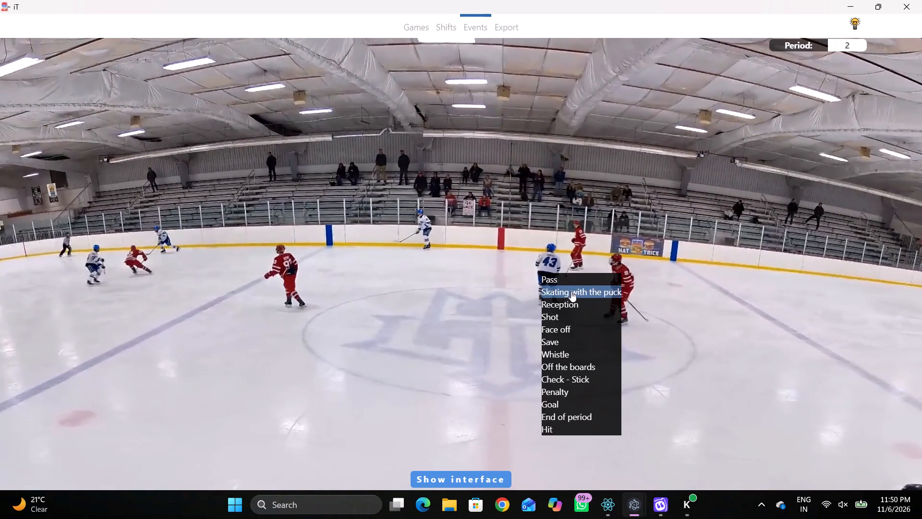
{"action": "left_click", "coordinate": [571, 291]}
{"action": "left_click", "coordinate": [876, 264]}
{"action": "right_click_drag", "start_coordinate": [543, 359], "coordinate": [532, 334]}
Log Skating with the puck by home player 17 between the upper left face-off circle and left blue line, toward the upper boards.
{"action": "right_click", "coordinate": [535, 277]}
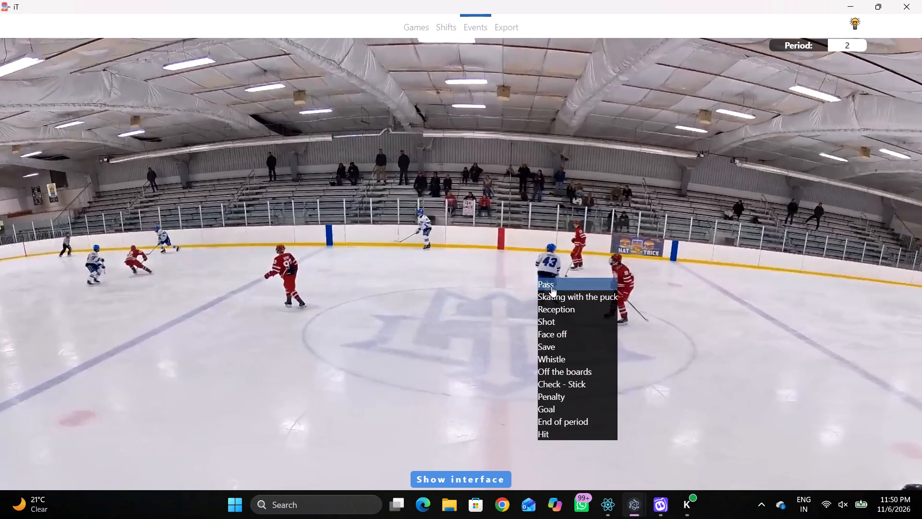
{"action": "left_click", "coordinate": [566, 294]}
{"action": "left_click", "coordinate": [878, 251]}
{"action": "left_click", "coordinate": [358, 124]}
Log the next Pass by the repeated player between the upper left face-off circle and left blue line, level with the dot.
{"action": "key", "text": "r"}
{"action": "key", "text": "space"}
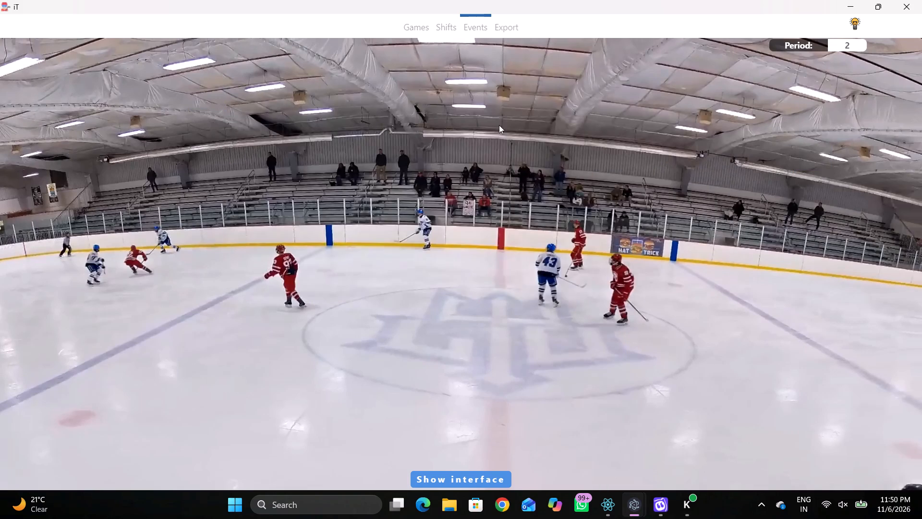
{"action": "key", "text": "space"}
{"action": "key", "text": "space"}
{"action": "key", "text": "space"}
{"action": "key", "text": "q"}
{"action": "right_click", "coordinate": [508, 136]}
{"action": "left_click", "coordinate": [516, 142]}
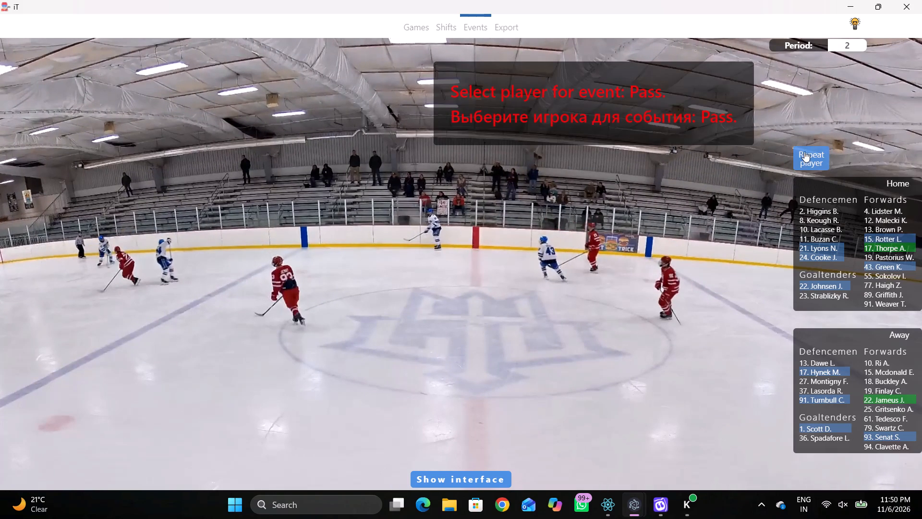
{"action": "left_click", "coordinate": [807, 152]}
{"action": "left_click", "coordinate": [352, 147]}
Find the next puck play and log a Pass by away player 17 just right of the centre red line, near the upper boards.
{"action": "key", "text": "space"}
{"action": "key", "text": "space"}
{"action": "right_click", "coordinate": [644, 206]}
{"action": "left_click_drag", "start_coordinate": [567, 210], "coordinate": [563, 208]}
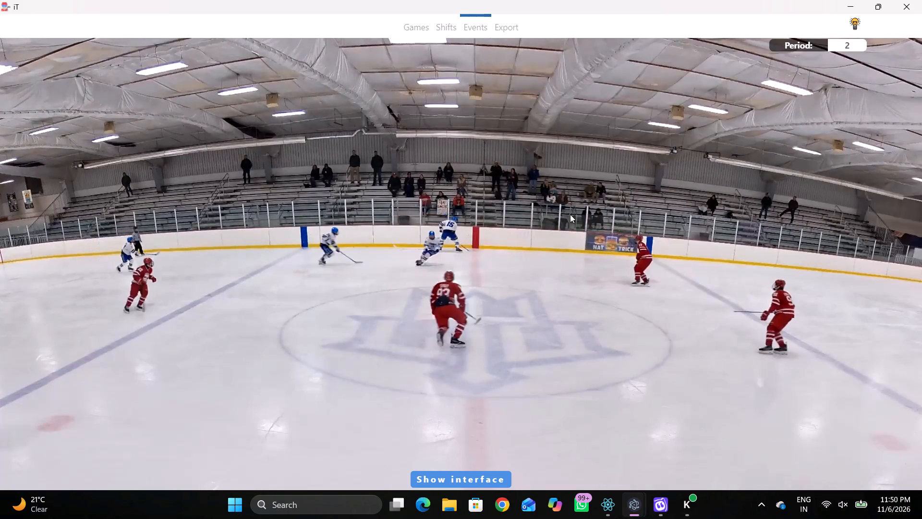
{"action": "key", "text": "space"}
{"action": "key", "text": "space"}
{"action": "key", "text": "q"}
{"action": "key", "text": "space"}
{"action": "key", "text": "space"}
{"action": "right_click", "coordinate": [612, 200]}
{"action": "key", "text": "q"}
{"action": "key", "text": "q"}
{"action": "left_click", "coordinate": [618, 205]}
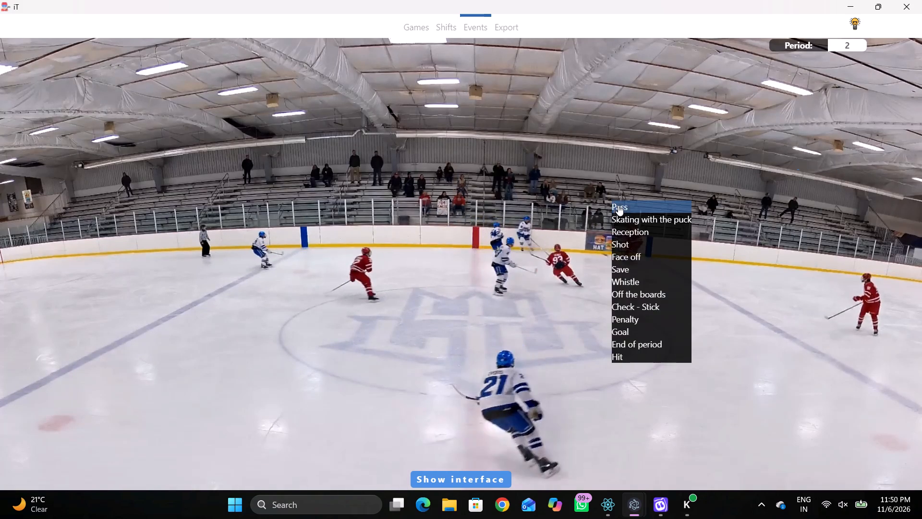
{"action": "right_click_drag", "start_coordinate": [581, 196], "coordinate": [575, 198]}
{"action": "key", "text": "q"}
{"action": "left_click", "coordinate": [586, 205]}
{"action": "left_click", "coordinate": [822, 371]}
{"action": "left_click", "coordinate": [501, 109]}
Find the next possession and log a Pass by home player 21 near the lower boards, between the lower left face-off circle and blue line.
{"action": "key", "text": "space"}
{"action": "key", "text": "v"}
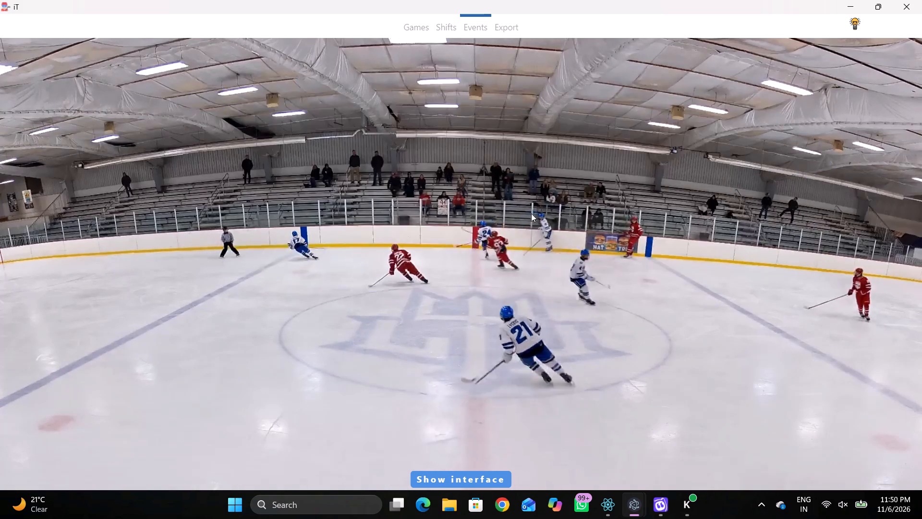
{"action": "key", "text": "space"}
{"action": "key", "text": "space"}
{"action": "key", "text": "space"}
{"action": "key", "text": "space"}
{"action": "key", "text": "space"}
{"action": "key", "text": "space"}
{"action": "key", "text": "space"}
{"action": "key", "text": "q"}
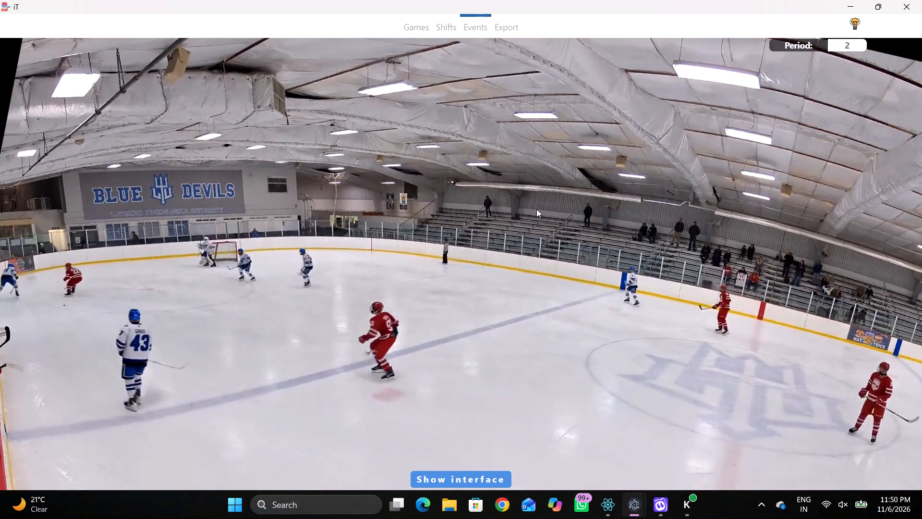
{"action": "key", "text": "q"}
{"action": "key", "text": "q"}
{"action": "key", "text": "q"}
{"action": "right_click", "coordinate": [550, 199]}
{"action": "left_click", "coordinate": [555, 209]}
{"action": "right_click", "coordinate": [538, 200]}
{"action": "left_click", "coordinate": [547, 210]}
{"action": "left_click", "coordinate": [809, 242]}
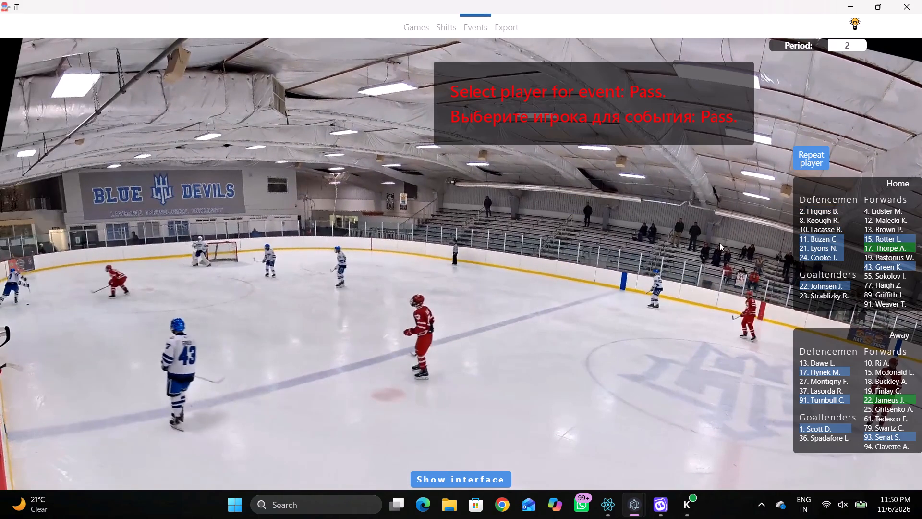
{"action": "left_click", "coordinate": [812, 249]}
{"action": "left_click", "coordinate": [342, 272]}
Log Skating with the puck by home player 17 between the lower left face-off circle and the left blue line.
{"action": "key", "text": "r"}
{"action": "key", "text": "space"}
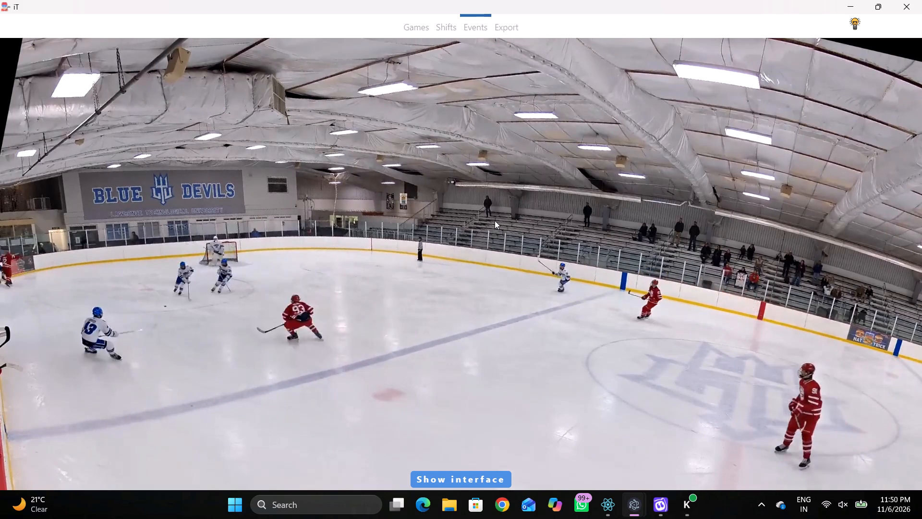
{"action": "key", "text": "space"}
{"action": "type", "text": "q"}
{"action": "right_click", "coordinate": [491, 213]}
{"action": "left_click", "coordinate": [505, 223]}
{"action": "right_click_drag", "start_coordinate": [434, 217], "coordinate": [412, 220]}
{"action": "left_click", "coordinate": [448, 230]}
{"action": "right_click_drag", "start_coordinate": [721, 246], "coordinate": [683, 252]}
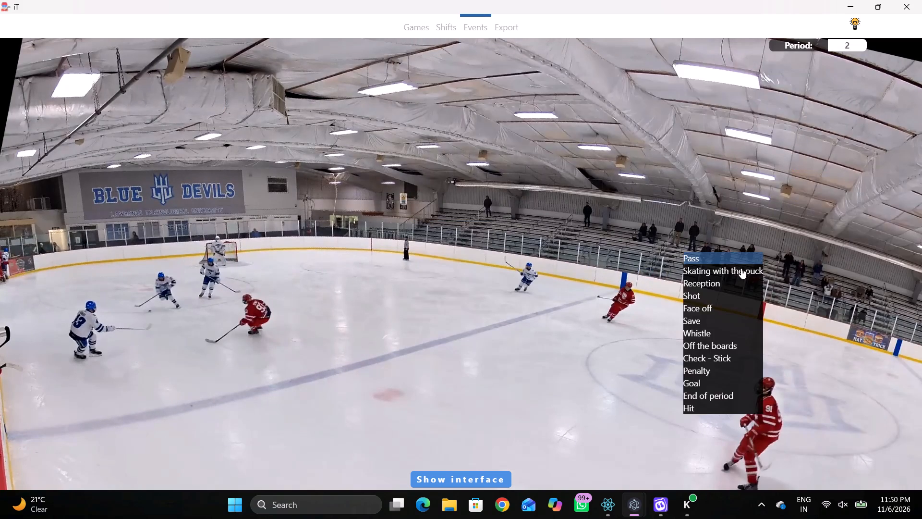
{"action": "left_click", "coordinate": [726, 272]}
{"action": "left_click", "coordinate": [880, 249]}
{"action": "left_click", "coordinate": [349, 261]}
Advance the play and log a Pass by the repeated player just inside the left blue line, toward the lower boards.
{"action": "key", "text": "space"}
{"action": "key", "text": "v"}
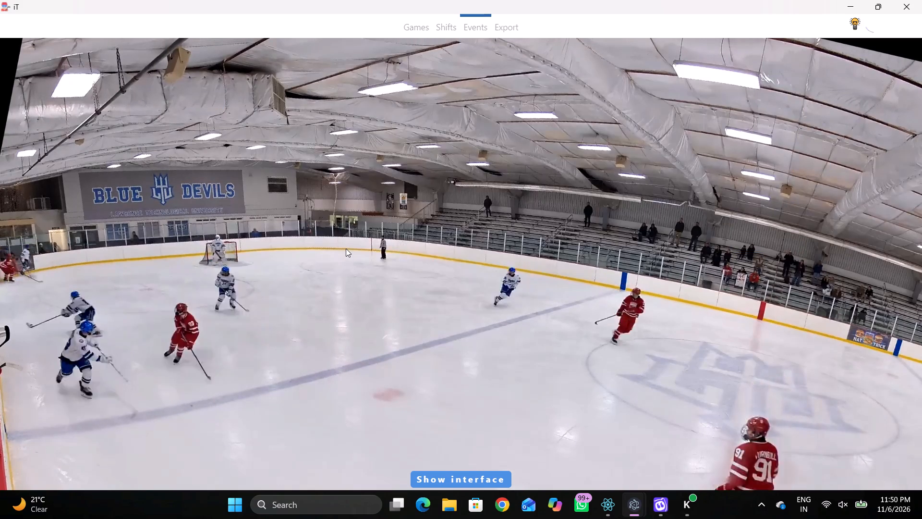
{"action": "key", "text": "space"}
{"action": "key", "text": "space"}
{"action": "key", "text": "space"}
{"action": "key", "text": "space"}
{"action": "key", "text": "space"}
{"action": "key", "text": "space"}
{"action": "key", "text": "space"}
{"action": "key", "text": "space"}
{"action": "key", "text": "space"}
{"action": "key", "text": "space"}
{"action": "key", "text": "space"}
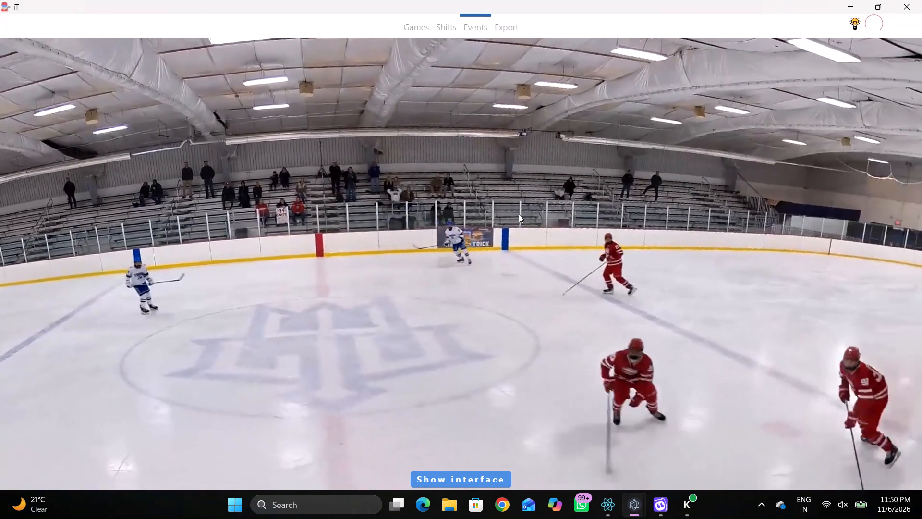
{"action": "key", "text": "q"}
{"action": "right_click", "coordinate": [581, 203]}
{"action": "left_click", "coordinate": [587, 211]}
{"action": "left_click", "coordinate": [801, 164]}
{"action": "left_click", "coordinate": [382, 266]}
Find the puck contact and log a Check - Stick by away player 22 just before the right blue line, near the lower boards.
{"action": "key", "text": "space"}
{"action": "key", "text": "space"}
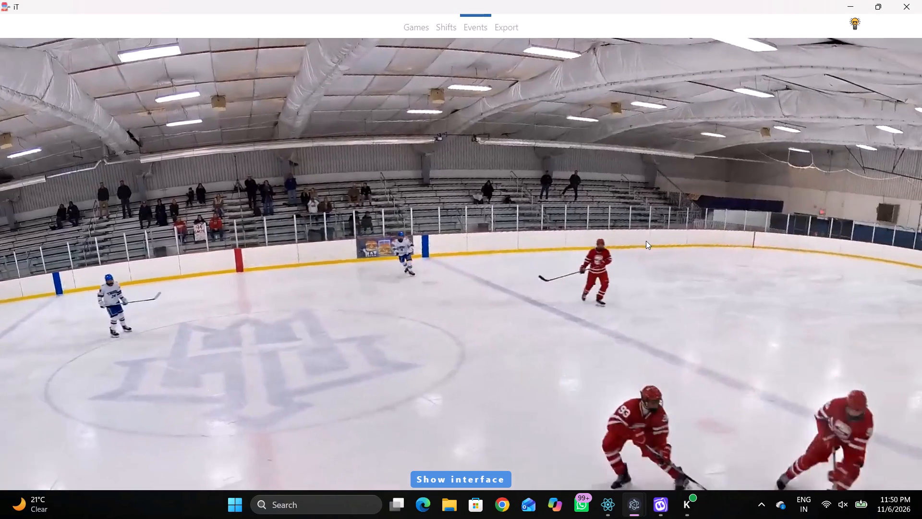
{"action": "key", "text": "space"}
{"action": "key", "text": "space"}
{"action": "key", "text": "space"}
{"action": "key", "text": "space"}
{"action": "type", "text": "qq"}
{"action": "key", "text": "q"}
{"action": "key", "text": "q"}
{"action": "type", "text": "qqqqqqq"}
{"action": "key", "text": "shift+d"}
{"action": "right_click_drag", "start_coordinate": [590, 221], "coordinate": [598, 216], "text": "shift"}
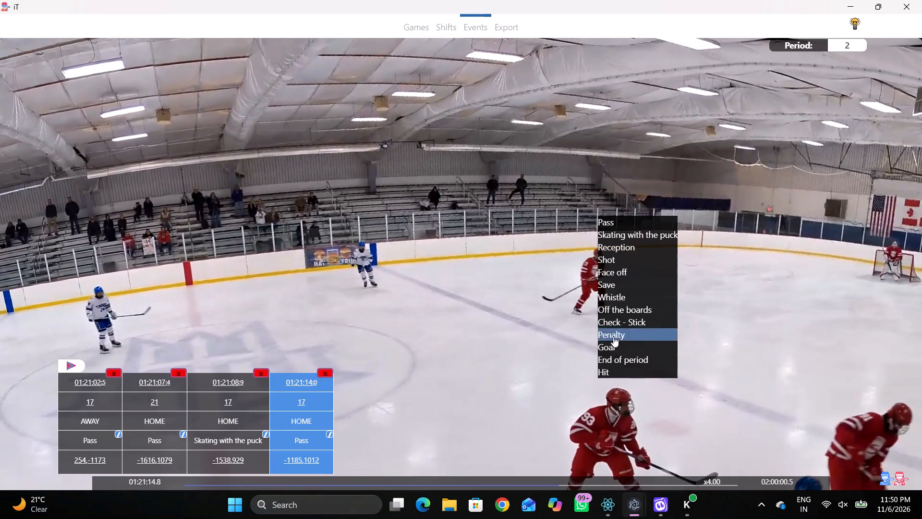
{"action": "left_click", "coordinate": [600, 329]}
{"action": "right_click", "coordinate": [581, 300]}
{"action": "left_click", "coordinate": [603, 408]}
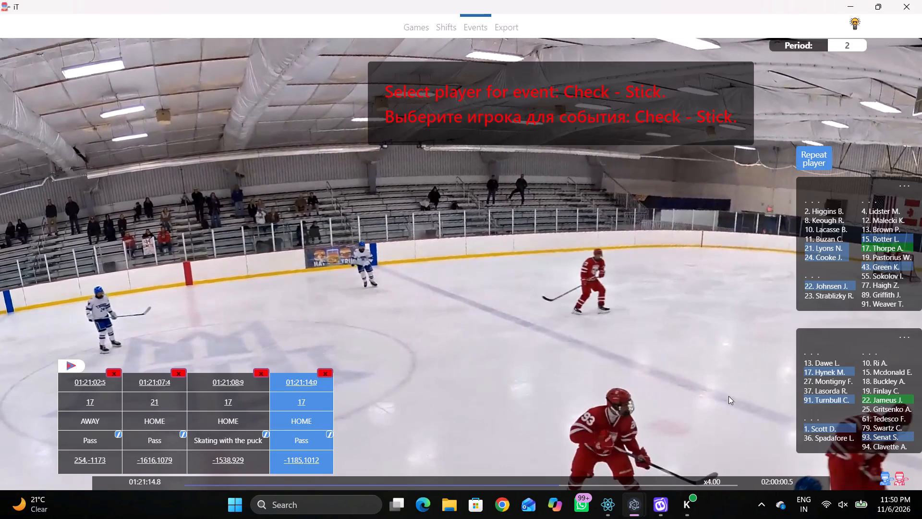
{"action": "left_click", "coordinate": [882, 400]}
{"action": "left_click", "coordinate": [533, 283]}
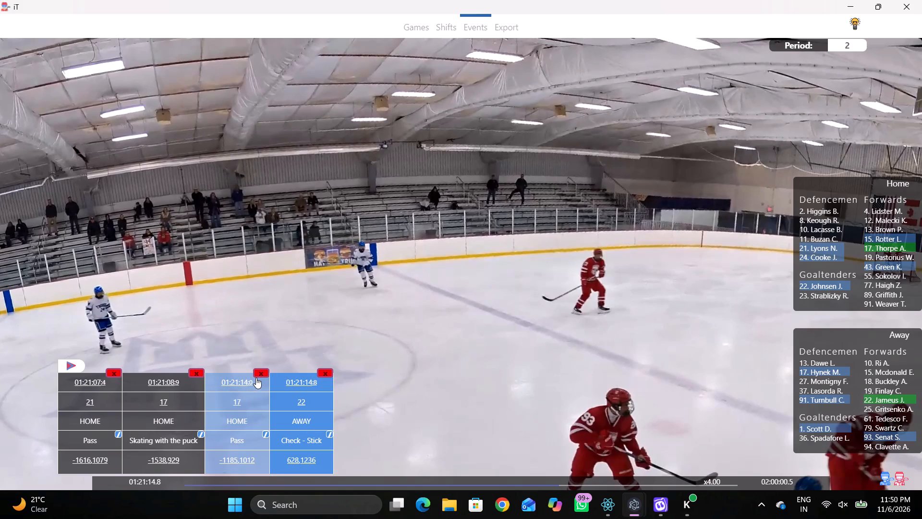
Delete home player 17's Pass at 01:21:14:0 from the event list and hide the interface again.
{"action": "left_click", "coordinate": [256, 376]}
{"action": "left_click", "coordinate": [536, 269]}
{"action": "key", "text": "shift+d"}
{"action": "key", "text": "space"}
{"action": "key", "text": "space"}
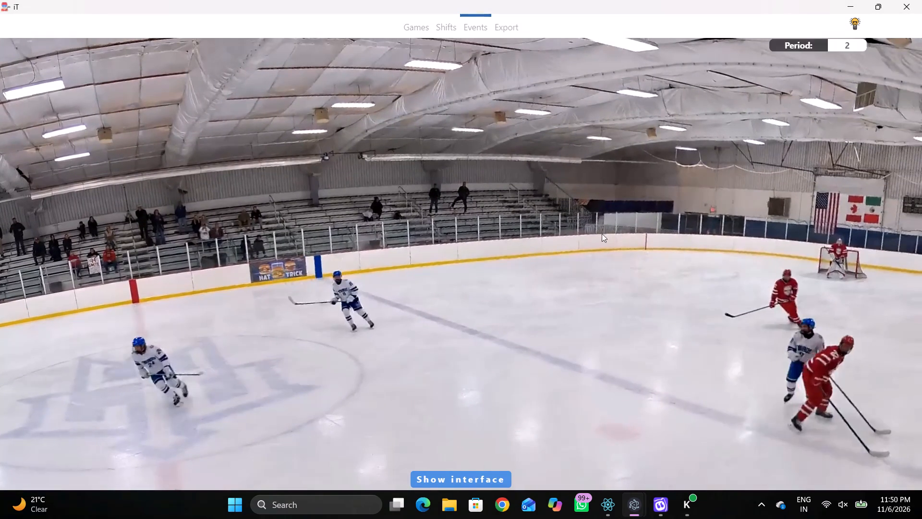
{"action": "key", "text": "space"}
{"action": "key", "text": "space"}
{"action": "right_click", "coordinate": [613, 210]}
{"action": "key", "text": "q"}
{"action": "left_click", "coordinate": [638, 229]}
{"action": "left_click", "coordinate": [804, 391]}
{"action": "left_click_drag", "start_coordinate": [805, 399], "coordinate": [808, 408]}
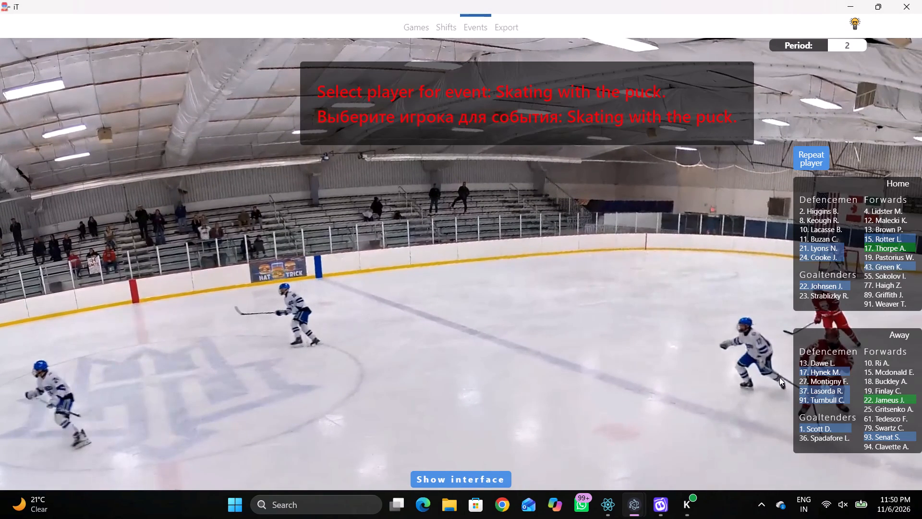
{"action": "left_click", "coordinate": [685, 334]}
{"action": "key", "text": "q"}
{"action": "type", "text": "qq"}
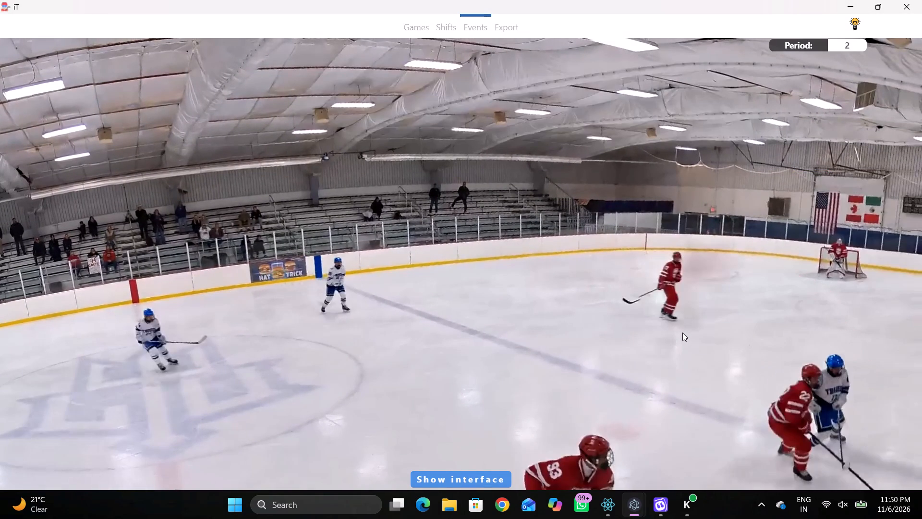
Log Skating with the puck by away player 91 just beyond the right blue line, against the lower boards.
{"action": "key", "text": "space"}
{"action": "key", "text": "space"}
{"action": "right_click", "coordinate": [571, 284]}
{"action": "left_click", "coordinate": [610, 303]}
{"action": "left_click", "coordinate": [816, 396]}
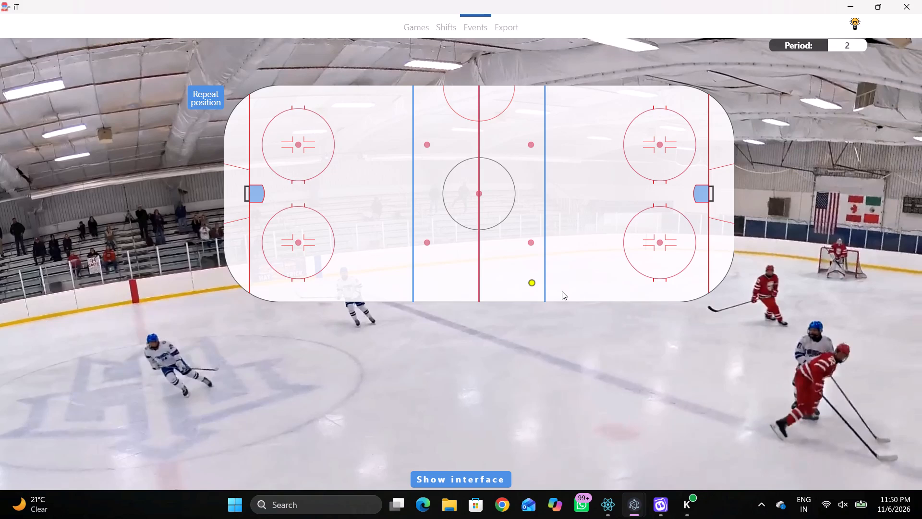
{"action": "left_click", "coordinate": [561, 291]}
Log a Pass by the repeated player just beyond the right blue line, slightly off the lower boards.
{"action": "key", "text": "space"}
{"action": "key", "text": "space"}
{"action": "right_click", "coordinate": [578, 267]}
{"action": "left_click", "coordinate": [579, 267]}
{"action": "left_click", "coordinate": [798, 163]}
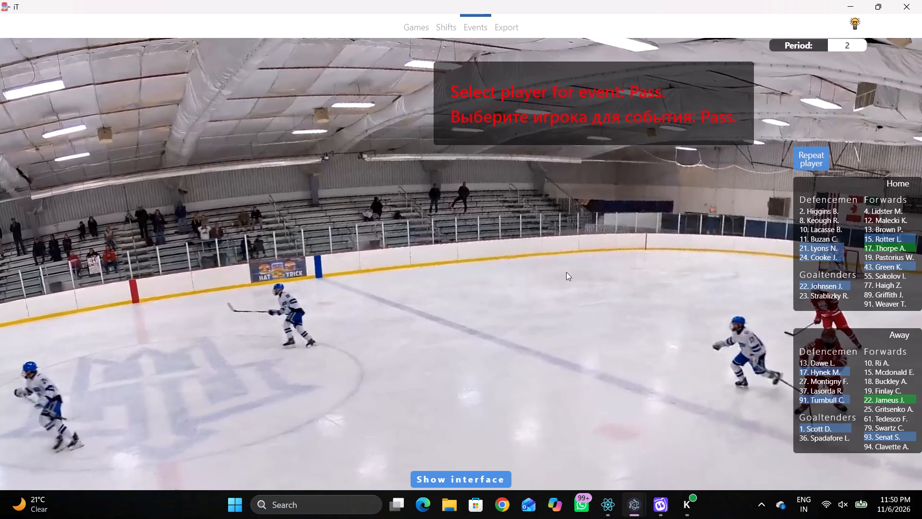
{"action": "left_click", "coordinate": [566, 272]}
Find the next puck contact and log Skating with the puck by home player 24 at the upper-right edge of the upper left face-off circle.
{"action": "key", "text": "space"}
{"action": "key", "text": "space"}
{"action": "key", "text": "space"}
{"action": "key", "text": "space"}
{"action": "type", "text": "qr"}
{"action": "key", "text": "space"}
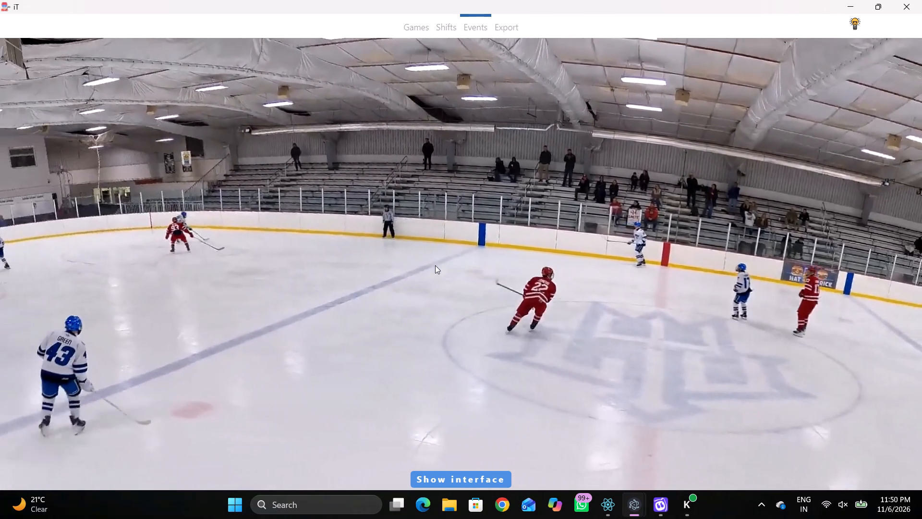
{"action": "key", "text": "space"}
{"action": "key", "text": "q"}
{"action": "key", "text": "q"}
{"action": "key", "text": "q"}
{"action": "key", "text": "q"}
{"action": "key", "text": "q"}
{"action": "key", "text": "q"}
{"action": "key", "text": "q"}
{"action": "key", "text": "space"}
{"action": "key", "text": "space"}
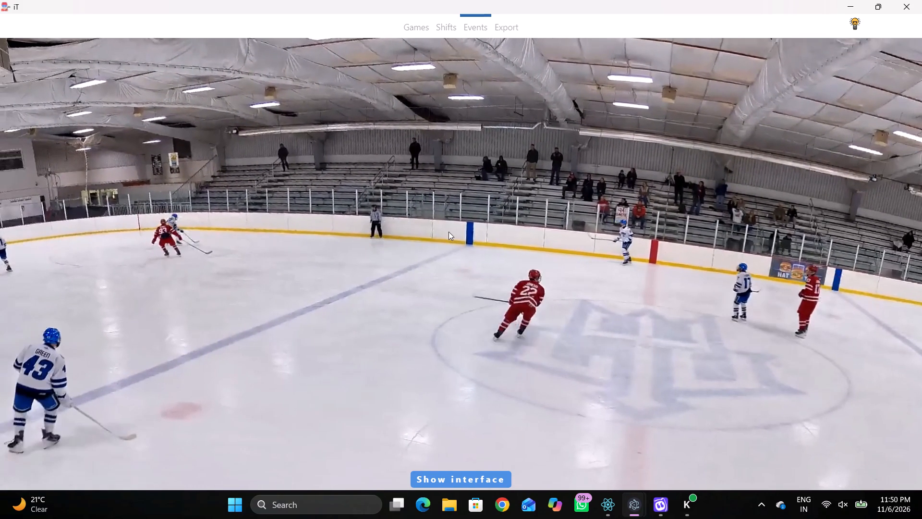
{"action": "right_click_drag", "start_coordinate": [441, 223], "coordinate": [445, 229]}
{"action": "left_click", "coordinate": [509, 259]}
{"action": "right_click", "coordinate": [512, 252]}
{"action": "left_click_drag", "start_coordinate": [603, 271], "coordinate": [594, 271]}
{"action": "right_click_drag", "start_coordinate": [566, 268], "coordinate": [553, 267]}
{"action": "left_click", "coordinate": [618, 289]}
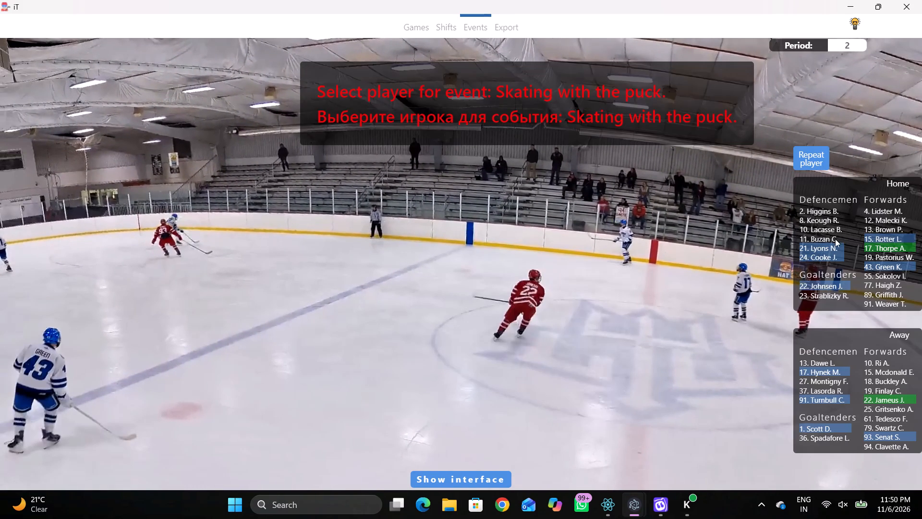
{"action": "left_click", "coordinate": [814, 256]}
{"action": "left_click", "coordinate": [332, 108]}
Return to the 01:21:20:2 event and log a Pass by the repeated player near the top of the upper left face-off circle.
{"action": "key", "text": "space"}
{"action": "key", "text": "space"}
{"action": "key", "text": "space"}
{"action": "key", "text": "space"}
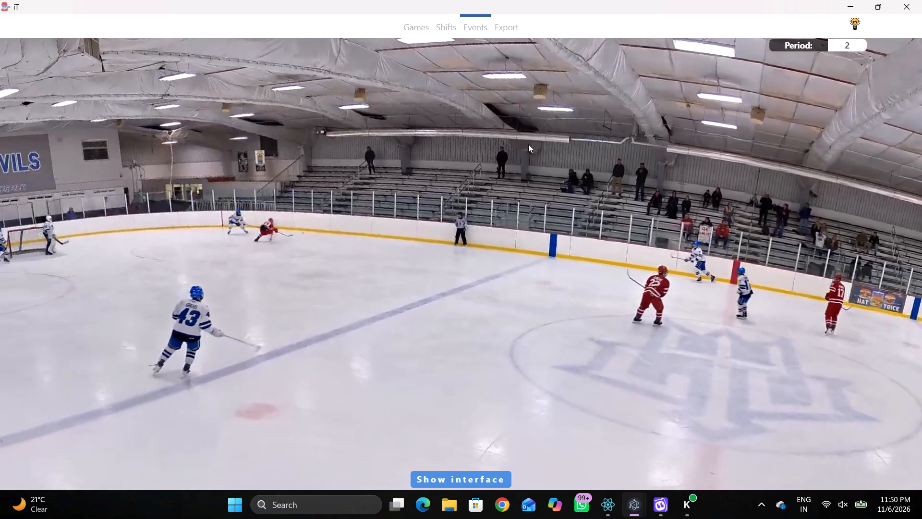
{"action": "key", "text": "q"}
{"action": "key", "text": "space"}
{"action": "key", "text": "space"}
{"action": "key", "text": "space"}
{"action": "key", "text": "space"}
{"action": "key", "text": "space"}
{"action": "key", "text": "space"}
{"action": "key", "text": "shift+d"}
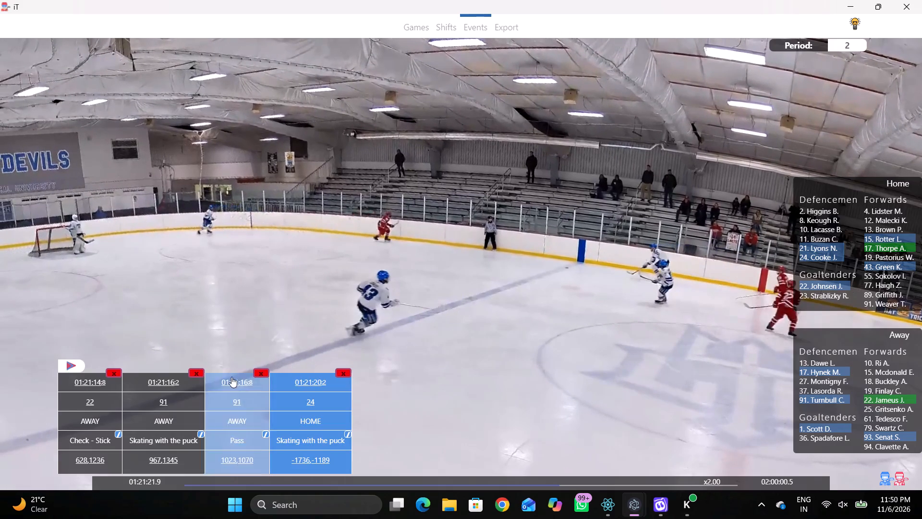
{"action": "left_click", "coordinate": [310, 386]}
{"action": "key", "text": "shift+d"}
{"action": "key", "text": "space"}
{"action": "key", "text": "space"}
{"action": "right_click", "coordinate": [551, 209]}
{"action": "left_click", "coordinate": [558, 219]}
{"action": "left_click", "coordinate": [808, 166]}
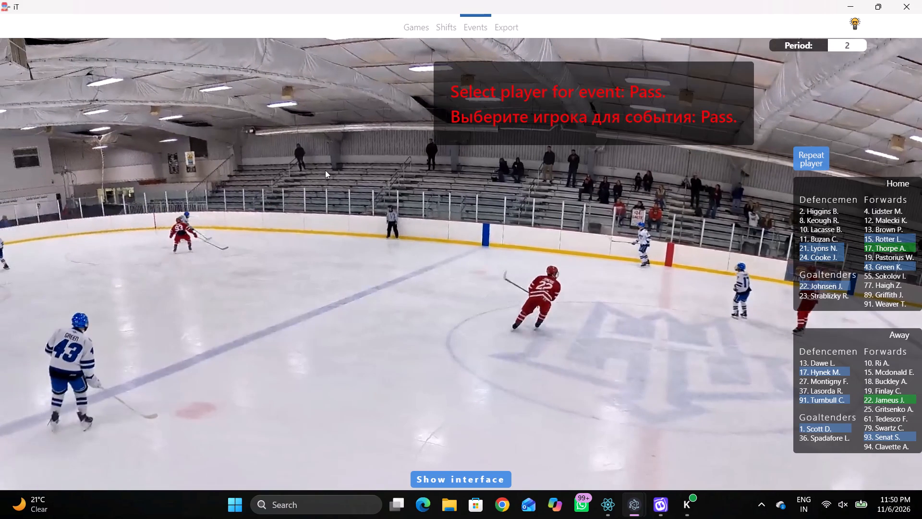
{"action": "left_click", "coordinate": [308, 112]}
Rewind the play around home player 24's pass and follow the puck up to its next contact.
{"action": "key", "text": "q"}
{"action": "key", "text": "q"}
{"action": "key", "text": "q"}
{"action": "key", "text": "q"}
{"action": "key", "text": "q"}
{"action": "key", "text": "q"}
{"action": "key", "text": "q"}
{"action": "key", "text": "q"}
{"action": "key", "text": "q"}
{"action": "key", "text": "q"}
{"action": "key", "text": "q"}
{"action": "key", "text": "q"}
{"action": "key", "text": "q"}
{"action": "key", "text": "q"}
{"action": "key", "text": "q"}
{"action": "key", "text": "q"}
{"action": "key", "text": "q"}
{"action": "key", "text": "q"}
{"action": "key", "text": "q"}
{"action": "key", "text": "q"}
{"action": "type", "text": "qqq v"}
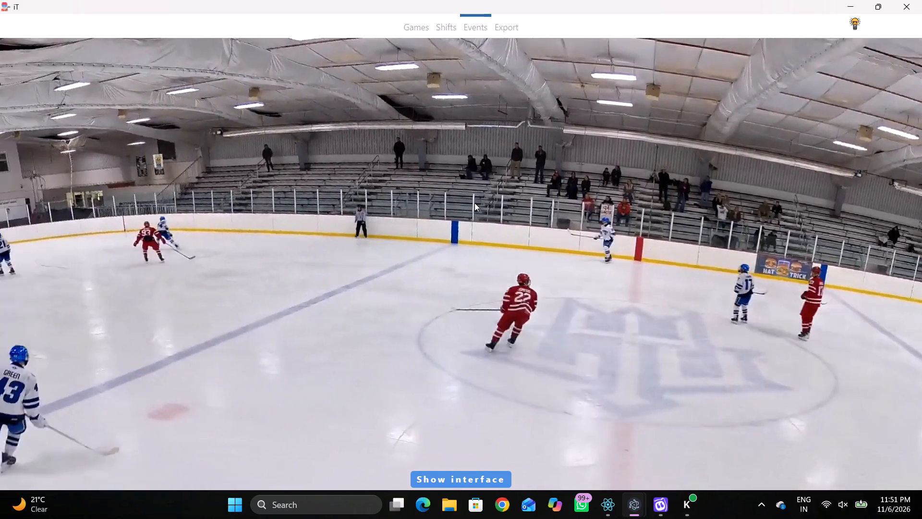
{"action": "key", "text": "space"}
{"action": "key", "text": "space"}
{"action": "key", "text": "space"}
{"action": "key", "text": "space"}
{"action": "key", "text": "space"}
{"action": "key", "text": "q"}
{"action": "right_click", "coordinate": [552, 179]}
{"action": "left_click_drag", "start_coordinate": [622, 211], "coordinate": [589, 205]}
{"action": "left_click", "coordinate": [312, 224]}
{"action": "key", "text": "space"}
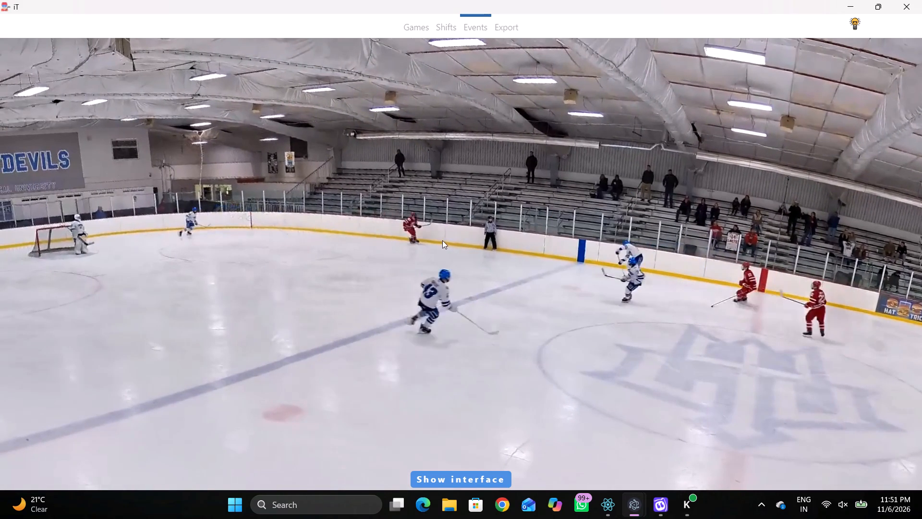
Log Skating with the puck by home player 15 just right of the left blue line, near the upper boards.
{"action": "key", "text": "space"}
{"action": "right_click", "coordinate": [417, 221]}
{"action": "left_click", "coordinate": [448, 236]}
{"action": "right_click", "coordinate": [370, 227]}
{"action": "left_click", "coordinate": [395, 244]}
{"action": "left_click", "coordinate": [864, 238]}
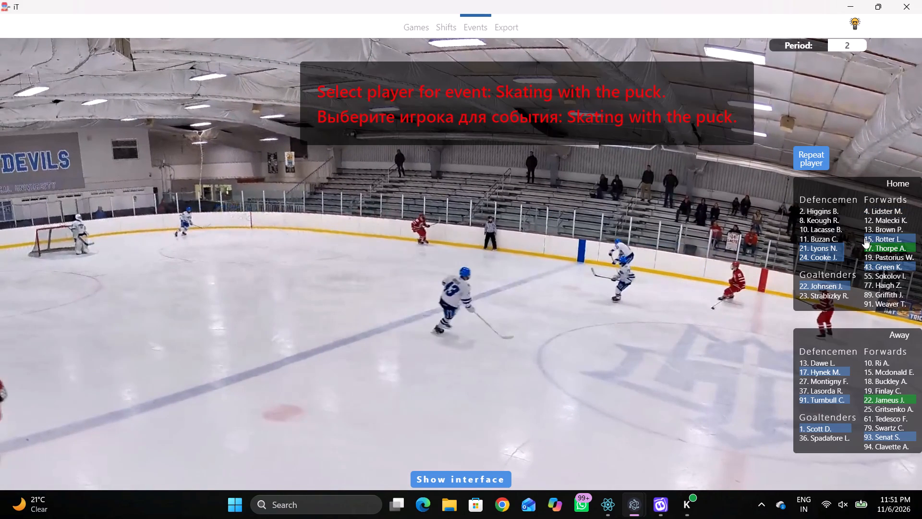
{"action": "left_click", "coordinate": [424, 101]}
Return to home player 15's skating event and log a Pass by the repeated player at the centre red line, near the upper boards.
{"action": "key", "text": "r"}
{"action": "key", "text": "b"}
{"action": "key", "text": "space"}
{"action": "key", "text": "space"}
{"action": "key", "text": "space"}
{"action": "key", "text": "space"}
{"action": "key", "text": "space"}
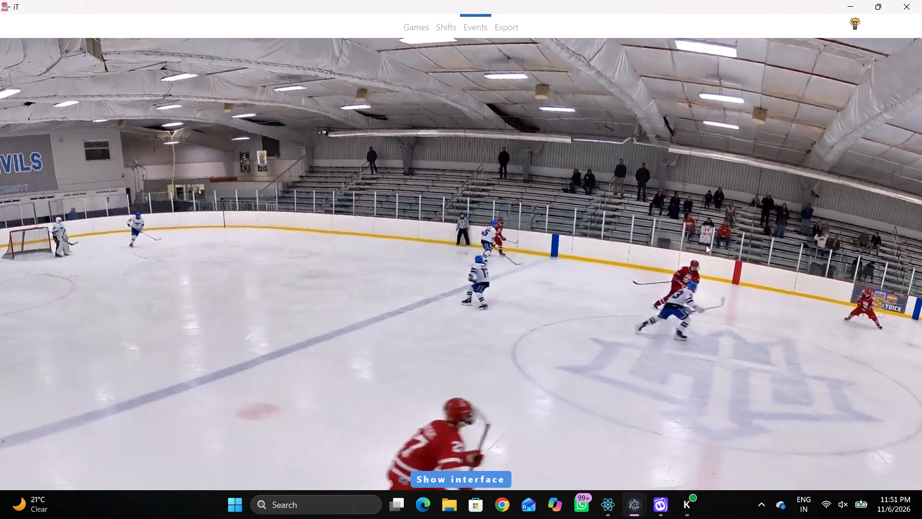
{"action": "key", "text": "space"}
{"action": "key", "text": "shift+d"}
{"action": "left_click", "coordinate": [300, 395]}
{"action": "key", "text": "shift+d"}
{"action": "left_click", "coordinate": [649, 232]}
{"action": "key", "text": "space"}
{"action": "key", "text": "space"}
{"action": "right_click", "coordinate": [608, 238]}
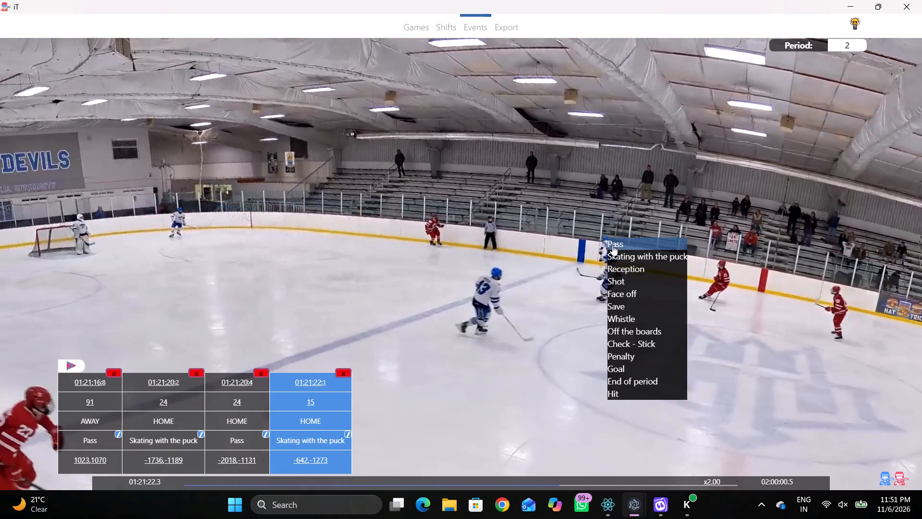
{"action": "left_click", "coordinate": [612, 245]}
{"action": "left_click", "coordinate": [797, 150]}
{"action": "left_click", "coordinate": [484, 116]}
Hide the interface, find the next puck contact and log a Pass by away player 22 between the centre line and right blue line, near the upper boards.
{"action": "key", "text": "space"}
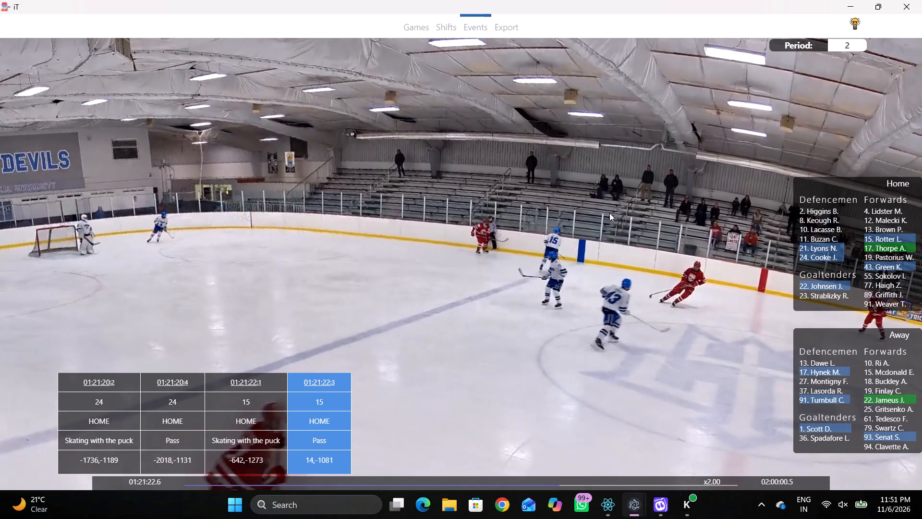
{"action": "key", "text": "space"}
{"action": "key", "text": "shift+d"}
{"action": "key", "text": "space"}
{"action": "key", "text": "v"}
{"action": "key", "text": "space"}
{"action": "key", "text": "space"}
{"action": "key", "text": "space"}
{"action": "type", "text": "q"}
{"action": "key", "text": "q"}
{"action": "key", "text": "q"}
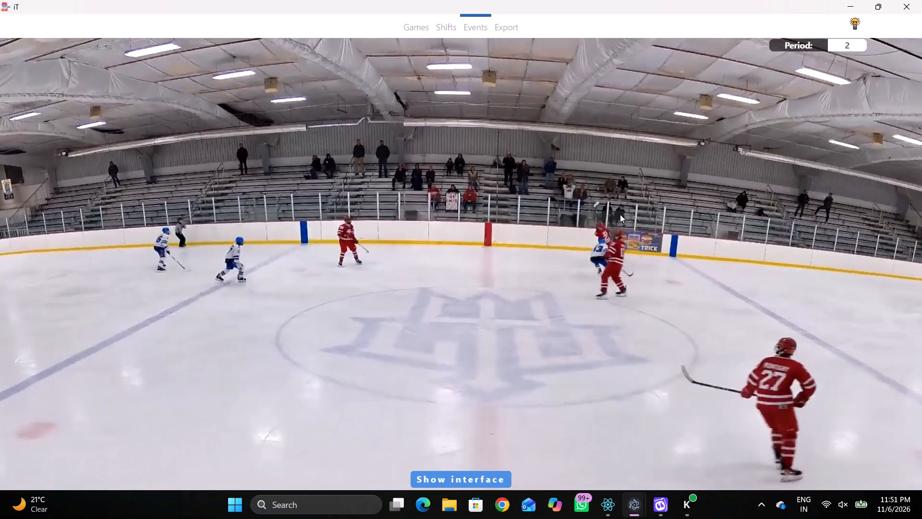
{"action": "key", "text": "q"}
{"action": "key", "text": "q"}
{"action": "right_click", "coordinate": [619, 210]}
{"action": "left_click_drag", "start_coordinate": [622, 215], "coordinate": [617, 213]}
{"action": "right_click", "coordinate": [591, 212]}
{"action": "left_click", "coordinate": [597, 219]}
{"action": "right_click", "coordinate": [582, 216]}
{"action": "key", "text": "q"}
{"action": "left_click", "coordinate": [584, 224]}
{"action": "right_click", "coordinate": [578, 220]}
{"action": "left_click", "coordinate": [585, 227]}
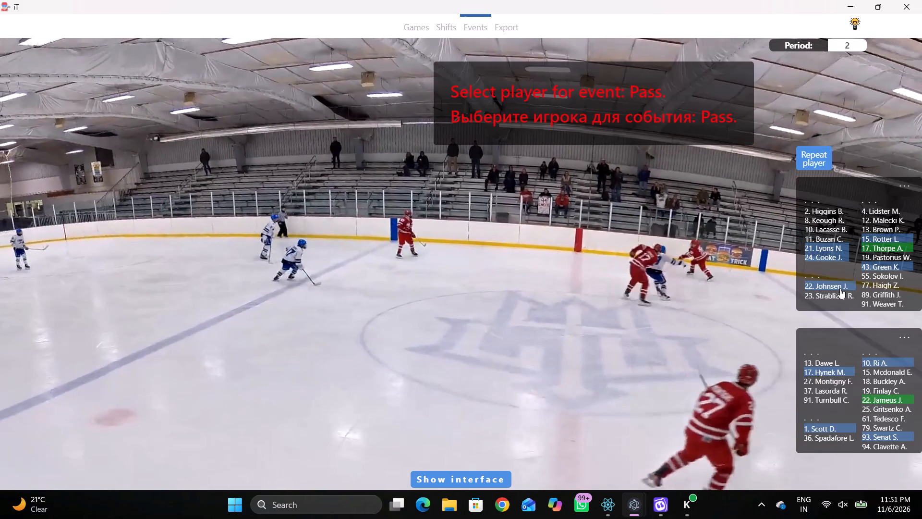
{"action": "left_click", "coordinate": [895, 402]}
{"action": "left_click", "coordinate": [508, 123]}
Follow the puck from away player 22's pass and log Skating with the puck by home player 21 in the rink's lower-left corner.
{"action": "key", "text": "space"}
{"action": "key", "text": "space"}
{"action": "key", "text": "space"}
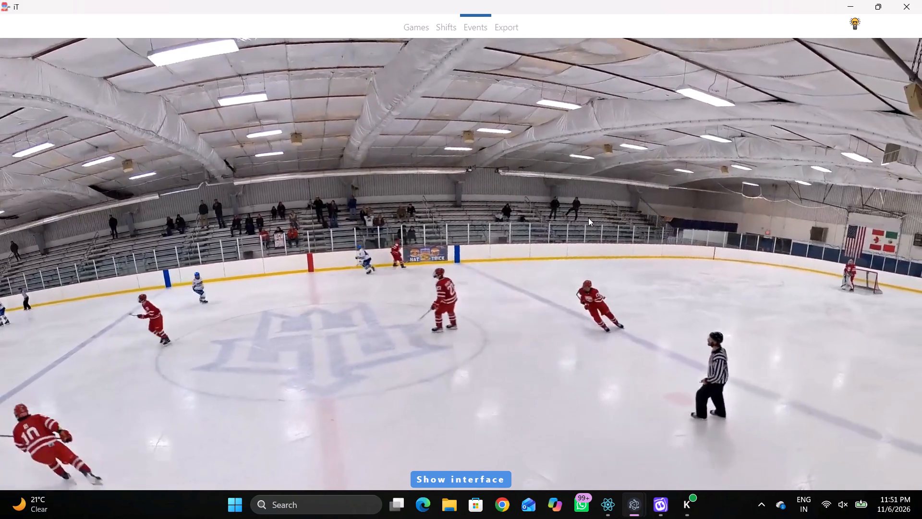
{"action": "key", "text": "space"}
{"action": "key", "text": "space"}
{"action": "key", "text": "space"}
{"action": "key", "text": "space"}
{"action": "key", "text": "space"}
{"action": "key", "text": "space"}
{"action": "key", "text": "space"}
{"action": "key", "text": "r"}
{"action": "key", "text": "space"}
{"action": "key", "text": "space"}
{"action": "right_click", "coordinate": [485, 226]}
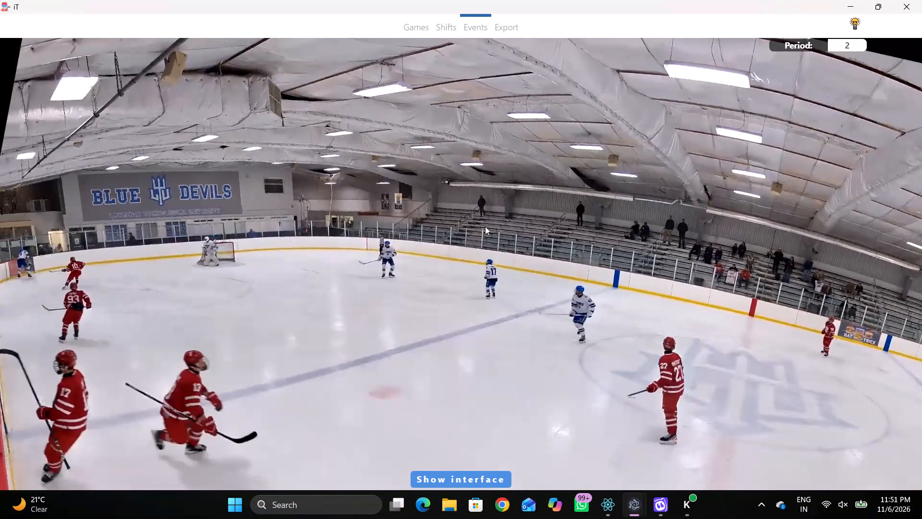
{"action": "left_click", "coordinate": [521, 242]}
{"action": "left_click", "coordinate": [814, 248]}
{"action": "left_click", "coordinate": [262, 296]}
Return to home player 21's skating event and re-place its rink position in the lower-left corner, at about -2597, 1336.
{"action": "key", "text": "space"}
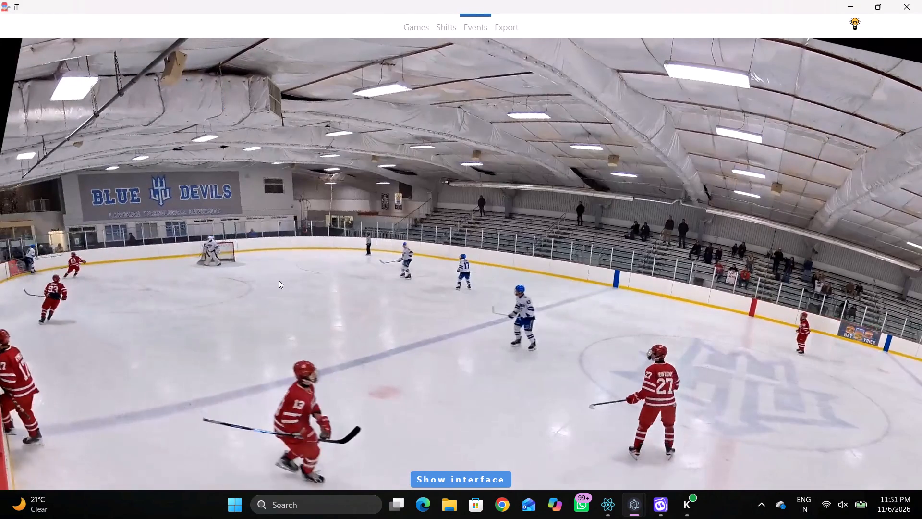
{"action": "key", "text": "space"}
{"action": "key", "text": "space"}
{"action": "key", "text": "space"}
{"action": "key", "text": "shift+d"}
{"action": "left_click", "coordinate": [311, 459]}
{"action": "left_click", "coordinate": [240, 290]}
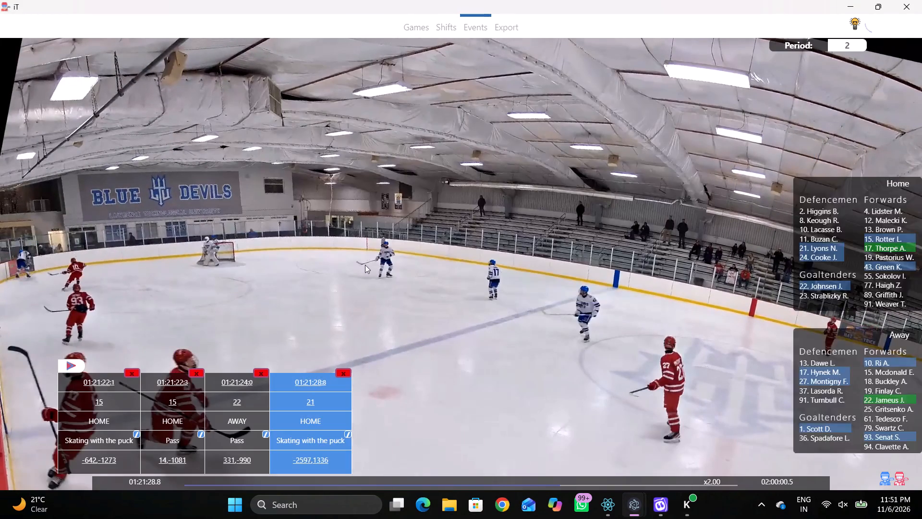
Log a Pass by the repeated home player 21 in the lower-left corner, at about -2392, 1112.
{"action": "key", "text": "shift+d"}
{"action": "key", "text": "space"}
{"action": "key", "text": "space"}
{"action": "right_click", "coordinate": [515, 198]}
{"action": "left_click", "coordinate": [515, 204]}
{"action": "left_click", "coordinate": [796, 148]}
{"action": "left_click_drag", "start_coordinate": [280, 274], "coordinate": [276, 274]}
Find the puck's next contact and log Skating with the puck by home player 24 just behind the left goal line, at about -2724, -325.
{"action": "key", "text": "space"}
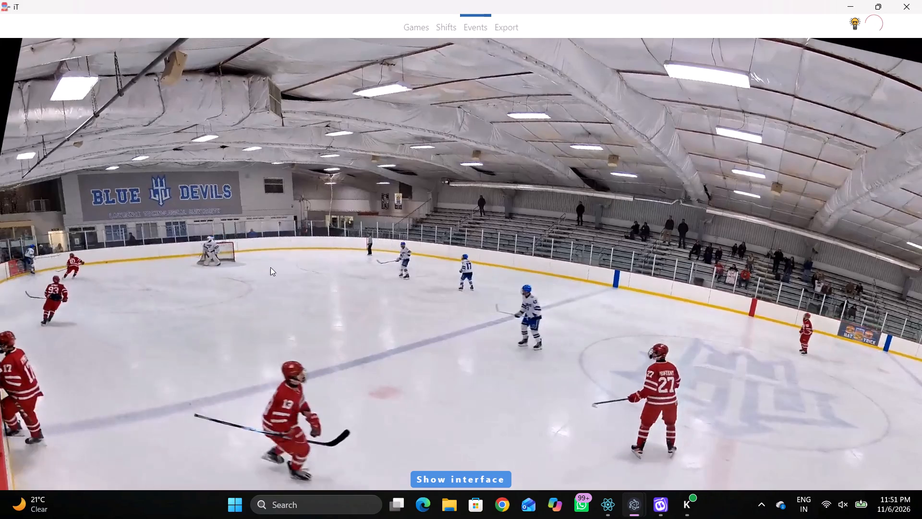
{"action": "key", "text": "v"}
{"action": "key", "text": "space"}
{"action": "key", "text": "space"}
{"action": "key", "text": "space"}
{"action": "type", "text": "qq"}
{"action": "key", "text": "r"}
{"action": "key", "text": "q"}
{"action": "key", "text": "q"}
{"action": "key", "text": "q"}
{"action": "key", "text": "q"}
{"action": "key", "text": "q"}
{"action": "key", "text": "q"}
{"action": "key", "text": "q"}
{"action": "key", "text": "q"}
{"action": "key", "text": "q"}
{"action": "key", "text": "q"}
{"action": "key", "text": "q"}
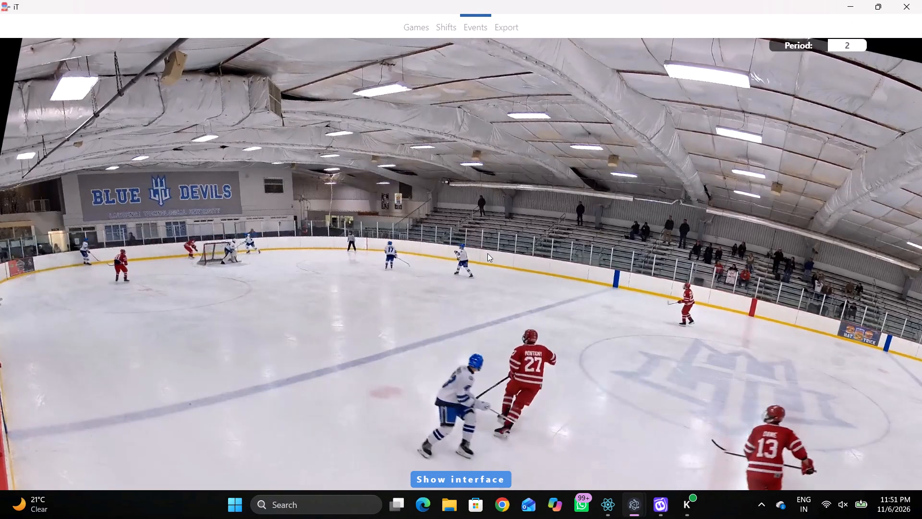
{"action": "type", "text": "qq"}
{"action": "key", "text": "space"}
{"action": "key", "text": "space"}
{"action": "right_click", "coordinate": [541, 231]}
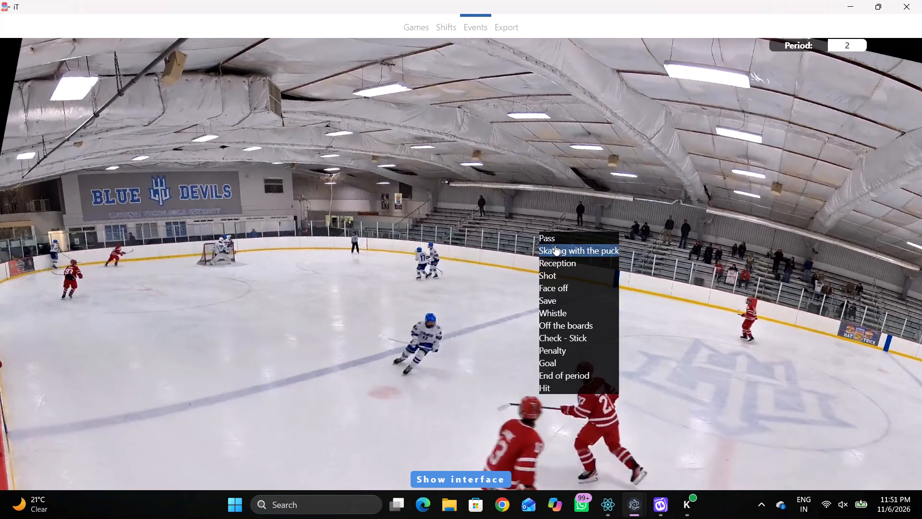
{"action": "left_click", "coordinate": [555, 245]}
{"action": "left_click", "coordinate": [805, 259]}
{"action": "left_click", "coordinate": [247, 171]}
Log a Pass by the repeated home player 24 just behind the left goal line, above the net.
{"action": "key", "text": "shift+d"}
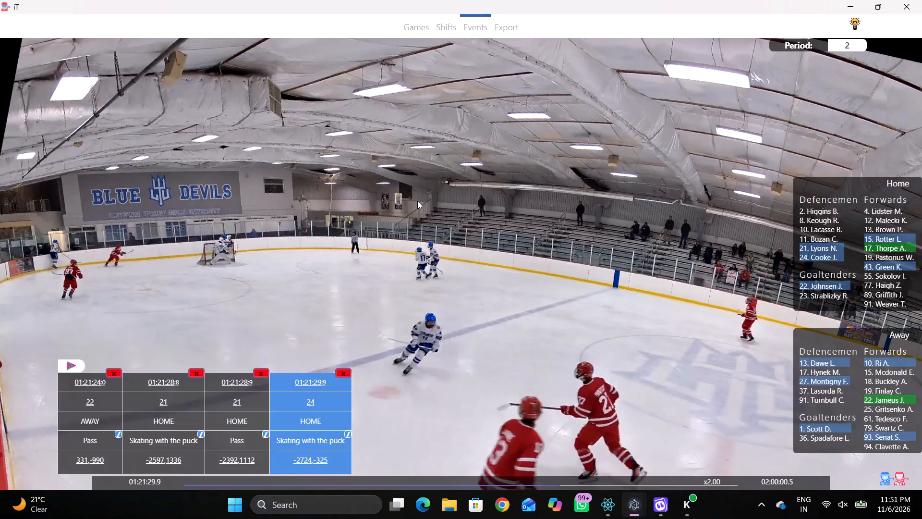
{"action": "key", "text": "shift+d"}
{"action": "key", "text": "space"}
{"action": "key", "text": "space"}
{"action": "key", "text": "space"}
{"action": "key", "text": "space"}
{"action": "key", "text": "space"}
{"action": "key", "text": "space"}
{"action": "key", "text": "q"}
{"action": "key", "text": "q"}
{"action": "right_click", "coordinate": [495, 188]}
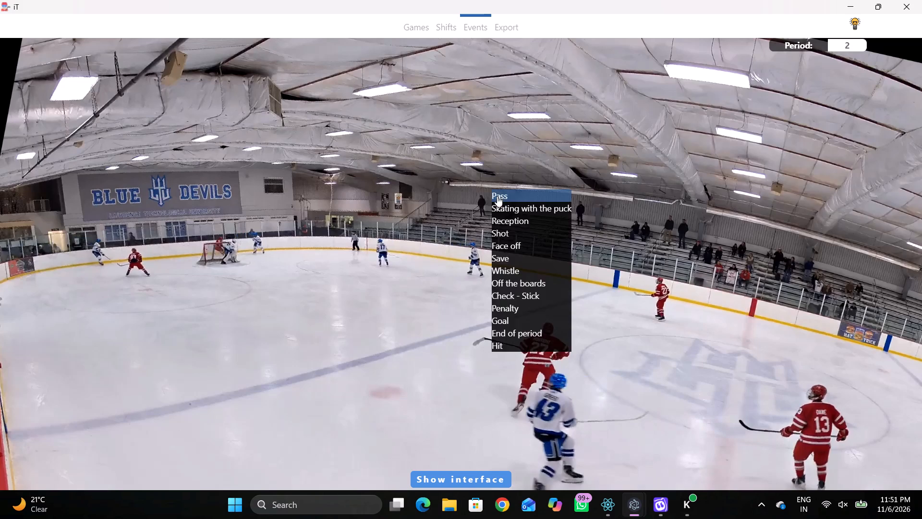
{"action": "left_click", "coordinate": [501, 198]}
{"action": "left_click", "coordinate": [820, 158]}
{"action": "left_click", "coordinate": [248, 166]}
Find the next puck contact and log Skating with the puck by away player 93 behind the left net, near the end boards.
{"action": "key", "text": "space"}
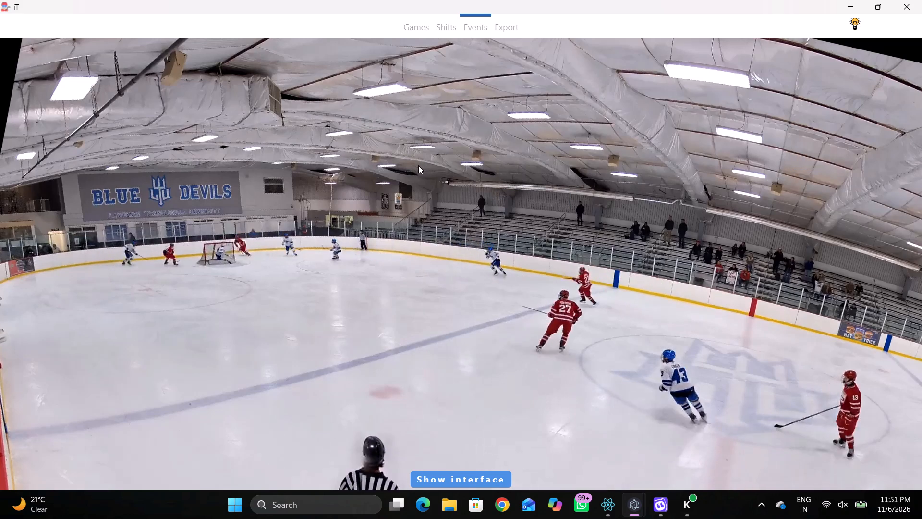
{"action": "key", "text": "space"}
{"action": "key", "text": "space"}
{"action": "key", "text": "space"}
{"action": "type", "text": "qqq"}
{"action": "key", "text": "q"}
{"action": "key", "text": "q"}
{"action": "key", "text": "q"}
{"action": "key", "text": "q"}
{"action": "key", "text": "q"}
{"action": "key", "text": "q"}
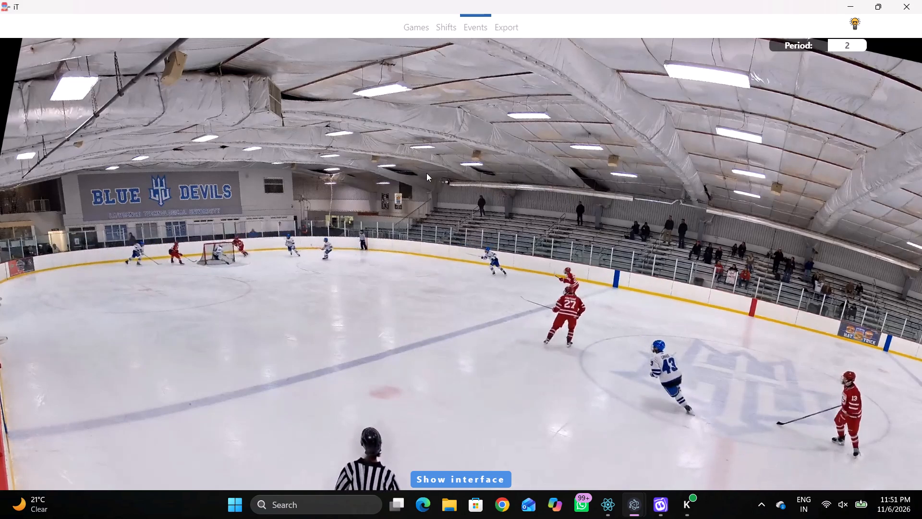
{"action": "key", "text": "space"}
{"action": "key", "text": "space"}
{"action": "right_click", "coordinate": [458, 176]}
{"action": "left_click", "coordinate": [476, 191]}
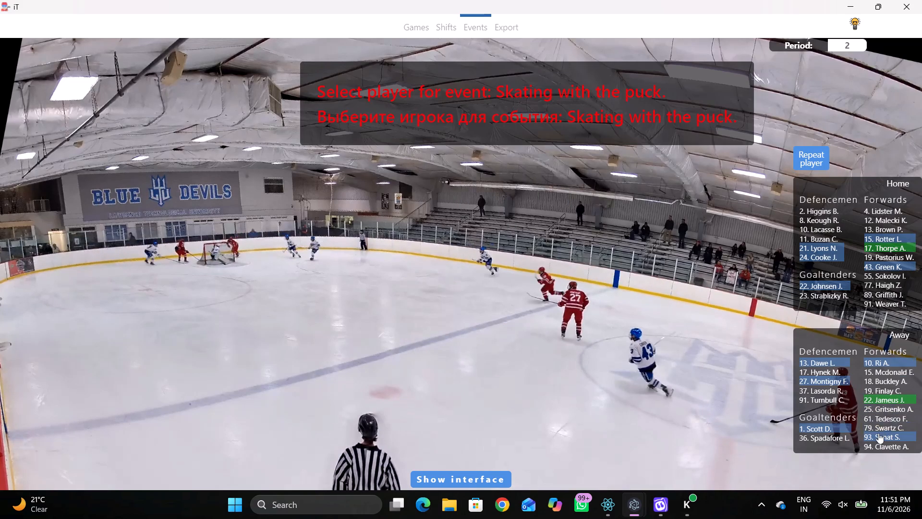
{"action": "left_click", "coordinate": [878, 433]}
{"action": "left_click", "coordinate": [231, 208]}
Rewind and replay the play behind the left net, checking who controls the puck up to away player 93's release.
{"action": "key", "text": "q"}
{"action": "key", "text": "q"}
{"action": "key", "text": "q"}
{"action": "key", "text": "q"}
{"action": "key", "text": "q"}
{"action": "key", "text": "q"}
{"action": "key", "text": "q"}
{"action": "key", "text": "q"}
{"action": "key", "text": "q"}
{"action": "key", "text": "q"}
{"action": "key", "text": "q"}
{"action": "key", "text": "q"}
{"action": "key", "text": "q"}
{"action": "key", "text": "q"}
{"action": "key", "text": "q"}
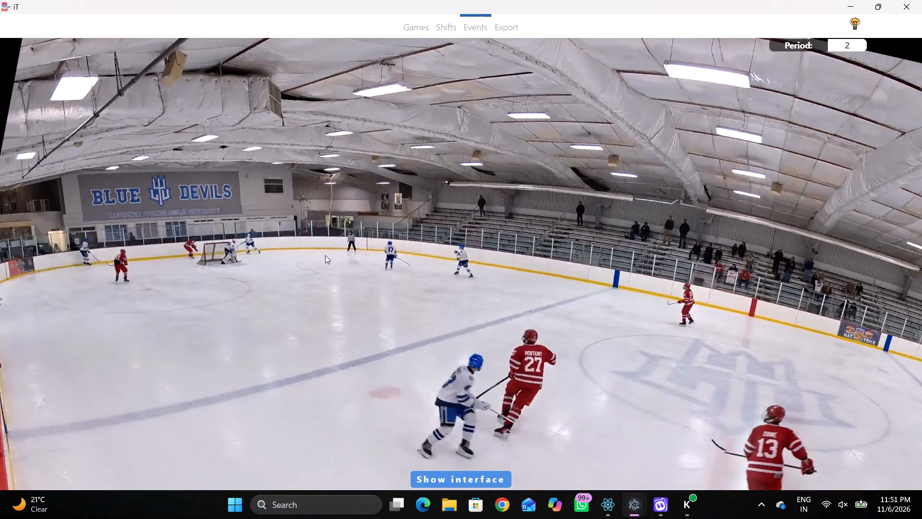
{"action": "key", "text": "space"}
{"action": "key", "text": "space"}
{"action": "key", "text": "space"}
{"action": "key", "text": "space"}
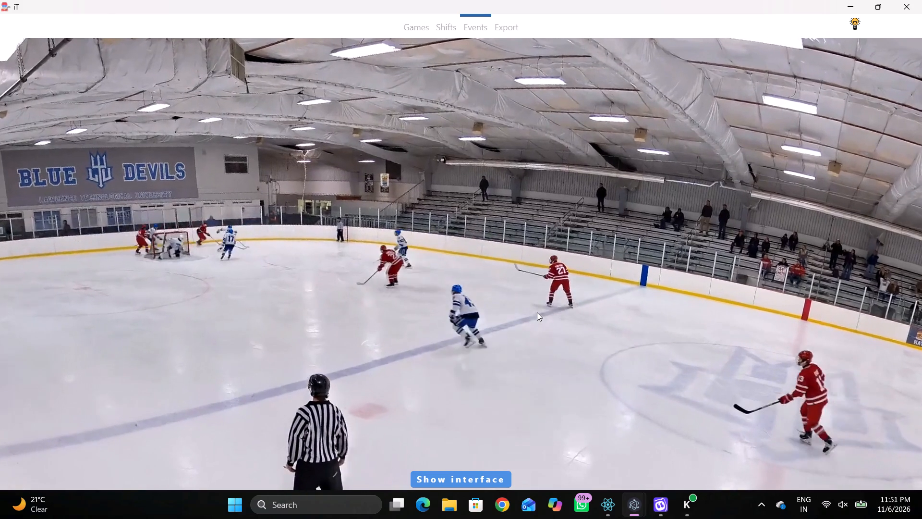
{"action": "key", "text": "space"}
{"action": "key", "text": "space"}
{"action": "key", "text": "space"}
{"action": "key", "text": "space"}
{"action": "key", "text": "space"}
{"action": "key", "text": "space"}
{"action": "key", "text": "space"}
{"action": "key", "text": "space"}
{"action": "key", "text": "space"}
{"action": "key", "text": "space"}
{"action": "key", "text": "space"}
{"action": "key", "text": "space"}
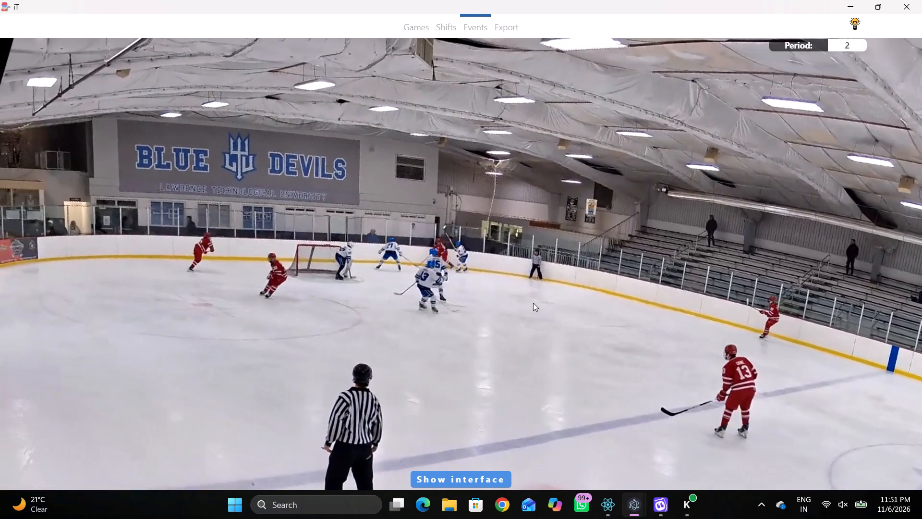
Log a Pass by the repeated away player 93 just behind the left goal line, well above the net.
{"action": "key", "text": "q"}
{"action": "key", "text": "space"}
{"action": "key", "text": "space"}
{"action": "key", "text": "space"}
{"action": "key", "text": "space"}
{"action": "type", "text": "q"}
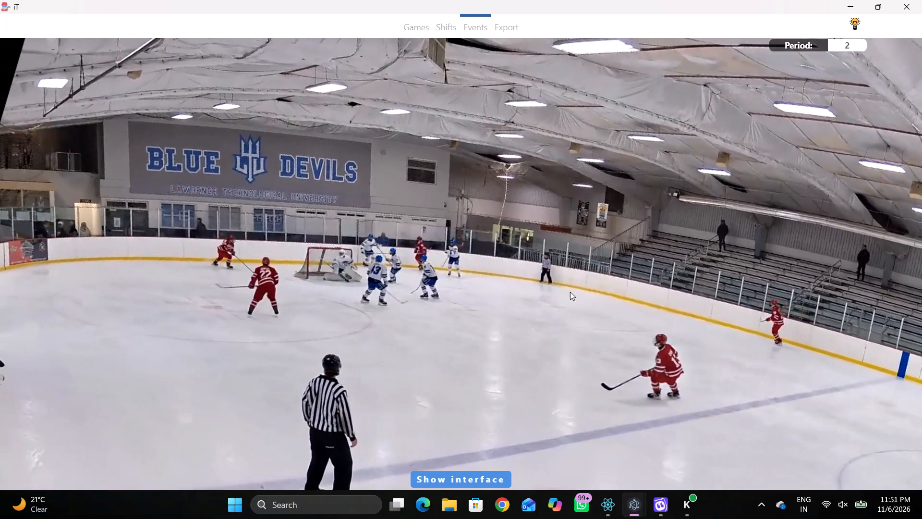
{"action": "right_click", "coordinate": [578, 281]}
{"action": "left_click", "coordinate": [581, 287]}
{"action": "right_click_drag", "start_coordinate": [581, 286], "coordinate": [576, 289]}
{"action": "left_click", "coordinate": [585, 288]}
{"action": "right_click_drag", "start_coordinate": [728, 180], "coordinate": [719, 184]}
{"action": "left_click", "coordinate": [727, 186]}
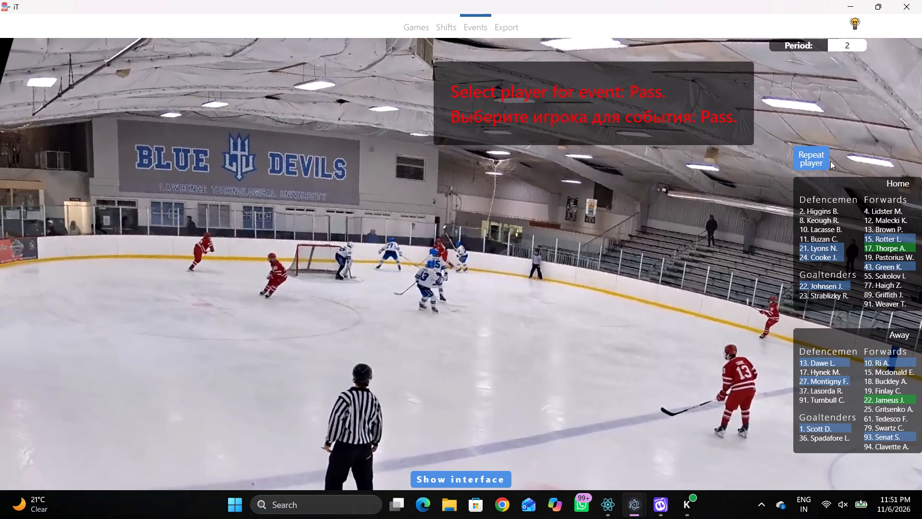
{"action": "left_click", "coordinate": [814, 163]}
{"action": "left_click", "coordinate": [245, 151]}
Find the next puck contact and log Skating with the puck by away player 10 just in front of the left goal line, below the net.
{"action": "key", "text": "q"}
{"action": "key", "text": "q"}
{"action": "key", "text": "q"}
{"action": "key", "text": "q"}
{"action": "key", "text": "q"}
{"action": "key", "text": "q"}
{"action": "key", "text": "q"}
{"action": "key", "text": "q"}
{"action": "key", "text": "q"}
{"action": "key", "text": "q"}
{"action": "type", "text": "q v"}
{"action": "key", "text": "space"}
{"action": "key", "text": "space"}
{"action": "key", "text": "space"}
{"action": "key", "text": "space"}
{"action": "key", "text": "space"}
{"action": "right_click", "coordinate": [469, 182]}
{"action": "left_click", "coordinate": [473, 189]}
{"action": "right_click_drag", "start_coordinate": [431, 183], "coordinate": [423, 186]}
{"action": "left_click", "coordinate": [448, 197]}
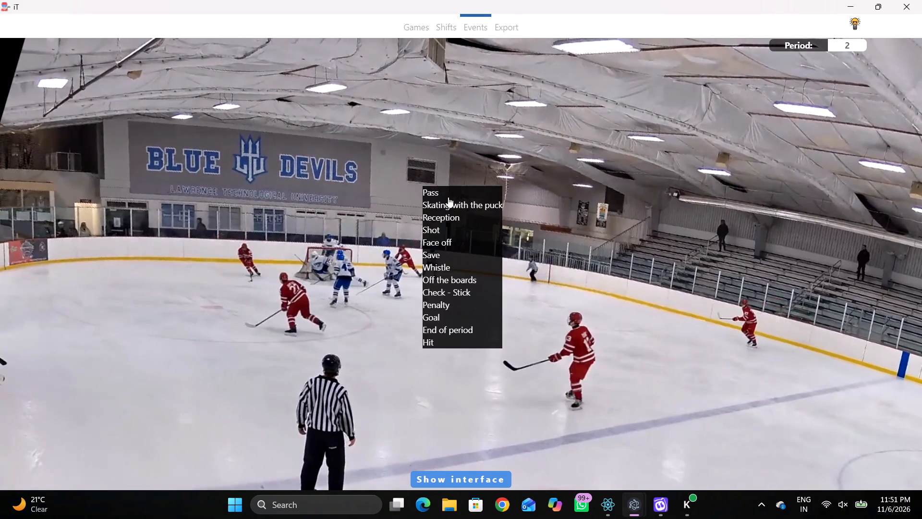
{"action": "right_click", "coordinate": [659, 240]}
{"action": "left_click", "coordinate": [682, 255]}
{"action": "left_click", "coordinate": [878, 366]}
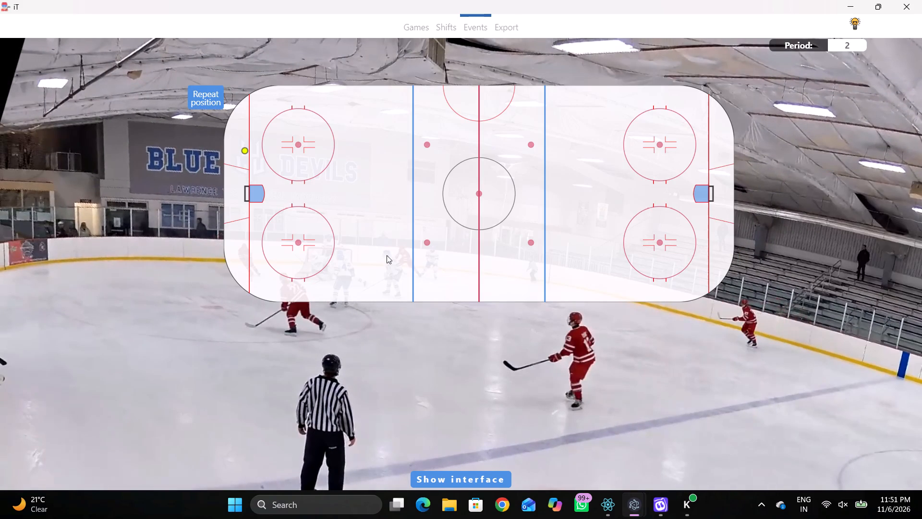
{"action": "left_click", "coordinate": [262, 216]}
Log a Pass by the repeated away player 10 in the lower-left corner, just in front of the left goal line.
{"action": "key", "text": "space"}
{"action": "key", "text": "space"}
{"action": "key", "text": "space"}
{"action": "key", "text": "space"}
{"action": "key", "text": "space"}
{"action": "key", "text": "space"}
{"action": "key", "text": "space"}
{"action": "key", "text": "space"}
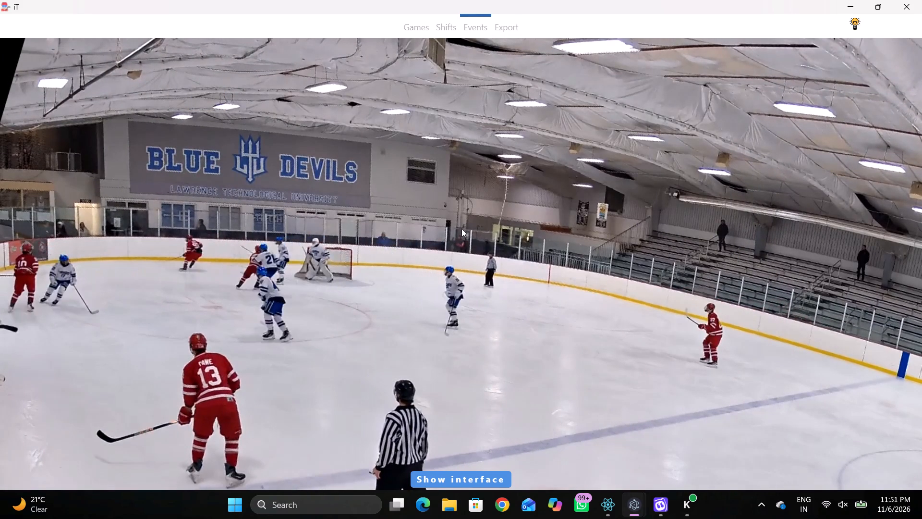
{"action": "key", "text": "q"}
{"action": "key", "text": "q"}
{"action": "key", "text": "q"}
{"action": "type", "text": "qq"}
{"action": "right_click", "coordinate": [546, 222]}
{"action": "left_click_drag", "start_coordinate": [549, 231], "coordinate": [543, 229]}
{"action": "right_click_drag", "start_coordinate": [524, 222], "coordinate": [517, 224]}
{"action": "left_click", "coordinate": [525, 228]}
{"action": "left_click", "coordinate": [816, 163]}
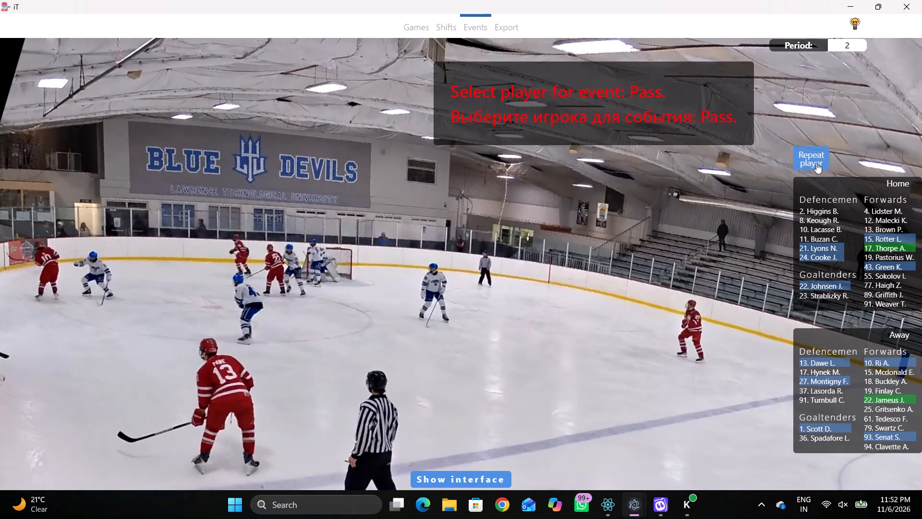
{"action": "left_click", "coordinate": [256, 280]}
Find the next puck contact and log Skating with the puck by away player 93 behind the left goal line, below the net.
{"action": "key", "text": "space"}
{"action": "key", "text": "space"}
{"action": "key", "text": "space"}
{"action": "key", "text": "space"}
{"action": "key", "text": "q"}
{"action": "type", "text": "q"}
{"action": "key", "text": "space"}
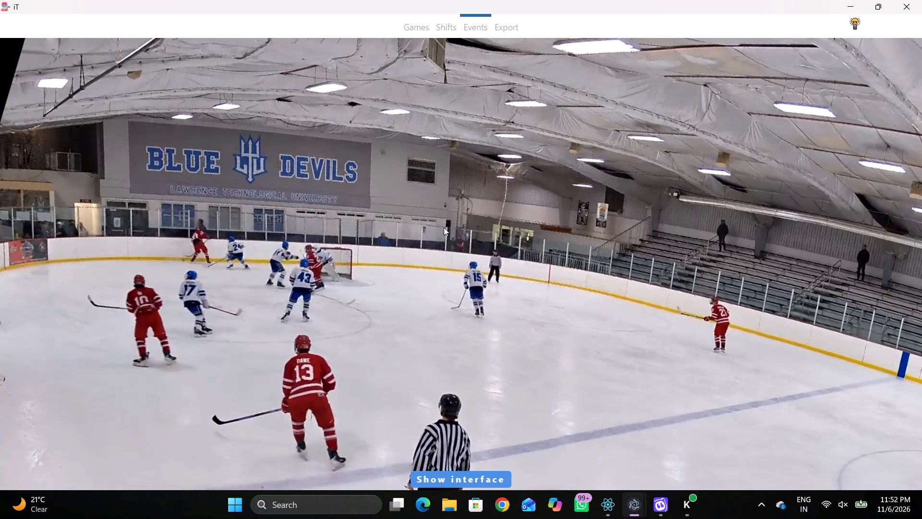
{"action": "key", "text": "space"}
{"action": "right_click", "coordinate": [443, 226]}
{"action": "key", "text": "q"}
{"action": "left_click", "coordinate": [462, 232]}
{"action": "right_click_drag", "start_coordinate": [450, 230], "coordinate": [450, 236]}
{"action": "left_click", "coordinate": [473, 245]}
{"action": "right_click_drag", "start_coordinate": [508, 246], "coordinate": [491, 254]}
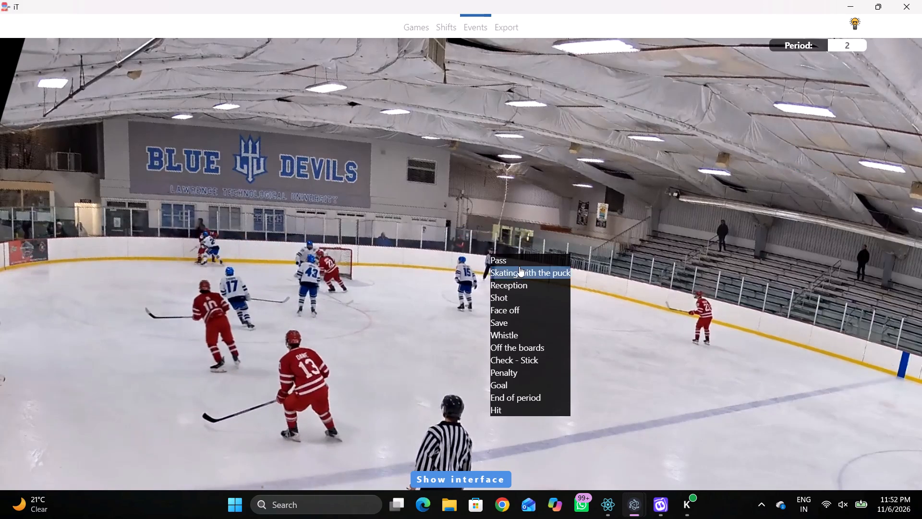
{"action": "left_click", "coordinate": [519, 266]}
{"action": "right_click_drag", "start_coordinate": [485, 256], "coordinate": [479, 258]}
{"action": "left_click", "coordinate": [532, 280]}
{"action": "left_click", "coordinate": [881, 432]}
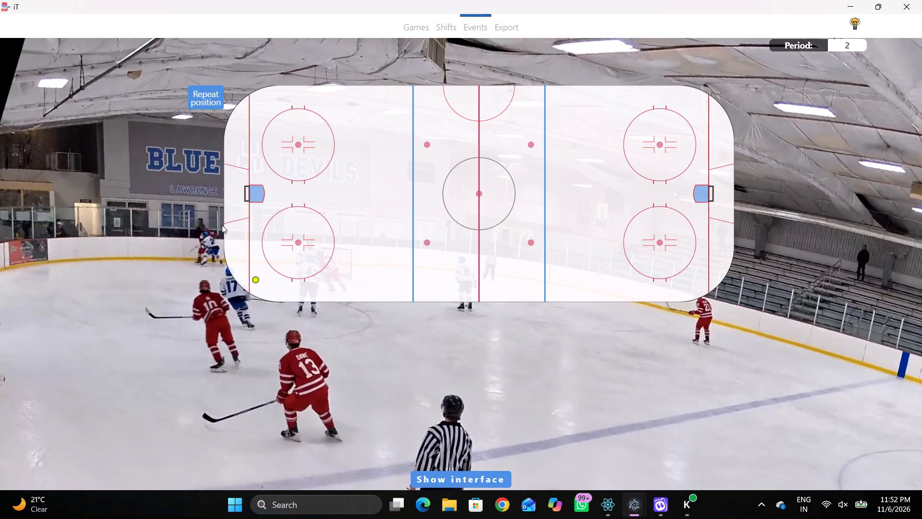
{"action": "left_click", "coordinate": [223, 226]}
{"action": "left_click", "coordinate": [233, 222]}
{"action": "key", "text": "r"}
Find the puck battle behind the left net and log a Check - Stick by home player 24 directly behind the net.
{"action": "key", "text": "space"}
{"action": "key", "text": "space"}
{"action": "key", "text": "space"}
{"action": "key", "text": "space"}
{"action": "key", "text": "space"}
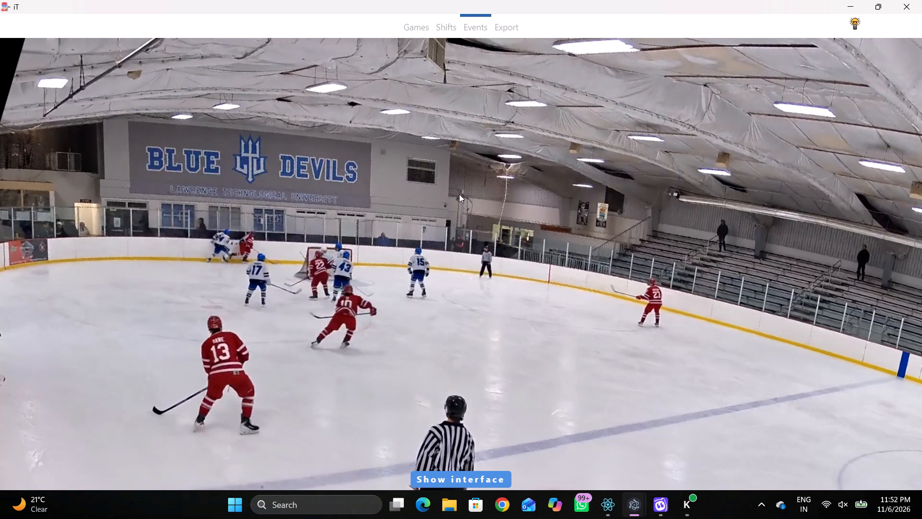
{"action": "key", "text": "space"}
{"action": "key", "text": "space"}
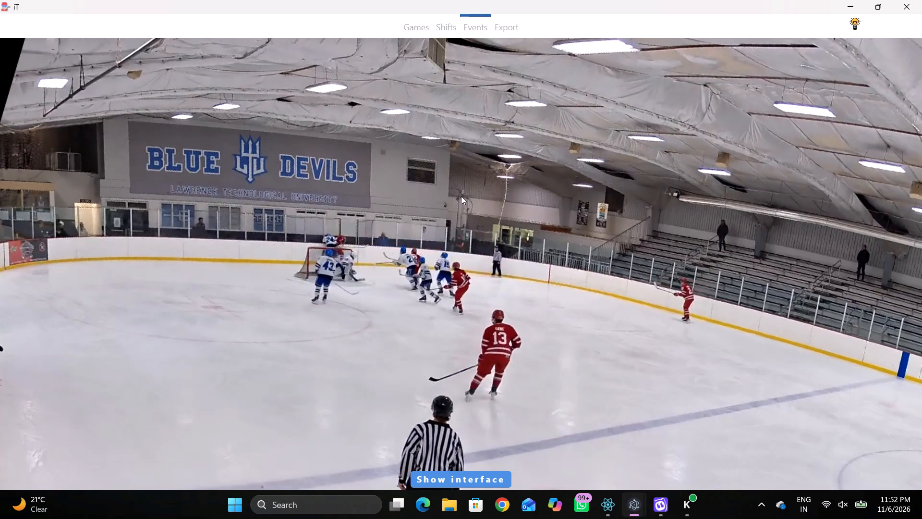
{"action": "key", "text": "space"}
{"action": "type", "text": "q"}
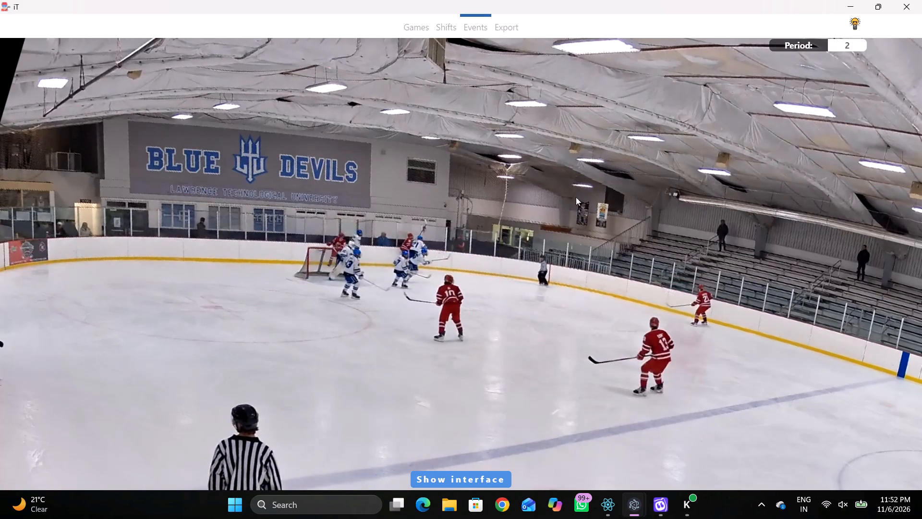
{"action": "key", "text": "q"}
{"action": "right_click", "coordinate": [542, 185]}
{"action": "key", "text": "q"}
{"action": "key", "text": "q"}
{"action": "key", "text": "q"}
{"action": "key", "text": "q"}
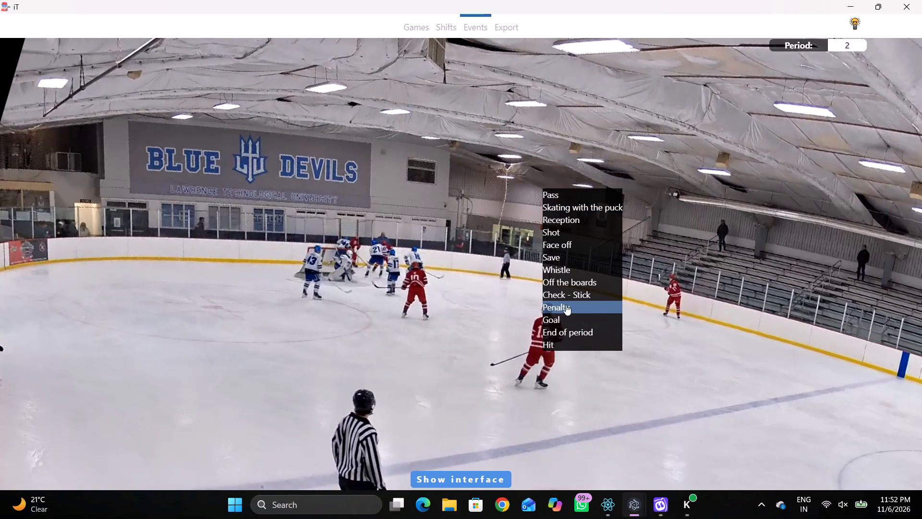
{"action": "left_click", "coordinate": [566, 305]}
{"action": "right_click", "coordinate": [573, 295]}
{"action": "left_click", "coordinate": [596, 398]}
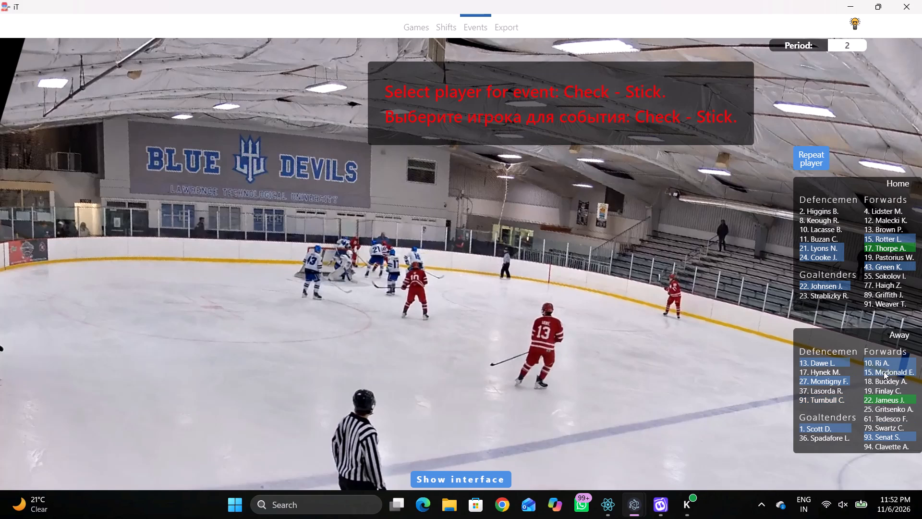
{"action": "left_click", "coordinate": [827, 255]}
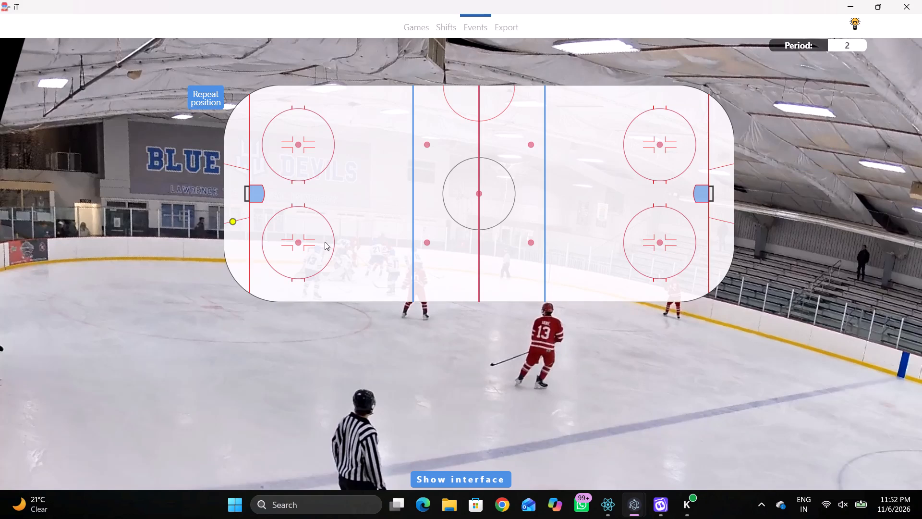
{"action": "left_click", "coordinate": [238, 200]}
{"action": "key", "text": "shift+d"}
{"action": "key", "text": "shift+d"}
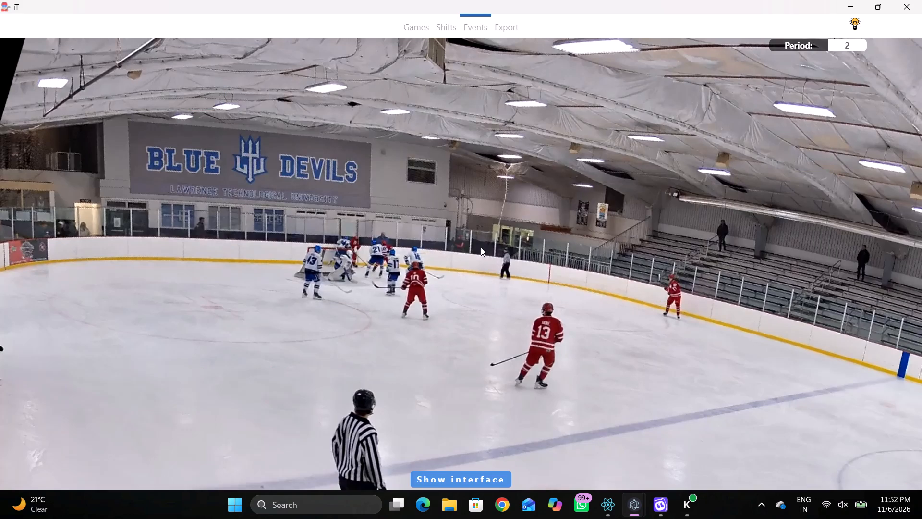
Log a Pass by the repeated home player 24 directly behind the left net, toward its upper side.
{"action": "key", "text": "space"}
{"action": "key", "text": "space"}
{"action": "right_click", "coordinate": [495, 235]}
{"action": "left_click", "coordinate": [501, 237]}
{"action": "right_click_drag", "start_coordinate": [477, 233], "coordinate": [470, 237]}
{"action": "left_click", "coordinate": [480, 241]}
{"action": "left_click", "coordinate": [800, 161]}
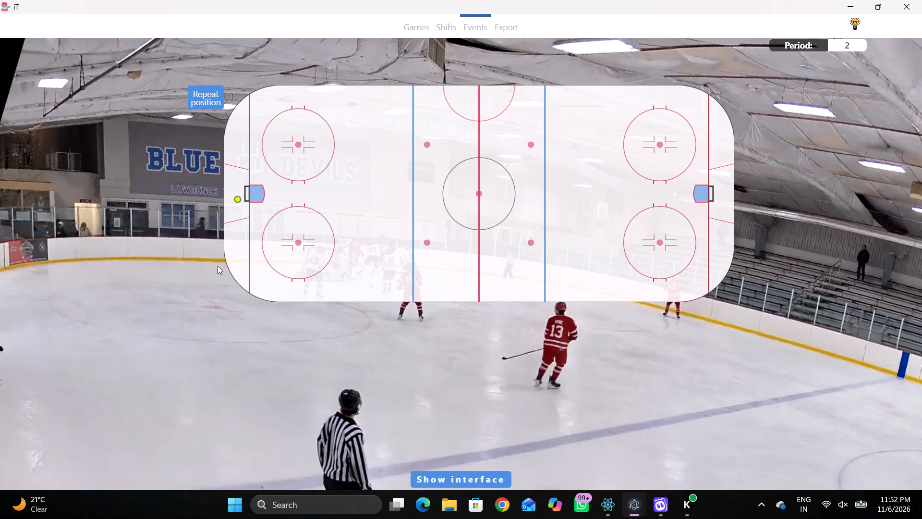
{"action": "left_click", "coordinate": [241, 184]}
Find the next puck contact and log Skating with the puck by away player 27 high in the left zone, between the upper circle and blue line.
{"action": "key", "text": "space"}
{"action": "key", "text": "space"}
{"action": "key", "text": "space"}
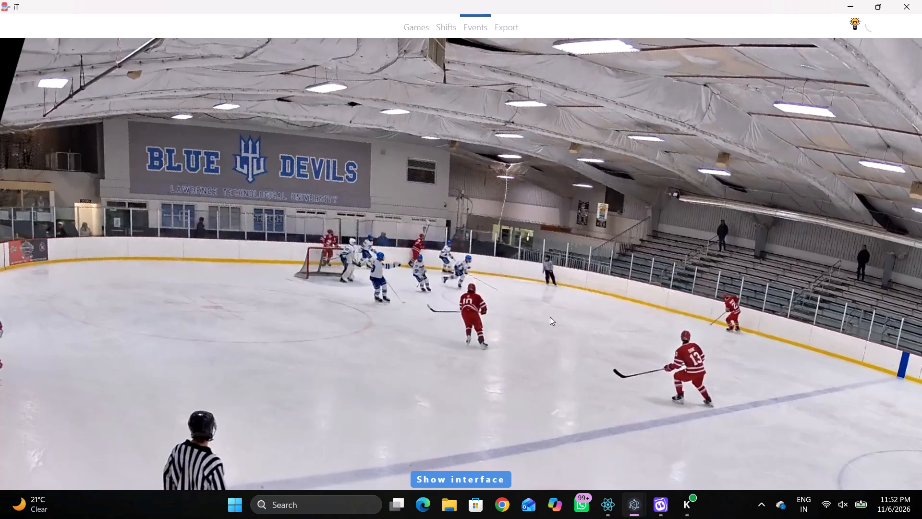
{"action": "key", "text": "space"}
{"action": "key", "text": "space"}
{"action": "key", "text": "space"}
{"action": "right_click", "coordinate": [531, 256]}
{"action": "key", "text": "space"}
{"action": "key", "text": "space"}
{"action": "key", "text": "q"}
{"action": "right_click", "coordinate": [523, 260]}
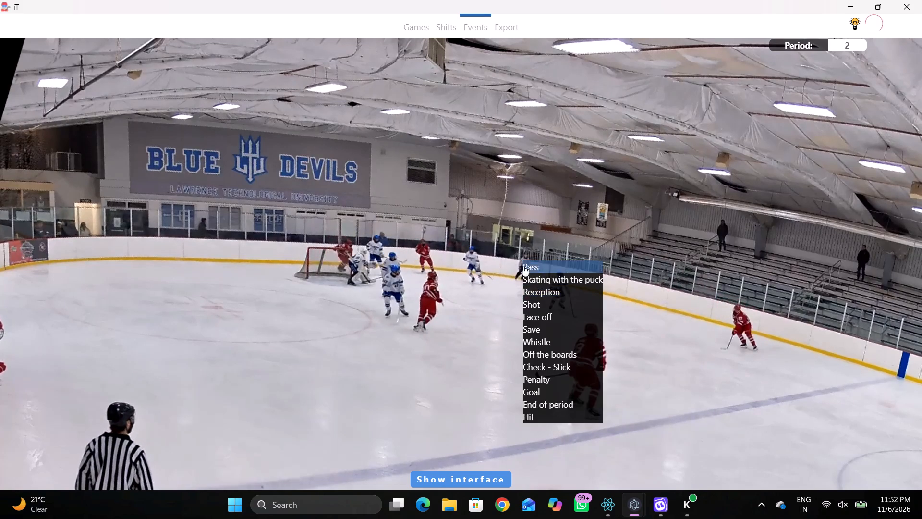
{"action": "right_click", "coordinate": [525, 266]}
{"action": "left_click", "coordinate": [535, 279]}
{"action": "right_click_drag", "start_coordinate": [535, 278], "coordinate": [529, 276]}
{"action": "left_click", "coordinate": [593, 297]}
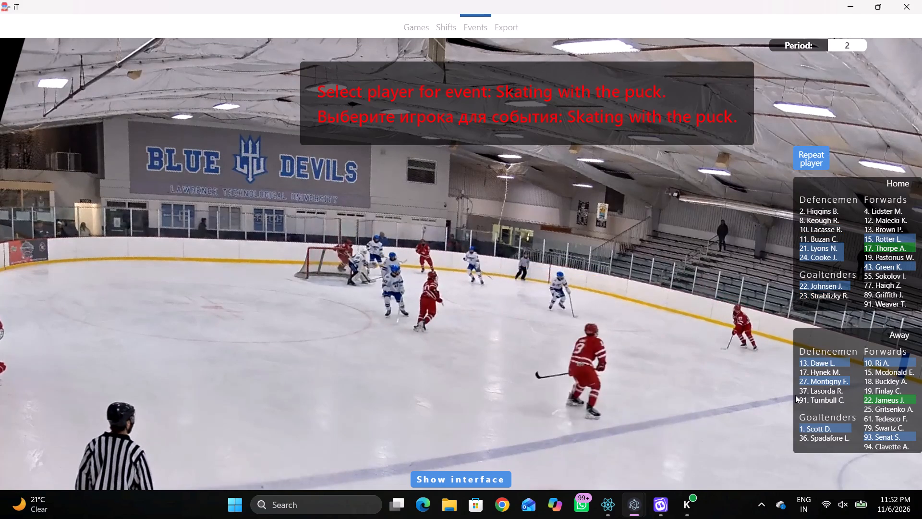
{"action": "left_click", "coordinate": [804, 384]}
{"action": "left_click", "coordinate": [386, 118]}
{"action": "key", "text": "r"}
Log a Shot, Wide left low, by the repeated away player 27 just outside the upper-left face-off circle, toward the blue line.
{"action": "key", "text": "space"}
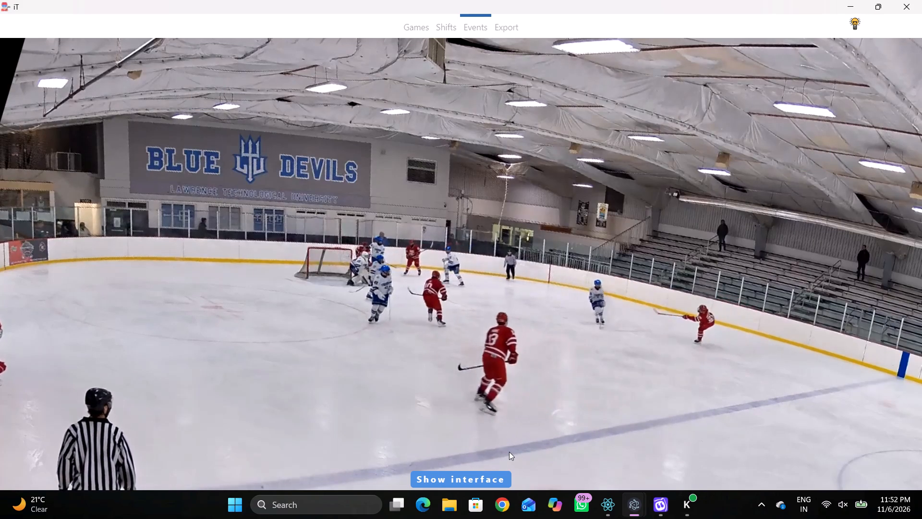
{"action": "key", "text": "q"}
{"action": "key", "text": "q"}
{"action": "key", "text": "q"}
{"action": "key", "text": "q"}
{"action": "key", "text": "q"}
{"action": "key", "text": "q"}
{"action": "key", "text": "q"}
{"action": "key", "text": "q"}
{"action": "key", "text": "q"}
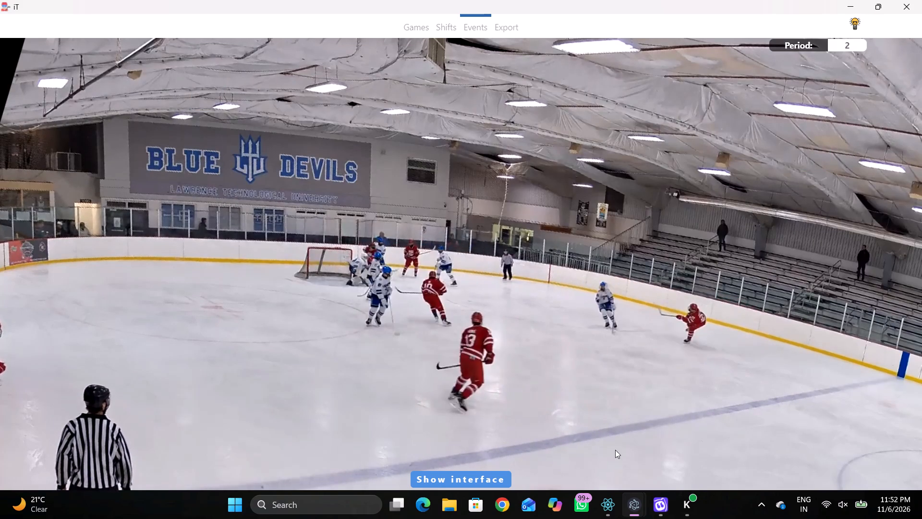
{"action": "right_click", "coordinate": [616, 450]}
{"action": "key", "text": "q"}
{"action": "left_click", "coordinate": [631, 461]}
{"action": "key", "text": "q"}
{"action": "right_click", "coordinate": [559, 351]}
{"action": "key", "text": "q"}
{"action": "key", "text": "q"}
{"action": "left_click", "coordinate": [585, 391]}
{"action": "left_click", "coordinate": [427, 257]}
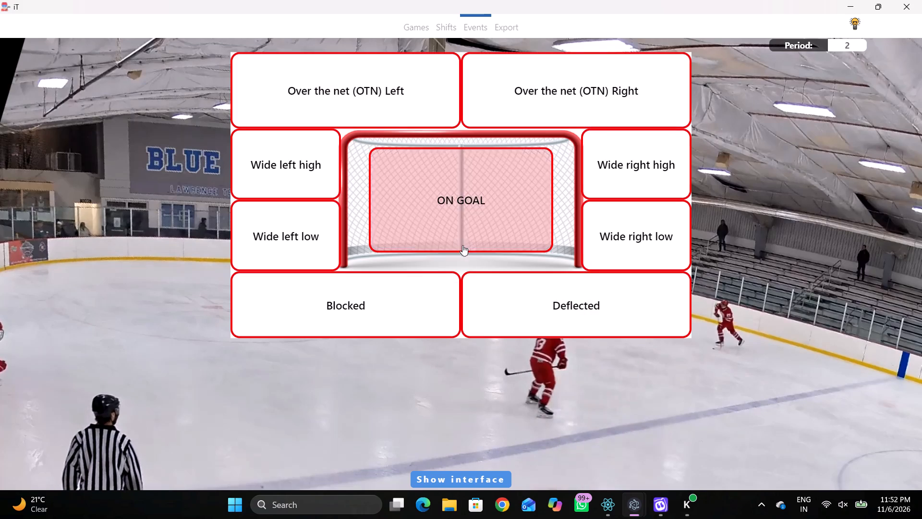
{"action": "left_click", "coordinate": [277, 240]}
{"action": "left_click", "coordinate": [812, 158]}
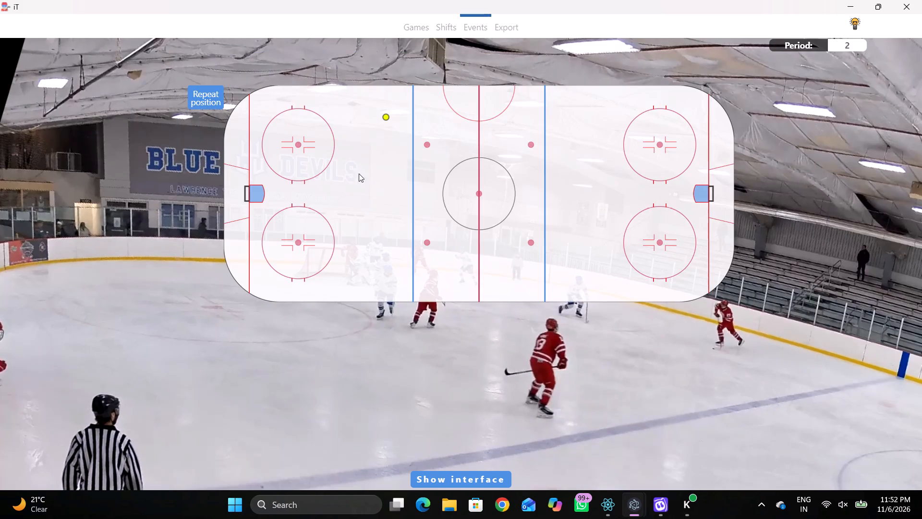
{"action": "left_click", "coordinate": [358, 160]}
Find the next puck contact and log Skating with the puck by home player 43 near the lower boards, below the lower-left face-off circle.
{"action": "key", "text": "space"}
{"action": "key", "text": "v"}
{"action": "key", "text": "space"}
{"action": "key", "text": "space"}
{"action": "key", "text": "space"}
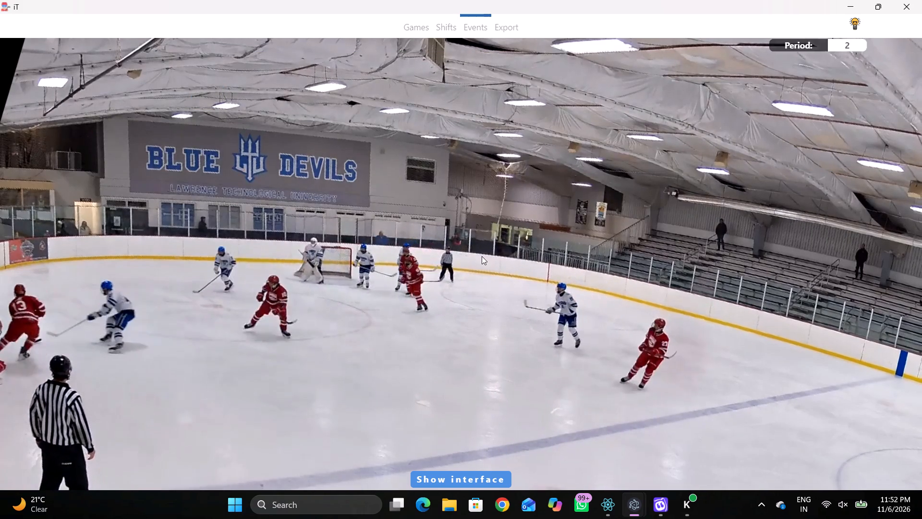
{"action": "key", "text": "space"}
{"action": "key", "text": "space"}
{"action": "type", "text": "q"}
{"action": "key", "text": "space"}
{"action": "key", "text": "space"}
{"action": "key", "text": "space"}
{"action": "key", "text": "space"}
{"action": "right_click", "coordinate": [541, 211]}
{"action": "right_click_drag", "start_coordinate": [507, 210], "coordinate": [482, 228]}
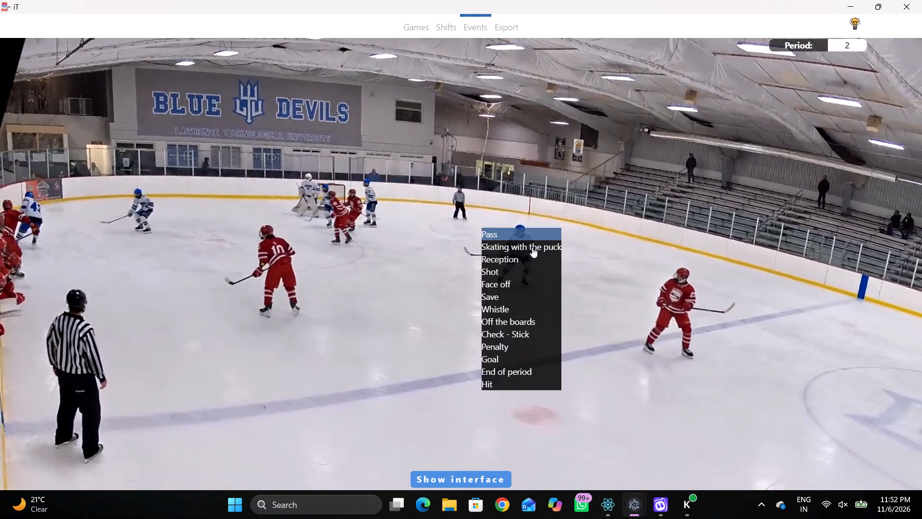
{"action": "left_click", "coordinate": [532, 247]}
{"action": "left_click", "coordinate": [865, 268]}
{"action": "left_click", "coordinate": [287, 284]}
Find the next puck contact and log a Pass by the repeated home player 43 inside the lower edge of the lower-left face-off circle.
{"action": "key", "text": "space"}
{"action": "key", "text": "space"}
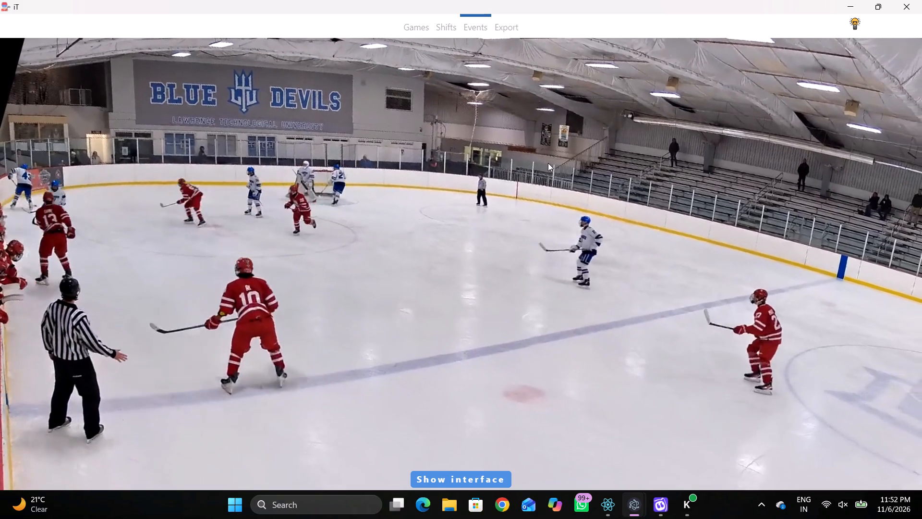
{"action": "key", "text": "space"}
{"action": "type", "text": "v"}
{"action": "key", "text": "space"}
{"action": "key", "text": "space"}
{"action": "key", "text": "space"}
{"action": "key", "text": "q"}
{"action": "key", "text": "q"}
{"action": "key", "text": "q"}
{"action": "key", "text": "q"}
{"action": "key", "text": "q"}
{"action": "key", "text": "q"}
{"action": "key", "text": "q"}
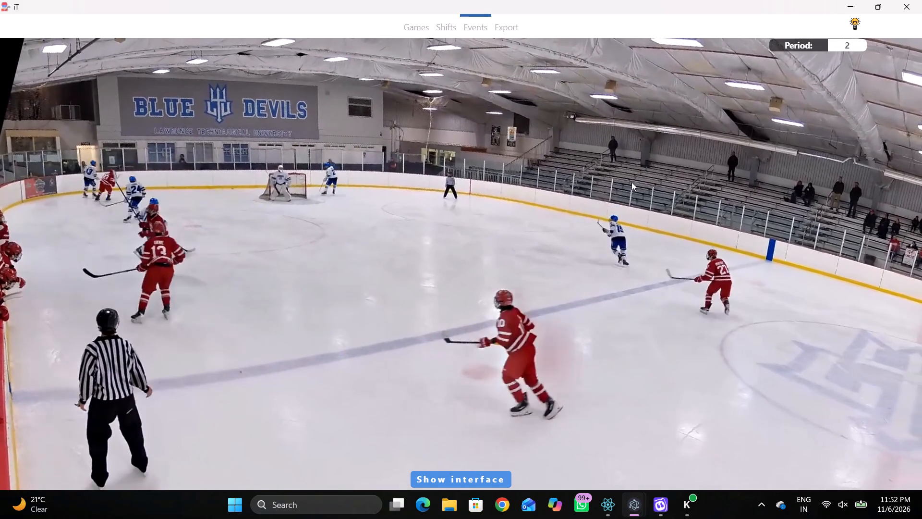
{"action": "key", "text": "q"}
{"action": "right_click", "coordinate": [632, 173]}
{"action": "key", "text": "q"}
{"action": "key", "text": "q"}
{"action": "left_click", "coordinate": [637, 176]}
{"action": "right_click", "coordinate": [625, 177]}
{"action": "left_click", "coordinate": [633, 185]}
{"action": "left_click", "coordinate": [809, 153]}
{"action": "left_click", "coordinate": [291, 272]}
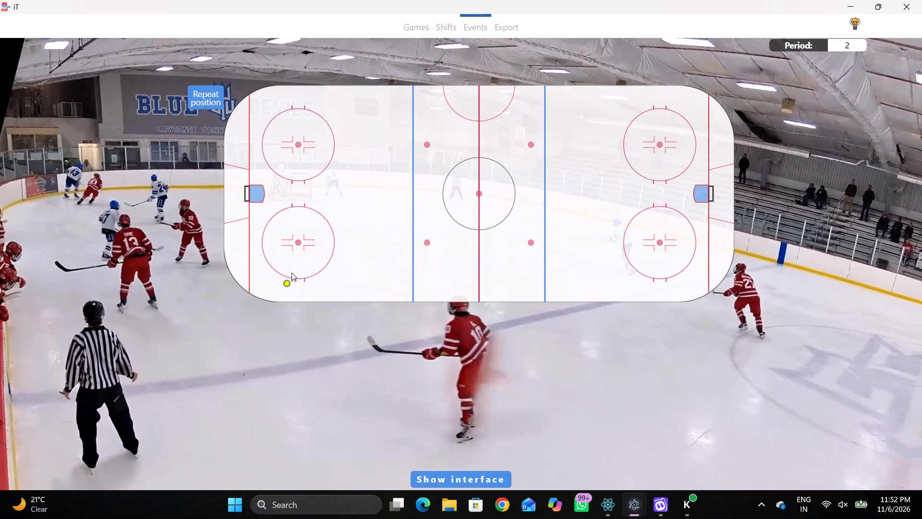
Find the next puck contact and log a Pass by home player 15 near the upper boards, between the upper-left circle and blue line.
{"action": "key", "text": "space"}
{"action": "key", "text": "space"}
{"action": "key", "text": "space"}
{"action": "key", "text": "space"}
{"action": "right_click", "coordinate": [556, 230]}
{"action": "key", "text": "space"}
{"action": "key", "text": "space"}
{"action": "key", "text": "space"}
{"action": "key", "text": "space"}
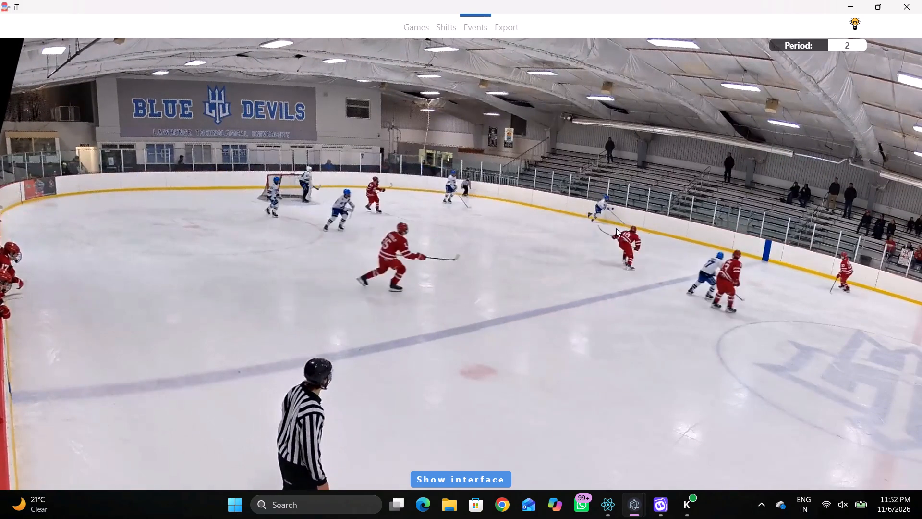
{"action": "right_click", "coordinate": [616, 228]}
{"action": "key", "text": "q"}
{"action": "key", "text": "space"}
{"action": "key", "text": "space"}
{"action": "key", "text": "space"}
{"action": "key", "text": "space"}
{"action": "type", "text": "rqr"}
{"action": "key", "text": "space"}
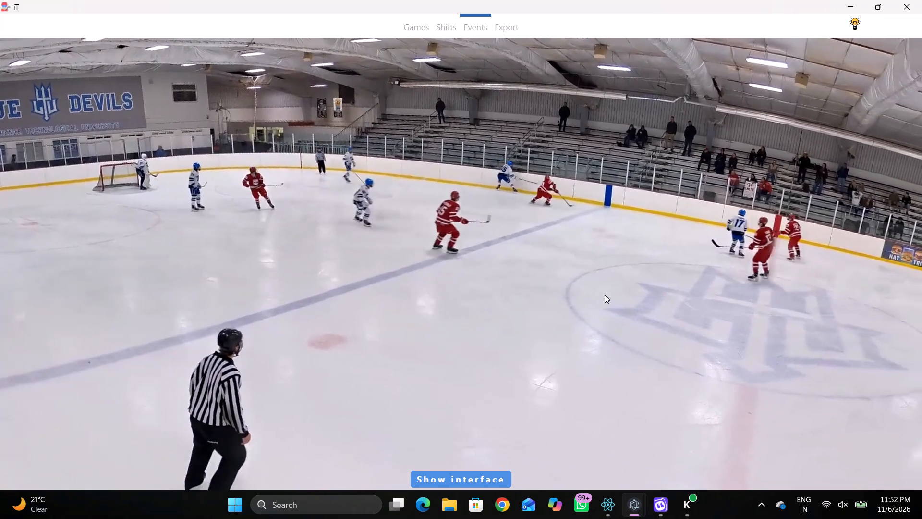
{"action": "key", "text": "space"}
{"action": "key", "text": "q"}
{"action": "key", "text": "q"}
{"action": "key", "text": "q"}
{"action": "right_click", "coordinate": [654, 238]}
{"action": "left_click", "coordinate": [657, 241]}
{"action": "left_click", "coordinate": [876, 239]}
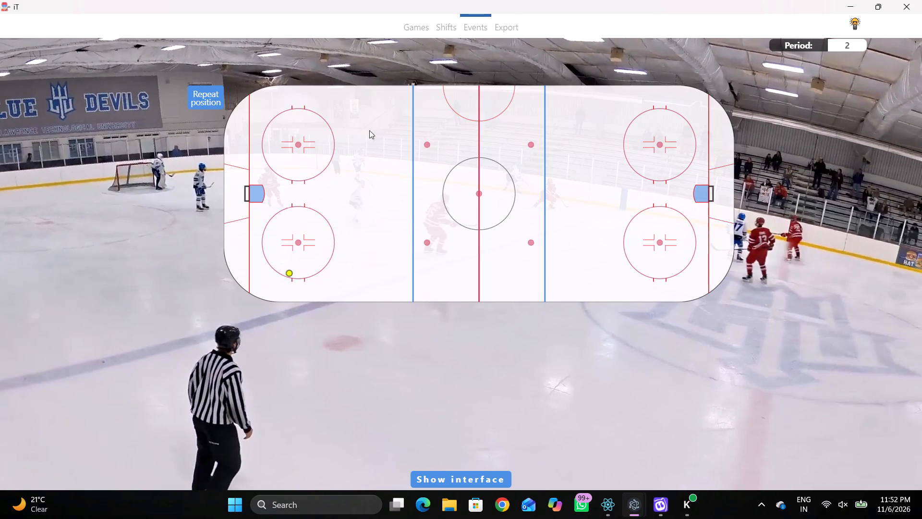
{"action": "left_click", "coordinate": [370, 96]}
Find the next puck contact and log Skating with the puck by away player 13 high in the right zone, between blue line and upper circle.
{"action": "key", "text": "space"}
{"action": "key", "text": "v"}
{"action": "key", "text": "space"}
{"action": "key", "text": "space"}
{"action": "key", "text": "space"}
{"action": "key", "text": "space"}
{"action": "key", "text": "space"}
{"action": "key", "text": "space"}
{"action": "key", "text": "space"}
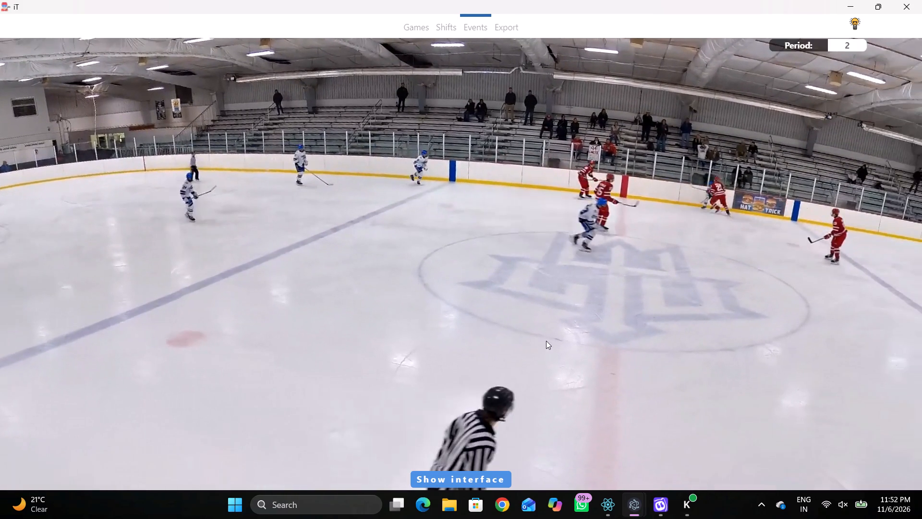
{"action": "key", "text": "space"}
{"action": "key", "text": "space"}
{"action": "key", "text": "space"}
{"action": "key", "text": "space"}
{"action": "key", "text": "space"}
{"action": "key", "text": "space"}
{"action": "key", "text": "space"}
{"action": "key", "text": "space"}
{"action": "key", "text": "space"}
{"action": "key", "text": "space"}
{"action": "right_click", "coordinate": [615, 254]}
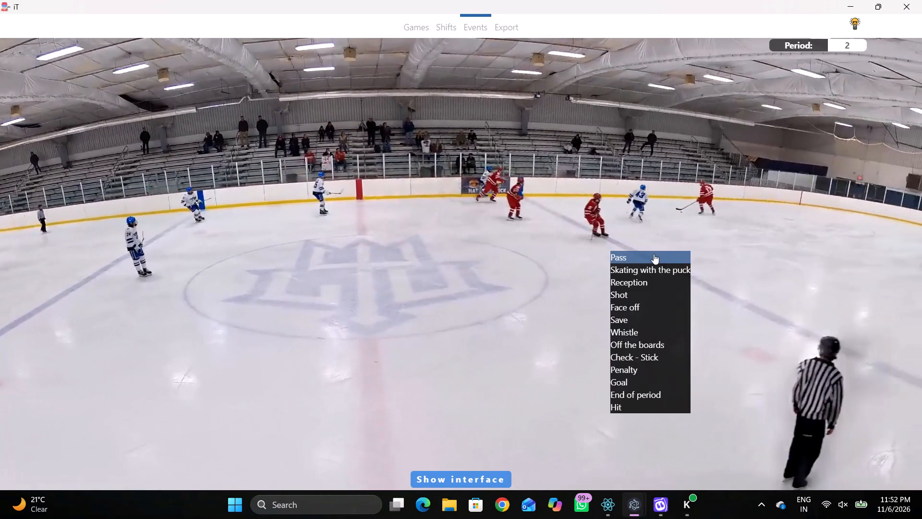
{"action": "left_click", "coordinate": [655, 255]}
{"action": "right_click_drag", "start_coordinate": [619, 262], "coordinate": [583, 263]}
{"action": "left_click", "coordinate": [611, 271]}
{"action": "right_click_drag", "start_coordinate": [636, 268], "coordinate": [617, 273]}
{"action": "left_click", "coordinate": [691, 289]}
{"action": "left_click", "coordinate": [811, 361]}
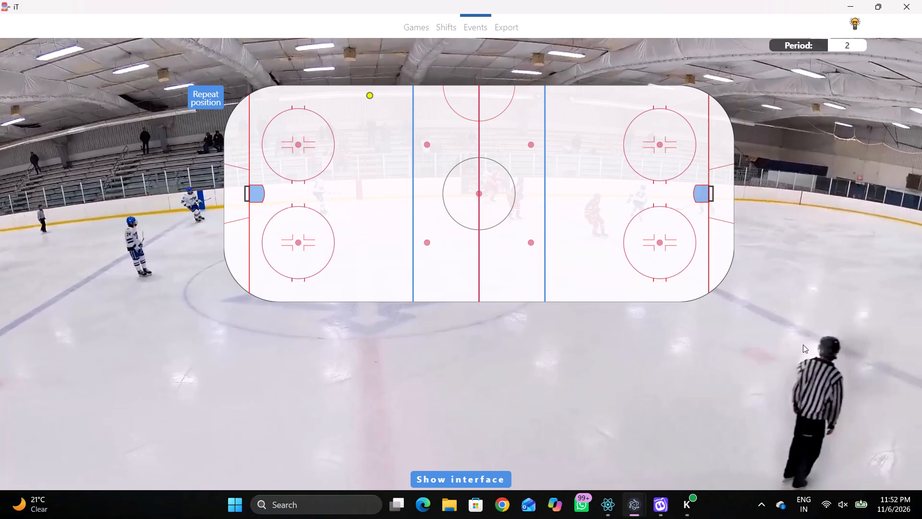
{"action": "left_click", "coordinate": [607, 117]}
Log a Pass by the repeated away player 13 in the upper right zone, between the blue line and the upper-right face-off circle.
{"action": "key", "text": "space"}
{"action": "key", "text": "space"}
{"action": "key", "text": "space"}
{"action": "key", "text": "space"}
{"action": "key", "text": "q"}
{"action": "key", "text": "q"}
{"action": "key", "text": "q"}
{"action": "key", "text": "q"}
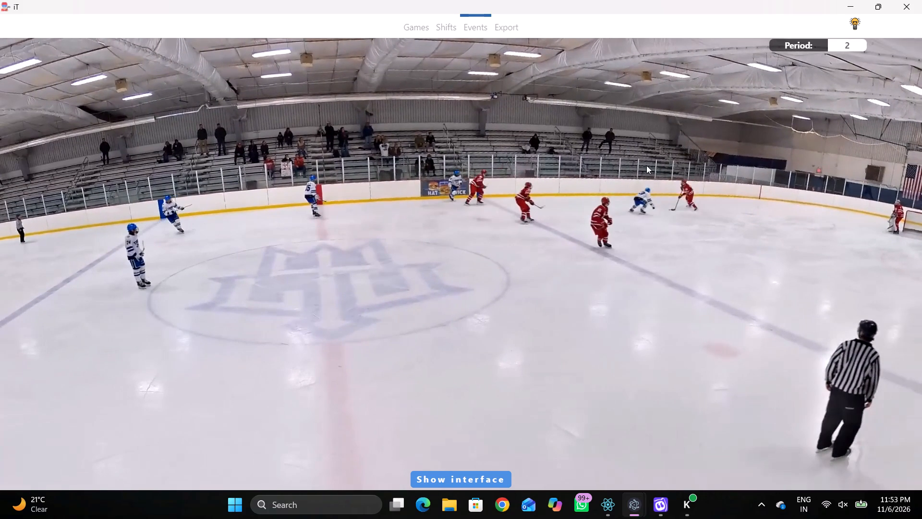
{"action": "right_click", "coordinate": [646, 165]}
{"action": "left_click", "coordinate": [703, 179]}
{"action": "right_click_drag", "start_coordinate": [695, 157], "coordinate": [660, 164]}
{"action": "left_click", "coordinate": [690, 173]}
{"action": "left_click", "coordinate": [816, 152]}
{"action": "left_click", "coordinate": [596, 127]}
Find the next puck contact and log Skating with the puck by home player 15 near the upper boards, between centre line and right blue line.
{"action": "key", "text": "space"}
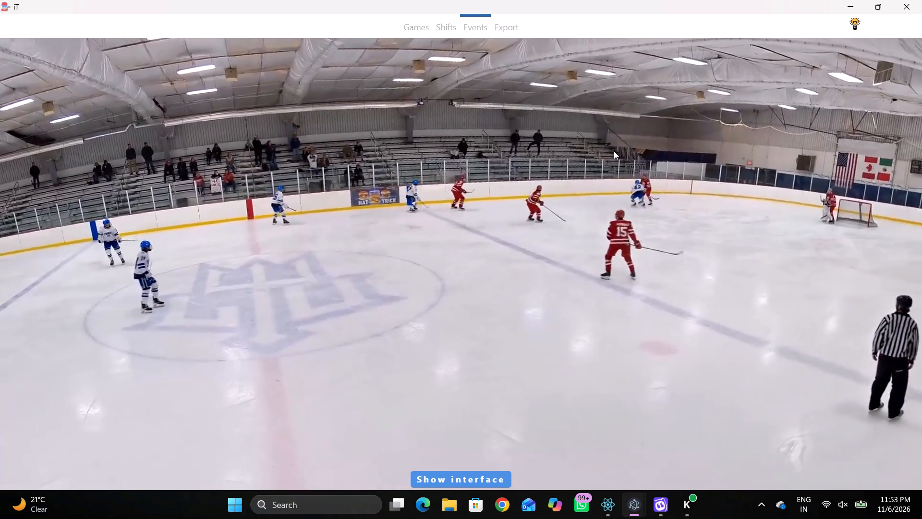
{"action": "key", "text": "space"}
{"action": "key", "text": "space"}
{"action": "key", "text": "space"}
{"action": "key", "text": "space"}
{"action": "key", "text": "space"}
{"action": "key", "text": "space"}
{"action": "key", "text": "space"}
{"action": "type", "text": "q"}
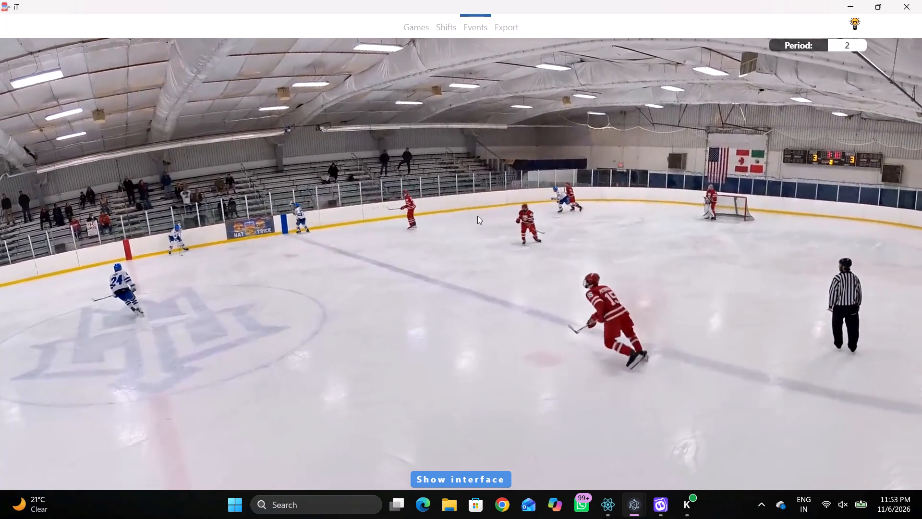
{"action": "key", "text": "q"}
{"action": "key", "text": "q"}
{"action": "key", "text": "space"}
{"action": "key", "text": "v"}
{"action": "key", "text": "space"}
{"action": "key", "text": "space"}
{"action": "key", "text": "space"}
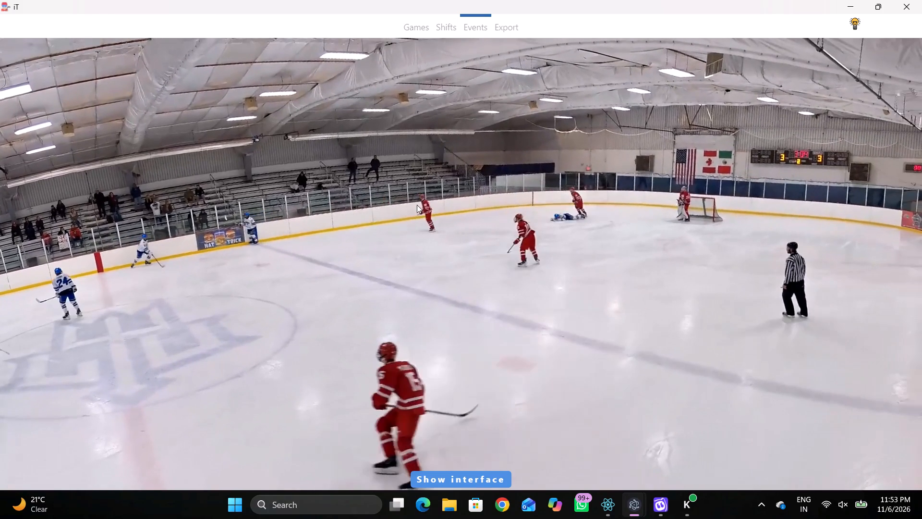
{"action": "key", "text": "q"}
{"action": "right_click", "coordinate": [409, 196]}
{"action": "left_click", "coordinate": [459, 221]}
{"action": "left_click", "coordinate": [887, 237]}
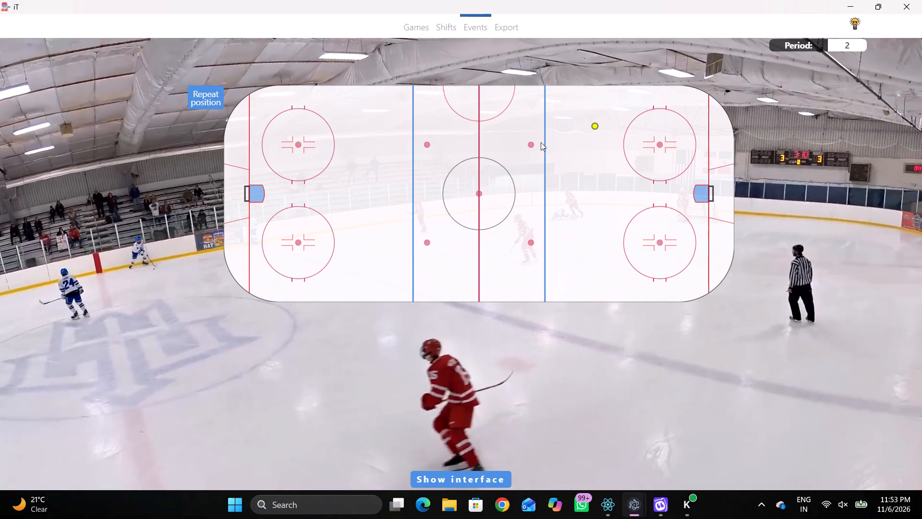
{"action": "left_click", "coordinate": [510, 113]}
Find the release and log a Shot, Wide right low, by the repeated home player 15 just inside the right blue line, near the upper boards.
{"action": "key", "text": "r"}
{"action": "key", "text": "space"}
{"action": "key", "text": "space"}
{"action": "key", "text": "space"}
{"action": "key", "text": "space"}
{"action": "key", "text": "space"}
{"action": "key", "text": "space"}
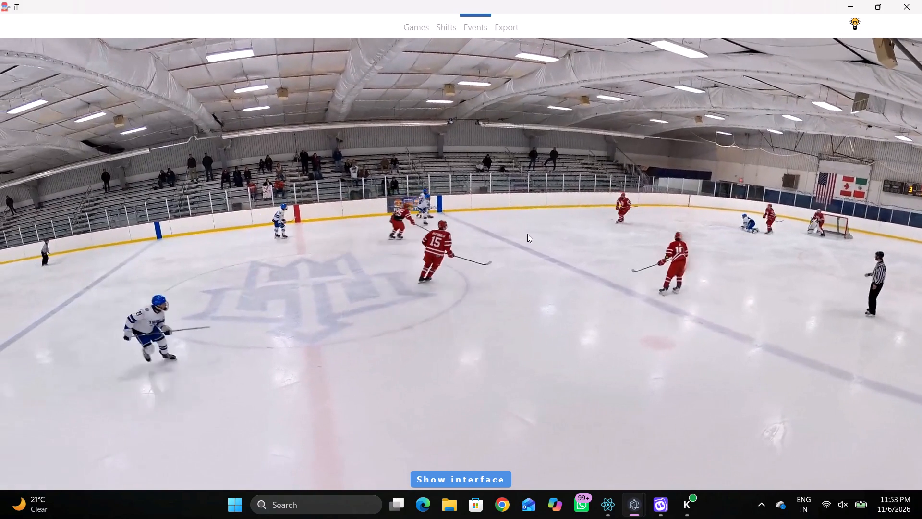
{"action": "key", "text": "q"}
{"action": "key", "text": "space"}
{"action": "key", "text": "space"}
{"action": "key", "text": "space"}
{"action": "key", "text": "space"}
{"action": "type", "text": "qqrqqq"}
{"action": "key", "text": "q"}
{"action": "type", "text": "qq"}
{"action": "key", "text": "q"}
{"action": "key", "text": "q"}
{"action": "key", "text": "q"}
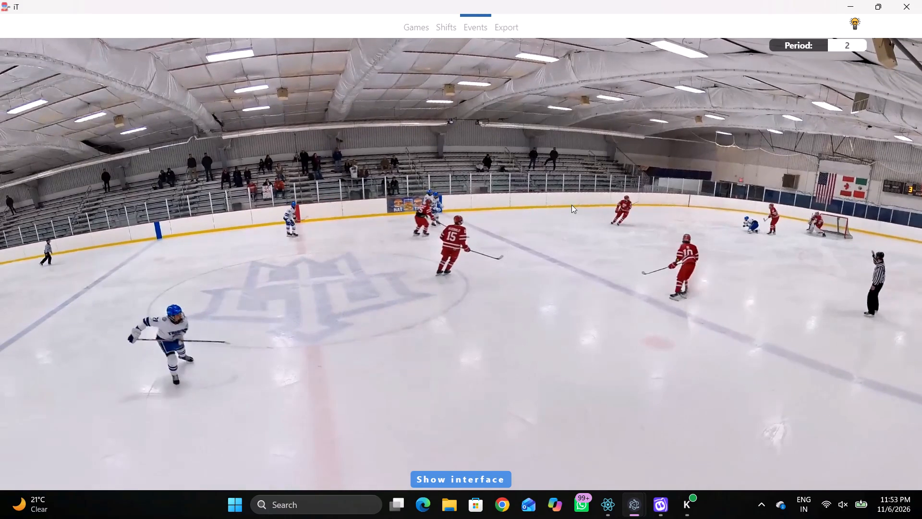
{"action": "key", "text": "q"}
{"action": "key", "text": "q"}
{"action": "right_click", "coordinate": [568, 182]}
{"action": "key", "text": "q"}
{"action": "key", "text": "q"}
{"action": "left_click", "coordinate": [591, 227]}
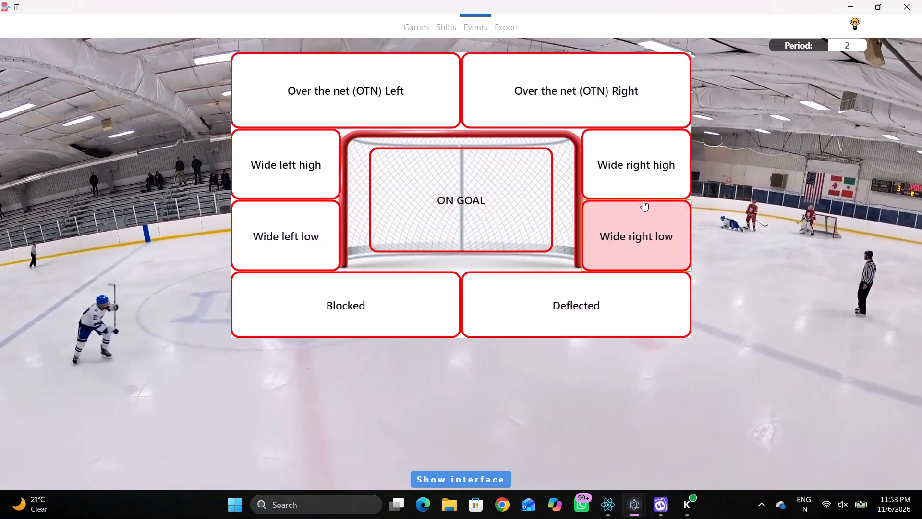
{"action": "left_click", "coordinate": [643, 200]}
{"action": "left_click", "coordinate": [801, 159]}
{"action": "left_click", "coordinate": [568, 114]}
Find where the wide shot rebounds and log Off the boards on the right end boards, slightly below the net.
{"action": "key", "text": "space"}
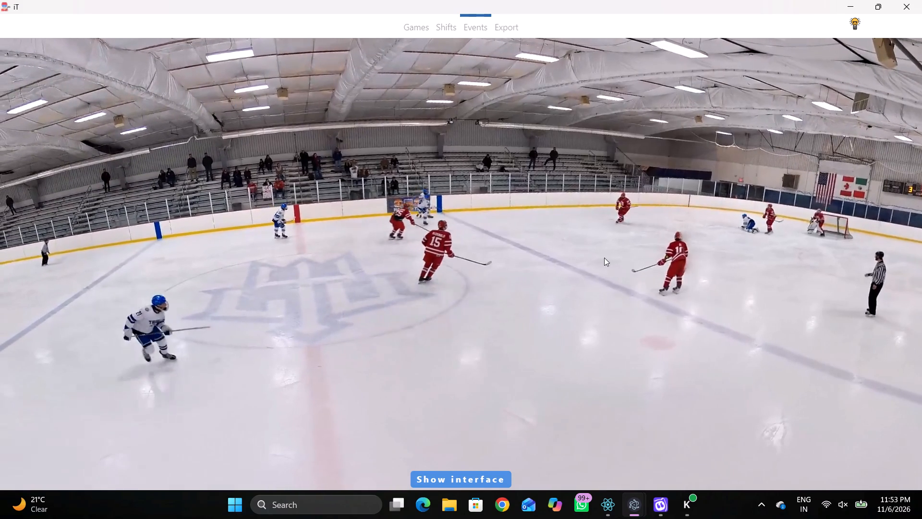
{"action": "key", "text": "space"}
{"action": "key", "text": "space"}
{"action": "key", "text": "space"}
{"action": "key", "text": "space"}
{"action": "key", "text": "space"}
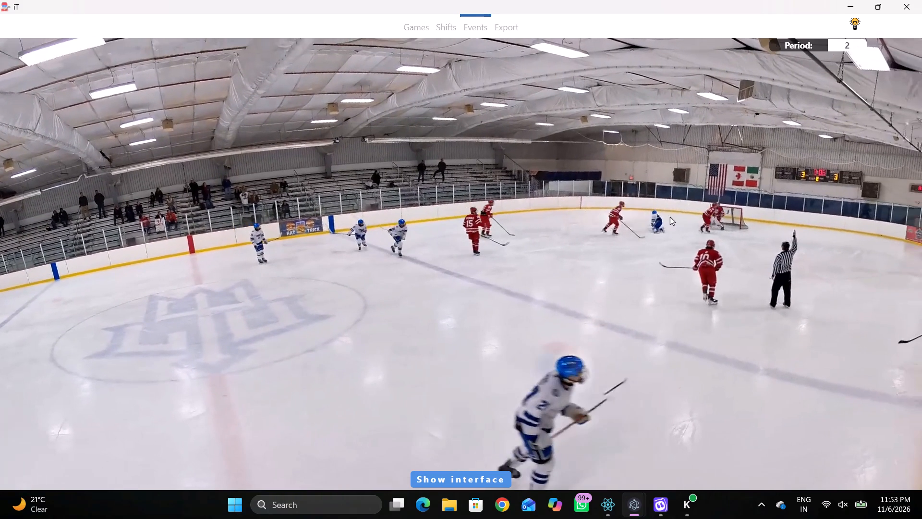
{"action": "right_click_drag", "start_coordinate": [667, 213], "coordinate": [671, 218]}
{"action": "left_click", "coordinate": [703, 310]}
{"action": "left_click", "coordinate": [734, 227]}
Reset the rink position of the latest Off the boards event at the right end, just below the net.
{"action": "key", "text": "shift+d"}
{"action": "left_click", "coordinate": [331, 456]}
{"action": "left_click", "coordinate": [707, 228]}
{"action": "key", "text": "space"}
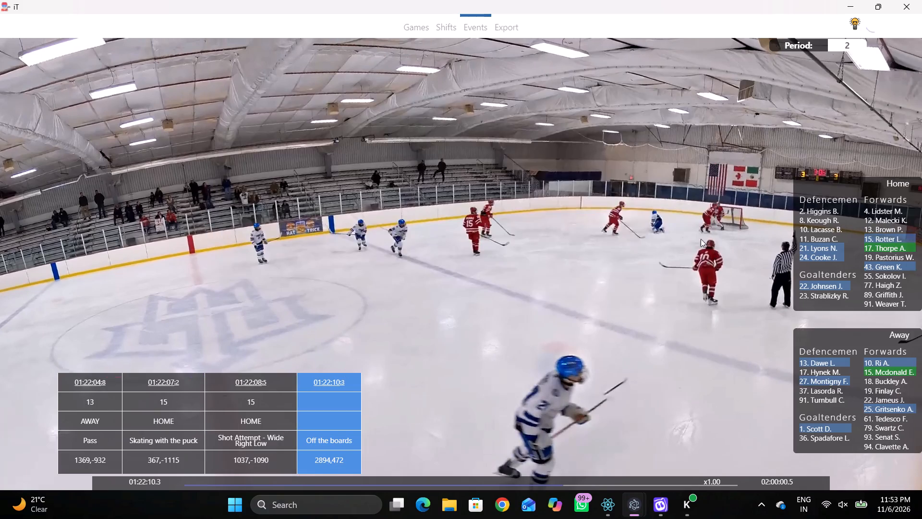
{"action": "key", "text": "space"}
{"action": "key", "text": "shift+d"}
Find the next puck contact and log Skating with the puck by away player 27 in the lower corner of the right end.
{"action": "key", "text": "space"}
{"action": "key", "text": "v"}
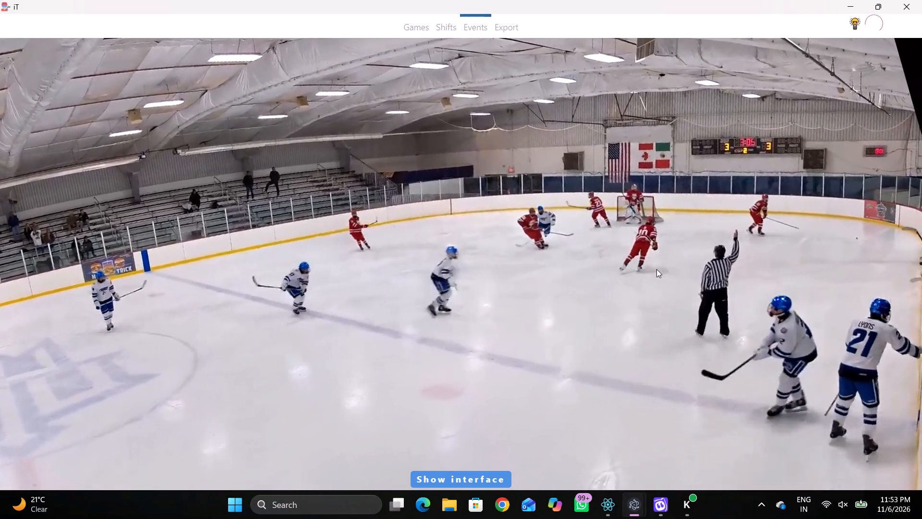
{"action": "key", "text": "space"}
{"action": "key", "text": "space"}
{"action": "key", "text": "space"}
{"action": "key", "text": "space"}
{"action": "key", "text": "space"}
{"action": "right_click_drag", "start_coordinate": [677, 231], "coordinate": [669, 231]}
{"action": "left_click_drag", "start_coordinate": [686, 243], "coordinate": [674, 240]}
{"action": "right_click_drag", "start_coordinate": [583, 242], "coordinate": [555, 247]}
{"action": "left_click", "coordinate": [606, 262]}
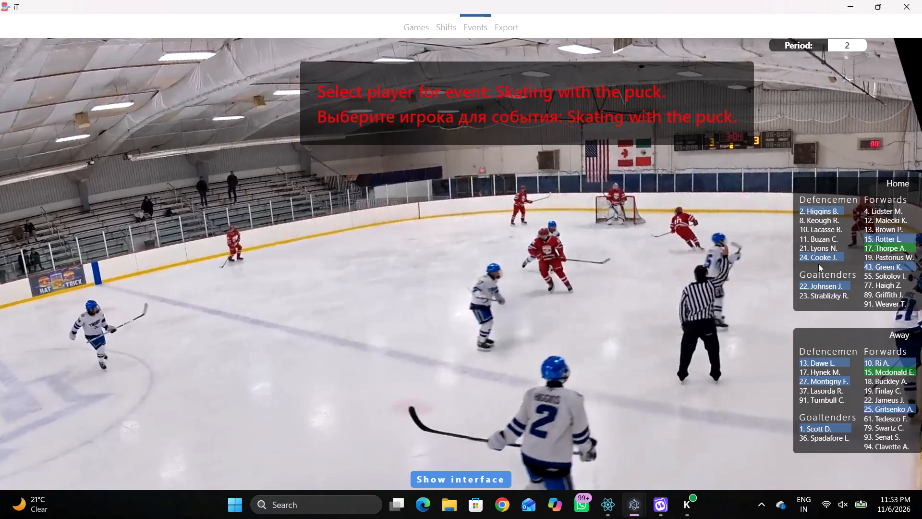
{"action": "left_click", "coordinate": [815, 379]}
{"action": "left_click", "coordinate": [714, 260]}
Check the puck carrier's number and change the player of the latest Skating with the puck event to away player 13.
{"action": "key", "text": "space"}
{"action": "key", "text": "v"}
{"action": "key", "text": "space"}
{"action": "type", "text": "r"}
{"action": "key", "text": "shift+d"}
{"action": "left_click", "coordinate": [335, 399]}
{"action": "left_click", "coordinate": [816, 362]}
{"action": "key", "text": "shift+d"}
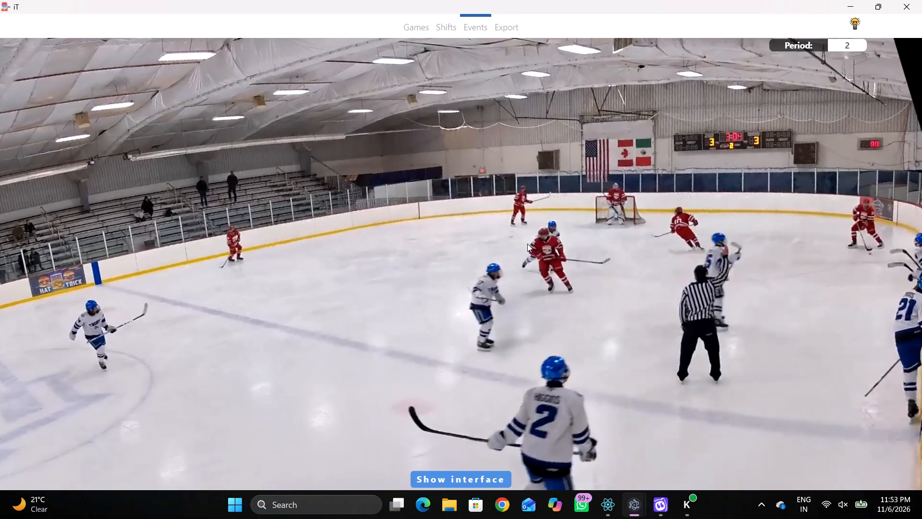
Find the release and log a Pass by the repeated away player 13 in the right end, below and in front of the net.
{"action": "key", "text": "space"}
{"action": "type", "text": "v"}
{"action": "key", "text": "space"}
{"action": "key", "text": "space"}
{"action": "key", "text": "space"}
{"action": "key", "text": "q"}
{"action": "key", "text": "q"}
{"action": "key", "text": "q"}
{"action": "key", "text": "q"}
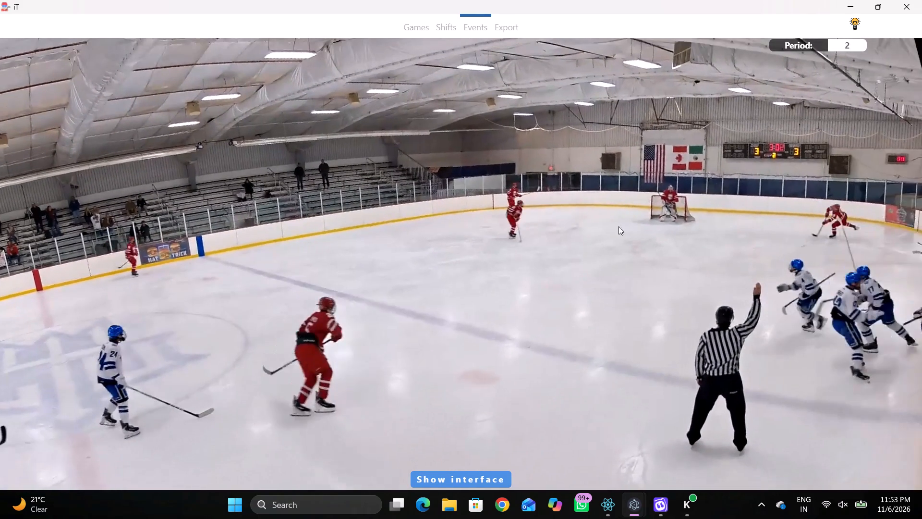
{"action": "right_click", "coordinate": [614, 214]}
{"action": "left_click", "coordinate": [618, 221]}
{"action": "left_click", "coordinate": [800, 154]}
{"action": "left_click_drag", "start_coordinate": [696, 225], "coordinate": [690, 229]}
Find where the pass is picked up and log Skating with the puck by away player 10 inside the left blue line, near the upper boards.
{"action": "key", "text": "space"}
{"action": "key", "text": "space"}
{"action": "type", "text": "r"}
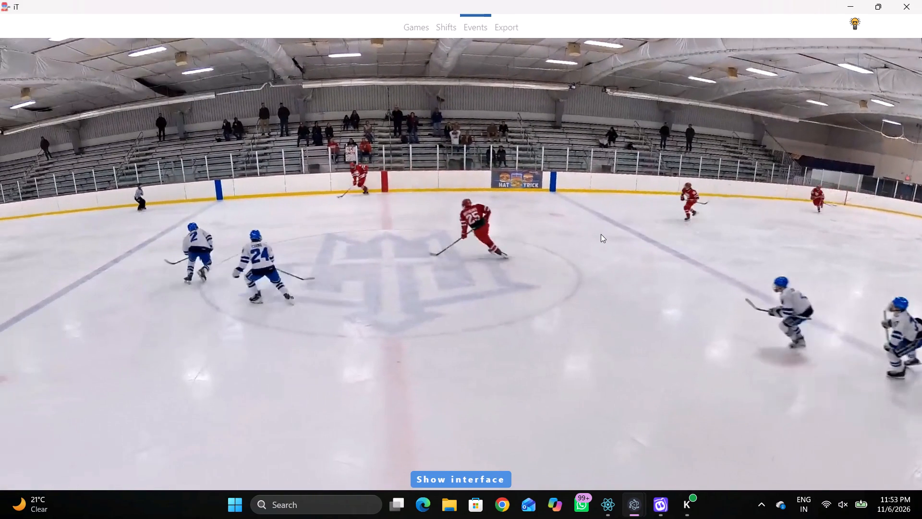
{"action": "key", "text": "space"}
{"action": "key", "text": "space"}
{"action": "key", "text": "space"}
{"action": "key", "text": "space"}
{"action": "key", "text": "space"}
{"action": "key", "text": "space"}
{"action": "key", "text": "space"}
{"action": "key", "text": "space"}
{"action": "key", "text": "space"}
{"action": "key", "text": "space"}
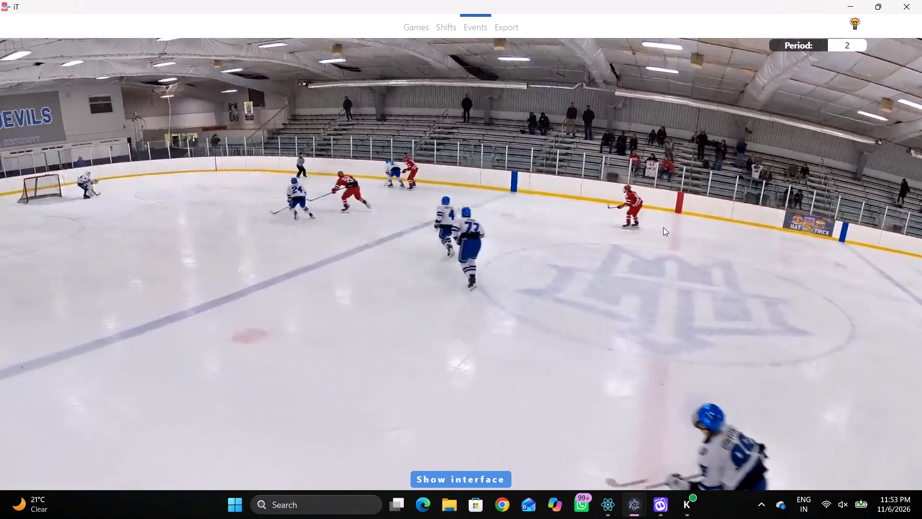
{"action": "key", "text": "q"}
{"action": "right_click", "coordinate": [670, 195]}
{"action": "left_click", "coordinate": [675, 201]}
{"action": "right_click_drag", "start_coordinate": [643, 195], "coordinate": [607, 194]}
{"action": "left_click", "coordinate": [625, 210]}
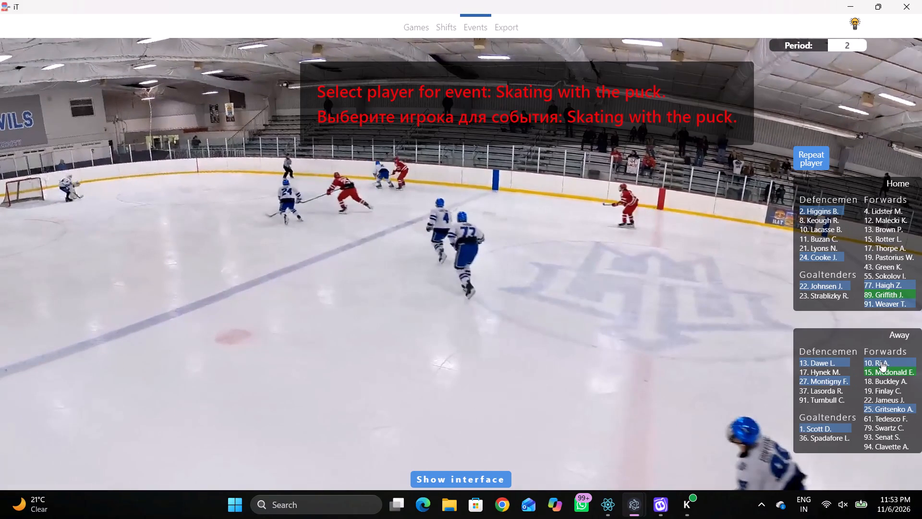
{"action": "left_click", "coordinate": [881, 361]}
{"action": "left_click", "coordinate": [381, 123]}
Follow the play to the left net to identify the carrier, and change the latest Skating with the puck event to away player 15.
{"action": "key", "text": "space"}
{"action": "key", "text": "space"}
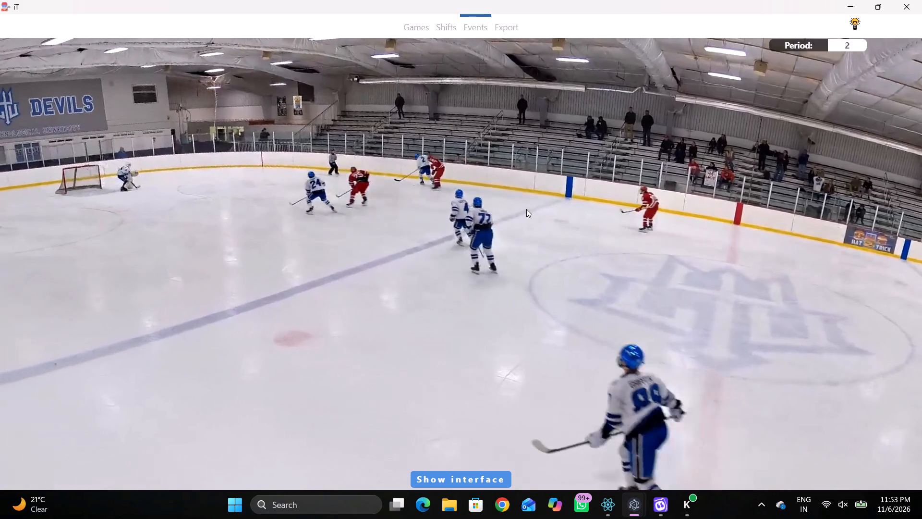
{"action": "key", "text": "space"}
{"action": "key", "text": "space"}
{"action": "key", "text": "space"}
{"action": "key", "text": "space"}
{"action": "key", "text": "space"}
{"action": "key", "text": "space"}
{"action": "key", "text": "space"}
{"action": "key", "text": "space"}
{"action": "type", "text": "q rr v"}
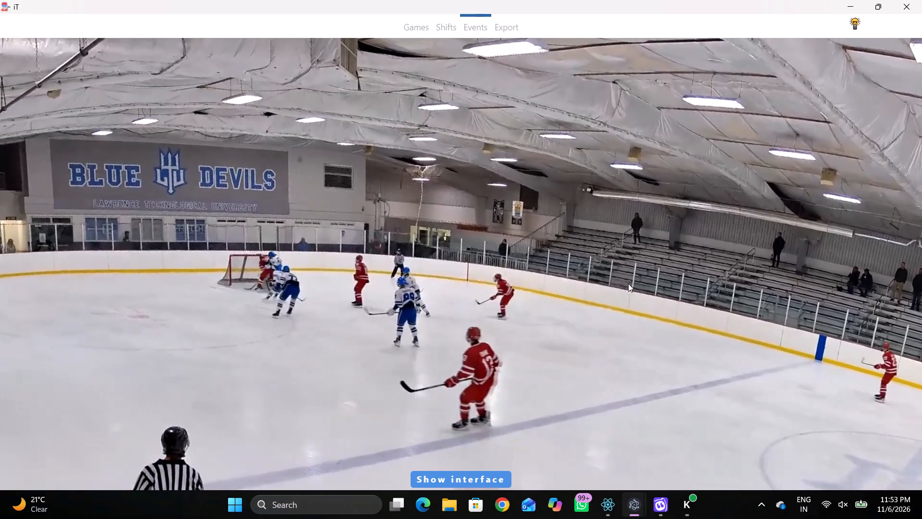
{"action": "key", "text": "space"}
{"action": "key", "text": "space"}
{"action": "key", "text": "space"}
{"action": "key", "text": "space"}
{"action": "key", "text": "space"}
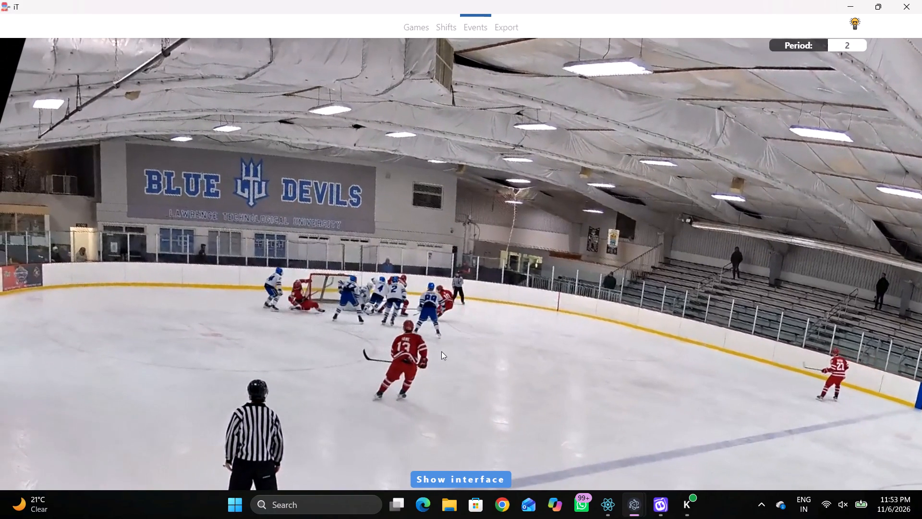
{"action": "key", "text": "shift+d"}
{"action": "key", "text": "space"}
{"action": "key", "text": "space"}
{"action": "left_click", "coordinate": [308, 399]}
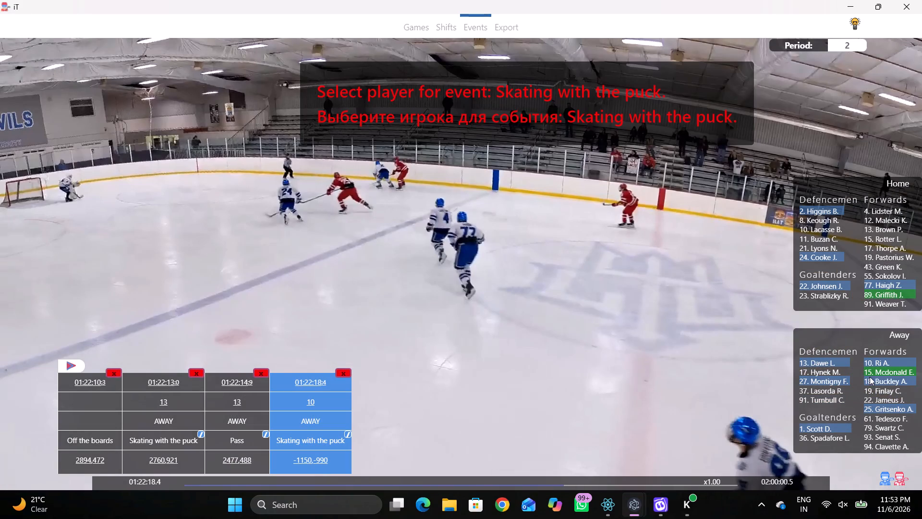
{"action": "left_click", "coordinate": [870, 373]}
Find the release and log a Shot, On Goal, by the repeated away player 15 near the left end's upper face-off circle.
{"action": "key", "text": "space"}
{"action": "key", "text": "v"}
{"action": "key", "text": "space"}
{"action": "type", "text": "r"}
{"action": "key", "text": "space"}
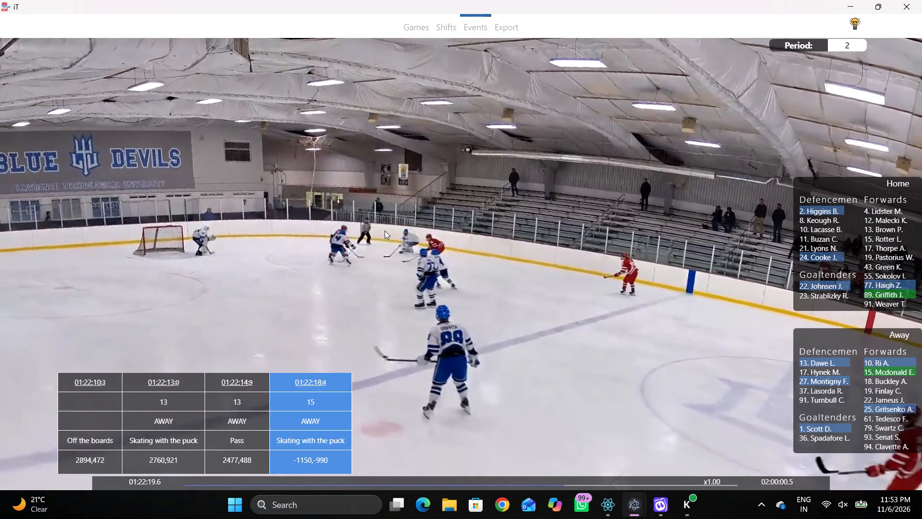
{"action": "key", "text": "space"}
{"action": "key", "text": "space"}
{"action": "key", "text": "space"}
{"action": "key", "text": "q"}
{"action": "right_click_drag", "start_coordinate": [423, 211], "coordinate": [429, 212]}
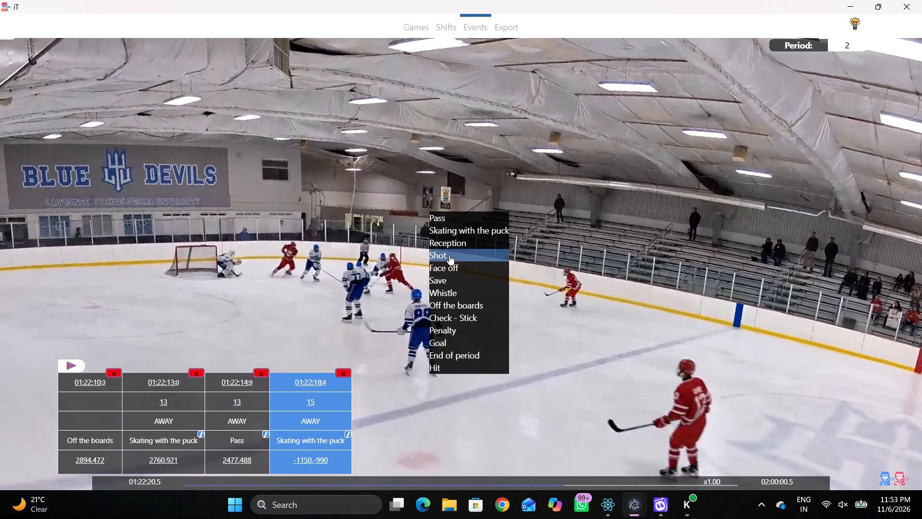
{"action": "left_click", "coordinate": [446, 252]}
{"action": "left_click", "coordinate": [480, 193]}
{"action": "left_click", "coordinate": [822, 159]}
{"action": "left_click", "coordinate": [308, 158]}
Log a Save, Left Pad, direction Bottom middle, by home goaltender 22 in the left crease.
{"action": "key", "text": "space"}
{"action": "key", "text": "v"}
{"action": "key", "text": "space"}
{"action": "right_click_drag", "start_coordinate": [309, 191], "coordinate": [312, 199]}
{"action": "left_click", "coordinate": [341, 269]}
{"action": "left_click_drag", "start_coordinate": [520, 251], "coordinate": [511, 251]}
{"action": "left_click_drag", "start_coordinate": [427, 263], "coordinate": [431, 266]}
{"action": "left_click", "coordinate": [854, 231]}
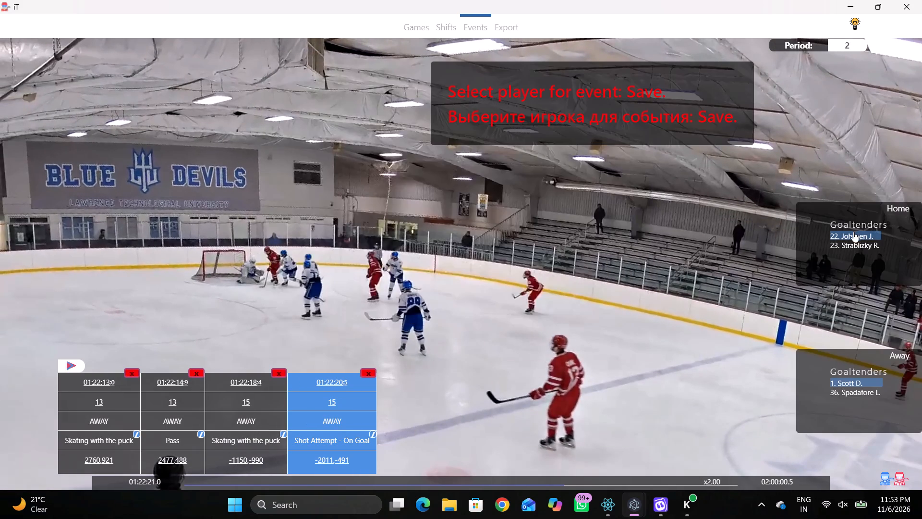
{"action": "left_click", "coordinate": [267, 194]}
Find the next attempt in the scramble and log a Shot, On Goal, by the repeated player just in front of the left net.
{"action": "key", "text": "space"}
{"action": "key", "text": "space"}
{"action": "key", "text": "space"}
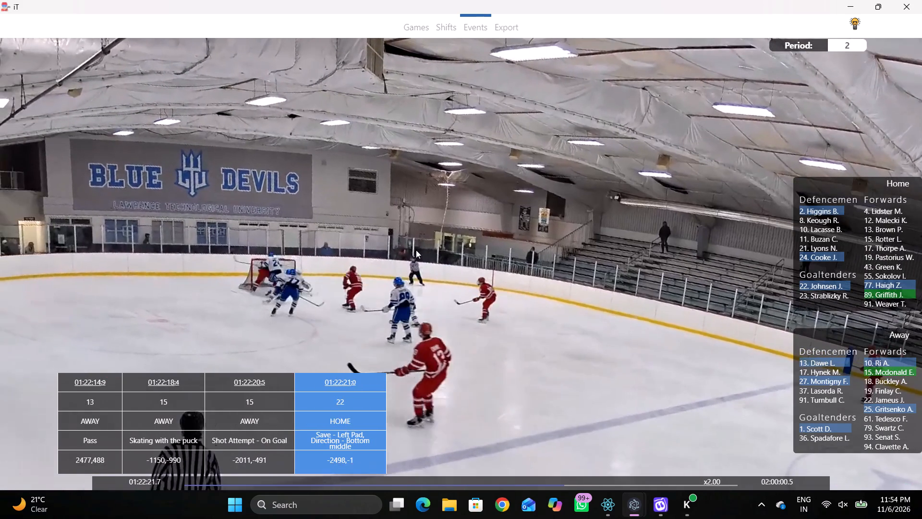
{"action": "key", "text": "space"}
{"action": "key", "text": "space"}
{"action": "key", "text": "space"}
{"action": "type", "text": "q"}
{"action": "key", "text": "space"}
{"action": "key", "text": "space"}
{"action": "key", "text": "space"}
{"action": "key", "text": "space"}
{"action": "key", "text": "q"}
{"action": "right_click_drag", "start_coordinate": [449, 247], "coordinate": [444, 248]}
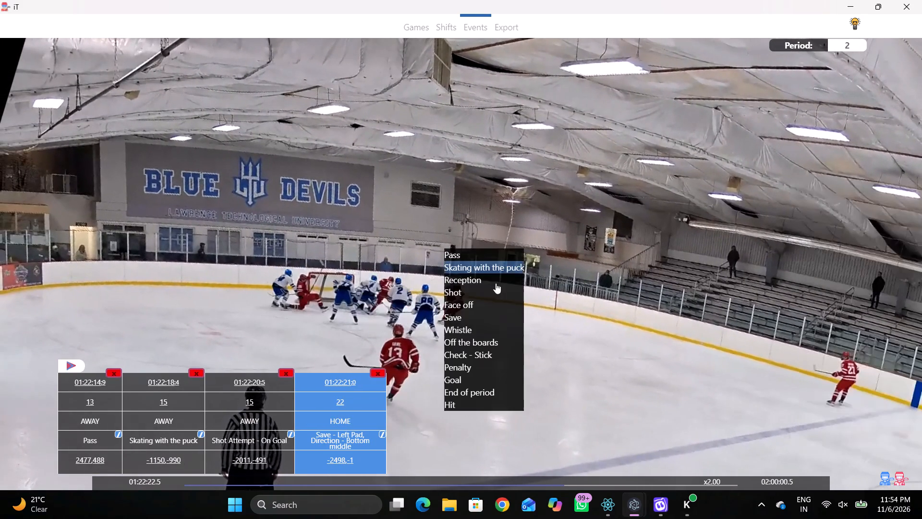
{"action": "key", "text": "q"}
{"action": "left_click", "coordinate": [472, 278]}
{"action": "right_click_drag", "start_coordinate": [433, 252], "coordinate": [440, 253]}
{"action": "left_click", "coordinate": [451, 301]}
{"action": "left_click_drag", "start_coordinate": [401, 238], "coordinate": [418, 235]}
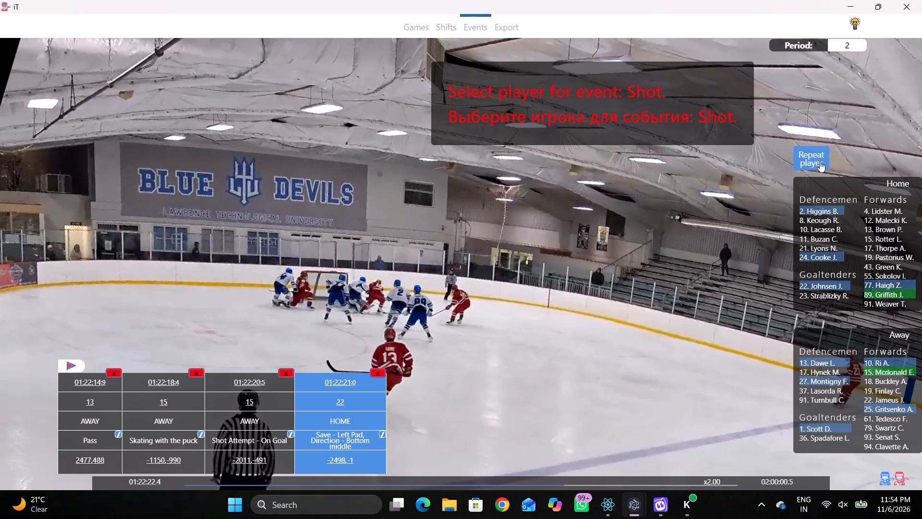
{"action": "left_click", "coordinate": [818, 161]}
{"action": "left_click", "coordinate": [277, 187]}
Change the player of the latest Shot Attempt - On Goal to away player 15.
{"action": "left_click", "coordinate": [368, 400]}
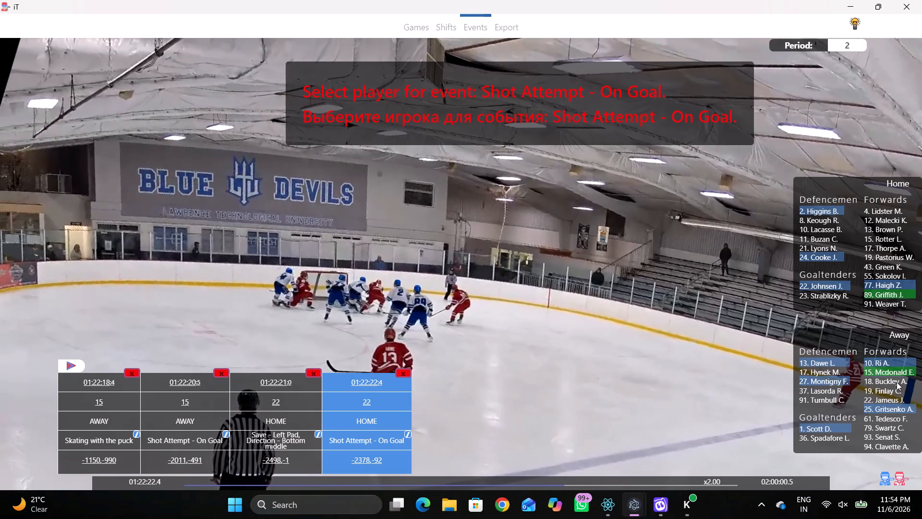
{"action": "left_click", "coordinate": [871, 368]}
Replay the sequence from away player 15's first shot on goal to examine the scramble at the left net.
{"action": "left_click", "coordinate": [197, 377]}
{"action": "key", "text": "r"}
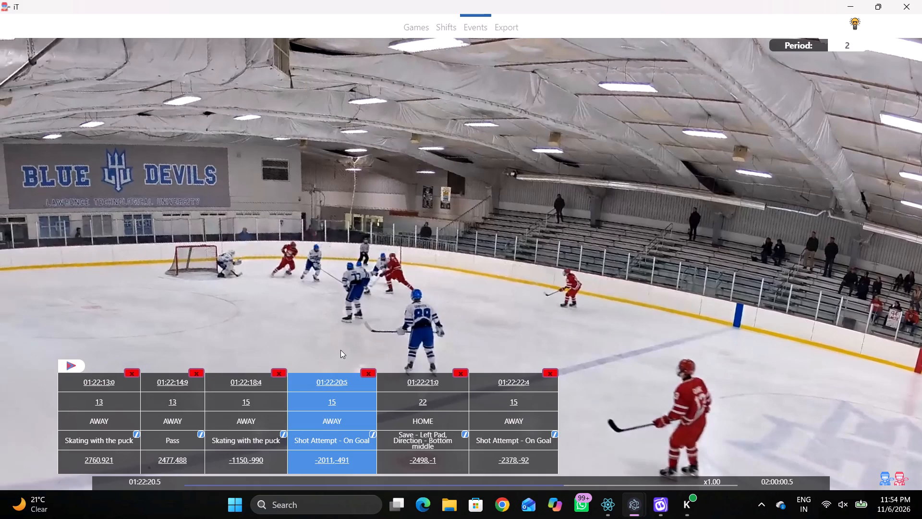
{"action": "key", "text": "space"}
{"action": "key", "text": "v"}
{"action": "key", "text": "space"}
{"action": "key", "text": "space"}
{"action": "key", "text": "space"}
{"action": "key", "text": "space"}
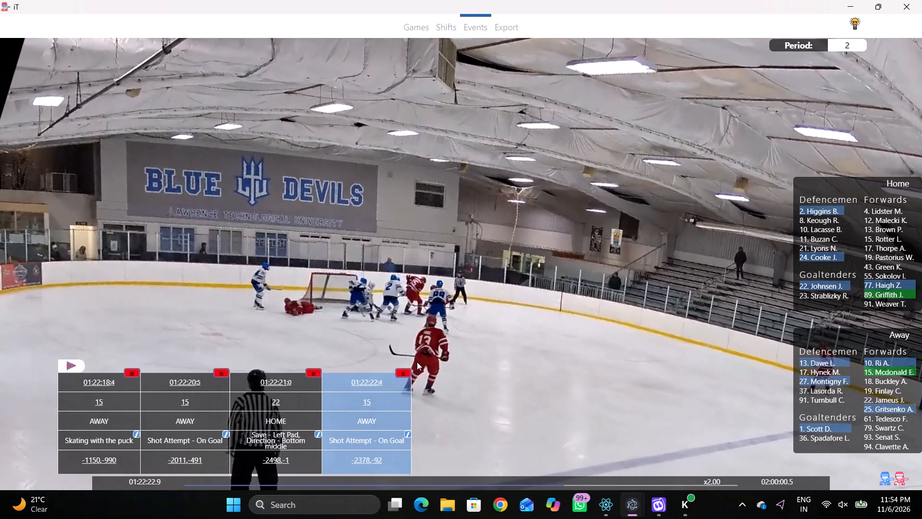
Find how the puck leaves the scramble and log a Pass by away player 15 in the slot, slightly above the left net's centre.
{"action": "key", "text": "space"}
{"action": "key", "text": "space"}
{"action": "key", "text": "space"}
{"action": "key", "text": "space"}
{"action": "key", "text": "space"}
{"action": "type", "text": "q"}
{"action": "key", "text": "q"}
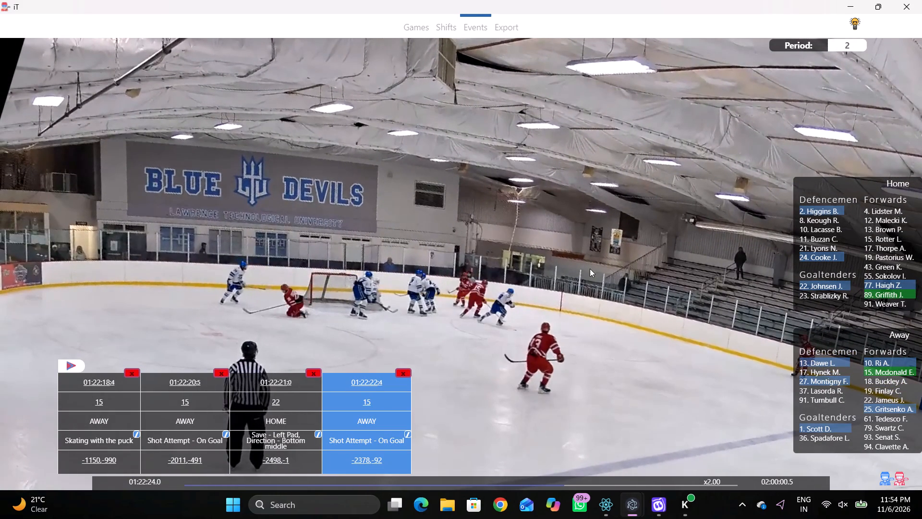
{"action": "key", "text": "q"}
{"action": "key", "text": "q"}
{"action": "key", "text": "q"}
{"action": "key", "text": "q"}
{"action": "right_click", "coordinate": [559, 262]}
{"action": "left_click", "coordinate": [563, 266]}
{"action": "right_click_drag", "start_coordinate": [559, 265], "coordinate": [547, 268]}
{"action": "left_click", "coordinate": [556, 273]}
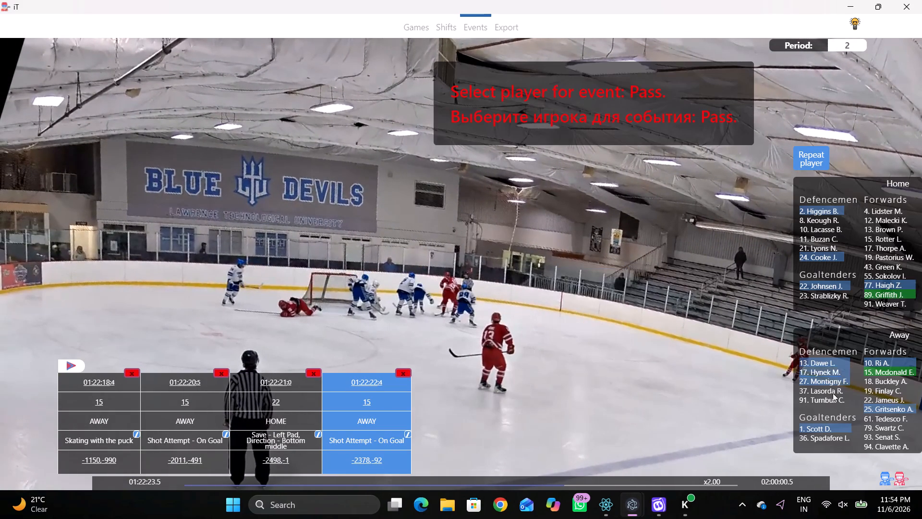
{"action": "left_click", "coordinate": [871, 375]}
{"action": "left_click", "coordinate": [300, 176]}
{"action": "key", "text": "space"}
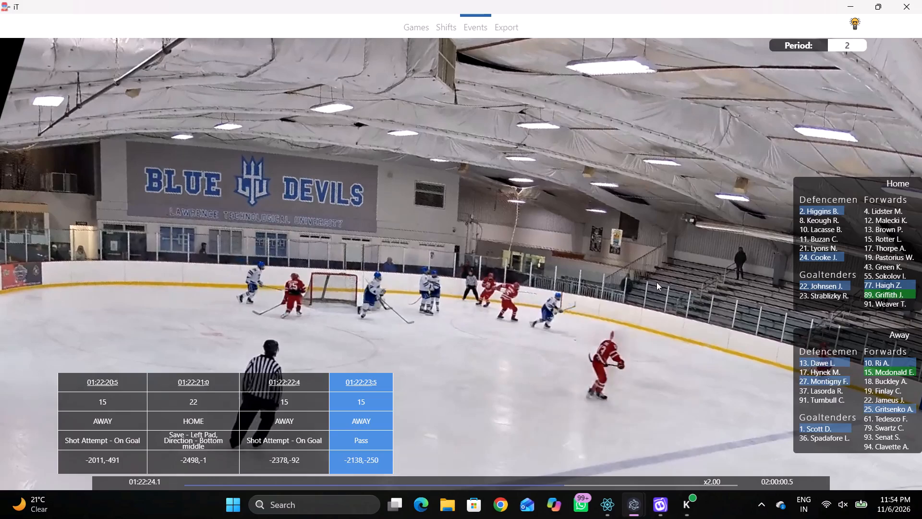
Find where away player 15 loses the puck and log a Check - Stick by home player 89 just above the left net's front.
{"action": "key", "text": "shift+d"}
{"action": "key", "text": "space"}
{"action": "key", "text": "space"}
{"action": "key", "text": "space"}
{"action": "key", "text": "q"}
{"action": "key", "text": "q"}
{"action": "key", "text": "q"}
{"action": "key", "text": "q"}
{"action": "key", "text": "q"}
{"action": "key", "text": "q"}
{"action": "key", "text": "q"}
{"action": "key", "text": "q"}
{"action": "key", "text": "q"}
{"action": "key", "text": "q"}
{"action": "key", "text": "q"}
{"action": "key", "text": "q"}
{"action": "key", "text": "q"}
{"action": "key", "text": "q"}
{"action": "key", "text": "q"}
{"action": "key", "text": "q"}
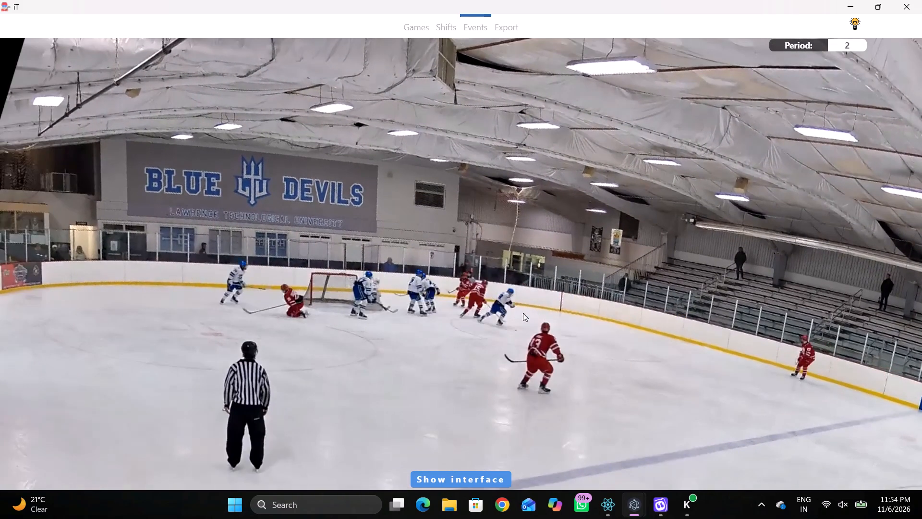
{"action": "key", "text": "q"}
{"action": "key", "text": "q"}
{"action": "right_click_drag", "start_coordinate": [508, 284], "coordinate": [517, 295]}
{"action": "left_click", "coordinate": [564, 396]}
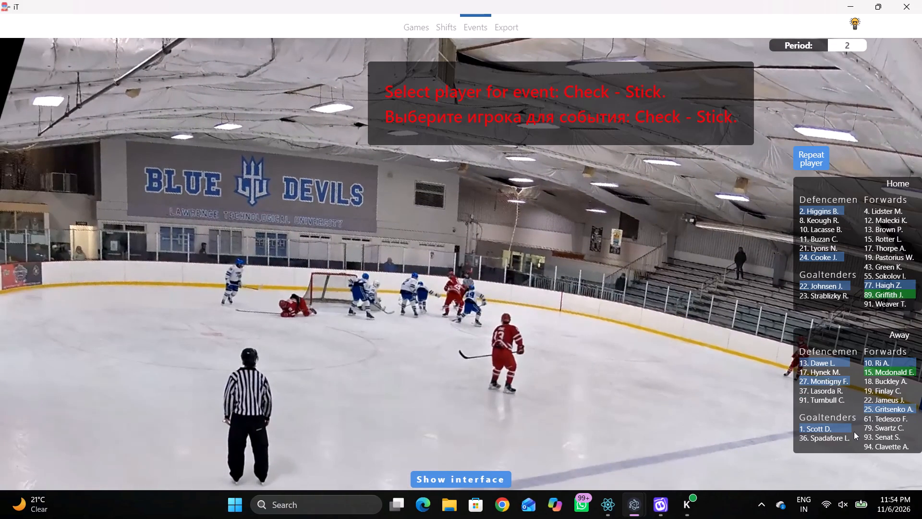
{"action": "left_click", "coordinate": [887, 295]}
{"action": "left_click", "coordinate": [278, 159]}
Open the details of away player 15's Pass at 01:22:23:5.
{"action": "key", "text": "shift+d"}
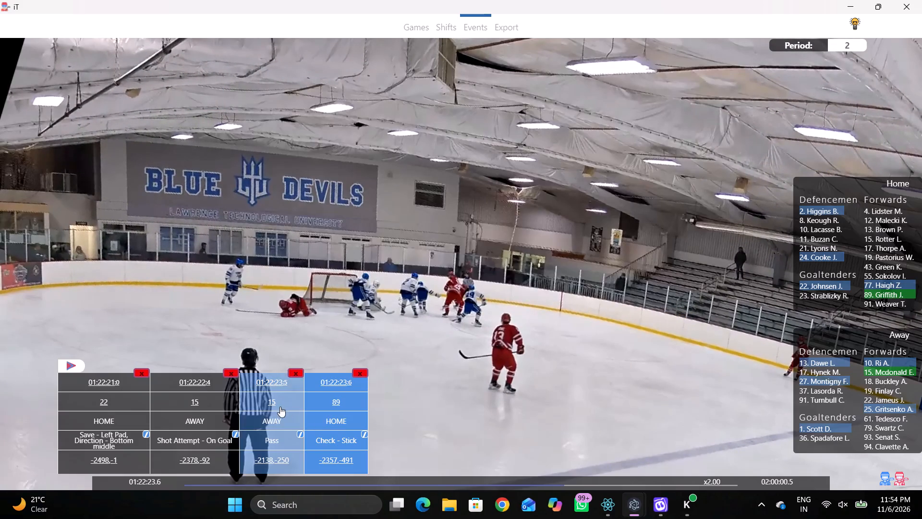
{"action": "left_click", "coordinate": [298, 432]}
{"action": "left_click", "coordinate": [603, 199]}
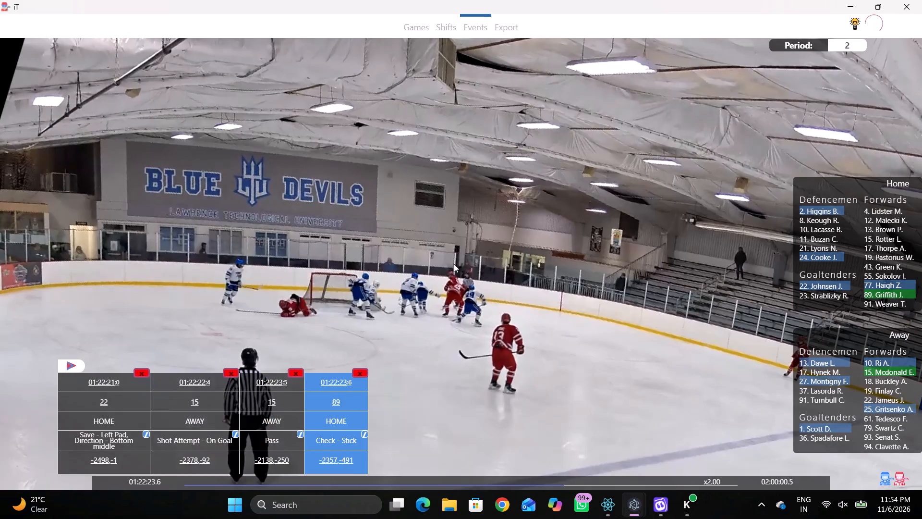
Return to away player 15's latest Shot Attempt - On Goal and log Skating with the puck by the same player in the slot, slightly above the left net.
{"action": "left_click", "coordinate": [218, 386]}
{"action": "key", "text": "space"}
{"action": "key", "text": "space"}
{"action": "right_click_drag", "start_coordinate": [469, 257], "coordinate": [473, 259]}
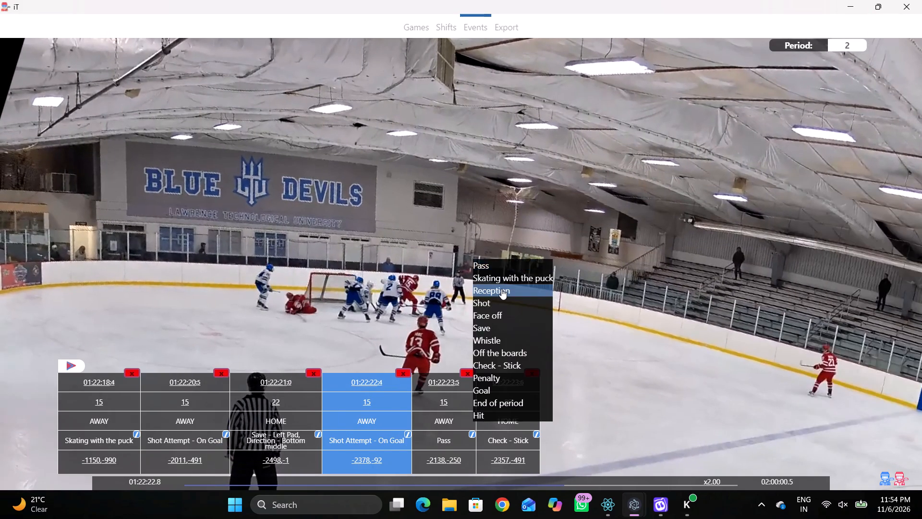
{"action": "left_click", "coordinate": [501, 289]}
{"action": "right_click", "coordinate": [506, 274]}
{"action": "left_click", "coordinate": [530, 301]}
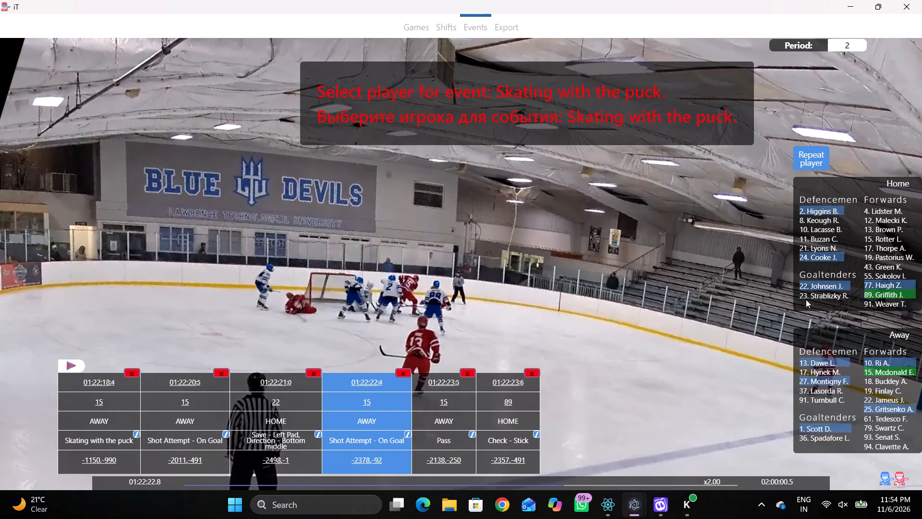
{"action": "left_click", "coordinate": [883, 370]}
{"action": "left_click", "coordinate": [287, 167]}
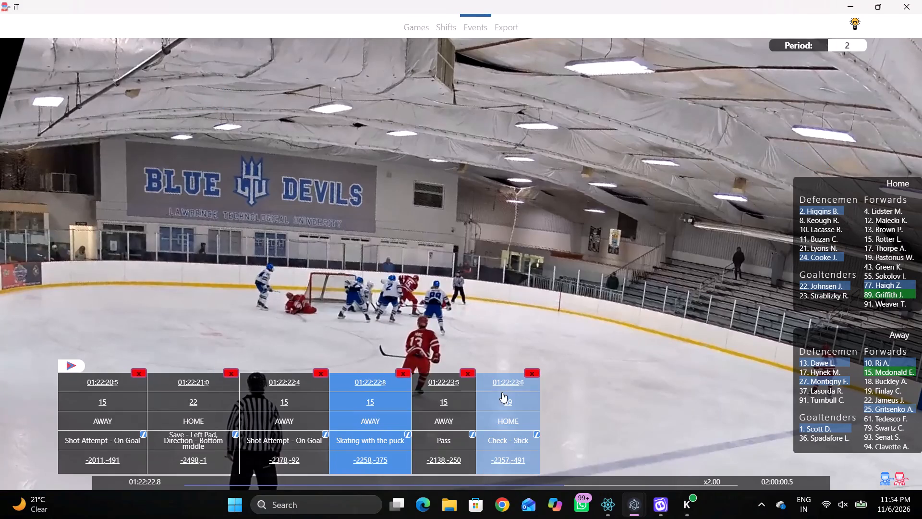
Delete away player 15's Pass at 01:22:23:5.
{"action": "left_click", "coordinate": [466, 373]}
{"action": "left_click", "coordinate": [564, 266]}
Play on from the Check - Stick and log Skating with the puck by repeated home player 89 in the left end's upper face-off circle.
{"action": "left_click", "coordinate": [440, 396]}
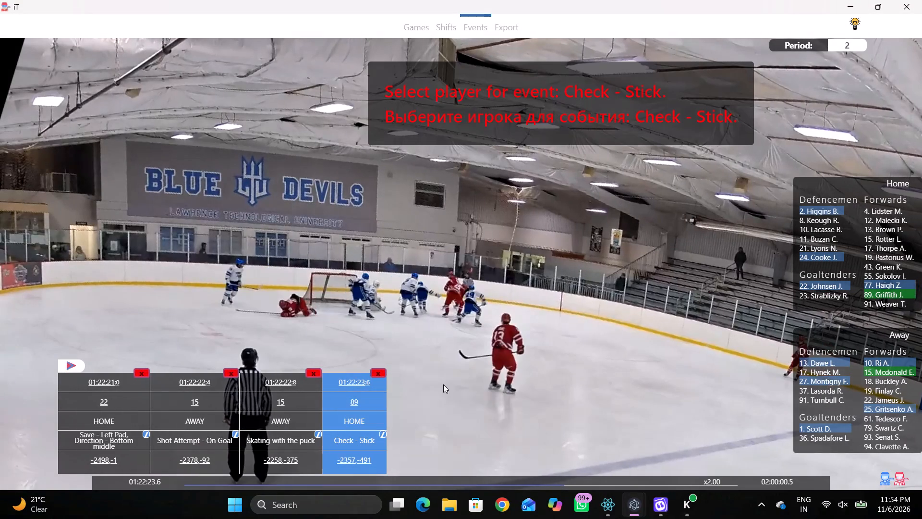
{"action": "key", "text": "space"}
{"action": "key", "text": "shift+d"}
{"action": "key", "text": "space"}
{"action": "left_click", "coordinate": [597, 283]}
{"action": "key", "text": "space"}
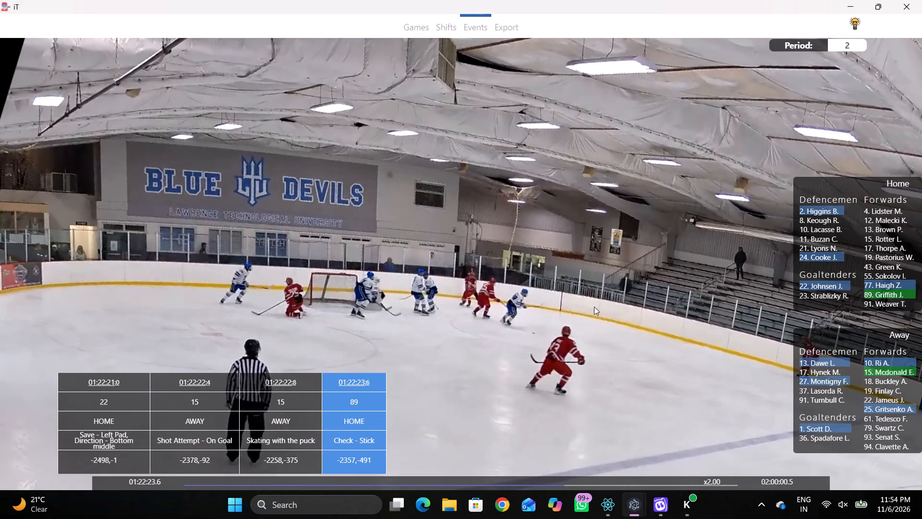
{"action": "key", "text": "space"}
{"action": "right_click", "coordinate": [610, 202]}
{"action": "left_click", "coordinate": [636, 215]}
{"action": "left_click", "coordinate": [815, 159]}
{"action": "left_click", "coordinate": [309, 157]}
Follow the puck carrier to the other end and log a Pass by repeated home player 89 behind the right net.
{"action": "key", "text": "space"}
{"action": "key", "text": "v"}
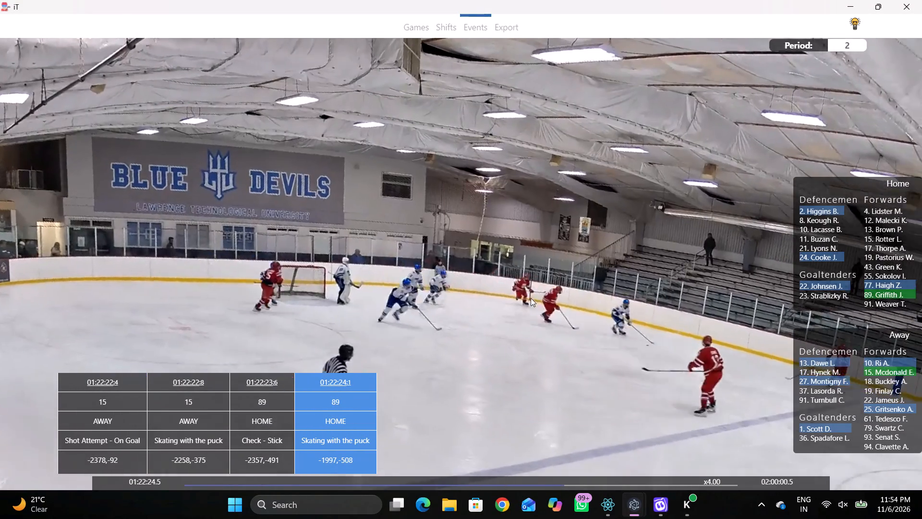
{"action": "key", "text": "space"}
{"action": "key", "text": "space"}
{"action": "key", "text": "space"}
{"action": "key", "text": "space"}
{"action": "key", "text": "space"}
{"action": "key", "text": "shift+d"}
{"action": "key", "text": "space"}
{"action": "key", "text": "space"}
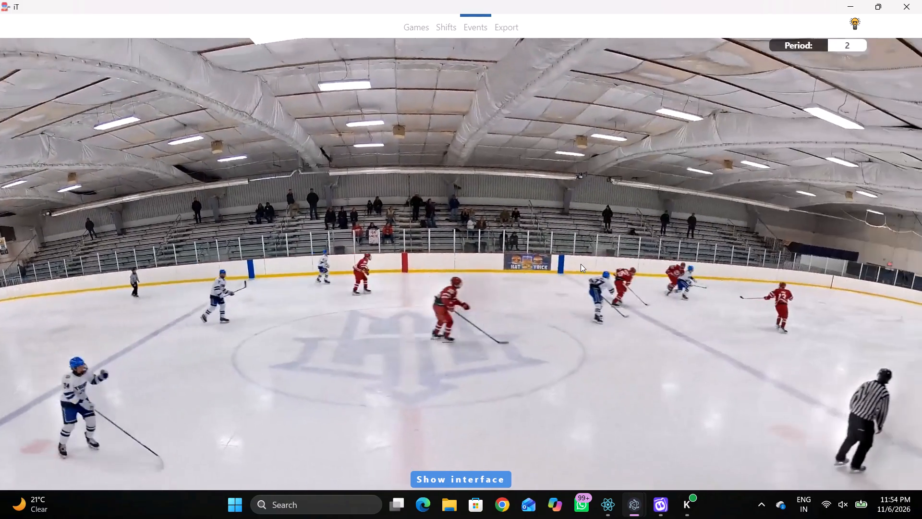
{"action": "key", "text": "space"}
{"action": "key", "text": "space"}
{"action": "key", "text": "space"}
{"action": "key", "text": "space"}
{"action": "key", "text": "space"}
{"action": "key", "text": "space"}
{"action": "type", "text": "r"}
{"action": "key", "text": "space"}
{"action": "key", "text": "space"}
{"action": "key", "text": "space"}
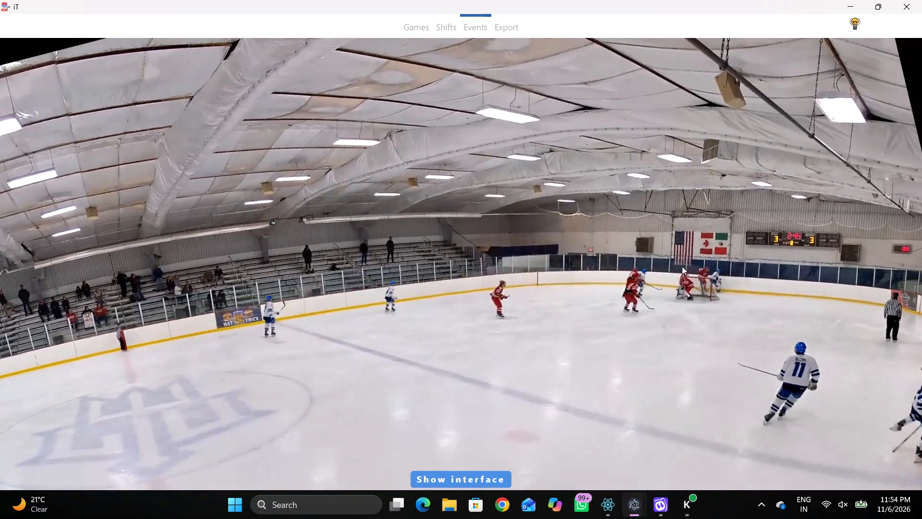
{"action": "key", "text": "space"}
{"action": "key", "text": "space"}
{"action": "key", "text": "space"}
{"action": "key", "text": "space"}
{"action": "key", "text": "space"}
{"action": "key", "text": "space"}
{"action": "key", "text": "q"}
{"action": "key", "text": "q"}
{"action": "key", "text": "q"}
{"action": "key", "text": "q"}
{"action": "key", "text": "q"}
{"action": "key", "text": "q"}
{"action": "key", "text": "q"}
{"action": "key", "text": "q"}
{"action": "key", "text": "q"}
{"action": "key", "text": "q"}
{"action": "key", "text": "q"}
{"action": "key", "text": "q"}
{"action": "key", "text": "q"}
{"action": "key", "text": "q"}
{"action": "key", "text": "q"}
{"action": "key", "text": "q"}
{"action": "key", "text": "q"}
{"action": "key", "text": "q"}
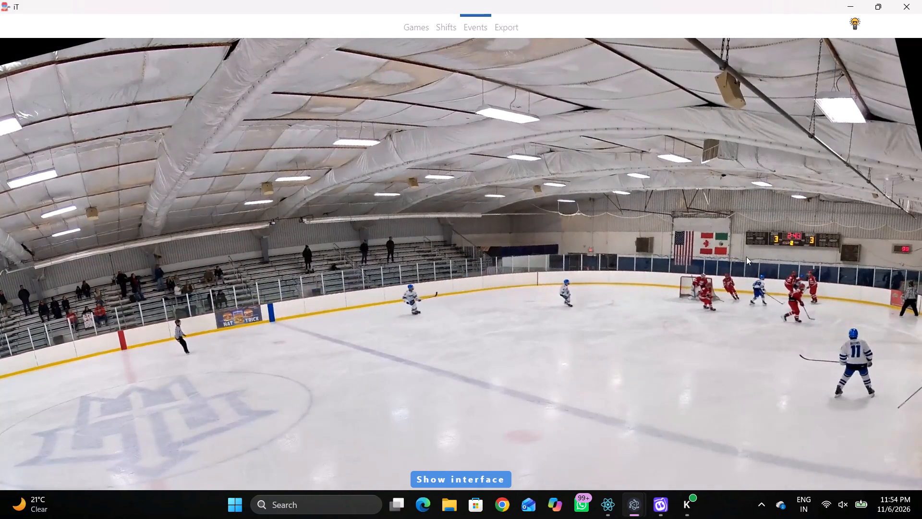
{"action": "key", "text": "q"}
{"action": "right_click", "coordinate": [712, 228]}
{"action": "right_click", "coordinate": [699, 228]}
{"action": "left_click", "coordinate": [713, 238]}
{"action": "left_click", "coordinate": [801, 158]}
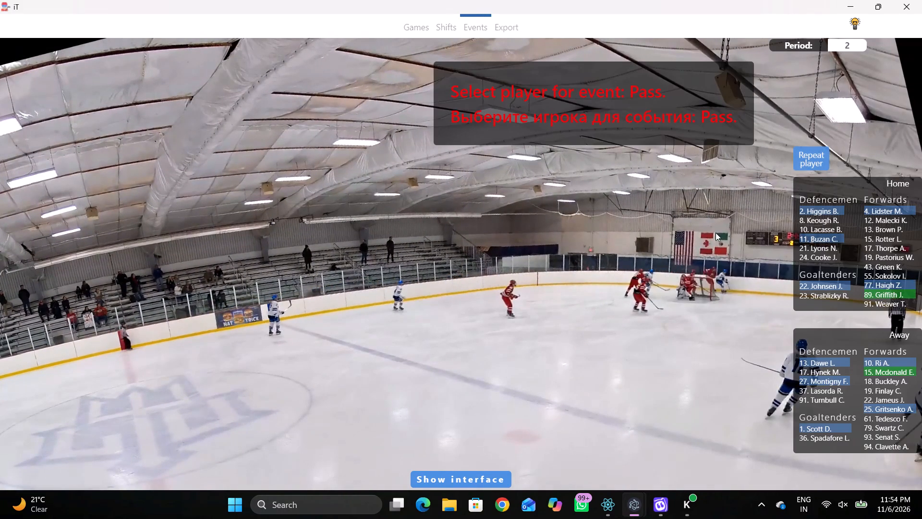
{"action": "left_click", "coordinate": [722, 198]}
Review the play behind the right net and log a Pass by away player 27 behind the goal line, below the net.
{"action": "key", "text": "q"}
{"action": "key", "text": "q"}
{"action": "key", "text": "q"}
{"action": "key", "text": "q"}
{"action": "key", "text": "q"}
{"action": "key", "text": "q"}
{"action": "key", "text": "q"}
{"action": "key", "text": "q"}
{"action": "key", "text": "q"}
{"action": "key", "text": "q"}
{"action": "type", "text": "qr"}
{"action": "key", "text": "space"}
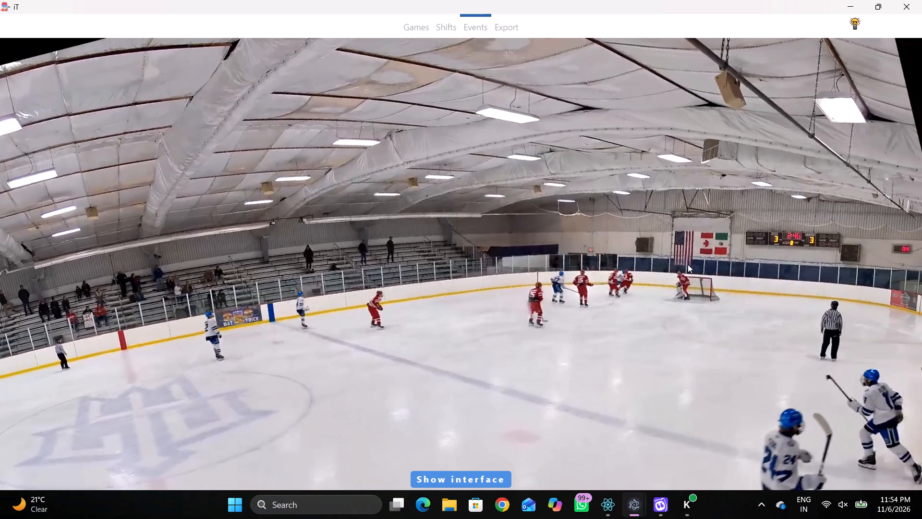
{"action": "key", "text": "v"}
{"action": "key", "text": "space"}
{"action": "key", "text": "space"}
{"action": "key", "text": "space"}
{"action": "key", "text": "space"}
{"action": "key", "text": "space"}
{"action": "right_click", "coordinate": [770, 264]}
{"action": "key", "text": "space"}
{"action": "key", "text": "space"}
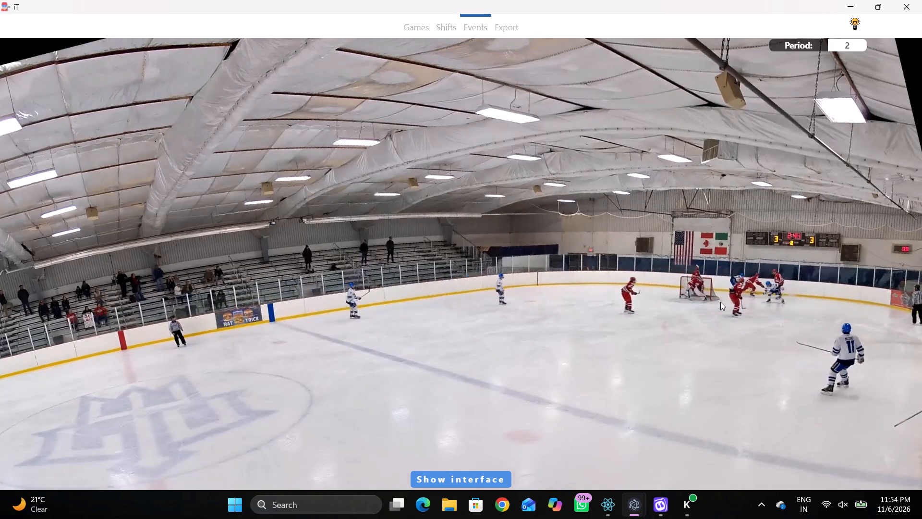
{"action": "key", "text": "space"}
{"action": "key", "text": "space"}
{"action": "right_click", "coordinate": [722, 270]}
{"action": "left_click_drag", "start_coordinate": [752, 284], "coordinate": [743, 278]}
{"action": "right_click_drag", "start_coordinate": [698, 269], "coordinate": [679, 274]}
{"action": "left_click", "coordinate": [673, 283]}
{"action": "key", "text": "space"}
{"action": "key", "text": "space"}
{"action": "right_click", "coordinate": [691, 270]}
{"action": "key", "text": "q"}
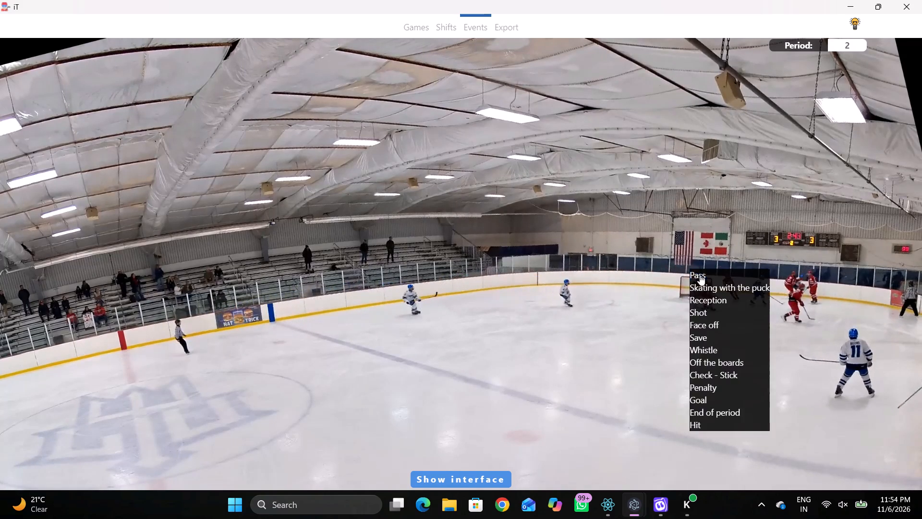
{"action": "left_click", "coordinate": [700, 275]}
{"action": "right_click_drag", "start_coordinate": [679, 266], "coordinate": [674, 270]}
{"action": "left_click", "coordinate": [711, 280]}
{"action": "left_click", "coordinate": [802, 379]}
{"action": "left_click", "coordinate": [722, 232]}
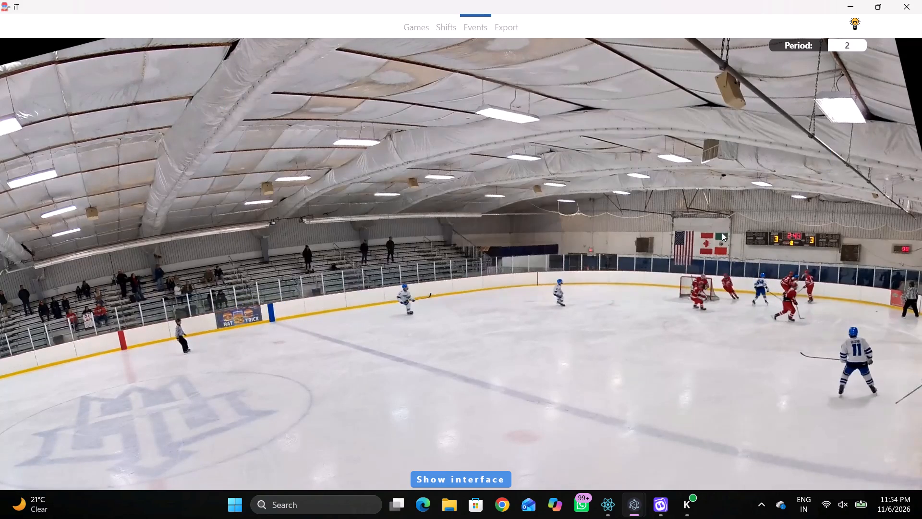
Play on and log Skating with the puck by away player 25 near the lower boards by the right end's face-off circle.
{"action": "key", "text": "space"}
{"action": "key", "text": "space"}
{"action": "key", "text": "space"}
{"action": "key", "text": "space"}
{"action": "right_click", "coordinate": [671, 270]}
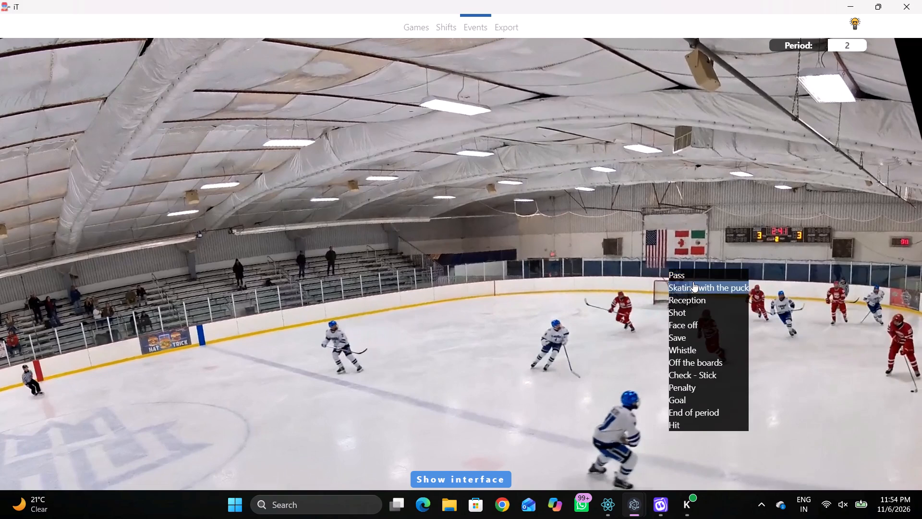
{"action": "left_click", "coordinate": [693, 282]}
{"action": "left_click", "coordinate": [875, 410]}
{"action": "left_click", "coordinate": [658, 281]}
Play on from the last Skating event and log a Pass by repeated away player 25 in the right end's lower face-off circle.
{"action": "key", "text": "space"}
{"action": "key", "text": "space"}
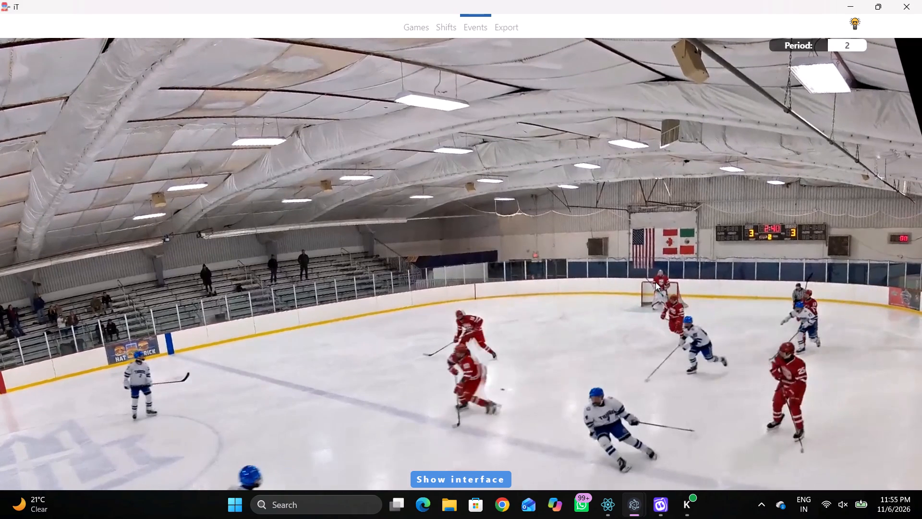
{"action": "type", "text": "q"}
{"action": "key", "text": "q"}
{"action": "key", "text": "q"}
{"action": "key", "text": "q"}
{"action": "right_click", "coordinate": [644, 243]}
{"action": "left_click", "coordinate": [650, 249]}
{"action": "left_click", "coordinate": [816, 159]}
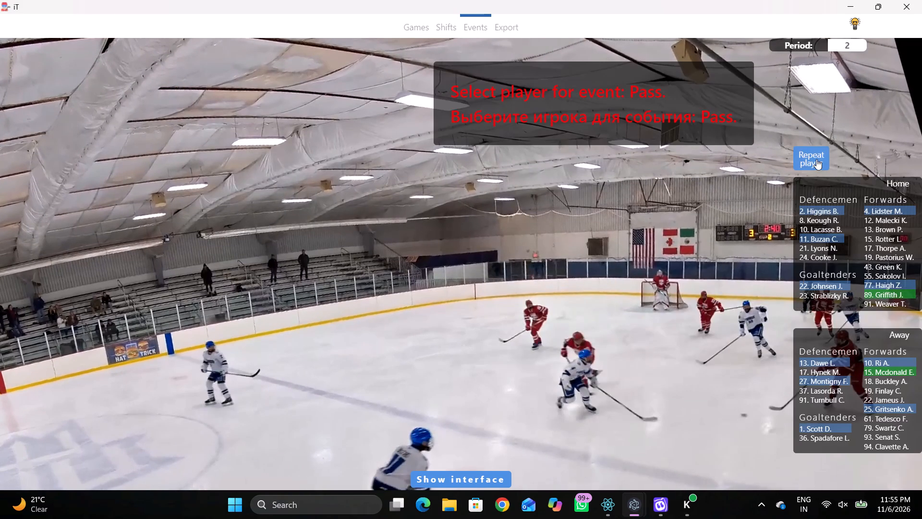
{"action": "left_click", "coordinate": [630, 248]}
Follow the pass and log Skating with the puck by away player 15 near the neutral zone's upper-right face-off dot.
{"action": "key", "text": "space"}
{"action": "key", "text": "v"}
{"action": "key", "text": "space"}
{"action": "key", "text": "space"}
{"action": "key", "text": "space"}
{"action": "key", "text": "r"}
{"action": "right_click", "coordinate": [501, 247]}
{"action": "left_click", "coordinate": [523, 262]}
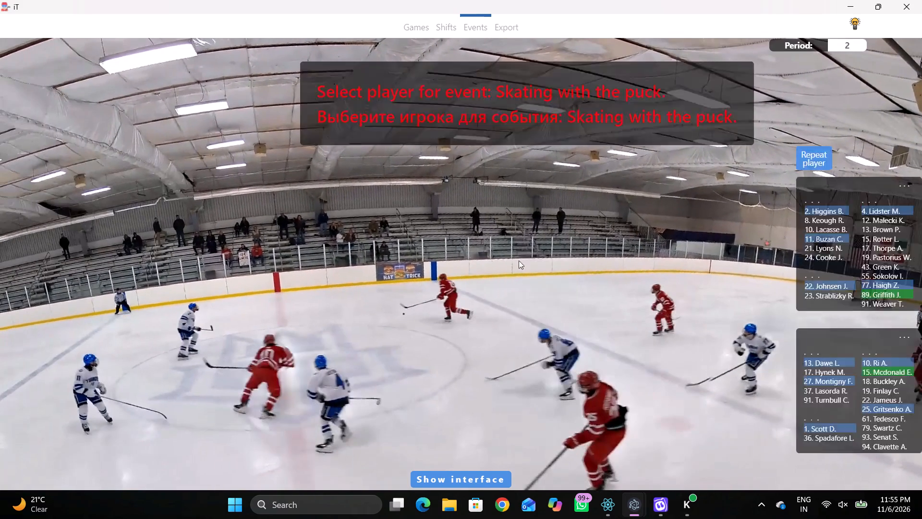
{"action": "right_click_drag", "start_coordinate": [471, 254], "coordinate": [461, 257]}
{"action": "left_click", "coordinate": [516, 275]}
{"action": "left_click", "coordinate": [892, 371]}
{"action": "left_click", "coordinate": [515, 143]}
Play on and log a Pass by repeated away player 15 on the centre red line near the upper boards.
{"action": "key", "text": "space"}
{"action": "key", "text": "space"}
{"action": "key", "text": "space"}
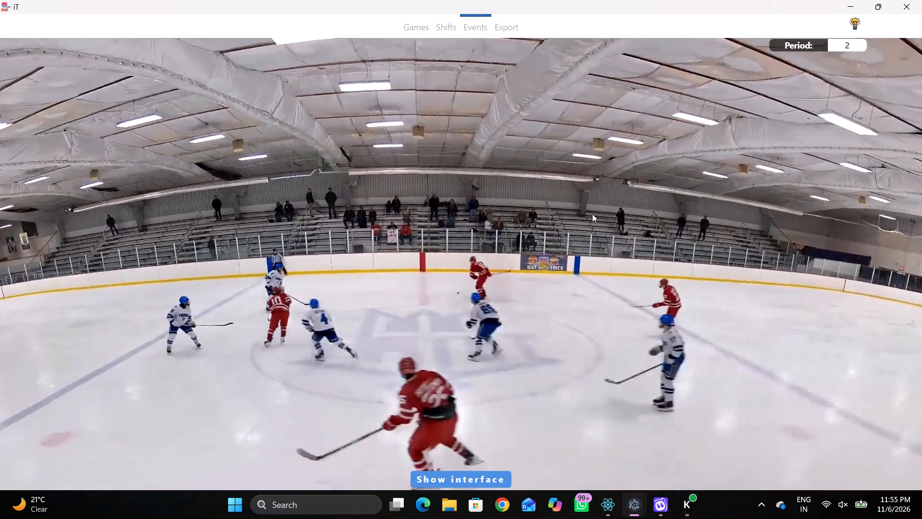
{"action": "key", "text": "space"}
{"action": "key", "text": "space"}
{"action": "key", "text": "space"}
{"action": "key", "text": "q"}
{"action": "key", "text": "q"}
{"action": "key", "text": "q"}
{"action": "right_click", "coordinate": [608, 208]}
{"action": "left_click", "coordinate": [619, 213]}
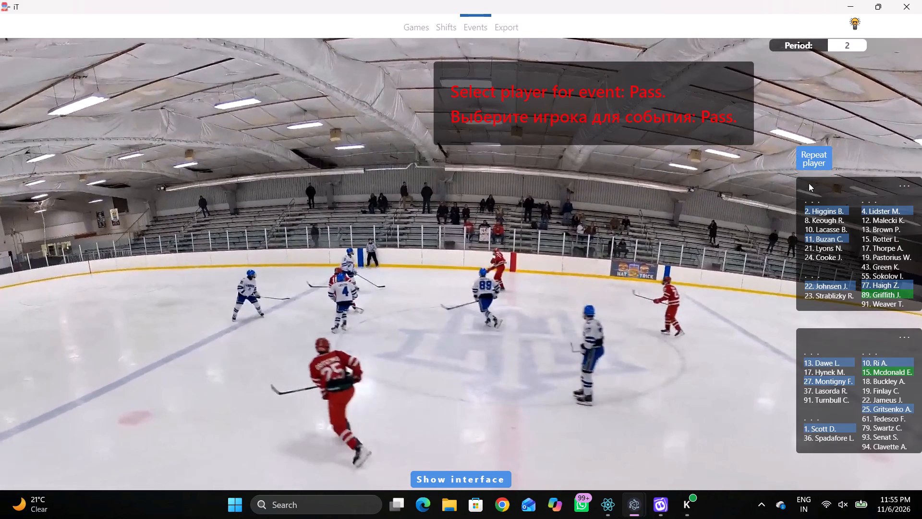
{"action": "left_click", "coordinate": [813, 154]}
{"action": "left_click", "coordinate": [478, 117]}
Return to away player 15's logged Skating with the puck event and replay the action from there towards the left end.
{"action": "key", "text": "space"}
{"action": "key", "text": "space"}
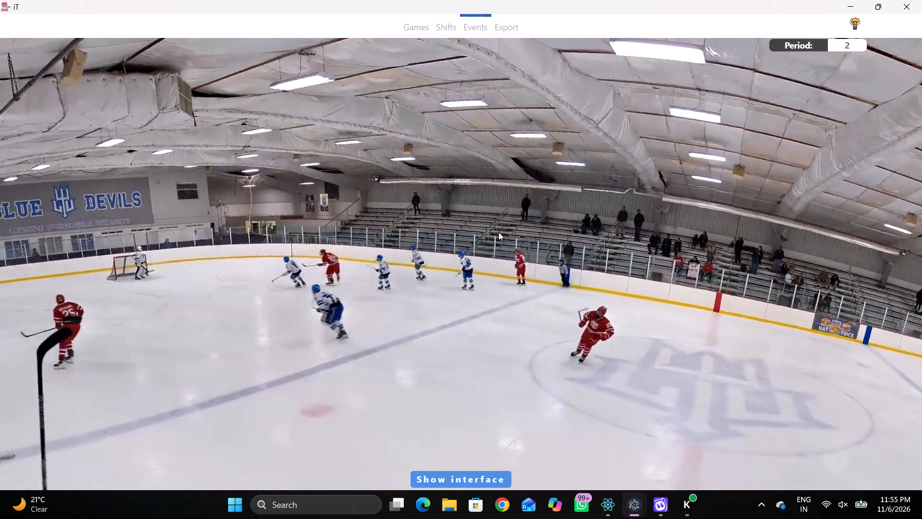
{"action": "key", "text": "space"}
{"action": "key", "text": "space"}
{"action": "key", "text": "shift+d"}
{"action": "left_click", "coordinate": [243, 383]}
{"action": "key", "text": "shift+d"}
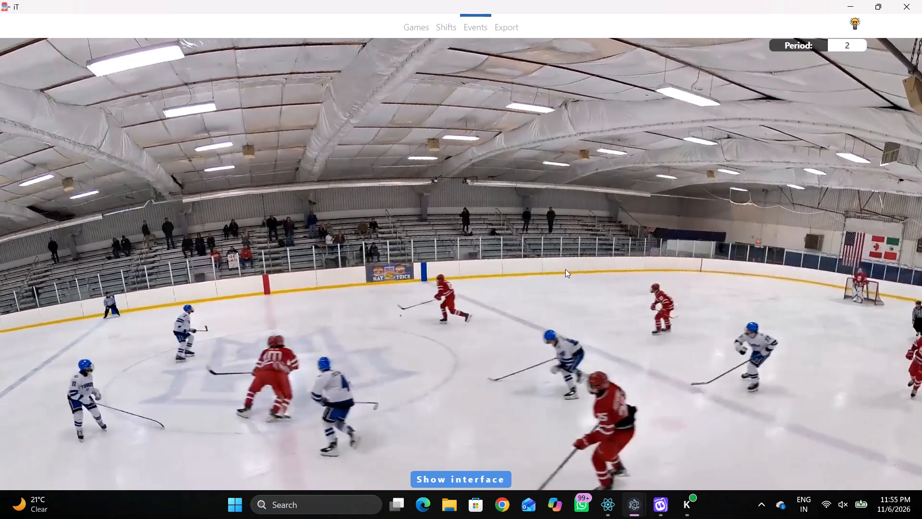
{"action": "key", "text": "space"}
{"action": "type", "text": "v"}
{"action": "key", "text": "space"}
{"action": "key", "text": "space"}
{"action": "key", "text": "space"}
{"action": "type", "text": "r"}
{"action": "key", "text": "space"}
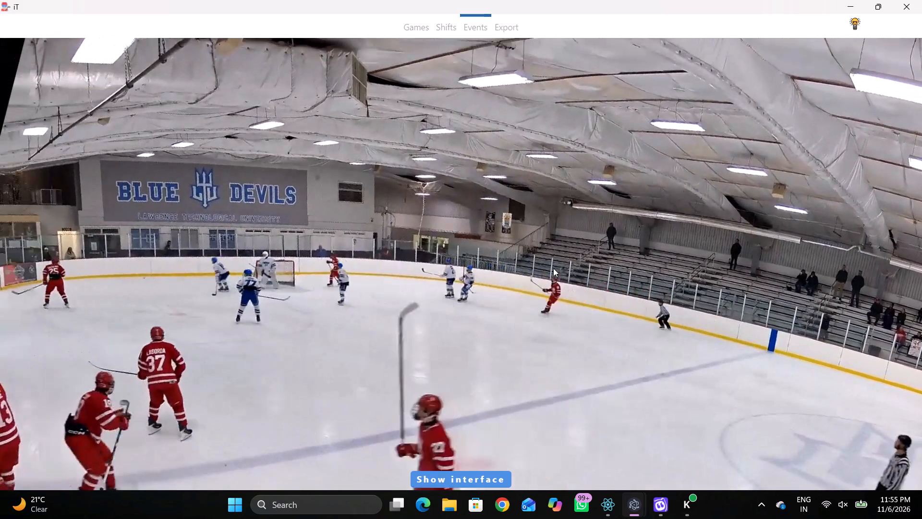
Review the play around the left net and corner to find who next carries the puck.
{"action": "key", "text": "space"}
{"action": "key", "text": "space"}
{"action": "key", "text": "space"}
{"action": "key", "text": "space"}
{"action": "key", "text": "space"}
{"action": "key", "text": "q"}
{"action": "right_click", "coordinate": [603, 231]}
{"action": "key", "text": "space"}
{"action": "key", "text": "space"}
{"action": "key", "text": "space"}
{"action": "key", "text": "space"}
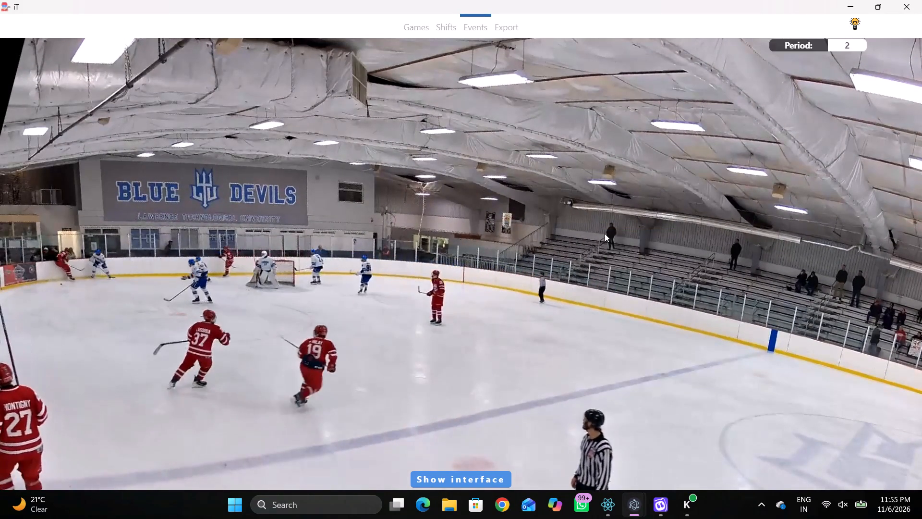
{"action": "key", "text": "space"}
{"action": "key", "text": "space"}
{"action": "right_click", "coordinate": [596, 219]}
{"action": "key", "text": "q"}
{"action": "key", "text": "q"}
{"action": "key", "text": "q"}
{"action": "key", "text": "q"}
{"action": "key", "text": "q"}
{"action": "key", "text": "q"}
{"action": "left_click", "coordinate": [400, 272]}
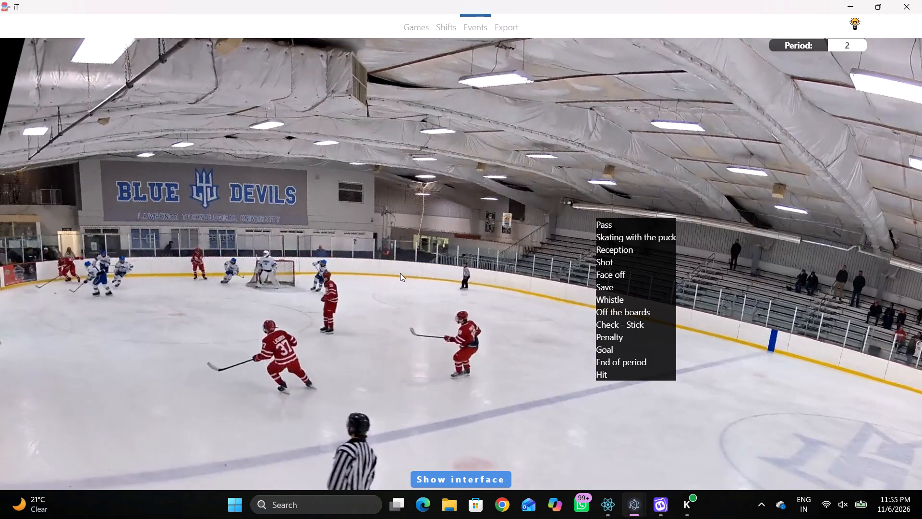
{"action": "key", "text": "q"}
{"action": "type", "text": "q"}
Log Skating with the puck by home player 77 at the lower-left edge of the left end's lower face-off circle.
{"action": "key", "text": "space"}
{"action": "key", "text": "space"}
{"action": "right_click", "coordinate": [463, 229]}
{"action": "left_click", "coordinate": [519, 241]}
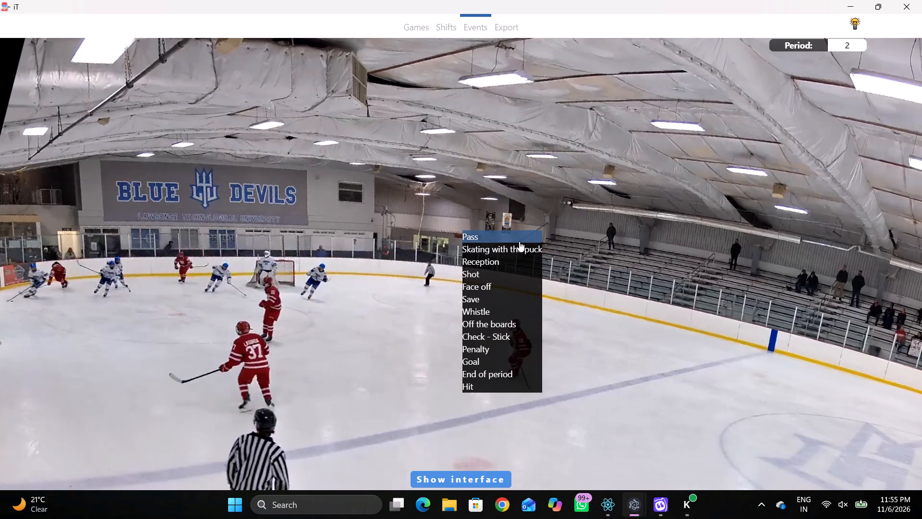
{"action": "right_click_drag", "start_coordinate": [529, 235], "coordinate": [523, 242]}
{"action": "left_click", "coordinate": [572, 253]}
{"action": "right_click_drag", "start_coordinate": [729, 233], "coordinate": [717, 242]}
{"action": "left_click_drag", "start_coordinate": [776, 256], "coordinate": [769, 259]}
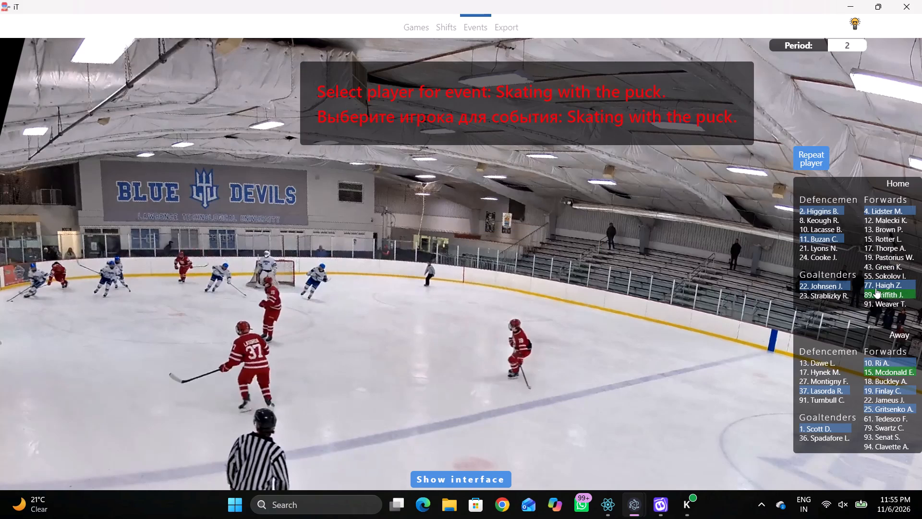
{"action": "left_click", "coordinate": [875, 288]}
{"action": "left_click", "coordinate": [275, 272]}
Return to home player 77's logged Skating with the puck event to review the play from there.
{"action": "key", "text": "shift+d"}
{"action": "key", "text": "shift+d"}
{"action": "key", "text": "space"}
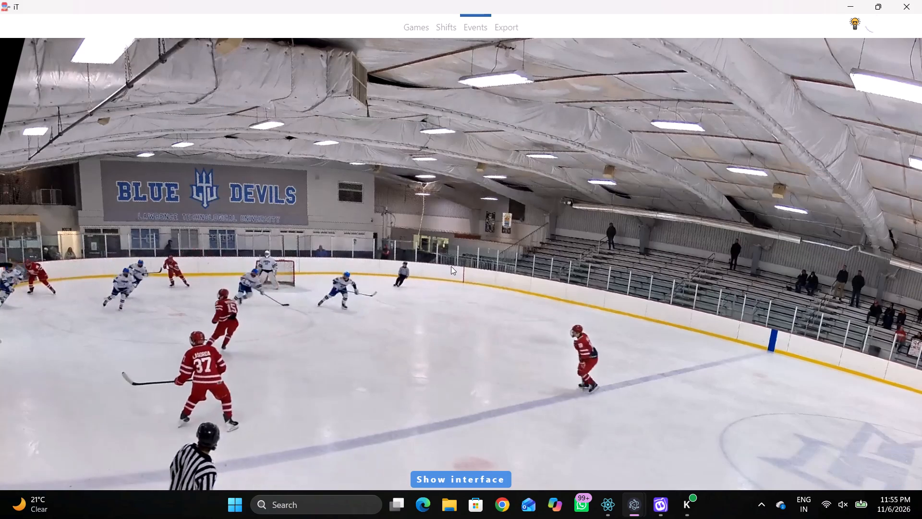
{"action": "type", "text": "v"}
{"action": "key", "text": "space"}
{"action": "key", "text": "q"}
{"action": "key", "text": "shift+d"}
{"action": "left_click", "coordinate": [301, 382]}
{"action": "key", "text": "shift+d"}
Log a Pass by repeated home player 77 at the lower-right edge of the left end's lower face-off circle.
{"action": "key", "text": "space"}
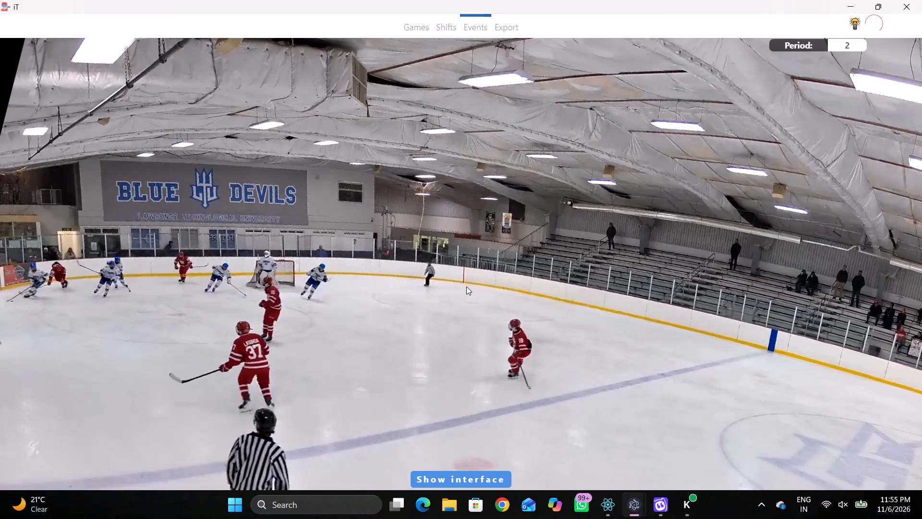
{"action": "key", "text": "space"}
{"action": "right_click", "coordinate": [463, 271]}
{"action": "left_click", "coordinate": [471, 278]}
{"action": "left_click", "coordinate": [789, 167]}
{"action": "right_click_drag", "start_coordinate": [738, 177], "coordinate": [698, 193]}
{"action": "left_click", "coordinate": [703, 196]}
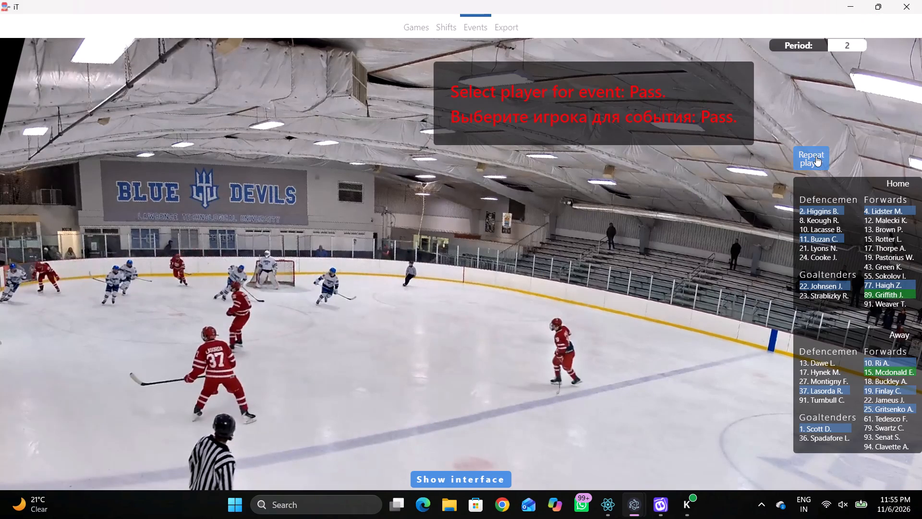
{"action": "left_click", "coordinate": [816, 156]}
{"action": "left_click", "coordinate": [321, 273]}
Follow the play out of the left end and log Skating with the puck by away player 19 near the upper centre red line.
{"action": "key", "text": "r"}
{"action": "key", "text": "space"}
{"action": "key", "text": "space"}
{"action": "key", "text": "space"}
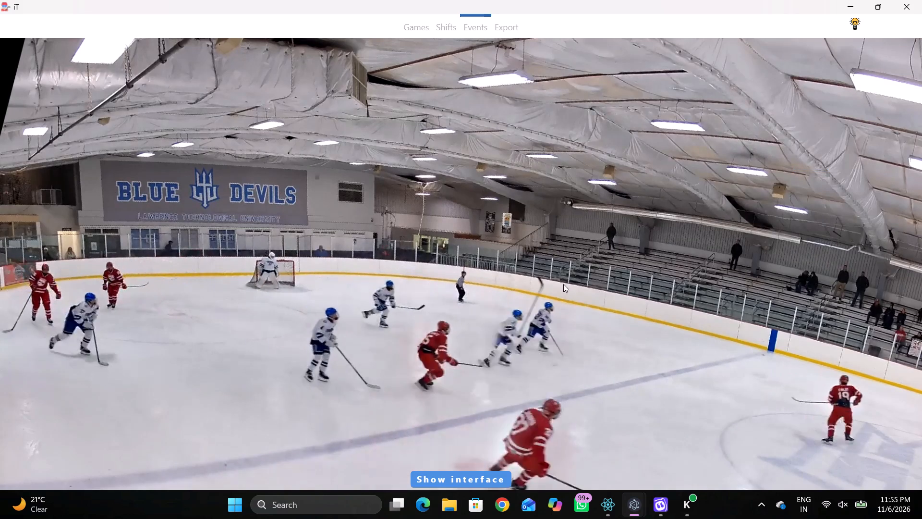
{"action": "key", "text": "space"}
{"action": "key", "text": "space"}
{"action": "key", "text": "space"}
{"action": "right_click", "coordinate": [616, 259]}
{"action": "left_click", "coordinate": [632, 269]}
{"action": "right_click_drag", "start_coordinate": [594, 270], "coordinate": [582, 272]}
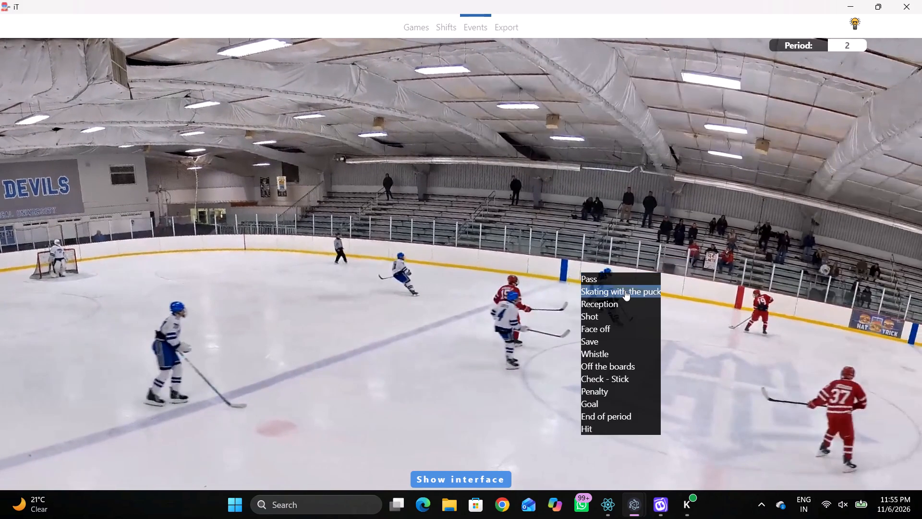
{"action": "left_click_drag", "start_coordinate": [624, 291], "coordinate": [619, 291]}
{"action": "left_click", "coordinate": [878, 394]}
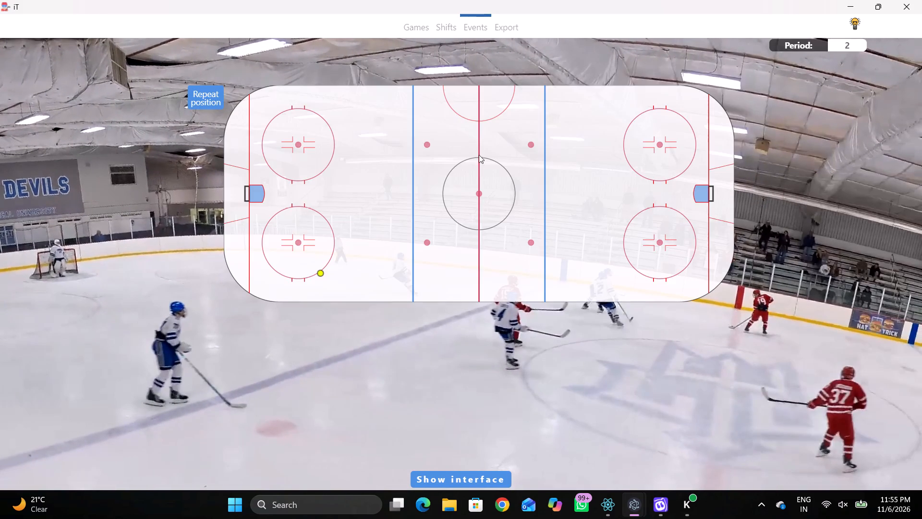
{"action": "left_click", "coordinate": [473, 124]}
Play on and log a Pass by repeated away player 19 just outside the right blue line, near the neutral zone's upper dot.
{"action": "key", "text": "space"}
{"action": "key", "text": "space"}
{"action": "key", "text": "space"}
{"action": "key", "text": "space"}
{"action": "key", "text": "space"}
{"action": "key", "text": "space"}
{"action": "type", "text": "q"}
{"action": "key", "text": "q"}
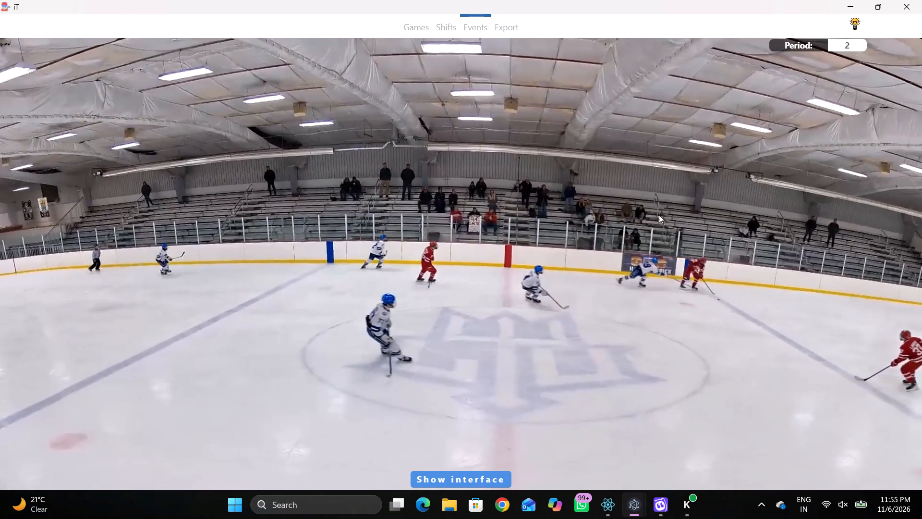
{"action": "right_click", "coordinate": [656, 208]}
{"action": "left_click", "coordinate": [674, 213]}
{"action": "left_click", "coordinate": [818, 162]}
{"action": "left_click", "coordinate": [539, 131]}
Play on and log Skating with the puck by away player 37 inside the right blue line, towards the lower boards.
{"action": "key", "text": "space"}
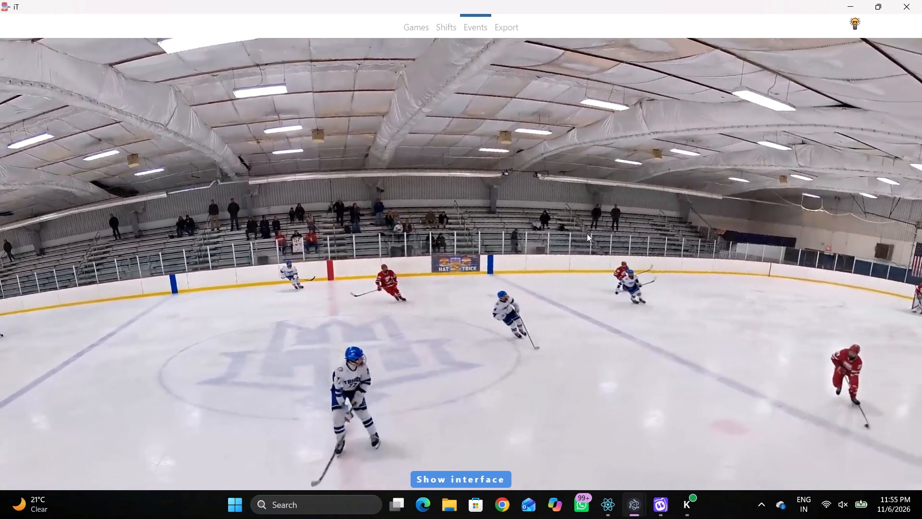
{"action": "key", "text": "space"}
{"action": "key", "text": "q"}
{"action": "right_click", "coordinate": [573, 210]}
{"action": "left_click", "coordinate": [607, 223]}
{"action": "left_click", "coordinate": [806, 392]}
{"action": "left_click", "coordinate": [595, 280]}
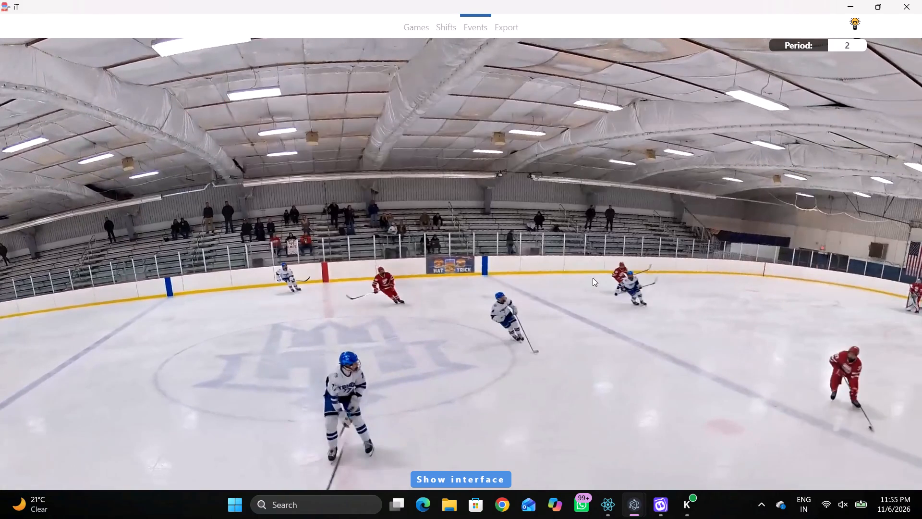
Play on and log a Pass by repeated away player 37 just inside the right blue line, level with the lower face-off dots.
{"action": "key", "text": "space"}
{"action": "key", "text": "space"}
{"action": "right_click", "coordinate": [585, 247]}
{"action": "left_click", "coordinate": [588, 253]}
{"action": "left_click", "coordinate": [806, 146]}
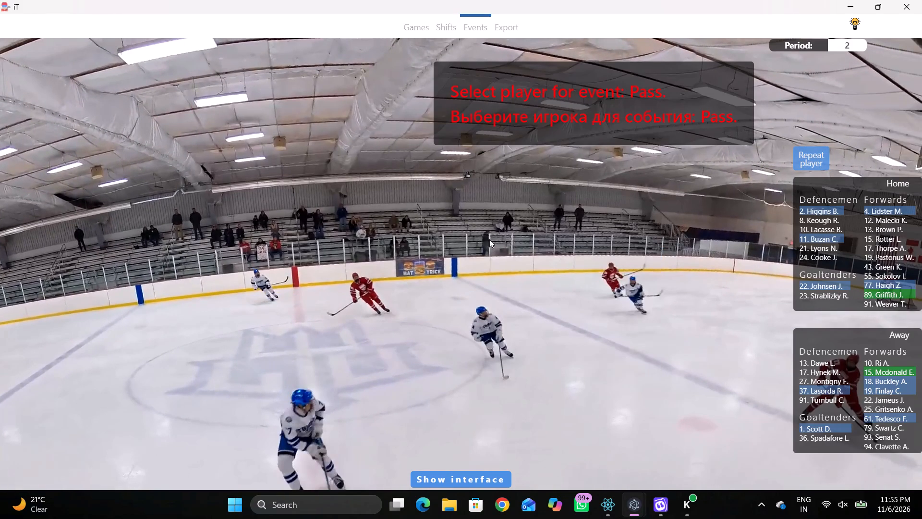
{"action": "left_click", "coordinate": [565, 236]}
Review the play up to 01:22:55.2 and log a Pass by home player 11 inside the left blue line, near the lower boards.
{"action": "key", "text": "q"}
{"action": "key", "text": "q"}
{"action": "key", "text": "q"}
{"action": "key", "text": "q"}
{"action": "key", "text": "q"}
{"action": "key", "text": "q"}
{"action": "key", "text": "q"}
{"action": "key", "text": "q"}
{"action": "type", "text": "q v"}
{"action": "key", "text": "space"}
{"action": "key", "text": "space"}
{"action": "key", "text": "space"}
{"action": "key", "text": "space"}
{"action": "key", "text": "space"}
{"action": "type", "text": "q"}
{"action": "key", "text": "q"}
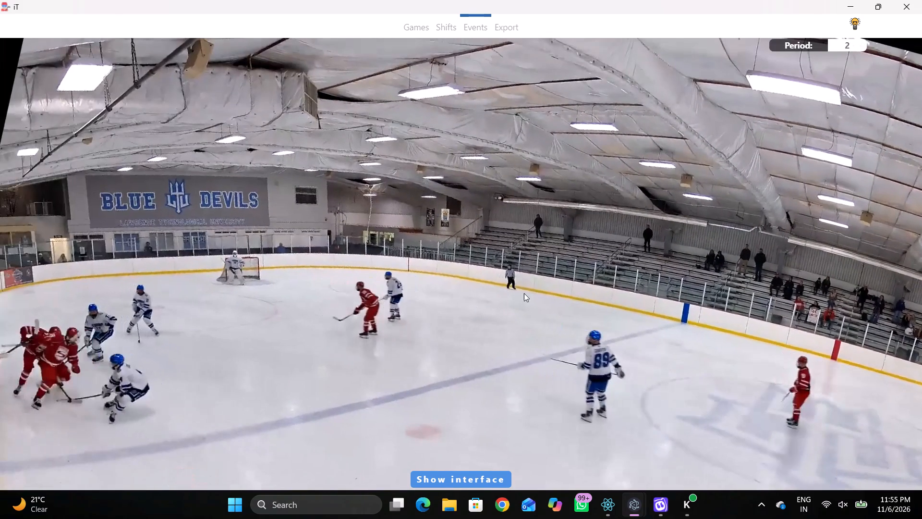
{"action": "key", "text": "q"}
{"action": "right_click", "coordinate": [523, 272]}
{"action": "left_click", "coordinate": [528, 276]}
{"action": "right_click_drag", "start_coordinate": [520, 276], "coordinate": [511, 281]}
{"action": "left_click", "coordinate": [532, 286]}
{"action": "left_click", "coordinate": [807, 242]}
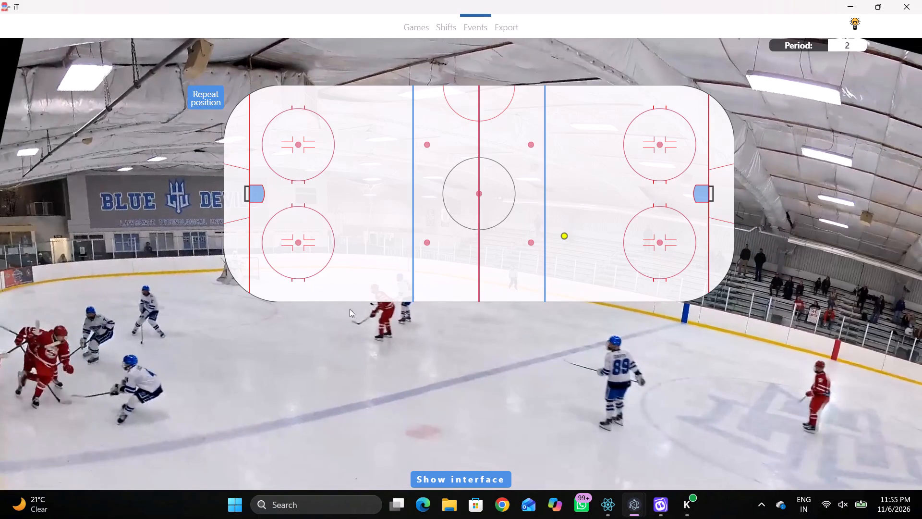
{"action": "left_click", "coordinate": [353, 286]}
Replay the moment and change the player of the 01:22:55.2 Pass to away player 61.
{"action": "key", "text": "r"}
{"action": "key", "text": "space"}
{"action": "key", "text": "space"}
{"action": "key", "text": "space"}
{"action": "key", "text": "space"}
{"action": "key", "text": "shift+d"}
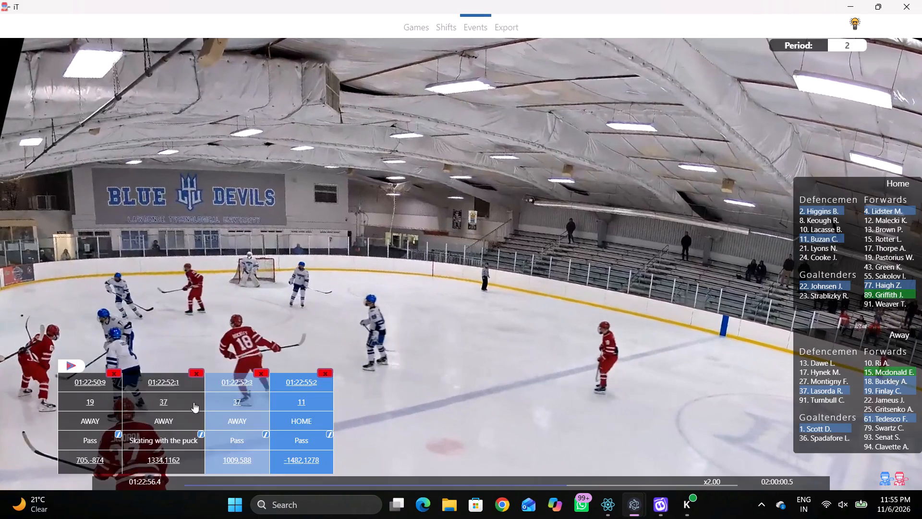
{"action": "key", "text": "q"}
{"action": "key", "text": "q"}
{"action": "key", "text": "q"}
{"action": "left_click", "coordinate": [289, 401]}
{"action": "left_click", "coordinate": [873, 419]}
Play on to 01:22:56.0 and log a Pass by repeated away player 61 just inside the left blue line, below the lower dots' level.
{"action": "key", "text": "shift+d"}
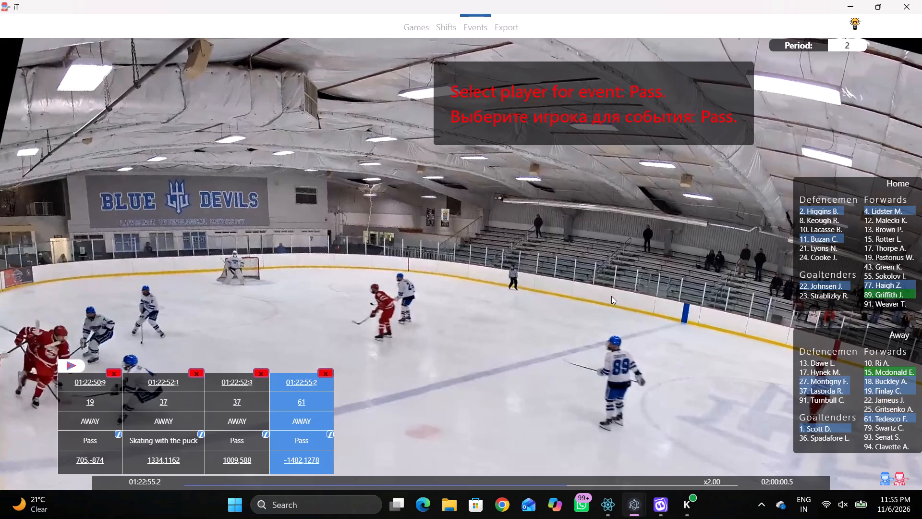
{"action": "key", "text": "space"}
{"action": "key", "text": "space"}
{"action": "key", "text": "space"}
{"action": "key", "text": "space"}
{"action": "right_click", "coordinate": [572, 248]}
{"action": "key", "text": "space"}
{"action": "key", "text": "space"}
{"action": "right_click", "coordinate": [577, 254]}
{"action": "left_click", "coordinate": [611, 263]}
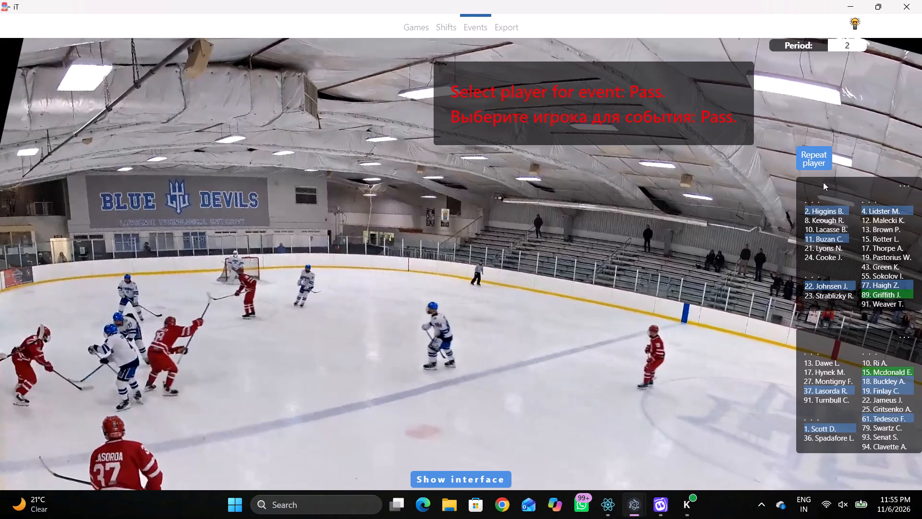
{"action": "left_click", "coordinate": [816, 163]}
{"action": "left_click", "coordinate": [398, 272]}
Change the type of away player 61's event at 01:22:55.2 to Skating with the puck.
{"action": "key", "text": "shift+d"}
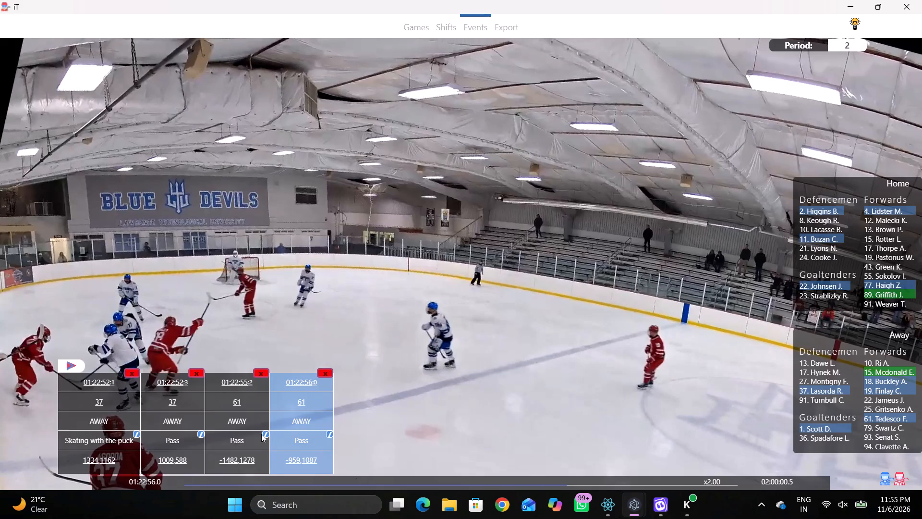
{"action": "left_click", "coordinate": [261, 434]}
{"action": "left_click", "coordinate": [261, 434]}
{"action": "left_click", "coordinate": [265, 433]}
{"action": "left_click", "coordinate": [427, 247]}
{"action": "left_click", "coordinate": [377, 289]}
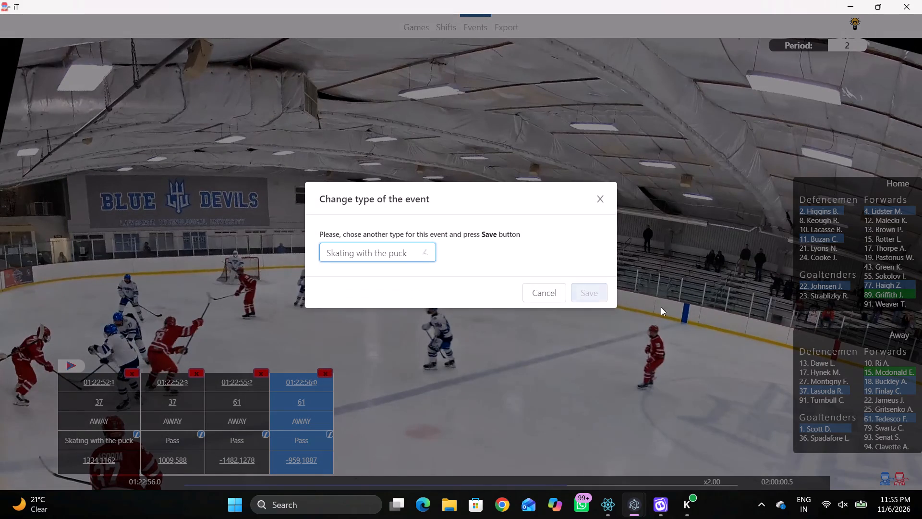
{"action": "left_click_drag", "start_coordinate": [602, 298], "coordinate": [598, 294]}
Play on to 01:22:59.5 and log Skating with the puck by away player 15 behind the left net.
{"action": "key", "text": "space"}
{"action": "key", "text": "v"}
{"action": "key", "text": "space"}
{"action": "key", "text": "space"}
{"action": "key", "text": "space"}
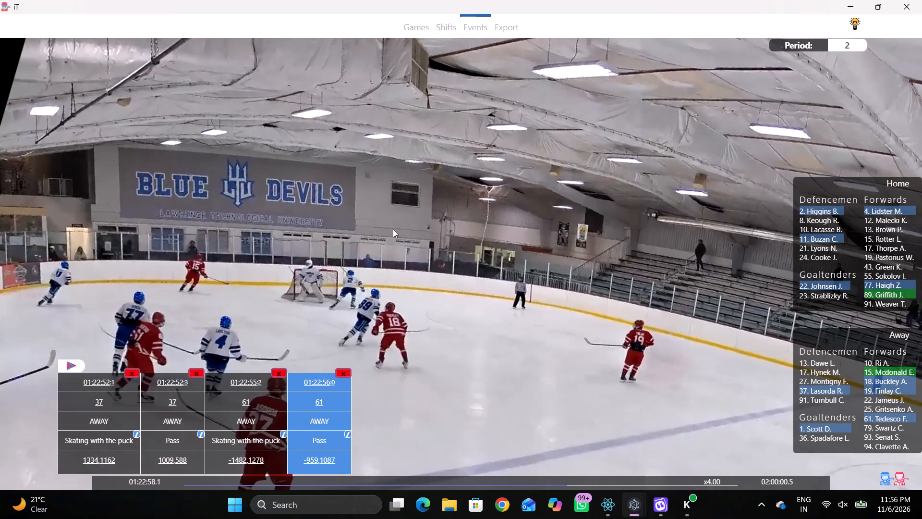
{"action": "key", "text": "r"}
{"action": "key", "text": "space"}
{"action": "key", "text": "space"}
{"action": "key", "text": "space"}
{"action": "key", "text": "space"}
{"action": "key", "text": "space"}
{"action": "key", "text": "space"}
{"action": "key", "text": "q"}
{"action": "right_click", "coordinate": [498, 230]}
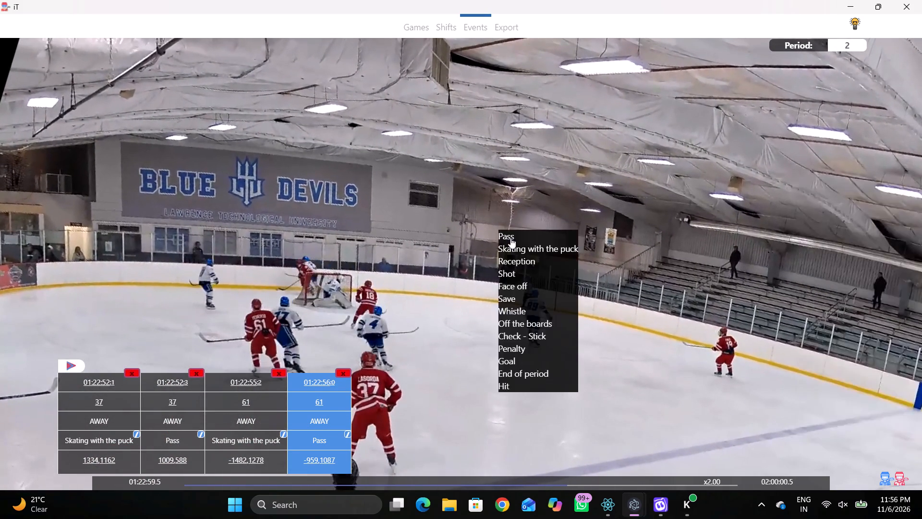
{"action": "left_click", "coordinate": [510, 238]}
{"action": "right_click_drag", "start_coordinate": [510, 244], "coordinate": [496, 246]}
{"action": "left_click", "coordinate": [562, 256]}
{"action": "right_click_drag", "start_coordinate": [626, 241], "coordinate": [618, 241]}
{"action": "left_click", "coordinate": [667, 265]}
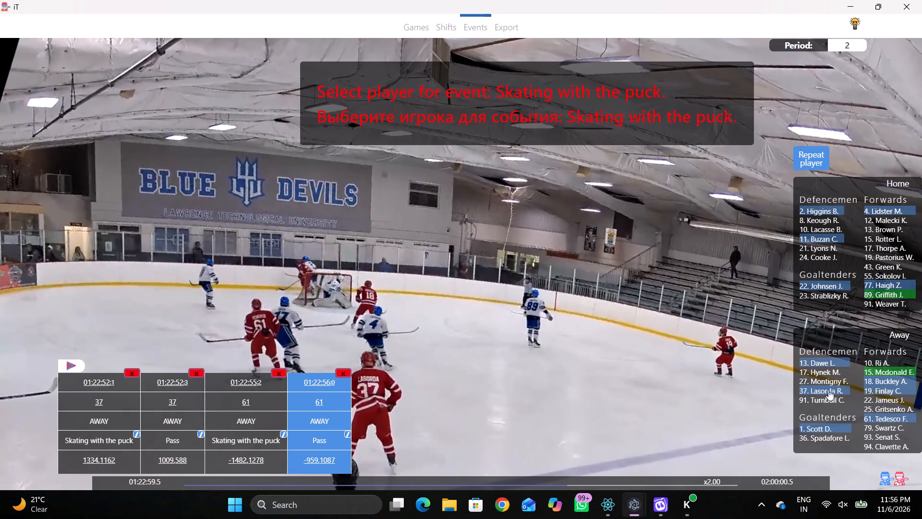
{"action": "left_click", "coordinate": [885, 370]}
{"action": "left_click", "coordinate": [232, 202]}
Review the play to 01:23:00.1 and log a Pass by repeated away player 15 behind the left goal line, just below the net.
{"action": "key", "text": "space"}
{"action": "key", "text": "space"}
{"action": "key", "text": "space"}
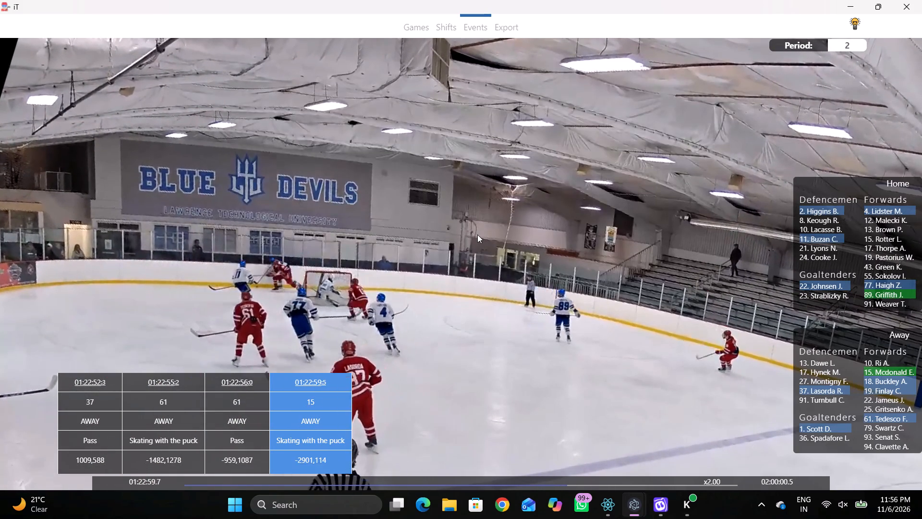
{"action": "key", "text": "space"}
{"action": "key", "text": "space"}
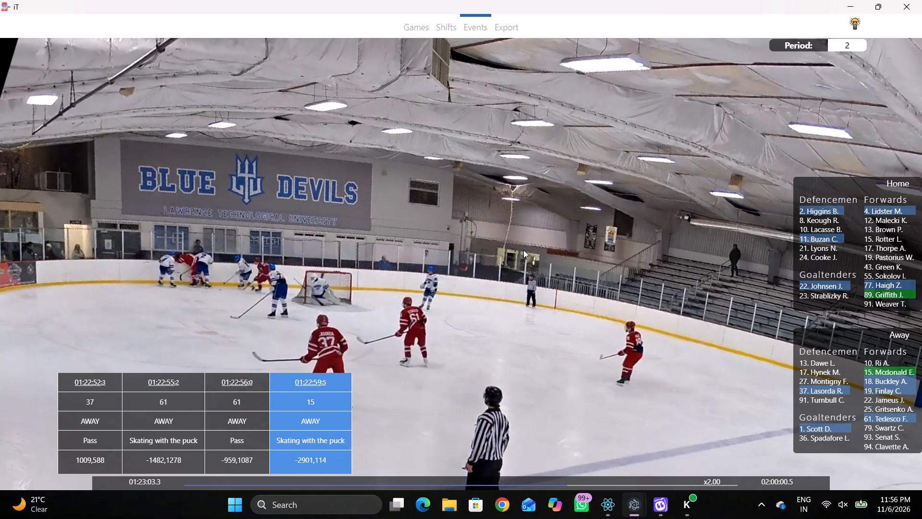
{"action": "key", "text": "space"}
{"action": "key", "text": "space"}
{"action": "key", "text": "space"}
{"action": "left_click", "coordinate": [323, 380]}
{"action": "key", "text": "space"}
{"action": "key", "text": "space"}
{"action": "right_click", "coordinate": [534, 221]}
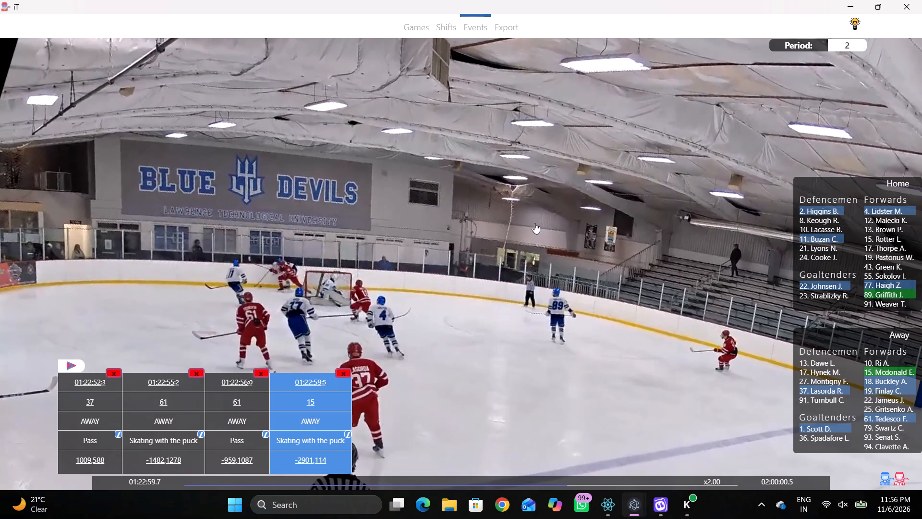
{"action": "key", "text": "space"}
{"action": "key", "text": "space"}
{"action": "right_click", "coordinate": [527, 221]}
{"action": "left_click", "coordinate": [529, 230]}
{"action": "left_click", "coordinate": [813, 155]}
{"action": "left_click", "coordinate": [240, 222]}
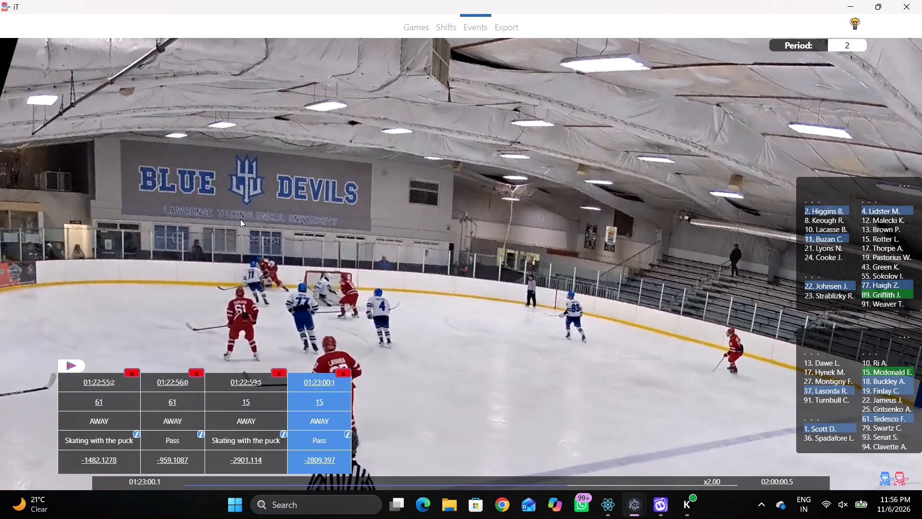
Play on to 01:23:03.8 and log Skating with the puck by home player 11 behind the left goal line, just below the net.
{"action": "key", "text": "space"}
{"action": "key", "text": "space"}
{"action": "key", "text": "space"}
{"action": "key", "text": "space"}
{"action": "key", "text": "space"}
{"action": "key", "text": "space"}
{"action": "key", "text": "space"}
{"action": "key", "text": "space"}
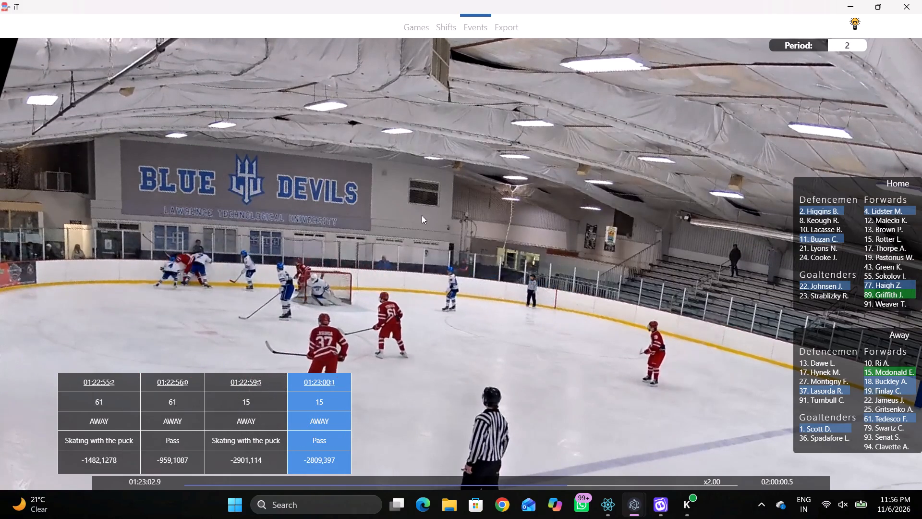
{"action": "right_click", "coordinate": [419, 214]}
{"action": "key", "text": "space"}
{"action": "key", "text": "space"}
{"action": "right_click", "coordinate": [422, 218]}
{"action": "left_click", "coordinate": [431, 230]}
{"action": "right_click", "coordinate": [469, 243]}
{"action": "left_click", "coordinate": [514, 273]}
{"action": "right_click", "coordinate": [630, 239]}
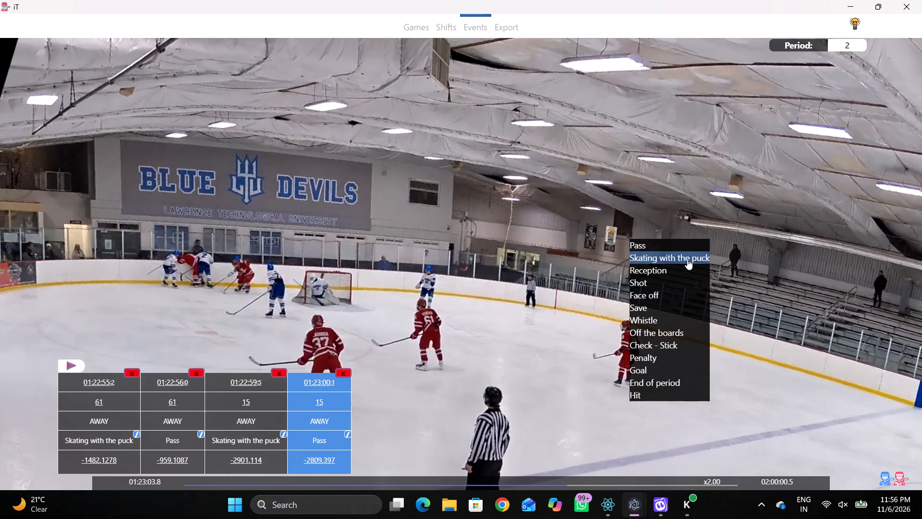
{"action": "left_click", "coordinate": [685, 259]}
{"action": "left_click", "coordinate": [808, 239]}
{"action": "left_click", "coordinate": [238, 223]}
Step back to 01:23:03.6 and log a Pass by repeated away player 15 at the left goal line, level with the lower face-off dots.
{"action": "key", "text": "space"}
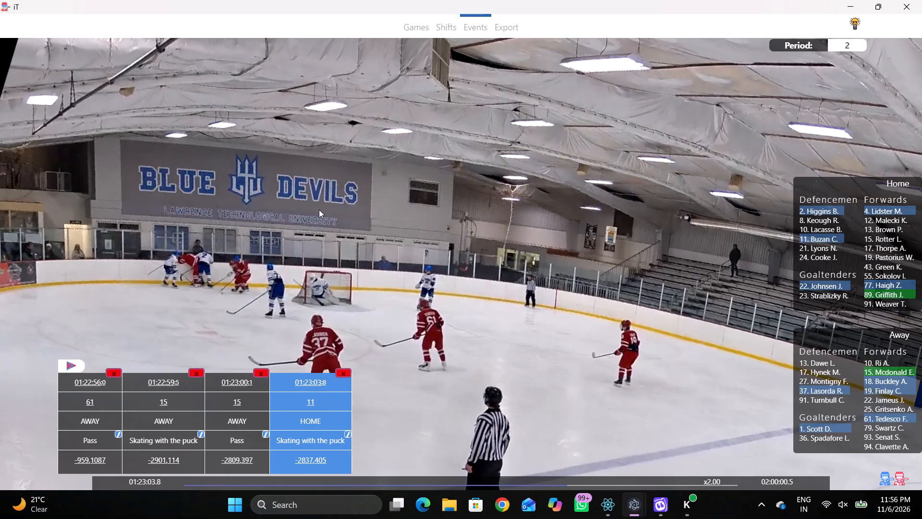
{"action": "key", "text": "space"}
{"action": "key", "text": "space"}
{"action": "key", "text": "space"}
{"action": "key", "text": "q"}
{"action": "key", "text": "q"}
{"action": "key", "text": "q"}
{"action": "key", "text": "q"}
{"action": "type", "text": "qqq"}
{"action": "key", "text": "q"}
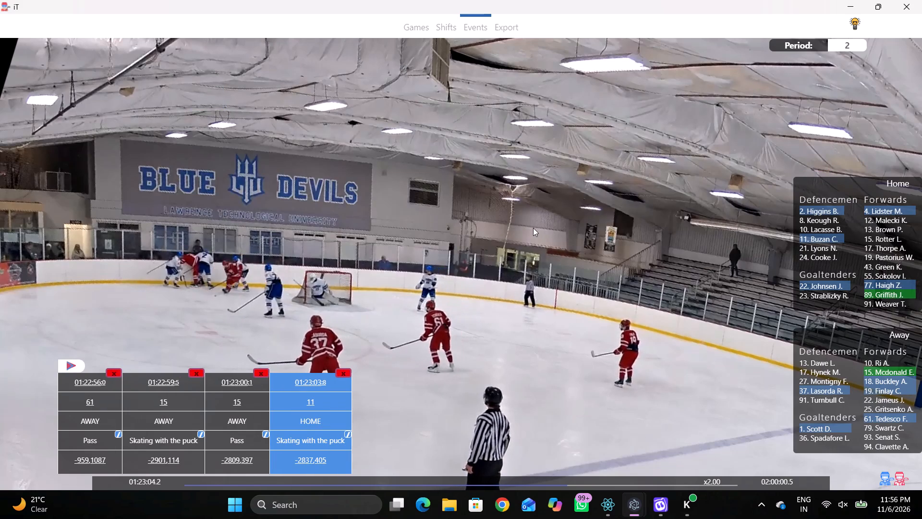
{"action": "key", "text": "q"}
{"action": "key", "text": "q"}
{"action": "key", "text": "q"}
{"action": "key", "text": "q"}
{"action": "key", "text": "space"}
{"action": "key", "text": "space"}
{"action": "right_click", "coordinate": [566, 222]}
{"action": "left_click", "coordinate": [570, 228]}
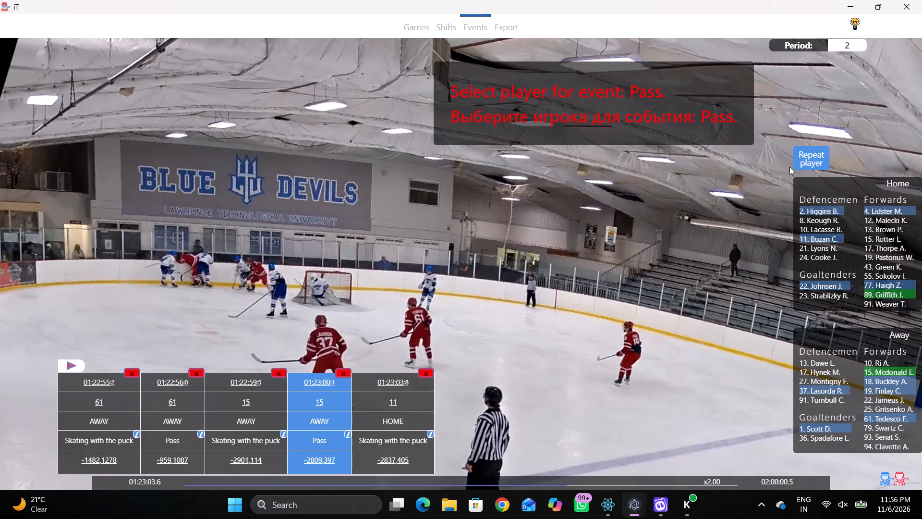
{"action": "left_click", "coordinate": [808, 163]}
{"action": "left_click", "coordinate": [245, 240]}
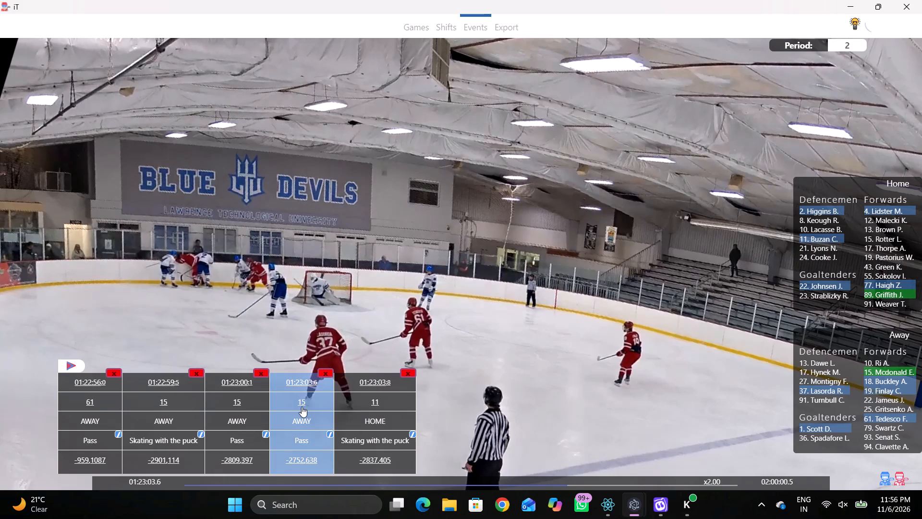
Change the player of the 01:23:03.6 Pass to home player 11.
{"action": "left_click", "coordinate": [302, 404]}
{"action": "left_click", "coordinate": [801, 239]}
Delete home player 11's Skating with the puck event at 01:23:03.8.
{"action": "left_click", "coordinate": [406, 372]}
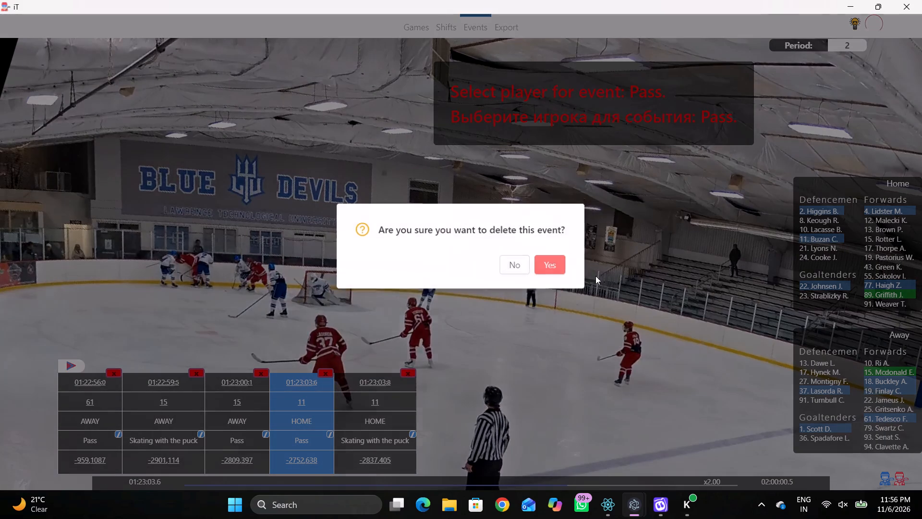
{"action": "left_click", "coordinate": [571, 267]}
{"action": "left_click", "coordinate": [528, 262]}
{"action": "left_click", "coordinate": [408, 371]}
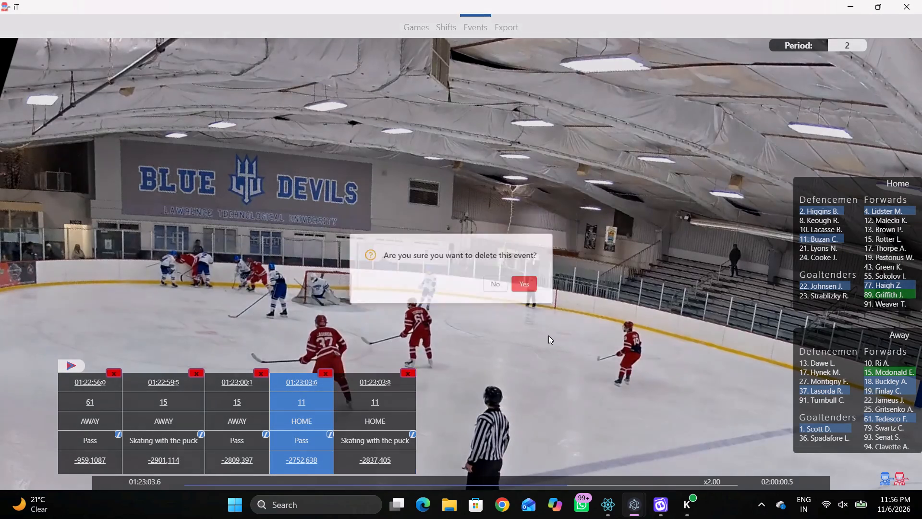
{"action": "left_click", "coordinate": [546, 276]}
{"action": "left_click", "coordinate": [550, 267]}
Play on to 01:23:04.6 and log Skating with the puck by away player 18 at the left goal line, just below the net.
{"action": "key", "text": "q"}
{"action": "key", "text": "q"}
{"action": "key", "text": "q"}
{"action": "key", "text": "q"}
{"action": "key", "text": "q"}
{"action": "key", "text": "q"}
{"action": "key", "text": "q"}
{"action": "key", "text": "q"}
{"action": "key", "text": "q"}
{"action": "key", "text": "q"}
{"action": "key", "text": "q"}
{"action": "key", "text": "q"}
{"action": "key", "text": "q"}
{"action": "key", "text": "q"}
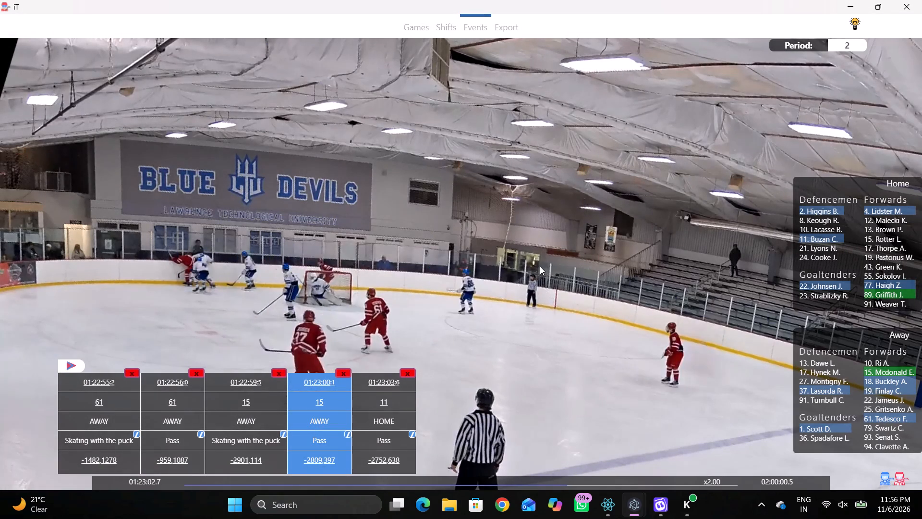
{"action": "type", "text": "qq"}
{"action": "key", "text": "space"}
{"action": "key", "text": "v"}
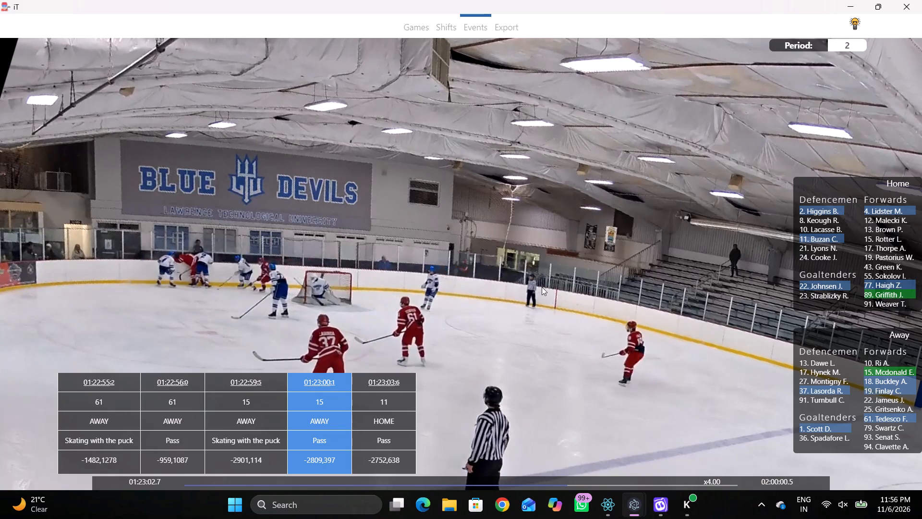
{"action": "key", "text": "space"}
{"action": "right_click", "coordinate": [523, 247]}
{"action": "key", "text": "space"}
{"action": "key", "text": "space"}
{"action": "right_click", "coordinate": [522, 240]}
{"action": "key", "text": "q"}
{"action": "left_click", "coordinate": [548, 258]}
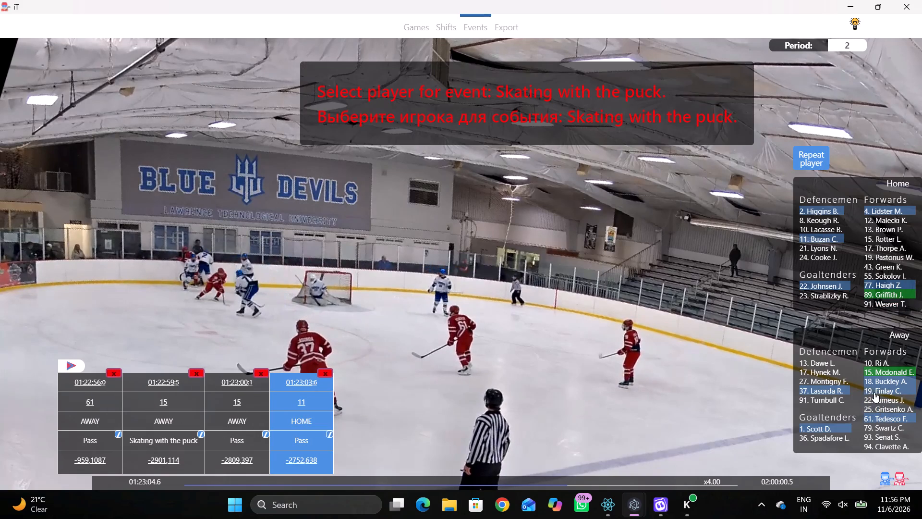
{"action": "left_click", "coordinate": [874, 392]}
{"action": "right_click_drag", "start_coordinate": [722, 331], "coordinate": [726, 330]}
{"action": "left_click", "coordinate": [753, 356]}
{"action": "right_click", "coordinate": [719, 324]}
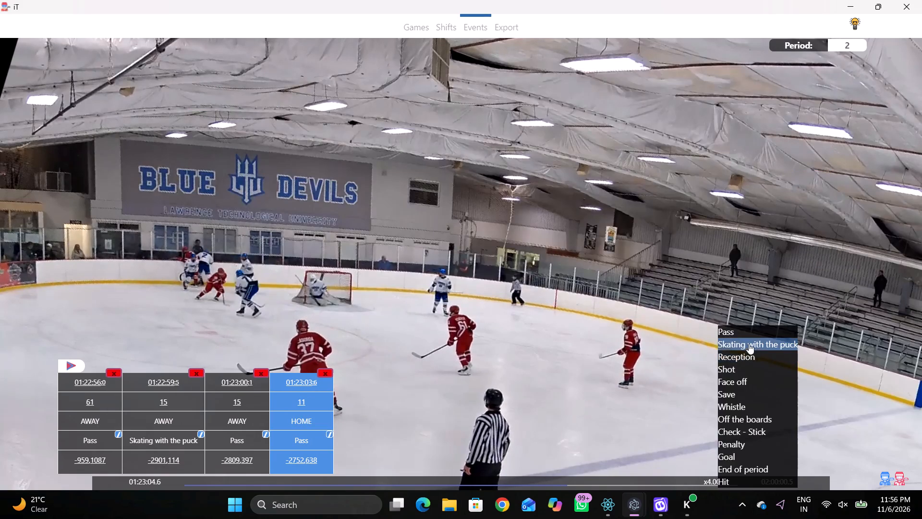
{"action": "left_click", "coordinate": [749, 344]}
{"action": "left_click", "coordinate": [883, 380]}
{"action": "left_click", "coordinate": [254, 218]}
Advance to 01:23:06.0 and log a Shot Attempt - On Goal by repeated away player 18 in the slot in front of the left net.
{"action": "key", "text": "r"}
{"action": "key", "text": "space"}
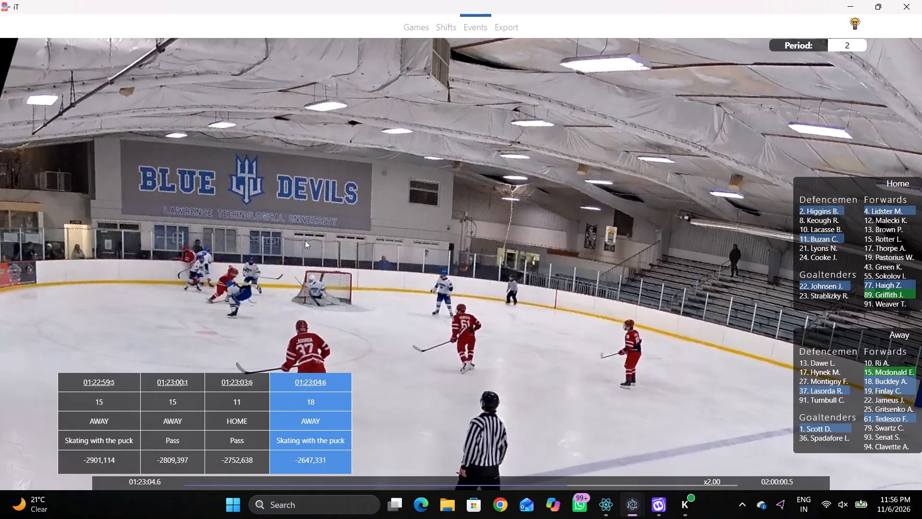
{"action": "key", "text": "space"}
{"action": "key", "text": "space"}
{"action": "key", "text": "space"}
{"action": "key", "text": "space"}
{"action": "key", "text": "space"}
{"action": "key", "text": "space"}
{"action": "key", "text": "space"}
{"action": "key", "text": "q"}
{"action": "key", "text": "space"}
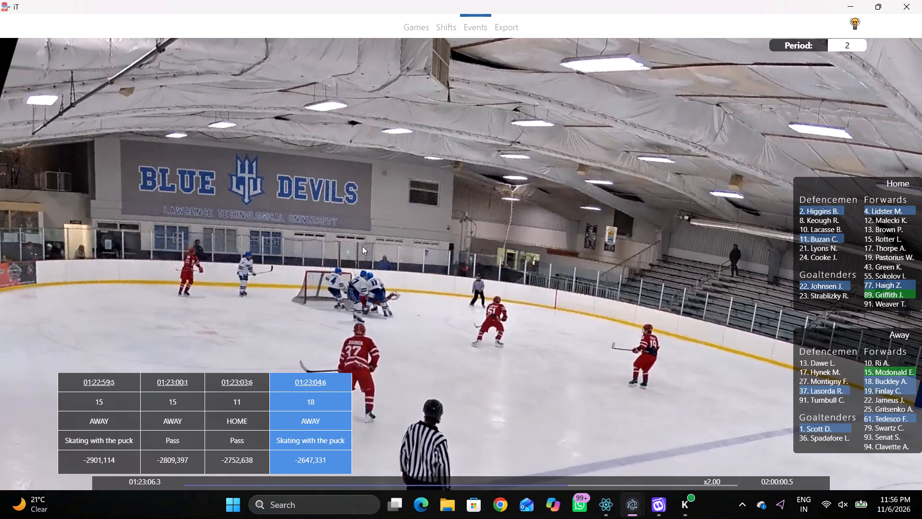
{"action": "key", "text": "space"}
{"action": "key", "text": "q"}
{"action": "key", "text": "q"}
{"action": "key", "text": "q"}
{"action": "key", "text": "q"}
{"action": "key", "text": "q"}
{"action": "key", "text": "q"}
{"action": "key", "text": "q"}
{"action": "right_click_drag", "start_coordinate": [465, 245], "coordinate": [454, 246]}
{"action": "left_click", "coordinate": [462, 298]}
{"action": "right_click_drag", "start_coordinate": [395, 241], "coordinate": [406, 251]}
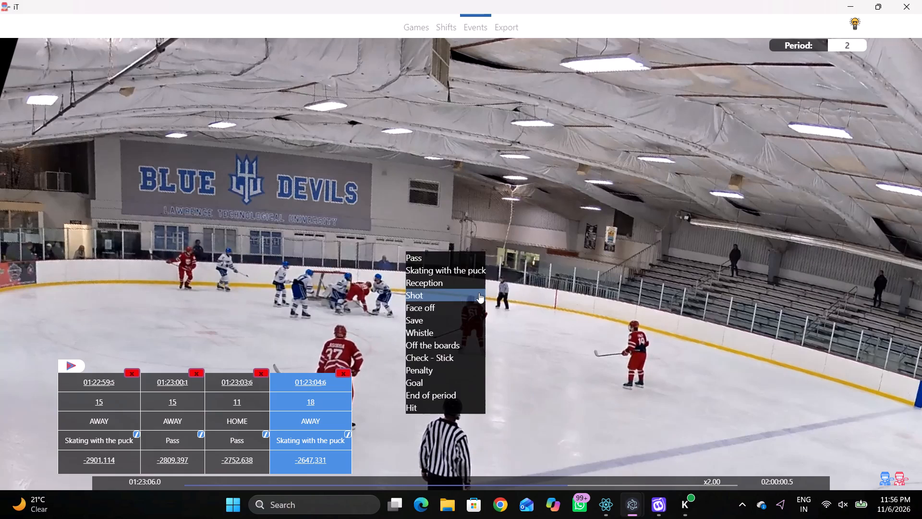
{"action": "left_click", "coordinate": [418, 293]}
{"action": "left_click", "coordinate": [397, 218]}
{"action": "left_click", "coordinate": [821, 153]}
{"action": "left_click", "coordinate": [284, 187]}
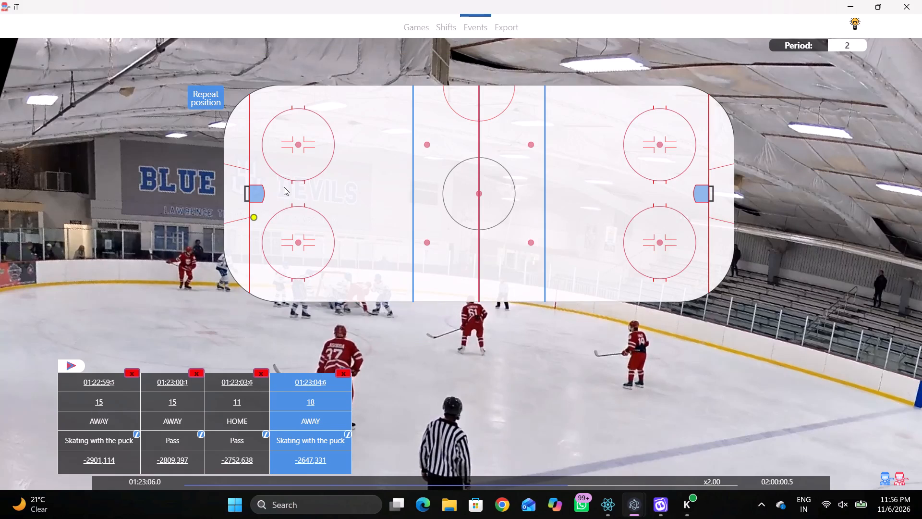
Move to 01:23:08.6 and log Skating with the puck by away player 61 in the lower part of the upper-left face-off circle.
{"action": "key", "text": "space"}
{"action": "key", "text": "space"}
{"action": "key", "text": "space"}
{"action": "key", "text": "space"}
{"action": "key", "text": "space"}
{"action": "key", "text": "space"}
{"action": "type", "text": "qr"}
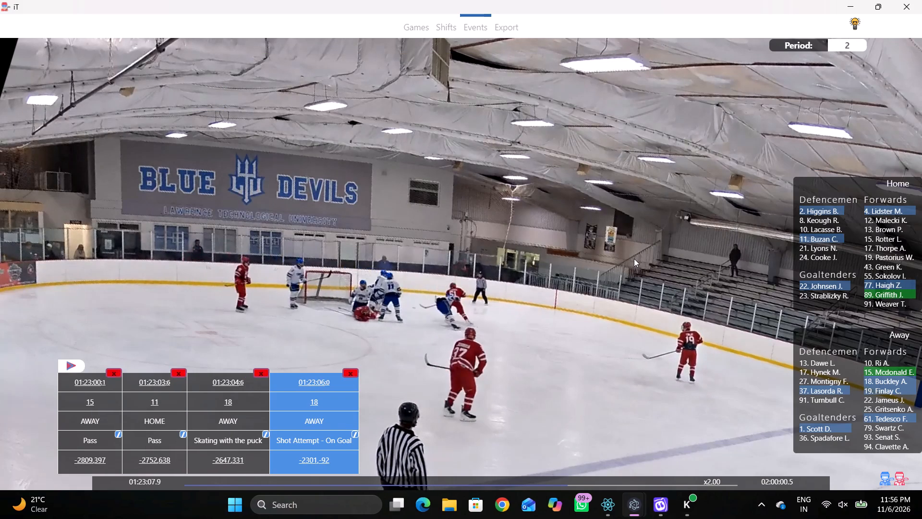
{"action": "key", "text": "space"}
{"action": "type", "text": "v"}
{"action": "key", "text": "space"}
{"action": "key", "text": "space"}
{"action": "key", "text": "space"}
{"action": "key", "text": "q"}
{"action": "key", "text": "q"}
{"action": "key", "text": "q"}
{"action": "key", "text": "q"}
{"action": "key", "text": "q"}
{"action": "key", "text": "q"}
{"action": "key", "text": "q"}
{"action": "key", "text": "q"}
{"action": "key", "text": "q"}
{"action": "key", "text": "q"}
{"action": "key", "text": "q"}
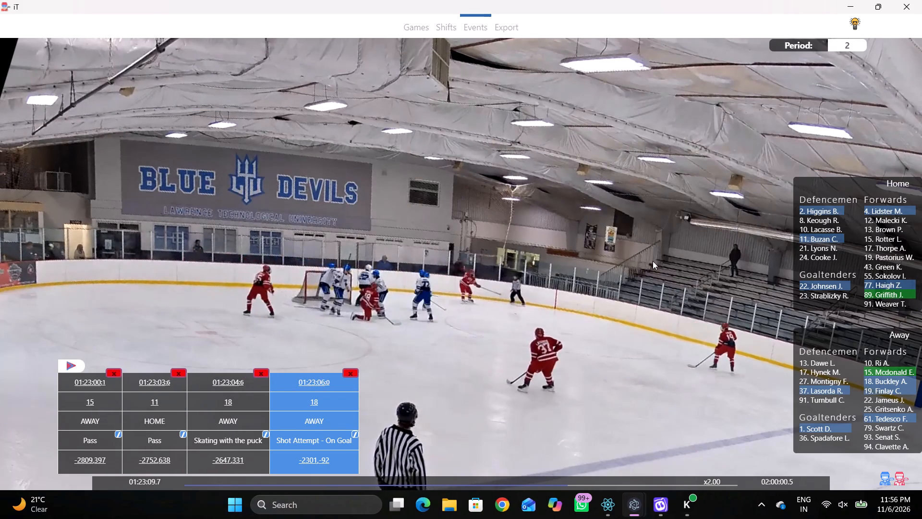
{"action": "right_click", "coordinate": [615, 244]}
{"action": "right_click_drag", "start_coordinate": [568, 253], "coordinate": [534, 263]}
{"action": "left_click", "coordinate": [567, 272]}
{"action": "right_click_drag", "start_coordinate": [604, 273], "coordinate": [599, 280]}
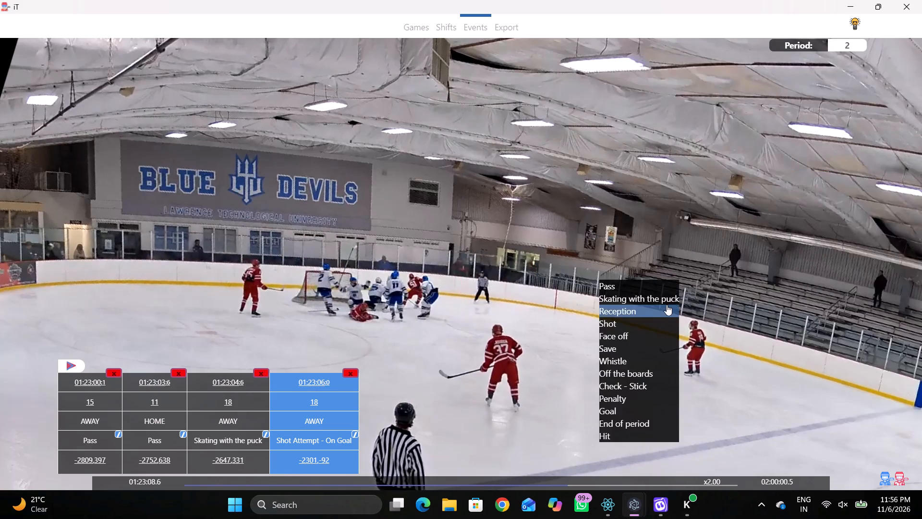
{"action": "left_click", "coordinate": [667, 305]}
{"action": "right_click_drag", "start_coordinate": [622, 290], "coordinate": [618, 295]}
{"action": "left_click", "coordinate": [682, 319]}
{"action": "left_click", "coordinate": [882, 415]}
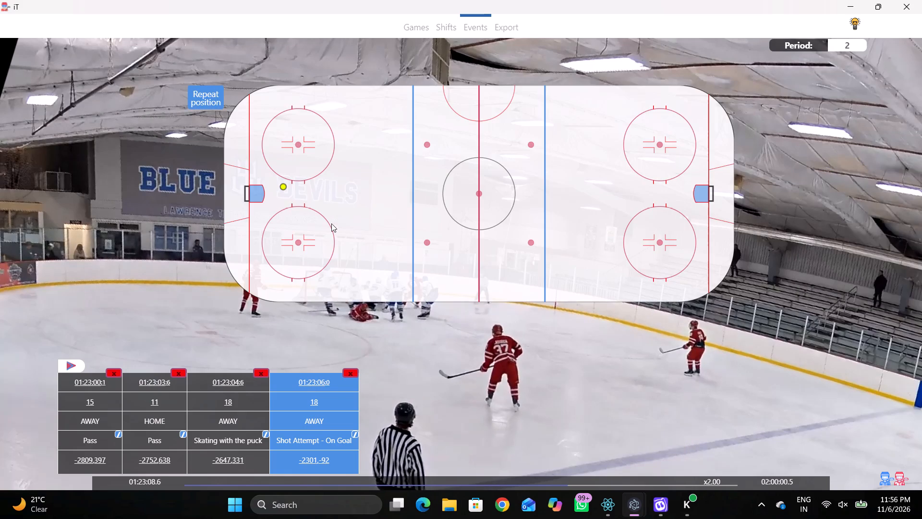
{"action": "left_click", "coordinate": [287, 161]}
Move to 01:23:09.6 and log a Pass by repeated away player 61 at the left edge of the upper-left face-off circle.
{"action": "key", "text": "space"}
{"action": "type", "text": "v"}
{"action": "key", "text": "space"}
{"action": "key", "text": "q"}
{"action": "key", "text": "q"}
{"action": "key", "text": "q"}
{"action": "key", "text": "q"}
{"action": "key", "text": "q"}
{"action": "key", "text": "q"}
{"action": "key", "text": "q"}
{"action": "key", "text": "q"}
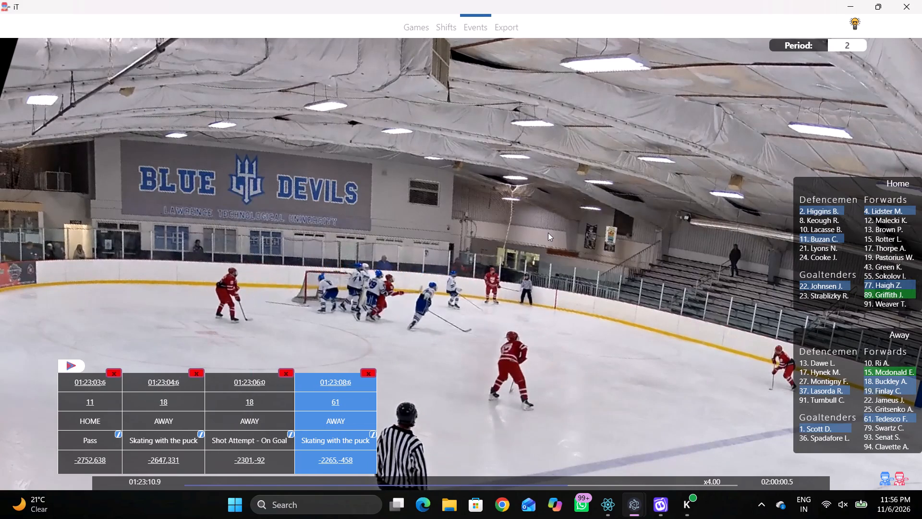
{"action": "key", "text": "q"}
{"action": "key", "text": "q"}
{"action": "key", "text": "q"}
{"action": "right_click", "coordinate": [575, 222]}
{"action": "key", "text": "q"}
{"action": "key", "text": "q"}
{"action": "left_click", "coordinate": [579, 230]}
{"action": "key", "text": "q"}
{"action": "right_click_drag", "start_coordinate": [566, 227], "coordinate": [559, 233]}
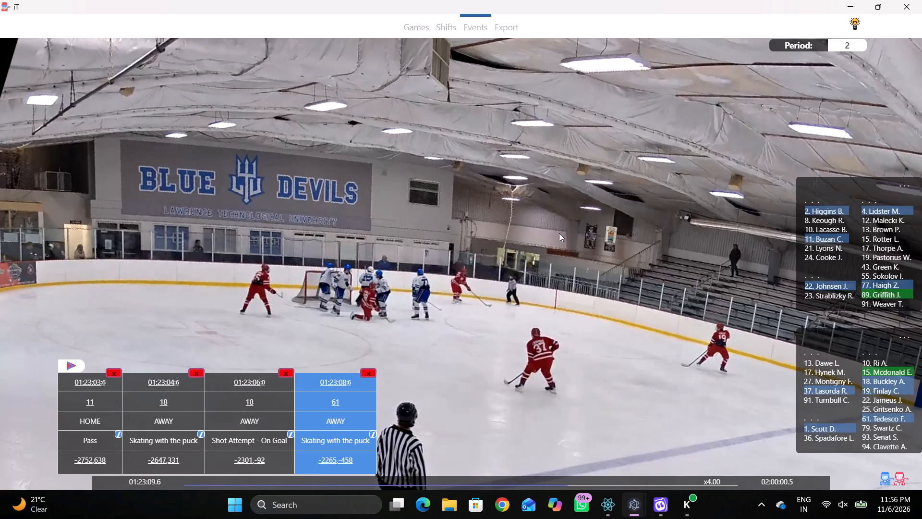
{"action": "right_click_drag", "start_coordinate": [559, 233], "coordinate": [558, 232]}
{"action": "left_click", "coordinate": [562, 236]}
{"action": "left_click", "coordinate": [804, 153]}
{"action": "left_click", "coordinate": [267, 144], "text": "shift"}
Hide the interface and log Skating with the puck by away player 19 midway between the upper-left face-off circle and left blue line.
{"action": "key", "text": "shift+d"}
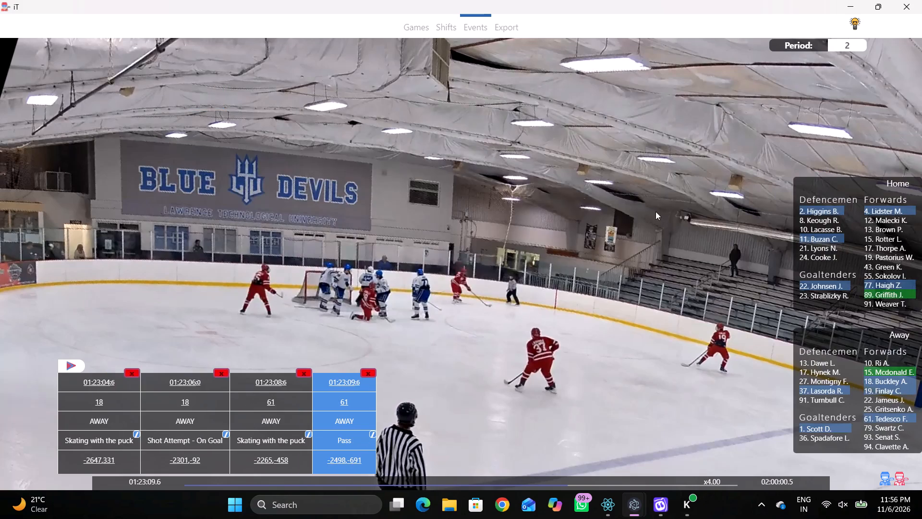
{"action": "key", "text": "space"}
{"action": "key", "text": "space"}
{"action": "right_click_drag", "start_coordinate": [604, 205], "coordinate": [605, 211]}
{"action": "left_click", "coordinate": [617, 228]}
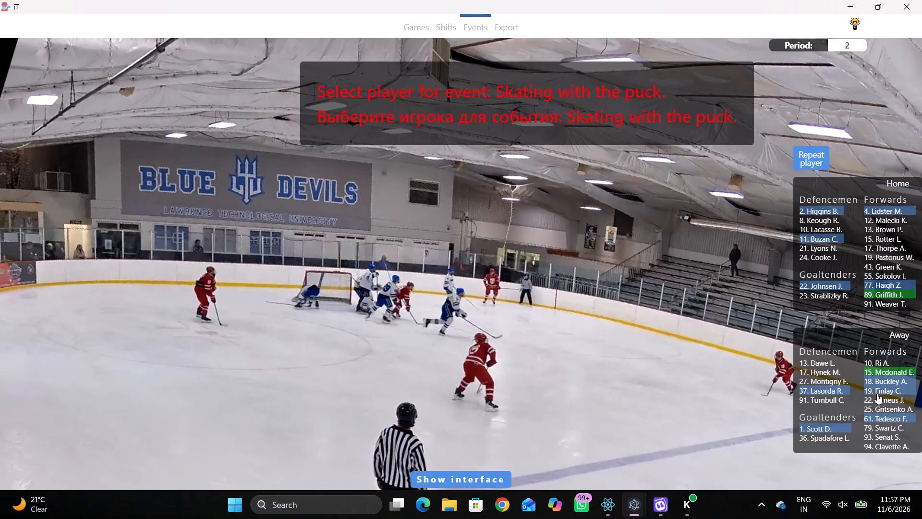
{"action": "left_click", "coordinate": [885, 389]}
{"action": "left_click", "coordinate": [374, 135]}
Log a Pass by repeated away player 19 just inside the left blue line, level with the upper face-off dots.
{"action": "type", "text": "rr qq"}
{"action": "right_click", "coordinate": [413, 131]}
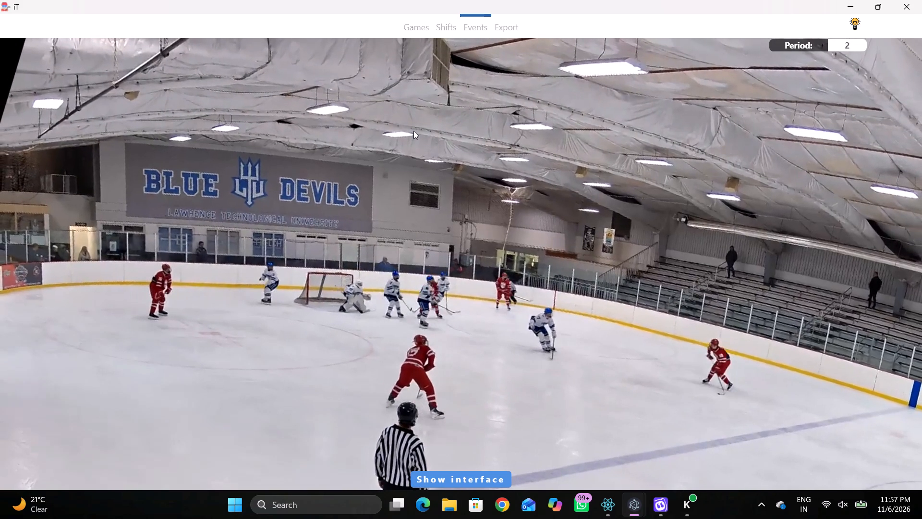
{"action": "left_click", "coordinate": [447, 145]}
{"action": "right_click", "coordinate": [613, 179]}
{"action": "left_click", "coordinate": [623, 193]}
{"action": "right_click_drag", "start_coordinate": [673, 154], "coordinate": [659, 159]}
{"action": "left_click", "coordinate": [666, 165]}
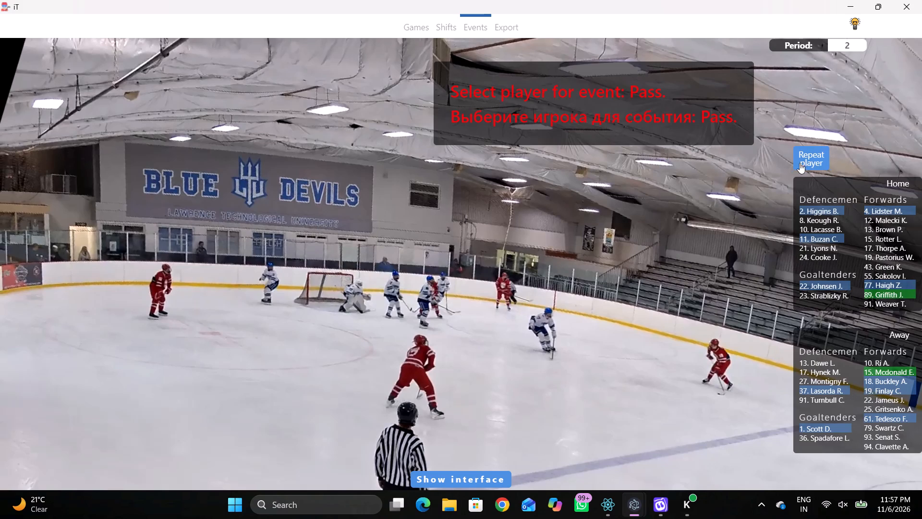
{"action": "left_click_drag", "start_coordinate": [806, 161], "coordinate": [801, 161]}
{"action": "left_click", "coordinate": [402, 141]}
Play on and log Skating with the puck by away player 61 in the lower-left part of the lower-left face-off circle.
{"action": "key", "text": "space"}
{"action": "key", "text": "v"}
{"action": "key", "text": "space"}
{"action": "key", "text": "space"}
{"action": "key", "text": "space"}
{"action": "right_click_drag", "start_coordinate": [490, 174], "coordinate": [485, 173]}
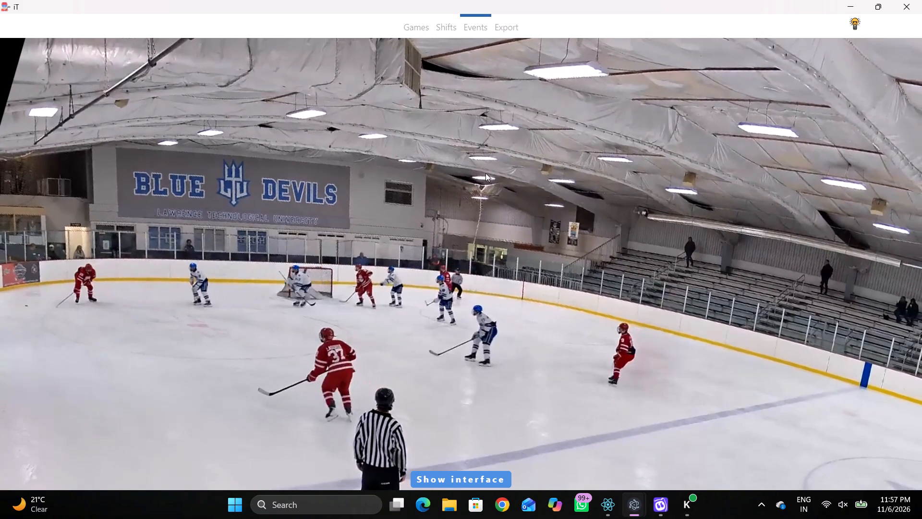
{"action": "right_click_drag", "start_coordinate": [485, 173], "coordinate": [485, 173]}
{"action": "left_click", "coordinate": [523, 189]}
{"action": "right_click_drag", "start_coordinate": [389, 172], "coordinate": [366, 180]}
{"action": "left_click", "coordinate": [436, 195]}
{"action": "left_click", "coordinate": [872, 421]}
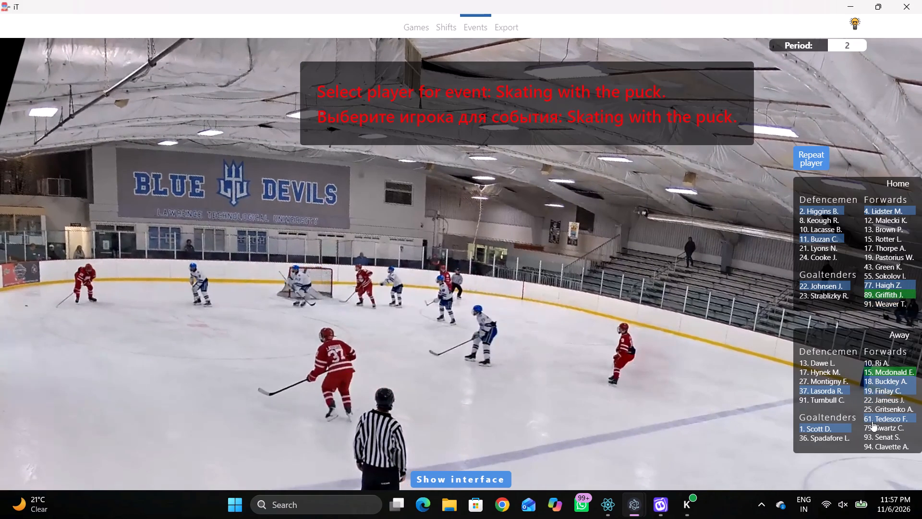
{"action": "left_click_drag", "start_coordinate": [289, 256], "coordinate": [276, 256]}
Review the preceding play and change the player of the Skating with the puck event at 01:23:13.2 to away player 15.
{"action": "key", "text": "q"}
{"action": "key", "text": "q"}
{"action": "key", "text": "q"}
{"action": "key", "text": "q"}
{"action": "key", "text": "q"}
{"action": "key", "text": "q"}
{"action": "key", "text": "q"}
{"action": "key", "text": "q"}
{"action": "key", "text": "q"}
{"action": "key", "text": "q"}
{"action": "key", "text": "q"}
{"action": "key", "text": "q"}
{"action": "key", "text": "q"}
{"action": "key", "text": "q"}
{"action": "key", "text": "q"}
{"action": "key", "text": "q"}
{"action": "key", "text": "q"}
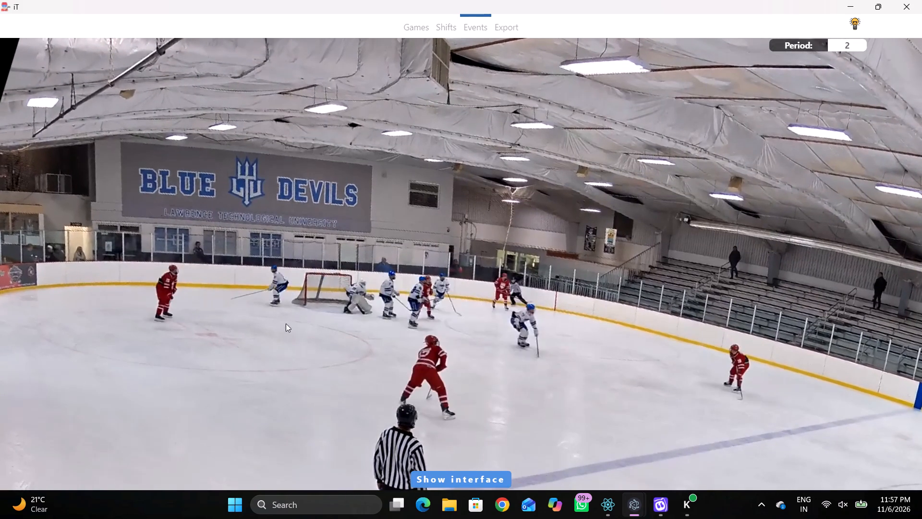
{"action": "key", "text": "q"}
{"action": "key", "text": "q"}
{"action": "key", "text": "q"}
{"action": "key", "text": "q"}
{"action": "key", "text": "q"}
{"action": "key", "text": "q"}
{"action": "key", "text": "q"}
{"action": "key", "text": "q"}
{"action": "key", "text": "q"}
{"action": "key", "text": "q"}
{"action": "key", "text": "q"}
{"action": "key", "text": "q"}
{"action": "key", "text": "q"}
{"action": "key", "text": "q"}
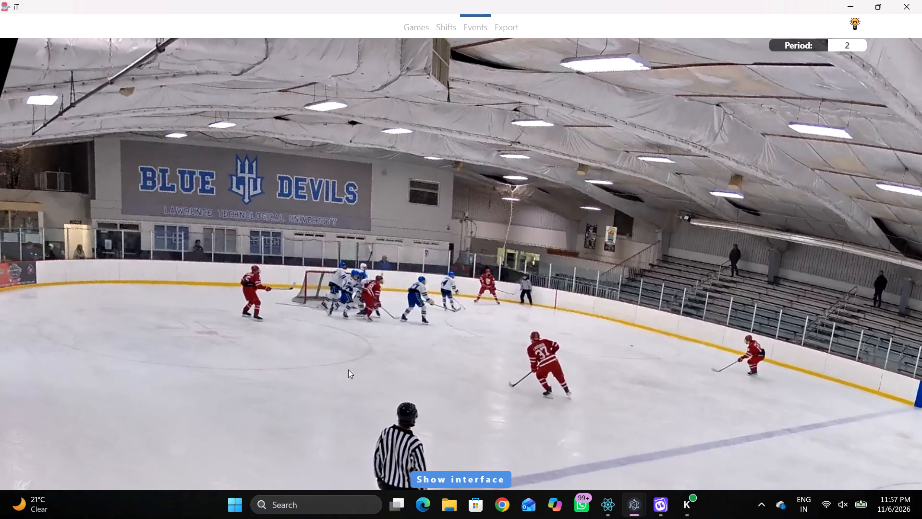
{"action": "key", "text": "shift+d"}
{"action": "left_click", "coordinate": [553, 395]}
{"action": "left_click", "coordinate": [884, 372]}
{"action": "key", "text": "shift+d"}
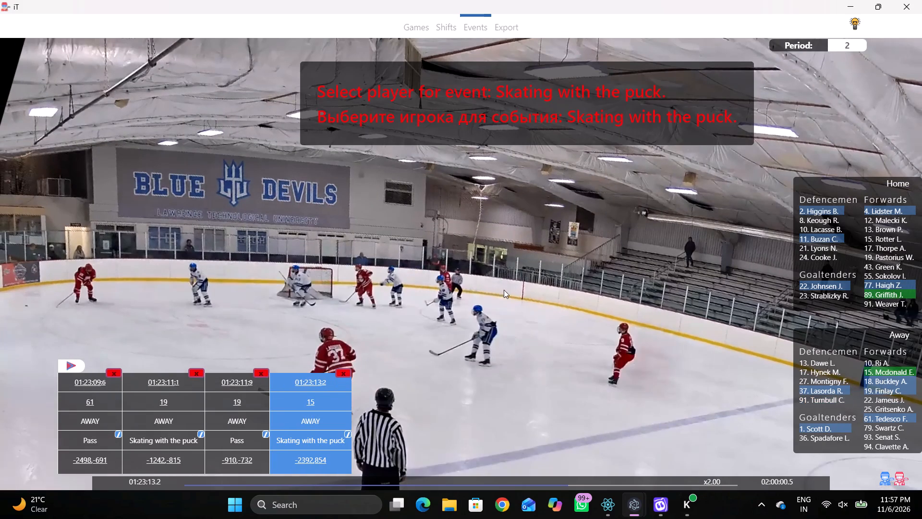
Log a Pass by repeated away player 15 in the lower-left part of the lower-left face-off circle.
{"action": "key", "text": "space"}
{"action": "key", "text": "v"}
{"action": "key", "text": "space"}
{"action": "key", "text": "q"}
{"action": "key", "text": "q"}
{"action": "key", "text": "q"}
{"action": "right_click", "coordinate": [631, 219]}
{"action": "left_click", "coordinate": [631, 228]}
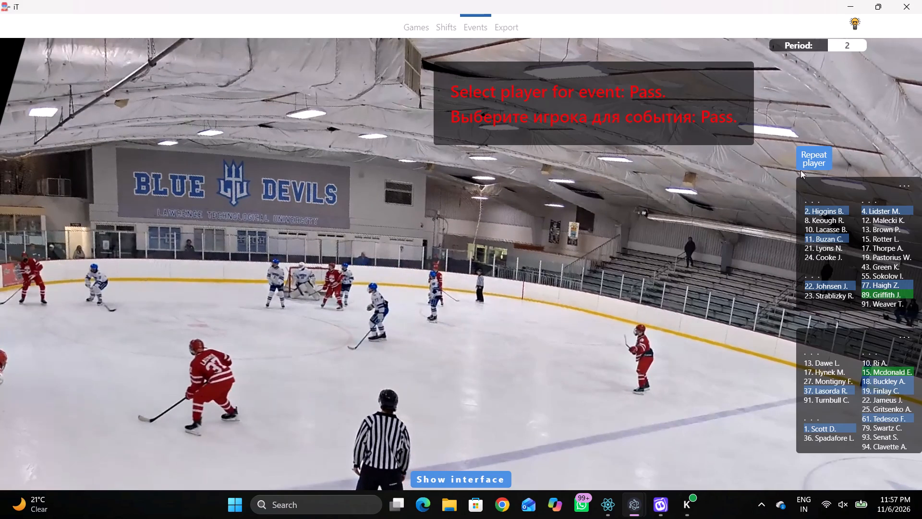
{"action": "left_click", "coordinate": [805, 154]}
{"action": "left_click", "coordinate": [268, 259]}
Play on and log a Pass by away player 37 in the lower-right part of the lower-left face-off circle.
{"action": "key", "text": "space"}
{"action": "key", "text": "space"}
{"action": "key", "text": "space"}
{"action": "key", "text": "space"}
{"action": "right_click_drag", "start_coordinate": [468, 271], "coordinate": [467, 278]}
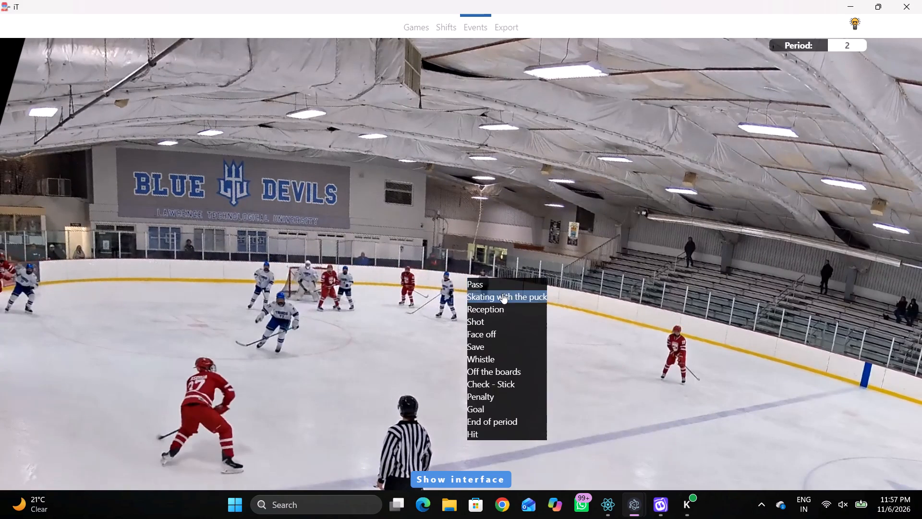
{"action": "left_click", "coordinate": [502, 293]}
{"action": "right_click_drag", "start_coordinate": [615, 290], "coordinate": [614, 299]}
{"action": "left_click", "coordinate": [619, 306]}
{"action": "left_click", "coordinate": [810, 388]}
{"action": "left_click", "coordinate": [316, 265]}
Find the release moment and log a Shot by away player 19 between the upper-left face-off circle and left blue line.
{"action": "key", "text": "space"}
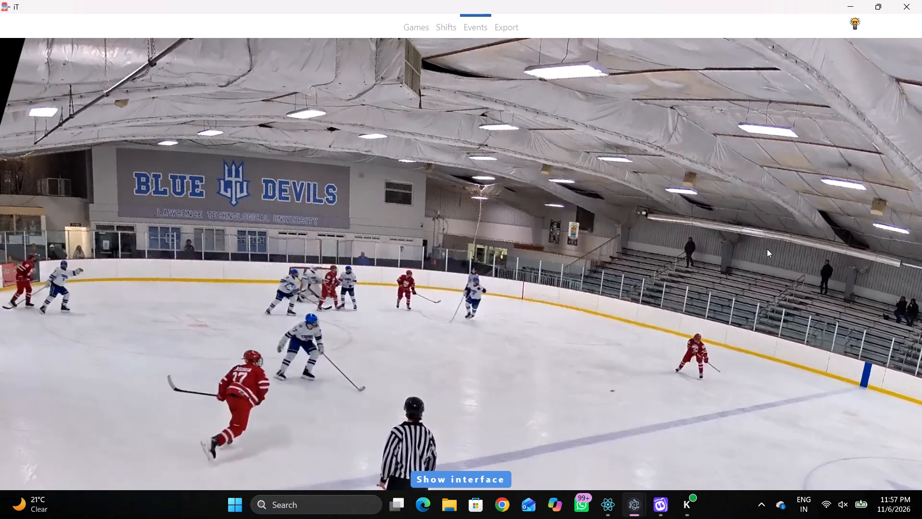
{"action": "key", "text": "space"}
{"action": "right_click_drag", "start_coordinate": [742, 249], "coordinate": [747, 251]}
{"action": "key", "text": "q"}
{"action": "type", "text": "r q"}
{"action": "type", "text": "qqqqqqq"}
{"action": "right_click_drag", "start_coordinate": [519, 265], "coordinate": [520, 270]}
{"action": "key", "text": "q"}
{"action": "left_click", "coordinate": [533, 305]}
{"action": "right_click", "coordinate": [539, 265]}
{"action": "left_click", "coordinate": [536, 310]}
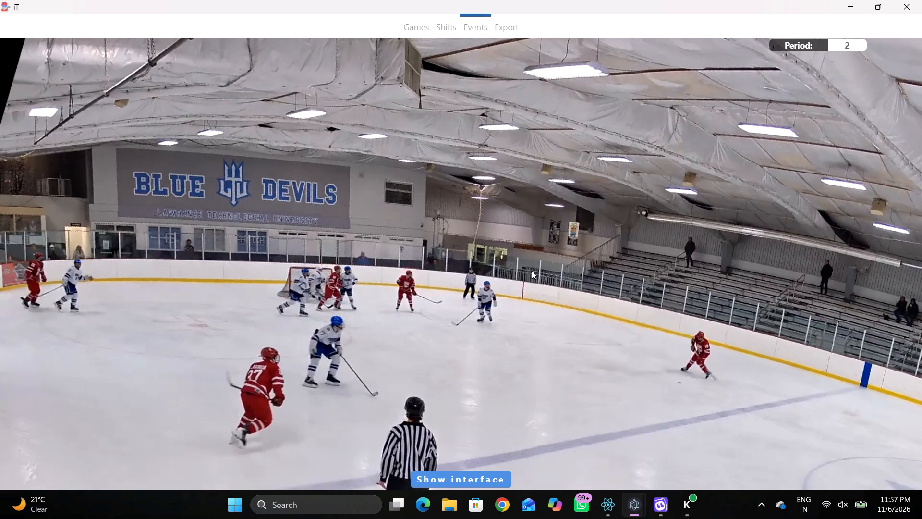
{"action": "right_click", "coordinate": [528, 268]}
{"action": "left_click", "coordinate": [540, 309]}
{"action": "left_click", "coordinate": [667, 227]}
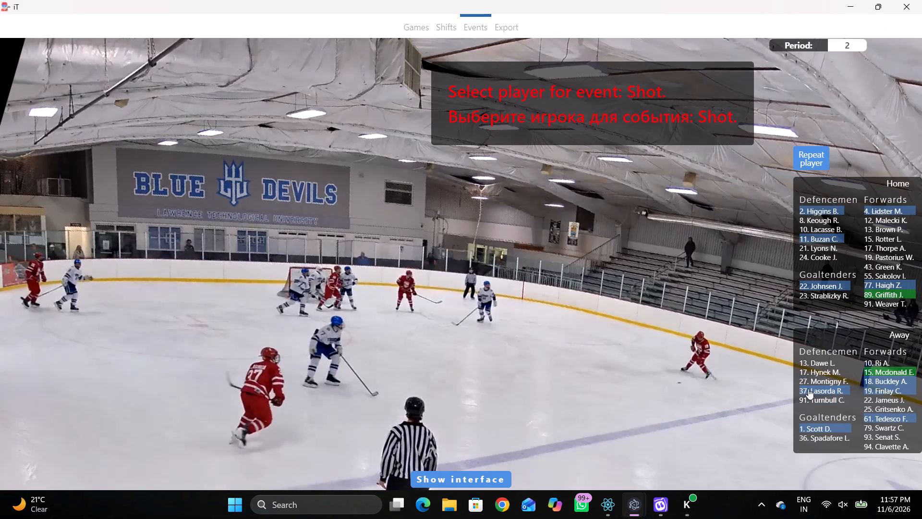
{"action": "left_click", "coordinate": [875, 389]}
{"action": "left_click", "coordinate": [386, 161]}
Log an Off the boards event on the left end boards, slightly above the net.
{"action": "key", "text": "space"}
{"action": "right_click", "coordinate": [527, 225]}
{"action": "key", "text": "space"}
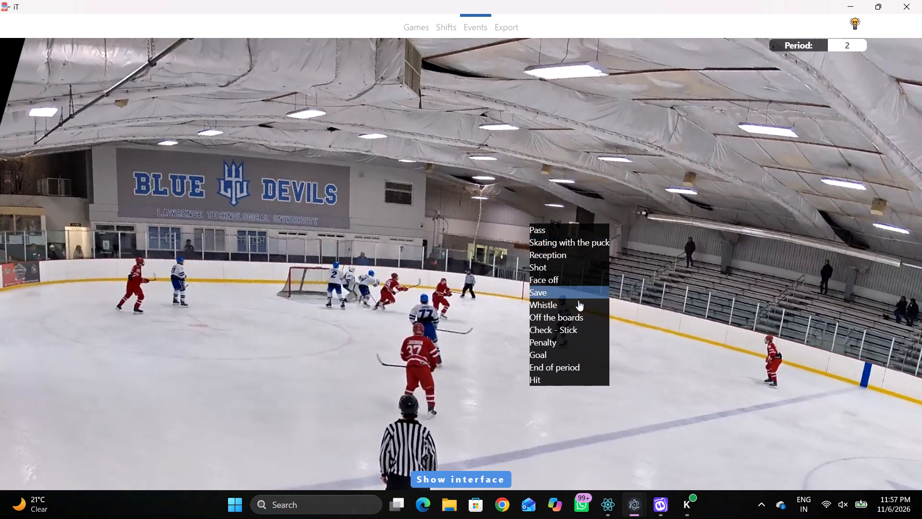
{"action": "left_click", "coordinate": [562, 311]}
{"action": "left_click", "coordinate": [228, 170]}
Play on and log Skating with the puck by away player 61 near the upper boards, above the upper-left face-off circle.
{"action": "key", "text": "space"}
{"action": "key", "text": "space"}
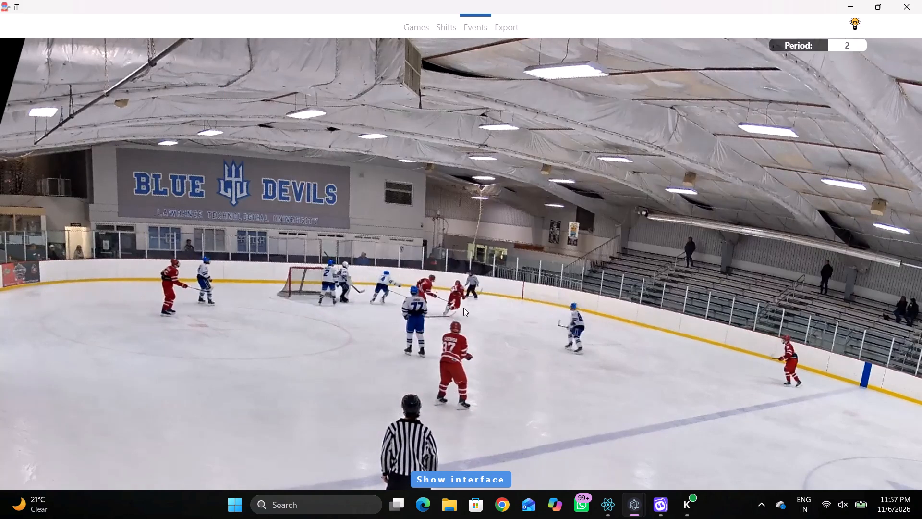
{"action": "key", "text": "space"}
{"action": "key", "text": "space"}
{"action": "key", "text": "space"}
{"action": "key", "text": "space"}
{"action": "key", "text": "space"}
{"action": "key", "text": "space"}
{"action": "key", "text": "space"}
{"action": "key", "text": "space"}
{"action": "right_click", "coordinate": [568, 285]}
{"action": "left_click", "coordinate": [603, 309]}
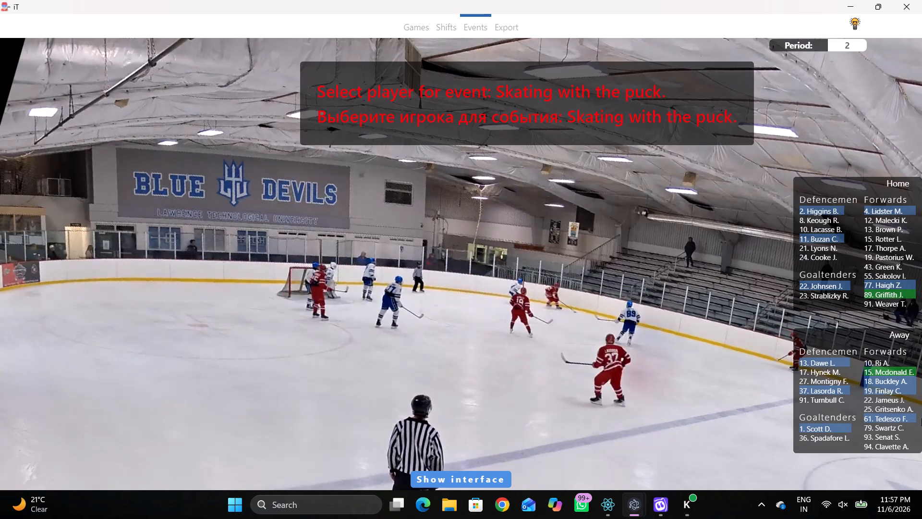
{"action": "left_click", "coordinate": [878, 419]}
{"action": "left_click", "coordinate": [309, 95]}
Log a Pass by repeated away player 61 near the upper boards, above the right side of the upper-left face-off circle.
{"action": "key", "text": "space"}
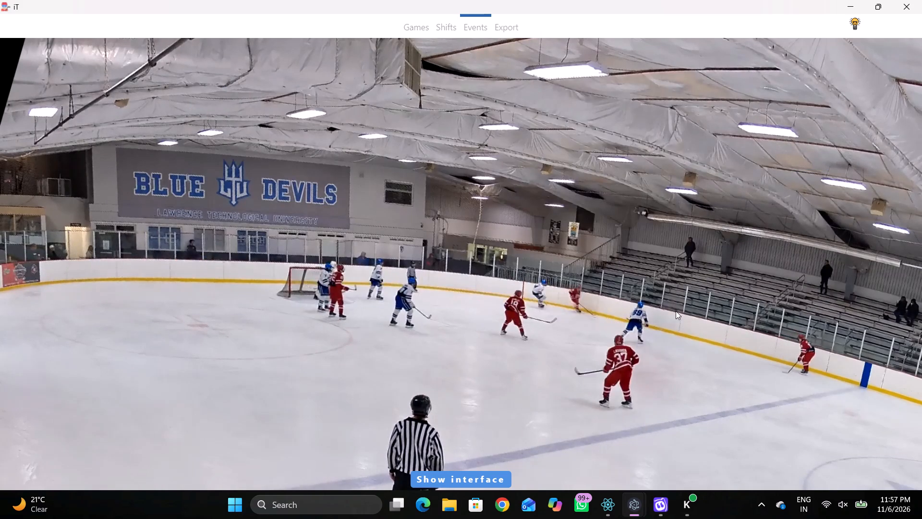
{"action": "key", "text": "space"}
{"action": "key", "text": "space"}
{"action": "key", "text": "space"}
{"action": "key", "text": "space"}
{"action": "key", "text": "space"}
{"action": "key", "text": "q"}
{"action": "key", "text": "q"}
{"action": "key", "text": "q"}
{"action": "key", "text": "q"}
{"action": "right_click", "coordinate": [643, 260]}
{"action": "left_click", "coordinate": [653, 267]}
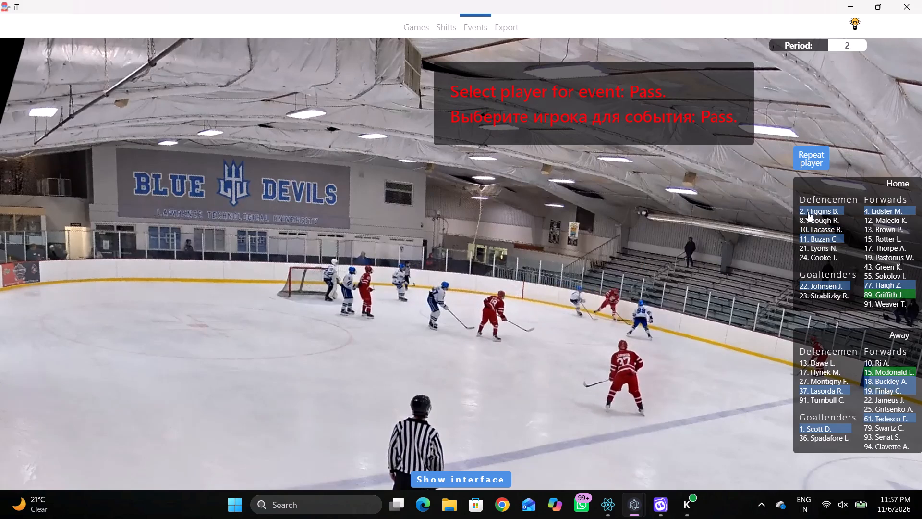
{"action": "left_click", "coordinate": [807, 166]}
{"action": "left_click", "coordinate": [326, 102]}
Play on and log a Pass by home player 77 just outside the lower-right edge of the upper-left face-off circle.
{"action": "key", "text": "space"}
{"action": "key", "text": "space"}
{"action": "key", "text": "space"}
{"action": "key", "text": "space"}
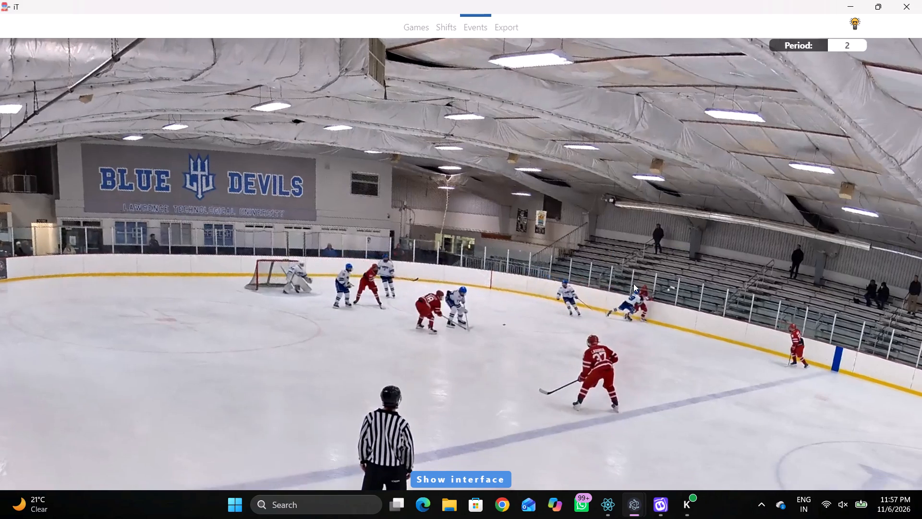
{"action": "type", "text": "q"}
{"action": "key", "text": "q"}
{"action": "right_click", "coordinate": [685, 258]}
{"action": "right_click", "coordinate": [680, 256]}
{"action": "left_click", "coordinate": [696, 266]}
{"action": "left_click", "coordinate": [888, 284]}
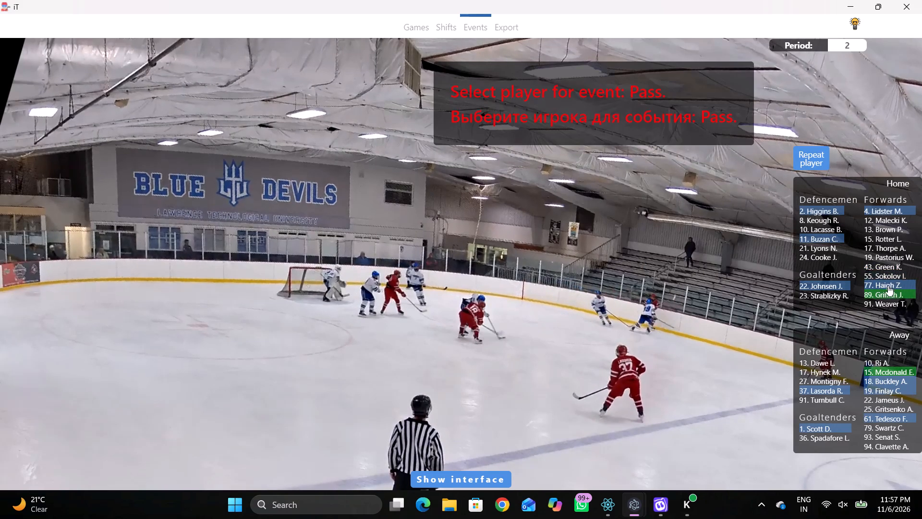
{"action": "left_click", "coordinate": [329, 177]}
Play on and log Skating with the puck by away player 37 just inside the left blue line, between the upper dots and centre.
{"action": "key", "text": "space"}
{"action": "key", "text": "space"}
{"action": "key", "text": "space"}
{"action": "key", "text": "space"}
{"action": "right_click", "coordinate": [902, 228]}
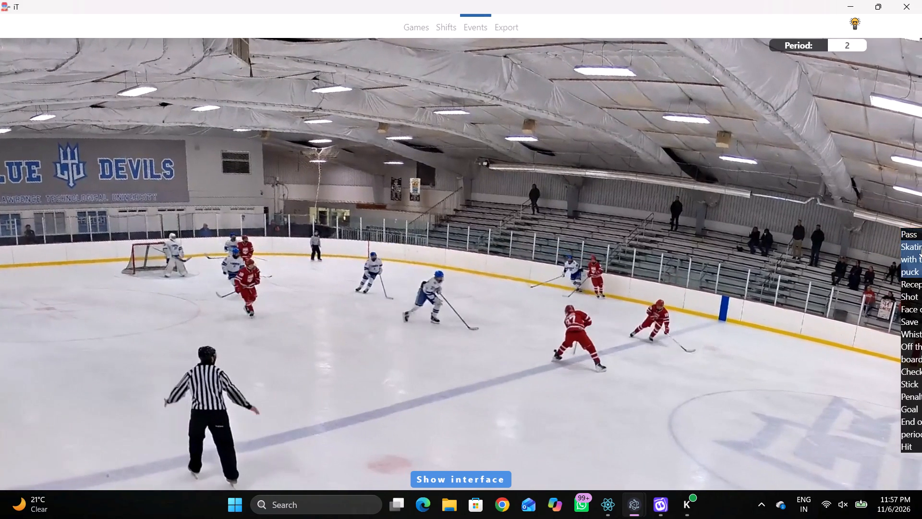
{"action": "right_click_drag", "start_coordinate": [712, 226], "coordinate": [713, 232]}
{"action": "left_click", "coordinate": [762, 248]}
{"action": "left_click", "coordinate": [826, 388]}
{"action": "left_click", "coordinate": [399, 169]}
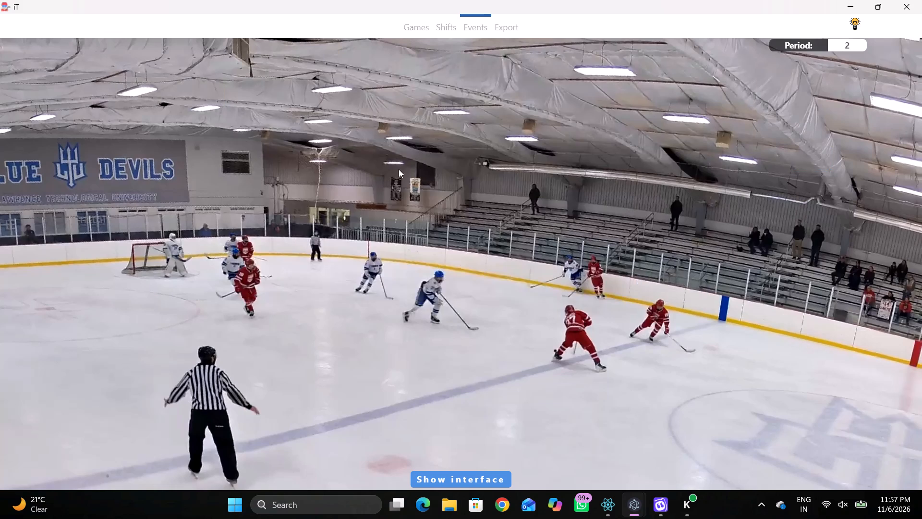
Log a Pass by repeated away player 37 just inside the left blue line, slightly below the level of the upper dots.
{"action": "key", "text": "space"}
{"action": "key", "text": "space"}
{"action": "key", "text": "q"}
{"action": "key", "text": "q"}
{"action": "right_click", "coordinate": [573, 191]}
{"action": "left_click", "coordinate": [578, 200]}
{"action": "left_click", "coordinate": [825, 159]}
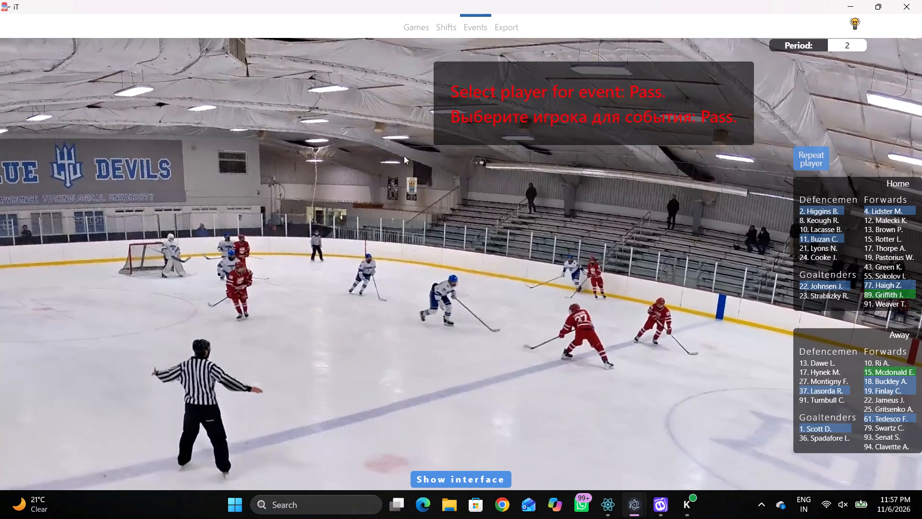
{"action": "left_click", "coordinate": [405, 156]}
Play on and log a Pass by away player 18 just outside the upper-right edge of the lower-left face-off circle.
{"action": "key", "text": "space"}
{"action": "key", "text": "v"}
{"action": "key", "text": "space"}
{"action": "key", "text": "q"}
{"action": "key", "text": "q"}
{"action": "key", "text": "q"}
{"action": "right_click", "coordinate": [430, 183]}
{"action": "left_click", "coordinate": [432, 188]}
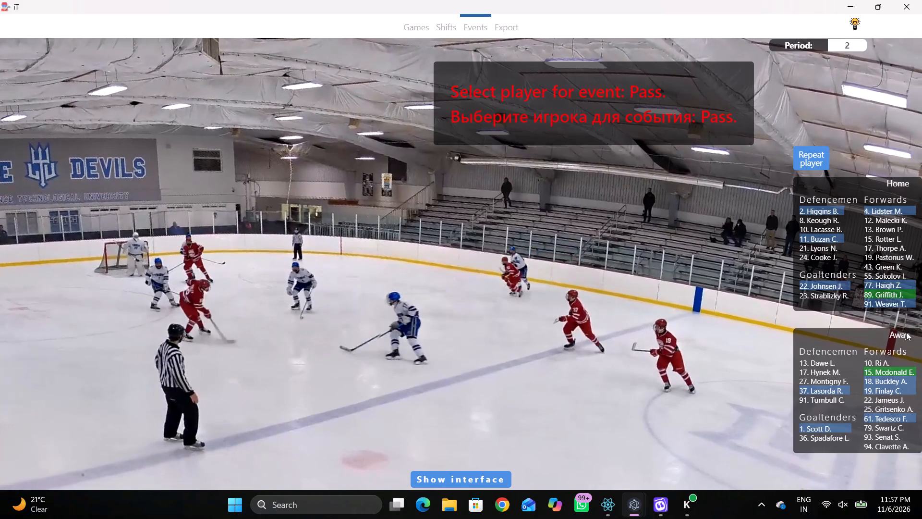
{"action": "left_click", "coordinate": [872, 378]}
{"action": "left_click", "coordinate": [343, 220]}
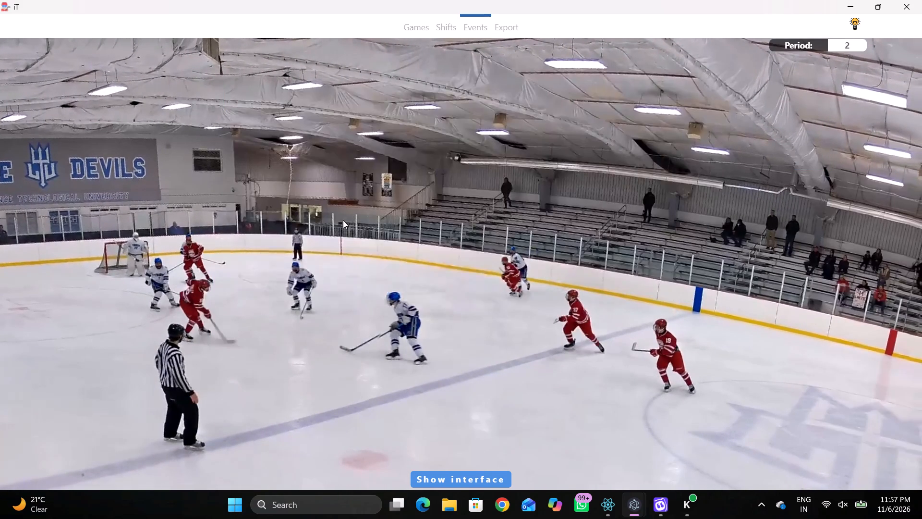
Play on and log Skating with the puck by away player 61 just outside the lower-right edge of the upper-left face-off circle.
{"action": "key", "text": "space"}
{"action": "key", "text": "space"}
{"action": "key", "text": "space"}
{"action": "key", "text": "space"}
{"action": "type", "text": "q"}
{"action": "type", "text": "r q"}
{"action": "key", "text": "q"}
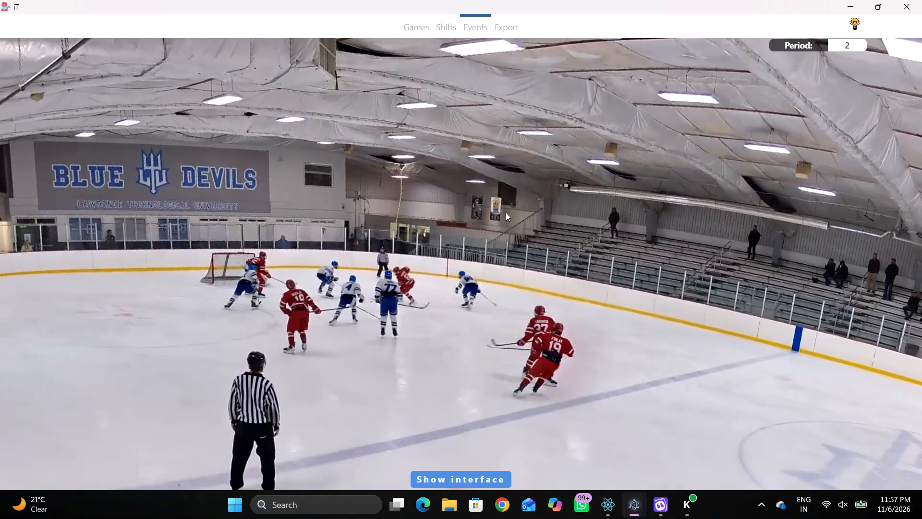
{"action": "right_click", "coordinate": [489, 186]}
{"action": "left_click", "coordinate": [492, 210]}
{"action": "left_click", "coordinate": [866, 417]}
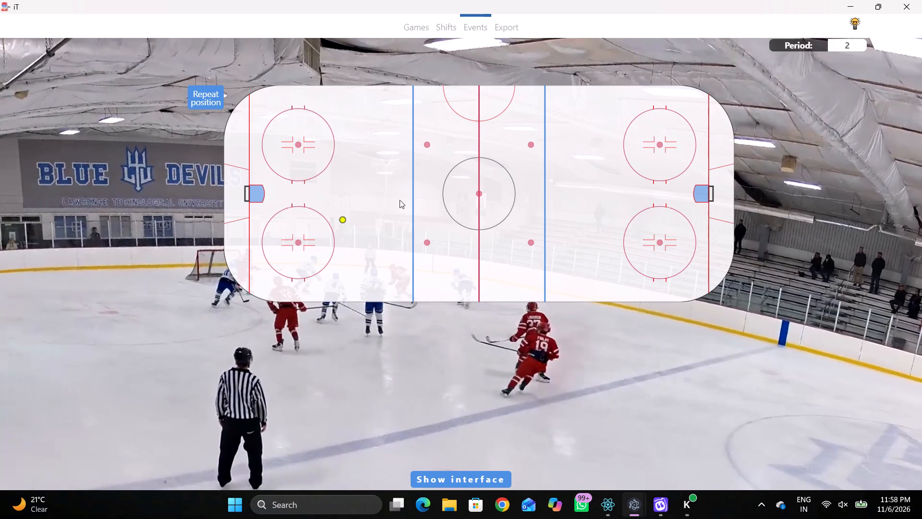
{"action": "left_click", "coordinate": [351, 167]}
Play on and log an On Goal Shot by repeated away player 61 at the lower-right edge of the upper-left face-off circle.
{"action": "key", "text": "space"}
{"action": "key", "text": "space"}
{"action": "key", "text": "space"}
{"action": "key", "text": "space"}
{"action": "right_click", "coordinate": [411, 206]}
{"action": "key", "text": "q"}
{"action": "key", "text": "q"}
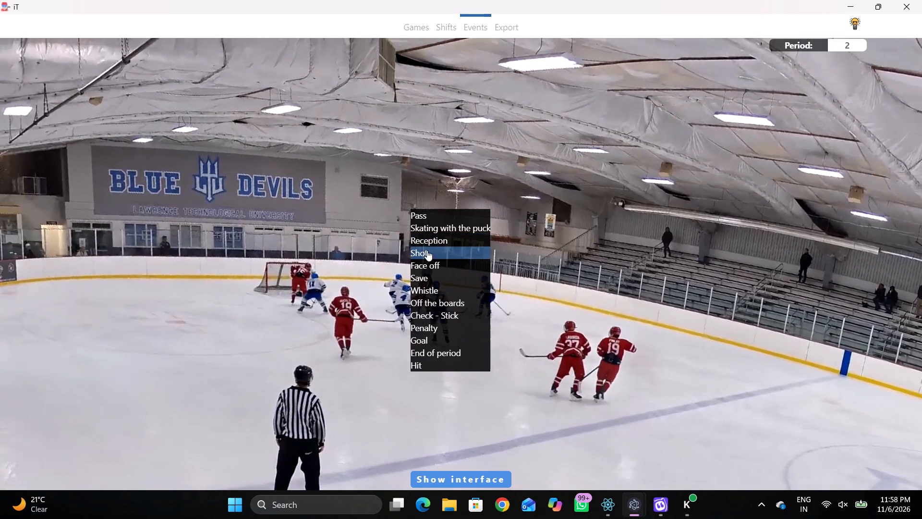
{"action": "left_click", "coordinate": [427, 250]}
{"action": "left_click", "coordinate": [444, 203]}
{"action": "left_click", "coordinate": [788, 156]}
{"action": "right_click_drag", "start_coordinate": [624, 159], "coordinate": [624, 163]}
{"action": "left_click", "coordinate": [641, 209]}
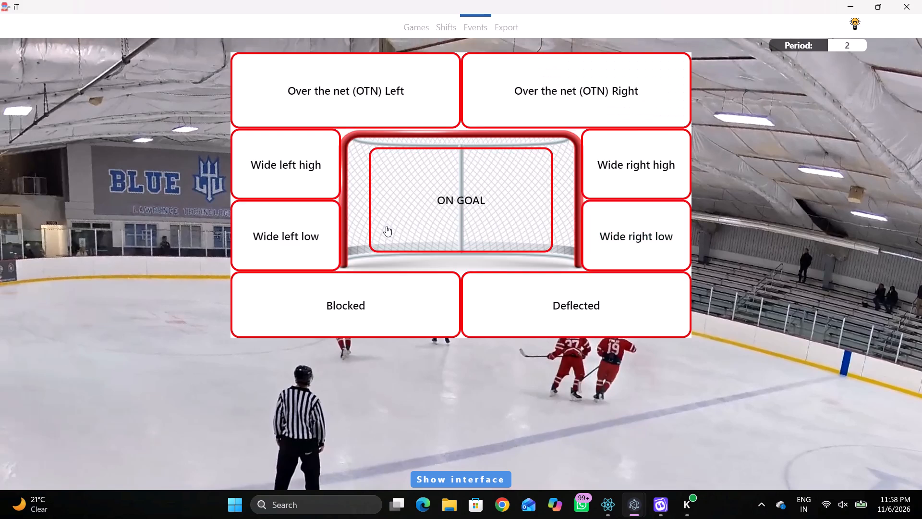
{"action": "left_click", "coordinate": [406, 225]}
{"action": "left_click", "coordinate": [817, 160]}
{"action": "left_click", "coordinate": [321, 172]}
Log a Left Pad Save, direction Bottom middle, by home goaltender 22 at the upper front corner of the left goal crease.
{"action": "key", "text": "space"}
{"action": "key", "text": "v"}
{"action": "key", "text": "space"}
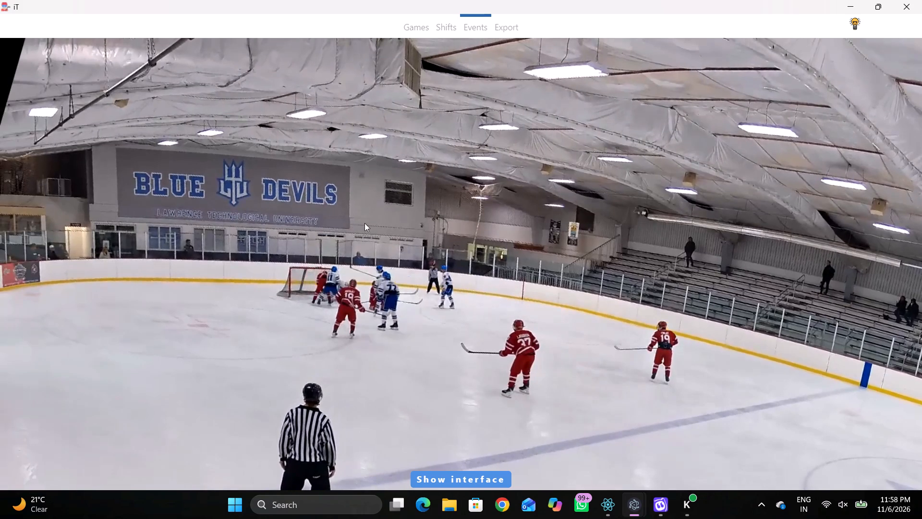
{"action": "right_click_drag", "start_coordinate": [354, 214], "coordinate": [357, 227]}
{"action": "left_click", "coordinate": [379, 284]}
{"action": "right_click", "coordinate": [401, 256]}
{"action": "left_click", "coordinate": [415, 321]}
{"action": "left_click", "coordinate": [557, 273]}
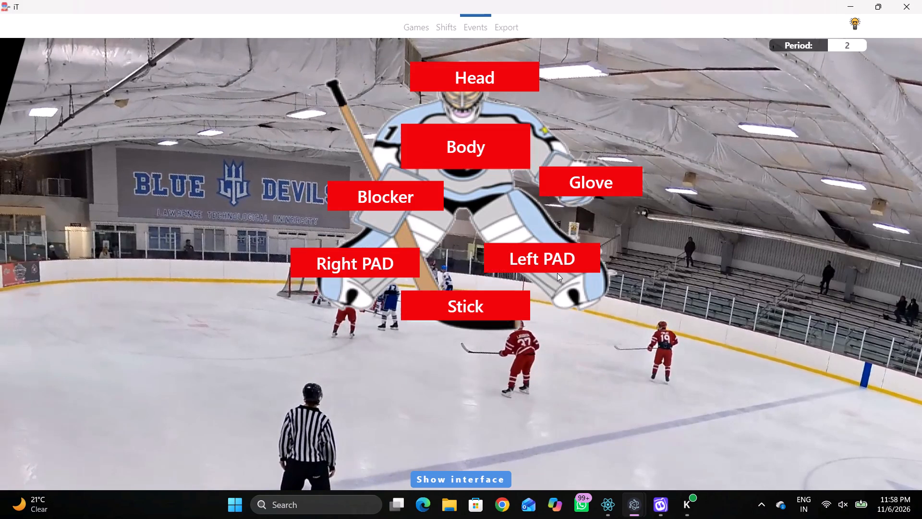
{"action": "left_click_drag", "start_coordinate": [549, 264], "coordinate": [519, 267]}
{"action": "left_click", "coordinate": [511, 267]}
{"action": "left_click", "coordinate": [851, 237]}
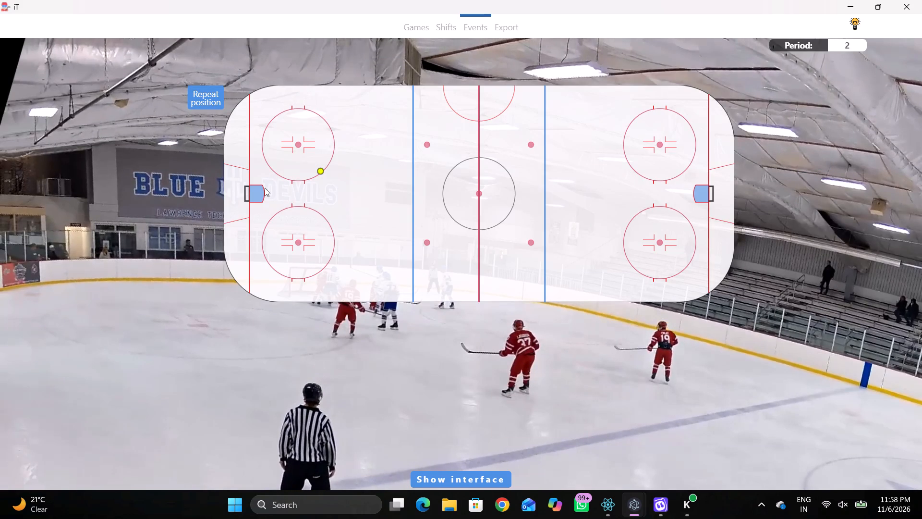
{"action": "left_click", "coordinate": [265, 188]}
Play on and log a Whistle just inside the left blue line, slightly below the level of the centre dot.
{"action": "key", "text": "shift+d"}
{"action": "key", "text": "space"}
{"action": "key", "text": "v"}
{"action": "key", "text": "space"}
{"action": "right_click", "coordinate": [429, 228]}
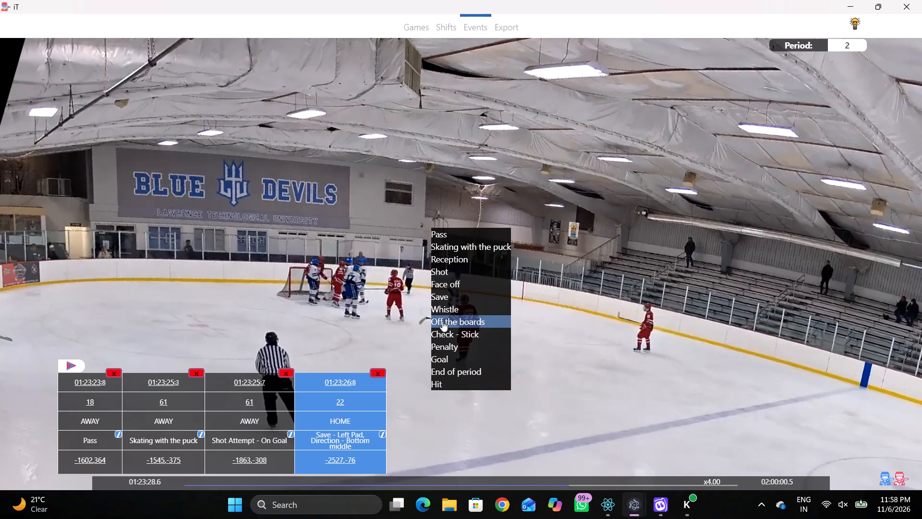
{"action": "left_click", "coordinate": [442, 318]}
{"action": "left_click_drag", "start_coordinate": [473, 409], "coordinate": [451, 353]}
{"action": "right_click_drag", "start_coordinate": [396, 216], "coordinate": [405, 212]}
{"action": "left_click", "coordinate": [413, 303]}
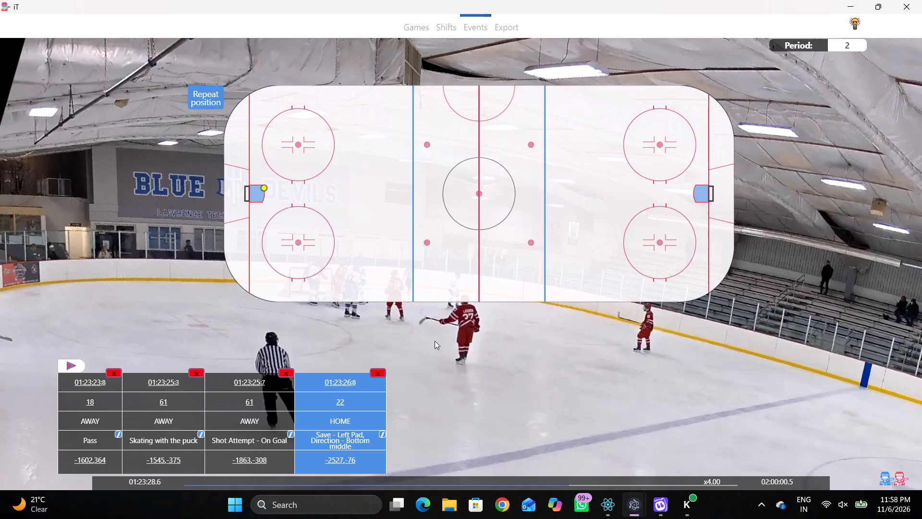
{"action": "left_click_drag", "start_coordinate": [436, 346], "coordinate": [426, 321]}
{"action": "right_click_drag", "start_coordinate": [389, 189], "coordinate": [416, 183]}
{"action": "left_click", "coordinate": [438, 269]}
{"action": "left_click", "coordinate": [400, 211]}
Advance past the stoppage and log a Face off won by away player 18 against home player 13 on the upper-left face-off dot.
{"action": "key", "text": "space"}
{"action": "type", "text": "c vv"}
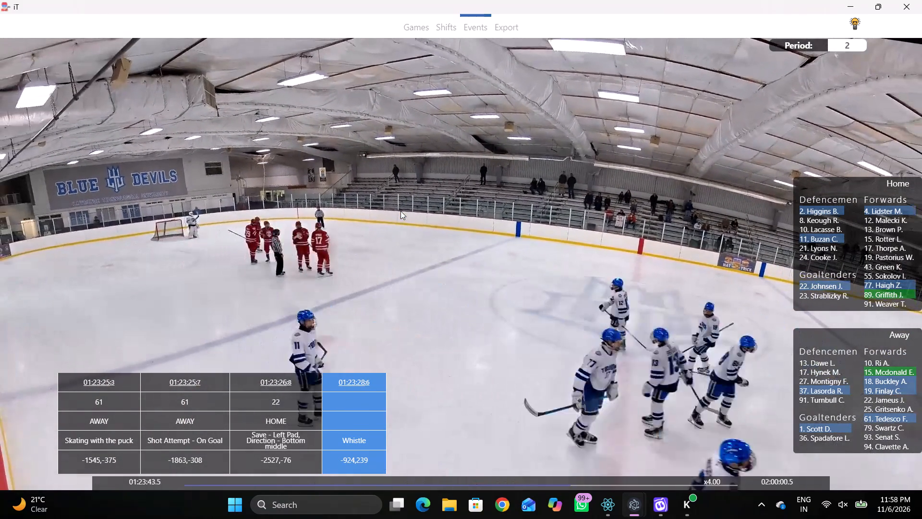
{"action": "key", "text": "space"}
{"action": "type", "text": "D v"}
{"action": "key", "text": "space"}
{"action": "key", "text": "space"}
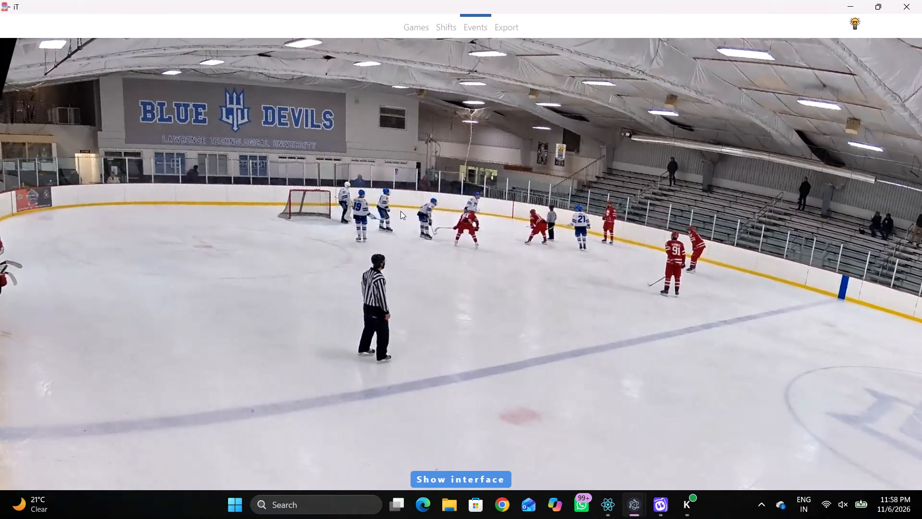
{"action": "key", "text": "space"}
{"action": "type", "text": "DD"}
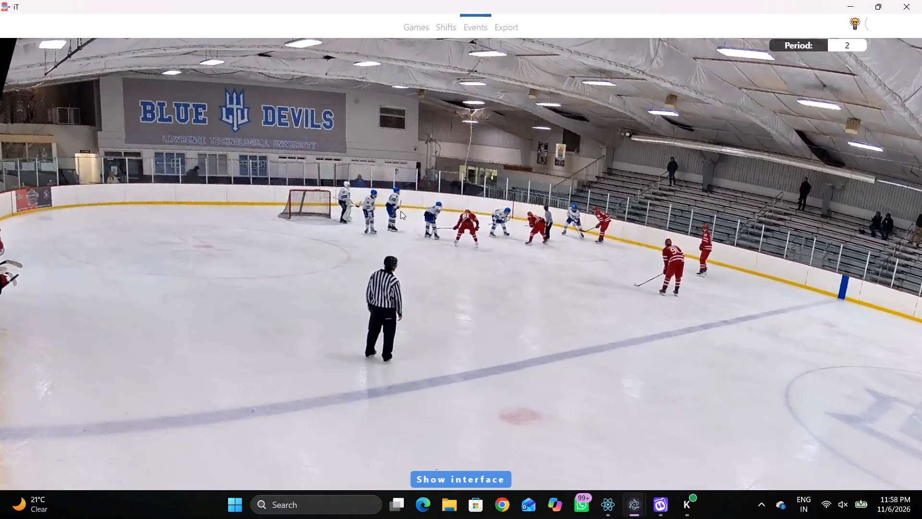
{"action": "key", "text": "space"}
{"action": "key", "text": "space"}
{"action": "type", "text": "rr"}
{"action": "key", "text": "space"}
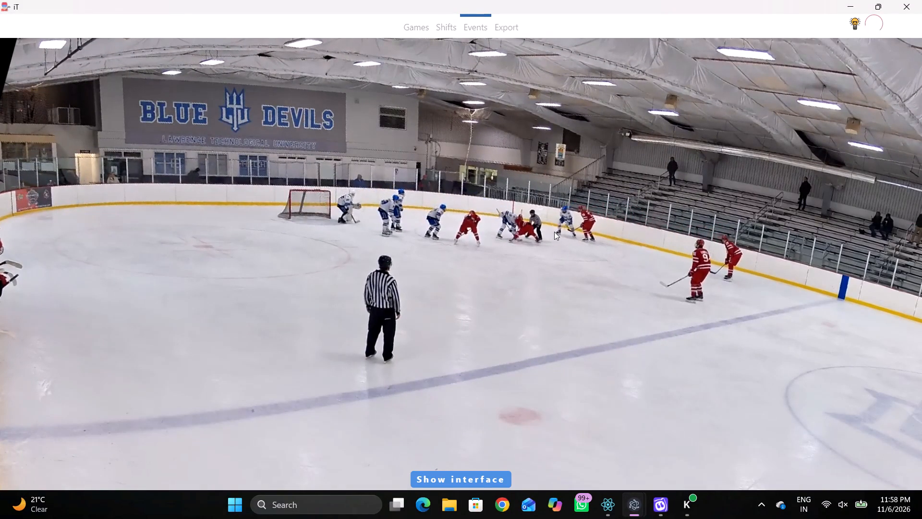
{"action": "type", "text": "v"}
{"action": "key", "text": "space"}
{"action": "key", "text": "space"}
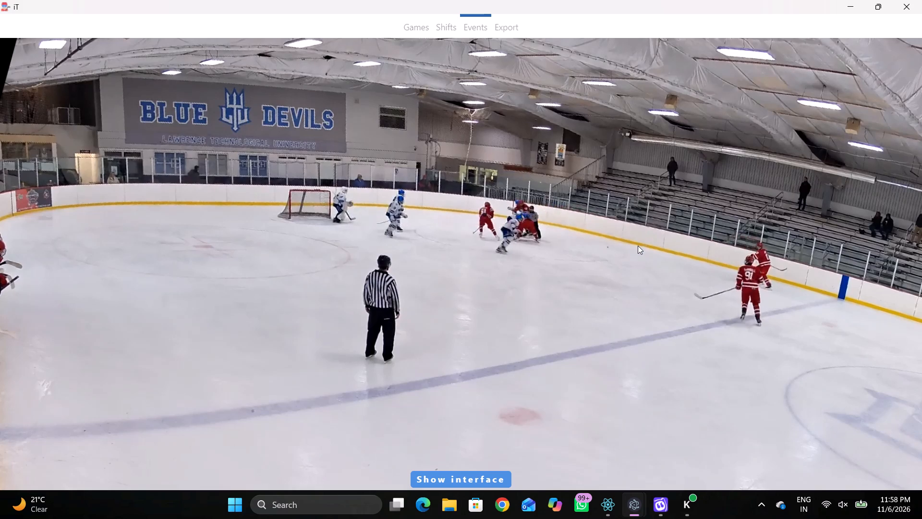
{"action": "key", "text": "q"}
{"action": "key", "text": "q"}
{"action": "key", "text": "q"}
{"action": "key", "text": "q"}
{"action": "key", "text": "q"}
{"action": "key", "text": "q"}
{"action": "key", "text": "q"}
{"action": "key", "text": "q"}
{"action": "key", "text": "q"}
{"action": "key", "text": "q"}
{"action": "key", "text": "q"}
{"action": "key", "text": "q"}
{"action": "key", "text": "q"}
{"action": "key", "text": "q"}
{"action": "key", "text": "q"}
{"action": "right_click_drag", "start_coordinate": [561, 194], "coordinate": [568, 202]}
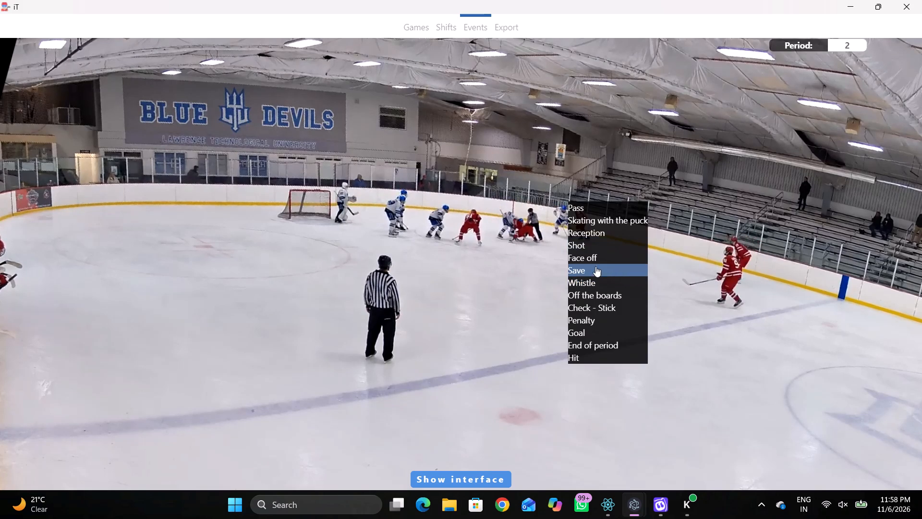
{"action": "left_click", "coordinate": [594, 257]}
{"action": "left_click", "coordinate": [882, 374]}
{"action": "left_click", "coordinate": [882, 380]}
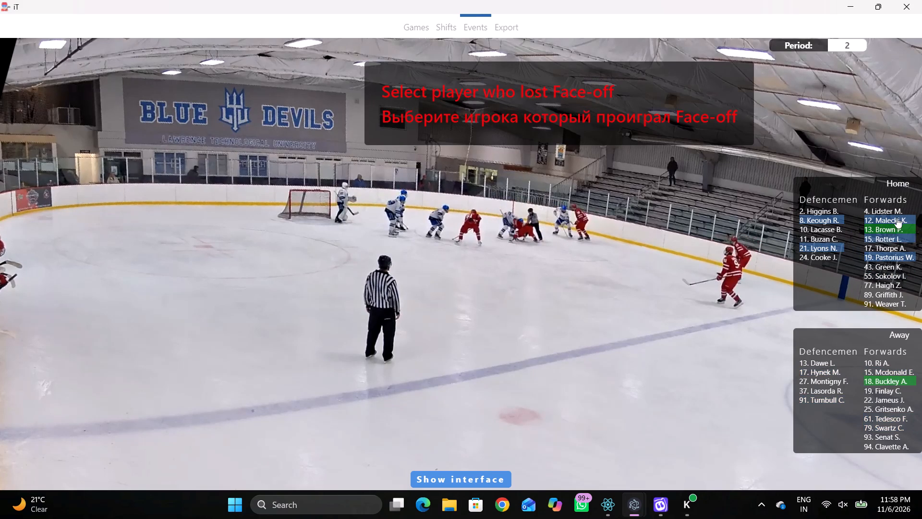
{"action": "left_click", "coordinate": [883, 231]}
{"action": "left_click", "coordinate": [300, 144]}
Play on and log a Pass by away player 17 near the upper boards, just beyond the upper-right of the upper-left face-off circle.
{"action": "key", "text": "space"}
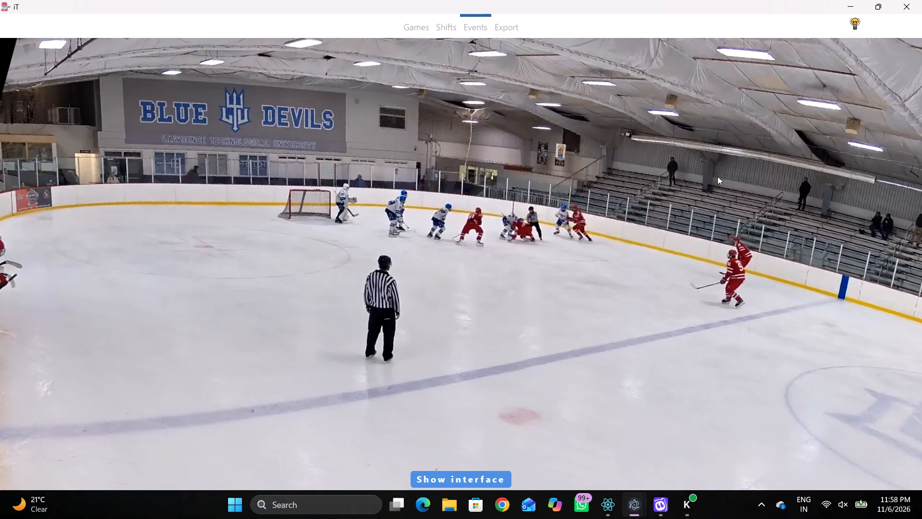
{"action": "key", "text": "space"}
{"action": "key", "text": "space"}
{"action": "key", "text": "space"}
{"action": "key", "text": "space"}
{"action": "key", "text": "space"}
{"action": "key", "text": "space"}
{"action": "key", "text": "space"}
{"action": "right_click", "coordinate": [696, 209]}
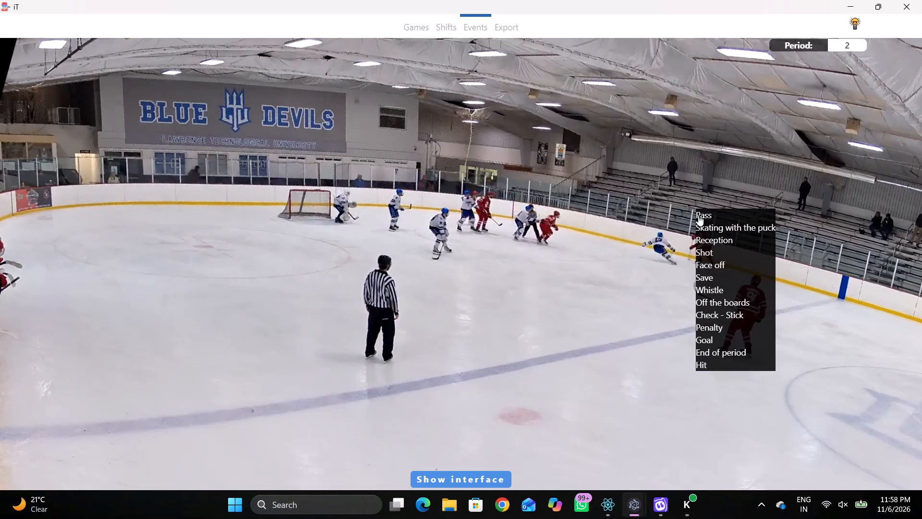
{"action": "right_click_drag", "start_coordinate": [675, 211], "coordinate": [665, 215]}
{"action": "left_click", "coordinate": [681, 219]}
{"action": "right_click_drag", "start_coordinate": [609, 214], "coordinate": [603, 215]}
{"action": "left_click", "coordinate": [613, 225]}
{"action": "left_click", "coordinate": [812, 373]}
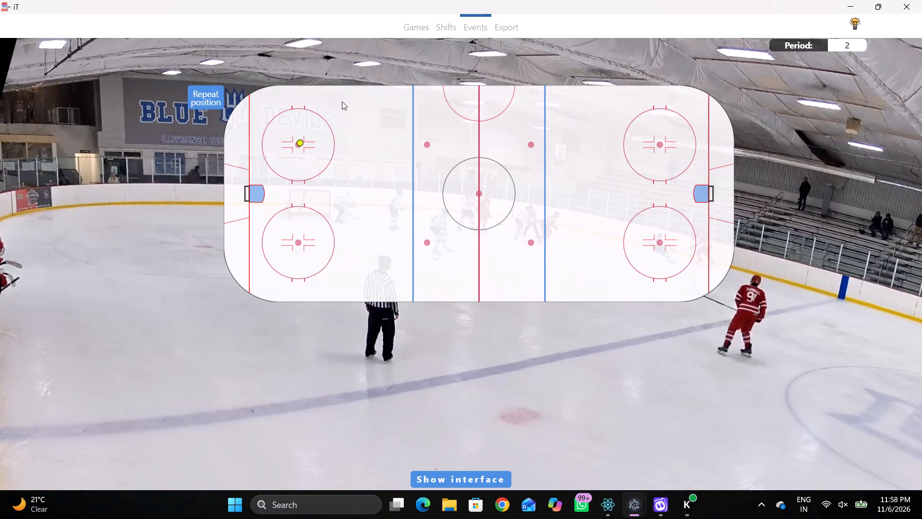
{"action": "left_click", "coordinate": [342, 101]}
Play on and log Skating with the puck by away player 61 just outside the upper-left edge of the upper-left face-off circle.
{"action": "key", "text": "space"}
{"action": "key", "text": "space"}
{"action": "key", "text": "space"}
{"action": "key", "text": "space"}
{"action": "key", "text": "space"}
{"action": "key", "text": "space"}
{"action": "key", "text": "q"}
{"action": "type", "text": "qqr"}
{"action": "key", "text": "space"}
{"action": "key", "text": "space"}
{"action": "right_click", "coordinate": [607, 198]}
{"action": "key", "text": "space"}
{"action": "key", "text": "v"}
{"action": "key", "text": "space"}
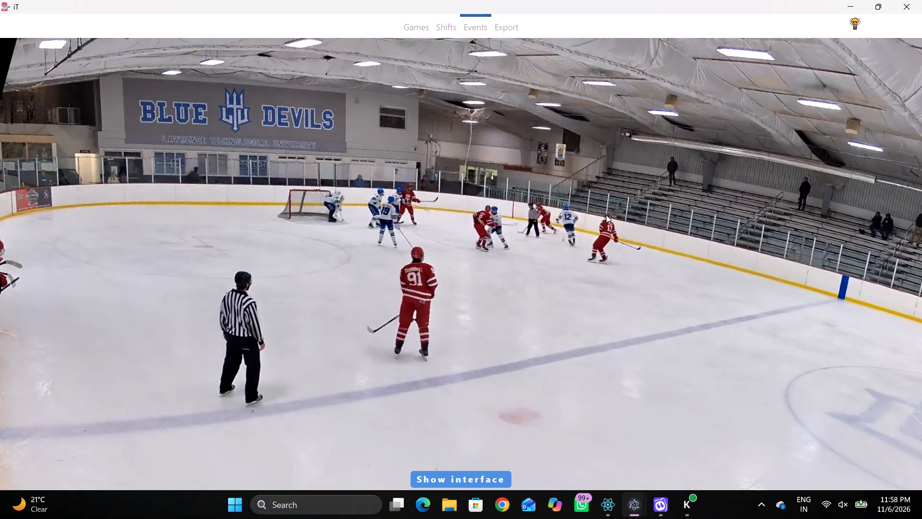
{"action": "right_click_drag", "start_coordinate": [565, 191], "coordinate": [558, 190]}
{"action": "key", "text": "q"}
{"action": "right_click_drag", "start_coordinate": [470, 198], "coordinate": [456, 202]}
{"action": "left_click", "coordinate": [502, 222]}
{"action": "left_click", "coordinate": [876, 415]}
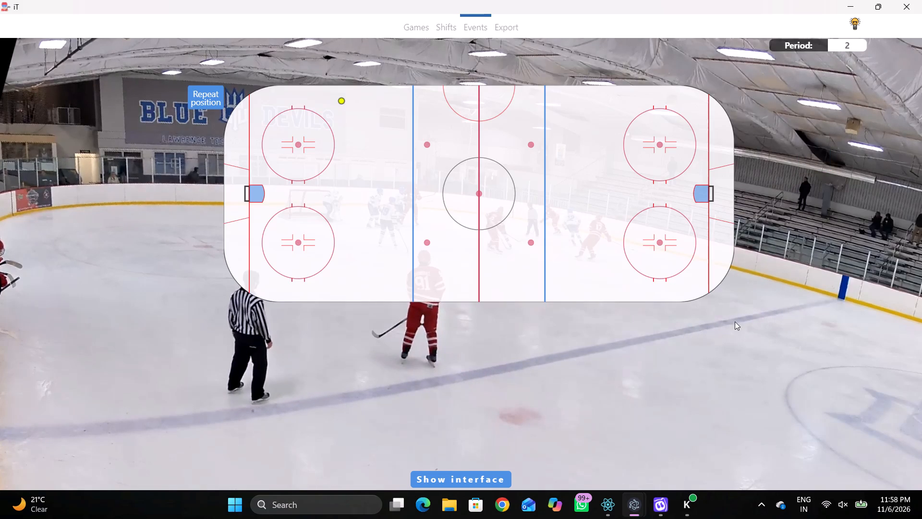
{"action": "left_click", "coordinate": [279, 108]}
Rewind to the moments after the face-off and replay the puck battle along the boards in the left zone.
{"action": "key", "text": "q"}
{"action": "key", "text": "q"}
{"action": "key", "text": "q"}
{"action": "key", "text": "q"}
{"action": "key", "text": "q"}
{"action": "key", "text": "q"}
{"action": "key", "text": "q"}
{"action": "key", "text": "q"}
{"action": "key", "text": "q"}
{"action": "key", "text": "q"}
{"action": "key", "text": "q"}
{"action": "key", "text": "q"}
{"action": "key", "text": "q"}
{"action": "key", "text": "q"}
{"action": "key", "text": "q"}
{"action": "type", "text": "qqqqqq"}
{"action": "type", "text": "qqq"}
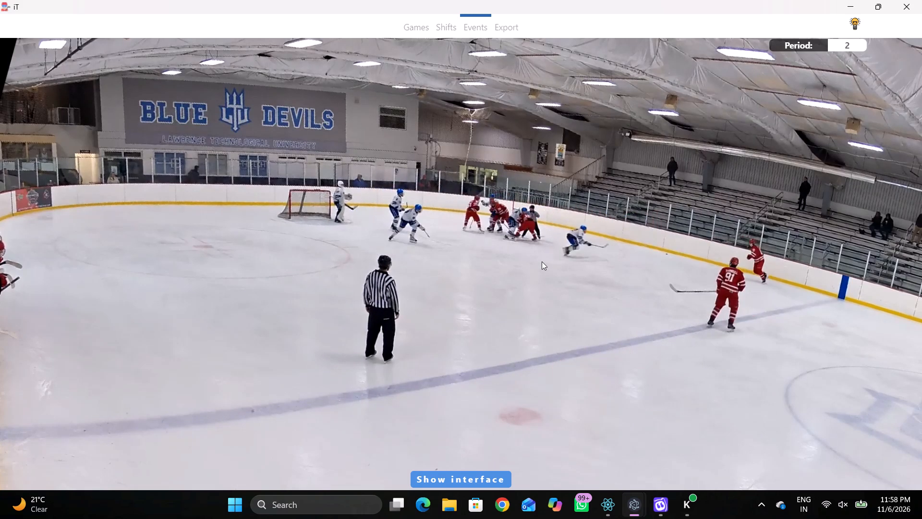
{"action": "key", "text": "space"}
{"action": "key", "text": "v"}
{"action": "key", "text": "space"}
{"action": "key", "text": "space"}
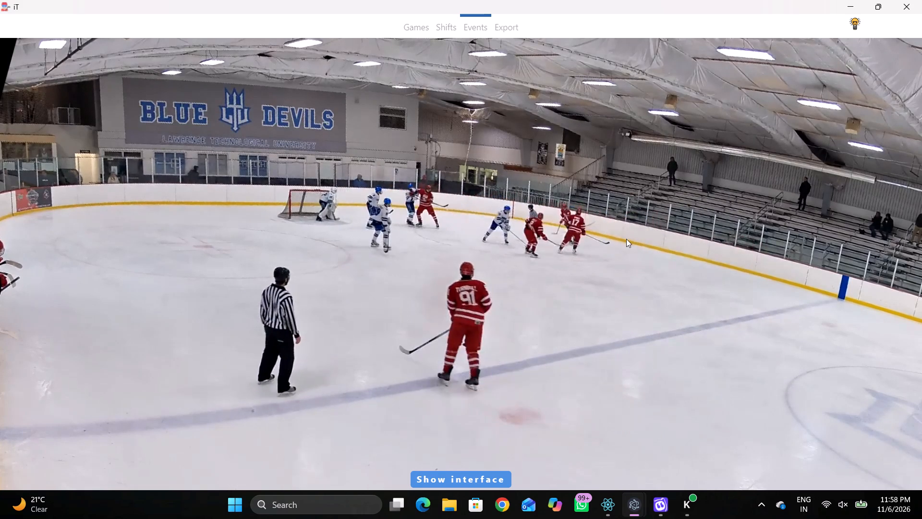
Play on and log a Pass by repeated away player 61 inside the upper-left face-off circle, to the right of its dot.
{"action": "key", "text": "space"}
{"action": "key", "text": "space"}
{"action": "type", "text": "rr"}
{"action": "key", "text": "space"}
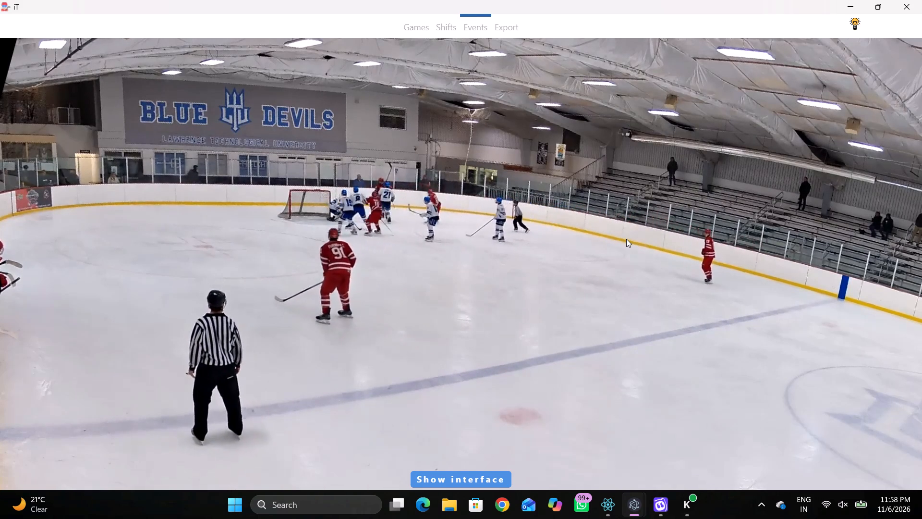
{"action": "key", "text": "space"}
{"action": "type", "text": "q"}
{"action": "right_click", "coordinate": [611, 211]}
{"action": "right_click_drag", "start_coordinate": [605, 214], "coordinate": [595, 215]}
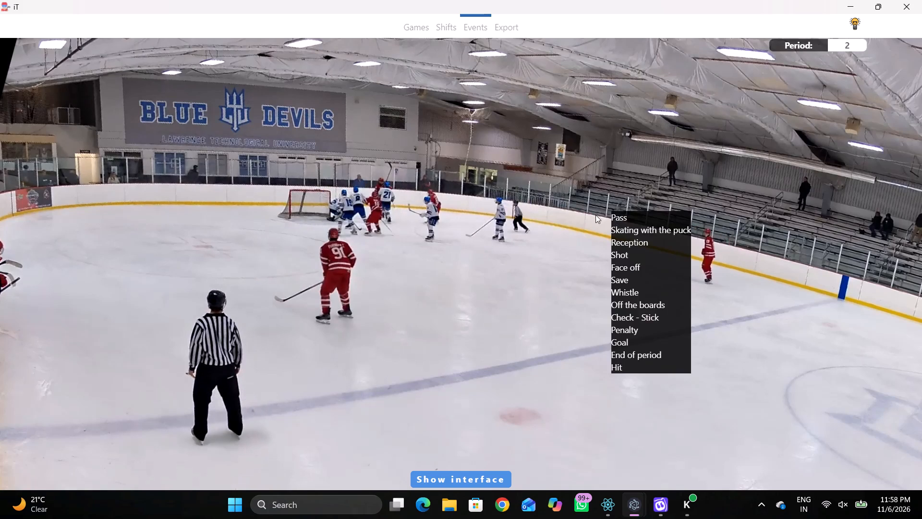
{"action": "right_click_drag", "start_coordinate": [595, 215], "coordinate": [599, 220]}
{"action": "left_click", "coordinate": [613, 224]}
{"action": "left_click", "coordinate": [823, 151]}
{"action": "left_click", "coordinate": [320, 137]}
Play on and log Skating with the puck by home player 13 at the lower-right edge of the upper-left face-off circle.
{"action": "key", "text": "space"}
{"action": "key", "text": "v"}
{"action": "key", "text": "space"}
{"action": "key", "text": "space"}
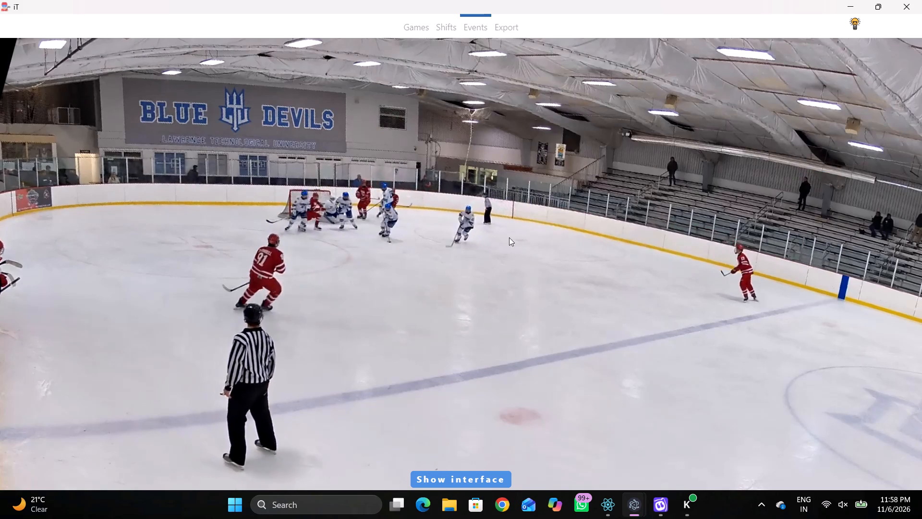
{"action": "key", "text": "space"}
{"action": "right_click_drag", "start_coordinate": [469, 197], "coordinate": [468, 203]}
{"action": "left_click", "coordinate": [530, 225]}
{"action": "left_click", "coordinate": [877, 230]}
{"action": "left_click", "coordinate": [318, 172]}
Play on and log a Pass by repeated home player 13 in the neutral zone beside the right blue line, toward the lower boards.
{"action": "key", "text": "space"}
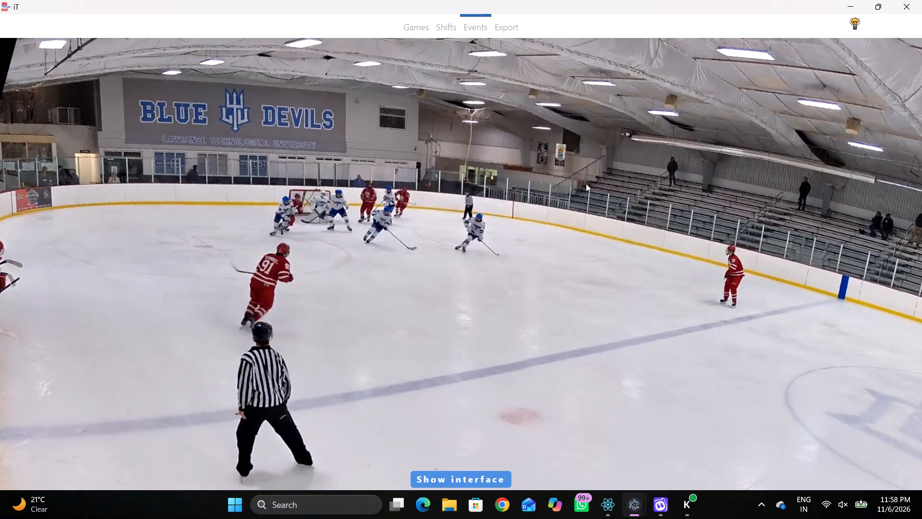
{"action": "key", "text": "space"}
{"action": "key", "text": "space"}
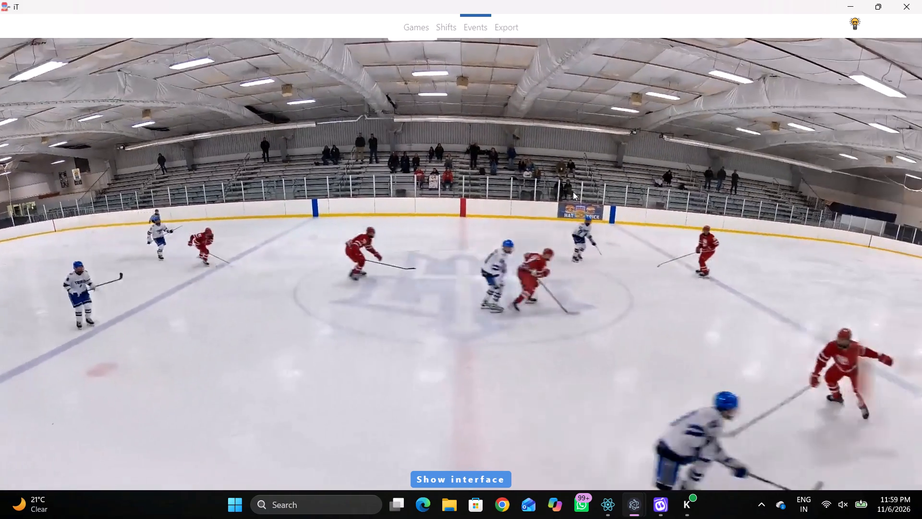
{"action": "key", "text": "space"}
{"action": "key", "text": "space"}
{"action": "key", "text": "space"}
{"action": "type", "text": "q"}
{"action": "key", "text": "q"}
{"action": "key", "text": "q"}
{"action": "key", "text": "q"}
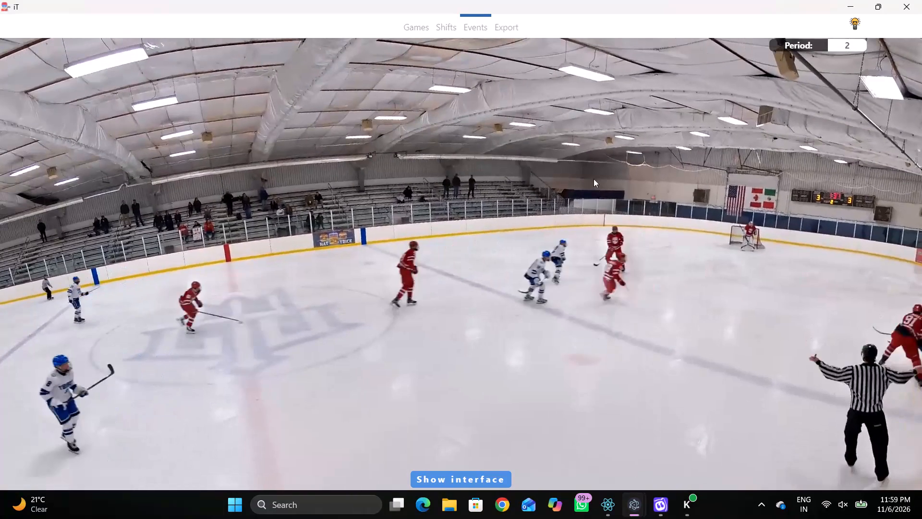
{"action": "right_click", "coordinate": [588, 172]}
{"action": "left_click", "coordinate": [591, 178]}
{"action": "right_click_drag", "start_coordinate": [568, 173], "coordinate": [562, 176]}
{"action": "left_click", "coordinate": [570, 182]}
{"action": "left_click", "coordinate": [807, 161]}
{"action": "left_click", "coordinate": [538, 277]}
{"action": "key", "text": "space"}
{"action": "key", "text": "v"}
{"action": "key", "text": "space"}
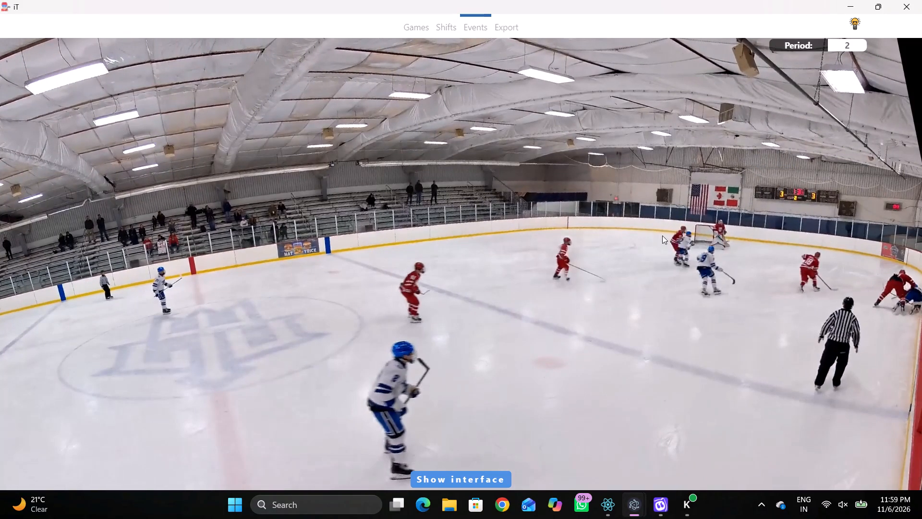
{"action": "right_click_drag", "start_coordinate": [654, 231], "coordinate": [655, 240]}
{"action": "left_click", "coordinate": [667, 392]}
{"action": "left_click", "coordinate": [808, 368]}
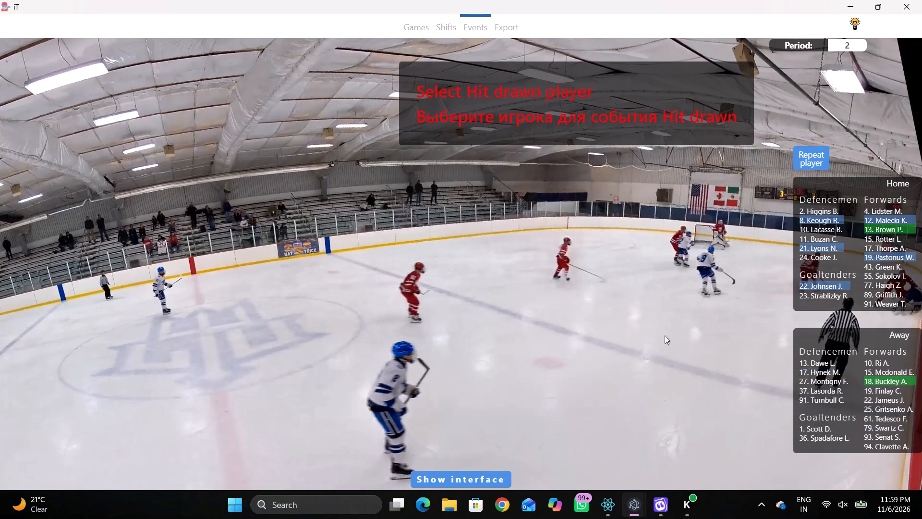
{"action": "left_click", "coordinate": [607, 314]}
Rewind and log a Hit taken by away player 91 and drawn by a home forward, just outside the lower-right circle's lower-left edge.
{"action": "key", "text": "q"}
{"action": "key", "text": "q"}
{"action": "key", "text": "q"}
{"action": "key", "text": "q"}
{"action": "key", "text": "q"}
{"action": "right_click_drag", "start_coordinate": [645, 255], "coordinate": [651, 260]}
{"action": "left_click", "coordinate": [668, 411]}
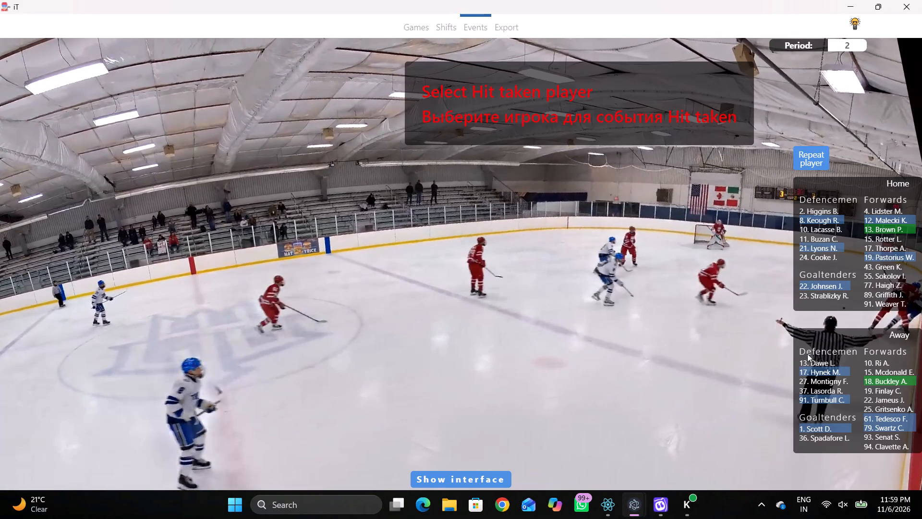
{"action": "left_click", "coordinate": [809, 398]}
{"action": "left_click", "coordinate": [873, 225]}
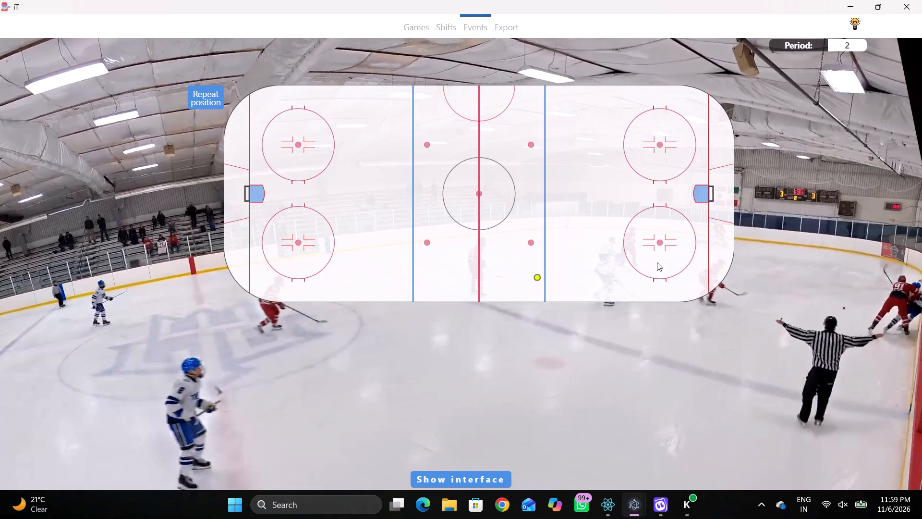
{"action": "left_click_drag", "start_coordinate": [647, 264], "coordinate": [629, 270]}
Play on and log a Pass by away player 18 just outside the lower-right edge of the lower-right face-off circle.
{"action": "key", "text": "space"}
{"action": "key", "text": "space"}
{"action": "type", "text": "qqr"}
{"action": "key", "text": "space"}
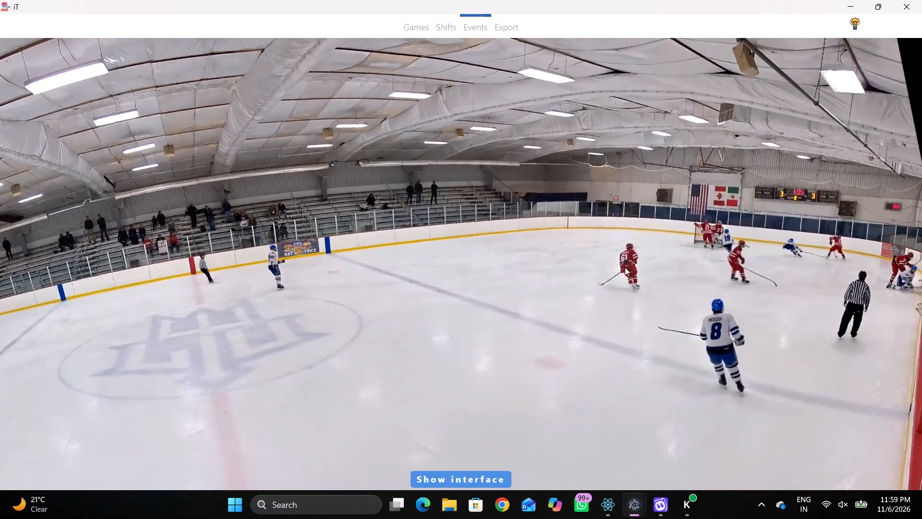
{"action": "key", "text": "space"}
{"action": "key", "text": "q"}
{"action": "right_click", "coordinate": [641, 245]}
{"action": "key", "text": "q"}
{"action": "right_click_drag", "start_coordinate": [640, 247], "coordinate": [631, 252]}
{"action": "left_click", "coordinate": [666, 265]}
{"action": "key", "text": "q"}
{"action": "left_click", "coordinate": [634, 258]}
{"action": "right_click", "coordinate": [633, 256]}
{"action": "left_click", "coordinate": [640, 262]}
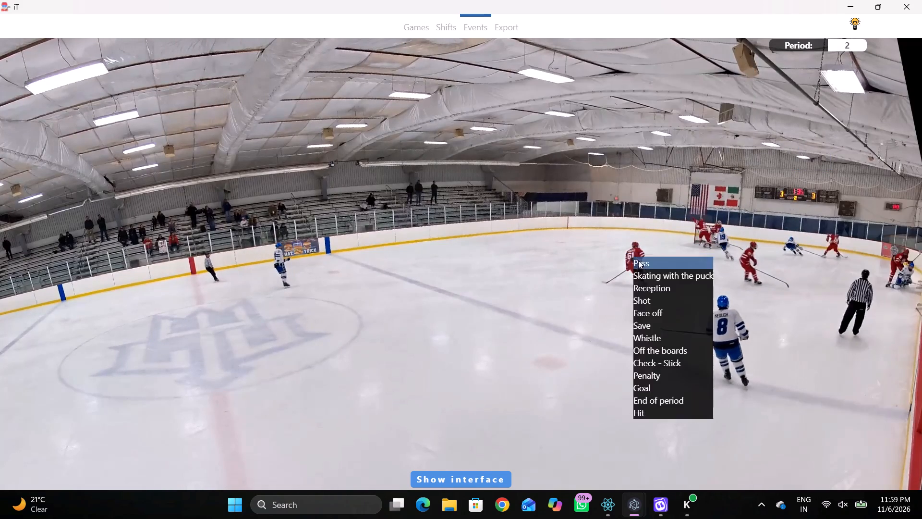
{"action": "right_click_drag", "start_coordinate": [631, 258], "coordinate": [621, 263]}
{"action": "left_click", "coordinate": [638, 269]}
{"action": "left_click", "coordinate": [874, 384]}
{"action": "left_click", "coordinate": [694, 265]}
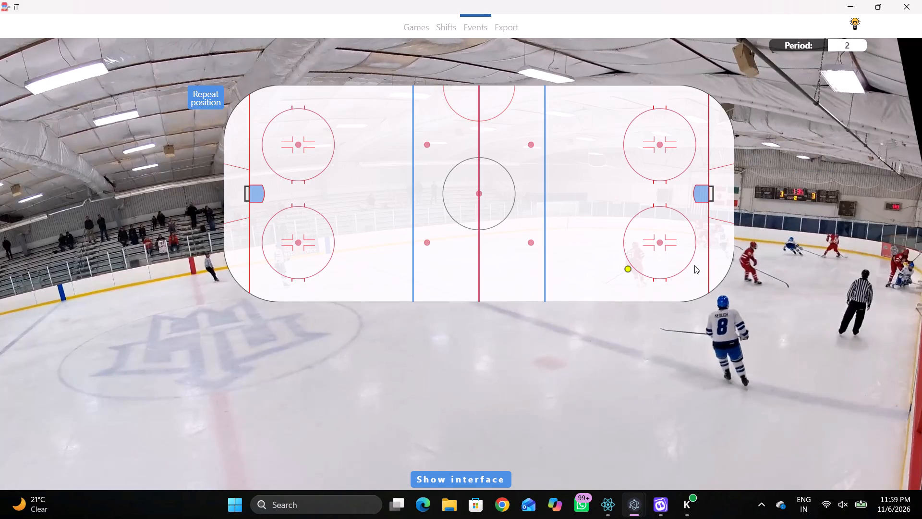
Play on and log Skating with the puck by away player 79 just inside the right blue line, toward the lower boards.
{"action": "key", "text": "r"}
{"action": "key", "text": "space"}
{"action": "key", "text": "v"}
{"action": "key", "text": "space"}
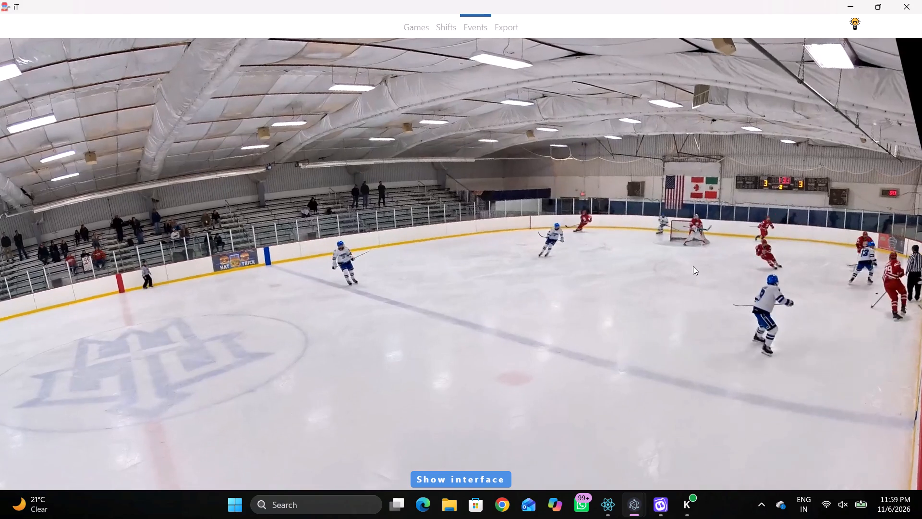
{"action": "key", "text": "space"}
{"action": "key", "text": "space"}
{"action": "key", "text": "space"}
{"action": "key", "text": "space"}
{"action": "key", "text": "q"}
{"action": "key", "text": "q"}
{"action": "key", "text": "q"}
{"action": "key", "text": "q"}
{"action": "key", "text": "q"}
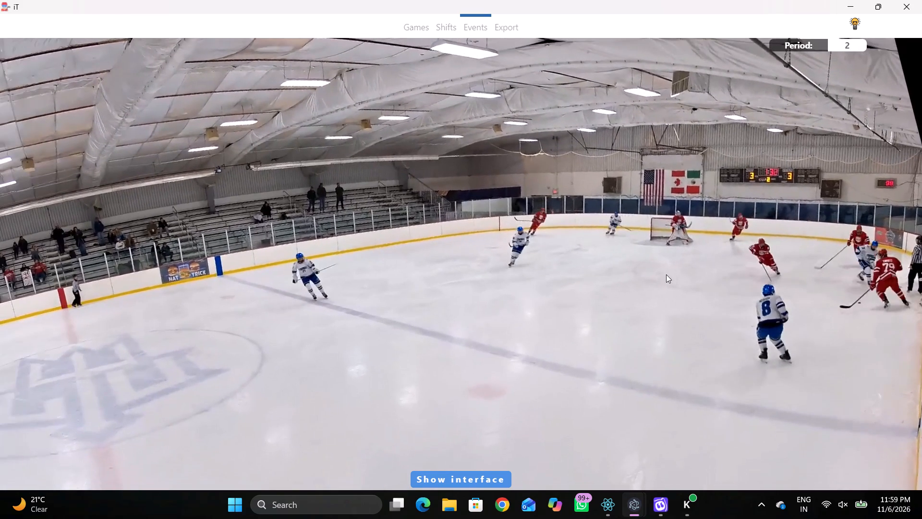
{"action": "key", "text": "space"}
{"action": "key", "text": "space"}
{"action": "right_click_drag", "start_coordinate": [618, 268], "coordinate": [611, 275]}
{"action": "left_click", "coordinate": [634, 293]}
{"action": "right_click_drag", "start_coordinate": [621, 290], "coordinate": [607, 300]}
{"action": "left_click", "coordinate": [625, 311]}
{"action": "right_click_drag", "start_coordinate": [639, 285], "coordinate": [624, 287]}
{"action": "left_click", "coordinate": [662, 302]}
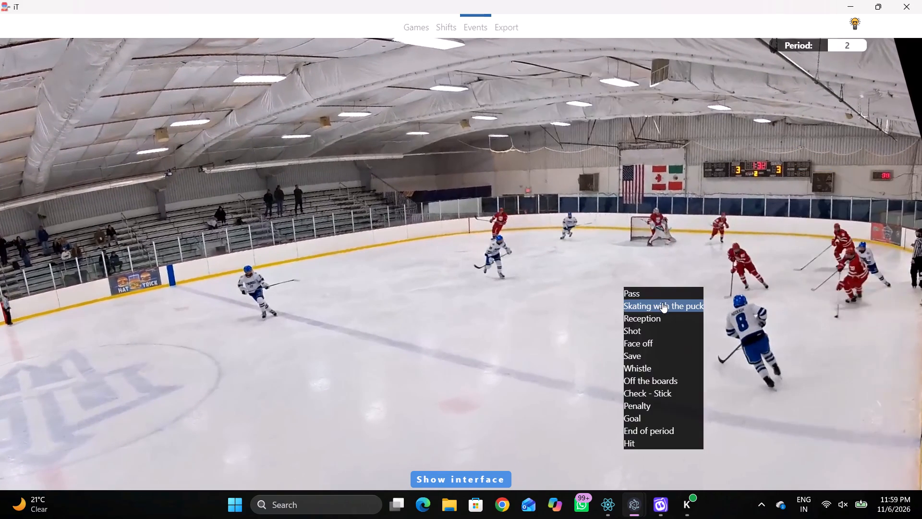
{"action": "left_click", "coordinate": [877, 425]}
{"action": "left_click", "coordinate": [569, 271]}
Play on and log a Pass by repeated away player 79 between the right blue line and the lower-right circle, level with its dot.
{"action": "key", "text": "space"}
{"action": "key", "text": "space"}
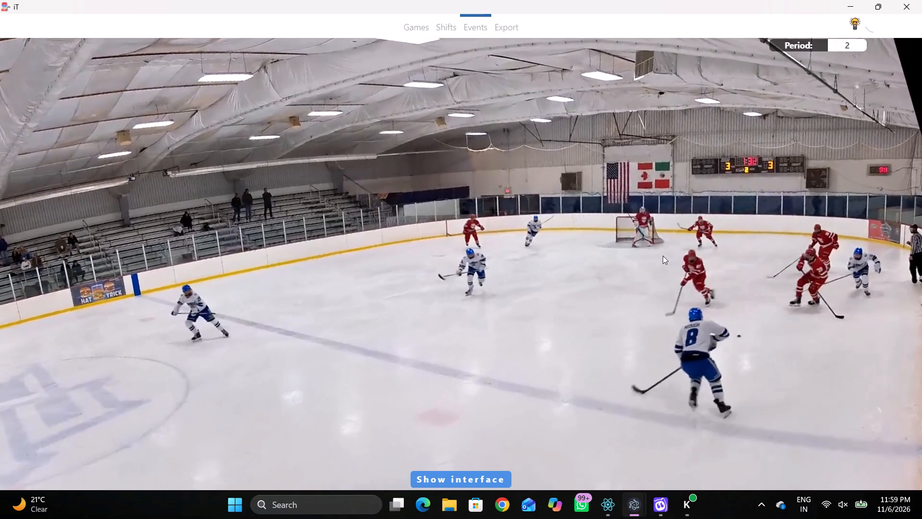
{"action": "key", "text": "q"}
{"action": "key", "text": "q"}
{"action": "right_click", "coordinate": [637, 250]}
{"action": "left_click", "coordinate": [643, 259]}
{"action": "key", "text": "q"}
{"action": "left_click", "coordinate": [642, 260]}
{"action": "key", "text": "q"}
{"action": "right_click", "coordinate": [634, 255]}
{"action": "left_click", "coordinate": [640, 262]}
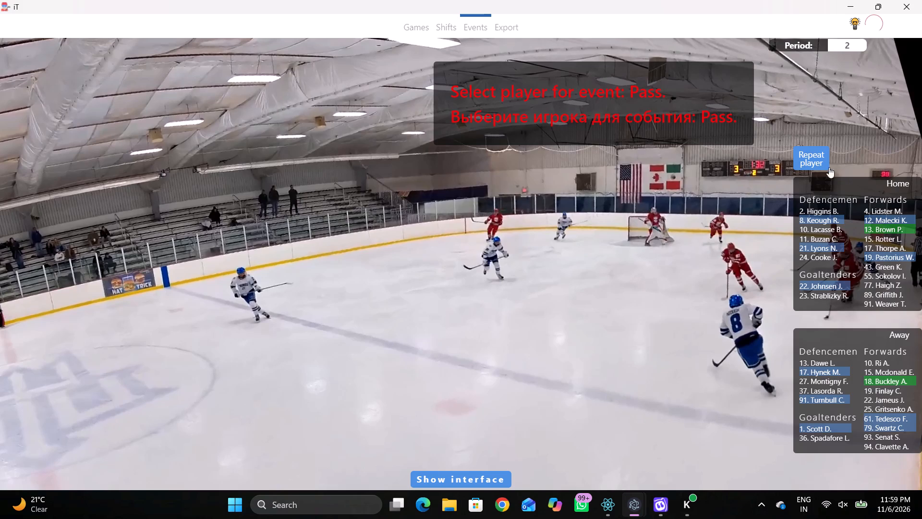
{"action": "left_click", "coordinate": [813, 160]}
{"action": "left_click_drag", "start_coordinate": [545, 300], "coordinate": [537, 306]}
{"action": "key", "text": "space"}
{"action": "left_click", "coordinate": [592, 245]}
Play on and log Skating with the puck by away player 61 beside the right blue line, just above the lower-right neutral-zone dot.
{"action": "key", "text": "space"}
{"action": "key", "text": "space"}
{"action": "key", "text": "space"}
{"action": "key", "text": "space"}
{"action": "scroll", "coordinate": [538, 265], "scroll_direction": "up", "scroll_amount": 1}
{"action": "right_click_drag", "start_coordinate": [525, 262], "coordinate": [511, 261]}
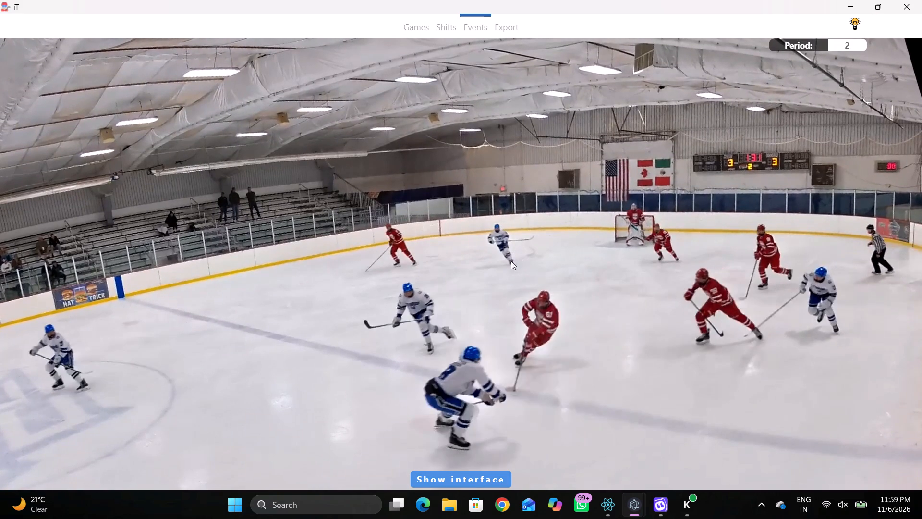
{"action": "right_click_drag", "start_coordinate": [511, 261], "coordinate": [512, 266]}
{"action": "left_click", "coordinate": [586, 290]}
{"action": "left_click_drag", "start_coordinate": [883, 369], "coordinate": [882, 374]}
{"action": "left_click", "coordinate": [881, 376]}
{"action": "right_click_drag", "start_coordinate": [682, 337], "coordinate": [688, 346]}
{"action": "left_click", "coordinate": [744, 361]}
{"action": "left_click", "coordinate": [872, 417]}
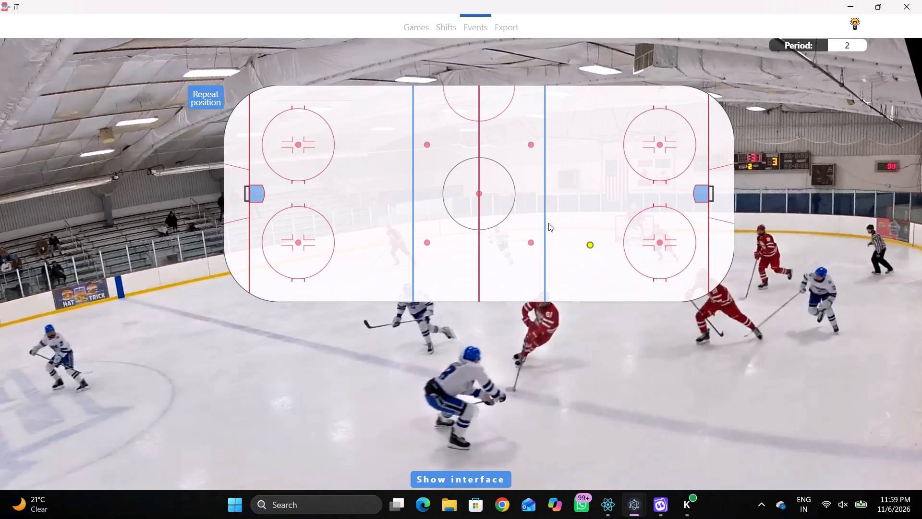
{"action": "left_click", "coordinate": [539, 223]}
Play on to the left-zone attack and log a Shot by repeated away player 61 in the lower-left face-off circle, below its dot.
{"action": "key", "text": "space"}
{"action": "key", "text": "space"}
{"action": "key", "text": "space"}
{"action": "key", "text": "space"}
{"action": "key", "text": "space"}
{"action": "key", "text": "space"}
{"action": "key", "text": "space"}
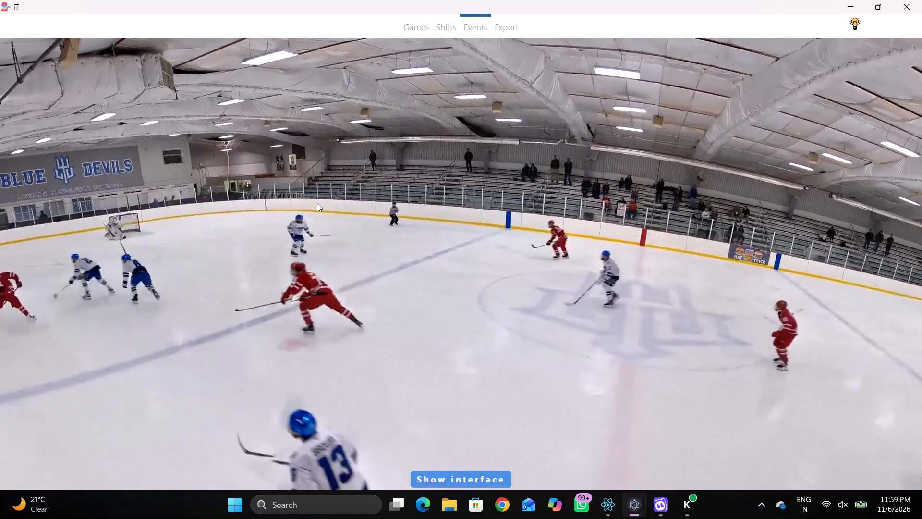
{"action": "key", "text": "space"}
{"action": "key", "text": "space"}
{"action": "key", "text": "space"}
{"action": "type", "text": "qr"}
{"action": "key", "text": "space"}
{"action": "key", "text": "space"}
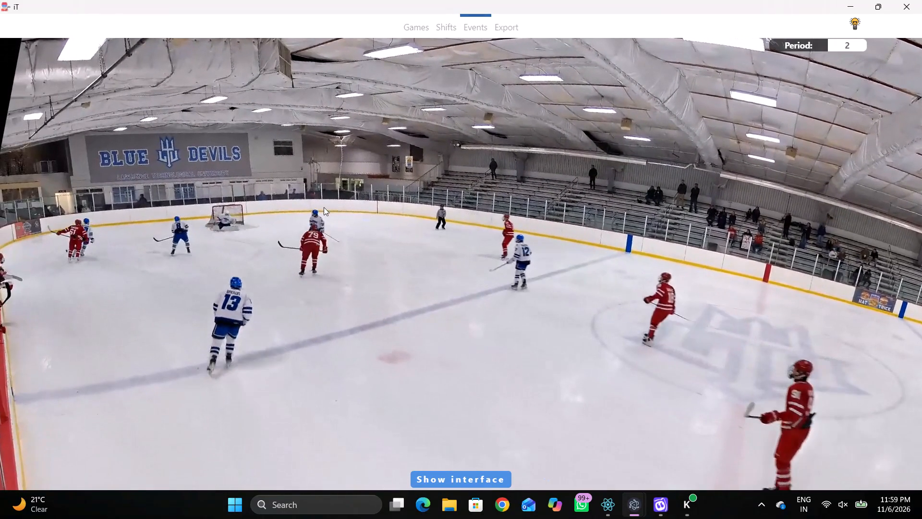
{"action": "key", "text": "q"}
{"action": "key", "text": "q"}
{"action": "key", "text": "q"}
{"action": "key", "text": "q"}
{"action": "key", "text": "q"}
{"action": "key", "text": "q"}
{"action": "right_click", "coordinate": [379, 184]}
{"action": "left_click", "coordinate": [417, 235]}
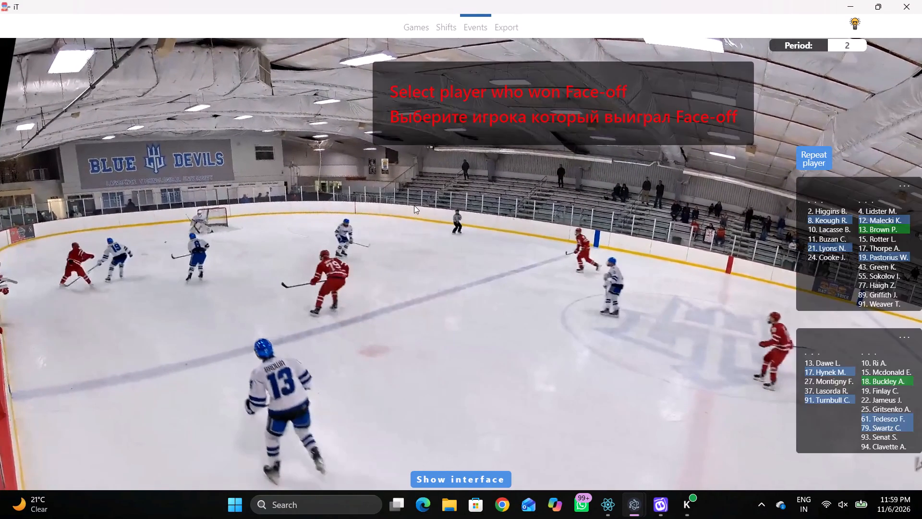
{"action": "right_click_drag", "start_coordinate": [414, 205], "coordinate": [415, 210]}
{"action": "left_click", "coordinate": [451, 259]}
{"action": "left_click", "coordinate": [450, 193]}
{"action": "left_click", "coordinate": [814, 156]}
{"action": "left_click", "coordinate": [290, 264]}
Play on and log a Save by the home goaltender at the left crease, with the lower right of the net as target.
{"action": "key", "text": "space"}
{"action": "key", "text": "v"}
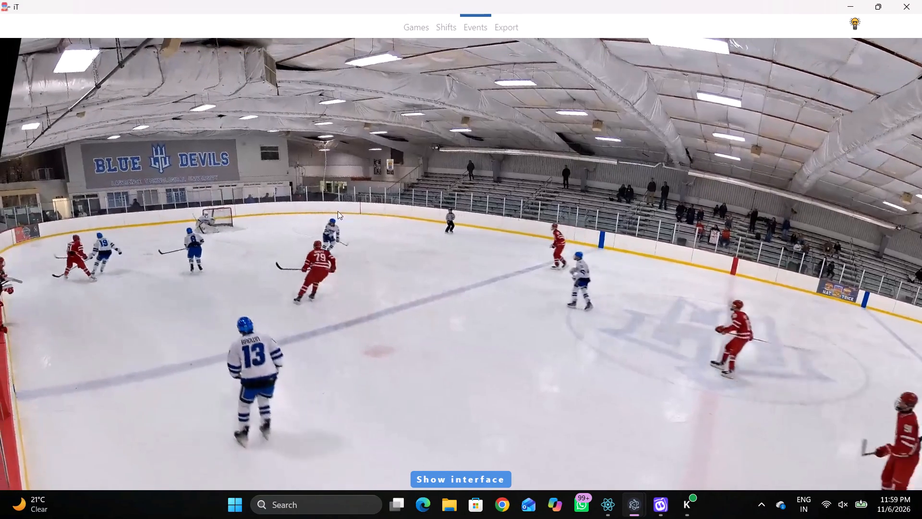
{"action": "key", "text": "space"}
{"action": "right_click", "coordinate": [371, 210]}
{"action": "left_click", "coordinate": [393, 278]}
{"action": "left_click_drag", "start_coordinate": [579, 242], "coordinate": [570, 249]}
{"action": "left_click", "coordinate": [468, 258]}
{"action": "left_click", "coordinate": [561, 268]}
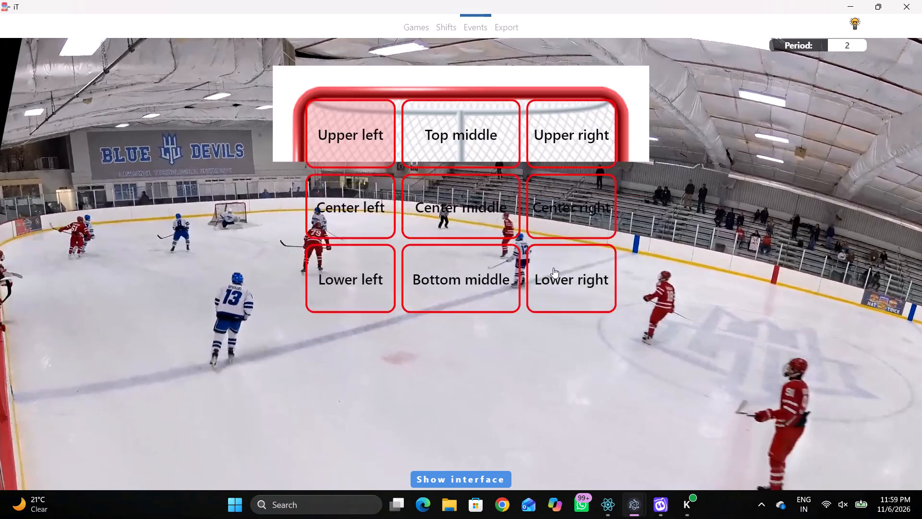
{"action": "left_click_drag", "start_coordinate": [533, 269], "coordinate": [529, 270]}
{"action": "left_click", "coordinate": [844, 239]}
{"action": "left_click", "coordinate": [257, 200]}
{"action": "key", "text": "space"}
{"action": "key", "text": "v"}
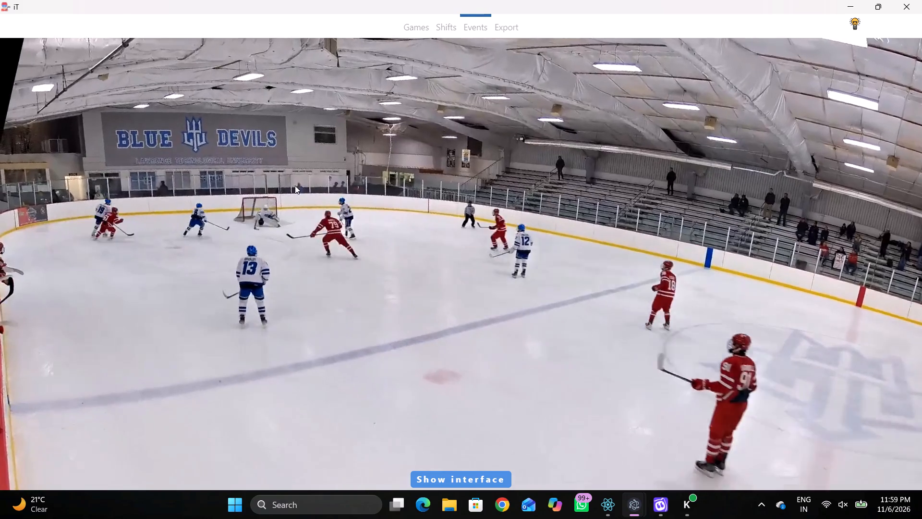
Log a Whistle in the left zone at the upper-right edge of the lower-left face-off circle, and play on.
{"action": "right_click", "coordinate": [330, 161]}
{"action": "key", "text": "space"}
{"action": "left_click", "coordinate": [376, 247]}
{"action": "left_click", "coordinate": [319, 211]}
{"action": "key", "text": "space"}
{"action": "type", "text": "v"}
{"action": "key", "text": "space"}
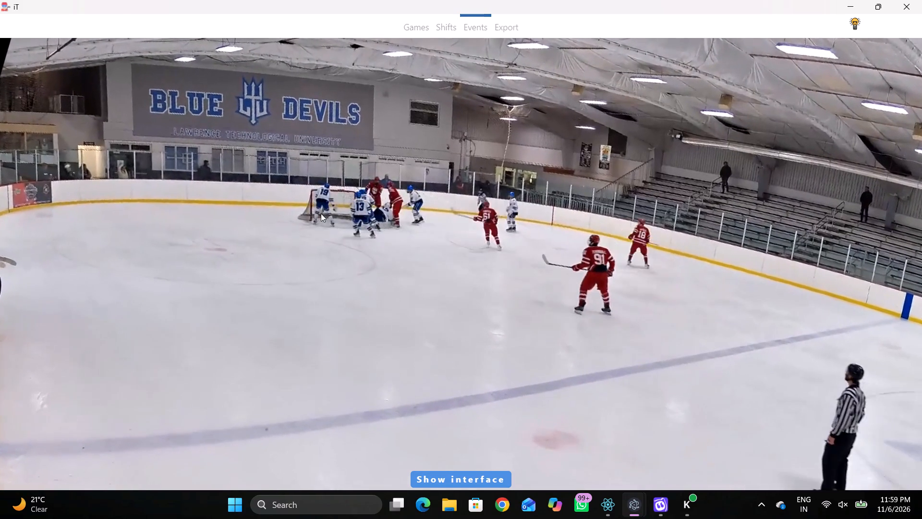
Show the event interface over the video again.
{"action": "key", "text": "space"}
{"action": "key", "text": "space"}
{"action": "key", "text": "shift+d"}
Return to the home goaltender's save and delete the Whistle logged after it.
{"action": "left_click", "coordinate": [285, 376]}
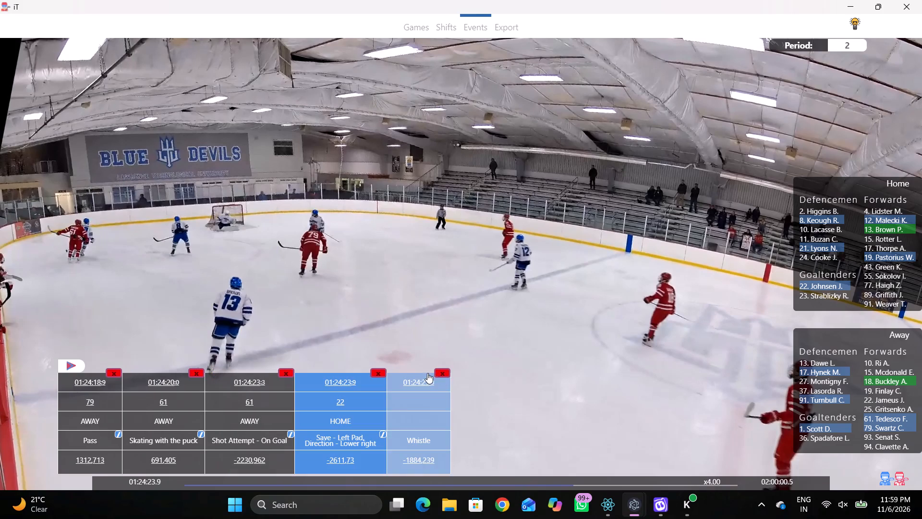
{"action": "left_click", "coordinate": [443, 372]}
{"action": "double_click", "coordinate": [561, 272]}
Slow playback to x1.00 and play the scramble at the left net to examine what follows the save.
{"action": "key", "text": "r"}
{"action": "key", "text": "space"}
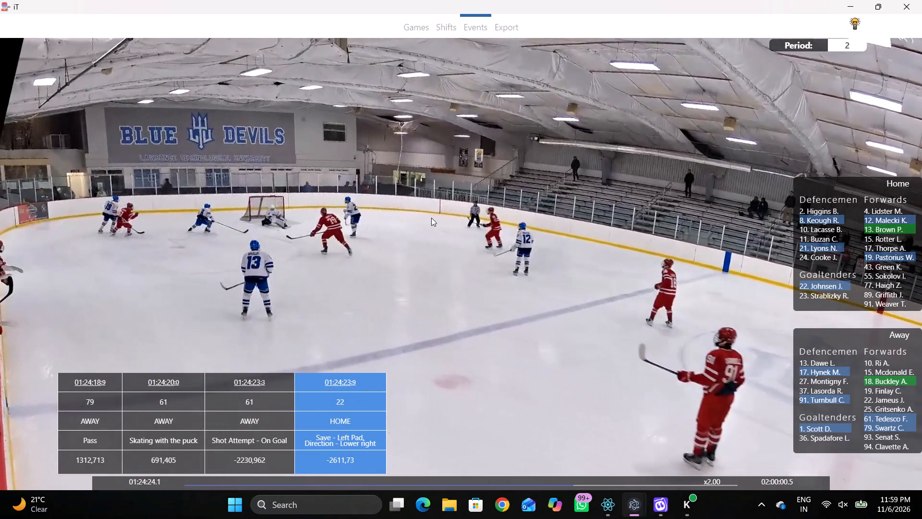
{"action": "key", "text": "space"}
{"action": "key", "text": "space"}
{"action": "key", "text": "space"}
{"action": "type", "text": "qr"}
{"action": "key", "text": "space"}
{"action": "key", "text": "space"}
{"action": "key", "text": "space"}
{"action": "key", "text": "space"}
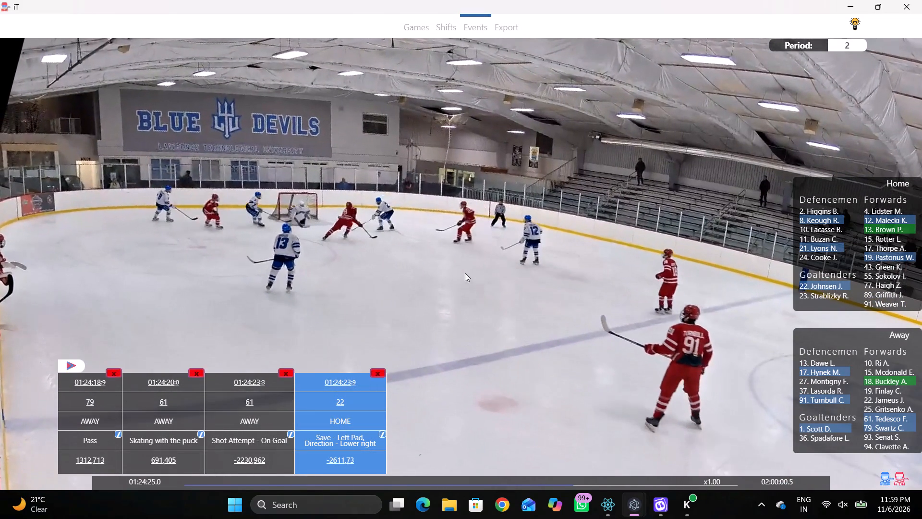
{"action": "key", "text": "space"}
{"action": "key", "text": "space"}
{"action": "right_click", "coordinate": [449, 223]}
{"action": "key", "text": "q"}
{"action": "left_click", "coordinate": [485, 240]}
{"action": "right_click", "coordinate": [485, 238]}
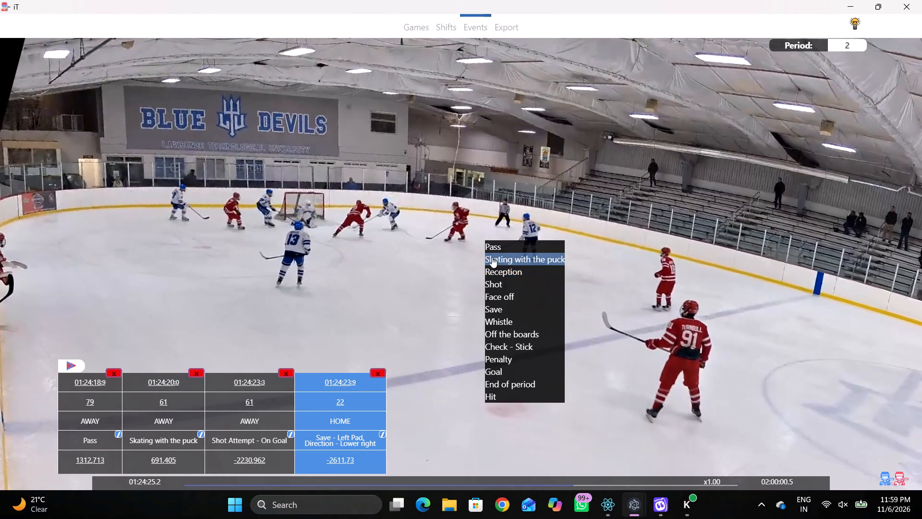
{"action": "key", "text": "space"}
{"action": "key", "text": "space"}
{"action": "key", "text": "space"}
{"action": "key", "text": "space"}
{"action": "key", "text": "space"}
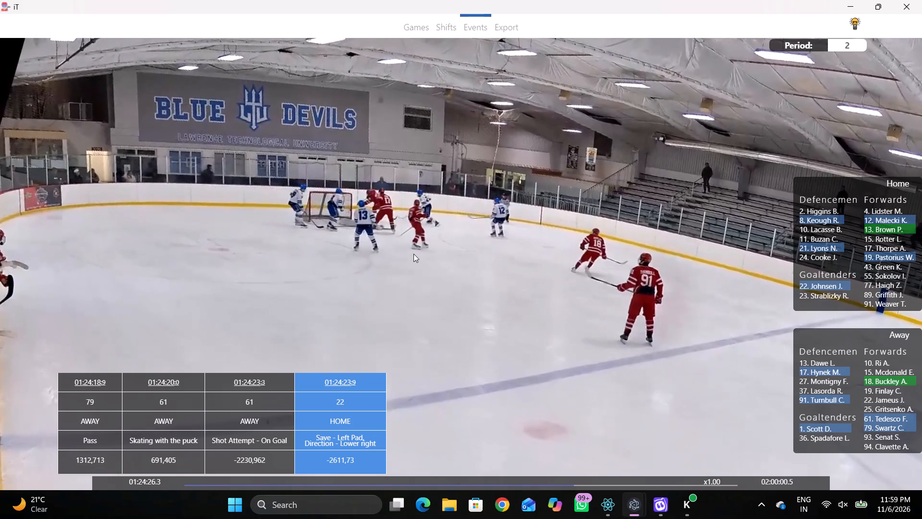
Step back through the scramble to just after the save to re-examine who plays the rebound.
{"action": "key", "text": "space"}
{"action": "key", "text": "q"}
{"action": "key", "text": "q"}
{"action": "key", "text": "q"}
{"action": "key", "text": "q"}
{"action": "key", "text": "q"}
{"action": "key", "text": "q"}
{"action": "key", "text": "q"}
{"action": "key", "text": "q"}
{"action": "key", "text": "q"}
{"action": "key", "text": "q"}
{"action": "type", "text": "qq"}
{"action": "key", "text": "q"}
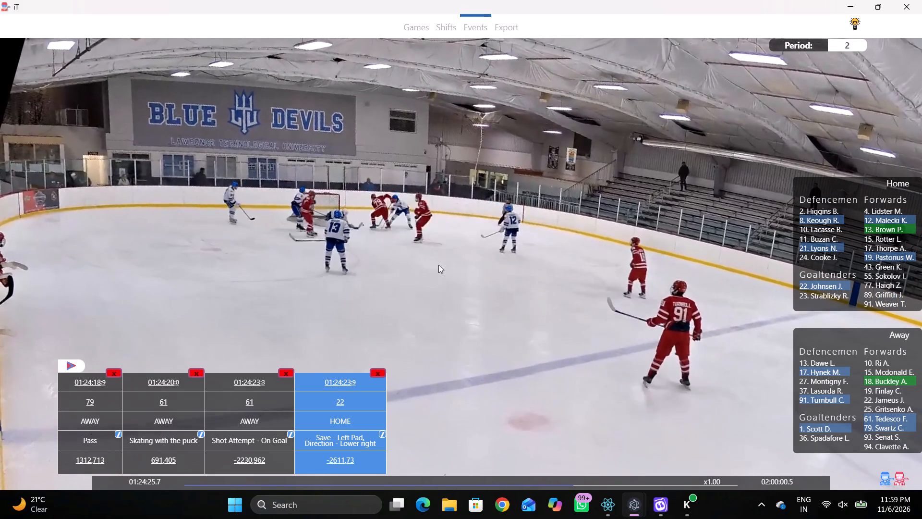
{"action": "key", "text": "q"}
{"action": "key", "text": "q"}
{"action": "key", "text": "q"}
{"action": "key", "text": "q"}
{"action": "key", "text": "q"}
{"action": "key", "text": "q"}
{"action": "key", "text": "q"}
{"action": "key", "text": "q"}
{"action": "key", "text": "q"}
{"action": "key", "text": "q"}
{"action": "key", "text": "q"}
{"action": "key", "text": "q"}
Play on to the rebound and log a Shot on goal by away player 79 in the slot, just above the left crease's level.
{"action": "key", "text": "space"}
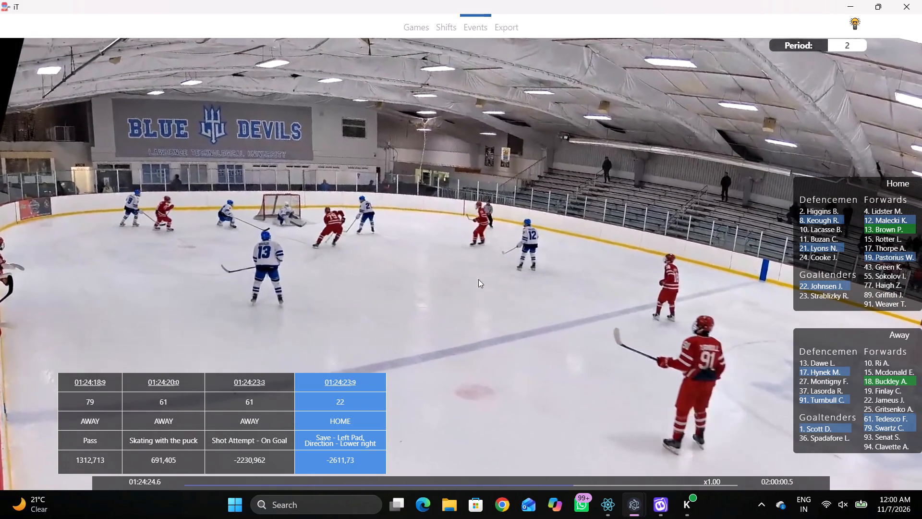
{"action": "key", "text": "space"}
{"action": "right_click", "coordinate": [458, 245]}
{"action": "left_click", "coordinate": [413, 253]}
{"action": "key", "text": "space"}
{"action": "key", "text": "space"}
{"action": "right_click", "coordinate": [410, 244]}
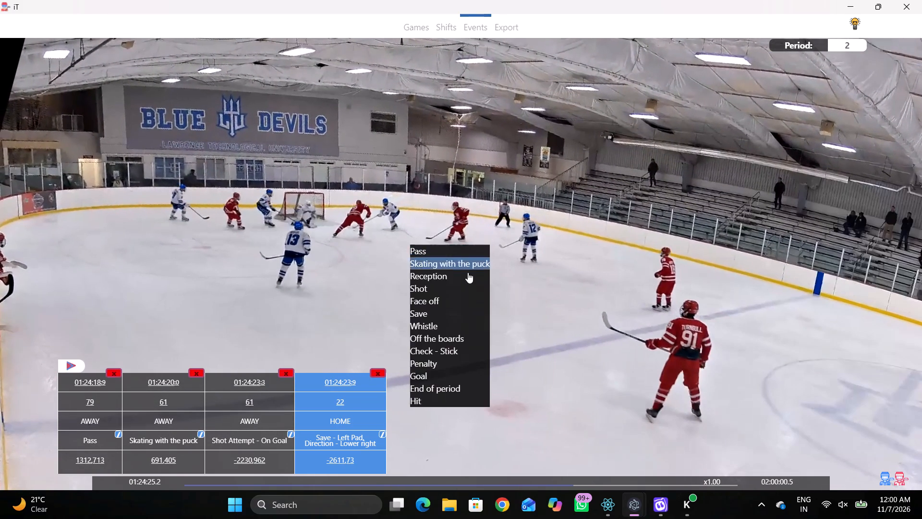
{"action": "left_click", "coordinate": [442, 292]}
{"action": "left_click", "coordinate": [415, 225]}
{"action": "left_click", "coordinate": [871, 425]}
{"action": "left_click", "coordinate": [288, 185]}
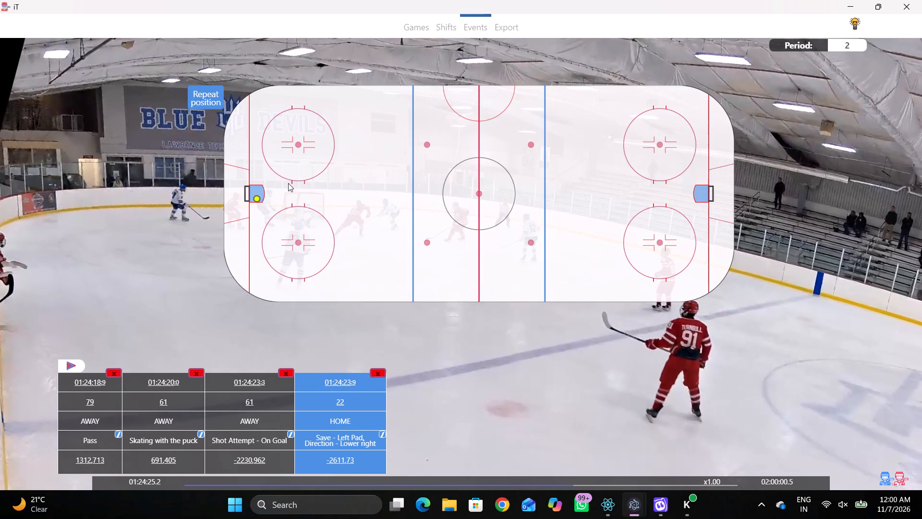
Play on and log a left-pad Save by home goaltender 22 at the left crease's front edge, with the lower right as direction.
{"action": "key", "text": "space"}
{"action": "key", "text": "space"}
{"action": "right_click_drag", "start_coordinate": [443, 183], "coordinate": [446, 187]}
{"action": "left_click", "coordinate": [464, 254]}
{"action": "left_click", "coordinate": [556, 240]}
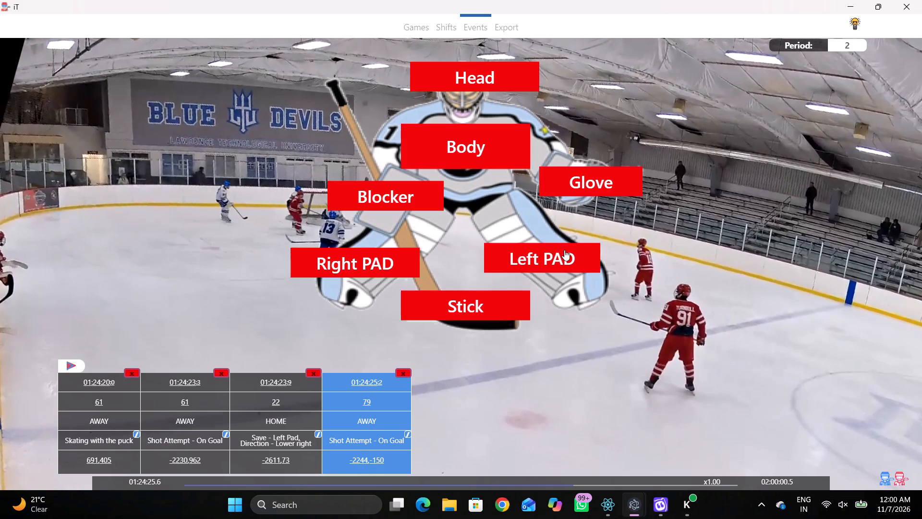
{"action": "left_click_drag", "start_coordinate": [504, 283], "coordinate": [497, 282]}
{"action": "left_click", "coordinate": [536, 263]}
{"action": "left_click_drag", "start_coordinate": [508, 263], "coordinate": [523, 270]}
{"action": "left_click", "coordinate": [600, 282]}
{"action": "left_click", "coordinate": [851, 238]}
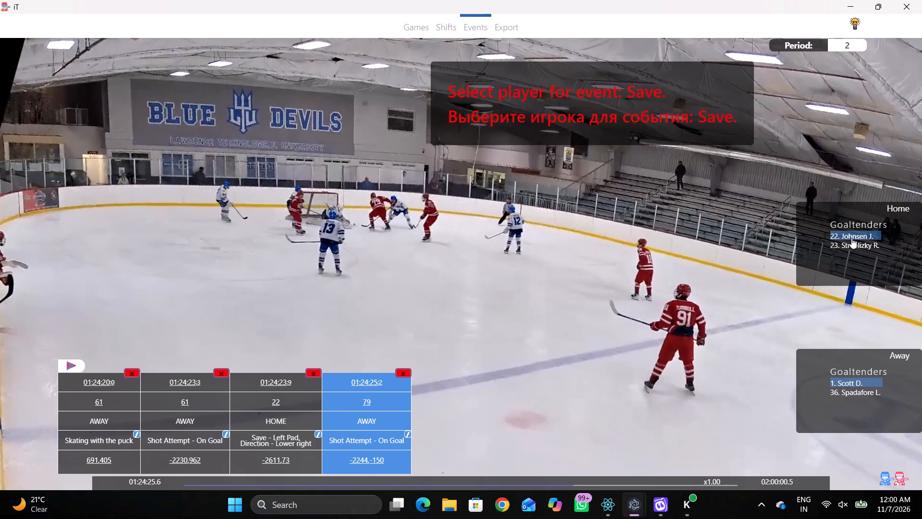
{"action": "left_click", "coordinate": [263, 192]}
Play on and log another Shot on goal by away player 79 just in front of the left crease.
{"action": "key", "text": "space"}
{"action": "key", "text": "space"}
{"action": "key", "text": "space"}
{"action": "key", "text": "space"}
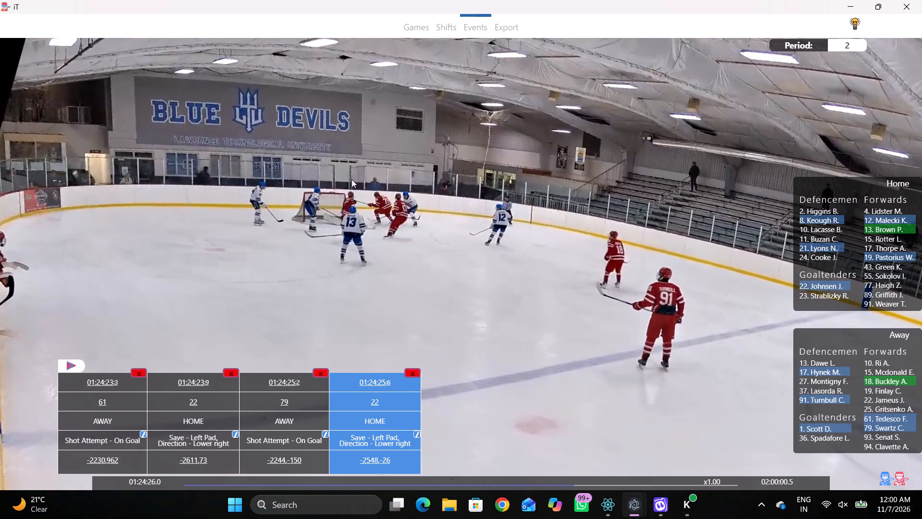
{"action": "right_click", "coordinate": [352, 179]}
{"action": "left_click", "coordinate": [382, 224]}
{"action": "left_click", "coordinate": [434, 216]}
{"action": "left_click", "coordinate": [867, 427]}
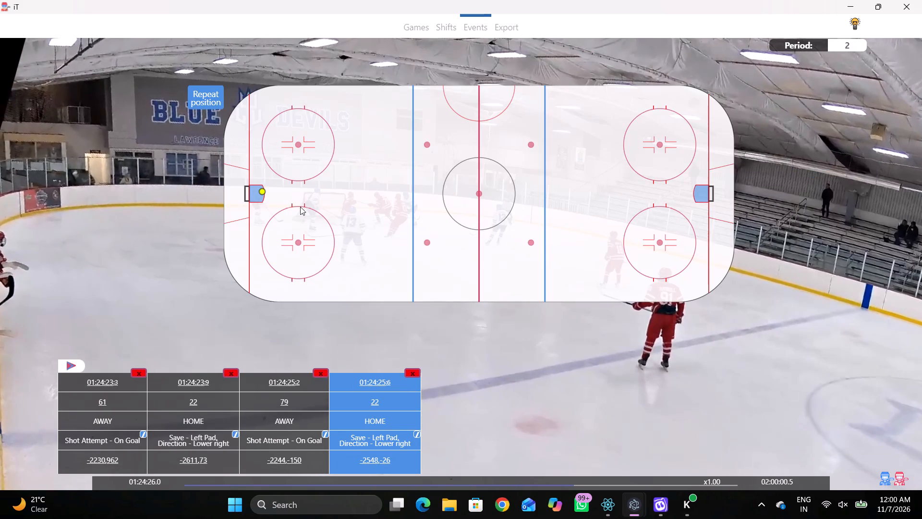
{"action": "left_click", "coordinate": [276, 186]}
Play on to the celebration and log a Goal by repeated away player 79 in the left net, with bottom middle as direction.
{"action": "key", "text": "space"}
{"action": "key", "text": "v"}
{"action": "key", "text": "space"}
{"action": "right_click", "coordinate": [447, 198]}
{"action": "key", "text": "space"}
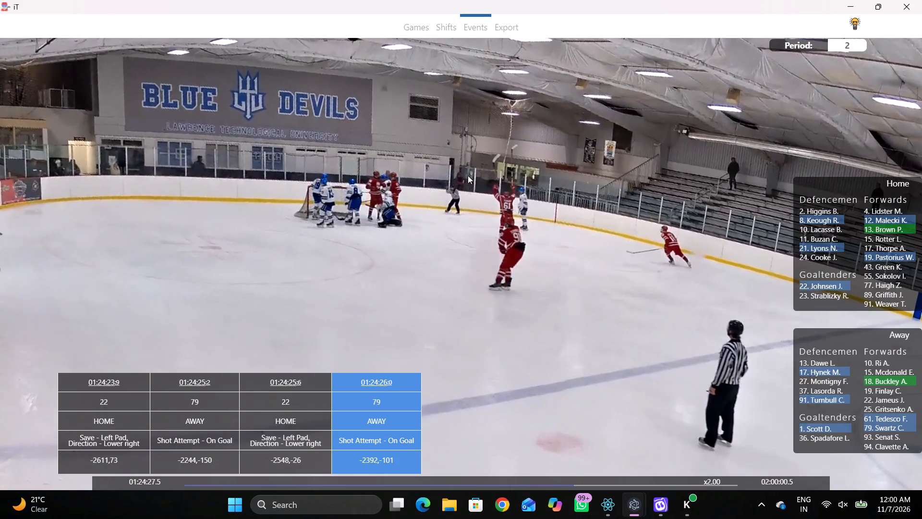
{"action": "key", "text": "space"}
{"action": "right_click_drag", "start_coordinate": [466, 172], "coordinate": [474, 175]}
{"action": "left_click", "coordinate": [507, 304]}
{"action": "left_click", "coordinate": [477, 240]}
{"action": "left_click", "coordinate": [465, 272]}
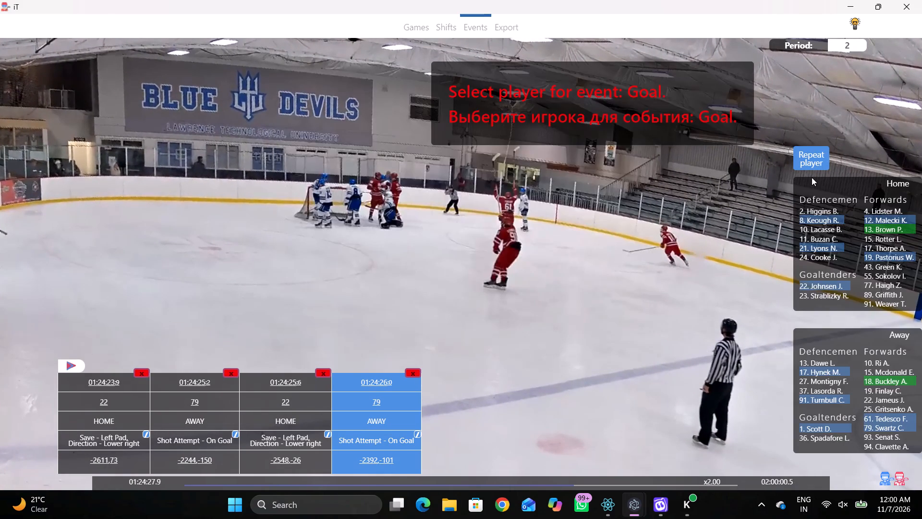
{"action": "left_click", "coordinate": [809, 160]}
{"action": "left_click", "coordinate": [245, 195]}
Play on and log a Whistle between the left blue line and the left face-off circles, slightly below the rink's centre line.
{"action": "key", "text": "space"}
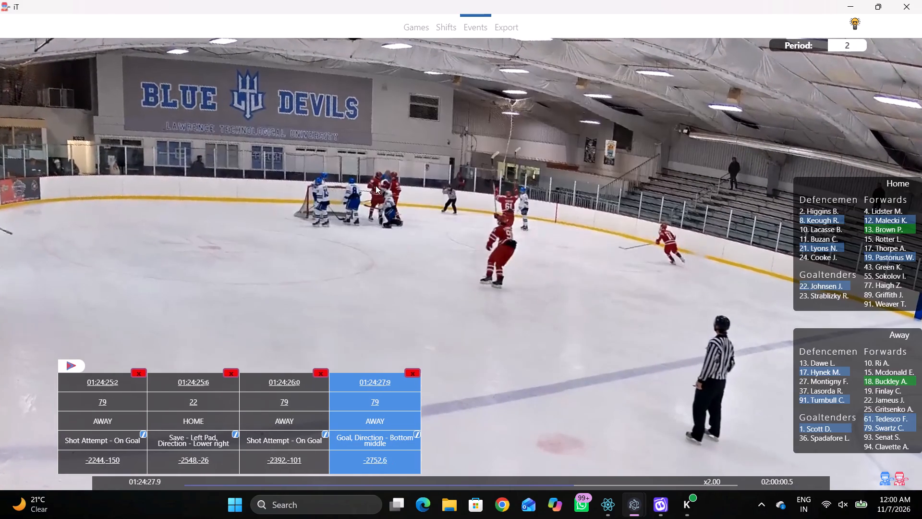
{"action": "key", "text": "v"}
{"action": "key", "text": "space"}
{"action": "right_click", "coordinate": [453, 186]}
{"action": "left_click", "coordinate": [483, 268]}
{"action": "left_click", "coordinate": [367, 211]}
Play through the stoppage after the goal at x4.00 speed towards the restart of play.
{"action": "key", "text": "space"}
{"action": "type", "text": "c c vv"}
{"action": "key", "text": "space"}
{"action": "key", "text": "space"}
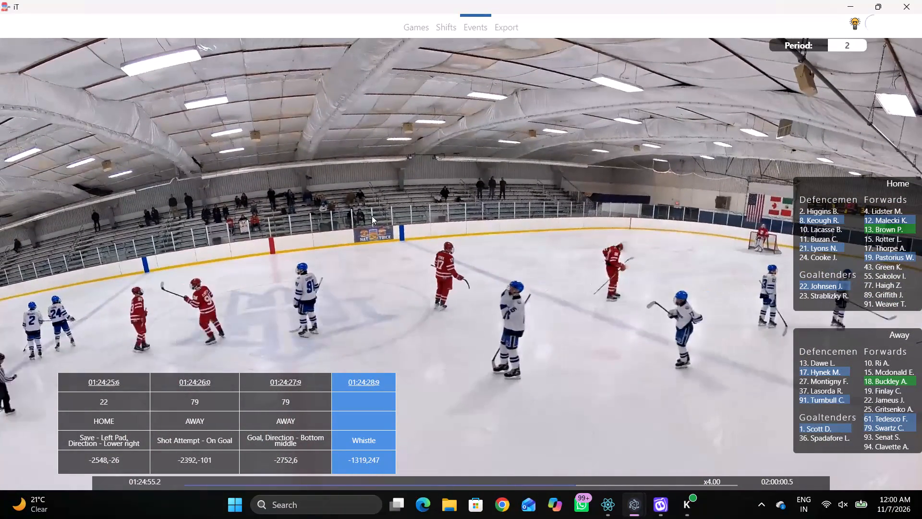
{"action": "key", "text": "space"}
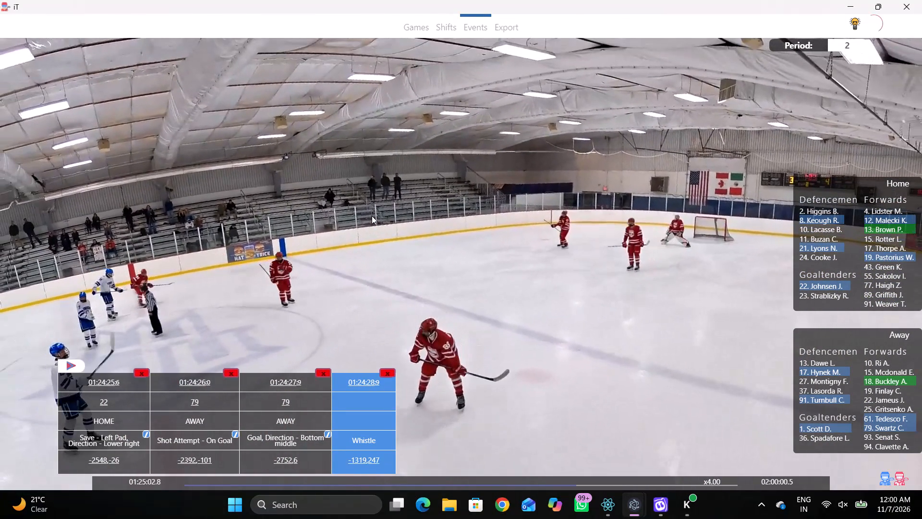
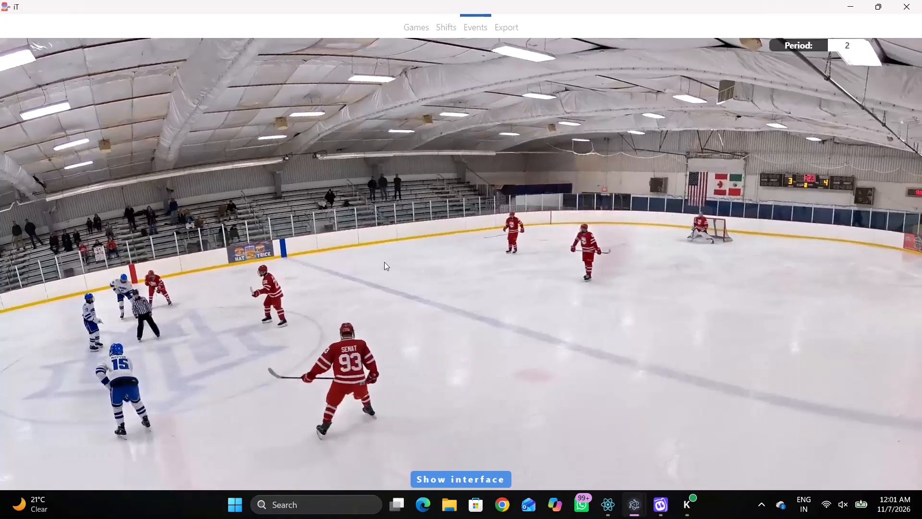
Log the centre-ice Face off at 01:25:06.0 in period 2, won by away #22 against home #17, at the centre spot.
{"action": "key", "text": "space"}
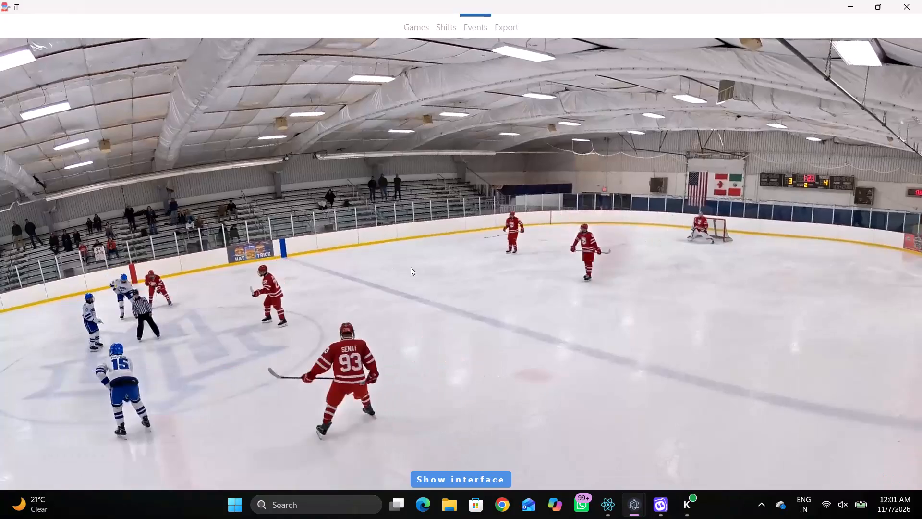
{"action": "type", "text": "v"}
{"action": "key", "text": "space"}
{"action": "key", "text": "space"}
{"action": "key", "text": "space"}
{"action": "key", "text": "q"}
{"action": "key", "text": "q"}
{"action": "key", "text": "q"}
{"action": "key", "text": "q"}
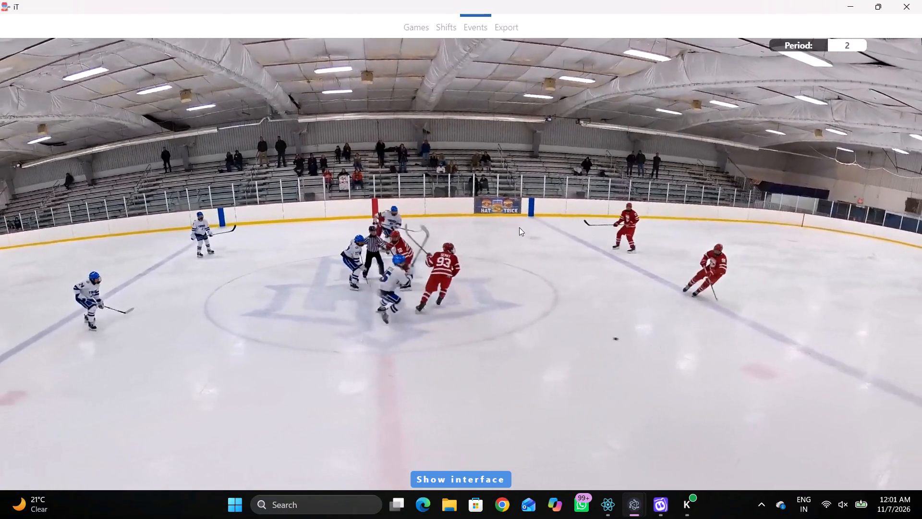
{"action": "key", "text": "q"}
{"action": "key", "text": "q"}
{"action": "key", "text": "q"}
{"action": "key", "text": "q"}
{"action": "key", "text": "q"}
{"action": "right_click", "coordinate": [480, 189]}
{"action": "left_click", "coordinate": [504, 249]}
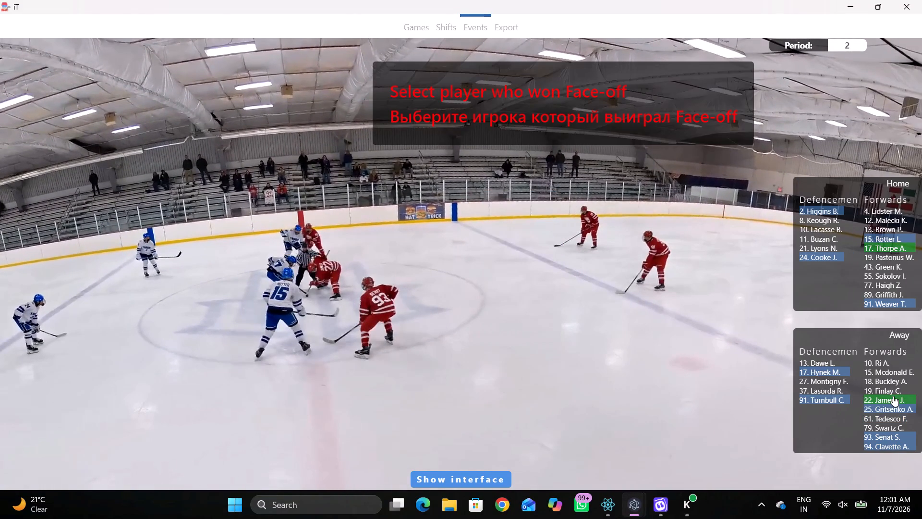
{"action": "left_click", "coordinate": [891, 398]}
{"action": "left_click", "coordinate": [876, 251]}
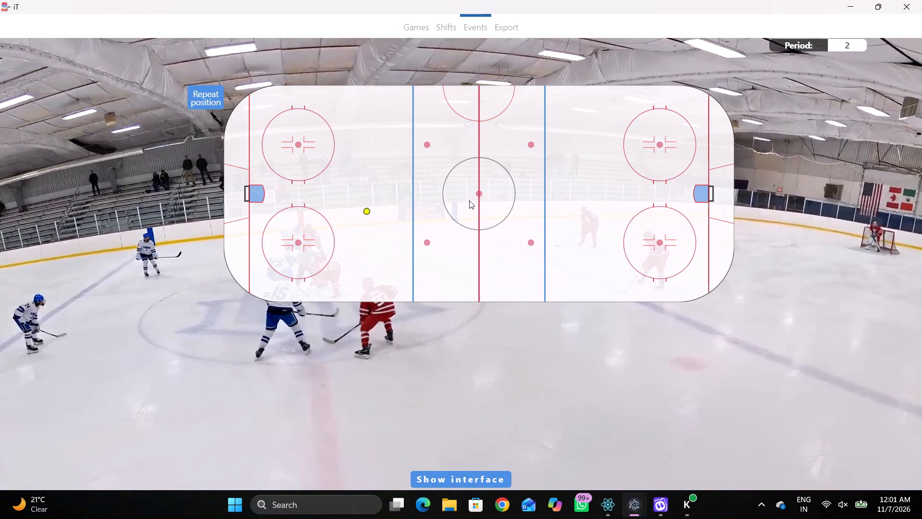
{"action": "left_click", "coordinate": [481, 193]}
Examine the logged events filtered by end of period, hit taken and check stick.
{"action": "key", "text": "shift+d"}
{"action": "left_click", "coordinate": [68, 363]}
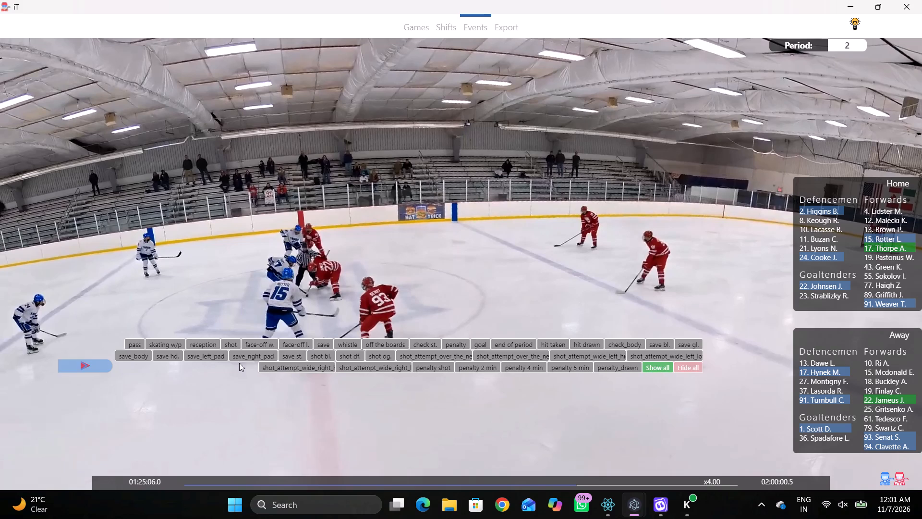
{"action": "left_click", "coordinate": [492, 344]}
{"action": "left_click", "coordinate": [529, 346]}
{"action": "left_click", "coordinate": [541, 347]}
{"action": "left_click", "coordinate": [541, 347]}
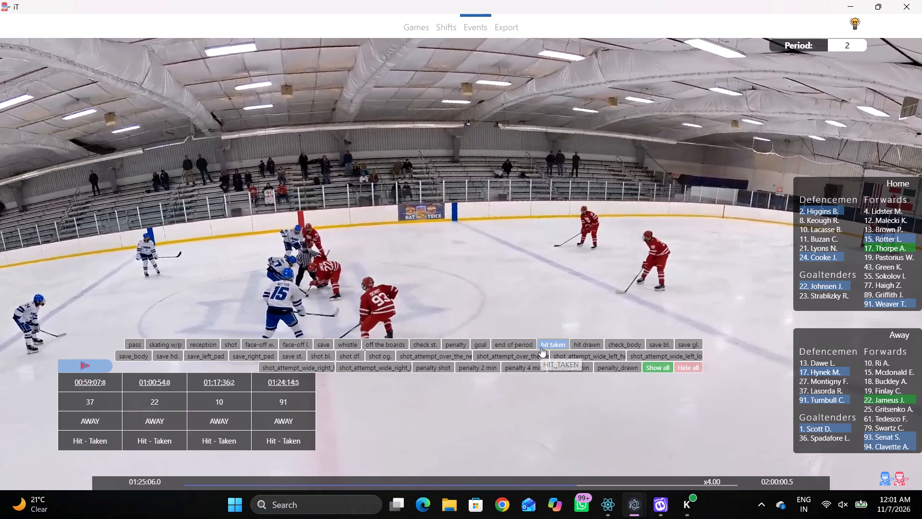
{"action": "left_click", "coordinate": [422, 347]}
{"action": "left_click", "coordinate": [422, 343]}
{"action": "key", "text": "shift+d"}
Log Skating with the puck by away #91 at 01:25:09.6, placed in the end zone at about 2301,1236.
{"action": "key", "text": "space"}
{"action": "key", "text": "space"}
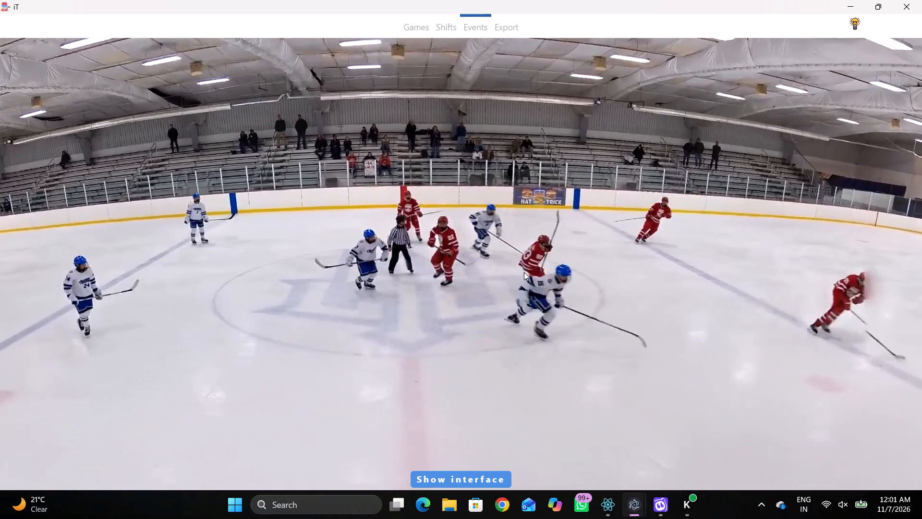
{"action": "key", "text": "space"}
{"action": "key", "text": "space"}
{"action": "key", "text": "space"}
{"action": "key", "text": "space"}
{"action": "key", "text": "q"}
{"action": "key", "text": "space"}
{"action": "key", "text": "space"}
{"action": "right_click", "coordinate": [630, 252]}
{"action": "key", "text": "q"}
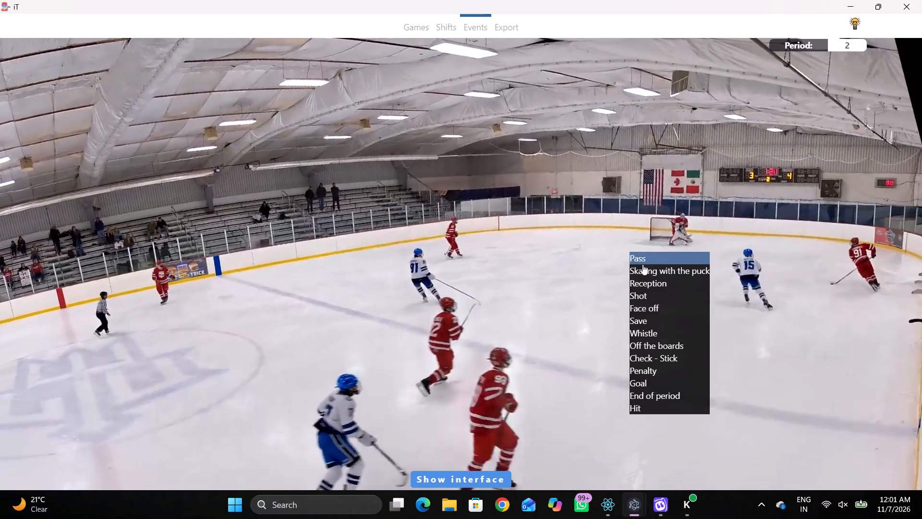
{"action": "left_click", "coordinate": [643, 264]}
{"action": "right_click_drag", "start_coordinate": [604, 253], "coordinate": [591, 256]}
{"action": "left_click", "coordinate": [615, 274]}
{"action": "left_click", "coordinate": [815, 399]}
{"action": "left_click", "coordinate": [675, 284]}
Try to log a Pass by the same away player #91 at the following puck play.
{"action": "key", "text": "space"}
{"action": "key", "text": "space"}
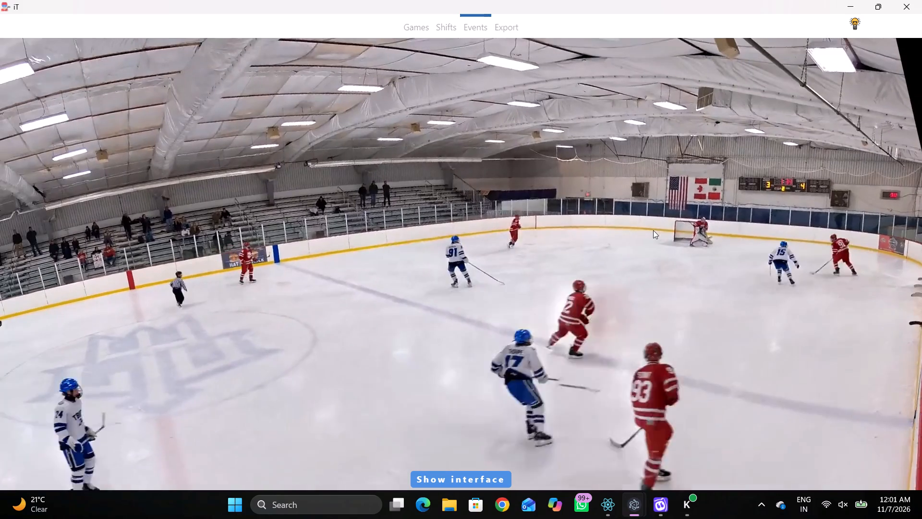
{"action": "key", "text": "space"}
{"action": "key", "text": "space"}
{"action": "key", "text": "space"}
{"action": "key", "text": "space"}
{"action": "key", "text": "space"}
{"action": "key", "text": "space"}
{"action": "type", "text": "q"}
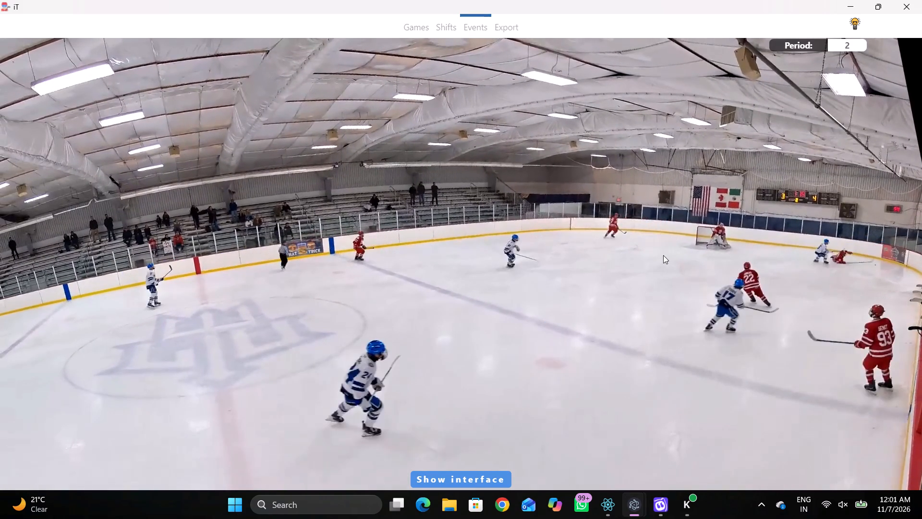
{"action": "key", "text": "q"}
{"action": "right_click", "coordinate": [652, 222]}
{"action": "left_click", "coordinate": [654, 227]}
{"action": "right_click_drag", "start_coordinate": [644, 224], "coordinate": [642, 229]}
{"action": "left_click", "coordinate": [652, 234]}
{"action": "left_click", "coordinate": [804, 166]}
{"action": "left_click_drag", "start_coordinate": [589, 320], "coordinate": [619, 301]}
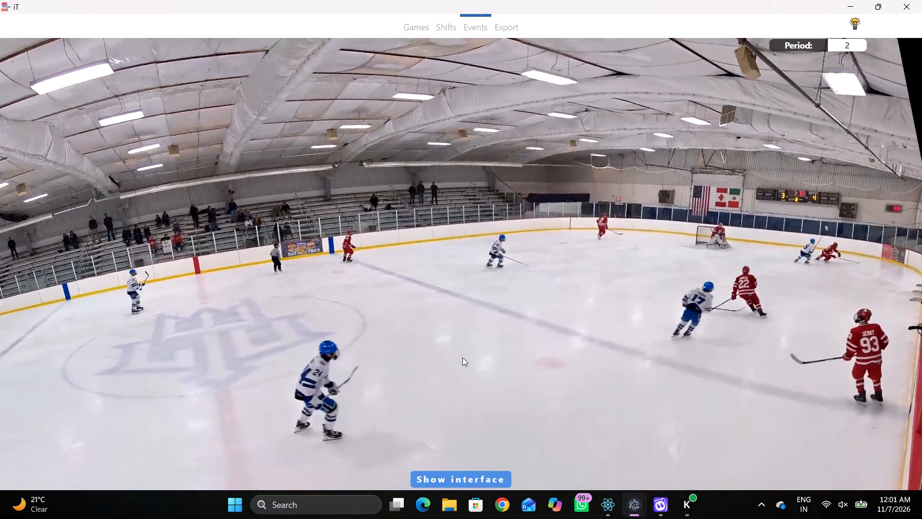
Change the rink position of away #91's Skating with the puck event at 01:25:09.6 to about 1503,1162.
{"action": "key", "text": "shift+d"}
{"action": "left_click_drag", "start_coordinate": [295, 466], "coordinate": [307, 459]}
{"action": "left_click", "coordinate": [455, 396]}
{"action": "key", "text": "shift+d"}
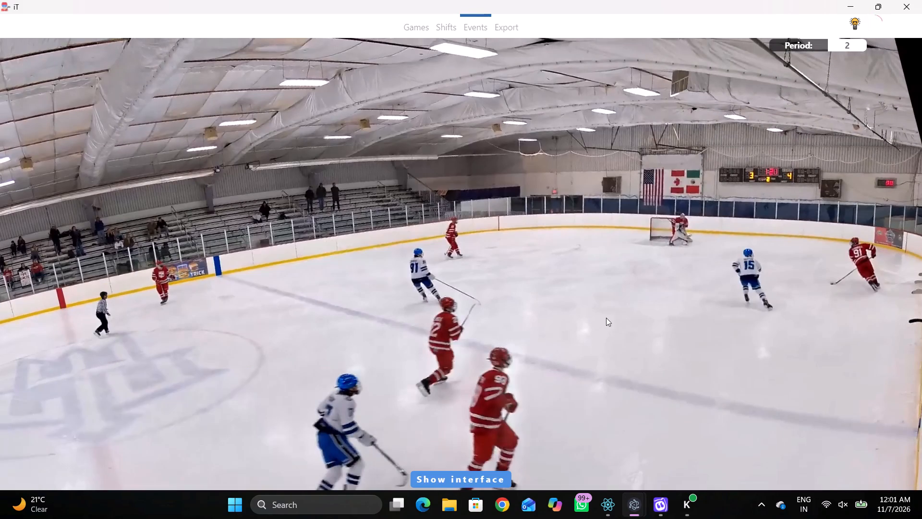
{"action": "key", "text": "shift+d"}
{"action": "left_click", "coordinate": [301, 454]}
{"action": "key", "text": "q"}
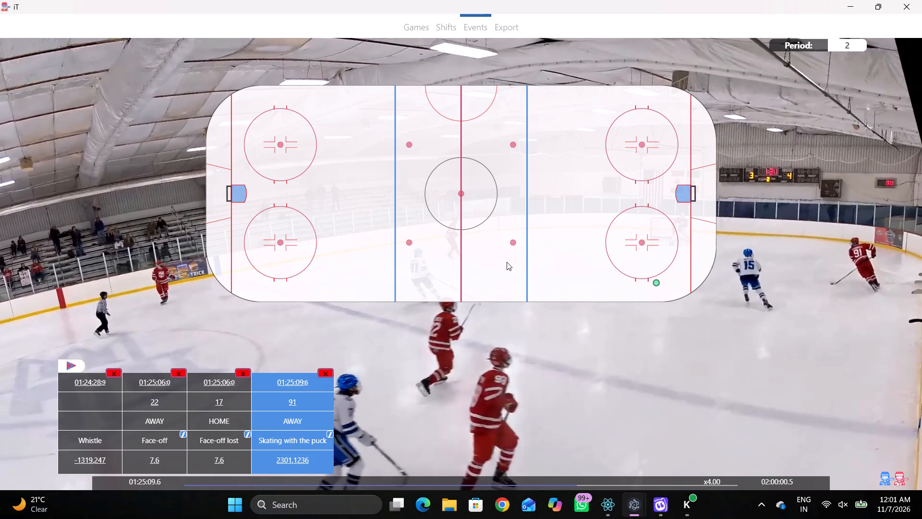
{"action": "left_click", "coordinate": [507, 262]}
{"action": "key", "text": "q"}
{"action": "left_click", "coordinate": [391, 369]}
{"action": "left_click", "coordinate": [387, 375]}
{"action": "key", "text": "q"}
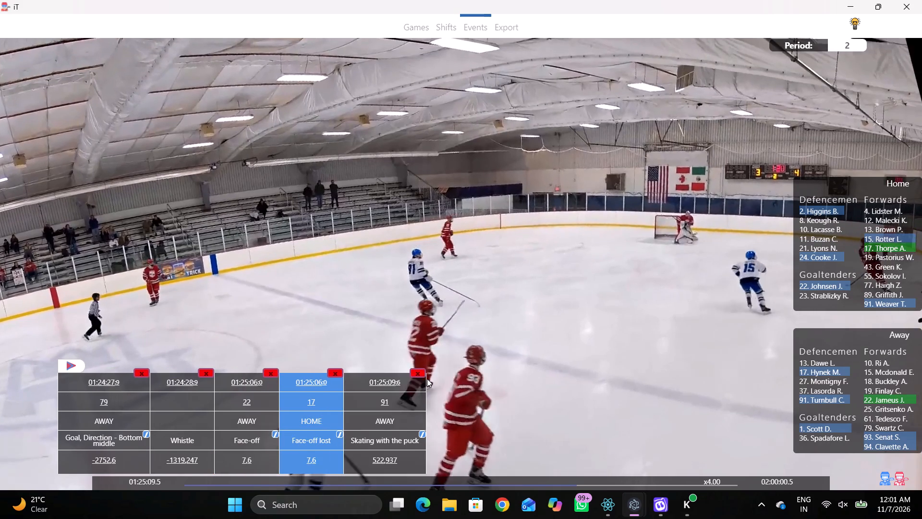
{"action": "key", "text": "q"}
{"action": "left_click_drag", "start_coordinate": [418, 455], "coordinate": [411, 456]}
{"action": "left_click", "coordinate": [589, 278]}
{"action": "key", "text": "shift+d"}
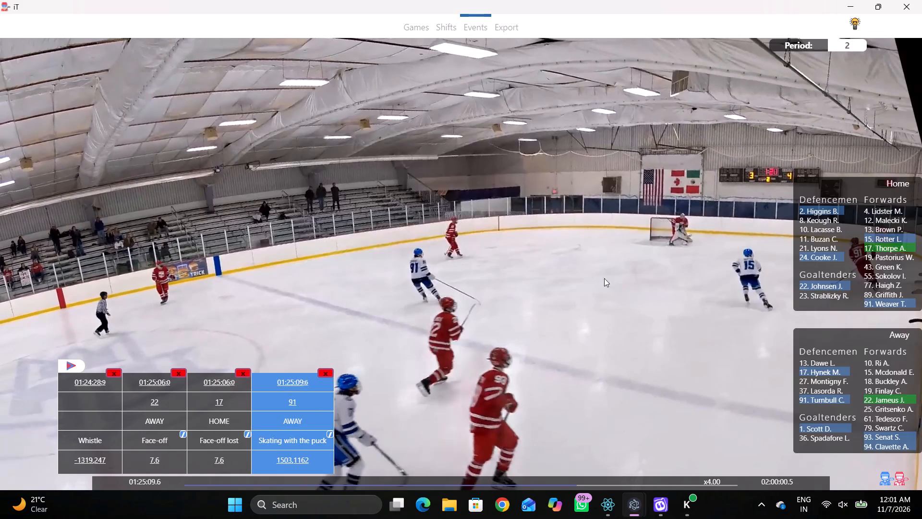
Log a Pass by the same away player #91, placed near the boards in the end-zone corner close to the goal line.
{"action": "key", "text": "space"}
{"action": "key", "text": "space"}
{"action": "key", "text": "space"}
{"action": "key", "text": "space"}
{"action": "key", "text": "q"}
{"action": "key", "text": "q"}
{"action": "key", "text": "q"}
{"action": "right_click", "coordinate": [656, 178]}
{"action": "left_click", "coordinate": [660, 184]}
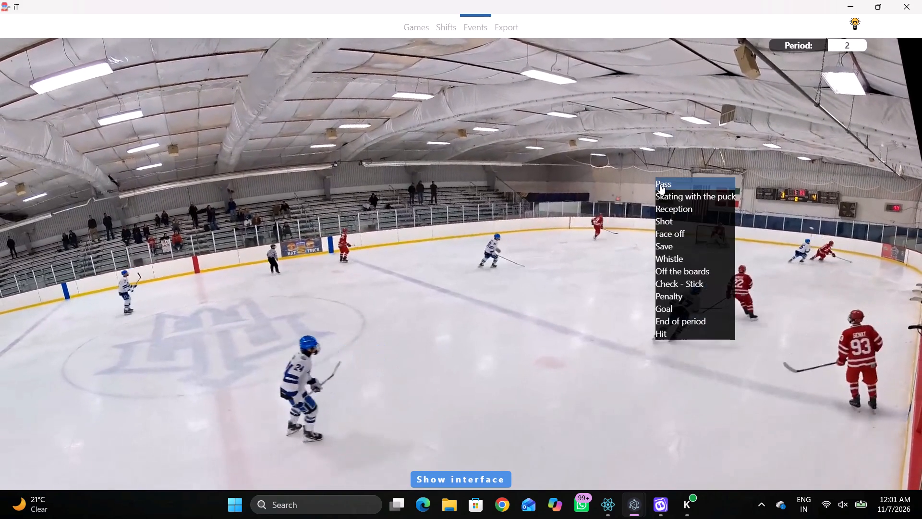
{"action": "left_click", "coordinate": [800, 156]}
{"action": "left_click", "coordinate": [694, 284]}
Log Skating with the puck by home #15, placed behind the goal line beside the corner boards.
{"action": "key", "text": "r"}
{"action": "key", "text": "space"}
{"action": "key", "text": "space"}
{"action": "key", "text": "space"}
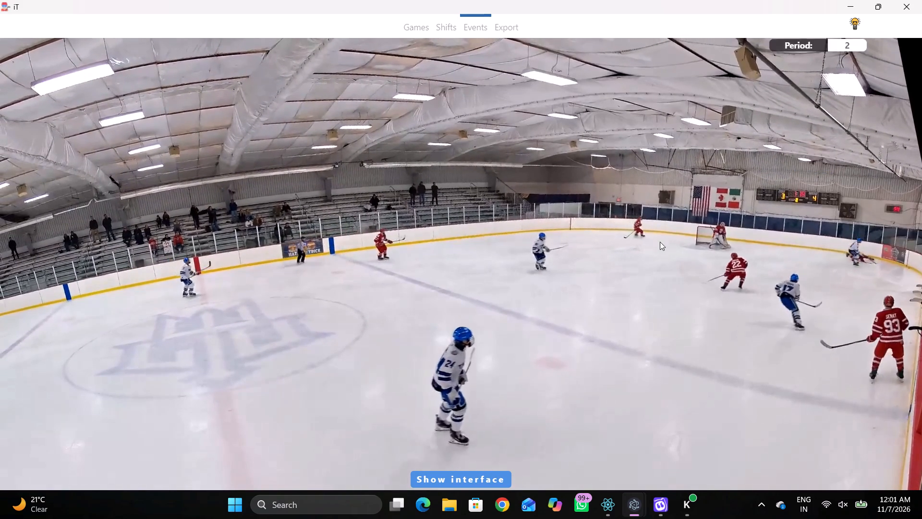
{"action": "key", "text": "space"}
{"action": "key", "text": "space"}
{"action": "key", "text": "space"}
{"action": "right_click", "coordinate": [642, 217]}
{"action": "left_click", "coordinate": [658, 237]}
{"action": "left_click", "coordinate": [872, 239]}
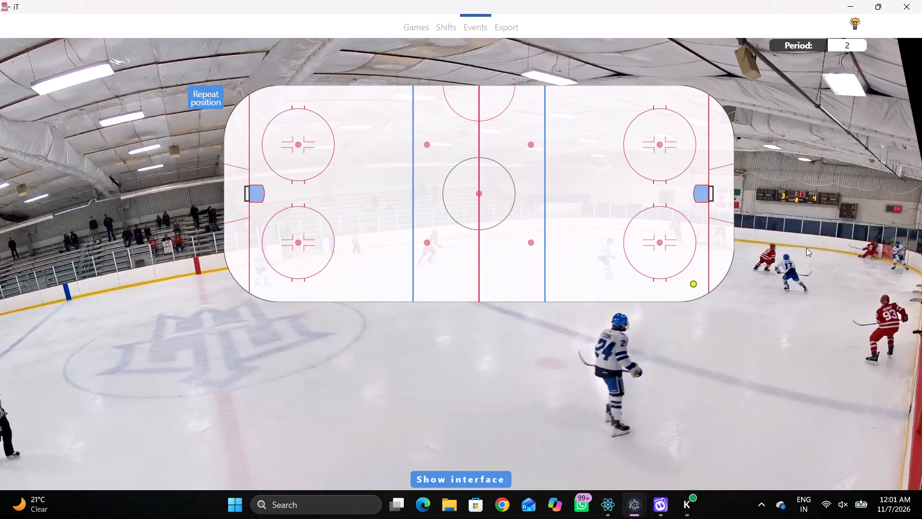
{"action": "left_click", "coordinate": [723, 256]}
Log a Pass by the same home player #15, placed at the boards-side edge of the end-zone face-off circle.
{"action": "key", "text": "space"}
{"action": "key", "text": "v"}
{"action": "key", "text": "space"}
{"action": "key", "text": "space"}
{"action": "key", "text": "space"}
{"action": "type", "text": "q"}
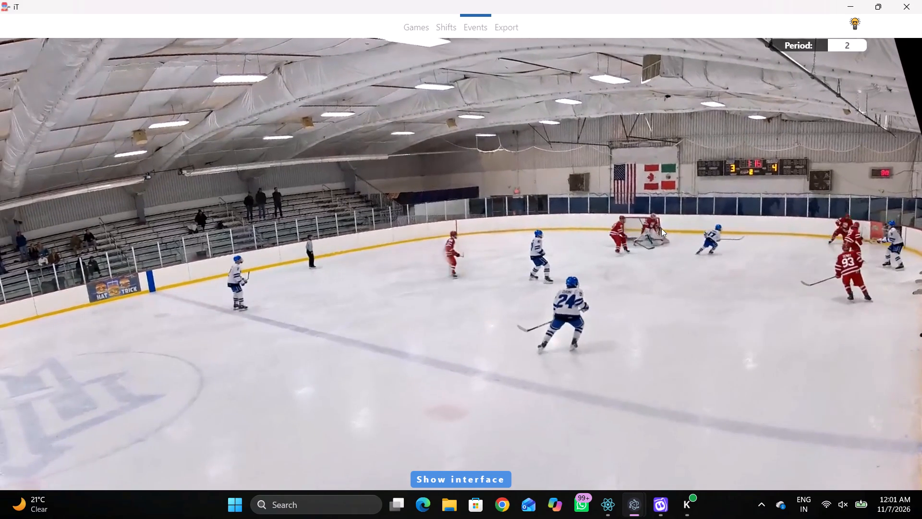
{"action": "key", "text": "q"}
{"action": "right_click", "coordinate": [656, 217]}
{"action": "left_click", "coordinate": [656, 224]}
{"action": "right_click_drag", "start_coordinate": [654, 222], "coordinate": [654, 230]}
{"action": "left_click", "coordinate": [657, 235]}
{"action": "left_click", "coordinate": [816, 164]}
{"action": "left_click", "coordinate": [665, 282]}
Log a Pass by away #91, placed between the end-zone face-off circle and the goal line.
{"action": "key", "text": "space"}
{"action": "key", "text": "space"}
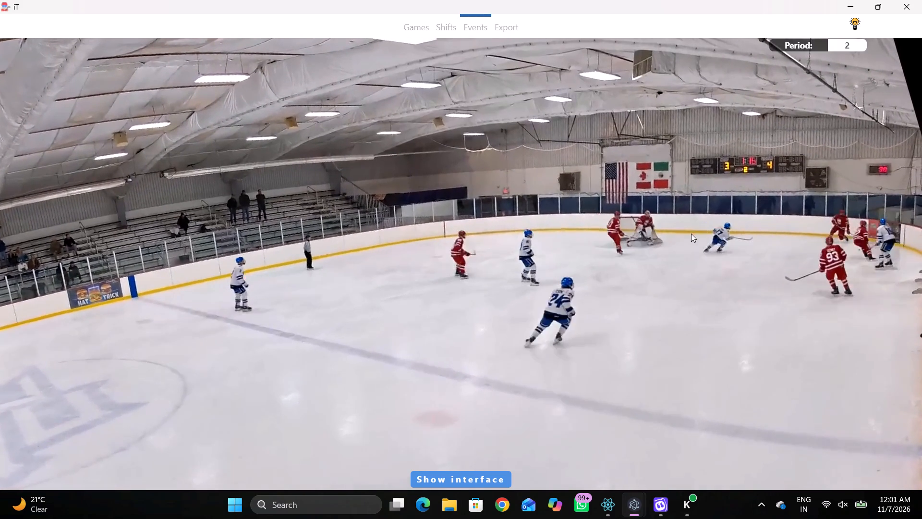
{"action": "key", "text": "space"}
{"action": "key", "text": "space"}
{"action": "key", "text": "r"}
{"action": "key", "text": "space"}
{"action": "key", "text": "space"}
{"action": "key", "text": "space"}
{"action": "key", "text": "space"}
{"action": "type", "text": "q"}
{"action": "key", "text": "q"}
{"action": "key", "text": "q"}
{"action": "key", "text": "q"}
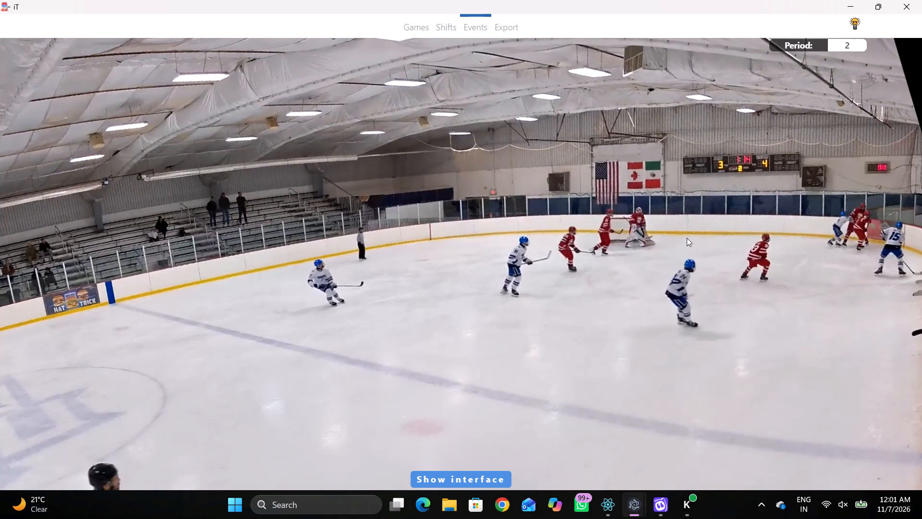
{"action": "right_click", "coordinate": [686, 227]}
{"action": "key", "text": "q"}
{"action": "key", "text": "q"}
{"action": "left_click", "coordinate": [687, 232]}
{"action": "right_click", "coordinate": [686, 231]}
{"action": "left_click", "coordinate": [690, 235]}
{"action": "left_click", "coordinate": [808, 403]}
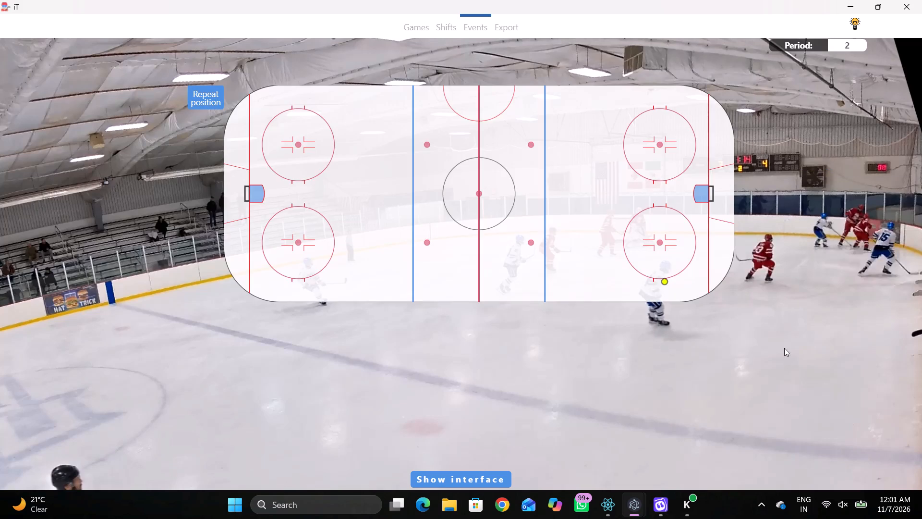
{"action": "left_click", "coordinate": [692, 238]}
Log Skating with the puck by home #24, placed in the end zone a short way inside the blue line.
{"action": "key", "text": "space"}
{"action": "key", "text": "space"}
{"action": "key", "text": "space"}
{"action": "key", "text": "space"}
{"action": "key", "text": "space"}
{"action": "key", "text": "space"}
{"action": "key", "text": "space"}
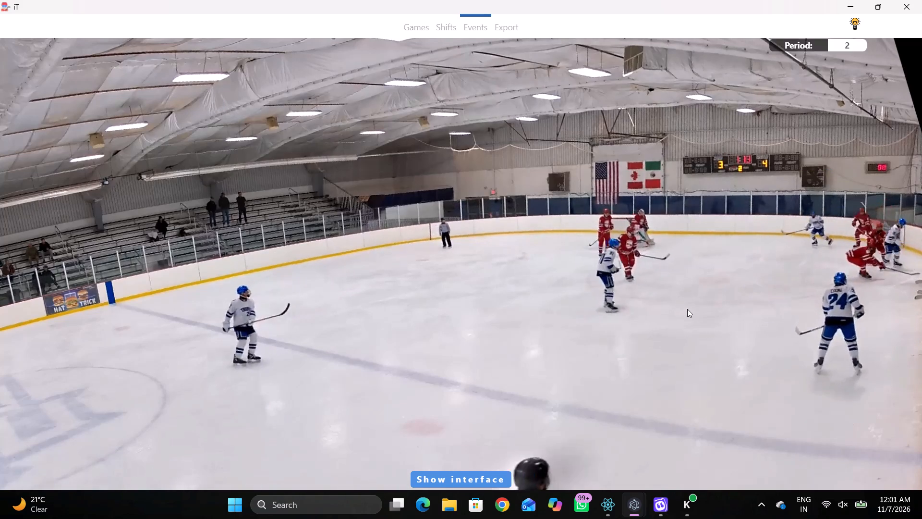
{"action": "key", "text": "space"}
{"action": "key", "text": "space"}
{"action": "key", "text": "space"}
{"action": "key", "text": "space"}
{"action": "key", "text": "space"}
{"action": "right_click", "coordinate": [652, 241]}
{"action": "left_click", "coordinate": [687, 260]}
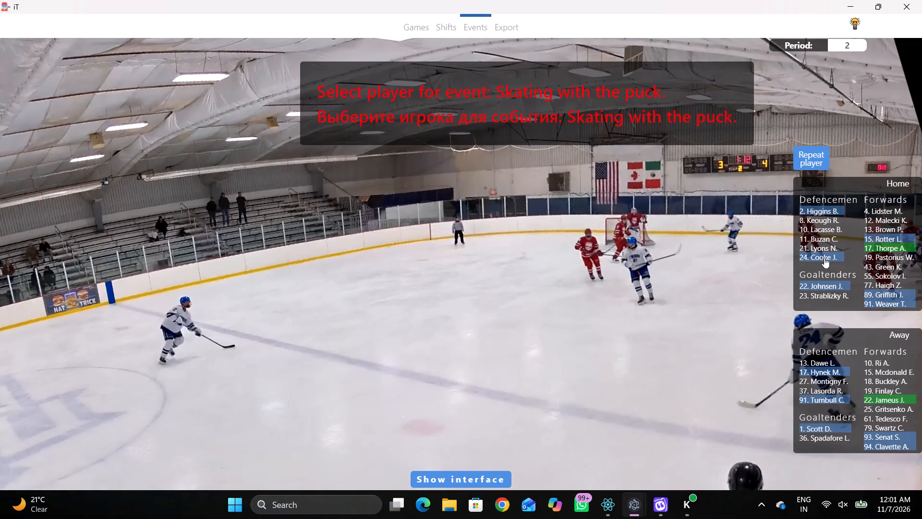
{"action": "left_click", "coordinate": [824, 258]}
{"action": "left_click", "coordinate": [578, 254]}
Play the footage after home #24's carry to examine the shot toward the net and the play around the goal.
{"action": "key", "text": "space"}
{"action": "key", "text": "space"}
{"action": "key", "text": "space"}
{"action": "key", "text": "space"}
{"action": "key", "text": "space"}
{"action": "key", "text": "space"}
{"action": "type", "text": "r"}
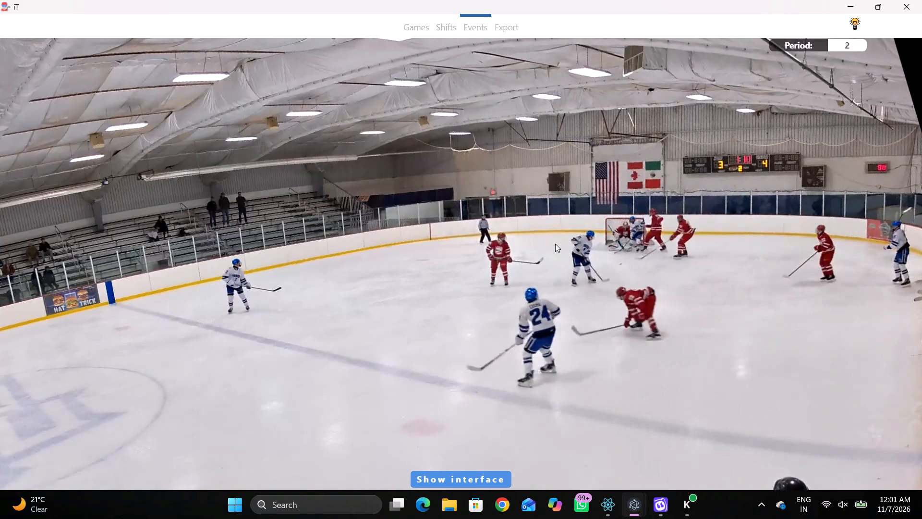
{"action": "key", "text": "space"}
{"action": "key", "text": "space"}
{"action": "key", "text": "space"}
{"action": "key", "text": "space"}
{"action": "key", "text": "space"}
{"action": "key", "text": "space"}
{"action": "key", "text": "space"}
{"action": "key", "text": "space"}
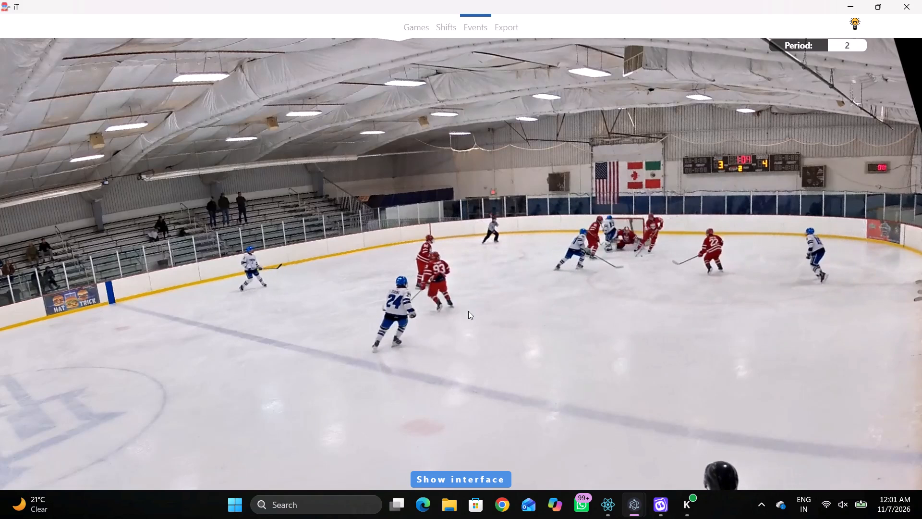
Log a Shot Attempt - On Goal by the same home player #24, placed between the blue line and the end-zone face-off circle.
{"action": "key", "text": "shift+d"}
{"action": "left_click_drag", "start_coordinate": [336, 369], "coordinate": [327, 372]}
{"action": "double_click", "coordinate": [323, 376]}
{"action": "key", "text": "space"}
{"action": "key", "text": "v"}
{"action": "key", "text": "space"}
{"action": "key", "text": "space"}
{"action": "key", "text": "space"}
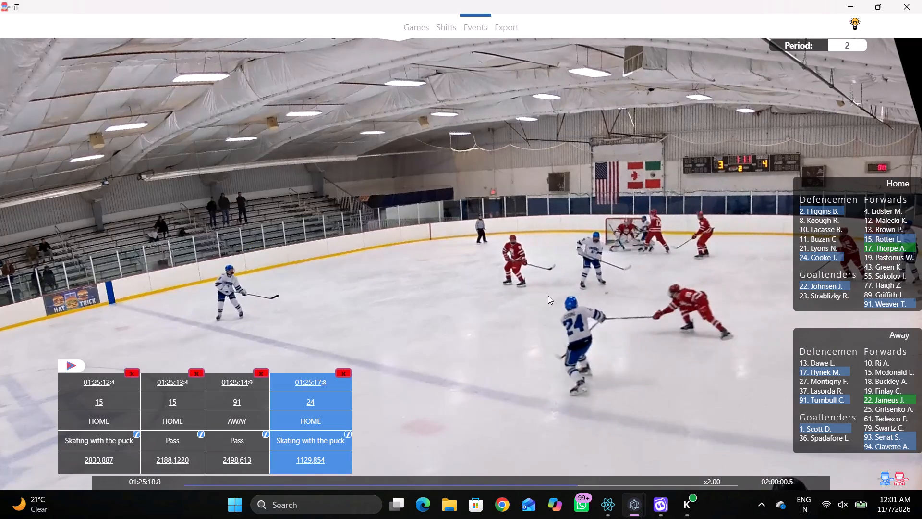
{"action": "key", "text": "q"}
{"action": "key", "text": "q"}
{"action": "right_click", "coordinate": [553, 228]}
{"action": "left_click", "coordinate": [571, 277]}
{"action": "left_click", "coordinate": [483, 234]}
{"action": "left_click", "coordinate": [820, 156]}
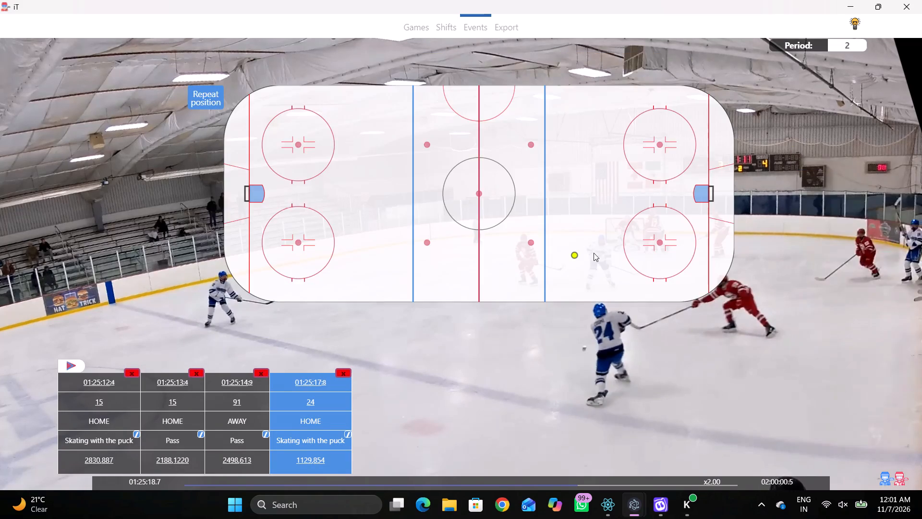
{"action": "left_click", "coordinate": [594, 253]}
Log a Save - Left Pad with Direction - Bottom middle for home goaltender #22, placed at the goal crease.
{"action": "key", "text": "space"}
{"action": "key", "text": "v"}
{"action": "key", "text": "space"}
{"action": "right_click_drag", "start_coordinate": [609, 211], "coordinate": [616, 219]}
{"action": "left_click", "coordinate": [642, 300]}
{"action": "right_click_drag", "start_coordinate": [615, 233], "coordinate": [614, 274]}
{"action": "left_click_drag", "start_coordinate": [643, 417], "coordinate": [626, 341]}
{"action": "right_click_drag", "start_coordinate": [588, 202], "coordinate": [609, 221]}
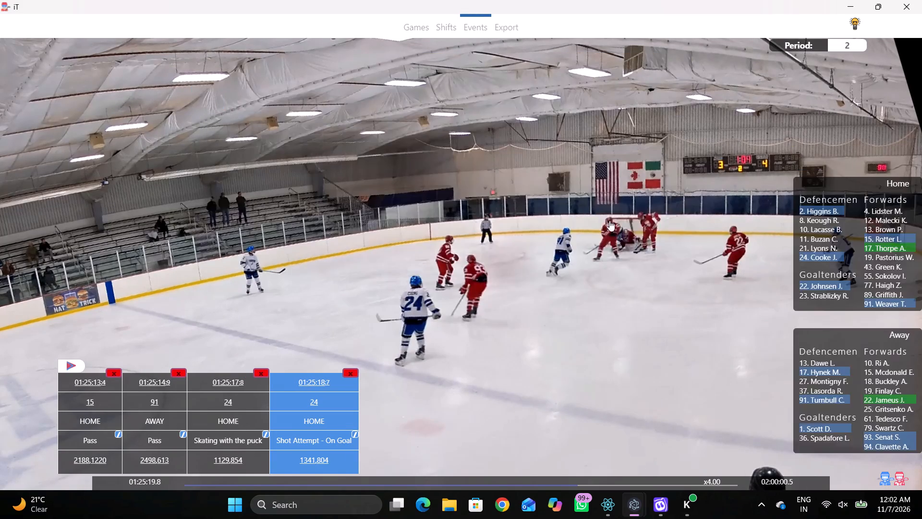
{"action": "right_click_drag", "start_coordinate": [609, 221], "coordinate": [600, 213]}
{"action": "left_click", "coordinate": [612, 284]}
{"action": "left_click", "coordinate": [539, 240]}
{"action": "left_click", "coordinate": [540, 252]}
{"action": "left_click", "coordinate": [469, 257]}
{"action": "key", "text": "period"}
{"action": "left_click", "coordinate": [843, 233]}
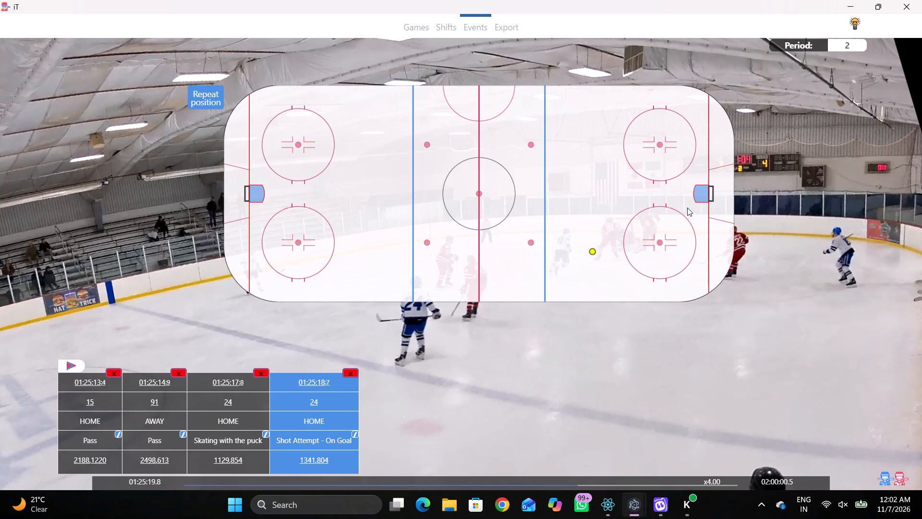
{"action": "left_click", "coordinate": [703, 200]}
Change the player of the Left Pad save to away goaltender #1.
{"action": "left_click", "coordinate": [339, 402]}
{"action": "left_click", "coordinate": [888, 381]}
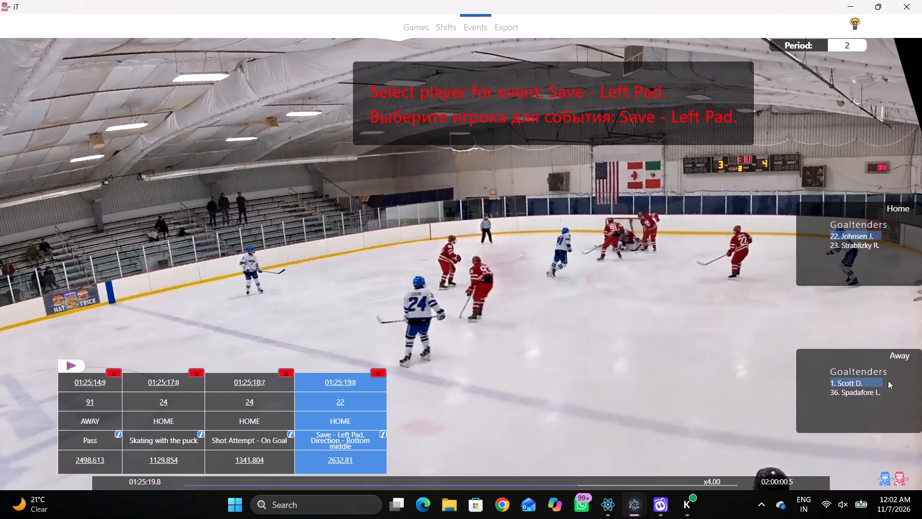
{"action": "left_click", "coordinate": [862, 377]}
{"action": "left_click", "coordinate": [833, 387]}
{"action": "left_click", "coordinate": [835, 383]}
{"action": "key", "text": "shift+d"}
Log Skating with the puck by away #17, placed at the net-side edge of the end-zone face-off circle.
{"action": "key", "text": "space"}
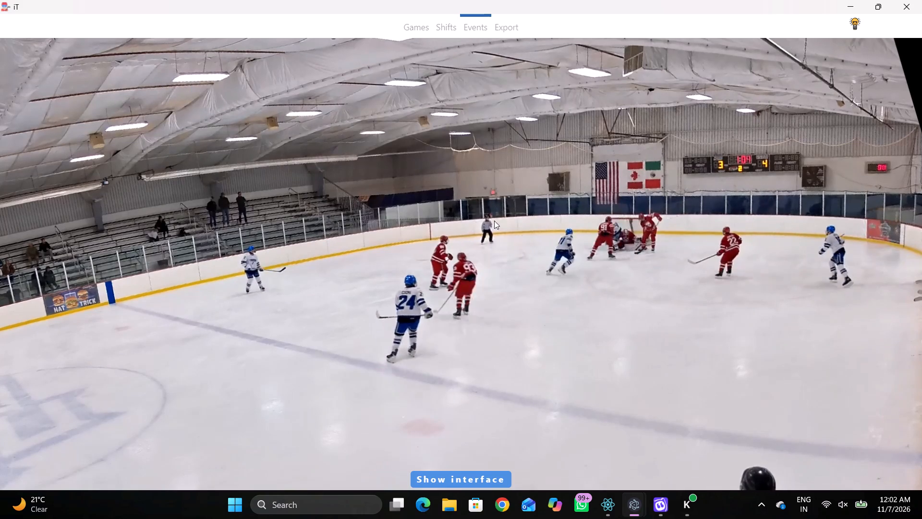
{"action": "key", "text": "space"}
{"action": "key", "text": "space"}
{"action": "key", "text": "space"}
{"action": "type", "text": "q"}
{"action": "right_click", "coordinate": [534, 179]}
{"action": "left_click", "coordinate": [567, 194]}
{"action": "right_click_drag", "start_coordinate": [548, 191], "coordinate": [548, 195]}
{"action": "left_click", "coordinate": [608, 214]}
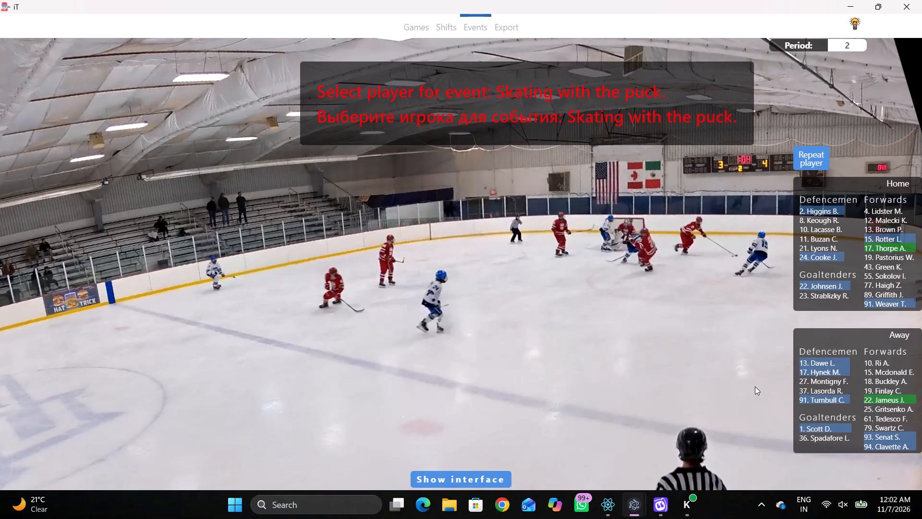
{"action": "left_click_drag", "start_coordinate": [799, 374], "coordinate": [804, 374]}
{"action": "left_click", "coordinate": [809, 369]}
{"action": "left_click", "coordinate": [679, 215]}
Log a Pass by the same away player #17, placed behind the goal line beside the corner boards.
{"action": "key", "text": "space"}
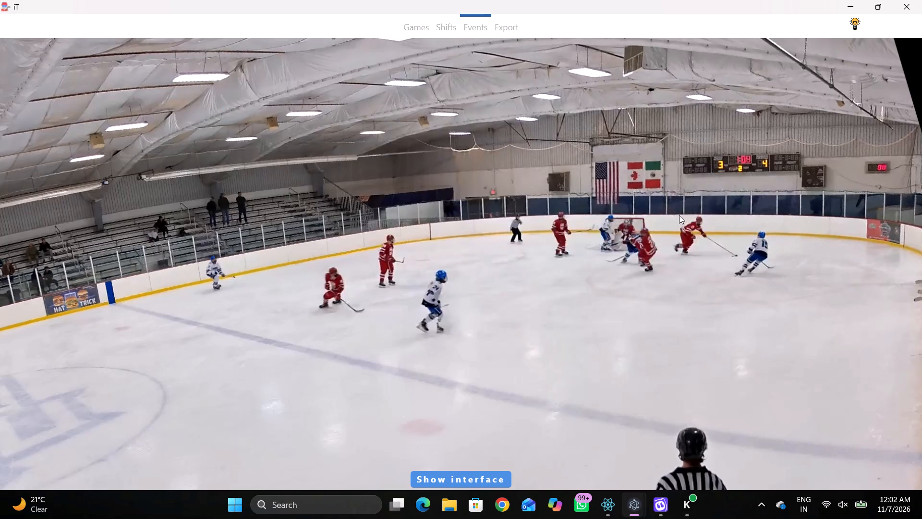
{"action": "key", "text": "space"}
{"action": "key", "text": "space"}
{"action": "key", "text": "space"}
{"action": "key", "text": "space"}
{"action": "key", "text": "space"}
{"action": "key", "text": "q"}
{"action": "key", "text": "q"}
{"action": "key", "text": "q"}
{"action": "key", "text": "q"}
{"action": "key", "text": "q"}
{"action": "key", "text": "q"}
{"action": "key", "text": "q"}
{"action": "key", "text": "q"}
{"action": "key", "text": "q"}
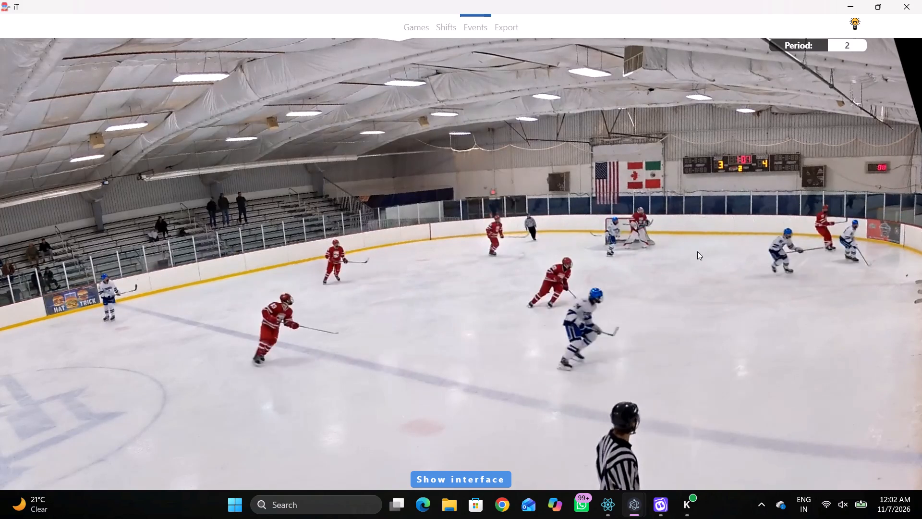
{"action": "key", "text": "q"}
{"action": "key", "text": "q"}
{"action": "key", "text": "q"}
{"action": "key", "text": "q"}
{"action": "right_click", "coordinate": [703, 204]}
{"action": "left_click", "coordinate": [703, 208]}
{"action": "right_click", "coordinate": [685, 204]}
{"action": "key", "text": "q"}
{"action": "left_click", "coordinate": [686, 212]}
{"action": "key", "text": "q"}
{"action": "right_click", "coordinate": [685, 211]}
{"action": "left_click", "coordinate": [695, 213]}
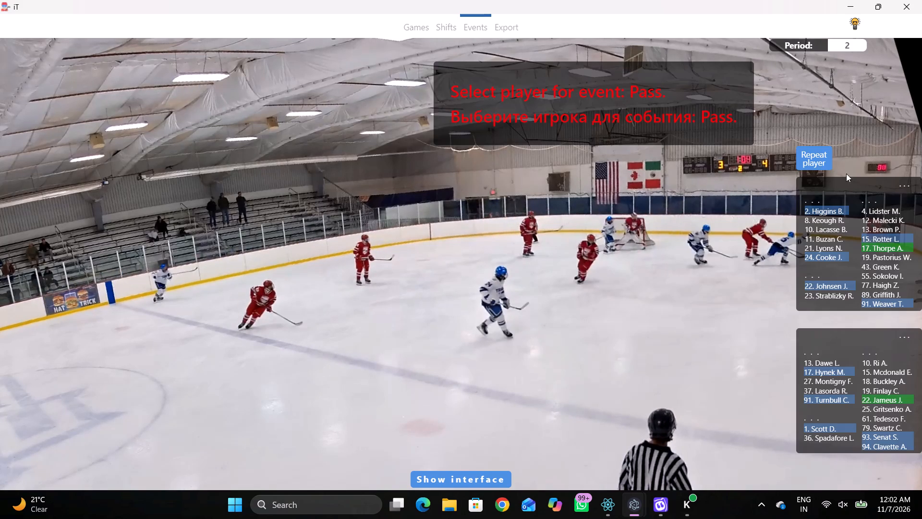
{"action": "left_click", "coordinate": [816, 151]}
{"action": "left_click", "coordinate": [717, 277]}
Log a Pass by home #91, placed just outside the blue-line side of the end-zone face-off circle.
{"action": "key", "text": "r"}
{"action": "key", "text": "space"}
{"action": "key", "text": "space"}
{"action": "key", "text": "space"}
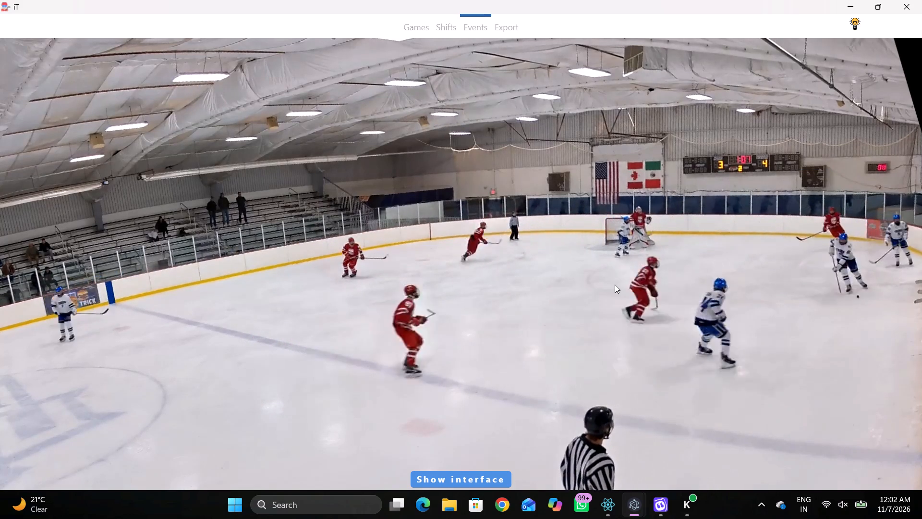
{"action": "key", "text": "space"}
{"action": "key", "text": "space"}
{"action": "key", "text": "space"}
{"action": "right_click", "coordinate": [632, 230]}
{"action": "key", "text": "q"}
{"action": "key", "text": "q"}
{"action": "left_click", "coordinate": [638, 238]}
{"action": "right_click_drag", "start_coordinate": [603, 229], "coordinate": [596, 232]}
{"action": "left_click", "coordinate": [623, 235]}
{"action": "right_click", "coordinate": [589, 233]}
{"action": "left_click", "coordinate": [603, 247]}
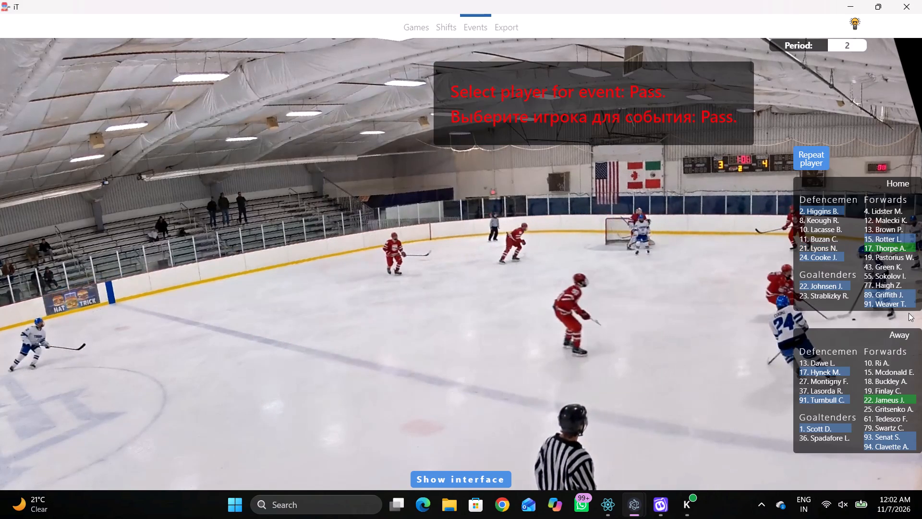
{"action": "left_click", "coordinate": [866, 300]}
{"action": "left_click_drag", "start_coordinate": [627, 264], "coordinate": [619, 264]}
Play the footage after home #91's pass to examine who handles the puck as play moves toward centre ice.
{"action": "key", "text": "space"}
{"action": "key", "text": "space"}
{"action": "key", "text": "space"}
{"action": "key", "text": "space"}
{"action": "key", "text": "space"}
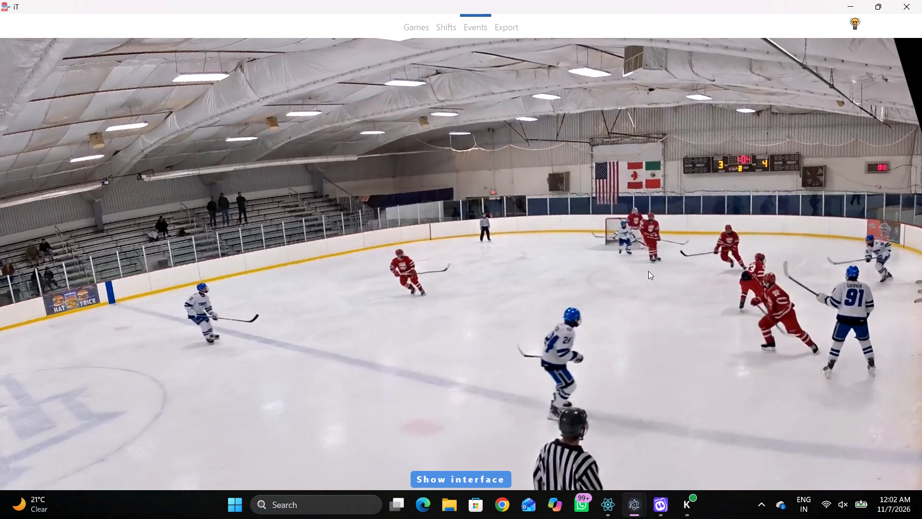
{"action": "key", "text": "space"}
{"action": "key", "text": "space"}
{"action": "key", "text": "space"}
{"action": "type", "text": "r"}
{"action": "key", "text": "space"}
{"action": "key", "text": "space"}
{"action": "key", "text": "space"}
{"action": "key", "text": "space"}
{"action": "key", "text": "space"}
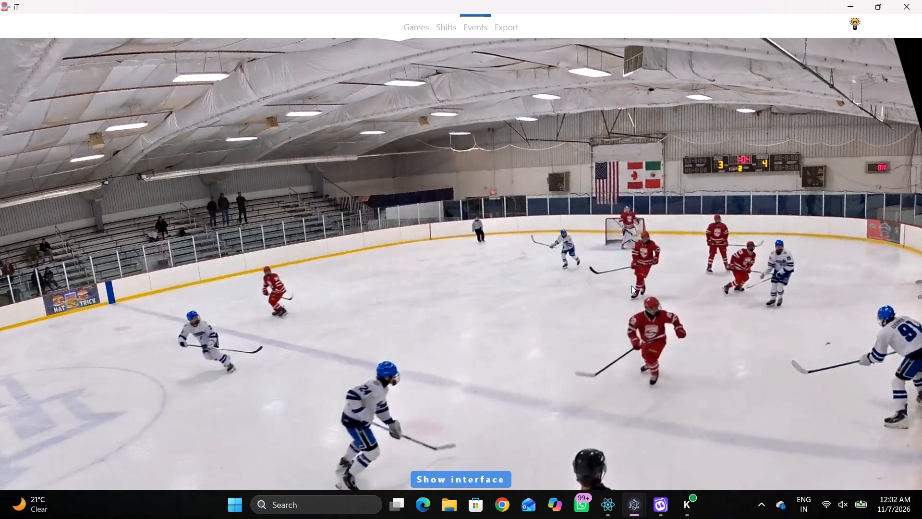
{"action": "type", "text": "v"}
{"action": "key", "text": "space"}
{"action": "key", "text": "space"}
{"action": "key", "text": "space"}
{"action": "right_click_drag", "start_coordinate": [593, 241], "coordinate": [585, 240]}
{"action": "key", "text": "space"}
{"action": "key", "text": "space"}
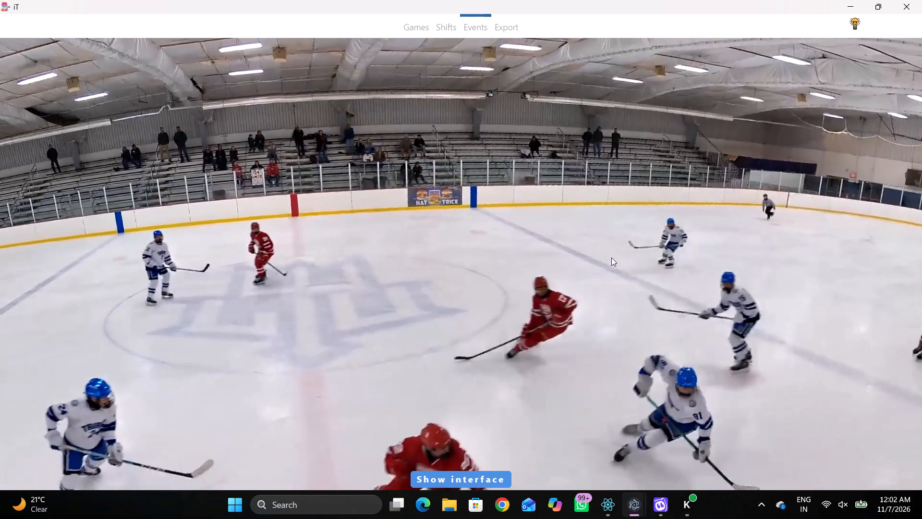
Return to home #91's pass and log the following Pass by away #22, placed inside the end-zone face-off circle near its dot.
{"action": "key", "text": "shift+d"}
{"action": "left_click", "coordinate": [307, 382]}
{"action": "key", "text": "shift+d"}
{"action": "key", "text": "space"}
{"action": "type", "text": "v"}
{"action": "key", "text": "space"}
{"action": "key", "text": "r"}
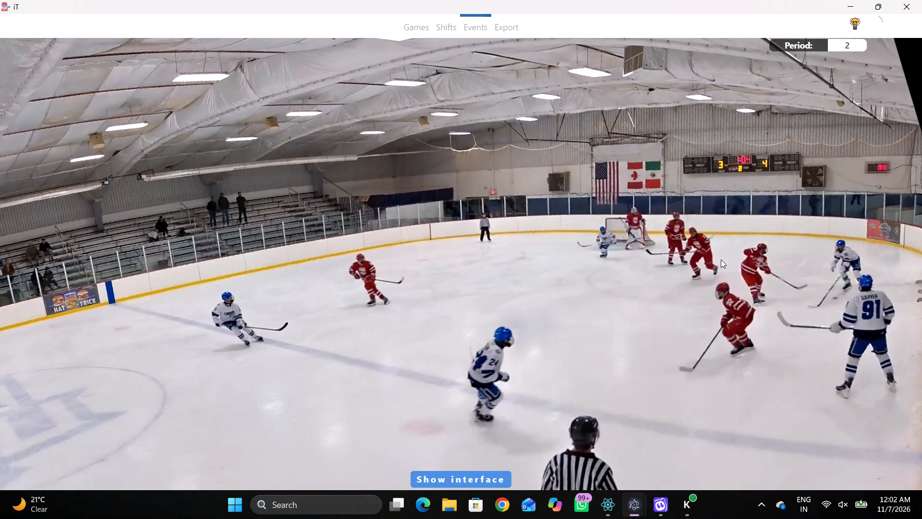
{"action": "key", "text": "space"}
{"action": "key", "text": "space"}
{"action": "type", "text": "q"}
{"action": "key", "text": "q"}
{"action": "key", "text": "q"}
{"action": "key", "text": "q"}
{"action": "key", "text": "q"}
{"action": "right_click", "coordinate": [752, 237]}
{"action": "left_click", "coordinate": [758, 243]}
{"action": "right_click_drag", "start_coordinate": [739, 235], "coordinate": [730, 236]}
{"action": "left_click", "coordinate": [743, 244]}
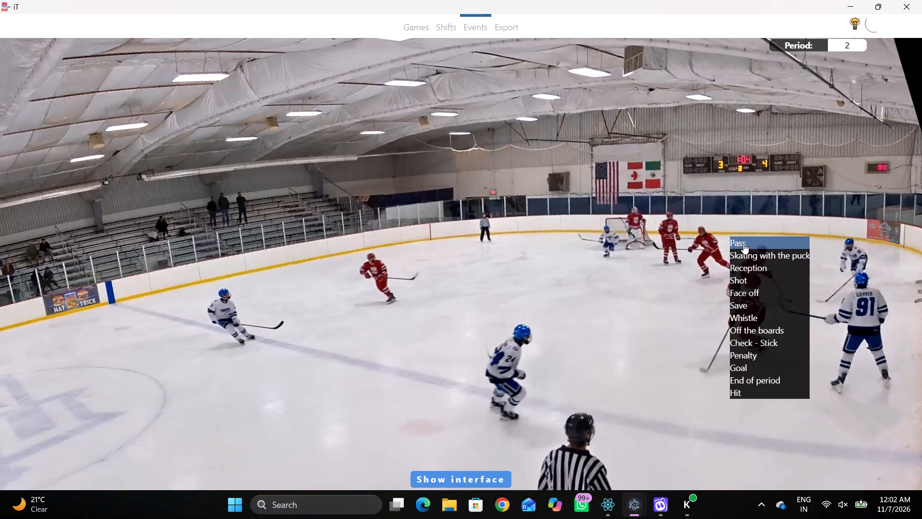
{"action": "left_click", "coordinate": [890, 396]}
{"action": "left_click", "coordinate": [647, 249]}
Change the player of the Pass at 01:25:25.2 to away #93.
{"action": "key", "text": "q"}
{"action": "key", "text": "q"}
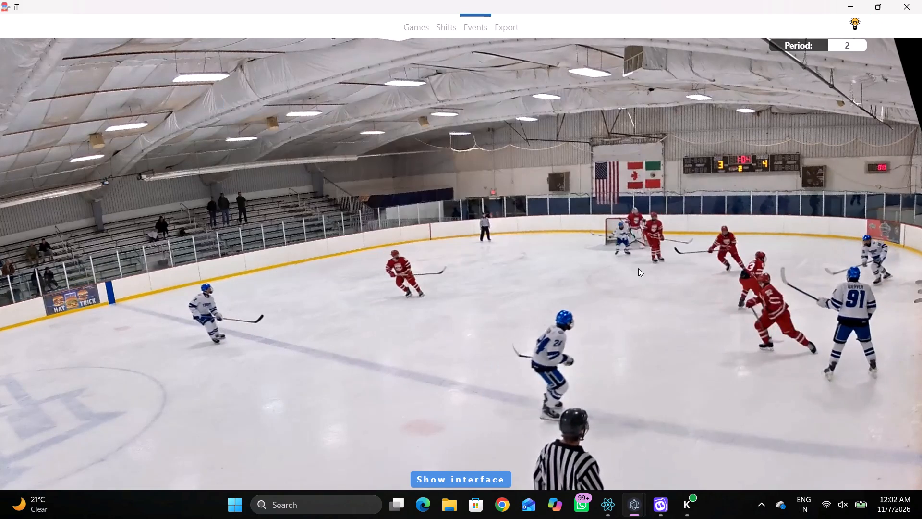
{"action": "key", "text": "q"}
{"action": "key", "text": "shift+d"}
{"action": "left_click_drag", "start_coordinate": [391, 402], "coordinate": [397, 400]}
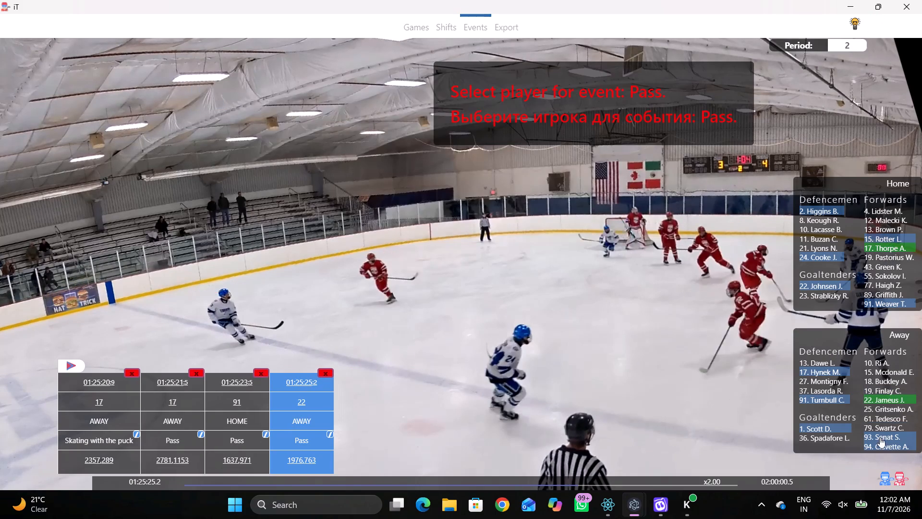
{"action": "left_click", "coordinate": [879, 436]}
{"action": "key", "text": "shift+d"}
Log Skating with the puck by home #91, placed against the near-side boards just on the away-goal side of the centre red line.
{"action": "key", "text": "space"}
{"action": "key", "text": "v"}
{"action": "key", "text": "space"}
{"action": "key", "text": "space"}
{"action": "key", "text": "space"}
{"action": "key", "text": "space"}
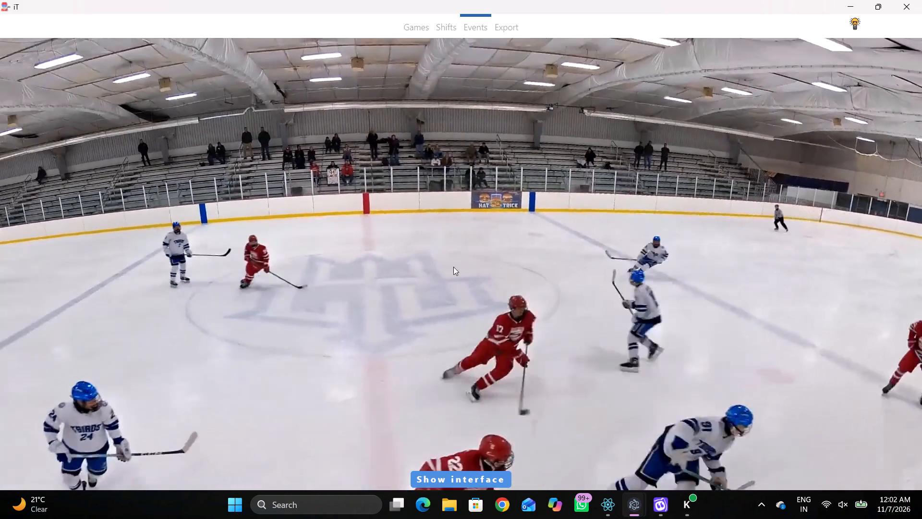
{"action": "key", "text": "space"}
{"action": "right_click", "coordinate": [475, 219]}
{"action": "key", "text": "q"}
{"action": "left_click", "coordinate": [518, 245]}
{"action": "right_click_drag", "start_coordinate": [588, 273], "coordinate": [544, 270]}
{"action": "left_click", "coordinate": [616, 289]}
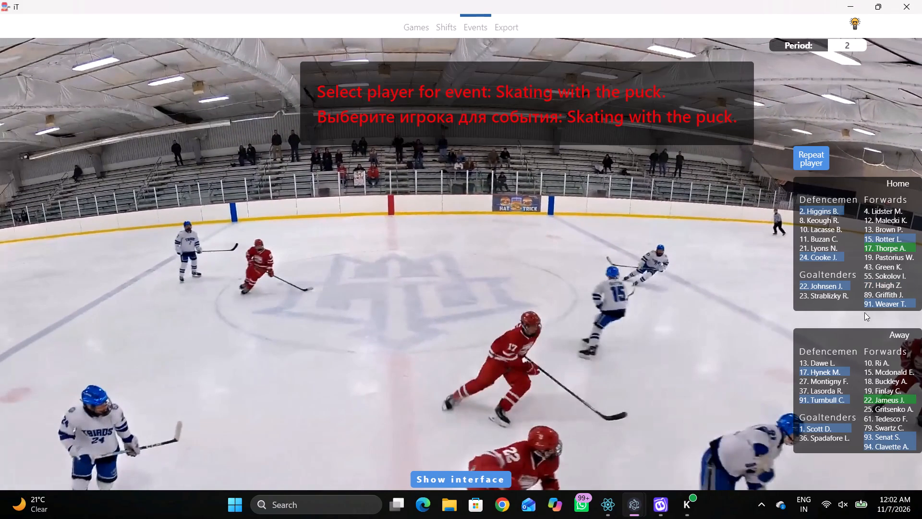
{"action": "left_click", "coordinate": [864, 310]}
{"action": "left_click", "coordinate": [875, 304]}
{"action": "left_click", "coordinate": [501, 295]}
Log a Pass by the same home player #91, placed in the neutral zone near the near-side boards, between the red line and the away-side blue line.
{"action": "key", "text": "space"}
{"action": "key", "text": "space"}
{"action": "right_click", "coordinate": [653, 213]}
{"action": "left_click", "coordinate": [657, 209]}
{"action": "right_click", "coordinate": [671, 160]}
{"action": "left_click", "coordinate": [693, 170]}
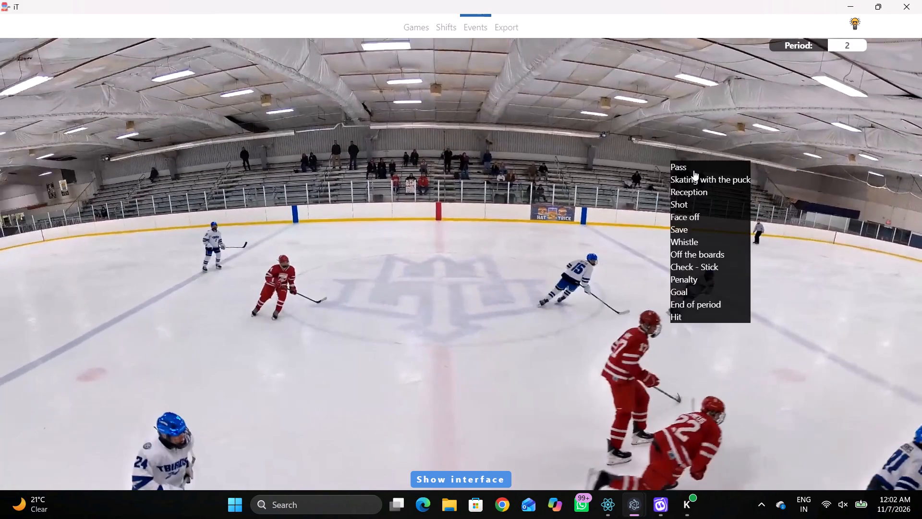
{"action": "left_click", "coordinate": [818, 151]}
{"action": "left_click", "coordinate": [506, 274]}
Log Skating with the puck by home #2, placed inside the centre circle just on the away-goal side of the red line.
{"action": "key", "text": "space"}
{"action": "key", "text": "space"}
{"action": "key", "text": "space"}
{"action": "key", "text": "space"}
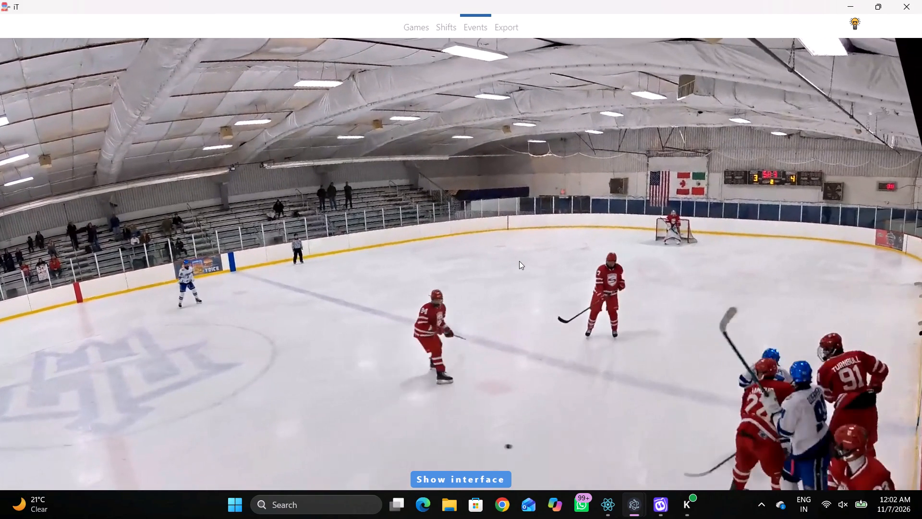
{"action": "type", "text": "r"}
{"action": "key", "text": "space"}
{"action": "key", "text": "space"}
{"action": "key", "text": "space"}
{"action": "key", "text": "space"}
{"action": "right_click", "coordinate": [454, 210]}
{"action": "left_click", "coordinate": [487, 229]}
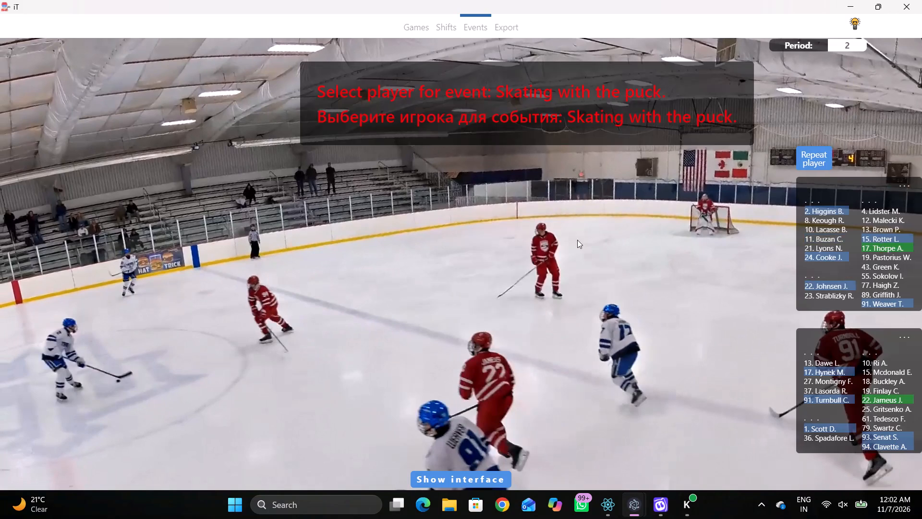
{"action": "left_click", "coordinate": [816, 213]}
{"action": "left_click", "coordinate": [489, 209]}
Log a Pass by the same home player #2, placed between the centre circle and the away-side blue line.
{"action": "key", "text": "space"}
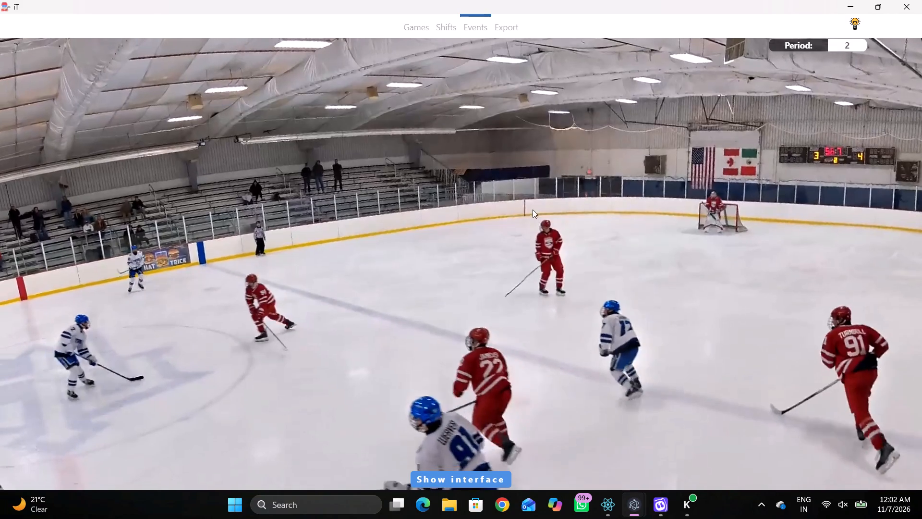
{"action": "key", "text": "space"}
{"action": "right_click", "coordinate": [537, 188]}
{"action": "left_click", "coordinate": [553, 190]}
{"action": "left_click", "coordinate": [818, 159]}
{"action": "left_click", "coordinate": [528, 180]}
Log Skating with the puck by away #94 at 01:25:34.6, placed just off the centre red line toward the far boards.
{"action": "key", "text": "space"}
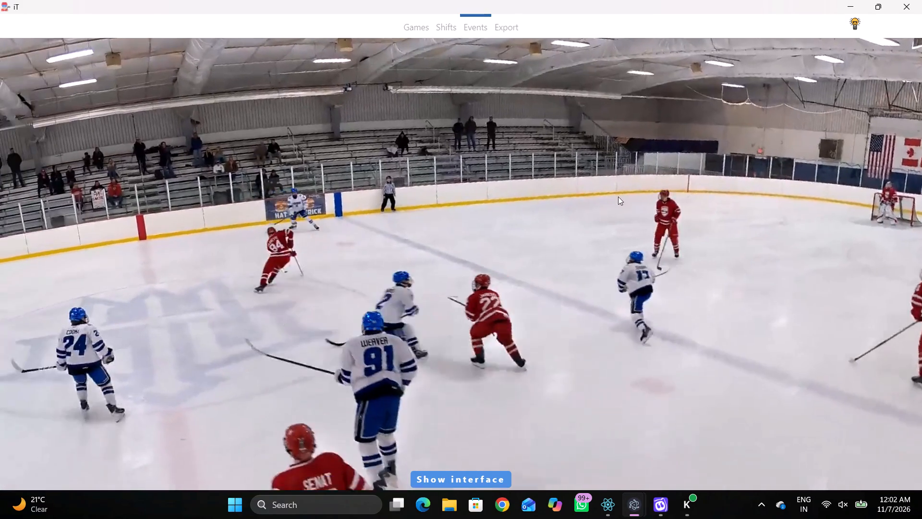
{"action": "key", "text": "space"}
{"action": "key", "text": "space"}
{"action": "key", "text": "space"}
{"action": "right_click_drag", "start_coordinate": [556, 190], "coordinate": [558, 197]}
{"action": "left_click", "coordinate": [586, 211]}
{"action": "left_click", "coordinate": [868, 444]}
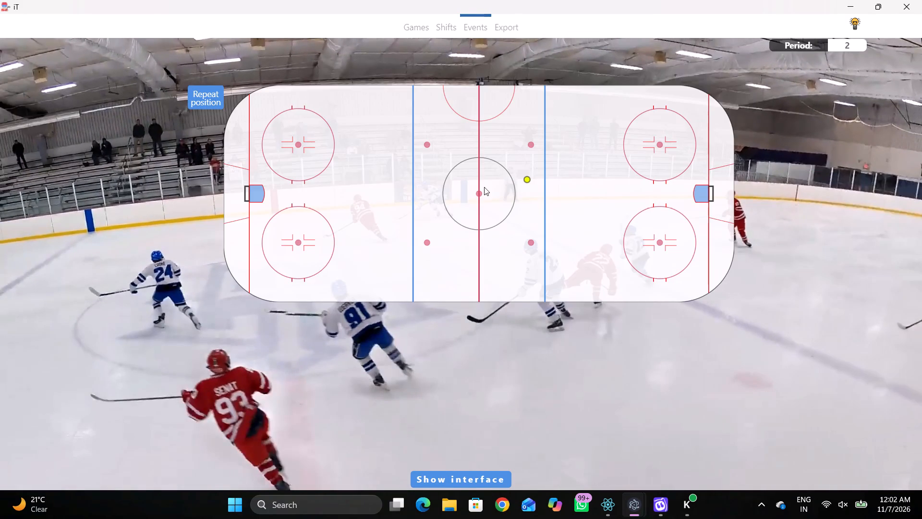
{"action": "left_click", "coordinate": [493, 130]}
Play the footage after away #94's puck carry to examine the attack on the home net.
{"action": "key", "text": "space"}
{"action": "key", "text": "space"}
{"action": "key", "text": "space"}
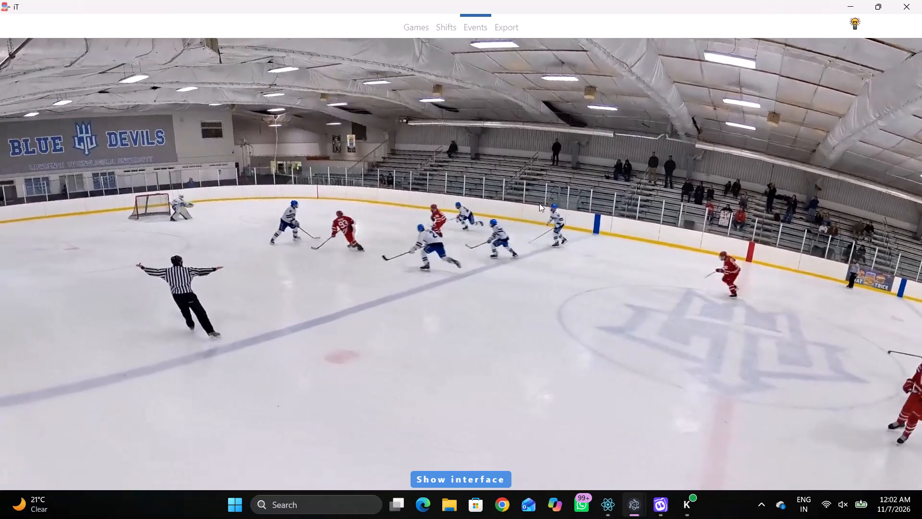
{"action": "key", "text": "space"}
{"action": "key", "text": "space"}
{"action": "key", "text": "space"}
{"action": "key", "text": "space"}
{"action": "key", "text": "space"}
{"action": "key", "text": "space"}
{"action": "key", "text": "space"}
{"action": "key", "text": "space"}
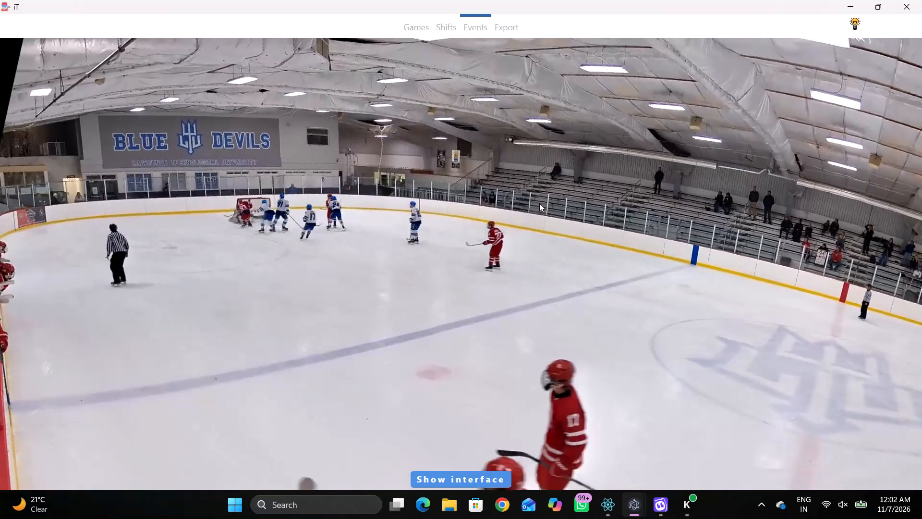
{"action": "key", "text": "space"}
Go back to 01:25:38.3 and log a Pass by the same away player #94, placed just outside the far-side end-zone circle toward the blue line.
{"action": "type", "text": "q"}
{"action": "key", "text": "q"}
{"action": "key", "text": "q"}
{"action": "key", "text": "q"}
{"action": "right_click", "coordinate": [593, 172]}
{"action": "right_click", "coordinate": [595, 175]}
{"action": "key", "text": "q"}
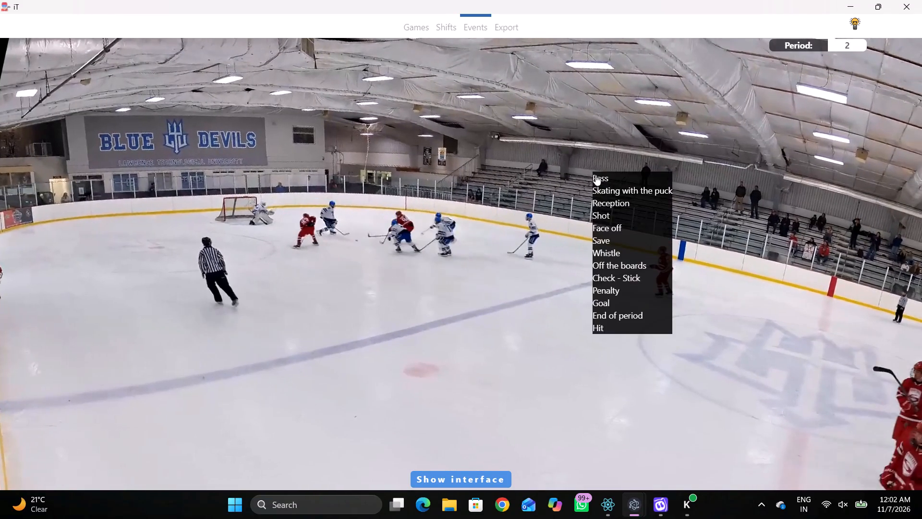
{"action": "left_click", "coordinate": [602, 180]}
{"action": "left_click", "coordinate": [822, 149]}
{"action": "left_click", "coordinate": [342, 173]}
Log Skating with the puck by away #93 at 01:25:38.8, placed between the two face-off circles in front of the home net.
{"action": "key", "text": "r"}
{"action": "key", "text": "space"}
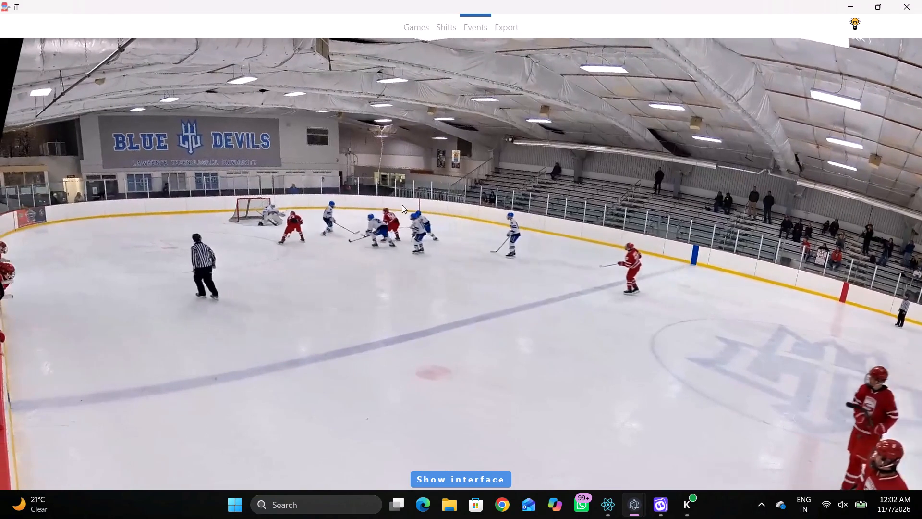
{"action": "key", "text": "space"}
{"action": "right_click_drag", "start_coordinate": [397, 169], "coordinate": [399, 173]}
{"action": "left_click", "coordinate": [439, 207]}
{"action": "right_click_drag", "start_coordinate": [398, 185], "coordinate": [403, 192]}
{"action": "left_click", "coordinate": [454, 210]}
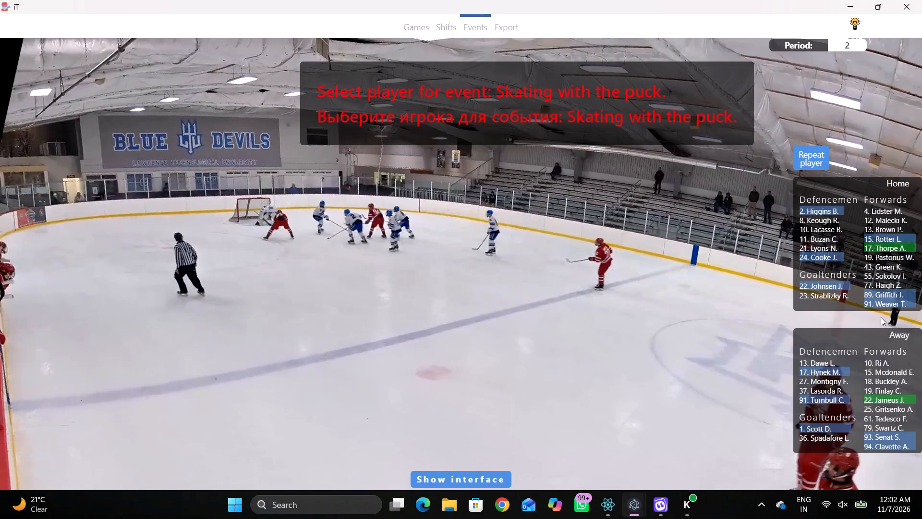
{"action": "left_click", "coordinate": [880, 436]}
{"action": "left_click", "coordinate": [297, 198]}
Log a Shot Attempt - On Goal by the same away player #93 at 01:25:39.3, placed at the edge of the home crease.
{"action": "key", "text": "space"}
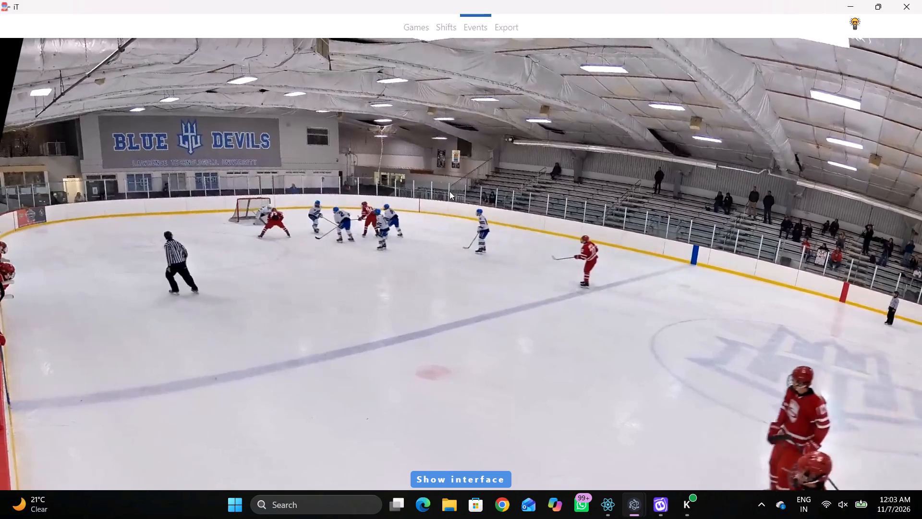
{"action": "key", "text": "space"}
{"action": "key", "text": "space"}
{"action": "key", "text": "space"}
{"action": "right_click_drag", "start_coordinate": [359, 206], "coordinate": [359, 211]}
{"action": "left_click", "coordinate": [388, 257]}
{"action": "left_click", "coordinate": [403, 198]}
{"action": "left_click_drag", "start_coordinate": [824, 148], "coordinate": [822, 153]}
{"action": "left_click", "coordinate": [263, 205]}
Log a Save by home goaltender #22 at 01:25:39.5 with Right Pad and direction Bottom middle, placed at the front of the home crease.
{"action": "key", "text": "space"}
{"action": "key", "text": "space"}
{"action": "right_click_drag", "start_coordinate": [379, 178], "coordinate": [384, 186]}
{"action": "double_click", "coordinate": [389, 256]}
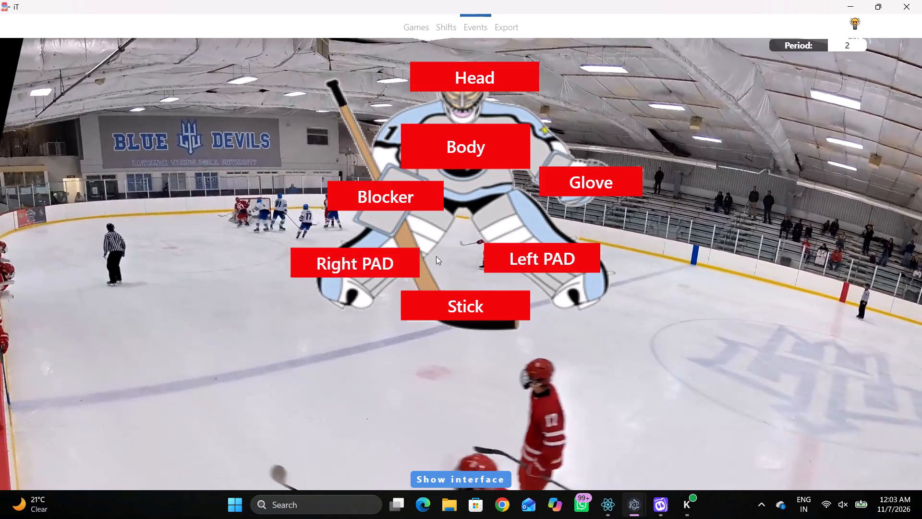
{"action": "left_click", "coordinate": [488, 255]}
{"action": "left_click", "coordinate": [850, 239]}
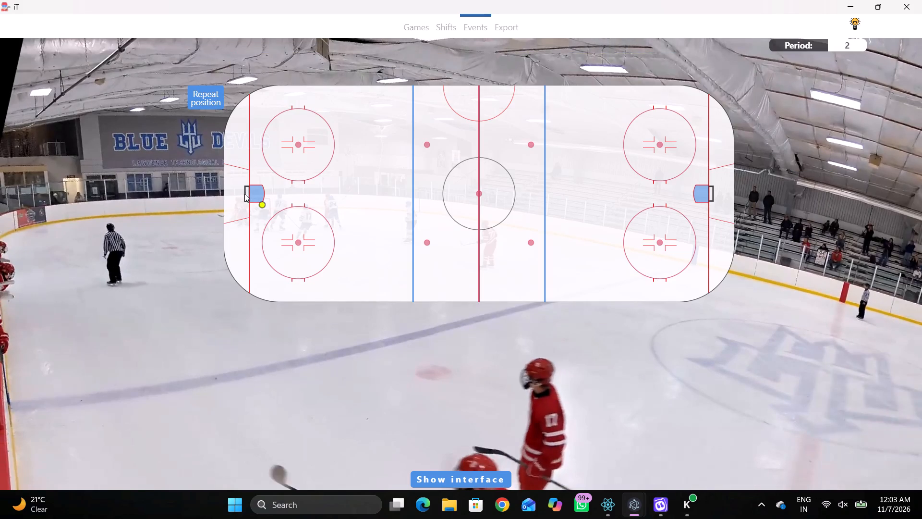
{"action": "left_click", "coordinate": [263, 198]}
Correct the rink position of away #93's shot to slightly farther out from the home crease, about -2400, 81.
{"action": "key", "text": "shift+d"}
{"action": "left_click", "coordinate": [260, 451]}
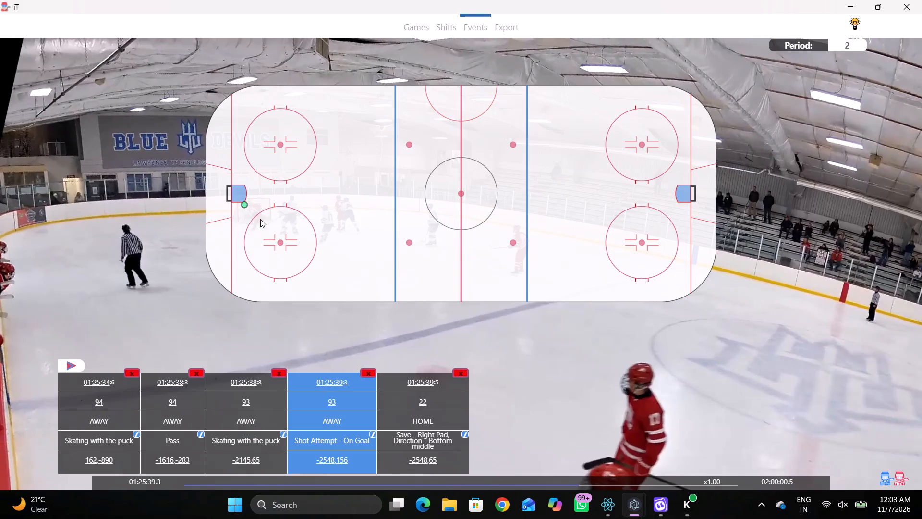
{"action": "left_click", "coordinate": [258, 201]}
Log a Whistle at 01:25:41.2, placed just inside the home-side blue line.
{"action": "key", "text": "space"}
{"action": "key", "text": "v"}
{"action": "key", "text": "space"}
{"action": "key", "text": "space"}
{"action": "key", "text": "space"}
{"action": "key", "text": "space"}
{"action": "key", "text": "space"}
{"action": "key", "text": "space"}
{"action": "key", "text": "space"}
{"action": "right_click_drag", "start_coordinate": [495, 168], "coordinate": [491, 168]}
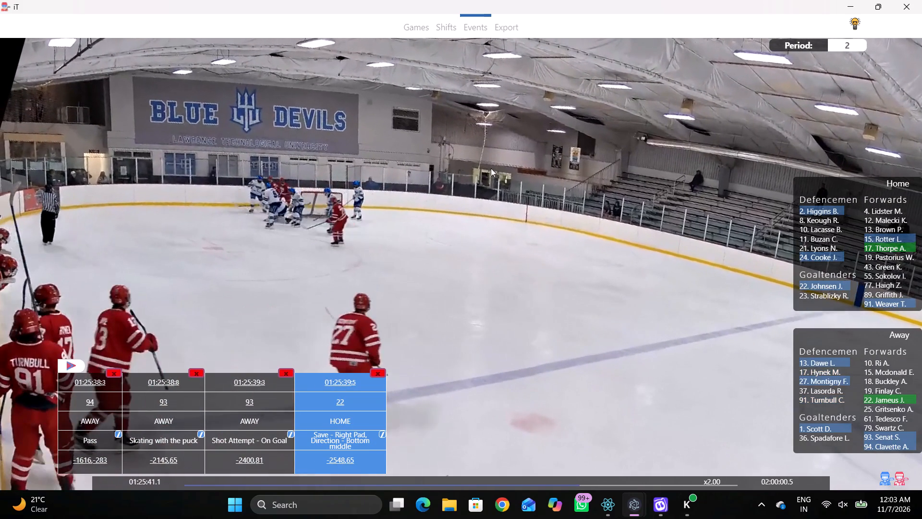
{"action": "right_click_drag", "start_coordinate": [491, 168], "coordinate": [492, 173]}
{"action": "left_click", "coordinate": [498, 257]}
{"action": "left_click", "coordinate": [405, 221]}
Play through the stoppage after the whistle at x4.00 speed to find the next face-off.
{"action": "key", "text": "space"}
{"action": "type", "text": "vv"}
{"action": "key", "text": "c"}
{"action": "key", "text": "space"}
{"action": "key", "text": "space"}
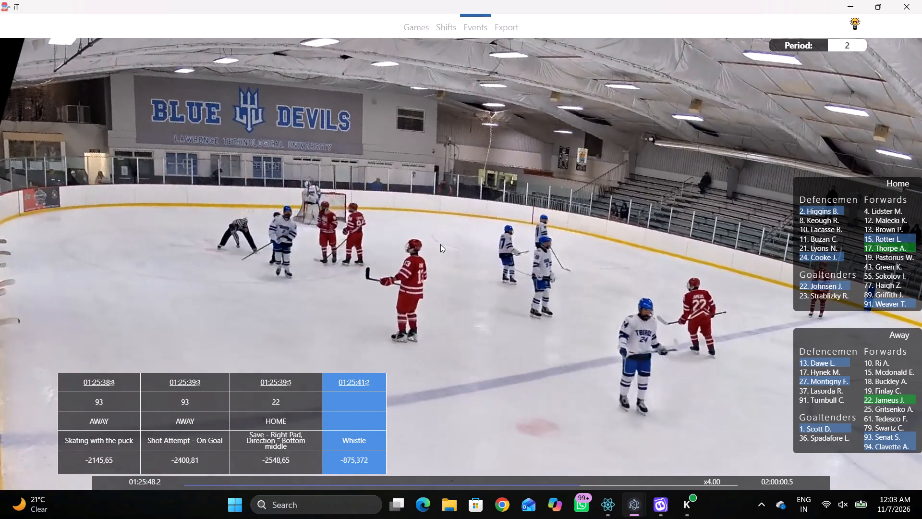
{"action": "type", "text": "c c"}
{"action": "key", "text": "space"}
{"action": "key", "text": "shift+d"}
{"action": "key", "text": "shift+d"}
{"action": "key", "text": "space"}
{"action": "key", "text": "space"}
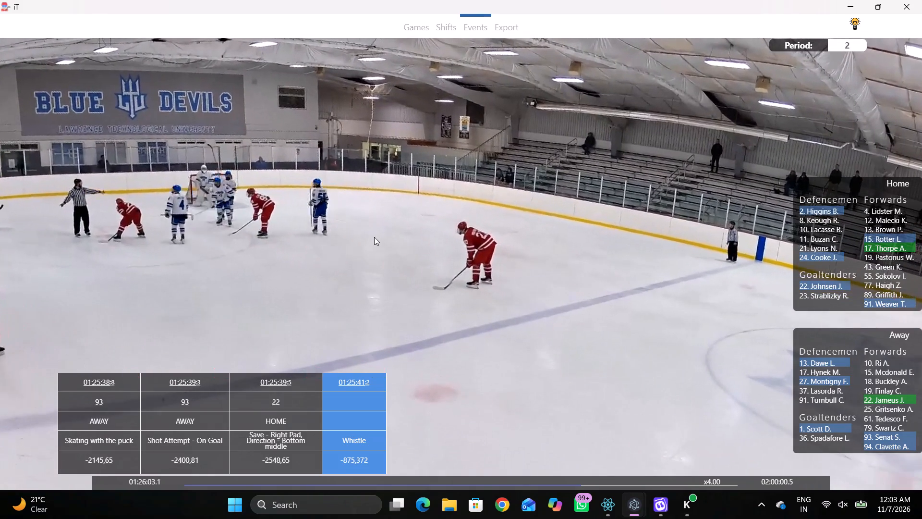
{"action": "key", "text": "space"}
{"action": "key", "text": "space"}
{"action": "key", "text": "space"}
Log a Face-off at 01:26:06.0 won by away #22 against home #4, placed on the near-side face-off dot in the home end zone.
{"action": "type", "text": "q"}
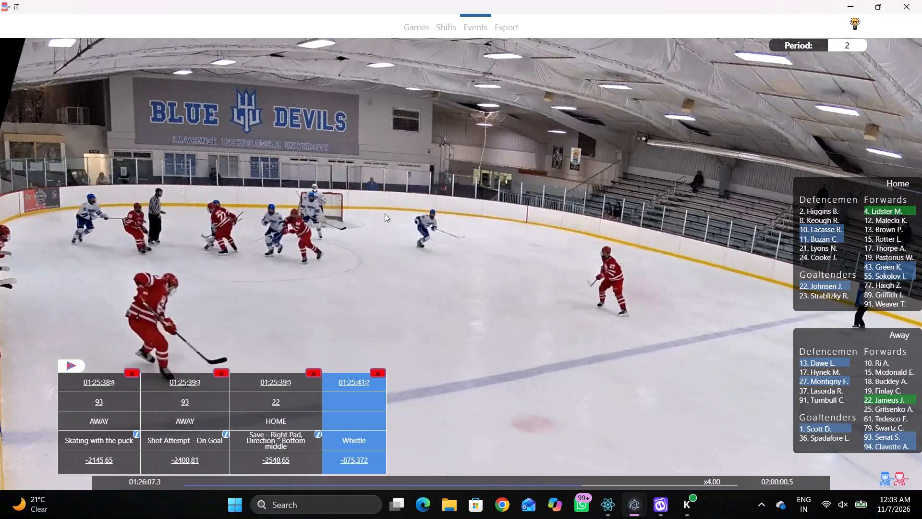
{"action": "key", "text": "q"}
{"action": "right_click", "coordinate": [419, 196]}
{"action": "key", "text": "q"}
{"action": "left_click", "coordinate": [454, 254]}
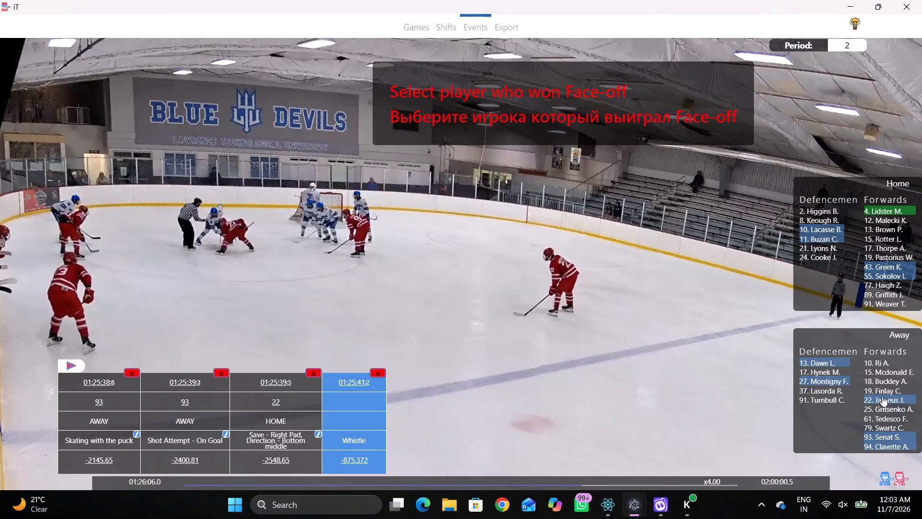
{"action": "left_click", "coordinate": [882, 395]}
{"action": "left_click", "coordinate": [889, 212]}
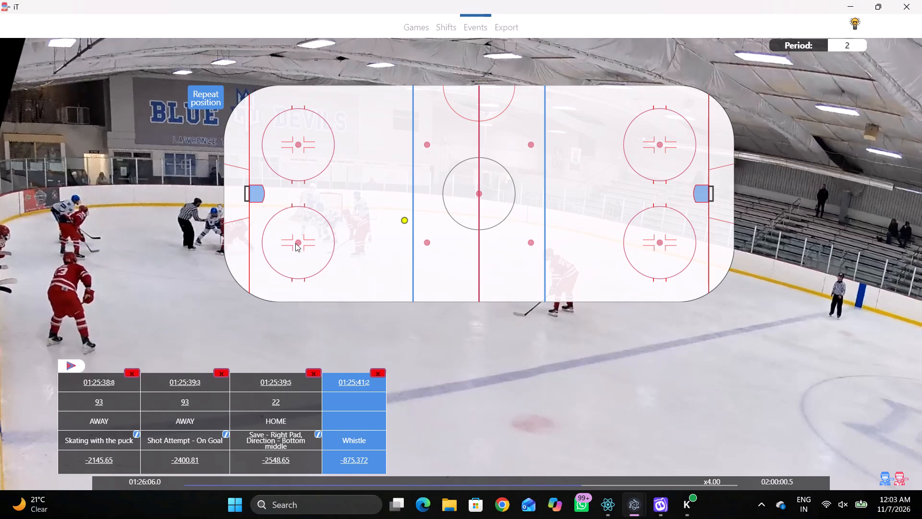
{"action": "left_click", "coordinate": [296, 243]}
Log Skating with the puck by away #13, placed in the home end zone between the near-side face-off circle and the blue line.
{"action": "key", "text": "space"}
{"action": "key", "text": "space"}
{"action": "key", "text": "space"}
{"action": "key", "text": "space"}
{"action": "right_click_drag", "start_coordinate": [497, 208], "coordinate": [502, 214]}
{"action": "left_click", "coordinate": [522, 228]}
{"action": "left_click", "coordinate": [818, 367]}
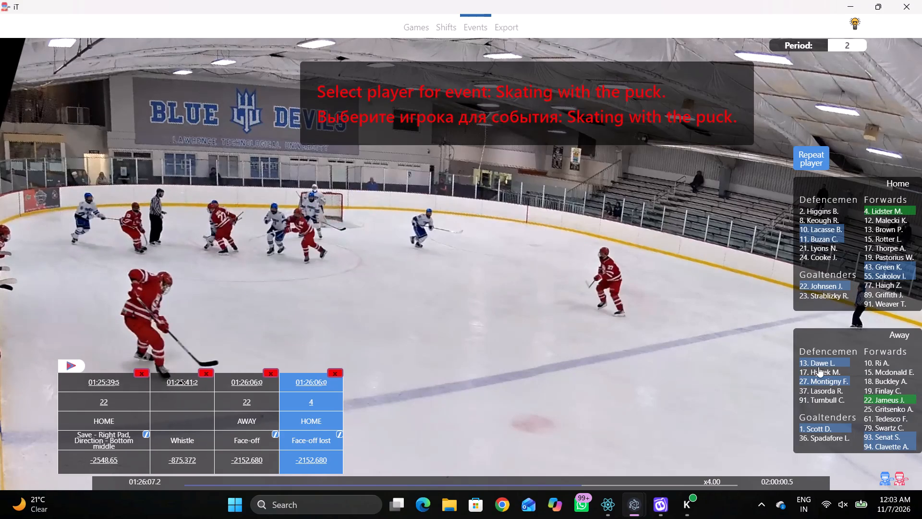
{"action": "left_click", "coordinate": [364, 265]}
Log a Pass at 01:26:08.9 by away #13, placed on the home-side blue line toward the near-side boards.
{"action": "key", "text": "space"}
{"action": "key", "text": "space"}
{"action": "key", "text": "space"}
{"action": "key", "text": "space"}
{"action": "key", "text": "shift+d"}
{"action": "key", "text": "d"}
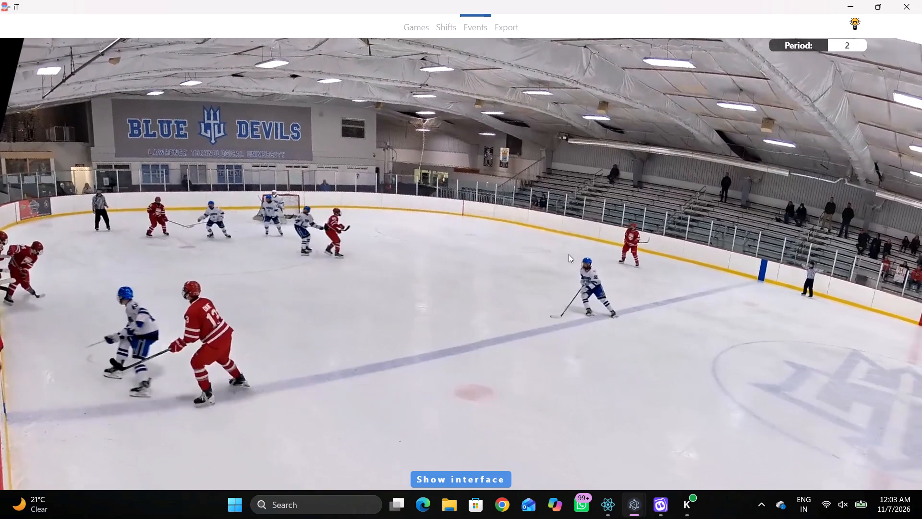
{"action": "type", "text": "rqq"}
{"action": "key", "text": "q"}
{"action": "key", "text": "q"}
{"action": "key", "text": "q"}
{"action": "key", "text": "q"}
{"action": "key", "text": "q"}
{"action": "key", "text": "q"}
{"action": "key", "text": "q"}
{"action": "right_click", "coordinate": [594, 191]}
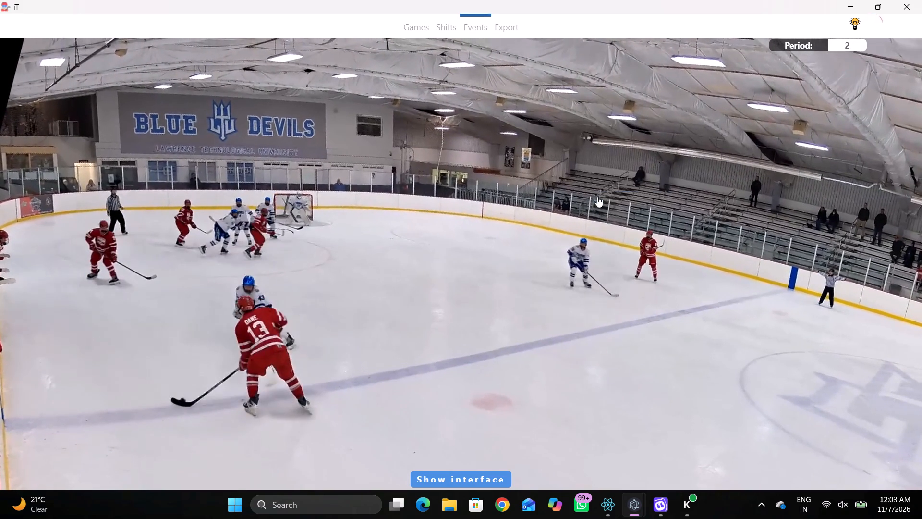
{"action": "right_click_drag", "start_coordinate": [588, 196], "coordinate": [582, 200]}
{"action": "left_click", "coordinate": [597, 208]}
{"action": "left_click", "coordinate": [830, 153]}
{"action": "right_click", "coordinate": [407, 242]}
{"action": "left_click", "coordinate": [411, 246]}
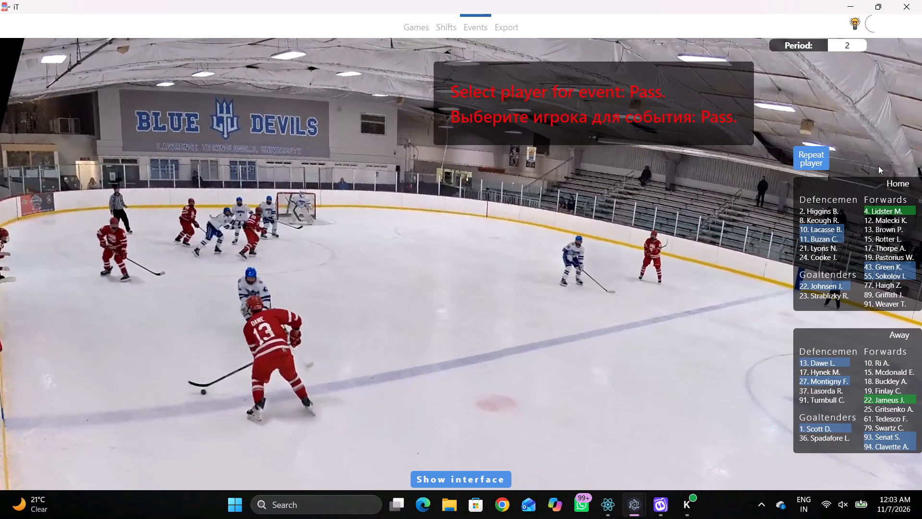
{"action": "left_click", "coordinate": [816, 158]}
{"action": "left_click", "coordinate": [413, 268]}
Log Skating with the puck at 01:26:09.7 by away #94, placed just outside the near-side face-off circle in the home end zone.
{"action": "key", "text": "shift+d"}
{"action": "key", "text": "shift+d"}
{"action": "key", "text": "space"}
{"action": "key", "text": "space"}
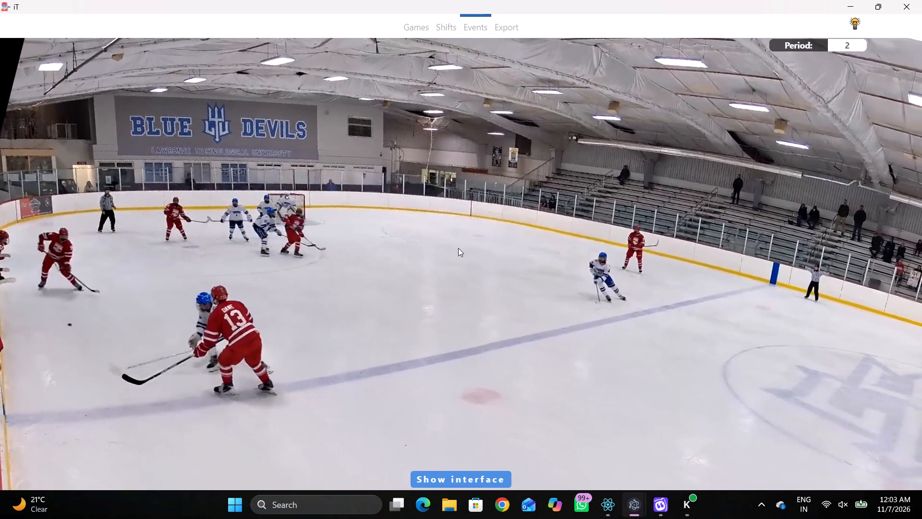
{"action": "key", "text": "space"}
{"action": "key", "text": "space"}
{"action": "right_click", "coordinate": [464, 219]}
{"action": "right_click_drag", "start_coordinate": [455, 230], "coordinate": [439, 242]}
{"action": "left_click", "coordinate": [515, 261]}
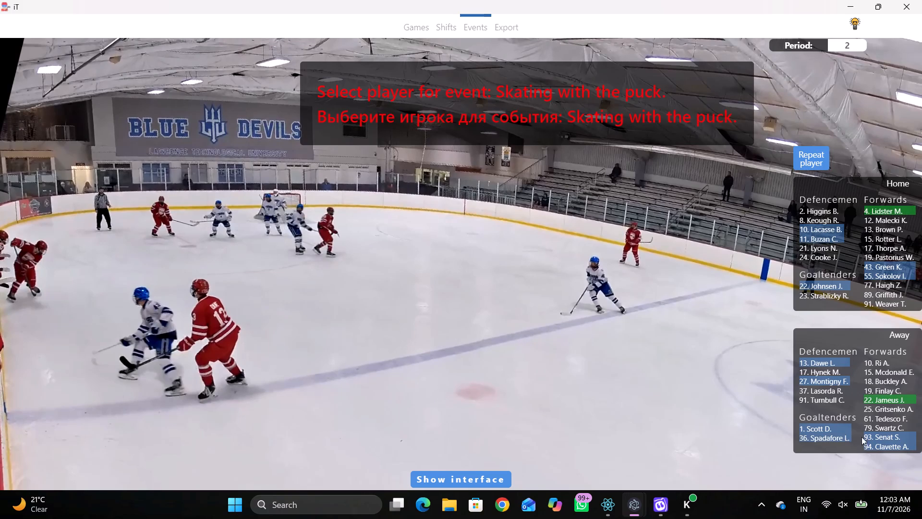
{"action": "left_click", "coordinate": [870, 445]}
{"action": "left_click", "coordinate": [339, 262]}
Log a Pass at 01:26:12.3 by home #11, placed behind the home goal line just to the near side of the net.
{"action": "key", "text": "space"}
{"action": "key", "text": "space"}
{"action": "key", "text": "space"}
{"action": "key", "text": "space"}
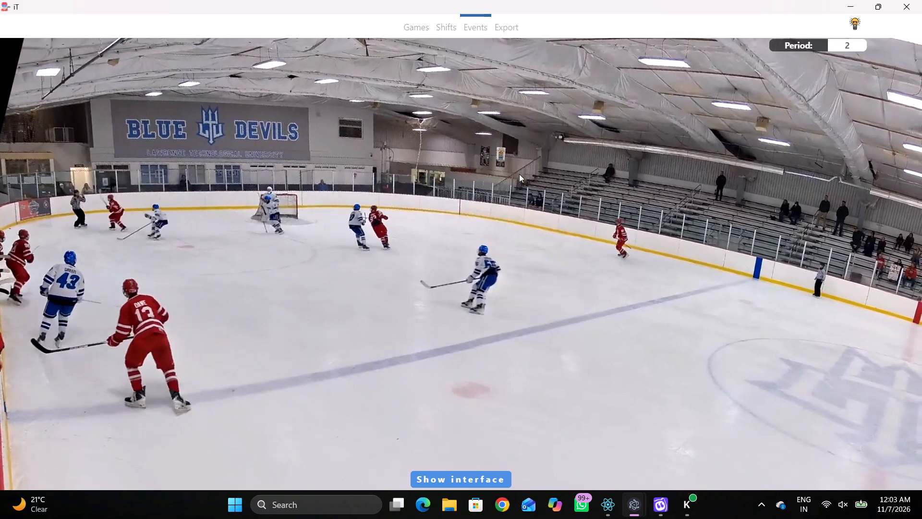
{"action": "key", "text": "shift+d"}
{"action": "key", "text": "space"}
{"action": "key", "text": "space"}
{"action": "key", "text": "space"}
{"action": "key", "text": "space"}
{"action": "key", "text": "q"}
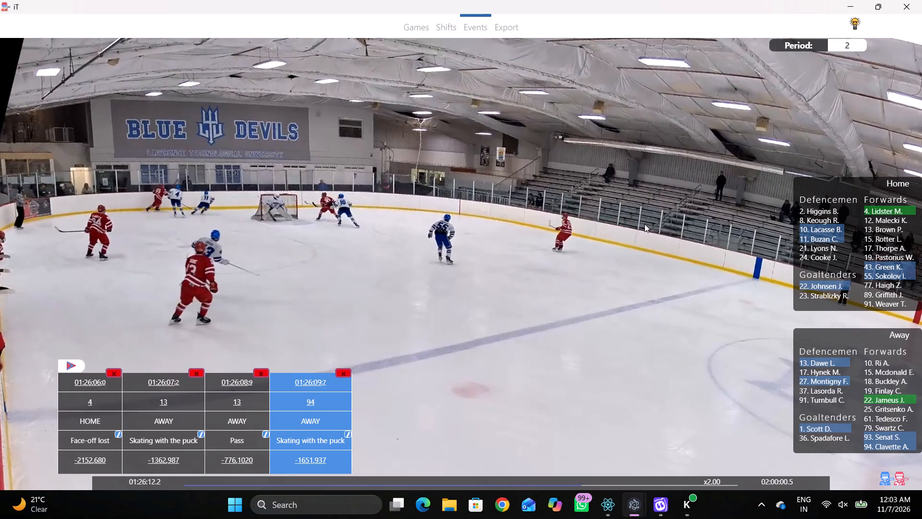
{"action": "key", "text": "space"}
{"action": "key", "text": "space"}
{"action": "right_click", "coordinate": [654, 208]}
{"action": "key", "text": "q"}
{"action": "left_click", "coordinate": [663, 214]}
{"action": "right_click", "coordinate": [653, 210]}
{"action": "left_click", "coordinate": [661, 218]}
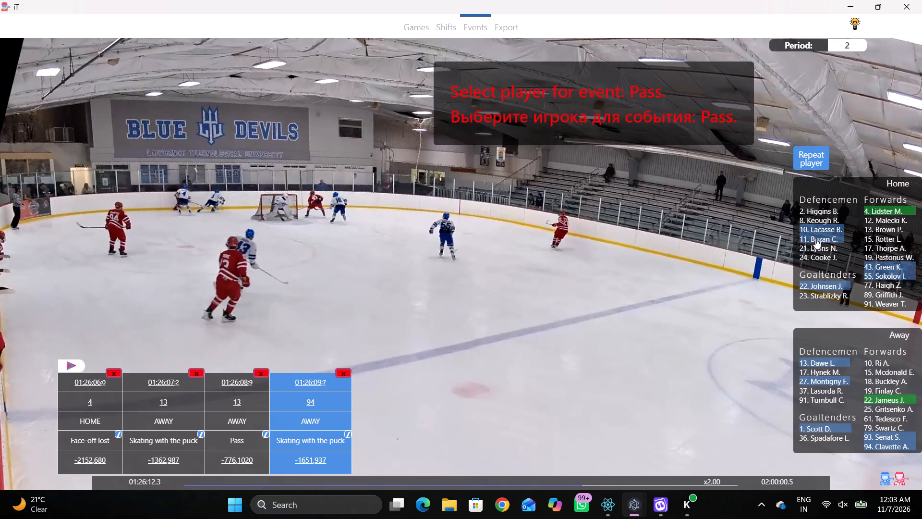
{"action": "left_click", "coordinate": [815, 238]}
{"action": "left_click", "coordinate": [239, 211]}
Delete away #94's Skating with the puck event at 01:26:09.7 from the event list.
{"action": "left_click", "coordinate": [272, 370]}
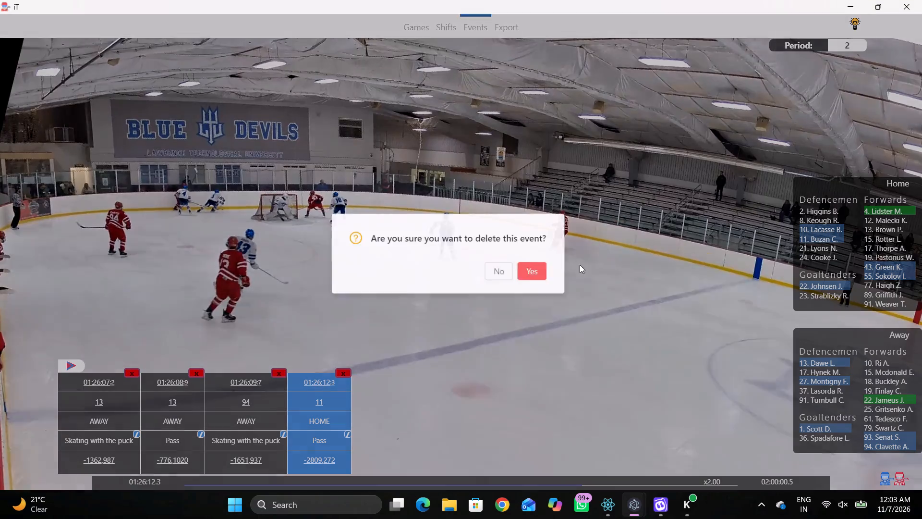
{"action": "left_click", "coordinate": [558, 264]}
Log Skating with the puck at 01:26:15.1 by away #27, placed near the far-side boards just inside the home-side blue line.
{"action": "key", "text": "r"}
{"action": "key", "text": "space"}
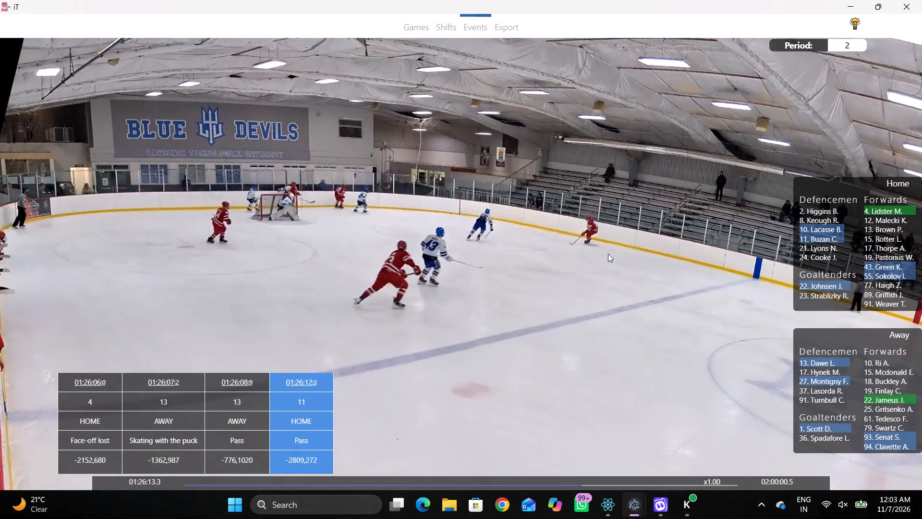
{"action": "key", "text": "v"}
{"action": "key", "text": "space"}
{"action": "key", "text": "space"}
{"action": "key", "text": "space"}
{"action": "key", "text": "space"}
{"action": "key", "text": "space"}
{"action": "key", "text": "q"}
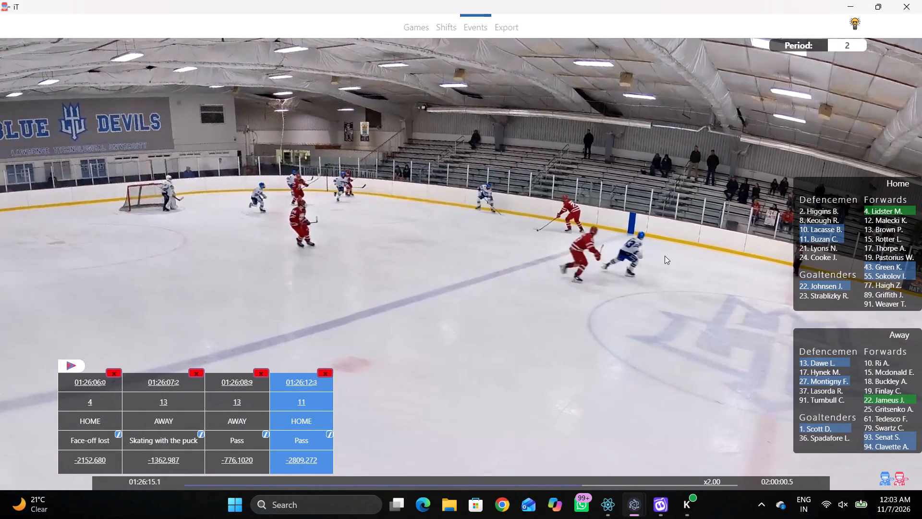
{"action": "right_click", "coordinate": [658, 241]}
{"action": "left_click", "coordinate": [676, 254]}
{"action": "right_click_drag", "start_coordinate": [632, 250], "coordinate": [612, 254]}
{"action": "left_click", "coordinate": [633, 265]}
{"action": "right_click_drag", "start_coordinate": [631, 277], "coordinate": [634, 285]}
{"action": "left_click", "coordinate": [641, 296]}
{"action": "right_click", "coordinate": [645, 290]}
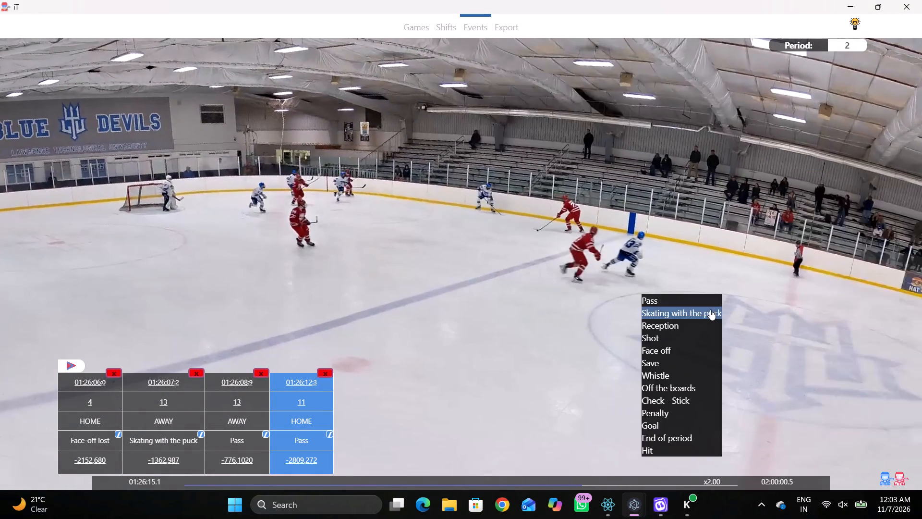
{"action": "left_click", "coordinate": [707, 312]}
{"action": "left_click", "coordinate": [819, 381]}
{"action": "left_click", "coordinate": [380, 110]}
Log a Pass at 01:26:17.6 by away #27, placed in the home end zone between the two face-off circles.
{"action": "key", "text": "space"}
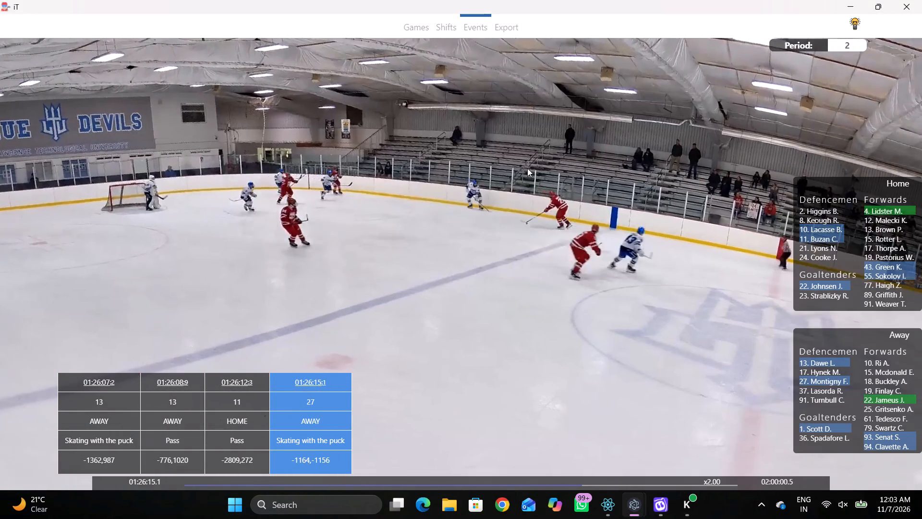
{"action": "key", "text": "space"}
{"action": "key", "text": "space"}
{"action": "key", "text": "space"}
{"action": "key", "text": "space"}
{"action": "key", "text": "space"}
{"action": "key", "text": "space"}
{"action": "key", "text": "space"}
{"action": "type", "text": "q"}
{"action": "key", "text": "space"}
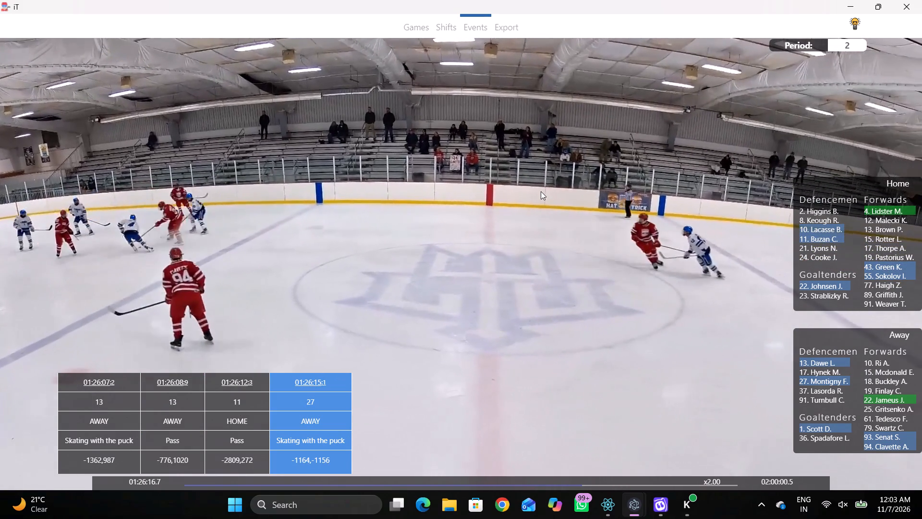
{"action": "key", "text": "space"}
{"action": "key", "text": "space"}
{"action": "key", "text": "space"}
{"action": "key", "text": "space"}
{"action": "key", "text": "space"}
{"action": "key", "text": "space"}
{"action": "key", "text": "space"}
{"action": "type", "text": "q"}
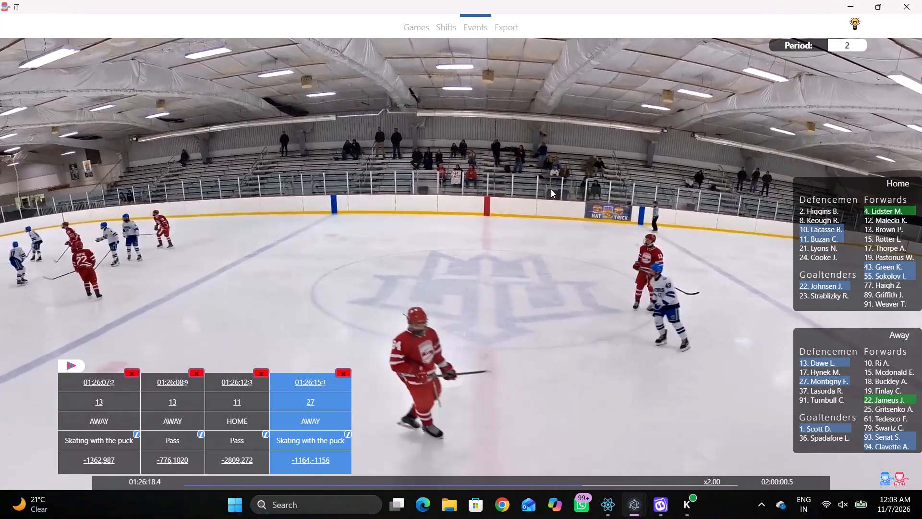
{"action": "right_click", "coordinate": [560, 176]}
{"action": "left_click", "coordinate": [567, 185]}
{"action": "right_click_drag", "start_coordinate": [542, 179], "coordinate": [533, 182]}
{"action": "left_click", "coordinate": [553, 191]}
{"action": "left_click", "coordinate": [809, 154]}
{"action": "left_click", "coordinate": [325, 182]}
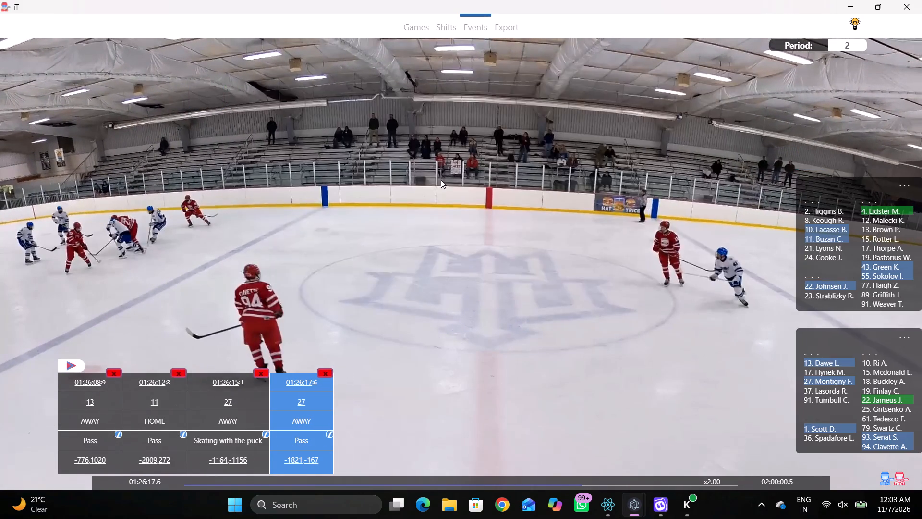
Log a Whistle at 01:26:19.3, placed in the neutral zone just outside the home-side blue line.
{"action": "key", "text": "space"}
{"action": "key", "text": "v"}
{"action": "key", "text": "space"}
{"action": "right_click_drag", "start_coordinate": [470, 190], "coordinate": [474, 204]}
{"action": "left_click", "coordinate": [513, 284]}
{"action": "left_click_drag", "start_coordinate": [418, 224], "coordinate": [417, 235]}
Log the next Face-off after the stoppage, won by away #22 against home #4, on the far-side neutral-zone dot by the home-side blue line.
{"action": "key", "text": "space"}
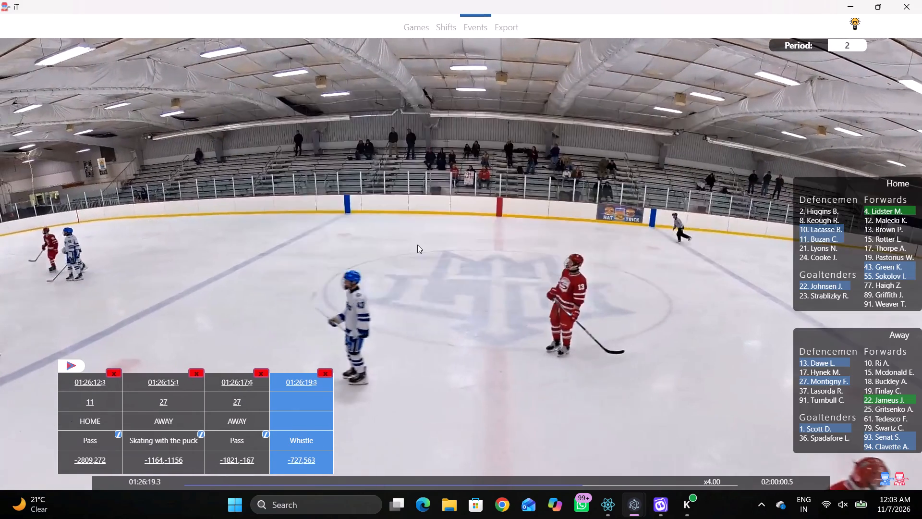
{"action": "type", "text": "c"}
{"action": "key", "text": "space"}
{"action": "type", "text": "c"}
{"action": "key", "text": "space"}
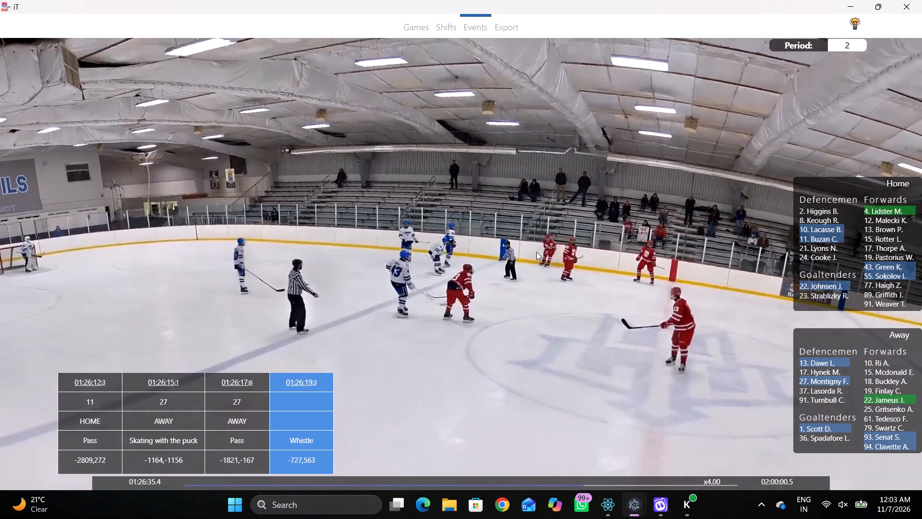
{"action": "key", "text": "space"}
{"action": "key", "text": "shift+d"}
{"action": "key", "text": "space"}
{"action": "key", "text": "space"}
{"action": "key", "text": "q"}
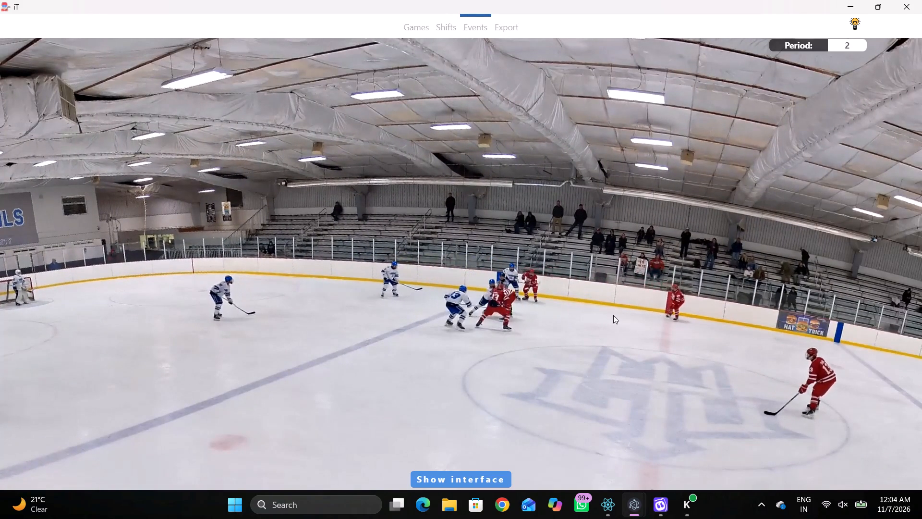
{"action": "key", "text": "q"}
{"action": "key", "text": "r"}
{"action": "key", "text": "space"}
{"action": "key", "text": "space"}
{"action": "type", "text": "q"}
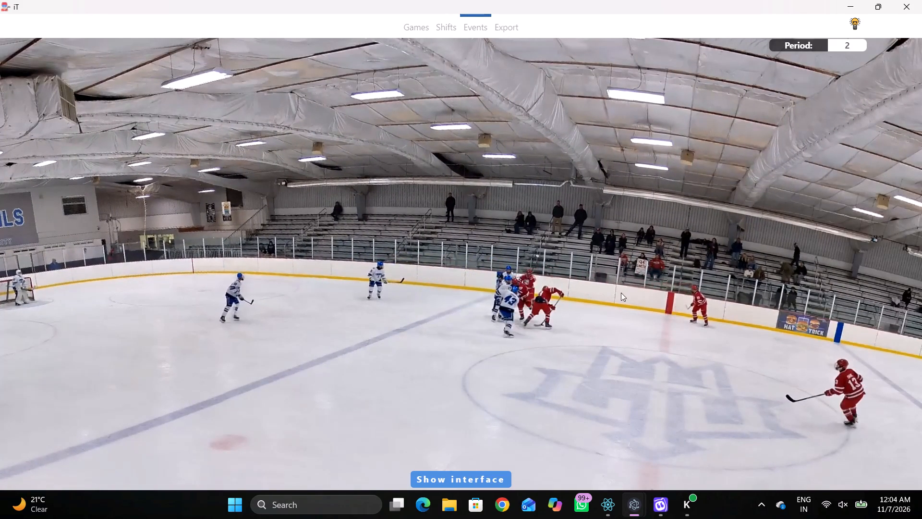
{"action": "right_click", "coordinate": [612, 223]}
{"action": "left_click", "coordinate": [626, 274]}
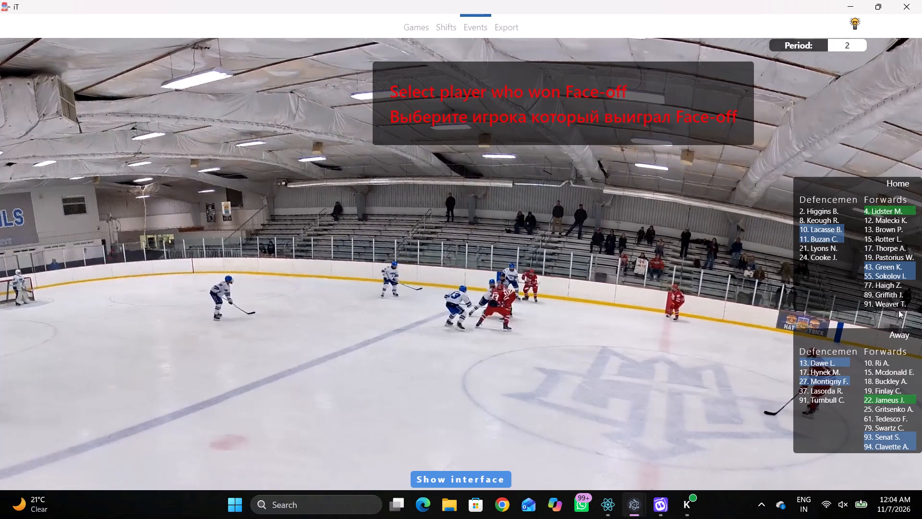
{"action": "left_click", "coordinate": [873, 401]}
{"action": "double_click", "coordinate": [886, 215]}
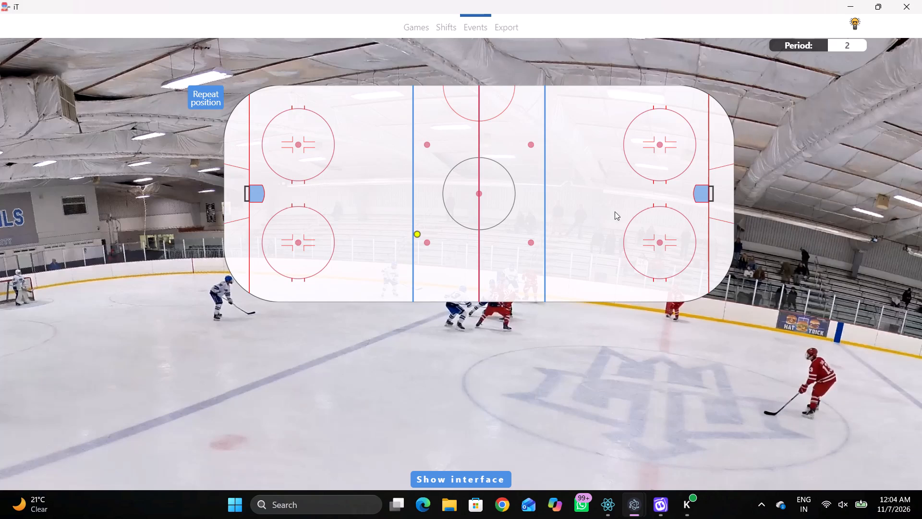
{"action": "left_click", "coordinate": [428, 144]}
Log Skating with the puck by away #93, placed beside the far-side neutral-zone face-off dot near the home-side blue line.
{"action": "key", "text": "r"}
{"action": "key", "text": "space"}
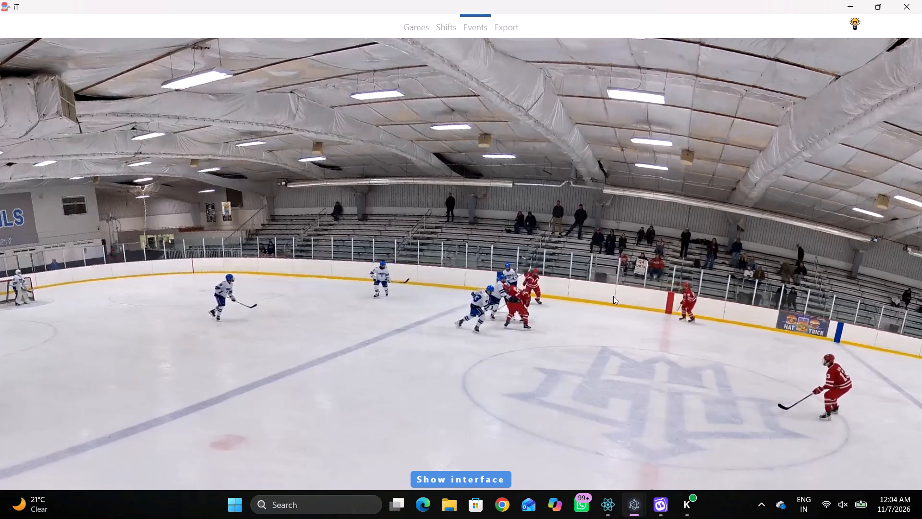
{"action": "key", "text": "space"}
{"action": "key", "text": "space"}
{"action": "key", "text": "space"}
{"action": "right_click", "coordinate": [605, 284]}
{"action": "right_click_drag", "start_coordinate": [602, 292], "coordinate": [594, 292]}
{"action": "left_click", "coordinate": [636, 310]}
{"action": "left_click", "coordinate": [870, 431]}
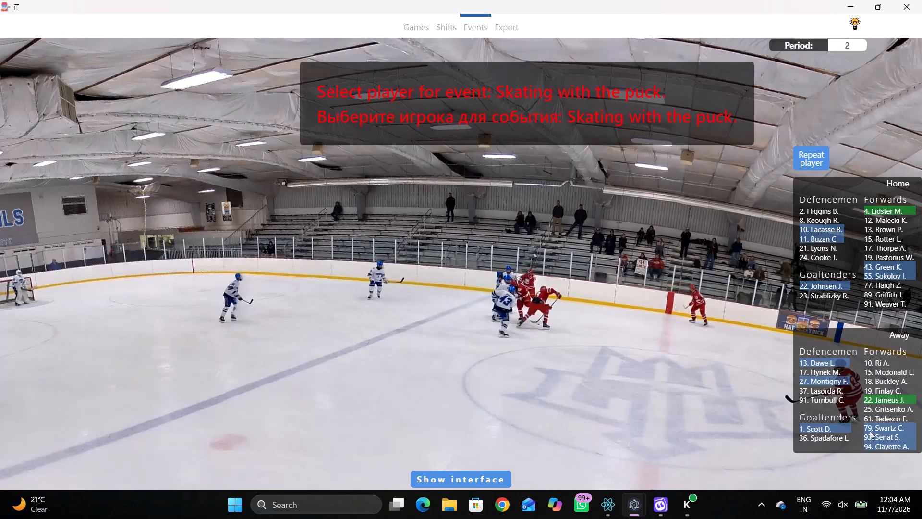
{"action": "left_click", "coordinate": [878, 436]}
{"action": "left_click", "coordinate": [435, 152]}
Log a Pass by away #93, placed toward the far-side boards between the home-side blue line and the centre line.
{"action": "key", "text": "space"}
{"action": "key", "text": "space"}
{"action": "key", "text": "space"}
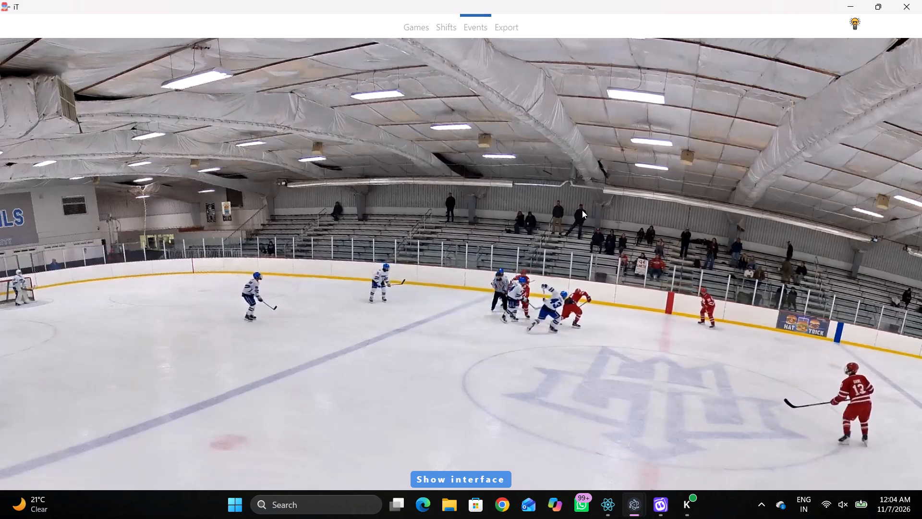
{"action": "type", "text": "v"}
{"action": "key", "text": "space"}
{"action": "key", "text": "space"}
{"action": "key", "text": "space"}
{"action": "type", "text": "rq"}
{"action": "key", "text": "q"}
{"action": "right_click_drag", "start_coordinate": [604, 200], "coordinate": [603, 205]}
{"action": "left_click", "coordinate": [615, 222]}
{"action": "right_click_drag", "start_coordinate": [595, 220], "coordinate": [596, 224]}
{"action": "left_click", "coordinate": [601, 228]}
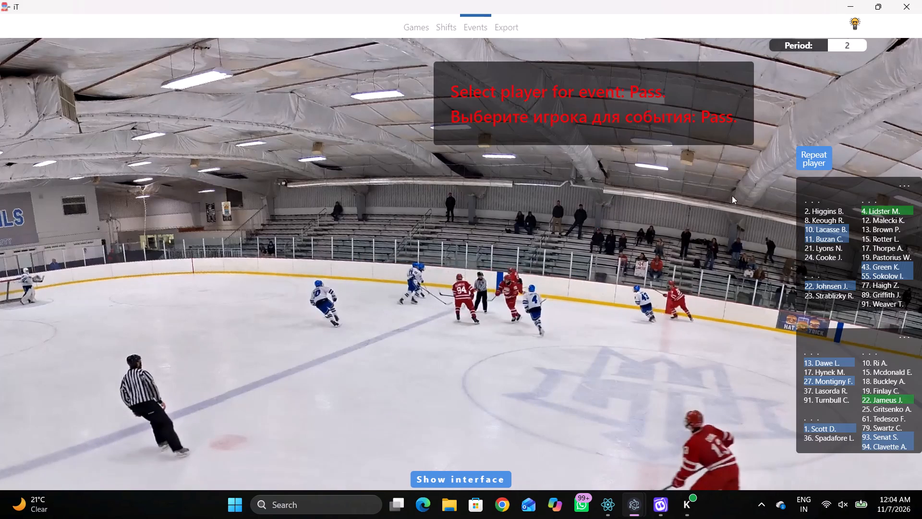
{"action": "left_click", "coordinate": [804, 156]}
{"action": "left_click", "coordinate": [448, 122]}
Log a Pass by home #11 at 01:26:46.3, placed on the home goal line toward the far-side corner.
{"action": "key", "text": "space"}
{"action": "key", "text": "v"}
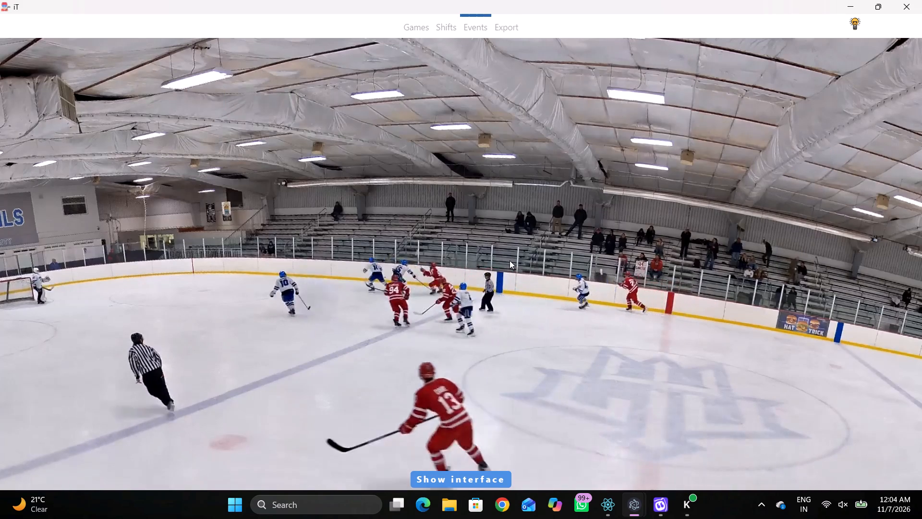
{"action": "key", "text": "space"}
{"action": "key", "text": "space"}
{"action": "key", "text": "space"}
{"action": "right_click_drag", "start_coordinate": [484, 235], "coordinate": [478, 237]}
{"action": "key", "text": "space"}
{"action": "key", "text": "space"}
{"action": "key", "text": "space"}
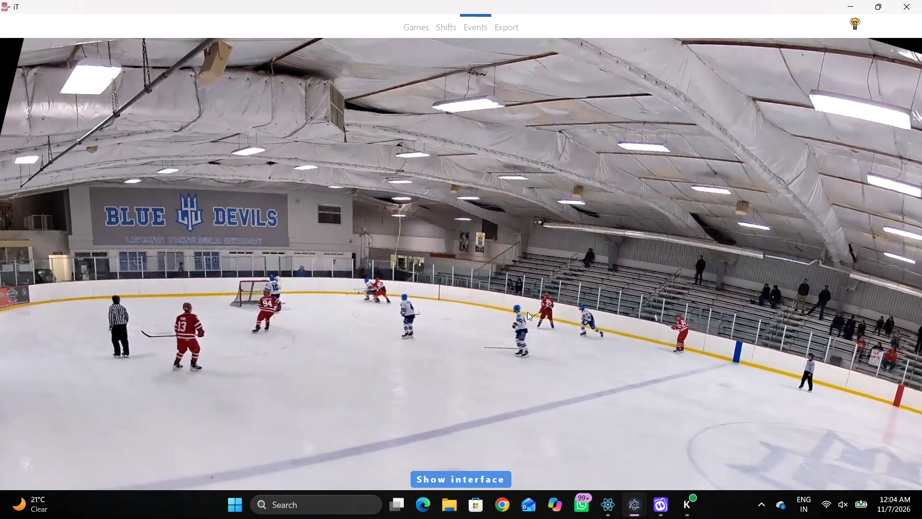
{"action": "key", "text": "space"}
{"action": "right_click", "coordinate": [495, 259]}
{"action": "key", "text": "q"}
{"action": "left_click", "coordinate": [508, 267]}
{"action": "right_click_drag", "start_coordinate": [465, 258], "coordinate": [461, 263]}
{"action": "left_click", "coordinate": [499, 272]}
{"action": "left_click", "coordinate": [810, 239]}
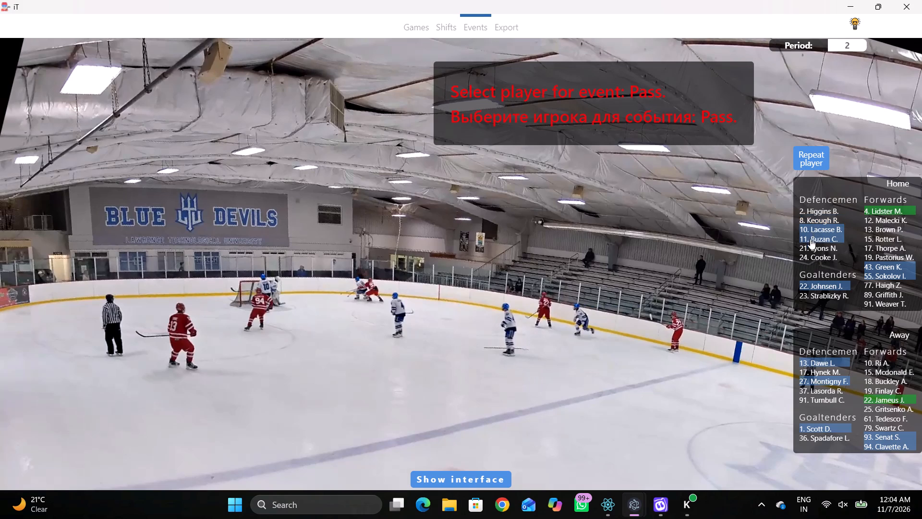
{"action": "left_click", "coordinate": [252, 131]}
Log a Pass by away #94 at 01:26:49.0, placed just behind the home goal line on the far side of the net.
{"action": "key", "text": "space"}
{"action": "key", "text": "space"}
{"action": "key", "text": "space"}
{"action": "key", "text": "space"}
{"action": "key", "text": "space"}
{"action": "key", "text": "space"}
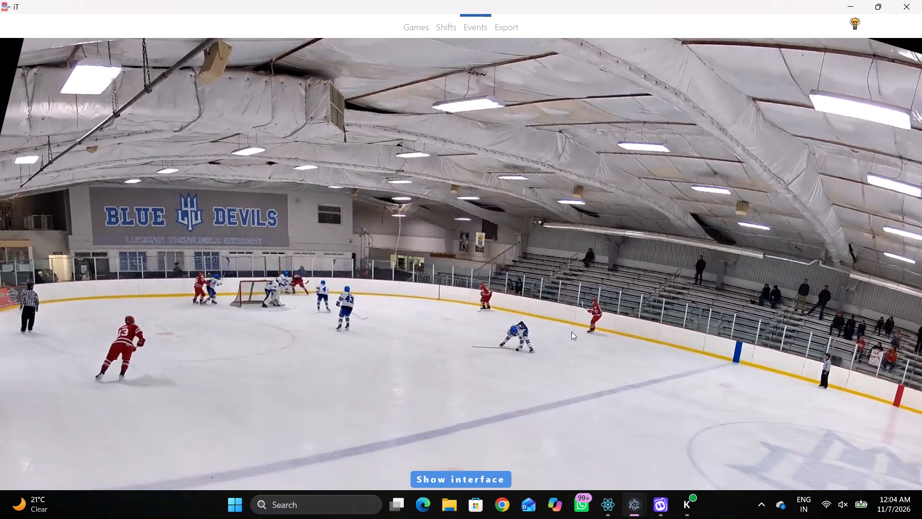
{"action": "key", "text": "space"}
{"action": "key", "text": "space"}
{"action": "key", "text": "space"}
{"action": "key", "text": "space"}
{"action": "key", "text": "space"}
{"action": "key", "text": "space"}
{"action": "key", "text": "q"}
{"action": "key", "text": "q"}
{"action": "key", "text": "q"}
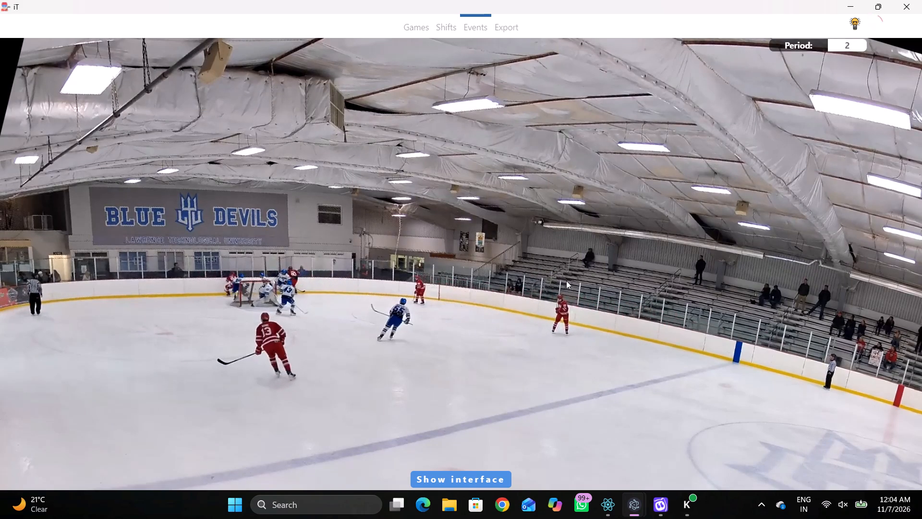
{"action": "right_click", "coordinate": [565, 279]}
{"action": "left_click_drag", "start_coordinate": [631, 292], "coordinate": [596, 291]}
{"action": "right_click_drag", "start_coordinate": [497, 276], "coordinate": [490, 282]}
{"action": "left_click", "coordinate": [582, 295]}
{"action": "right_click", "coordinate": [560, 286]}
{"action": "left_click", "coordinate": [567, 294]}
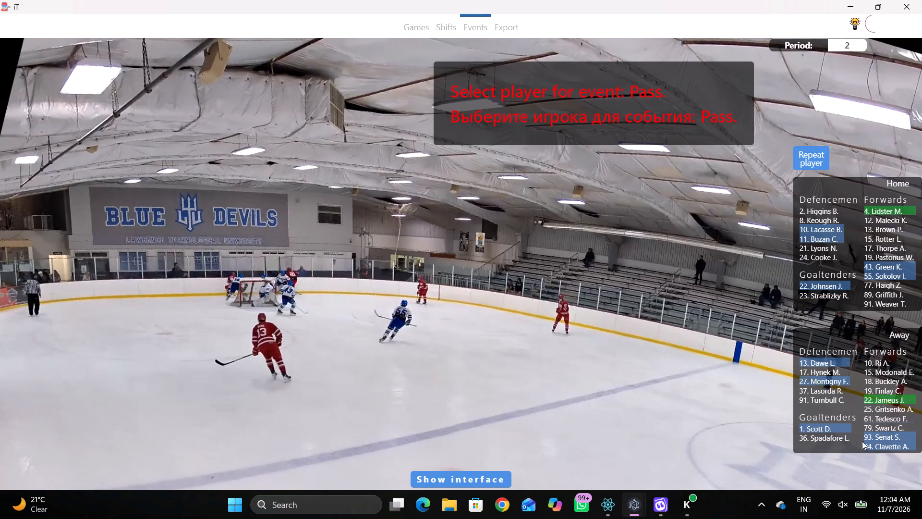
{"action": "left_click", "coordinate": [873, 437]}
{"action": "right_click", "coordinate": [680, 375]}
{"action": "left_click", "coordinate": [696, 384]}
{"action": "left_click", "coordinate": [882, 445]}
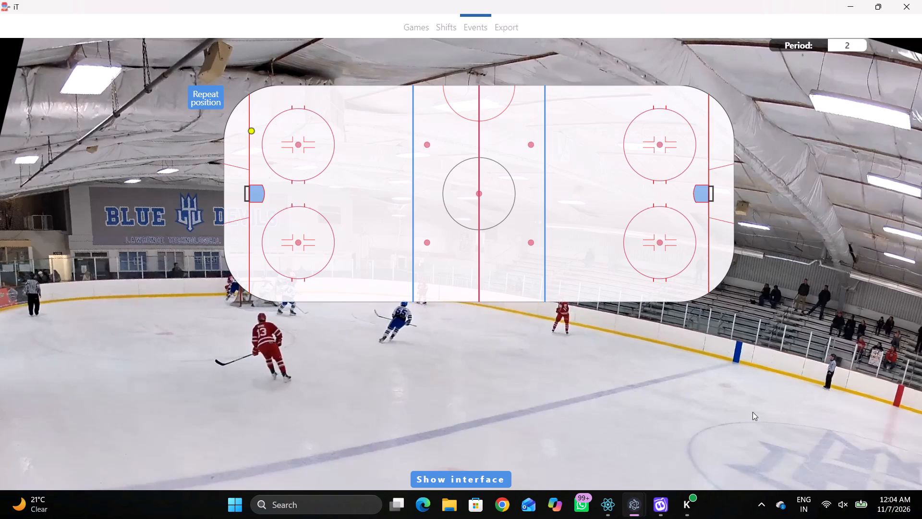
{"action": "left_click", "coordinate": [241, 181]}
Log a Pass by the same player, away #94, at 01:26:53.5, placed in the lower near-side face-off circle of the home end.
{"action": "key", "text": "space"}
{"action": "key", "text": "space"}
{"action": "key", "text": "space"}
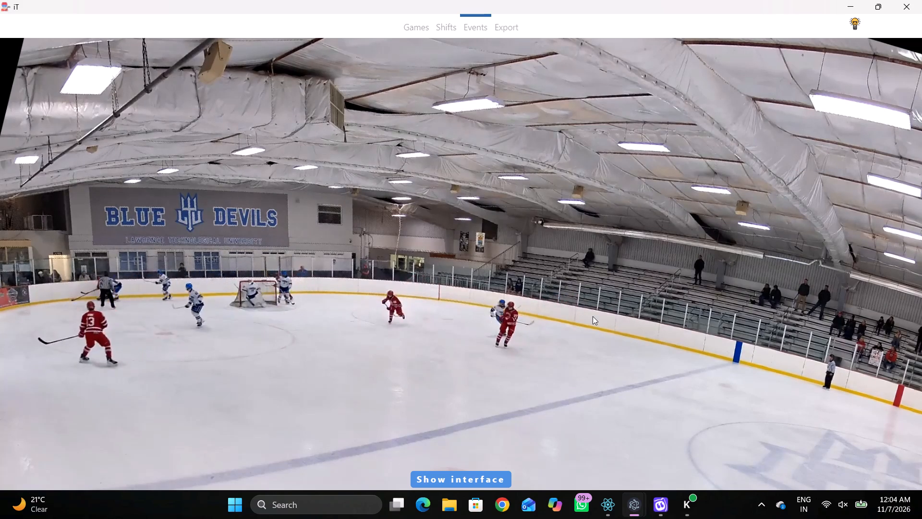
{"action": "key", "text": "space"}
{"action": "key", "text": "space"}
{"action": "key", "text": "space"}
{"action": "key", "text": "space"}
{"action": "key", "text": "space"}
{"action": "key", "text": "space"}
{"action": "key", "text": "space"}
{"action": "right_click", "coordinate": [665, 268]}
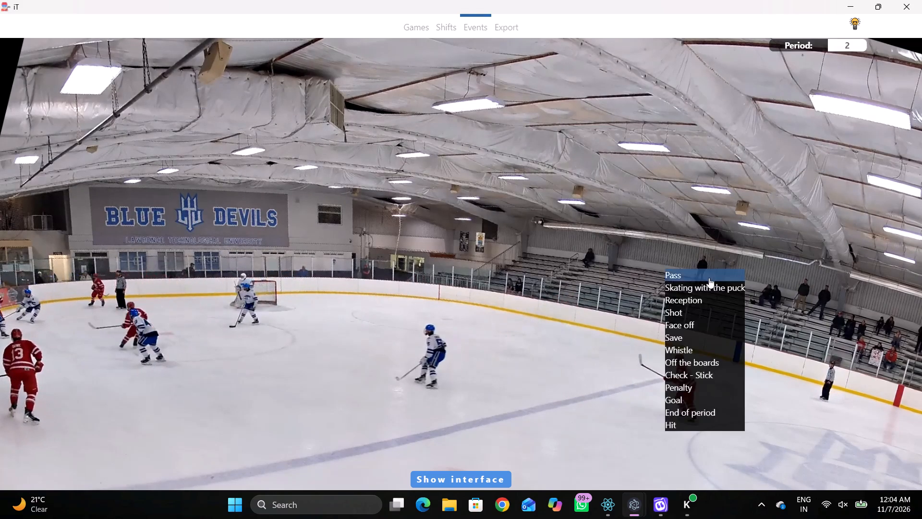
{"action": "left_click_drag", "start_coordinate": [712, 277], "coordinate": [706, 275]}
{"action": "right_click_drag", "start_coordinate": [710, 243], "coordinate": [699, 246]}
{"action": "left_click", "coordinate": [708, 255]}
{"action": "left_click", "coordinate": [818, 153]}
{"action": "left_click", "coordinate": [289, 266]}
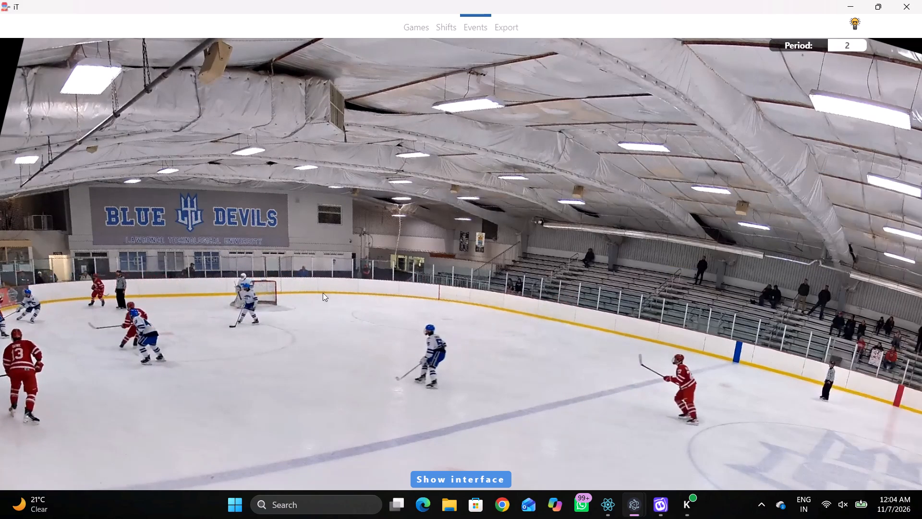
Change the type of away #94's event at 01:26:49.0 to Skating with the puck.
{"action": "key", "text": "shift+d"}
{"action": "left_click", "coordinate": [249, 432]}
{"action": "left_click", "coordinate": [398, 251]}
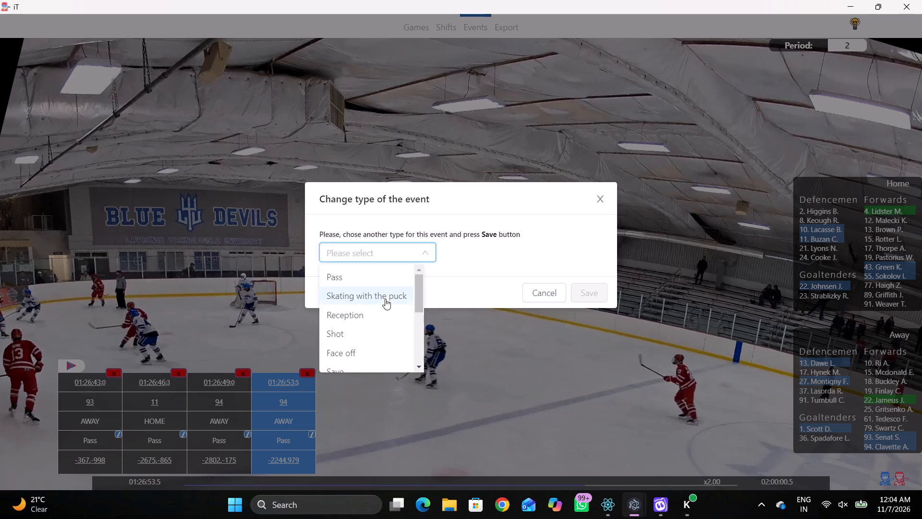
{"action": "left_click", "coordinate": [384, 298]}
{"action": "left_click", "coordinate": [586, 293]}
{"action": "key", "text": "shift+d"}
Log a Pass by away #94 at 01:26:56.1, placed in the home end's near-side face-off circle, on the side facing the net.
{"action": "key", "text": "space"}
{"action": "key", "text": "space"}
{"action": "key", "text": "space"}
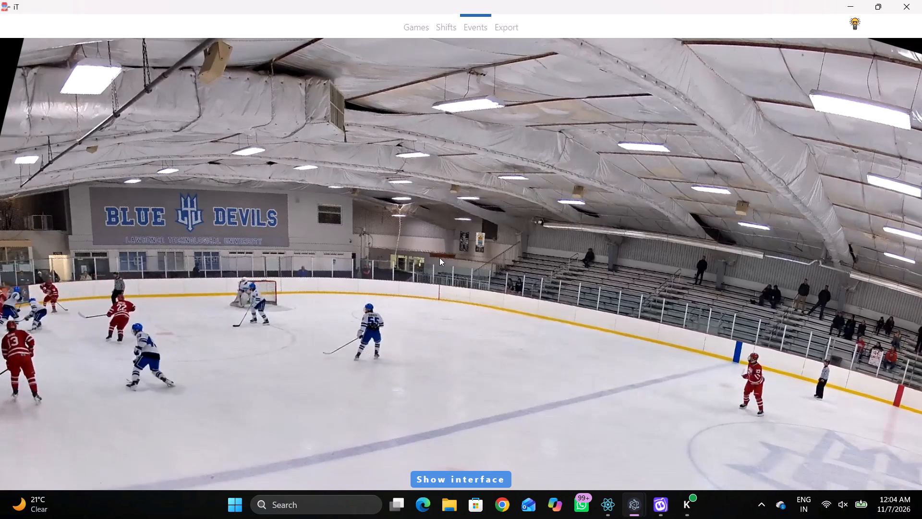
{"action": "key", "text": "space"}
{"action": "key", "text": "space"}
{"action": "key", "text": "space"}
{"action": "type", "text": "r"}
{"action": "key", "text": "space"}
{"action": "type", "text": "v q"}
{"action": "key", "text": "q"}
{"action": "key", "text": "q"}
{"action": "key", "text": "q"}
{"action": "key", "text": "q"}
{"action": "key", "text": "q"}
{"action": "key", "text": "q"}
{"action": "key", "text": "q"}
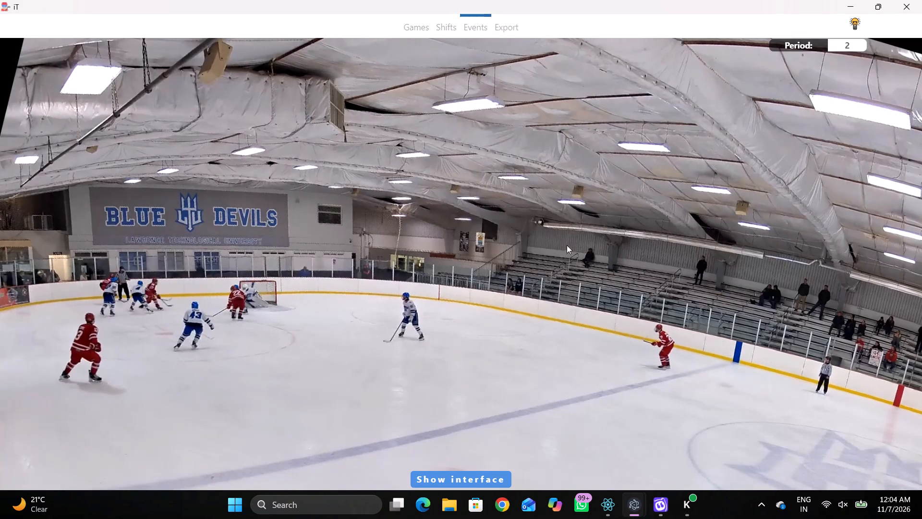
{"action": "right_click", "coordinate": [567, 245]}
{"action": "left_click", "coordinate": [612, 258]}
{"action": "right_click_drag", "start_coordinate": [511, 249], "coordinate": [497, 256]}
{"action": "left_click", "coordinate": [562, 268]}
{"action": "right_click", "coordinate": [636, 188]}
{"action": "left_click", "coordinate": [651, 198]}
{"action": "left_click", "coordinate": [805, 155]}
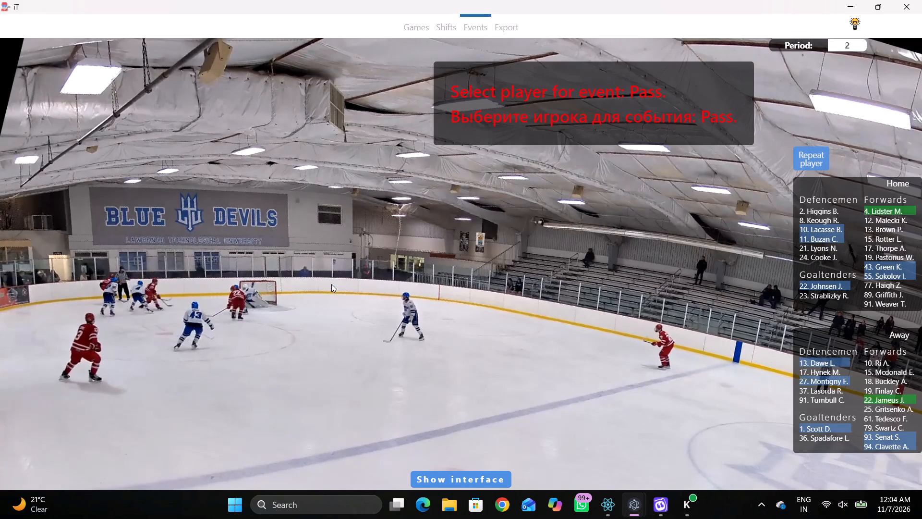
{"action": "left_click", "coordinate": [274, 223]}
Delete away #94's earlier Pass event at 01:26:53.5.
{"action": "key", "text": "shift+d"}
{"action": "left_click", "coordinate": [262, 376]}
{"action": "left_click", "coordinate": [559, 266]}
Log Skating with the puck by home #55 at 01:26:57.4, placed inside the home blue line, slightly to the near side of centre ice.
{"action": "key", "text": "r"}
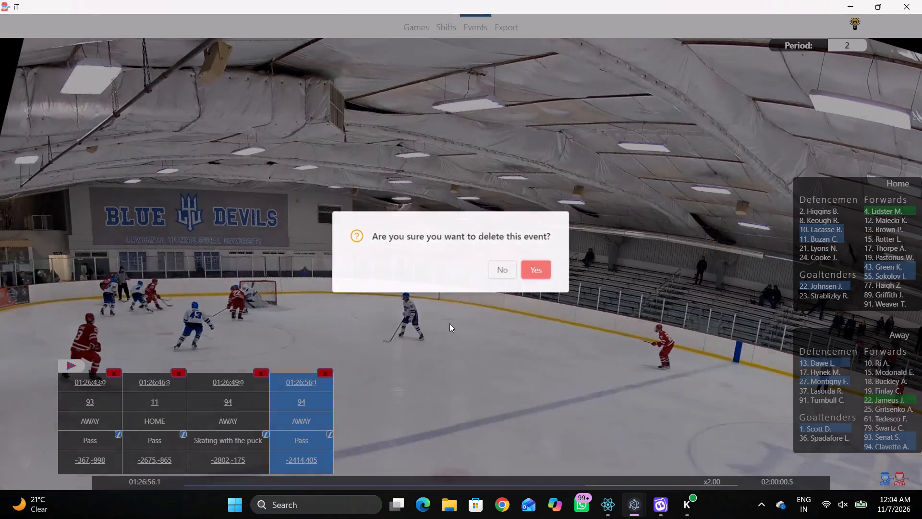
{"action": "key", "text": "space"}
{"action": "key", "text": "v"}
{"action": "key", "text": "space"}
{"action": "right_click", "coordinate": [581, 302]}
{"action": "left_click", "coordinate": [615, 319]}
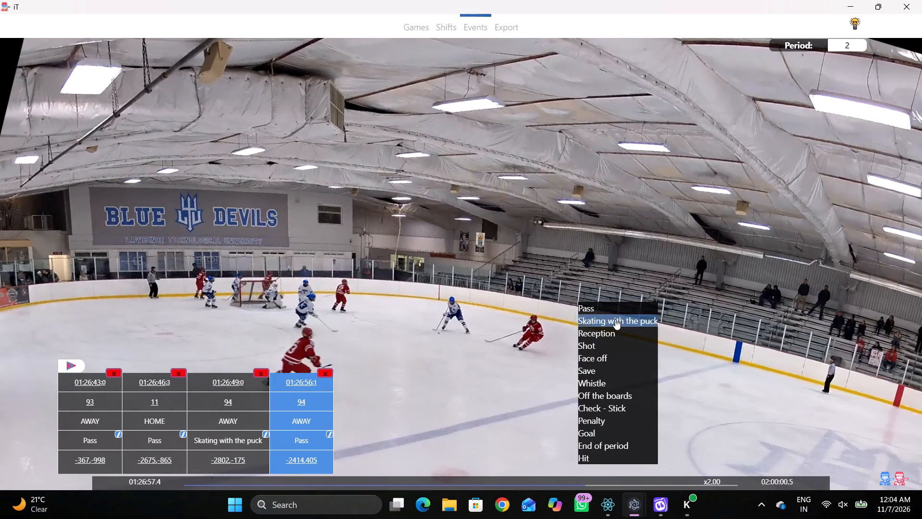
{"action": "right_click_drag", "start_coordinate": [529, 314], "coordinate": [515, 319]}
{"action": "left_click", "coordinate": [594, 335]}
{"action": "left_click", "coordinate": [874, 278]}
{"action": "left_click", "coordinate": [384, 215]}
{"action": "key", "text": "shift+d"}
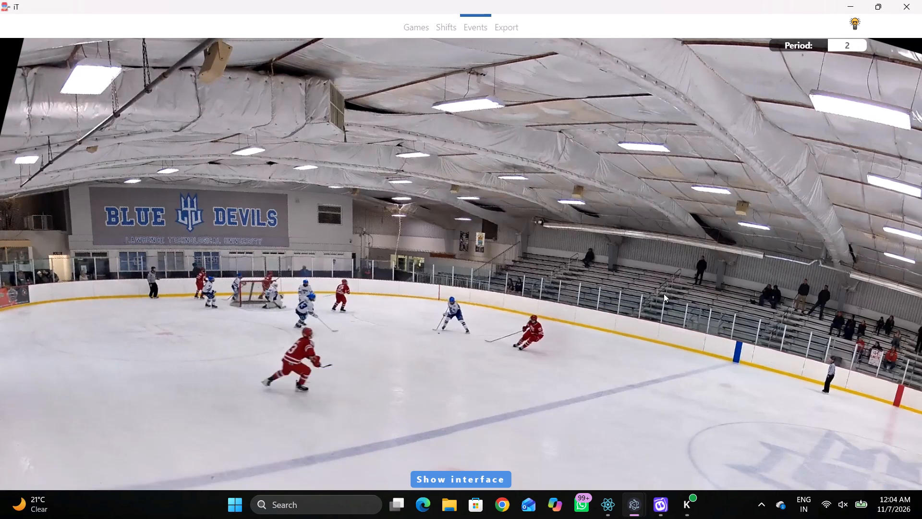
Log a Pass by the same player, home #55, placed between the home end's far-side face-off circle and the blue line.
{"action": "key", "text": "space"}
{"action": "key", "text": "space"}
{"action": "key", "text": "space"}
{"action": "key", "text": "space"}
{"action": "key", "text": "q"}
{"action": "key", "text": "q"}
{"action": "key", "text": "q"}
{"action": "key", "text": "q"}
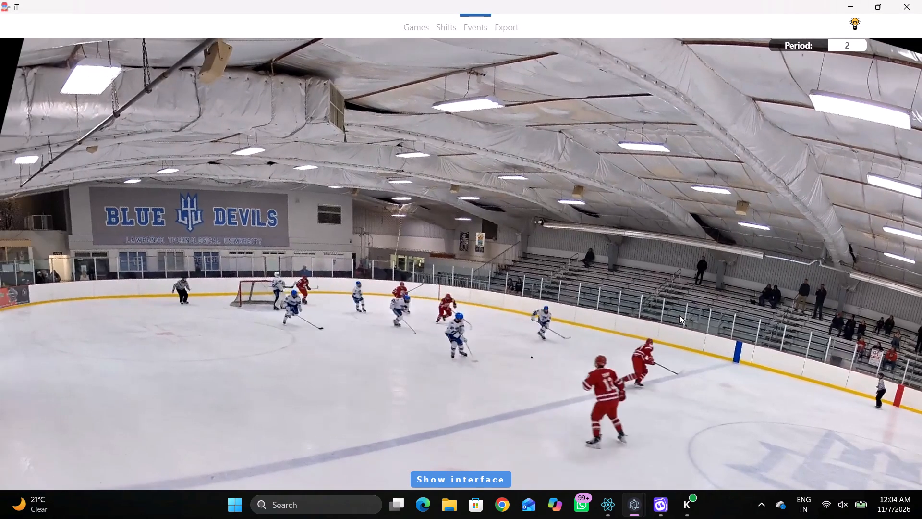
{"action": "key", "text": "q"}
{"action": "key", "text": "q"}
{"action": "right_click", "coordinate": [693, 289]}
{"action": "key", "text": "q"}
{"action": "right_click", "coordinate": [649, 286]}
{"action": "left_click", "coordinate": [652, 292]}
{"action": "left_click", "coordinate": [803, 165]}
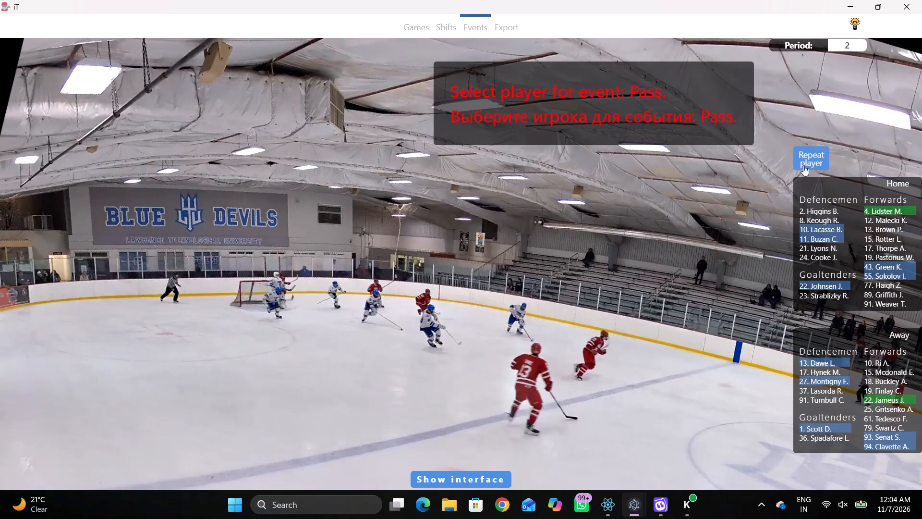
{"action": "left_click", "coordinate": [351, 142]}
Log Skating with the puck by home #43, placed inside the home blue line, slightly to the near side of centre ice.
{"action": "key", "text": "space"}
{"action": "key", "text": "space"}
{"action": "right_click", "coordinate": [598, 204]}
{"action": "key", "text": "space"}
{"action": "key", "text": "space"}
{"action": "right_click_drag", "start_coordinate": [605, 209], "coordinate": [605, 215]}
{"action": "left_click", "coordinate": [676, 230]}
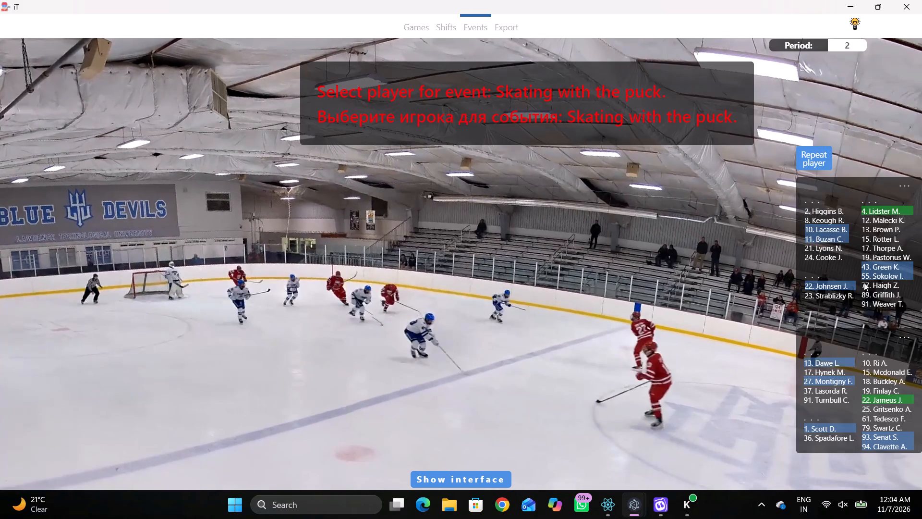
{"action": "left_click", "coordinate": [877, 266]}
{"action": "left_click", "coordinate": [383, 210]}
Log a Pass by the same player, home #43, placed beside the near-side face-off dot in the away end.
{"action": "key", "text": "space"}
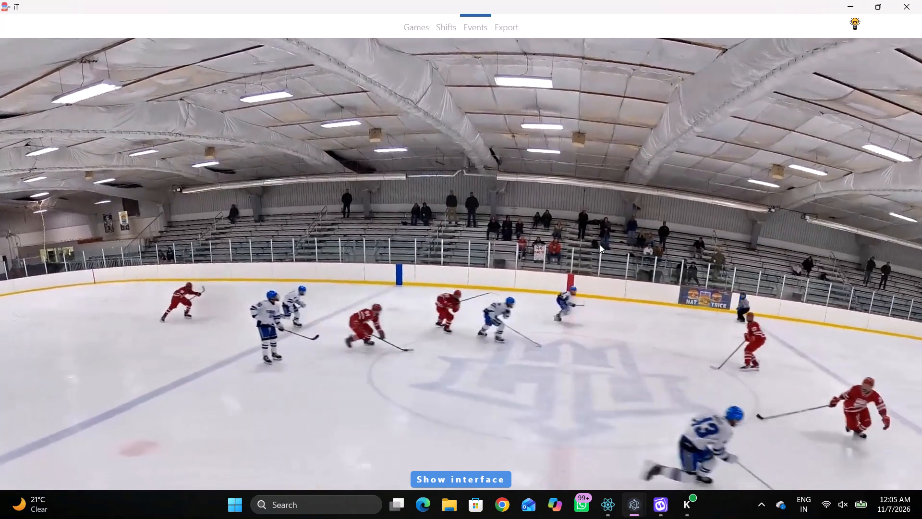
{"action": "key", "text": "space"}
{"action": "key", "text": "space"}
{"action": "key", "text": "space"}
{"action": "key", "text": "space"}
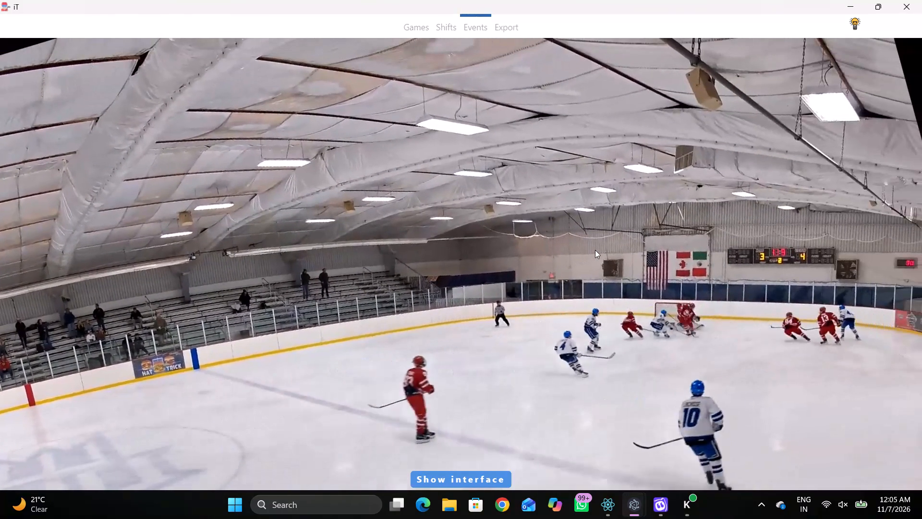
{"action": "key", "text": "space"}
{"action": "type", "text": "q"}
{"action": "key", "text": "q"}
{"action": "key", "text": "q"}
{"action": "key", "text": "q"}
{"action": "key", "text": "q"}
{"action": "key", "text": "q"}
{"action": "key", "text": "q"}
{"action": "key", "text": "q"}
{"action": "key", "text": "q"}
{"action": "right_click", "coordinate": [556, 239]}
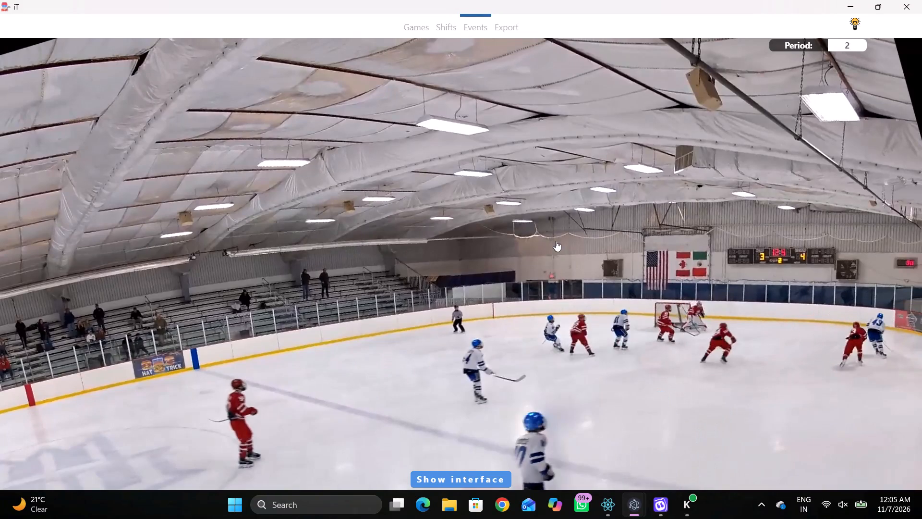
{"action": "right_click_drag", "start_coordinate": [530, 234], "coordinate": [524, 234]}
{"action": "left_click", "coordinate": [533, 237]}
{"action": "left_click", "coordinate": [808, 159]}
{"action": "left_click", "coordinate": [650, 249]}
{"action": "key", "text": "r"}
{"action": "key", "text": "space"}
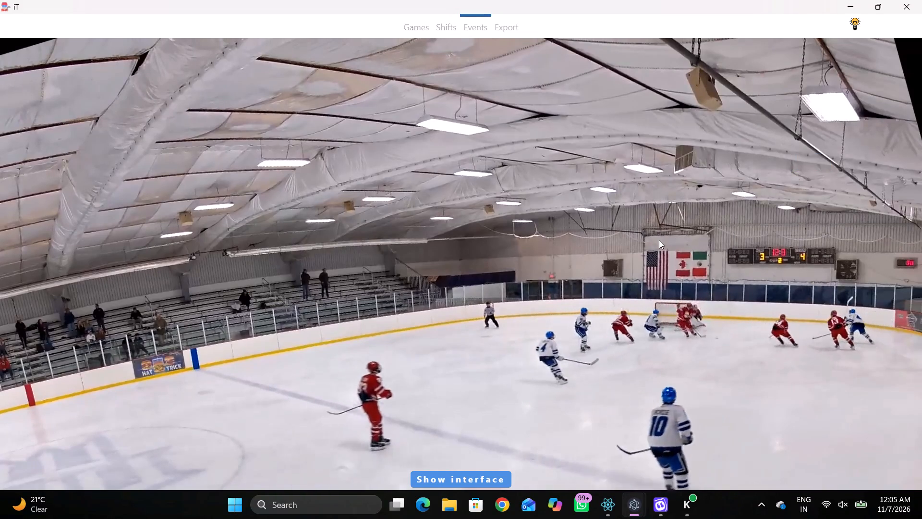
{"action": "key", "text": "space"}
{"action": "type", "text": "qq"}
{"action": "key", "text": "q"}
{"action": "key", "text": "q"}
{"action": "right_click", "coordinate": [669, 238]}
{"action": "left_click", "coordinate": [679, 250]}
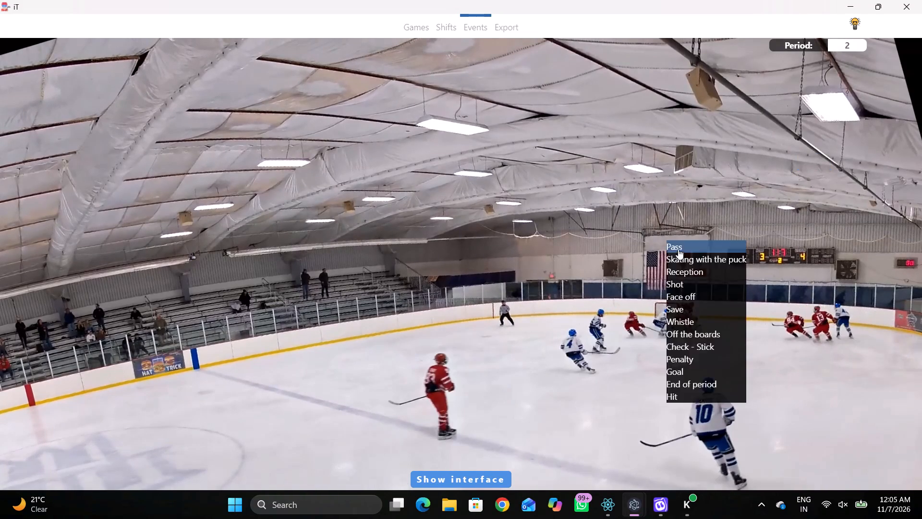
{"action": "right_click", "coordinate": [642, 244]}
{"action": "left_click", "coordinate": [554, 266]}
Log Skating with the puck by home #4, placed between the away end's two face-off circles, at their blue-line edge.
{"action": "key", "text": "q"}
{"action": "key", "text": "r"}
{"action": "key", "text": "space"}
{"action": "key", "text": "space"}
{"action": "key", "text": "space"}
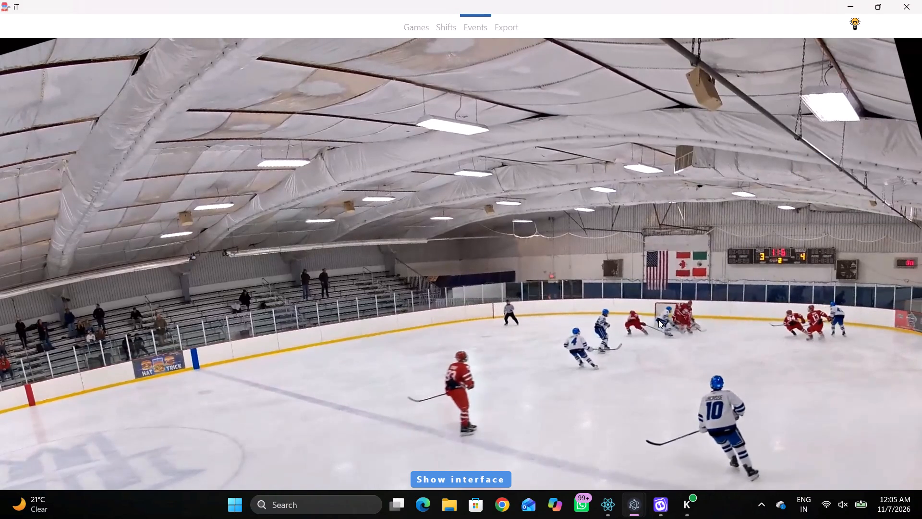
{"action": "type", "text": "v"}
{"action": "key", "text": "space"}
{"action": "right_click", "coordinate": [654, 311]}
{"action": "key", "text": "space"}
{"action": "key", "text": "space"}
{"action": "key", "text": "q"}
{"action": "right_click", "coordinate": [612, 277]}
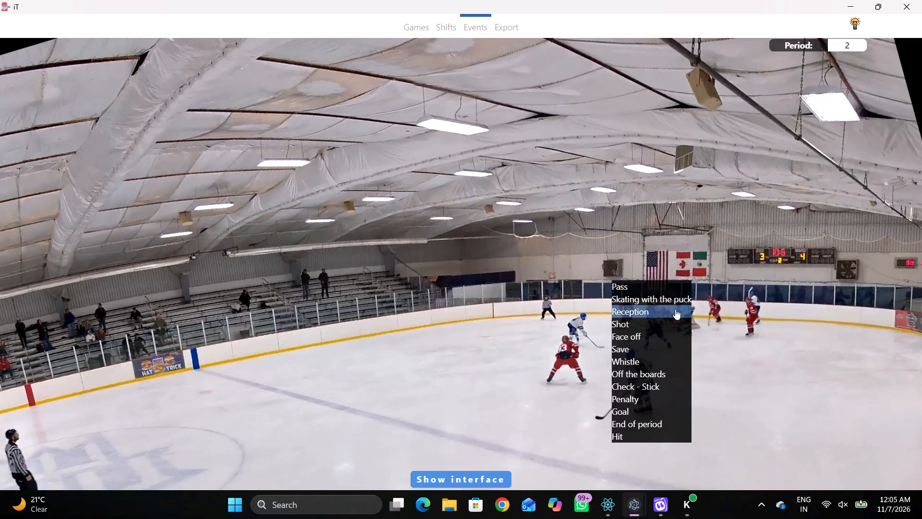
{"action": "left_click_drag", "start_coordinate": [670, 308], "coordinate": [661, 308]}
{"action": "right_click_drag", "start_coordinate": [696, 284], "coordinate": [687, 286]}
{"action": "left_click", "coordinate": [736, 305]}
{"action": "left_click", "coordinate": [875, 213]}
{"action": "left_click", "coordinate": [632, 198]}
Log a Shot by the same player, home #4, placed in the away end's slot at the inner edge of the far-side face-off circle.
{"action": "key", "text": "r"}
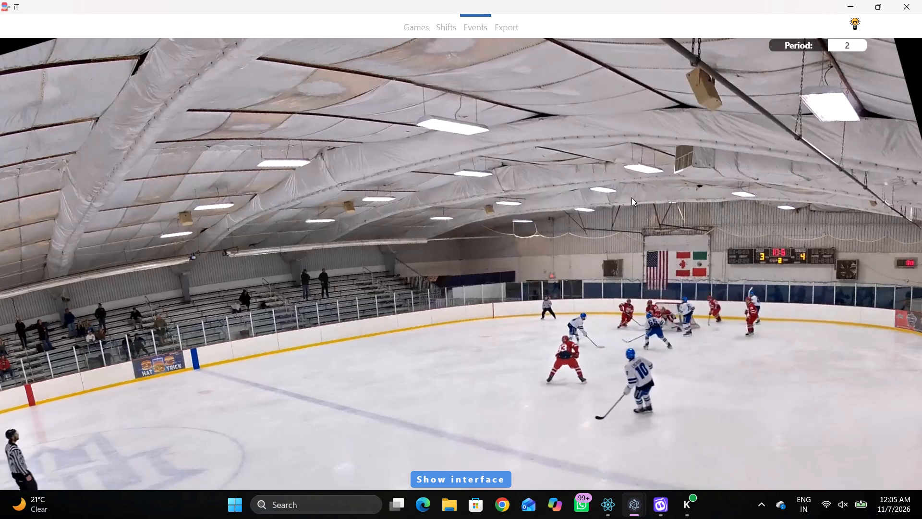
{"action": "key", "text": "space"}
{"action": "key", "text": "v"}
{"action": "key", "text": "q"}
{"action": "key", "text": "q"}
{"action": "key", "text": "q"}
{"action": "key", "text": "q"}
{"action": "key", "text": "q"}
{"action": "key", "text": "q"}
{"action": "key", "text": "q"}
{"action": "key", "text": "q"}
{"action": "key", "text": "q"}
{"action": "key", "text": "q"}
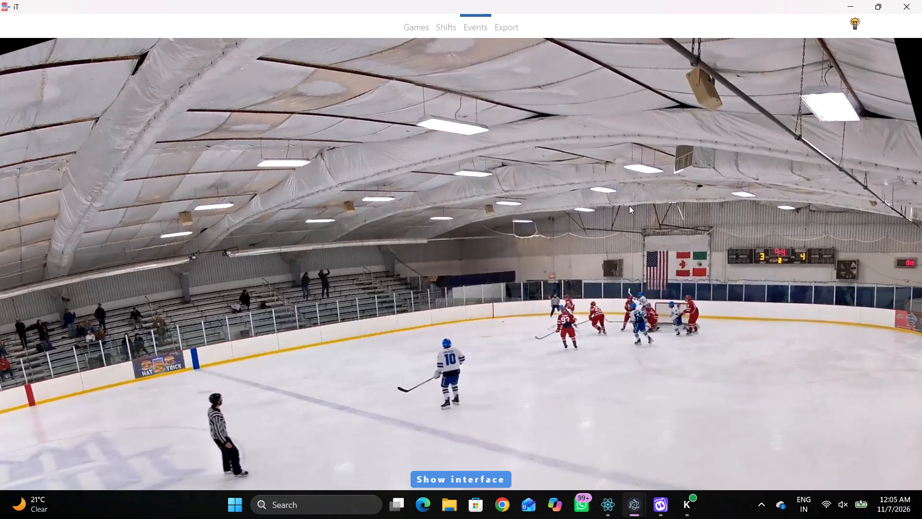
{"action": "key", "text": "q"}
{"action": "key", "text": "q"}
{"action": "type", "text": "r v"}
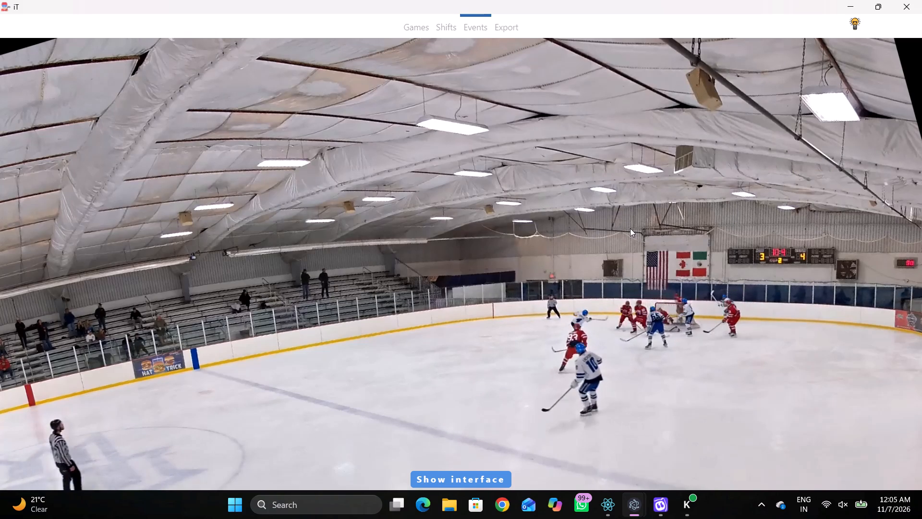
{"action": "key", "text": "space"}
{"action": "type", "text": "q"}
{"action": "right_click", "coordinate": [617, 218]}
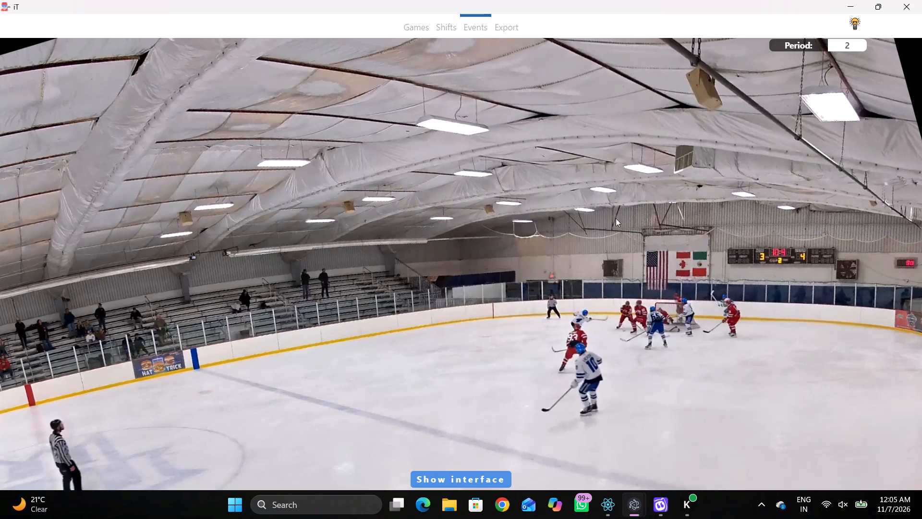
{"action": "key", "text": "q"}
{"action": "left_click", "coordinate": [623, 261]}
{"action": "left_click", "coordinate": [366, 321]}
{"action": "left_click", "coordinate": [830, 161]}
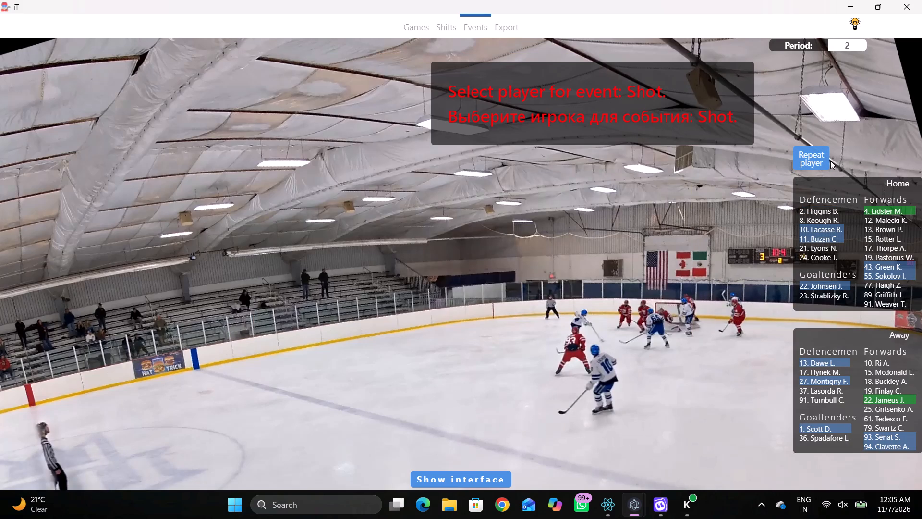
{"action": "left_click", "coordinate": [800, 162]}
{"action": "left_click", "coordinate": [663, 181]}
Log a Reception by away #27, placed beside the shot location at the inner edge of the away end's far-side face-off circle.
{"action": "key", "text": "space"}
{"action": "key", "text": "space"}
{"action": "right_click_drag", "start_coordinate": [628, 185], "coordinate": [632, 195]}
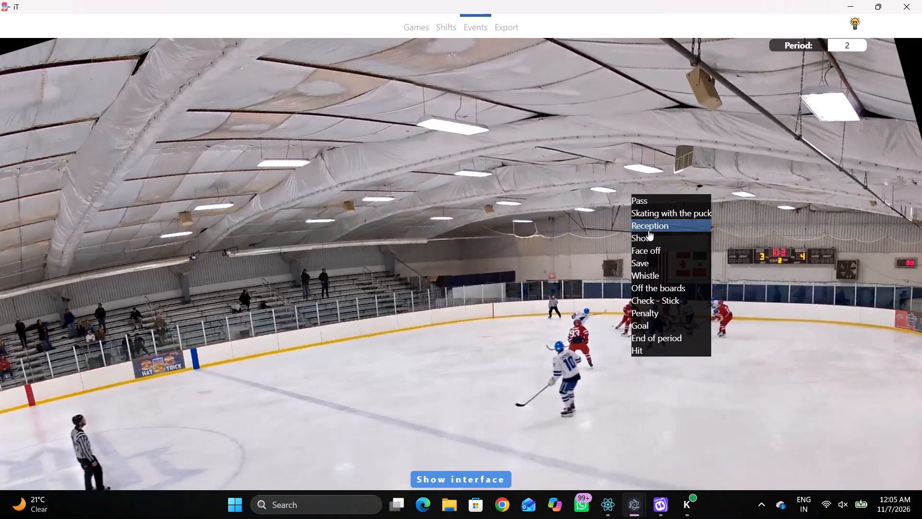
{"action": "left_click", "coordinate": [648, 228]}
{"action": "left_click", "coordinate": [807, 382]}
{"action": "left_click", "coordinate": [657, 184]}
Log Skating with the puck by away #94, placed at the boards-side edge of the away end's far-side face-off circle.
{"action": "key", "text": "space"}
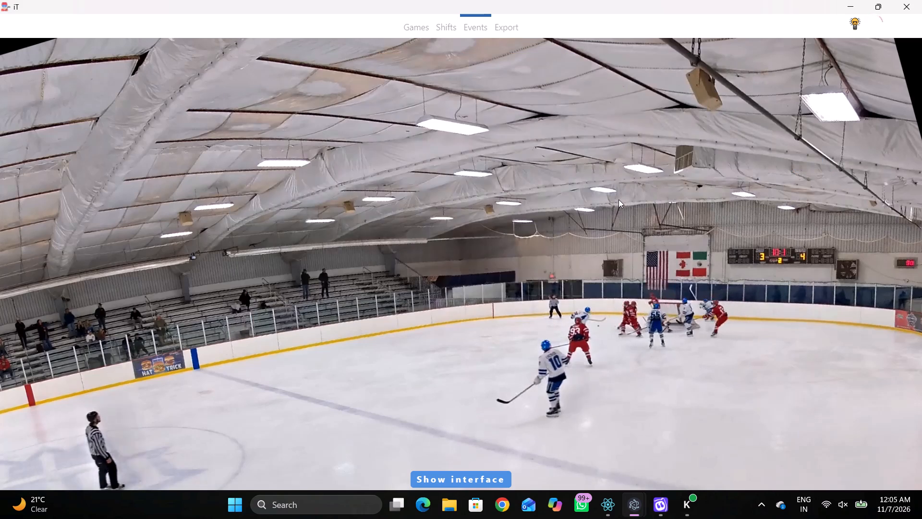
{"action": "key", "text": "v"}
{"action": "key", "text": "space"}
{"action": "key", "text": "space"}
{"action": "key", "text": "space"}
{"action": "key", "text": "q"}
{"action": "right_click", "coordinate": [611, 215]}
{"action": "key", "text": "space"}
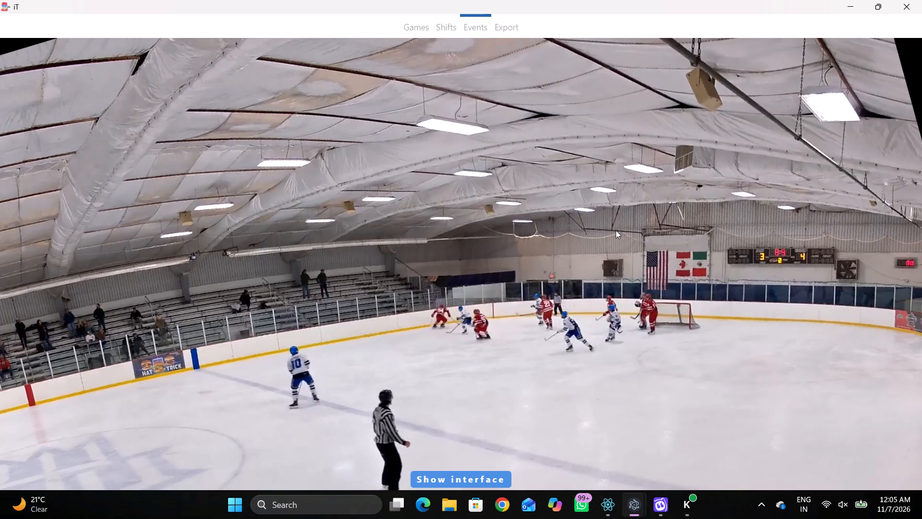
{"action": "key", "text": "space"}
{"action": "key", "text": "space"}
{"action": "key", "text": "space"}
{"action": "right_click", "coordinate": [611, 221]}
{"action": "key", "text": "q"}
{"action": "left_click", "coordinate": [616, 227]}
{"action": "right_click", "coordinate": [588, 221]}
{"action": "left_click", "coordinate": [601, 229]}
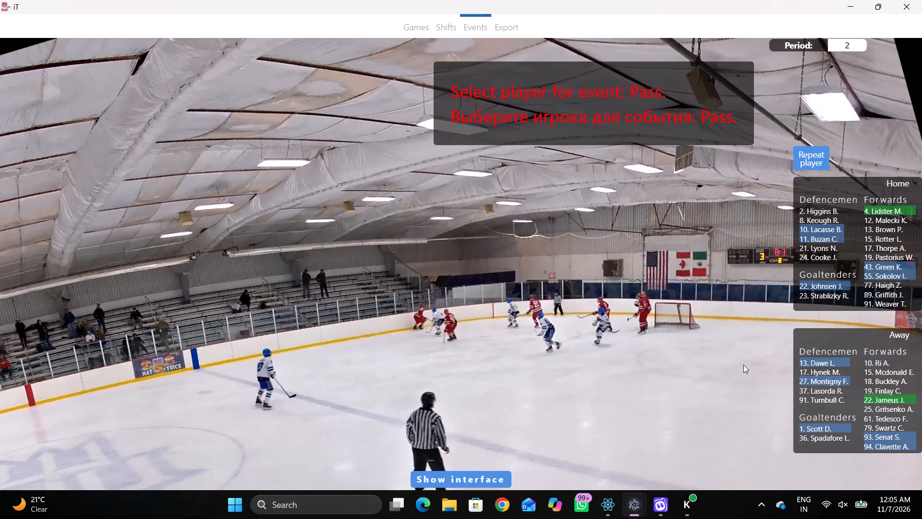
{"action": "right_click_drag", "start_coordinate": [699, 278], "coordinate": [701, 283]}
{"action": "left_click", "coordinate": [733, 308]}
{"action": "left_click", "coordinate": [877, 446]}
{"action": "left_click", "coordinate": [669, 105]}
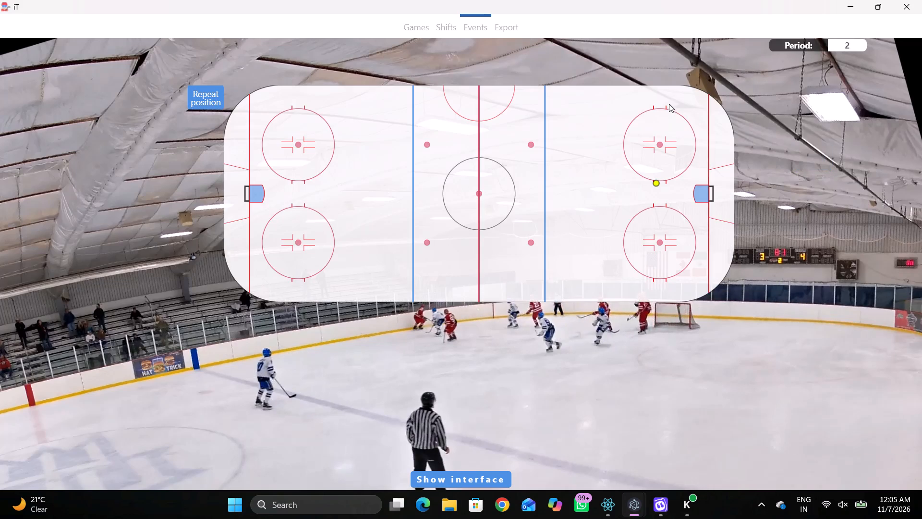
Log a Pass by the same player, away #94, placed at the same circle's boards-side edge, slightly nearer the blue line.
{"action": "key", "text": "space"}
{"action": "key", "text": "space"}
{"action": "key", "text": "space"}
{"action": "key", "text": "space"}
{"action": "right_click", "coordinate": [672, 166]}
{"action": "key", "text": "space"}
{"action": "key", "text": "space"}
{"action": "right_click", "coordinate": [664, 191]}
{"action": "left_click", "coordinate": [669, 194]}
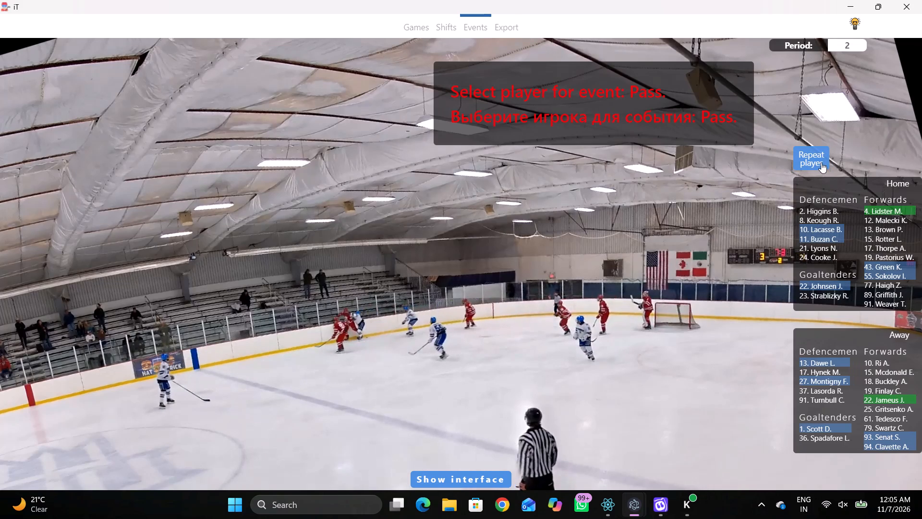
{"action": "left_click", "coordinate": [819, 151]}
{"action": "left_click", "coordinate": [653, 107]}
Log a Pass by home #43, placed near the far boards, on the blue-line side of the away end's far-side face-off circle.
{"action": "key", "text": "space"}
{"action": "key", "text": "space"}
{"action": "key", "text": "space"}
{"action": "key", "text": "space"}
{"action": "key", "text": "q"}
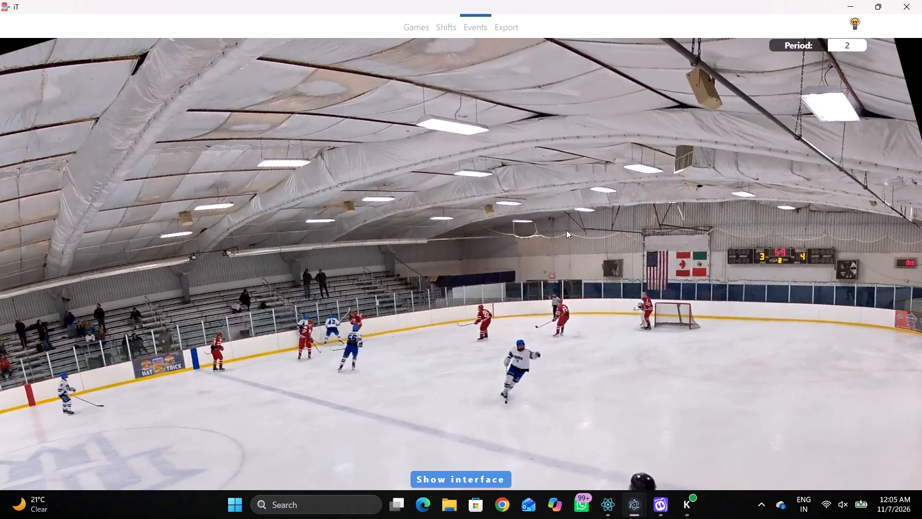
{"action": "key", "text": "q"}
{"action": "key", "text": "q"}
{"action": "key", "text": "q"}
{"action": "key", "text": "q"}
{"action": "right_click", "coordinate": [576, 224]}
{"action": "left_click", "coordinate": [579, 229]}
{"action": "left_click", "coordinate": [866, 267]}
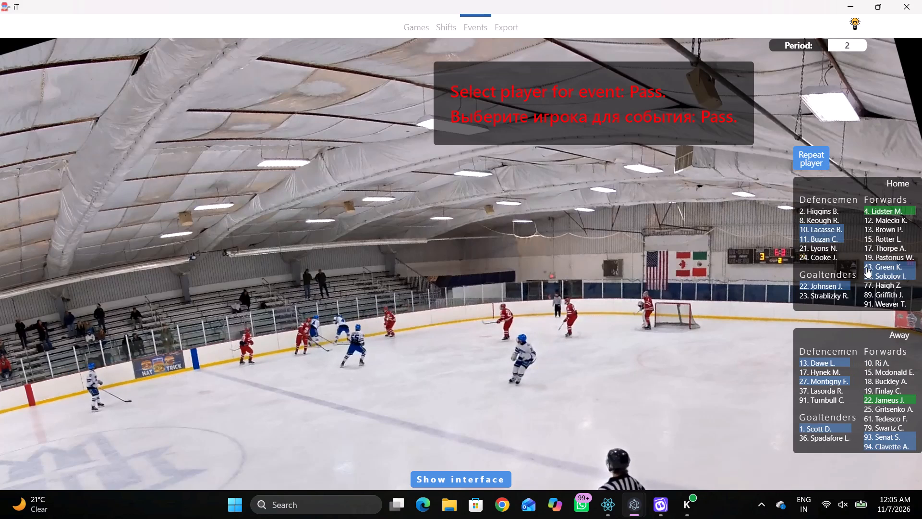
{"action": "left_click", "coordinate": [624, 106]}
Log Skating with the puck by away #27, placed inside the away end's far-side face-off circle, between its dot and the goal line.
{"action": "key", "text": "space"}
{"action": "key", "text": "space"}
{"action": "key", "text": "space"}
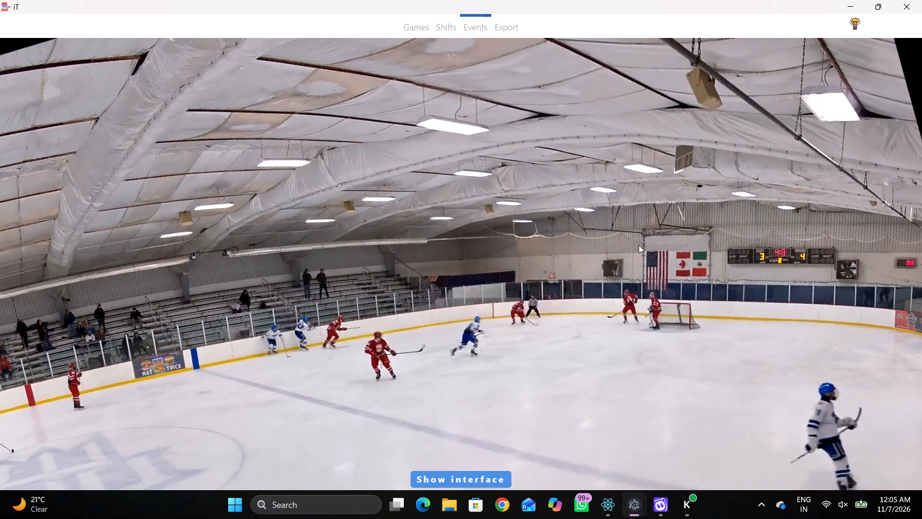
{"action": "key", "text": "space"}
{"action": "key", "text": "q"}
{"action": "right_click", "coordinate": [636, 235]}
{"action": "left_click", "coordinate": [669, 251]}
{"action": "left_click", "coordinate": [812, 380]}
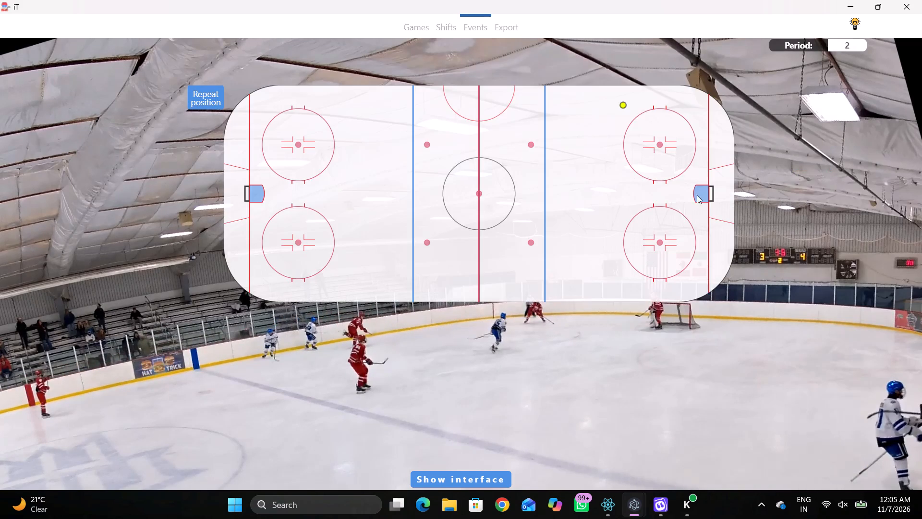
{"action": "left_click", "coordinate": [686, 148]}
Rewind the video and re-examine the play along the far boards around the last logged puck carry.
{"action": "key", "text": "q"}
{"action": "key", "text": "q"}
{"action": "key", "text": "q"}
{"action": "key", "text": "q"}
{"action": "key", "text": "q"}
{"action": "key", "text": "q"}
{"action": "key", "text": "q"}
{"action": "key", "text": "q"}
{"action": "key", "text": "q"}
{"action": "key", "text": "q"}
{"action": "key", "text": "q"}
{"action": "key", "text": "q"}
{"action": "key", "text": "q"}
{"action": "key", "text": "q"}
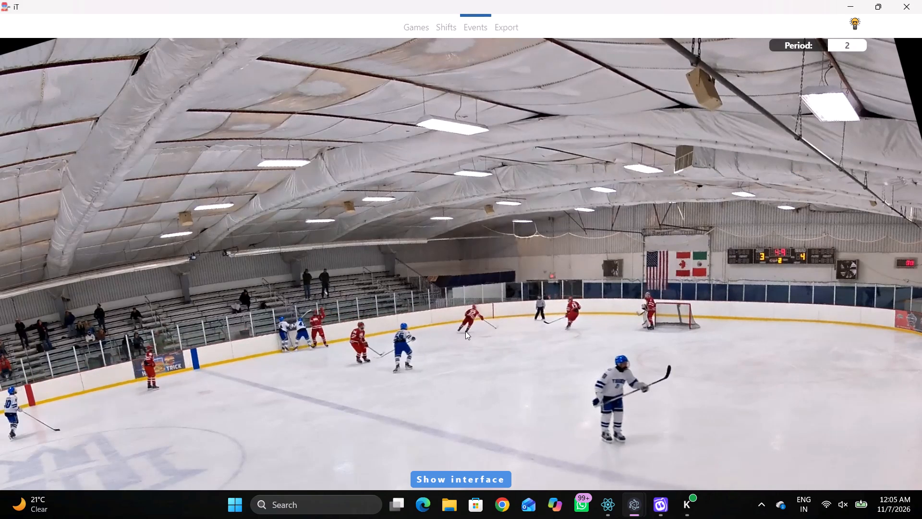
{"action": "key", "text": "shift+d"}
{"action": "left_click", "coordinate": [364, 404]}
{"action": "left_click", "coordinate": [878, 399]}
{"action": "key", "text": "shift+d"}
Log a Pass by the same player, away #27, placed just behind the away goal line on the far side.
{"action": "key", "text": "space"}
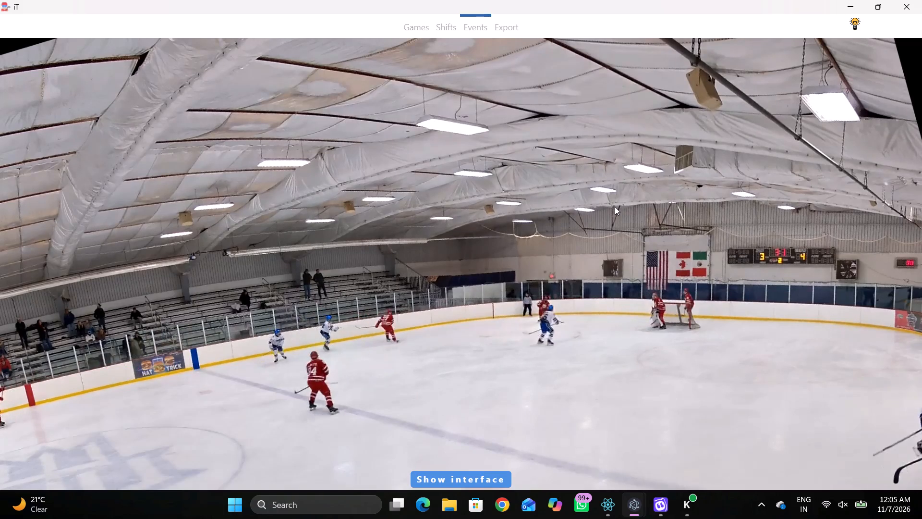
{"action": "key", "text": "space"}
{"action": "key", "text": "space"}
{"action": "key", "text": "space"}
{"action": "key", "text": "q"}
{"action": "key", "text": "q"}
{"action": "right_click", "coordinate": [630, 217]}
{"action": "left_click", "coordinate": [633, 222]}
{"action": "left_click", "coordinate": [817, 156]}
{"action": "left_click", "coordinate": [715, 144]}
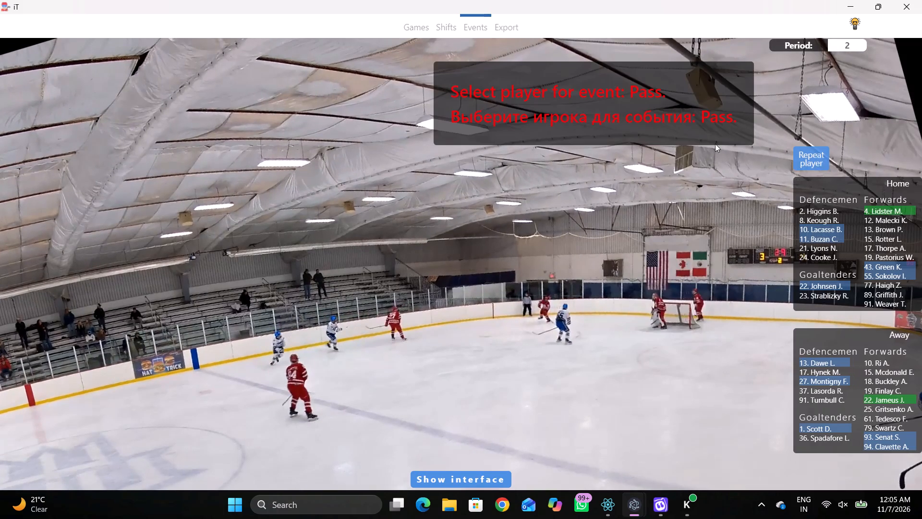
Log Skating with the puck by away #94, placed in the centre circle's far-side part, just on the home side of the centre line.
{"action": "key", "text": "space"}
{"action": "key", "text": "space"}
{"action": "right_click_drag", "start_coordinate": [457, 225], "coordinate": [459, 230]}
{"action": "left_click", "coordinate": [524, 248]}
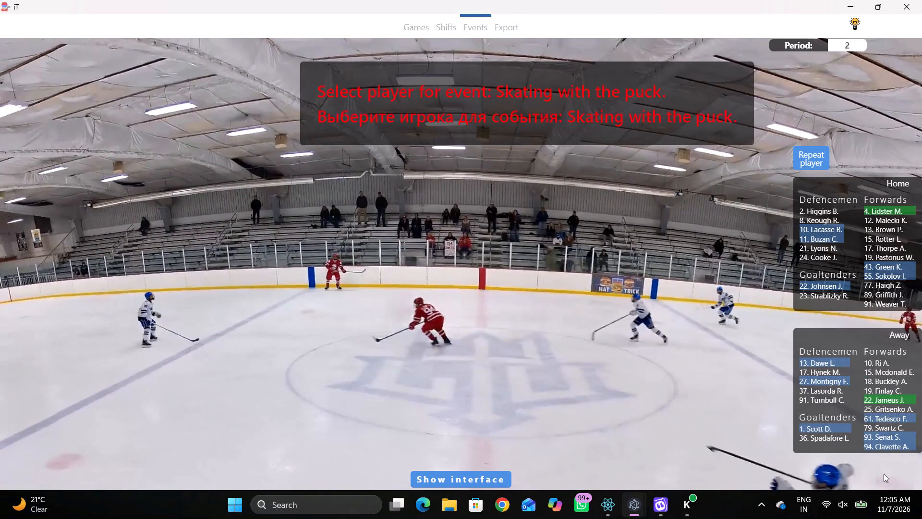
{"action": "left_click", "coordinate": [873, 448]}
{"action": "left_click", "coordinate": [465, 164]}
Log a Pass by the same player, away #94, placed on the centre circle's edge facing the home end.
{"action": "key", "text": "space"}
{"action": "key", "text": "space"}
{"action": "key", "text": "space"}
{"action": "key", "text": "space"}
{"action": "key", "text": "space"}
{"action": "key", "text": "space"}
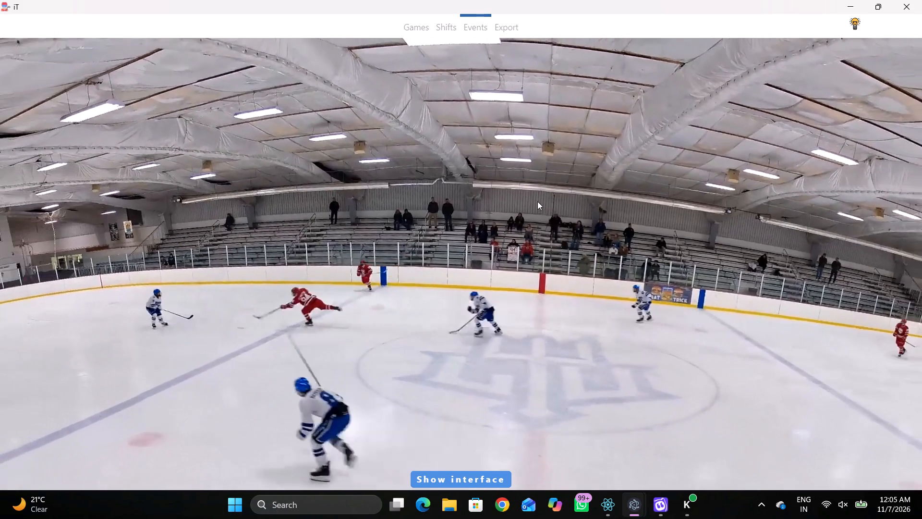
{"action": "key", "text": "q"}
{"action": "right_click", "coordinate": [534, 190]}
{"action": "left_click", "coordinate": [538, 196]}
{"action": "left_click", "coordinate": [804, 160]}
{"action": "left_click", "coordinate": [447, 190]}
Log the End of period once the referee signals it, placed on the centre-ice dot.
{"action": "key", "text": "space"}
{"action": "key", "text": "v"}
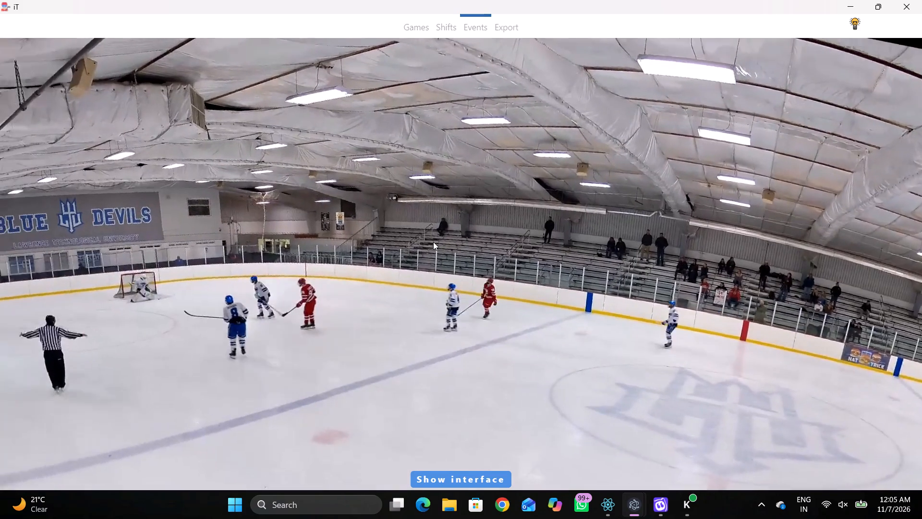
{"action": "key", "text": "space"}
{"action": "right_click", "coordinate": [416, 187]}
{"action": "left_click", "coordinate": [451, 326]}
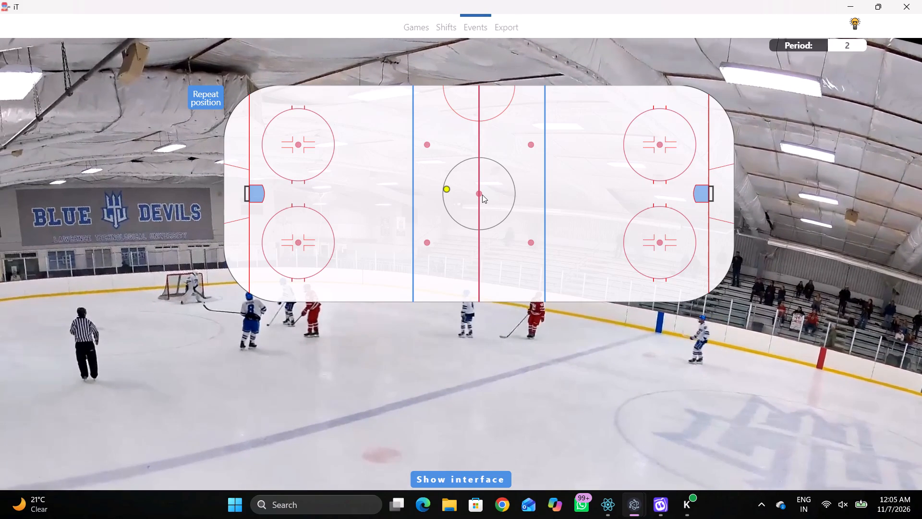
{"action": "left_click", "coordinate": [482, 194]}
Examine the export summary's event-order warnings and open away #37's flagged Skating with the puck at 01:14:25.
{"action": "left_click", "coordinate": [503, 38]}
{"action": "left_click", "coordinate": [504, 33]}
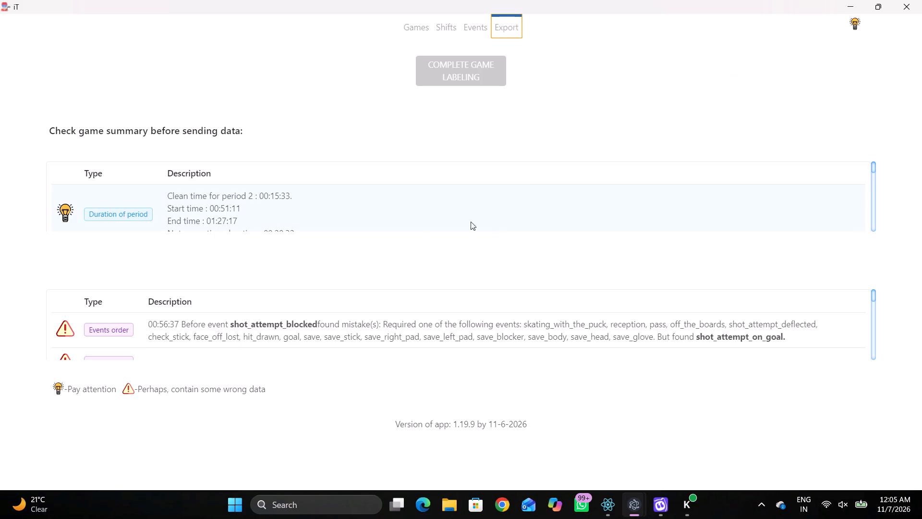
{"action": "scroll", "coordinate": [285, 196], "scroll_direction": "down", "scroll_amount": 8}
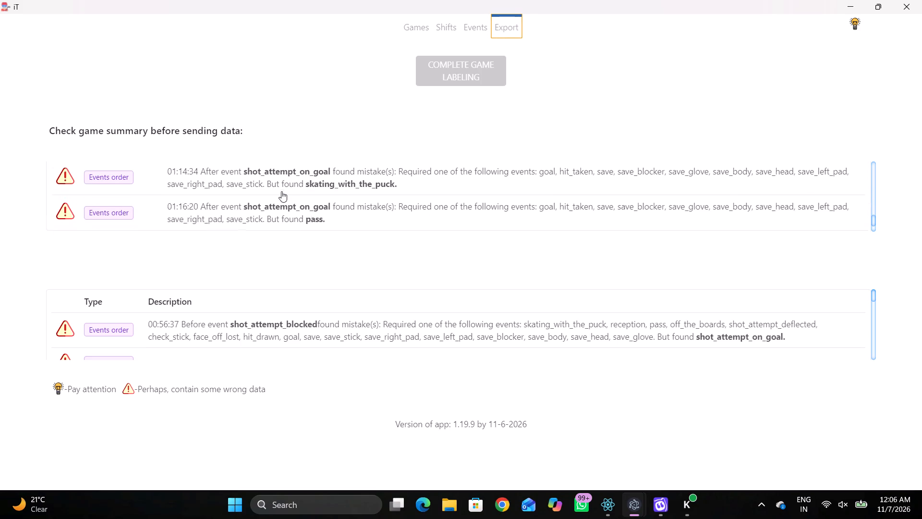
{"action": "scroll", "coordinate": [263, 286], "scroll_direction": "down", "scroll_amount": 4}
{"action": "left_click", "coordinate": [271, 340]}
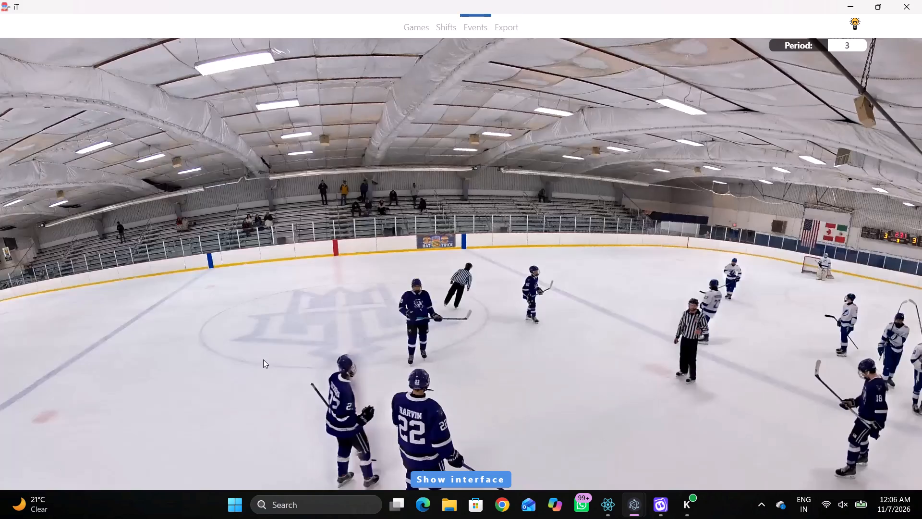
{"action": "key", "text": "shift+d"}
{"action": "left_click", "coordinate": [312, 384]}
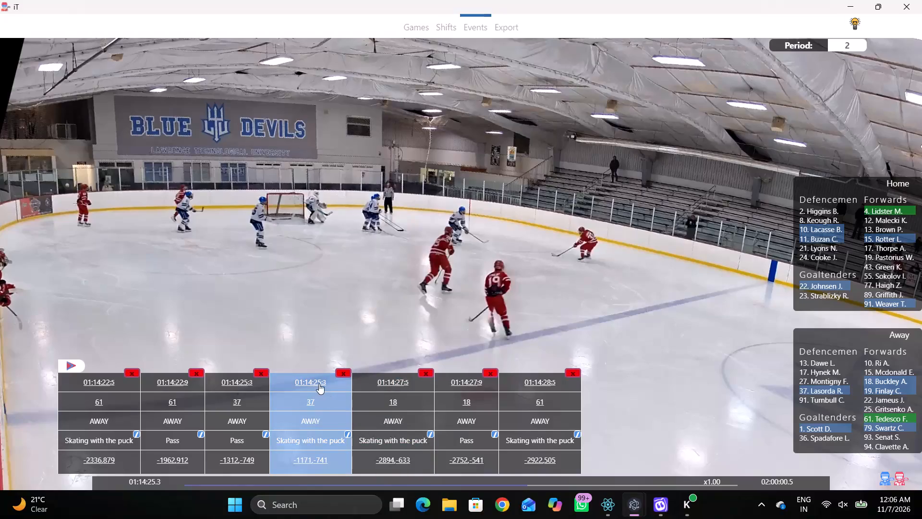
{"action": "left_click", "coordinate": [322, 379]}
Re-examine the play around away #37's events at 01:14:25, slowing to half speed and rewinding.
{"action": "key", "text": "r"}
{"action": "key", "text": "space"}
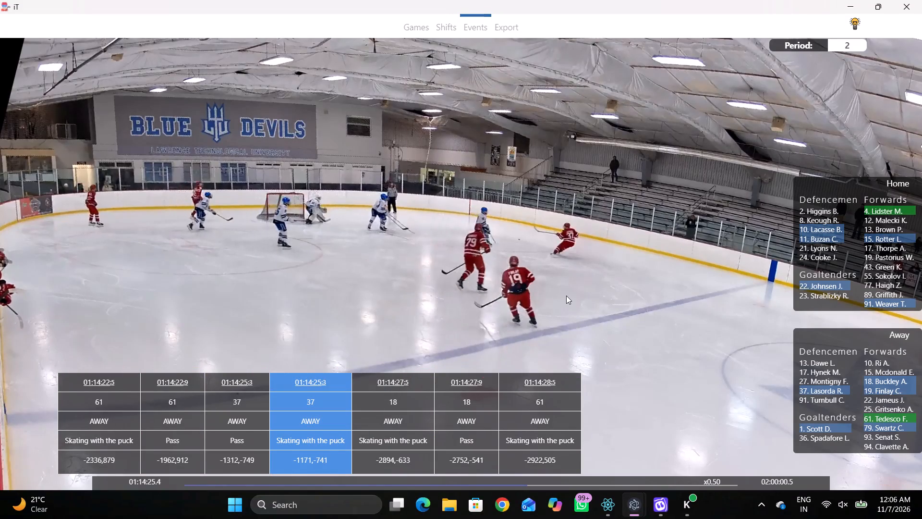
{"action": "key", "text": "q"}
{"action": "key", "text": "q"}
{"action": "key", "text": "q"}
{"action": "key", "text": "q"}
{"action": "key", "text": "q"}
{"action": "key", "text": "q"}
{"action": "type", "text": "qqq"}
{"action": "key", "text": "q"}
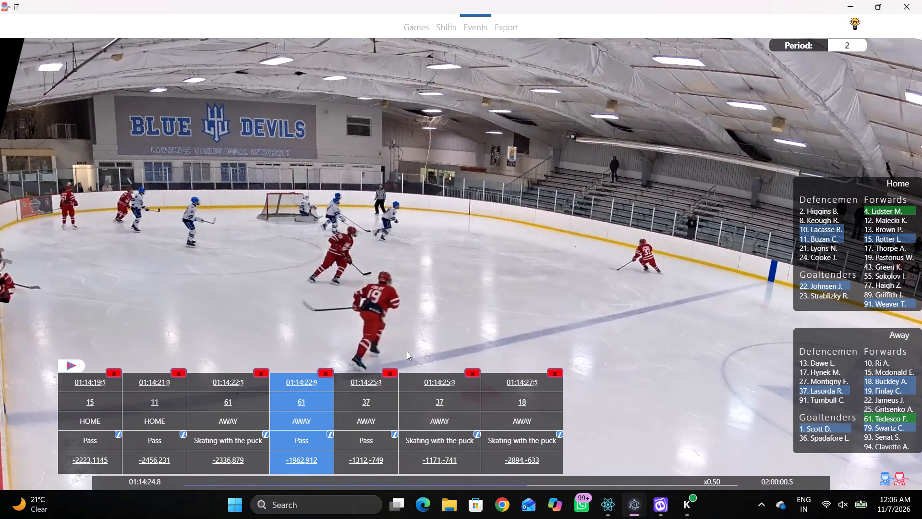
{"action": "key", "text": "q"}
{"action": "key", "text": "q"}
{"action": "key", "text": "q"}
{"action": "key", "text": "space"}
{"action": "key", "text": "v"}
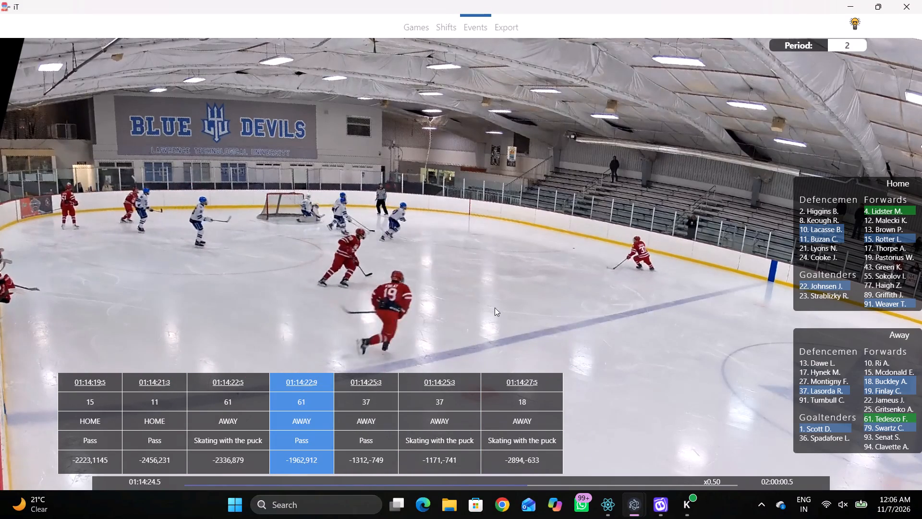
{"action": "key", "text": "space"}
{"action": "key", "text": "space"}
{"action": "key", "text": "space"}
{"action": "key", "text": "space"}
{"action": "key", "text": "space"}
{"action": "type", "text": "q"}
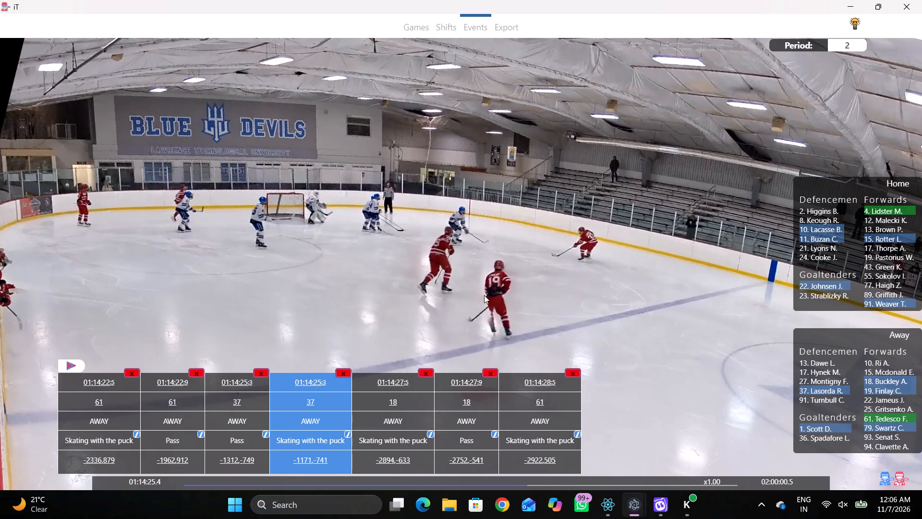
Log a Pass by away #37 at 01:14:25.3, placed in the home zone between the blue line and the far-side face-off circle.
{"action": "right_click", "coordinate": [473, 242]}
{"action": "left_click", "coordinate": [476, 245]}
{"action": "right_click", "coordinate": [473, 243]}
{"action": "left_click", "coordinate": [473, 246]}
{"action": "left_click", "coordinate": [805, 161]}
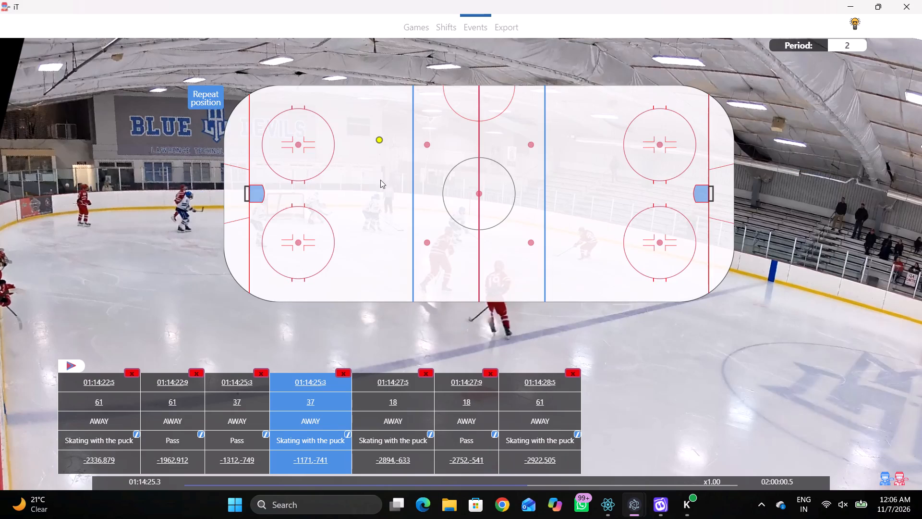
{"action": "left_click", "coordinate": [374, 156]}
Delete away #37's older Skating with the puck (-1171,-741) and Pass (-1312,-749) at 01:14:25.3.
{"action": "left_click", "coordinate": [254, 370]}
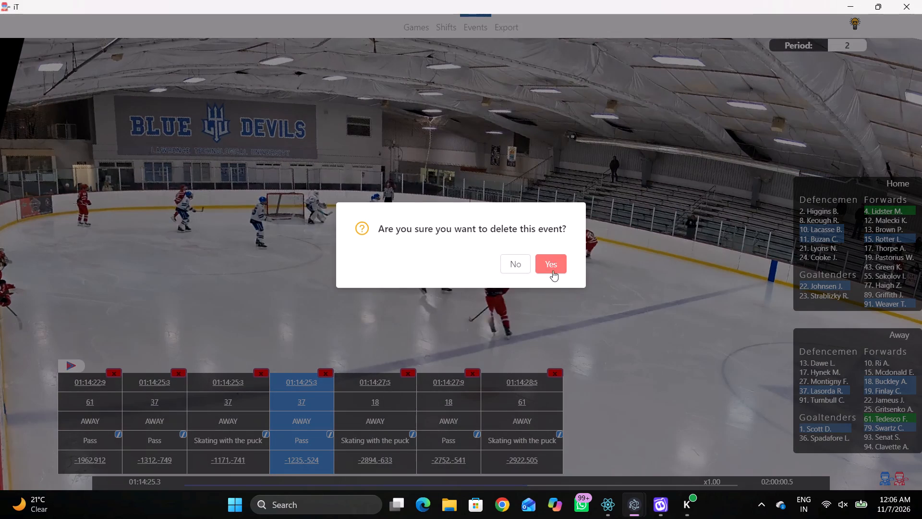
{"action": "left_click", "coordinate": [551, 263]}
{"action": "left_click", "coordinate": [223, 375]}
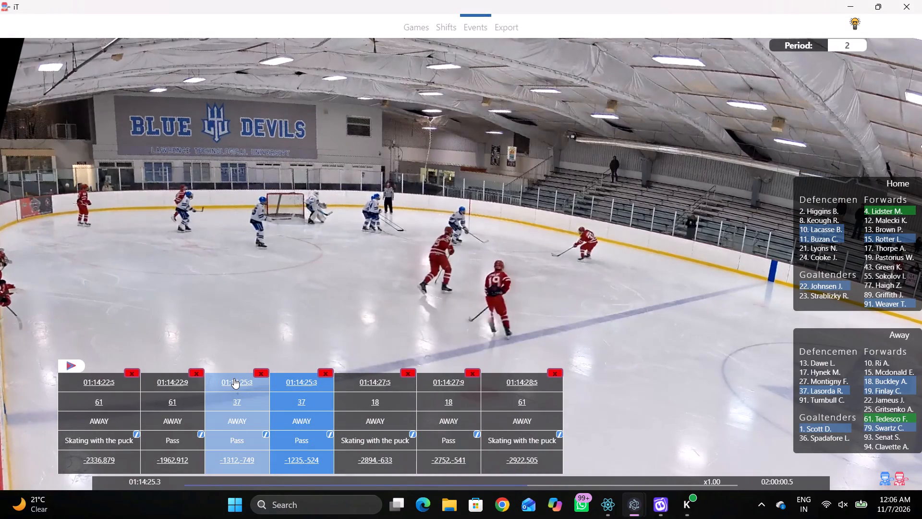
{"action": "left_click", "coordinate": [258, 372]}
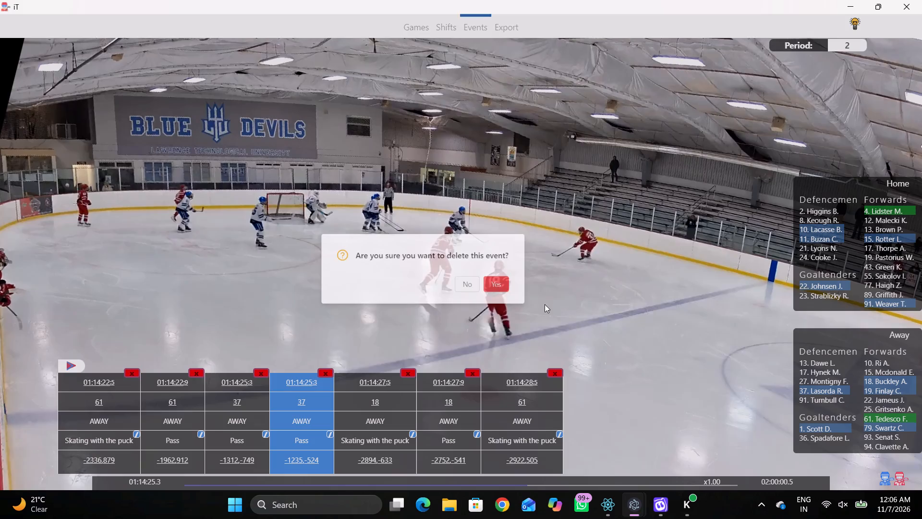
{"action": "left_click", "coordinate": [558, 265]}
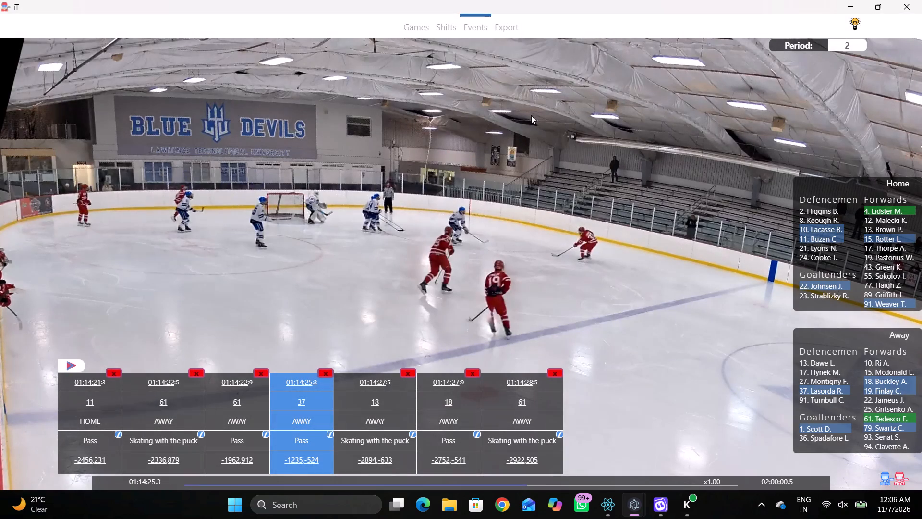
From the export summary's 00:56:37 blocked-shot warning, log a Reception by home #12 at 00:56:38.6, at the home near-side face-off circle's inner edge.
{"action": "left_click", "coordinate": [502, 27]}
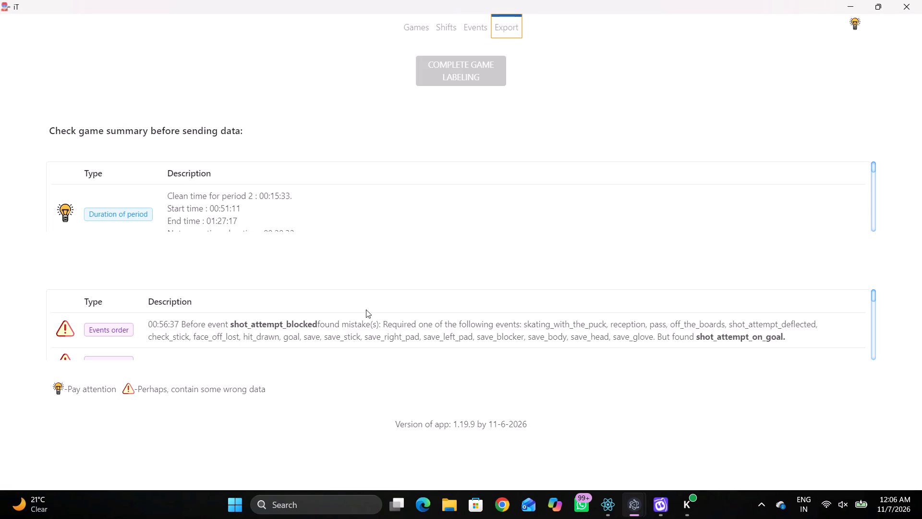
{"action": "left_click", "coordinate": [349, 319]}
{"action": "left_click", "coordinate": [320, 382]}
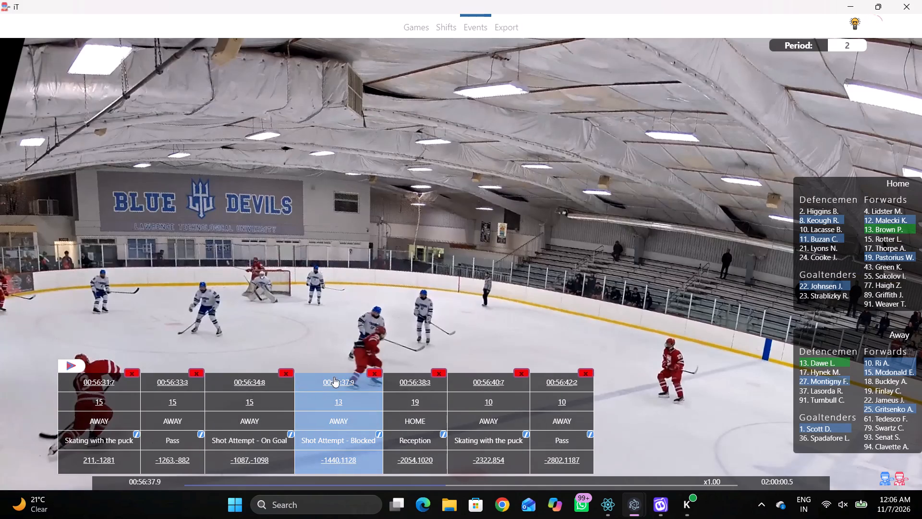
{"action": "key", "text": "shift+d"}
{"action": "key", "text": "space"}
{"action": "key", "text": "v"}
{"action": "key", "text": "space"}
{"action": "right_click", "coordinate": [403, 224]}
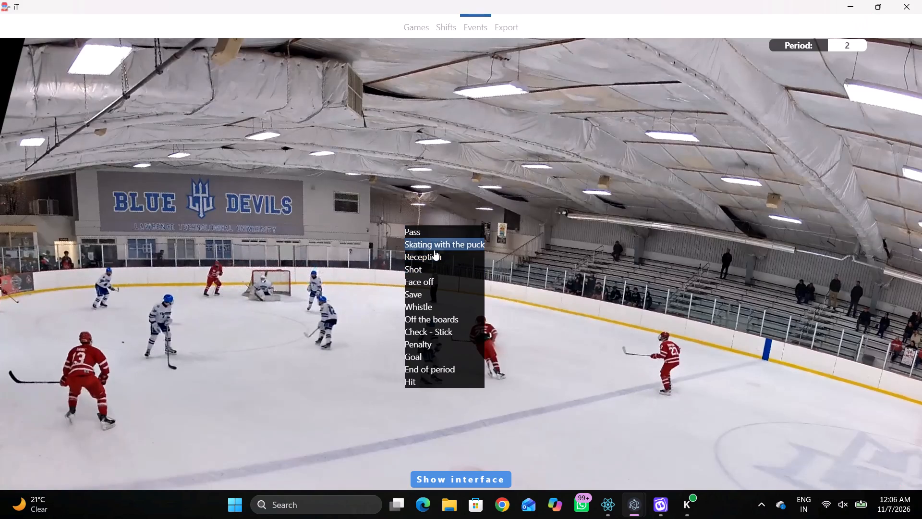
{"action": "left_click", "coordinate": [434, 250]}
{"action": "left_click", "coordinate": [428, 256]}
{"action": "left_click", "coordinate": [872, 224]}
{"action": "left_click", "coordinate": [324, 215]}
Replay the moment and change the player of the 00:56:38.6 Reception to home #19.
{"action": "key", "text": "space"}
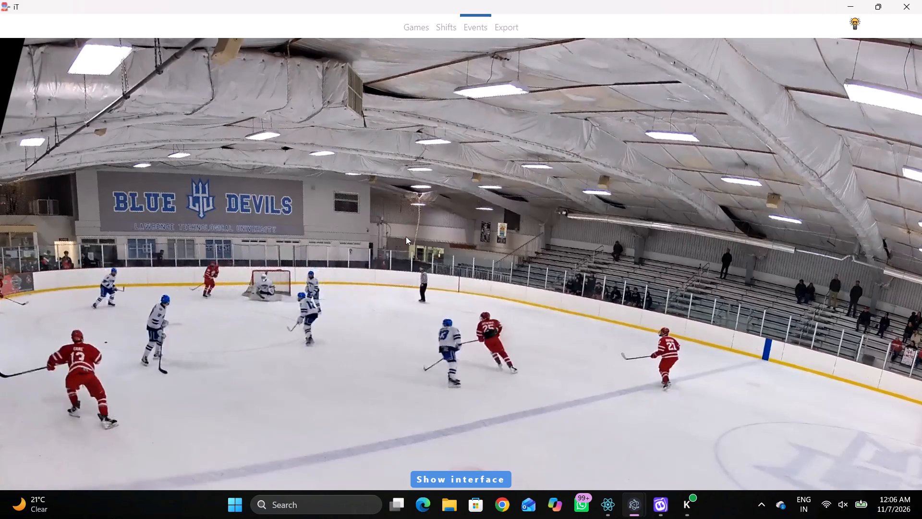
{"action": "key", "text": "v"}
{"action": "key", "text": "space"}
{"action": "key", "text": "shift+d"}
{"action": "left_click", "coordinate": [327, 401]}
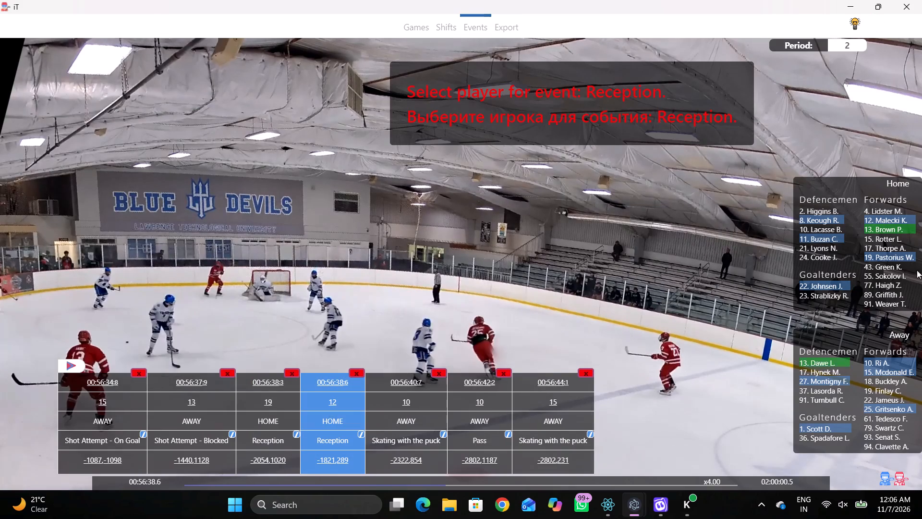
{"action": "left_click", "coordinate": [885, 255]}
For the export summary's 00:58:14 face-off warning, log a Whistle at 00:57:33.1 after home #4's shot, placed mid-ice in the away zone.
{"action": "left_click", "coordinate": [528, 37]}
{"action": "left_click", "coordinate": [515, 30]}
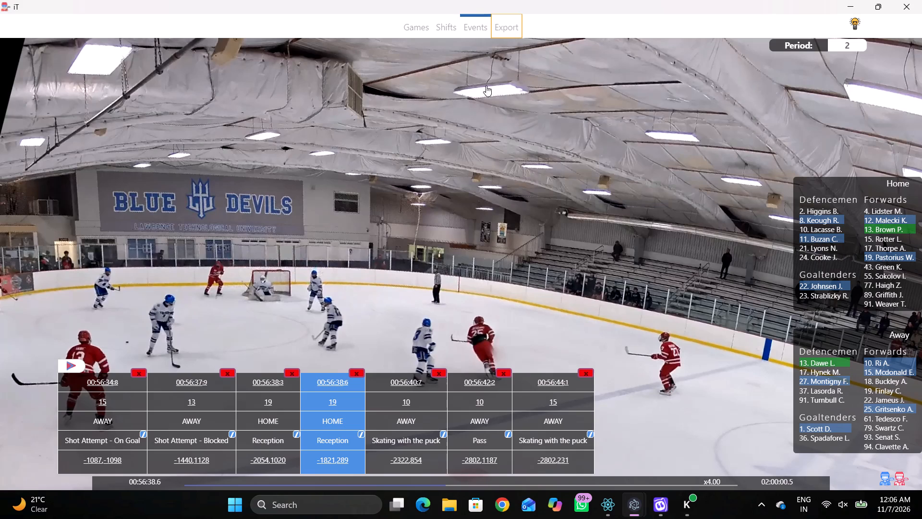
{"action": "scroll", "coordinate": [327, 228], "scroll_direction": "down", "scroll_amount": 3}
{"action": "scroll", "coordinate": [306, 181], "scroll_direction": "down", "scroll_amount": 2}
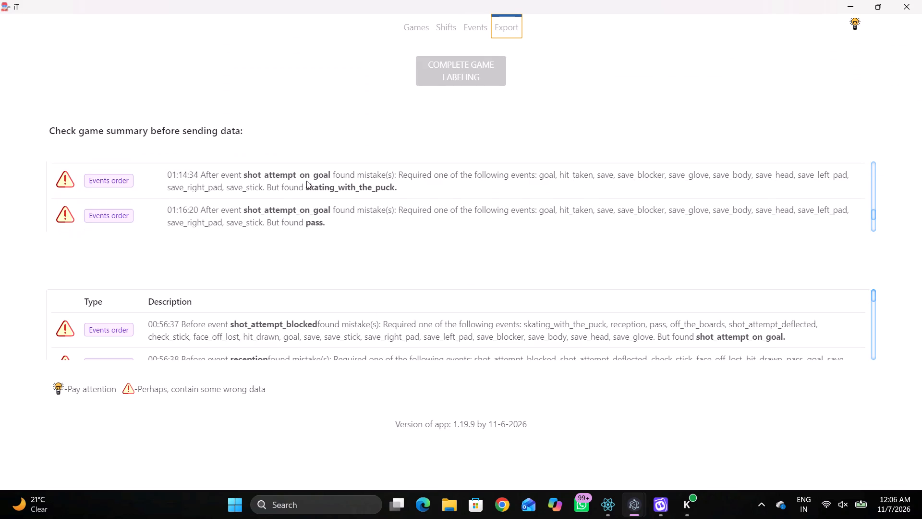
{"action": "scroll", "coordinate": [304, 193], "scroll_direction": "down", "scroll_amount": 1}
{"action": "scroll", "coordinate": [298, 309], "scroll_direction": "down", "scroll_amount": 1}
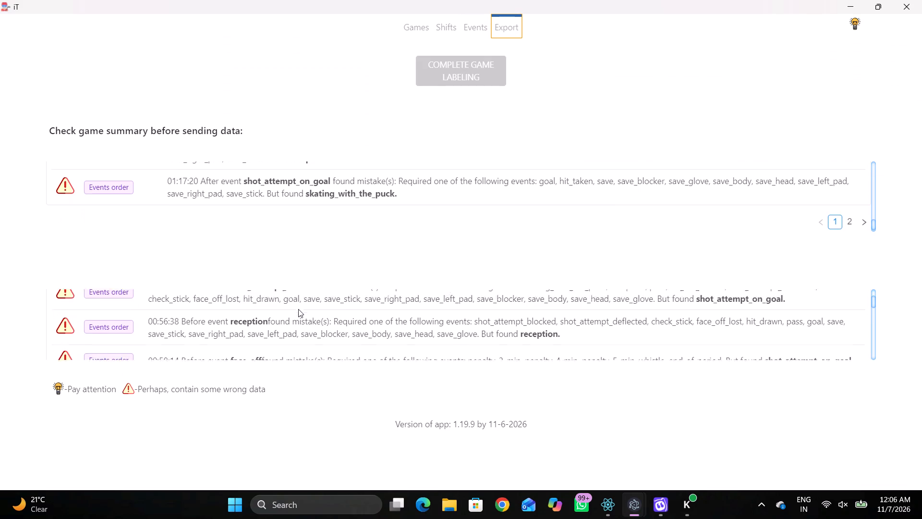
{"action": "left_click", "coordinate": [268, 335]}
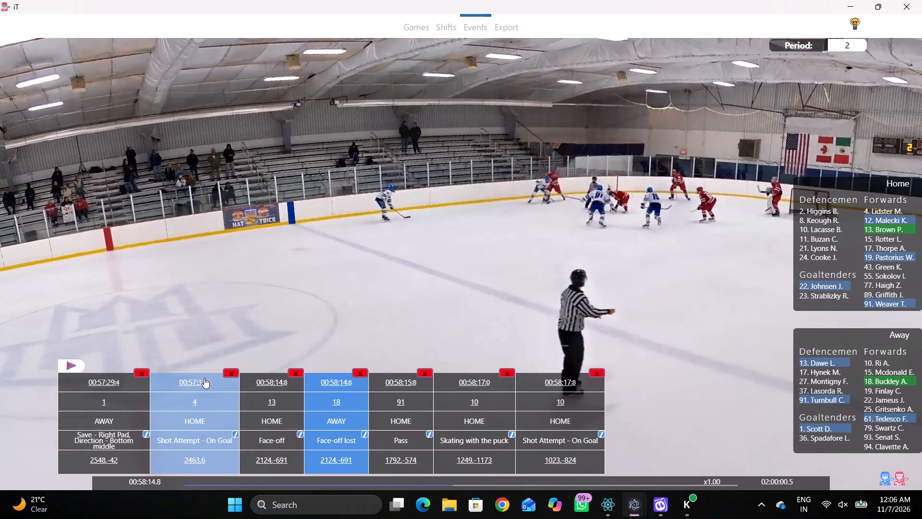
{"action": "left_click", "coordinate": [202, 378]}
{"action": "key", "text": "space"}
{"action": "key", "text": "v"}
{"action": "key", "text": "space"}
{"action": "right_click", "coordinate": [465, 154]}
{"action": "left_click", "coordinate": [486, 231]}
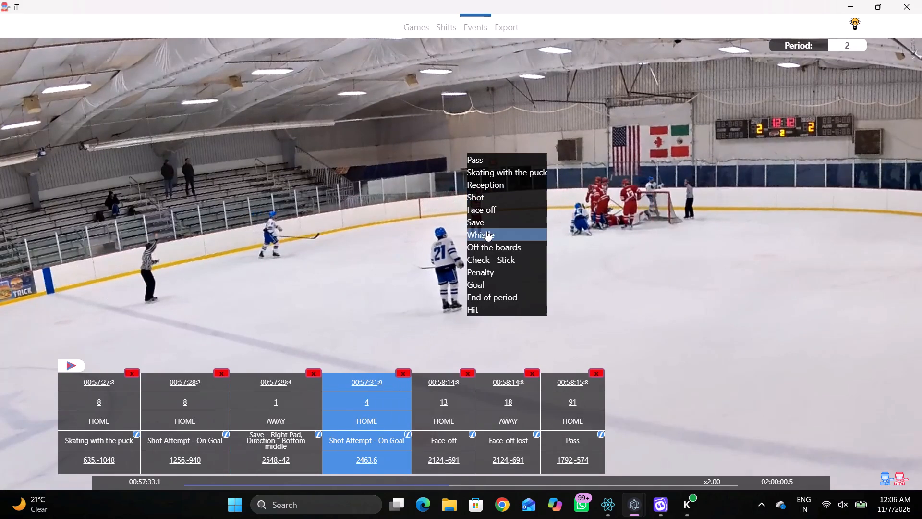
{"action": "left_click", "coordinate": [586, 187]}
Examine the export summary's remaining event-order warnings and open away #15's flagged Shot Attempt - On Goal at 01:17:20.5.
{"action": "left_click", "coordinate": [497, 29]}
{"action": "scroll", "coordinate": [299, 243], "scroll_direction": "down", "scroll_amount": 1}
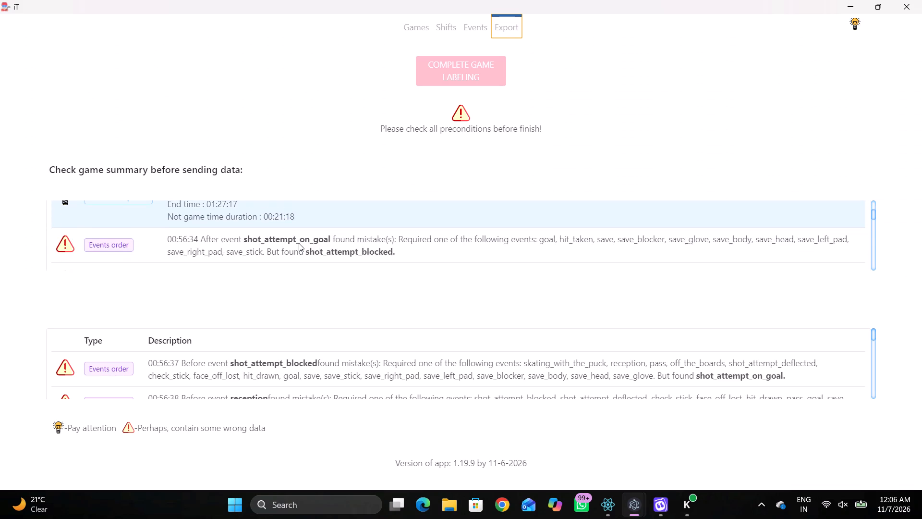
{"action": "scroll", "coordinate": [299, 243], "scroll_direction": "down", "scroll_amount": 6}
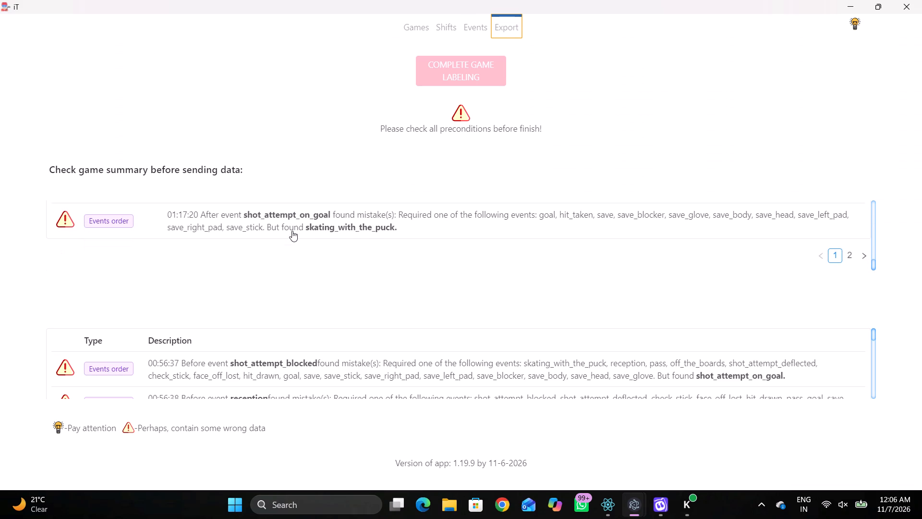
{"action": "scroll", "coordinate": [279, 355], "scroll_direction": "down", "scroll_amount": 6}
{"action": "left_click", "coordinate": [273, 350]}
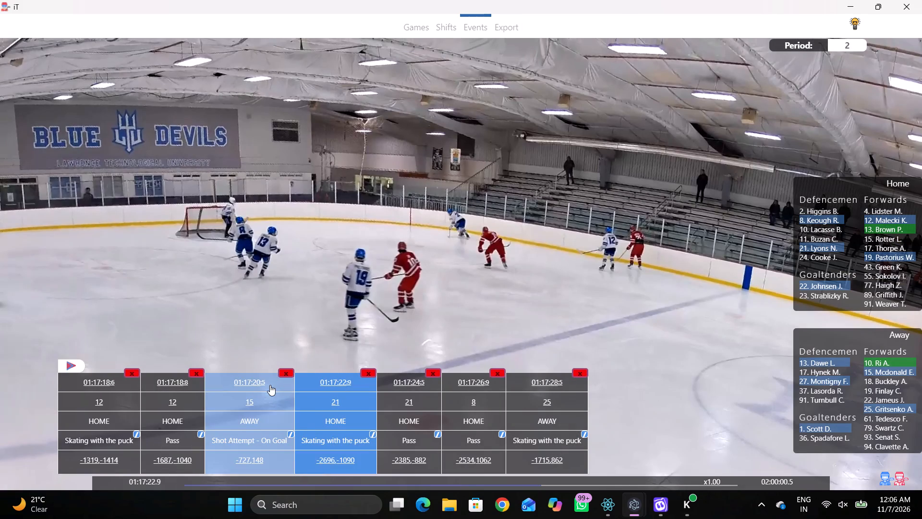
{"action": "left_click", "coordinate": [268, 385]}
Log a Shot Attempt - Wide Right Low by away #15 at 01:17:20.6, placed just outside the home blue line on the far side.
{"action": "key", "text": "shift+d"}
{"action": "key", "text": "space"}
{"action": "key", "text": "v"}
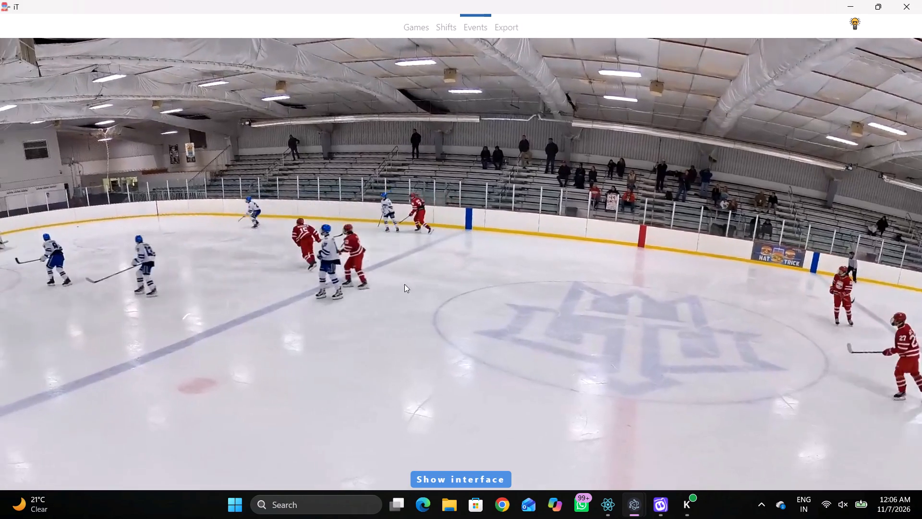
{"action": "key", "text": "space"}
{"action": "key", "text": "shift+d"}
{"action": "left_click", "coordinate": [301, 383]}
{"action": "key", "text": "space"}
{"action": "key", "text": "space"}
{"action": "right_click", "coordinate": [456, 191]}
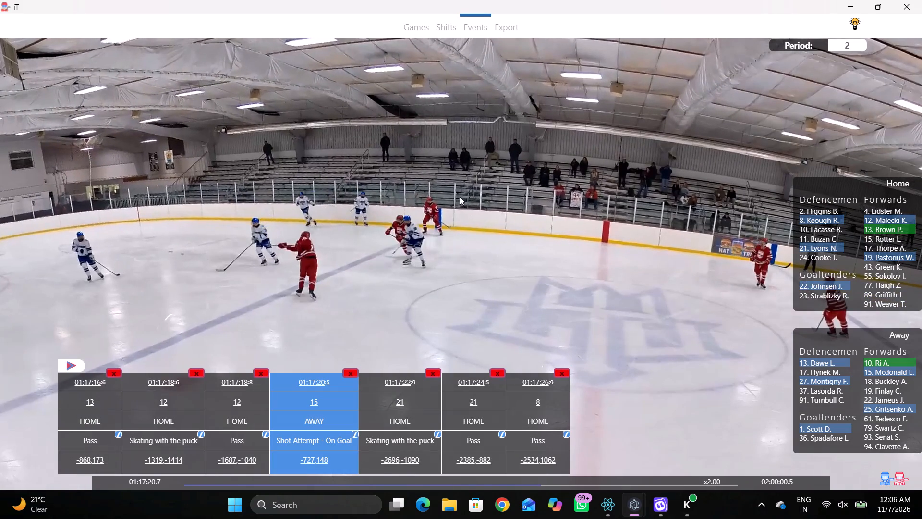
{"action": "key", "text": "q"}
{"action": "key", "text": "q"}
{"action": "left_click", "coordinate": [478, 239]}
{"action": "left_click", "coordinate": [632, 215]}
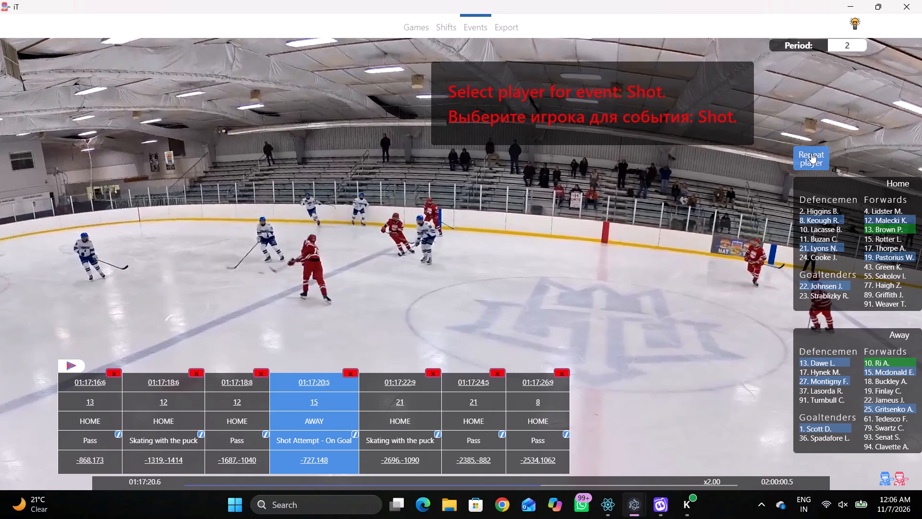
{"action": "left_click", "coordinate": [811, 153]}
{"action": "left_click", "coordinate": [430, 169]}
Log Off the boards at 01:17:22.3, placed at the end boards behind the home goal line, on the far side.
{"action": "key", "text": "space"}
{"action": "key", "text": "v"}
{"action": "key", "text": "space"}
{"action": "right_click", "coordinate": [402, 157]}
{"action": "left_click", "coordinate": [430, 254]}
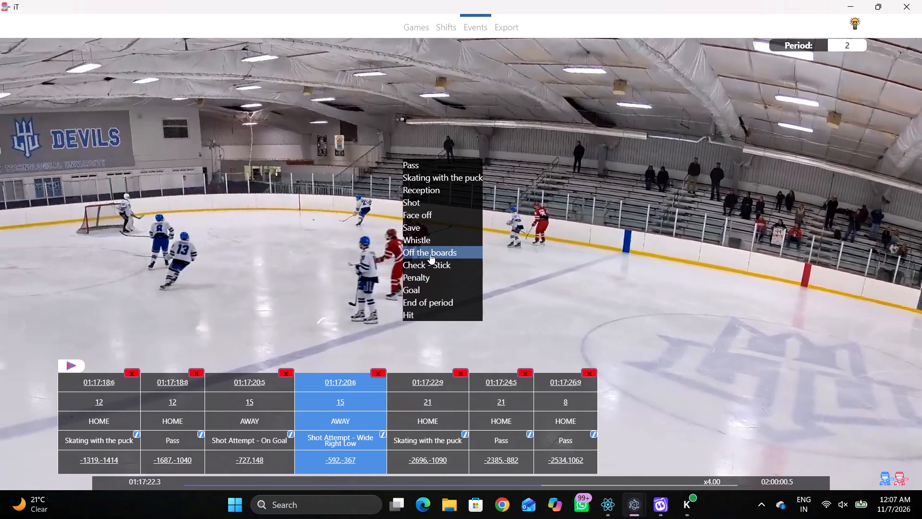
{"action": "left_click", "coordinate": [229, 158]}
Move away #15's Shot Attempt - Wide Right Low to just inside the home blue line, slightly far side of mid-ice.
{"action": "left_click", "coordinate": [272, 456]}
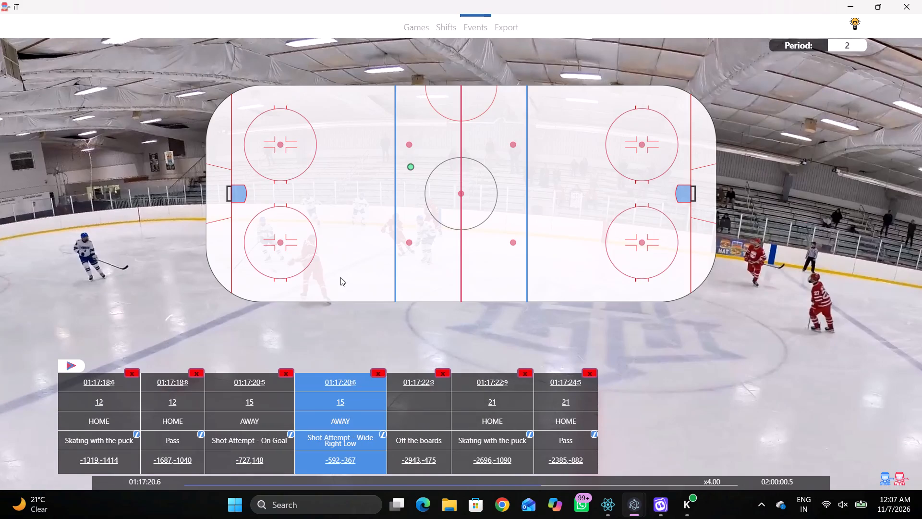
{"action": "left_click", "coordinate": [392, 181]}
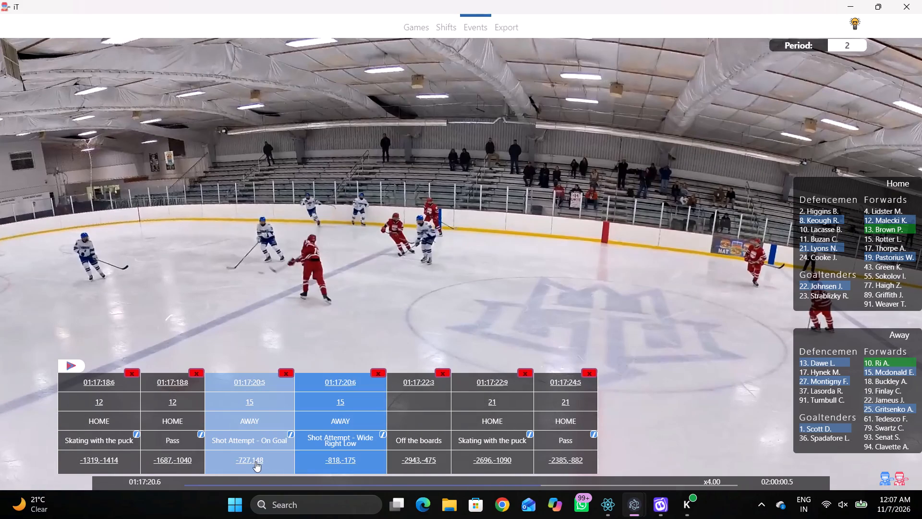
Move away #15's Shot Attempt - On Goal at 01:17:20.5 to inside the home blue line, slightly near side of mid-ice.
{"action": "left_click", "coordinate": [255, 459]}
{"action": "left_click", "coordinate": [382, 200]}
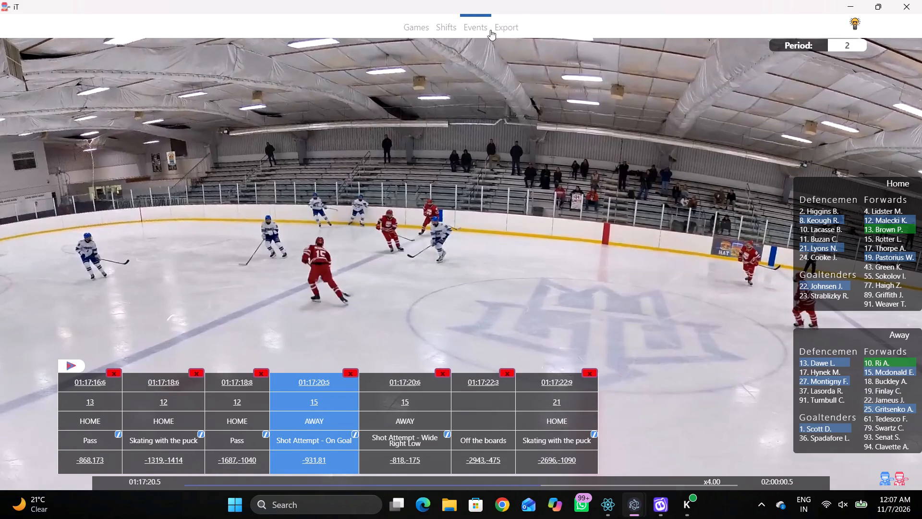
Recheck the export summary, replay the flagged shots, and delete away #15's Shot Attempt - On Goal at 01:17:20.5.
{"action": "left_click", "coordinate": [476, 392]}
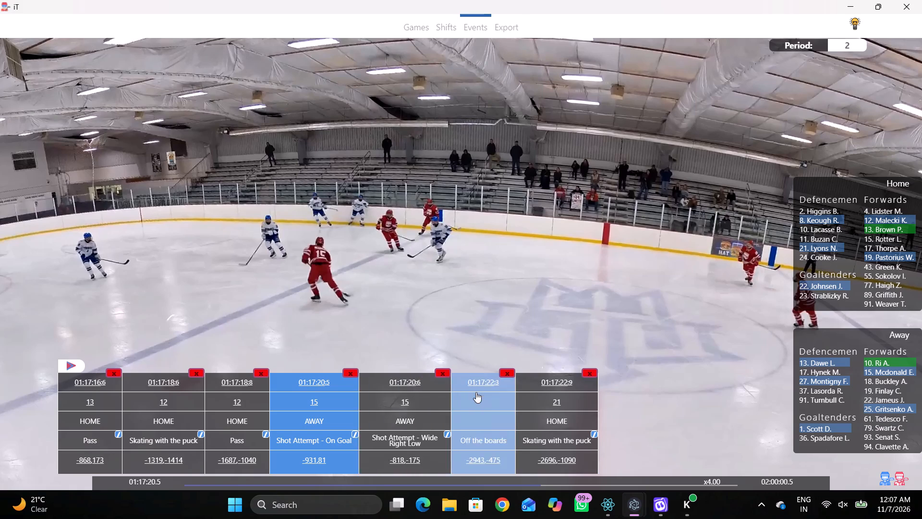
{"action": "key", "text": "space"}
{"action": "key", "text": "space"}
{"action": "left_click", "coordinate": [510, 19]}
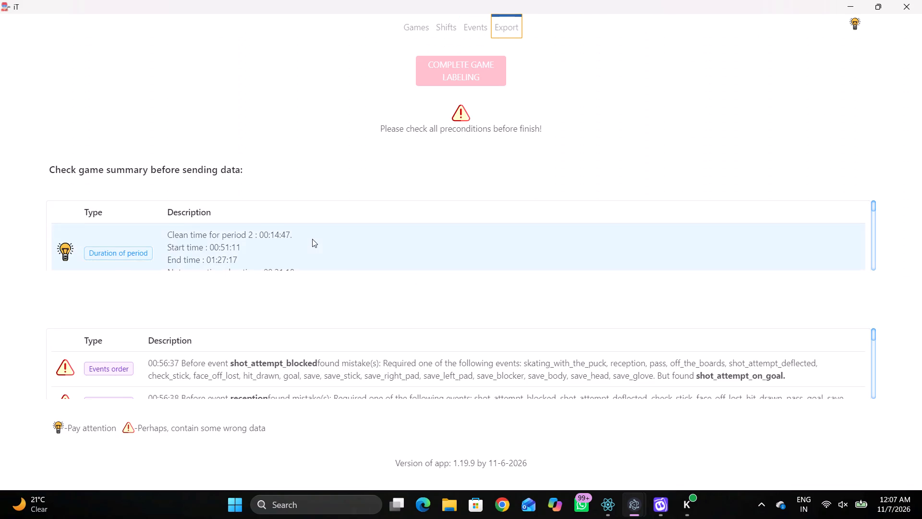
{"action": "scroll", "coordinate": [312, 239], "scroll_direction": "down", "scroll_amount": 6}
{"action": "left_click", "coordinate": [317, 234]}
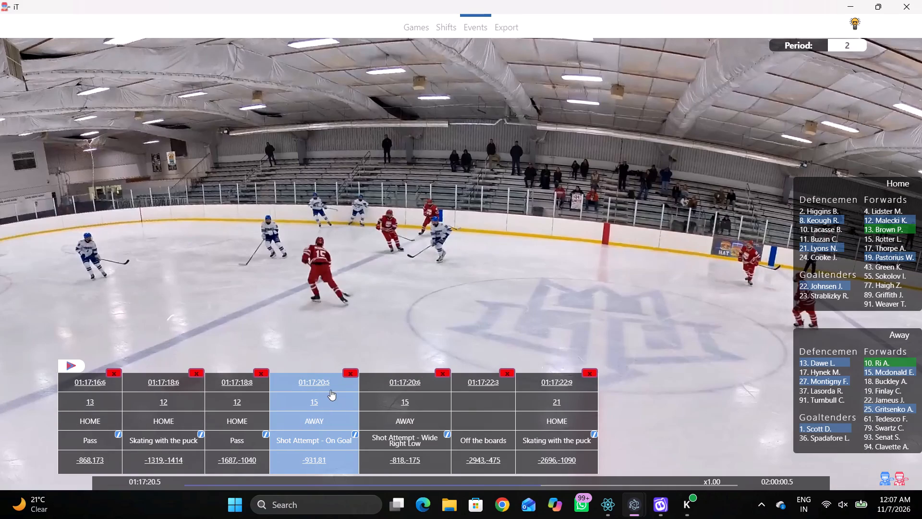
{"action": "left_click", "coordinate": [315, 389]}
{"action": "key", "text": "space"}
{"action": "key", "text": "space"}
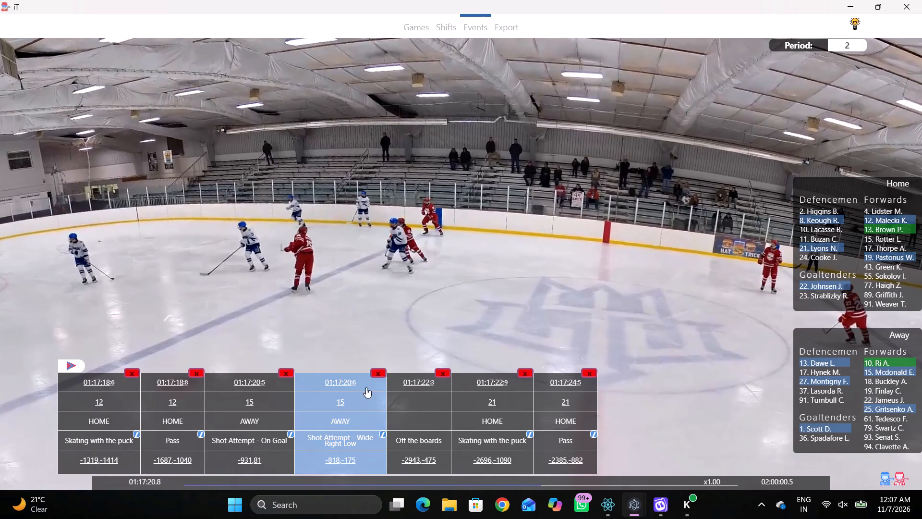
{"action": "left_click", "coordinate": [286, 375]}
{"action": "left_click", "coordinate": [558, 263]}
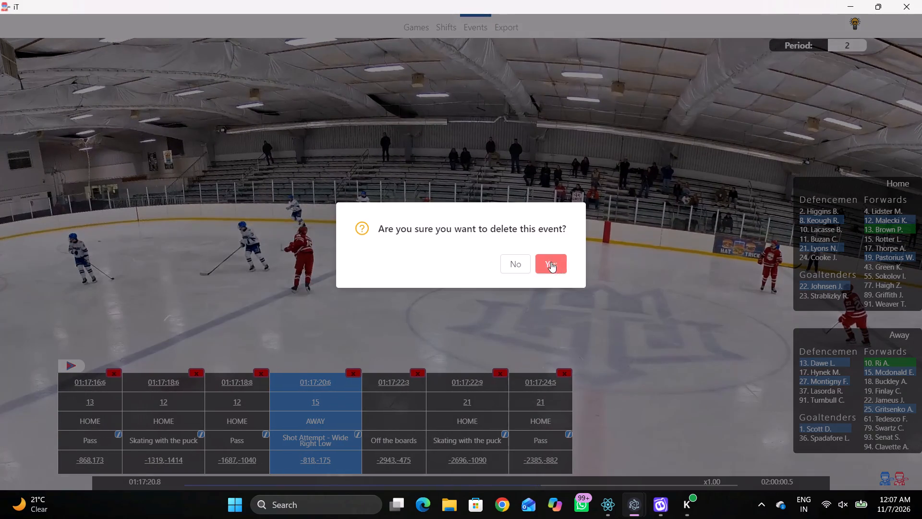
Open home #4's flagged Shot Attempt - On Goal at 00:57:31.9 from the export summary and play on to the save at 00:57:32.7.
{"action": "left_click", "coordinate": [514, 19]}
{"action": "scroll", "coordinate": [312, 226], "scroll_direction": "down", "scroll_amount": 2}
{"action": "left_click", "coordinate": [309, 222]}
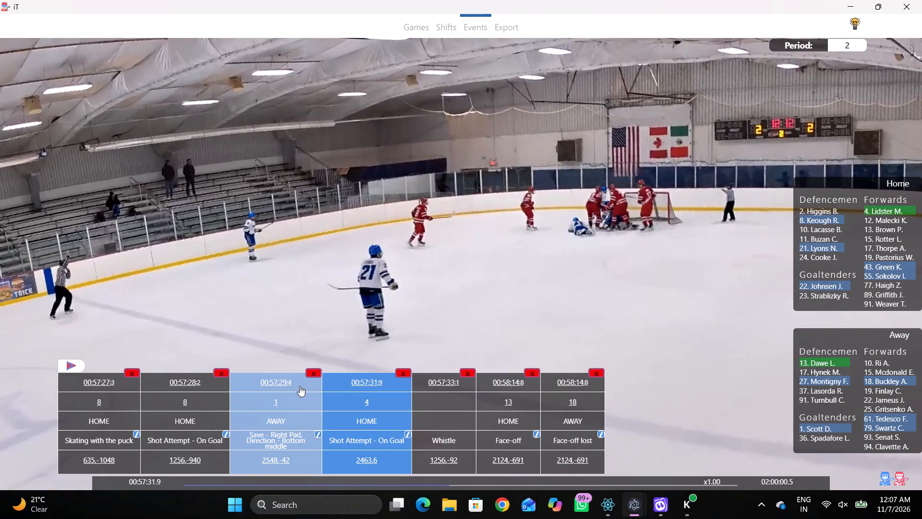
{"action": "left_click", "coordinate": [363, 381]}
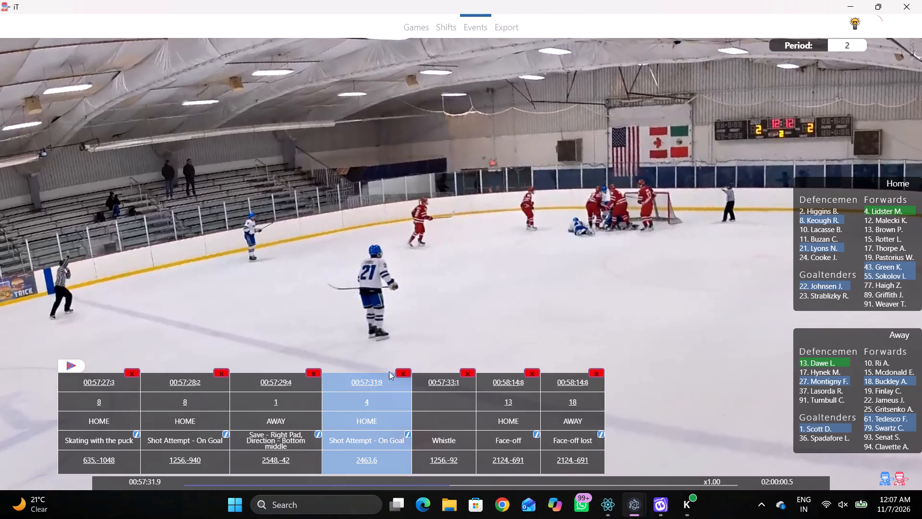
{"action": "key", "text": "space"}
{"action": "key", "text": "v"}
{"action": "key", "text": "space"}
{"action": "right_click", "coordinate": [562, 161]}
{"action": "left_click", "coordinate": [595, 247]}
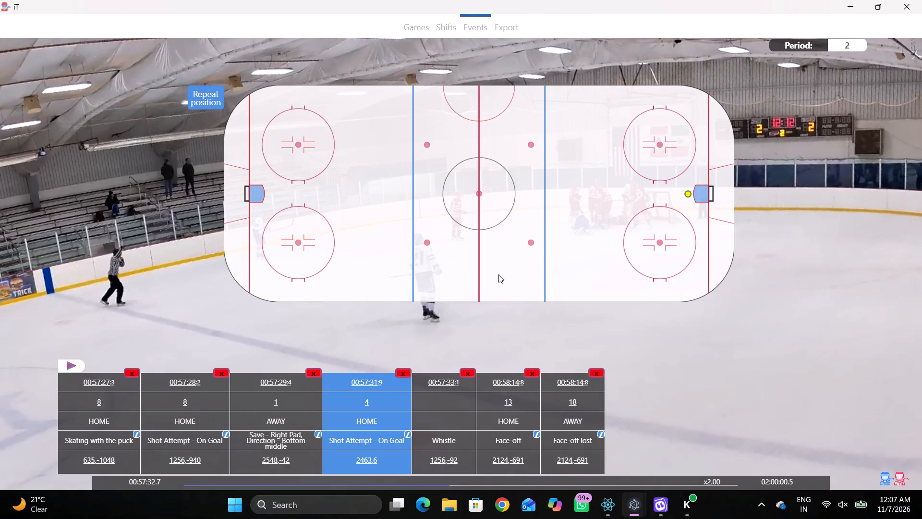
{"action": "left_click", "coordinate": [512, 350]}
Log a Save - Right Pad, Direction - Bottom middle, by home #22 at 00:57:32.7, placed in the away goal crease.
{"action": "right_click", "coordinate": [579, 195]}
{"action": "left_click", "coordinate": [595, 263]}
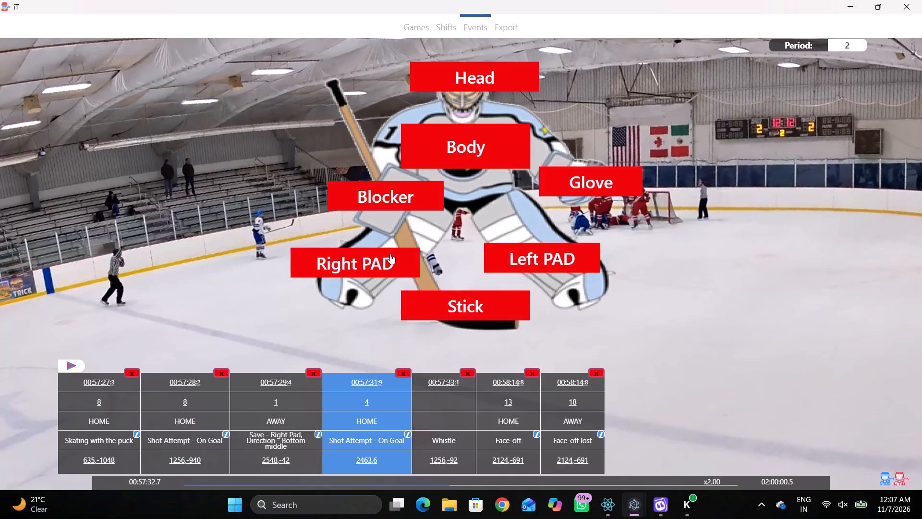
{"action": "left_click", "coordinate": [390, 254]}
{"action": "left_click", "coordinate": [445, 266]}
{"action": "left_click_drag", "start_coordinate": [848, 226], "coordinate": [848, 231]}
{"action": "left_click", "coordinate": [848, 231]}
{"action": "left_click", "coordinate": [703, 193]}
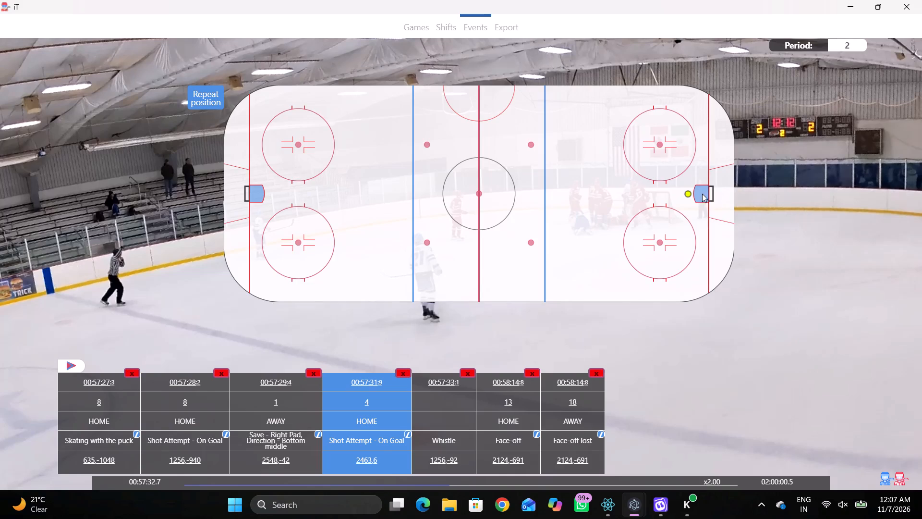
Reassign the Save - Right Pad at 00:57:32.7 to away goaltender #1.
{"action": "left_click", "coordinate": [385, 405]}
{"action": "left_click", "coordinate": [844, 387]}
{"action": "left_click", "coordinate": [842, 377]}
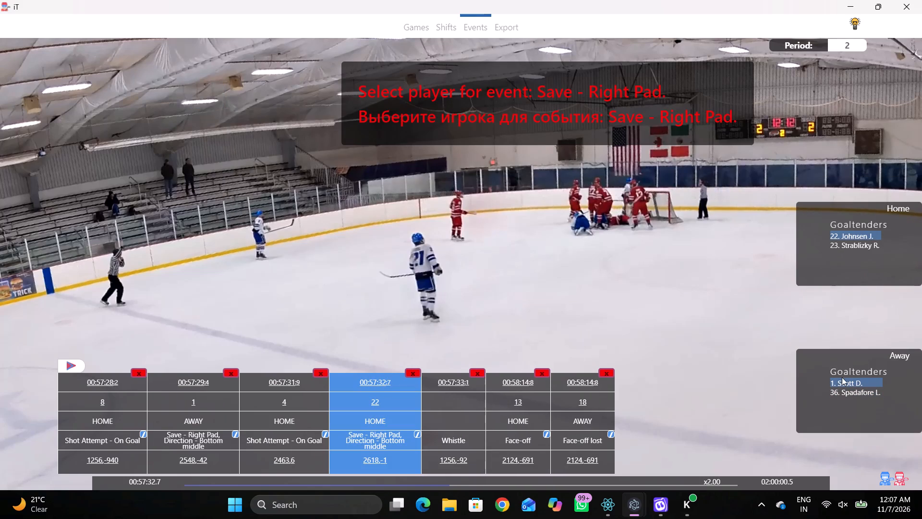
{"action": "left_click", "coordinate": [849, 382]}
Log Off the boards at 01:21:51.9 after away #27's wide shot, placed at the end boards behind the home goal line, on the near side.
{"action": "left_click", "coordinate": [515, 26]}
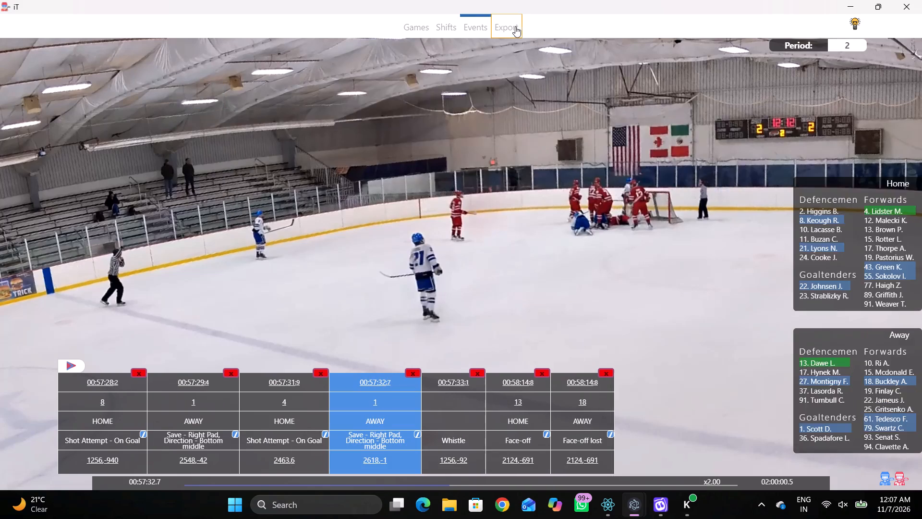
{"action": "scroll", "coordinate": [386, 322], "scroll_direction": "down", "scroll_amount": 3}
{"action": "scroll", "coordinate": [287, 362], "scroll_direction": "down", "scroll_amount": 4}
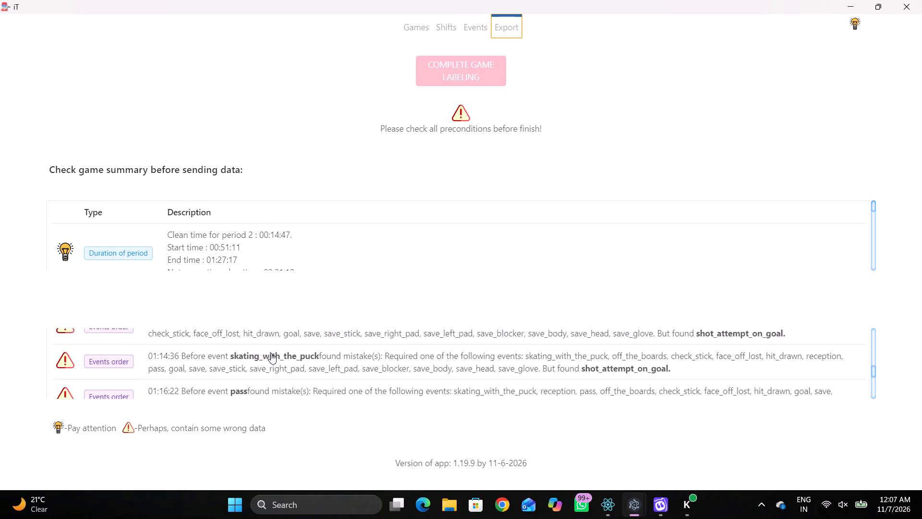
{"action": "scroll", "coordinate": [271, 353], "scroll_direction": "down", "scroll_amount": 3}
{"action": "left_click", "coordinate": [268, 352]}
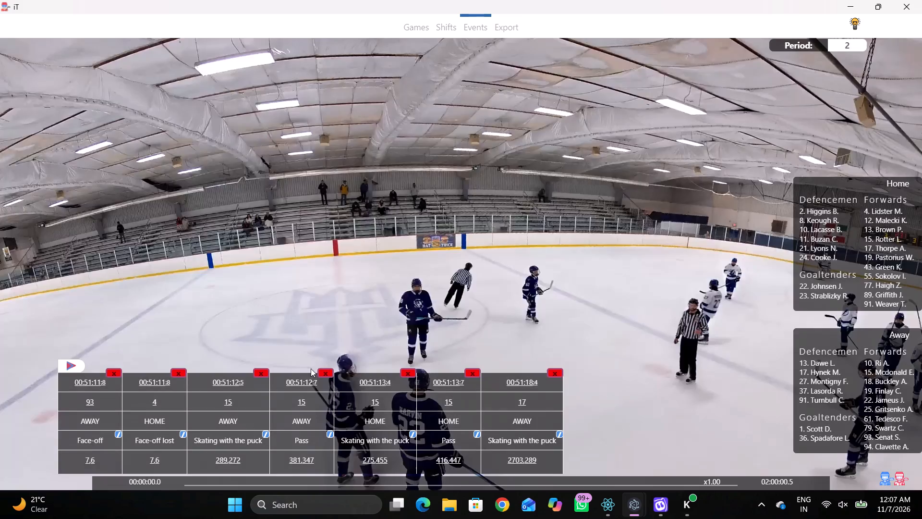
{"action": "left_click", "coordinate": [237, 385]}
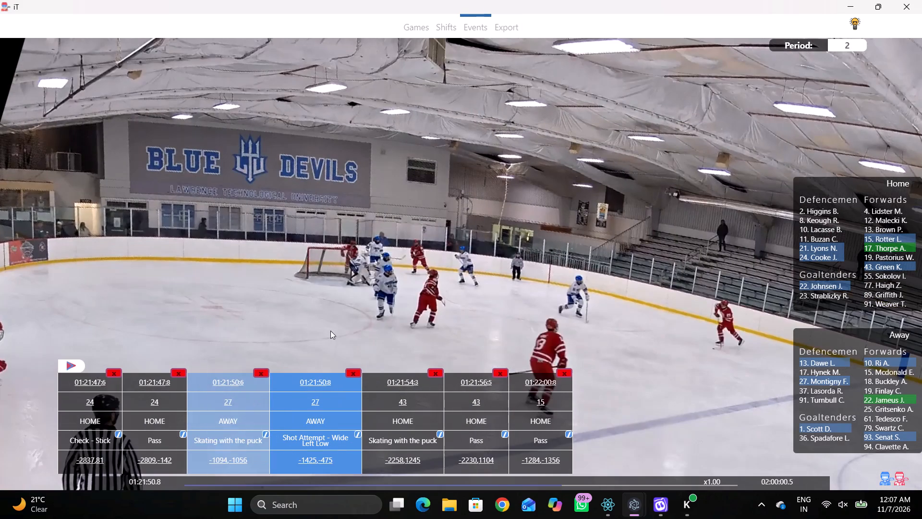
{"action": "key", "text": "space"}
{"action": "key", "text": "v"}
{"action": "key", "text": "space"}
{"action": "right_click_drag", "start_coordinate": [353, 216], "coordinate": [360, 220]}
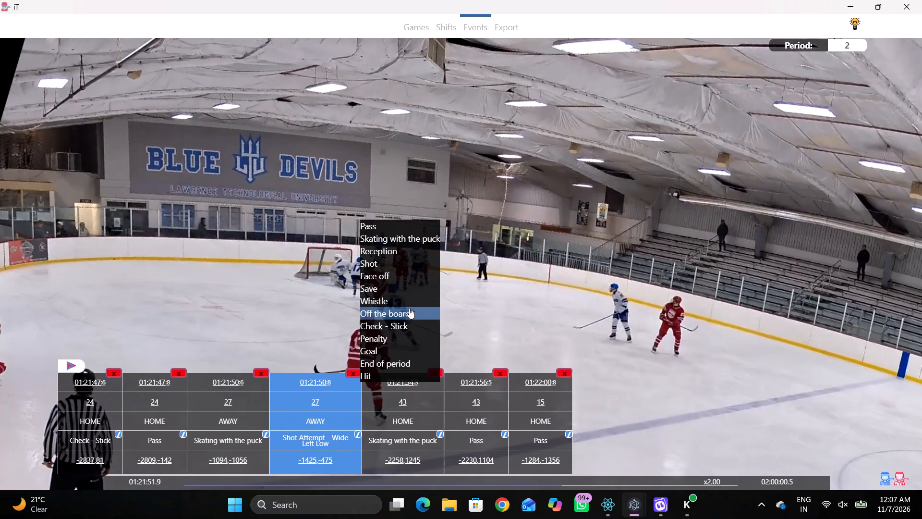
{"action": "left_click", "coordinate": [410, 311]}
{"action": "left_click", "coordinate": [229, 220]}
Open away #13's flagged Shot Attempt - Blocked at 00:56:37.9 and review the video around away #15's preceding Shot Attempt - On Goal.
{"action": "left_click", "coordinate": [508, 27]}
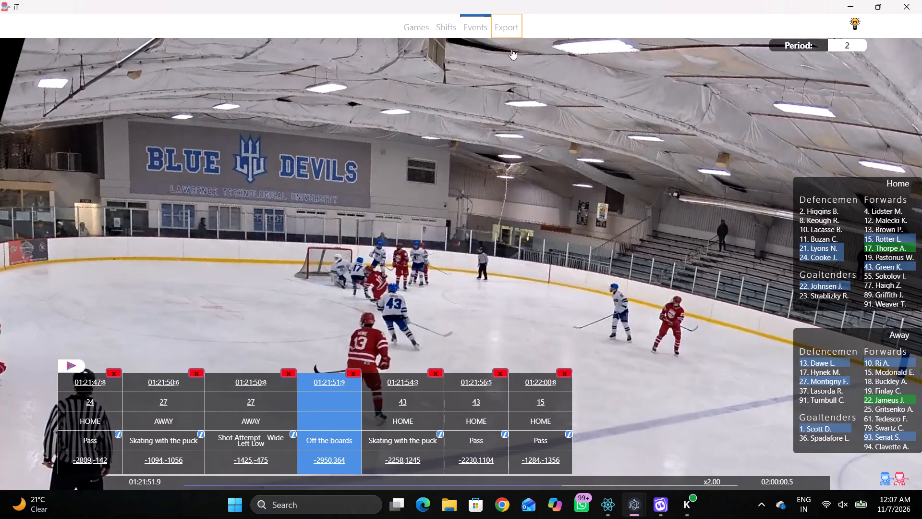
{"action": "scroll", "coordinate": [299, 304], "scroll_direction": "down", "scroll_amount": 3}
{"action": "left_click", "coordinate": [282, 365]}
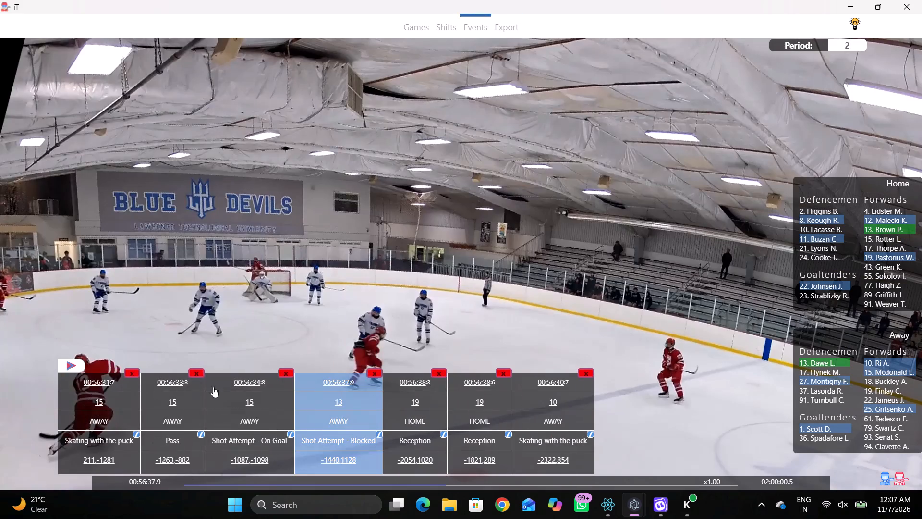
{"action": "left_click", "coordinate": [208, 387]}
{"action": "left_click", "coordinate": [322, 380]}
{"action": "key", "text": "space"}
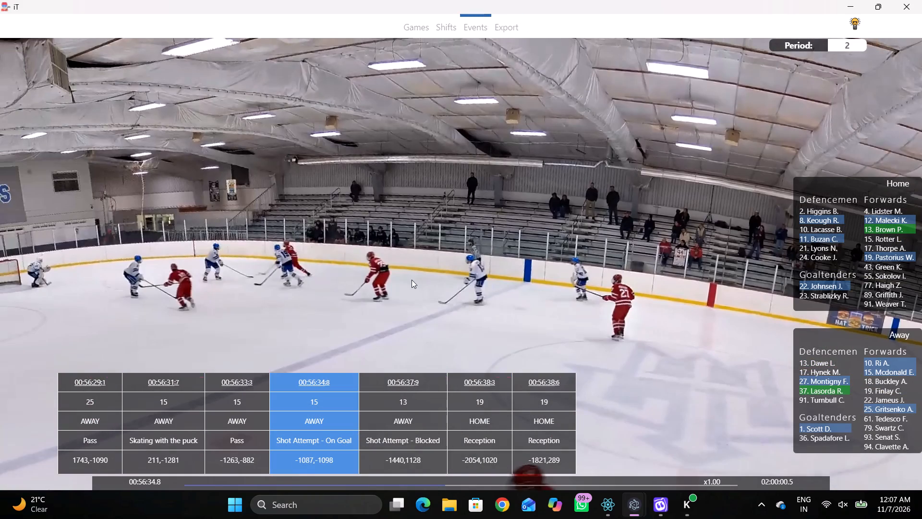
{"action": "key", "text": "space"}
{"action": "type", "text": "q"}
{"action": "key", "text": "q"}
{"action": "key", "text": "q"}
{"action": "key", "text": "q"}
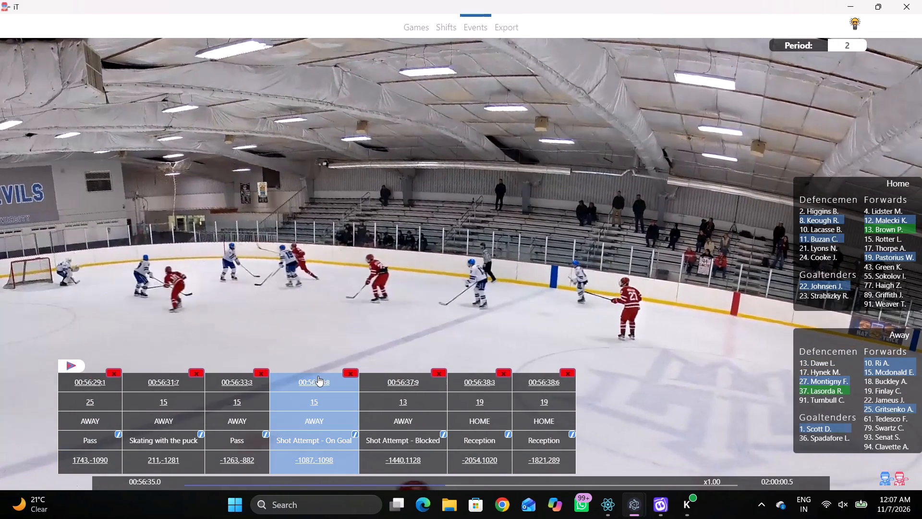
{"action": "key", "text": "q"}
{"action": "type", "text": "qr"}
{"action": "key", "text": "space"}
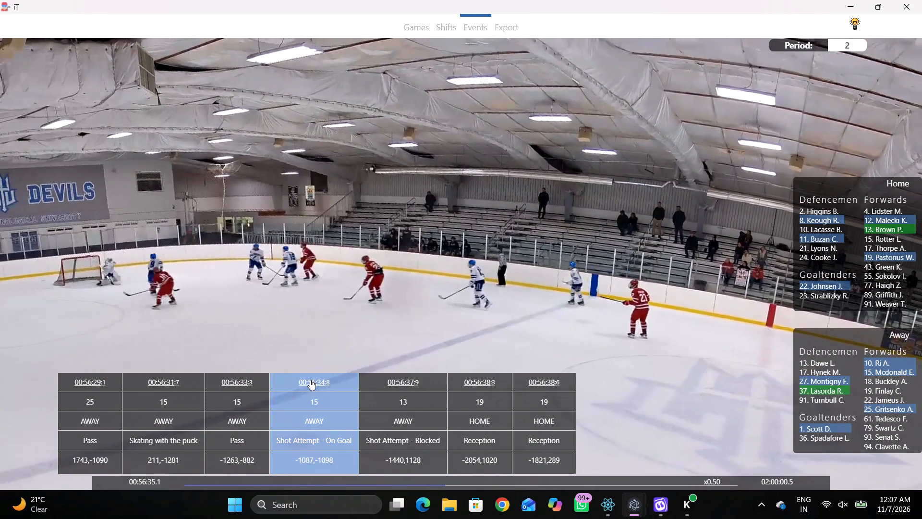
{"action": "key", "text": "space"}
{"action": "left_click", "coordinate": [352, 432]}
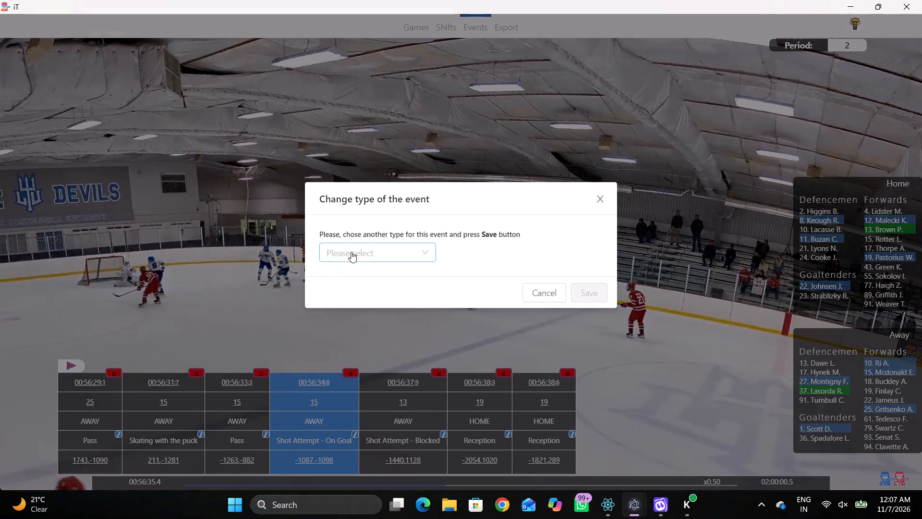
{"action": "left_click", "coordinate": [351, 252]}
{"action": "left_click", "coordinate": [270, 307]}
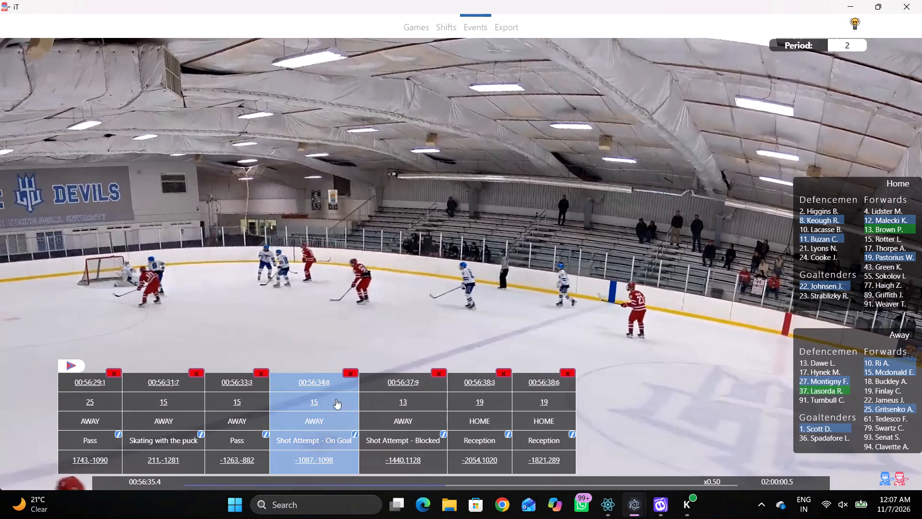
Open the flagged pass at 00:58:37 from the export summary and delete away #13's Pass at 00:58:37.4.
{"action": "double_click", "coordinate": [510, 38]}
{"action": "left_click", "coordinate": [500, 15]}
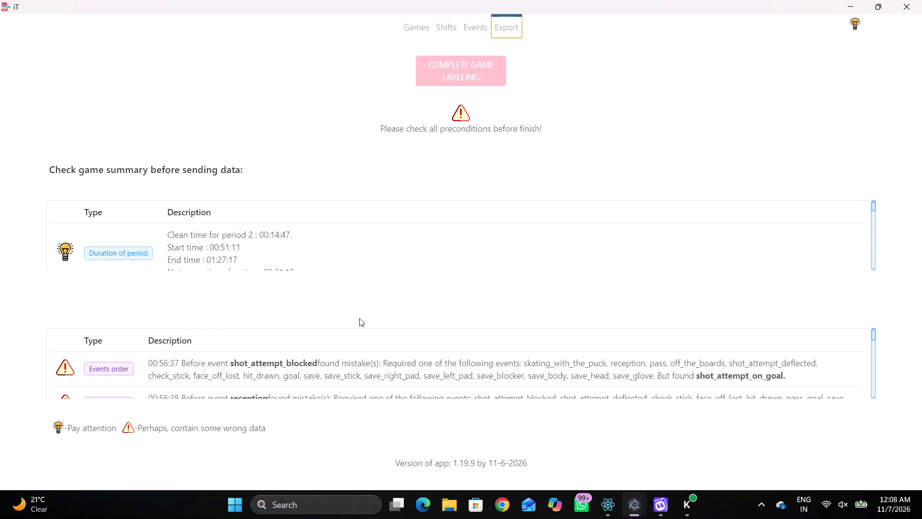
{"action": "scroll", "coordinate": [357, 319], "scroll_direction": "down", "scroll_amount": 3}
{"action": "scroll", "coordinate": [281, 350], "scroll_direction": "down", "scroll_amount": 1}
{"action": "left_click", "coordinate": [280, 375]}
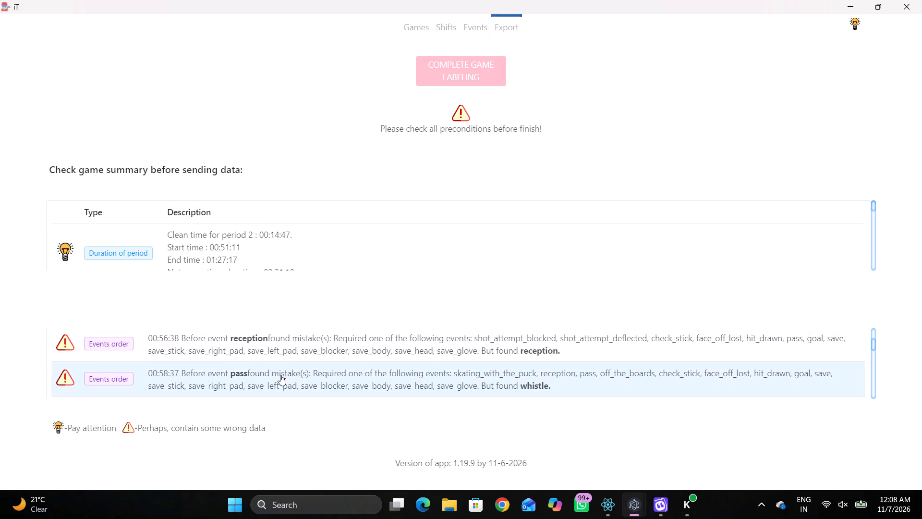
{"action": "left_click", "coordinate": [331, 379]}
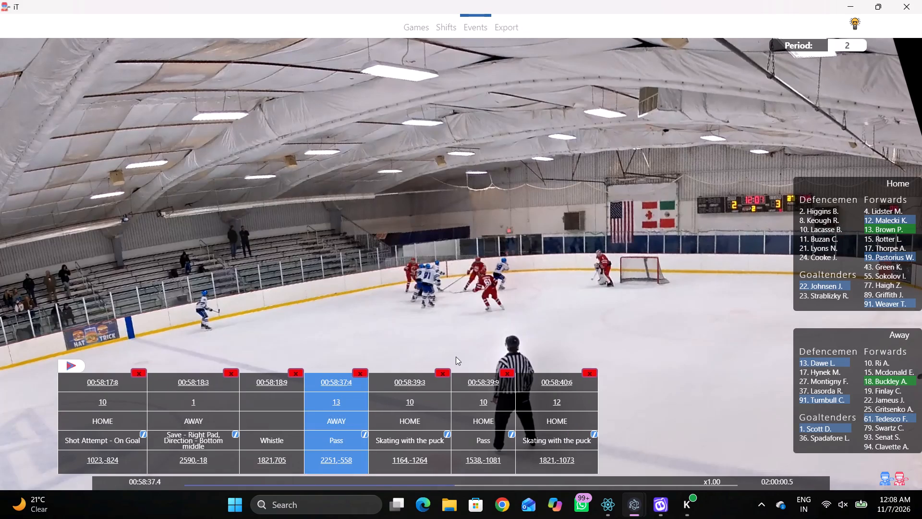
{"action": "type", "text": "qq"}
{"action": "left_click", "coordinate": [436, 372]}
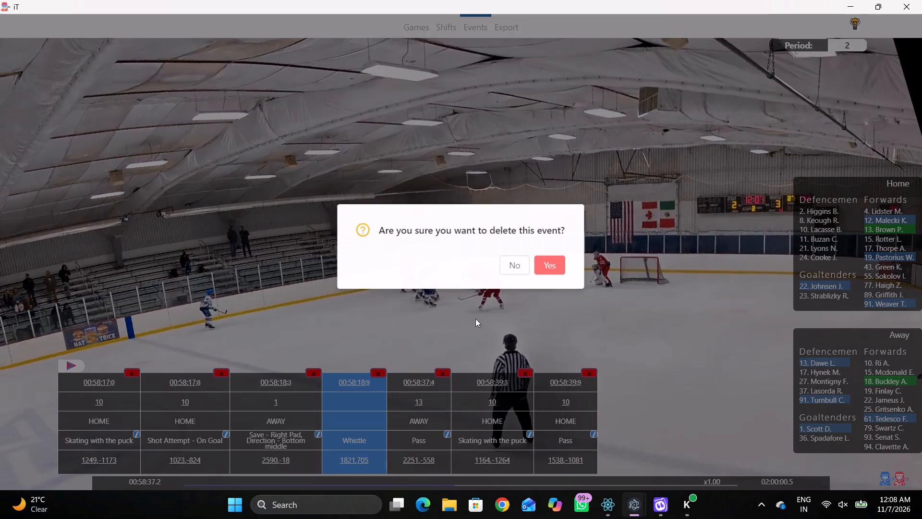
{"action": "left_click", "coordinate": [556, 260]}
Log a Face-off at 00:58:36.1 won by home #13 and lost by away #18, at the far-side face-off dot in the away zone.
{"action": "left_click", "coordinate": [356, 390]}
{"action": "key", "text": "space"}
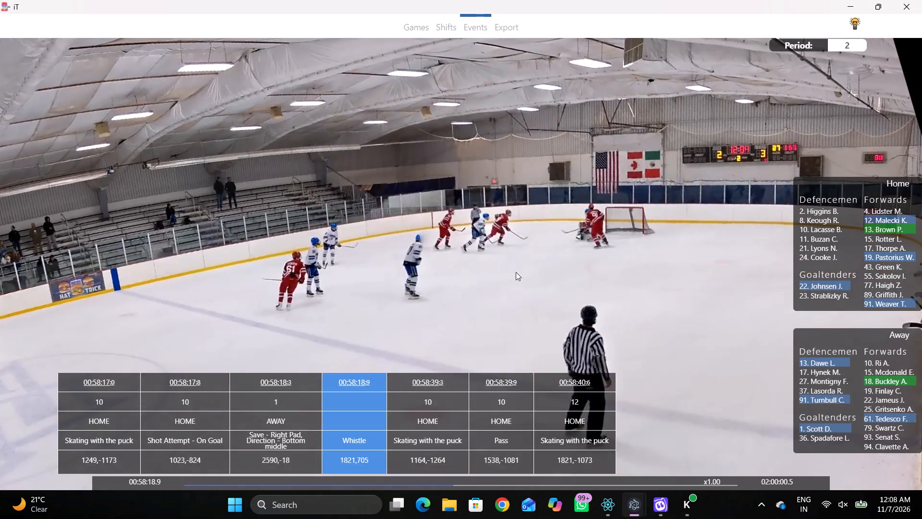
{"action": "type", "text": "v"}
{"action": "left_click", "coordinate": [419, 381]}
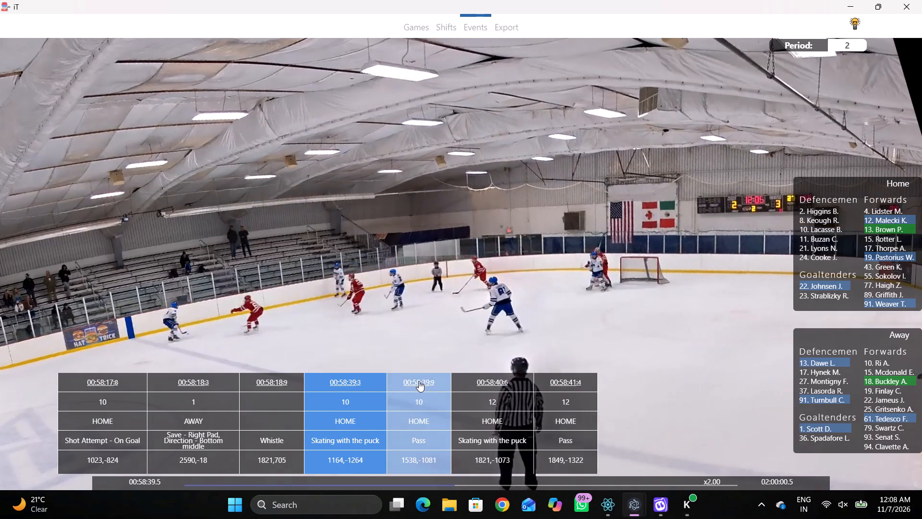
{"action": "key", "text": "space"}
{"action": "type", "text": "q"}
{"action": "key", "text": "q"}
{"action": "key", "text": "q"}
{"action": "key", "text": "q"}
{"action": "key", "text": "q"}
{"action": "key", "text": "q"}
{"action": "key", "text": "q"}
{"action": "key", "text": "q"}
{"action": "key", "text": "q"}
{"action": "key", "text": "q"}
{"action": "key", "text": "q"}
{"action": "key", "text": "q"}
{"action": "key", "text": "q"}
{"action": "key", "text": "q"}
{"action": "key", "text": "q"}
{"action": "key", "text": "q"}
{"action": "key", "text": "q"}
{"action": "key", "text": "q"}
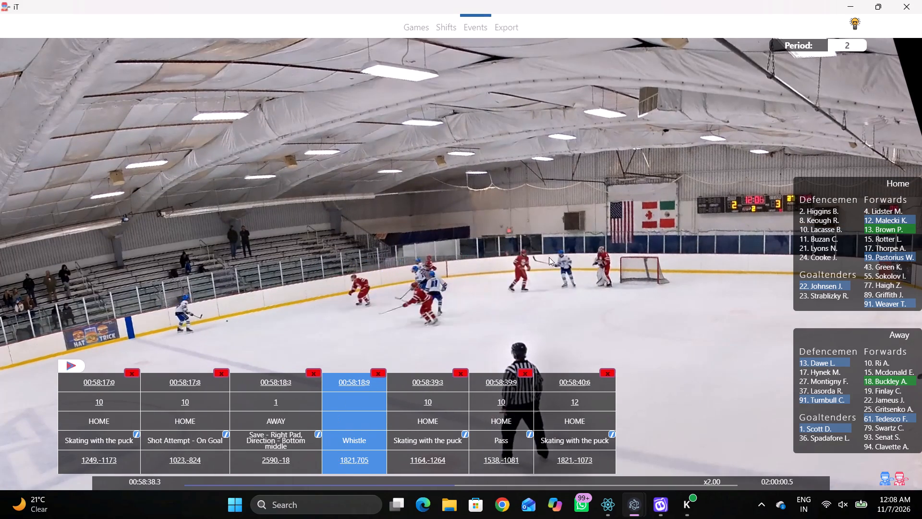
{"action": "key", "text": "q"}
{"action": "key", "text": "q"}
{"action": "key", "text": "q"}
{"action": "key", "text": "q"}
{"action": "key", "text": "q"}
{"action": "key", "text": "q"}
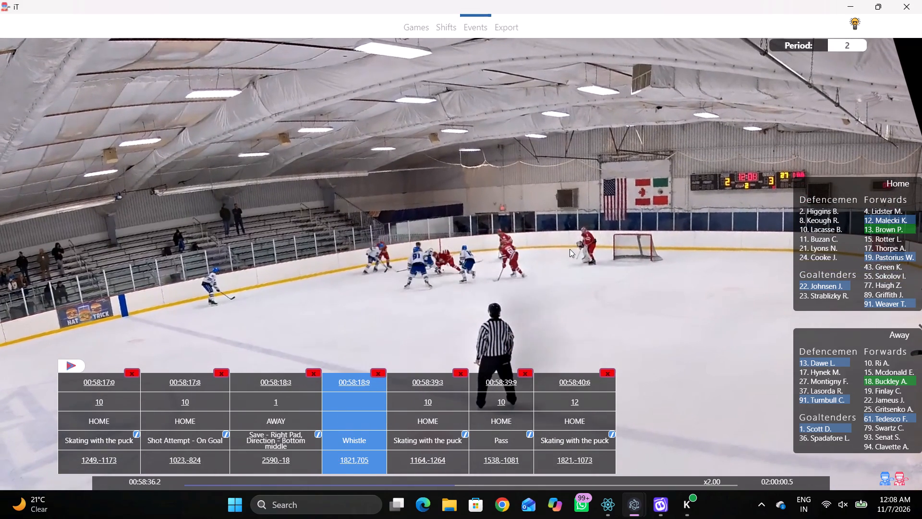
{"action": "right_click", "coordinate": [563, 241]}
{"action": "left_click", "coordinate": [592, 300]}
{"action": "left_click", "coordinate": [873, 227]}
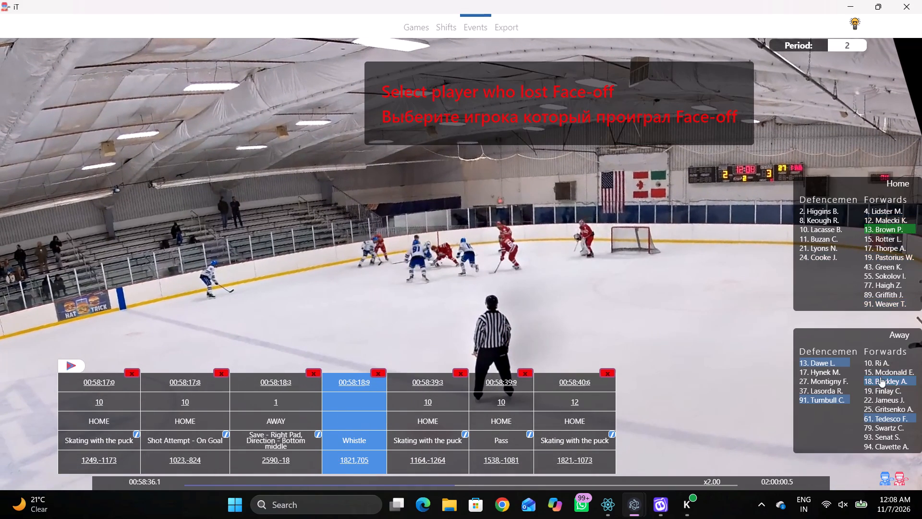
{"action": "left_click", "coordinate": [879, 378]}
{"action": "left_click", "coordinate": [657, 145]}
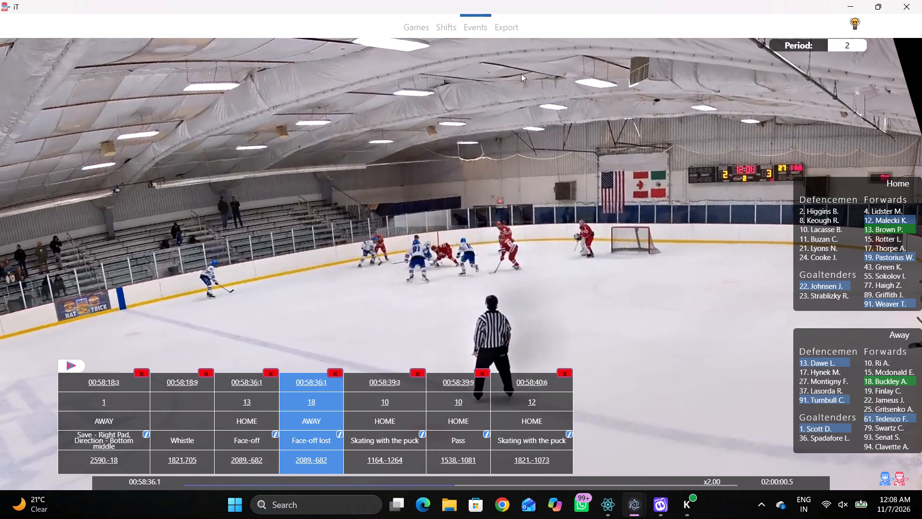
Open the flagged Shot Attempt - On Goal at 01:23:06 from the export summary and check its neighbouring events.
{"action": "key", "text": "space"}
{"action": "key", "text": "v"}
{"action": "key", "text": "space"}
{"action": "left_click", "coordinate": [510, 26]}
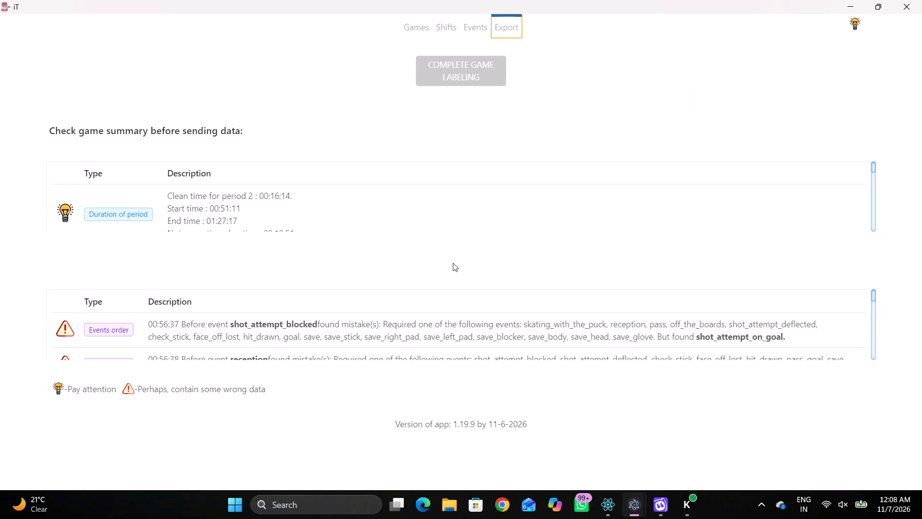
{"action": "scroll", "coordinate": [354, 212], "scroll_direction": "down", "scroll_amount": 2}
{"action": "scroll", "coordinate": [315, 192], "scroll_direction": "down", "scroll_amount": 4}
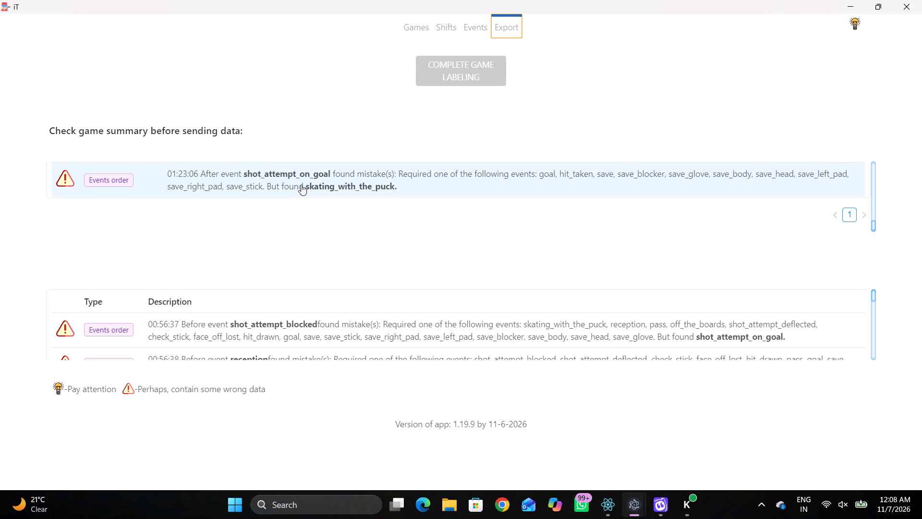
{"action": "left_click", "coordinate": [301, 182]}
{"action": "left_click", "coordinate": [306, 375]}
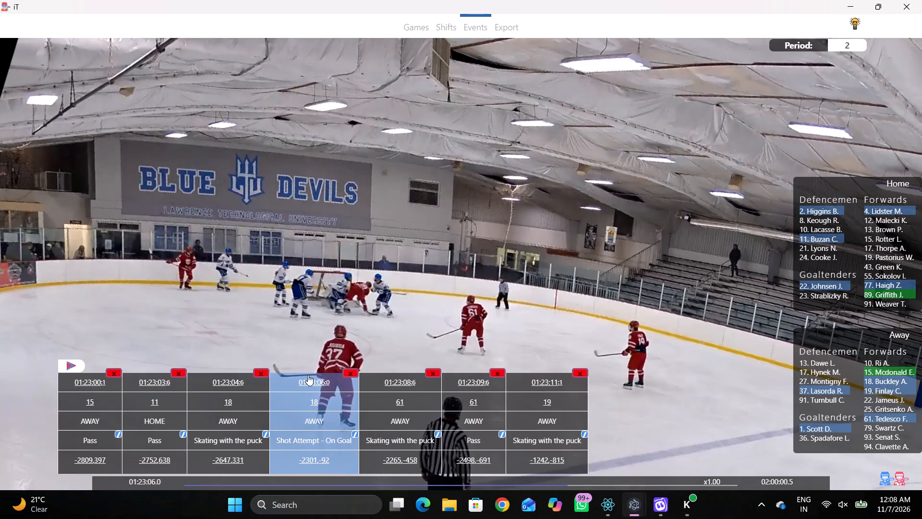
{"action": "key", "text": "shift+d"}
{"action": "key", "text": "shift+d"}
Look through the lower list of event-order warnings in the export summary and open the flagged one around 01:14:06.
{"action": "left_click", "coordinate": [515, 32]}
{"action": "scroll", "coordinate": [282, 364], "scroll_direction": "down", "scroll_amount": 3}
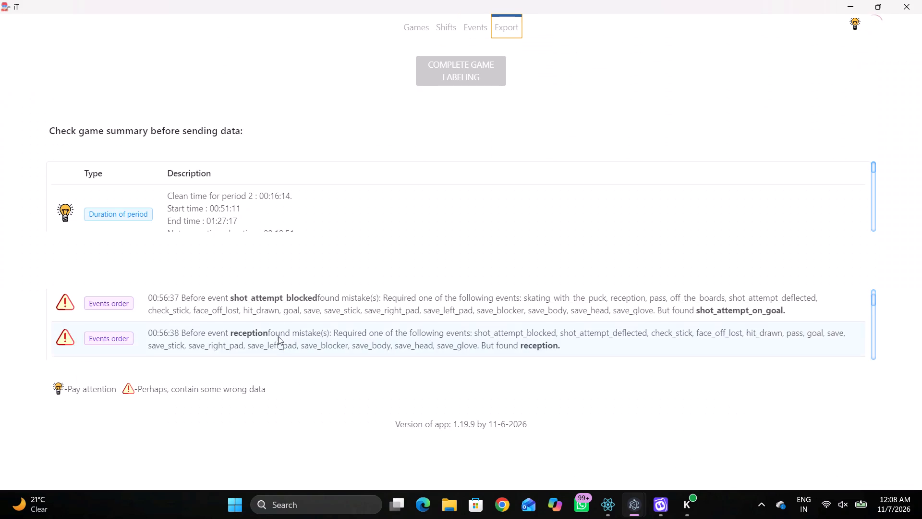
{"action": "scroll", "coordinate": [271, 312], "scroll_direction": "down", "scroll_amount": 2}
{"action": "scroll", "coordinate": [269, 308], "scroll_direction": "up", "scroll_amount": 2}
{"action": "scroll", "coordinate": [273, 333], "scroll_direction": "down", "scroll_amount": 3}
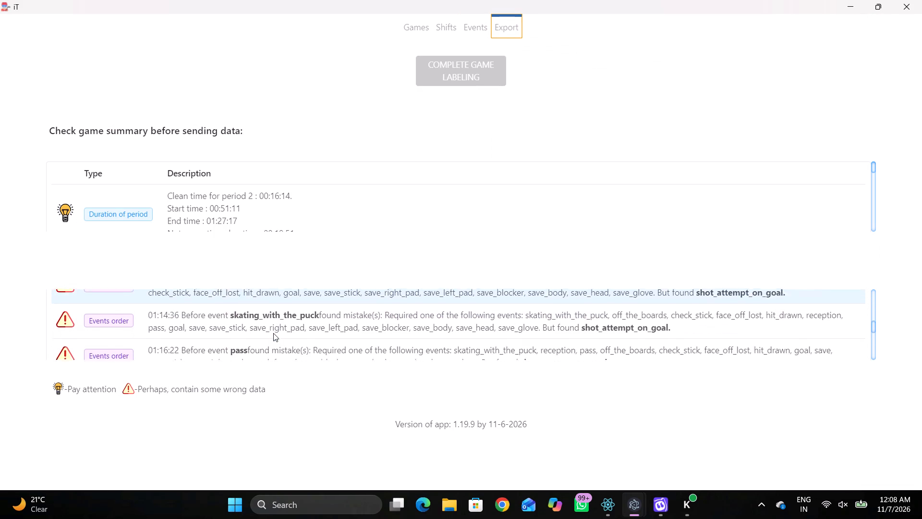
{"action": "scroll", "coordinate": [273, 333], "scroll_direction": "down", "scroll_amount": 3}
{"action": "scroll", "coordinate": [270, 325], "scroll_direction": "up", "scroll_amount": 3}
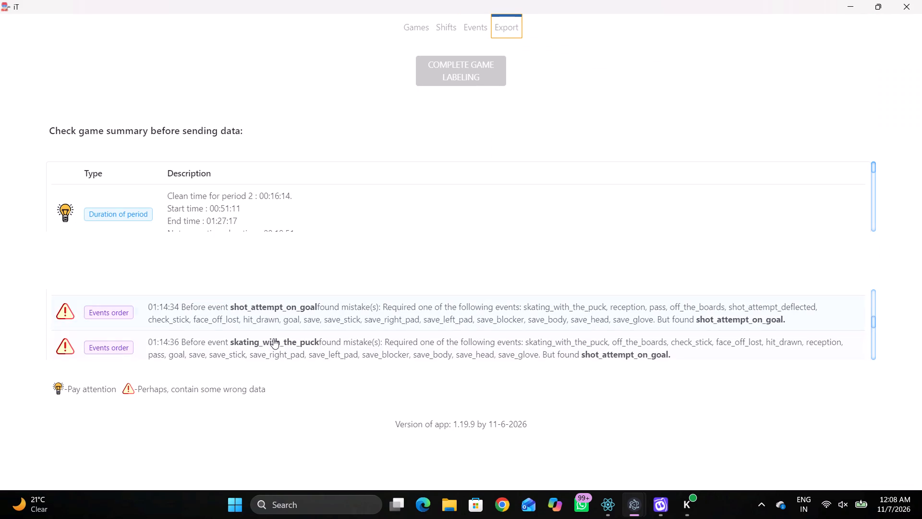
{"action": "scroll", "coordinate": [274, 340], "scroll_direction": "up", "scroll_amount": 1}
{"action": "left_click", "coordinate": [286, 305]}
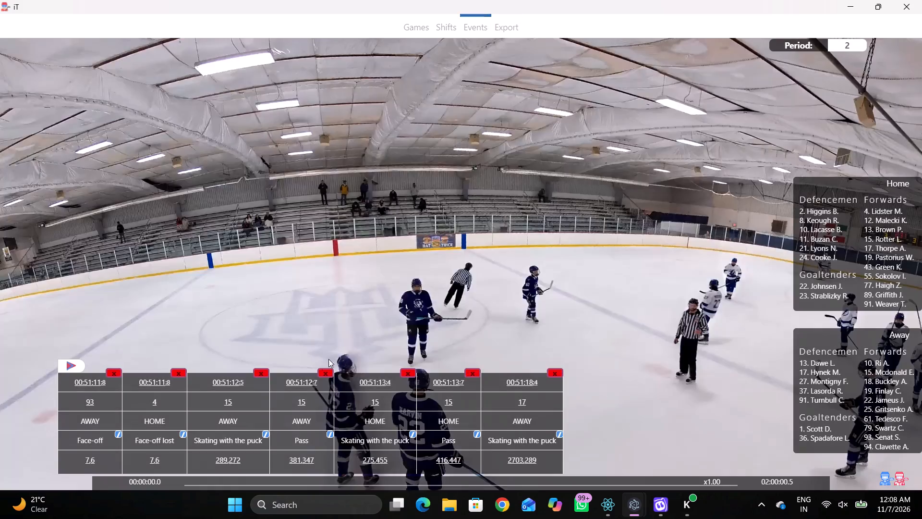
Log Skating with the puck for home #15 at 01:14:06.2, just after home #10's pass, placed at -1884,1220.
{"action": "key", "text": "shift+d"}
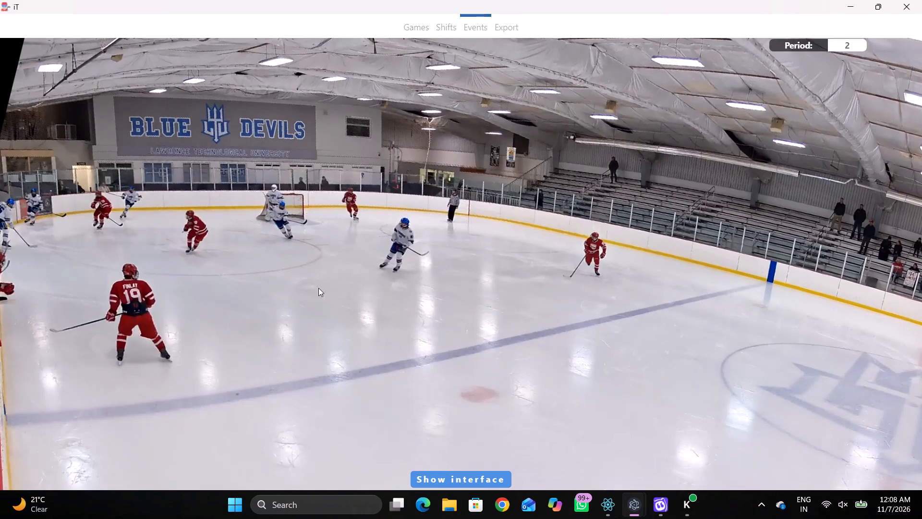
{"action": "type", "text": "qq"}
{"action": "key", "text": "q"}
{"action": "key", "text": "q"}
{"action": "key", "text": "q"}
{"action": "key", "text": "q"}
{"action": "key", "text": "space"}
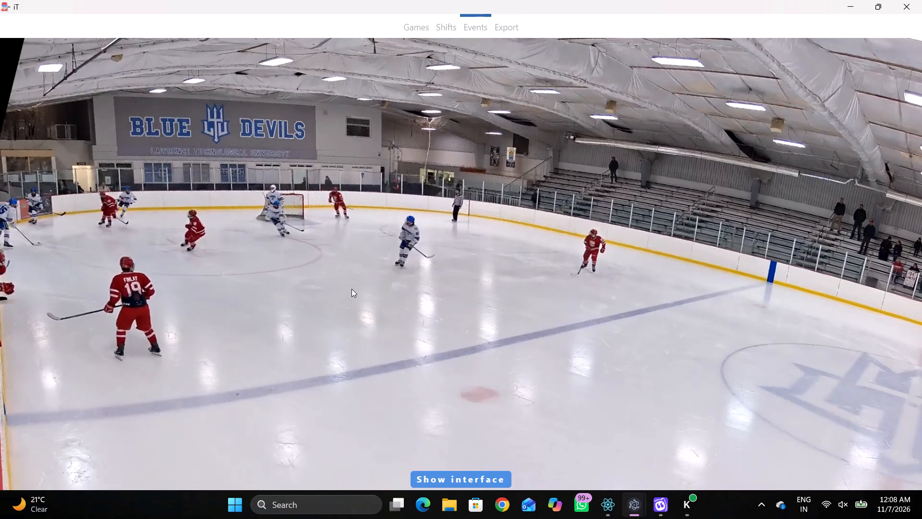
{"action": "key", "text": "space"}
{"action": "key", "text": "q"}
{"action": "key", "text": "q"}
{"action": "key", "text": "q"}
{"action": "key", "text": "q"}
{"action": "key", "text": "shift+d"}
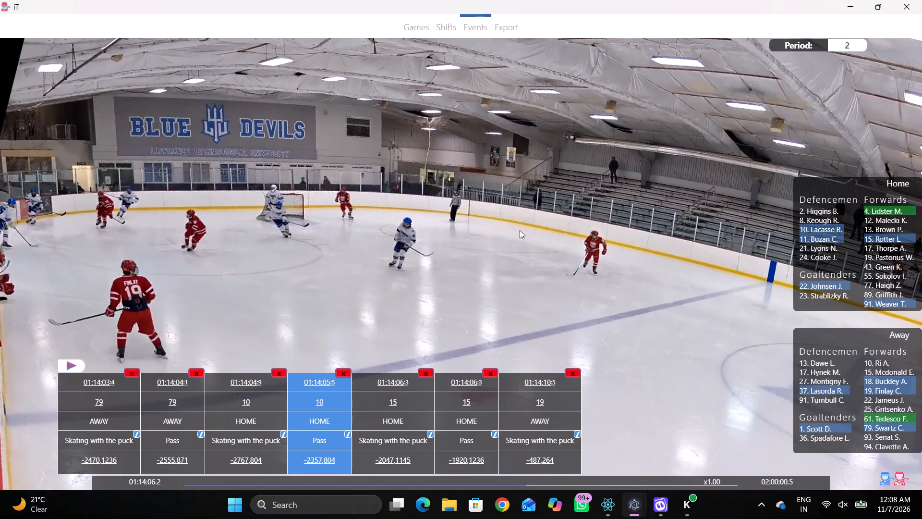
{"action": "right_click", "coordinate": [515, 223]}
{"action": "left_click", "coordinate": [547, 242]}
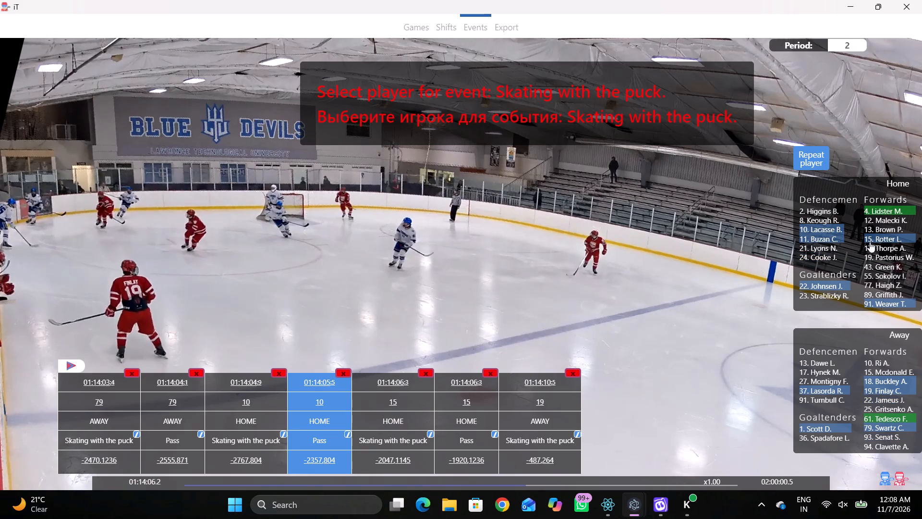
{"action": "left_click", "coordinate": [870, 242]}
{"action": "left_click", "coordinate": [319, 282]}
Delete home #15's duplicate Skating with the puck at 01:14:06.3.
{"action": "left_click", "coordinate": [421, 375]}
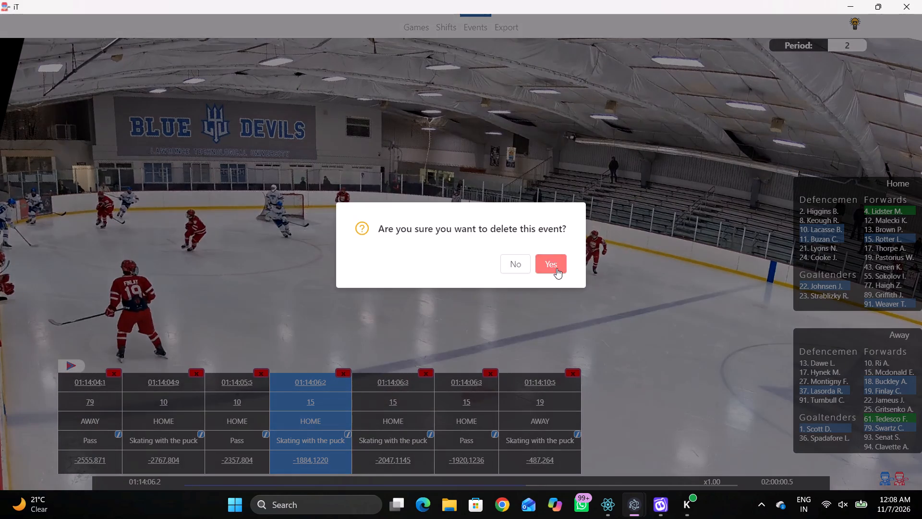
{"action": "left_click", "coordinate": [557, 268]}
{"action": "key", "text": "space"}
{"action": "key", "text": "v"}
{"action": "key", "text": "space"}
Check the event-order warnings listed in the export summary, down to the end of the lower list.
{"action": "left_click", "coordinate": [506, 22]}
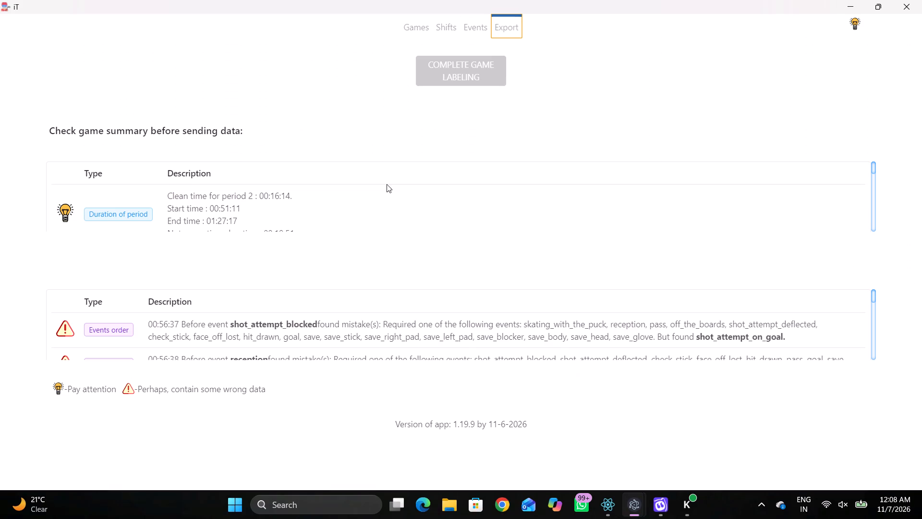
{"action": "scroll", "coordinate": [346, 281], "scroll_direction": "down", "scroll_amount": 2}
{"action": "scroll", "coordinate": [326, 336], "scroll_direction": "down", "scroll_amount": 2}
{"action": "scroll", "coordinate": [324, 291], "scroll_direction": "down", "scroll_amount": 4}
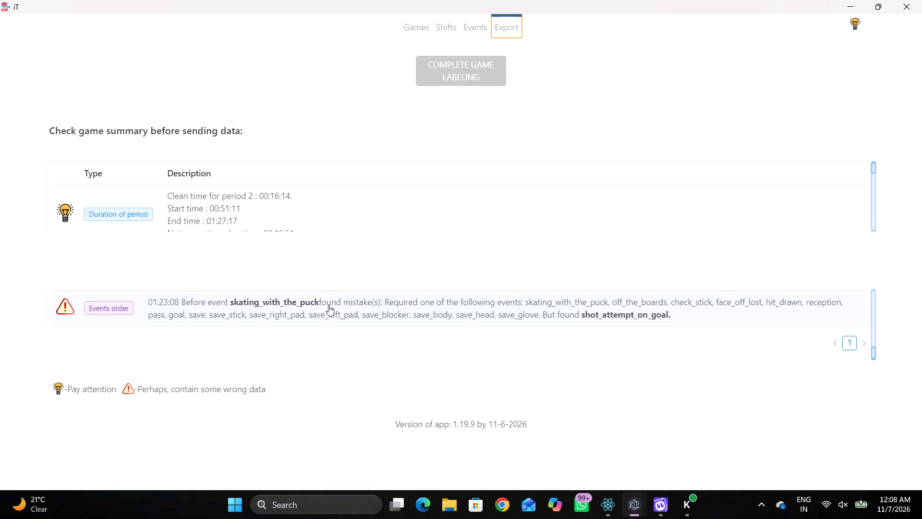
{"action": "scroll", "coordinate": [329, 305], "scroll_direction": "down", "scroll_amount": 1}
Examine the home and away shift line-ups for short-handed shifts, ending at the away shift at 00:58:13.2, and return to the events.
{"action": "left_click", "coordinate": [464, 32]}
{"action": "left_click", "coordinate": [457, 32]}
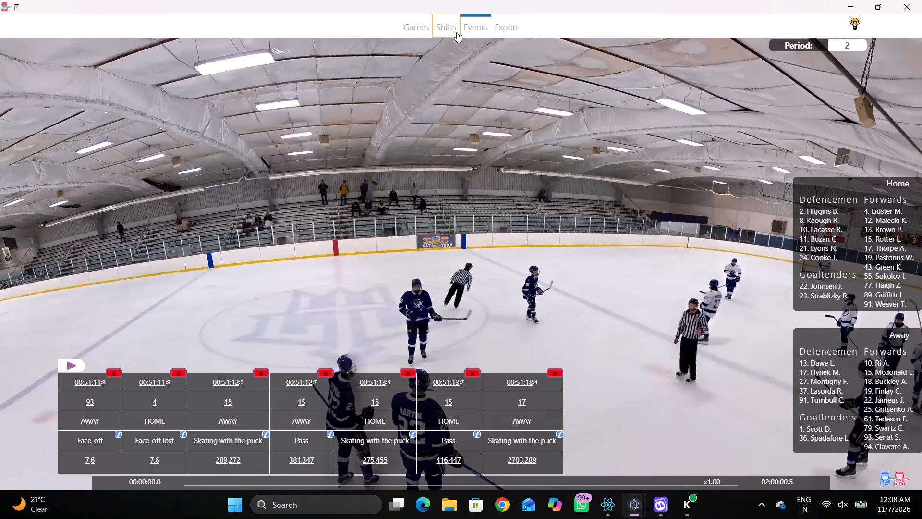
{"action": "left_click", "coordinate": [134, 371]}
{"action": "triple_click", "coordinate": [131, 373]}
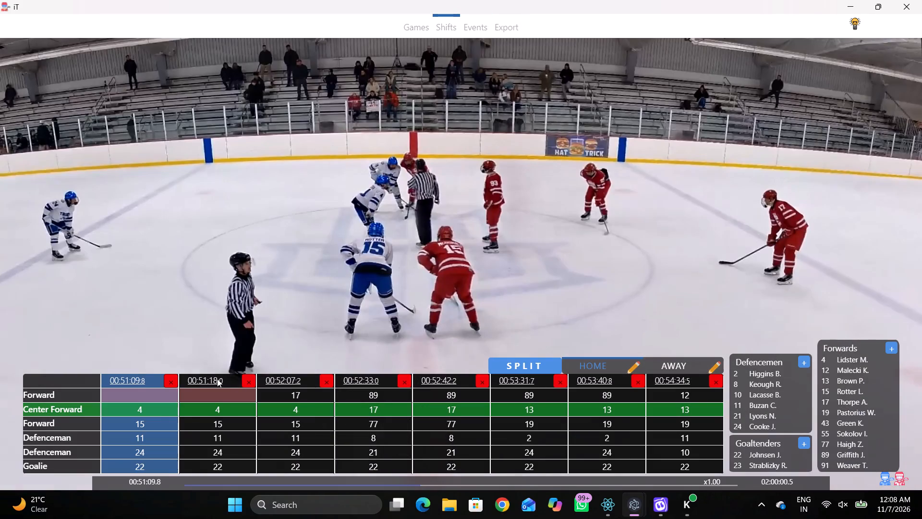
{"action": "left_click", "coordinate": [217, 379]}
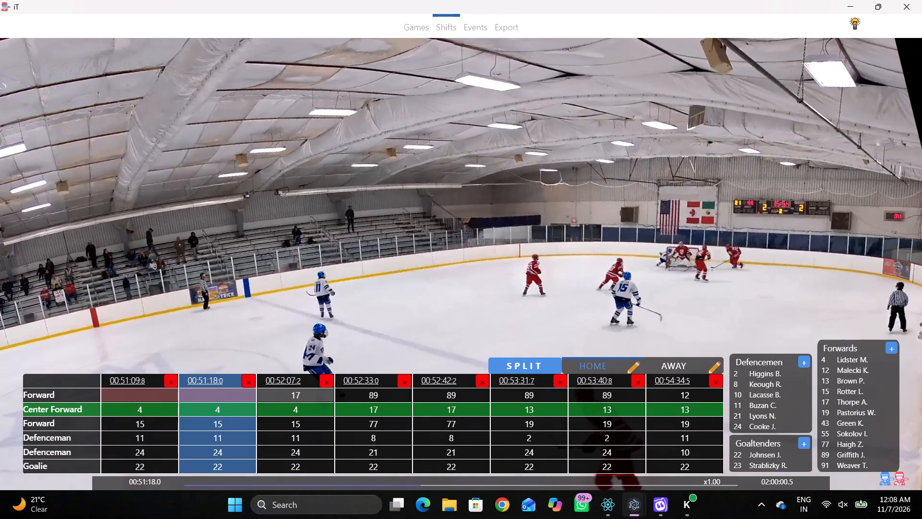
{"action": "left_click", "coordinate": [291, 379]}
{"action": "left_click", "coordinate": [660, 362]}
{"action": "triple_click", "coordinate": [665, 380]}
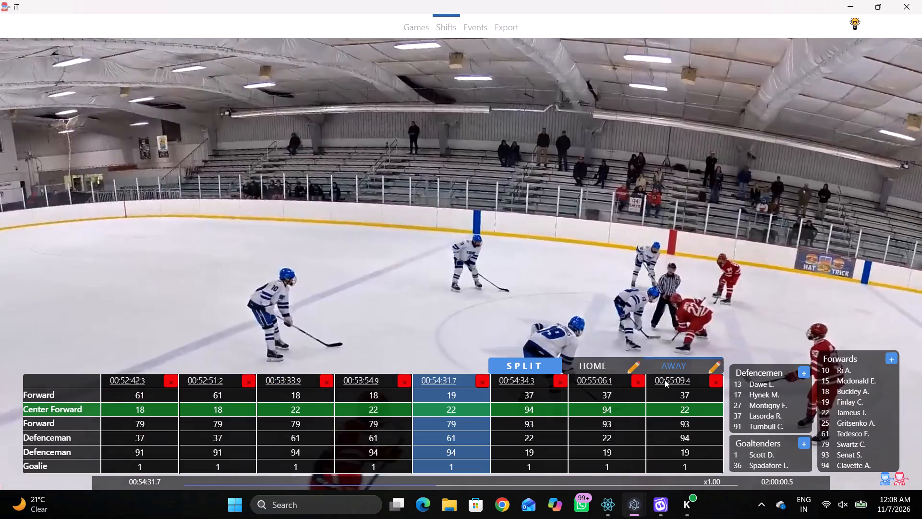
{"action": "left_click", "coordinate": [664, 379]}
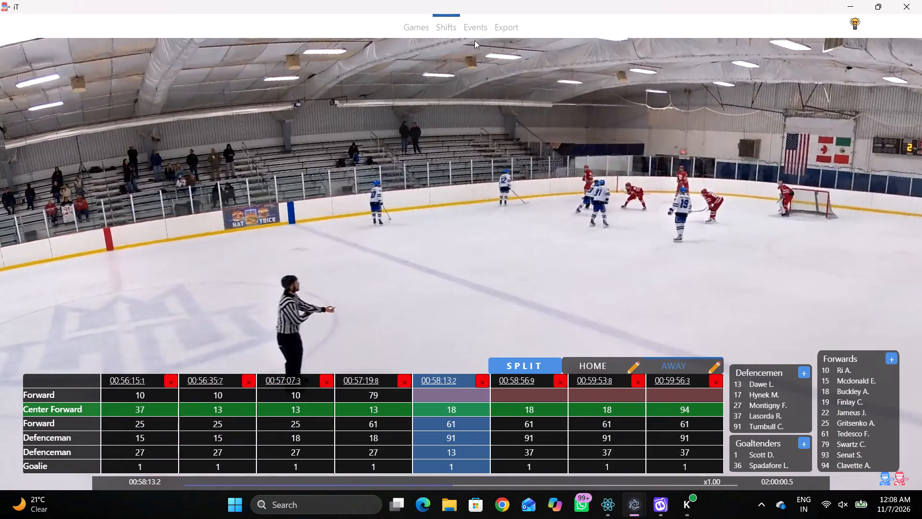
{"action": "left_click", "coordinate": [430, 384]}
{"action": "left_click", "coordinate": [488, 37]}
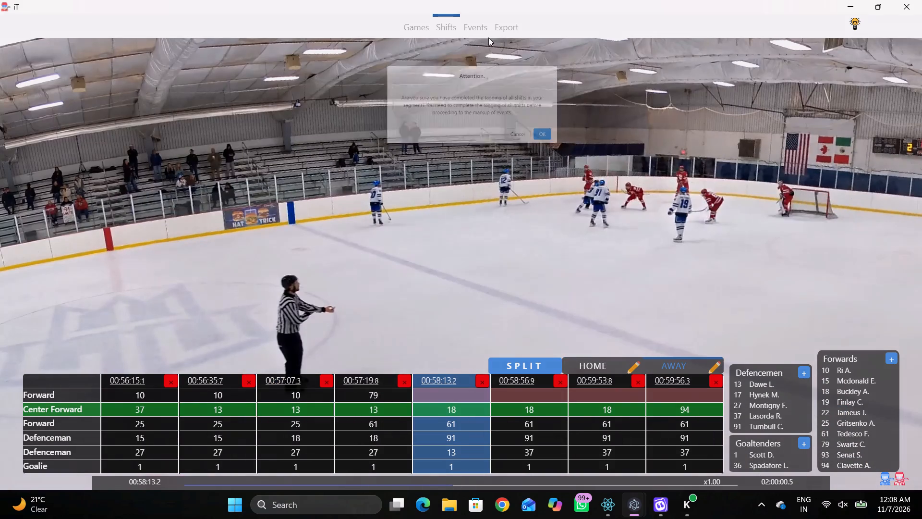
{"action": "left_click", "coordinate": [588, 208]}
Review the video from the Whistle at 00:57:33.1 and pause at 00:57:35.2.
{"action": "left_click", "coordinate": [348, 388]}
{"action": "key", "text": "space"}
{"action": "key", "text": "v"}
{"action": "key", "text": "v"}
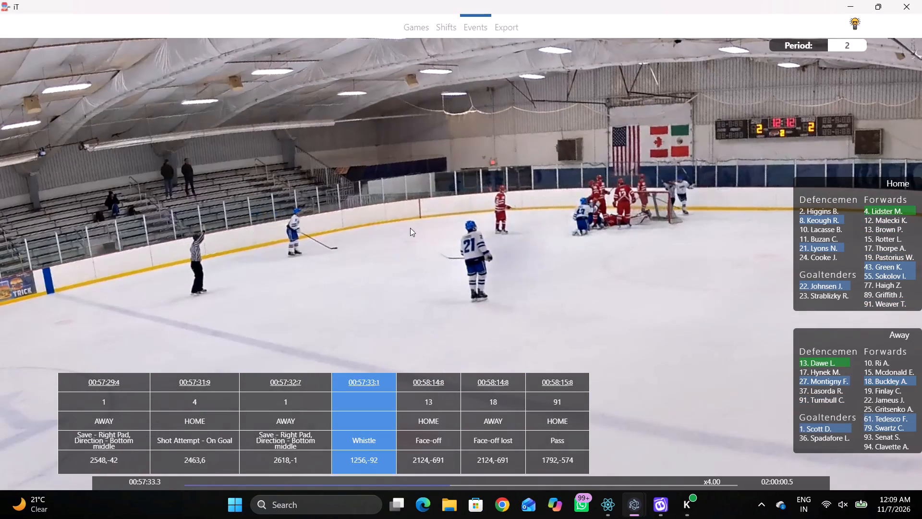
{"action": "key", "text": "space"}
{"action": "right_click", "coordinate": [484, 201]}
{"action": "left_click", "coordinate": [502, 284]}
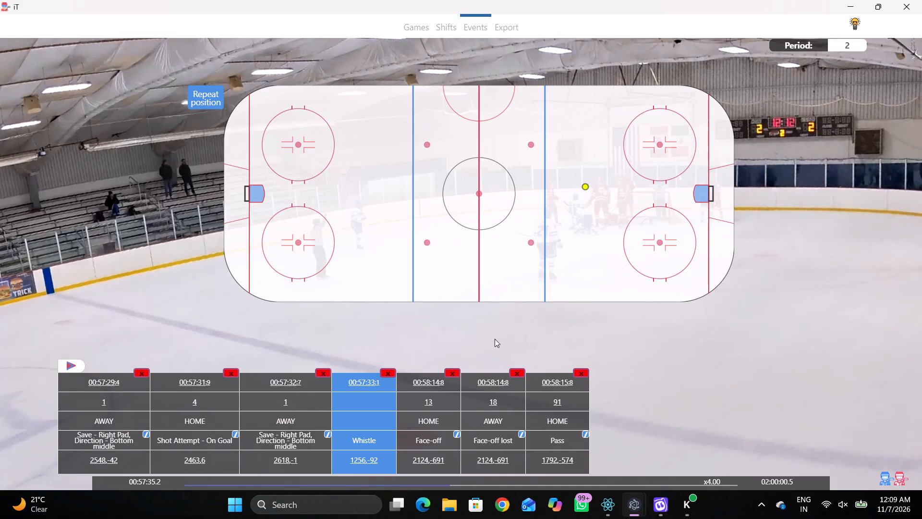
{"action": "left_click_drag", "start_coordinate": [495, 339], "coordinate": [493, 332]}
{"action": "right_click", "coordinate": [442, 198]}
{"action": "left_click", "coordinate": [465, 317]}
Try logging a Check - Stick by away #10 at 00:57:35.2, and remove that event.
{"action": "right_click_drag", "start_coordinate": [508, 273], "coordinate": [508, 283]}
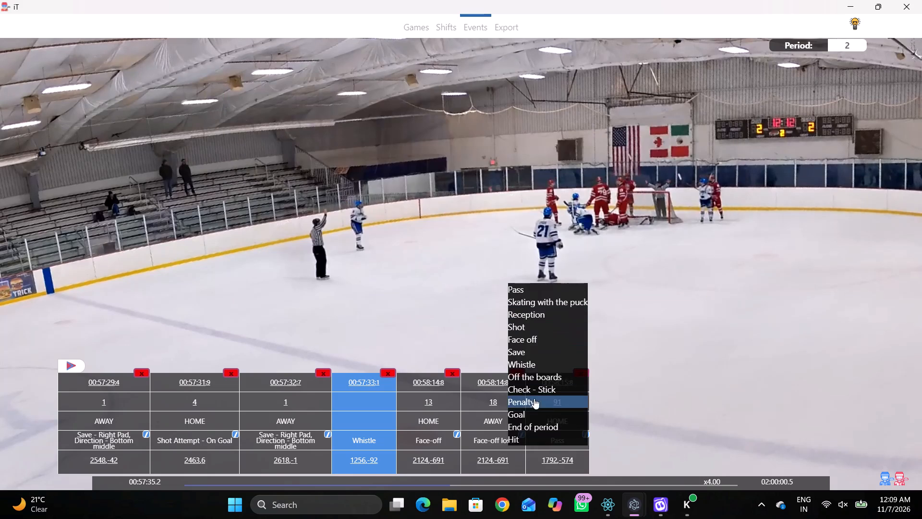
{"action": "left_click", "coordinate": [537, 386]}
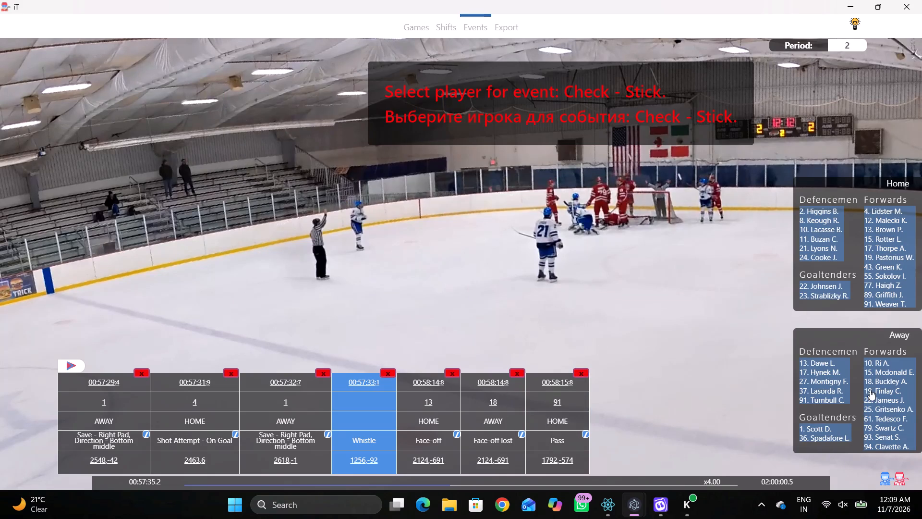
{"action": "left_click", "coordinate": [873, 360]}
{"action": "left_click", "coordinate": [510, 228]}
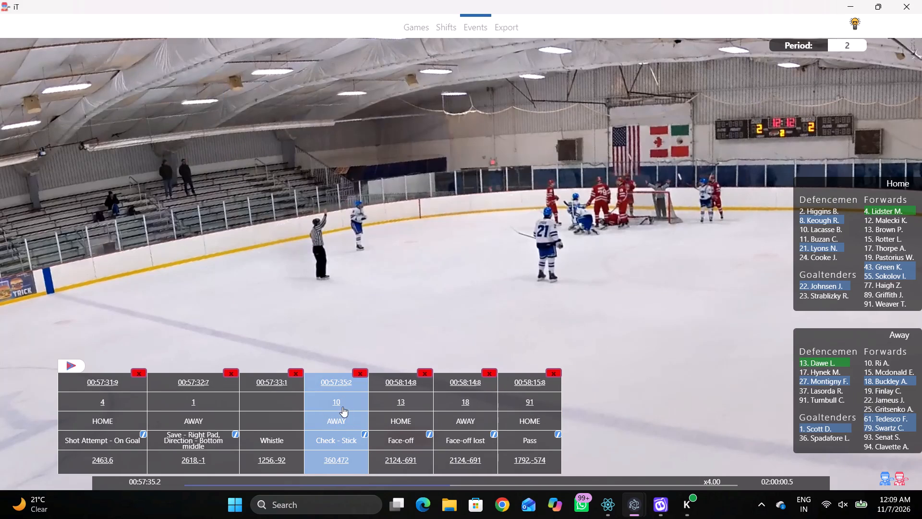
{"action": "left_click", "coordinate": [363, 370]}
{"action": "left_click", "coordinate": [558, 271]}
Log a 2 min Penalty for away #10 at 00:57:35.2, after the whistle and before the face-off.
{"action": "right_click", "coordinate": [551, 196]}
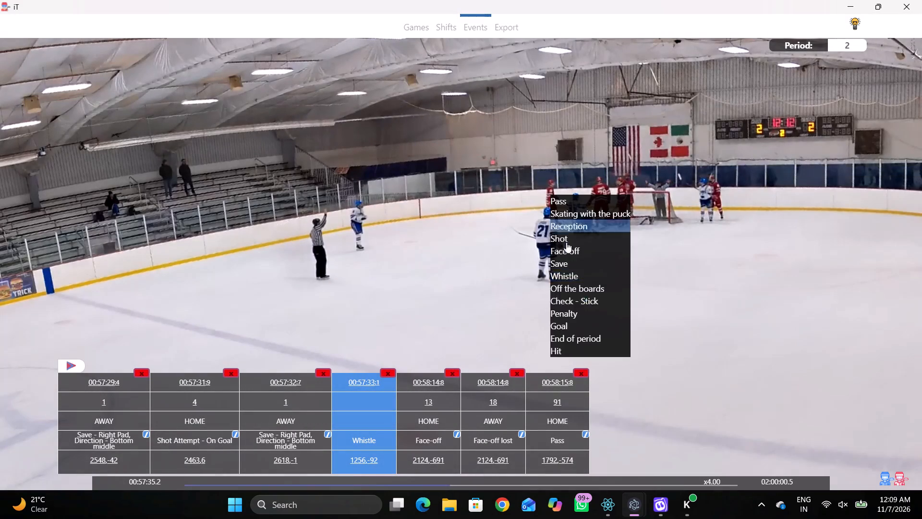
{"action": "left_click", "coordinate": [568, 312]}
{"action": "left_click", "coordinate": [375, 204]}
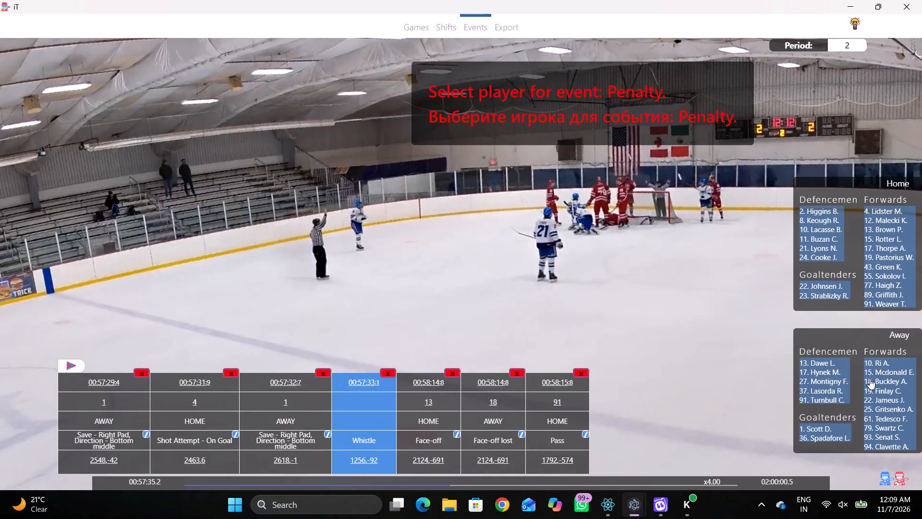
{"action": "left_click", "coordinate": [873, 363]}
{"action": "left_click", "coordinate": [589, 248]}
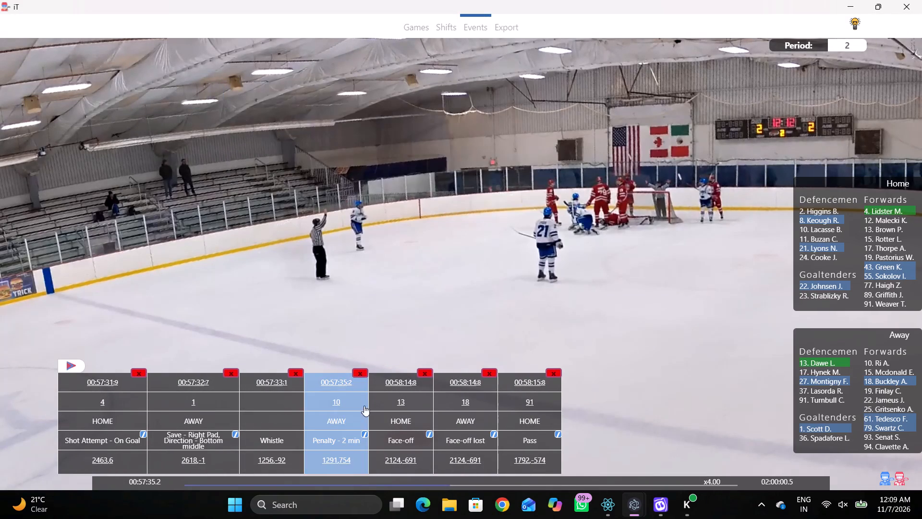
Examine the remaining away shifts for further short-handed stretches, ending at the shift at 01:18:09.0.
{"action": "left_click", "coordinate": [445, 35]}
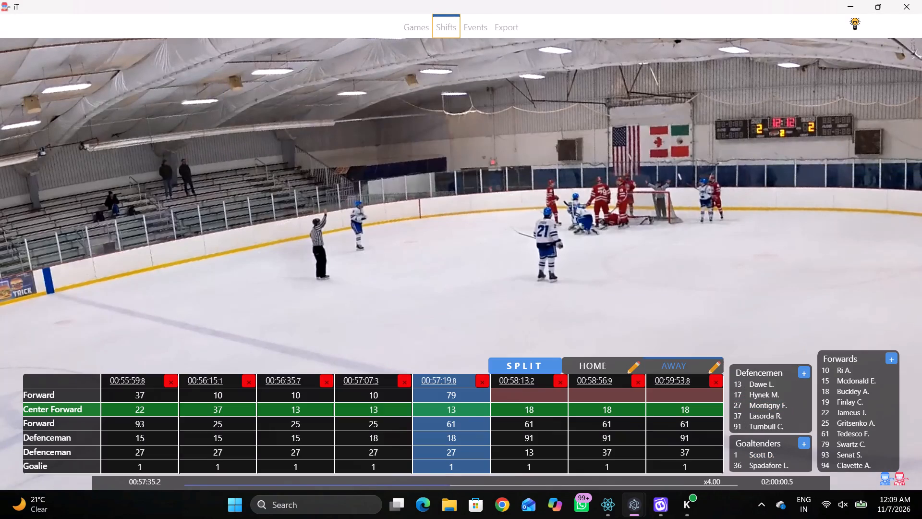
{"action": "triple_click", "coordinate": [650, 381]}
{"action": "triple_click", "coordinate": [651, 382]}
{"action": "triple_click", "coordinate": [651, 382]}
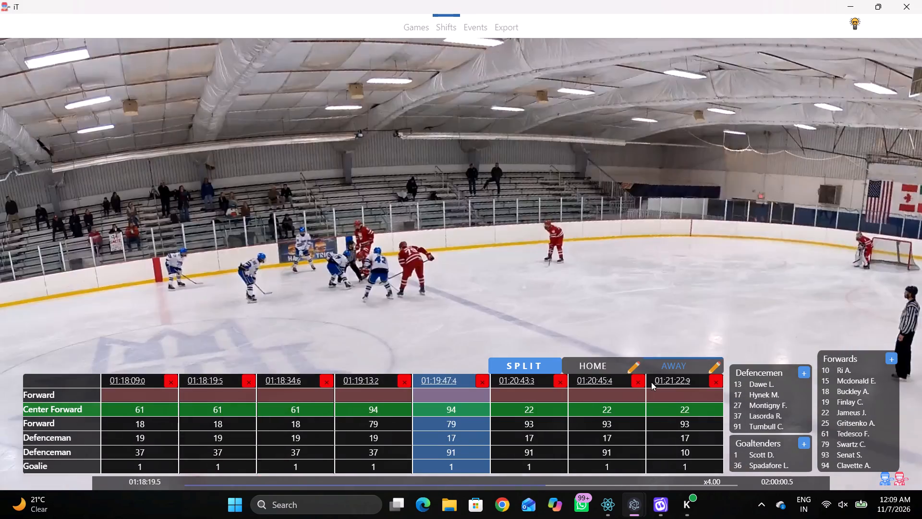
{"action": "left_click", "coordinate": [651, 382]}
{"action": "left_click", "coordinate": [660, 382]}
{"action": "double_click", "coordinate": [154, 380]}
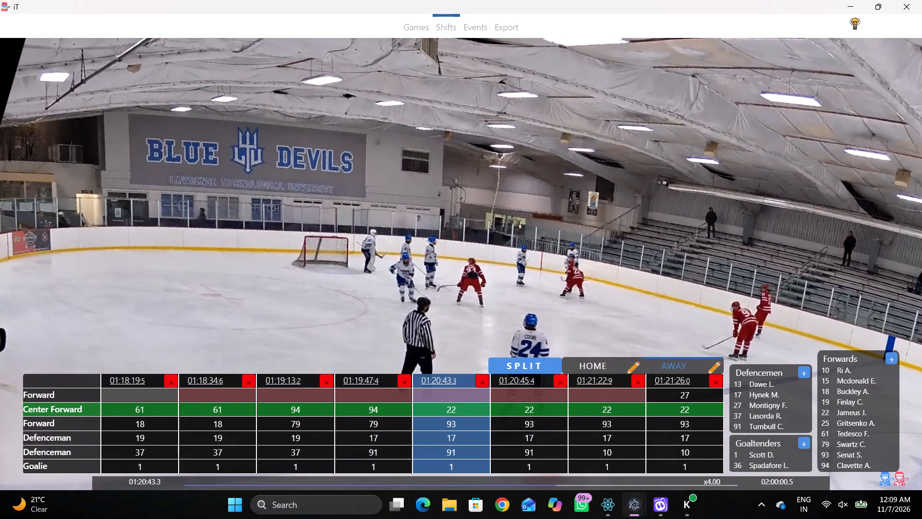
{"action": "left_click", "coordinate": [150, 383]}
{"action": "left_click", "coordinate": [383, 387]}
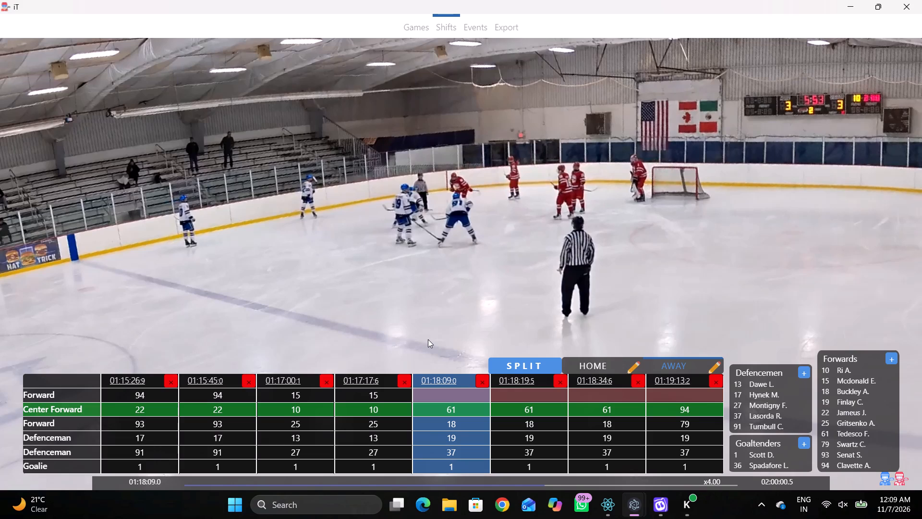
{"action": "left_click", "coordinate": [452, 373]}
{"action": "left_click", "coordinate": [451, 376]}
Log a 2 min Penalty for away #10 at 01:17:45.9, after the Whistle and before the face-off at 01:18:14.6.
{"action": "left_click", "coordinate": [480, 33]}
{"action": "left_click", "coordinate": [577, 204]}
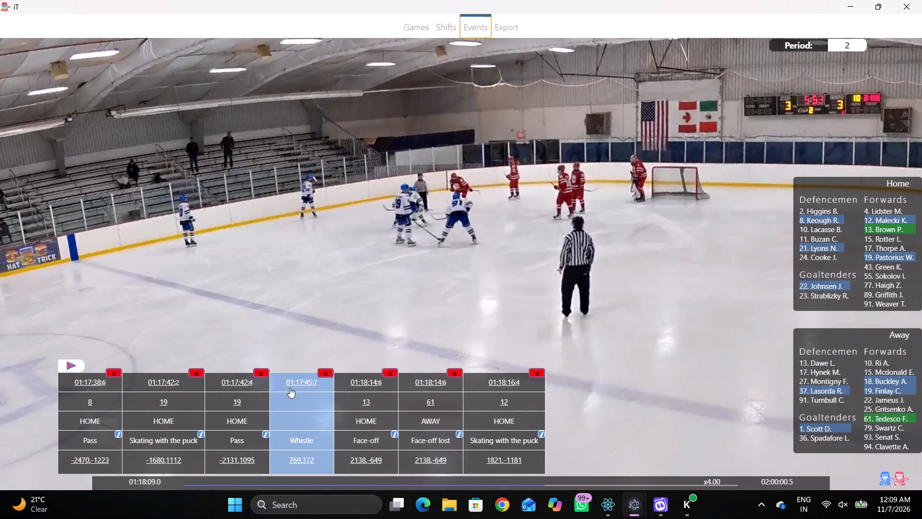
{"action": "left_click", "coordinate": [299, 385]}
{"action": "key", "text": "space"}
{"action": "key", "text": "space"}
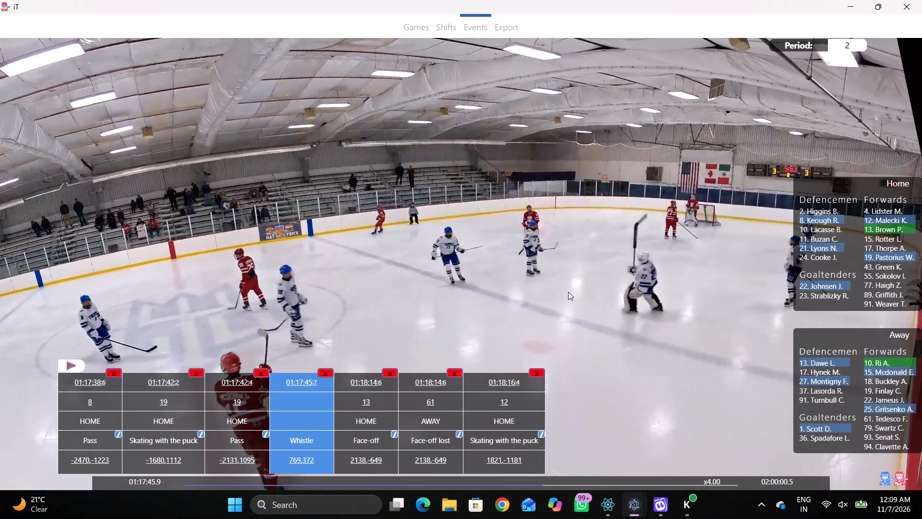
{"action": "right_click", "coordinate": [553, 231]}
{"action": "left_click", "coordinate": [581, 349]}
{"action": "left_click", "coordinate": [359, 214]}
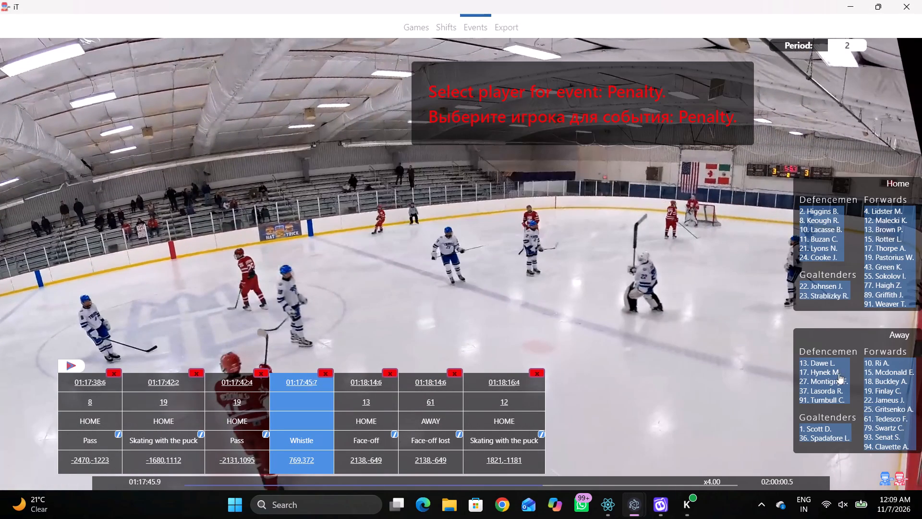
{"action": "left_click", "coordinate": [879, 365]}
{"action": "left_click", "coordinate": [673, 230]}
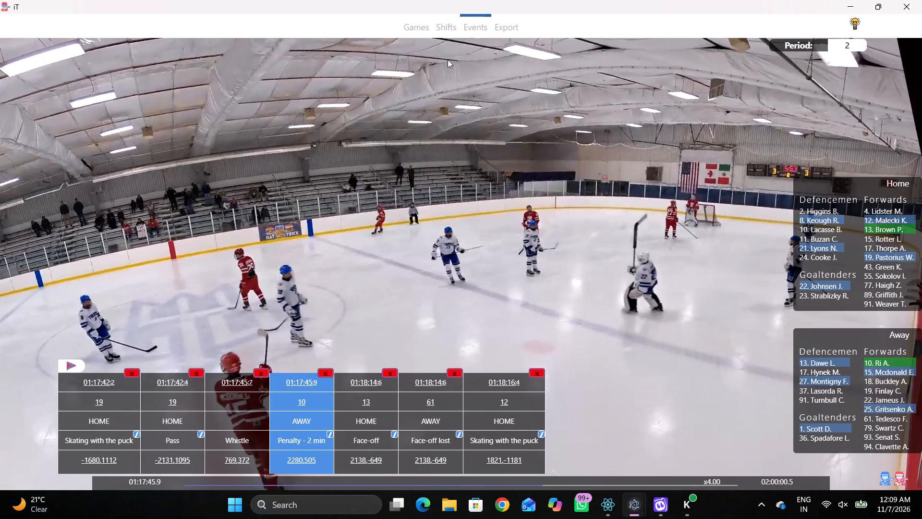
Change the player of the 2 min Penalty at 00:57:35.2 to away #27.
{"action": "left_click", "coordinate": [433, 32]}
{"action": "triple_click", "coordinate": [149, 378]}
{"action": "left_click", "coordinate": [148, 378]}
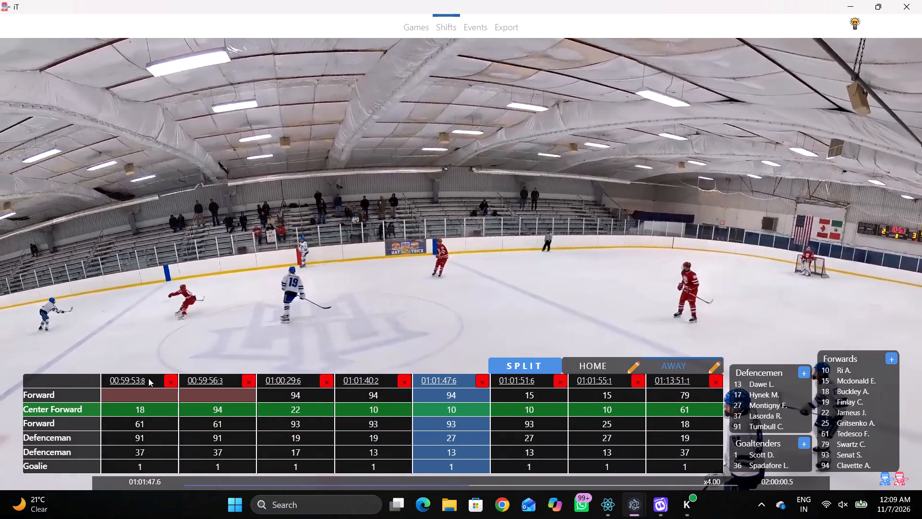
{"action": "left_click", "coordinate": [294, 382]}
{"action": "left_click", "coordinate": [483, 23]}
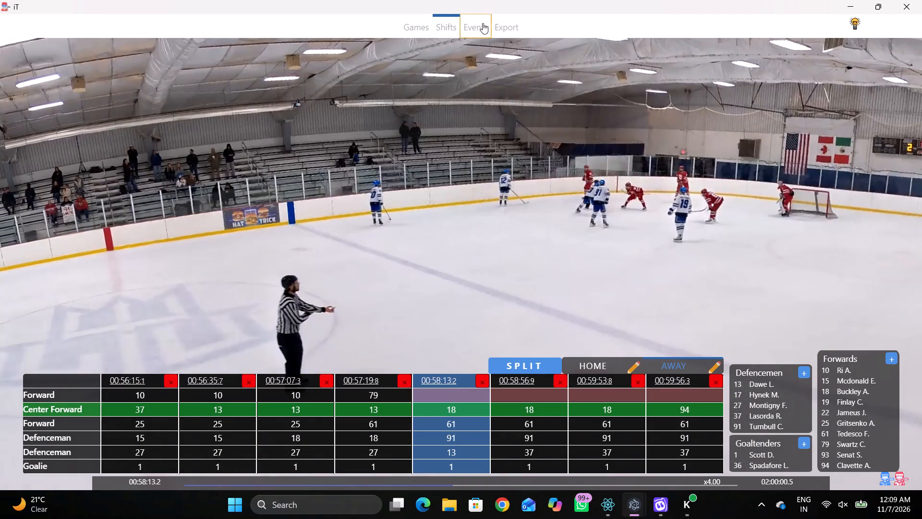
{"action": "left_click", "coordinate": [580, 188]}
{"action": "left_click", "coordinate": [582, 196]}
{"action": "left_click", "coordinate": [332, 402]}
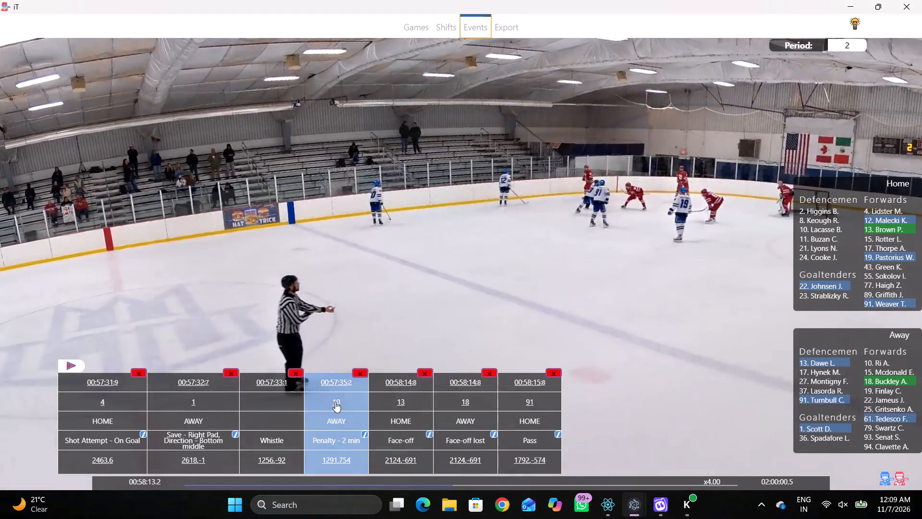
{"action": "left_click", "coordinate": [804, 381]}
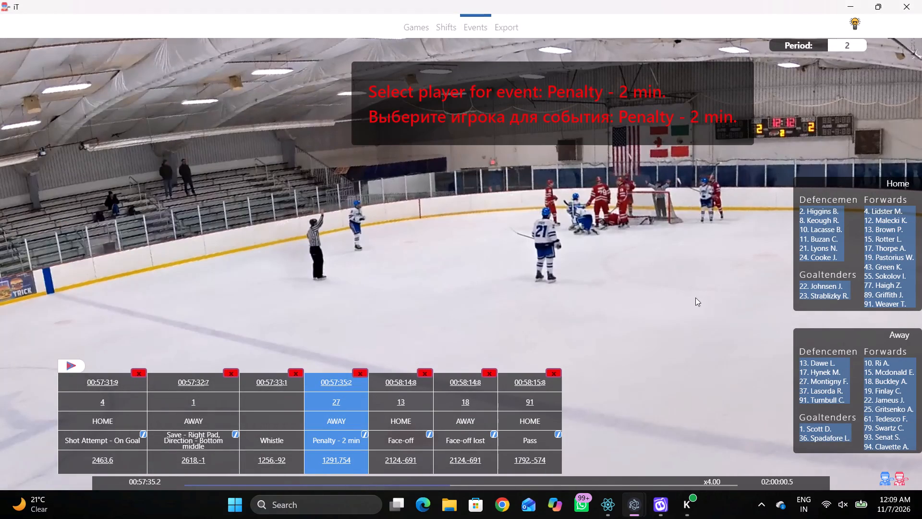
{"action": "left_click", "coordinate": [638, 258]}
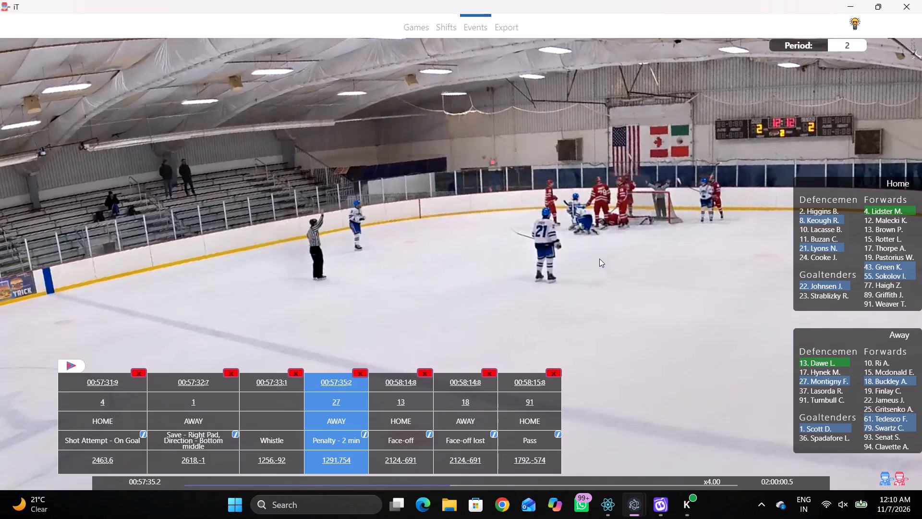
Examine the away shifts around 00:58:13.2 and the home shifts for empty positions, ending at the home shift at 01:22:13.9.
{"action": "left_click", "coordinate": [449, 27]}
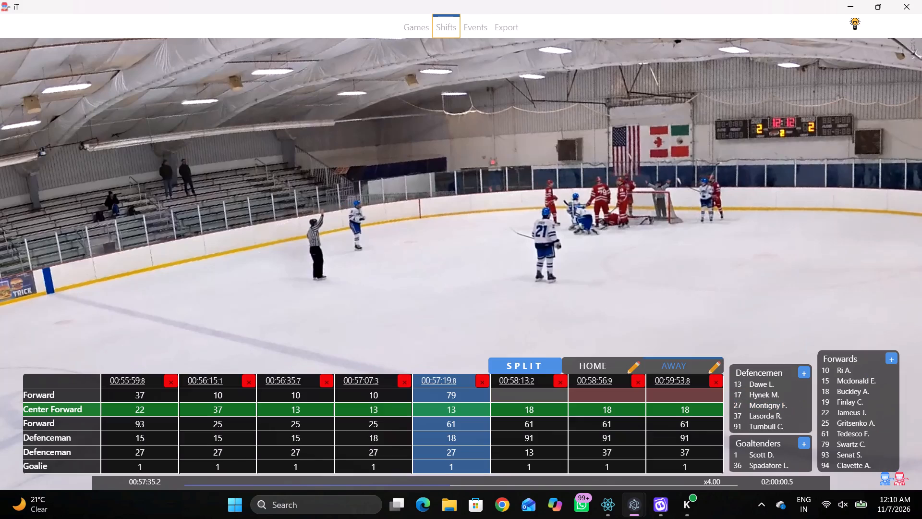
{"action": "double_click", "coordinate": [674, 381]}
{"action": "left_click", "coordinate": [577, 365]}
{"action": "triple_click", "coordinate": [668, 386]}
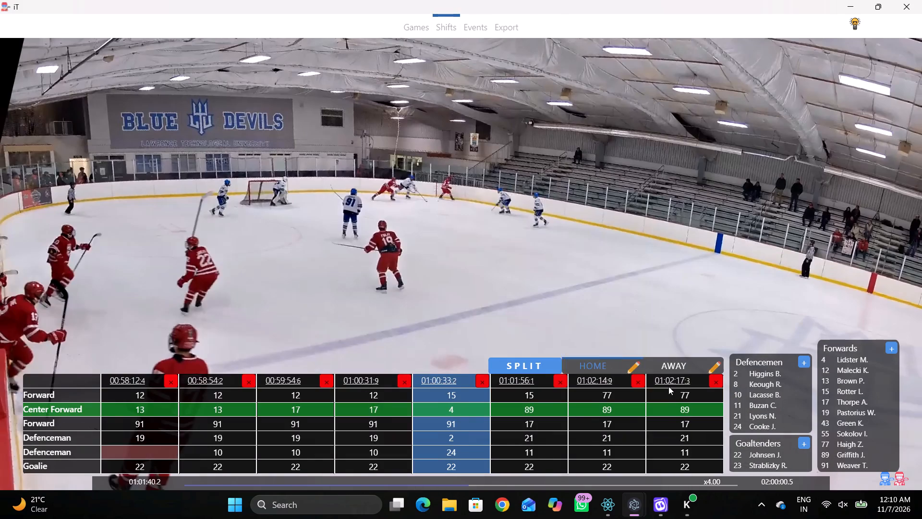
{"action": "triple_click", "coordinate": [669, 386]}
{"action": "left_click", "coordinate": [669, 386]}
{"action": "left_click", "coordinate": [221, 377]}
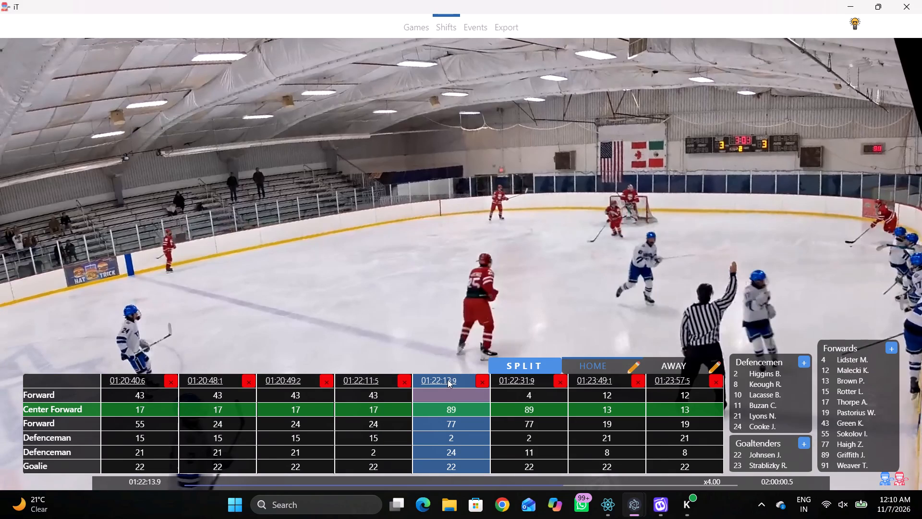
Check the video after 01:22:13.9 and fill that home shift's empty Forward position with #4.
{"action": "key", "text": "space"}
{"action": "key", "text": "space"}
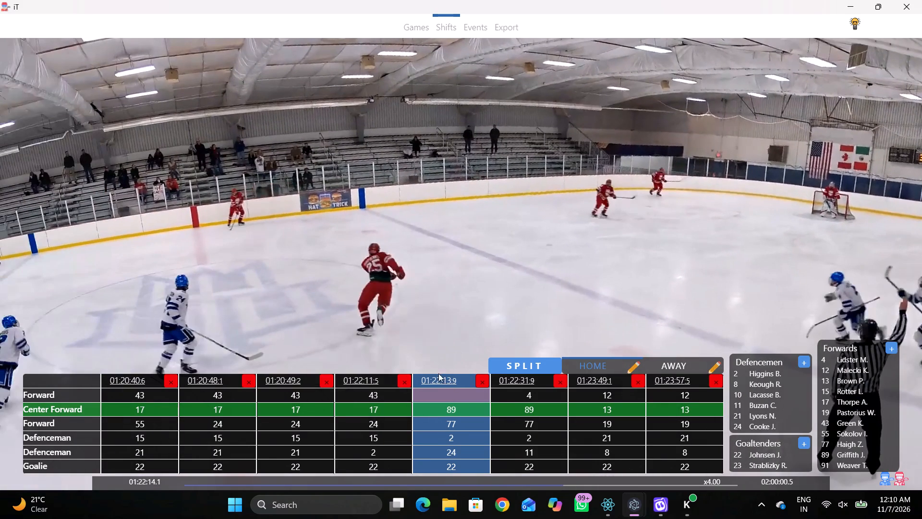
{"action": "key", "text": "shift+d"}
{"action": "key", "text": "space"}
{"action": "key", "text": "space"}
{"action": "key", "text": "space"}
{"action": "key", "text": "shift+d"}
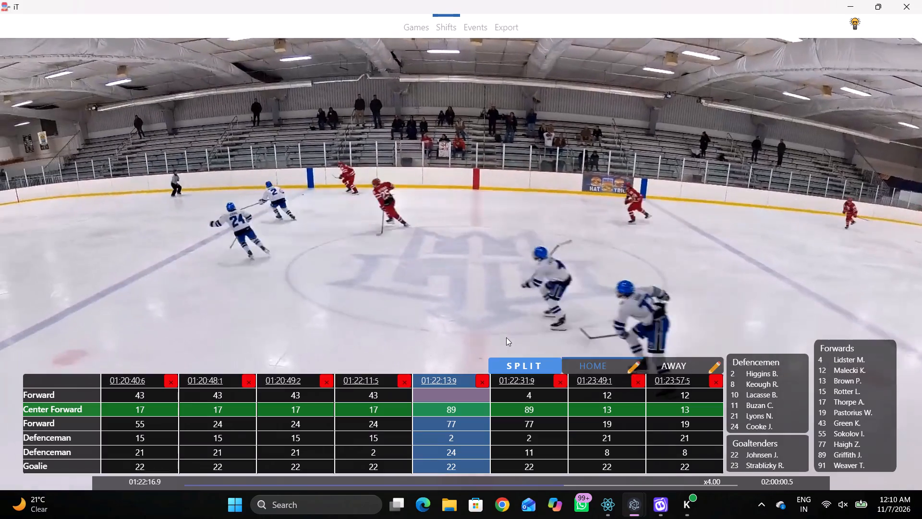
{"action": "key", "text": "space"}
{"action": "key", "text": "shift+d"}
{"action": "key", "text": "shift+d"}
{"action": "left_click", "coordinate": [455, 396]}
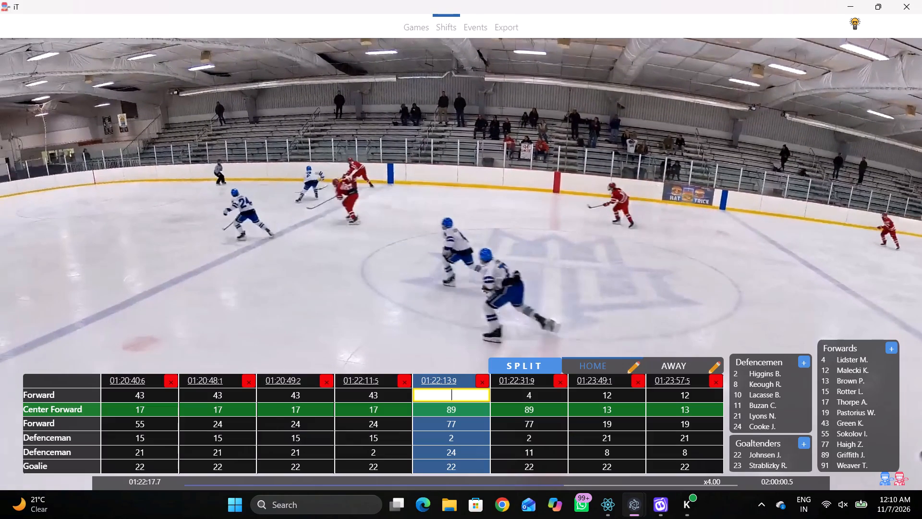
{"action": "left_click", "coordinate": [833, 362]}
Examine the home shifts up to 01:27:14.7 and back to 00:51:09.8 for empty positions, ending at the shift at 00:58:12.4.
{"action": "key", "text": "space"}
{"action": "key", "text": "space"}
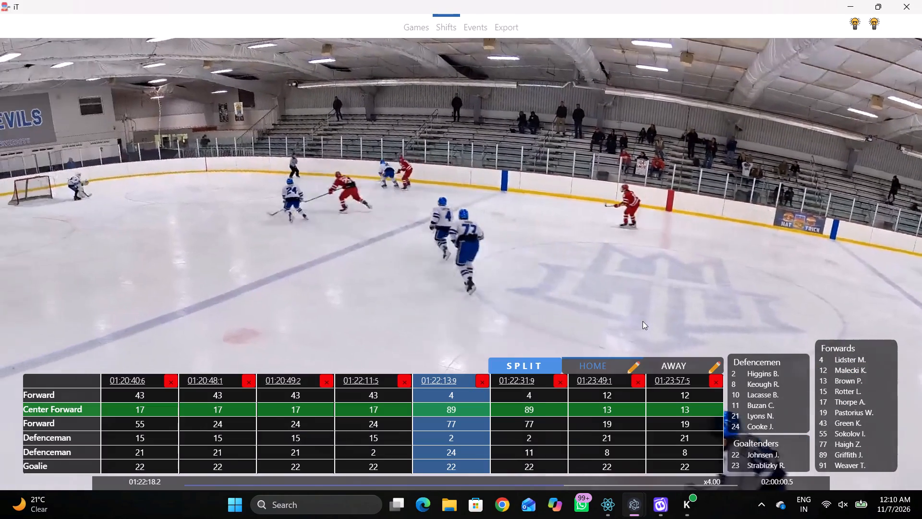
{"action": "key", "text": "space"}
{"action": "key", "text": "space"}
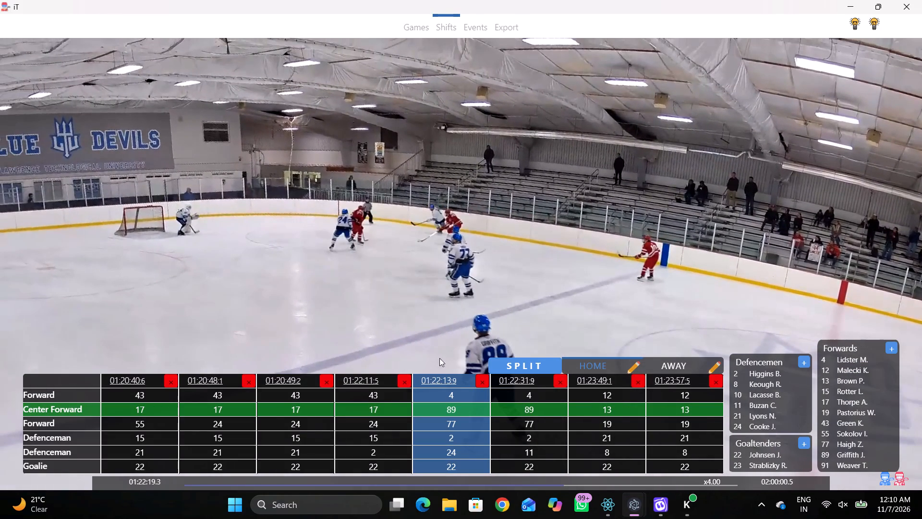
{"action": "left_click", "coordinate": [696, 388]}
{"action": "left_click", "coordinate": [691, 387]}
{"action": "triple_click", "coordinate": [687, 385]}
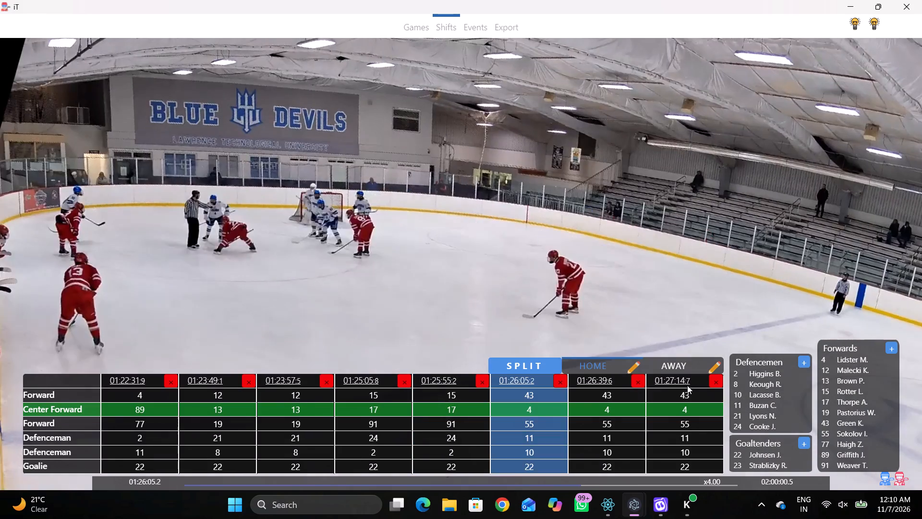
{"action": "triple_click", "coordinate": [116, 383]}
{"action": "triple_click", "coordinate": [116, 383]}
{"action": "triple_click", "coordinate": [116, 383]}
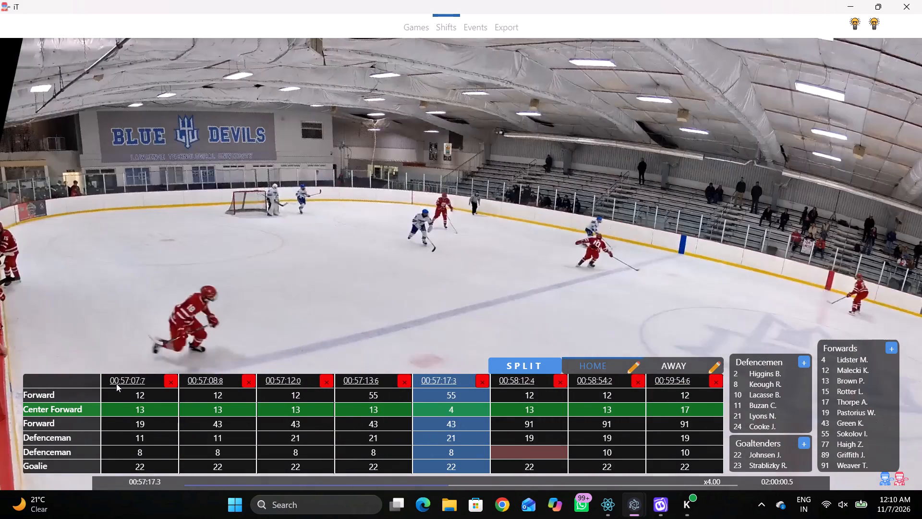
{"action": "triple_click", "coordinate": [117, 384]}
{"action": "triple_click", "coordinate": [117, 384]}
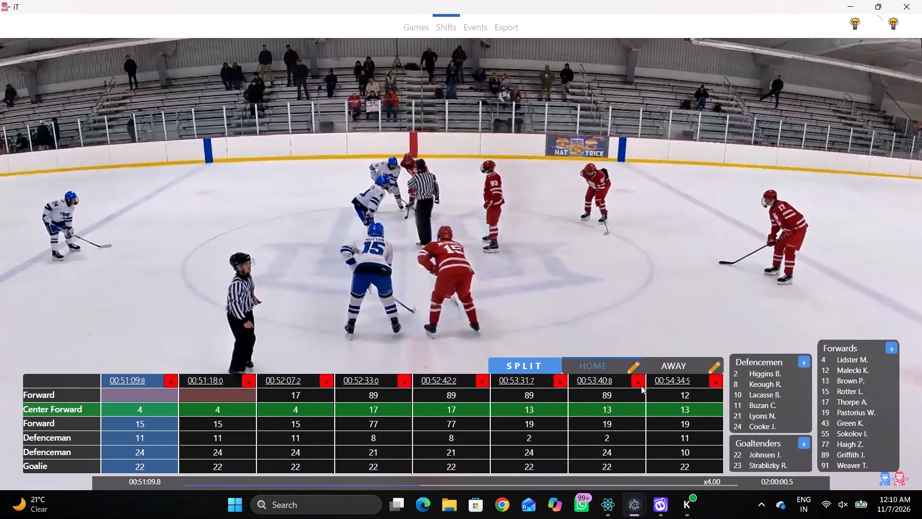
{"action": "left_click", "coordinate": [647, 384]}
{"action": "triple_click", "coordinate": [652, 381]}
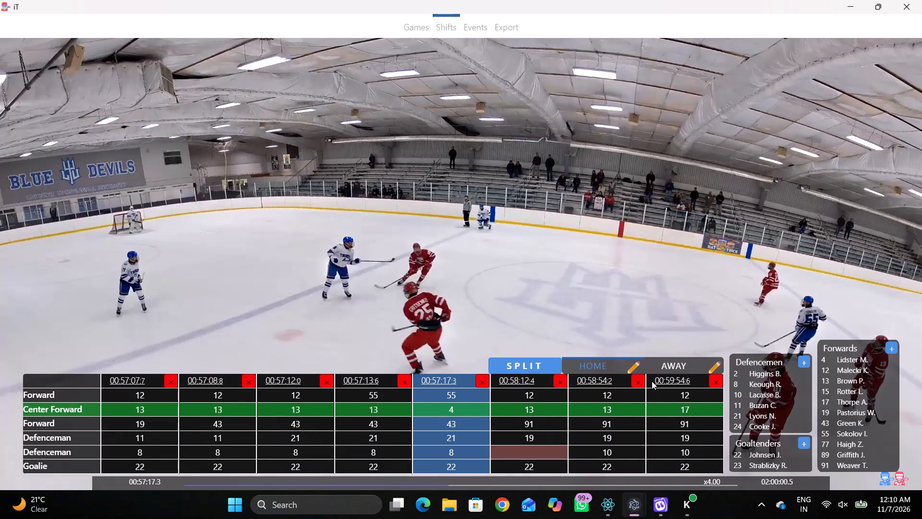
{"action": "left_click", "coordinate": [652, 381]}
{"action": "left_click", "coordinate": [288, 374]}
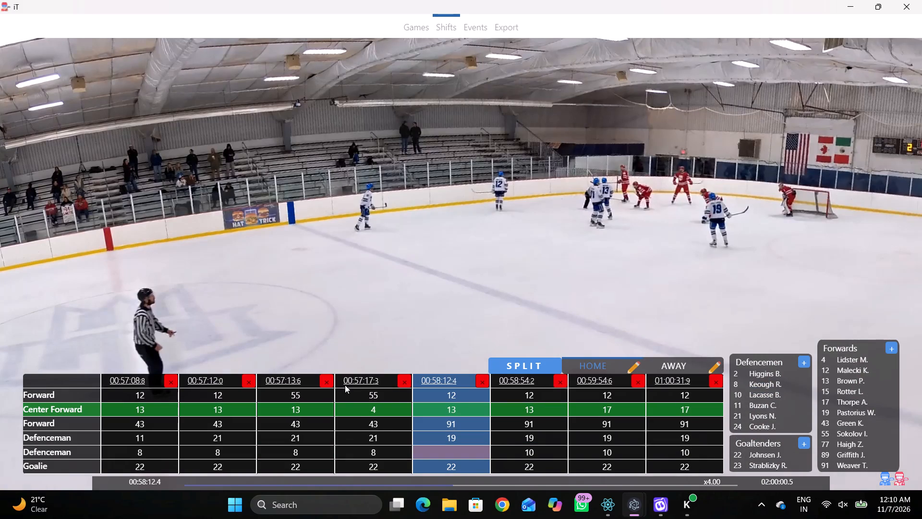
Fill the empty Defenceman position in the home shift at 00:58:12.4 with #10.
{"action": "left_click", "coordinate": [455, 454]}
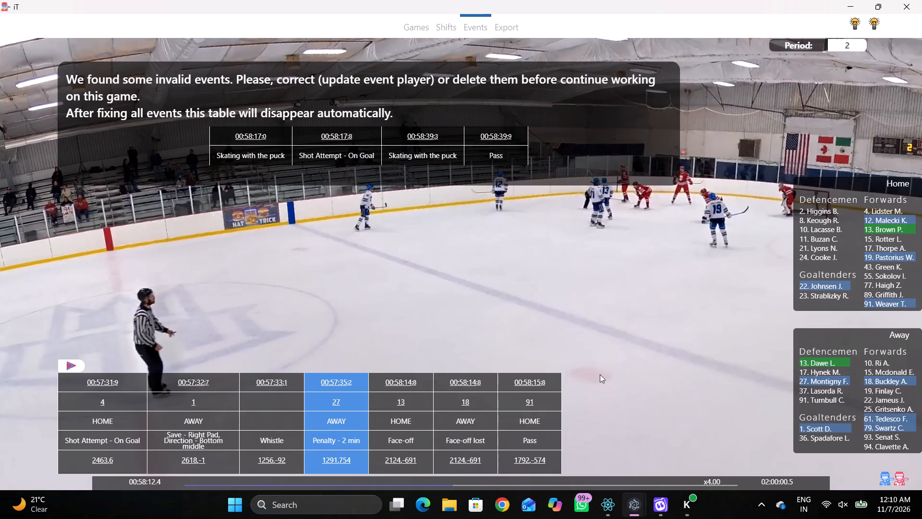
{"action": "left_click", "coordinate": [437, 19]}
{"action": "key", "text": "space"}
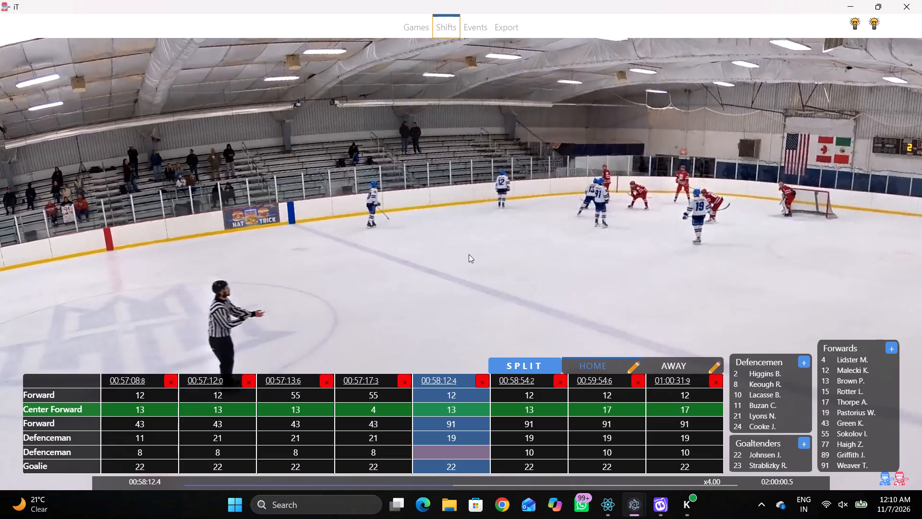
{"action": "key", "text": "space"}
{"action": "left_click", "coordinate": [445, 453]}
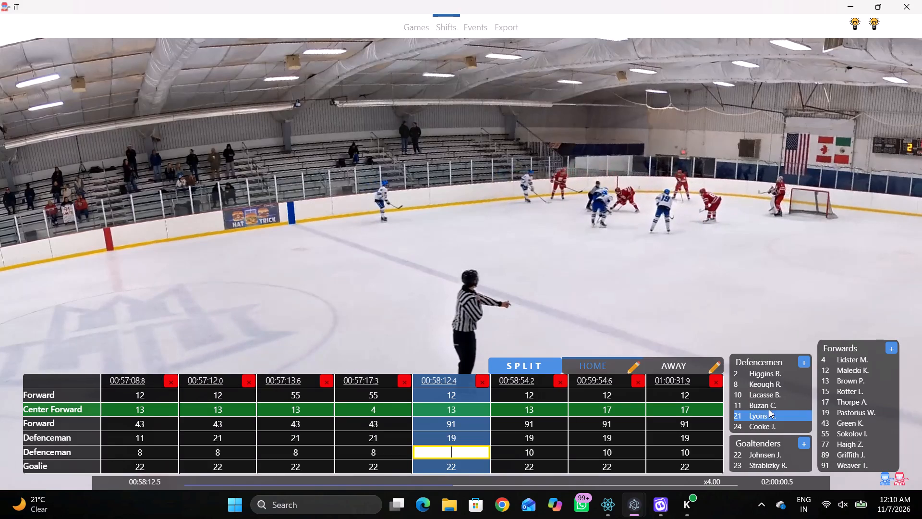
{"action": "left_click", "coordinate": [755, 391]}
Examine the earliest period 2 home shifts from 00:51:09.8, ending at the shift at 00:52:33.0.
{"action": "triple_click", "coordinate": [133, 381]}
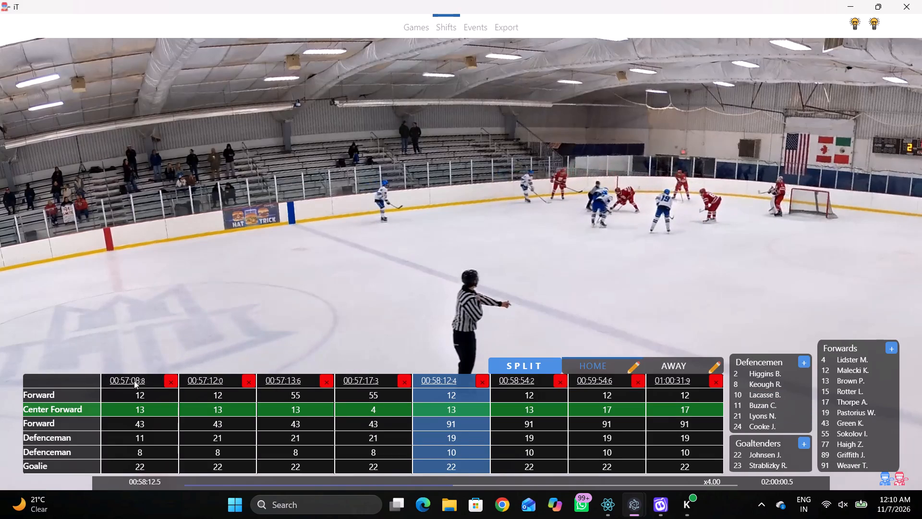
{"action": "left_click", "coordinate": [134, 381]}
{"action": "left_click", "coordinate": [134, 381]}
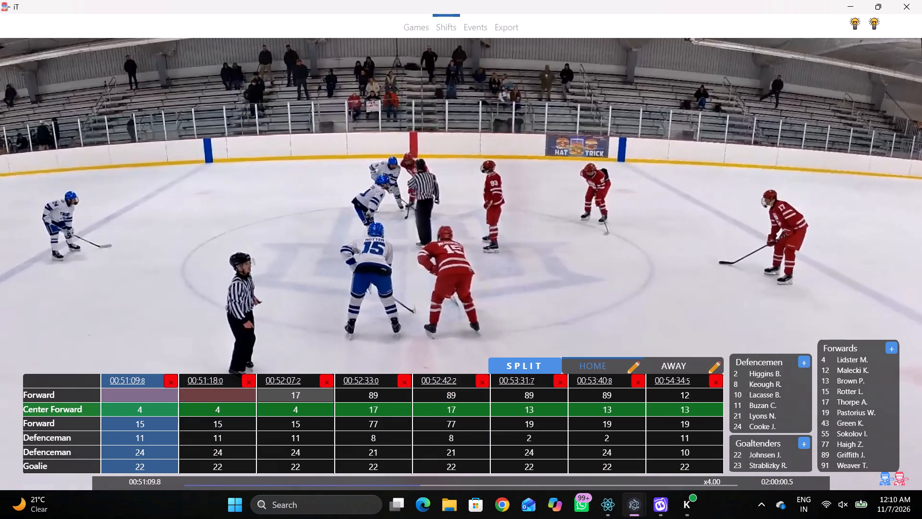
{"action": "left_click", "coordinate": [285, 388]}
{"action": "left_click", "coordinate": [295, 383]}
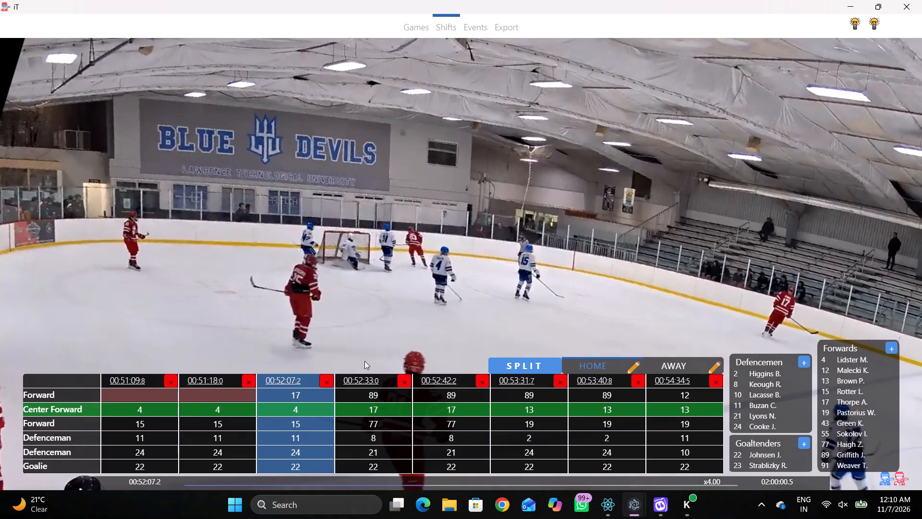
{"action": "left_click", "coordinate": [373, 390]}
{"action": "left_click", "coordinate": [373, 387]}
Review the video from the home shift at 00:52:33.0 through the face-off around 00:53:40 to check the players on the ice.
{"action": "key", "text": "space"}
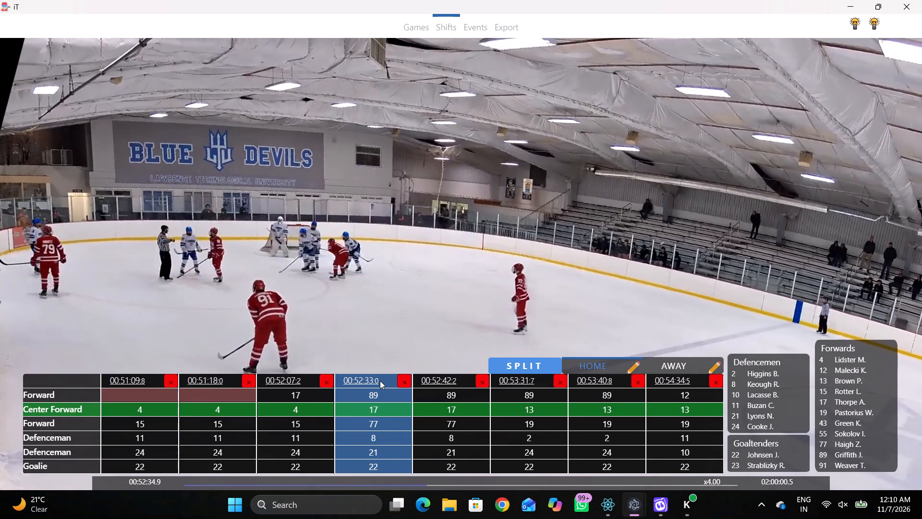
{"action": "type", "text": "c c c c c c c c c"}
{"action": "key", "text": "space"}
{"action": "key", "text": "space"}
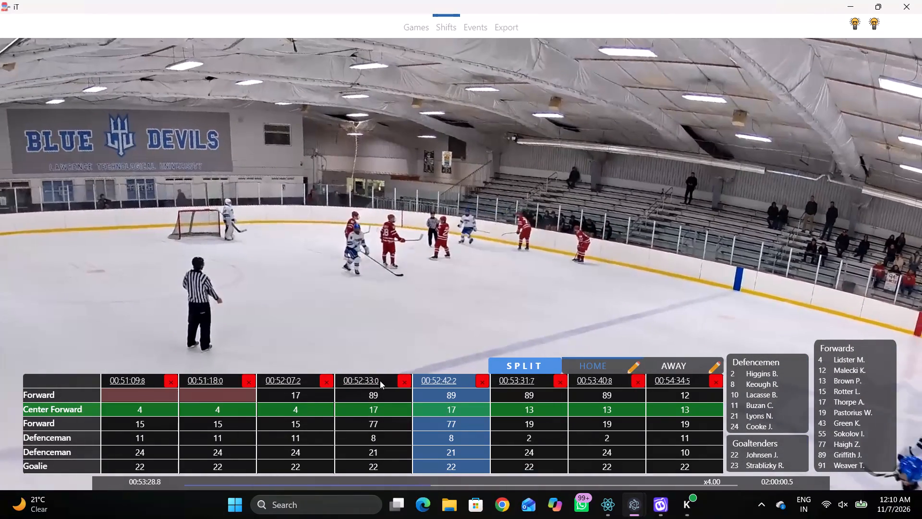
{"action": "key", "text": "space"}
{"action": "key", "text": "space"}
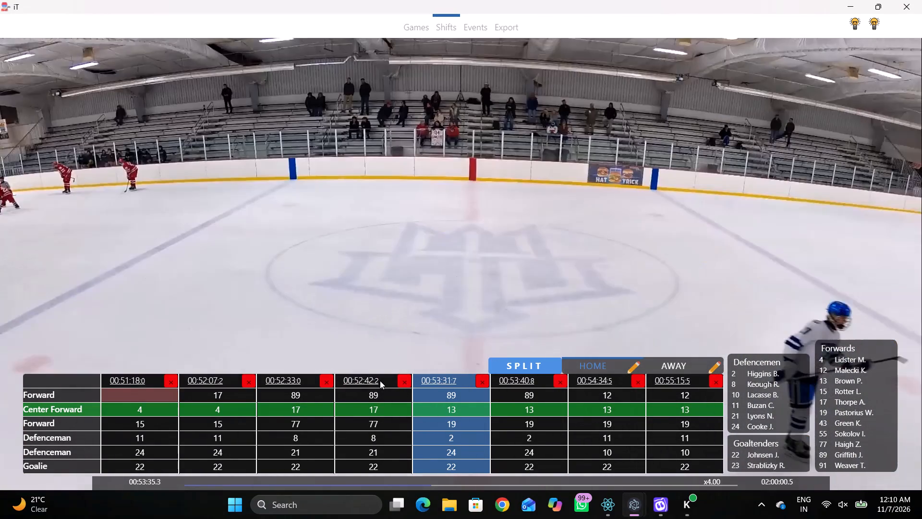
{"action": "key", "text": "space"}
{"action": "key", "text": "space"}
{"action": "key", "text": "space"}
{"action": "key", "text": "space"}
{"action": "key", "text": "space"}
{"action": "key", "text": "space"}
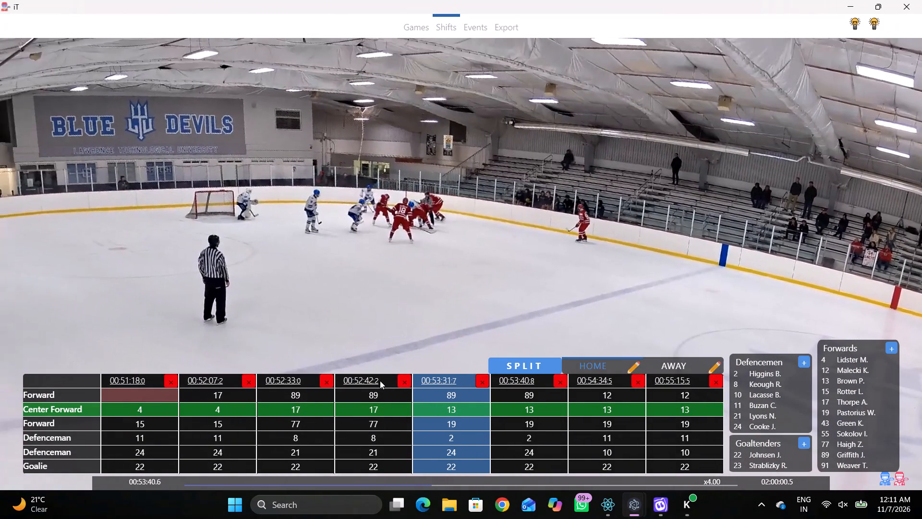
{"action": "type", "text": "aaaaaa"}
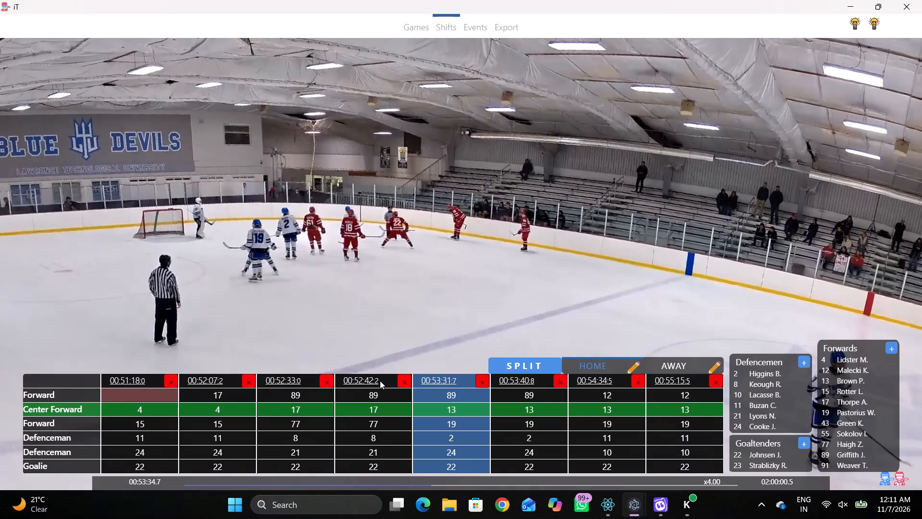
Replay the home shift at 00:52:42.2 and check the play and stoppage up to about 00:53:23 for a penalty.
{"action": "left_click", "coordinate": [380, 381]}
{"action": "key", "text": "space"}
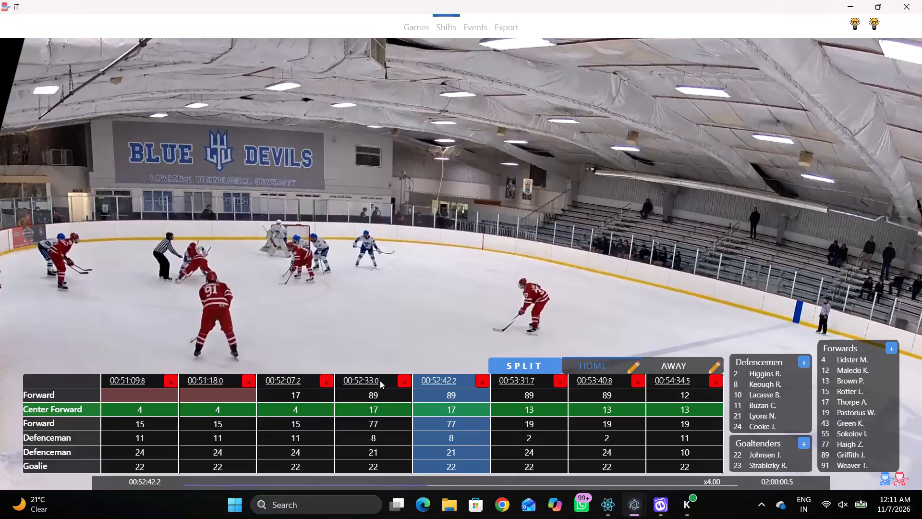
{"action": "type", "text": "vvc"}
{"action": "key", "text": "space"}
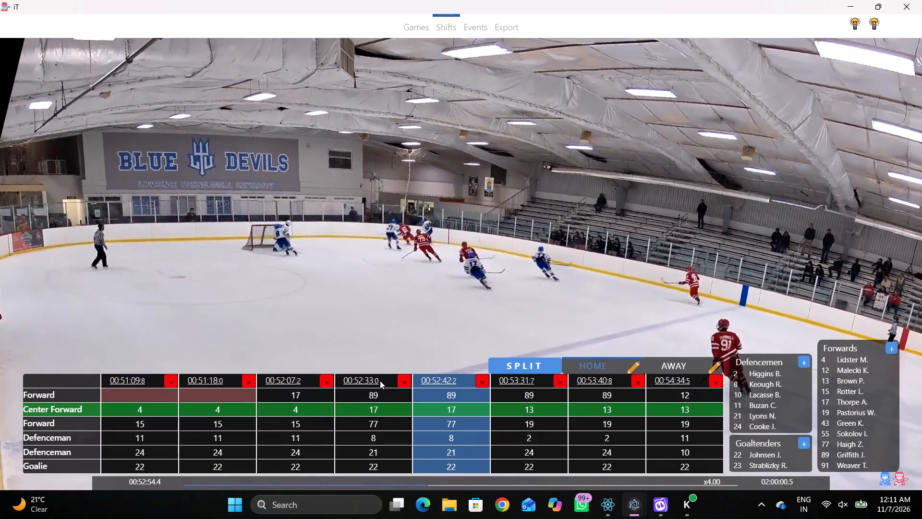
{"action": "type", "text": "c"}
{"action": "key", "text": "space"}
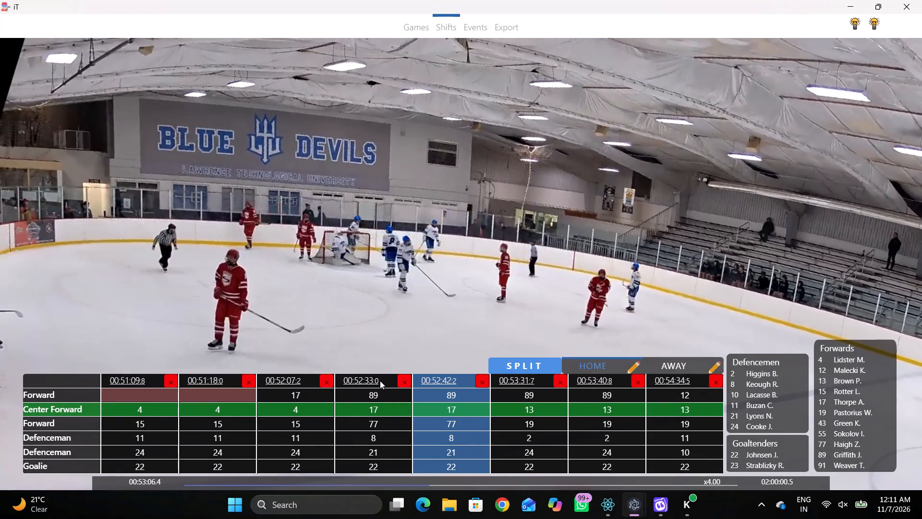
{"action": "key", "text": "space"}
{"action": "key", "text": "space"}
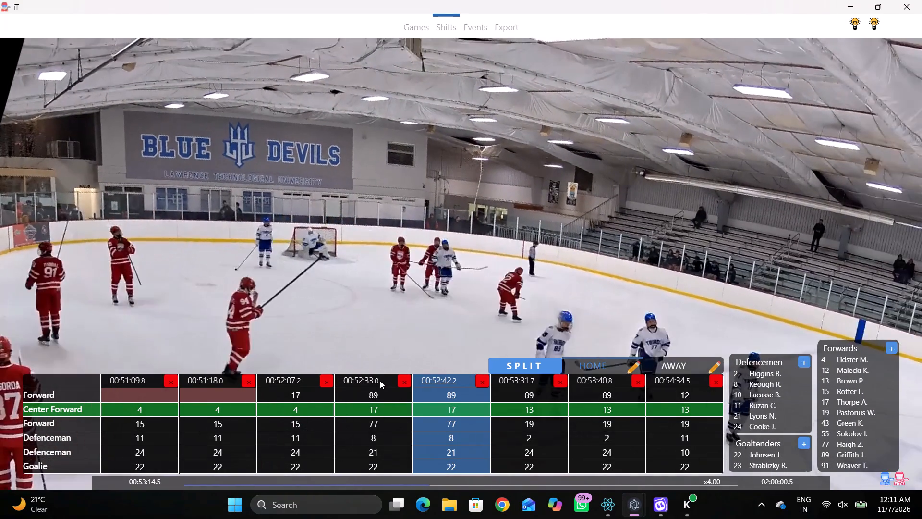
{"action": "key", "text": "space"}
{"action": "key", "text": "space"}
{"action": "key", "text": "space"}
{"action": "type", "text": "D D"}
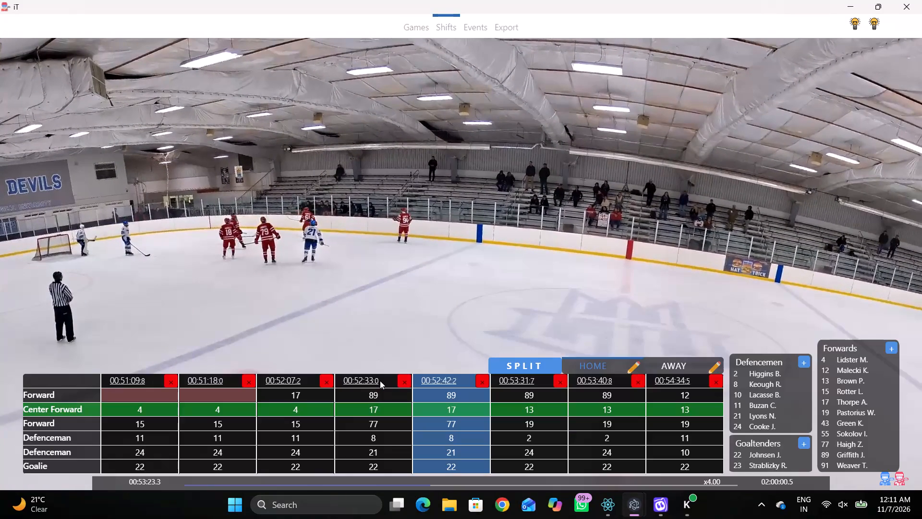
Review the video again from the home shift at 00:52:33.0 through 00:53:41, checking which home players are on the ice.
{"action": "left_click", "coordinate": [380, 381]}
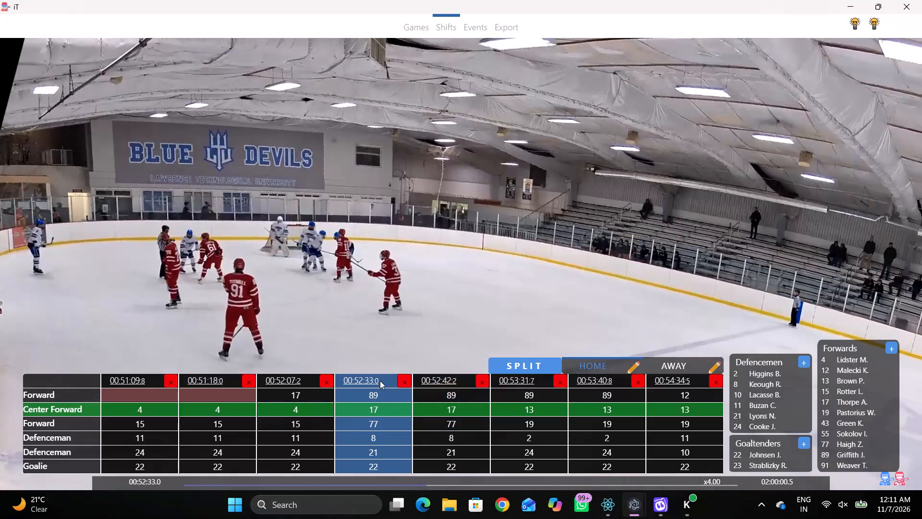
{"action": "key", "text": "space"}
{"action": "type", "text": "c"}
{"action": "key", "text": "space"}
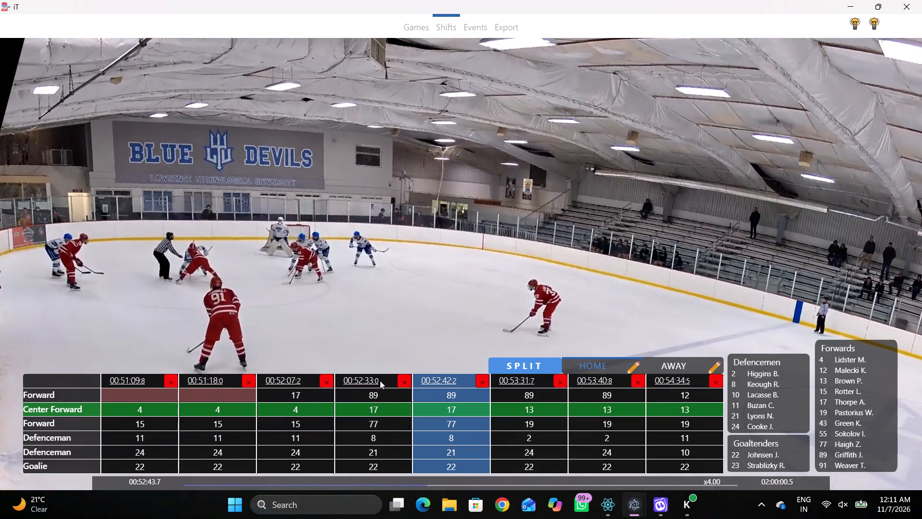
{"action": "key", "text": "space"}
{"action": "key", "text": "space"}
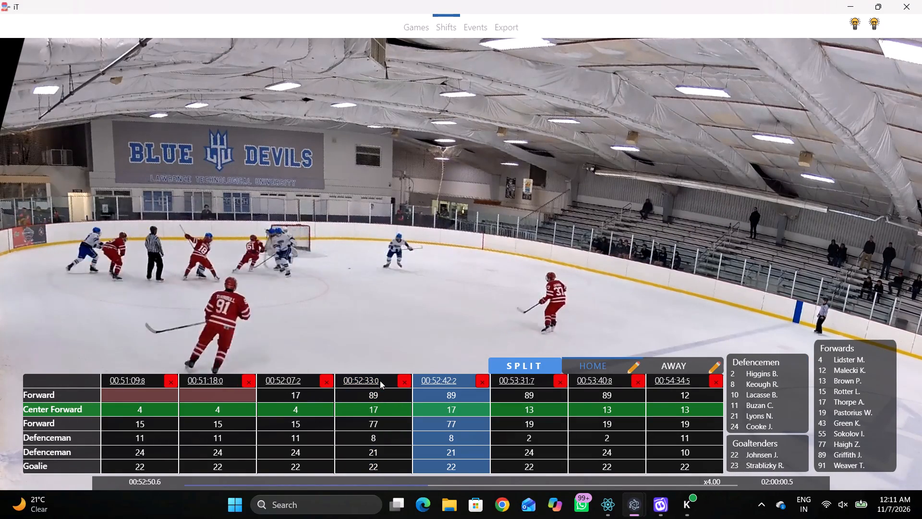
{"action": "type", "text": "c c"}
{"action": "key", "text": "space"}
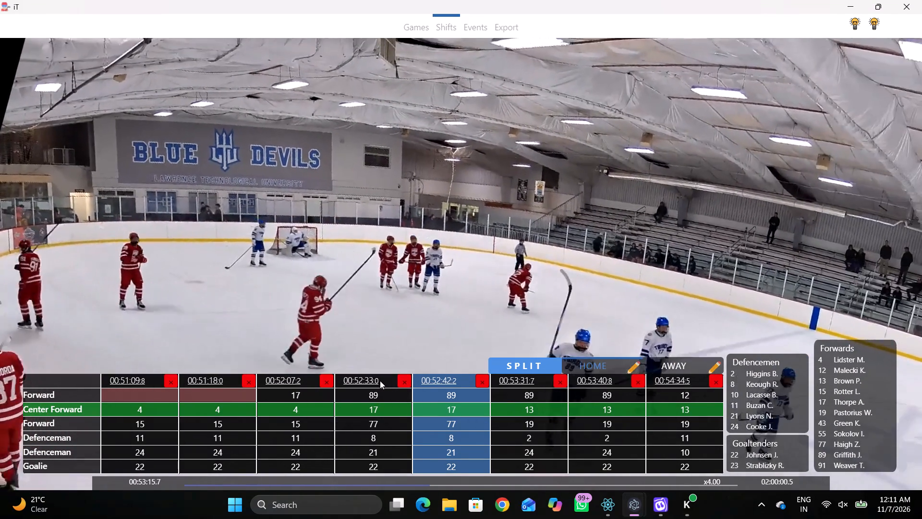
{"action": "type", "text": "c"}
{"action": "key", "text": "space"}
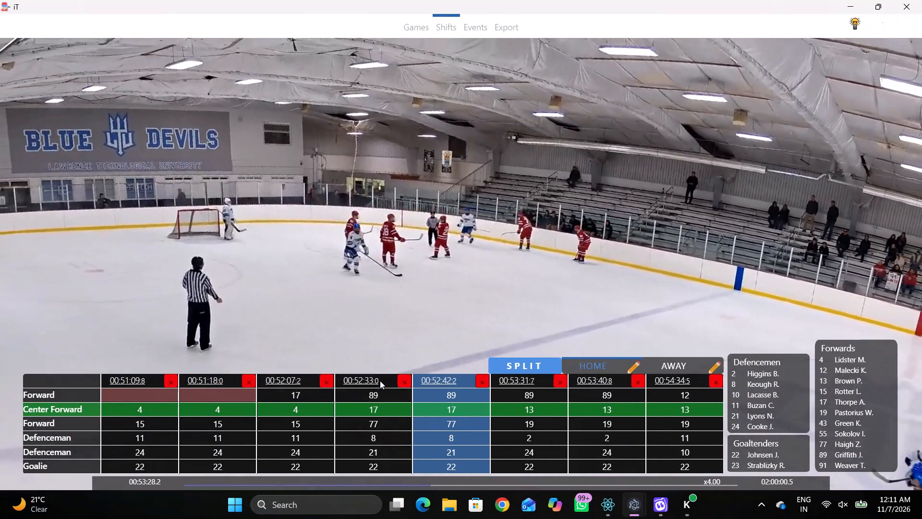
{"action": "key", "text": "space"}
{"action": "key", "text": "space"}
{"action": "key", "text": "space"}
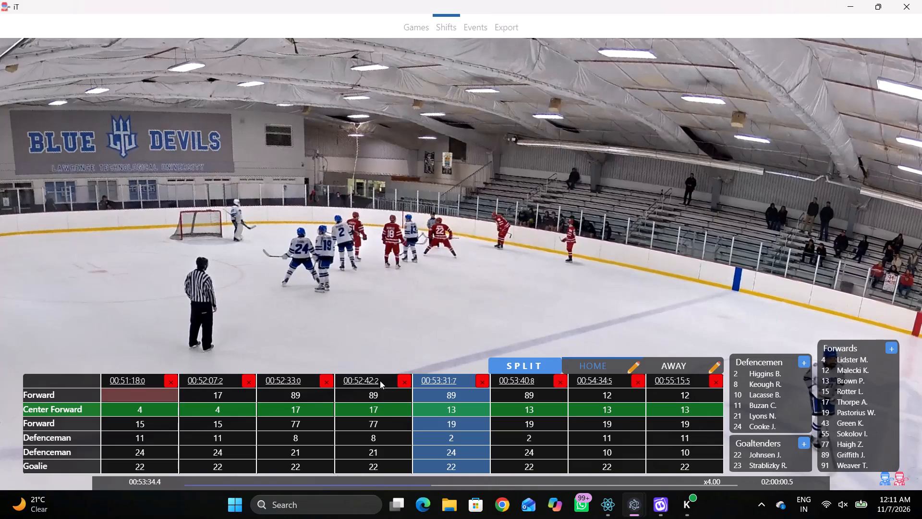
{"action": "key", "text": "space"}
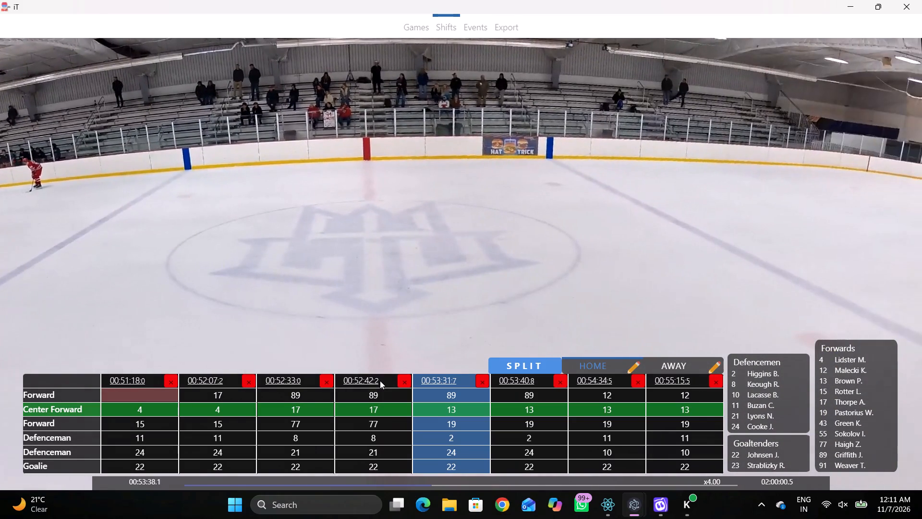
{"action": "key", "text": "space"}
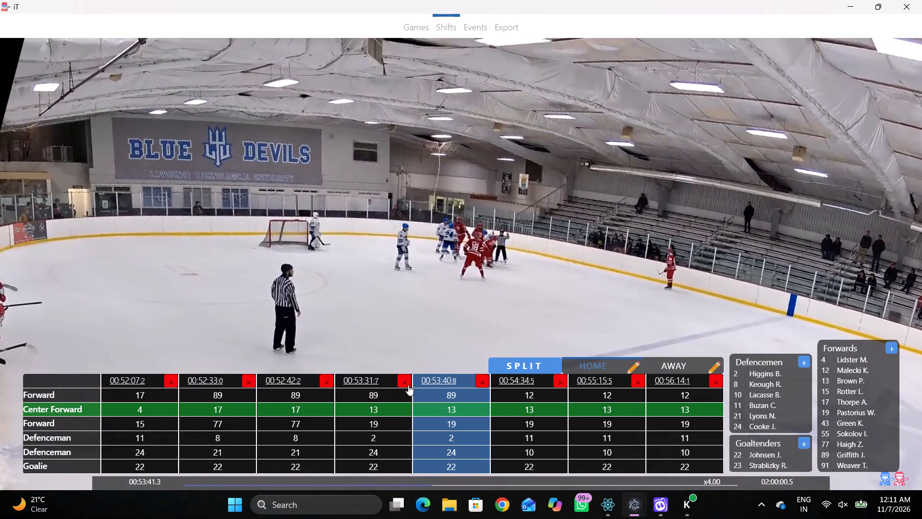
Clear #89 from the Forward position in the home shift at 00:53:40.8.
{"action": "left_click", "coordinate": [445, 389]}
{"action": "left_click", "coordinate": [425, 383]}
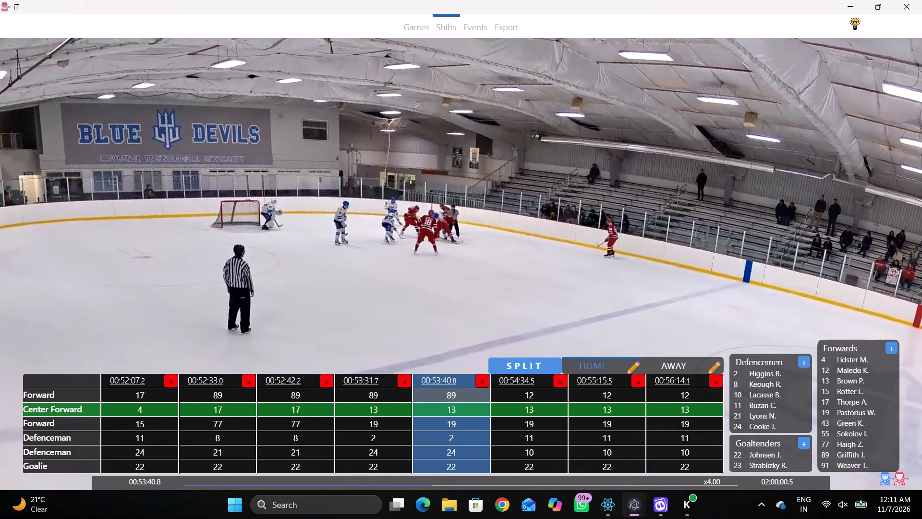
{"action": "left_click", "coordinate": [456, 398]}
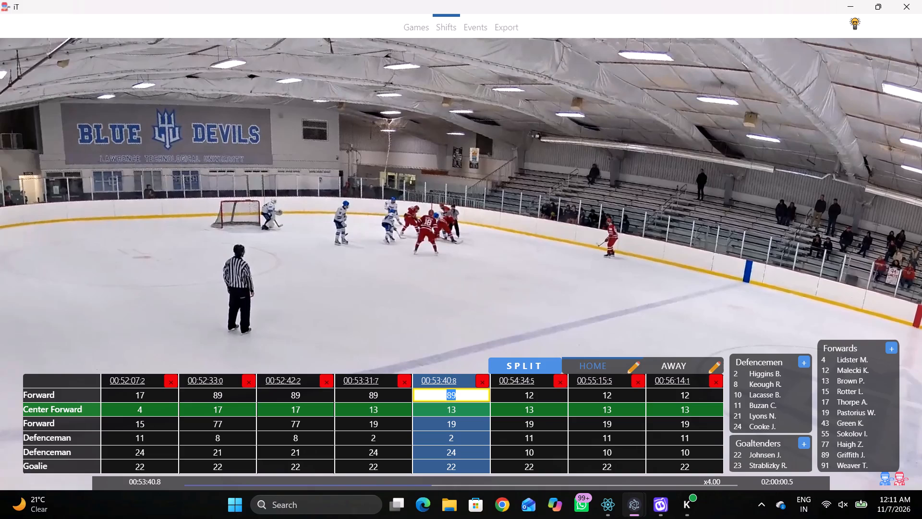
{"action": "key", "text": "BackSpace"}
{"action": "left_click", "coordinate": [452, 280]}
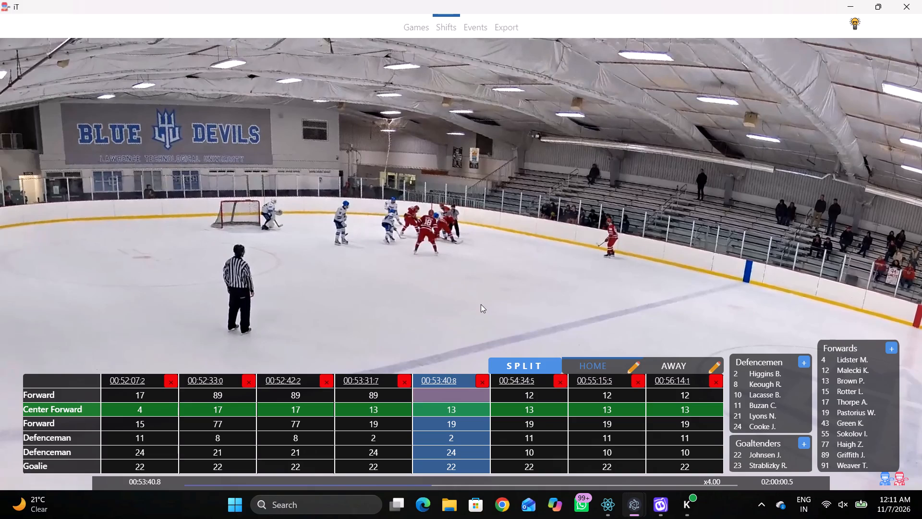
Check the video after 00:53:40.8 up to about 00:54:22 and return to the start of that shift.
{"action": "key", "text": "space"}
{"action": "type", "text": "c c c c c"}
{"action": "key", "text": "space"}
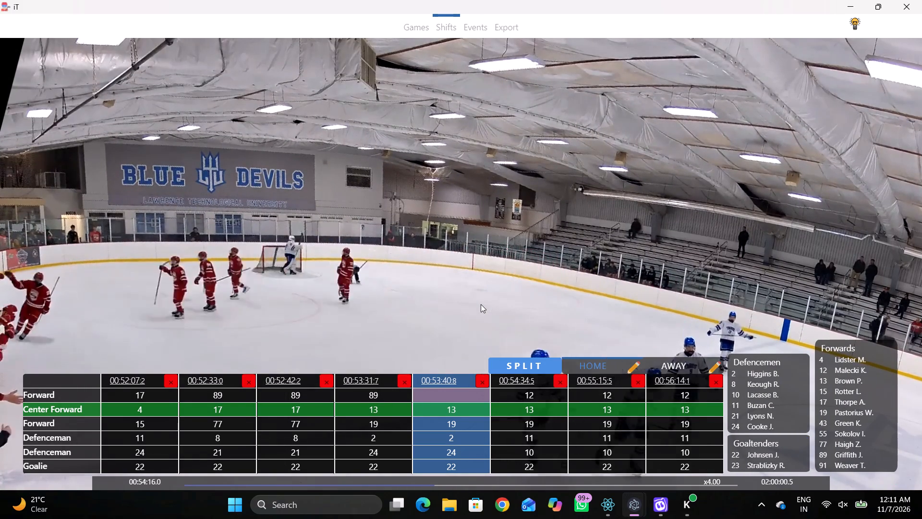
{"action": "key", "text": "space"}
{"action": "key", "text": "space"}
{"action": "key", "text": "space"}
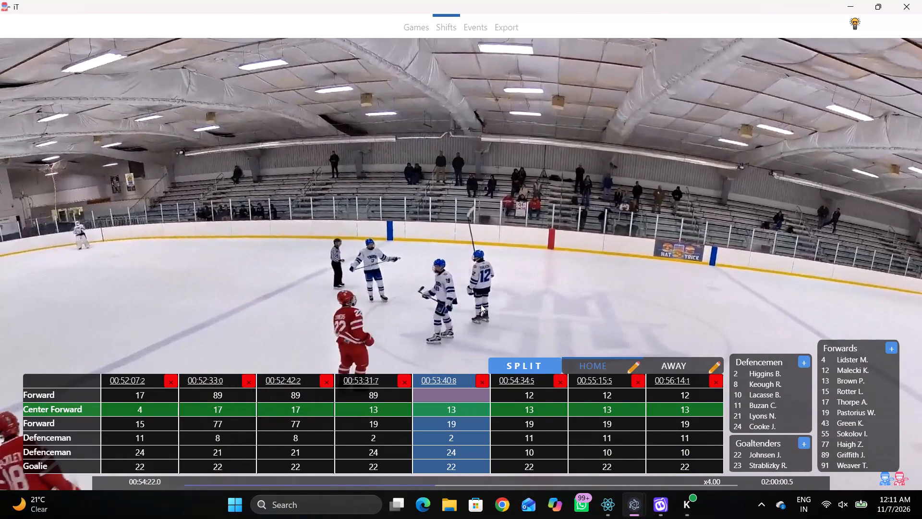
{"action": "left_click", "coordinate": [444, 383]}
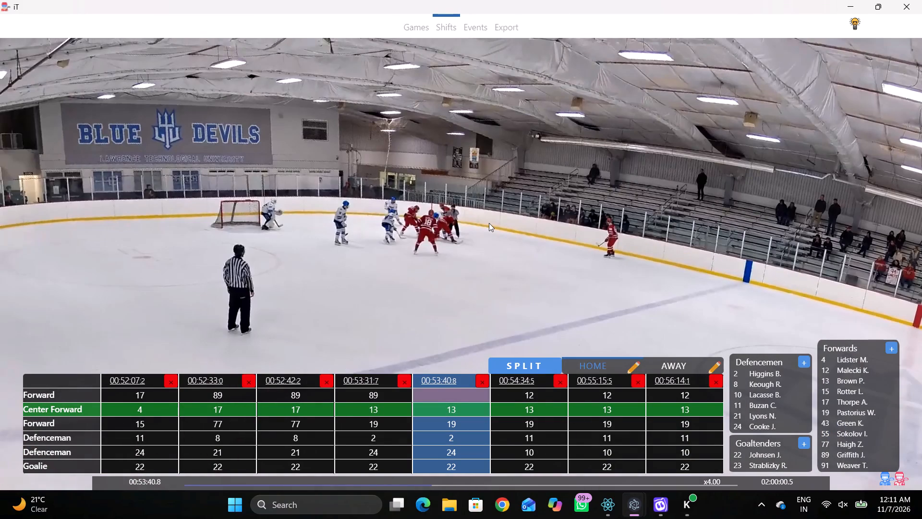
Add a 2-minute penalty event for home #89 at 00:53:04.8, just after the whistle, at rink position about -1538, -259.
{"action": "left_click", "coordinate": [470, 24]}
{"action": "left_click", "coordinate": [585, 202]}
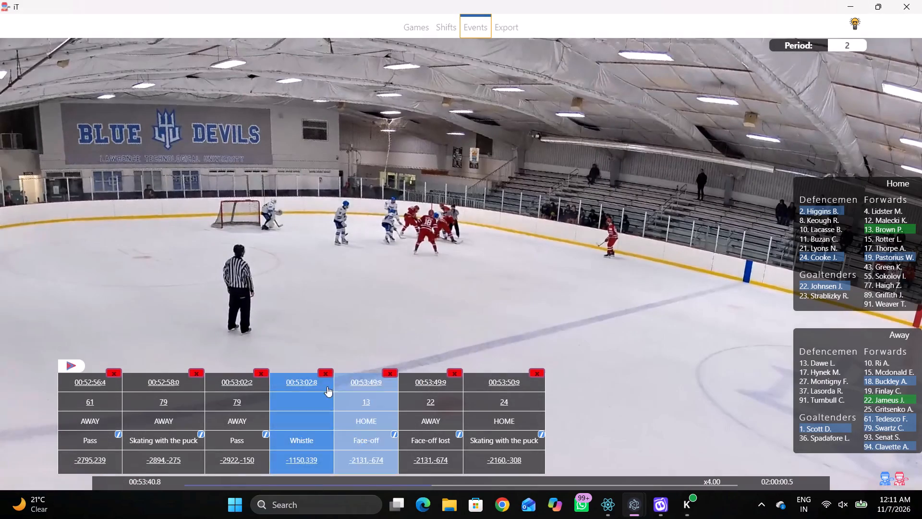
{"action": "left_click", "coordinate": [298, 392]}
{"action": "key", "text": "space"}
{"action": "key", "text": "space"}
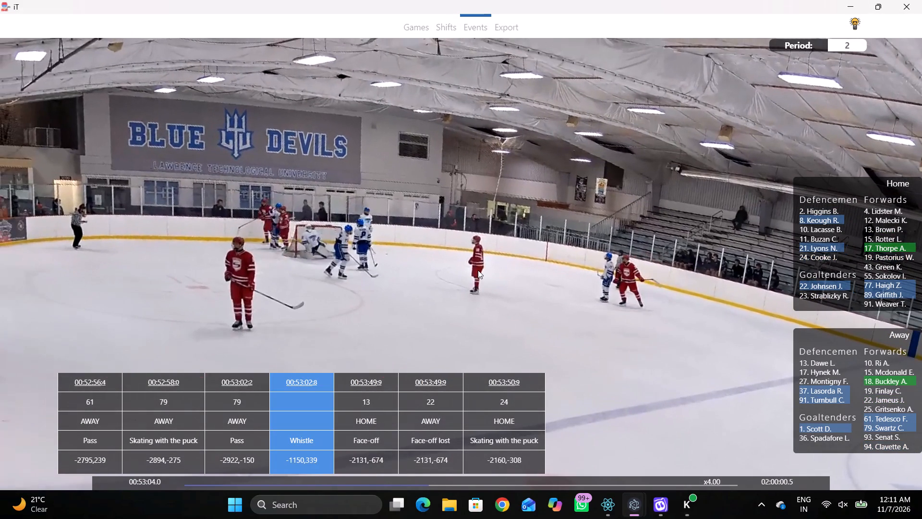
{"action": "right_click", "coordinate": [508, 197]}
{"action": "left_click", "coordinate": [547, 311]}
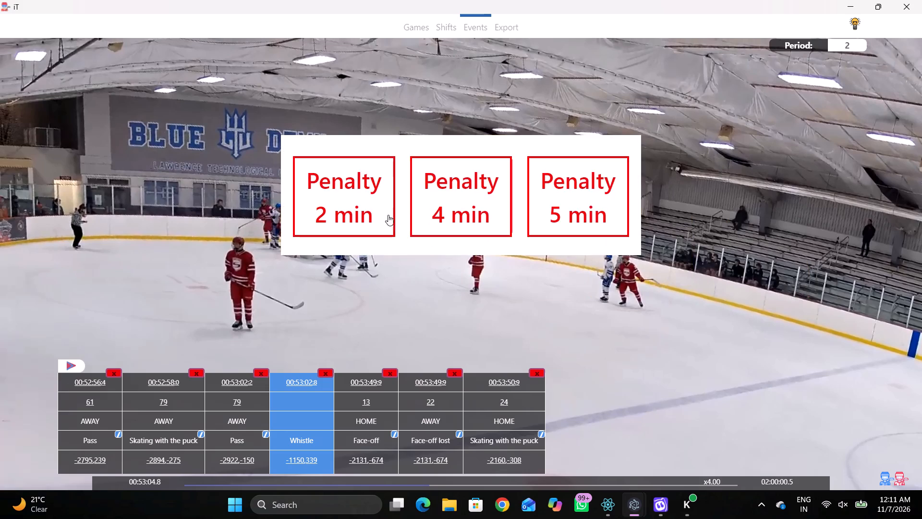
{"action": "left_click", "coordinate": [377, 216]}
{"action": "left_click", "coordinate": [876, 294]}
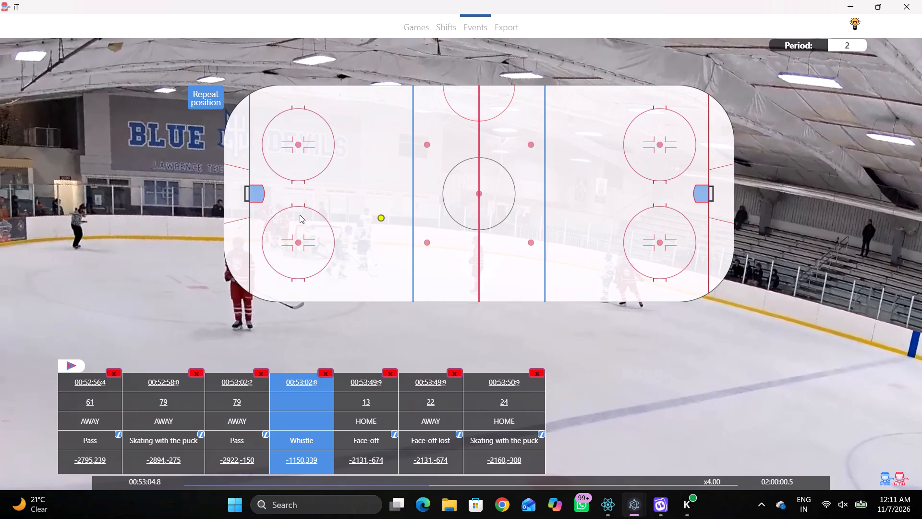
{"action": "left_click", "coordinate": [349, 175]}
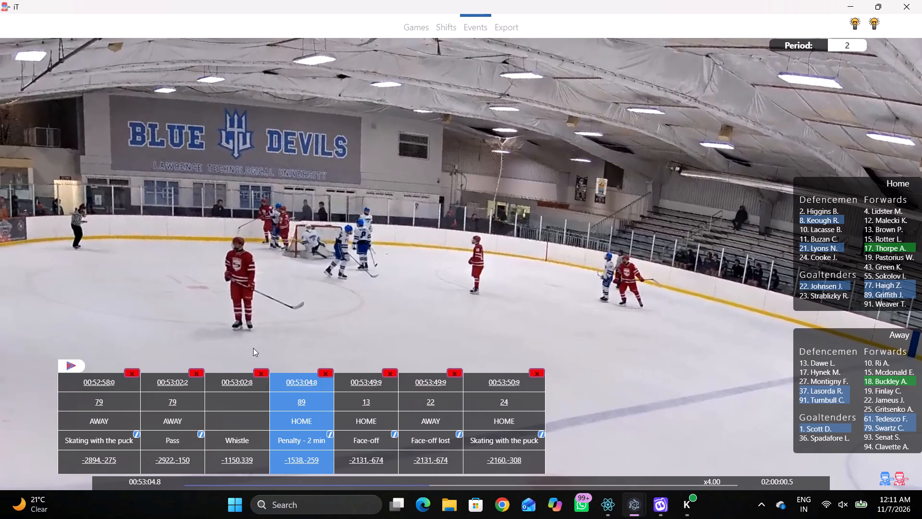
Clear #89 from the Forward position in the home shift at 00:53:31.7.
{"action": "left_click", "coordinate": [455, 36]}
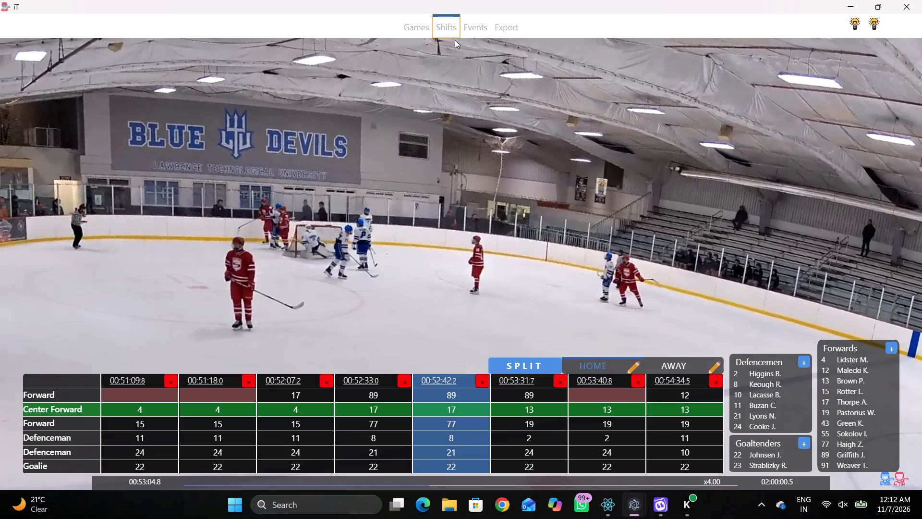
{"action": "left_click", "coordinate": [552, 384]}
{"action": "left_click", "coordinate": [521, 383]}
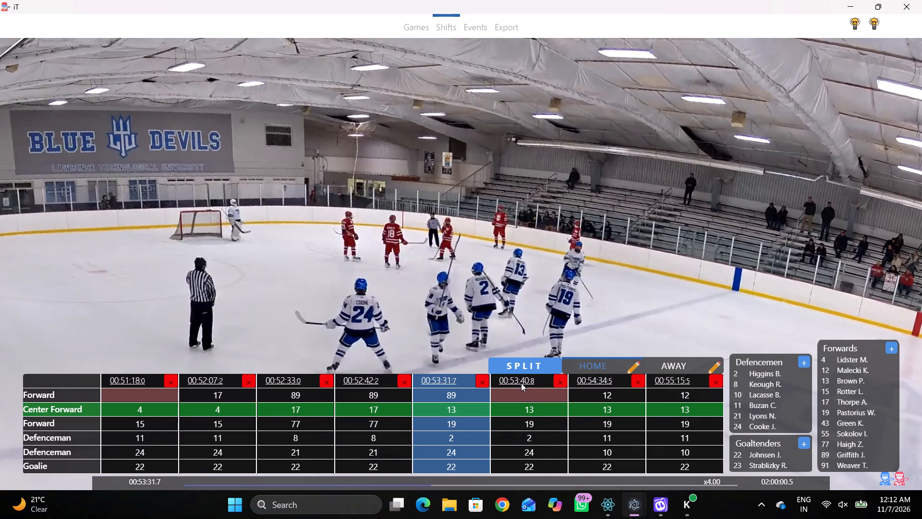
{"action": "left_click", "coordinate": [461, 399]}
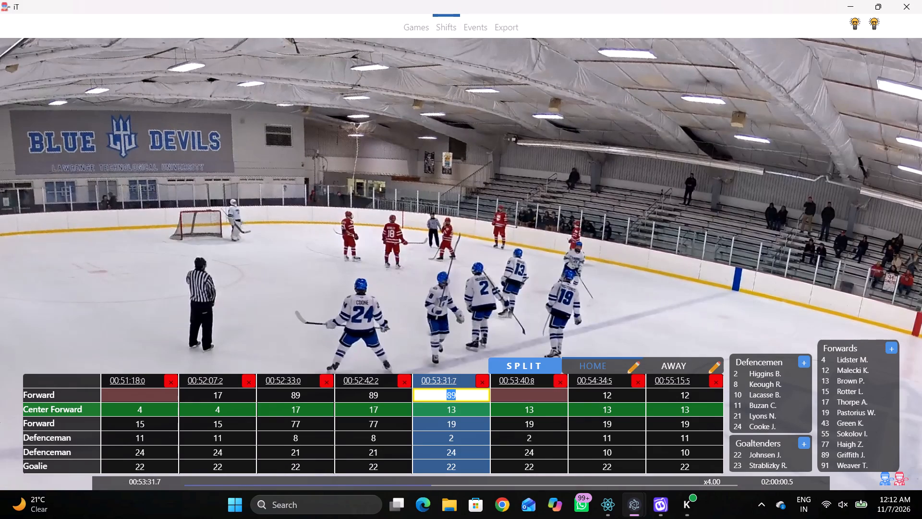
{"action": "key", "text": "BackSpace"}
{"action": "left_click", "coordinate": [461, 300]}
Delete the home shift at 00:53:31.7.
{"action": "left_click", "coordinate": [452, 382]}
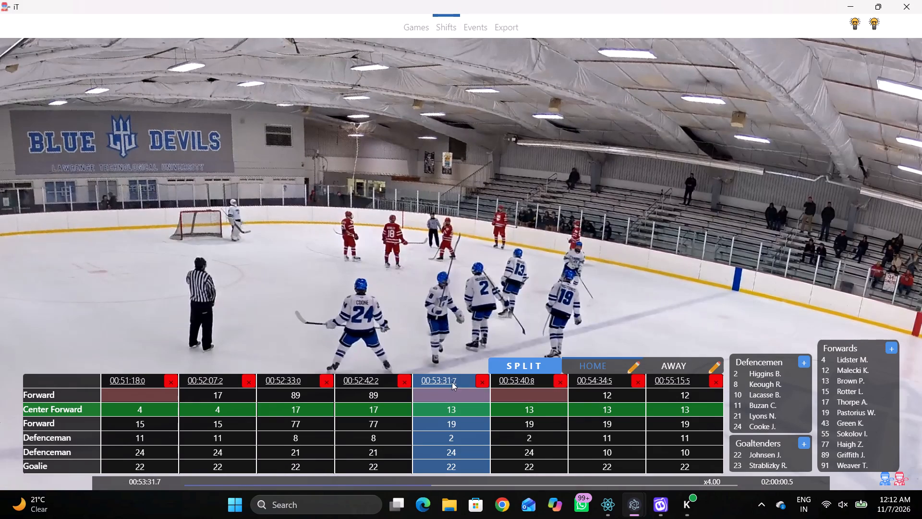
{"action": "left_click", "coordinate": [490, 383]}
{"action": "left_click", "coordinate": [487, 383]}
{"action": "left_click", "coordinate": [548, 266]}
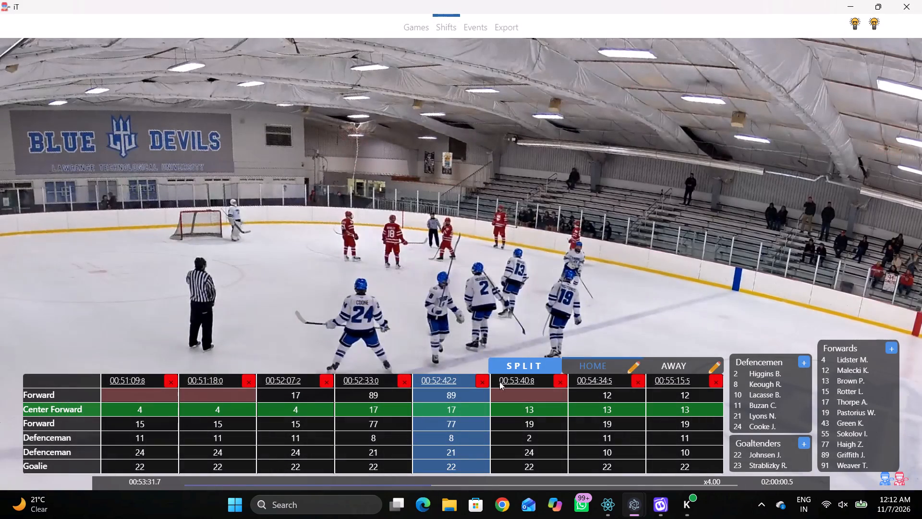
Add a home shift at 00:53:40.3, just before the shift at 00:53:40.8.
{"action": "left_click", "coordinate": [504, 382]}
{"action": "type", "text": "qqqqqq"}
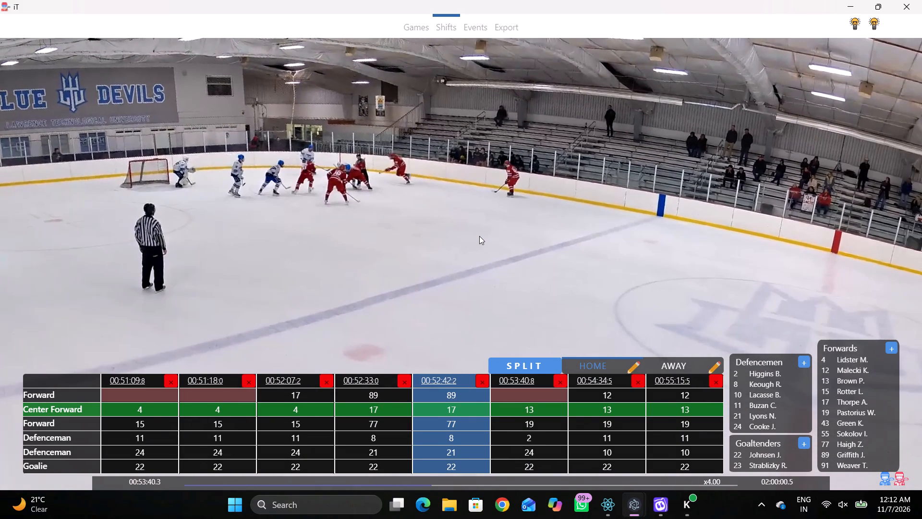
{"action": "type", "text": "SDD"}
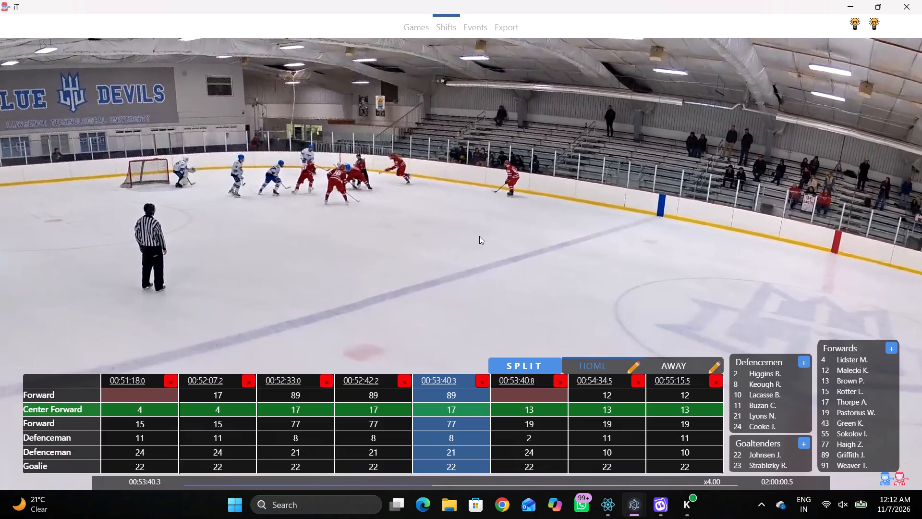
In the home shift at 00:53:40.3, set Center Forward 13, second Forward 19 and Defencemen 2 and 24, and clear the first Forward.
{"action": "left_click", "coordinate": [461, 408]}
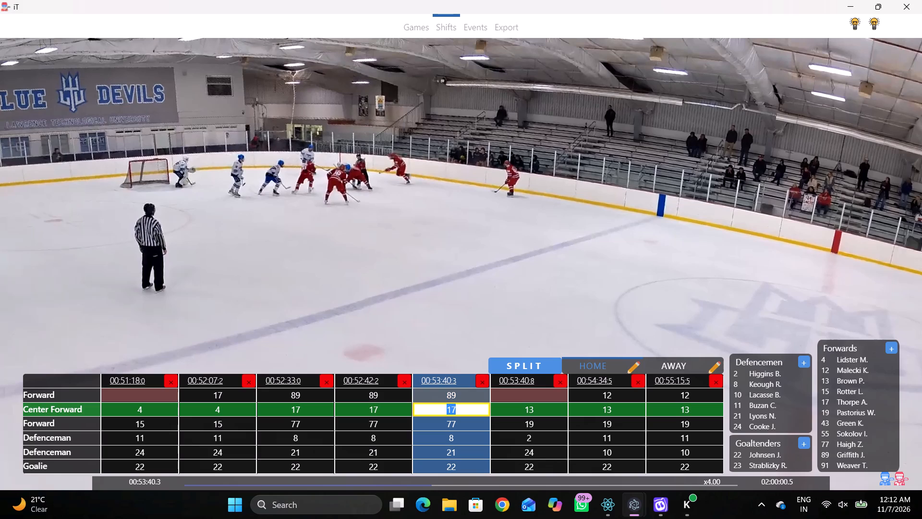
{"action": "type", "text": "13"}
{"action": "left_click", "coordinate": [448, 284]}
{"action": "left_click", "coordinate": [464, 418]}
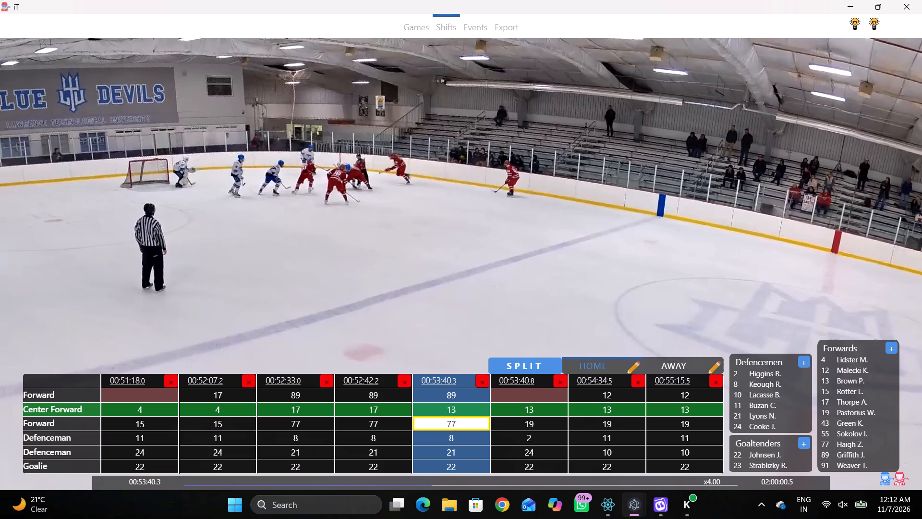
{"action": "left_click", "coordinate": [830, 413]}
{"action": "left_click", "coordinate": [483, 435]}
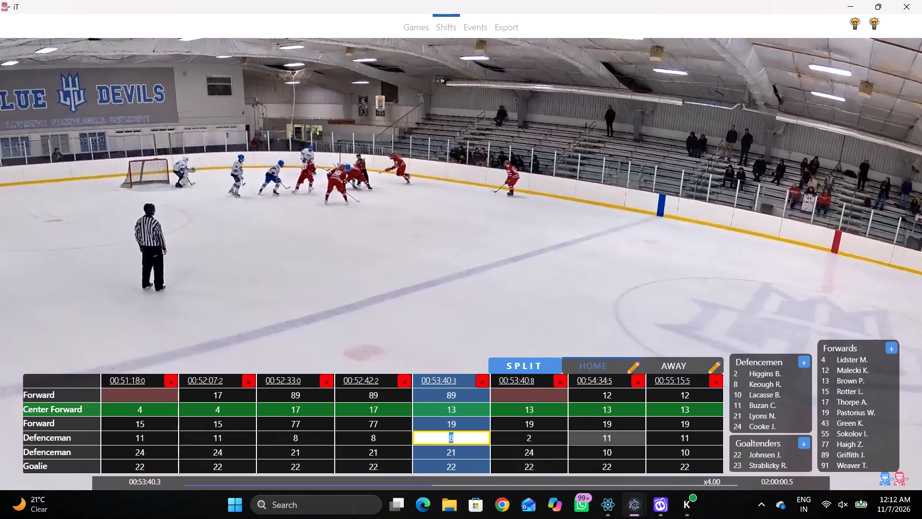
{"action": "key", "text": "2"}
{"action": "left_click", "coordinate": [463, 454]}
{"action": "type", "text": "24"}
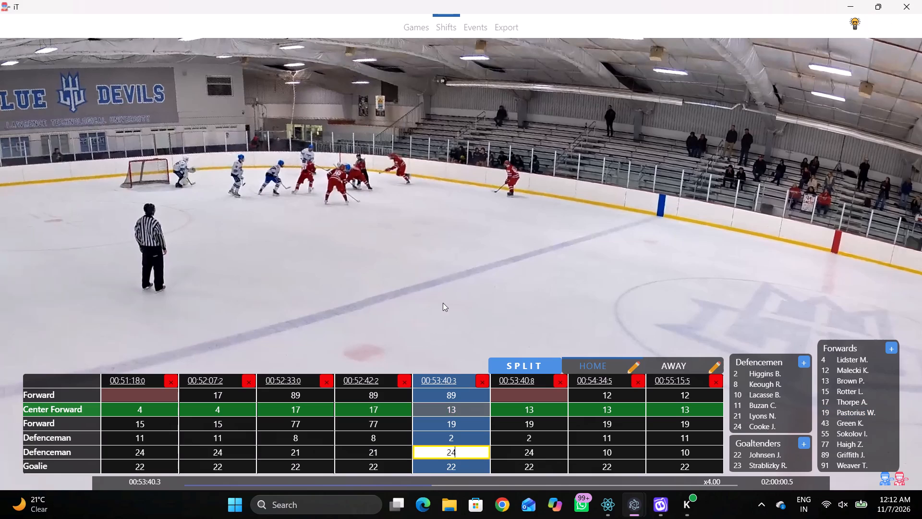
{"action": "left_click", "coordinate": [442, 302]}
{"action": "left_click", "coordinate": [460, 402]}
{"action": "left_click", "coordinate": [462, 396]}
{"action": "key", "text": "BackSpace"}
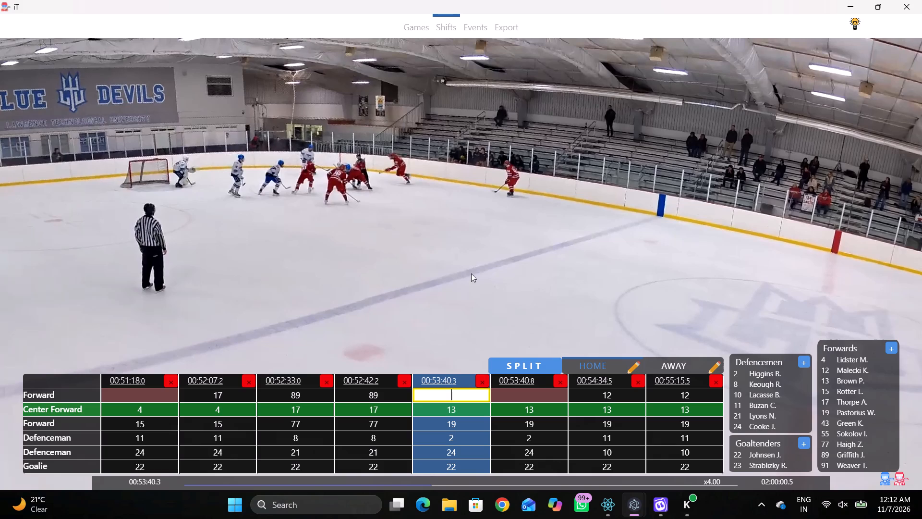
{"action": "left_click", "coordinate": [465, 258]}
Check the video at the start of the 00:53:40.3 shift and the events around the home #89 penalty.
{"action": "left_click", "coordinate": [453, 383]}
{"action": "key", "text": "space"}
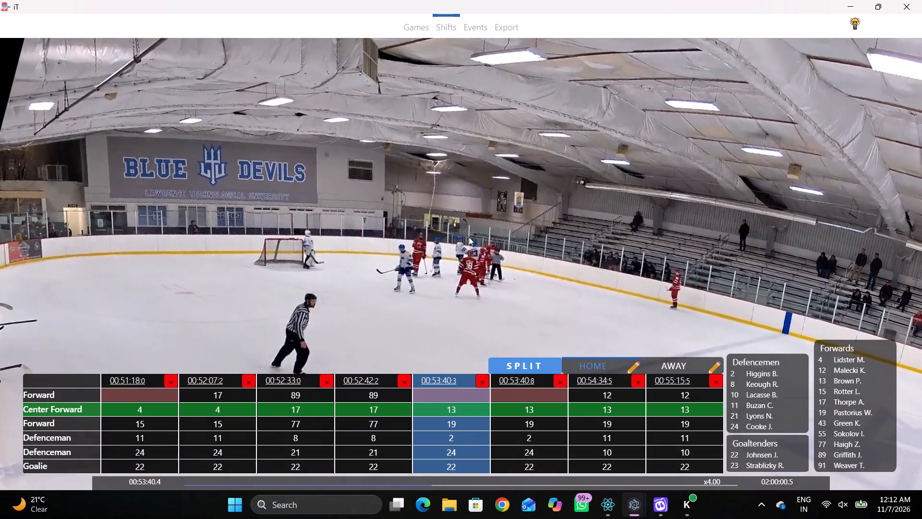
{"action": "key", "text": "space"}
{"action": "left_click", "coordinate": [452, 383]}
{"action": "left_click", "coordinate": [461, 27]}
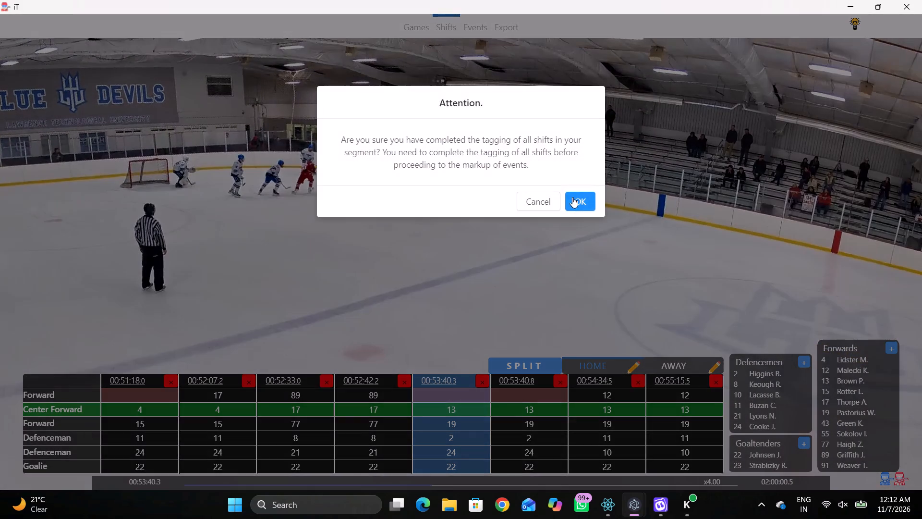
{"action": "left_click", "coordinate": [576, 198]}
{"action": "left_click", "coordinate": [300, 390]}
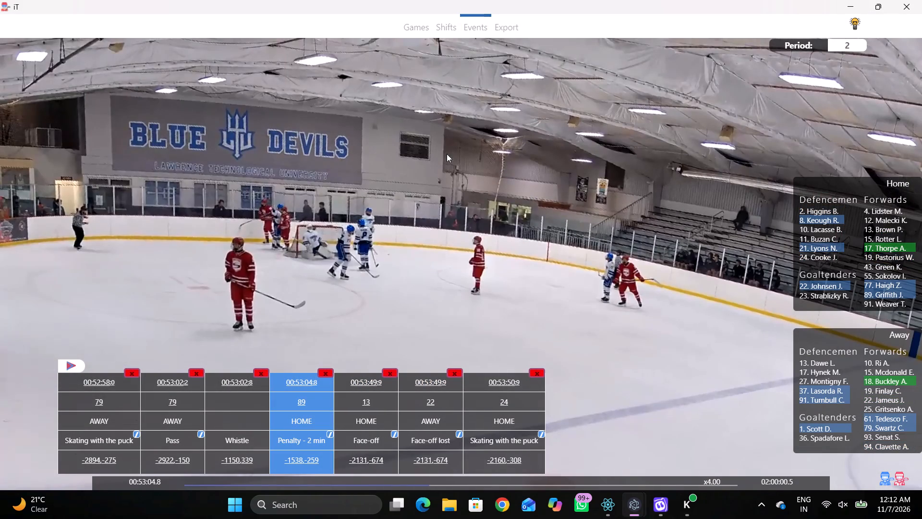
{"action": "left_click", "coordinate": [454, 35]}
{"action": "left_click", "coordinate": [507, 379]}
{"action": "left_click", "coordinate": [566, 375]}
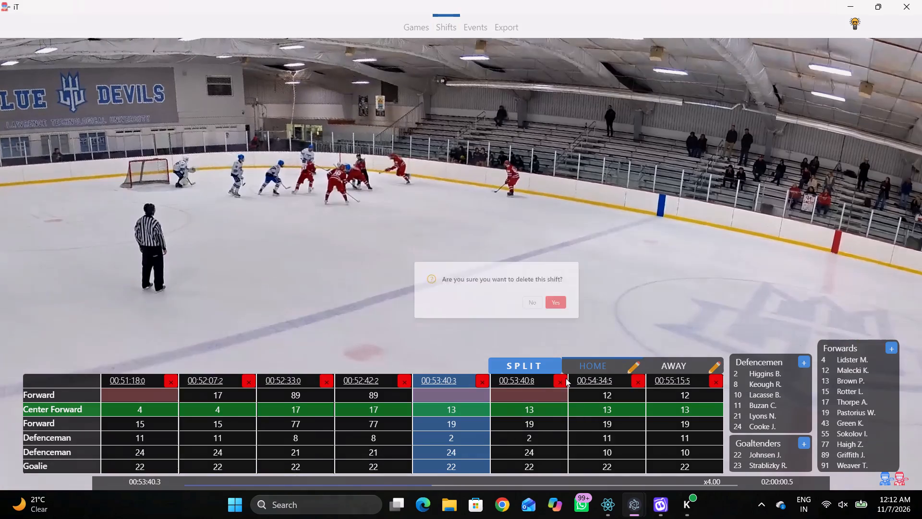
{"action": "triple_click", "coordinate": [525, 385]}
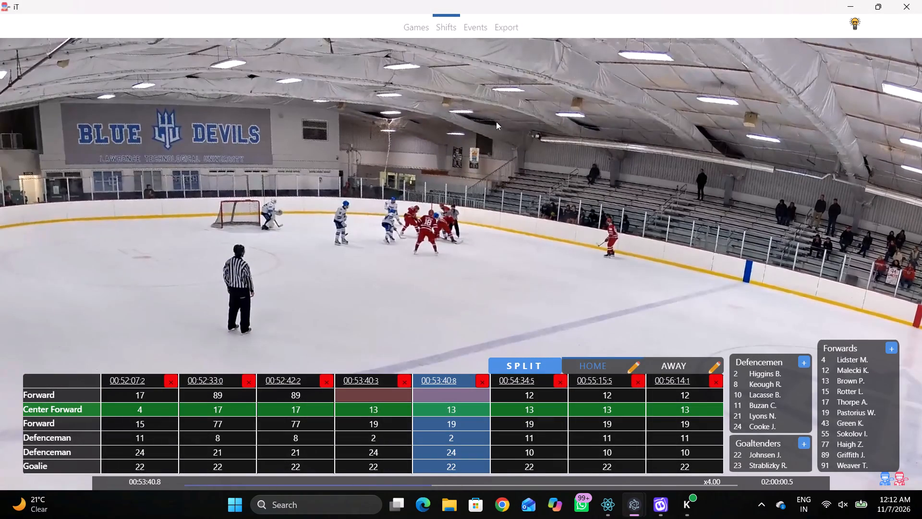
From the shift at 00:53:40.8, filter the events to goals and review the period's goals.
{"action": "left_click", "coordinate": [466, 30]}
{"action": "left_click", "coordinate": [576, 201]}
{"action": "left_click", "coordinate": [60, 366]}
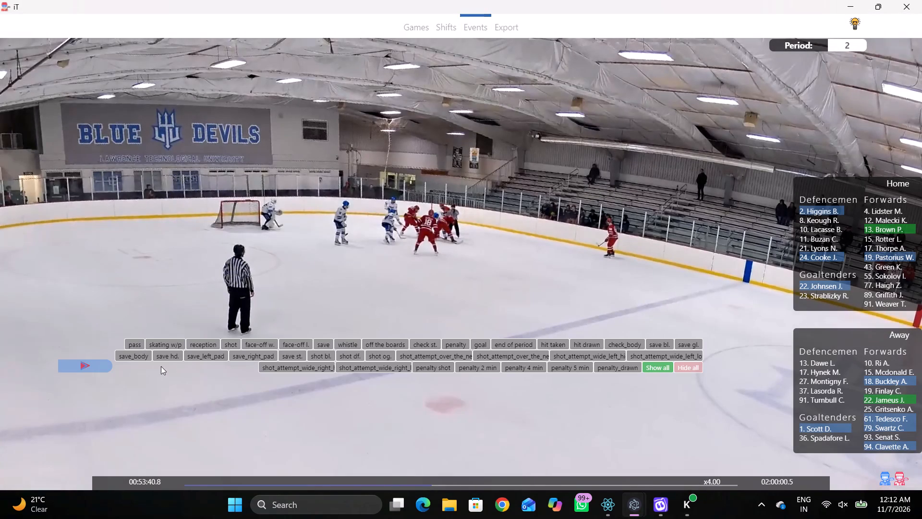
{"action": "left_click", "coordinate": [468, 342]}
{"action": "left_click", "coordinate": [484, 342]}
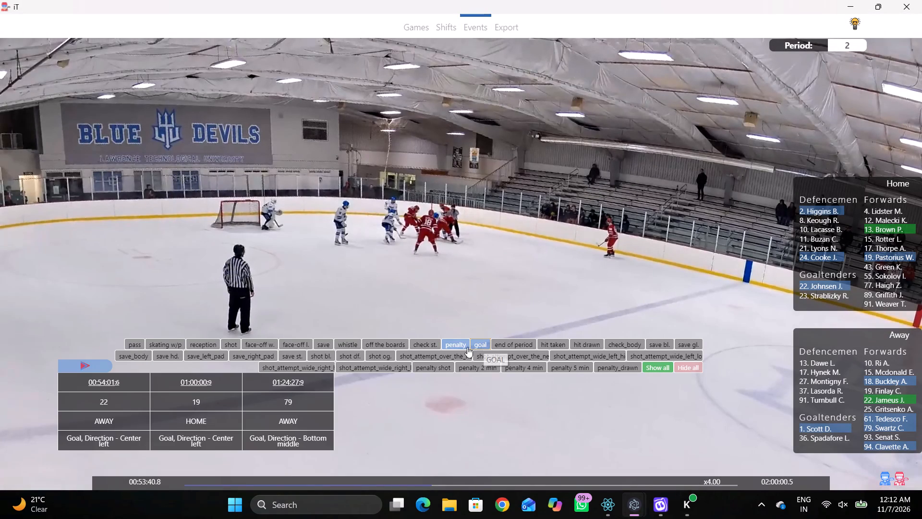
{"action": "left_click", "coordinate": [452, 347]}
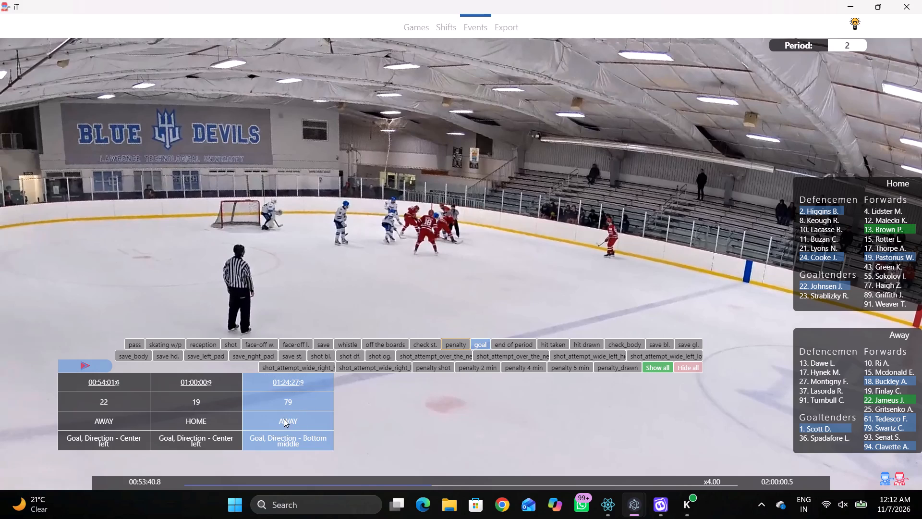
{"action": "left_click", "coordinate": [482, 340]}
Filter the events to shot attempts on goal and review the whole list for time, player and team.
{"action": "left_click", "coordinate": [378, 356]}
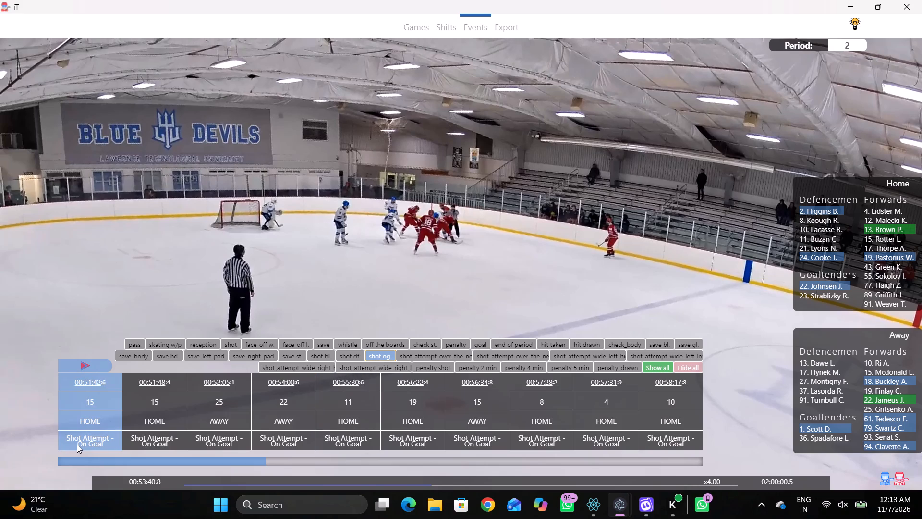
{"action": "scroll", "coordinate": [76, 443], "scroll_direction": "left", "scroll_amount": 1}
{"action": "scroll", "coordinate": [118, 434], "scroll_direction": "right", "scroll_amount": 2}
{"action": "scroll", "coordinate": [105, 431], "scroll_direction": "left", "scroll_amount": 1}
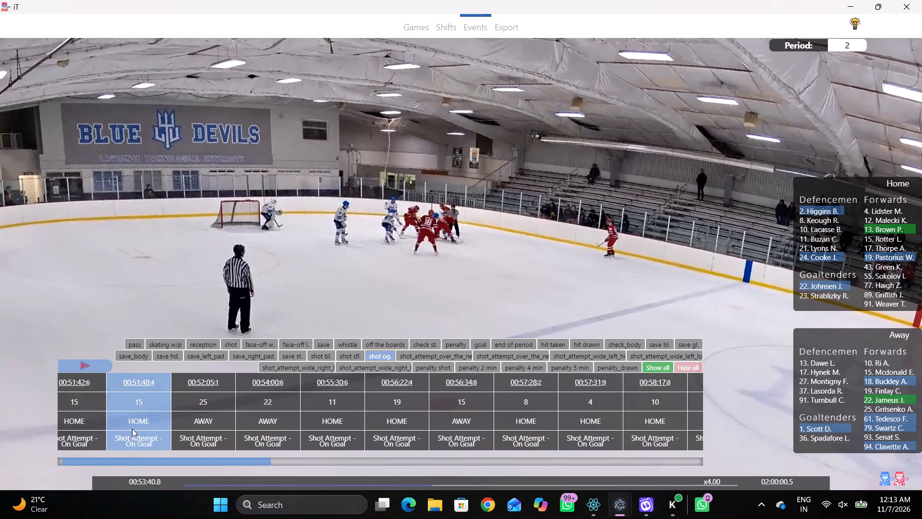
{"action": "scroll", "coordinate": [132, 429], "scroll_direction": "left", "scroll_amount": 5}
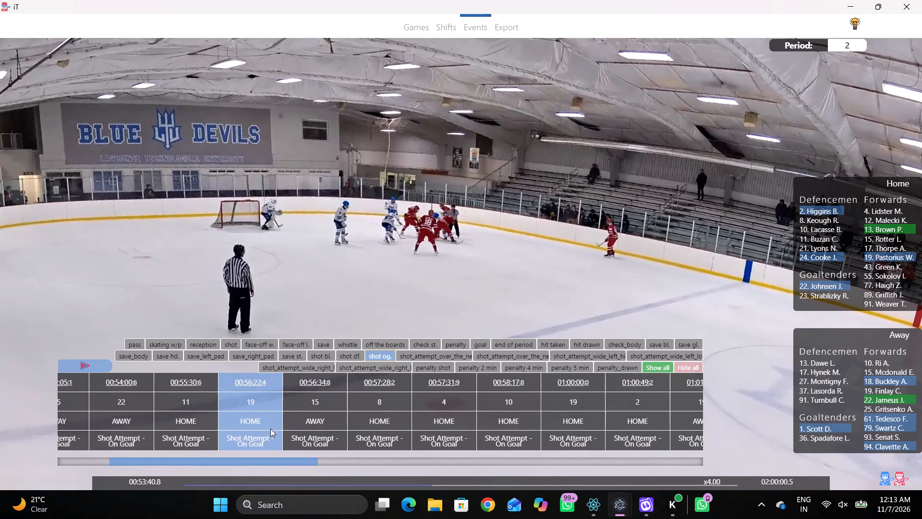
{"action": "scroll", "coordinate": [270, 429], "scroll_direction": "left", "scroll_amount": 5}
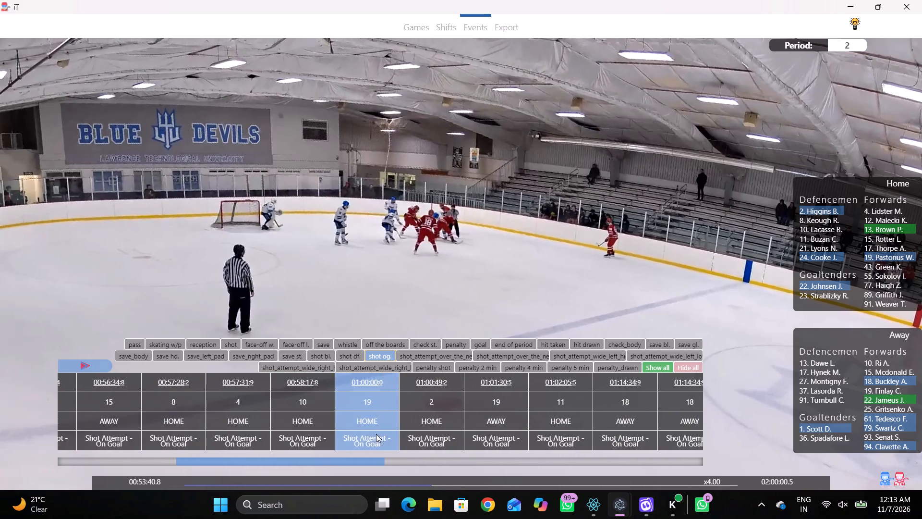
{"action": "scroll", "coordinate": [376, 434], "scroll_direction": "left", "scroll_amount": 5}
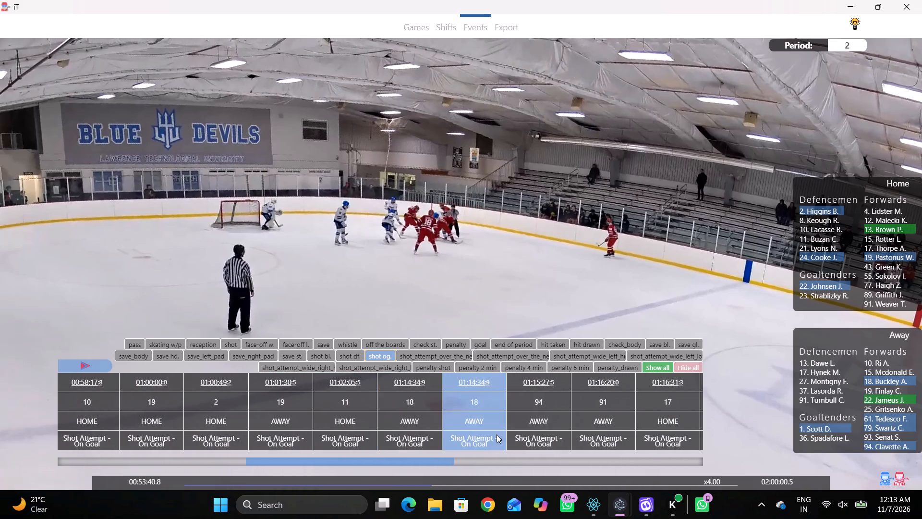
{"action": "scroll", "coordinate": [497, 434], "scroll_direction": "left", "scroll_amount": 5}
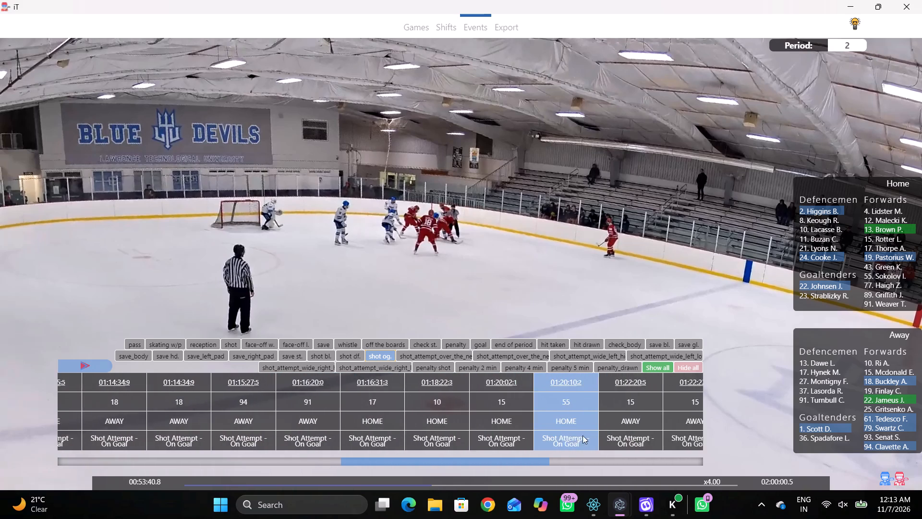
{"action": "scroll", "coordinate": [582, 435], "scroll_direction": "left", "scroll_amount": 8}
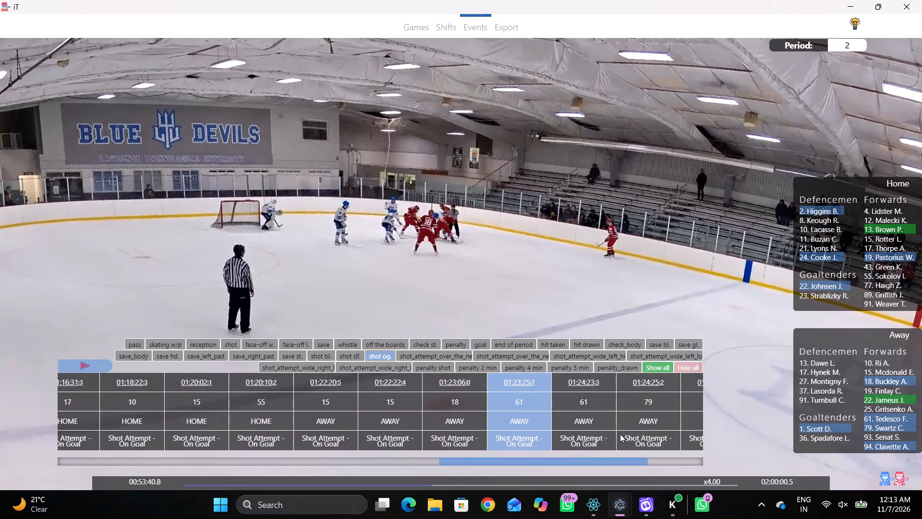
{"action": "scroll", "coordinate": [619, 434], "scroll_direction": "left", "scroll_amount": 4}
{"action": "scroll", "coordinate": [601, 433], "scroll_direction": "right", "scroll_amount": 9}
{"action": "scroll", "coordinate": [470, 422], "scroll_direction": "right", "scroll_amount": 7}
{"action": "scroll", "coordinate": [205, 429], "scroll_direction": "left", "scroll_amount": 1}
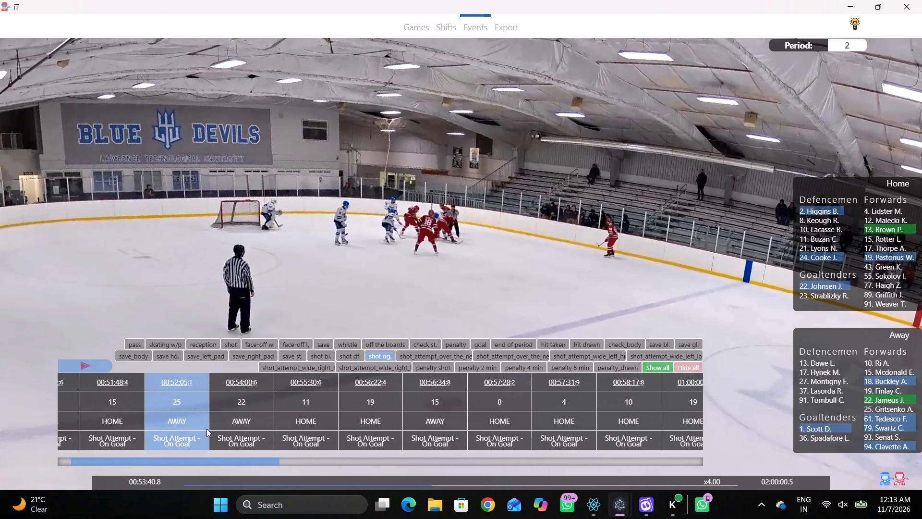
{"action": "scroll", "coordinate": [206, 429], "scroll_direction": "left", "scroll_amount": 3}
{"action": "scroll", "coordinate": [280, 431], "scroll_direction": "left", "scroll_amount": 1}
{"action": "scroll", "coordinate": [312, 430], "scroll_direction": "right", "scroll_amount": 2}
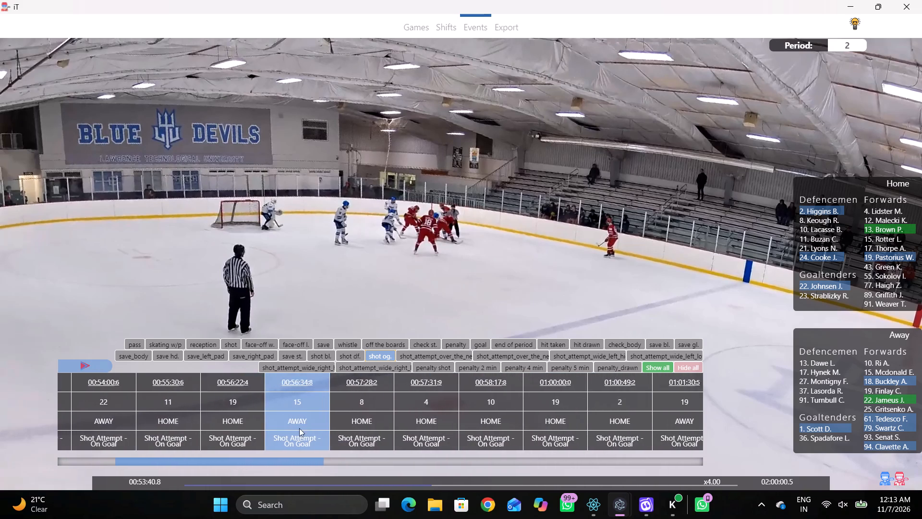
{"action": "scroll", "coordinate": [299, 428], "scroll_direction": "right", "scroll_amount": 6}
{"action": "scroll", "coordinate": [208, 429], "scroll_direction": "left", "scroll_amount": 4}
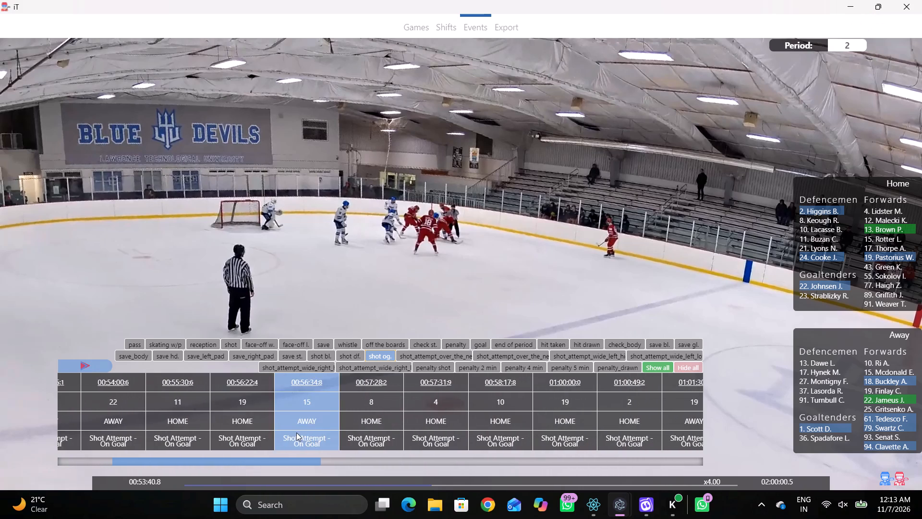
{"action": "scroll", "coordinate": [296, 432], "scroll_direction": "left", "scroll_amount": 3}
{"action": "scroll", "coordinate": [355, 433], "scroll_direction": "left", "scroll_amount": 3}
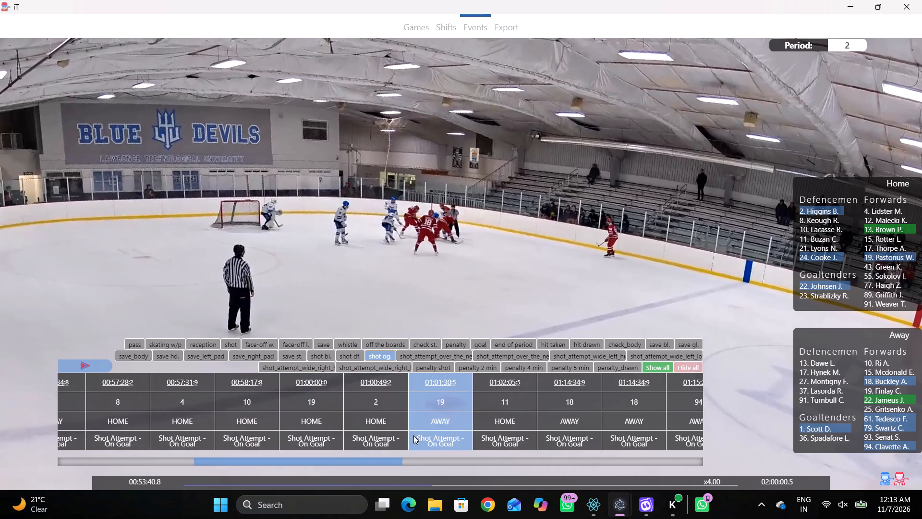
{"action": "scroll", "coordinate": [413, 435], "scroll_direction": "left", "scroll_amount": 2}
{"action": "scroll", "coordinate": [461, 434], "scroll_direction": "left", "scroll_amount": 2}
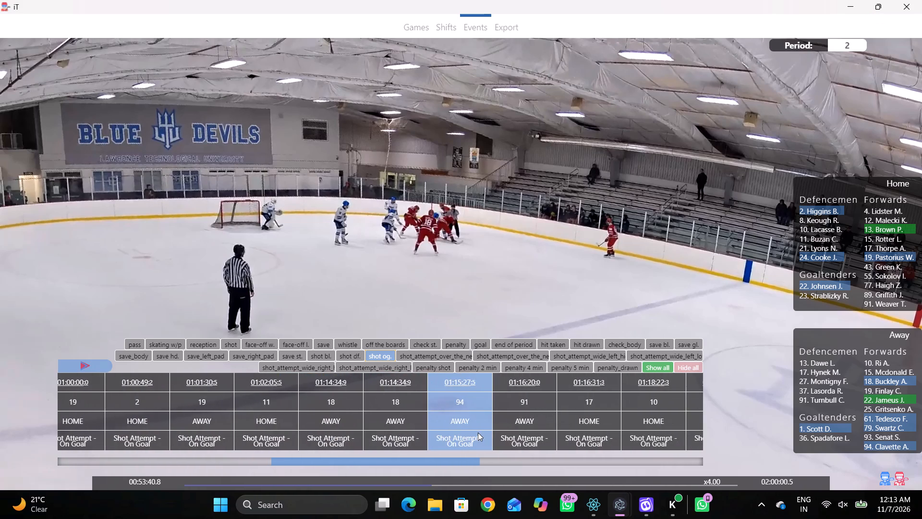
{"action": "scroll", "coordinate": [478, 432], "scroll_direction": "left", "scroll_amount": 4}
{"action": "scroll", "coordinate": [548, 438], "scroll_direction": "left", "scroll_amount": 2}
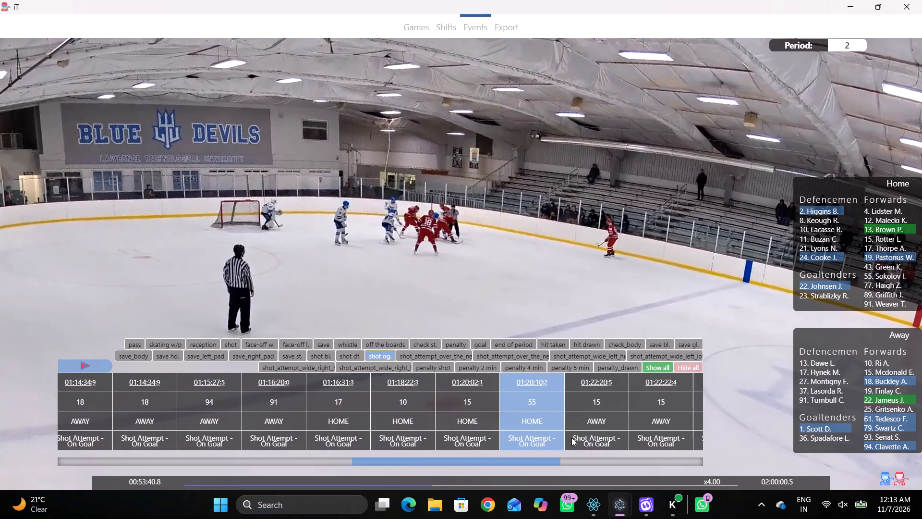
{"action": "scroll", "coordinate": [571, 438], "scroll_direction": "left", "scroll_amount": 5}
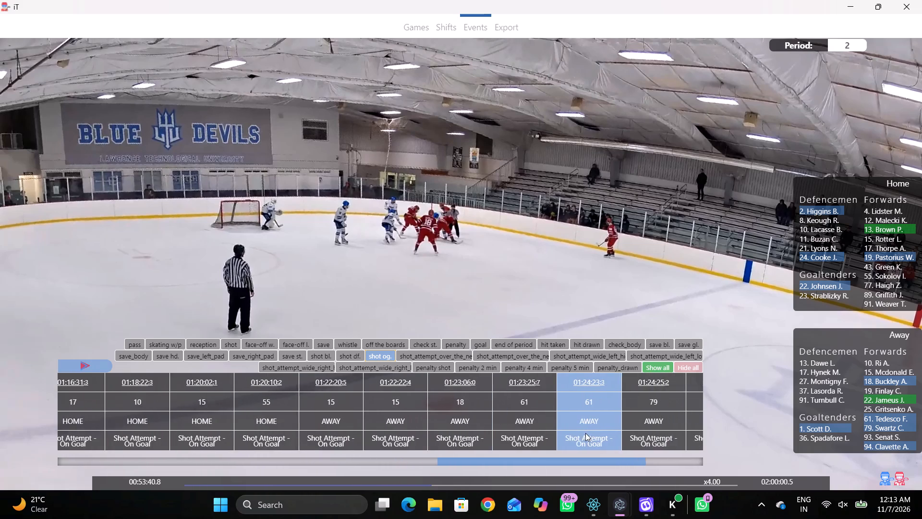
{"action": "scroll", "coordinate": [585, 433], "scroll_direction": "left", "scroll_amount": 5}
{"action": "scroll", "coordinate": [655, 425], "scroll_direction": "left", "scroll_amount": 2}
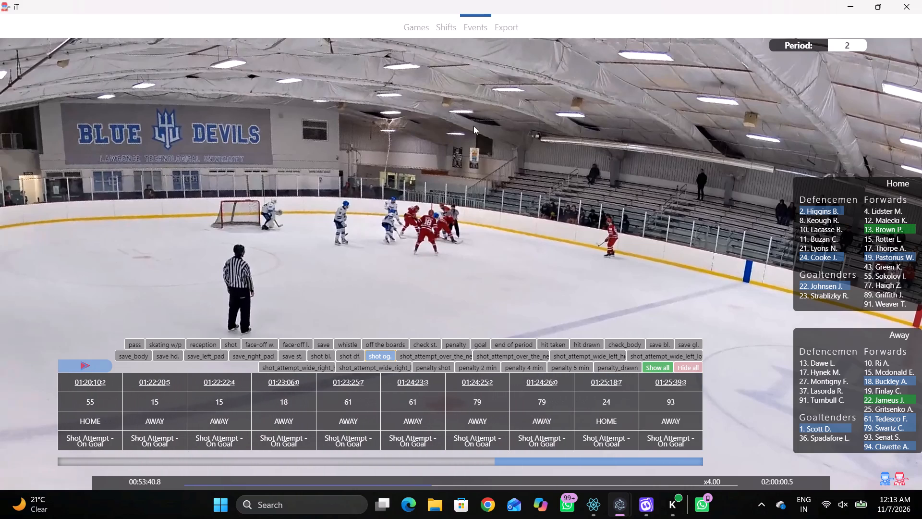
Go to the export check and jump to the flagged blocked shot attempt by away #13 at 00:56:37.9.
{"action": "left_click", "coordinate": [509, 31]}
{"action": "left_click", "coordinate": [353, 331]}
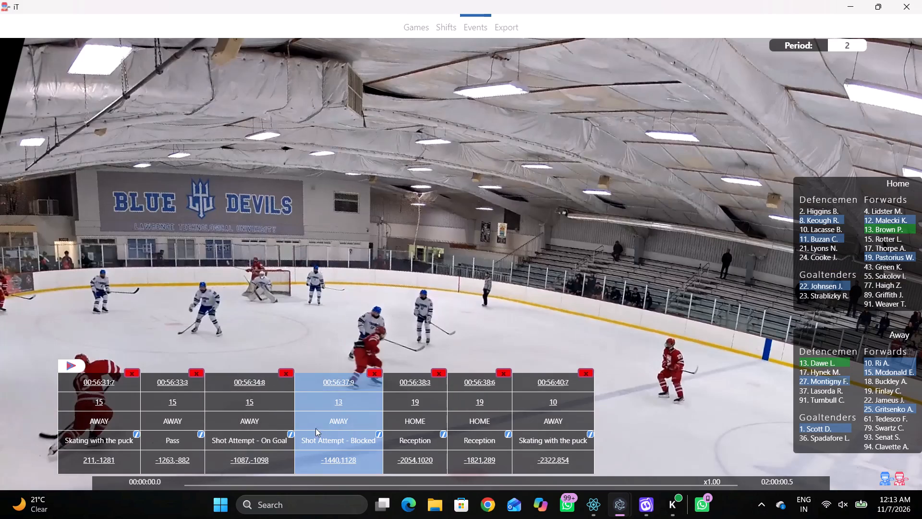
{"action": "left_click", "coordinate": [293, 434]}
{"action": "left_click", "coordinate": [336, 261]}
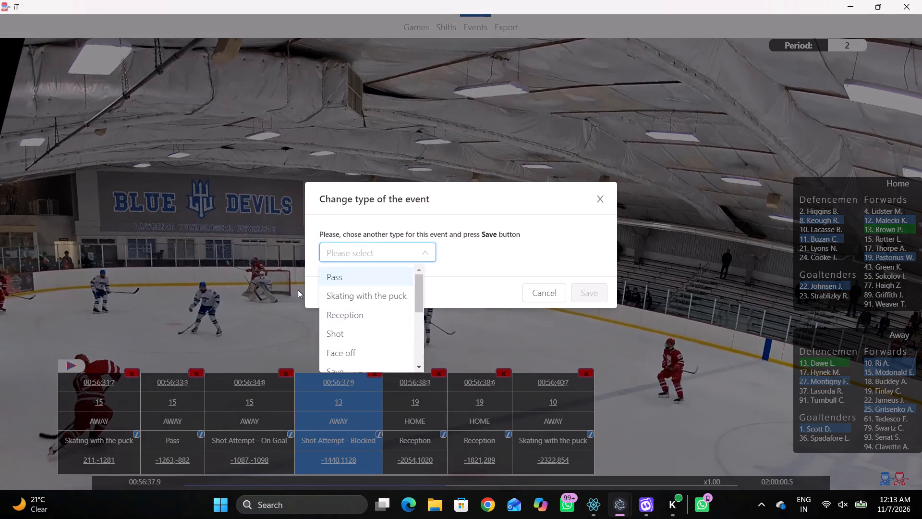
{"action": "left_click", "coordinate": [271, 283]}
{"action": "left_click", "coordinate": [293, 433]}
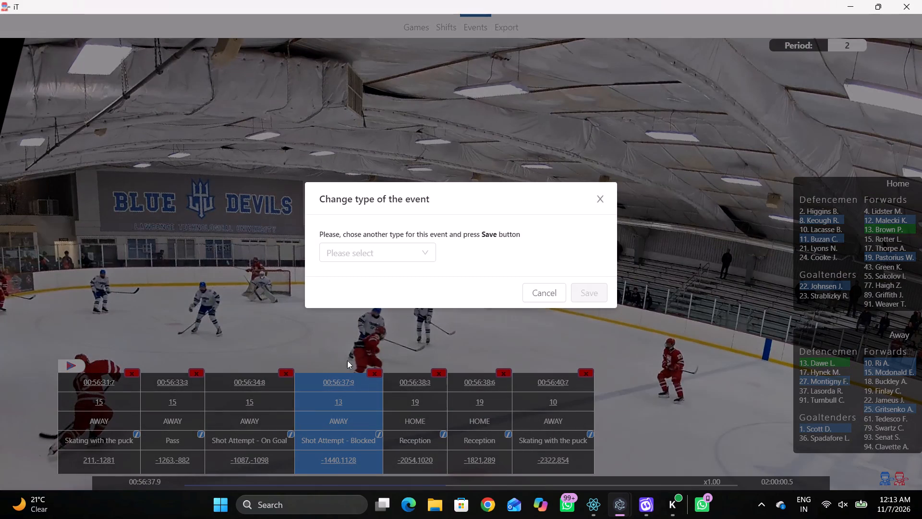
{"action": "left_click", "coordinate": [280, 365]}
Delete the away #15 on-goal shot attempt at 00:56:34.8.
{"action": "left_click", "coordinate": [282, 369]}
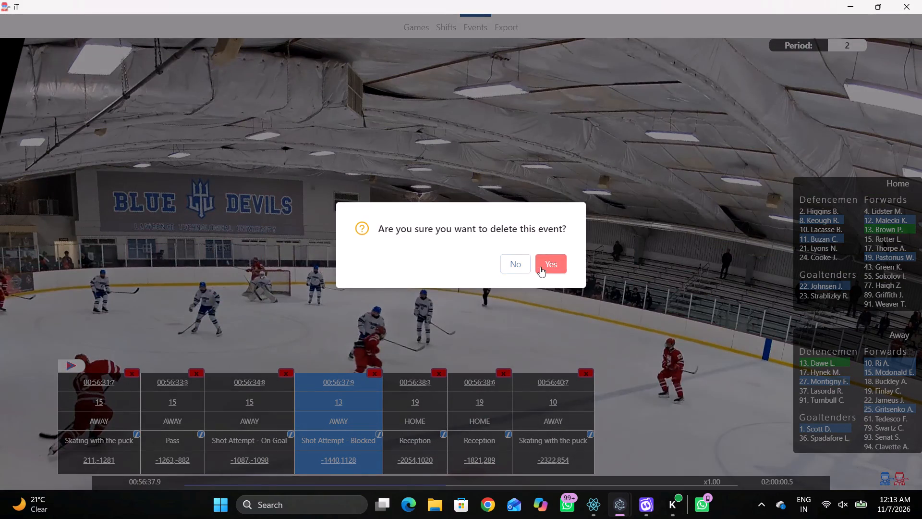
{"action": "left_click", "coordinate": [540, 267]}
Go from the export check to the flagged home #19 reception and delete the duplicate reception at 00:56:38.3.
{"action": "left_click", "coordinate": [520, 32]}
{"action": "left_click", "coordinate": [353, 330]}
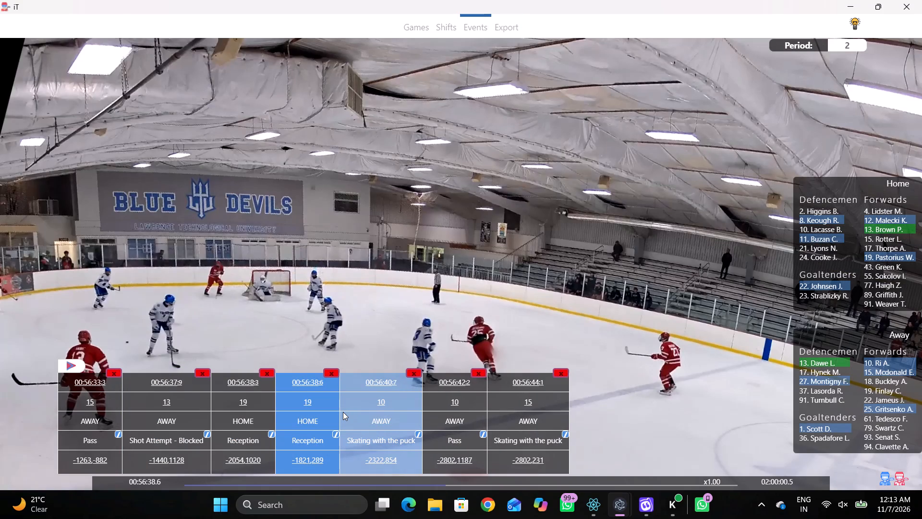
{"action": "left_click", "coordinate": [265, 374]}
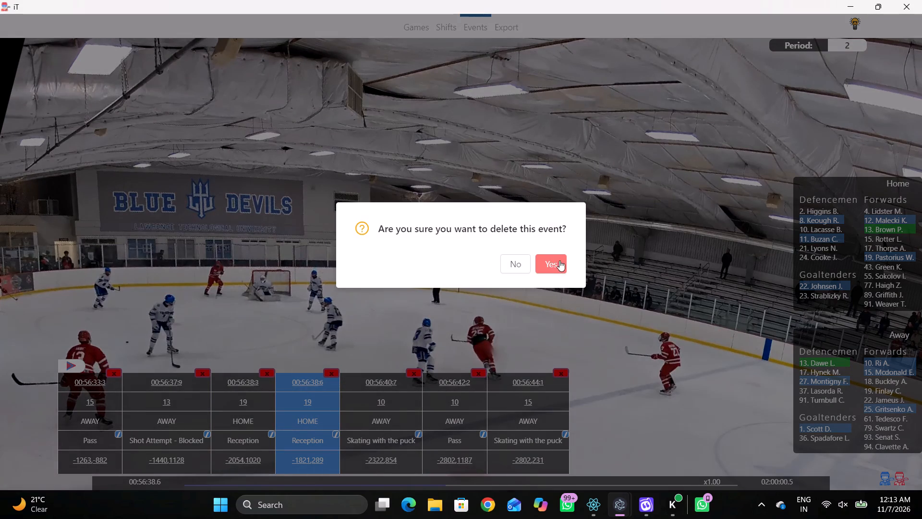
{"action": "left_click", "coordinate": [559, 259]}
Replay the play from the away #13 blocked shot attempt at 00:56:37.9 through the home #19 reception at 00:56:38.6.
{"action": "left_click", "coordinate": [273, 387]}
{"action": "key", "text": "space"}
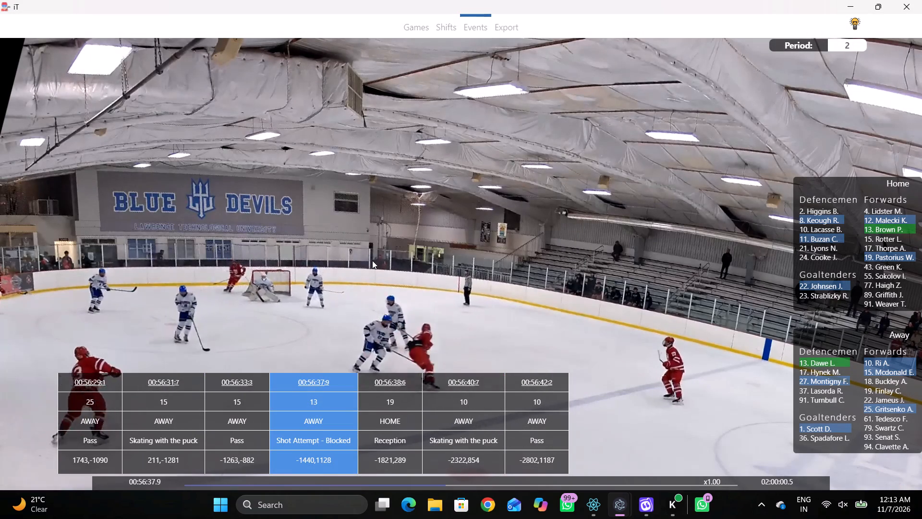
{"action": "type", "text": "v"}
{"action": "key", "text": "space"}
{"action": "key", "text": "space"}
{"action": "key", "text": "space"}
{"action": "key", "text": "space"}
{"action": "key", "text": "space"}
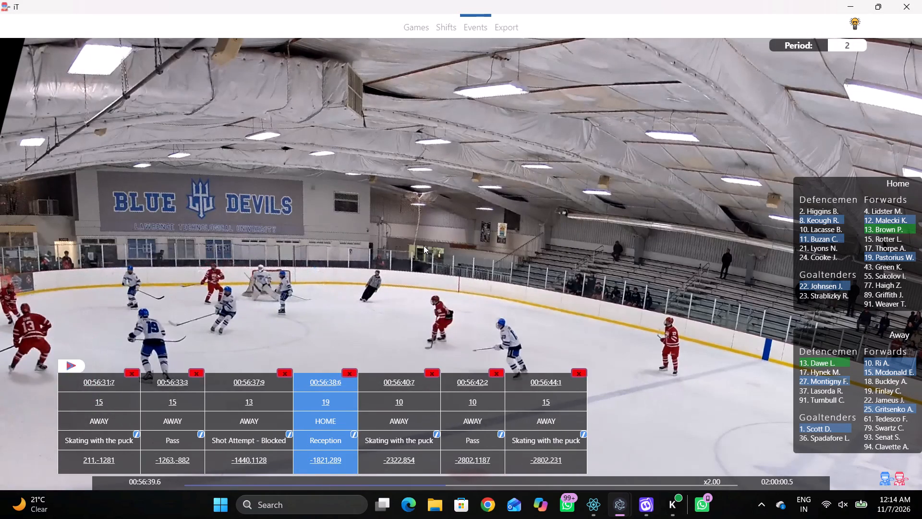
{"action": "key", "text": "space"}
{"action": "key", "text": "space"}
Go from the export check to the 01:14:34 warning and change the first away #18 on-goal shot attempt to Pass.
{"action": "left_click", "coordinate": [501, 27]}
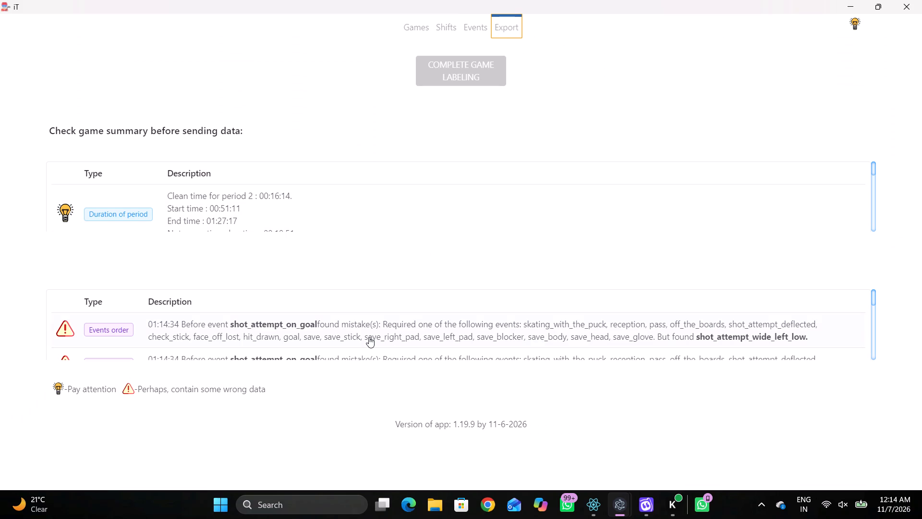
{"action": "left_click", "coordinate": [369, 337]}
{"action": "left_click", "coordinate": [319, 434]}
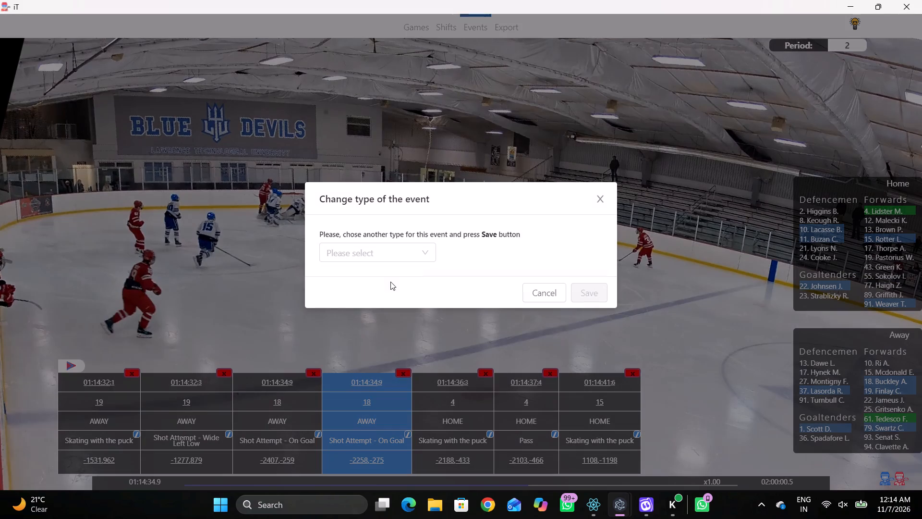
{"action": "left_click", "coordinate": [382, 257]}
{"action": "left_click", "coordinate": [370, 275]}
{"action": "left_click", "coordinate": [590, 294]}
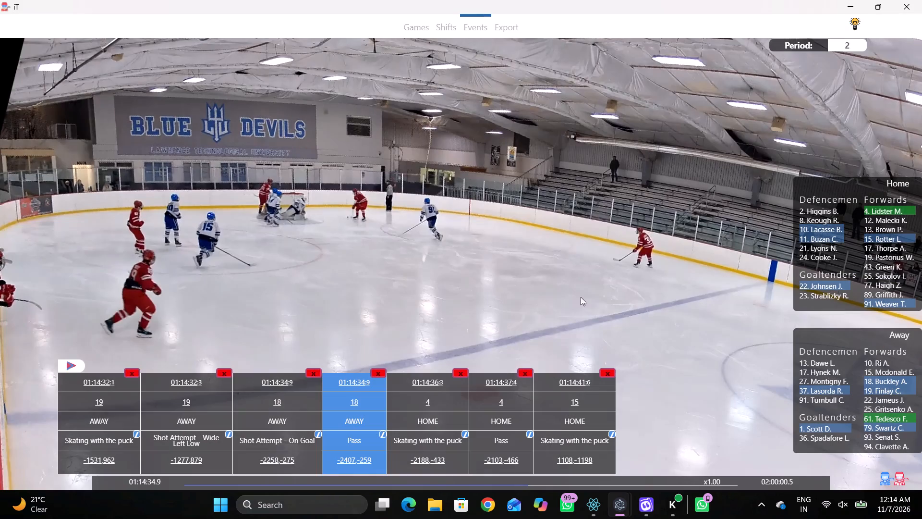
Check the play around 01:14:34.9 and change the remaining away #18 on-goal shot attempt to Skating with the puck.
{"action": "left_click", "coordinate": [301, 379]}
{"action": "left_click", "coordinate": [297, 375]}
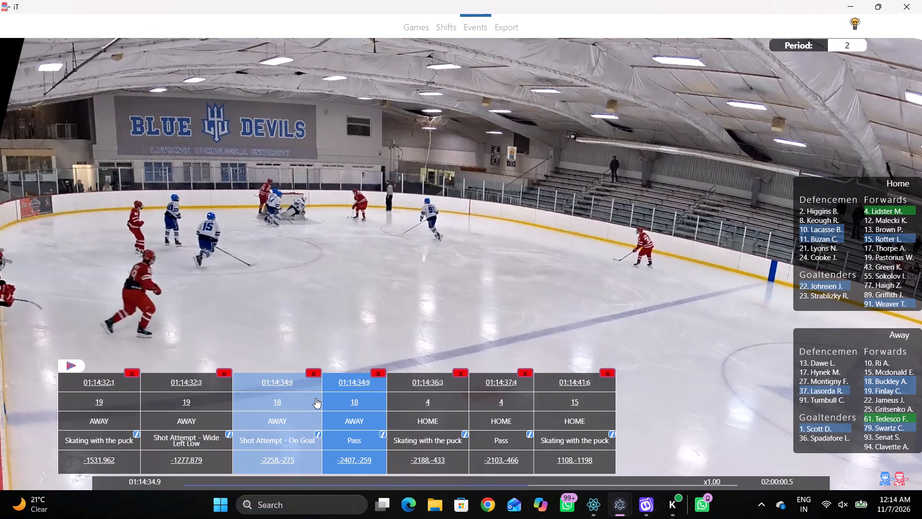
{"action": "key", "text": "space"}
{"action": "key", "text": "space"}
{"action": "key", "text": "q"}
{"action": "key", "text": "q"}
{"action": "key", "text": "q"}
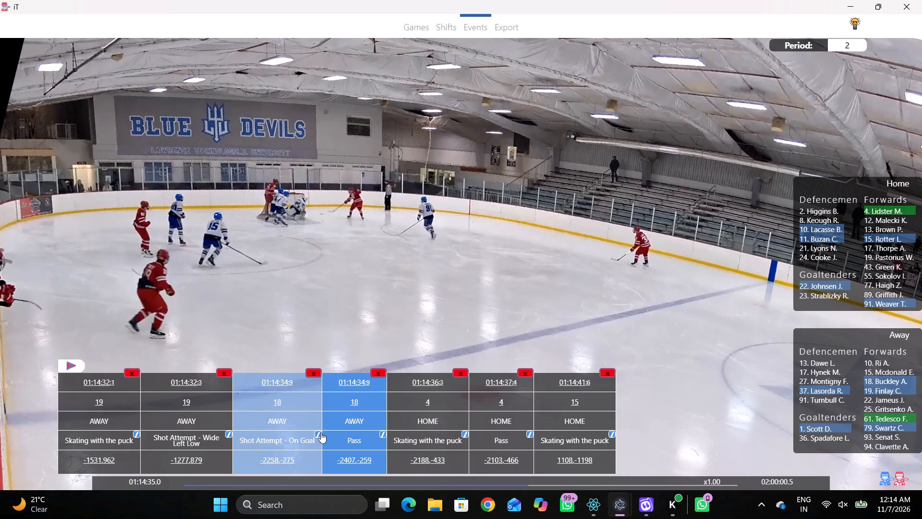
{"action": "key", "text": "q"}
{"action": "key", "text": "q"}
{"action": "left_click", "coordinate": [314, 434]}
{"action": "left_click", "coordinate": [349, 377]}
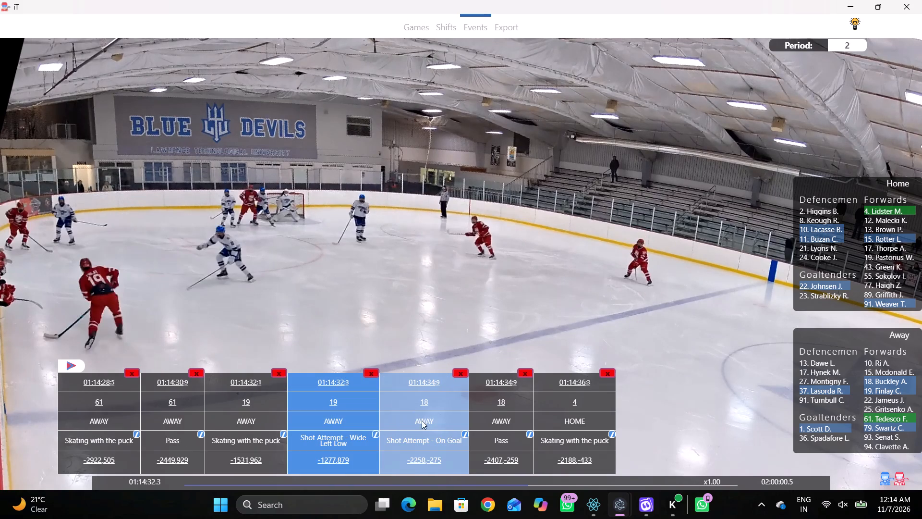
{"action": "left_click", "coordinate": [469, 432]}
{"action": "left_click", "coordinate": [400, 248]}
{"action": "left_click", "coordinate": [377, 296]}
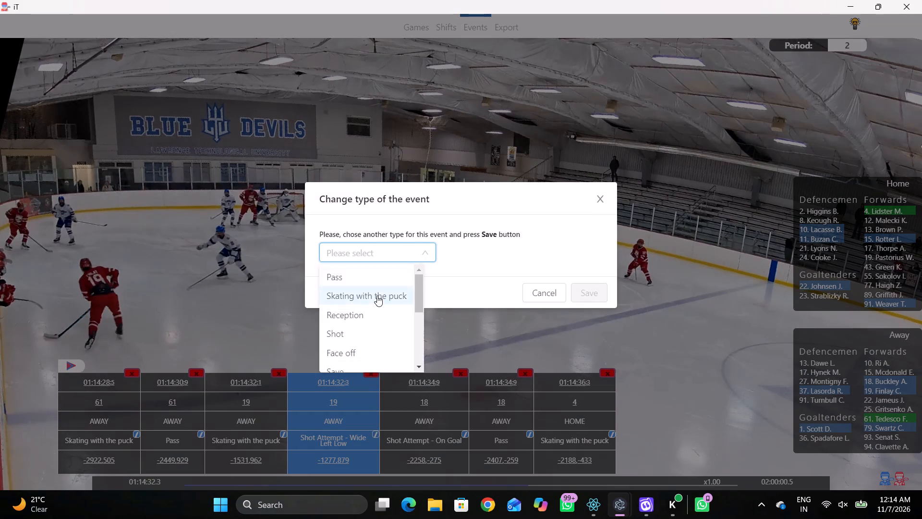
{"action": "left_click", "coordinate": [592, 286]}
Replay from the away #19 wide-left-low shot attempt and add an Off the boards event at 01:14:33.2, at about -2950, 306.
{"action": "key", "text": "space"}
{"action": "type", "text": "v"}
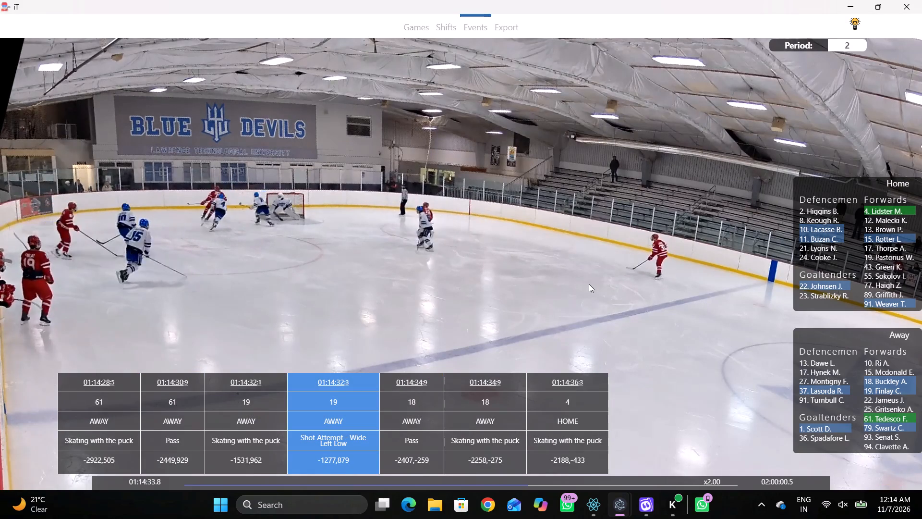
{"action": "key", "text": "space"}
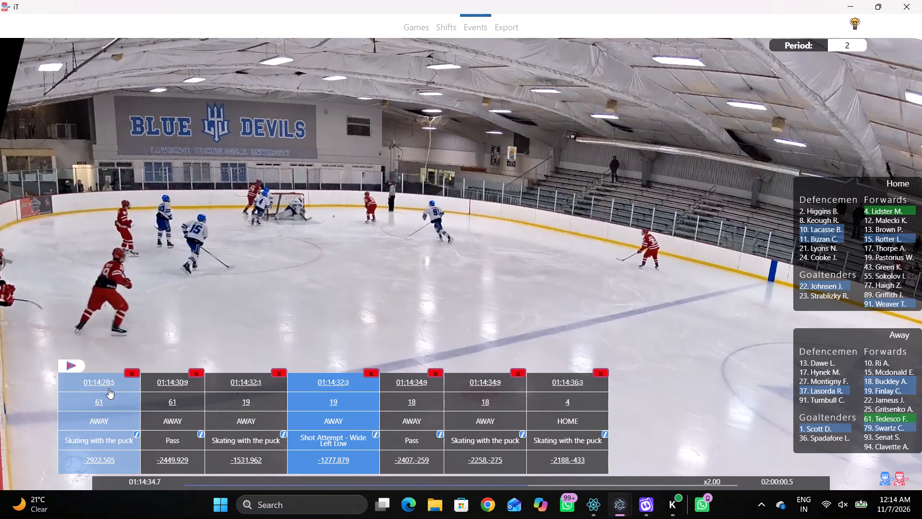
{"action": "left_click", "coordinate": [340, 377]}
{"action": "key", "text": "space"}
{"action": "key", "text": "space"}
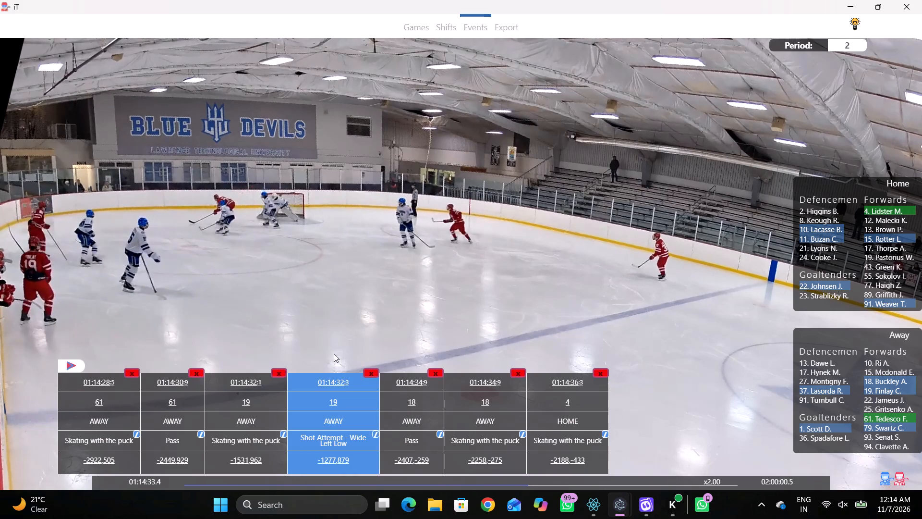
{"action": "key", "text": "q"}
{"action": "key", "text": "q"}
{"action": "left_click", "coordinate": [340, 371]}
{"action": "left_click", "coordinate": [340, 384]}
{"action": "key", "text": "space"}
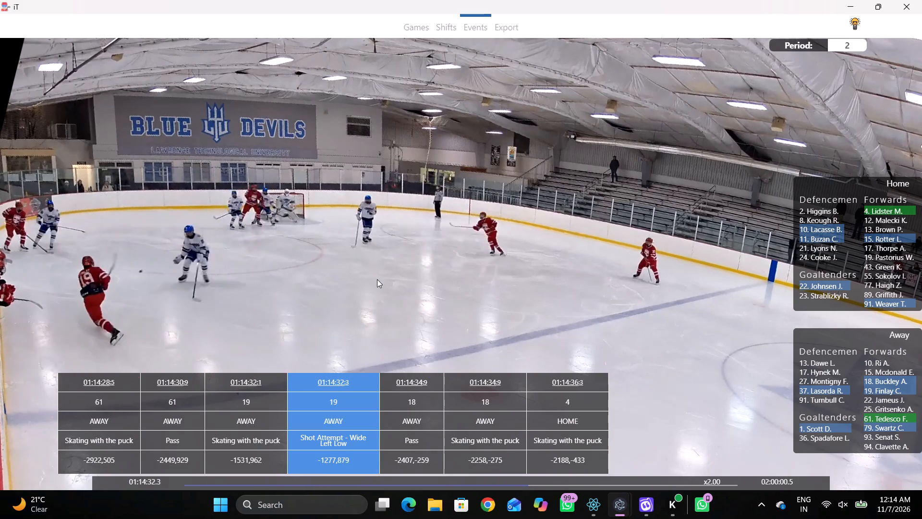
{"action": "key", "text": "space"}
{"action": "right_click", "coordinate": [412, 196]}
{"action": "left_click", "coordinate": [450, 297]}
{"action": "right_click", "coordinate": [436, 209]}
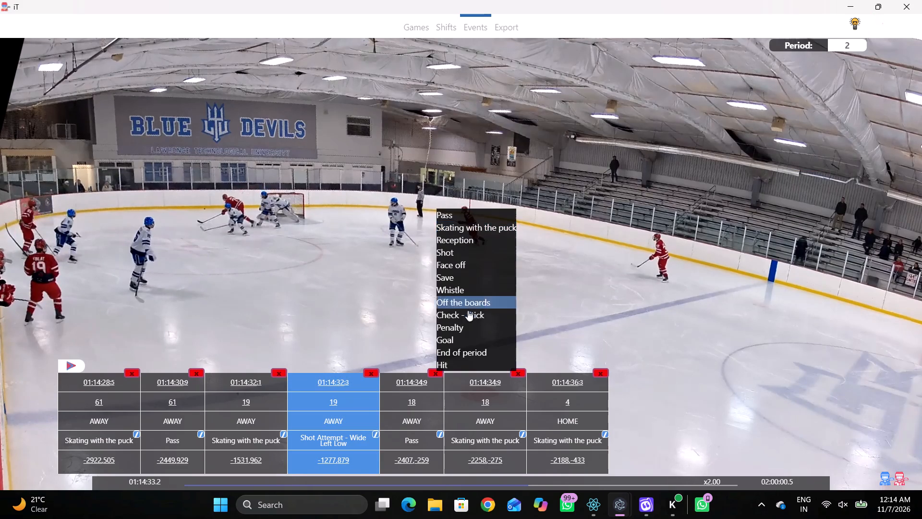
{"action": "left_click", "coordinate": [459, 302]}
{"action": "left_click", "coordinate": [224, 210]}
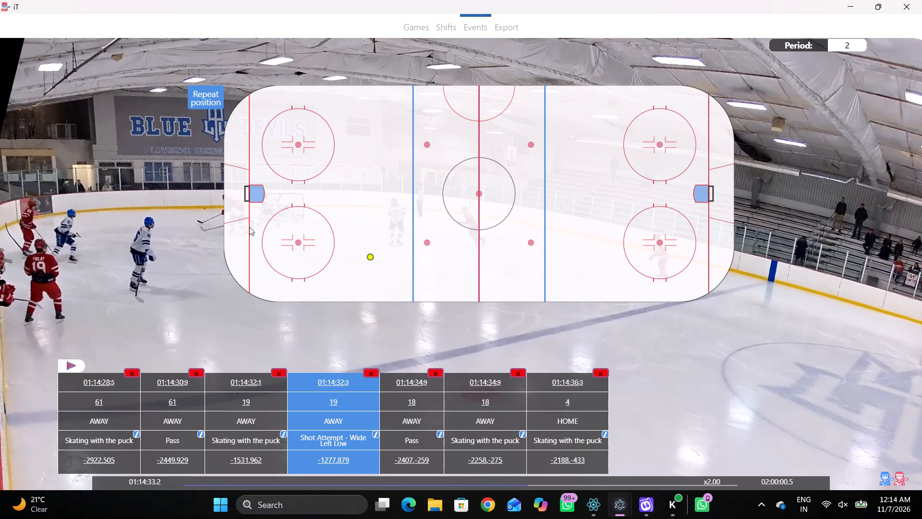
{"action": "left_click", "coordinate": [230, 215]}
Go from the export check to the 01:14:34 same-time warning and delete the away #18 pass at 01:14:34.9.
{"action": "left_click", "coordinate": [509, 36]}
{"action": "scroll", "coordinate": [334, 320], "scroll_direction": "down", "scroll_amount": 1}
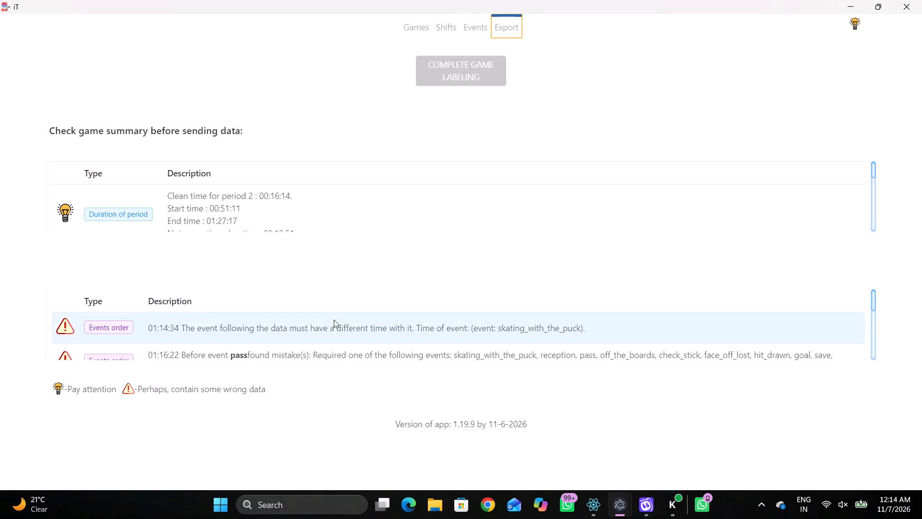
{"action": "scroll", "coordinate": [324, 295], "scroll_direction": "up", "scroll_amount": 1}
{"action": "left_click", "coordinate": [330, 321]}
{"action": "left_click", "coordinate": [357, 326]}
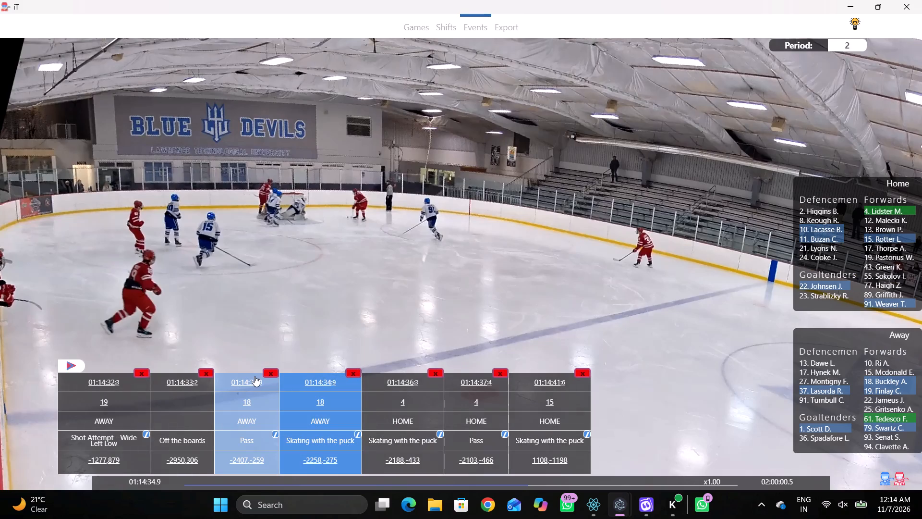
{"action": "left_click", "coordinate": [267, 371]}
{"action": "left_click", "coordinate": [554, 267]}
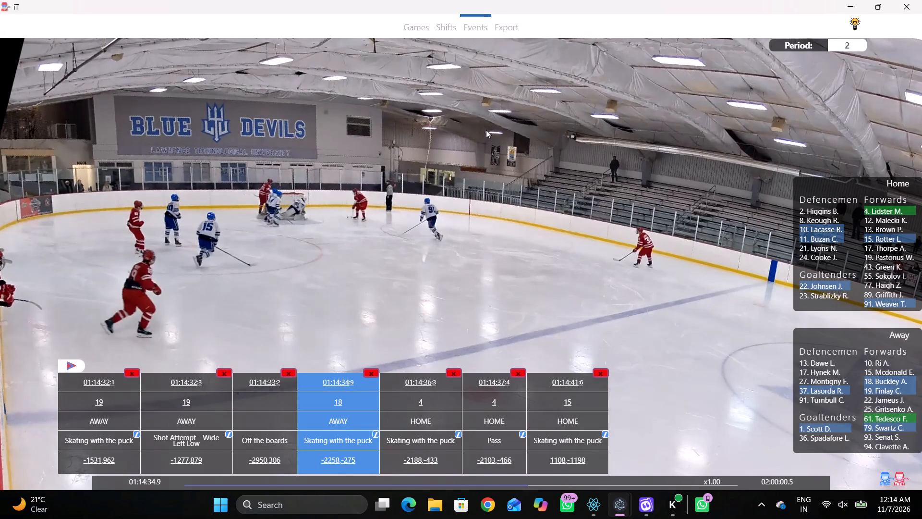
Check the play around 01:14:34.9 and change the away #18 Skating with the puck event to Pass.
{"action": "key", "text": "space"}
{"action": "key", "text": "space"}
{"action": "key", "text": "q"}
{"action": "right_click", "coordinate": [478, 147]}
{"action": "right_click", "coordinate": [449, 275]}
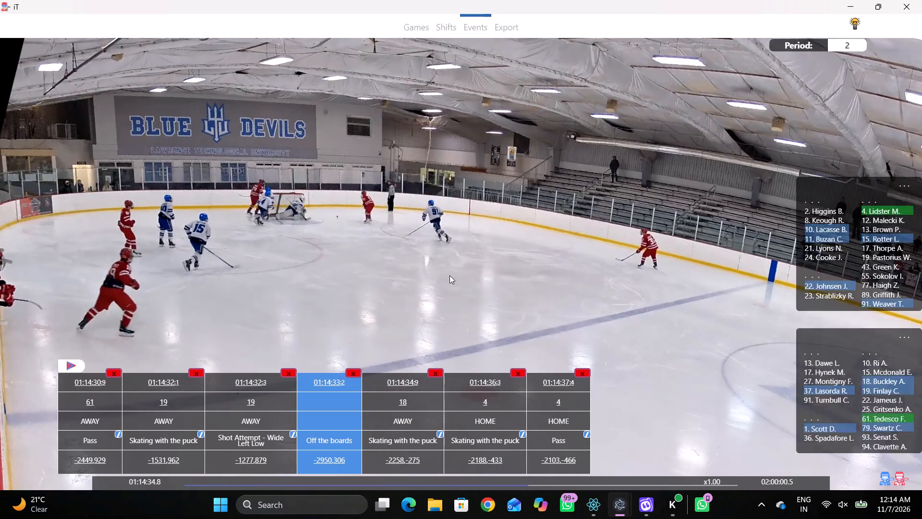
{"action": "left_click", "coordinate": [440, 429]}
{"action": "left_click", "coordinate": [387, 257]}
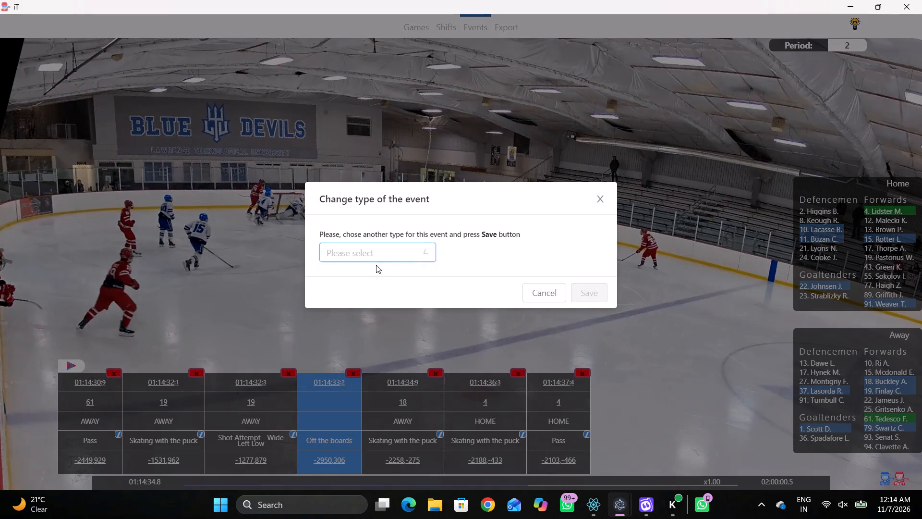
{"action": "left_click", "coordinate": [374, 266]}
{"action": "left_click", "coordinate": [376, 279]}
{"action": "left_click", "coordinate": [582, 297]}
{"action": "key", "text": "space"}
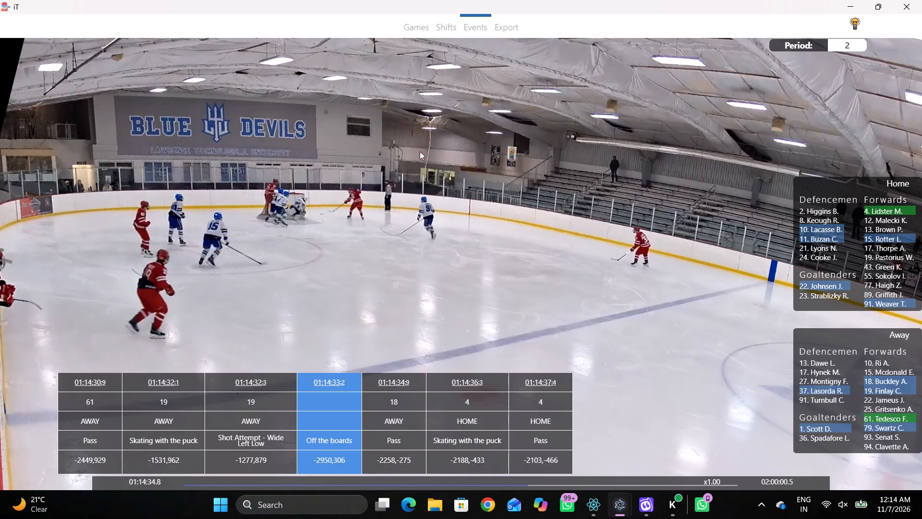
{"action": "key", "text": "space"}
Go from the export check to the 01:16:22 warning and change the away #91 on-goal shot attempt at 01:16:20.0 to Pass.
{"action": "left_click", "coordinate": [513, 24]}
{"action": "left_click", "coordinate": [352, 319]}
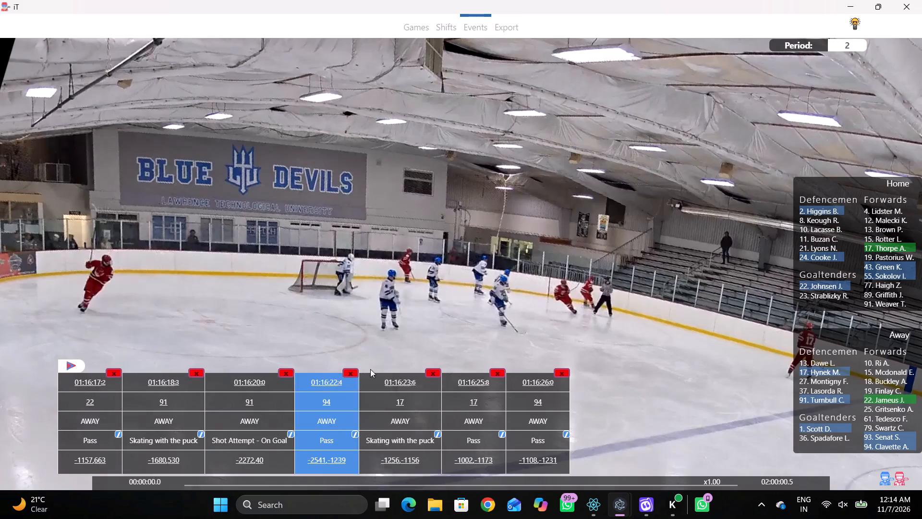
{"action": "left_click", "coordinate": [294, 434]}
{"action": "left_click", "coordinate": [347, 255]}
{"action": "left_click", "coordinate": [357, 275]}
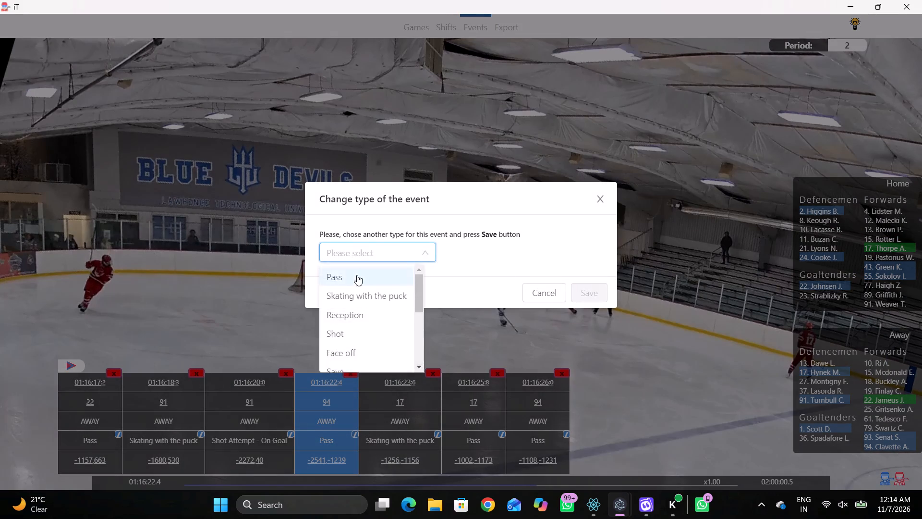
{"action": "left_click", "coordinate": [601, 291]}
Jump from the export check to the flagged event at 01:23:08.6, change the away #18 on-goal shot attempt at 01:23:06.0 to Pass, and replay it.
{"action": "left_click", "coordinate": [495, 24]}
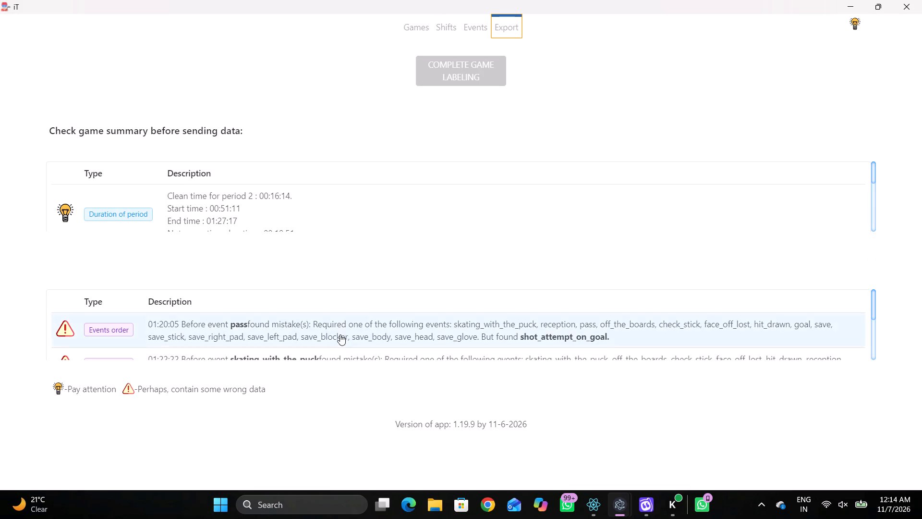
{"action": "scroll", "coordinate": [334, 334], "scroll_direction": "down", "scroll_amount": 1}
{"action": "left_click", "coordinate": [323, 324]}
{"action": "left_click", "coordinate": [331, 339]}
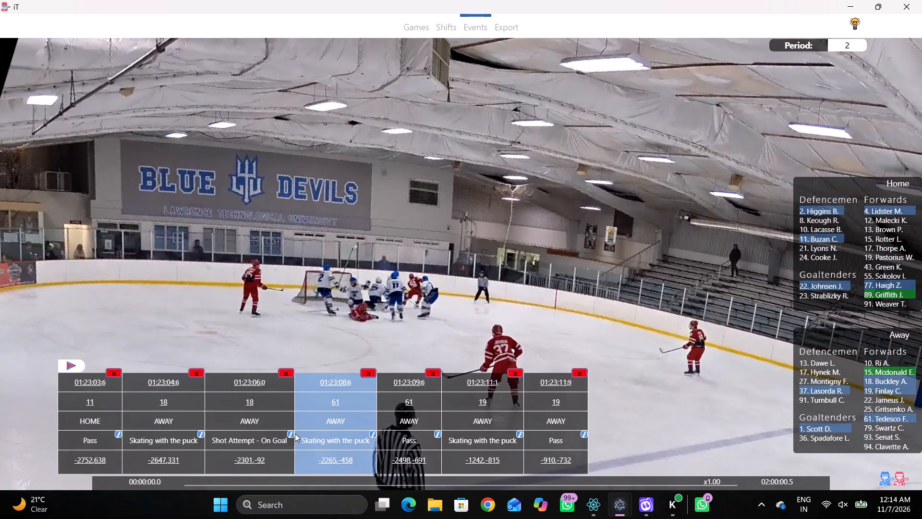
{"action": "left_click", "coordinate": [293, 430]}
{"action": "left_click", "coordinate": [291, 430]}
{"action": "left_click", "coordinate": [364, 253]}
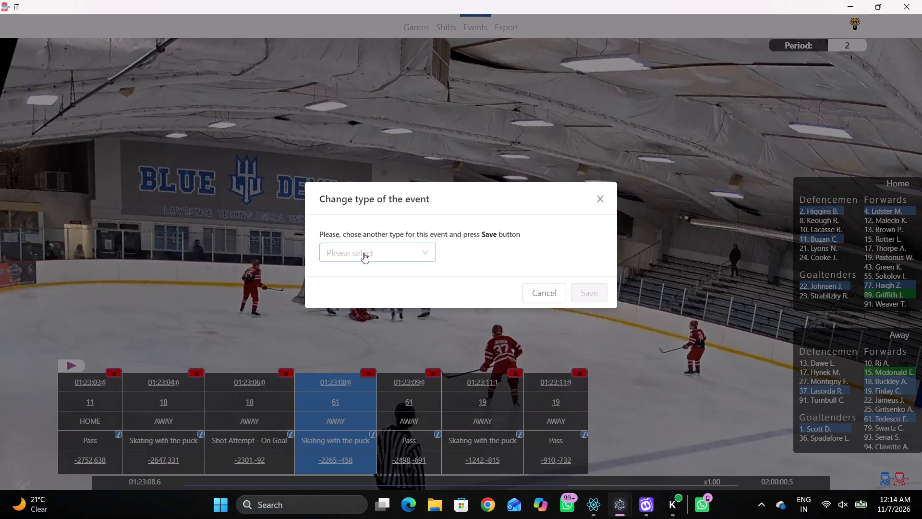
{"action": "left_click", "coordinate": [360, 272]}
{"action": "left_click", "coordinate": [592, 292]}
{"action": "key", "text": "space"}
{"action": "key", "text": "v"}
{"action": "key", "text": "space"}
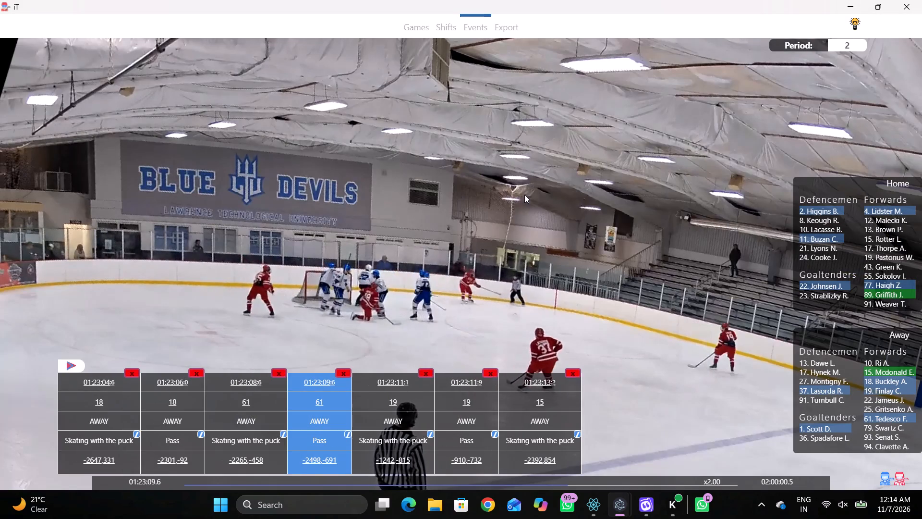
{"action": "key", "text": "space"}
{"action": "key", "text": "space"}
Go from the export check to the 01:20:05 warning and change the home #15 on-goal shot attempt at 01:20:02.1 to Pass.
{"action": "left_click", "coordinate": [508, 25]}
{"action": "left_click", "coordinate": [340, 329]}
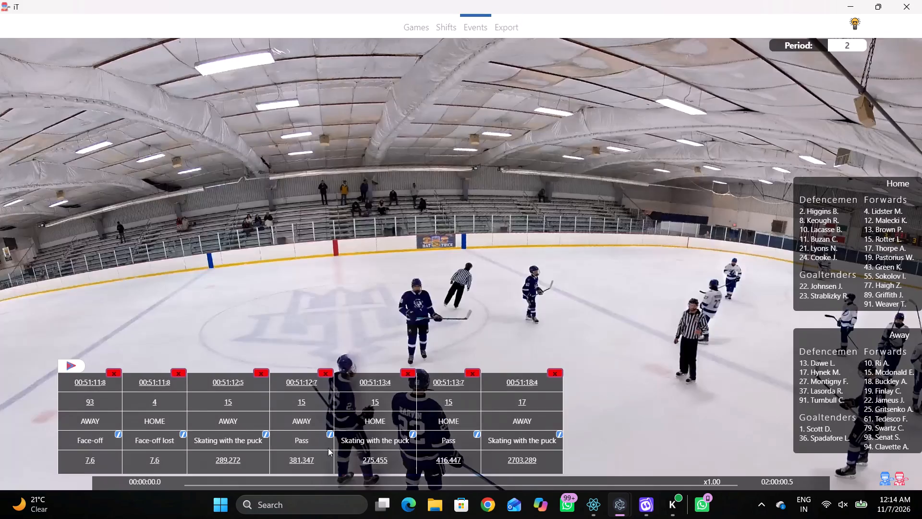
{"action": "left_click", "coordinate": [285, 432]}
{"action": "left_click", "coordinate": [287, 431]}
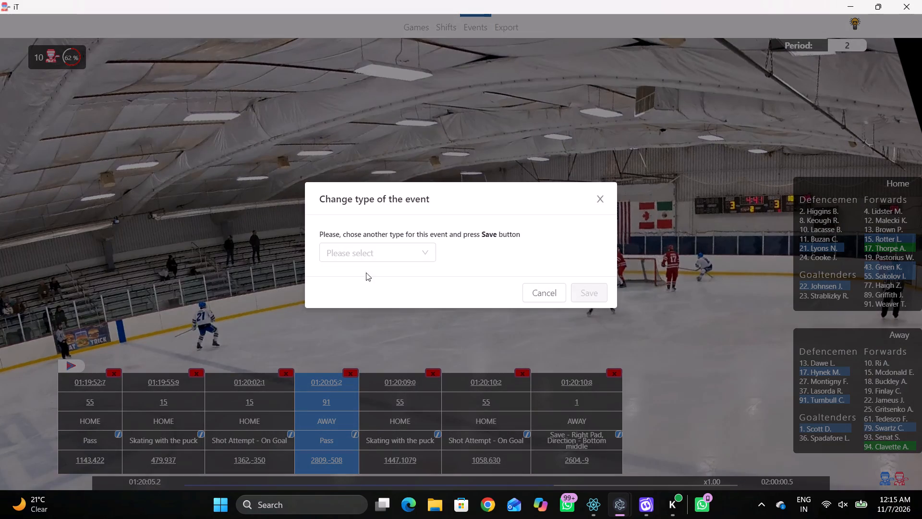
{"action": "left_click", "coordinate": [369, 258]}
{"action": "left_click", "coordinate": [364, 280]}
{"action": "left_click", "coordinate": [578, 287]}
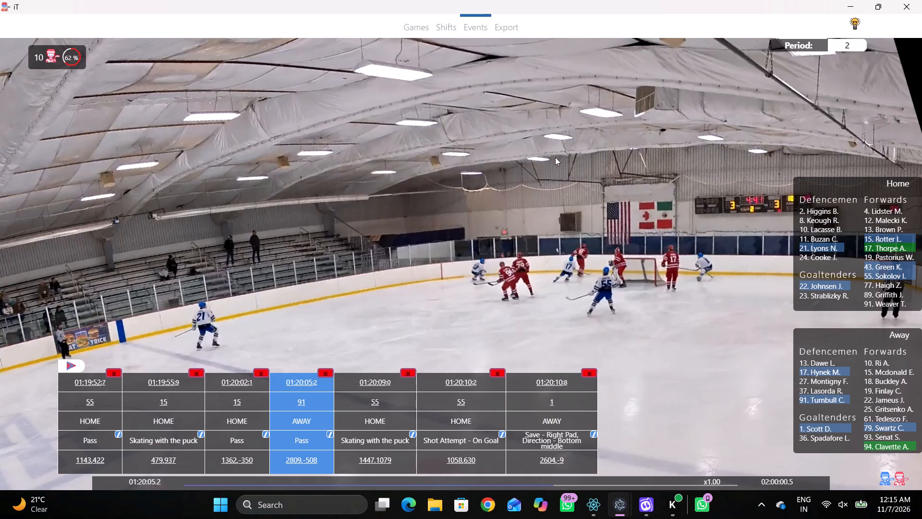
Go from the export check to the 01:22:22 warning and change the away #15 on-goal shot attempt at 01:22:22.4 to Pass.
{"action": "left_click", "coordinate": [513, 35]}
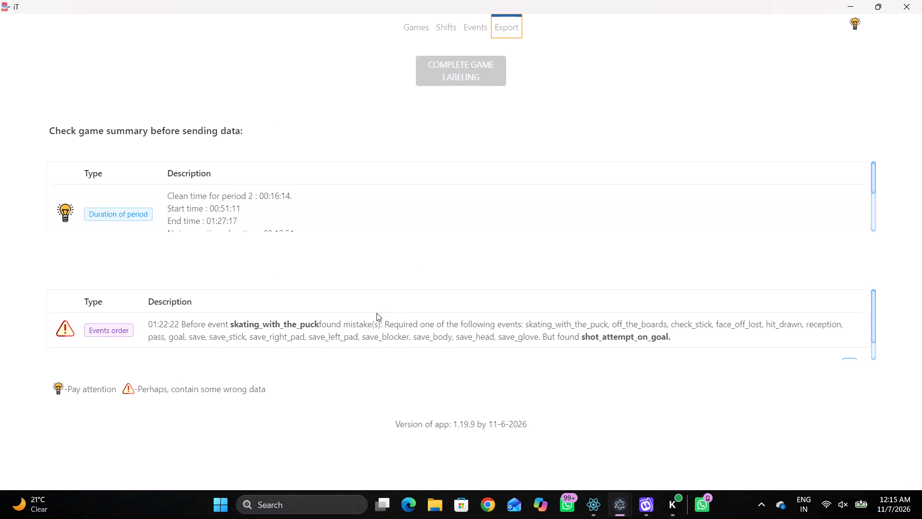
{"action": "scroll", "coordinate": [376, 313], "scroll_direction": "down", "scroll_amount": 3}
{"action": "left_click", "coordinate": [362, 304]}
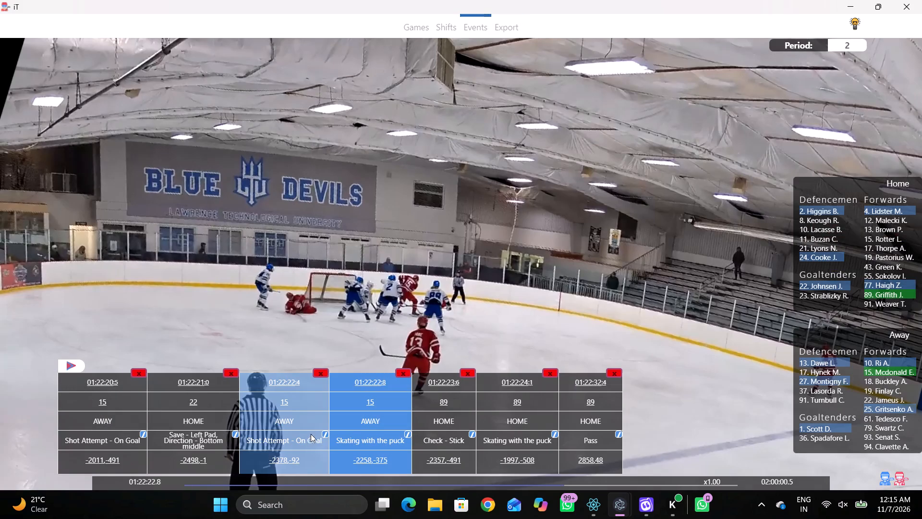
{"action": "left_click", "coordinate": [324, 434]}
{"action": "left_click", "coordinate": [387, 266]}
{"action": "left_click", "coordinate": [391, 260]}
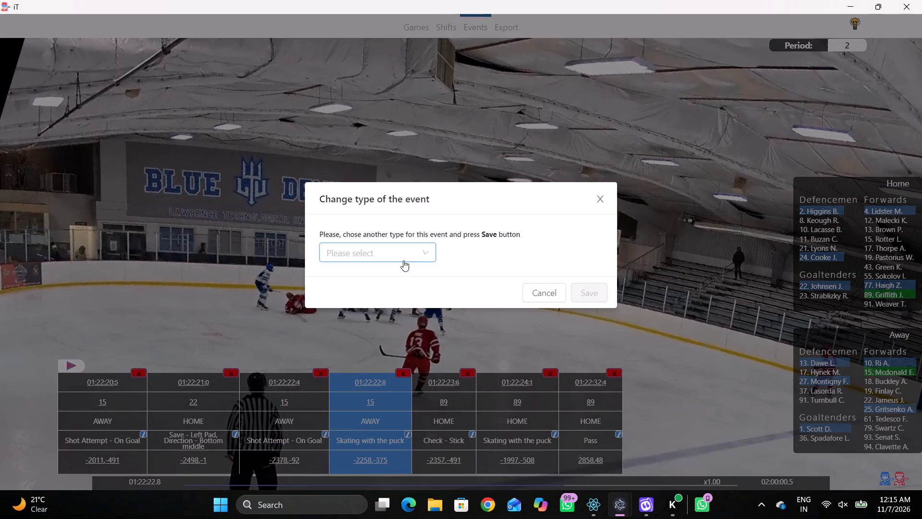
{"action": "left_click", "coordinate": [367, 280]}
{"action": "left_click", "coordinate": [586, 297]}
Recheck the export check for remaining events-order warnings.
{"action": "double_click", "coordinate": [522, 26]}
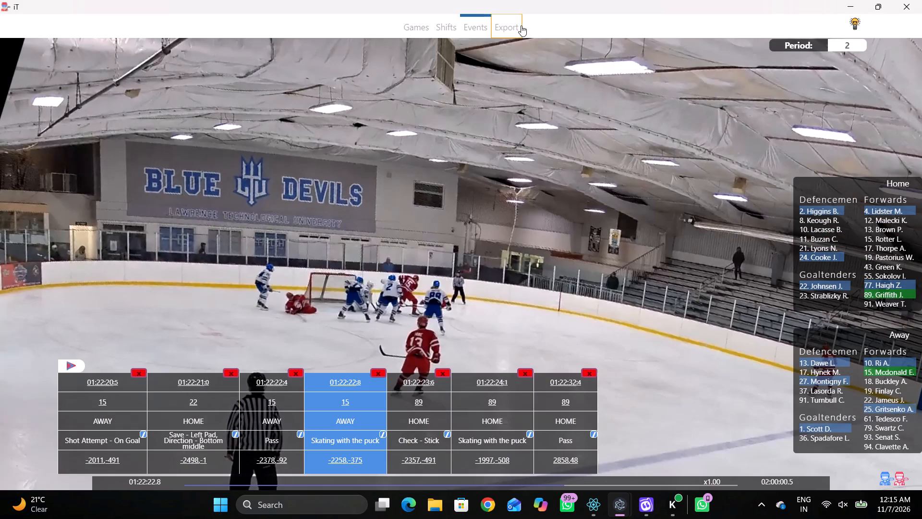
{"action": "scroll", "coordinate": [501, 187], "scroll_direction": "down", "scroll_amount": 1}
Review all period 2 on-goal shot attempts in the filtered event list, checking their times, players and teams.
{"action": "left_click", "coordinate": [472, 17]}
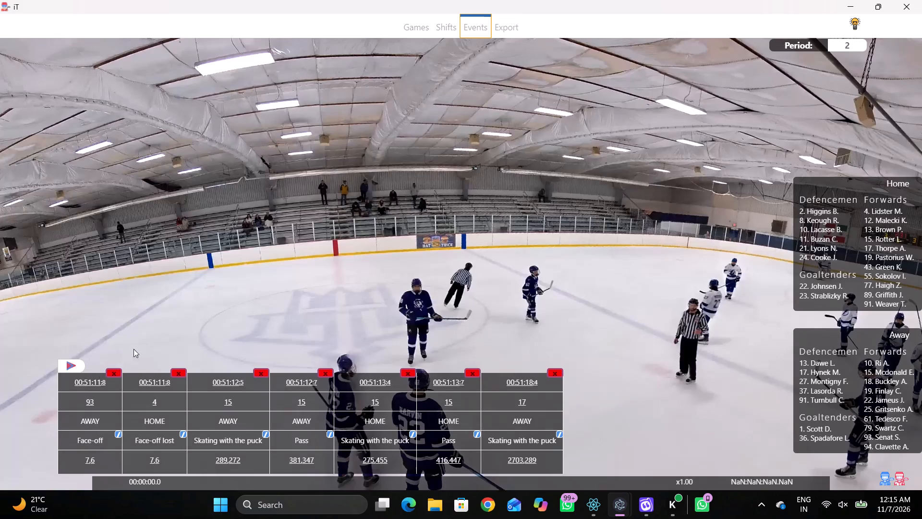
{"action": "left_click", "coordinate": [74, 367]}
{"action": "scroll", "coordinate": [258, 397], "scroll_direction": "right", "scroll_amount": 1}
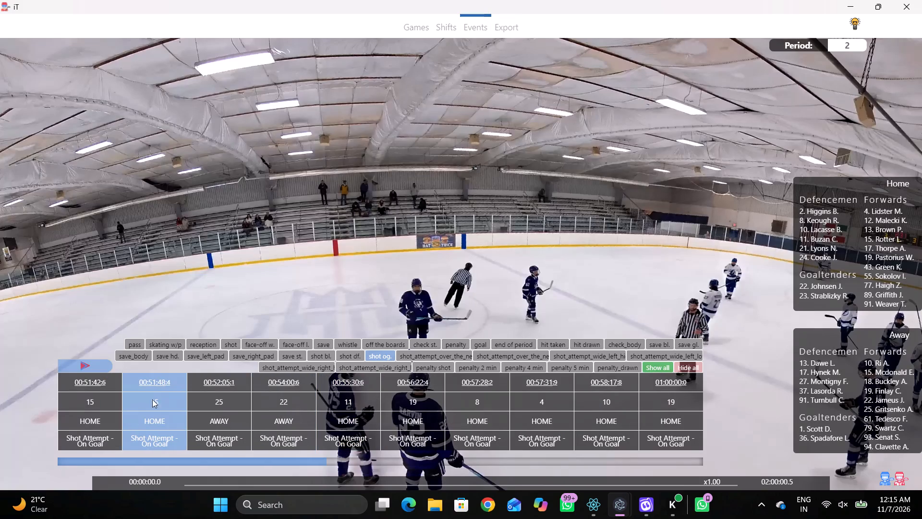
{"action": "scroll", "coordinate": [152, 399], "scroll_direction": "right", "scroll_amount": 1}
{"action": "scroll", "coordinate": [233, 436], "scroll_direction": "left", "scroll_amount": 1}
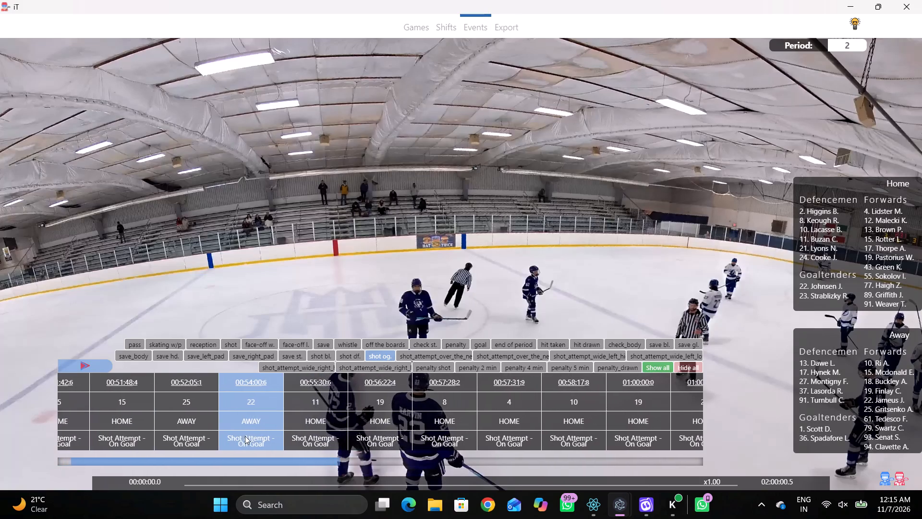
{"action": "scroll", "coordinate": [245, 436], "scroll_direction": "left", "scroll_amount": 1}
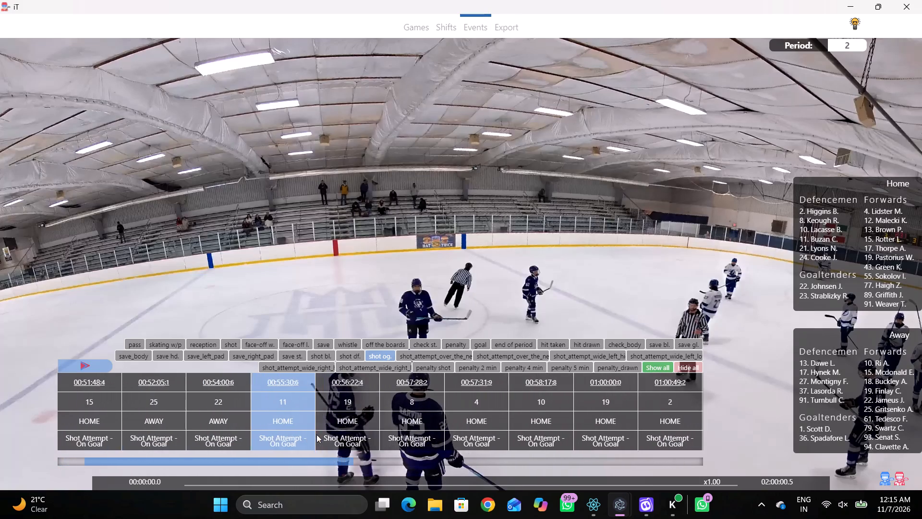
{"action": "scroll", "coordinate": [316, 434], "scroll_direction": "left", "scroll_amount": 5}
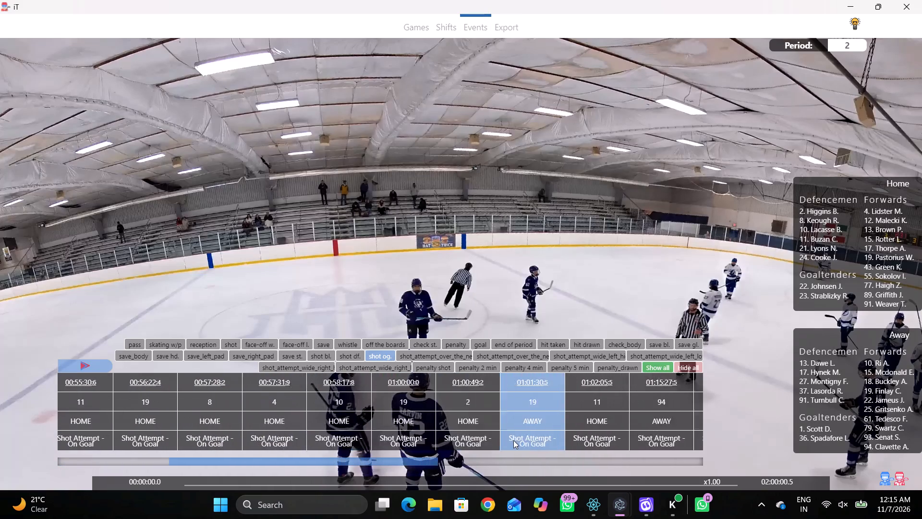
{"action": "scroll", "coordinate": [513, 440], "scroll_direction": "left", "scroll_amount": 5}
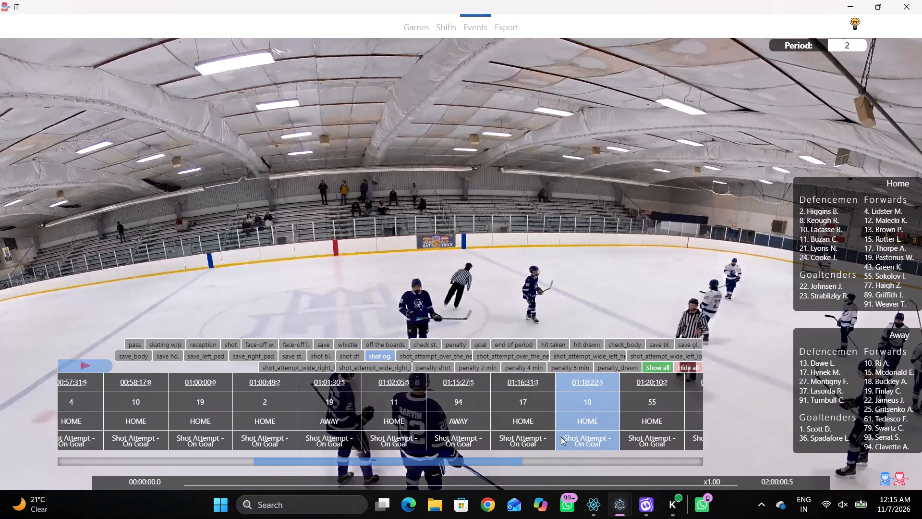
{"action": "scroll", "coordinate": [561, 437], "scroll_direction": "left", "scroll_amount": 5}
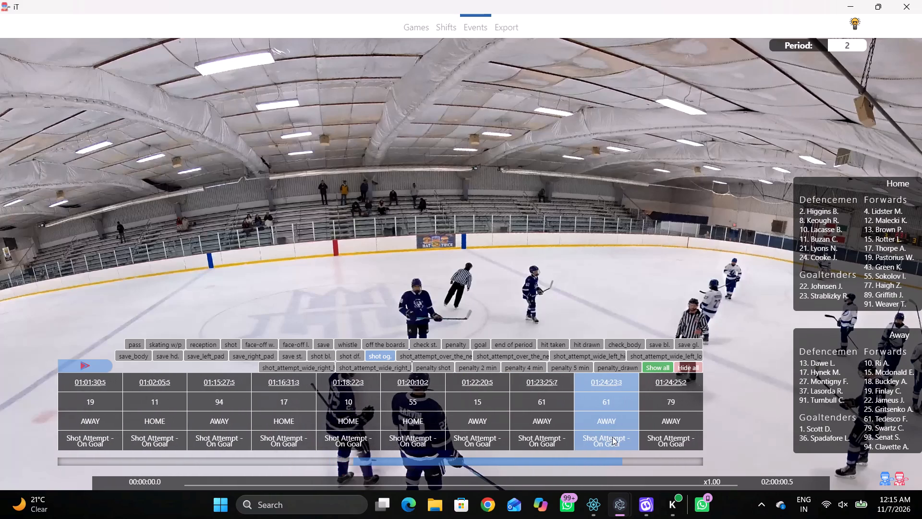
{"action": "scroll", "coordinate": [612, 437], "scroll_direction": "left", "scroll_amount": 5}
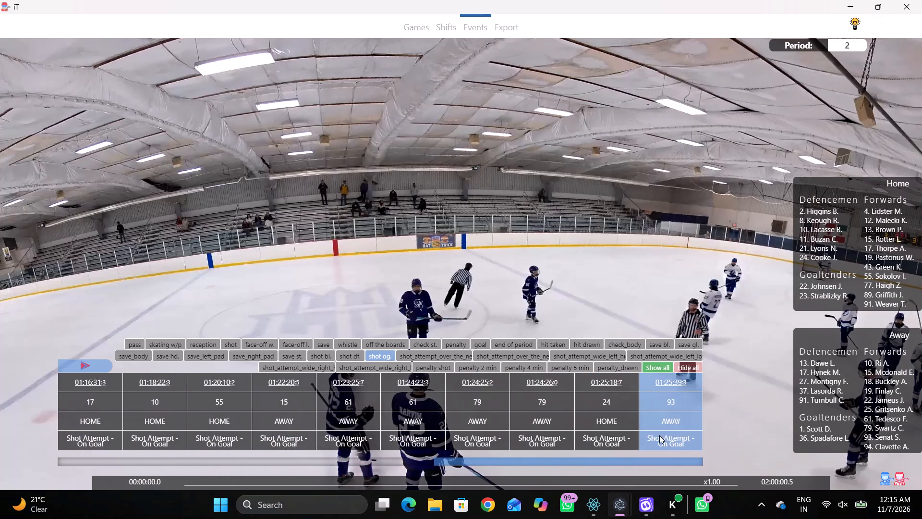
{"action": "scroll", "coordinate": [659, 435], "scroll_direction": "left", "scroll_amount": 1}
{"action": "scroll", "coordinate": [654, 432], "scroll_direction": "right", "scroll_amount": 8}
{"action": "scroll", "coordinate": [216, 428], "scroll_direction": "right", "scroll_amount": 8}
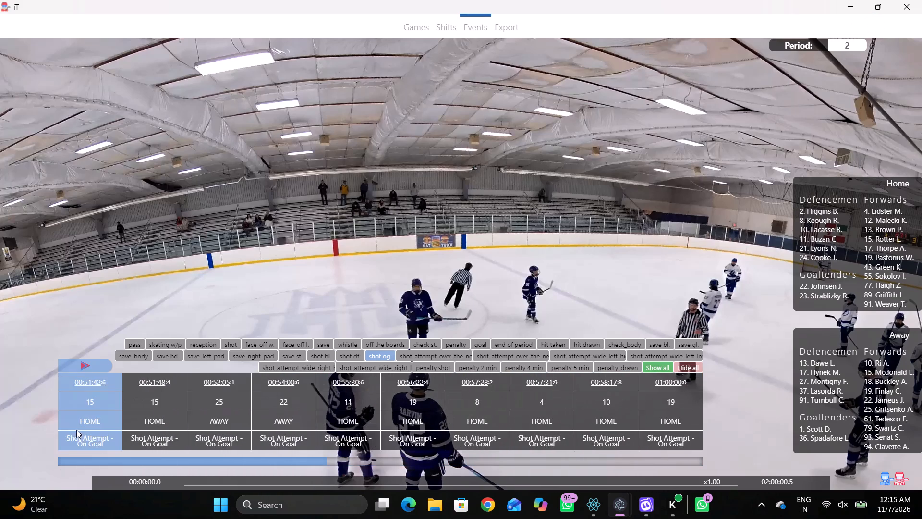
{"action": "scroll", "coordinate": [81, 430], "scroll_direction": "left", "scroll_amount": 3}
{"action": "scroll", "coordinate": [258, 428], "scroll_direction": "left", "scroll_amount": 1}
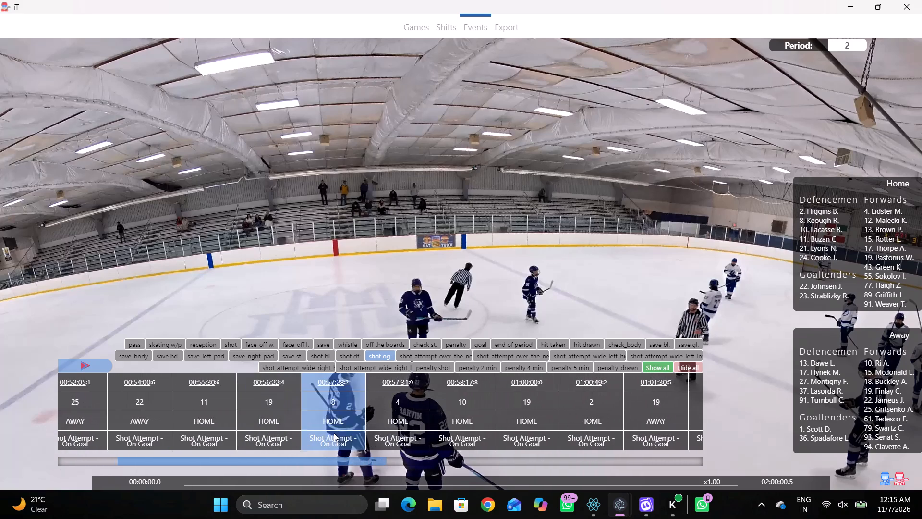
{"action": "scroll", "coordinate": [334, 433], "scroll_direction": "left", "scroll_amount": 1}
{"action": "scroll", "coordinate": [426, 439], "scroll_direction": "left", "scroll_amount": 1}
{"action": "scroll", "coordinate": [468, 432], "scroll_direction": "left", "scroll_amount": 1}
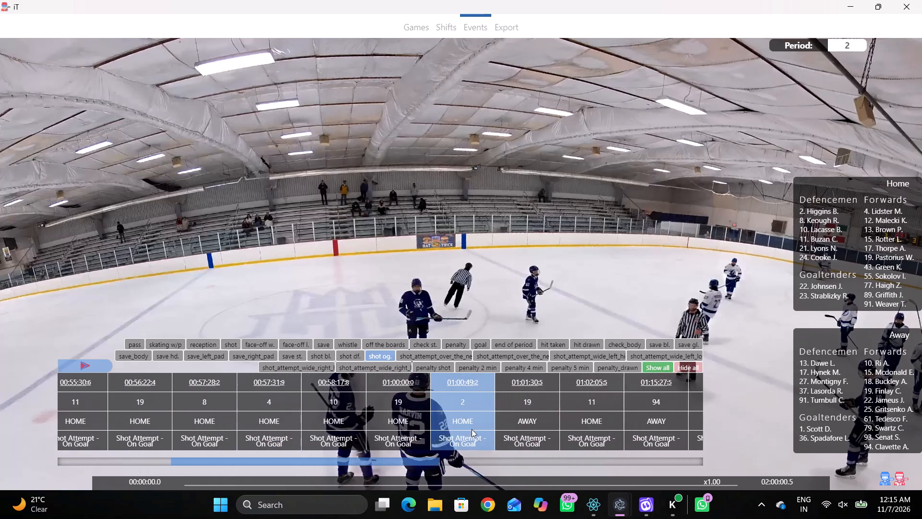
{"action": "scroll", "coordinate": [472, 429], "scroll_direction": "left", "scroll_amount": 4}
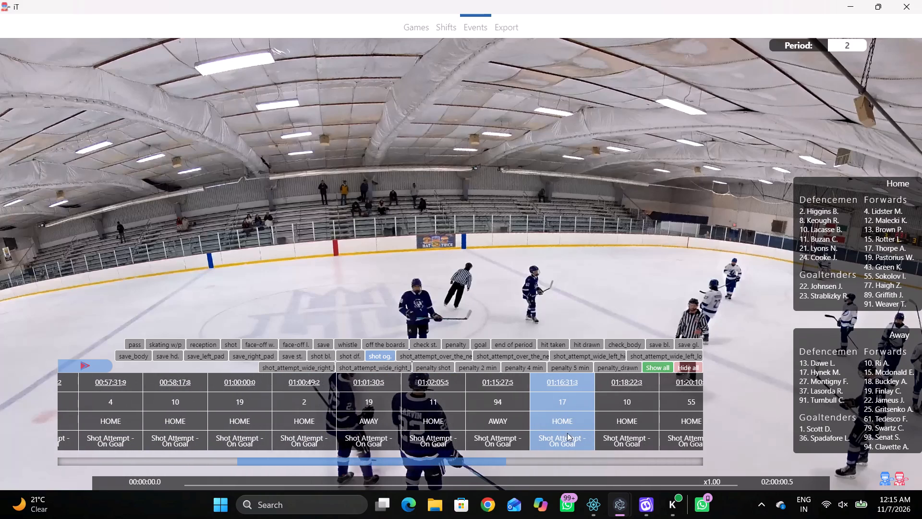
{"action": "scroll", "coordinate": [567, 434], "scroll_direction": "left", "scroll_amount": 3}
{"action": "scroll", "coordinate": [610, 430], "scroll_direction": "left", "scroll_amount": 4}
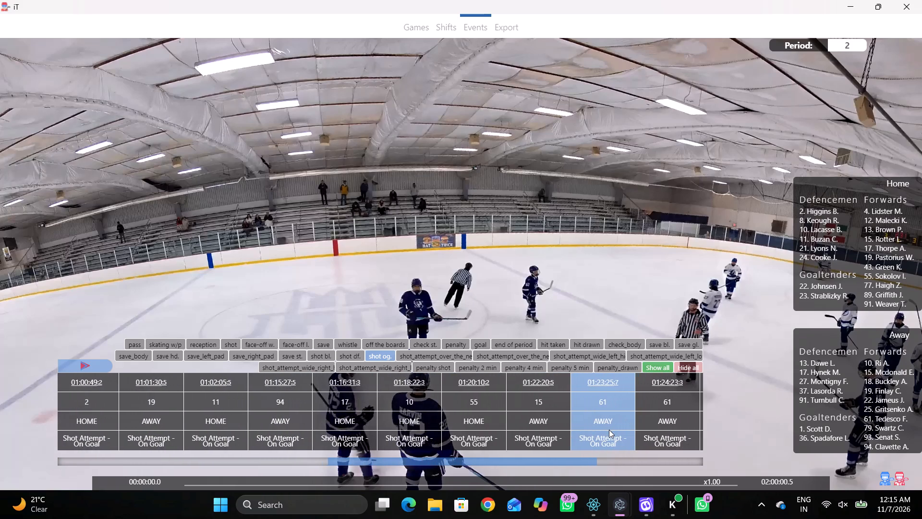
{"action": "scroll", "coordinate": [609, 430], "scroll_direction": "left", "scroll_amount": 4}
{"action": "scroll", "coordinate": [655, 429], "scroll_direction": "left", "scroll_amount": 2}
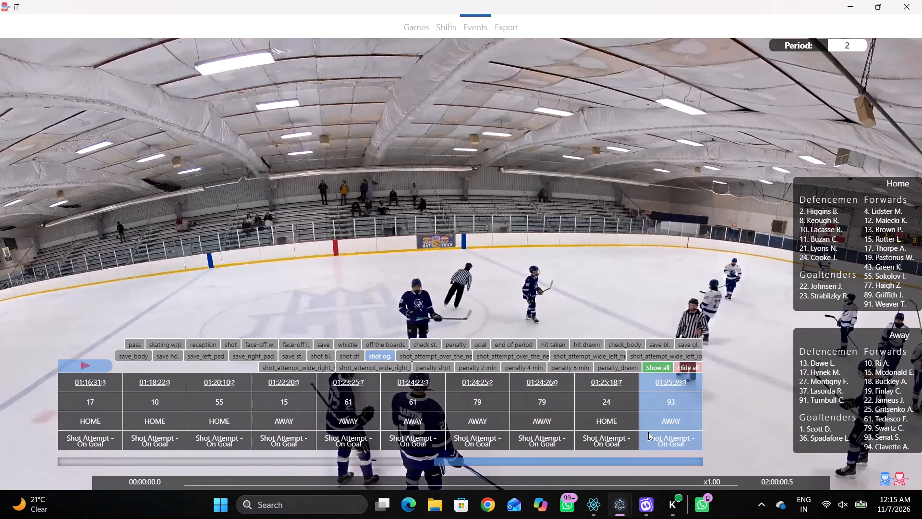
{"action": "scroll", "coordinate": [648, 432], "scroll_direction": "left", "scroll_amount": 1}
Open the home #4 on-goal shot attempt at 00:57:31.9 and change it to Pass.
{"action": "scroll", "coordinate": [594, 429], "scroll_direction": "right", "scroll_amount": 5}
{"action": "scroll", "coordinate": [303, 427], "scroll_direction": "right", "scroll_amount": 3}
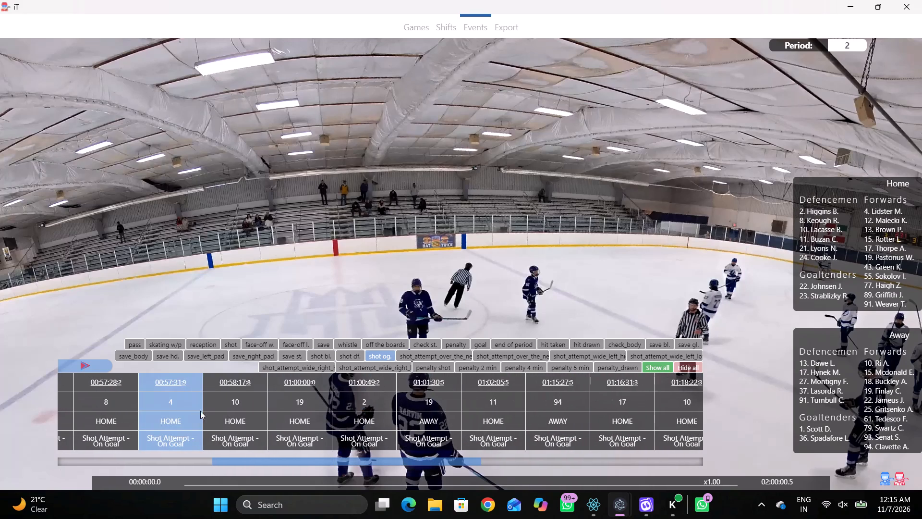
{"action": "left_click", "coordinate": [177, 395]}
{"action": "left_click", "coordinate": [405, 432]}
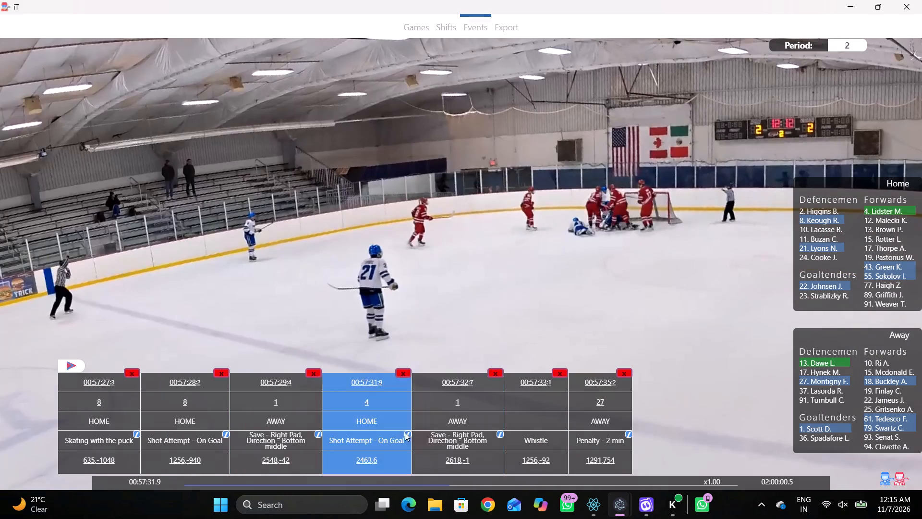
{"action": "left_click", "coordinate": [384, 248]}
{"action": "left_click", "coordinate": [355, 280]}
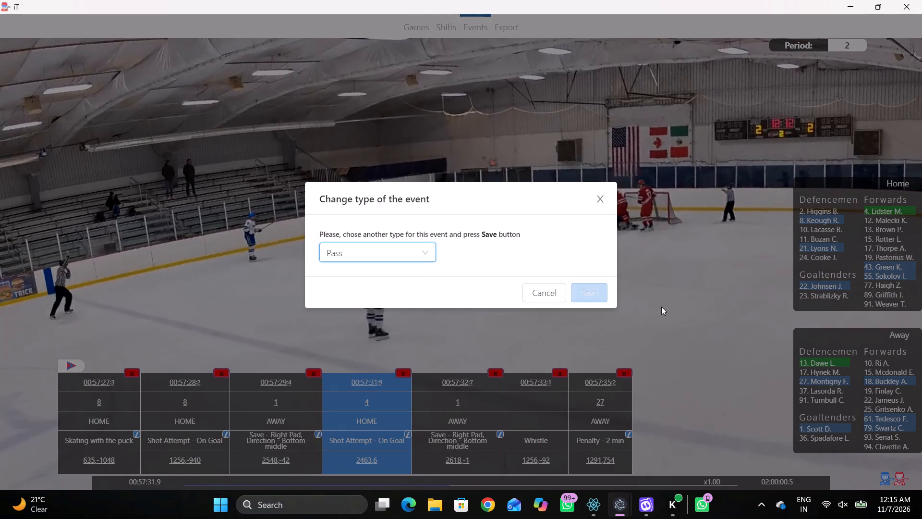
{"action": "left_click", "coordinate": [602, 290]}
Delete the away #1 save at 00:57:32.7 that follows the retyped pass.
{"action": "left_click", "coordinate": [463, 373]}
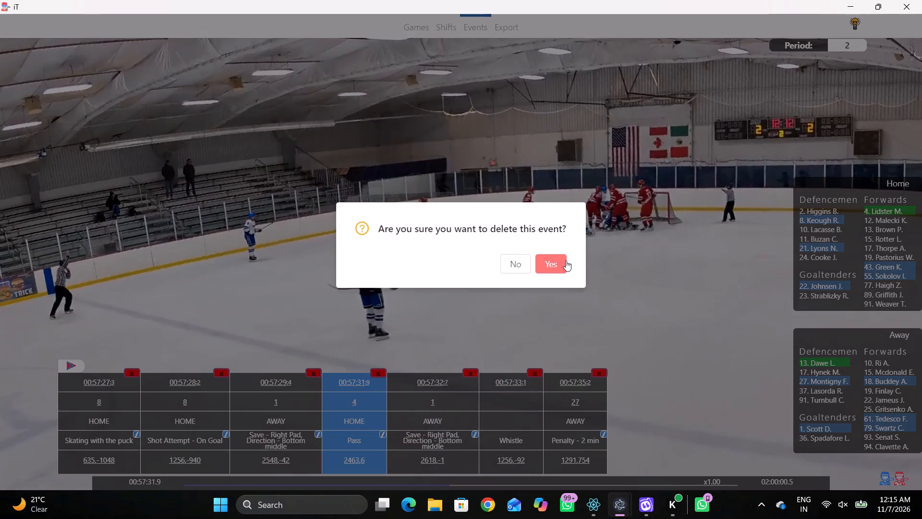
{"action": "left_click", "coordinate": [566, 260]}
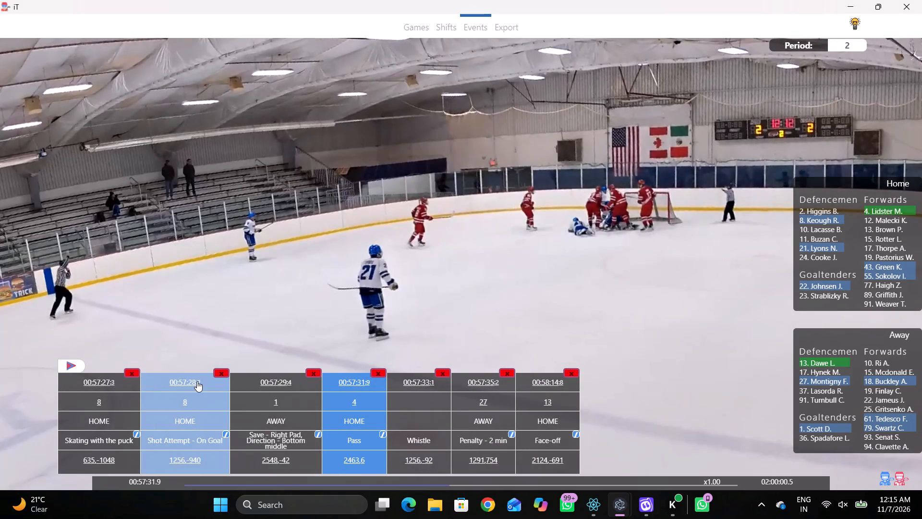
Replay the home #8 on-goal shot attempt at 00:57:28.2 with the interface hidden.
{"action": "left_click", "coordinate": [197, 381]}
{"action": "key", "text": "shift+d"}
{"action": "key", "text": "space"}
{"action": "type", "text": "v"}
{"action": "key", "text": "space"}
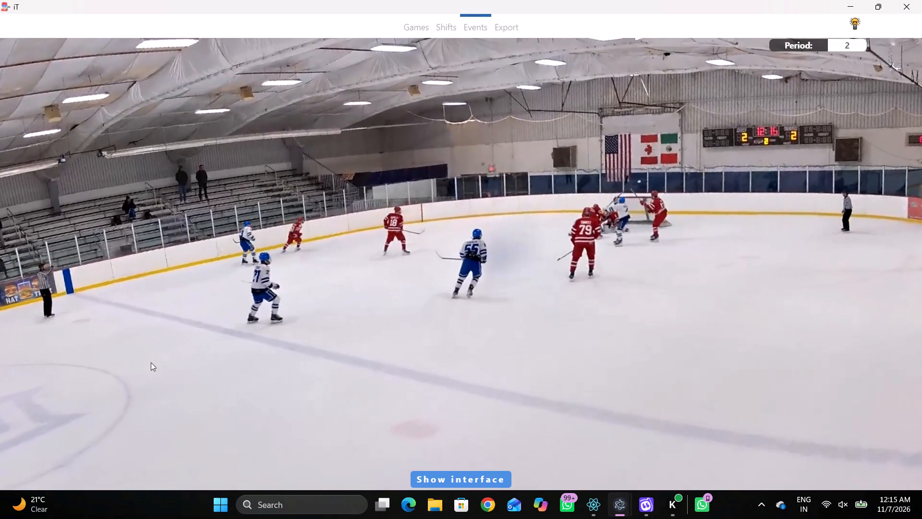
{"action": "key", "text": "shift+d"}
Find the home #11 on-goal shot attempt at 01:02:05.5 in the filtered list and replay it through the following save.
{"action": "left_click", "coordinate": [79, 359]}
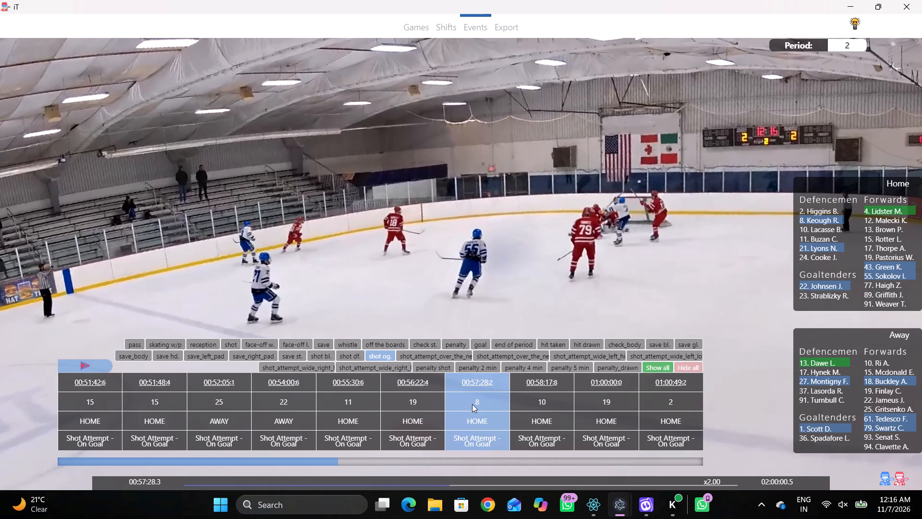
{"action": "scroll", "coordinate": [530, 415], "scroll_direction": "left", "scroll_amount": 5}
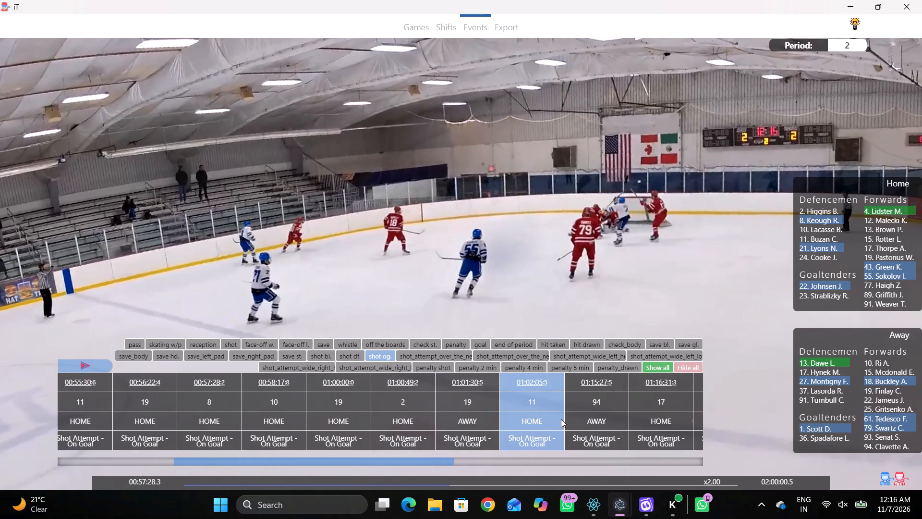
{"action": "scroll", "coordinate": [556, 412], "scroll_direction": "left", "scroll_amount": 1}
{"action": "left_click", "coordinate": [512, 387]}
{"action": "key", "text": "space"}
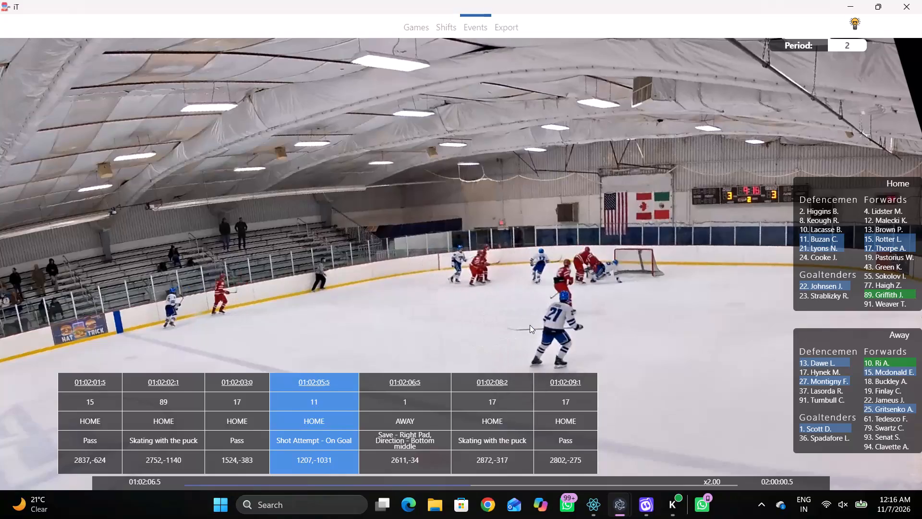
{"action": "key", "text": "space"}
{"action": "key", "text": "space"}
{"action": "key", "text": "space"}
{"action": "key", "text": "shift+d"}
{"action": "key", "text": "space"}
{"action": "key", "text": "space"}
{"action": "key", "text": "shift+d"}
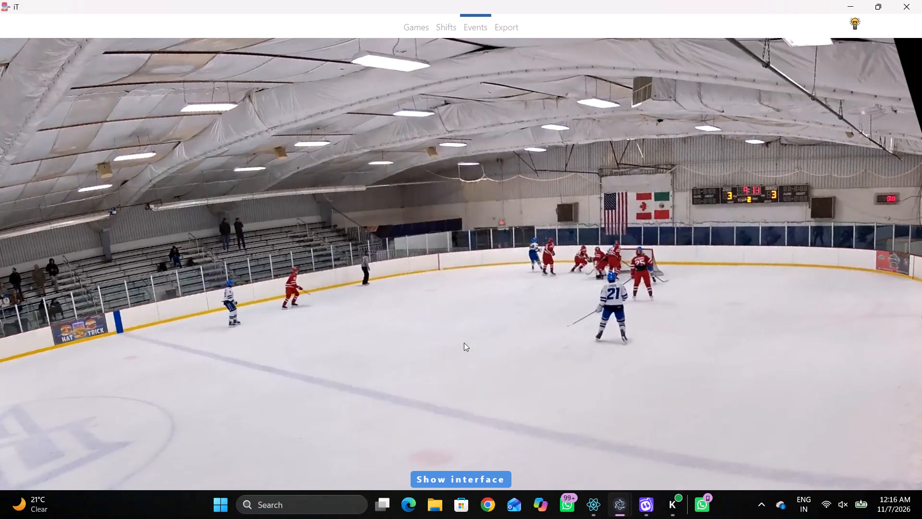
{"action": "left_click", "coordinate": [277, 384]}
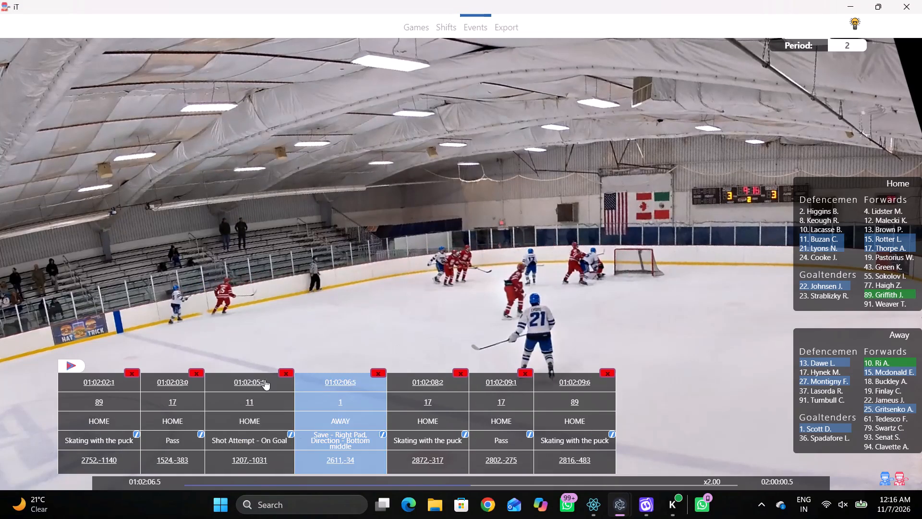
{"action": "left_click", "coordinate": [265, 380]}
{"action": "key", "text": "q"}
{"action": "key", "text": "space"}
{"action": "key", "text": "space"}
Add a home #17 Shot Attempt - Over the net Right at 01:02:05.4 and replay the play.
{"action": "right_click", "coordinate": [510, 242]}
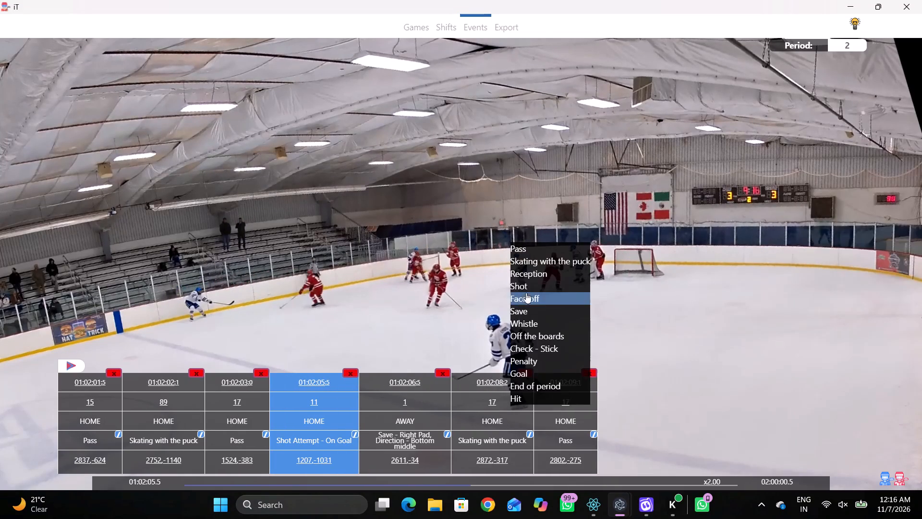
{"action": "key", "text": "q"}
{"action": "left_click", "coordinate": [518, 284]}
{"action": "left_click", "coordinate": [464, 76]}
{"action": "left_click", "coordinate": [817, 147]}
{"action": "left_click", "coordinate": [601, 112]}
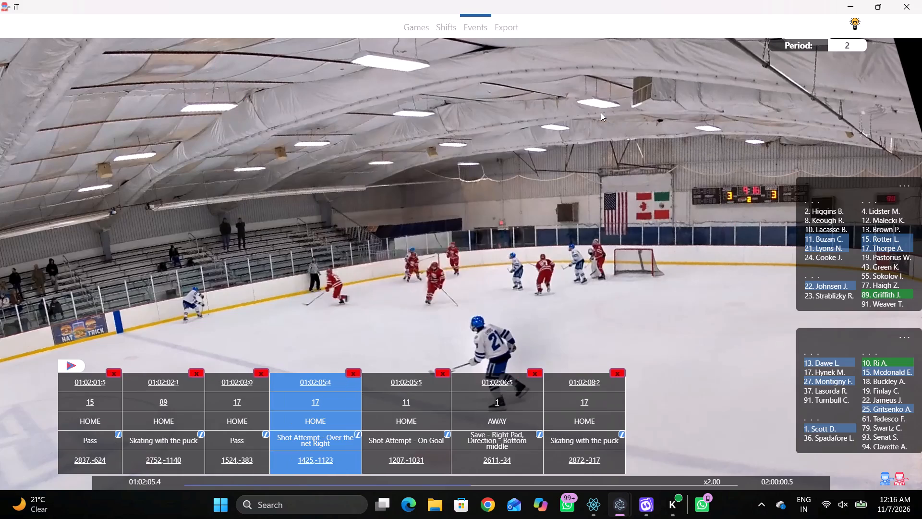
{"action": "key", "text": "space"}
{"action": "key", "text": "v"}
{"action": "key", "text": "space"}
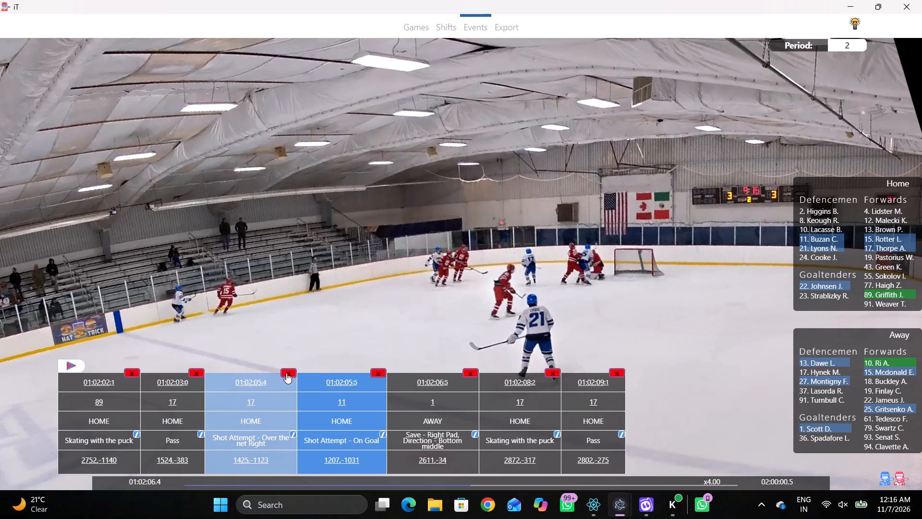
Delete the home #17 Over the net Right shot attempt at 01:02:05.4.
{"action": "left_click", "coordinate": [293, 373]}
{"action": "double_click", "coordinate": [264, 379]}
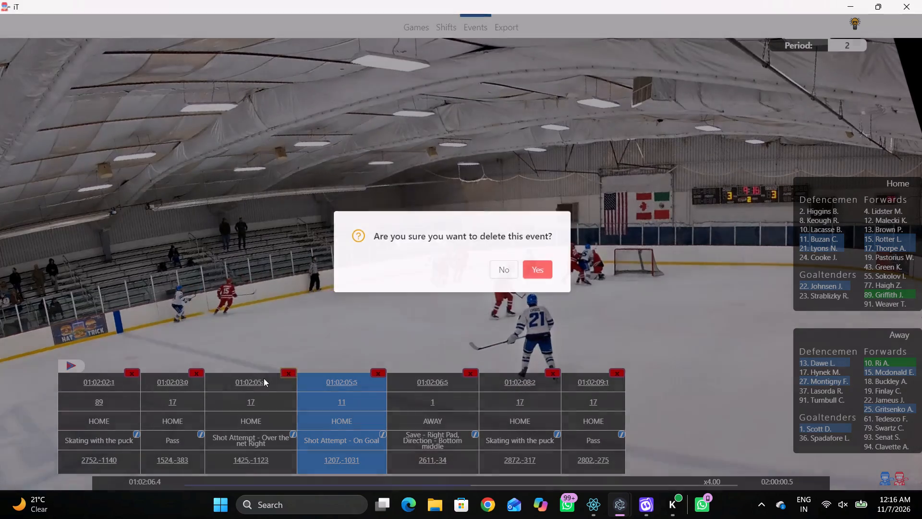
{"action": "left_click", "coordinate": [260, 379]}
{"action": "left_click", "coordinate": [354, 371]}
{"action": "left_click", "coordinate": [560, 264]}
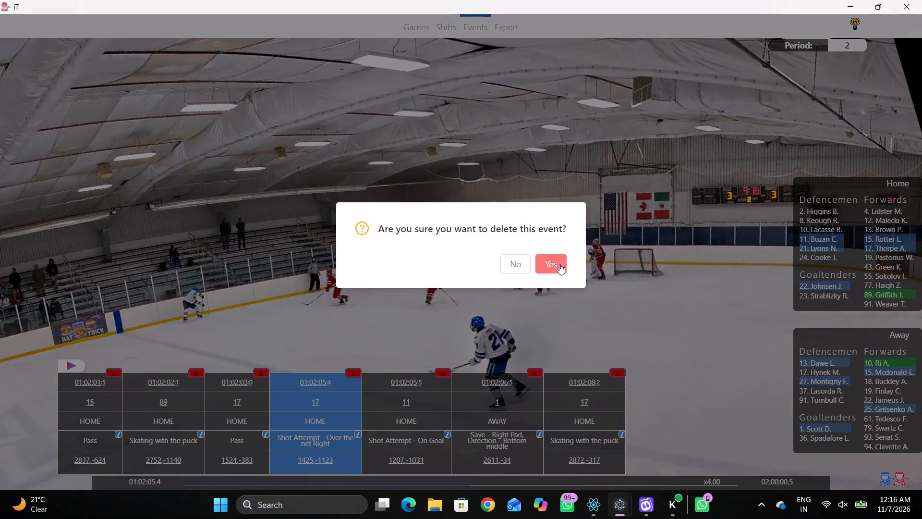
Delete the away #1 Right Pad save at 01:02:06.5.
{"action": "left_click", "coordinate": [441, 432]}
{"action": "left_click", "coordinate": [532, 370]}
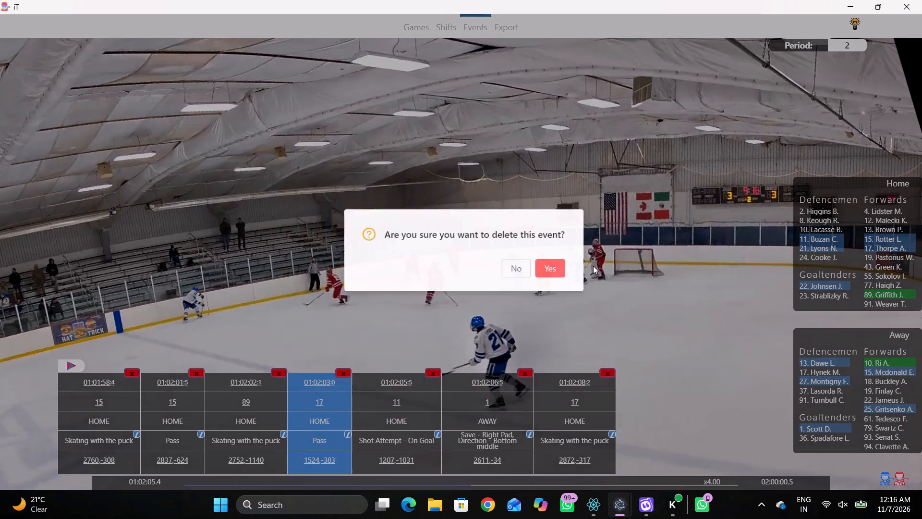
{"action": "left_click", "coordinate": [566, 262]}
Change the home #11 shot attempt at 01:02:05.5 to the type Shot Attempt - Over the net Right.
{"action": "left_click", "coordinate": [435, 430]}
{"action": "left_click", "coordinate": [437, 434]}
{"action": "left_click", "coordinate": [432, 248]}
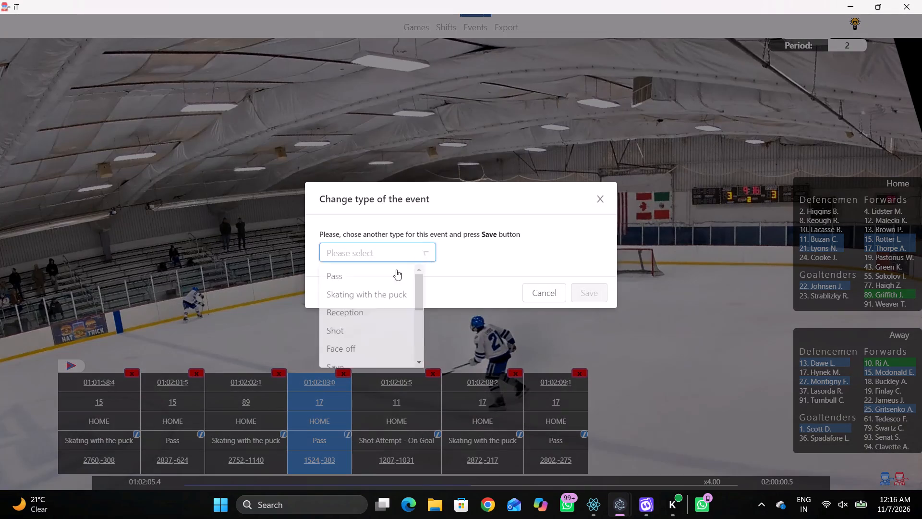
{"action": "left_click", "coordinate": [364, 301]}
{"action": "left_click", "coordinate": [377, 256]}
{"action": "scroll", "coordinate": [363, 335], "scroll_direction": "down", "scroll_amount": 1}
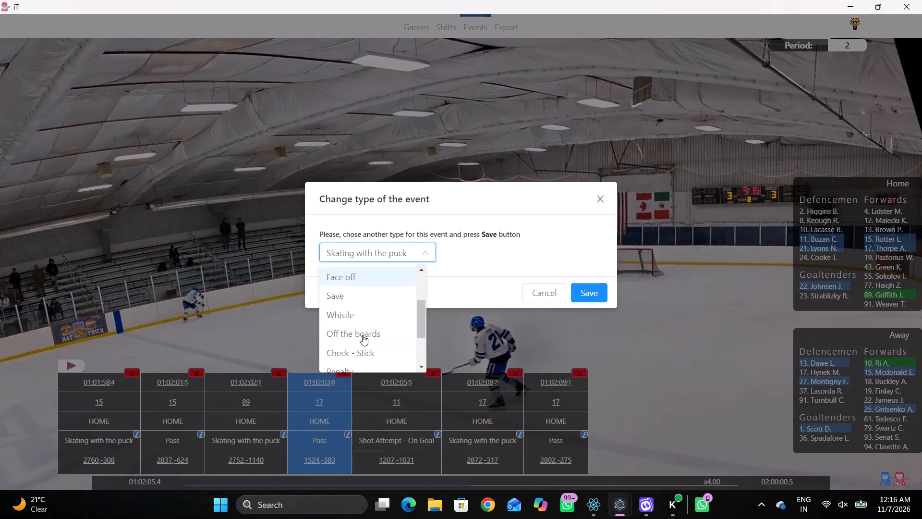
{"action": "scroll", "coordinate": [357, 317], "scroll_direction": "up", "scroll_amount": 1}
{"action": "left_click", "coordinate": [355, 302]}
{"action": "left_click", "coordinate": [379, 254]}
{"action": "left_click", "coordinate": [384, 274]}
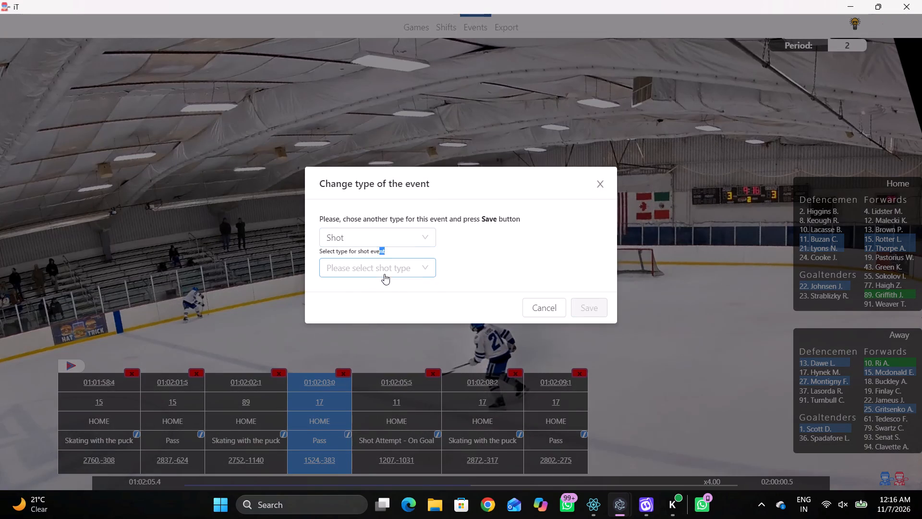
{"action": "left_click", "coordinate": [384, 320]}
{"action": "left_click", "coordinate": [400, 305]}
{"action": "left_click", "coordinate": [586, 304]}
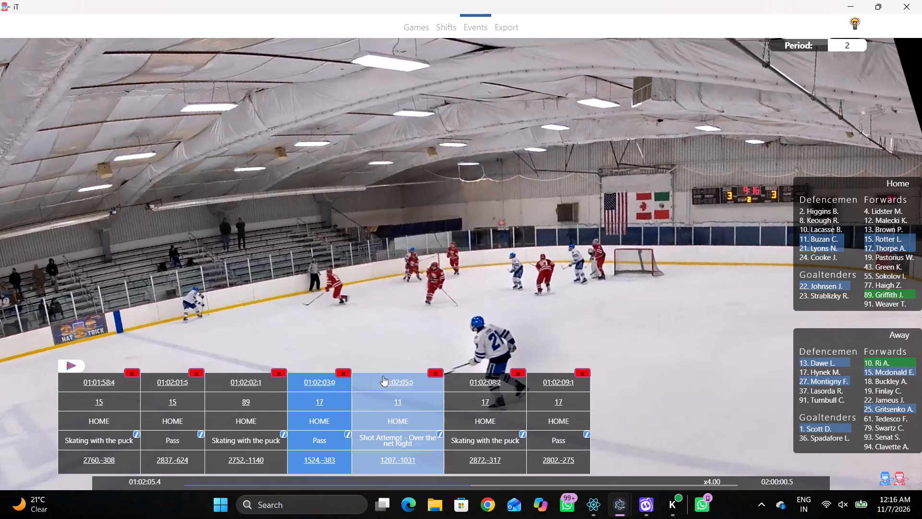
Replay the home #11 shot attempt at 01:02:05.5 after checking the skating event at 01:02:08.2.
{"action": "left_click", "coordinate": [479, 379]}
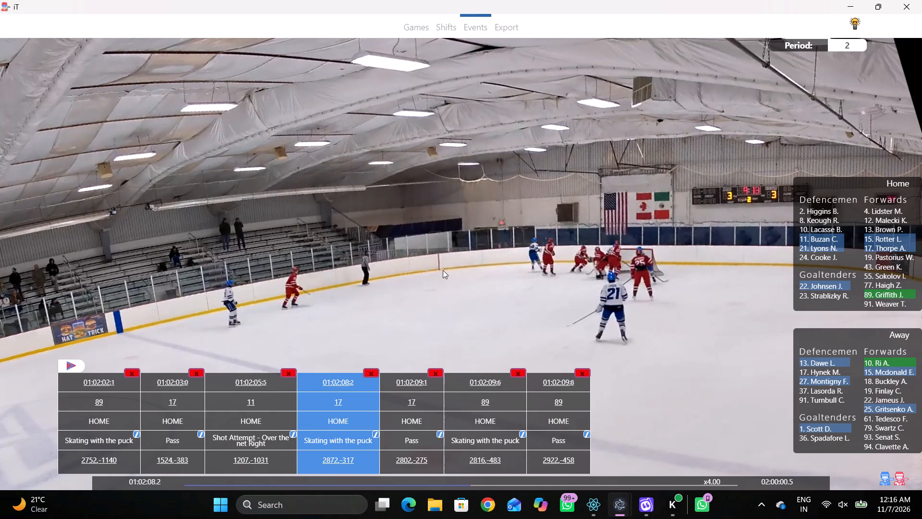
{"action": "key", "text": "q"}
{"action": "key", "text": "q"}
{"action": "left_click", "coordinate": [297, 383]}
{"action": "key", "text": "space"}
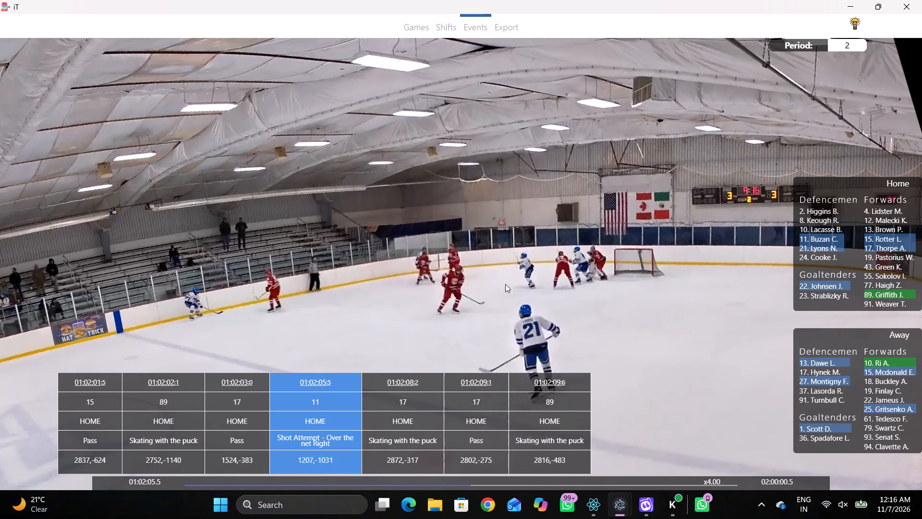
{"action": "key", "text": "space"}
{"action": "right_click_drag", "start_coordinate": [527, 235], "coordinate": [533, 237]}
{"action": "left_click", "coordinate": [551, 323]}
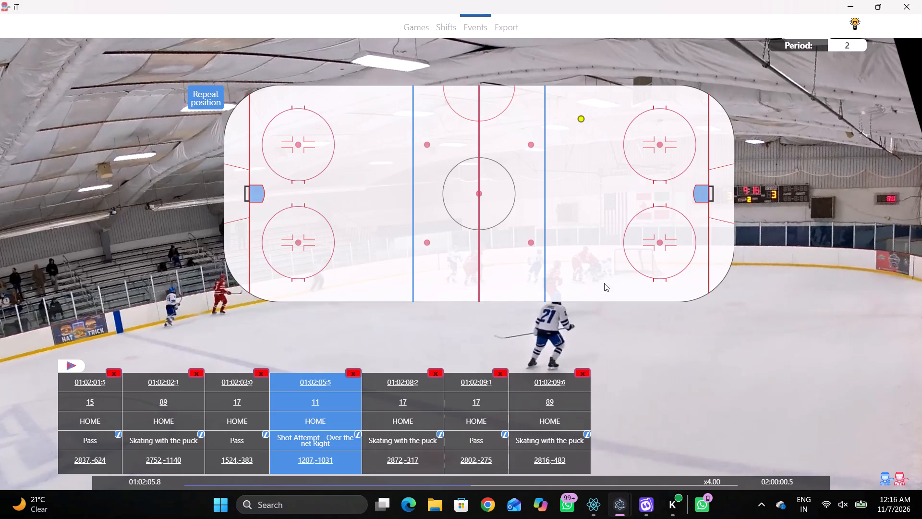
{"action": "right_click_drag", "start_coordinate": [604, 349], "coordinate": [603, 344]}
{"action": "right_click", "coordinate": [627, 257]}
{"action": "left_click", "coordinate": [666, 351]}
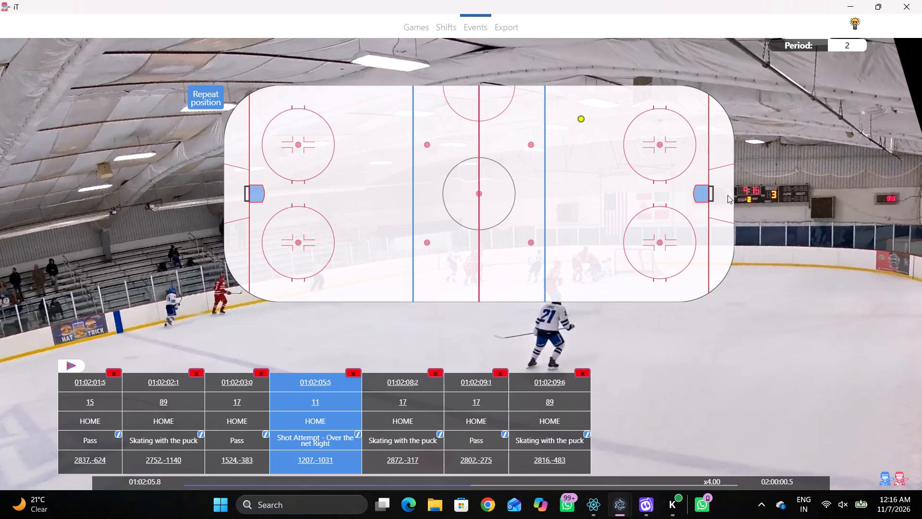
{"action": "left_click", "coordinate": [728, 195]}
Find the home #19 on-goal shot attempt at 01:00:00.0 in the filtered list and replay it.
{"action": "left_click", "coordinate": [61, 362]}
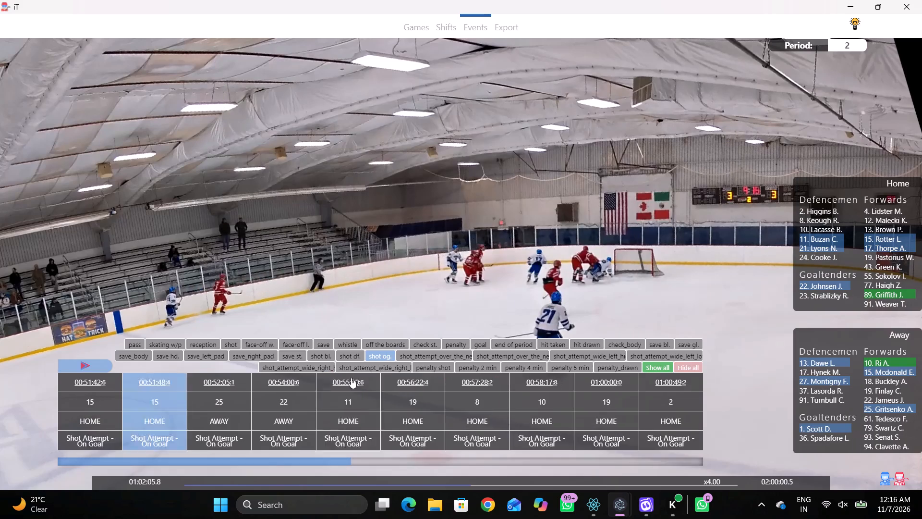
{"action": "scroll", "coordinate": [444, 384], "scroll_direction": "left", "scroll_amount": 2}
{"action": "left_click", "coordinate": [516, 387]}
{"action": "key", "text": "space"}
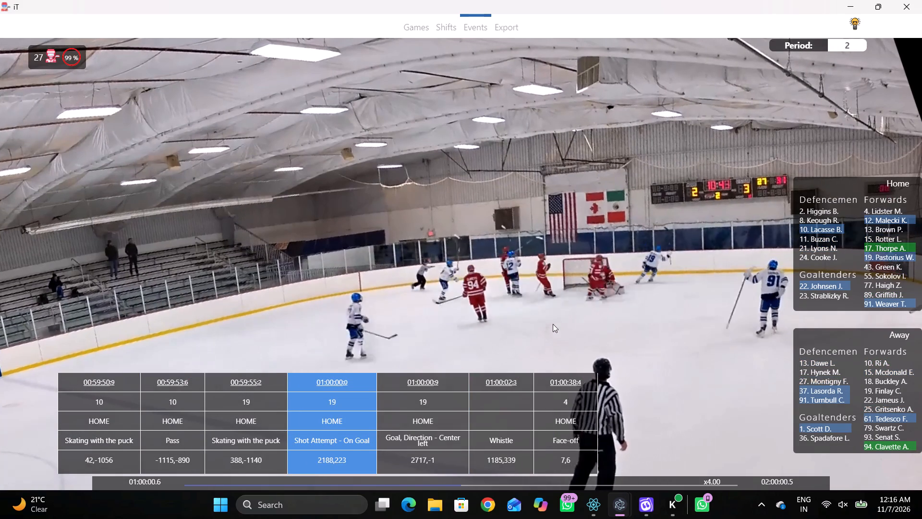
{"action": "key", "text": "space"}
{"action": "key", "text": "shift+d"}
{"action": "key", "text": "shift+d"}
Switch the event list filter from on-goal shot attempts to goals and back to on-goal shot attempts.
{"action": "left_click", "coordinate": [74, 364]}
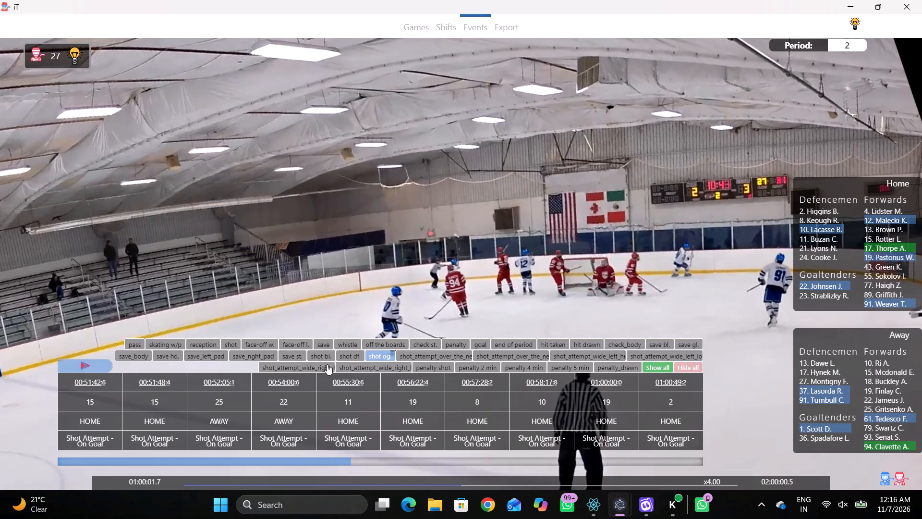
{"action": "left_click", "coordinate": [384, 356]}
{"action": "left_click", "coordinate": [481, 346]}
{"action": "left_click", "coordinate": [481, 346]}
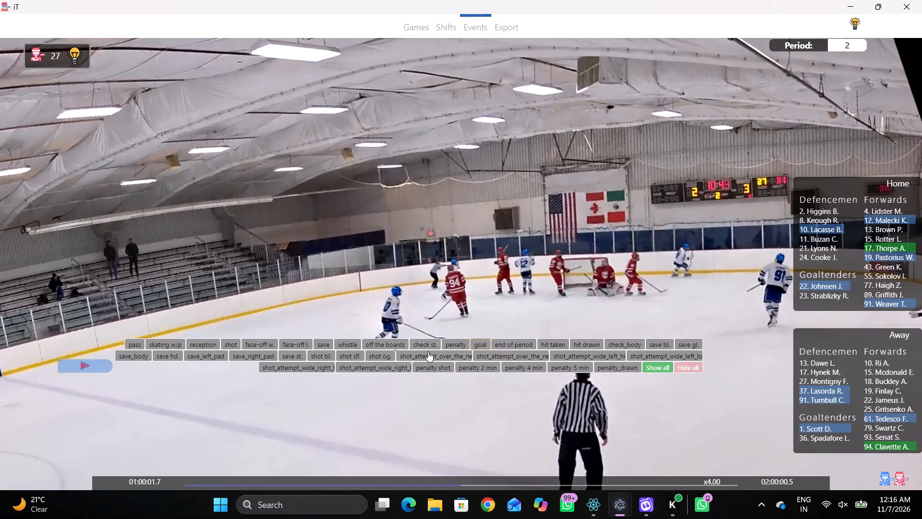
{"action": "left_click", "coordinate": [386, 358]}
Find the home #24 on-goal shot attempt at 01:25:18.7 in the filtered list and replay it.
{"action": "scroll", "coordinate": [177, 420], "scroll_direction": "right", "scroll_amount": 2}
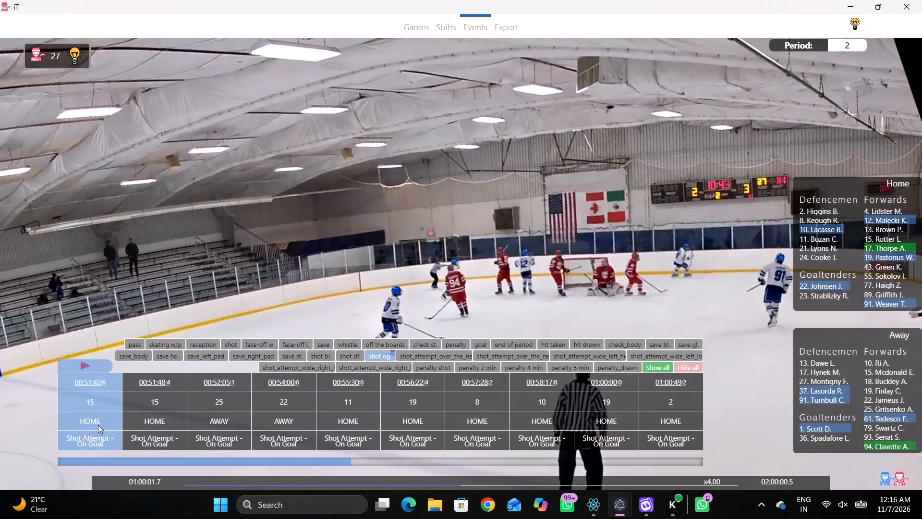
{"action": "scroll", "coordinate": [98, 425], "scroll_direction": "left", "scroll_amount": 3}
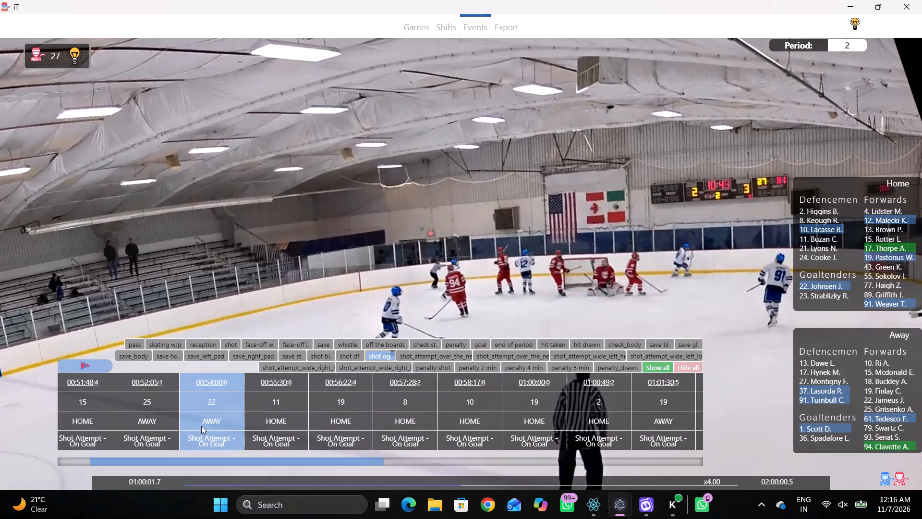
{"action": "scroll", "coordinate": [201, 426], "scroll_direction": "left", "scroll_amount": 2}
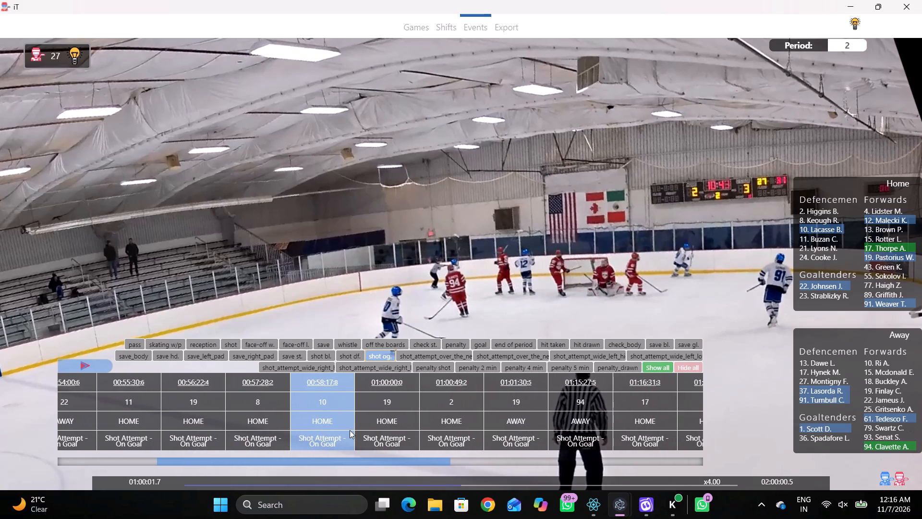
{"action": "scroll", "coordinate": [352, 432], "scroll_direction": "left", "scroll_amount": 4}
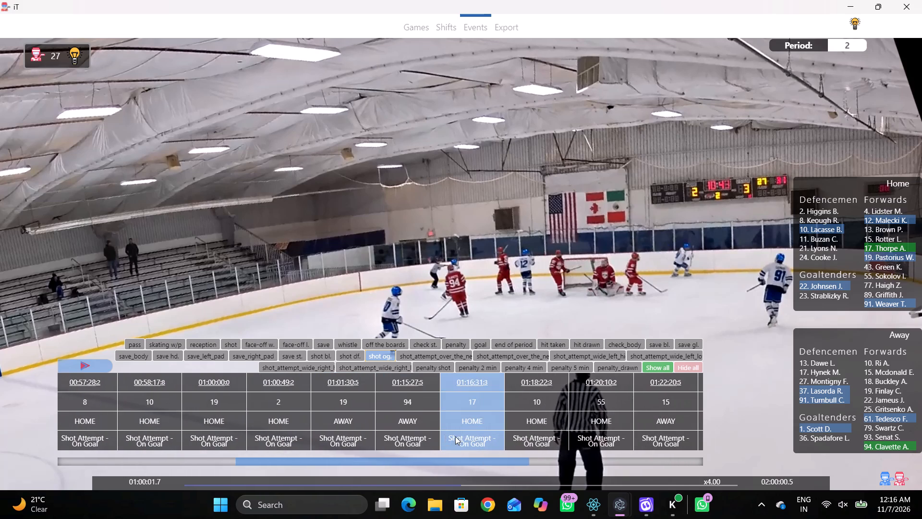
{"action": "scroll", "coordinate": [468, 440], "scroll_direction": "left", "scroll_amount": 2}
{"action": "scroll", "coordinate": [518, 440], "scroll_direction": "left", "scroll_amount": 4}
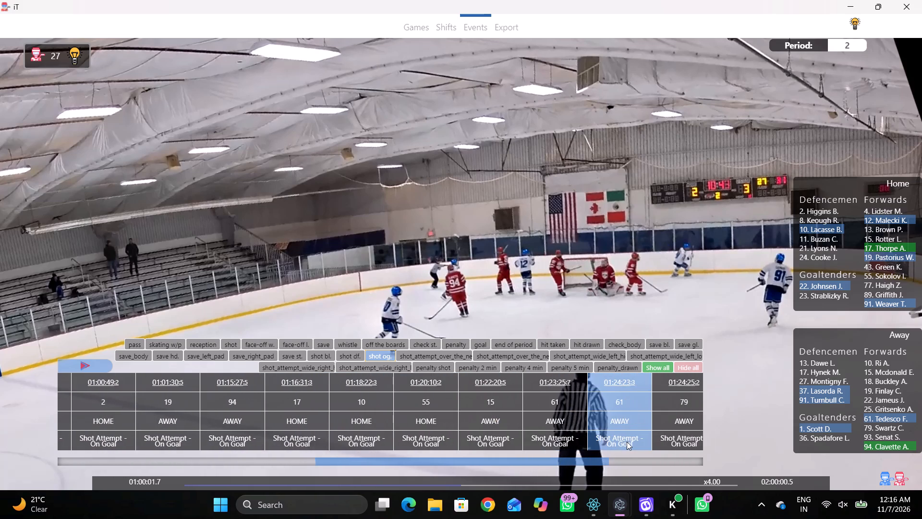
{"action": "scroll", "coordinate": [627, 442], "scroll_direction": "left", "scroll_amount": 4}
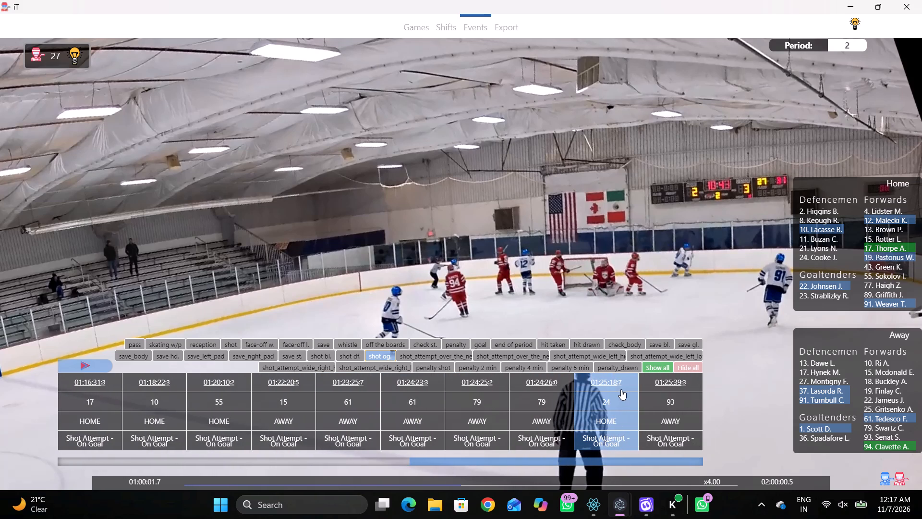
{"action": "left_click", "coordinate": [621, 389]}
{"action": "type", "text": "r"}
{"action": "key", "text": "space"}
{"action": "key", "text": "space"}
{"action": "key", "text": "shift+d"}
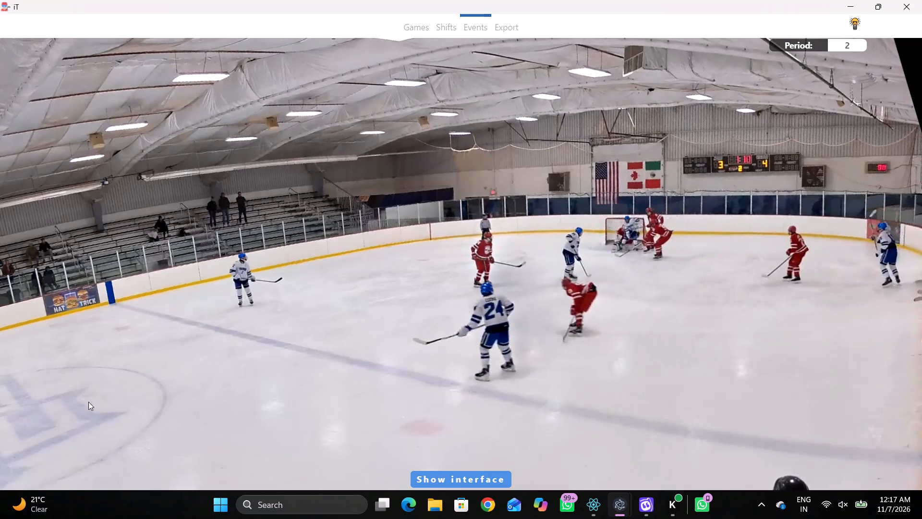
{"action": "key", "text": "shift+d"}
Replay the home #11 on-goal shot attempt at 00:55:30.6 from the filtered list.
{"action": "left_click", "coordinate": [62, 368]}
{"action": "left_click", "coordinate": [354, 388]}
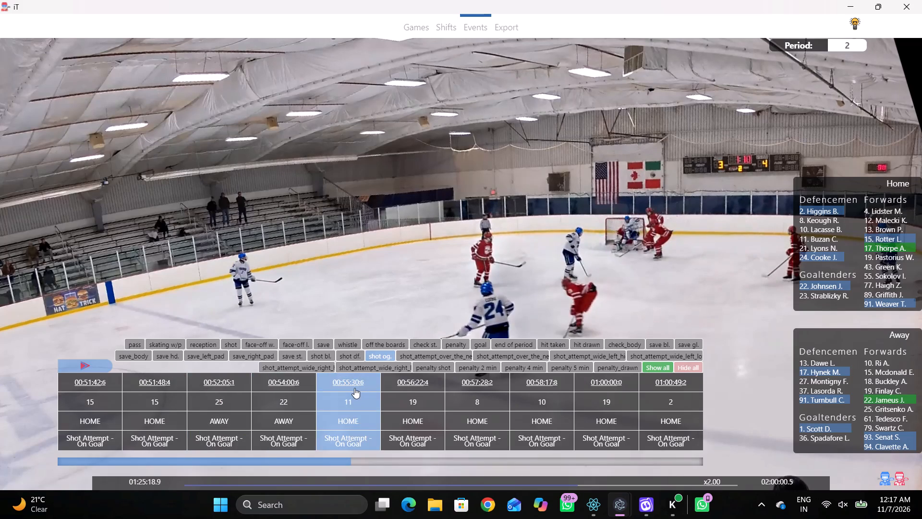
{"action": "key", "text": "shift+d"}
{"action": "key", "text": "space"}
{"action": "key", "text": "space"}
{"action": "key", "text": "shift+d"}
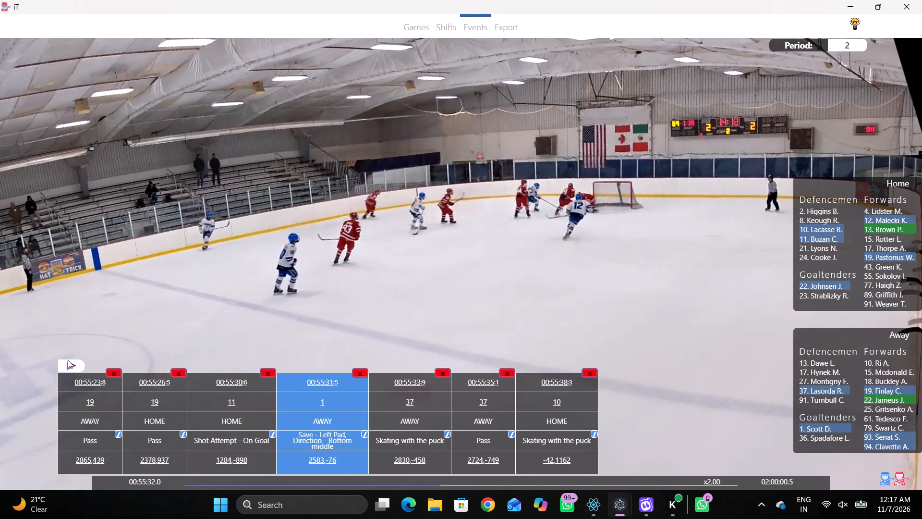
Replay the home #10 on-goal shot attempt at 00:58:17.8 with the interface hidden.
{"action": "left_click", "coordinate": [68, 361]}
{"action": "left_click", "coordinate": [541, 382]}
{"action": "key", "text": "shift+d"}
{"action": "key", "text": "space"}
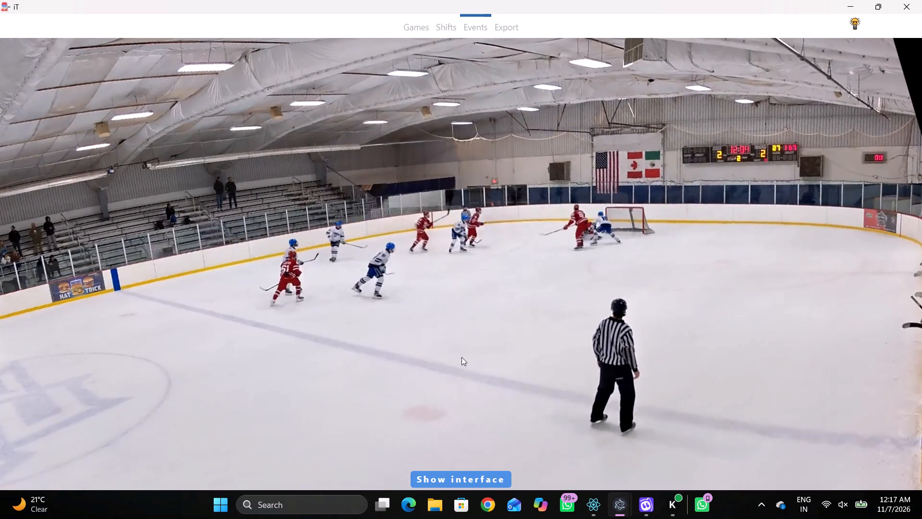
{"action": "key", "text": "space"}
{"action": "key", "text": "shift+d"}
Find the home #17 on-goal shot attempt at 01:16:31.3 in the filtered list and replay it at slower speed.
{"action": "left_click", "coordinate": [65, 362]}
{"action": "scroll", "coordinate": [528, 390], "scroll_direction": "left", "scroll_amount": 2}
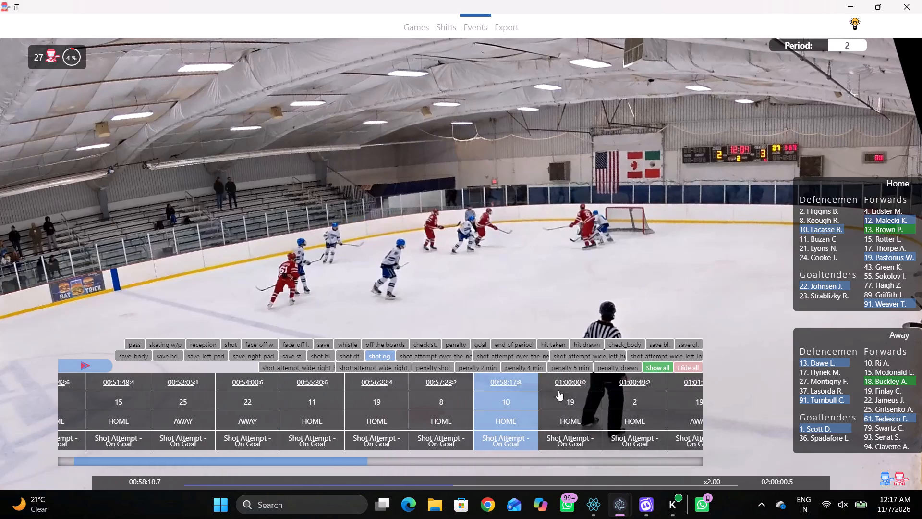
{"action": "scroll", "coordinate": [558, 390], "scroll_direction": "left", "scroll_amount": 2}
{"action": "scroll", "coordinate": [610, 389], "scroll_direction": "left", "scroll_amount": 2}
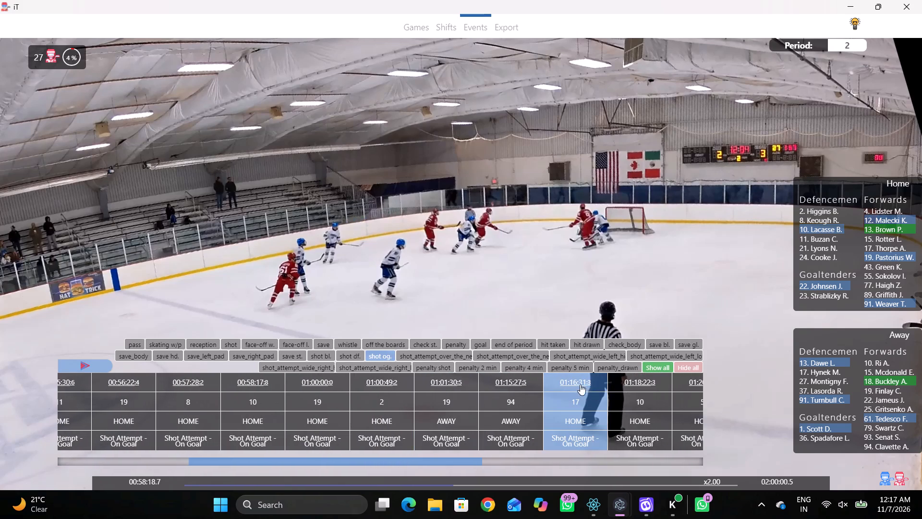
{"action": "left_click", "coordinate": [580, 384]}
{"action": "type", "text": "D qqqqqqqr"}
{"action": "key", "text": "space"}
{"action": "key", "text": "space"}
{"action": "key", "text": "shift+d"}
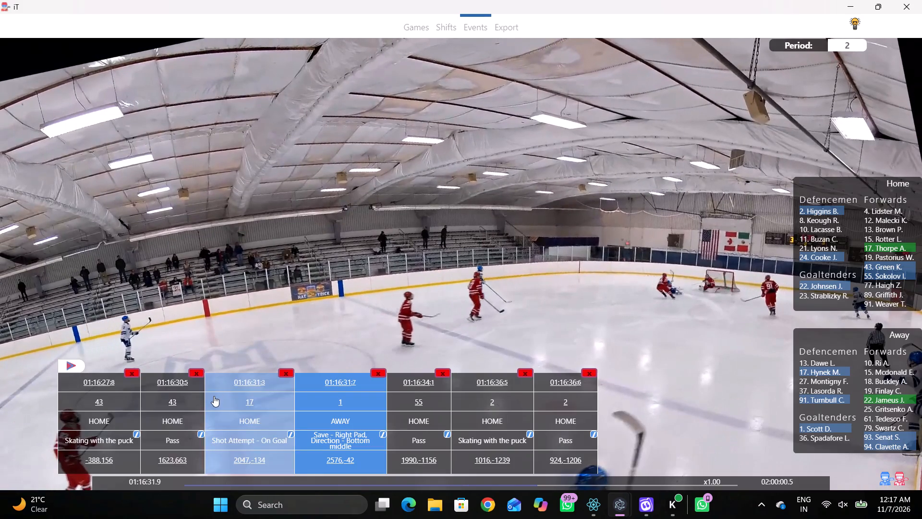
Find the home #55 on-goal shot attempt at 01:20:10.2 in the filtered list and replay it.
{"action": "left_click", "coordinate": [89, 365]}
{"action": "left_click", "coordinate": [77, 365]}
{"action": "scroll", "coordinate": [475, 376], "scroll_direction": "left", "scroll_amount": 4}
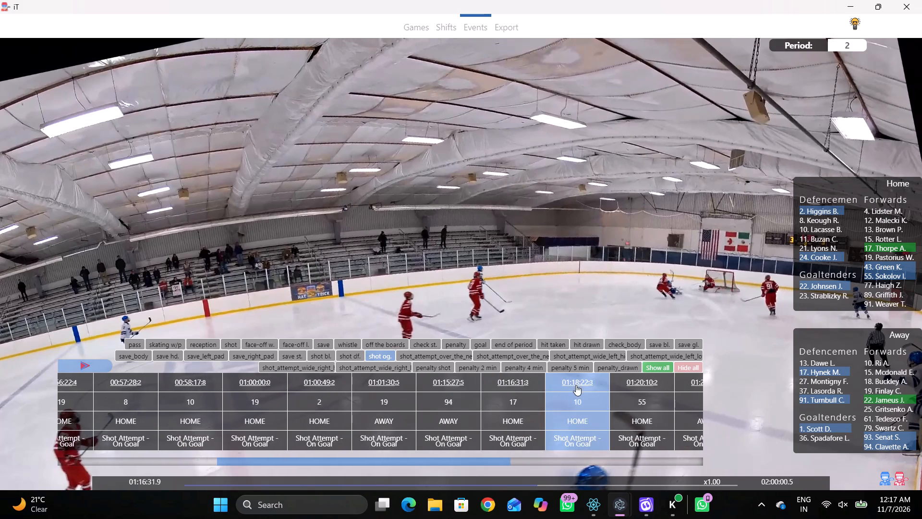
{"action": "scroll", "coordinate": [574, 388], "scroll_direction": "left", "scroll_amount": 1}
{"action": "left_click", "coordinate": [571, 383]}
{"action": "key", "text": "space"}
{"action": "key", "text": "space"}
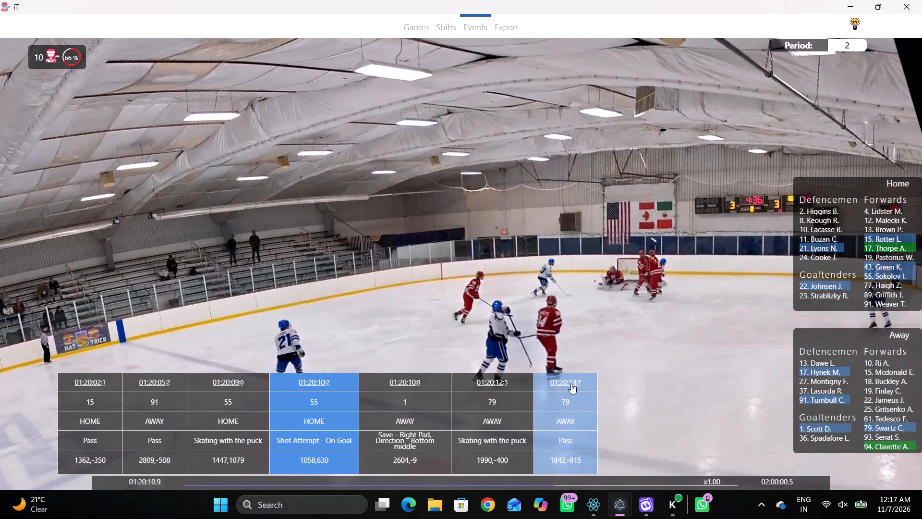
{"action": "key", "text": "shift+d"}
{"action": "key", "text": "shift+d"}
Go back to the home #24 on-goal shot attempt at 01:25:18.7 in the filtered list.
{"action": "left_click", "coordinate": [61, 367]}
{"action": "scroll", "coordinate": [191, 370], "scroll_direction": "left", "scroll_amount": 6}
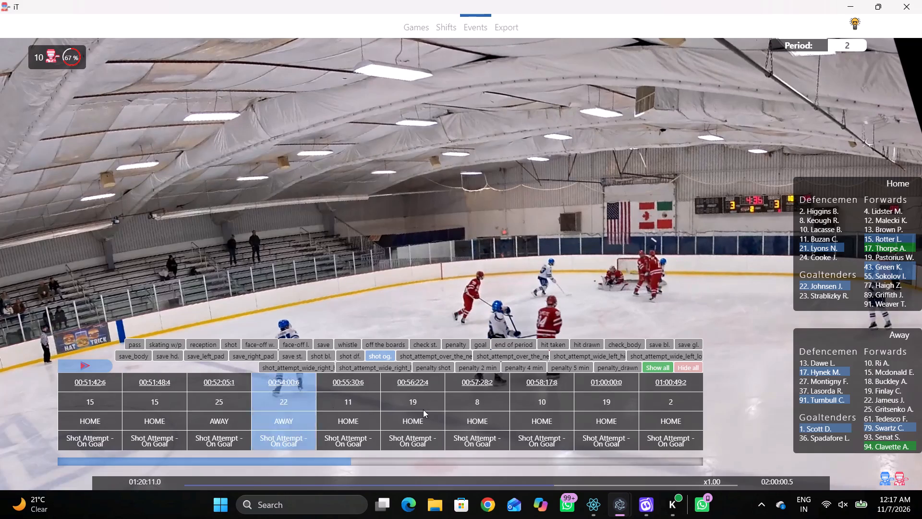
{"action": "scroll", "coordinate": [423, 409], "scroll_direction": "left", "scroll_amount": 4}
{"action": "scroll", "coordinate": [601, 425], "scroll_direction": "left", "scroll_amount": 7}
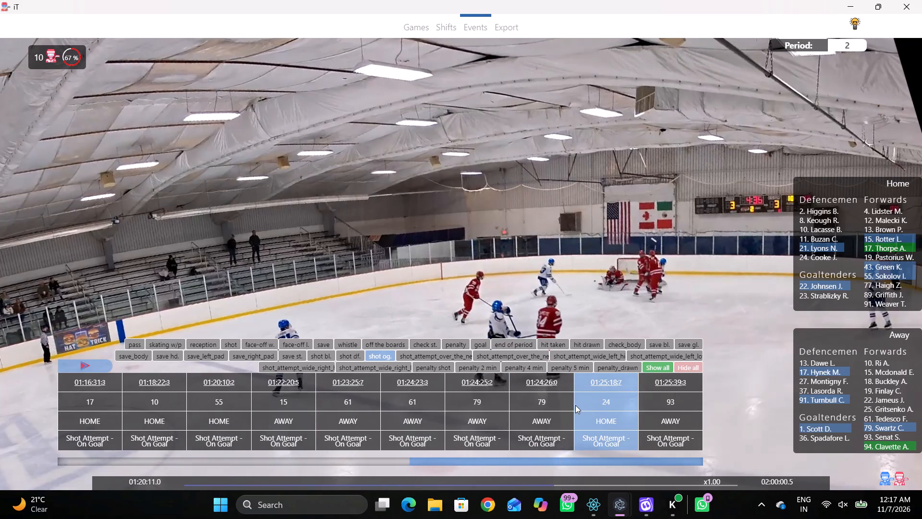
{"action": "left_click", "coordinate": [601, 391]}
Replay the home #15 on-goal shot attempt at 00:51:42.6 from the start of the filtered list.
{"action": "left_click", "coordinate": [53, 364]}
{"action": "left_click", "coordinate": [73, 362]}
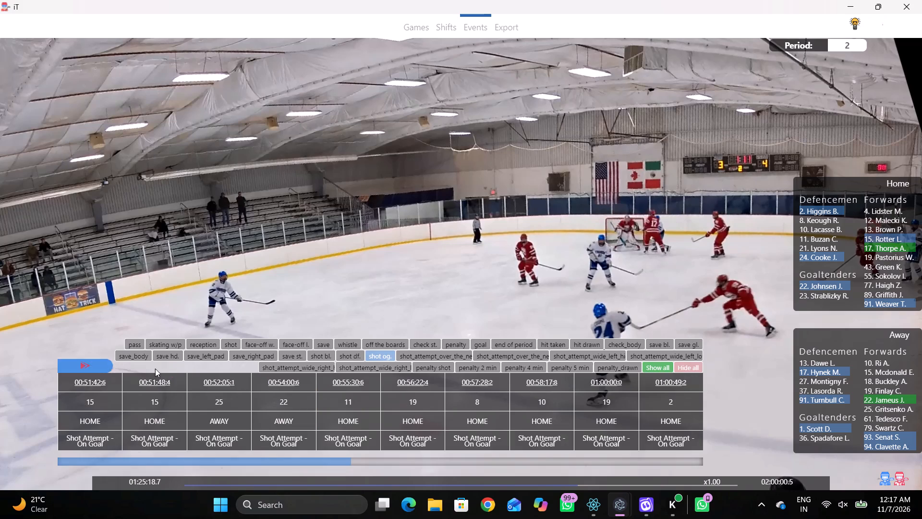
{"action": "scroll", "coordinate": [196, 369], "scroll_direction": "right", "scroll_amount": 8}
{"action": "left_click", "coordinate": [108, 381]}
{"action": "key", "text": "space"}
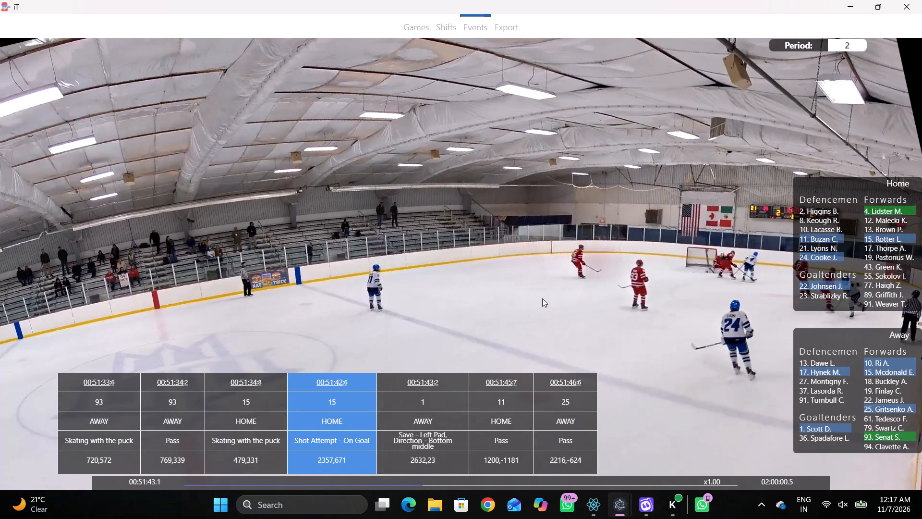
{"action": "key", "text": "space"}
{"action": "key", "text": "shift+d"}
{"action": "key", "text": "shift+d"}
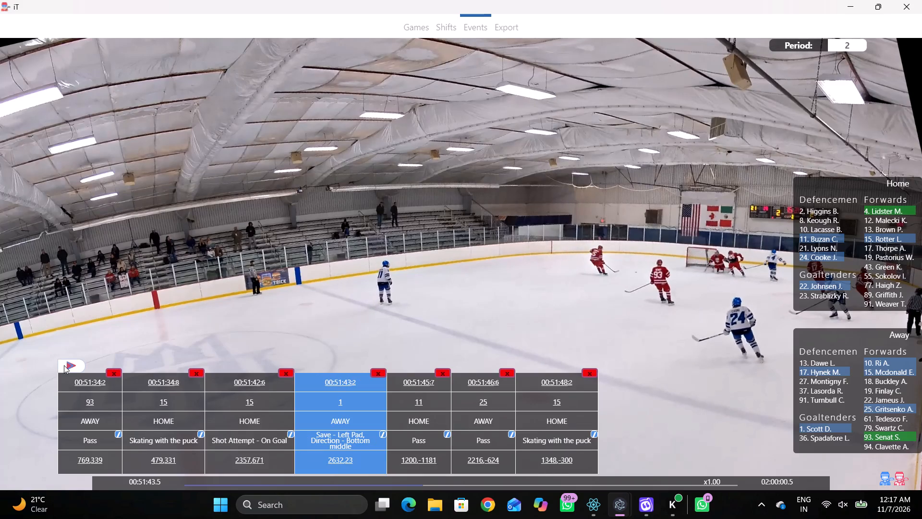
Go through the home team's period 2 shifts from 00:51:09.8 to 01:27:14.7 and examine the lineups.
{"action": "left_click", "coordinate": [64, 365]}
{"action": "left_click", "coordinate": [442, 28]}
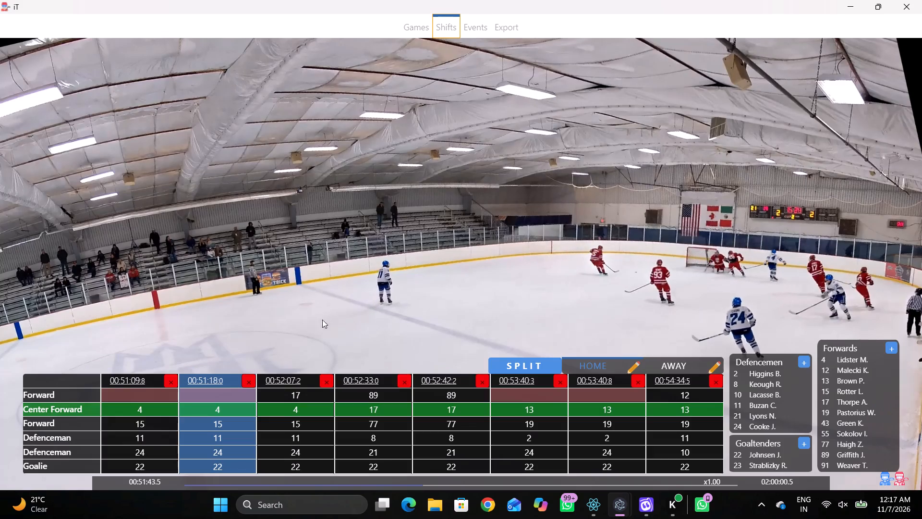
{"action": "left_click", "coordinate": [131, 383]}
{"action": "left_click", "coordinate": [528, 385]}
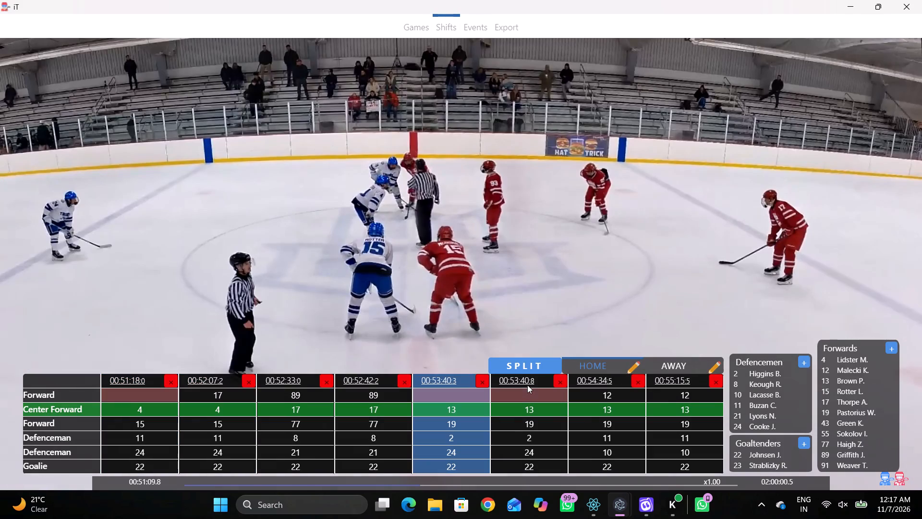
{"action": "triple_click", "coordinate": [650, 381]}
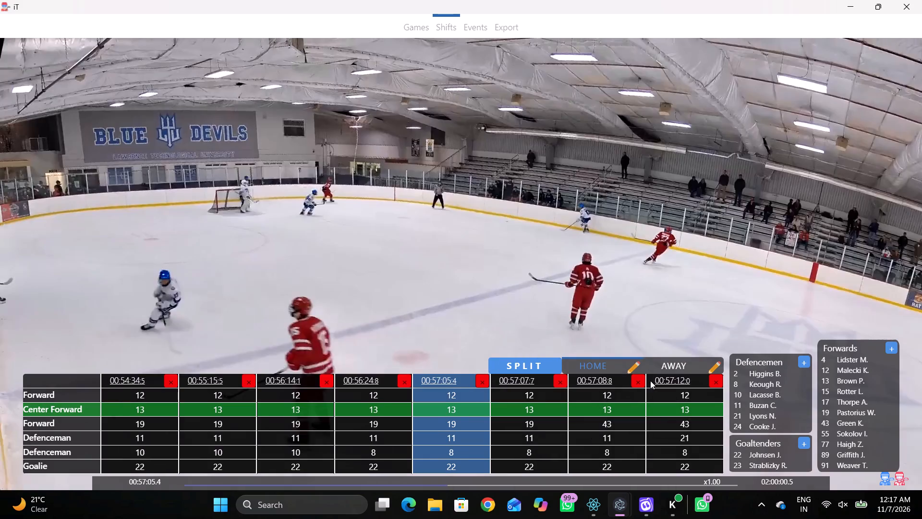
{"action": "triple_click", "coordinate": [650, 381]}
{"action": "triple_click", "coordinate": [650, 381]}
{"action": "triple_click", "coordinate": [650, 381]}
{"action": "triple_click", "coordinate": [650, 381]}
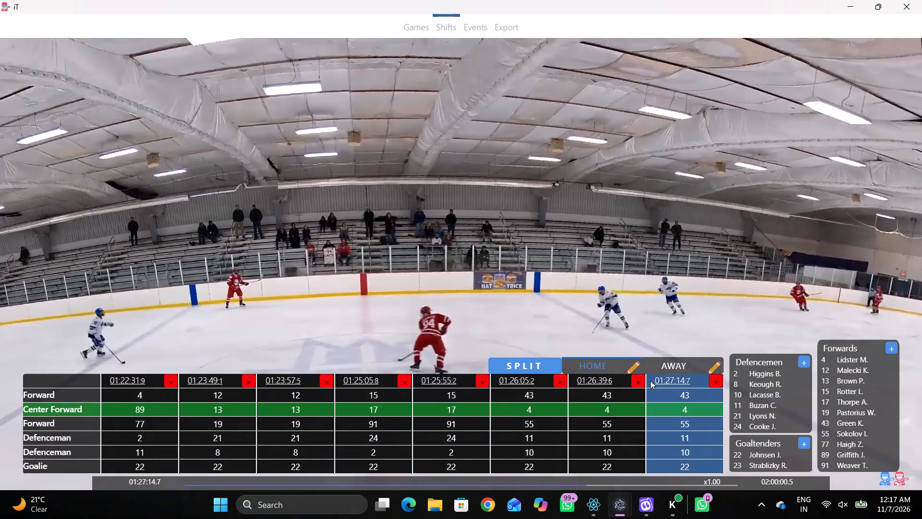
{"action": "left_click", "coordinate": [650, 381]}
Go back through the away team's period 2 shifts from the end of the period and examine the lineups.
{"action": "left_click", "coordinate": [665, 365]}
{"action": "left_click", "coordinate": [671, 375]}
{"action": "left_click", "coordinate": [672, 376]}
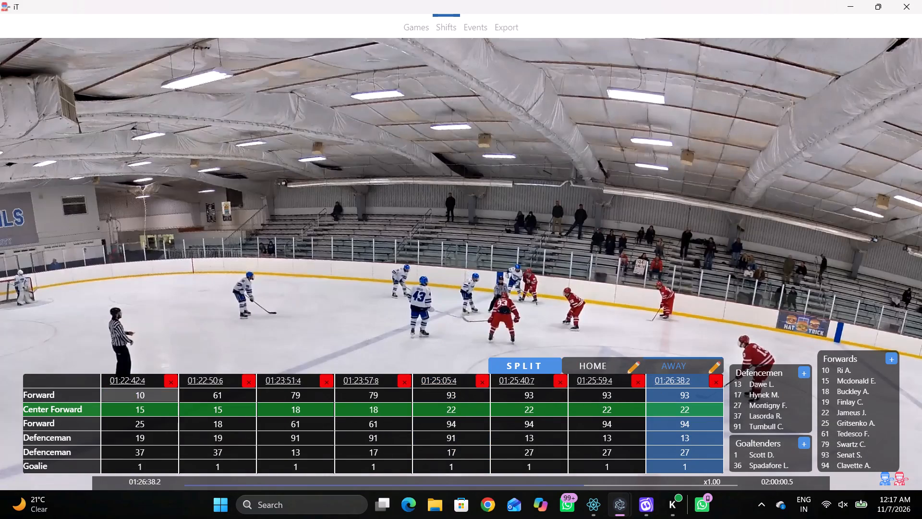
{"action": "triple_click", "coordinate": [146, 384]}
{"action": "triple_click", "coordinate": [146, 384]}
{"action": "triple_click", "coordinate": [146, 384]}
{"action": "triple_click", "coordinate": [146, 384]}
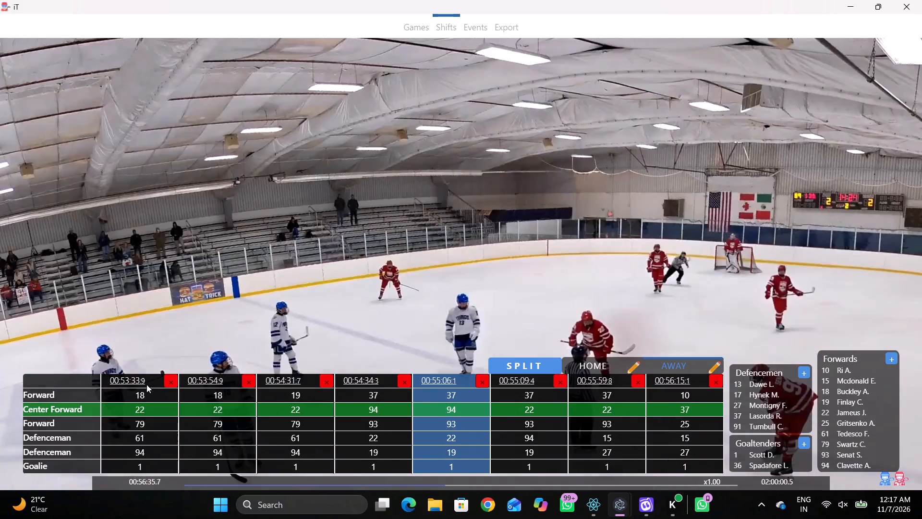
{"action": "triple_click", "coordinate": [146, 384]}
{"action": "left_click", "coordinate": [679, 386]}
{"action": "triple_click", "coordinate": [676, 384]}
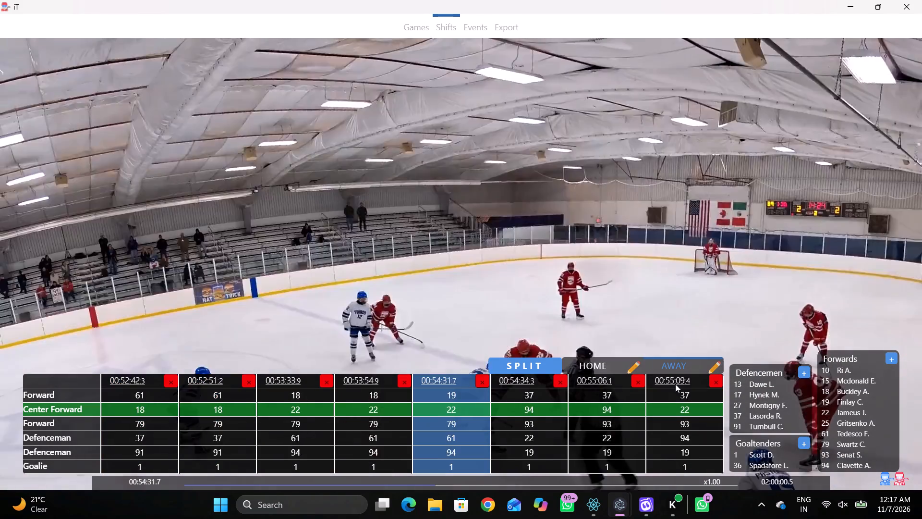
{"action": "left_click", "coordinate": [675, 382]}
Play the video from the away shift at 00:59:56.3 at x4.00 speed to check the players on the ice.
{"action": "key", "text": "c"}
{"action": "key", "text": "space"}
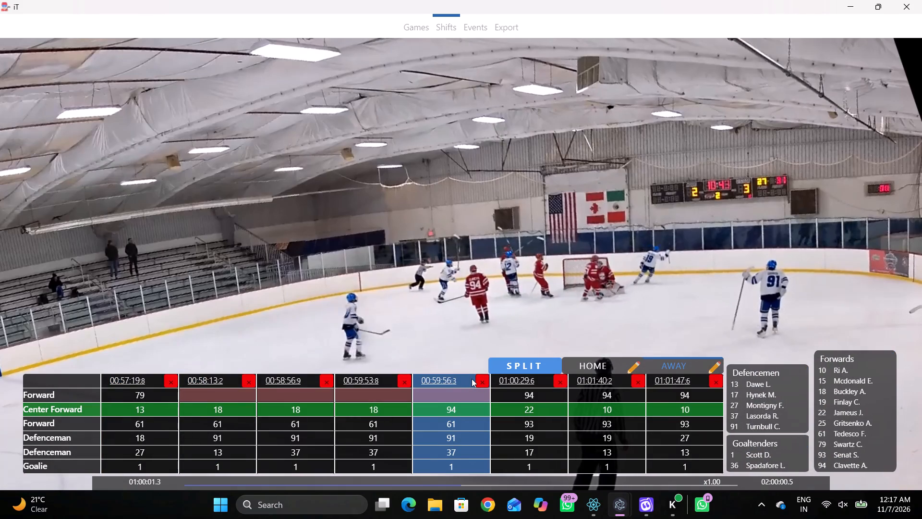
{"action": "key", "text": "space"}
{"action": "key", "text": "space"}
{"action": "key", "text": "space"}
{"action": "key", "text": "v"}
{"action": "key", "text": "v"}
{"action": "key", "text": "space"}
{"action": "key", "text": "c"}
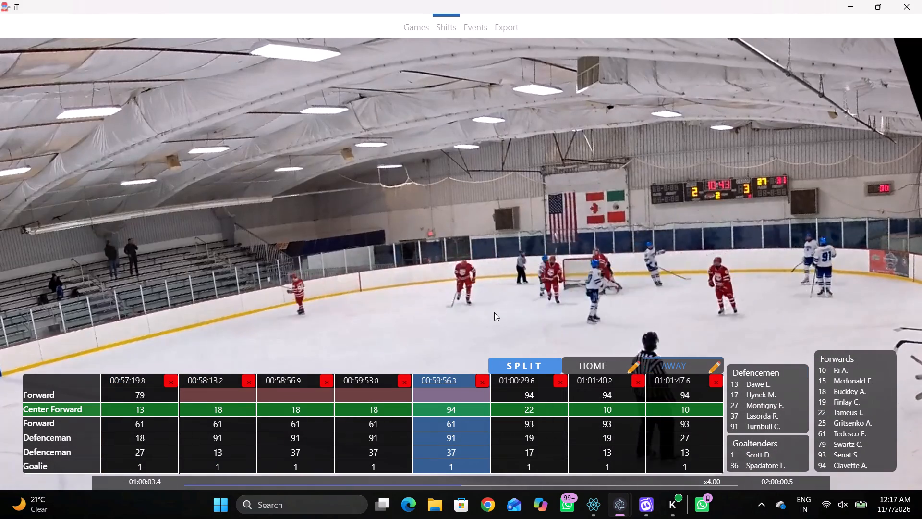
{"action": "key", "text": "space"}
{"action": "key", "text": "space"}
Advance through the away shifts to around 01:21:22.9, watching the play with the interface hidden to check the lineup.
{"action": "triple_click", "coordinate": [671, 385]}
{"action": "triple_click", "coordinate": [671, 385]}
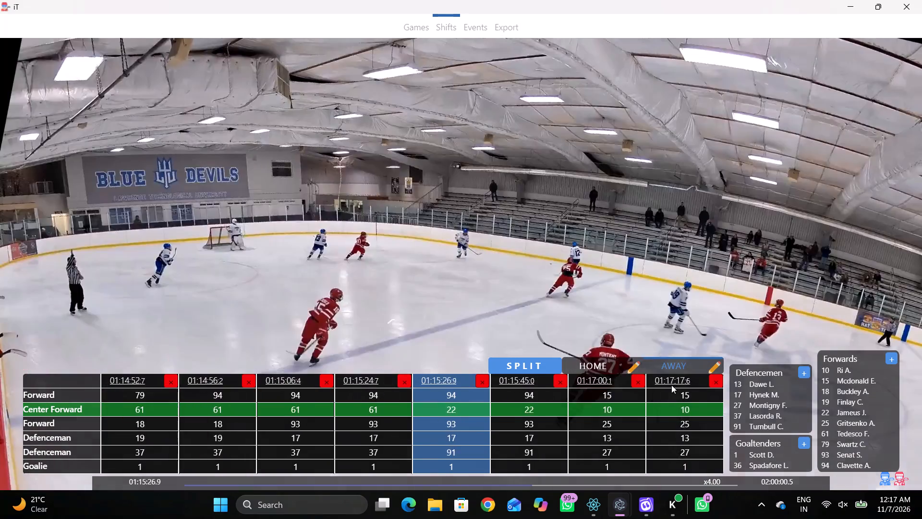
{"action": "left_click", "coordinate": [671, 385]}
{"action": "left_click", "coordinate": [590, 384]}
{"action": "key", "text": "shift+d"}
{"action": "key", "text": "space"}
{"action": "key", "text": "space"}
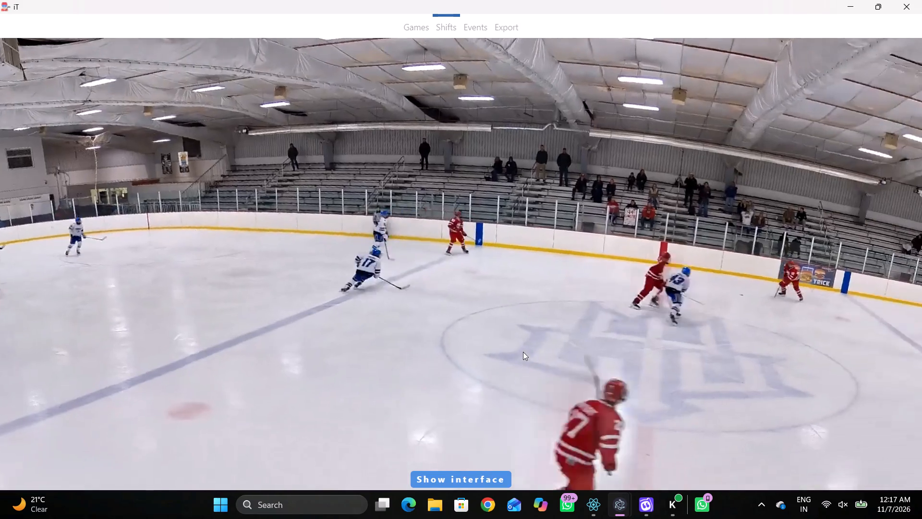
{"action": "key", "text": "space"}
{"action": "key", "text": "space"}
{"action": "key", "text": "space"}
{"action": "key", "text": "space"}
{"action": "key", "text": "space"}
{"action": "key", "text": "space"}
{"action": "type", "text": "q"}
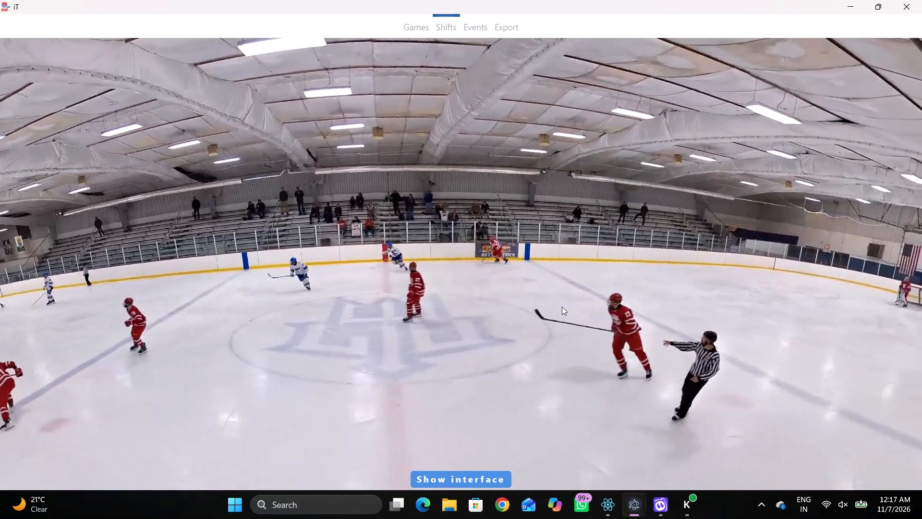
{"action": "key", "text": "shift+d"}
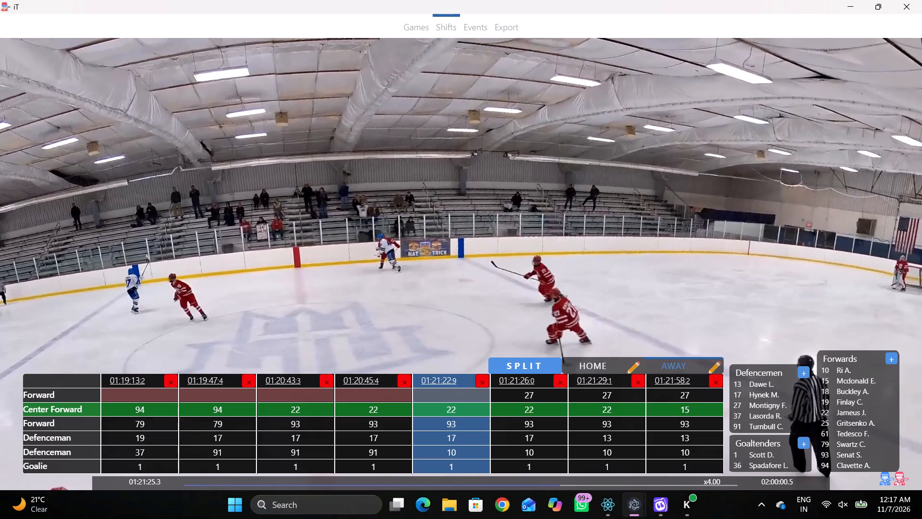
Replace defenceman 10 with 27 in the away shift at 01:21:22.9.
{"action": "key", "text": "q"}
{"action": "left_click", "coordinate": [461, 453]}
{"action": "type", "text": "qqqqqq"}
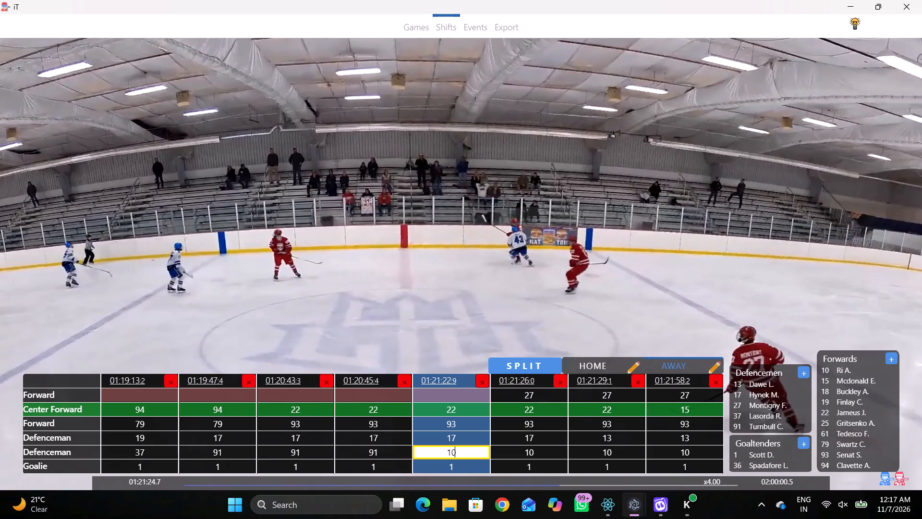
{"action": "left_click", "coordinate": [461, 453]}
{"action": "left_click", "coordinate": [745, 409]}
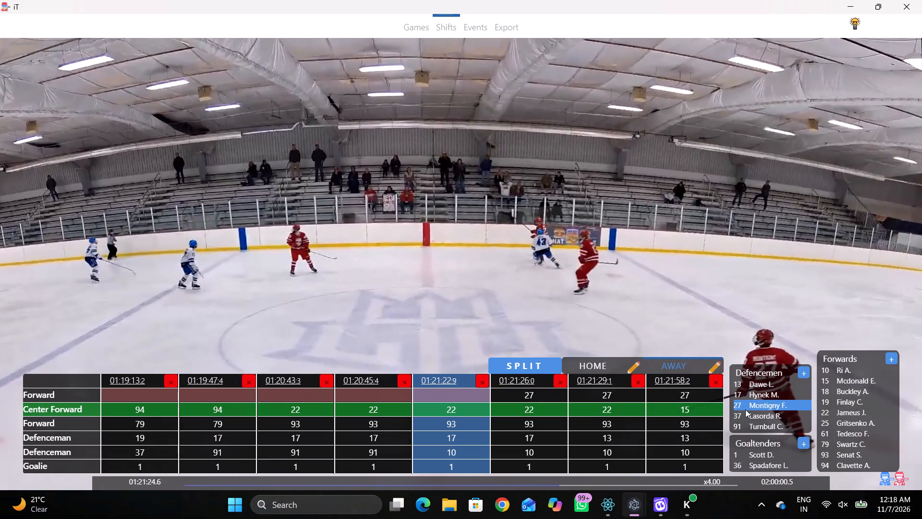
Split the away shift at 01:21:24.6 and assign player 10 to its empty forward position.
{"action": "key", "text": "shift+s"}
{"action": "key", "text": "shift+d"}
{"action": "key", "text": "shift+d"}
{"action": "left_click", "coordinate": [461, 397]}
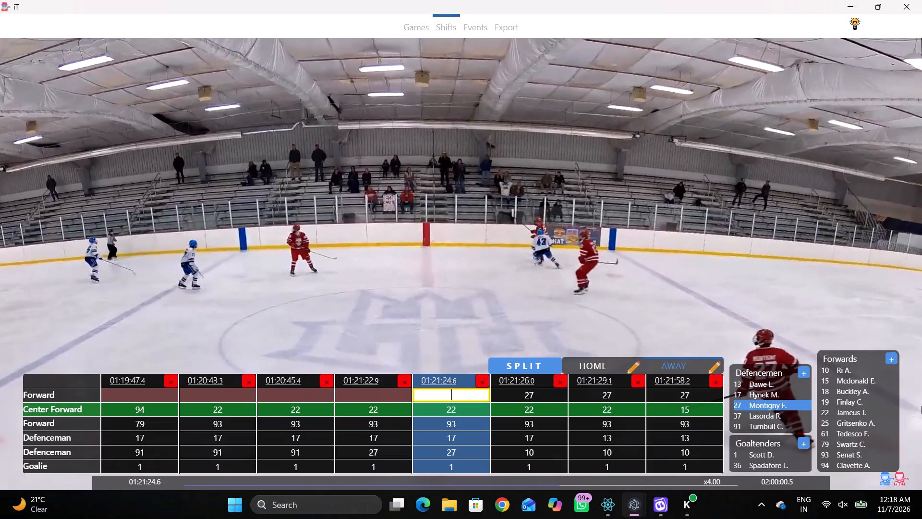
{"action": "left_click", "coordinate": [833, 373]}
Watch the play after 01:21:24.6 with the interface hidden to check the away lineup.
{"action": "key", "text": "shift+d"}
{"action": "key", "text": "space"}
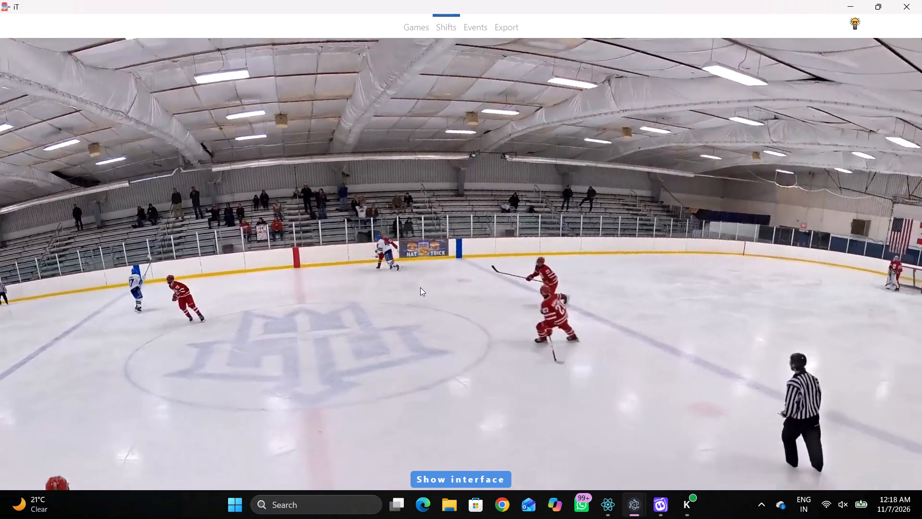
{"action": "key", "text": "space"}
{"action": "key", "text": "space"}
{"action": "key", "text": "space"}
{"action": "key", "text": "shift+d"}
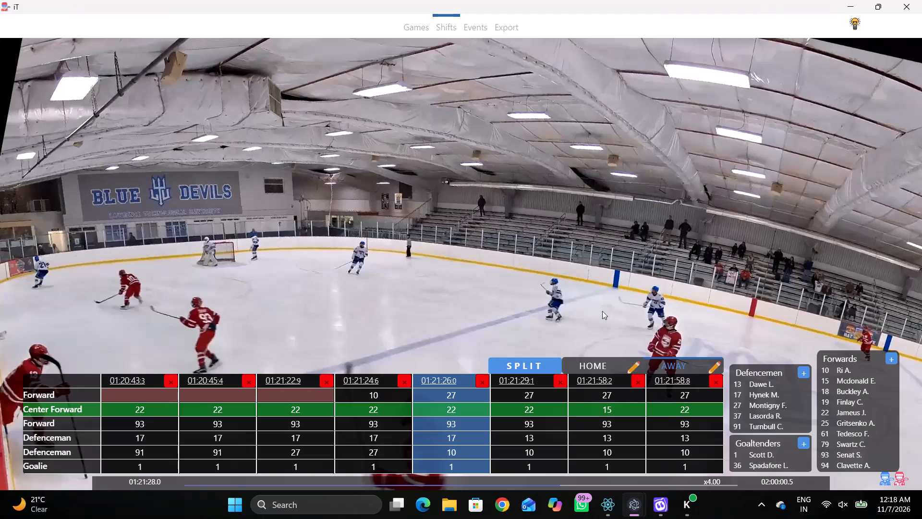
Check the game summary listed before sending the data.
{"action": "left_click", "coordinate": [513, 28]}
{"action": "scroll", "coordinate": [541, 208], "scroll_direction": "down", "scroll_amount": 2}
{"action": "scroll", "coordinate": [545, 213], "scroll_direction": "up", "scroll_amount": 3}
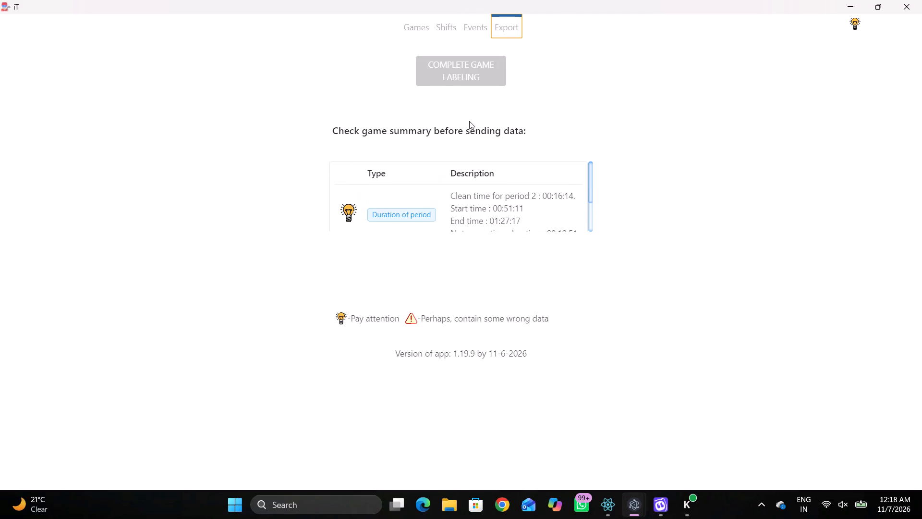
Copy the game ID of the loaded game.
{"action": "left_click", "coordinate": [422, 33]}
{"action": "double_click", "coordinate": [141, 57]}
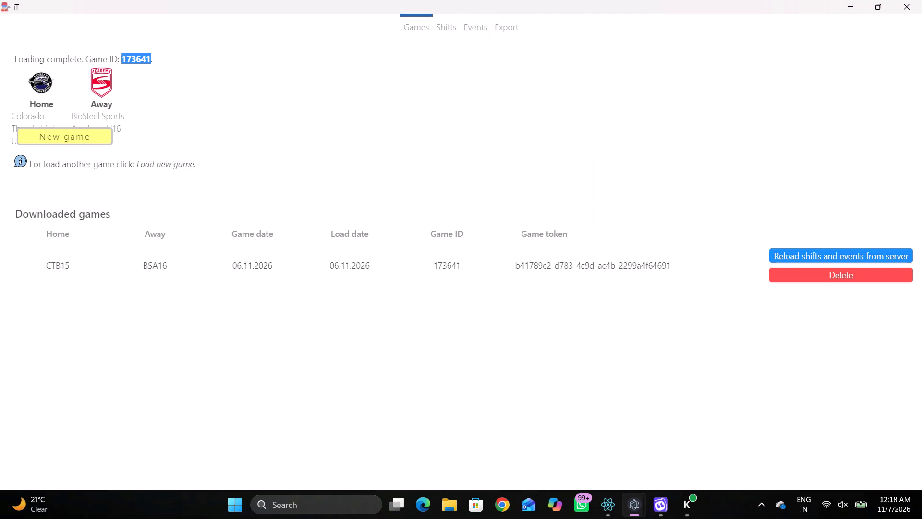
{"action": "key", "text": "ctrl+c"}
Filter the period 2 events to 2-minute penalties only and check the listed penalties.
{"action": "left_click", "coordinate": [480, 32]}
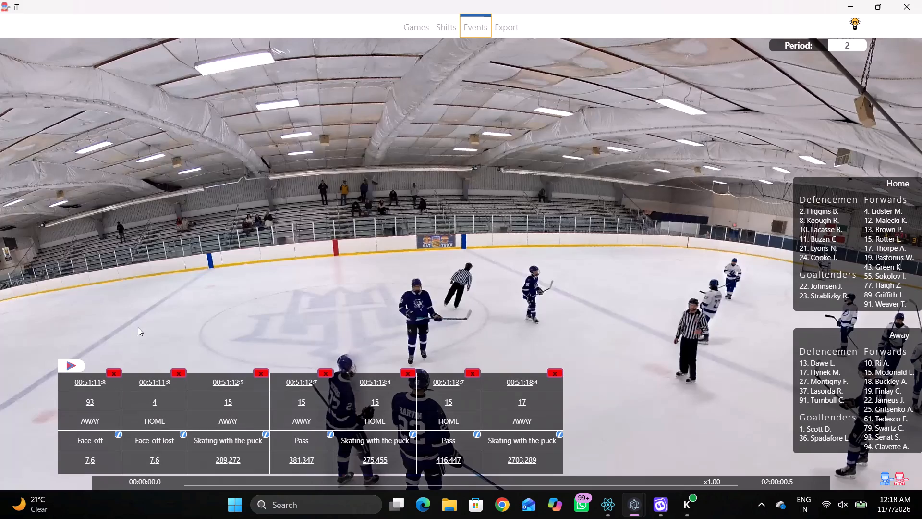
{"action": "left_click", "coordinate": [75, 364]}
{"action": "left_click", "coordinate": [378, 351]}
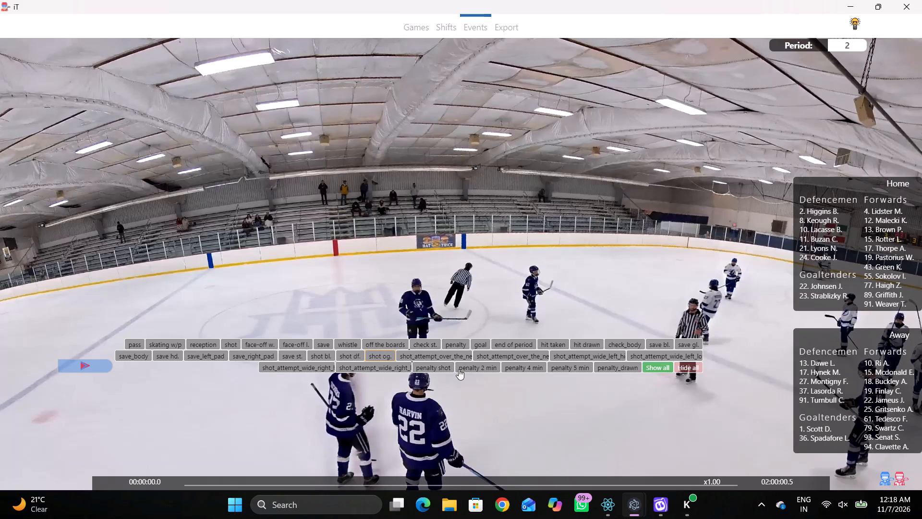
{"action": "left_click", "coordinate": [459, 369]}
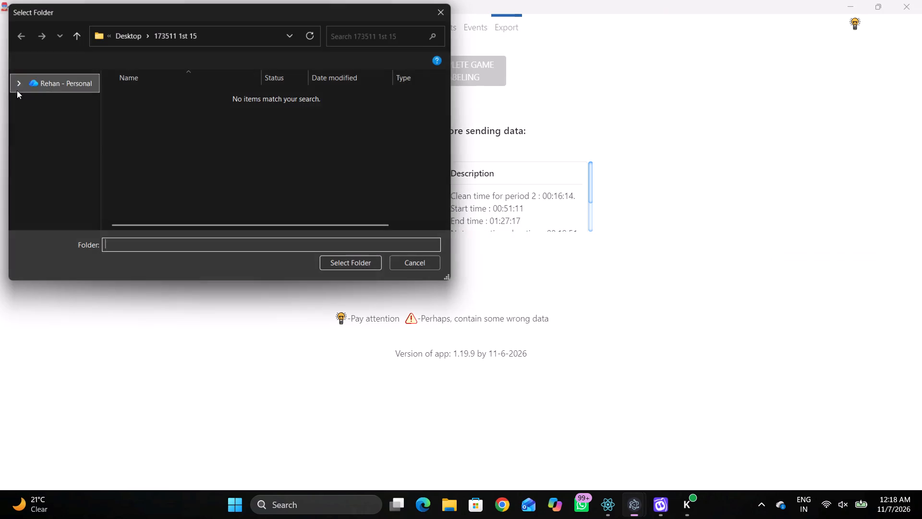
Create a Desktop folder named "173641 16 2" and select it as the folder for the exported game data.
{"action": "left_click", "coordinate": [56, 106]}
{"action": "left_click", "coordinate": [55, 111]}
{"action": "left_click", "coordinate": [55, 118]}
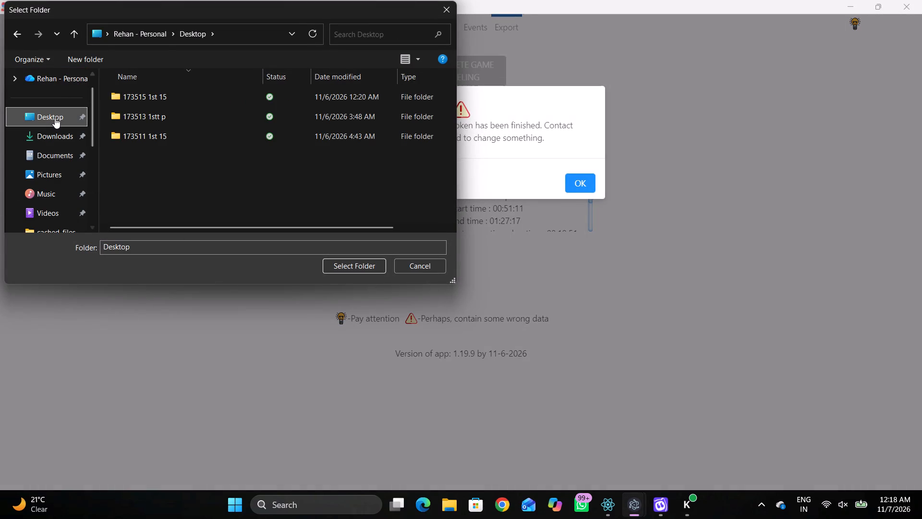
{"action": "left_click", "coordinate": [92, 64]}
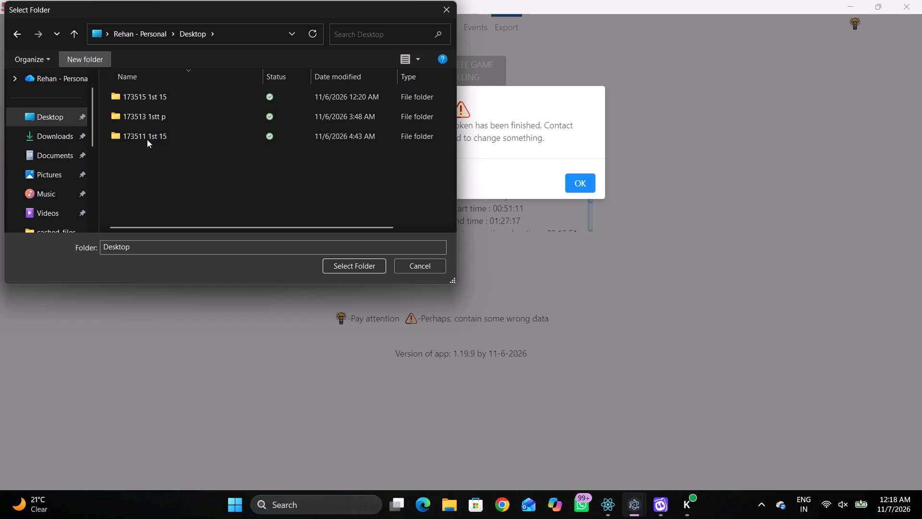
{"action": "key", "text": "ctrl+v"}
{"action": "key", "text": "space"}
{"action": "type", "text": "16"}
{"action": "key", "text": "space"}
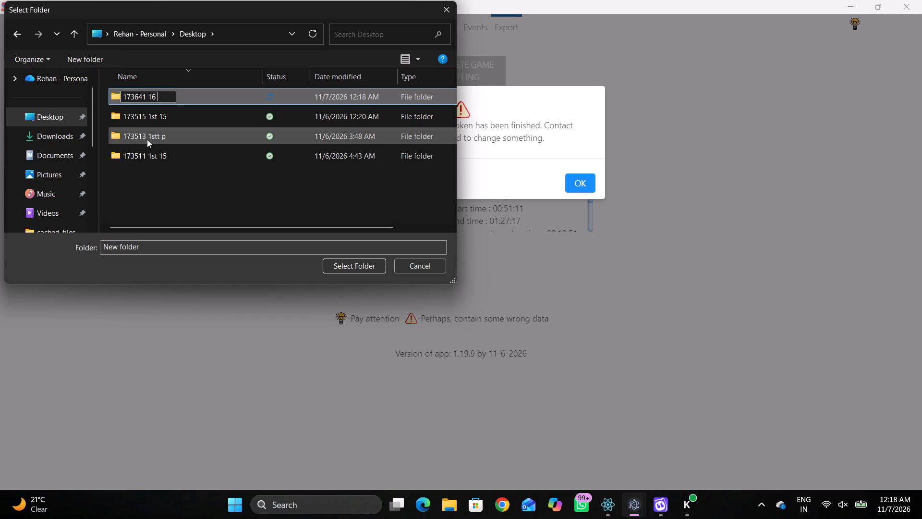
{"action": "type", "text": "2"}
{"action": "key", "text": "space"}
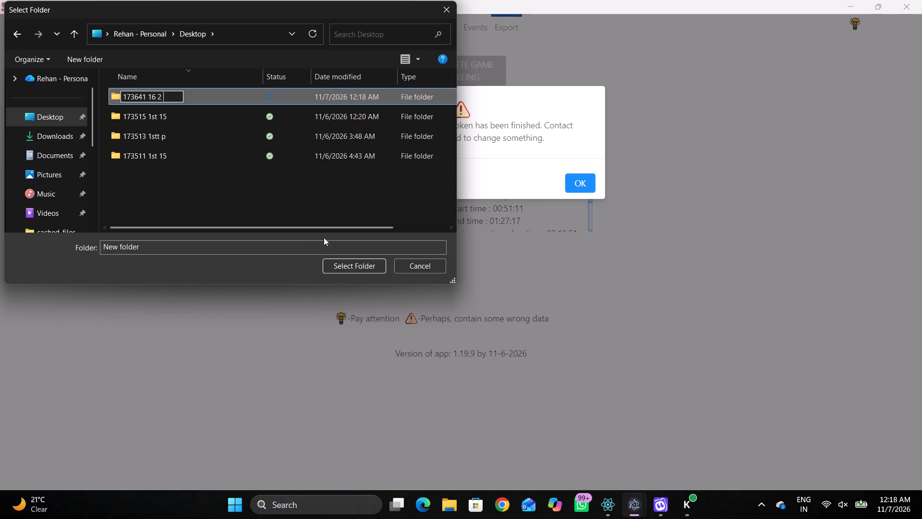
{"action": "double_click", "coordinate": [355, 266]}
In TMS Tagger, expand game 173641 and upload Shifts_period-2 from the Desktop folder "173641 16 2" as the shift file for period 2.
{"action": "left_click", "coordinate": [611, 497]}
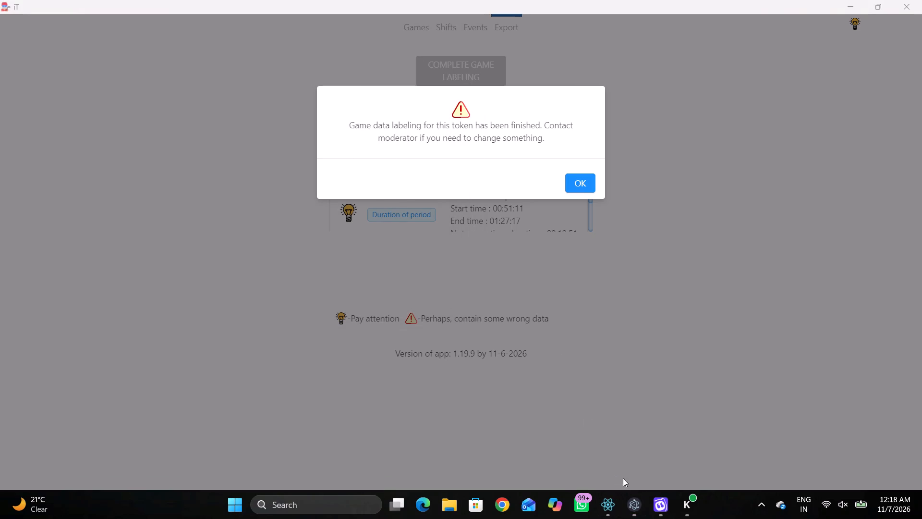
{"action": "left_click", "coordinate": [610, 505]}
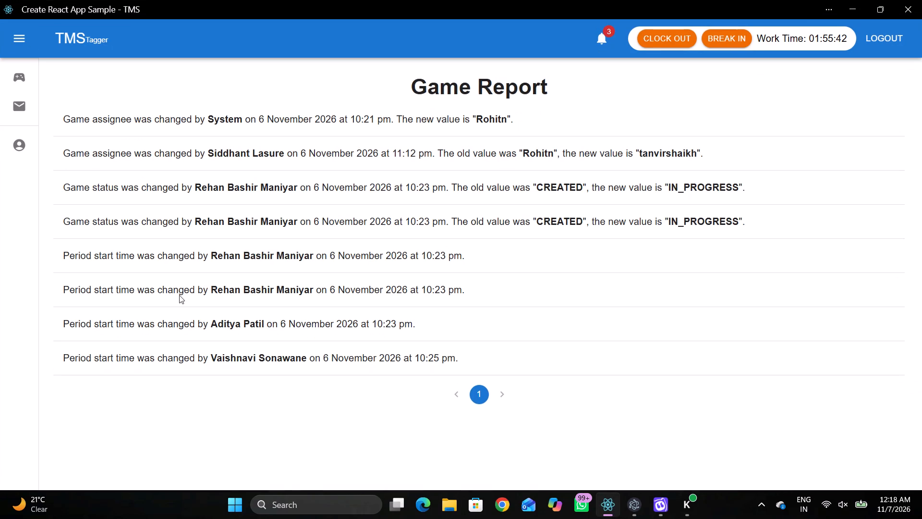
{"action": "left_click", "coordinate": [27, 79]}
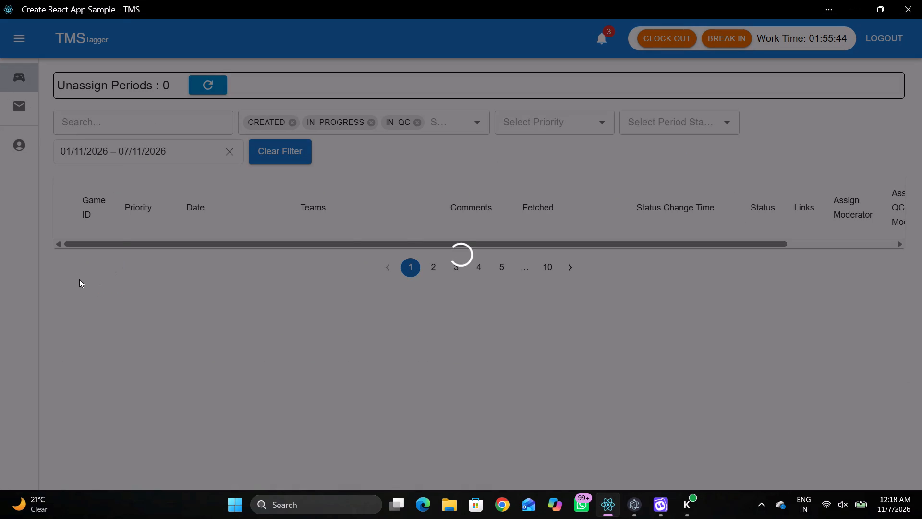
{"action": "left_click", "coordinate": [69, 247]}
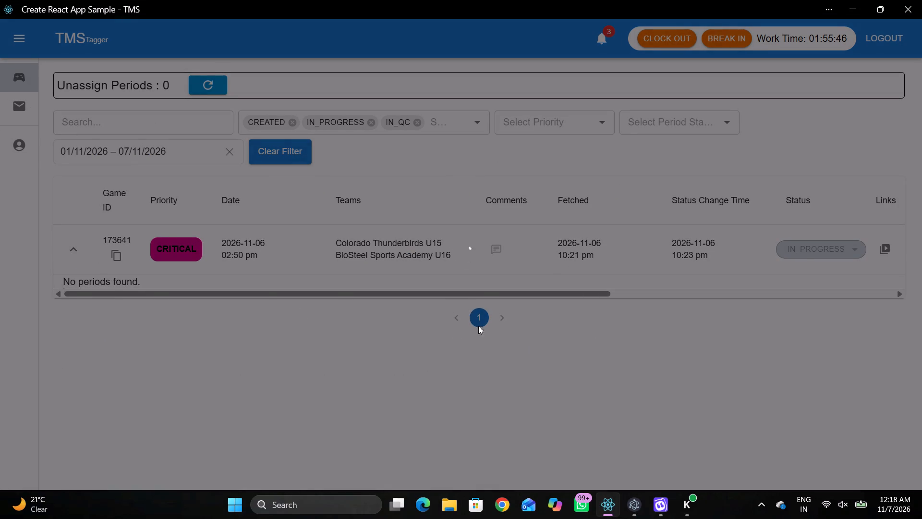
{"action": "left_click_drag", "start_coordinate": [568, 387], "coordinate": [512, 388]}
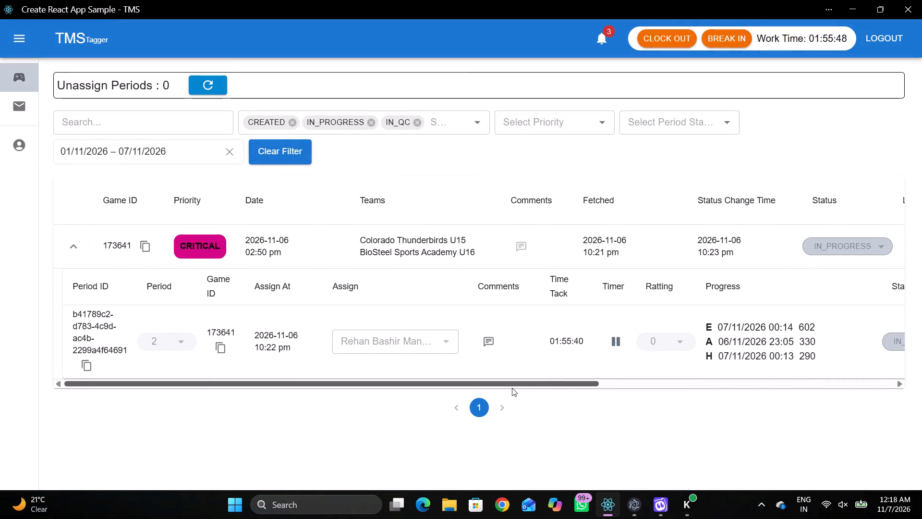
{"action": "left_click_drag", "start_coordinate": [512, 388], "coordinate": [652, 388]}
{"action": "left_click", "coordinate": [849, 340]}
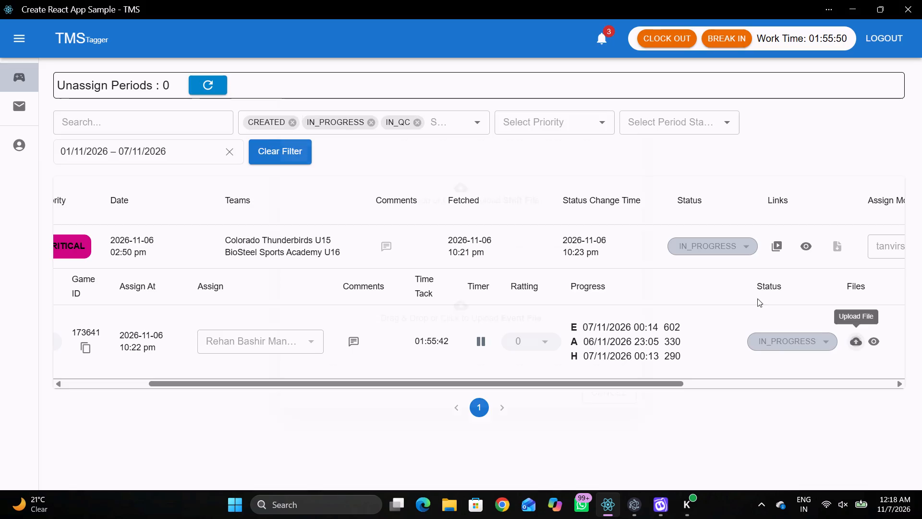
{"action": "left_click", "coordinate": [527, 189]}
{"action": "left_click", "coordinate": [74, 117]}
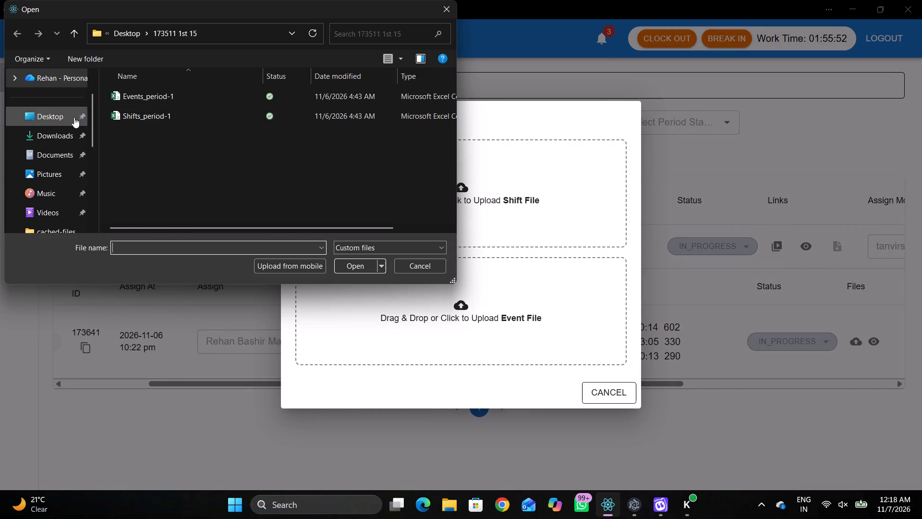
{"action": "double_click", "coordinate": [162, 94]}
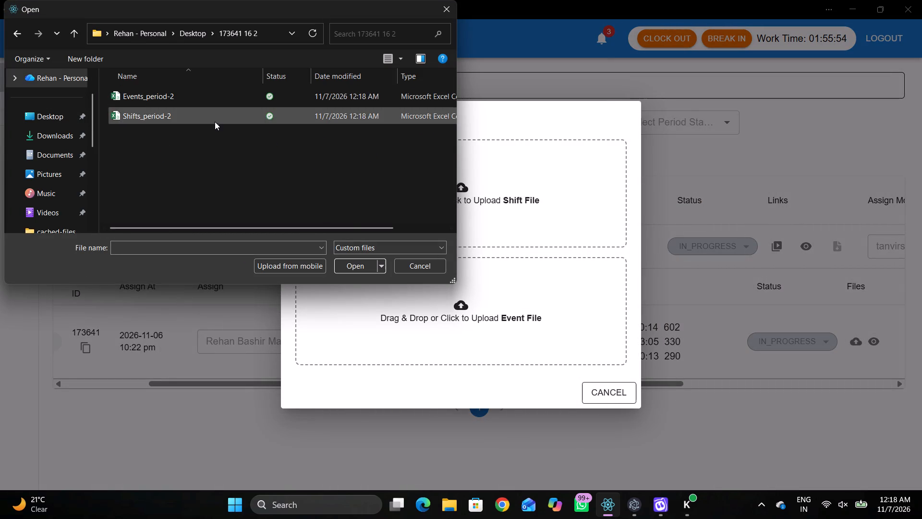
{"action": "double_click", "coordinate": [214, 121]}
Upload Events_period-2 from the same folder as the event file for period 2.
{"action": "left_click", "coordinate": [498, 310]}
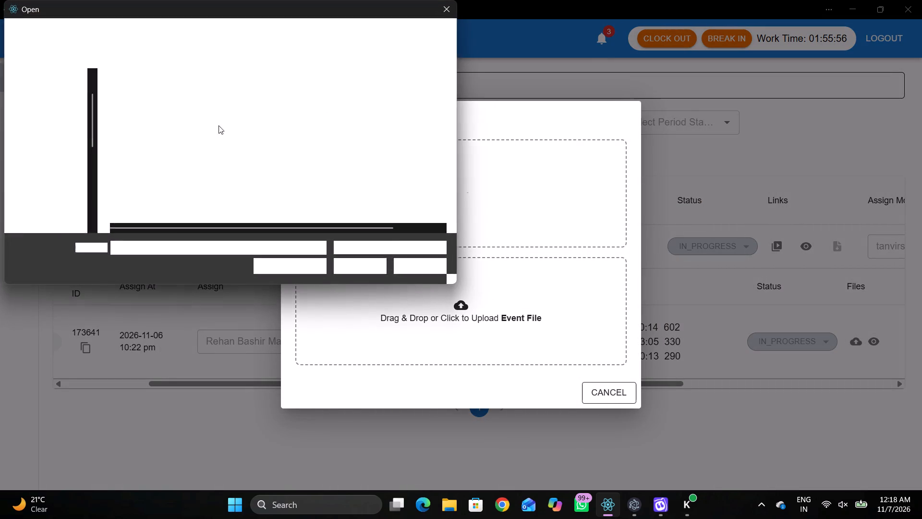
{"action": "double_click", "coordinate": [201, 104]}
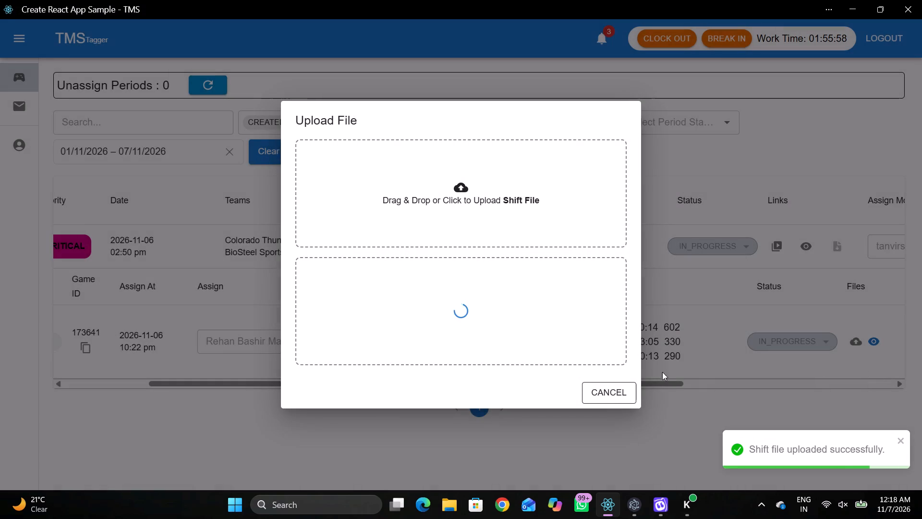
{"action": "left_click", "coordinate": [679, 377]}
Mark period 2 of game 173641 as completed.
{"action": "left_click_drag", "start_coordinate": [688, 383], "coordinate": [695, 383]}
{"action": "left_click_drag", "start_coordinate": [680, 381], "coordinate": [719, 383]}
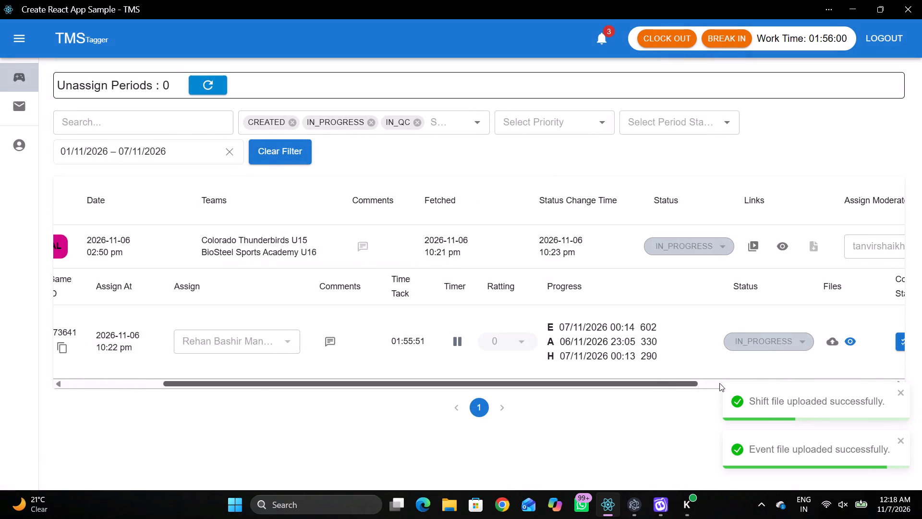
{"action": "left_click_drag", "start_coordinate": [719, 383], "coordinate": [798, 383]}
{"action": "left_click", "coordinate": [778, 343]}
Collapse the period details of game 173641 and open its game report.
{"action": "double_click", "coordinate": [635, 385]}
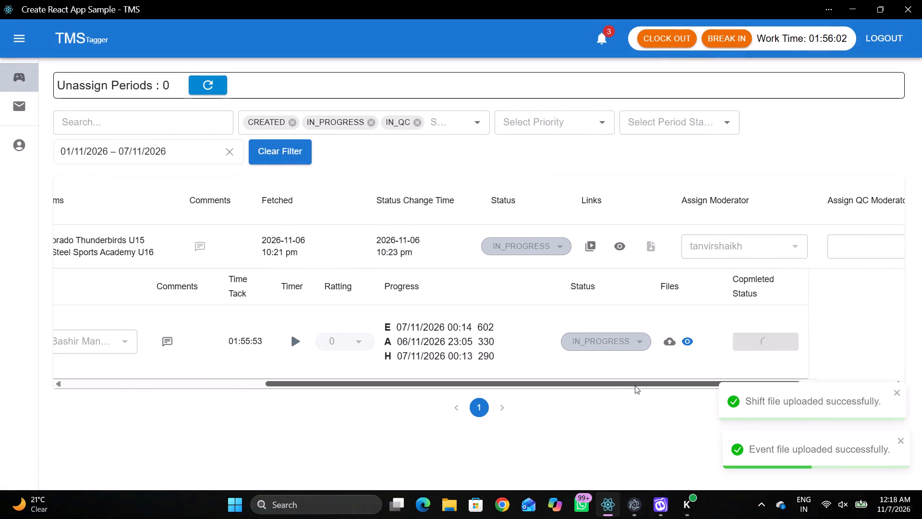
{"action": "double_click", "coordinate": [635, 385]}
{"action": "left_click", "coordinate": [636, 383]}
{"action": "left_click_drag", "start_coordinate": [634, 380], "coordinate": [225, 362]}
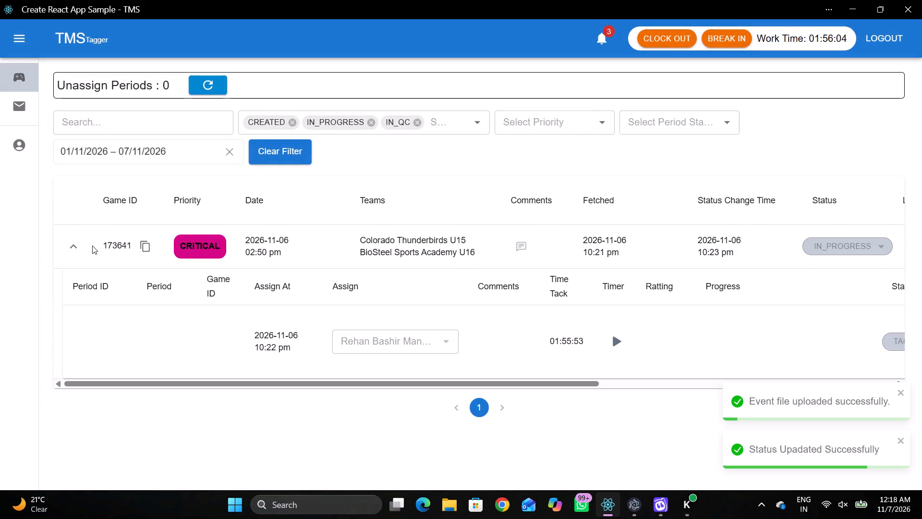
{"action": "left_click", "coordinate": [70, 245]}
{"action": "left_click", "coordinate": [773, 281]}
{"action": "left_click", "coordinate": [874, 247]}
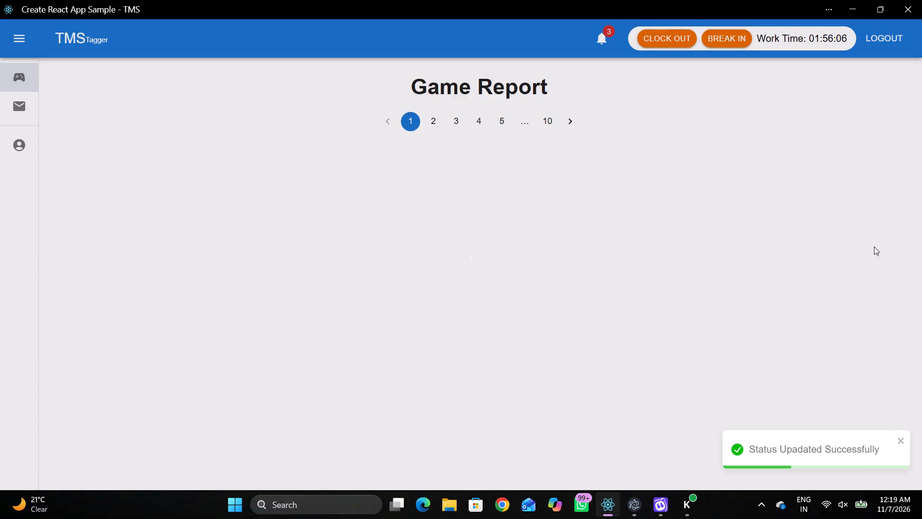
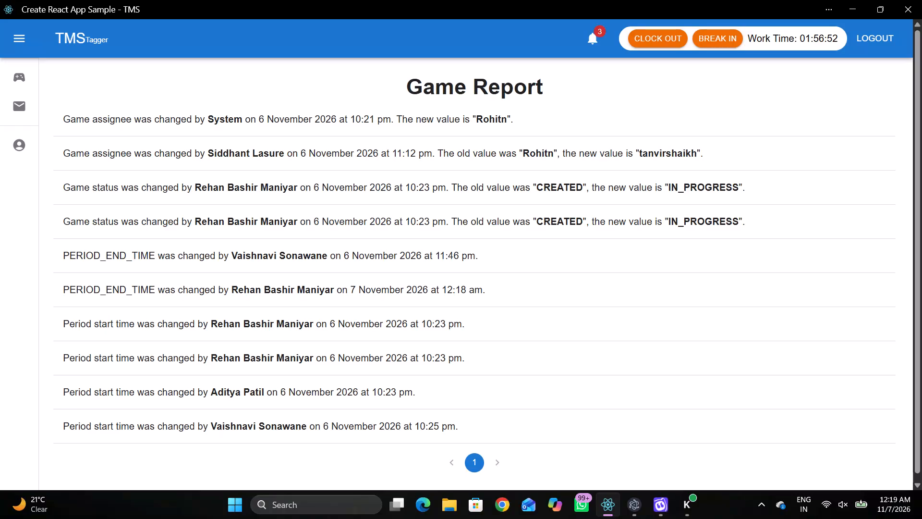
Return to the games list and reopen the activity log of game 173641 to view its game report.
{"action": "left_click", "coordinate": [17, 64]}
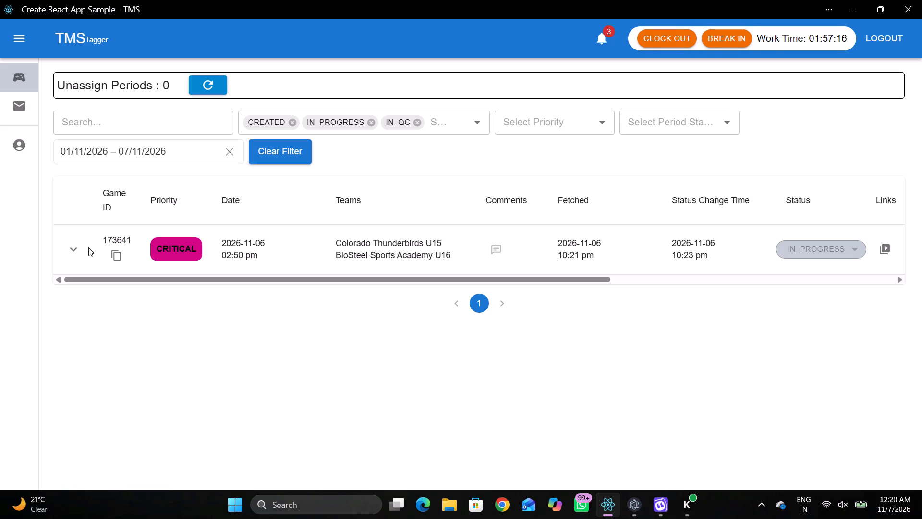
{"action": "left_click", "coordinate": [72, 253]}
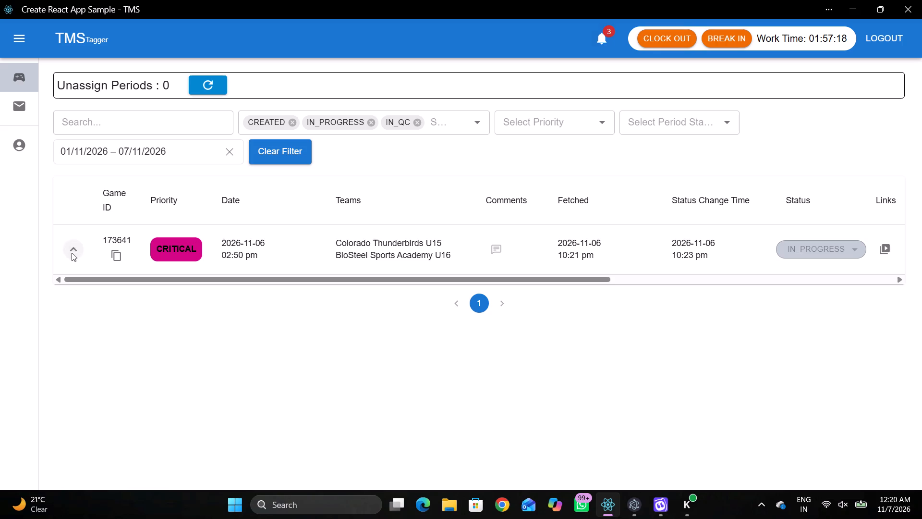
{"action": "left_click", "coordinate": [68, 251]}
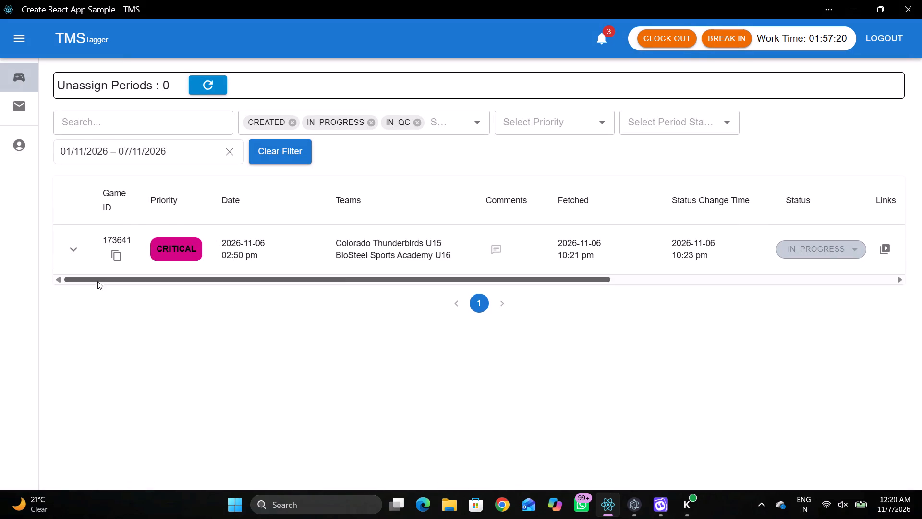
{"action": "left_click_drag", "start_coordinate": [97, 281], "coordinate": [834, 272]}
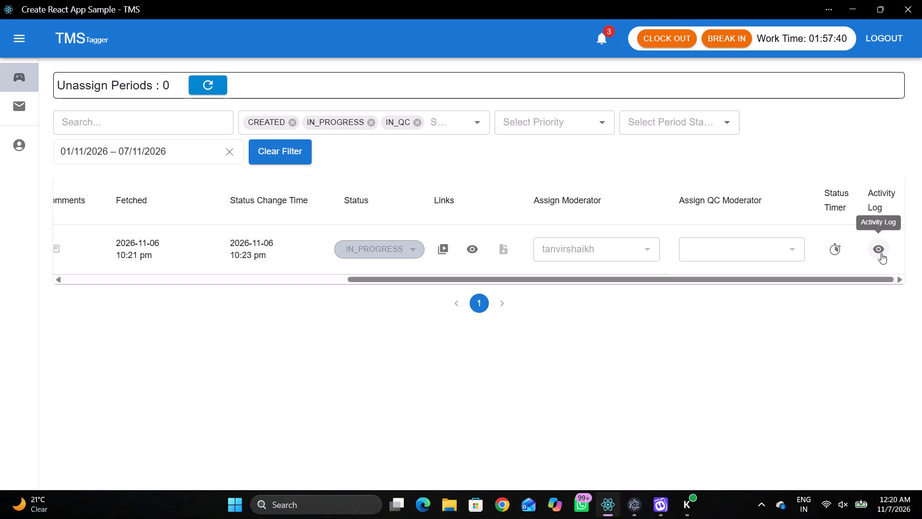
{"action": "left_click", "coordinate": [888, 284]}
{"action": "left_click", "coordinate": [883, 255]}
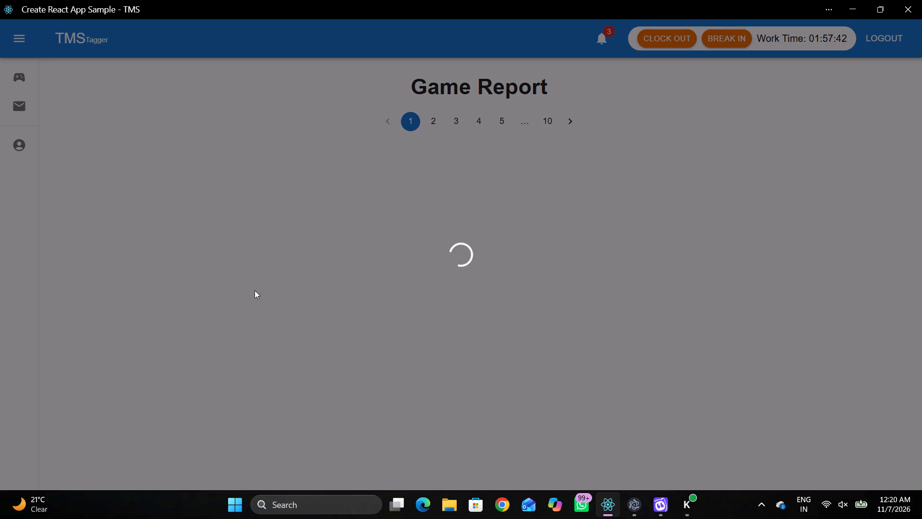
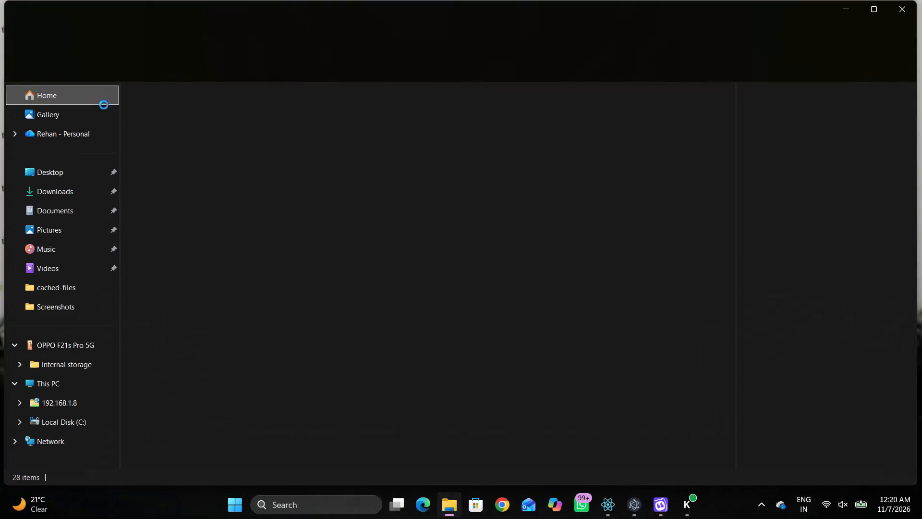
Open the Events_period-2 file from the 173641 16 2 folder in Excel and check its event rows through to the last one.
{"action": "double_click", "coordinate": [187, 116]}
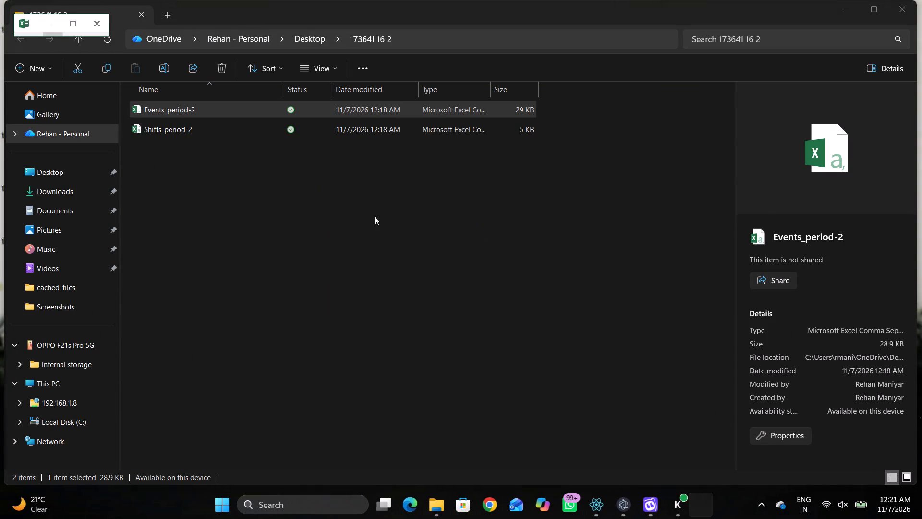
{"action": "left_click", "coordinate": [263, 267]}
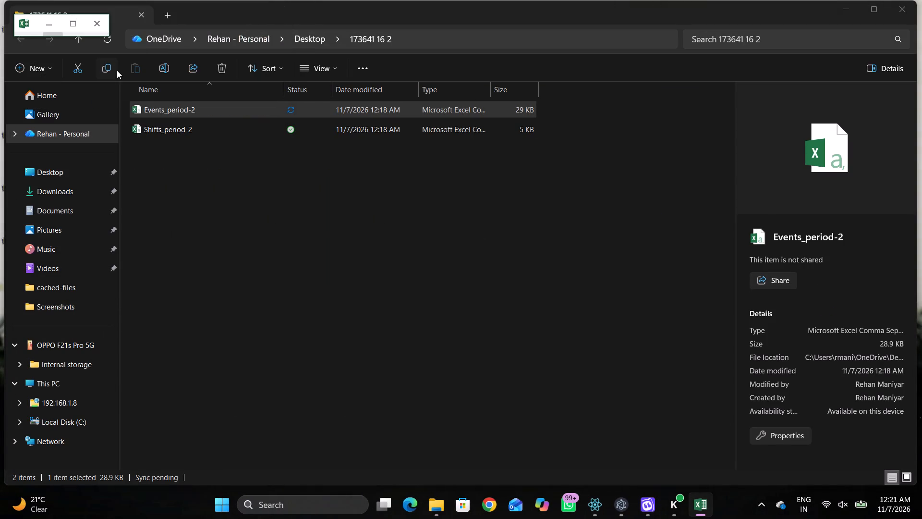
{"action": "left_click", "coordinate": [74, 27]}
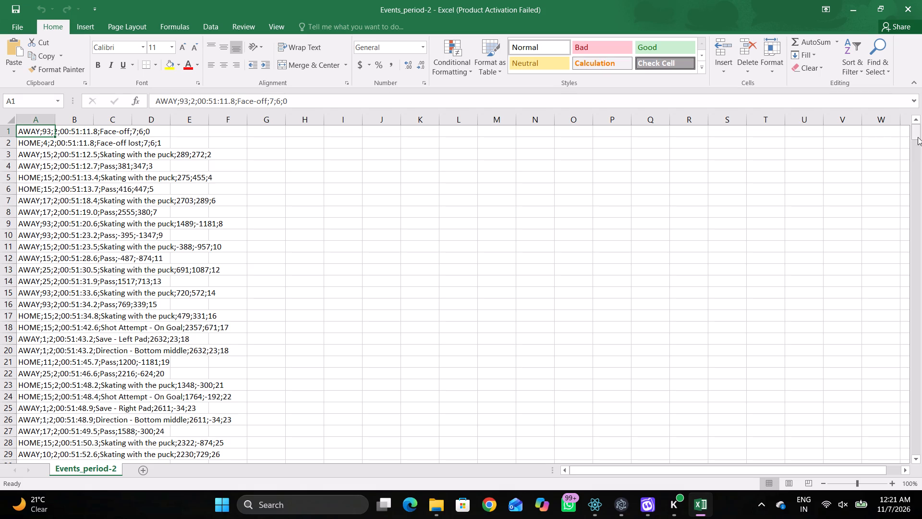
{"action": "left_click_drag", "start_coordinate": [918, 136], "coordinate": [919, 505]}
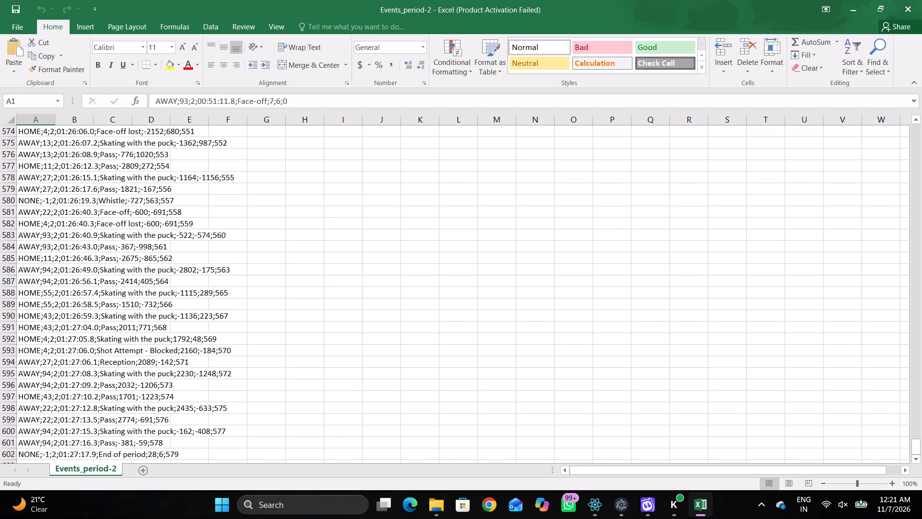
{"action": "double_click", "coordinate": [862, 13]}
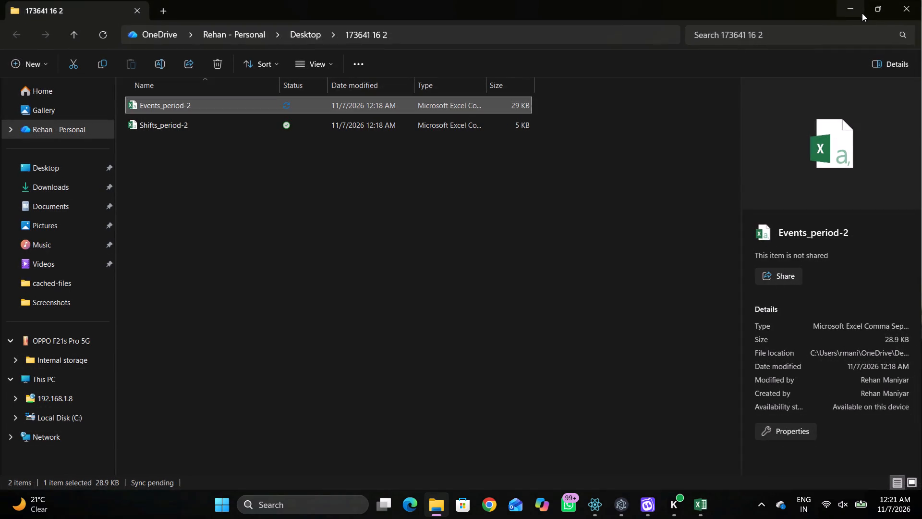